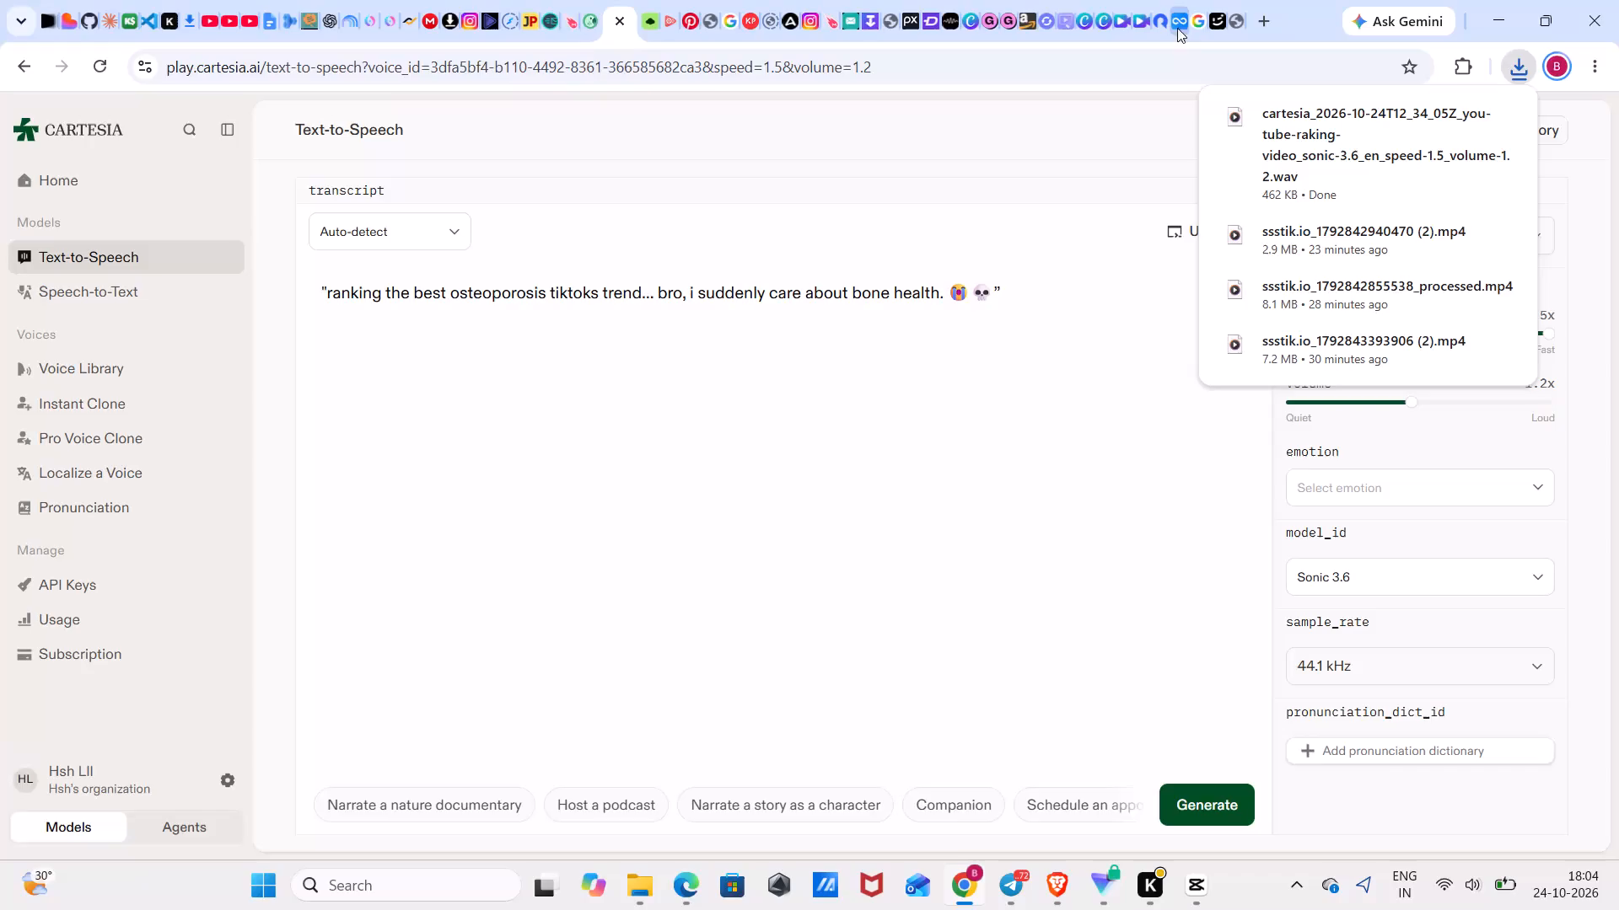
Submit the copied uppercase countdown text, starting "I'M LISTENING, I SWEAR", to Google AI Mode for conversion to lowercase.
click(1202, 23)
click(608, 750)
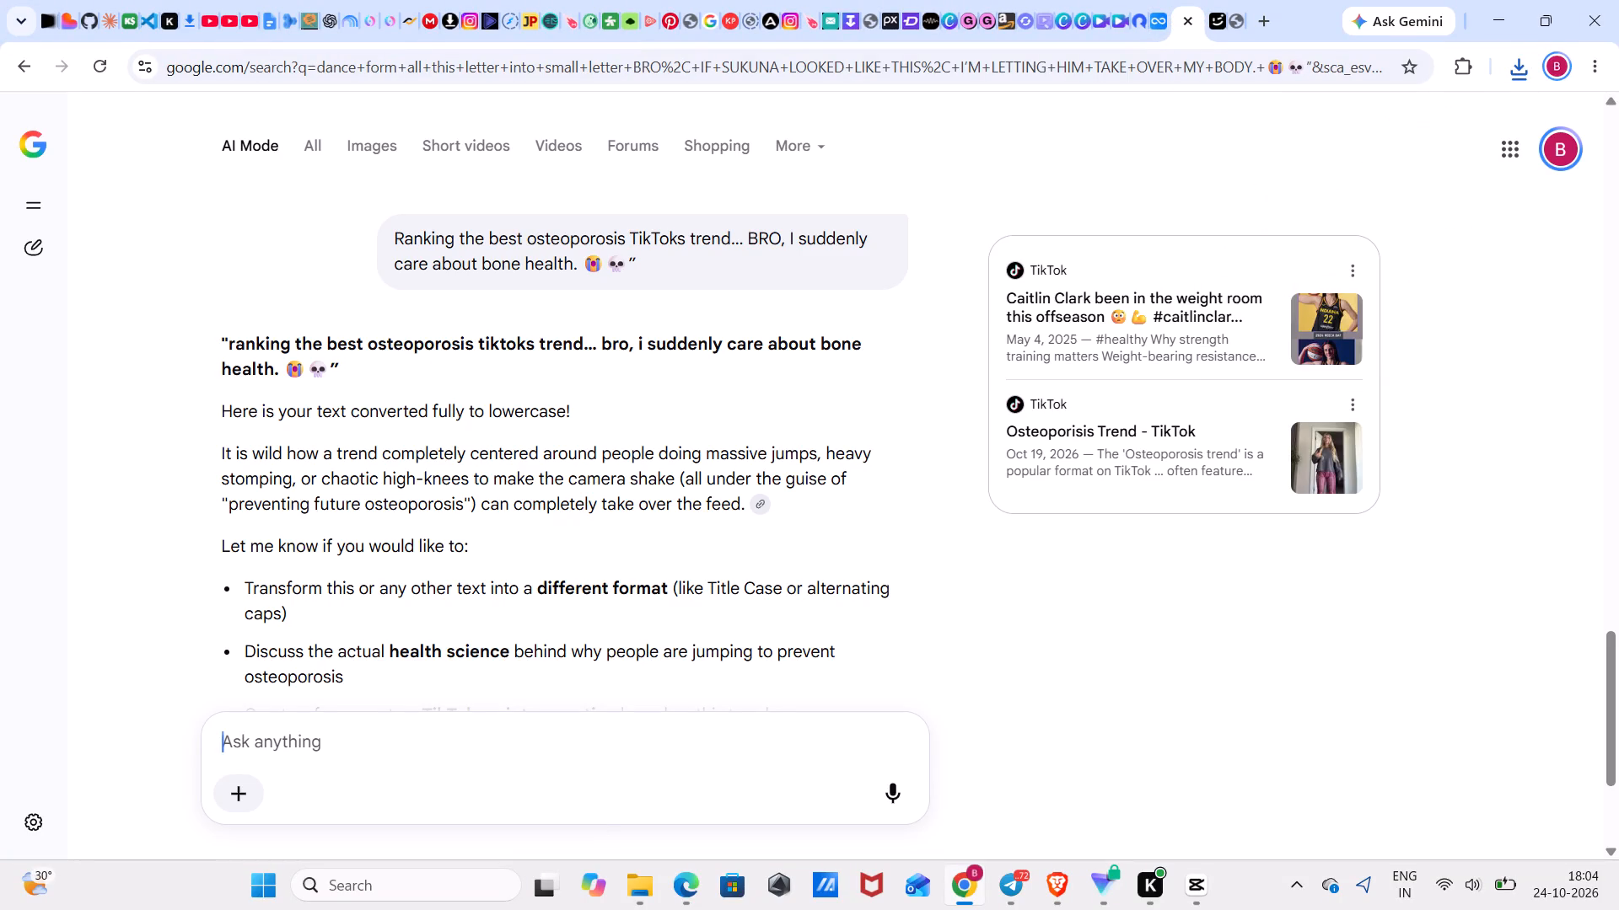
key(ctrl+v)
key(Return)
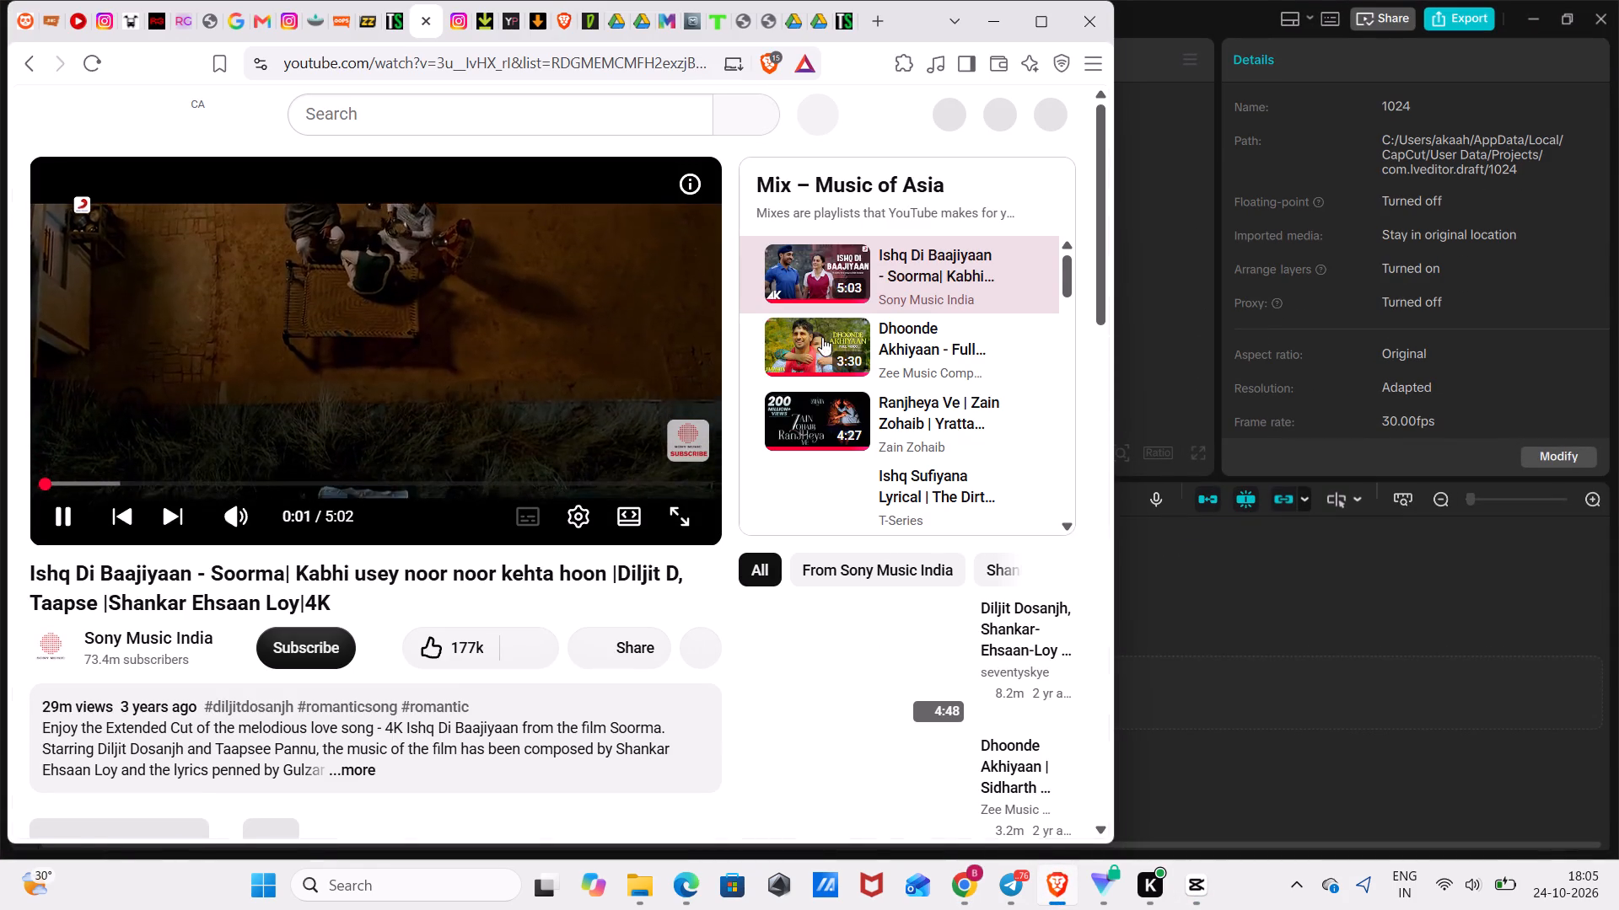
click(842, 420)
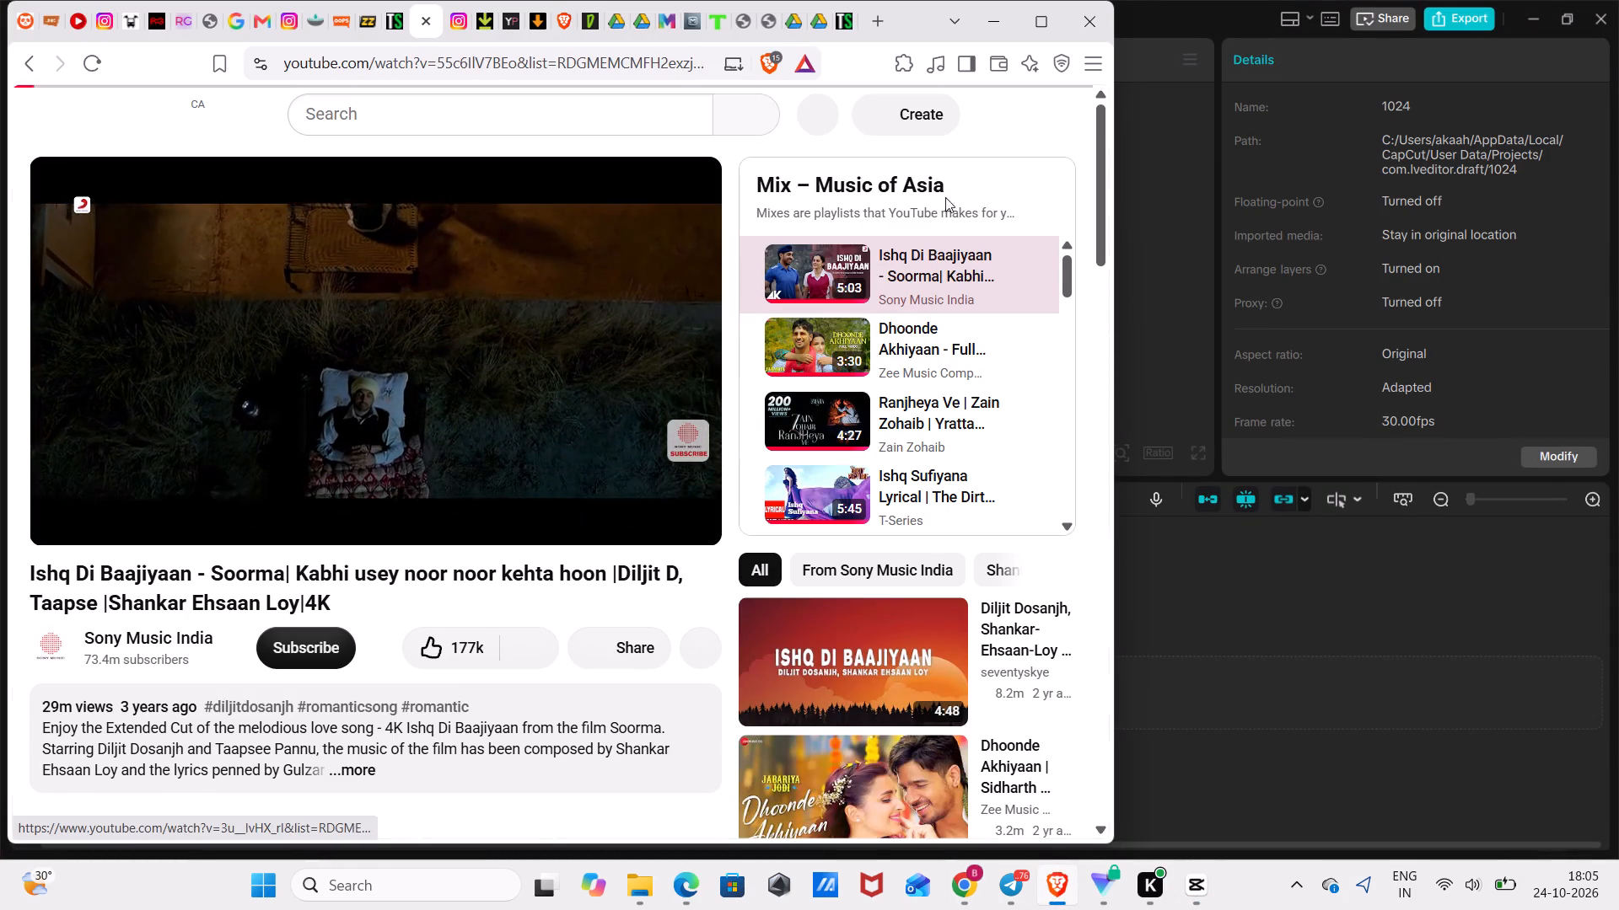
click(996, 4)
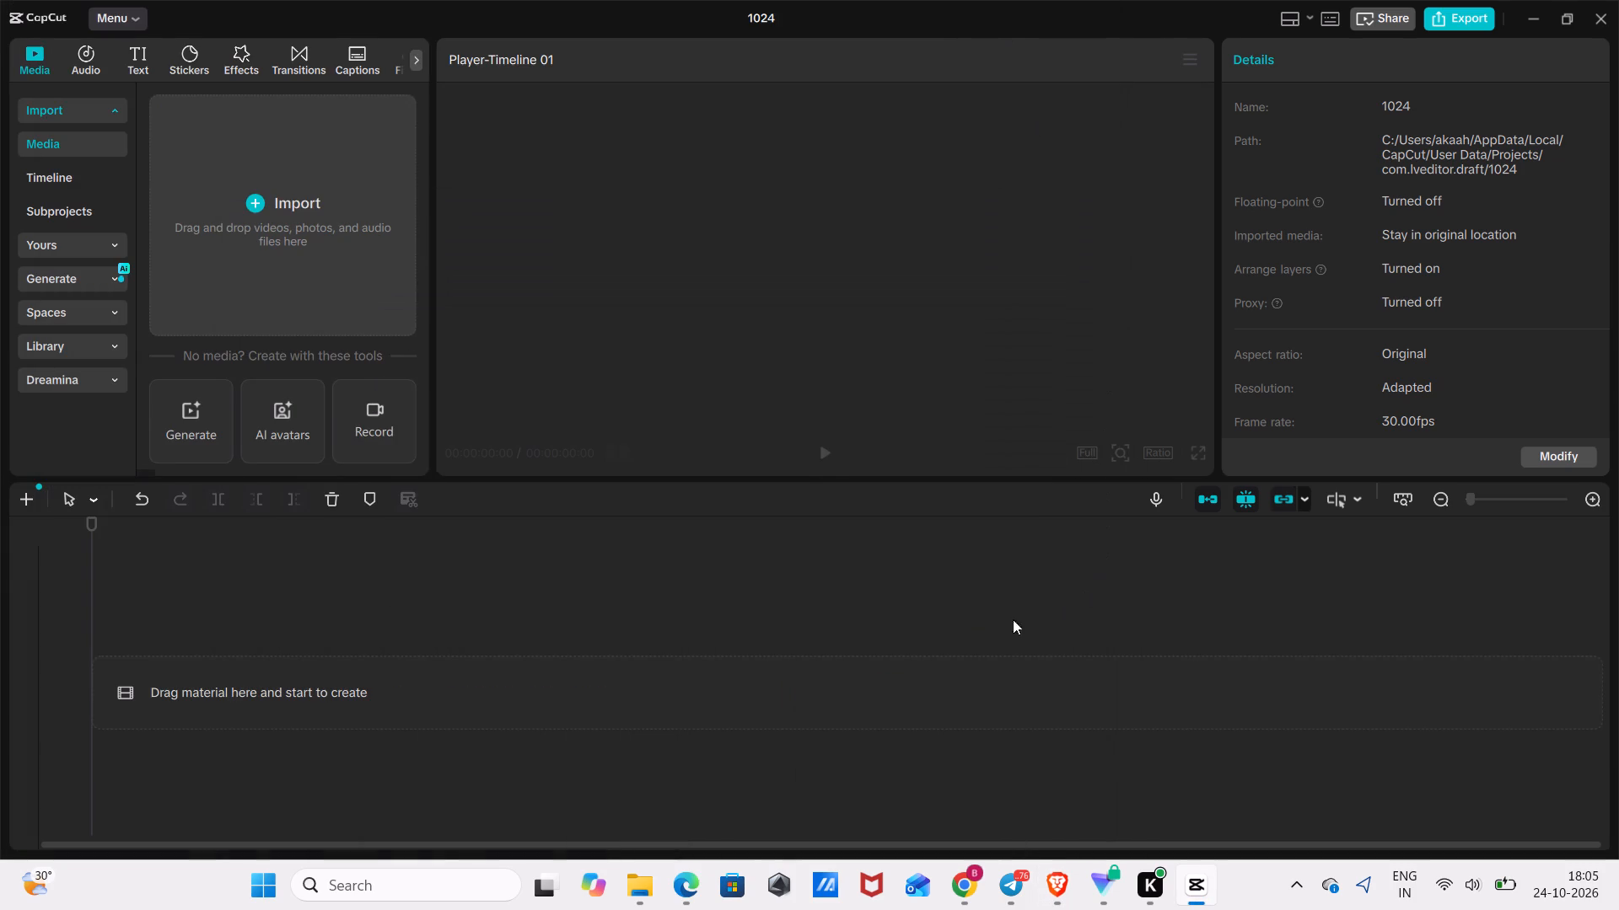
Import today's two cartesia WAV files and the ssstik.io MP4 clips from the Downloads folder into the project.
click(330, 216)
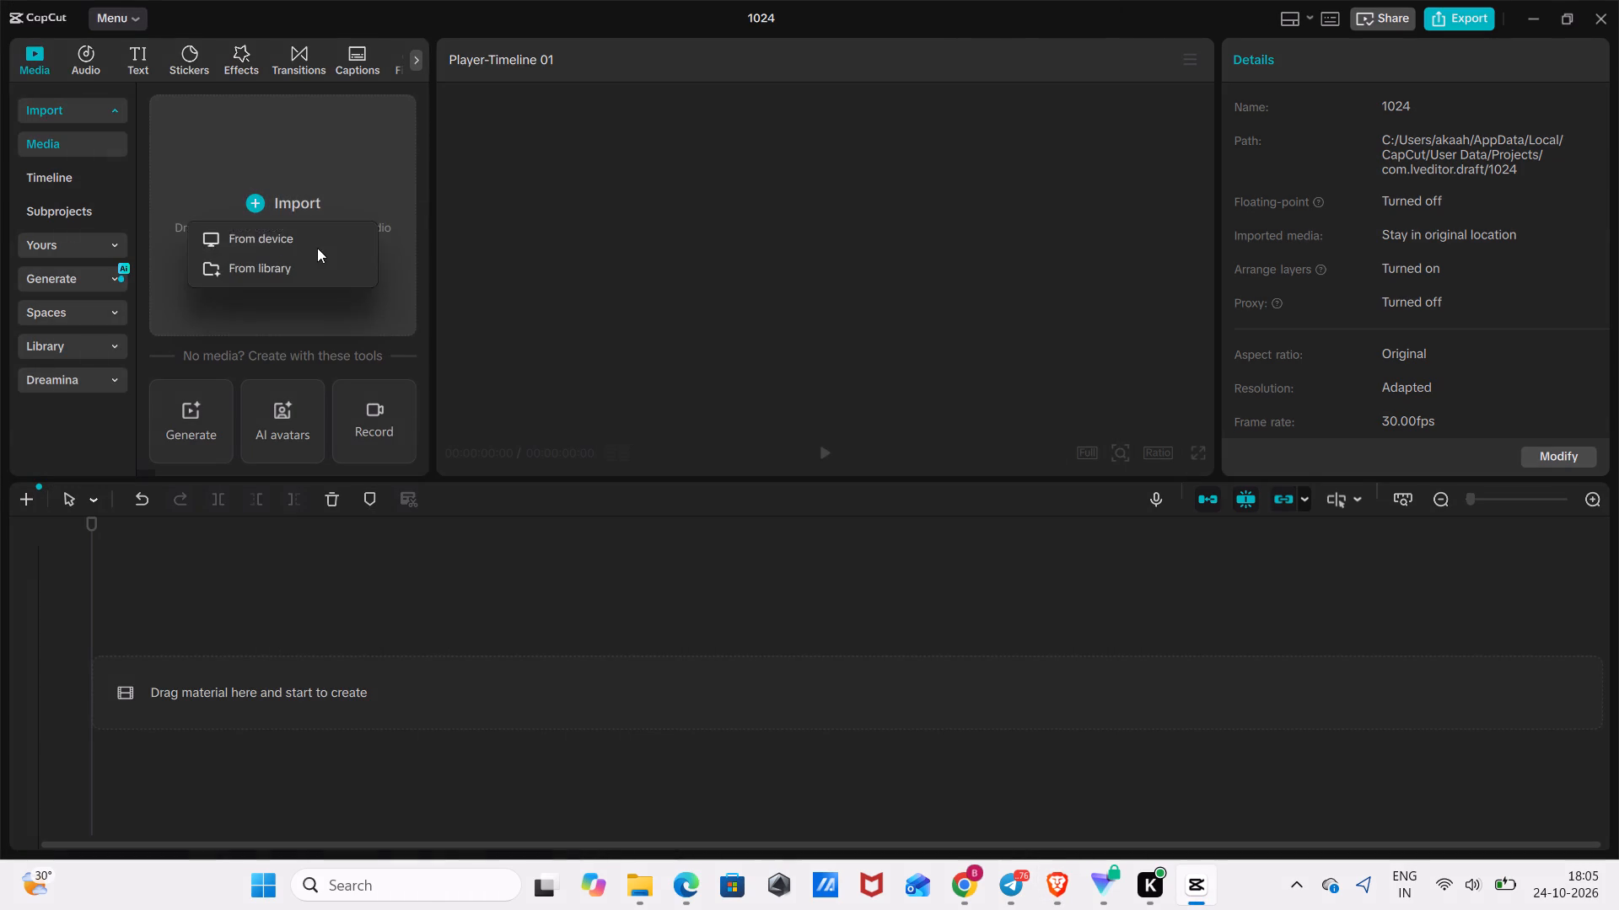
click(317, 248)
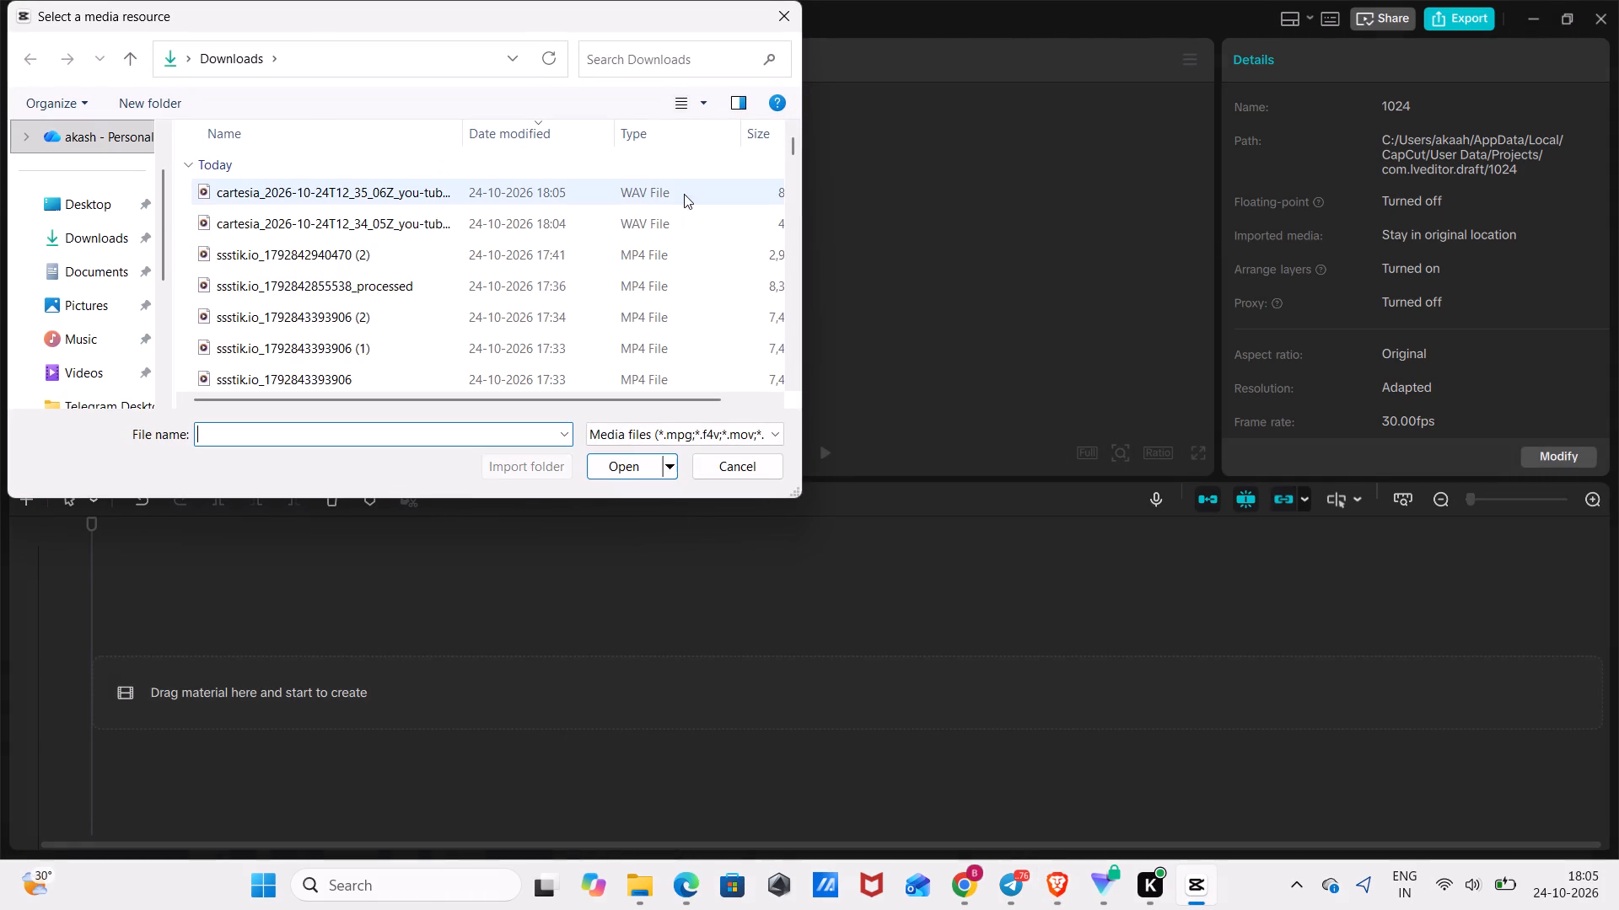
drag(708, 183, 632, 206)
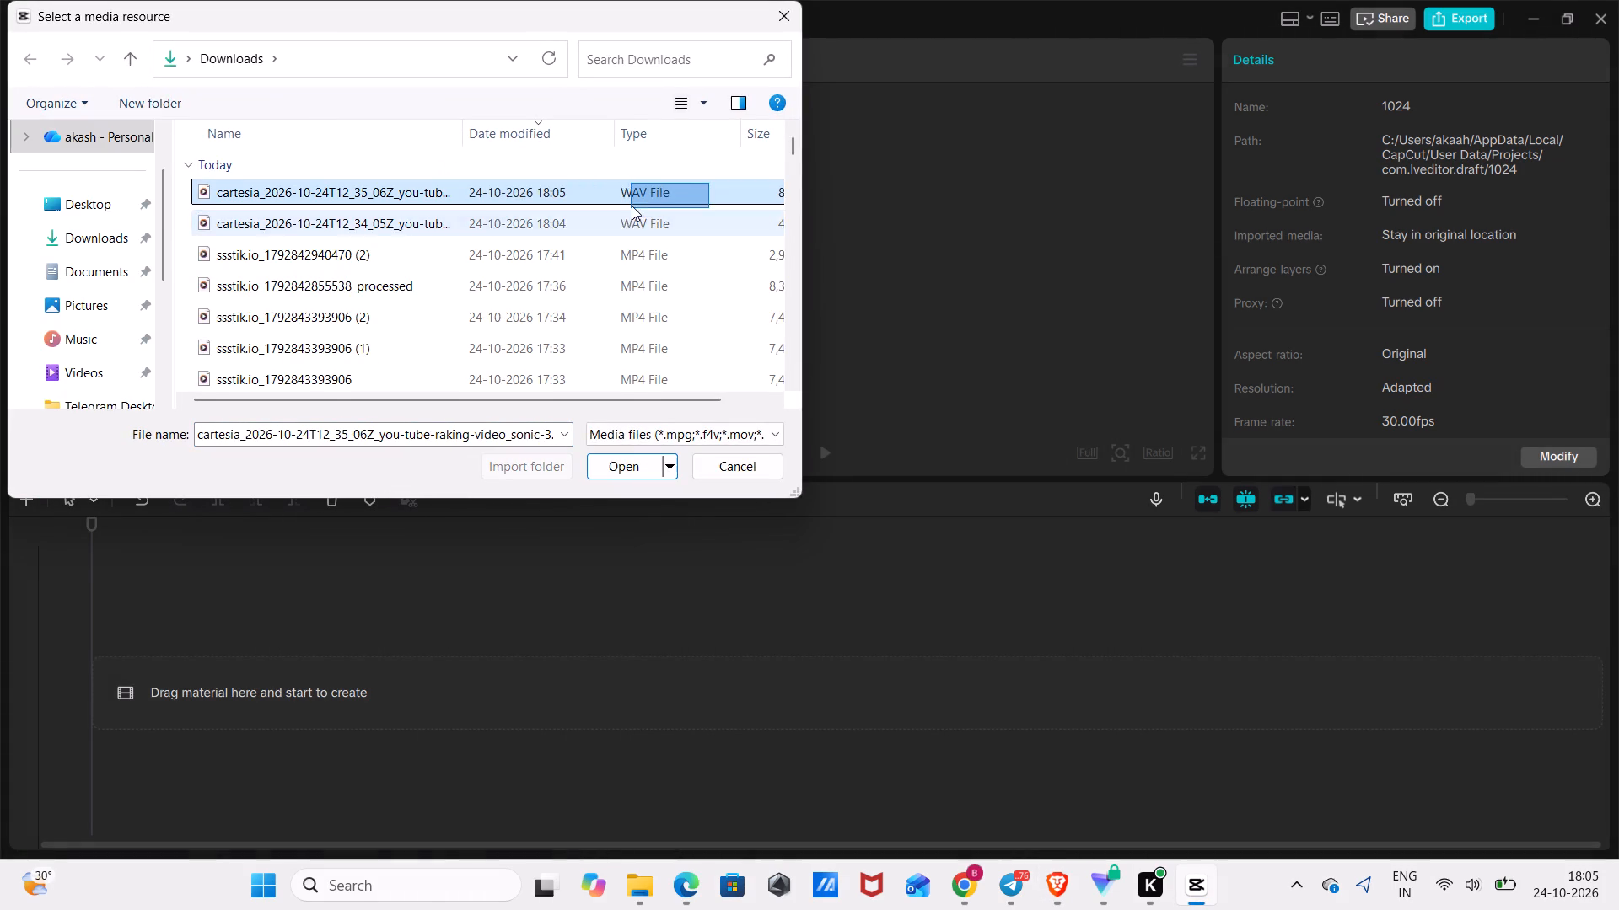
drag(632, 206, 613, 196)
scroll(632, 206, down, 4)
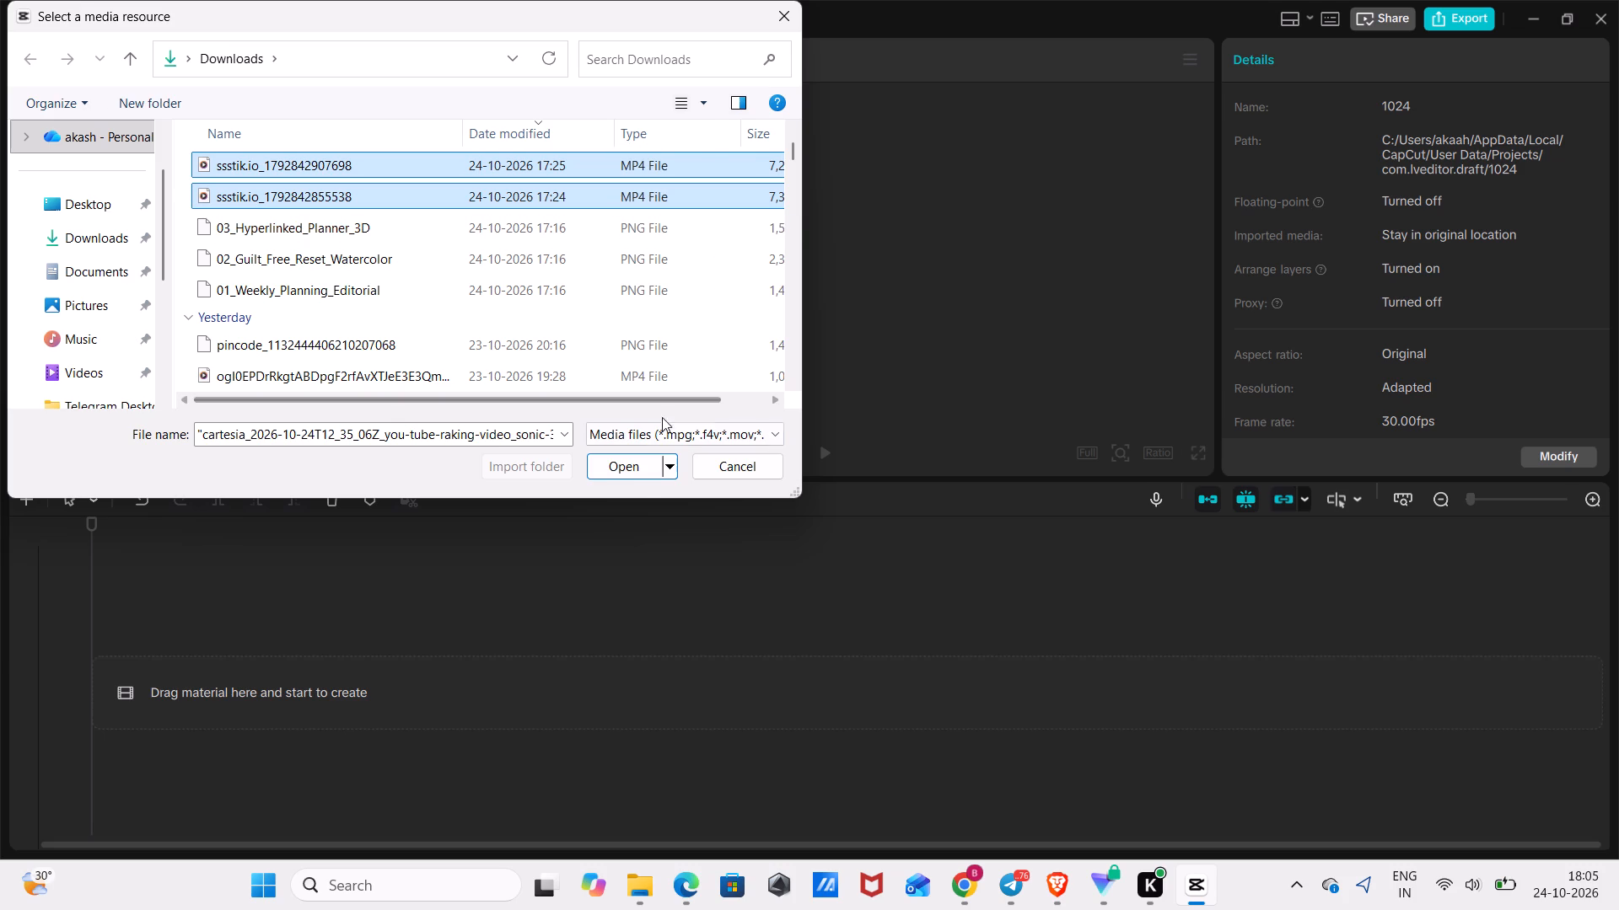
click(633, 479)
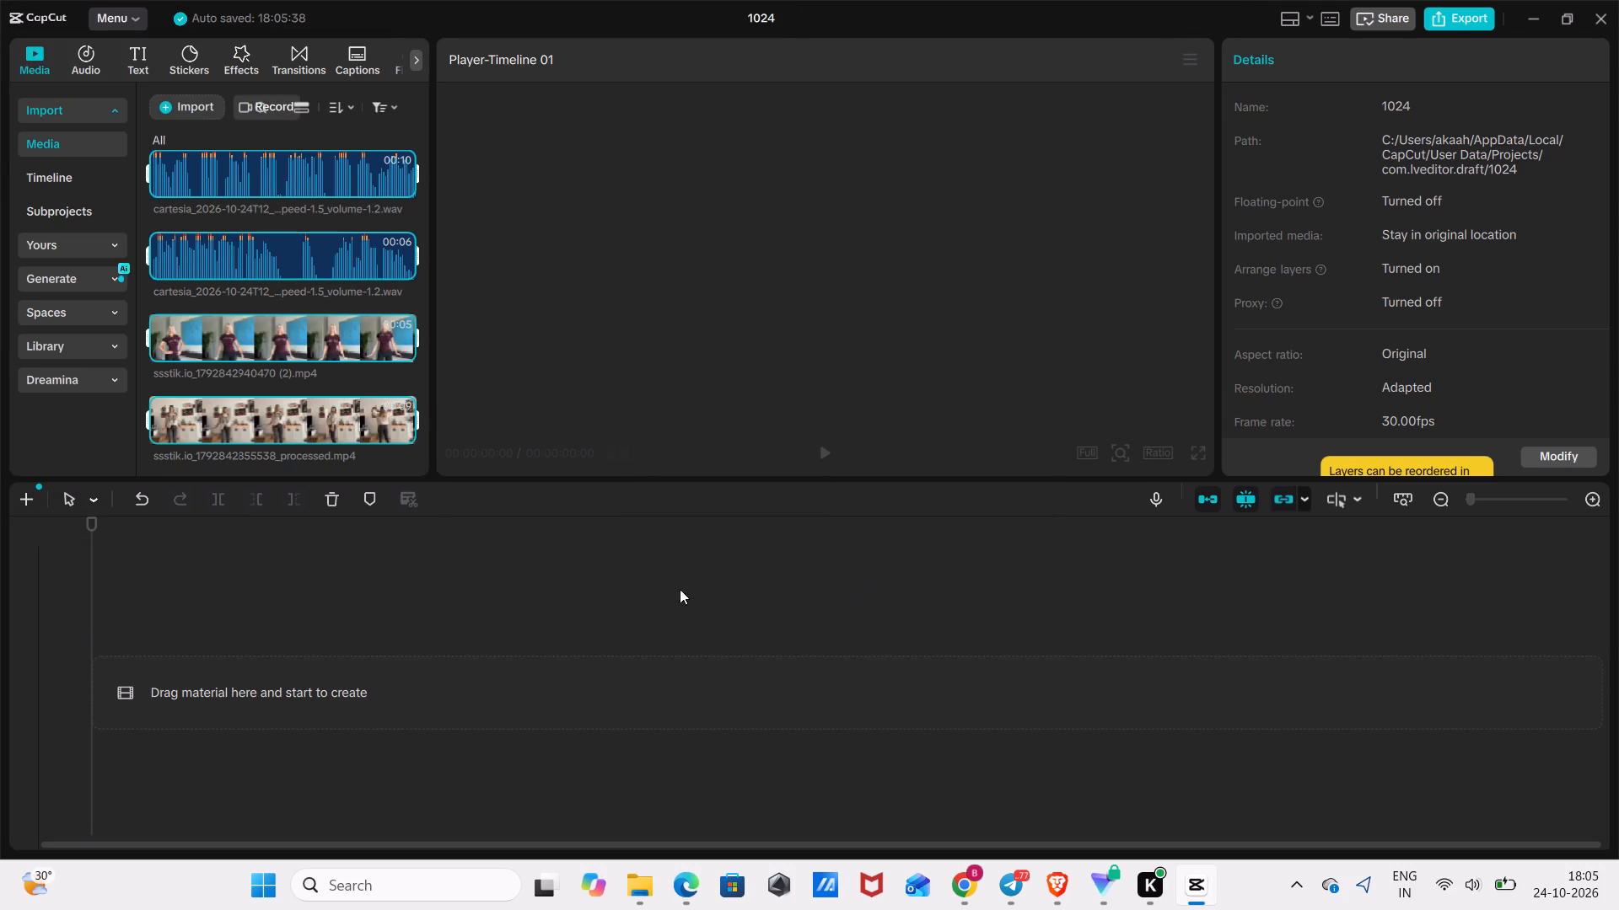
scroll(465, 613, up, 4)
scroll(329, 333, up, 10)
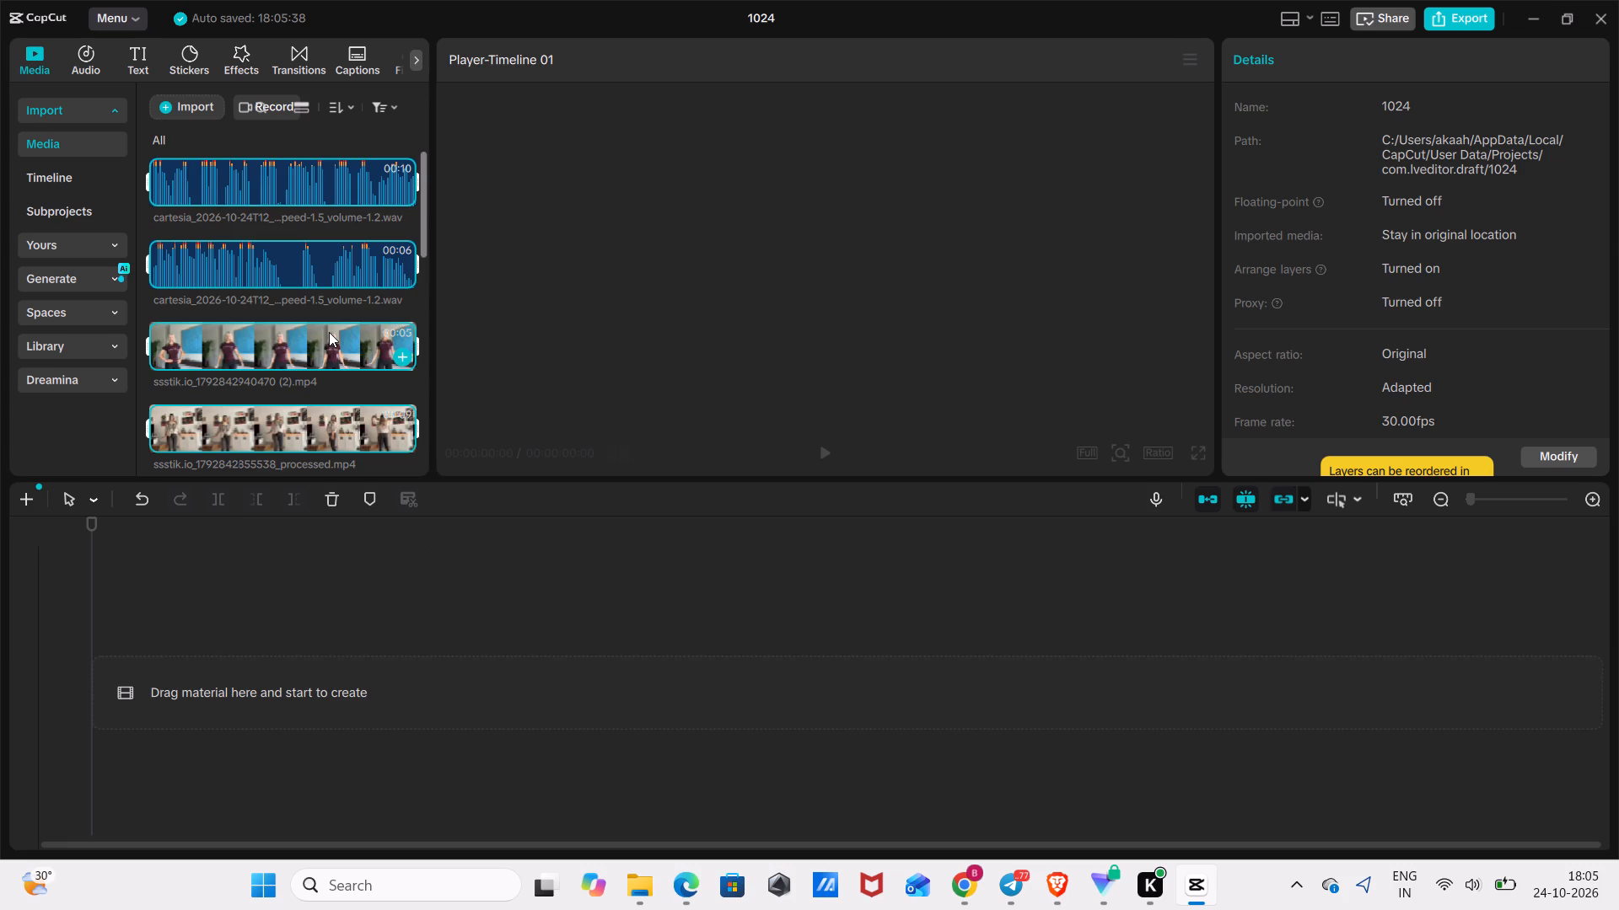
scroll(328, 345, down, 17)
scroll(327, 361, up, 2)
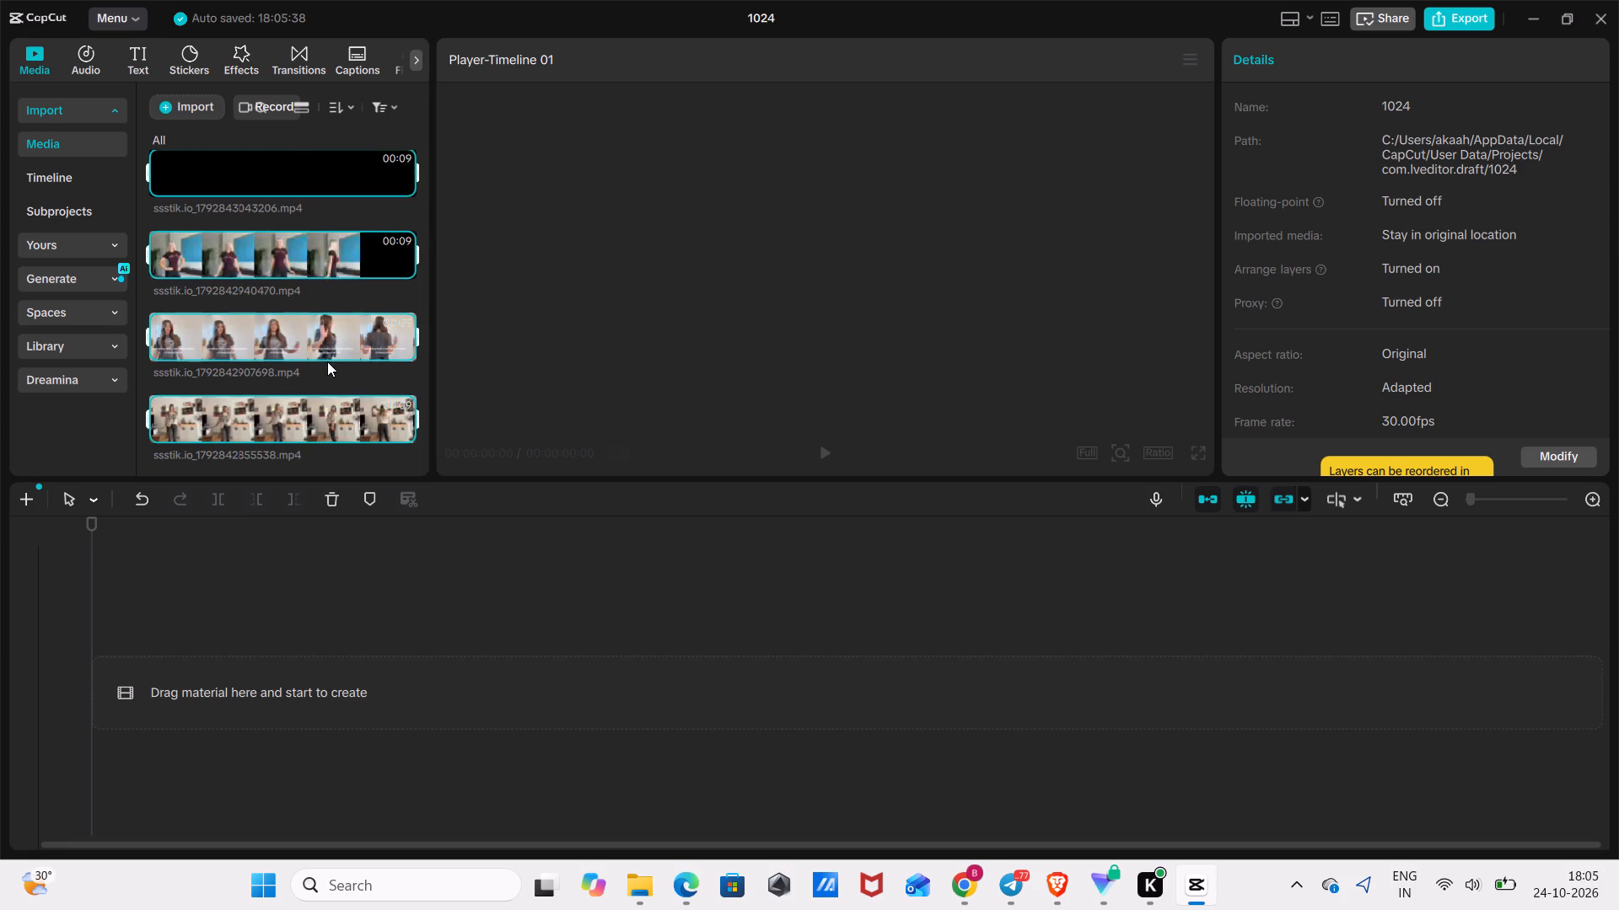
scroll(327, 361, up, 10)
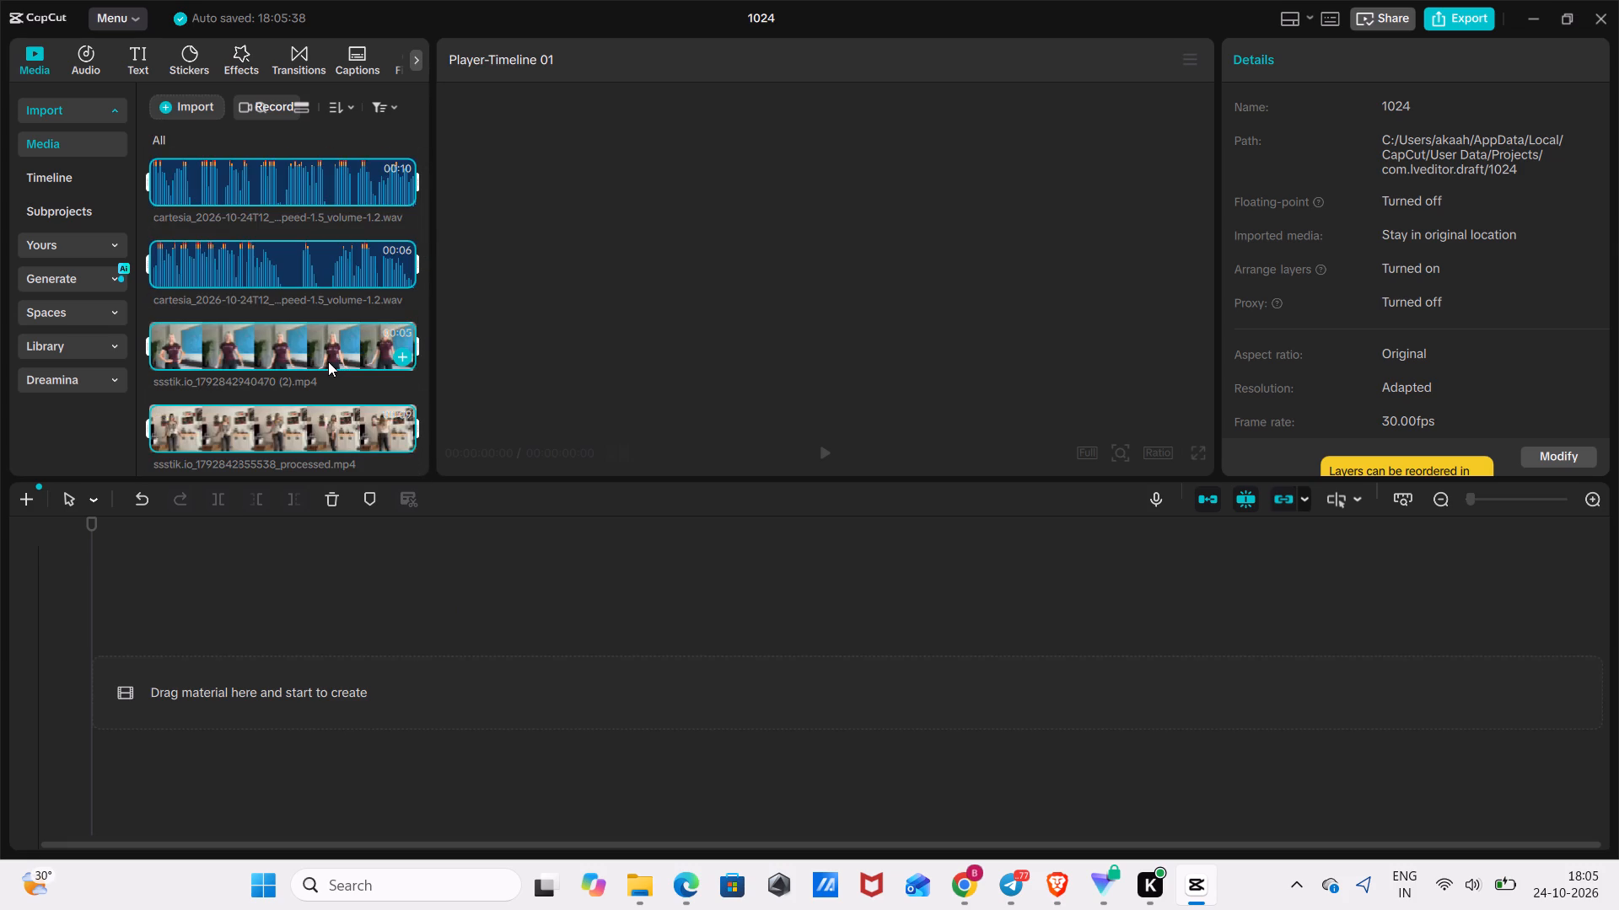
Add a default text clip at the start of the timeline.
click(154, 62)
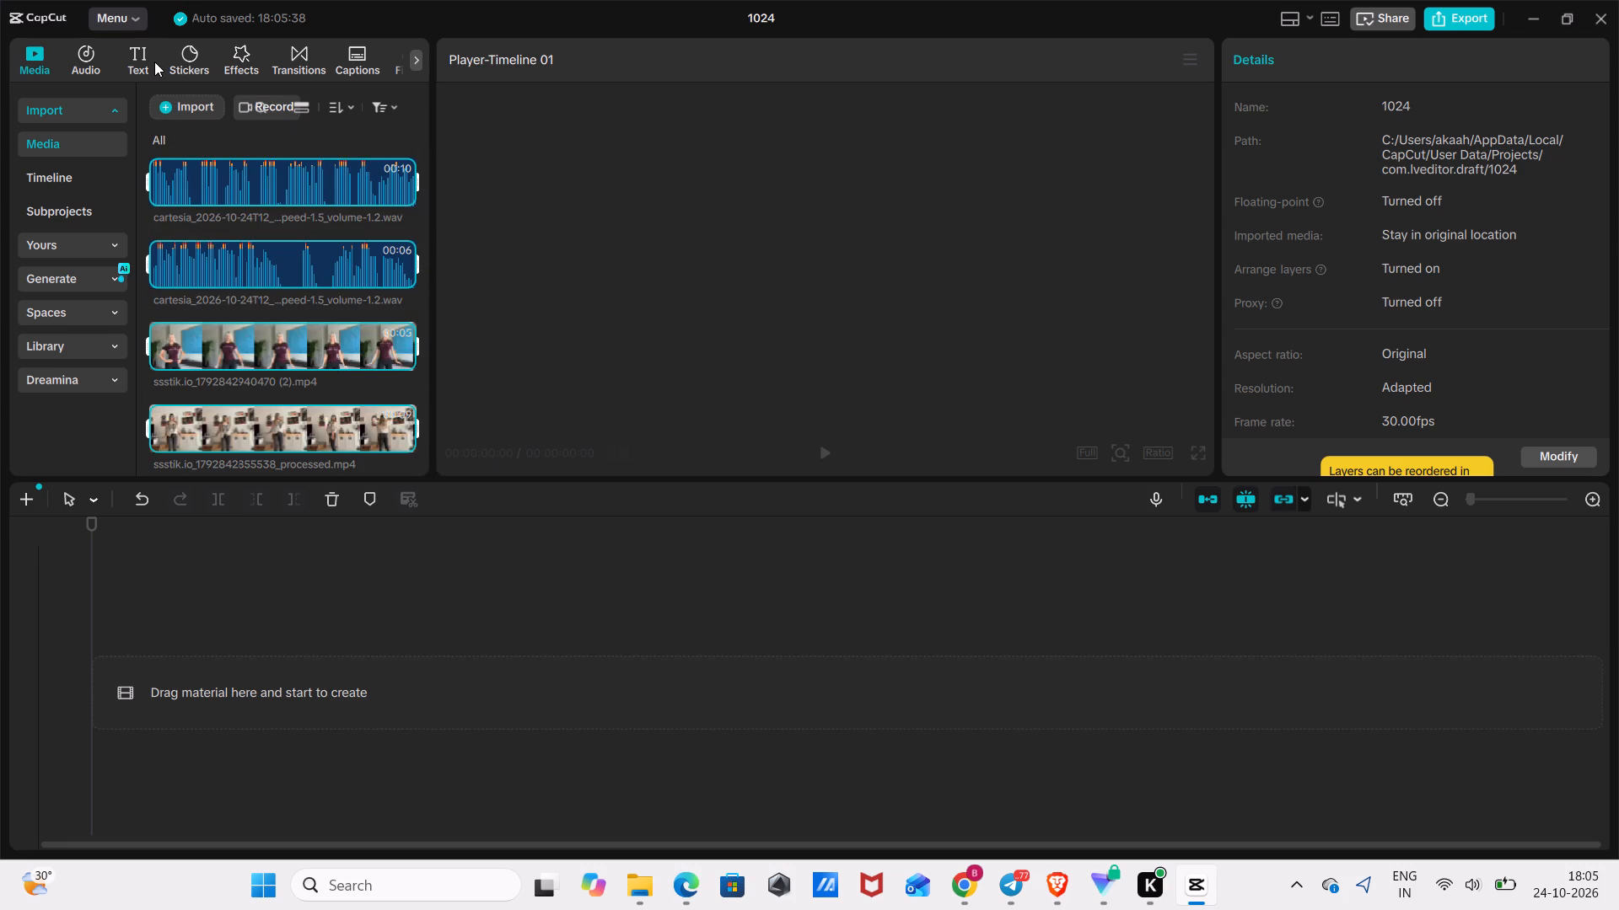
click(145, 63)
click(223, 171)
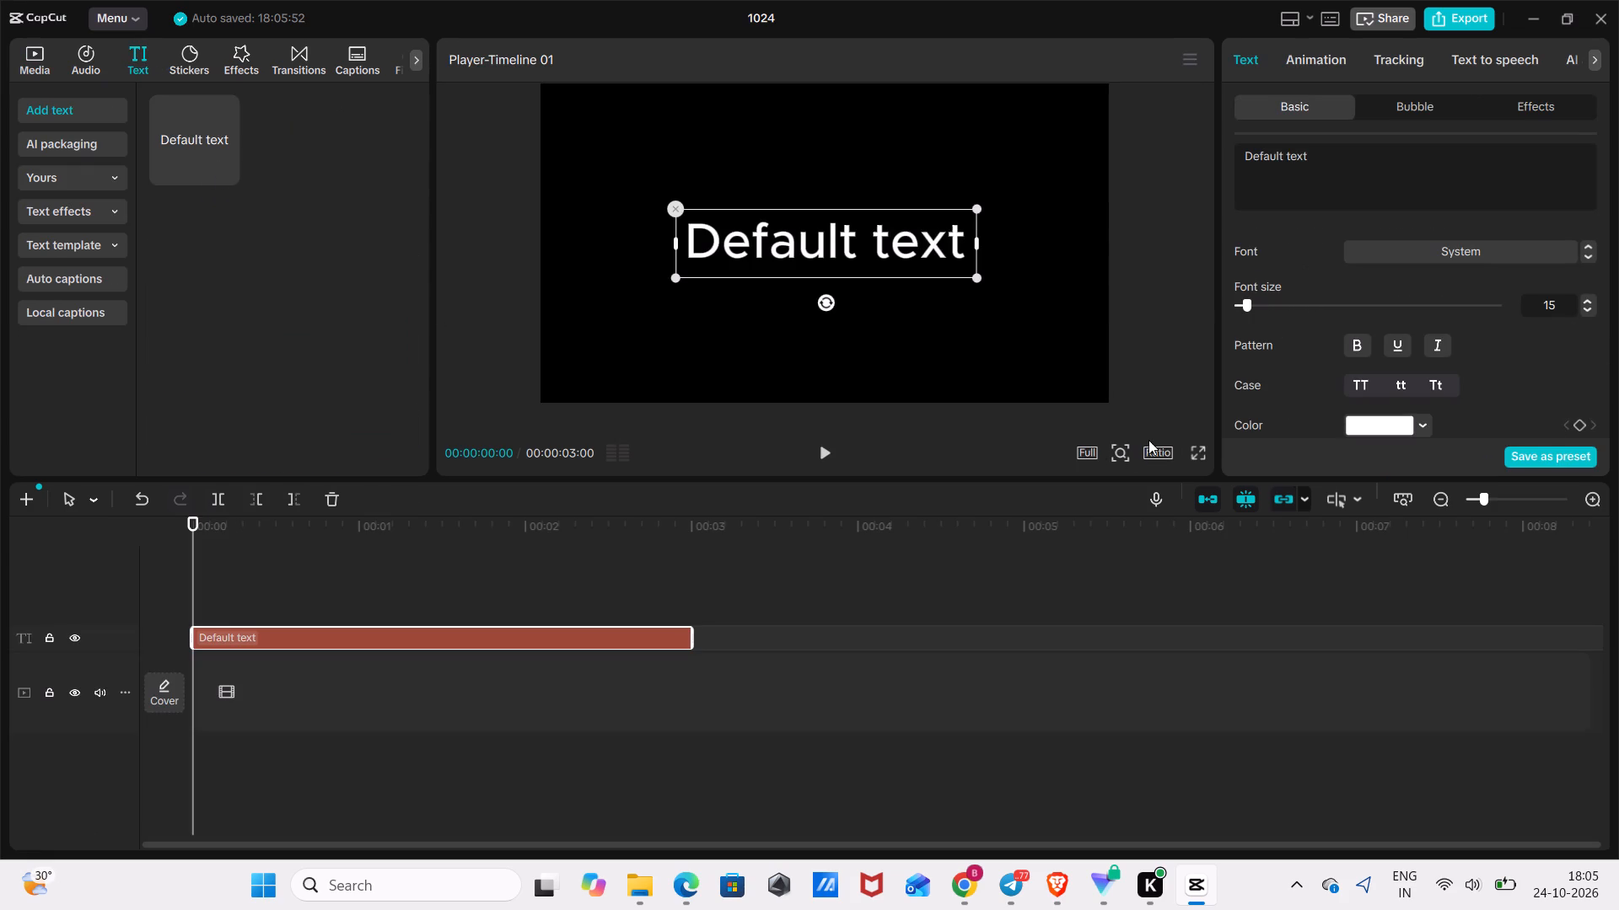
Set the project's aspect ratio to 9:16.
click(1155, 445)
click(1164, 454)
click(1255, 694)
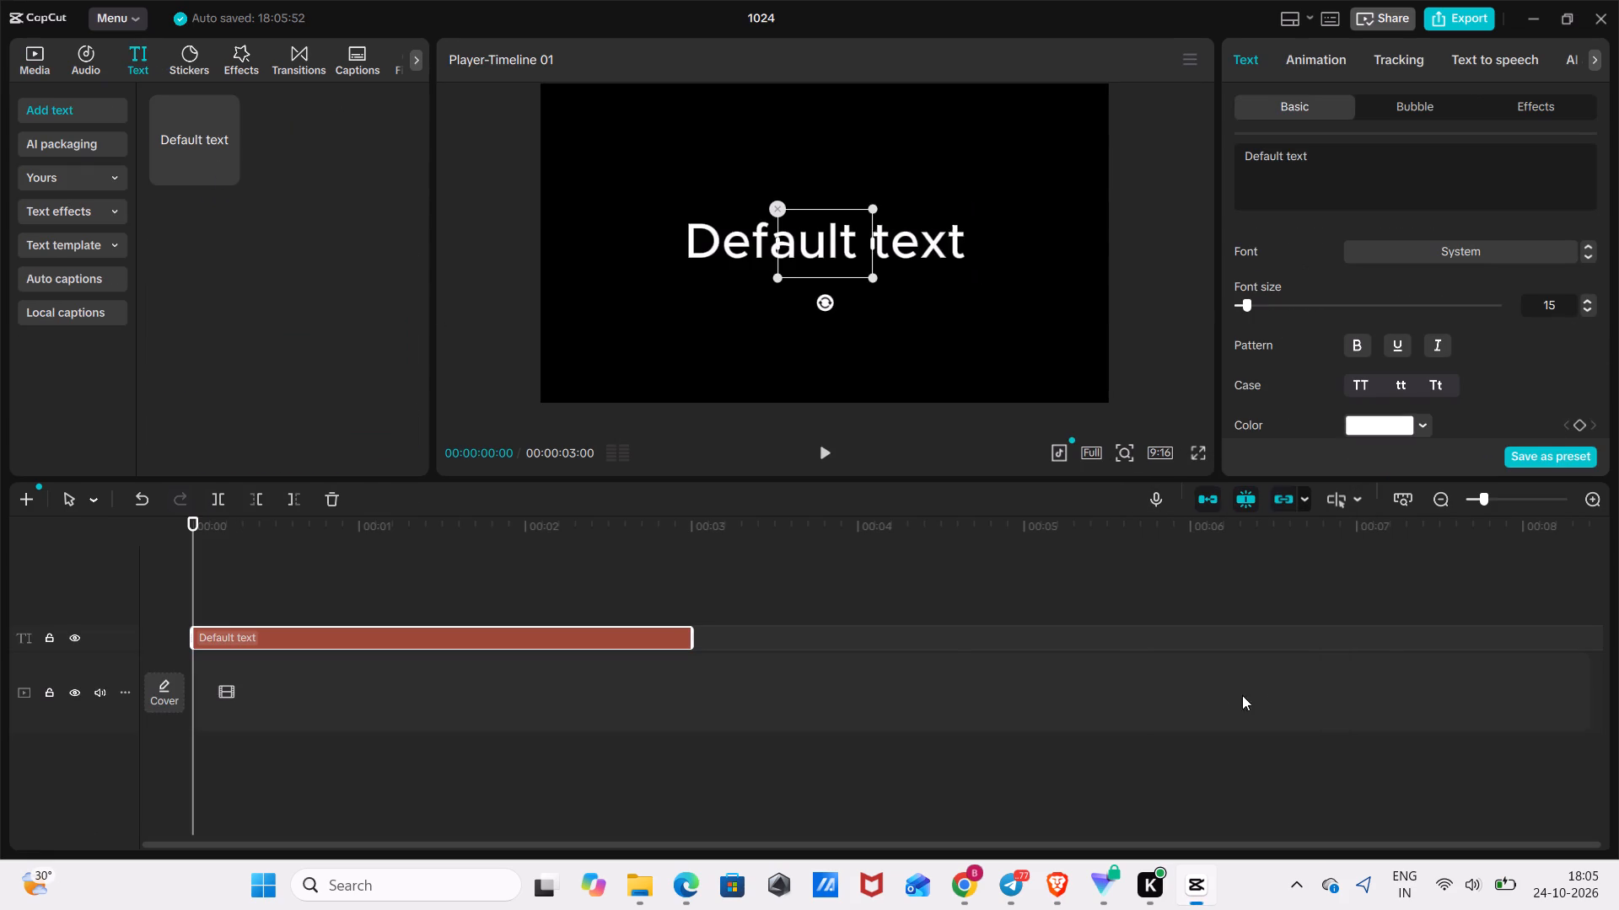
Open the default text clip's wording for editing.
click(1347, 183)
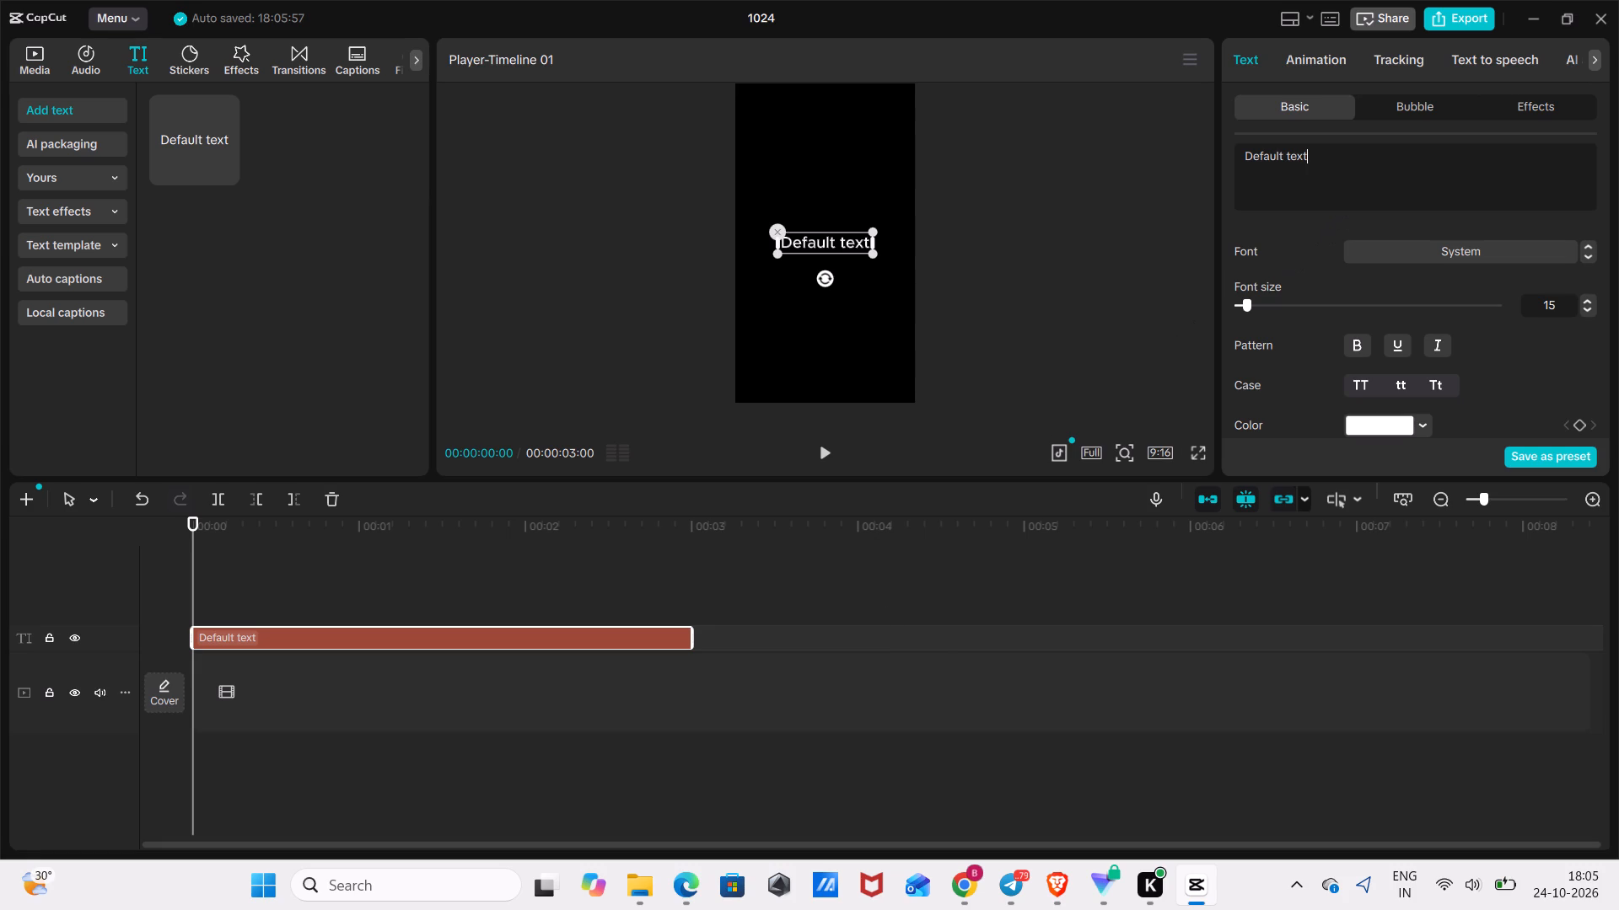
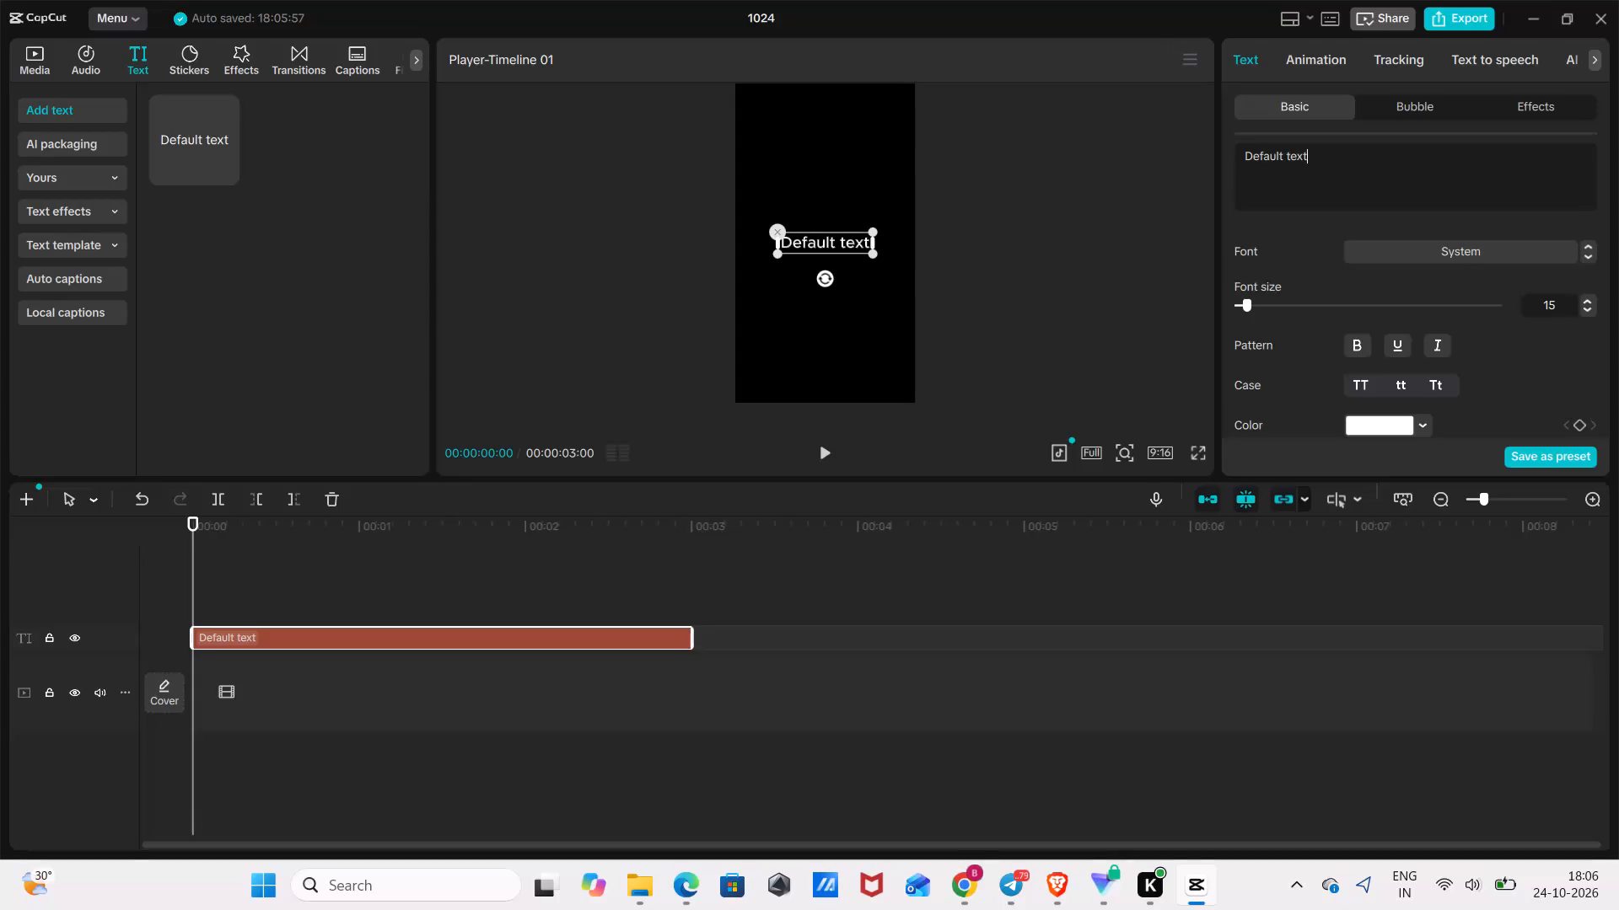
Replace the default text clip's wording with the pasted title, trimmed down to "ranking the".
key(ctrl+a)
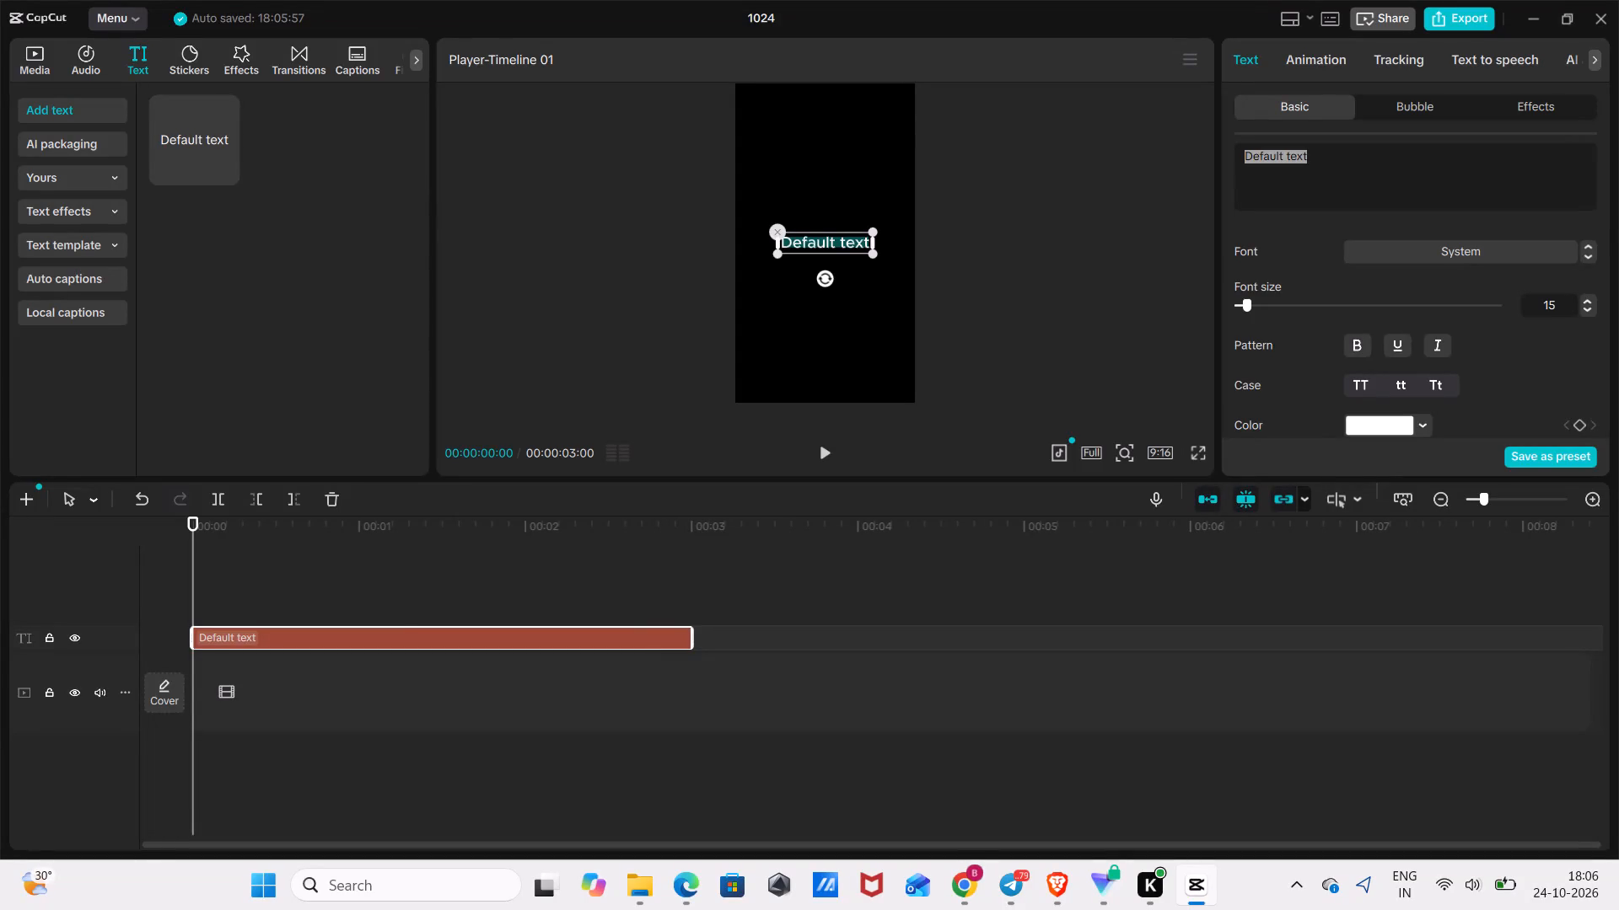
key(ctrl+v)
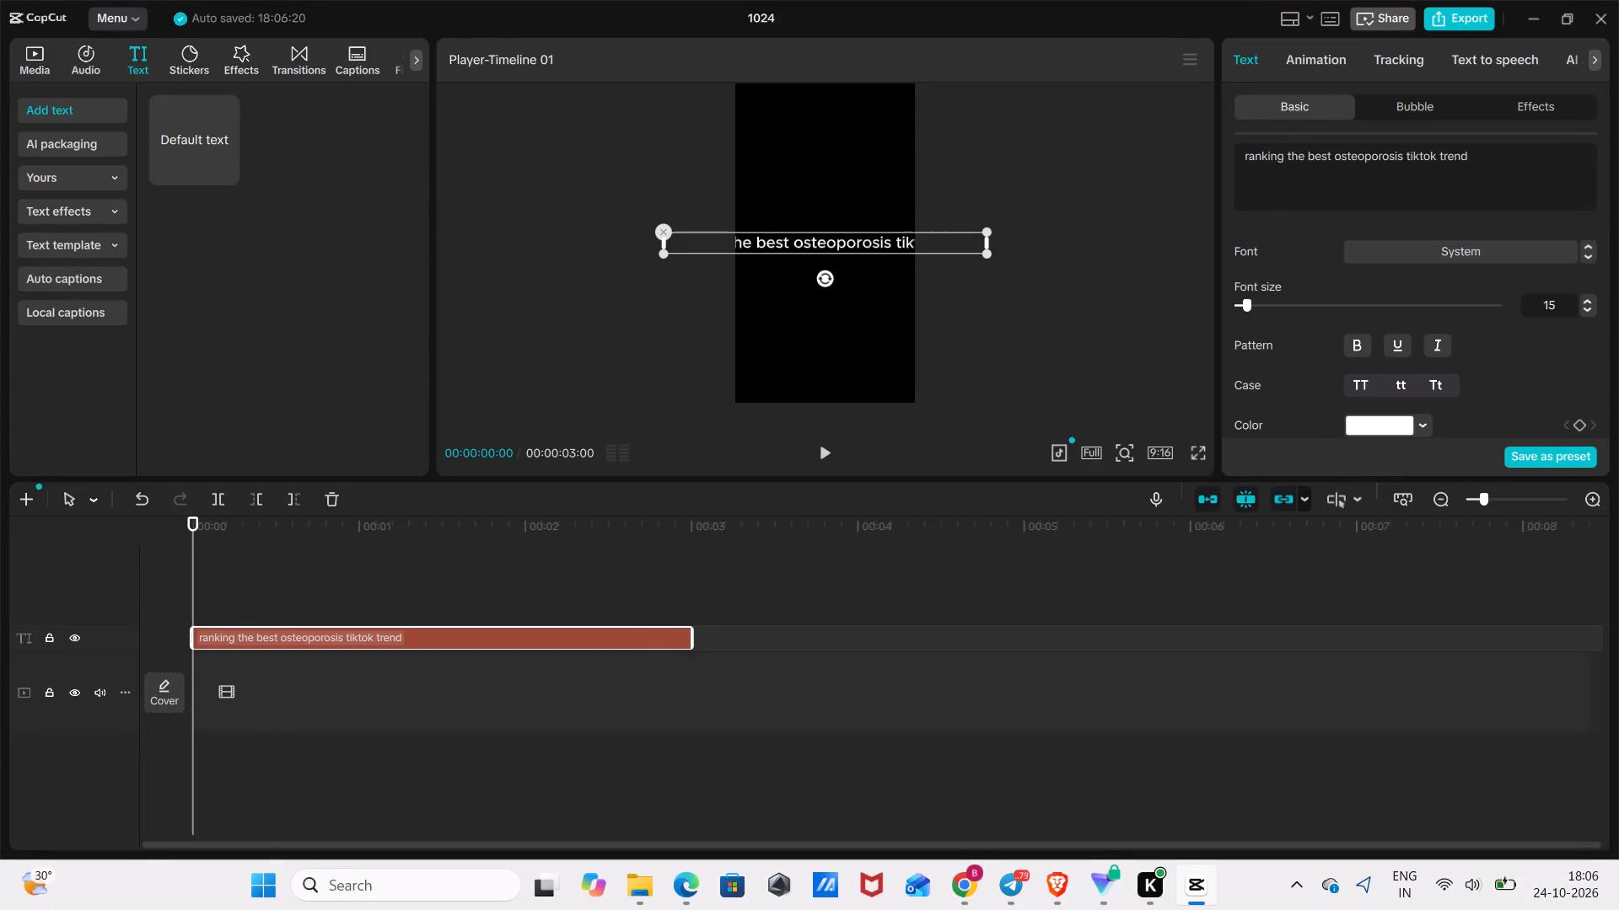
key(BackSpace)
key(BackSpace)
key(BackSpace)
key(BackSpace)
key(BackSpace)
key(BackSpace)
key(BackSpace)
key(BackSpace)
key(BackSpace)
key(BackSpace)
key(BackSpace)
key(BackSpace)
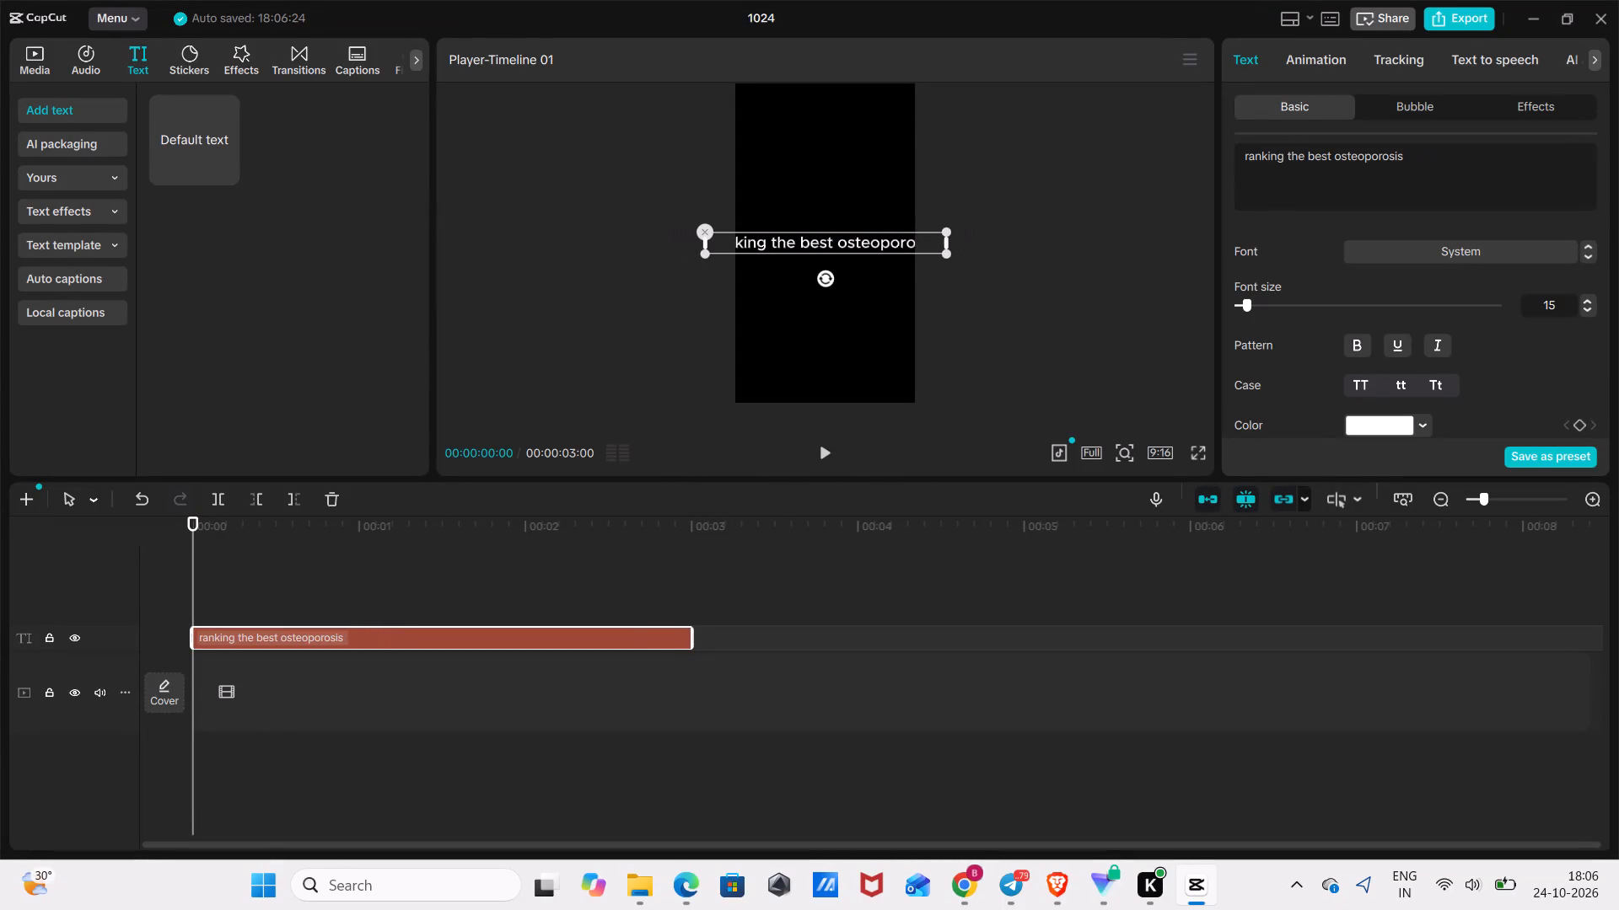
key(BackSpace)
key(BackSpace)
key(BackSpace)
key(BackSpace)
key(BackSpace)
key(BackSpace)
key(BackSpace)
key(BackSpace)
key(BackSpace)
key(BackSpace)
key(BackSpace)
key(BackSpace)
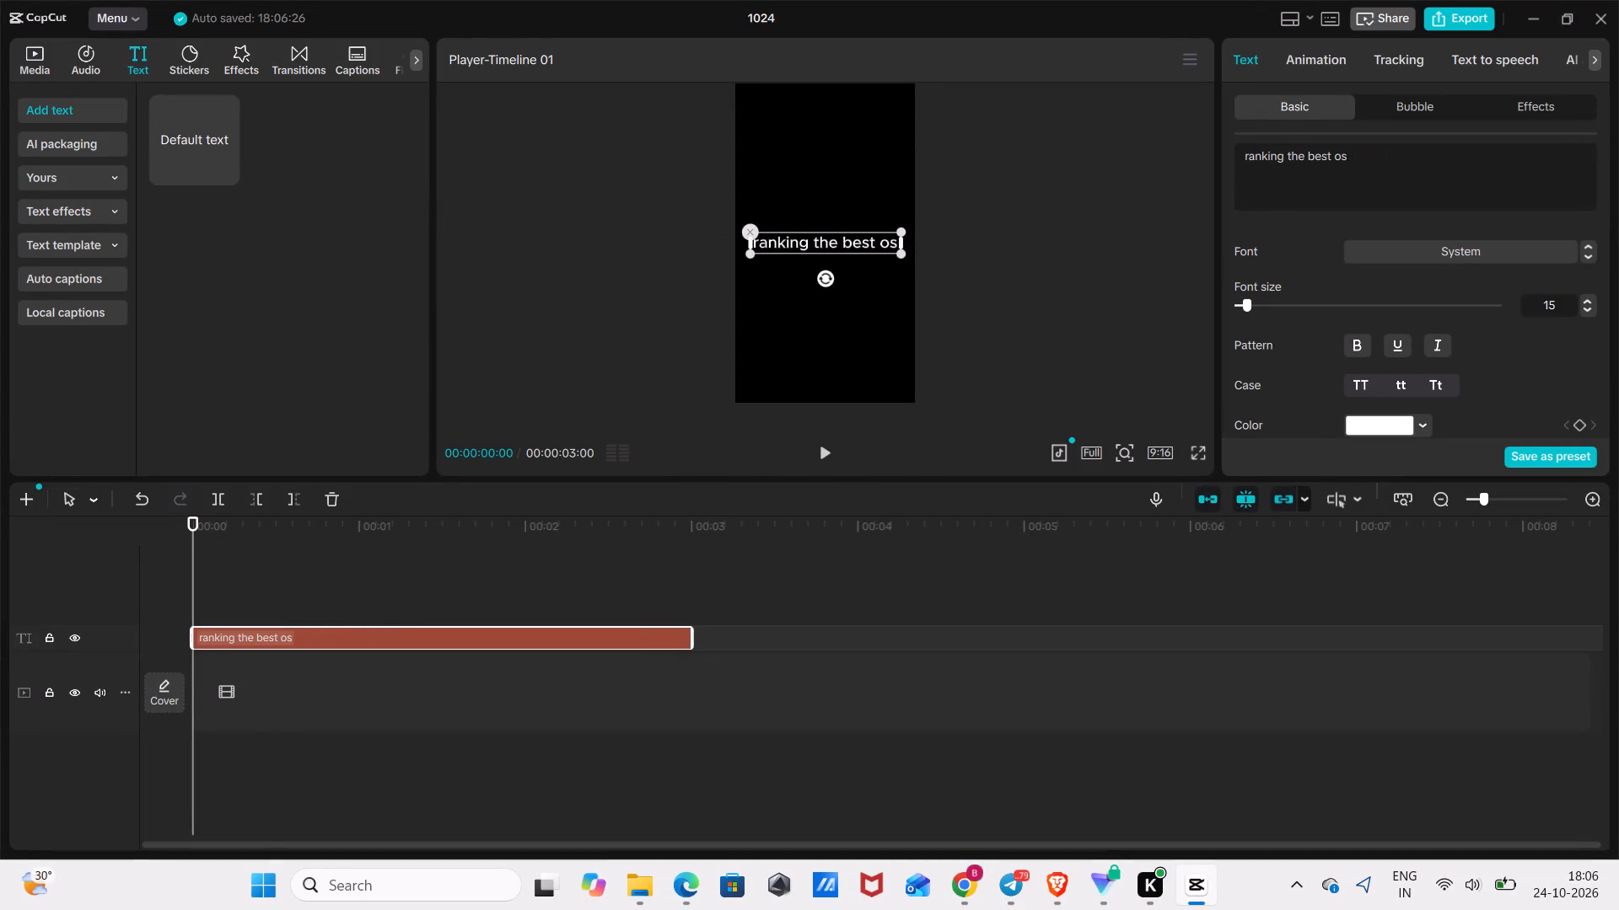
key(BackSpace)
key(BackSpace)
key(BackSpace)
key(BackSpace)
key(BackSpace)
key(BackSpace)
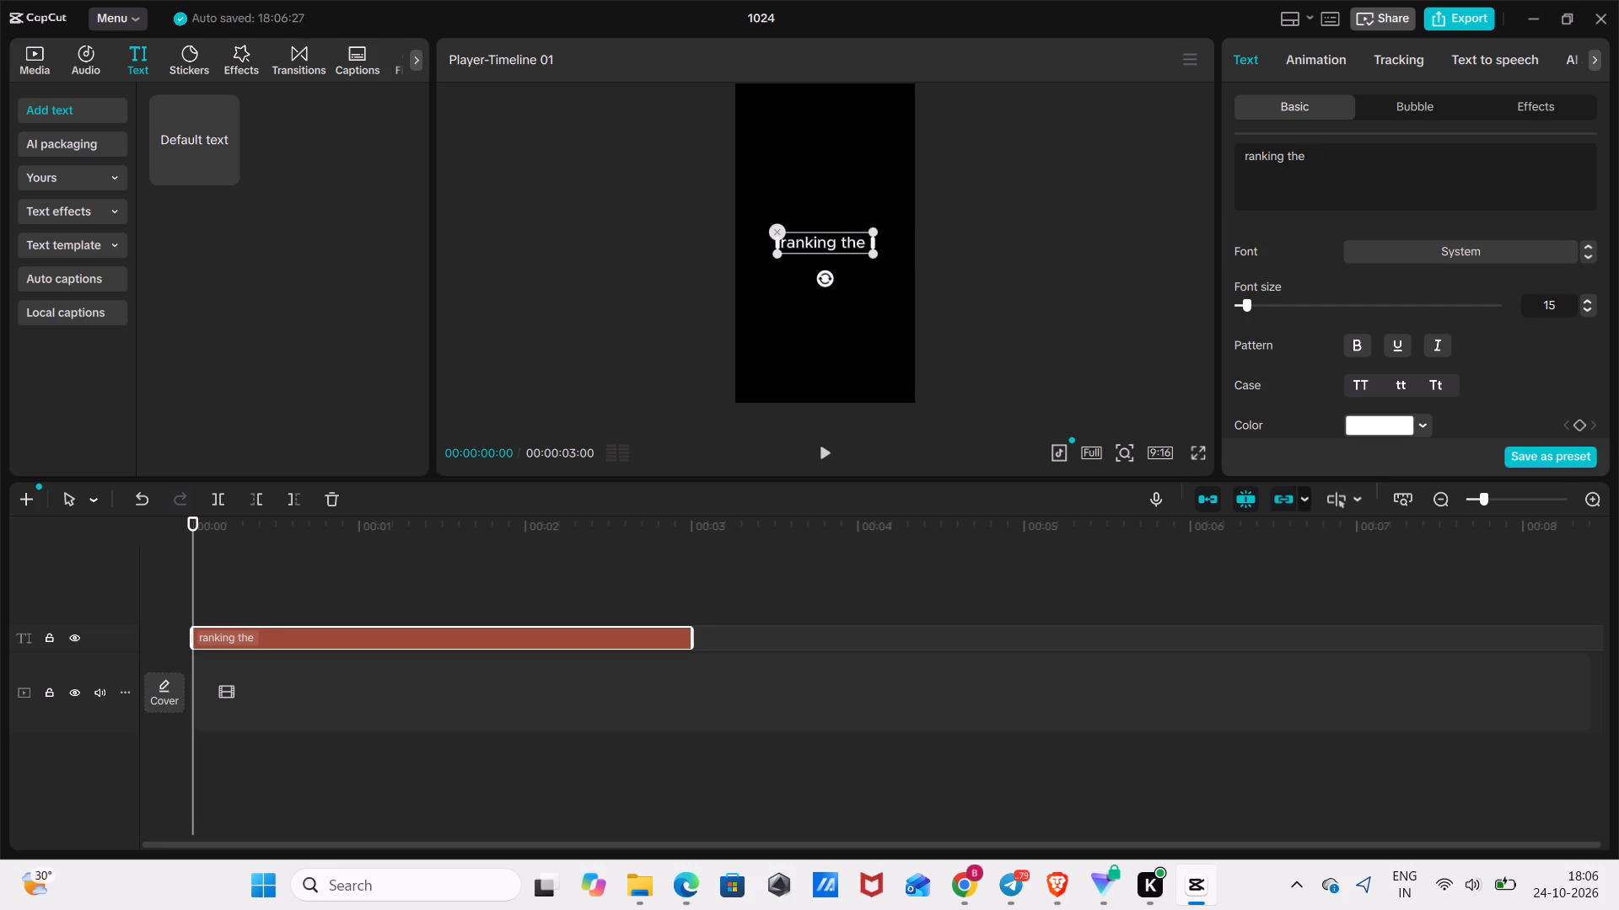
Change the "ranking the" text's font to Arial Black.
click(1498, 251)
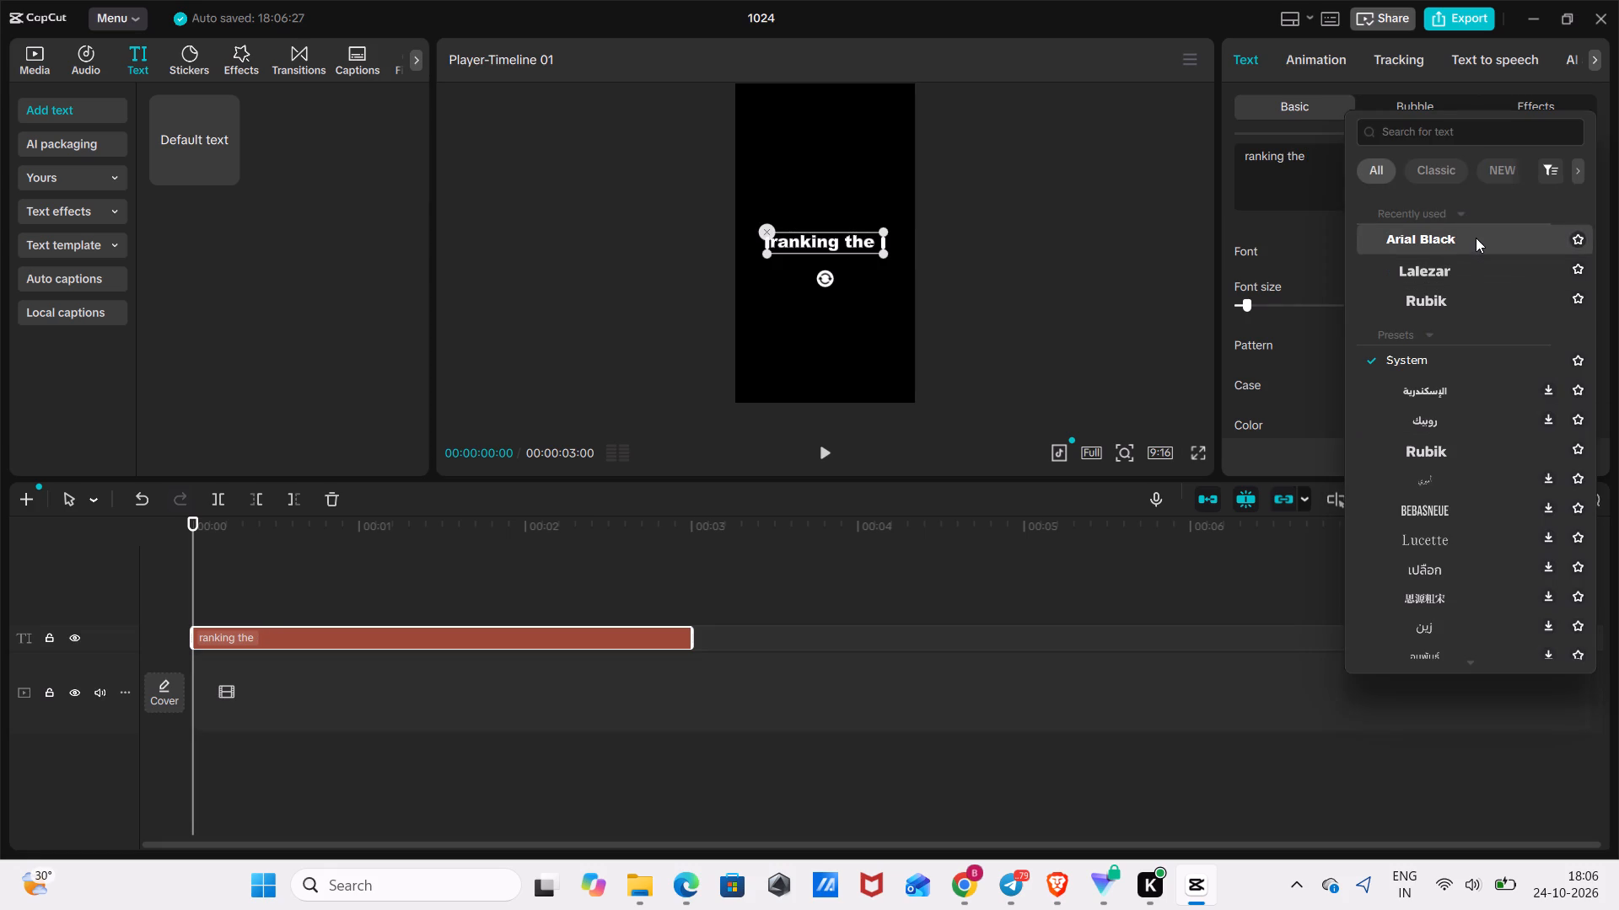
click(1476, 238)
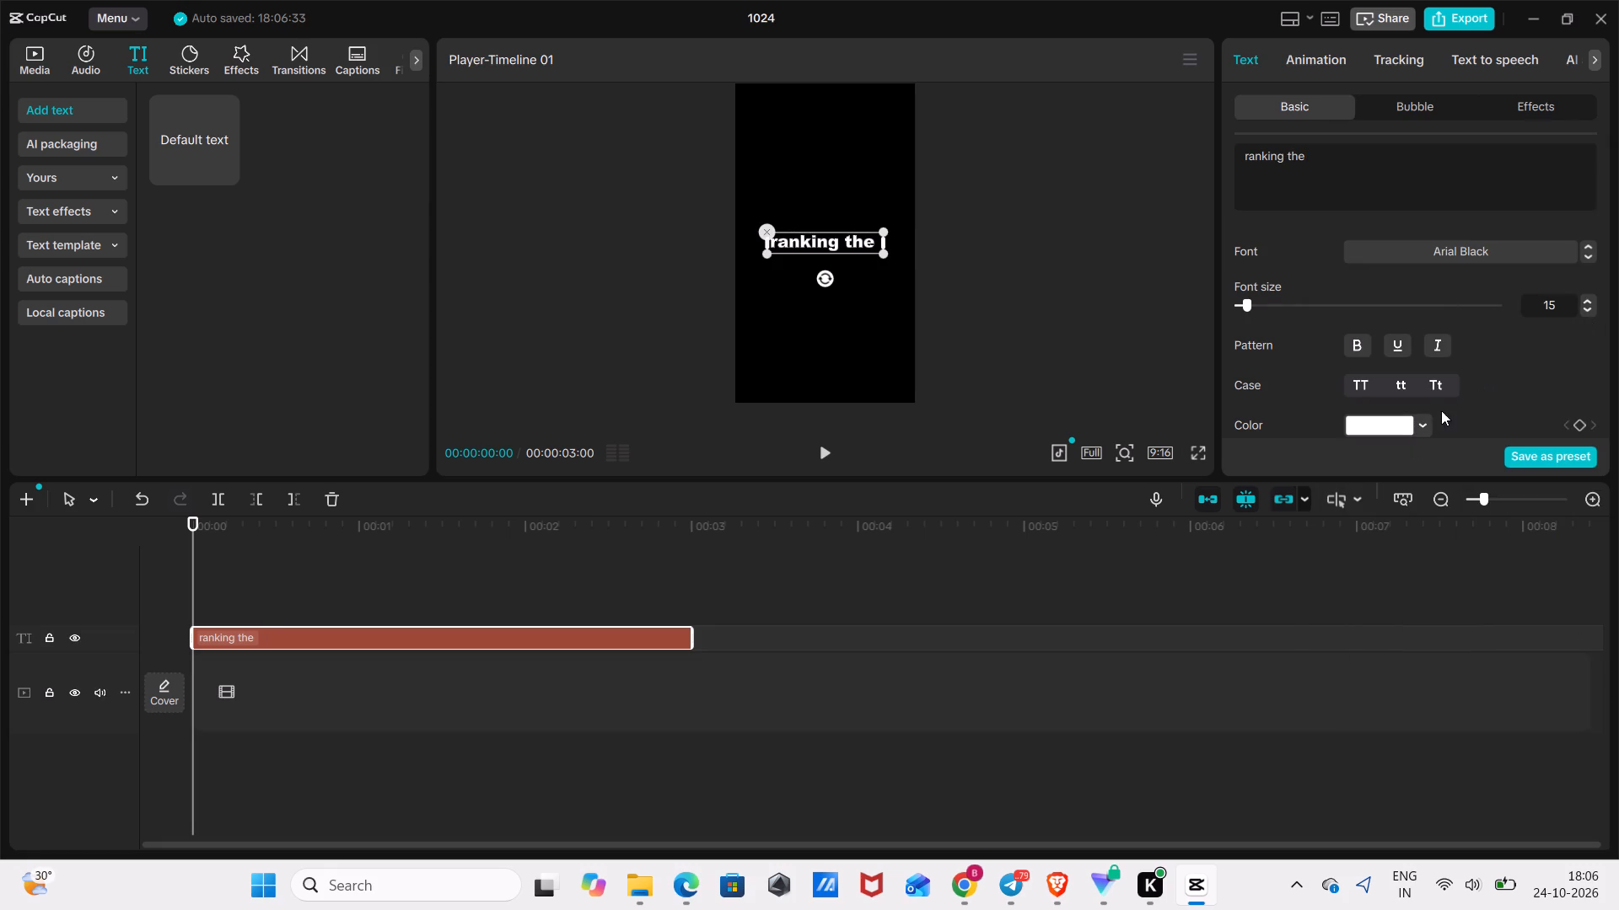
Add a black stroke with a thickness of 18 to the "ranking the" text.
scroll(1438, 379, down, 9)
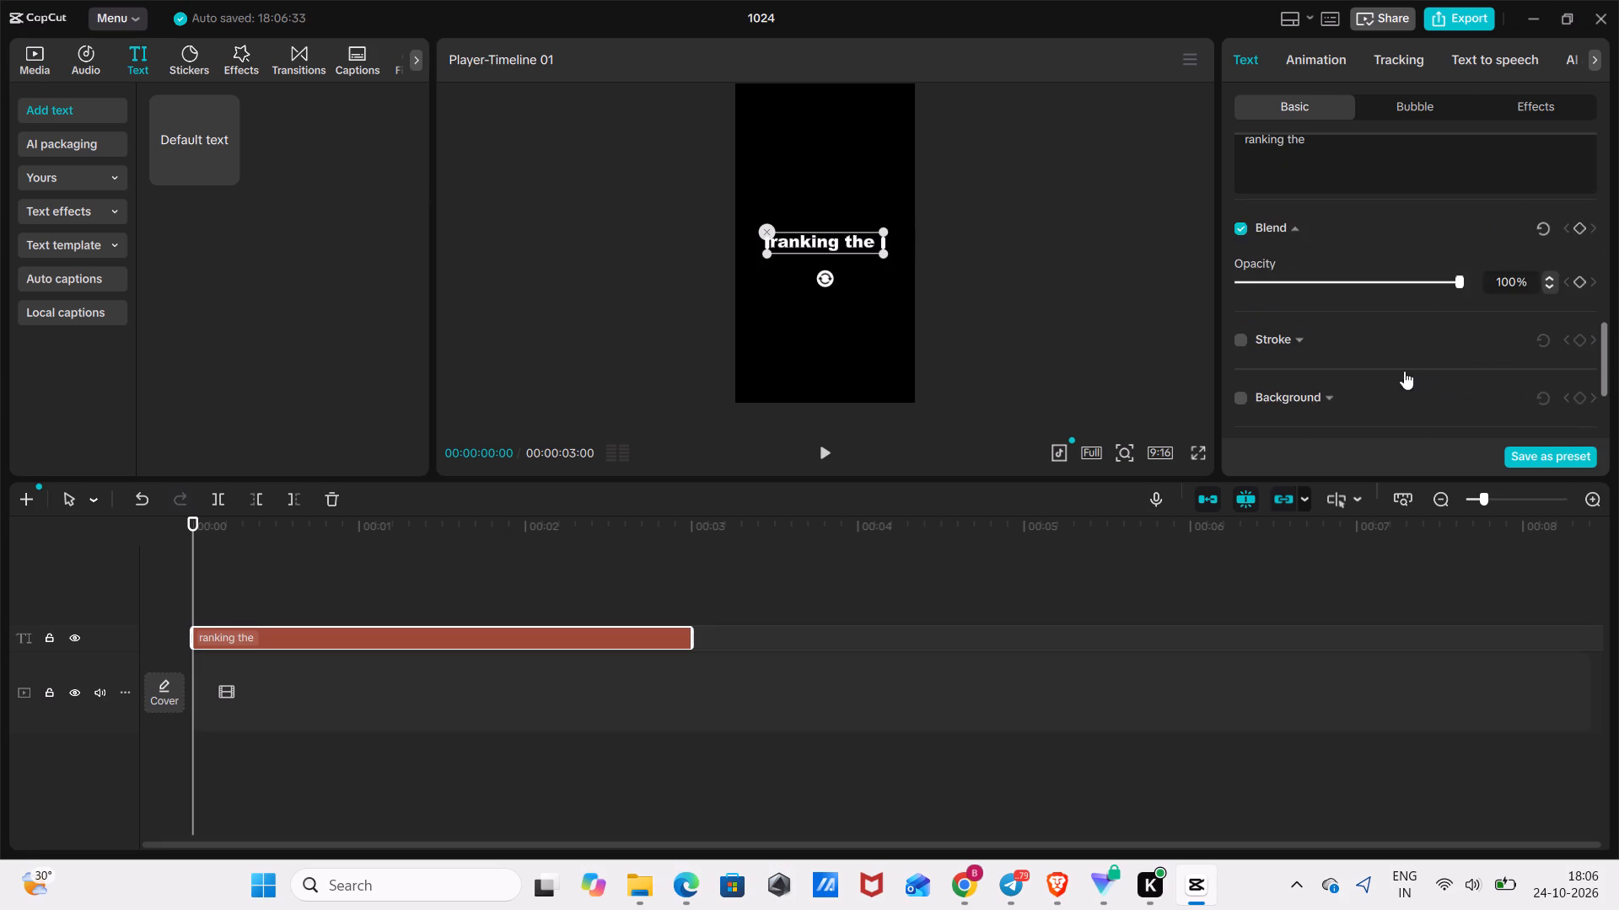
click(1240, 249)
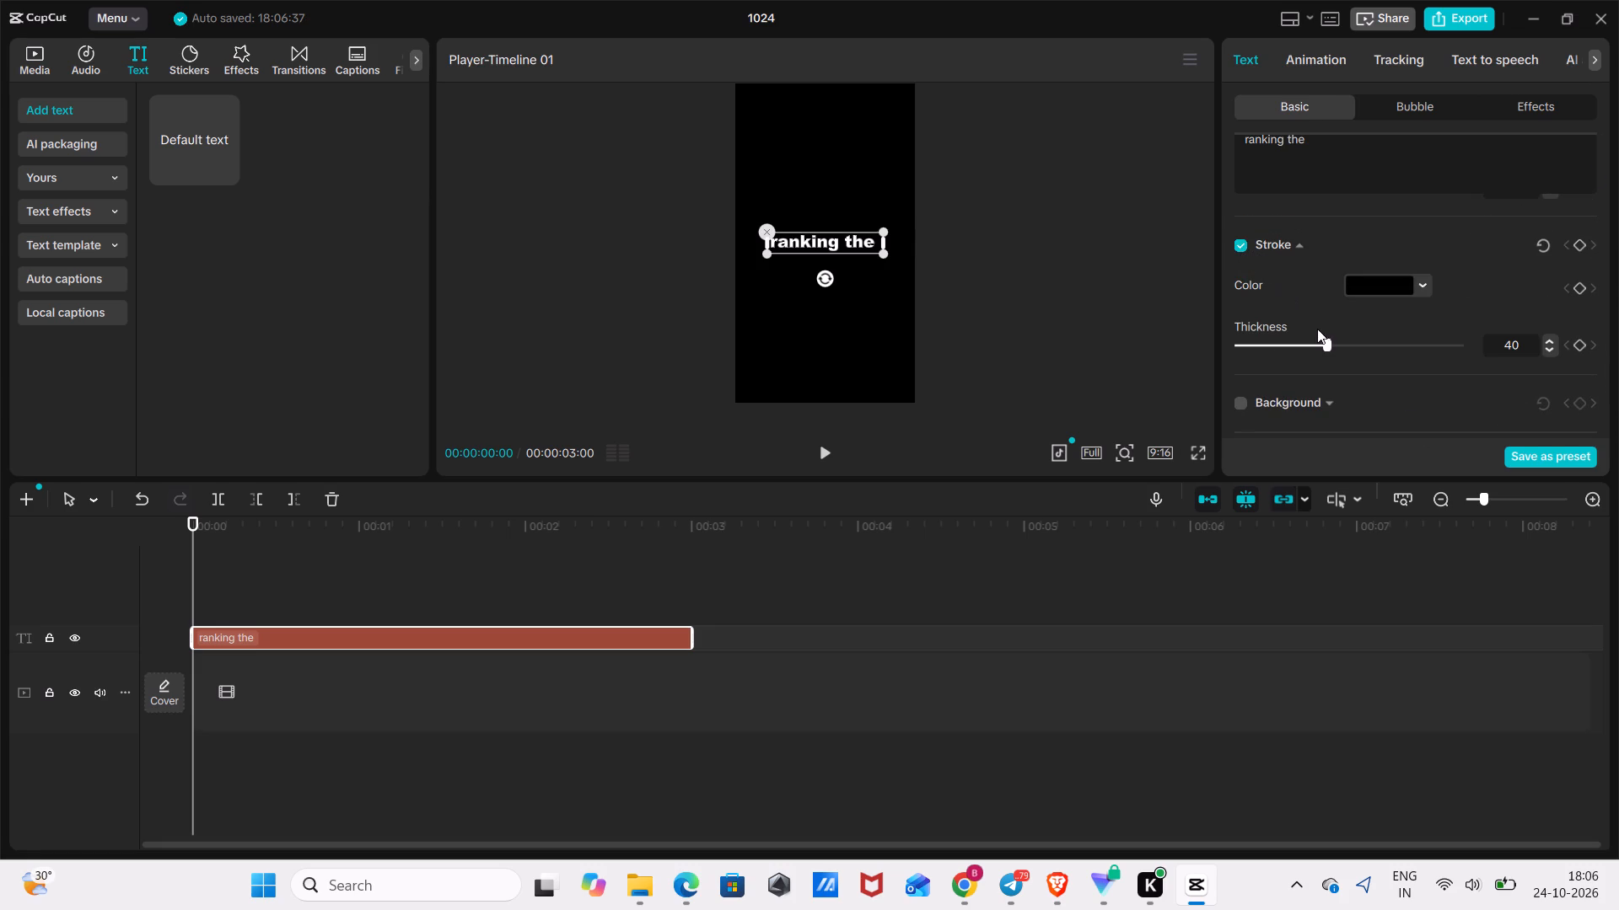
click(1122, 460)
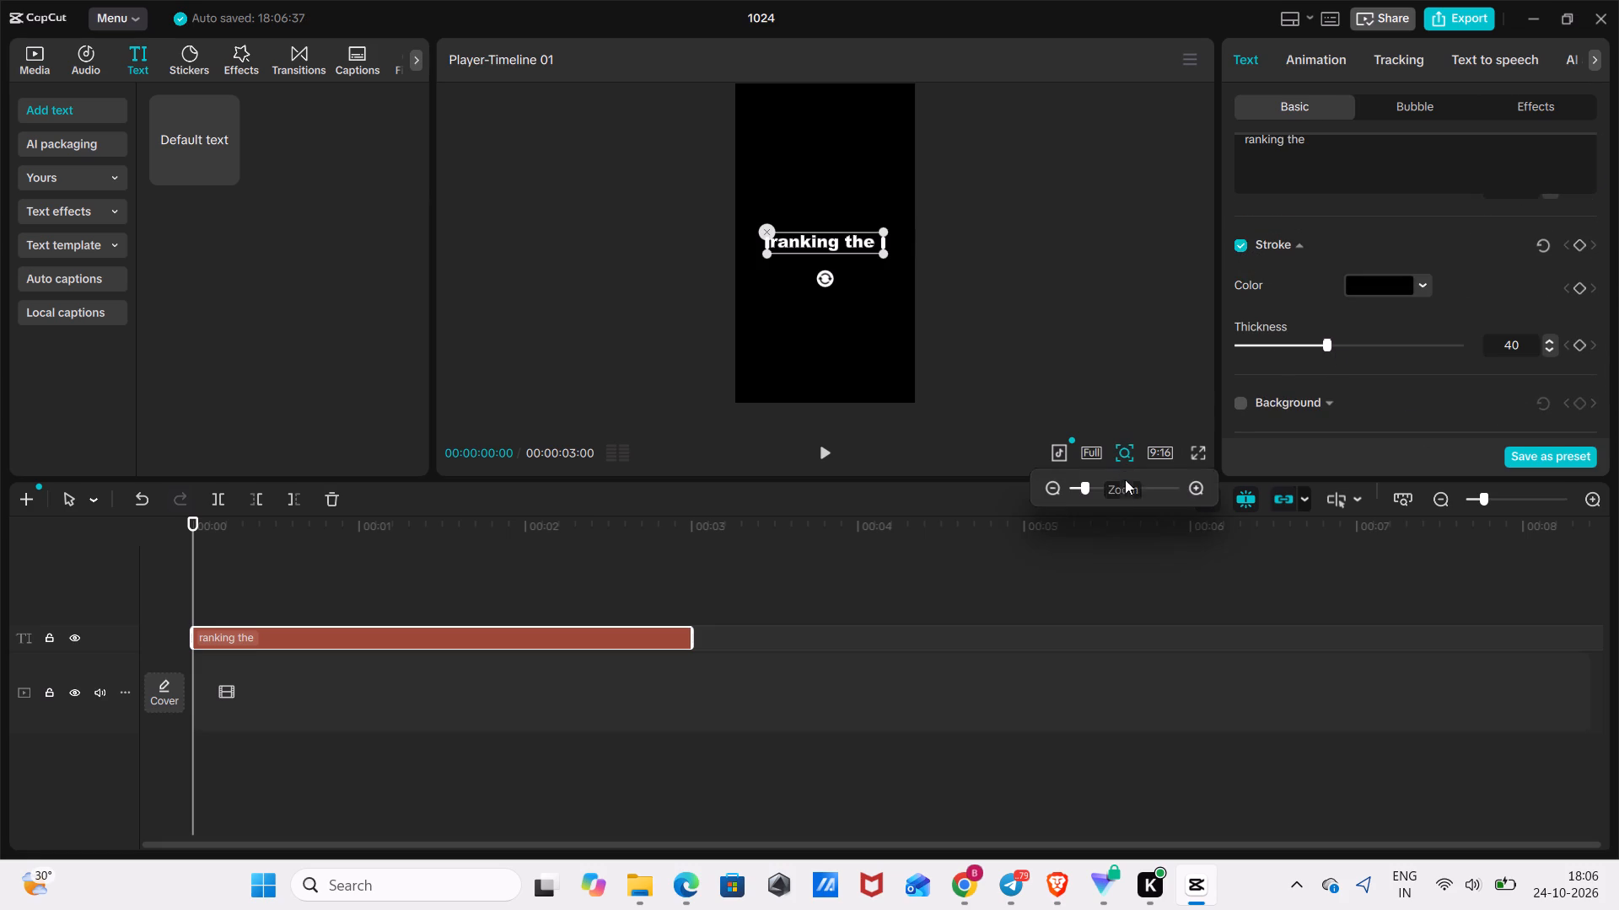
click(1117, 485)
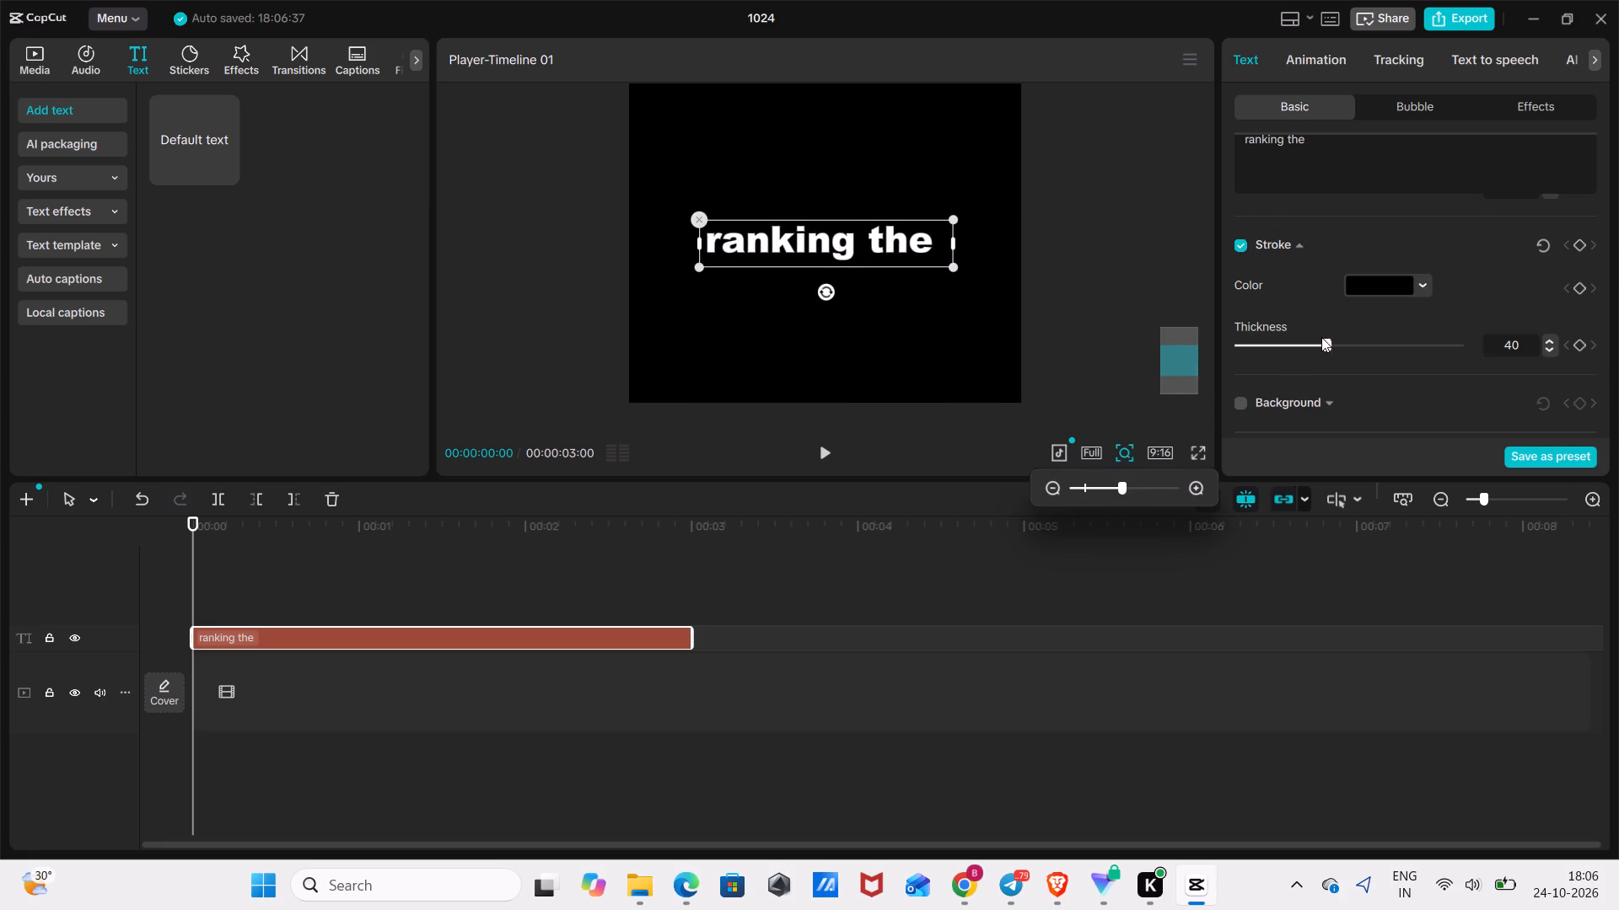
drag(1323, 338, 1258, 372)
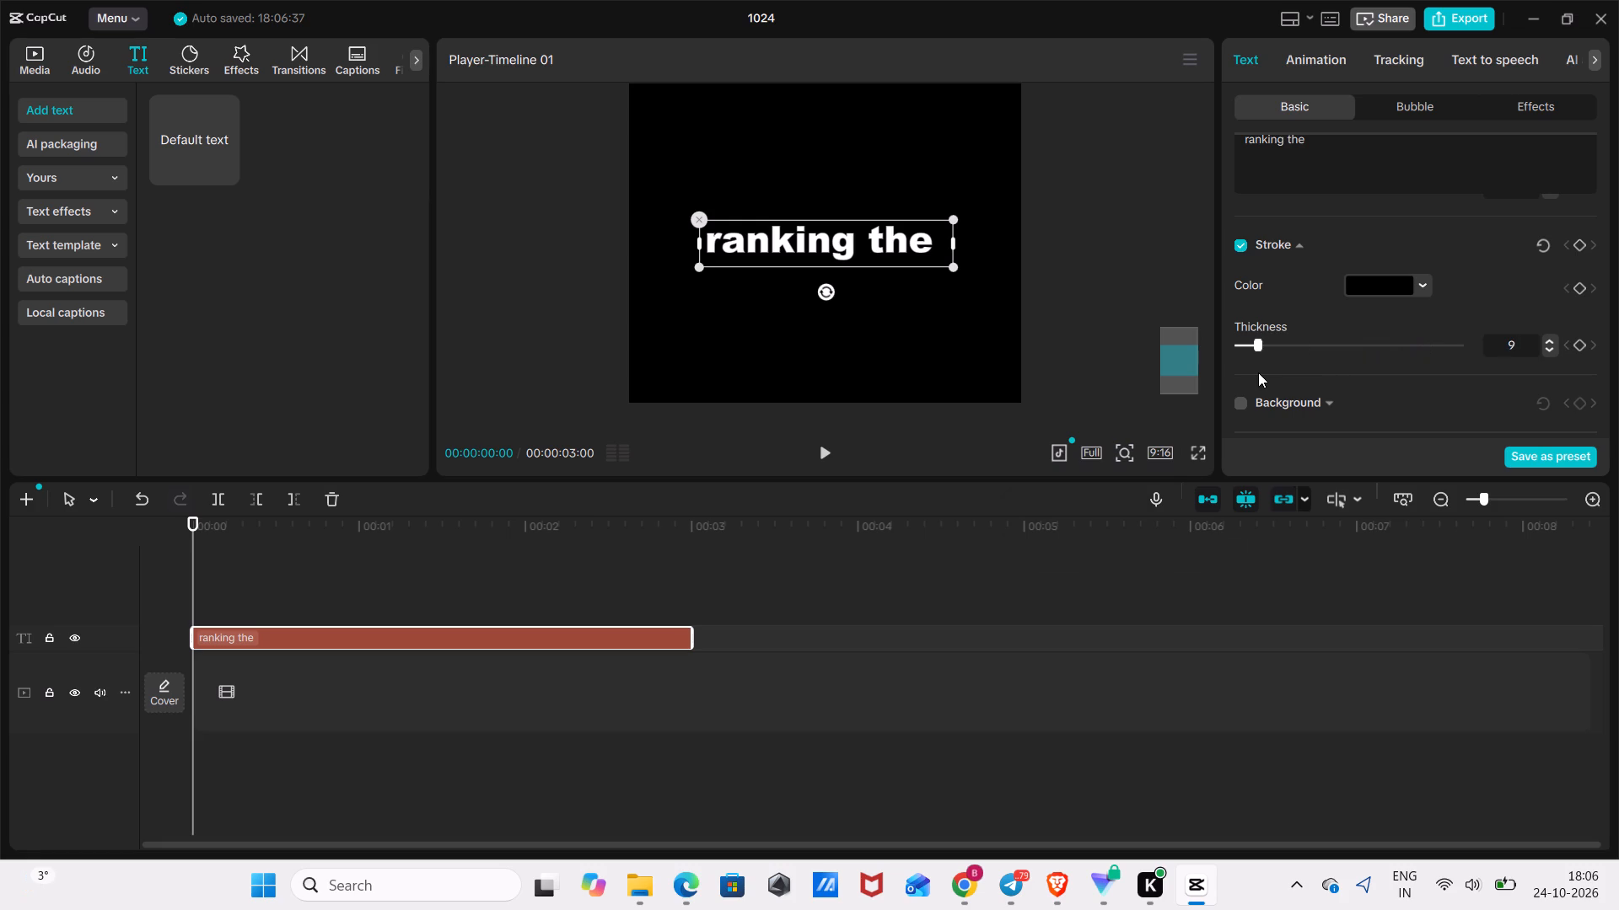
drag(1258, 372, 1277, 373)
click(41, 64)
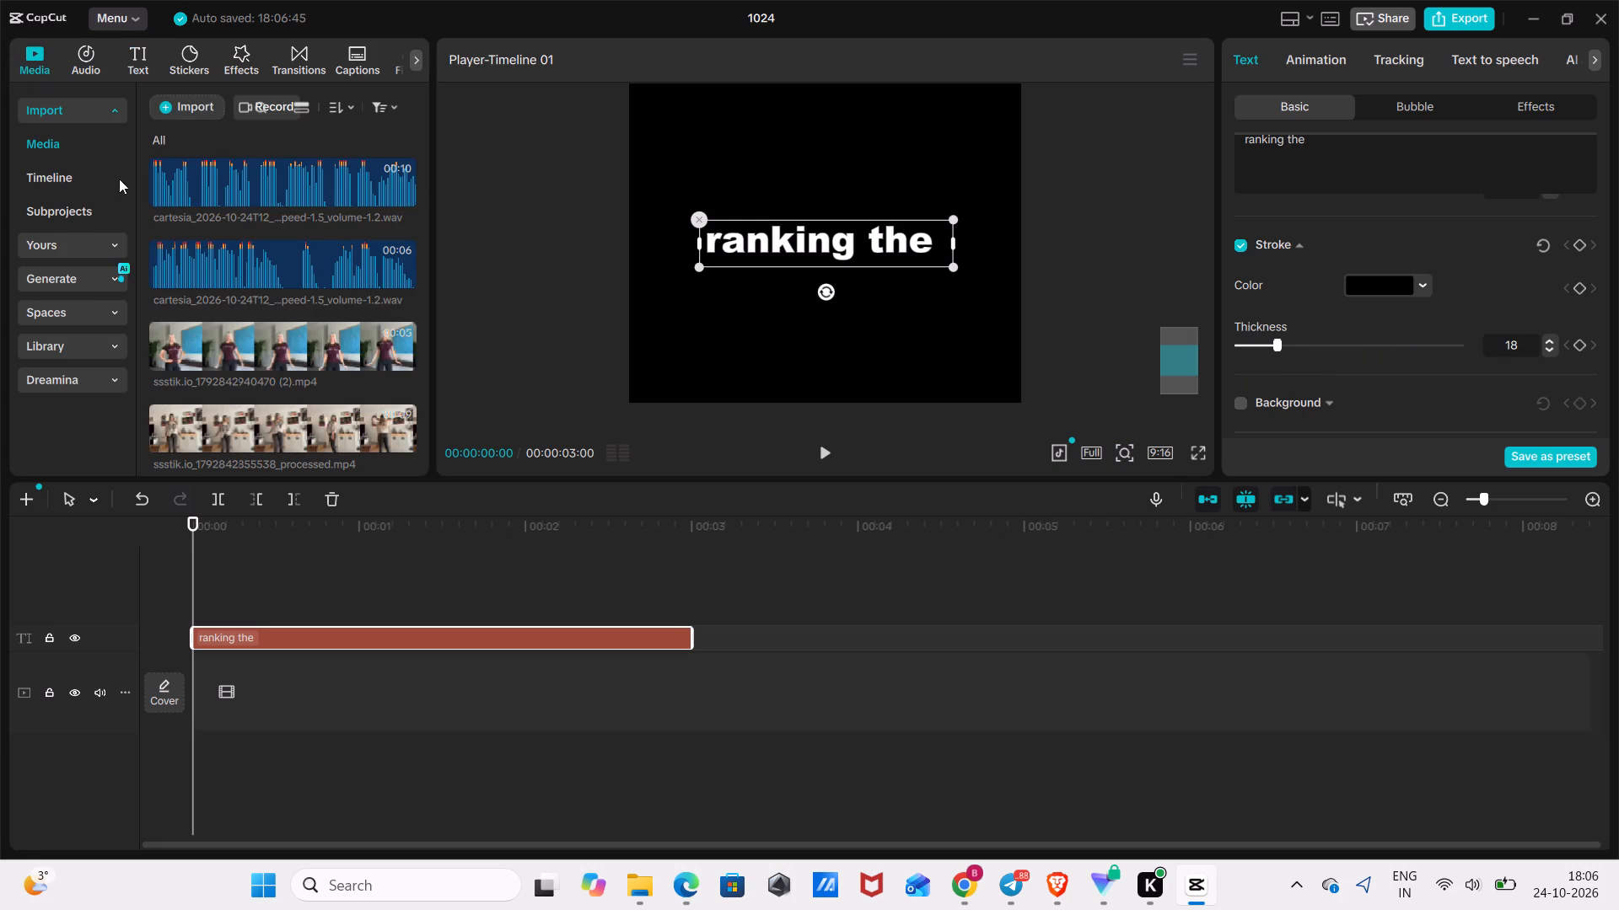
drag(255, 341, 230, 706)
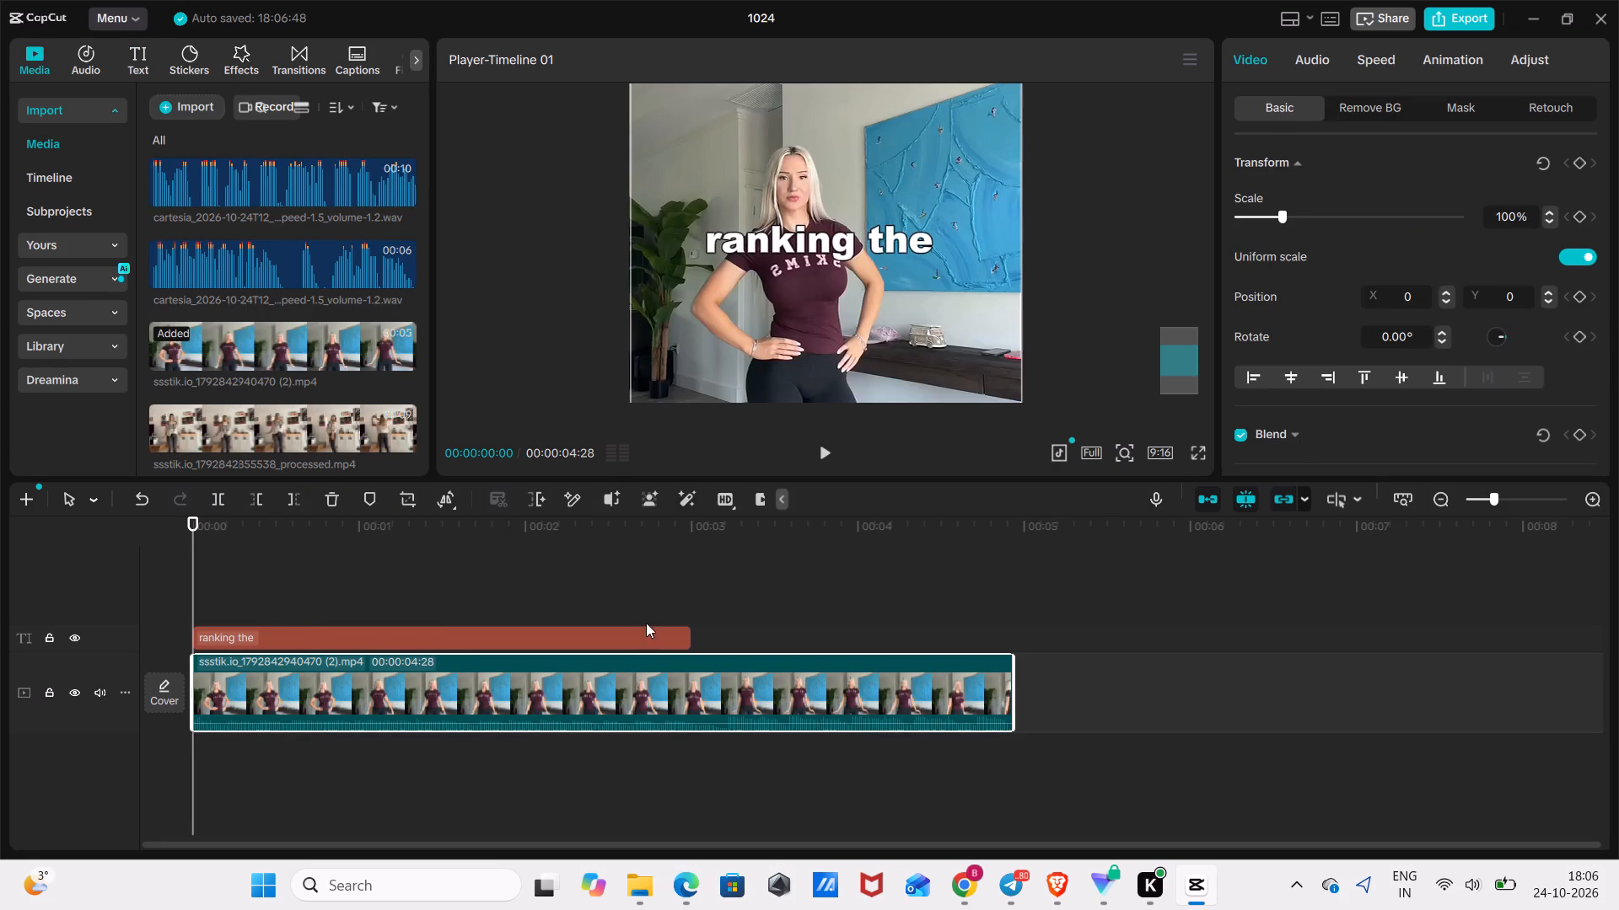
Set the "ranking the" text's stroke thickness to 37 so it suits the video behind it.
click(648, 639)
scroll(1315, 336, down, 2)
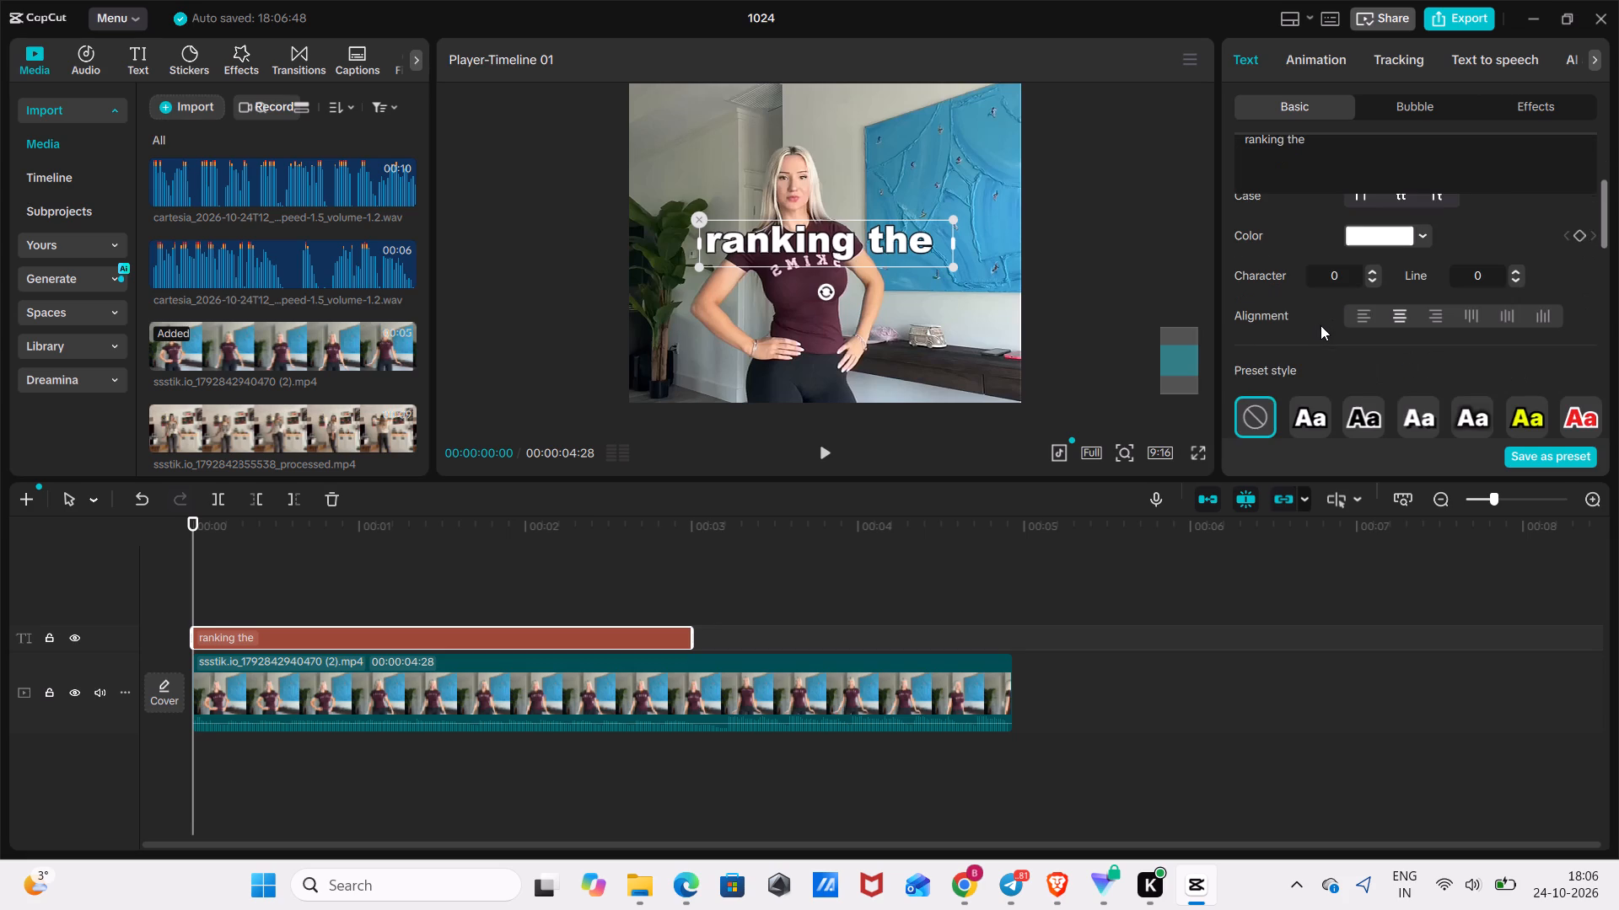
scroll(1320, 324, down, 2)
scroll(1309, 330, up, 2)
scroll(1309, 330, down, 7)
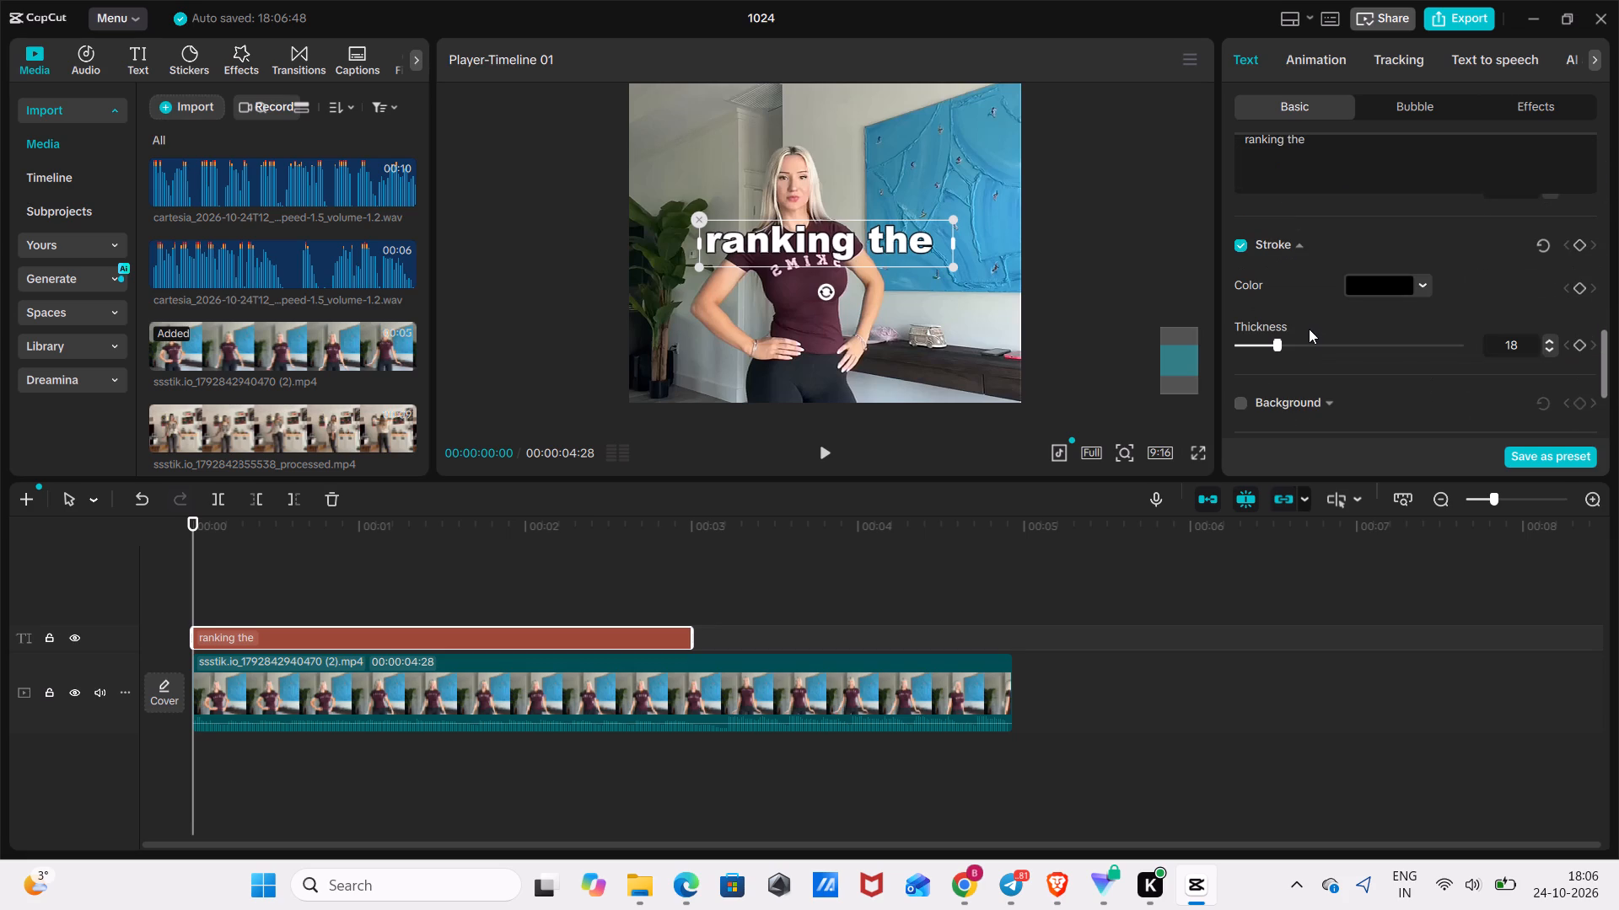
drag(1294, 351, 1322, 356)
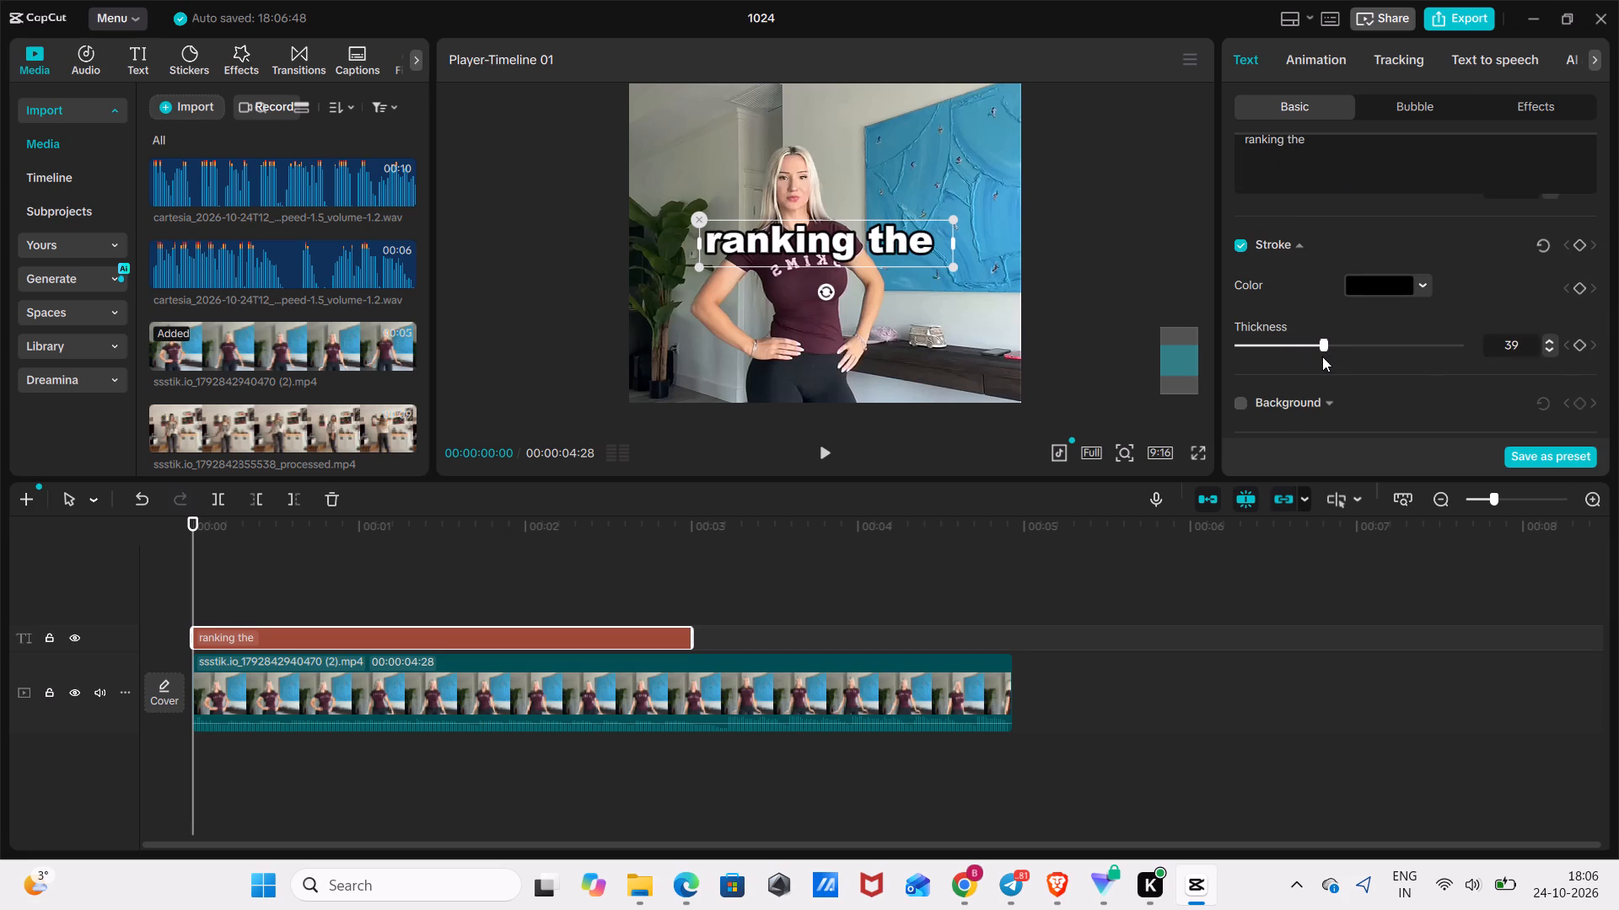
drag(1322, 356, 1304, 366)
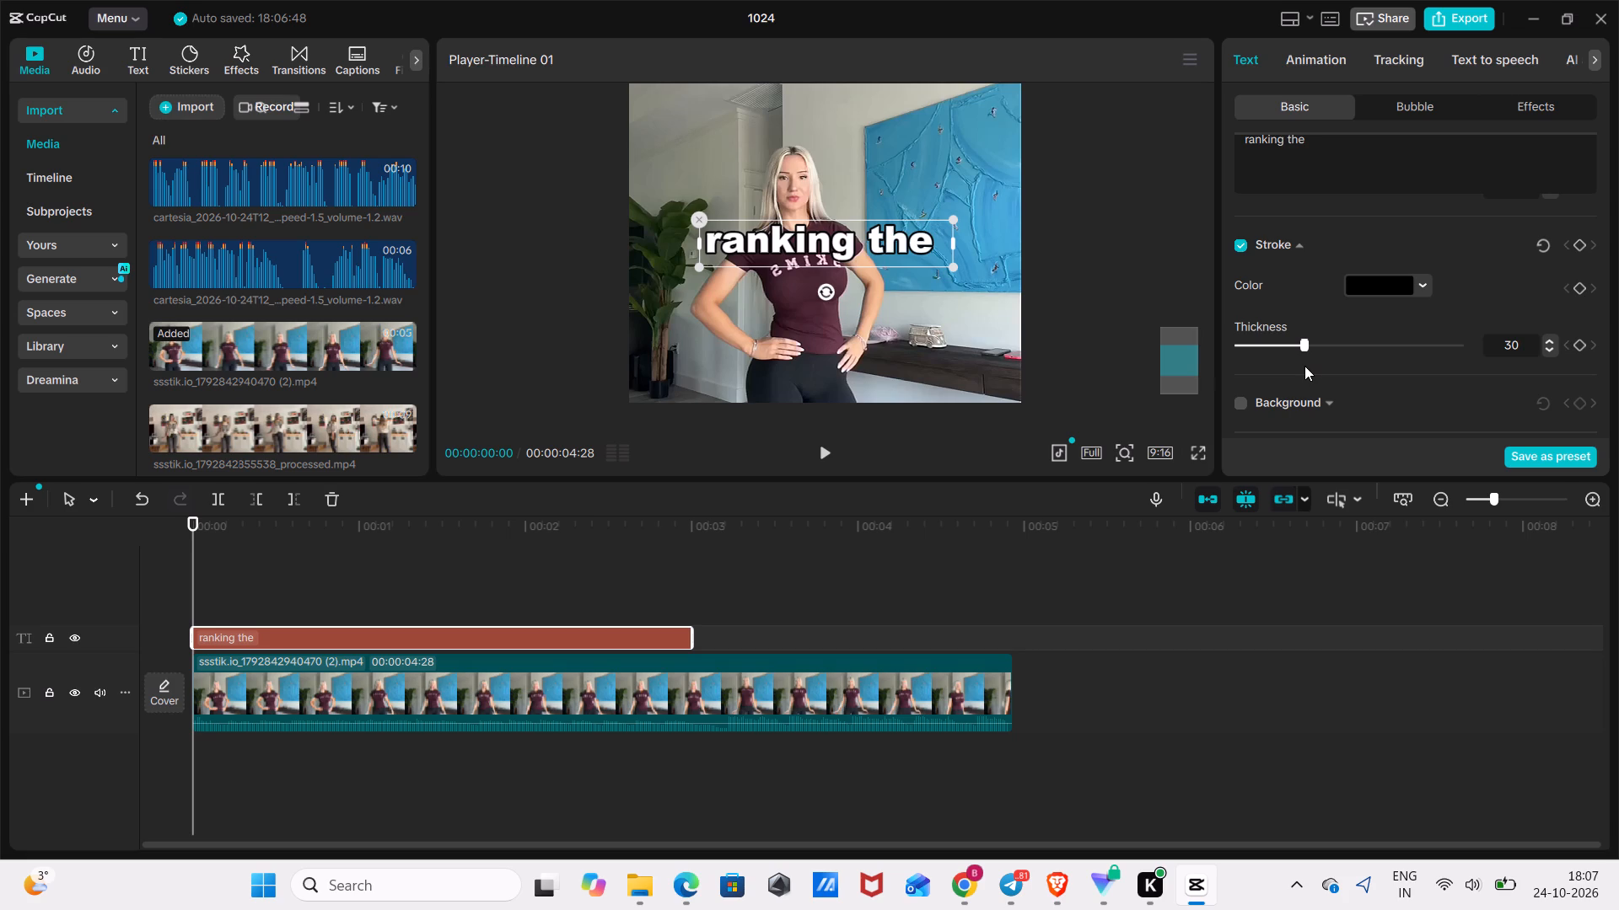
drag(1304, 366, 1321, 371)
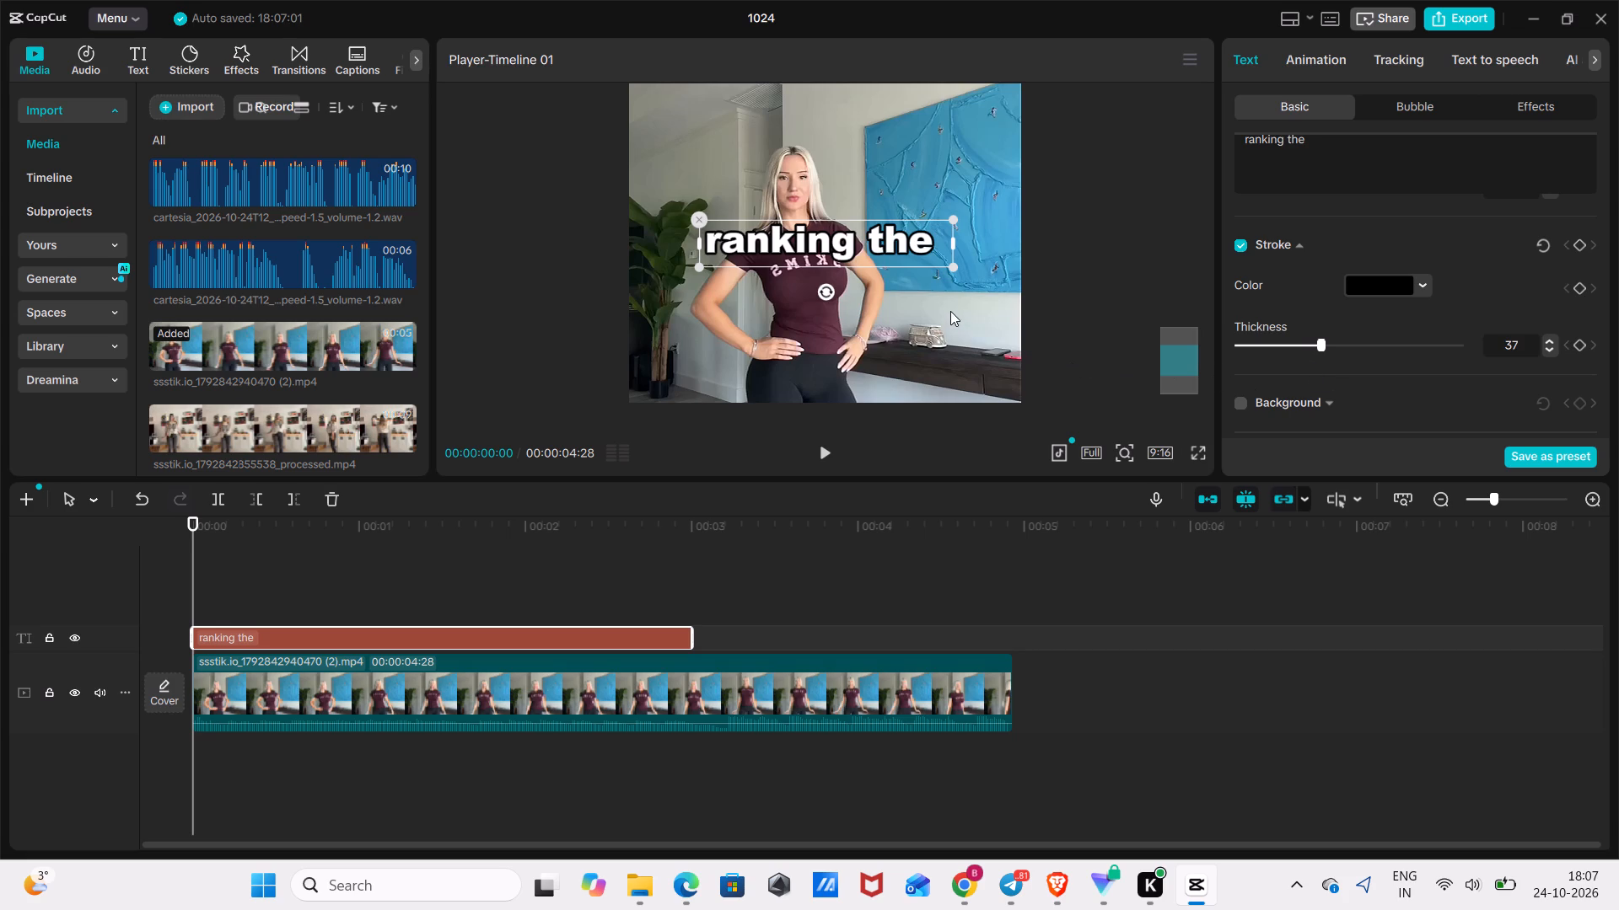
Reduce the "ranking the" text's font size to 13.
scroll(1215, 276, up, 3)
scroll(1543, 308, up, 6)
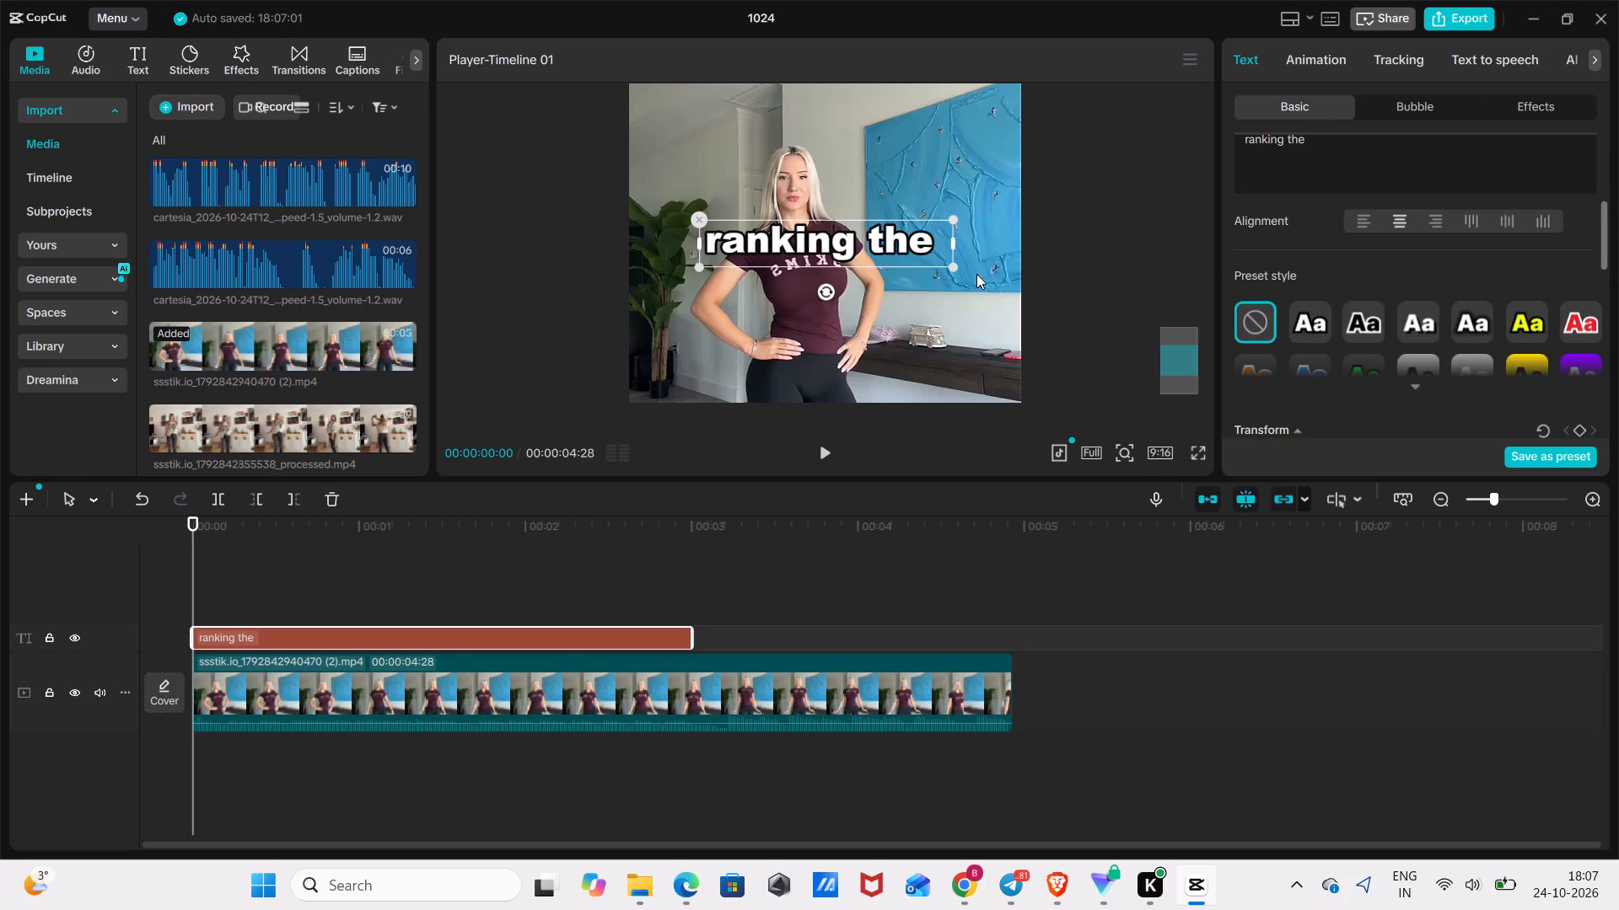
scroll(1618, 267, up, 3)
scroll(1541, 267, up, 5)
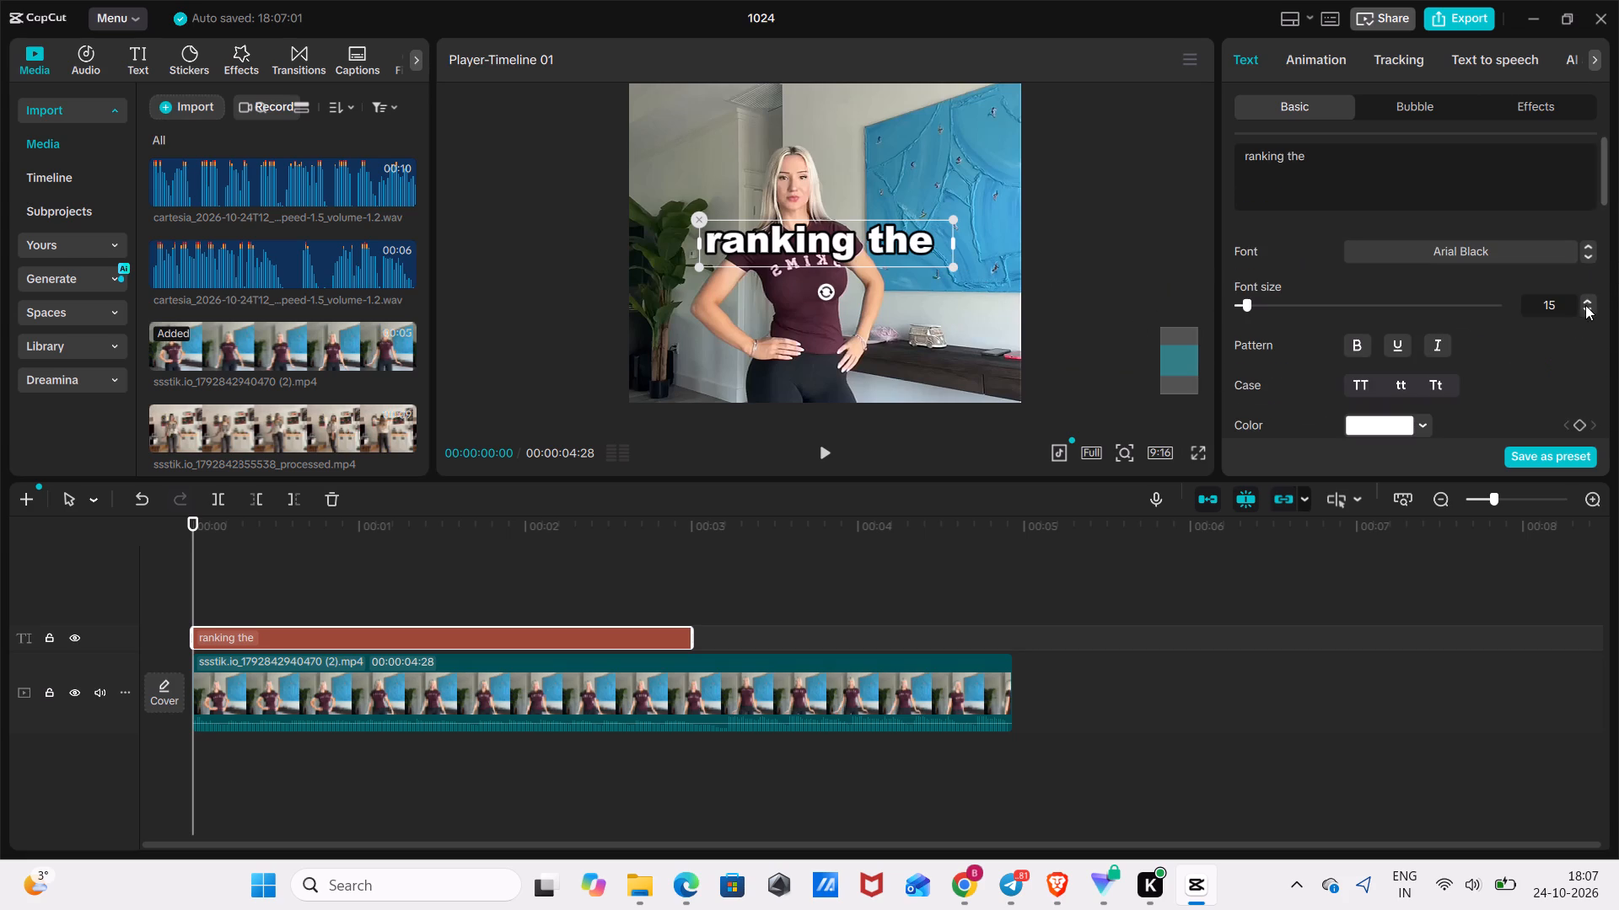
double_click(1590, 303)
triple_click(1583, 308)
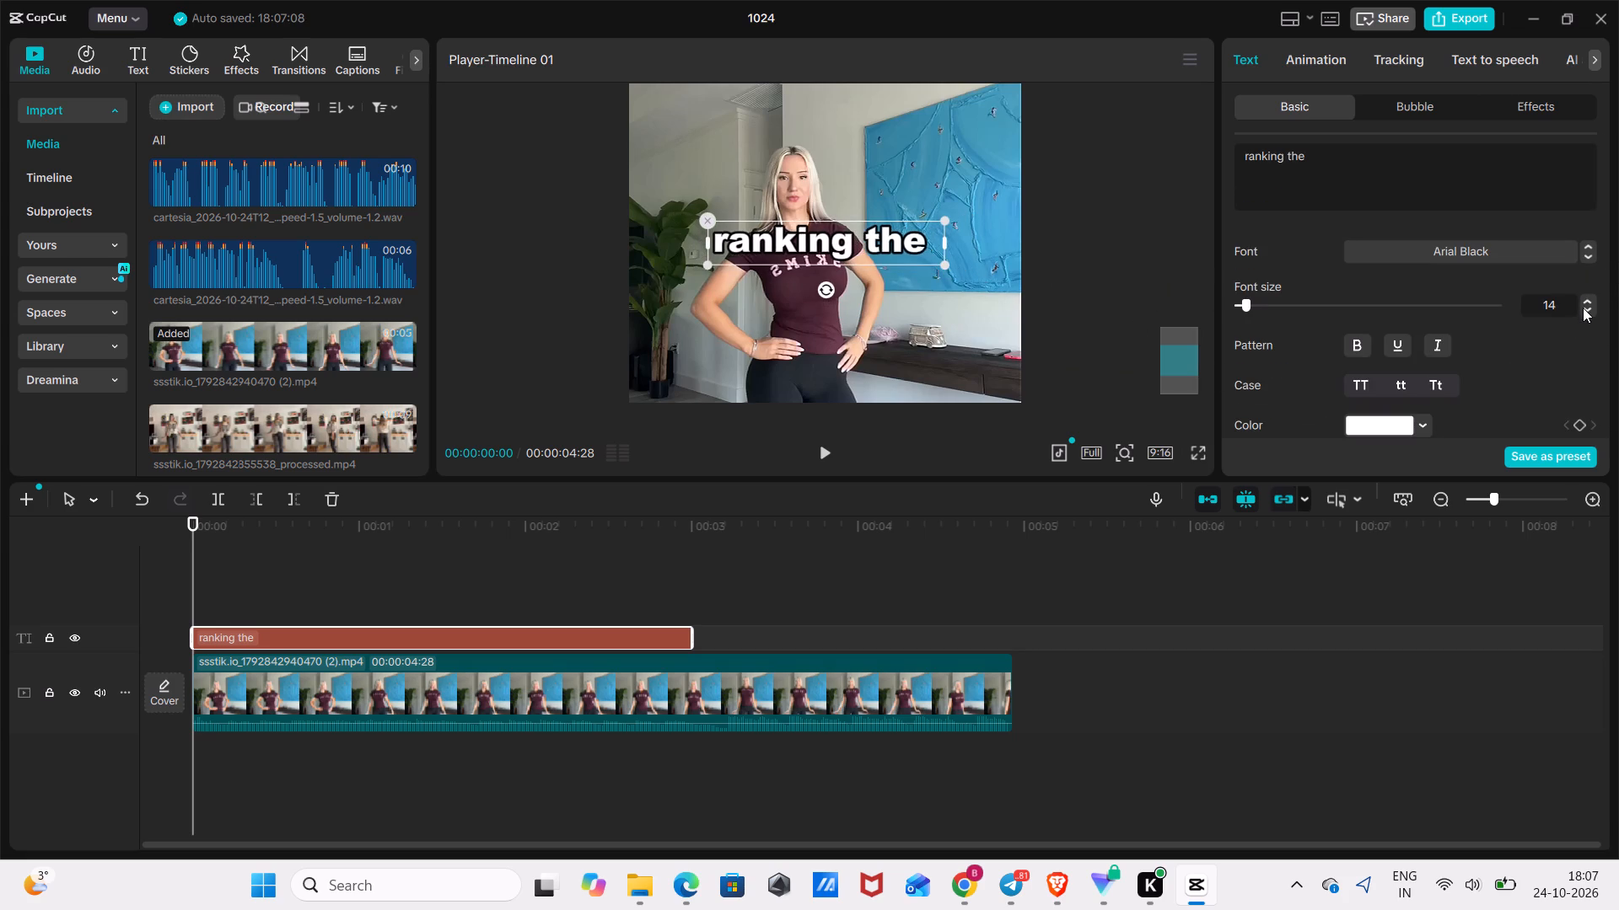
click(1583, 308)
Move the "ranking the" text up to the top of the video frame, over the ceiling lamp, roughly centred horizontally.
scroll(788, 326, up, 3)
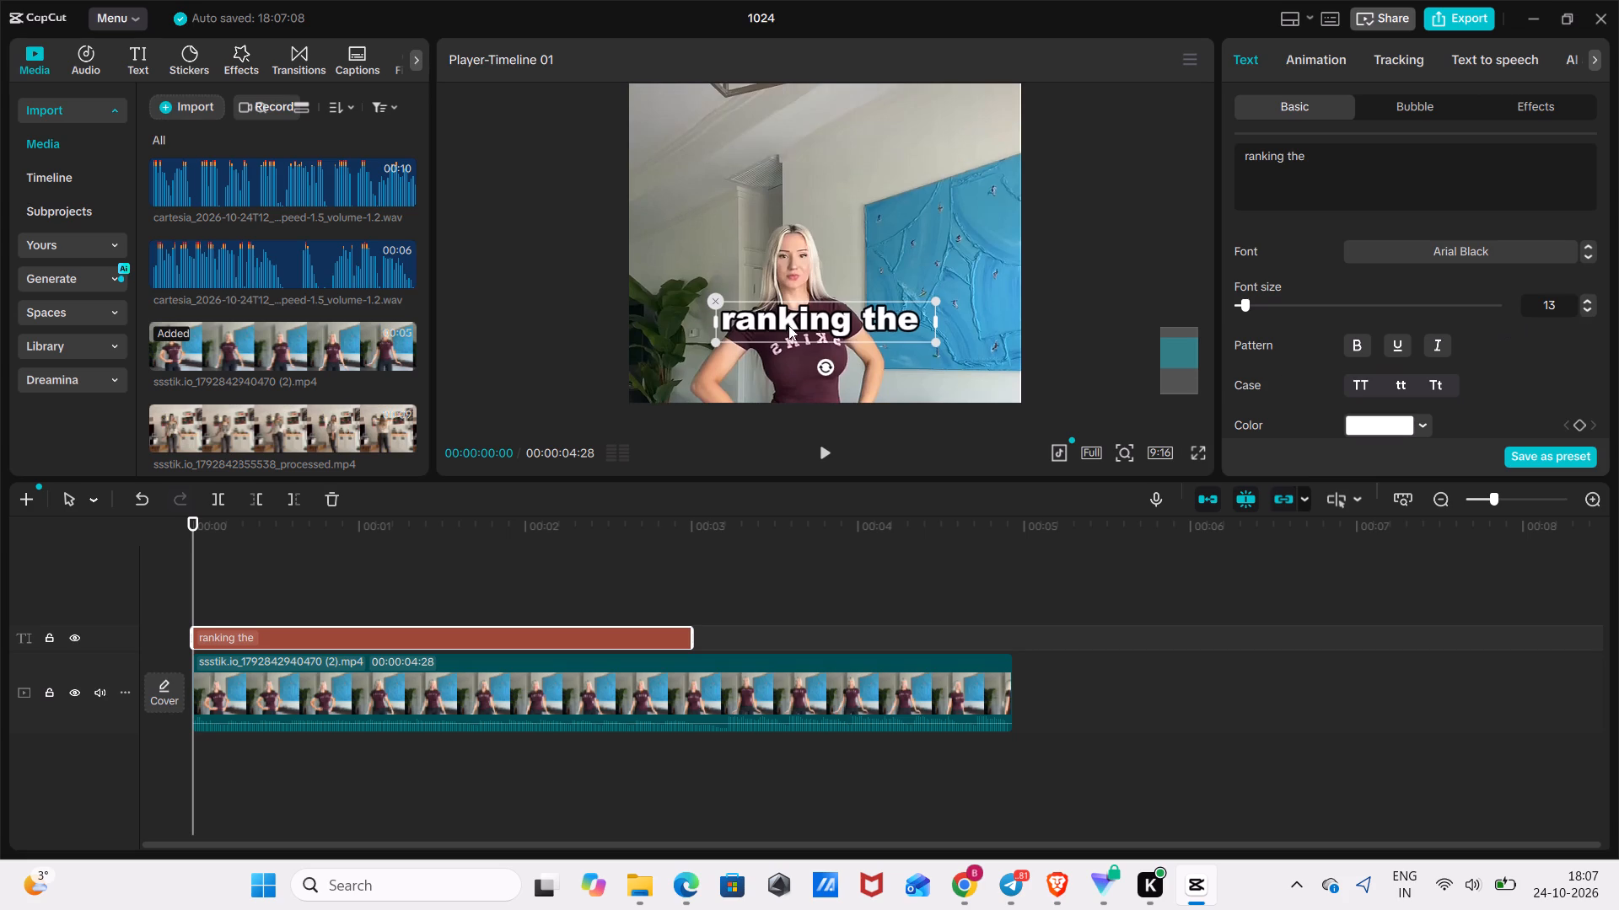
scroll(812, 242, up, 4)
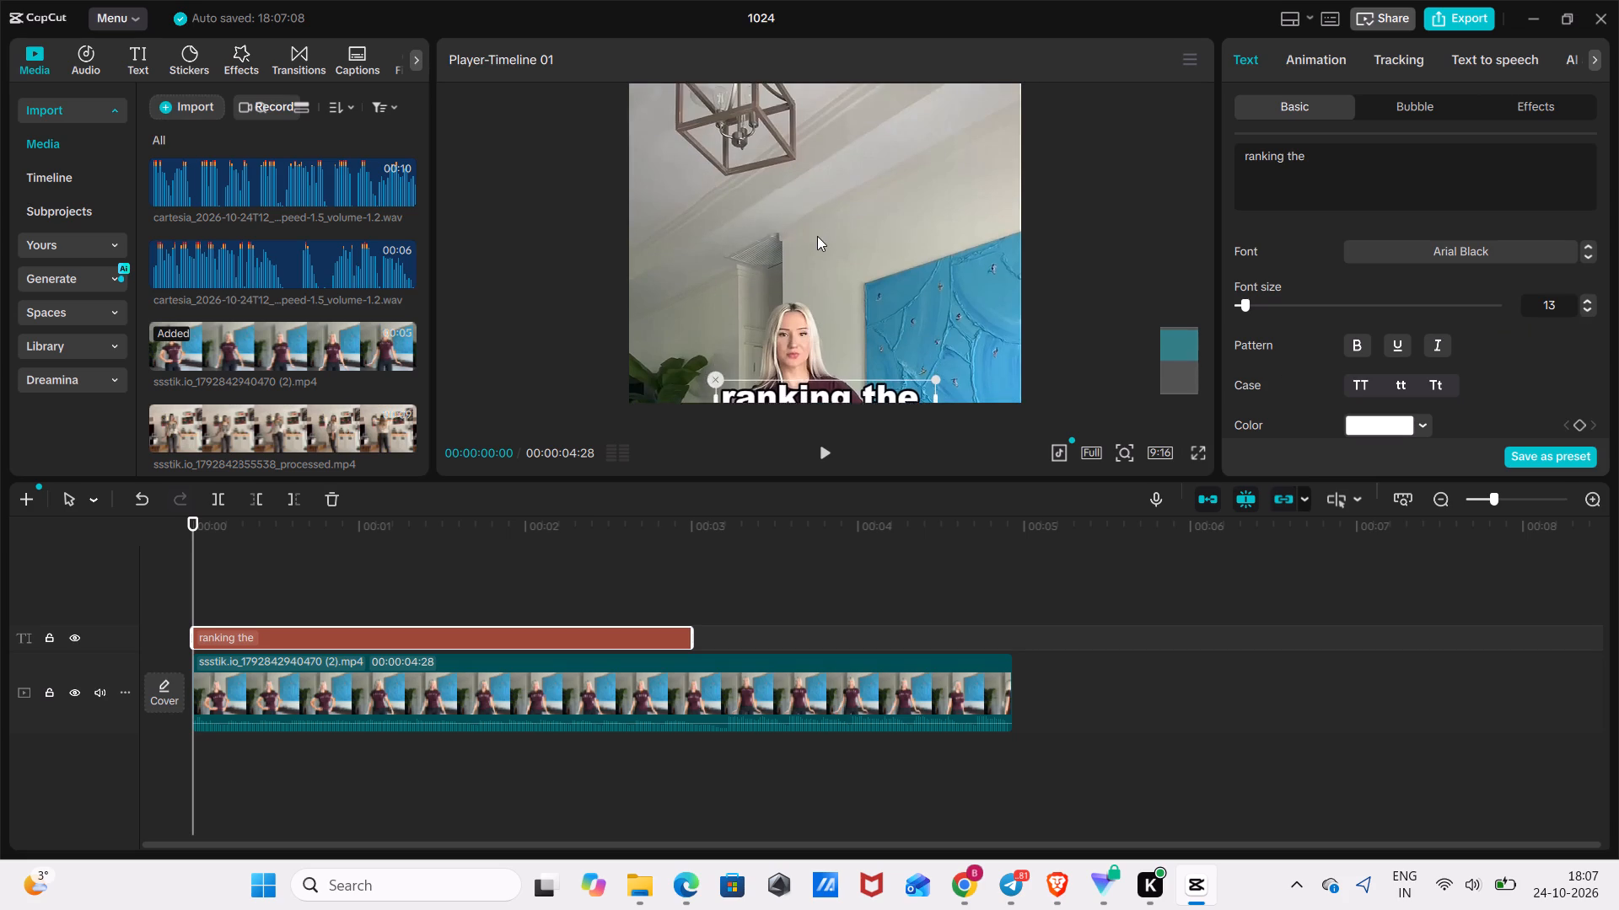
scroll(817, 236, up, 3)
scroll(822, 274, down, 3)
drag(820, 340, 812, 155)
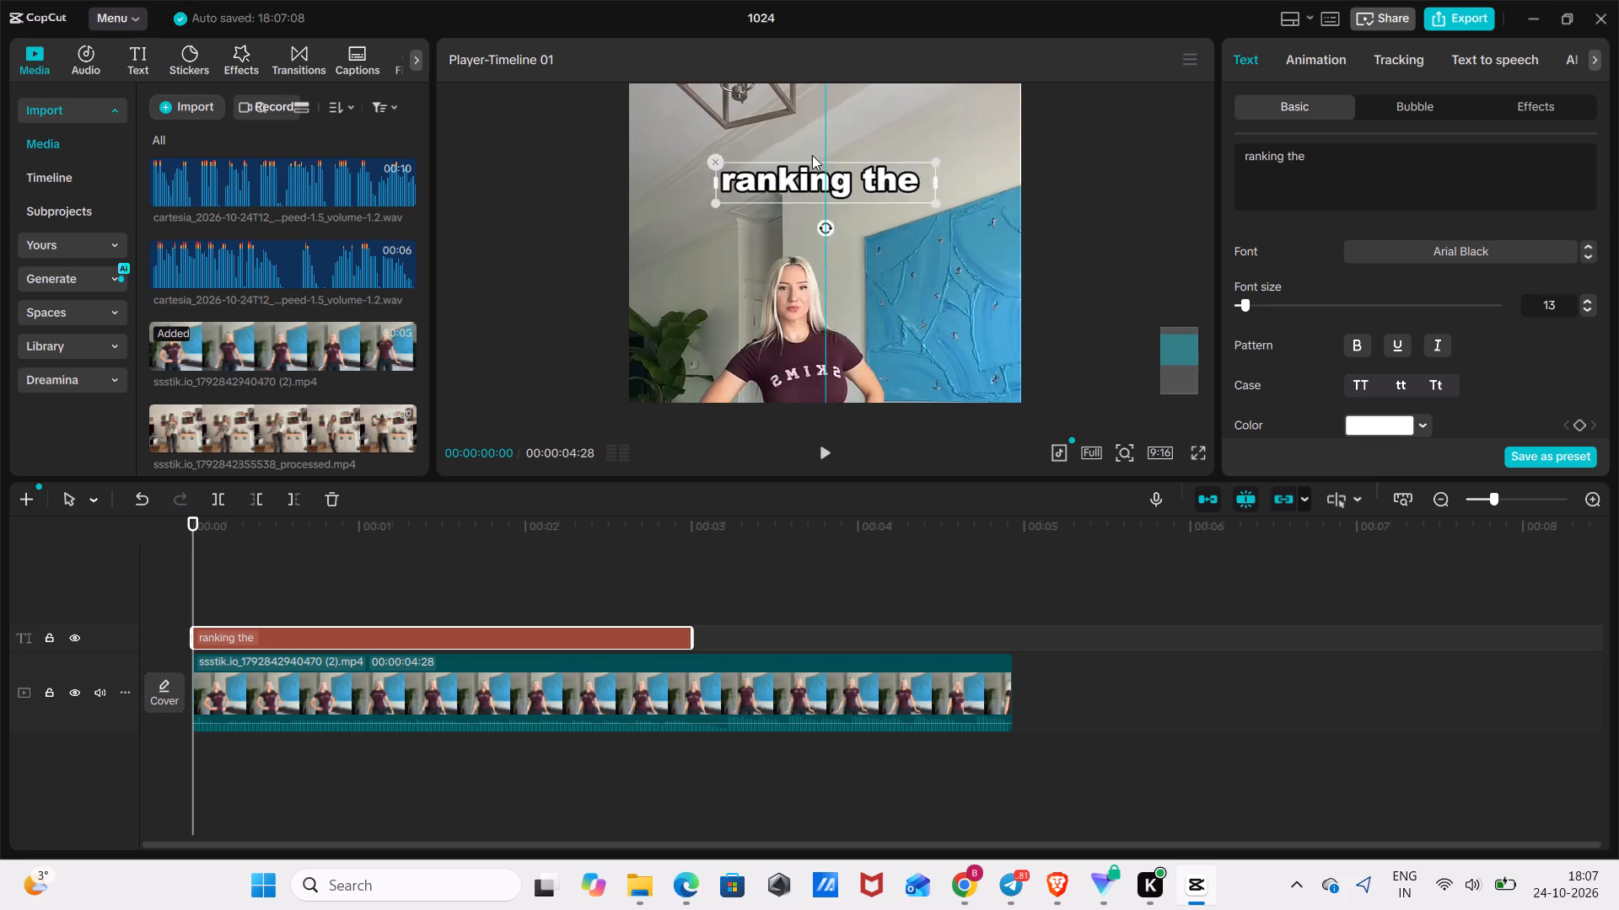
drag(812, 155, 809, 136)
scroll(793, 340, up, 12)
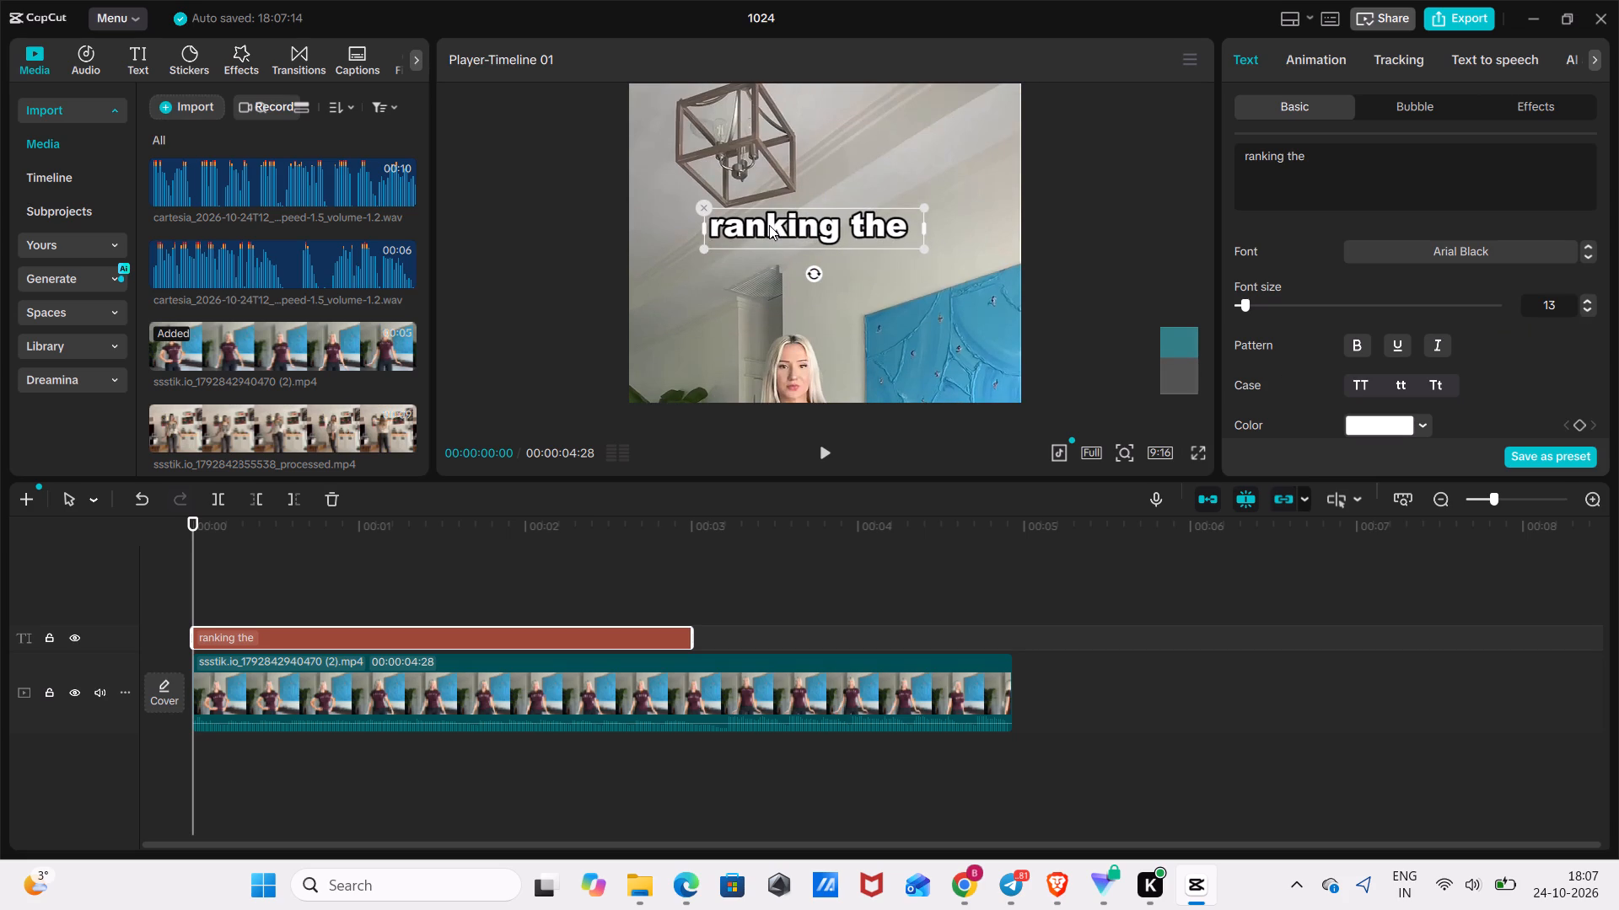
drag(769, 225, 762, 122)
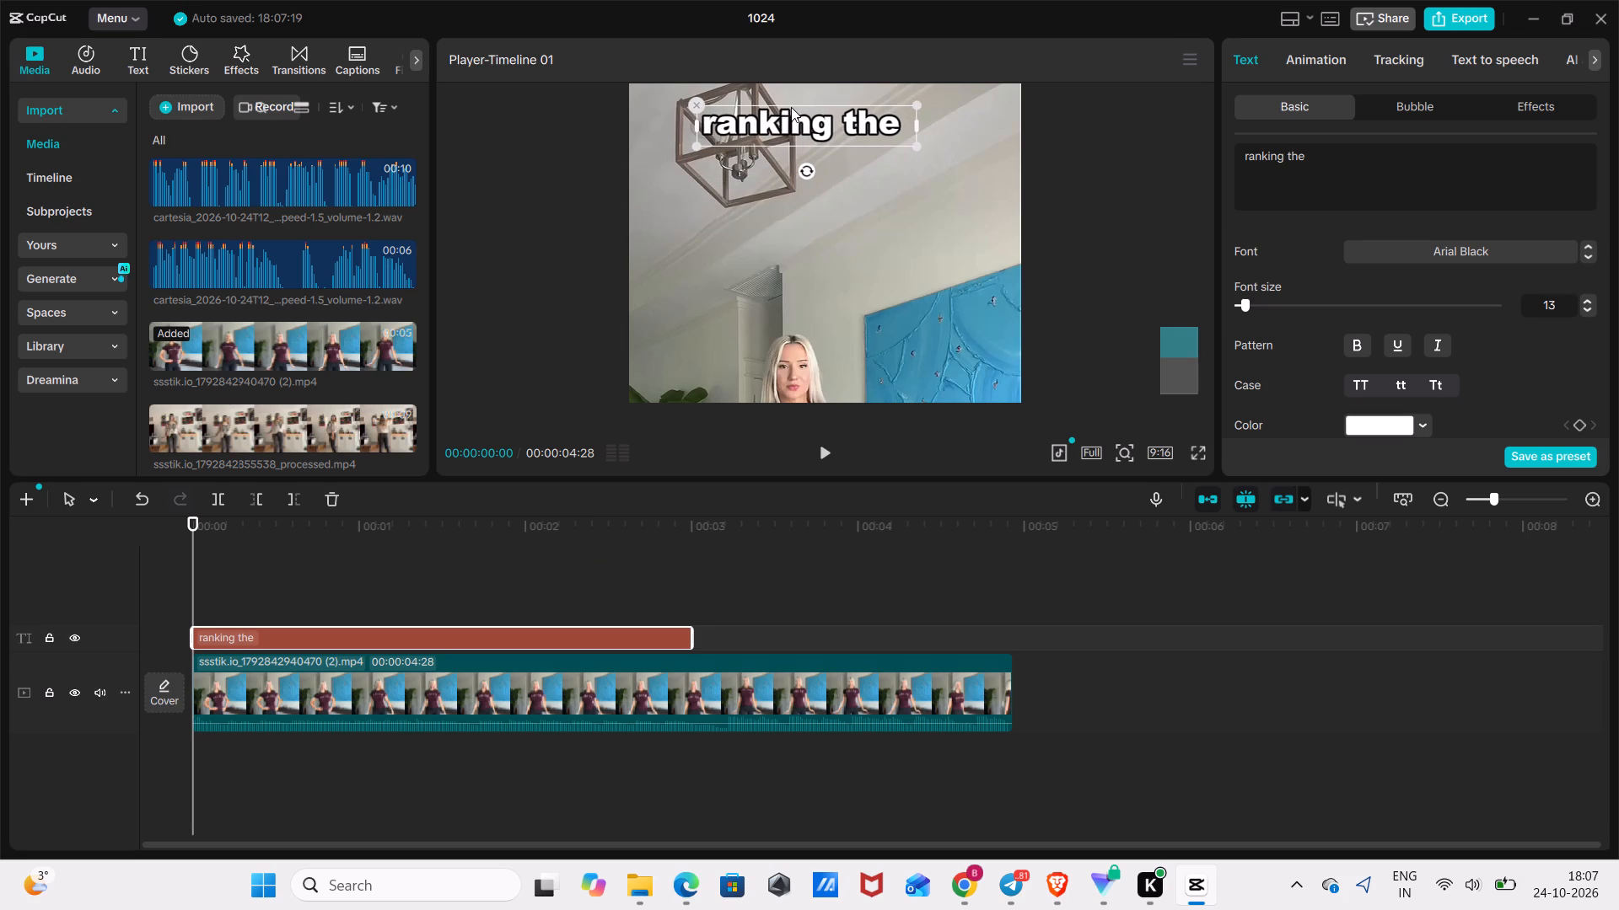
click(614, 634)
click(831, 118)
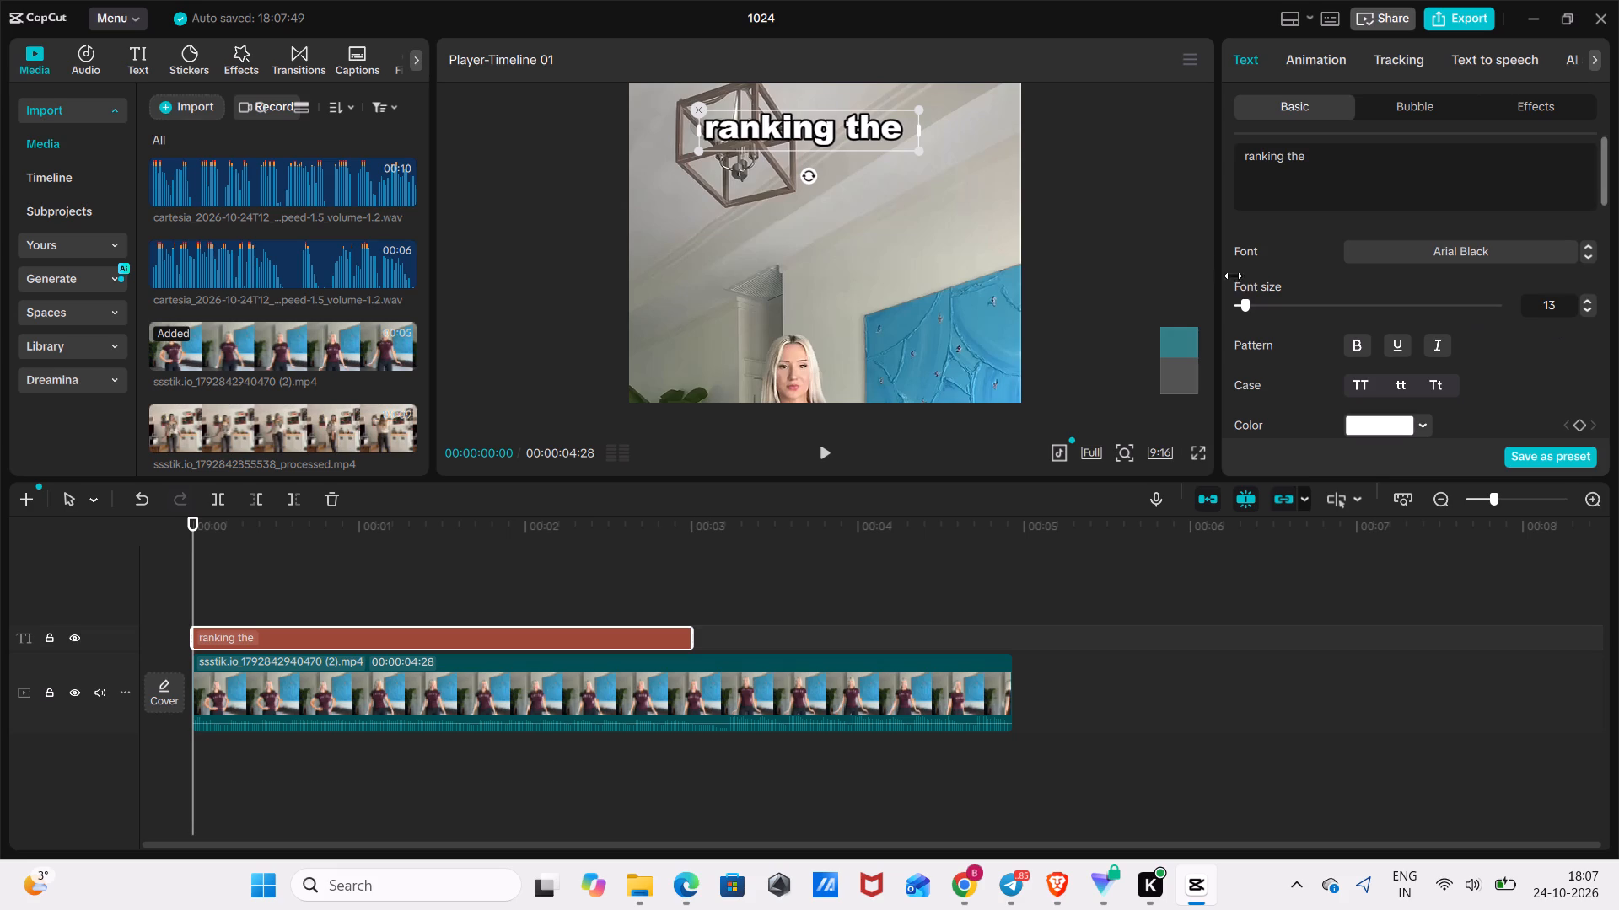
Duplicate the "ranking the" text clip onto a new track above it at the start of the timeline.
click(637, 640)
key(ctrl+c)
key(ctrl+v)
Replace the wording of the duplicated upper "ranking the" text clip with just "best".
click(1430, 153)
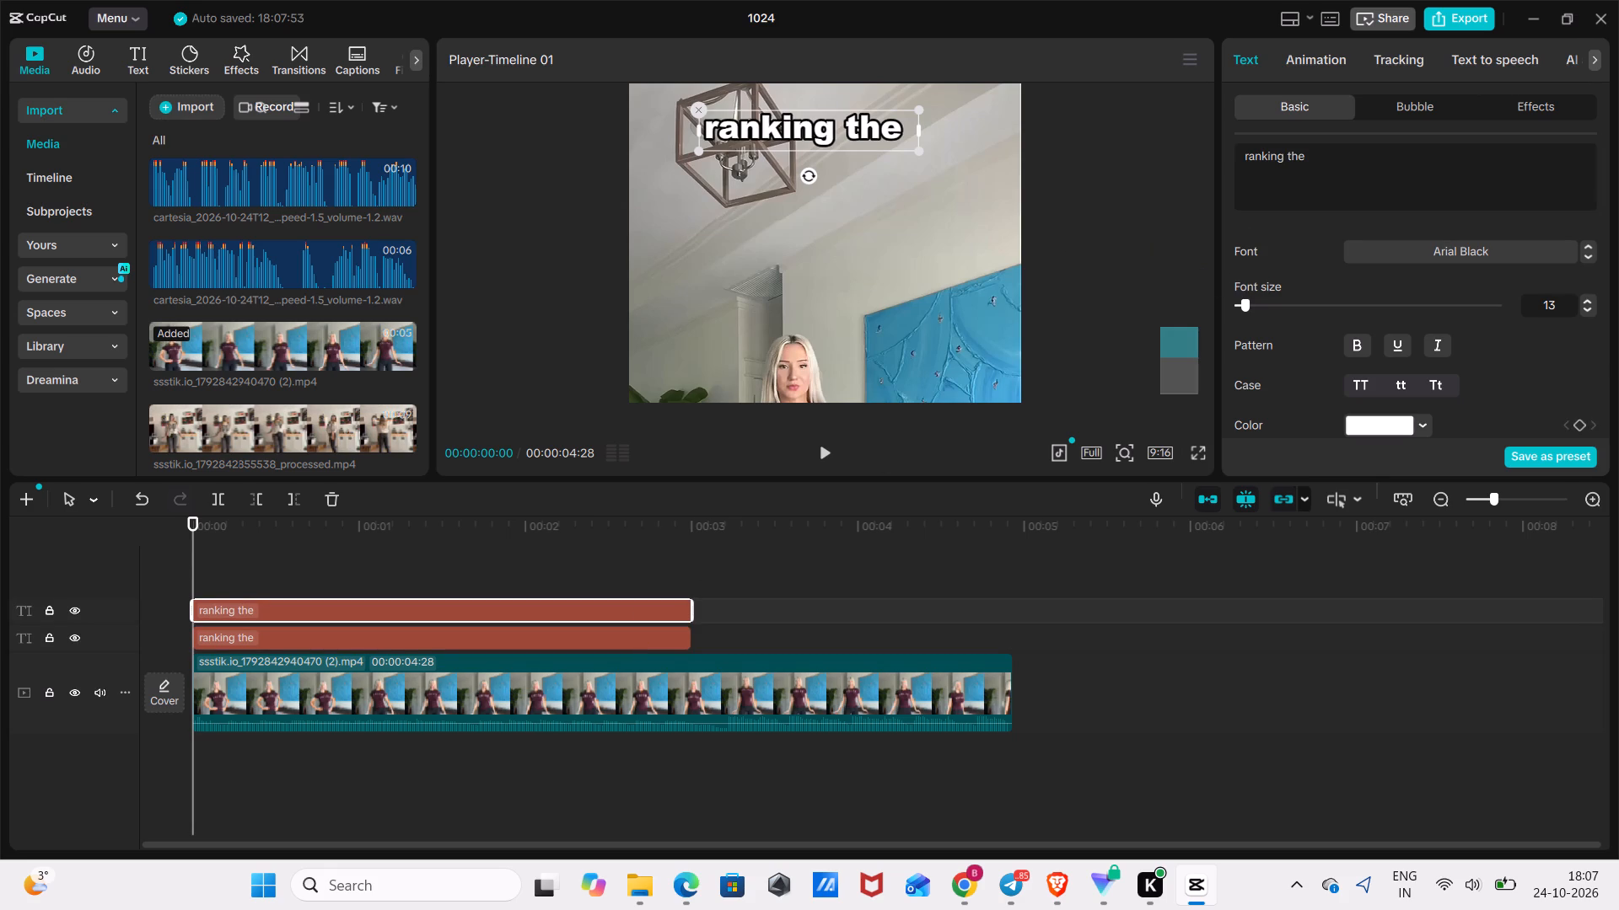
key(ctrl+a)
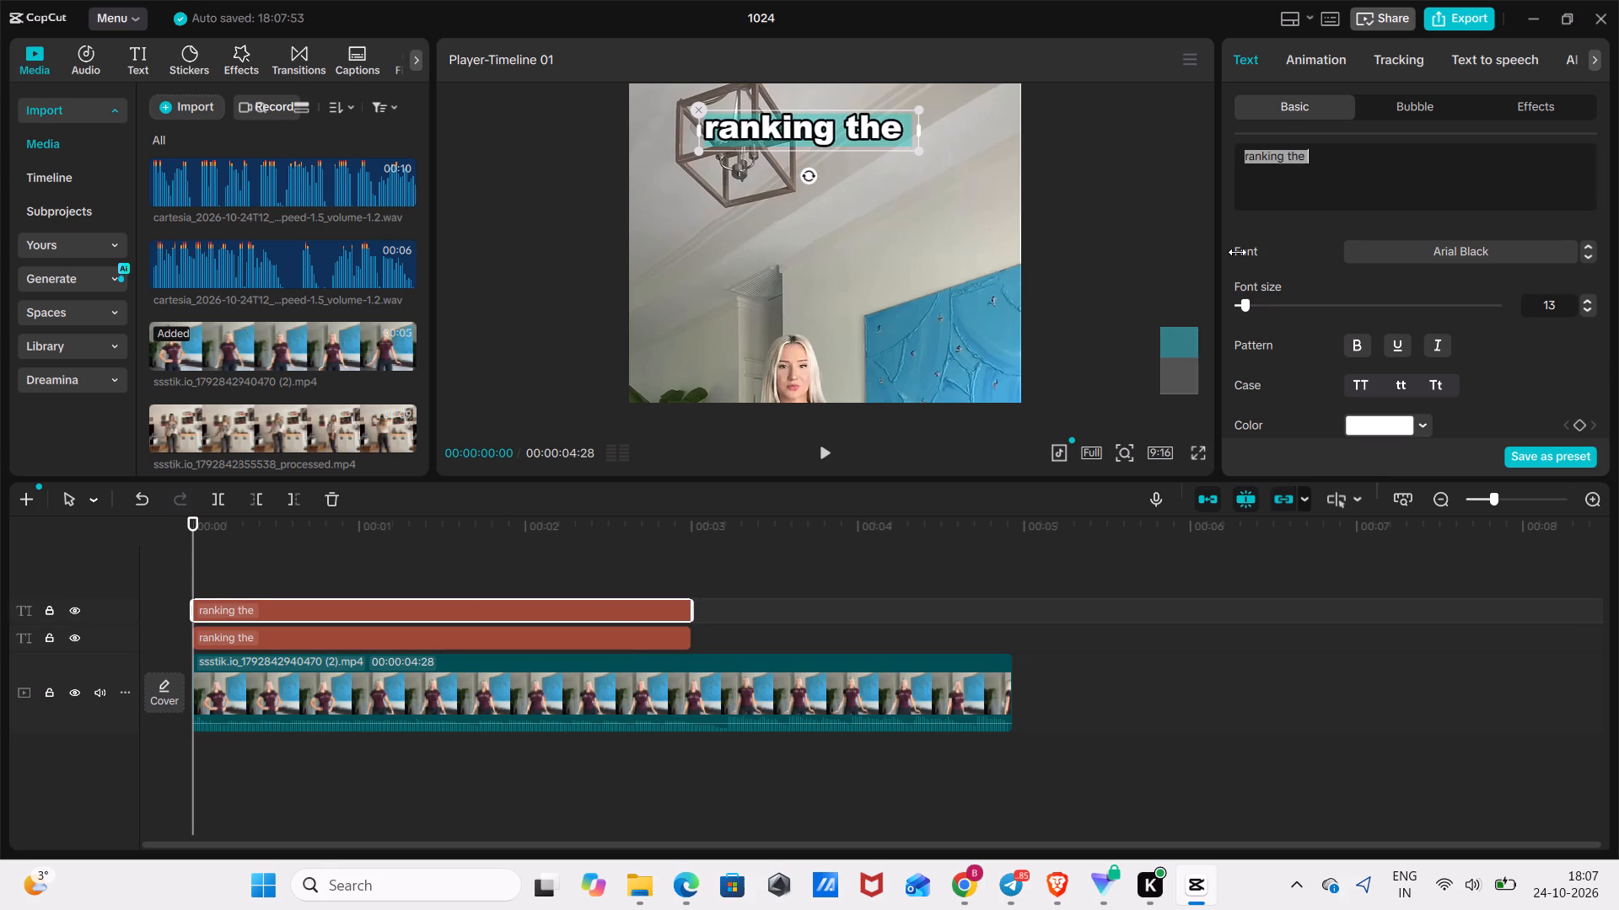
key(ctrl+v)
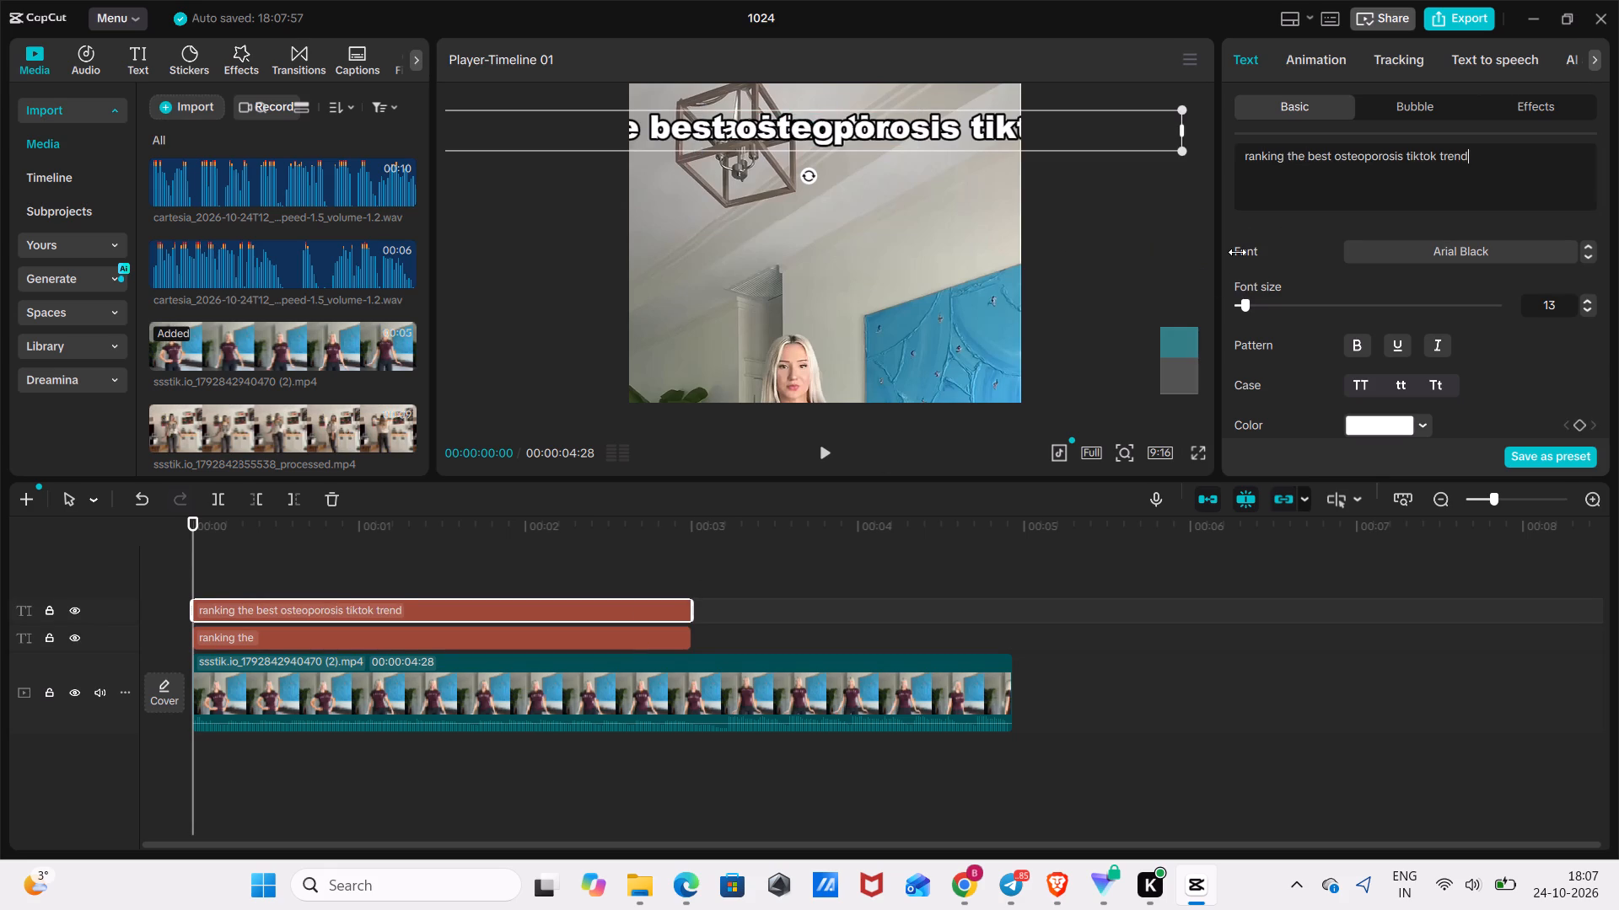
key(BackSpace)
key(BackSpace)
key(BackSpace)
key(BackSpace)
key(BackSpace)
key(BackSpace)
key(BackSpace)
key(BackSpace)
key(BackSpace)
key(BackSpace)
key(BackSpace)
key(BackSpace)
key(BackSpace)
key(BackSpace)
key(BackSpace)
key(BackSpace)
key(BackSpace)
key(BackSpace)
key(BackSpace)
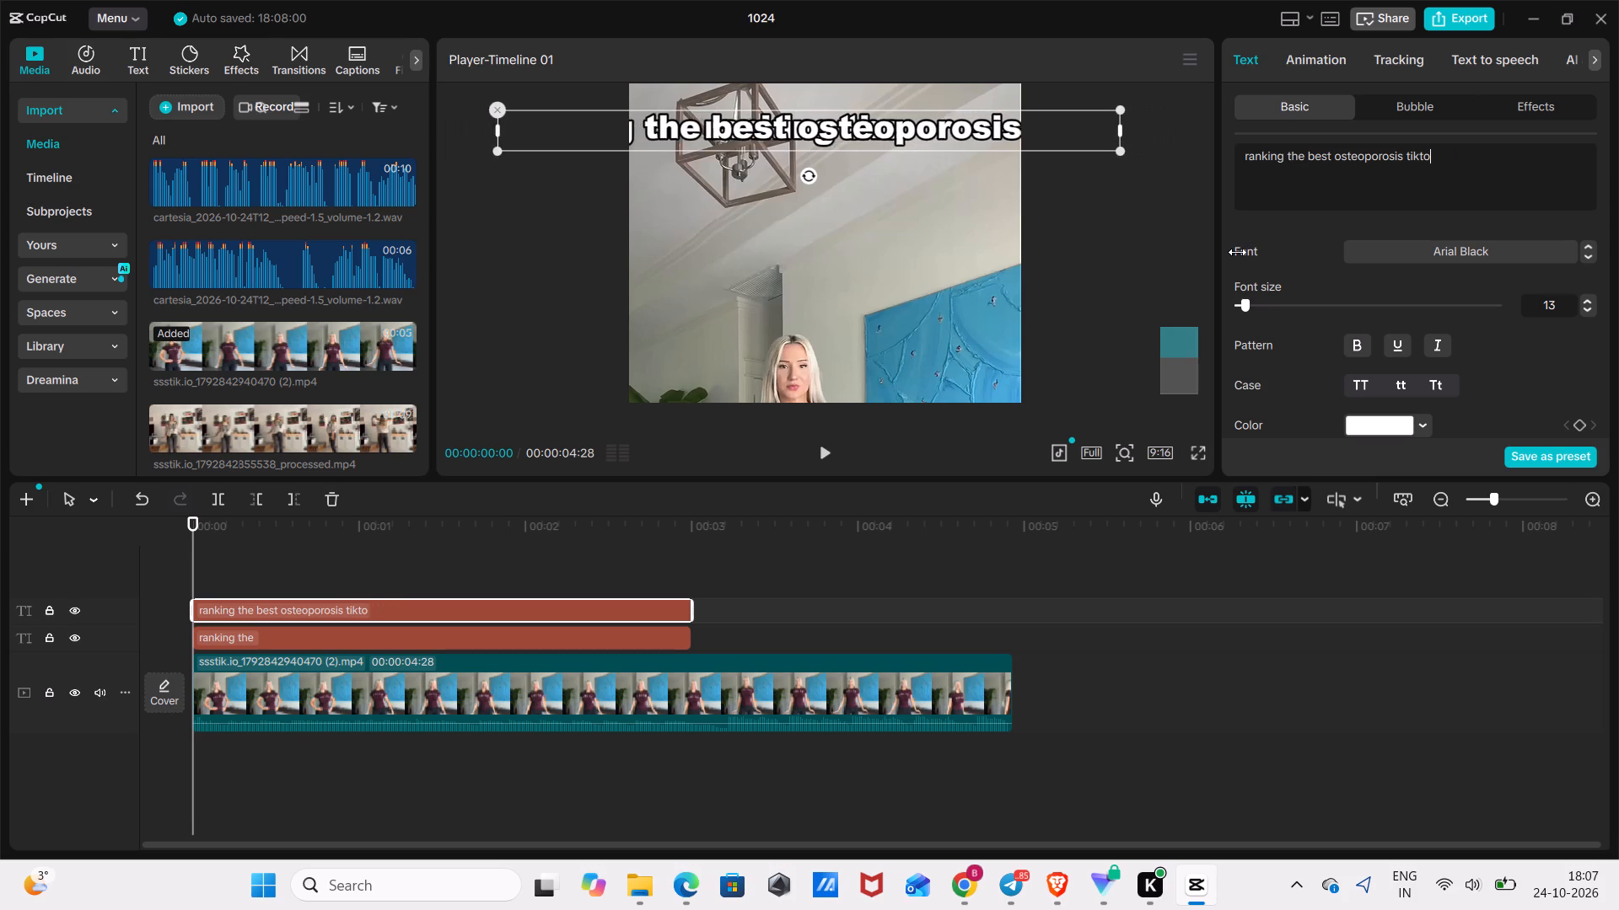
key(BackSpace)
key(BackSpace)
key(BackSpace)
key(BackSpace)
key(BackSpace)
key(BackSpace)
key(BackSpace)
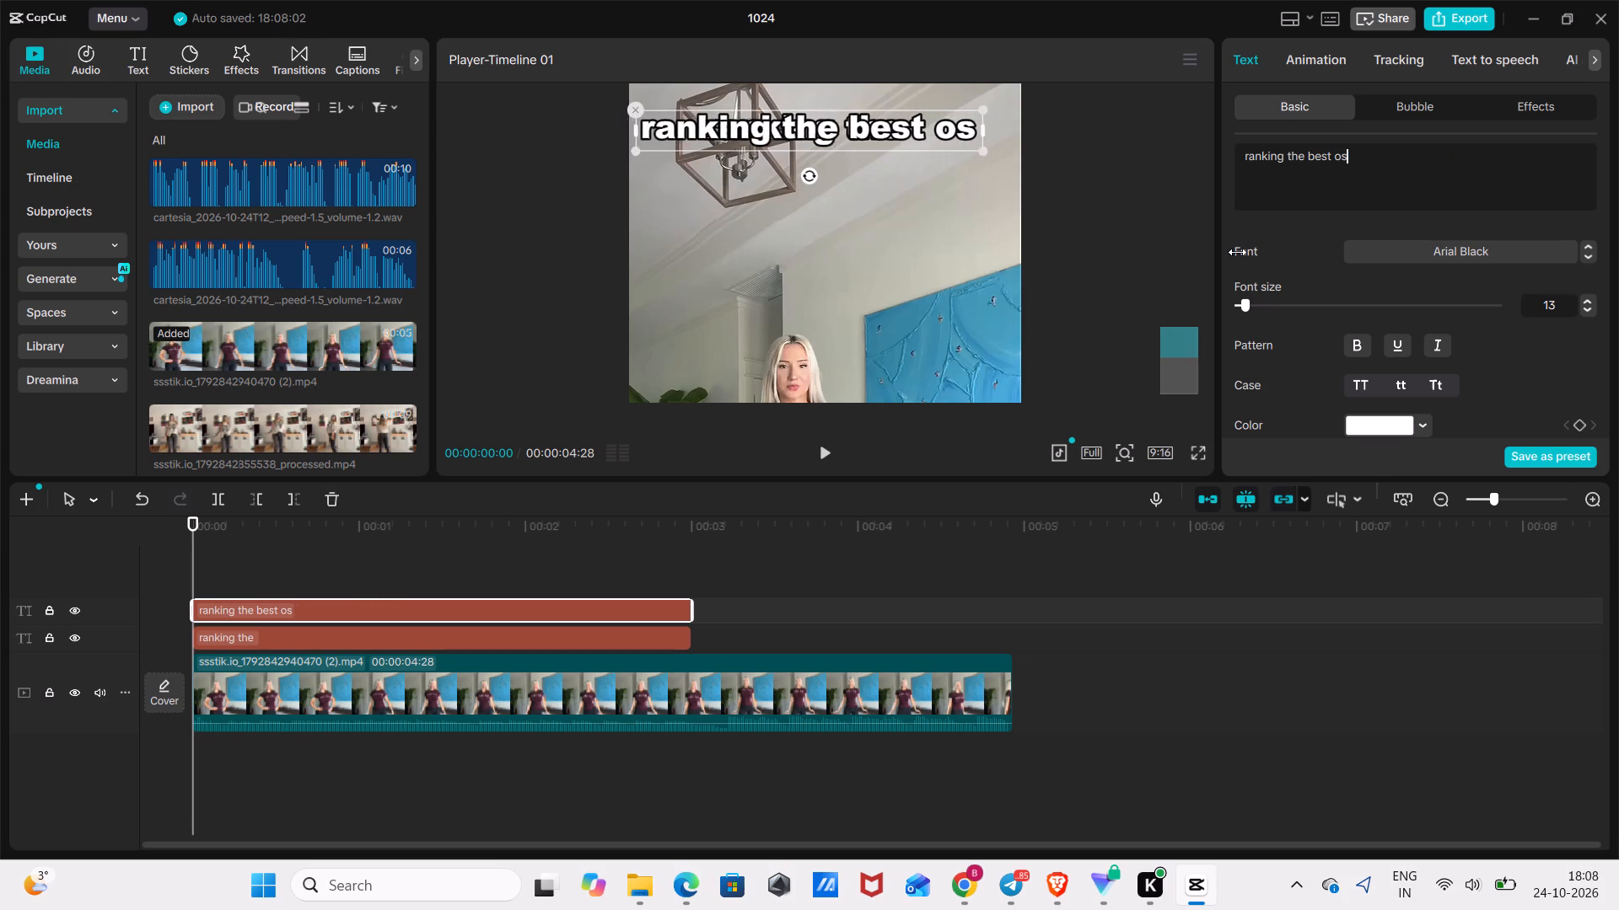
key(BackSpace)
key(BackSpace)
key(BackSpace)
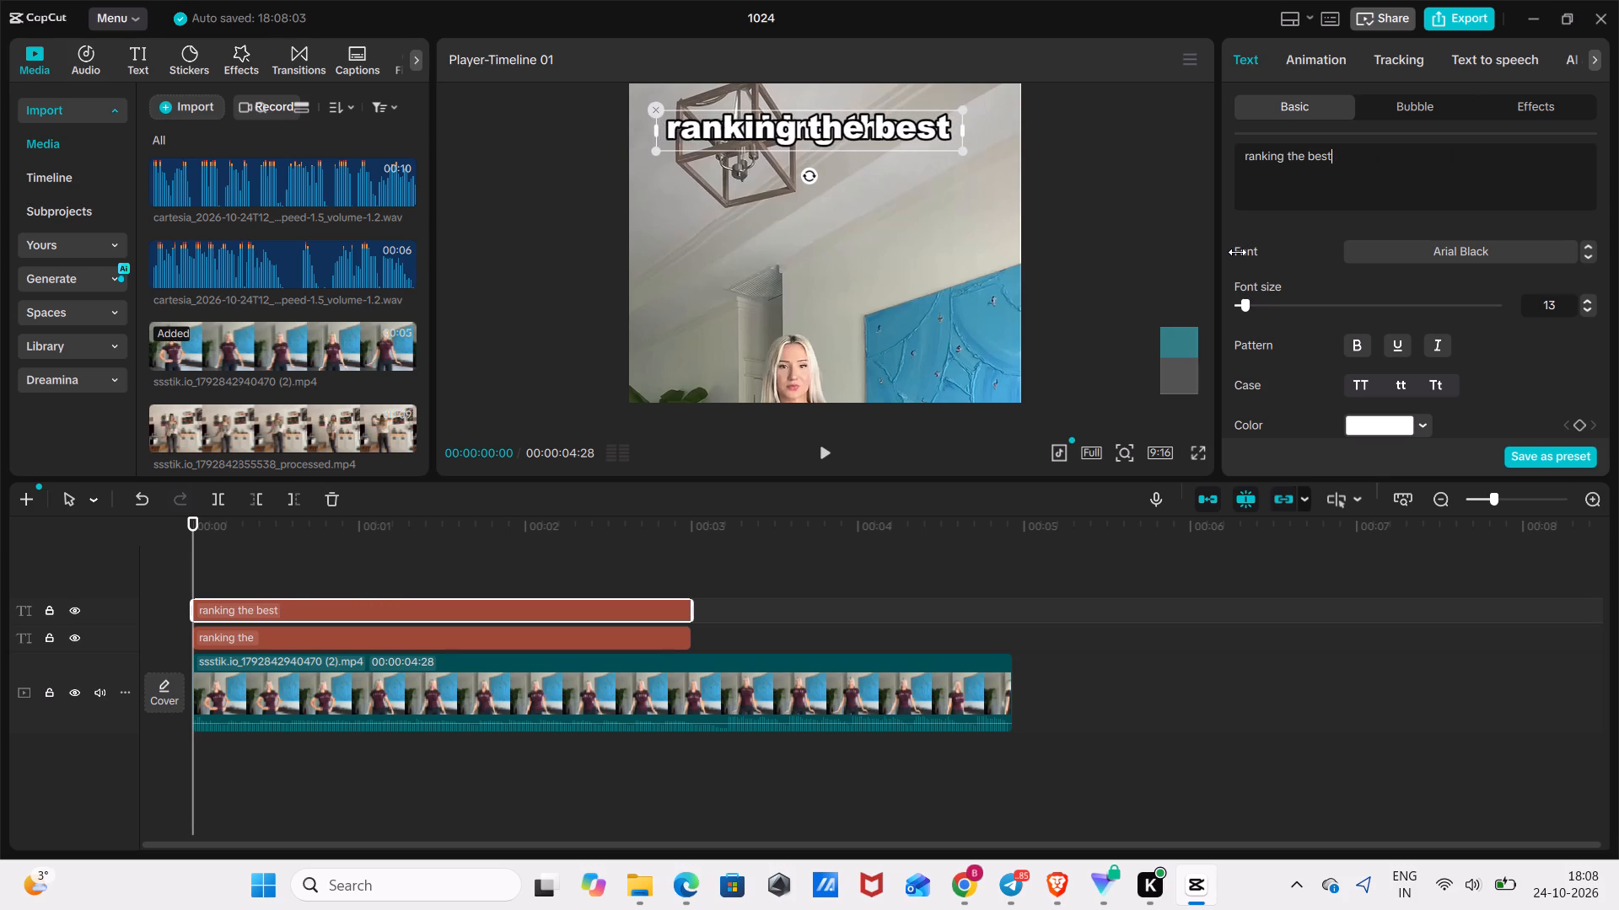
key(Left)
key(Left)
key(Left)
key(Left)
key(Left)
key(Left)
key(Right)
key(Right)
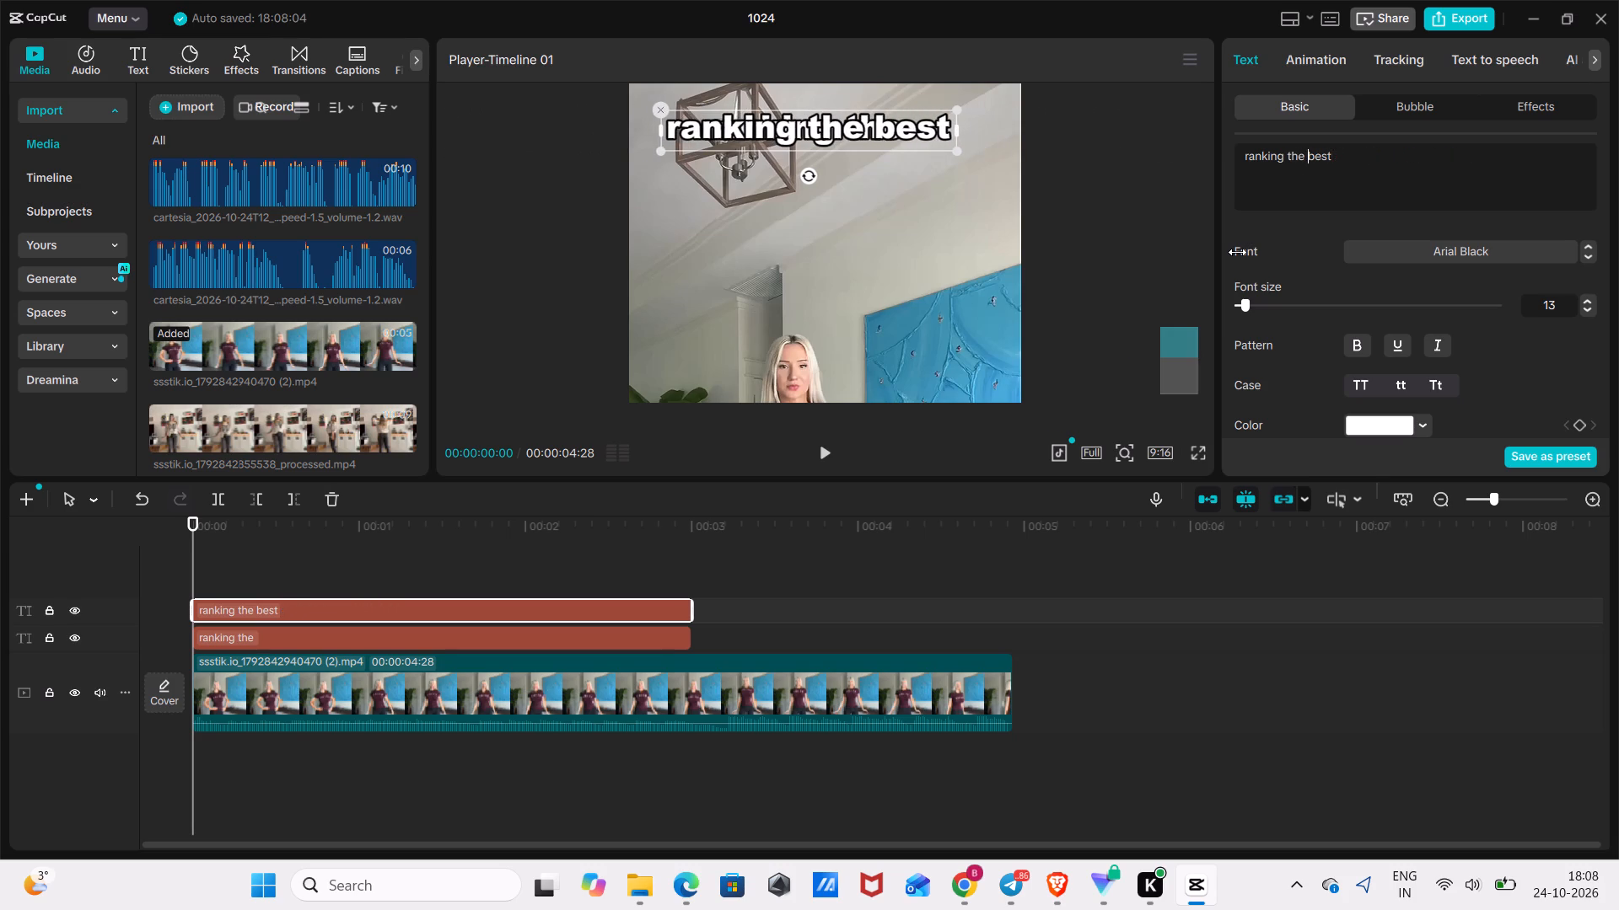
key(BackSpace)
key(BackSpace)
key(BackSpace)
key(BackSpace)
key(BackSpace)
key(BackSpace)
key(BackSpace)
key(BackSpace)
key(BackSpace)
key(BackSpace)
key(BackSpace)
key(BackSpace)
key(BackSpace)
key(BackSpace)
key(BackSpace)
key(BackSpace)
key(BackSpace)
key(BackSpace)
key(BackSpace)
key(BackSpace)
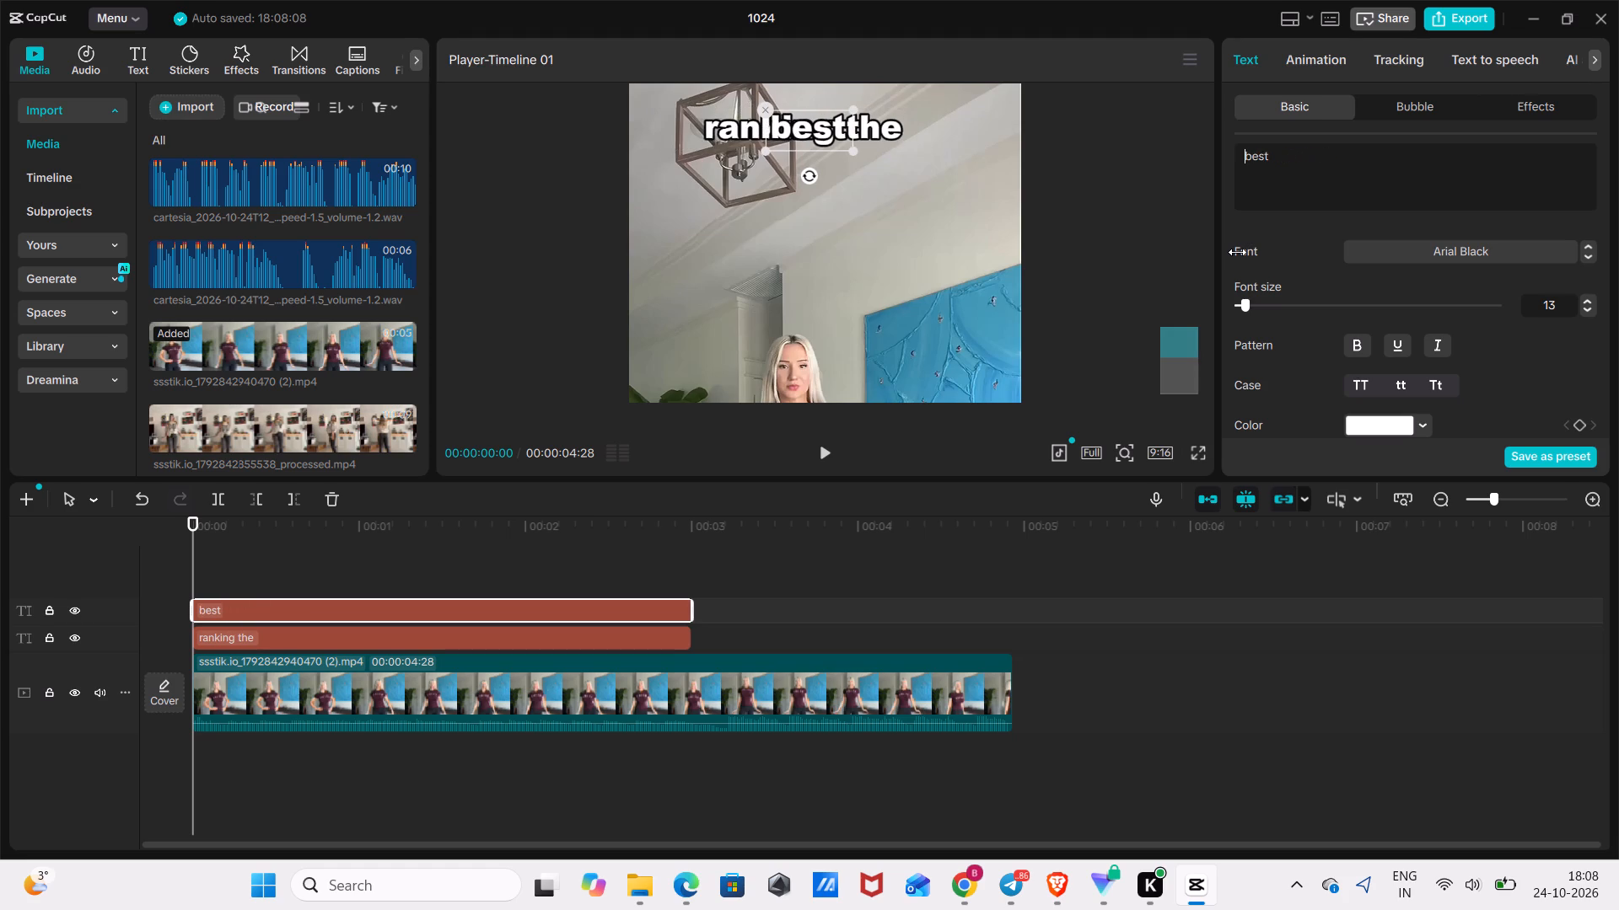
Change the fill colour of the "best" text to pure red, FF0000.
click(1413, 432)
drag(1500, 509, 1618, 417)
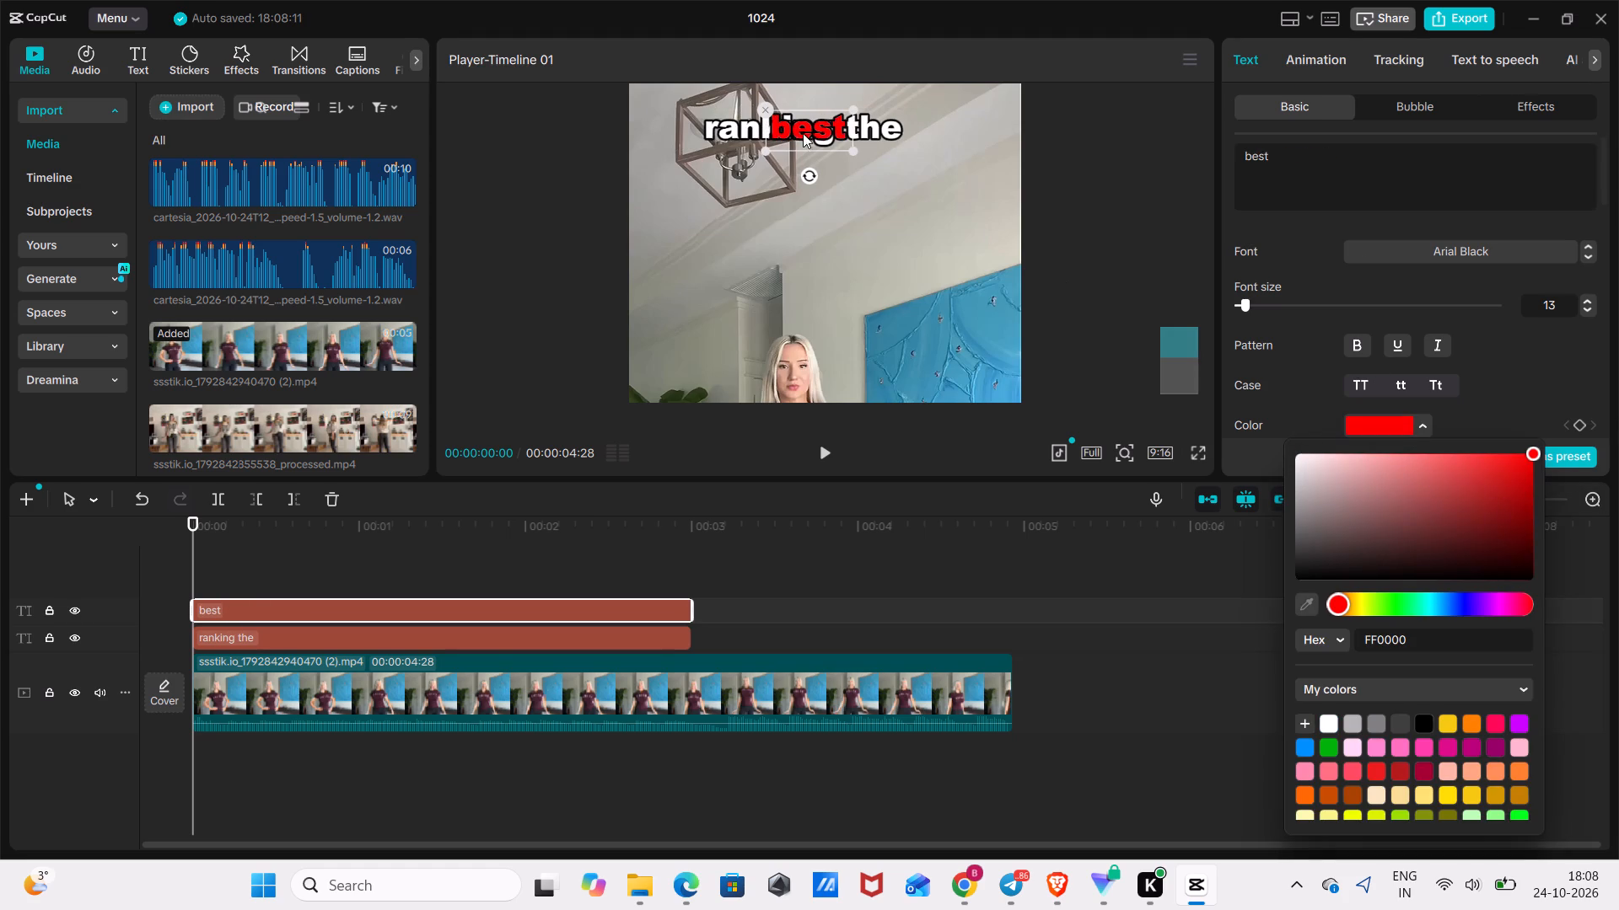
Line up "best" directly after "ranking the" on one row, shifting "ranking the" slightly left and leaving a normal word gap.
drag(805, 127, 950, 125)
click(731, 119)
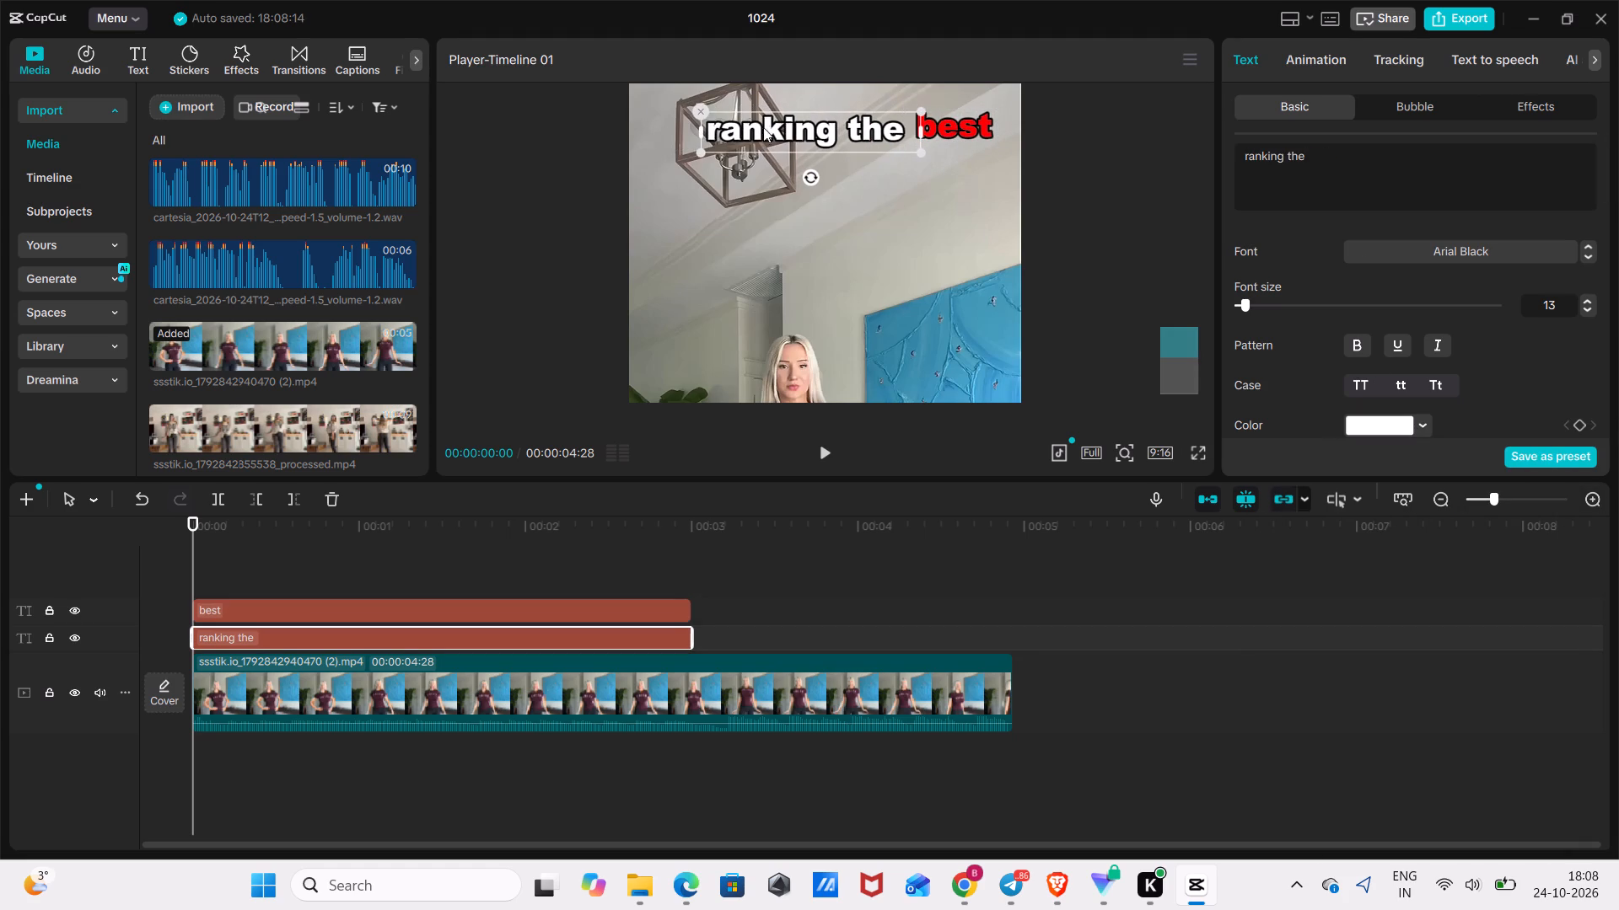
drag(781, 126, 754, 120)
drag(793, 126, 812, 126)
drag(793, 119, 802, 120)
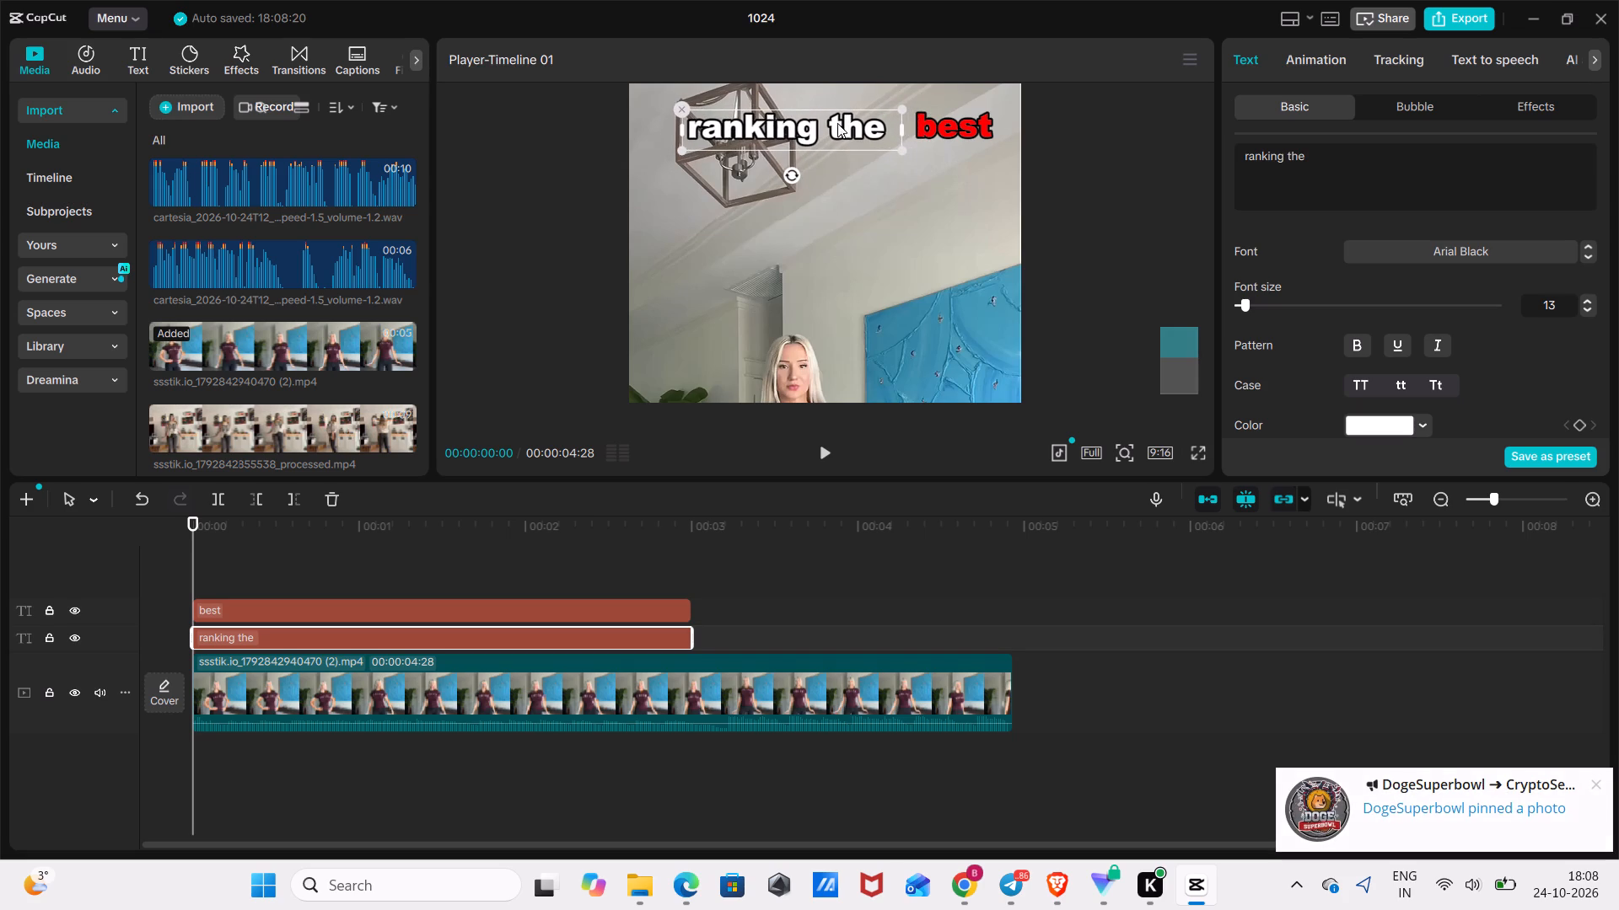
click(931, 128)
drag(938, 126, 919, 125)
click(1164, 224)
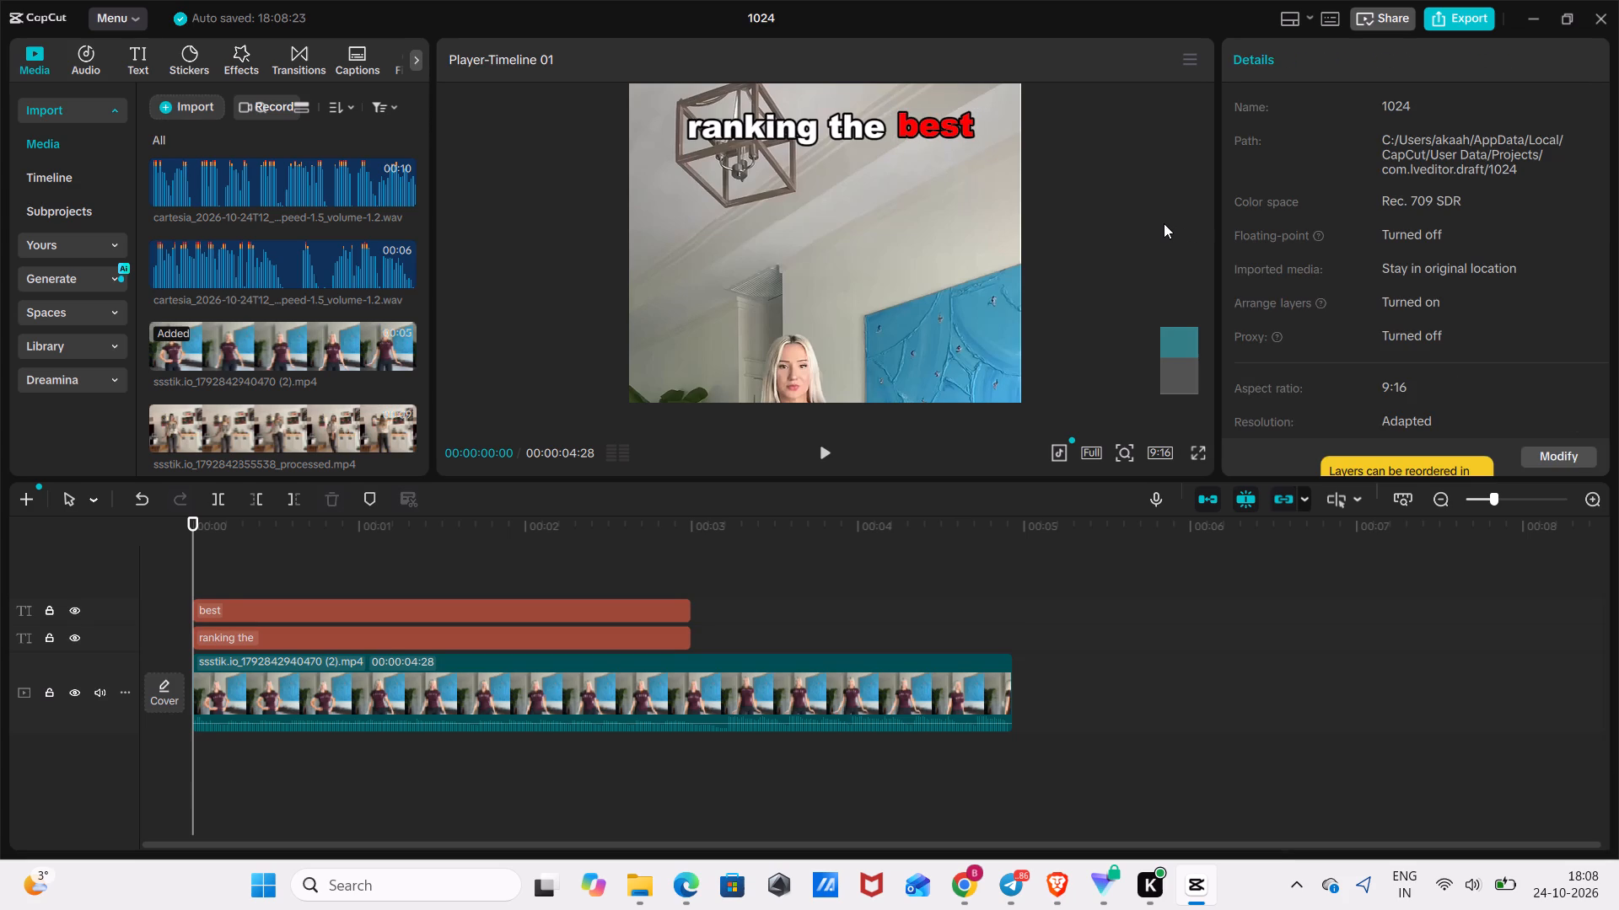
click(950, 135)
click(947, 127)
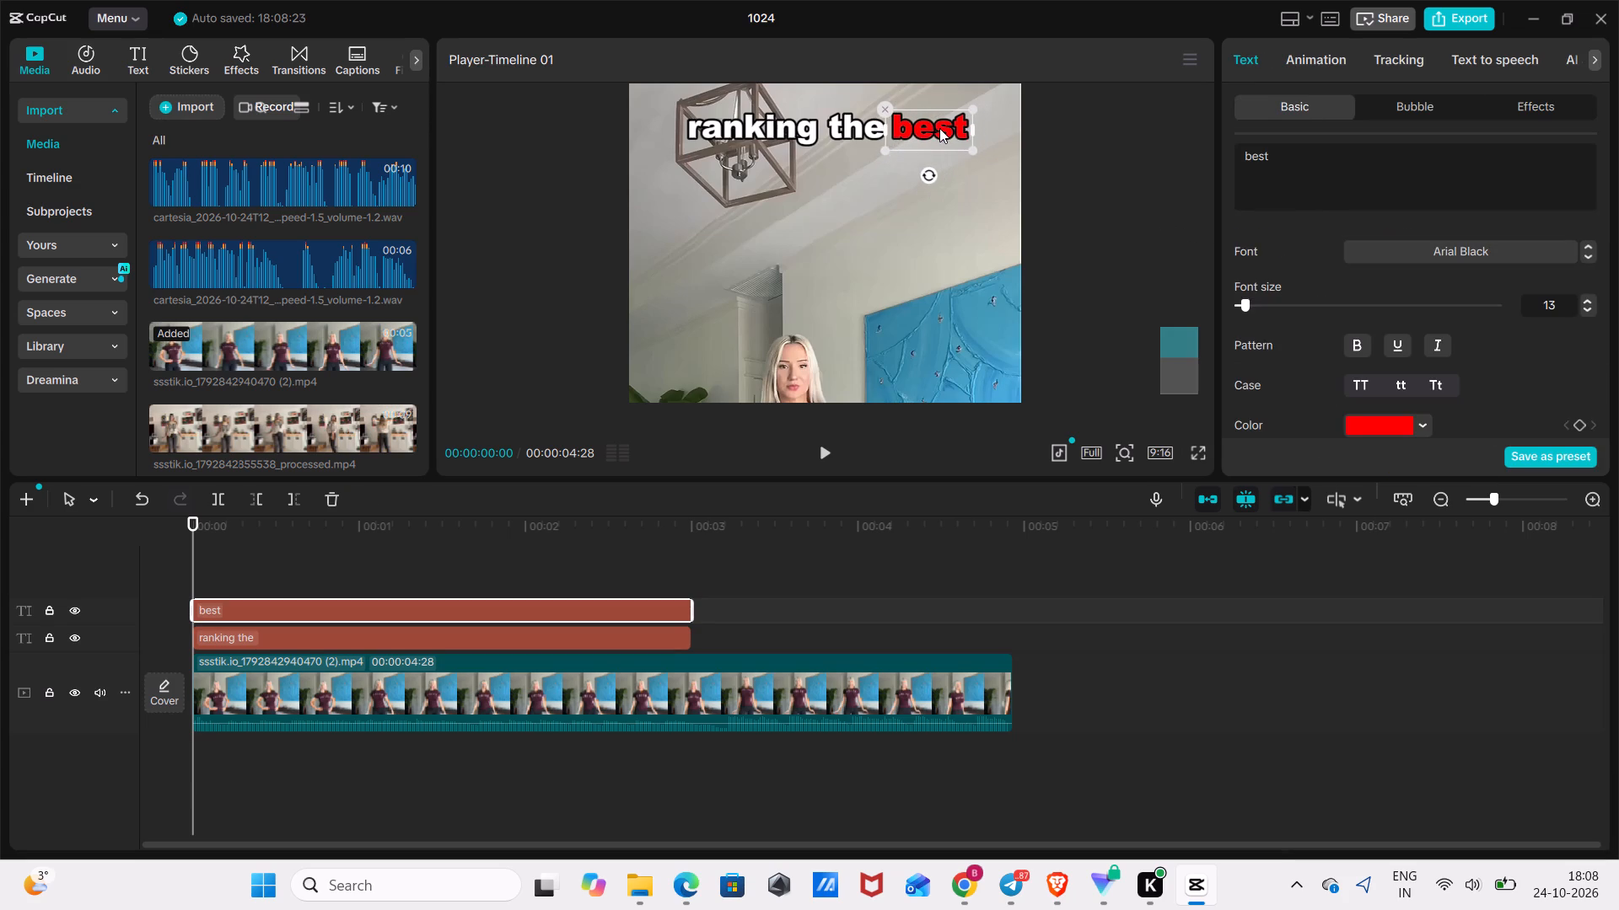
click(1088, 179)
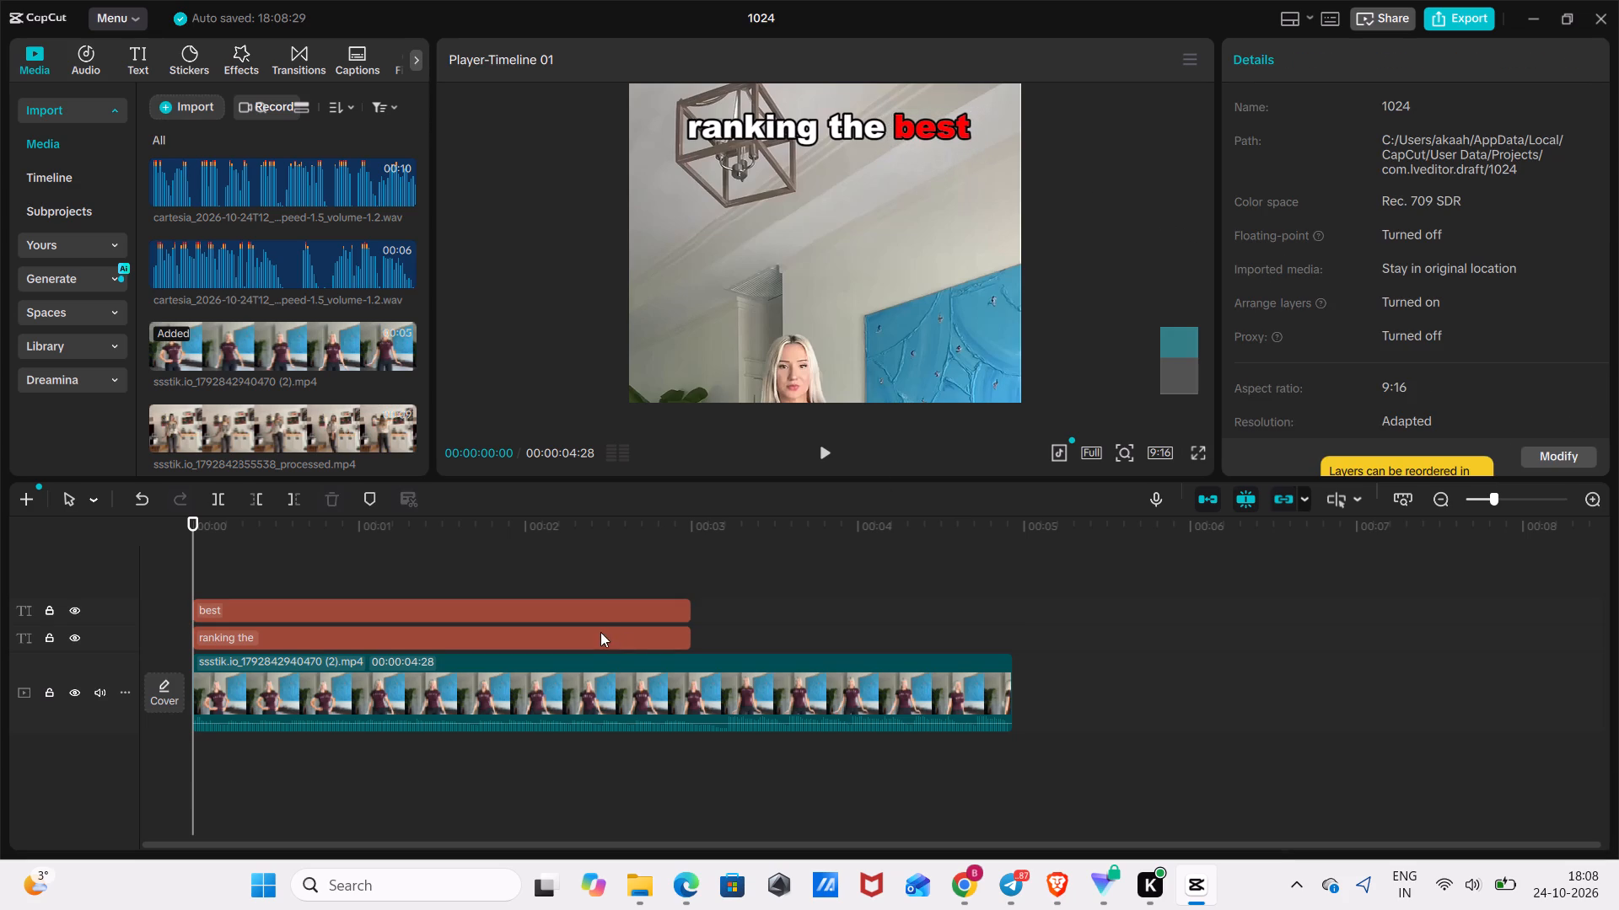
Duplicate the "best" text clip onto a new track and move the copy below the first title row in the frame.
click(596, 612)
key(ctrl+c)
key(ctrl+v)
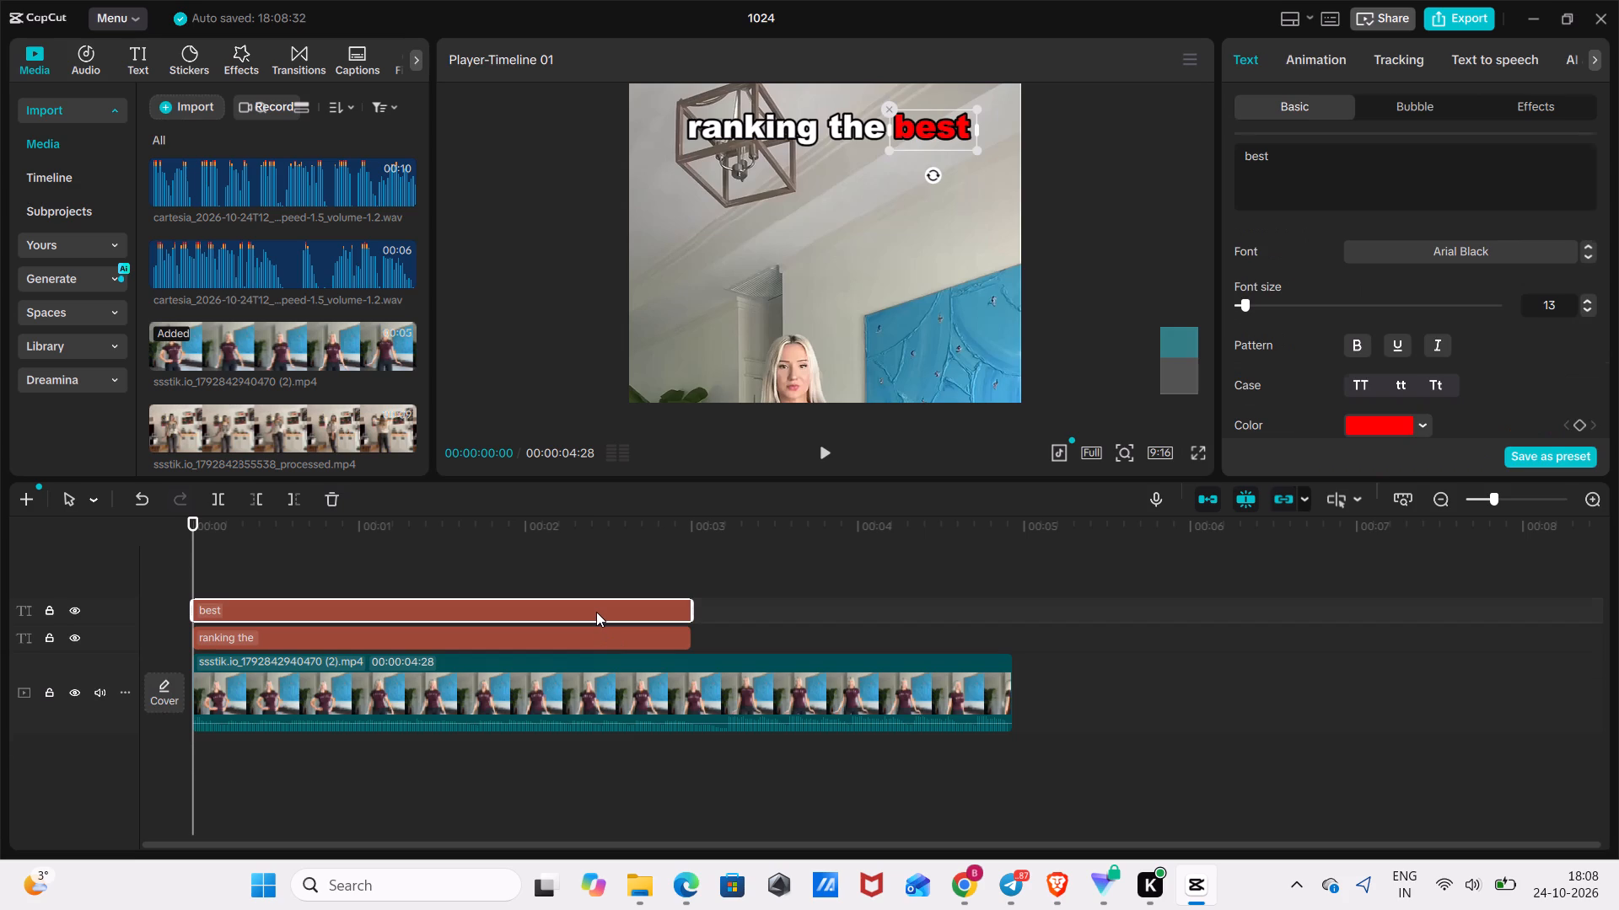
drag(919, 136, 769, 206)
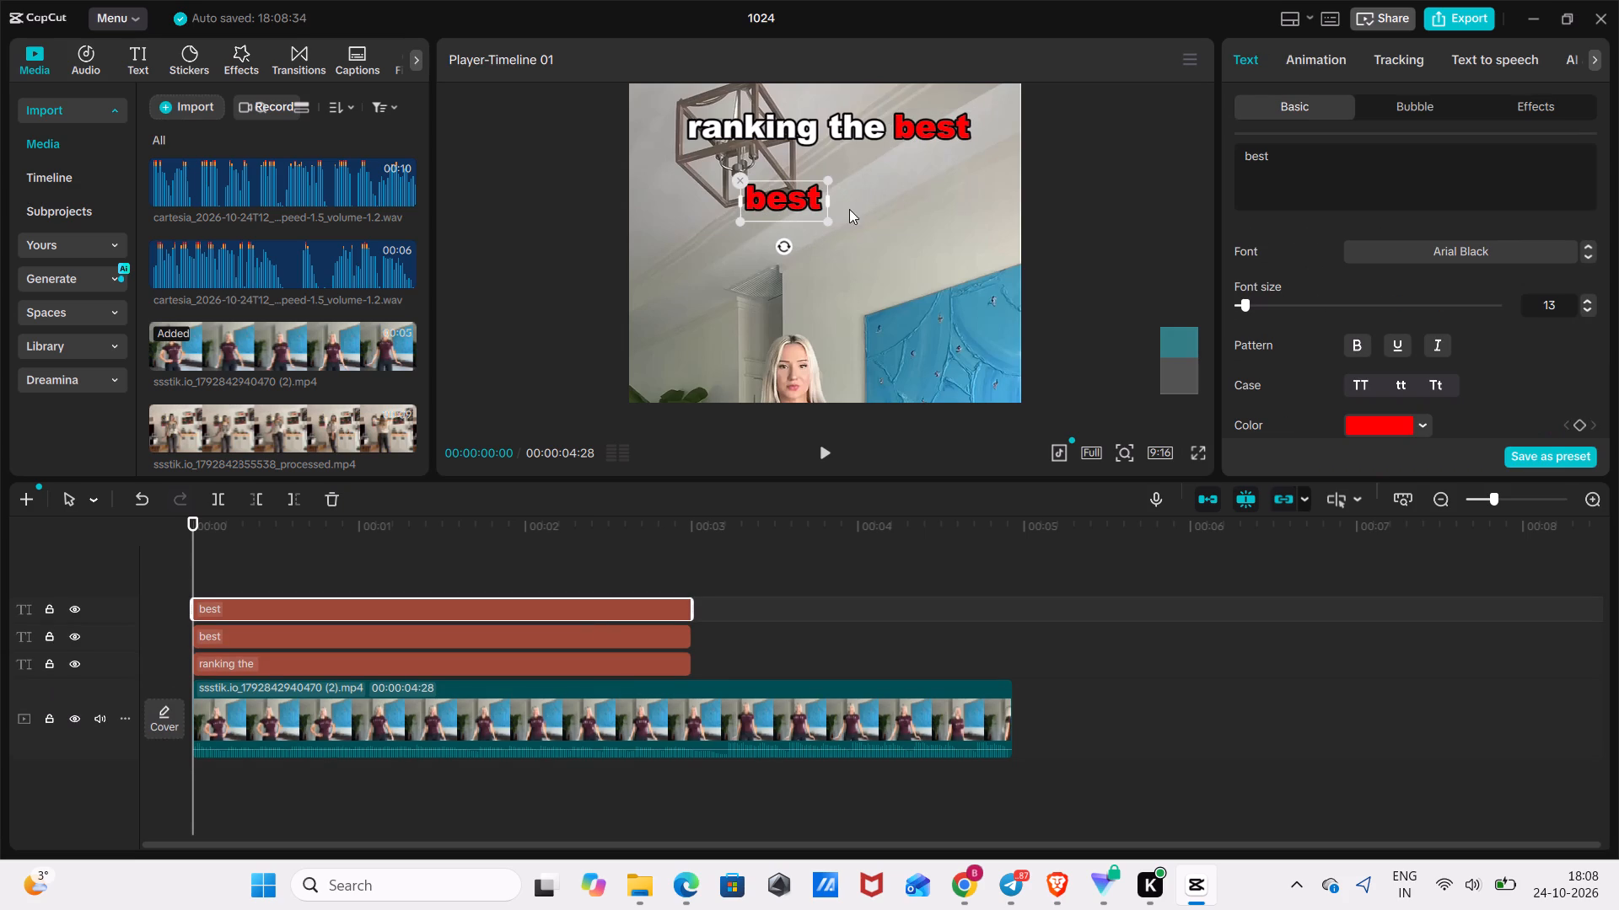
Replace the wording of the lower "best" copy with "osteoporosis tiktok".
click(1374, 167)
key(ctrl+a)
key(ctrl+v)
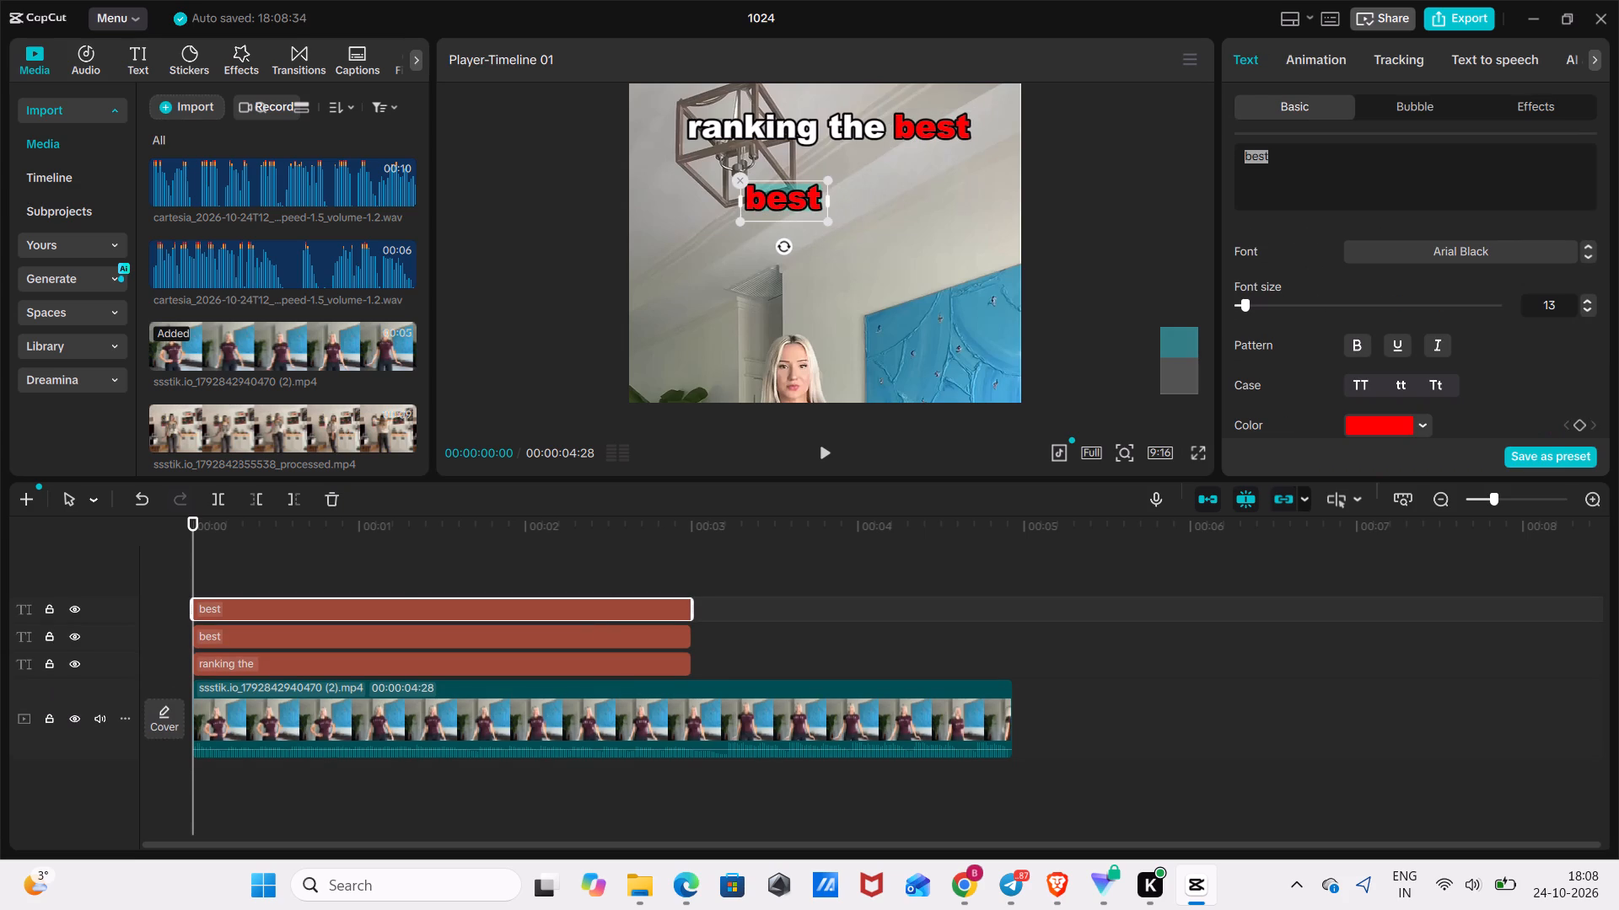
key(Left)
key(Left)
key(Left)
key(Left)
key(Left)
key(Left)
key(Left)
key(Left)
key(Left)
key(Left)
key(Left)
key(Left)
key(Left)
key(Left)
key(Left)
key(Left)
key(Left)
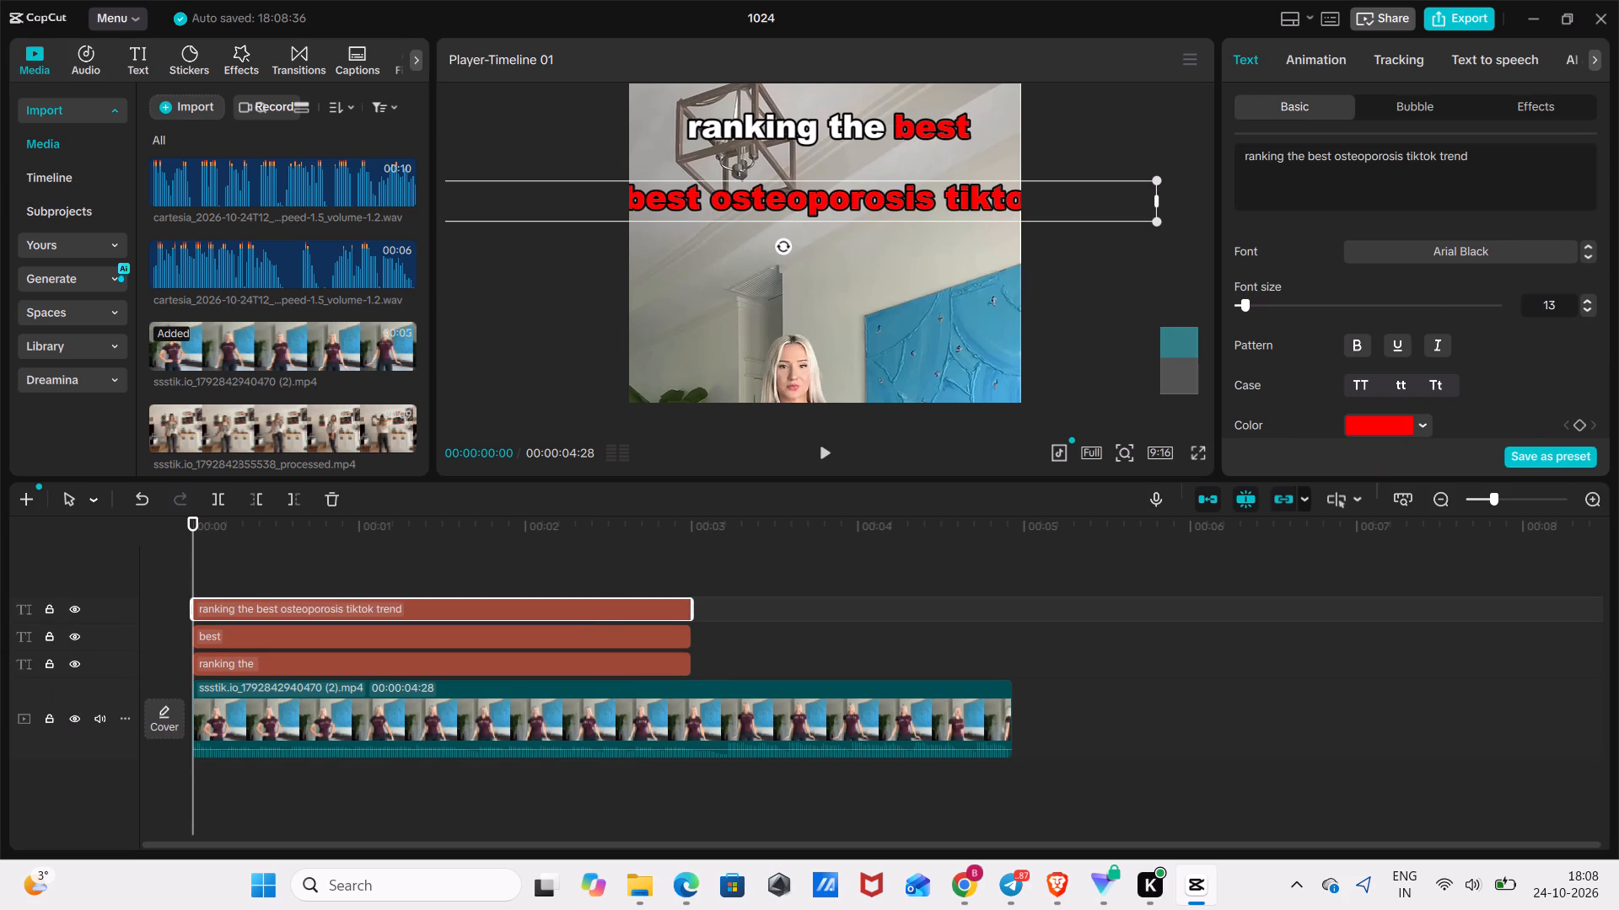
key(Left)
key(Left)
key(Left)
key(Left)
key(Left)
key(Left)
key(Left)
key(Left)
key(BackSpace)
key(BackSpace)
key(BackSpace)
key(BackSpace)
key(BackSpace)
key(BackSpace)
key(BackSpace)
key(BackSpace)
key(BackSpace)
key(BackSpace)
key(BackSpace)
key(BackSpace)
key(BackSpace)
key(BackSpace)
key(BackSpace)
key(BackSpace)
key(BackSpace)
key(BackSpace)
key(BackSpace)
key(BackSpace)
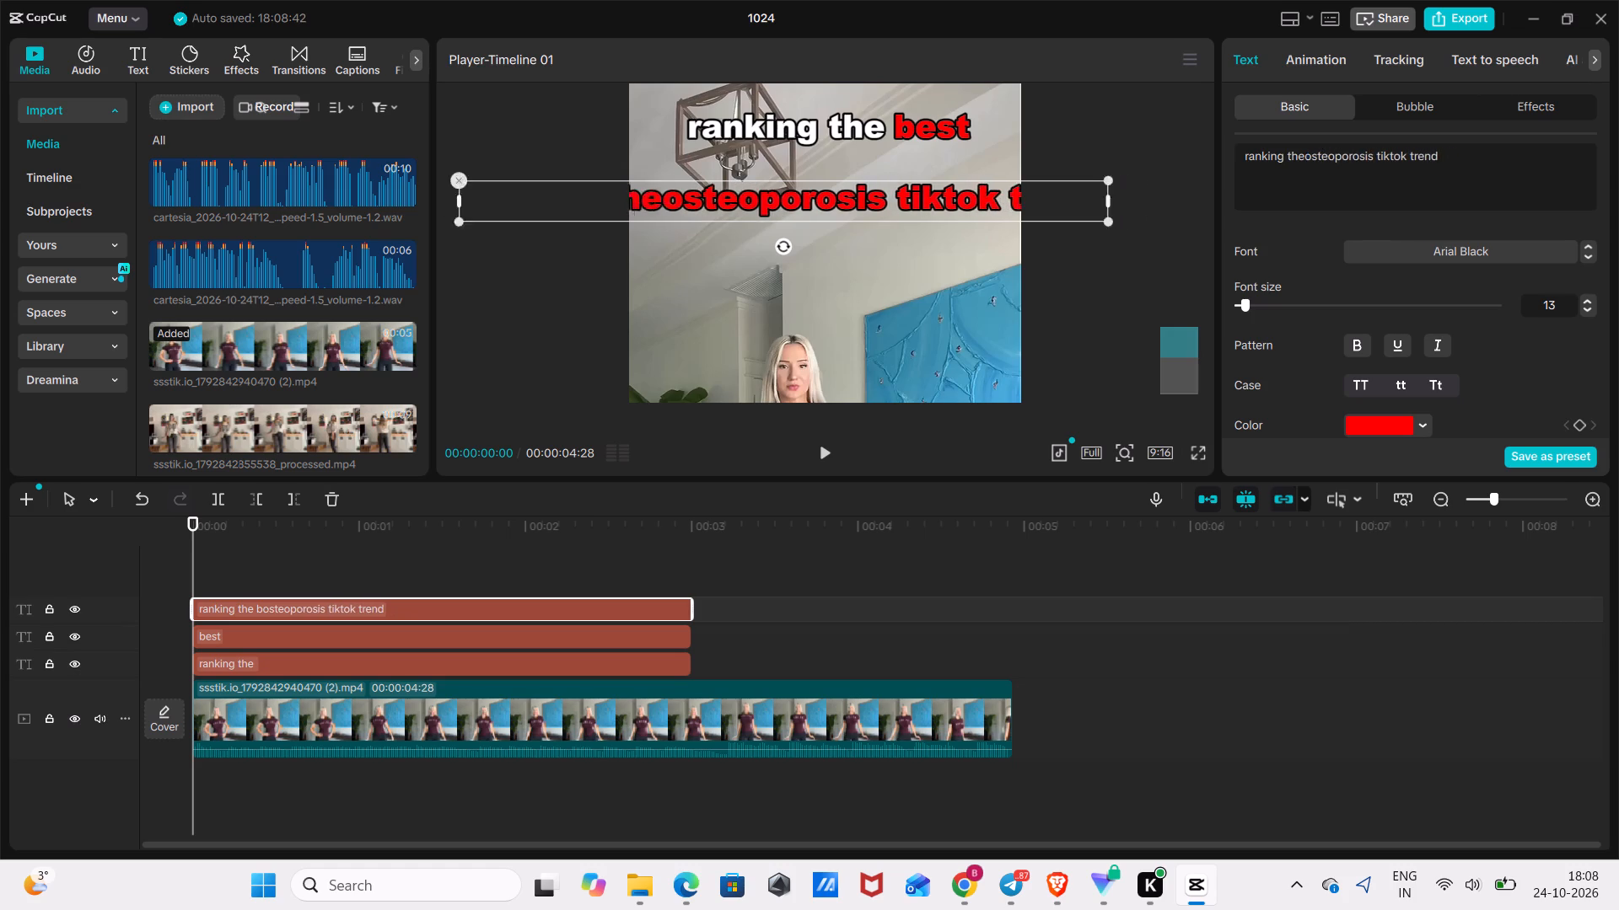
key(Right)
key(Right)
key(Right)
key(Right)
key(Right)
key(Right)
key(Right)
key(Right)
key(Right)
key(Right)
key(Right)
key(Right)
key(Right)
key(Right)
key(Right)
key(Right)
key(Right)
key(Right)
key(Right)
key(Right)
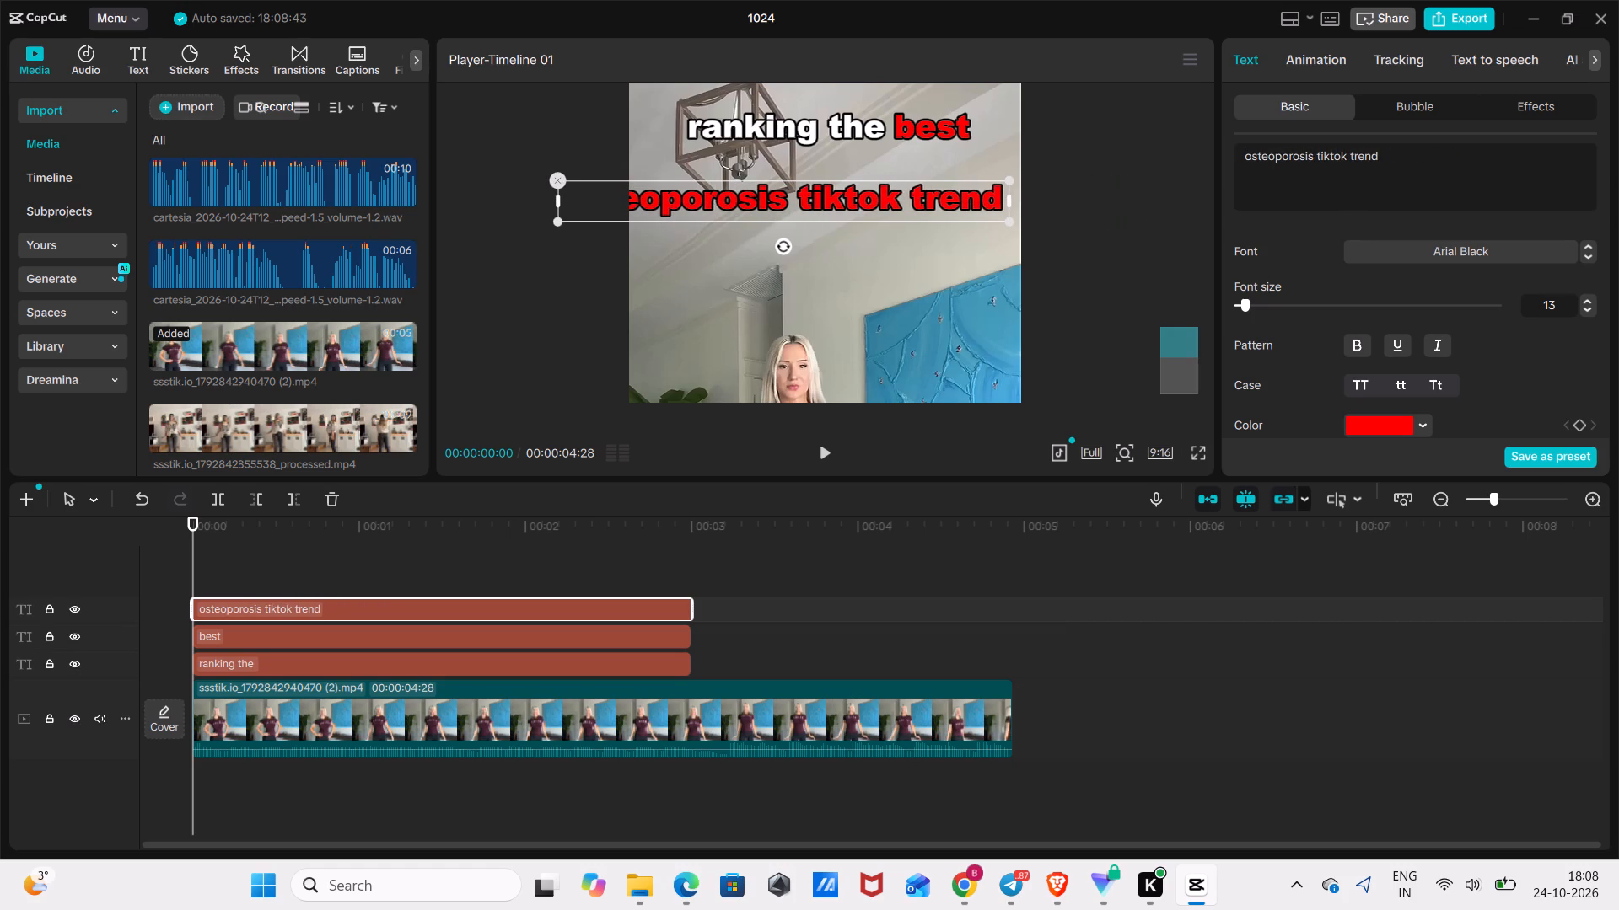
key(BackSpace)
key(BackSpace)
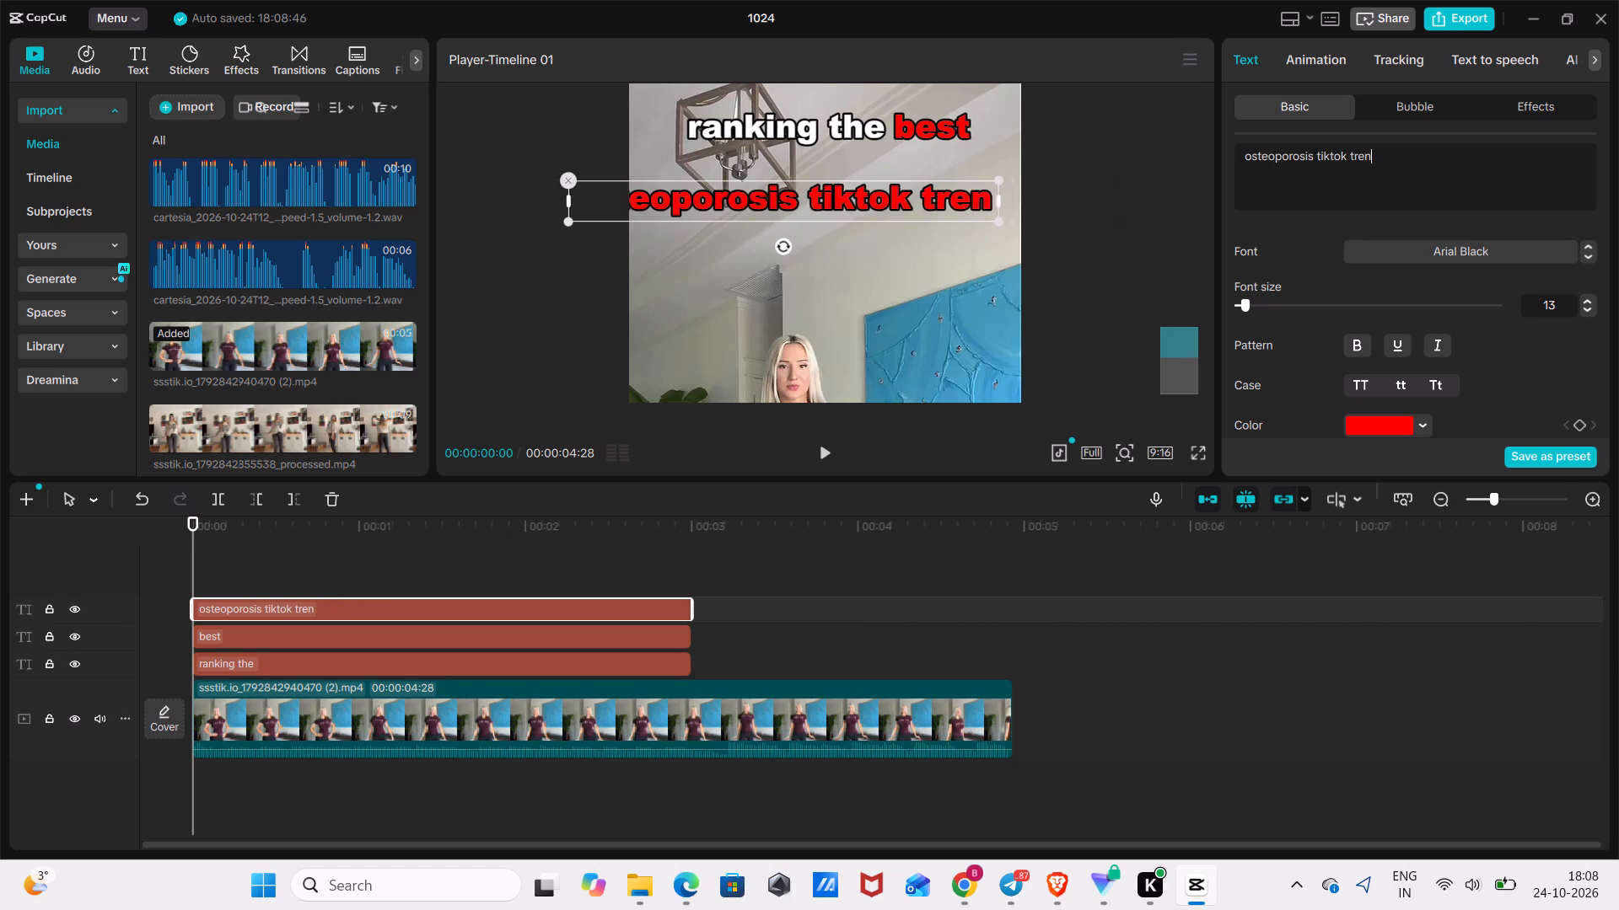
key(BackSpace)
key(BackSpace)
key(BackSpace)
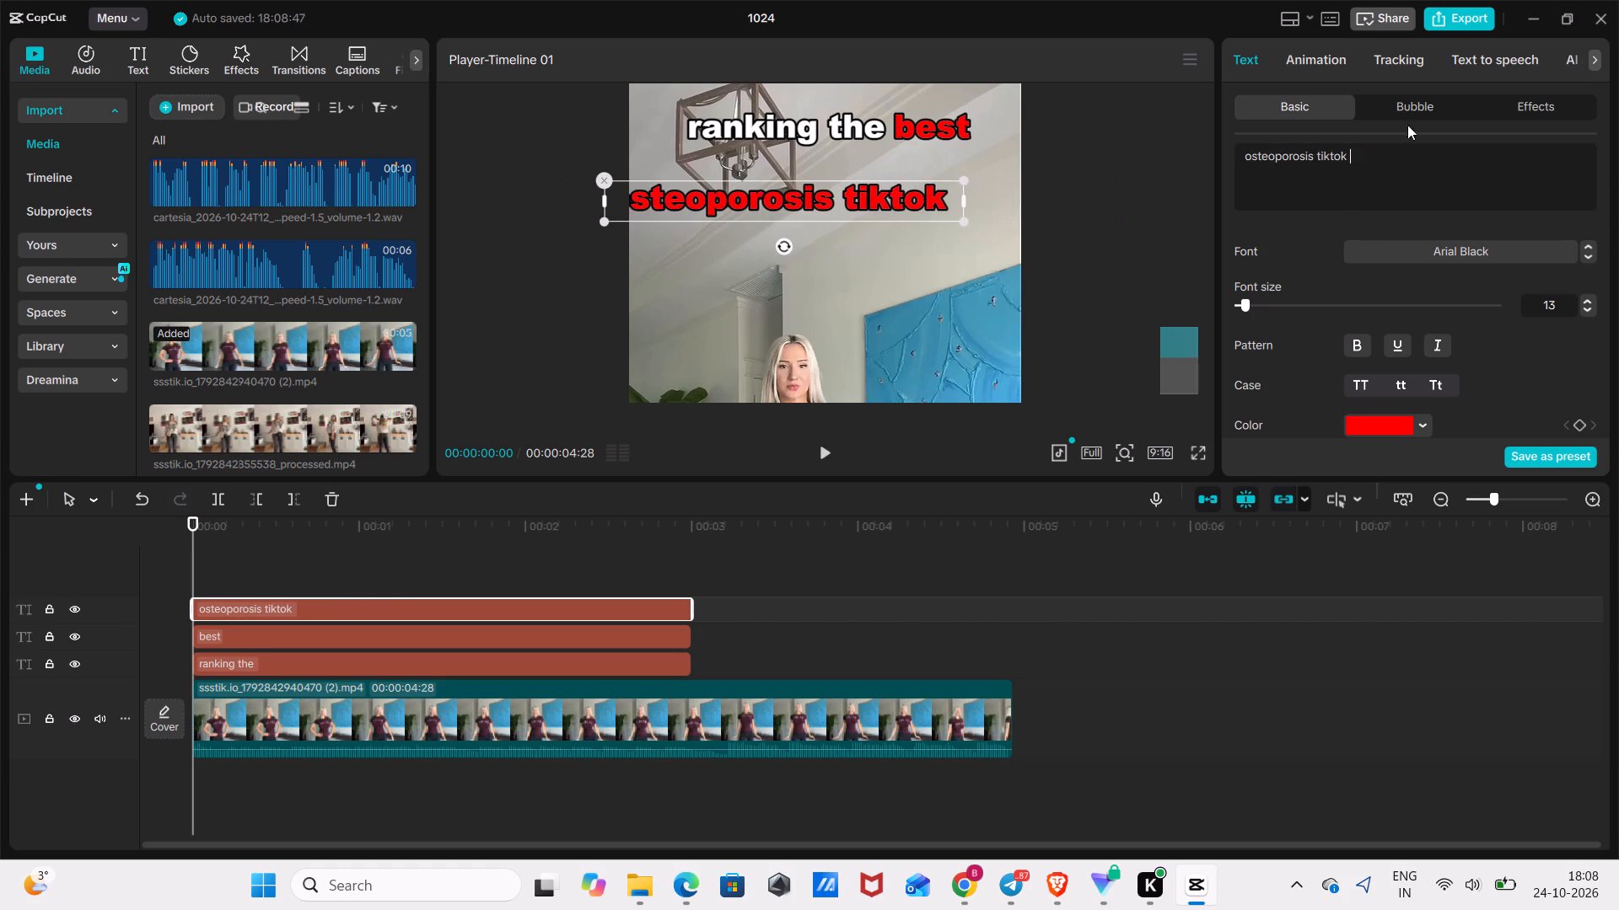
Reduce the "osteoporosis tiktok" text's font size to 9.
double_click(1586, 311)
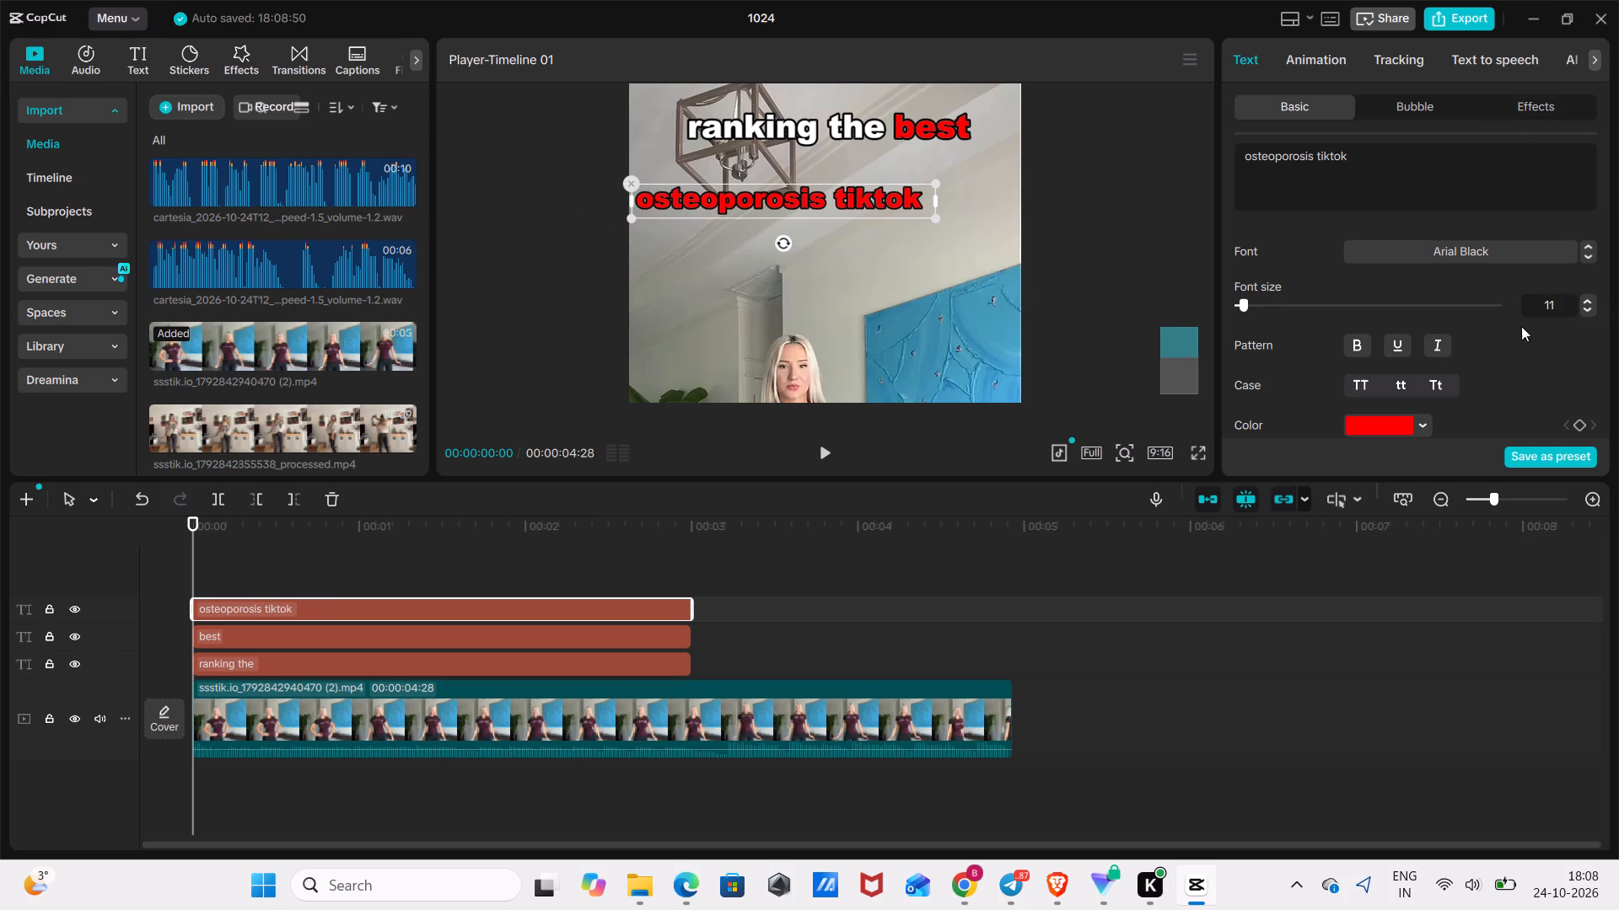
double_click(1584, 312)
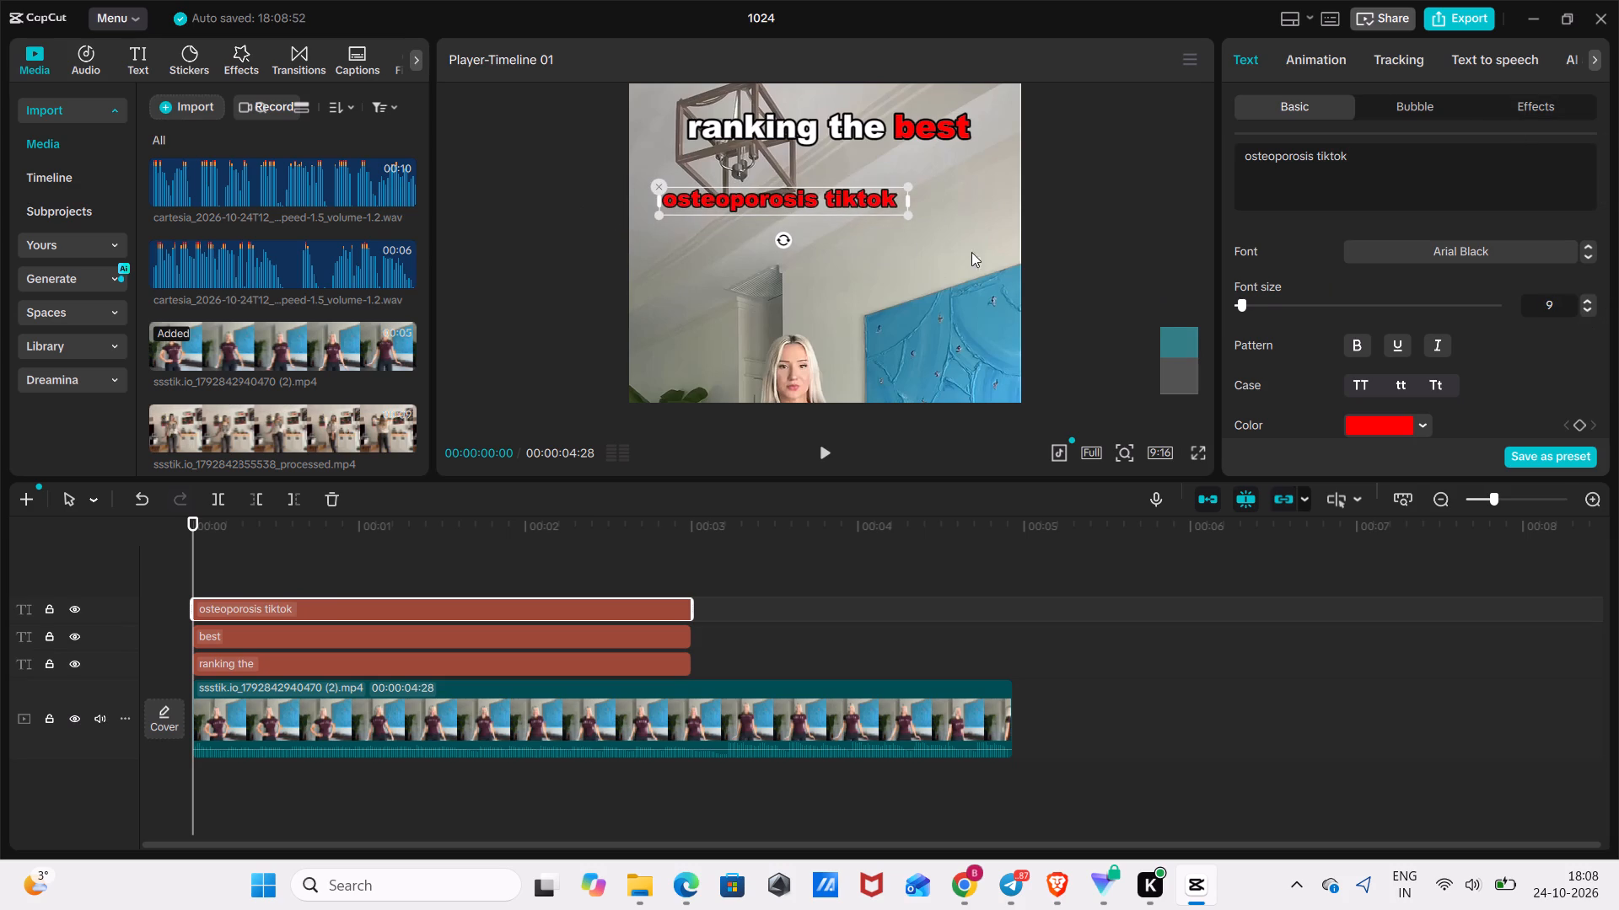
Move the "osteoporosis tiktok" text up close beneath "ranking the best", starting slightly further left than that row.
drag(745, 201, 754, 166)
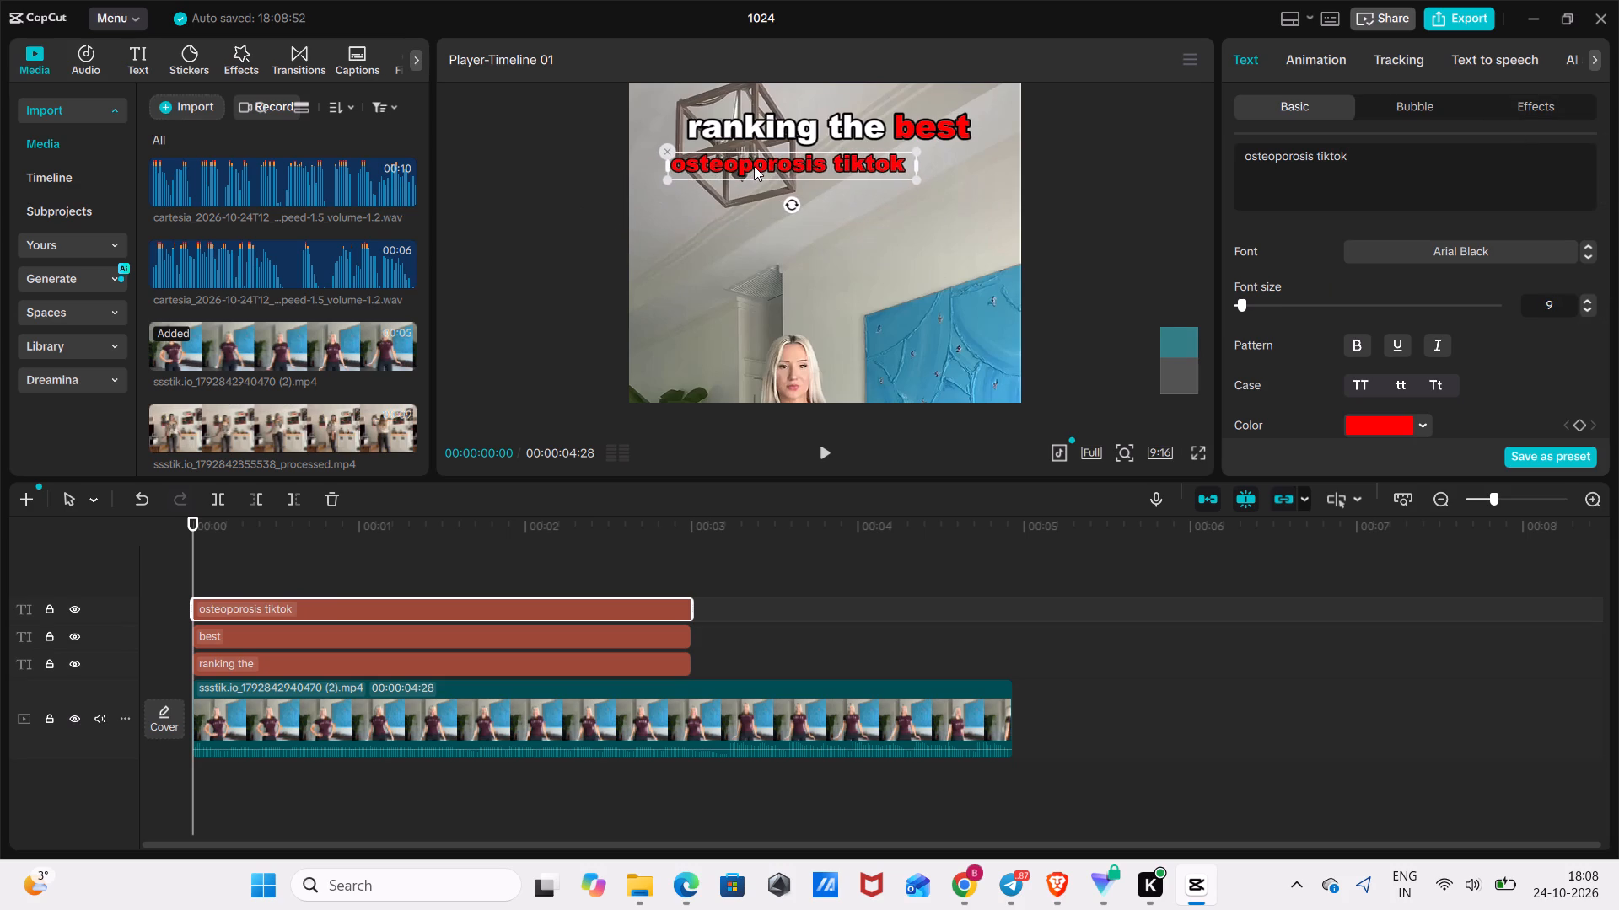
drag(754, 166, 742, 158)
Change the fill colour of the "osteoporosis tiktok" text to lime green, 7CFF00.
click(1426, 423)
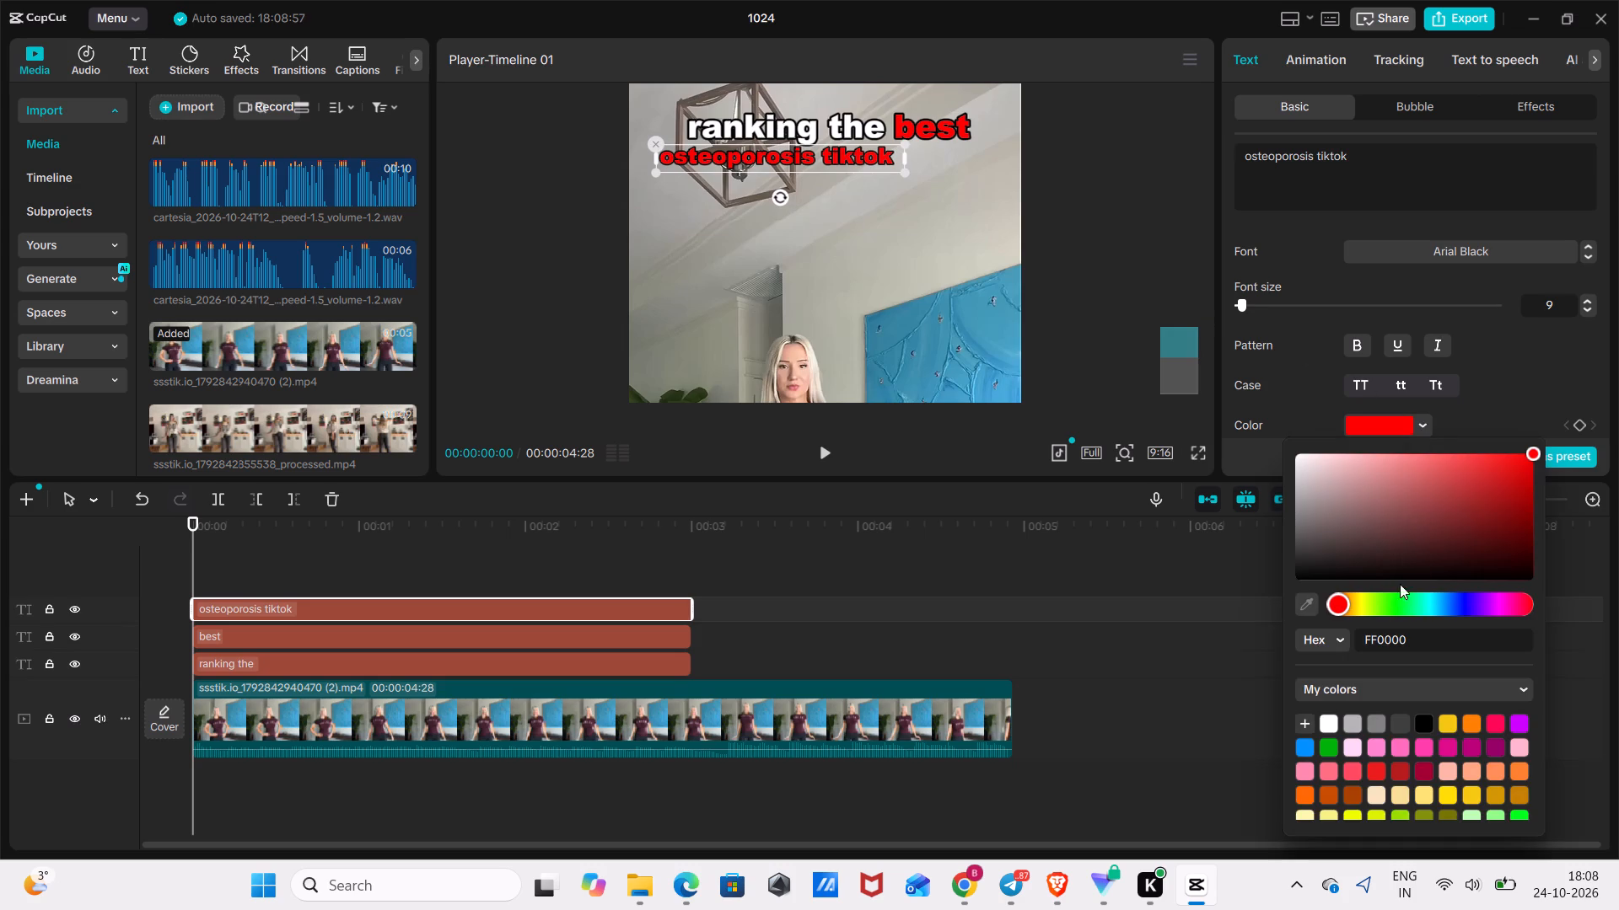
click(1390, 599)
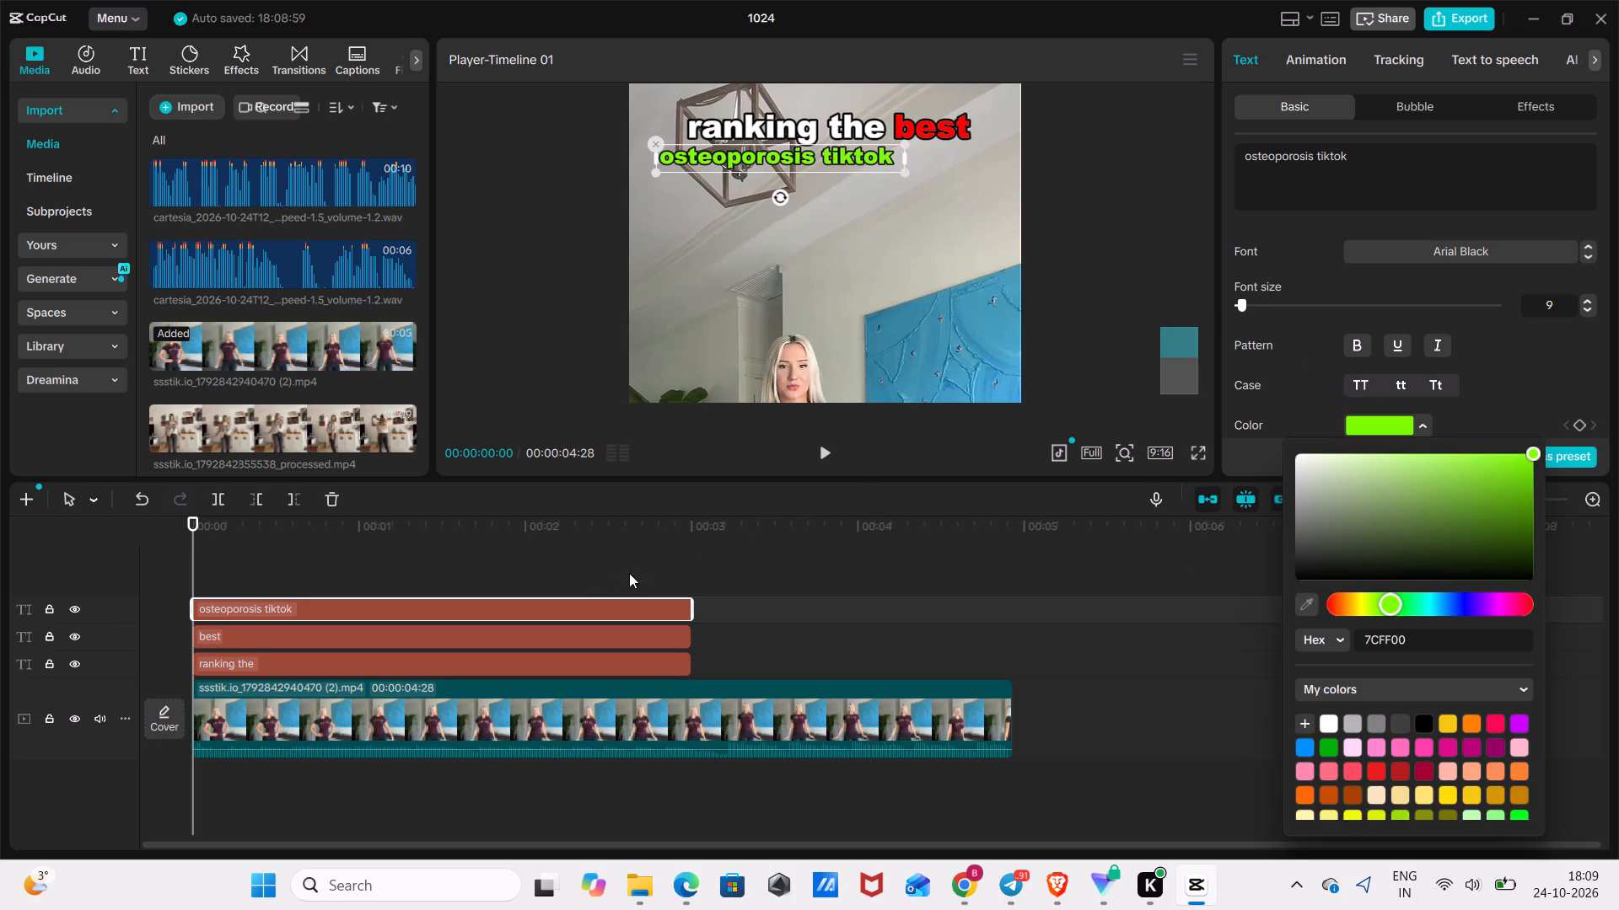
click(562, 606)
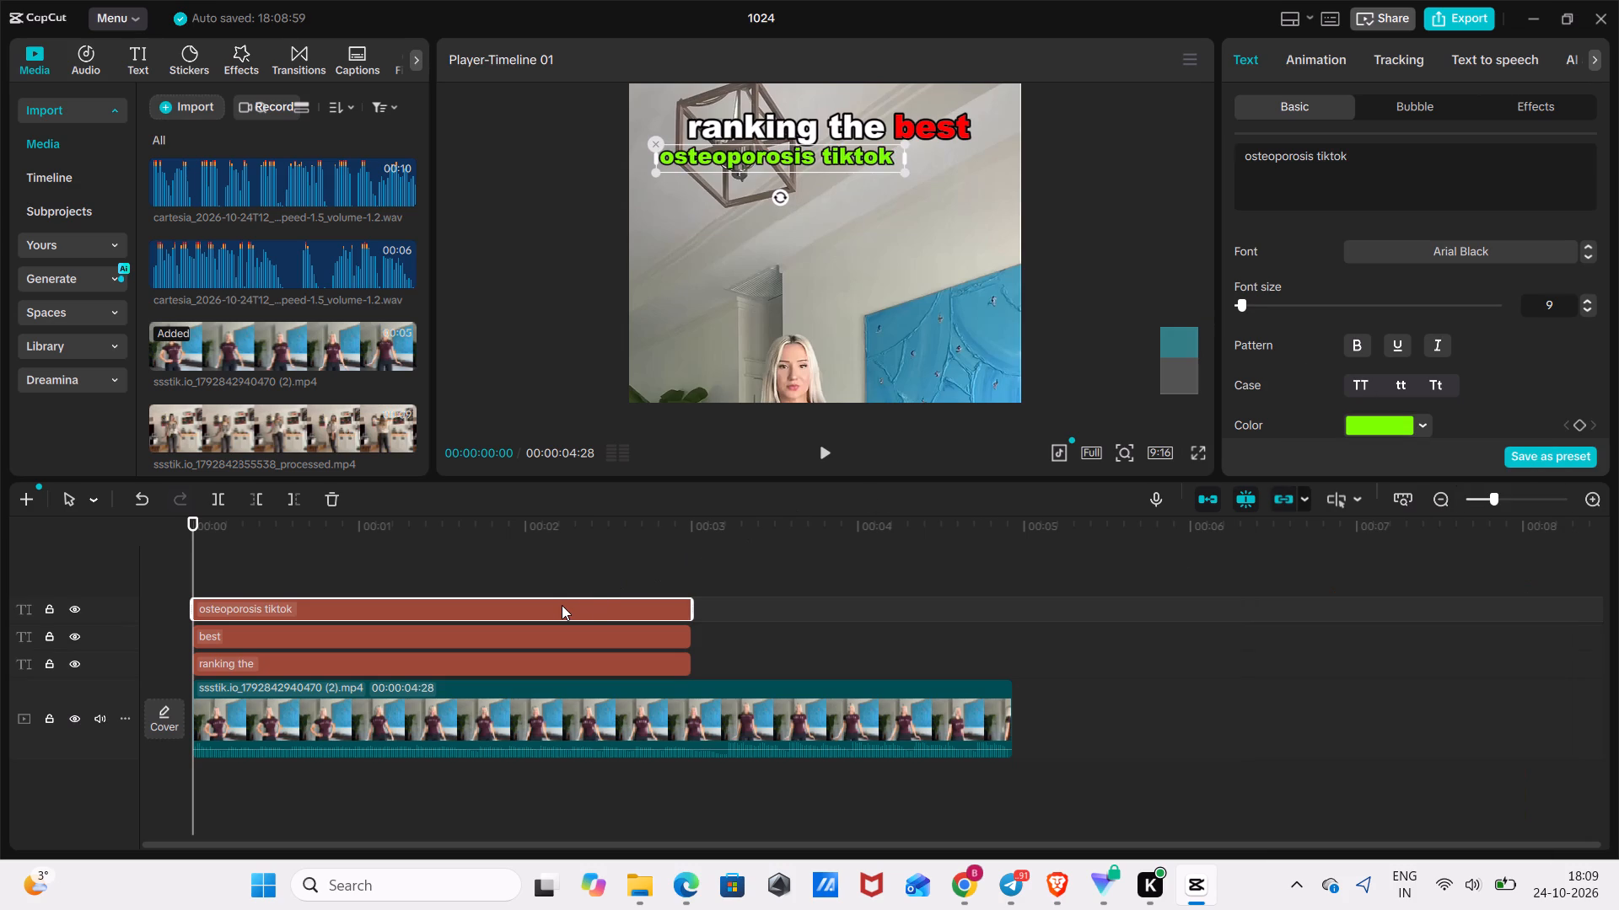
Duplicate the lime green "osteoporosis tiktok" text at the start of the timeline.
key(ctrl+c)
key(ctrl+v)
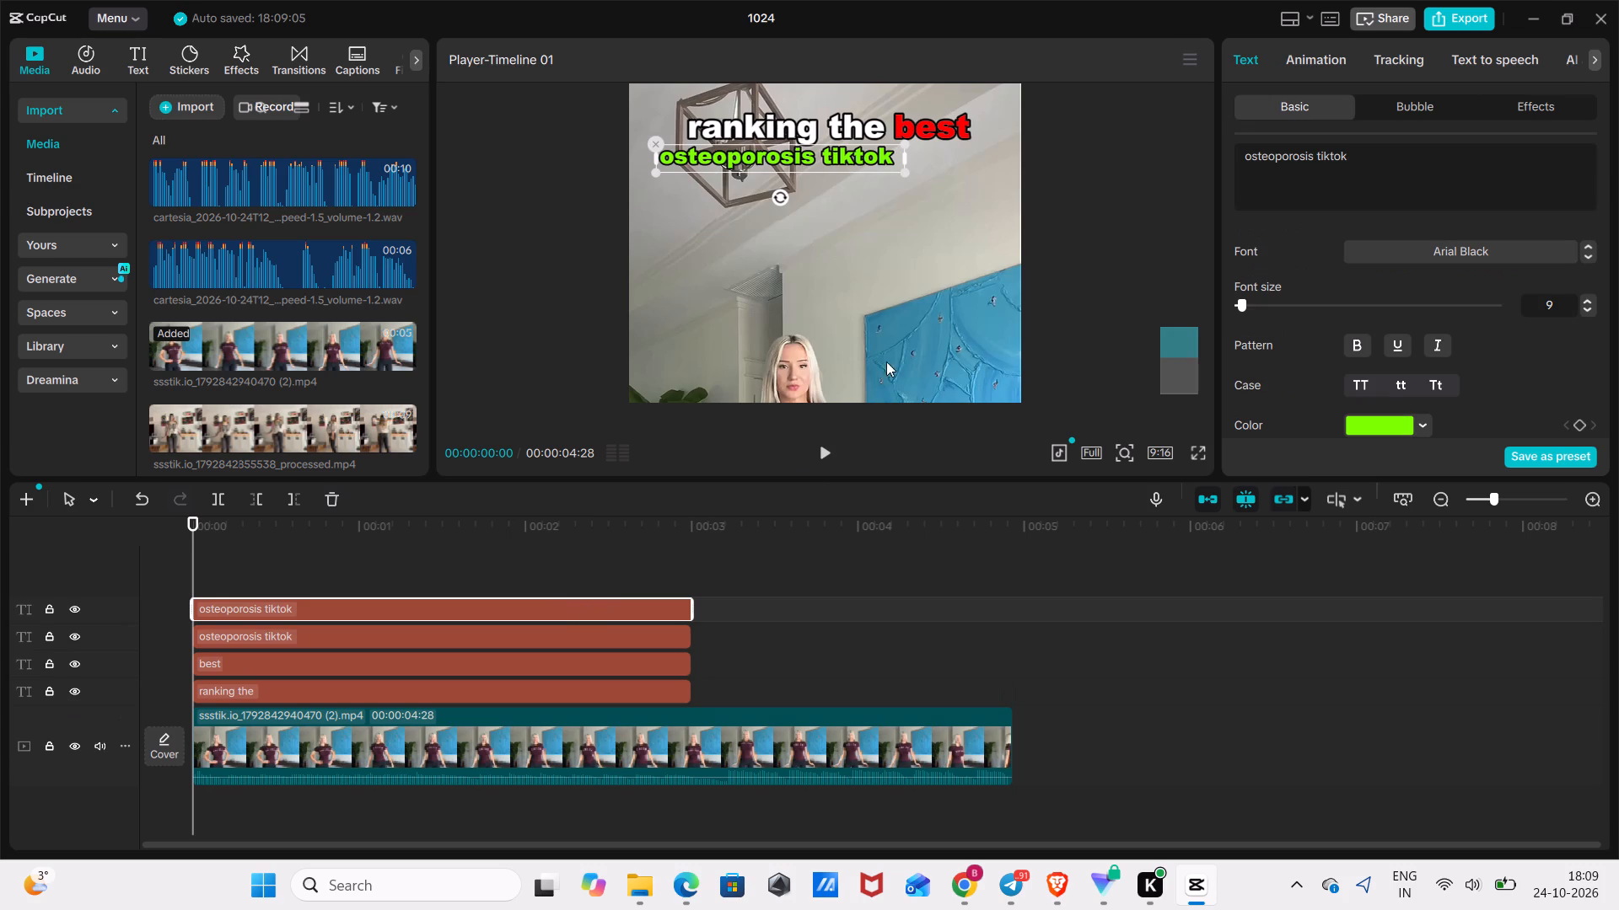
Replace the wording of the upper "osteoporosis tiktok" copy with "trend", trimming the pasted full title down to its last word.
click(1407, 173)
key(ctrl+a)
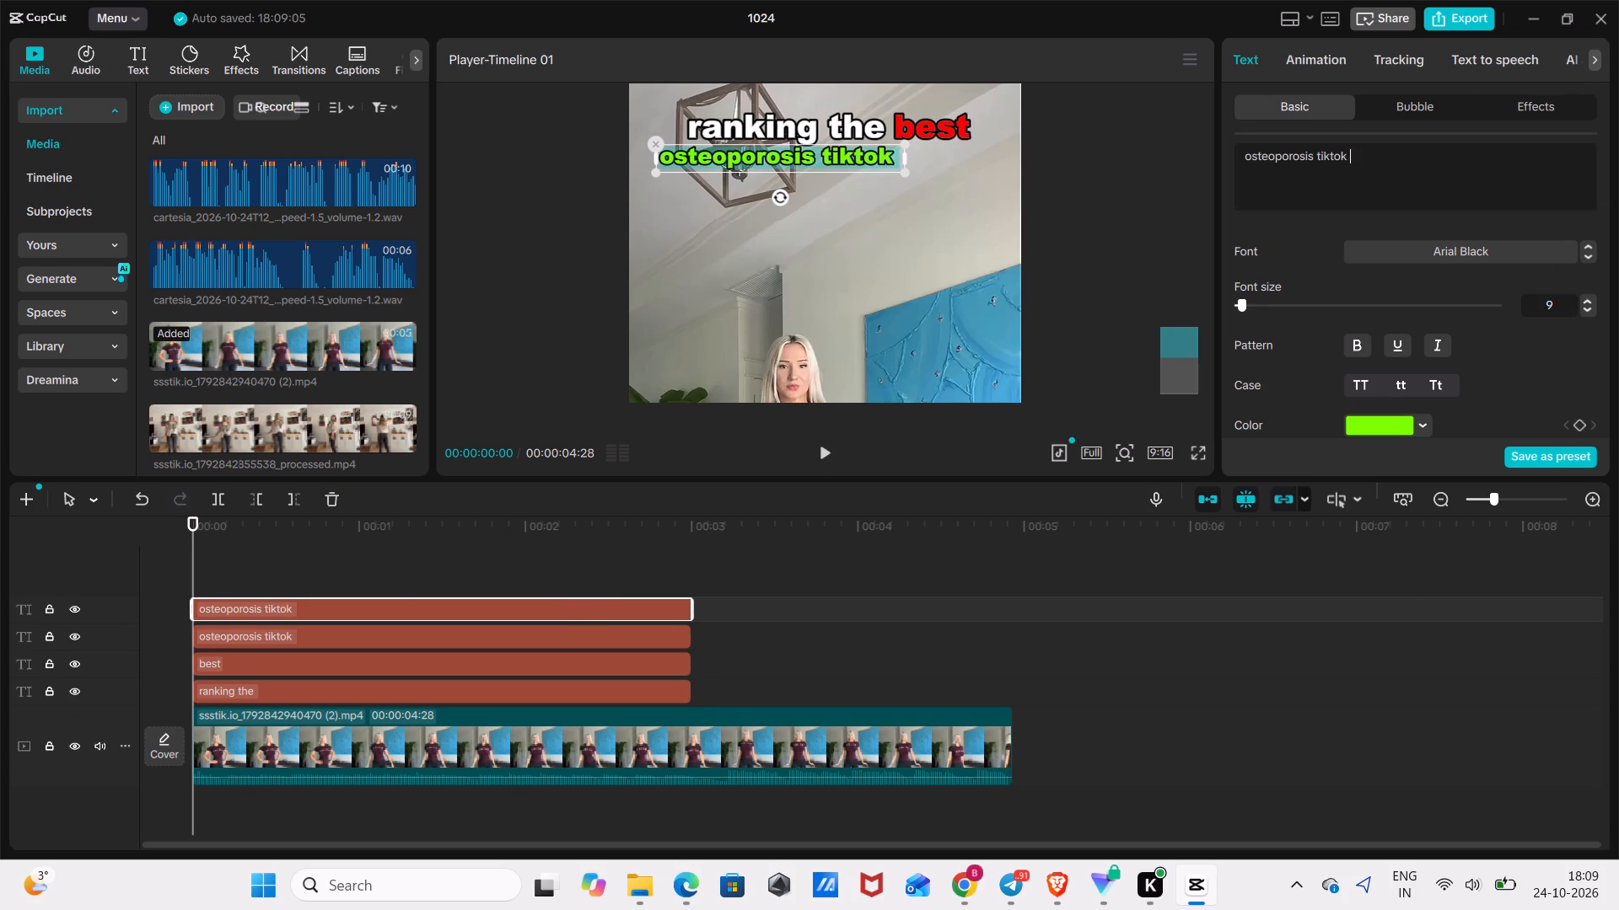
key(ctrl+v)
key(Left)
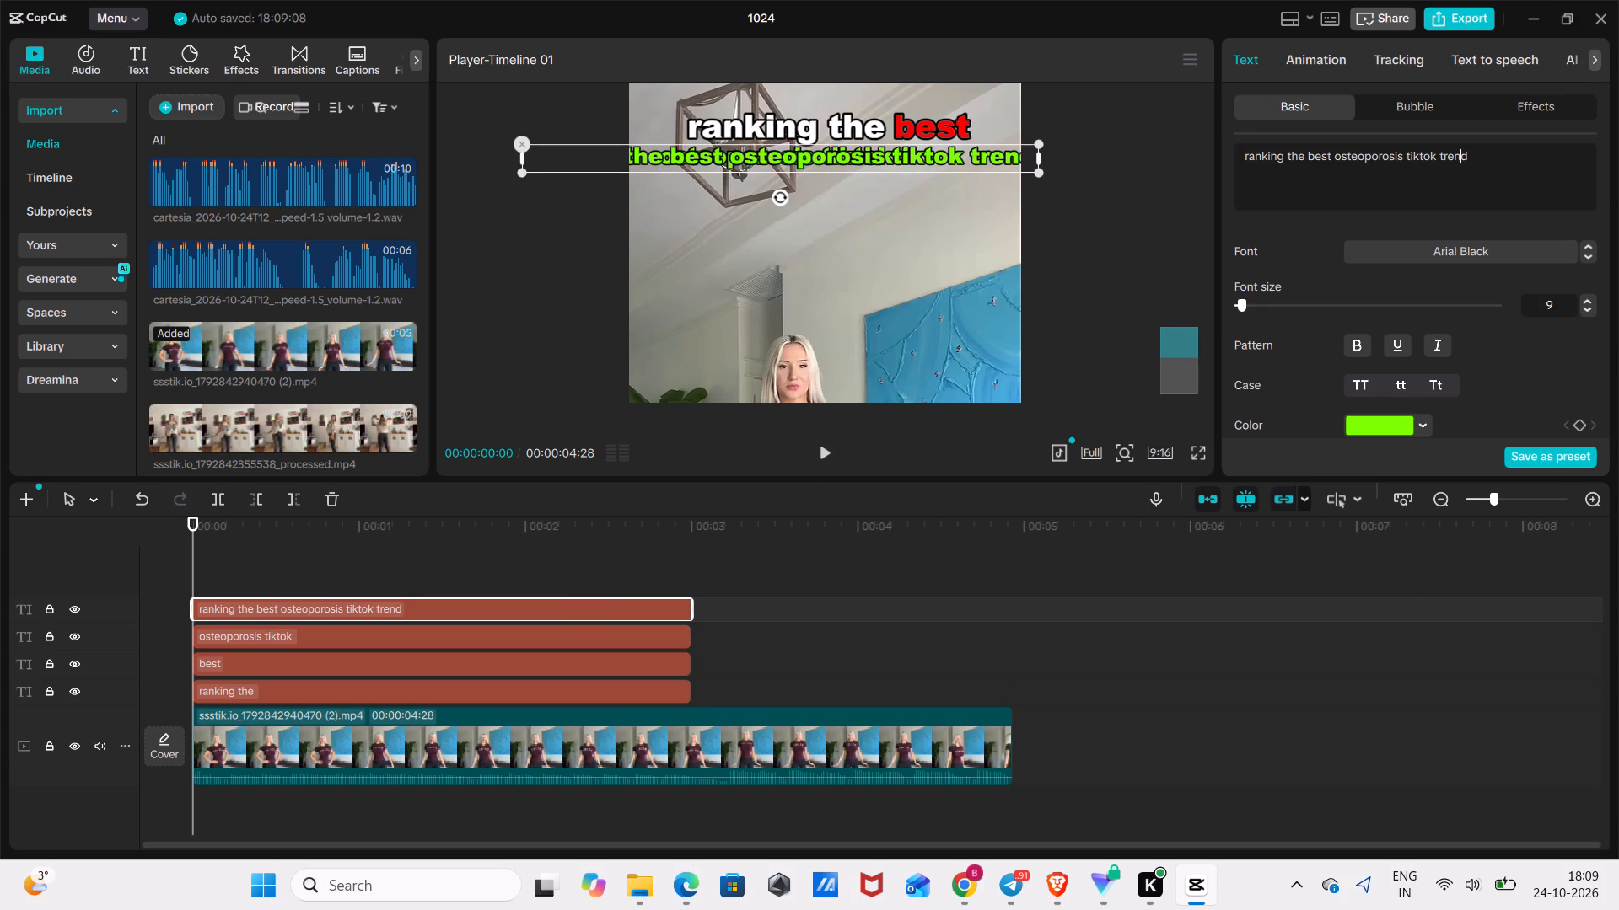
key(Left)
key(Left)
key(Left)
key(Left)
key(BackSpace)
key(BackSpace)
key(BackSpace)
key(BackSpace)
key(BackSpace)
key(BackSpace)
key(BackSpace)
key(BackSpace)
key(BackSpace)
key(BackSpace)
key(BackSpace)
key(BackSpace)
key(BackSpace)
key(BackSpace)
key(BackSpace)
key(BackSpace)
key(BackSpace)
key(BackSpace)
key(BackSpace)
key(BackSpace)
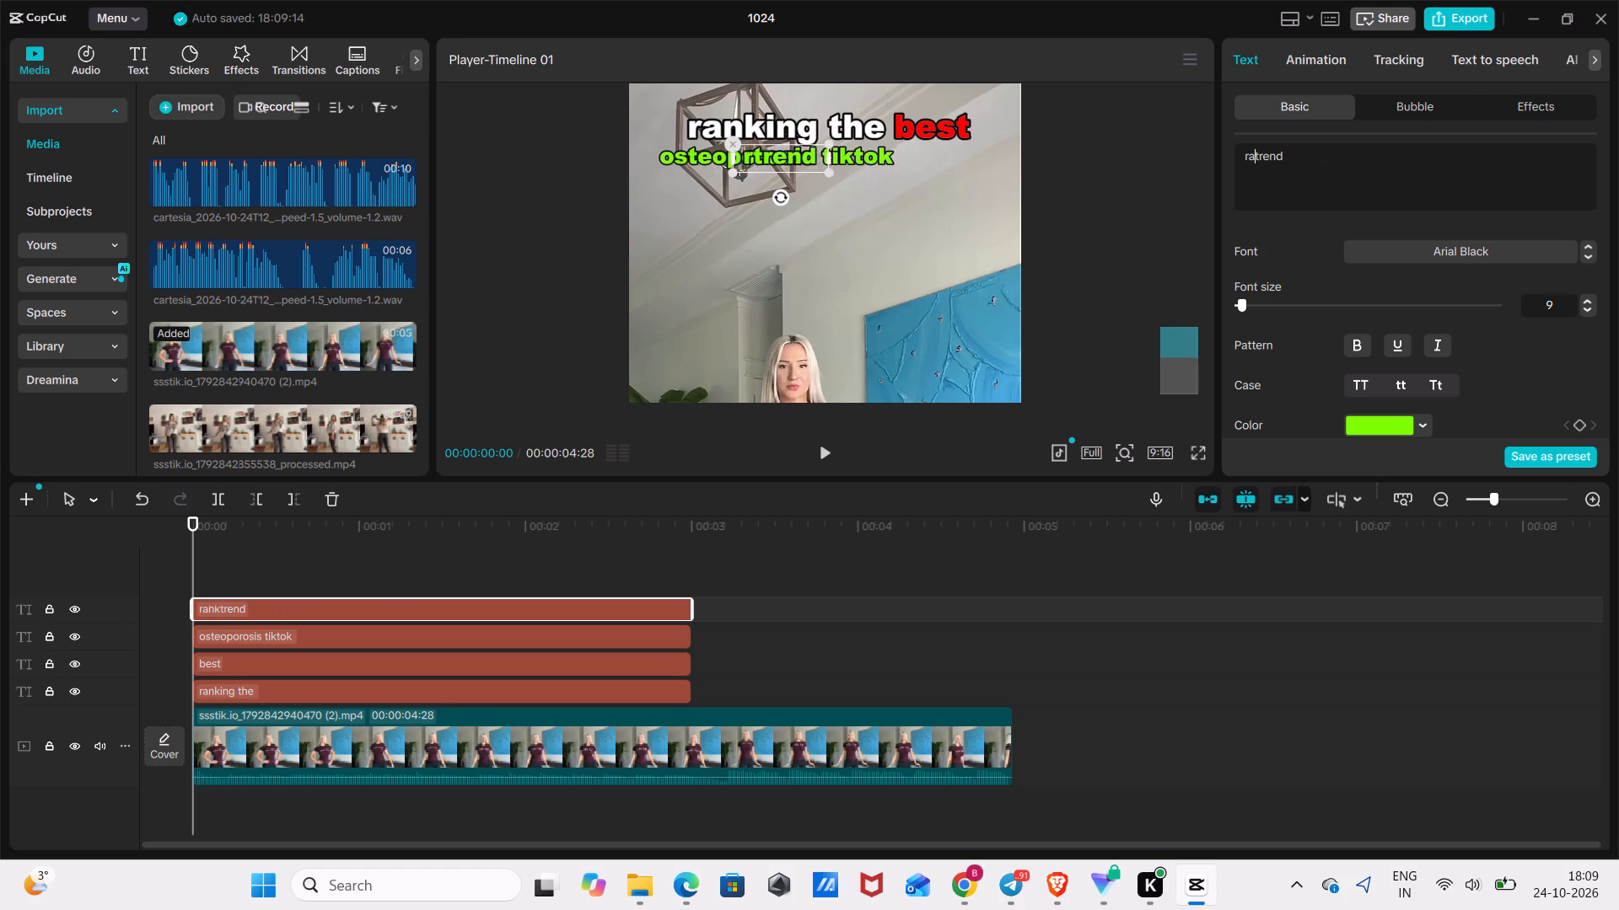
Change the fill colour of the "trend" text to yellow, F4C70F.
click(1417, 429)
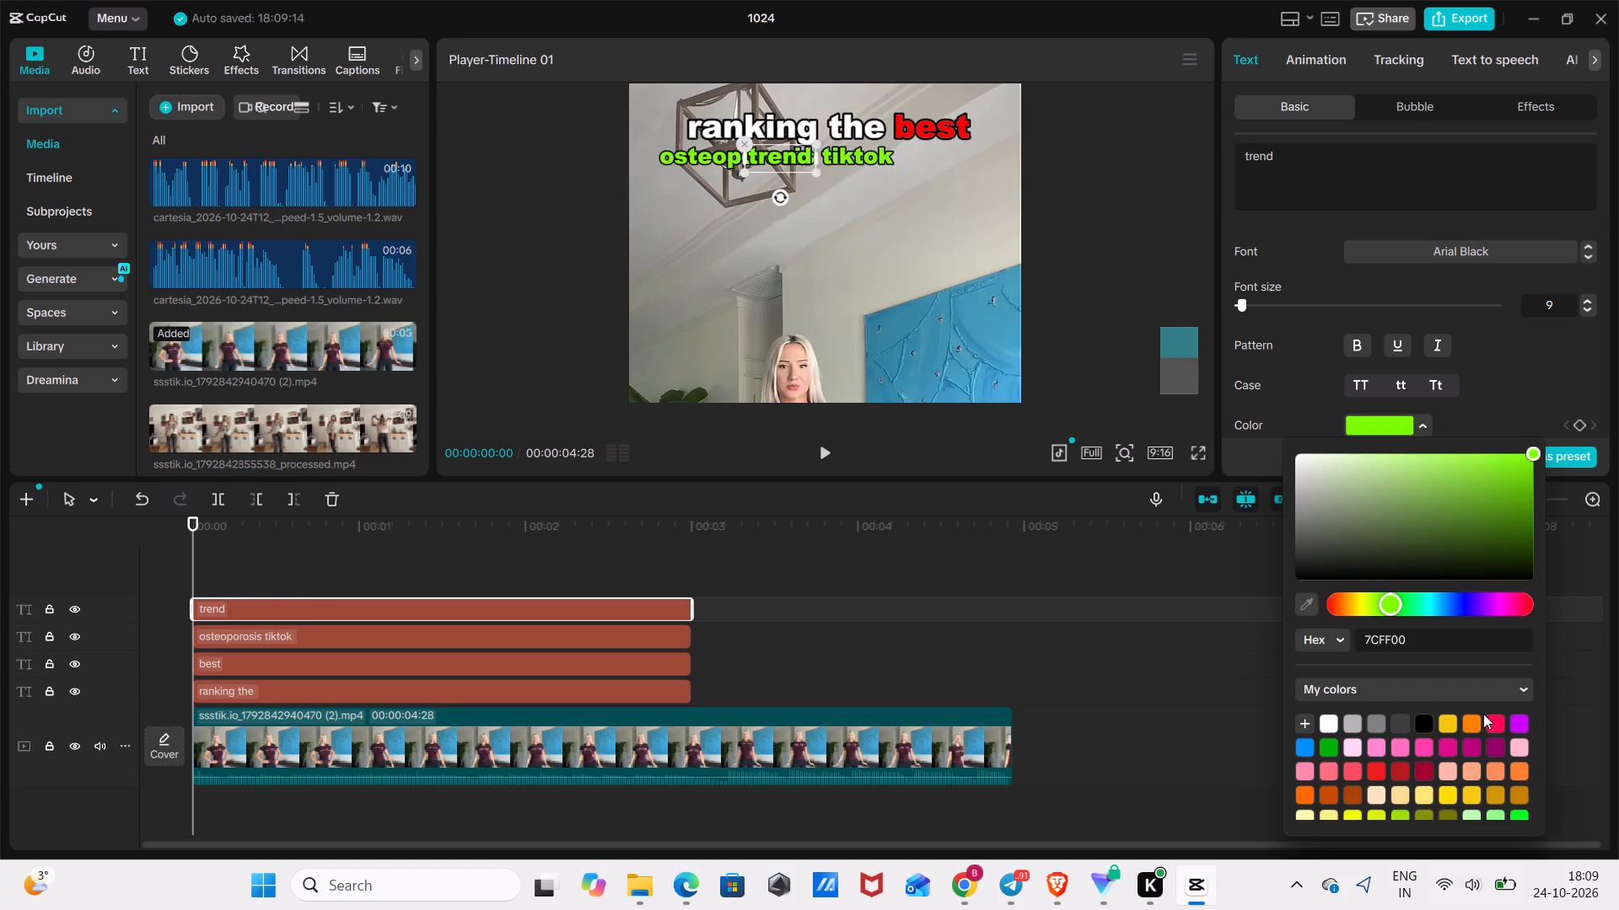
click(1456, 724)
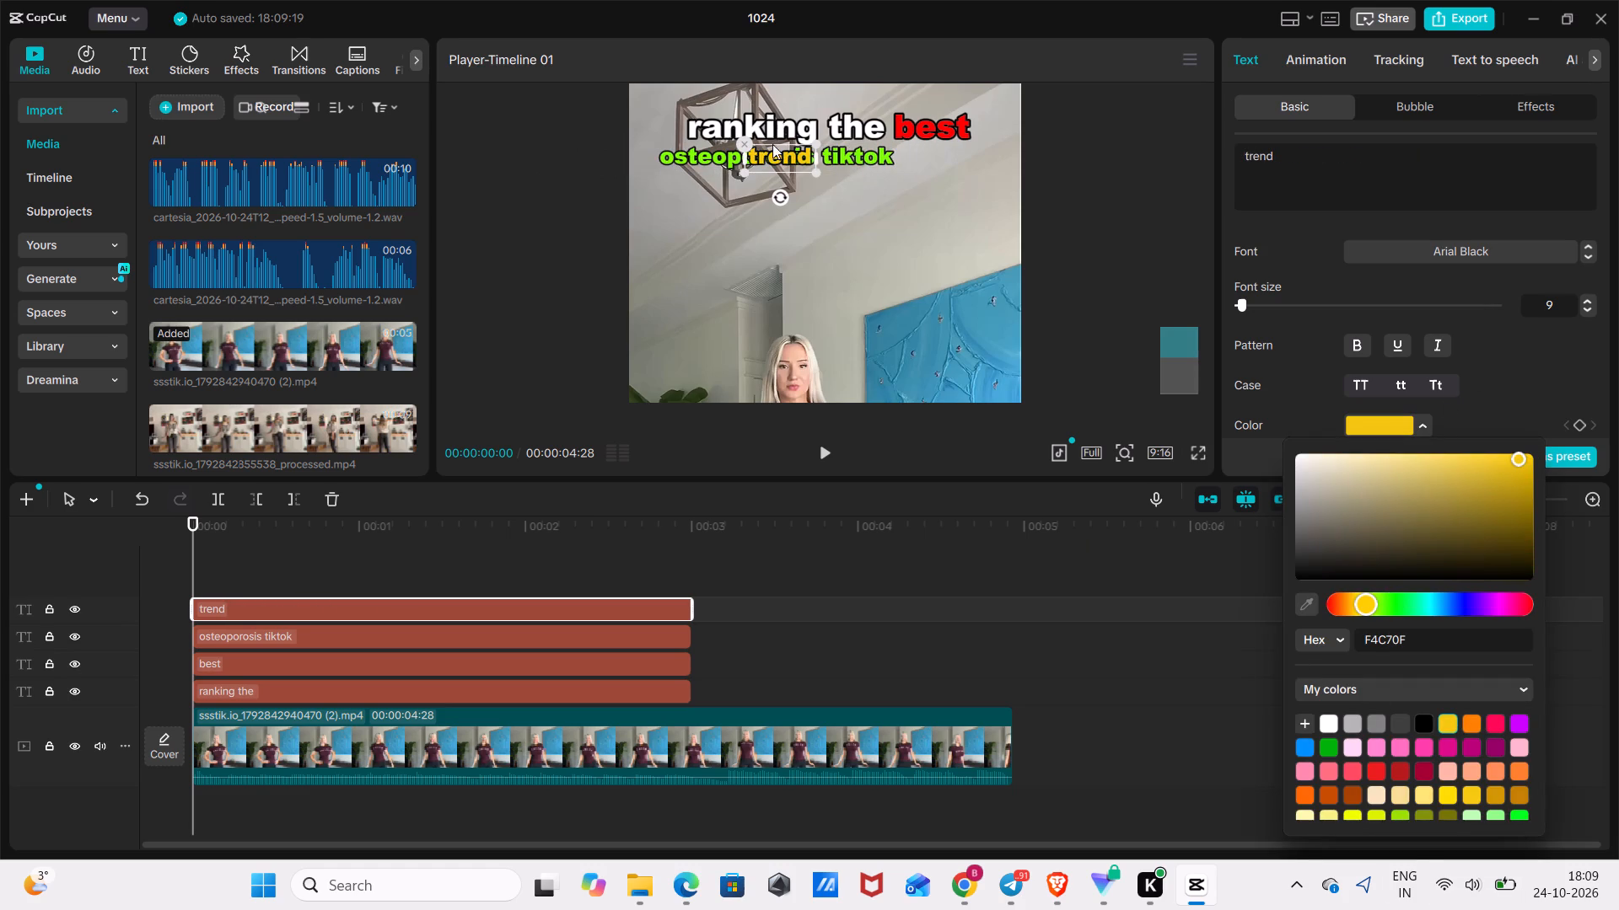
Move the "trend" text directly after "osteoporosis tiktok", level with it, so both form the title's second row.
drag(773, 154, 932, 147)
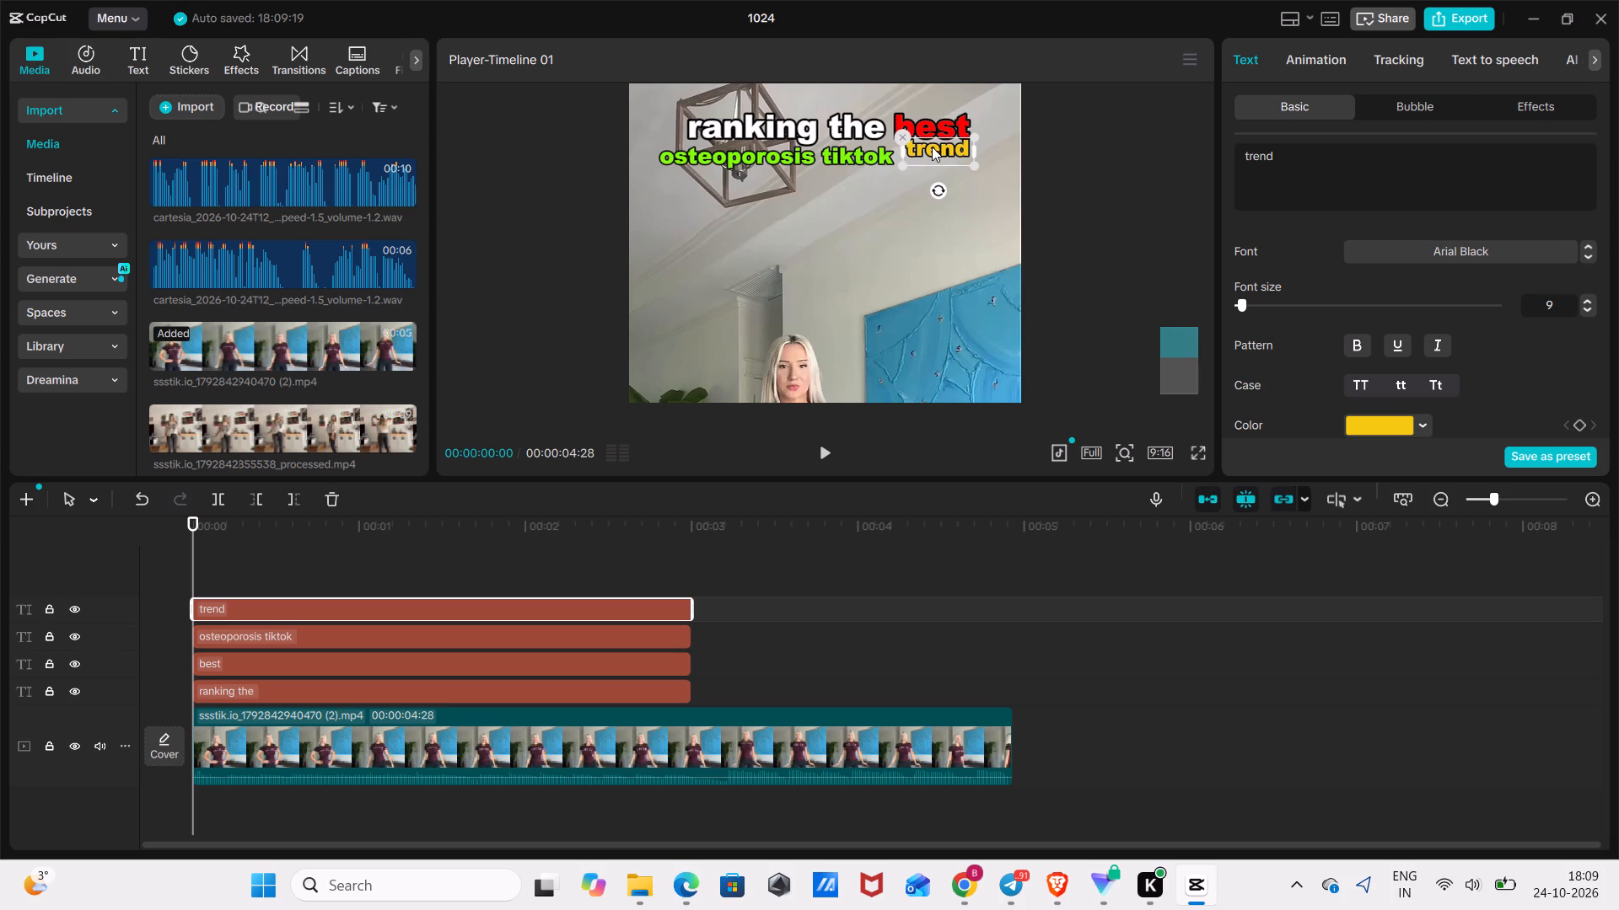
drag(932, 147, 927, 148)
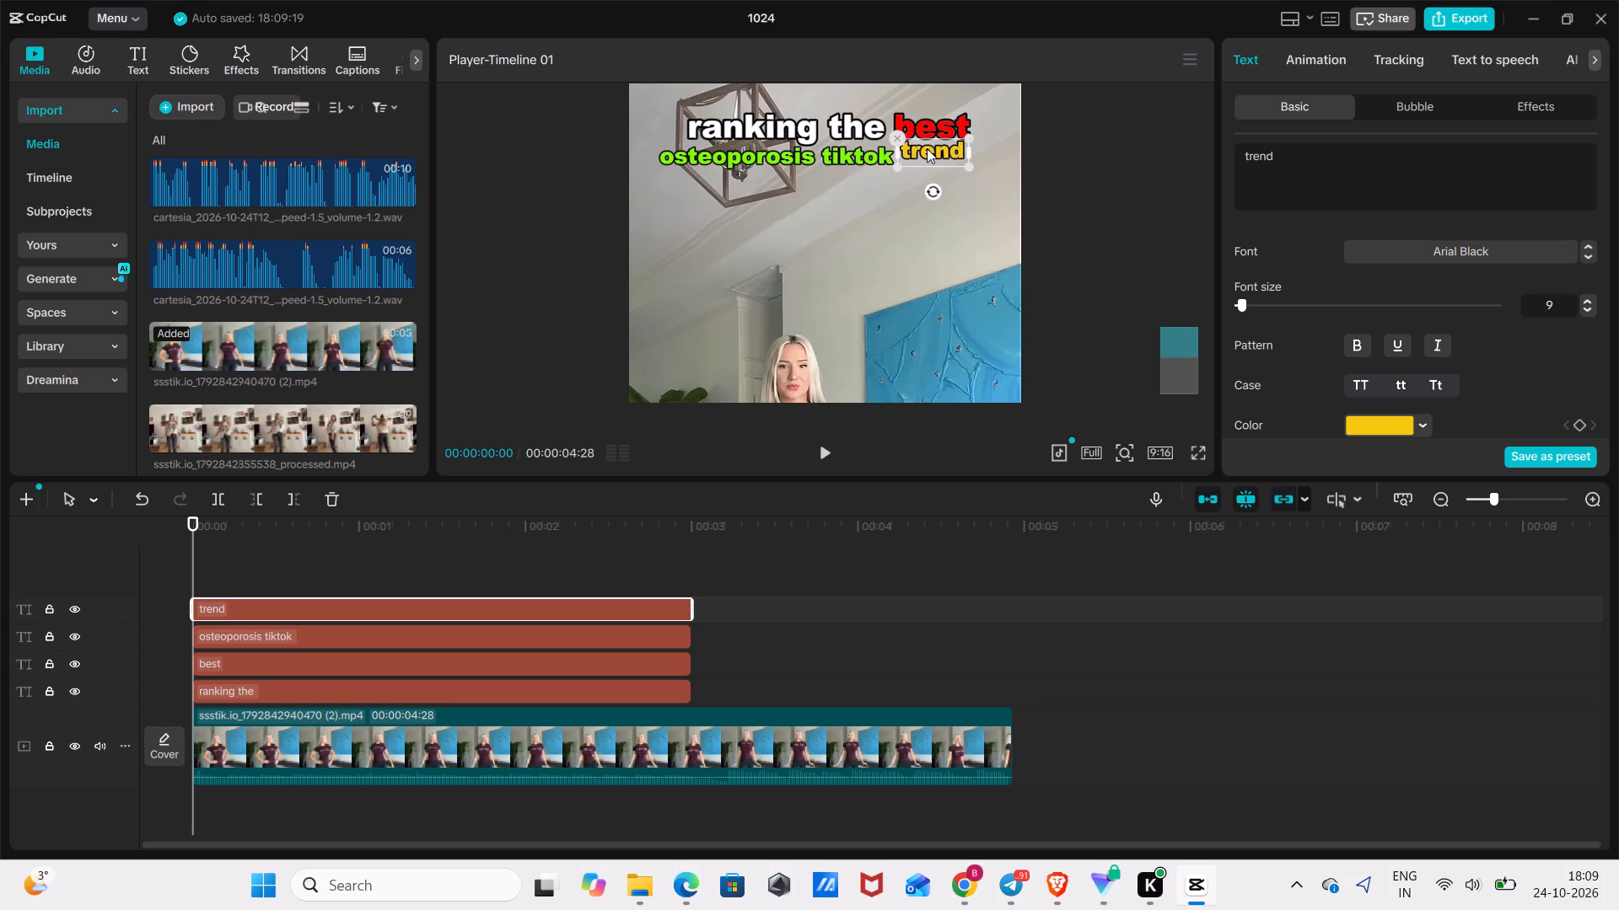
drag(927, 148, 928, 153)
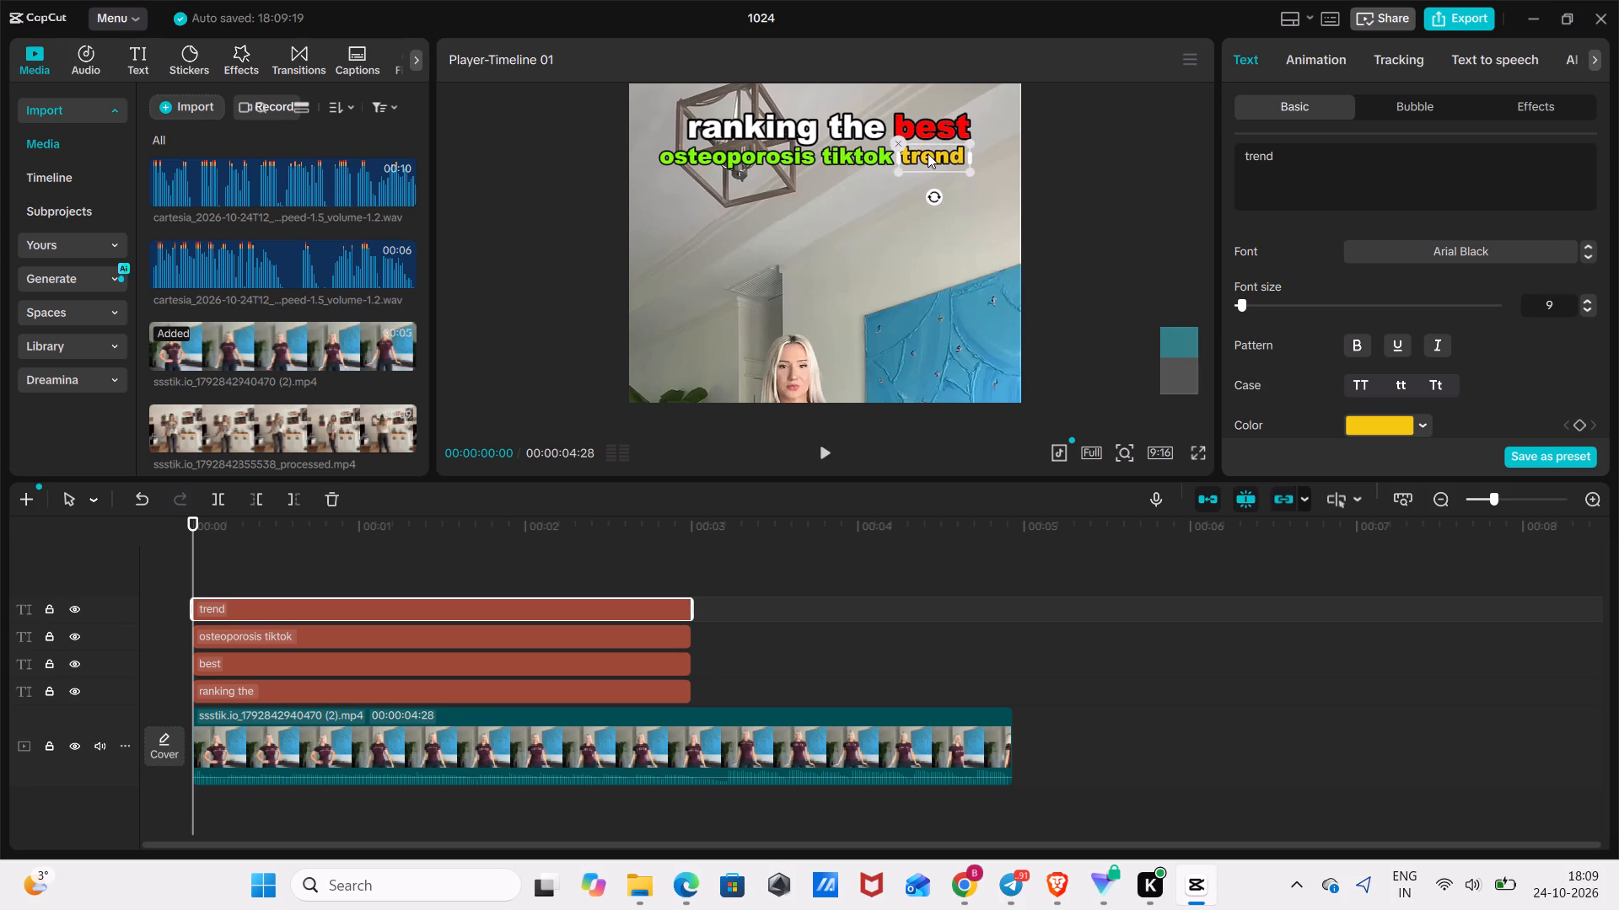
drag(928, 153, 928, 153)
click(1085, 175)
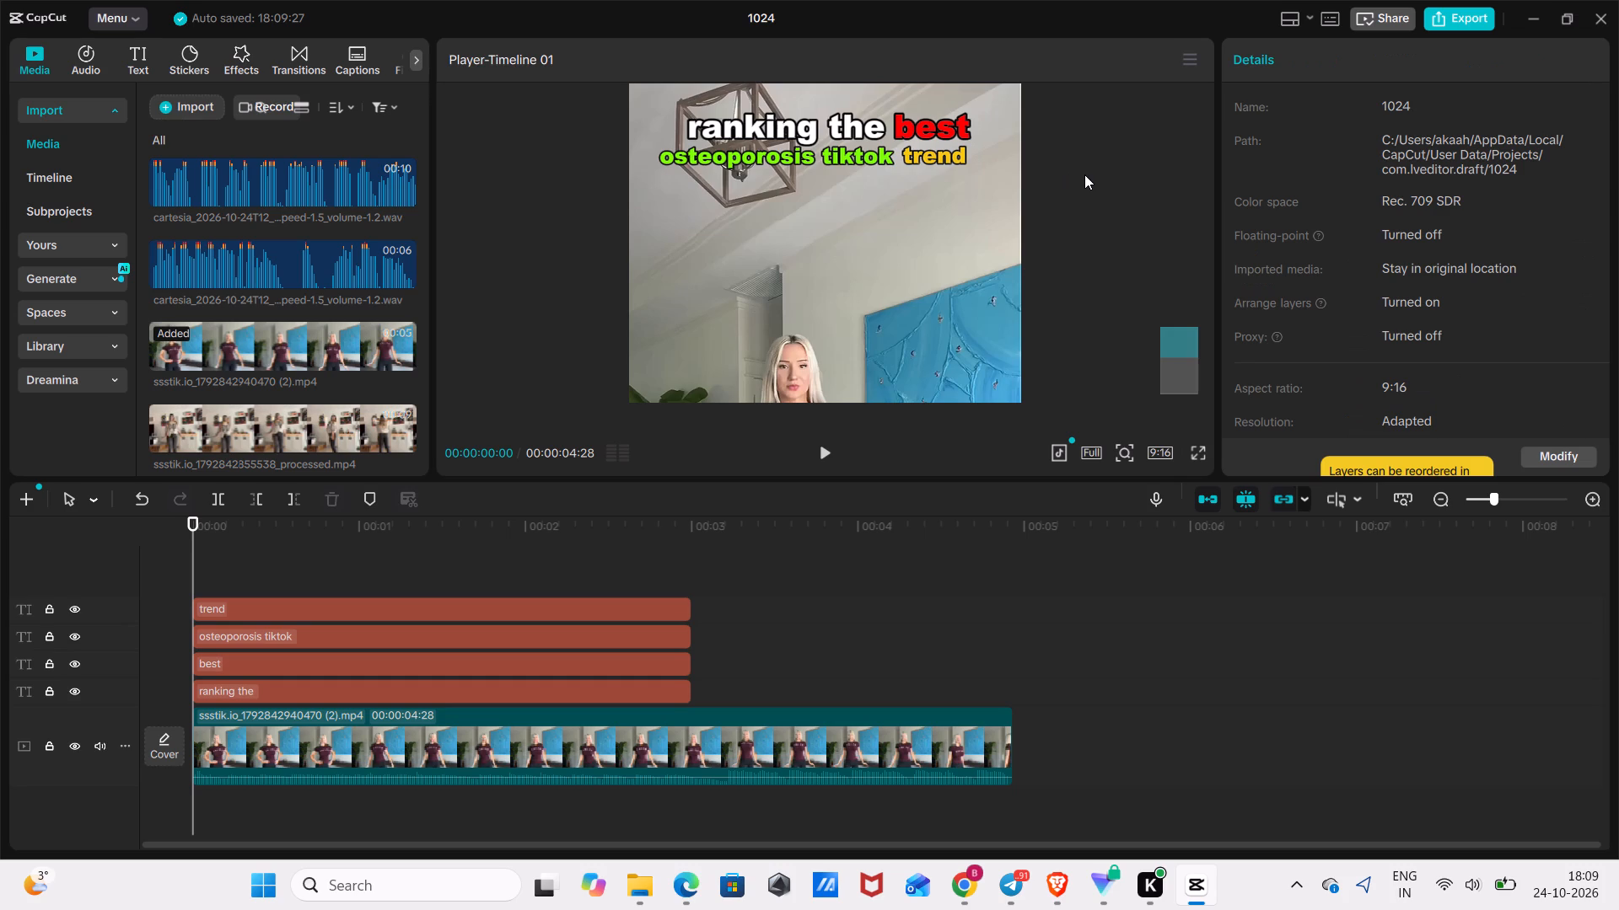
Shift the "ranking the" text left and slightly down so it starts nearly flush with "osteoporosis tiktok" below.
click(827, 131)
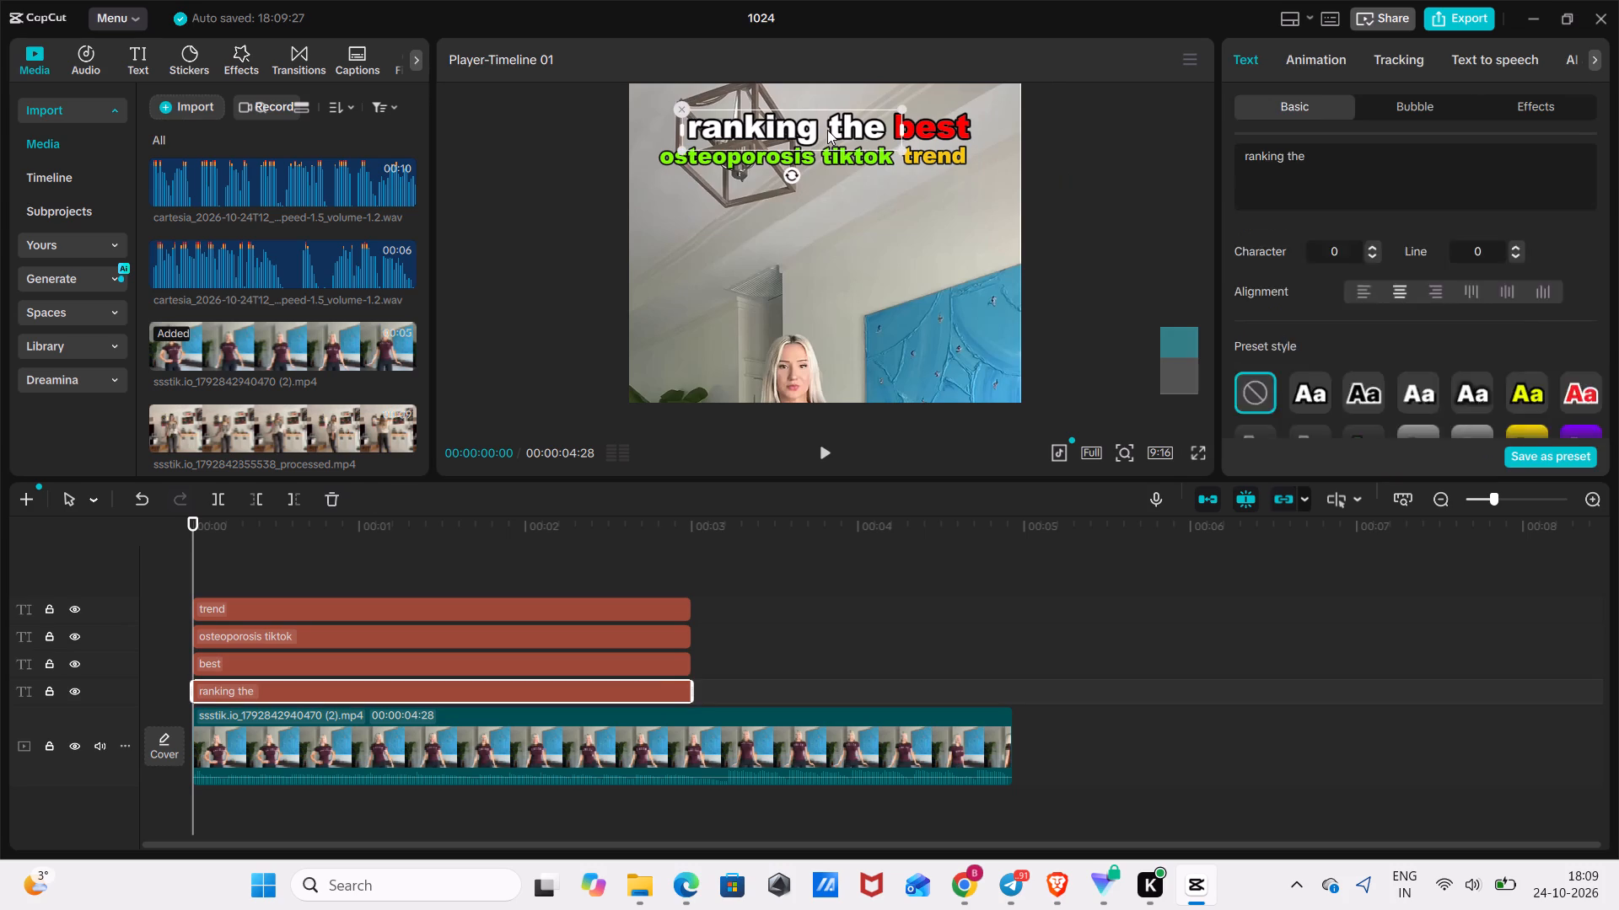
drag(827, 129, 806, 131)
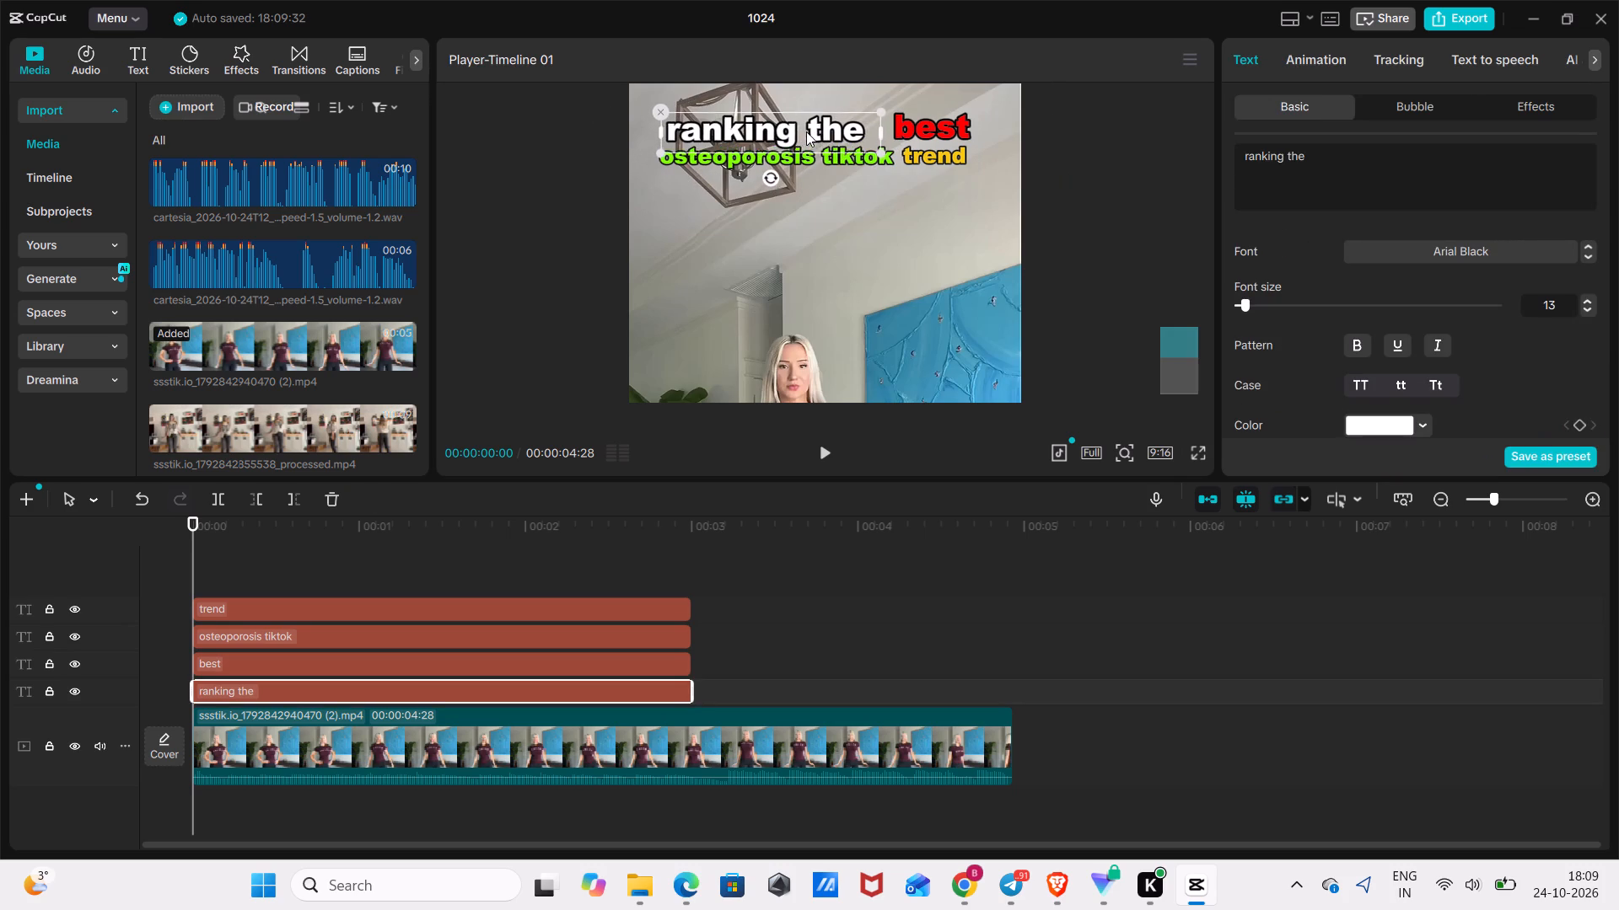
drag(806, 131, 806, 131)
Move the red "best" text left so it sits close after "ranking the" on the title's first row.
click(945, 126)
drag(944, 126, 925, 124)
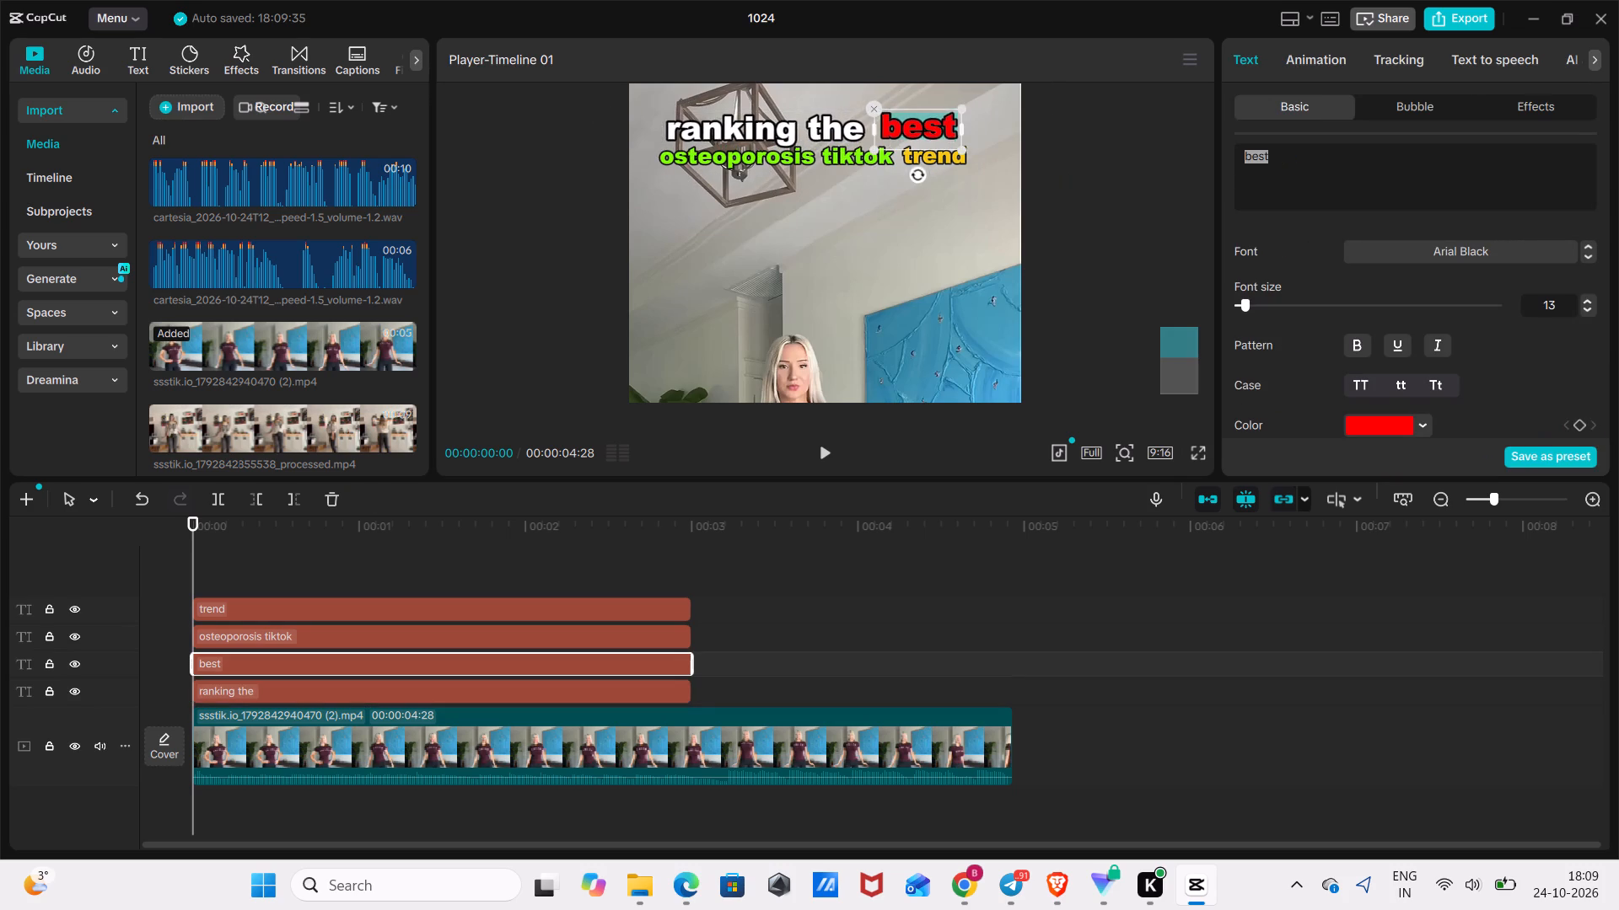
drag(925, 124, 933, 126)
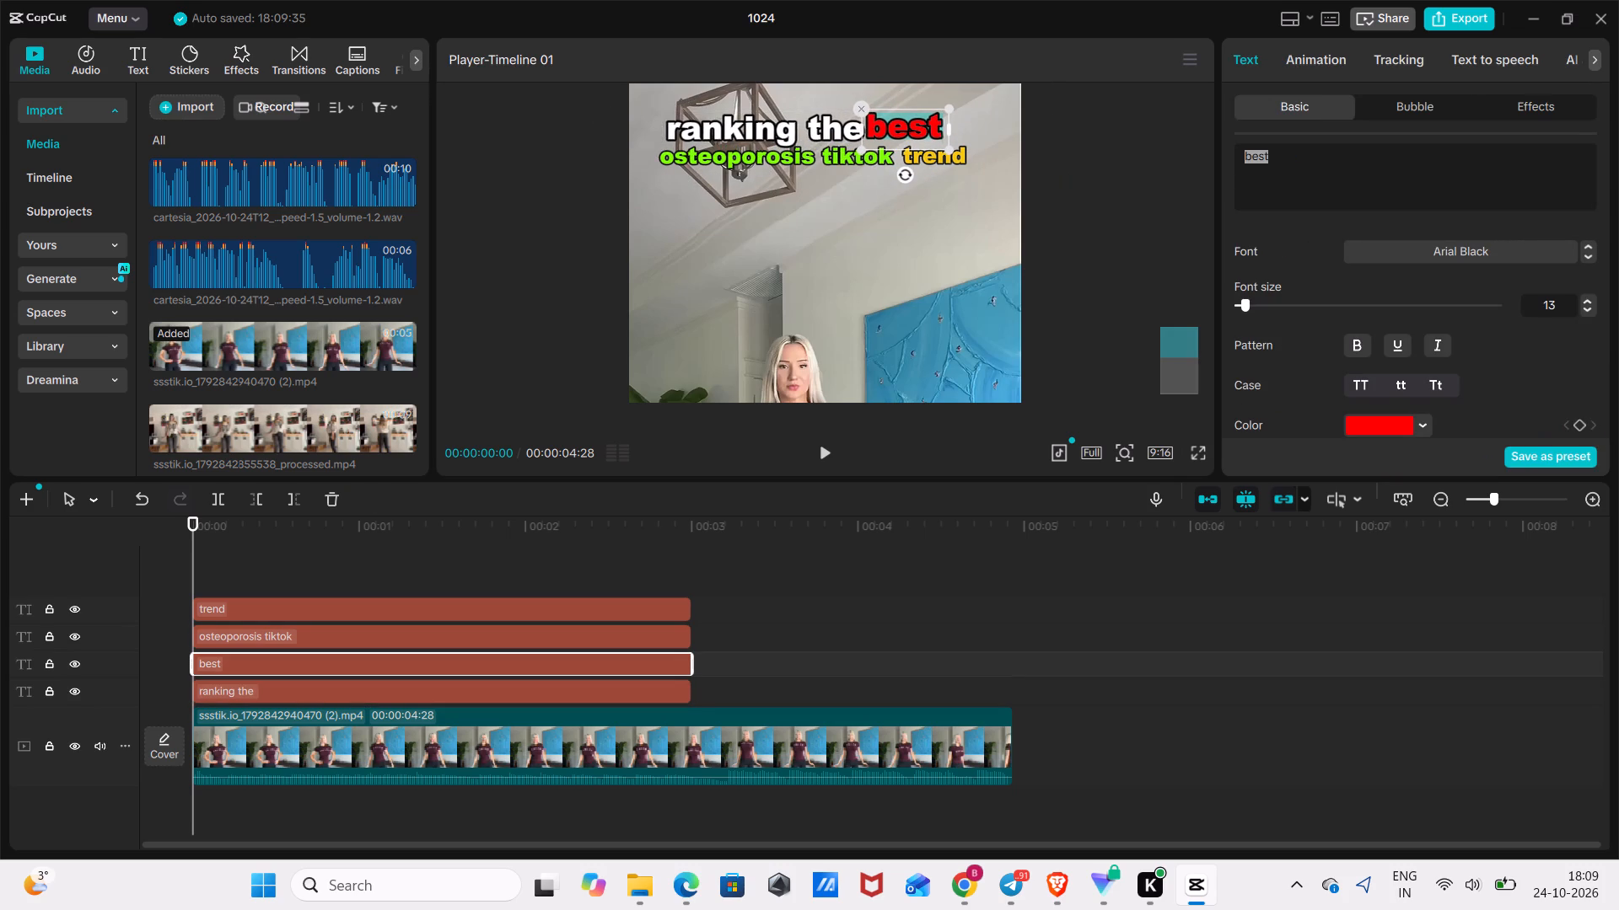
drag(933, 126, 922, 127)
click(1036, 148)
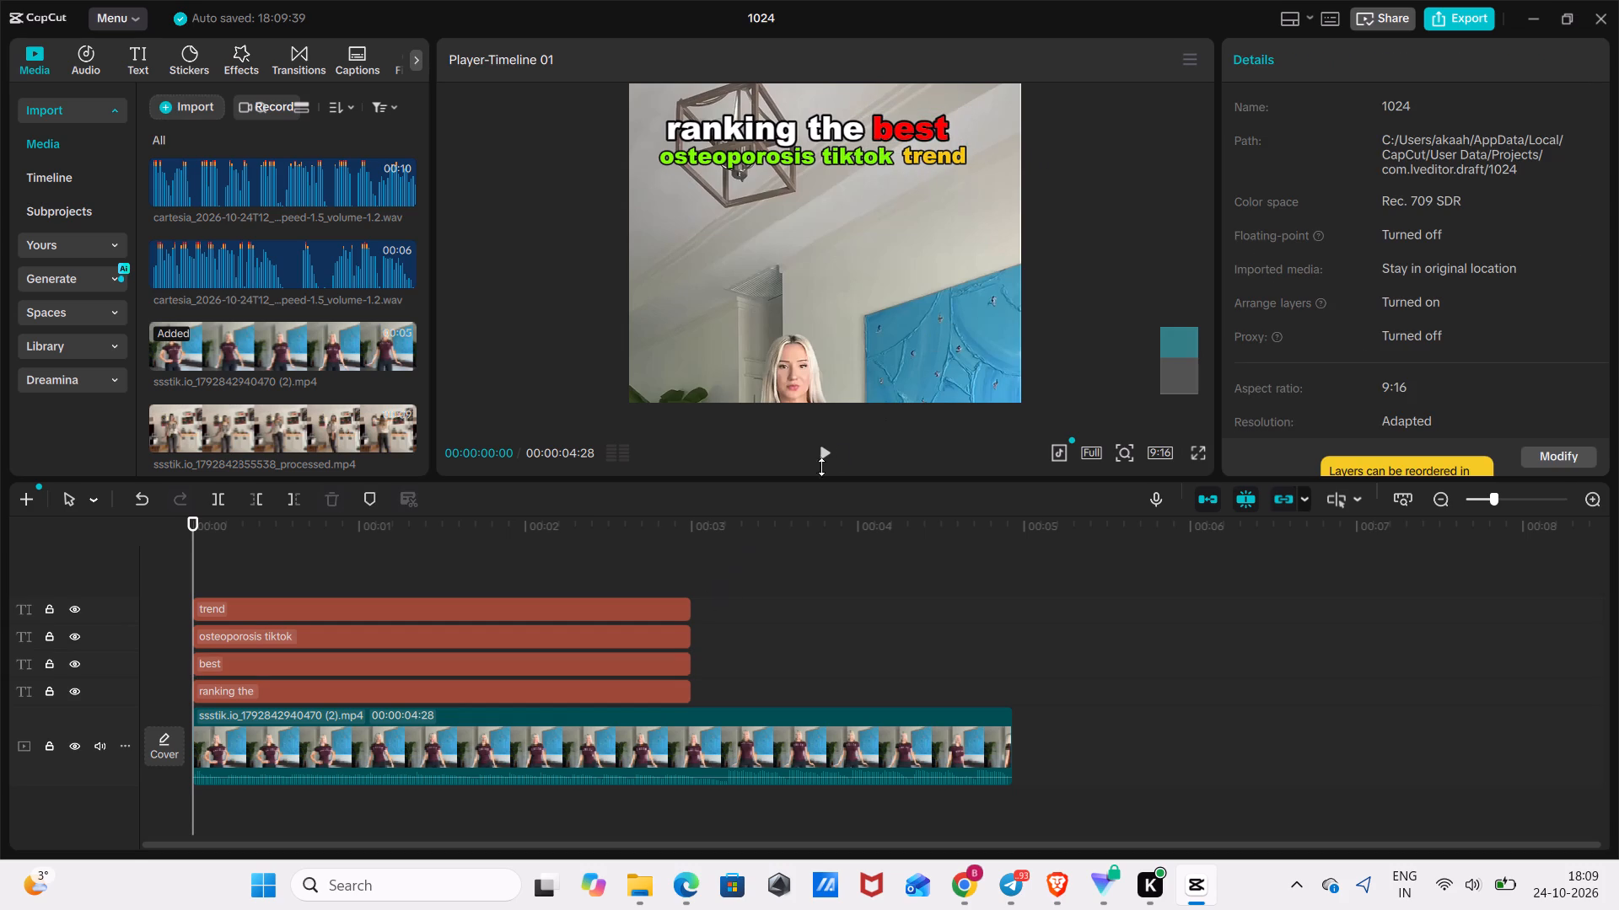
Preview the imported video clips one after another through the media library to compare the trimmed, processed and original versions.
click(278, 420)
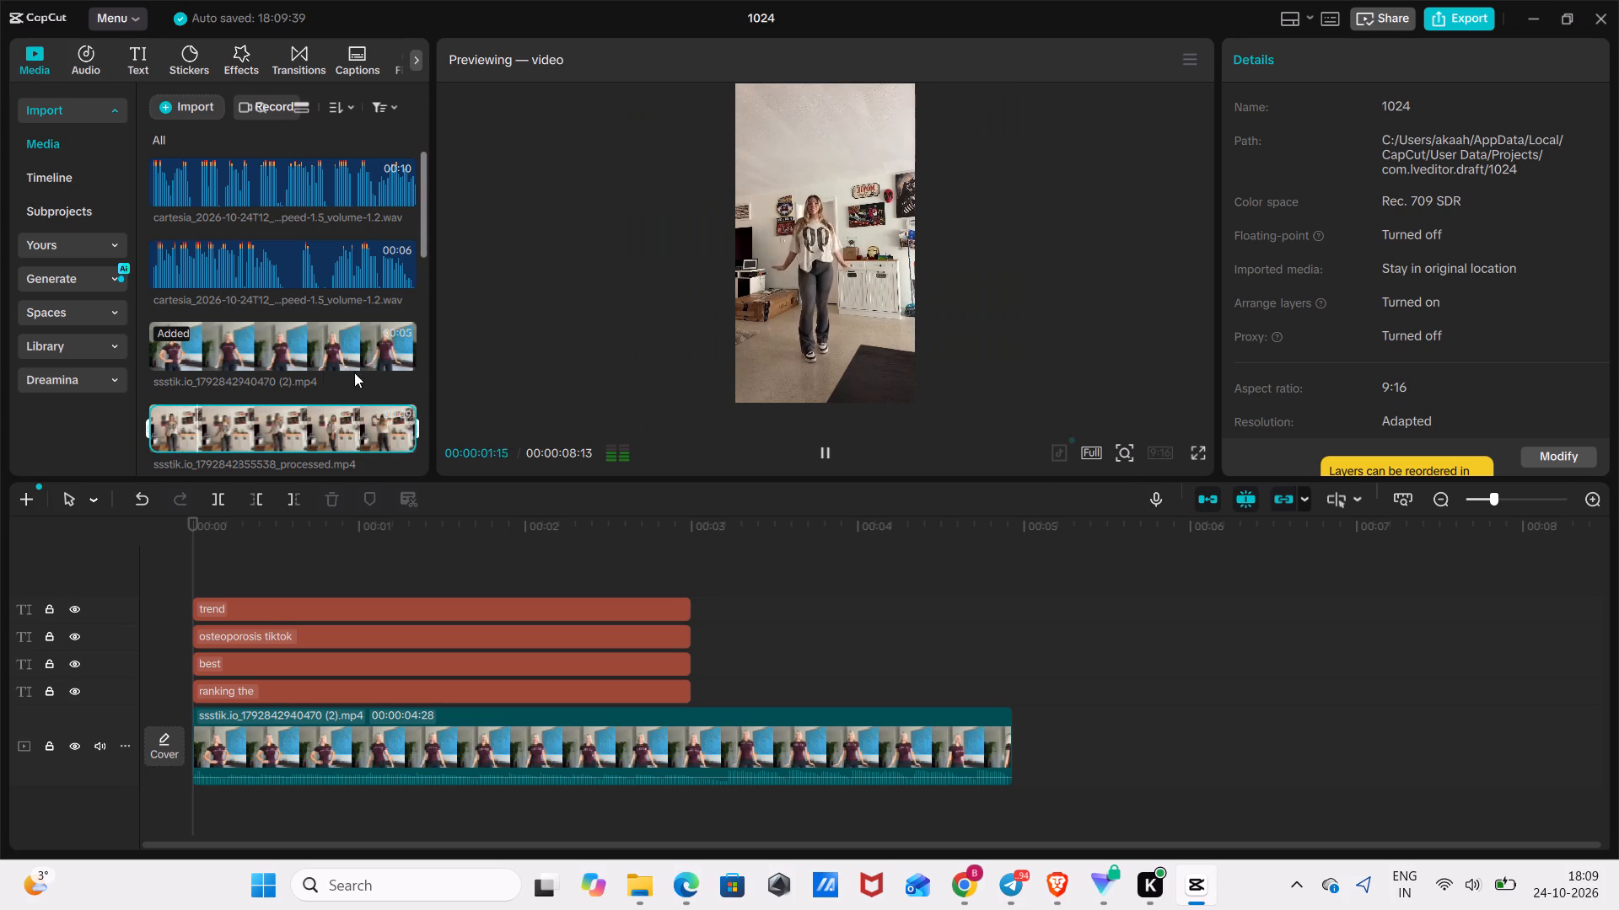
click(245, 336)
scroll(250, 338, down, 1)
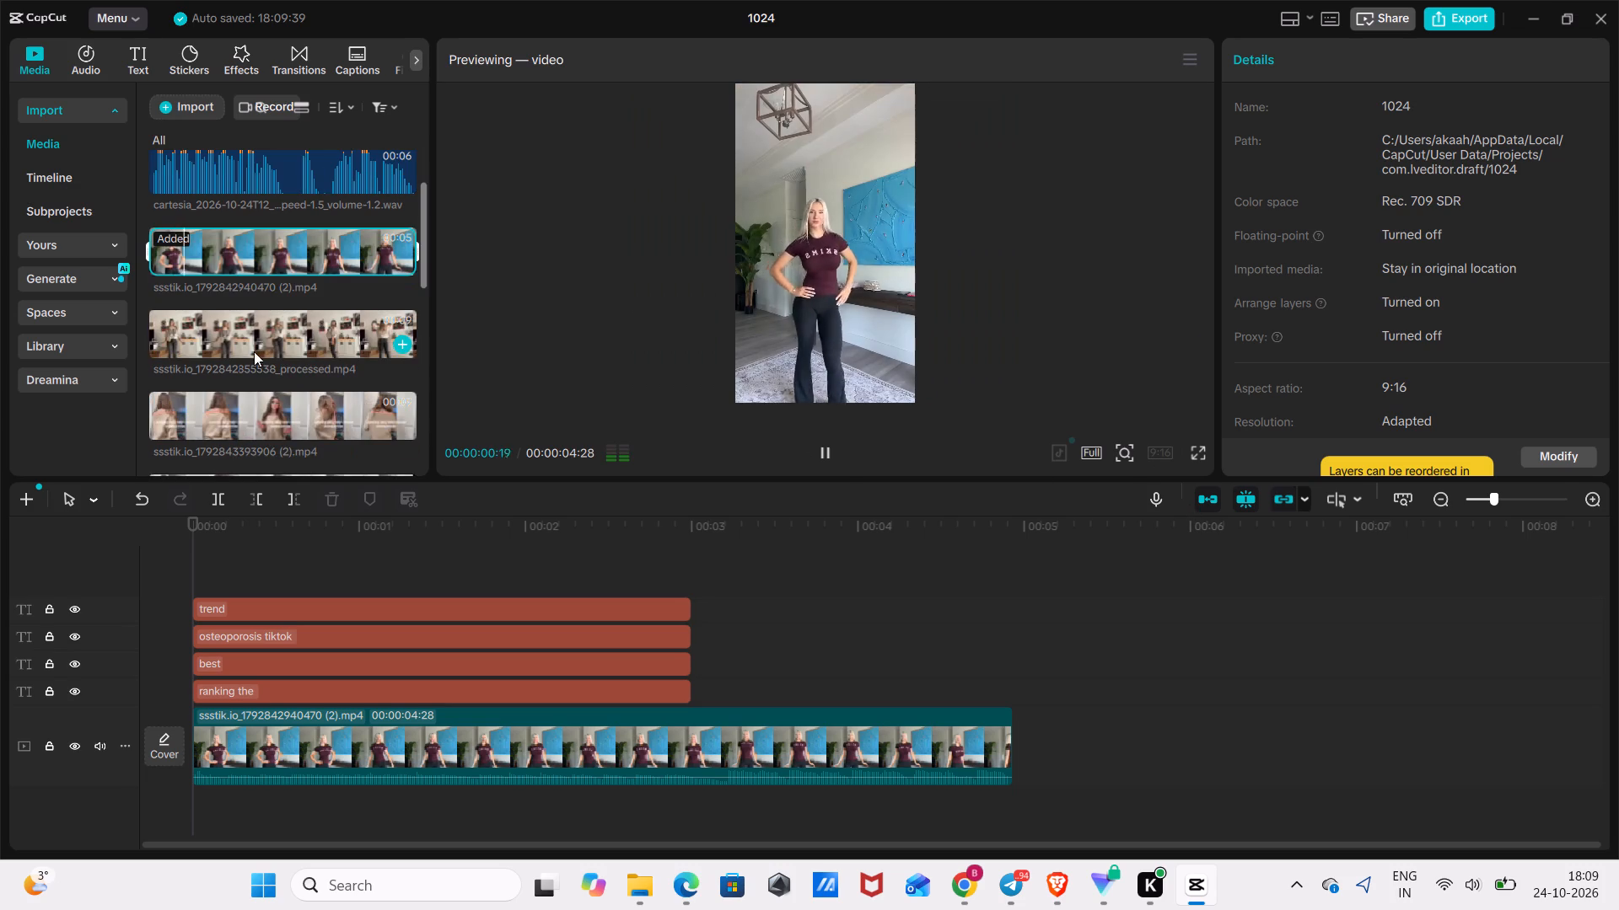
click(267, 418)
scroll(267, 417, down, 1)
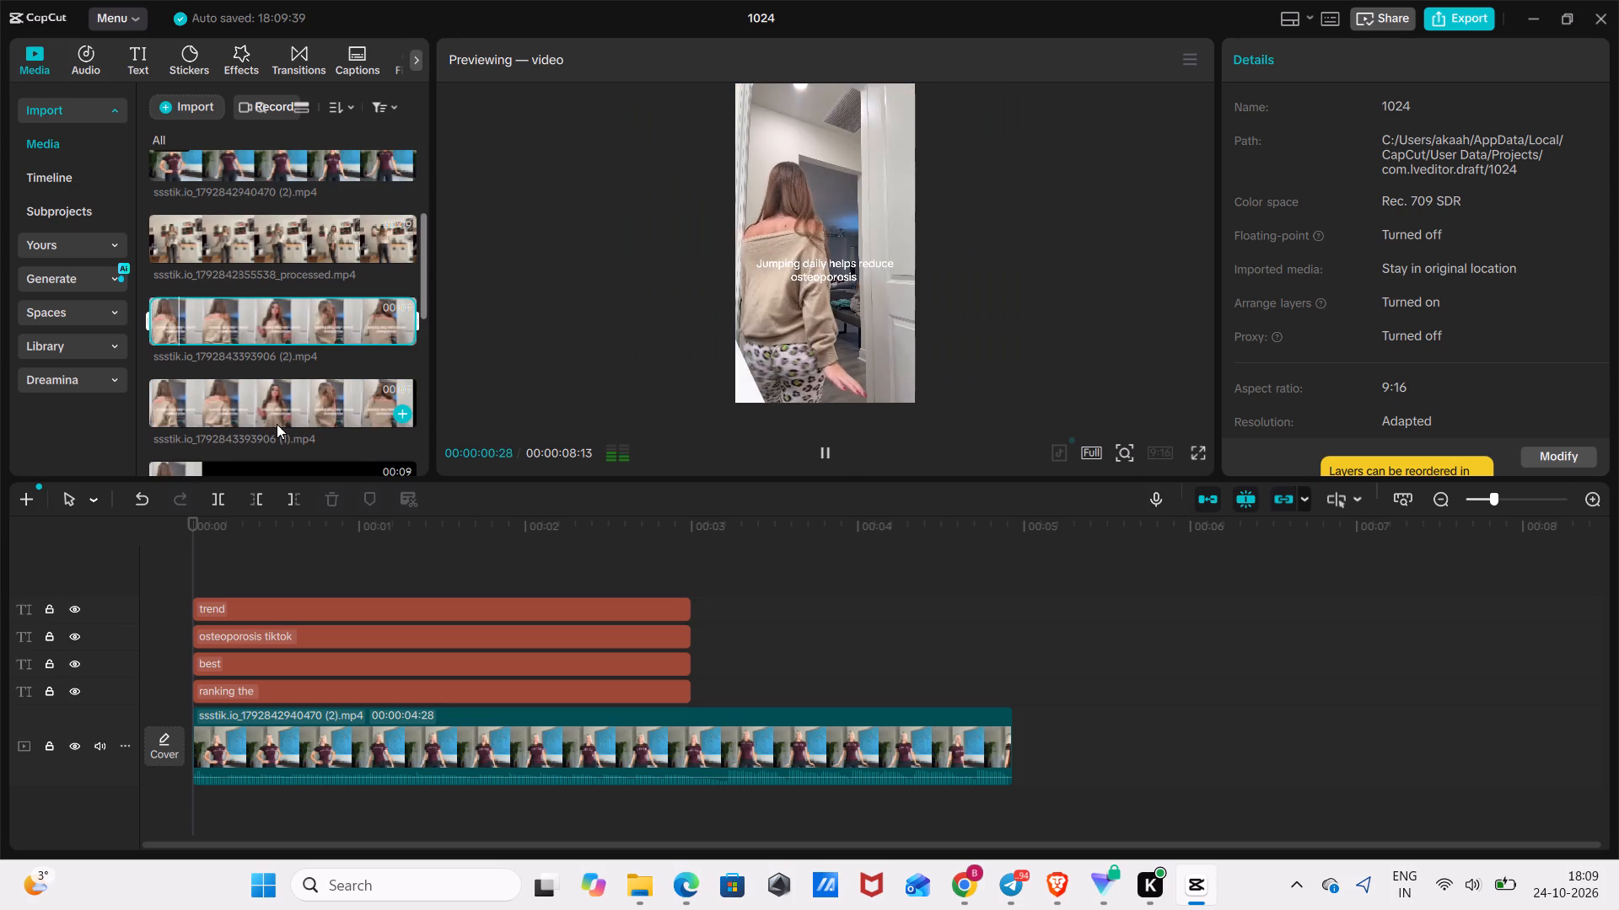
click(311, 404)
scroll(311, 404, down, 1)
click(311, 401)
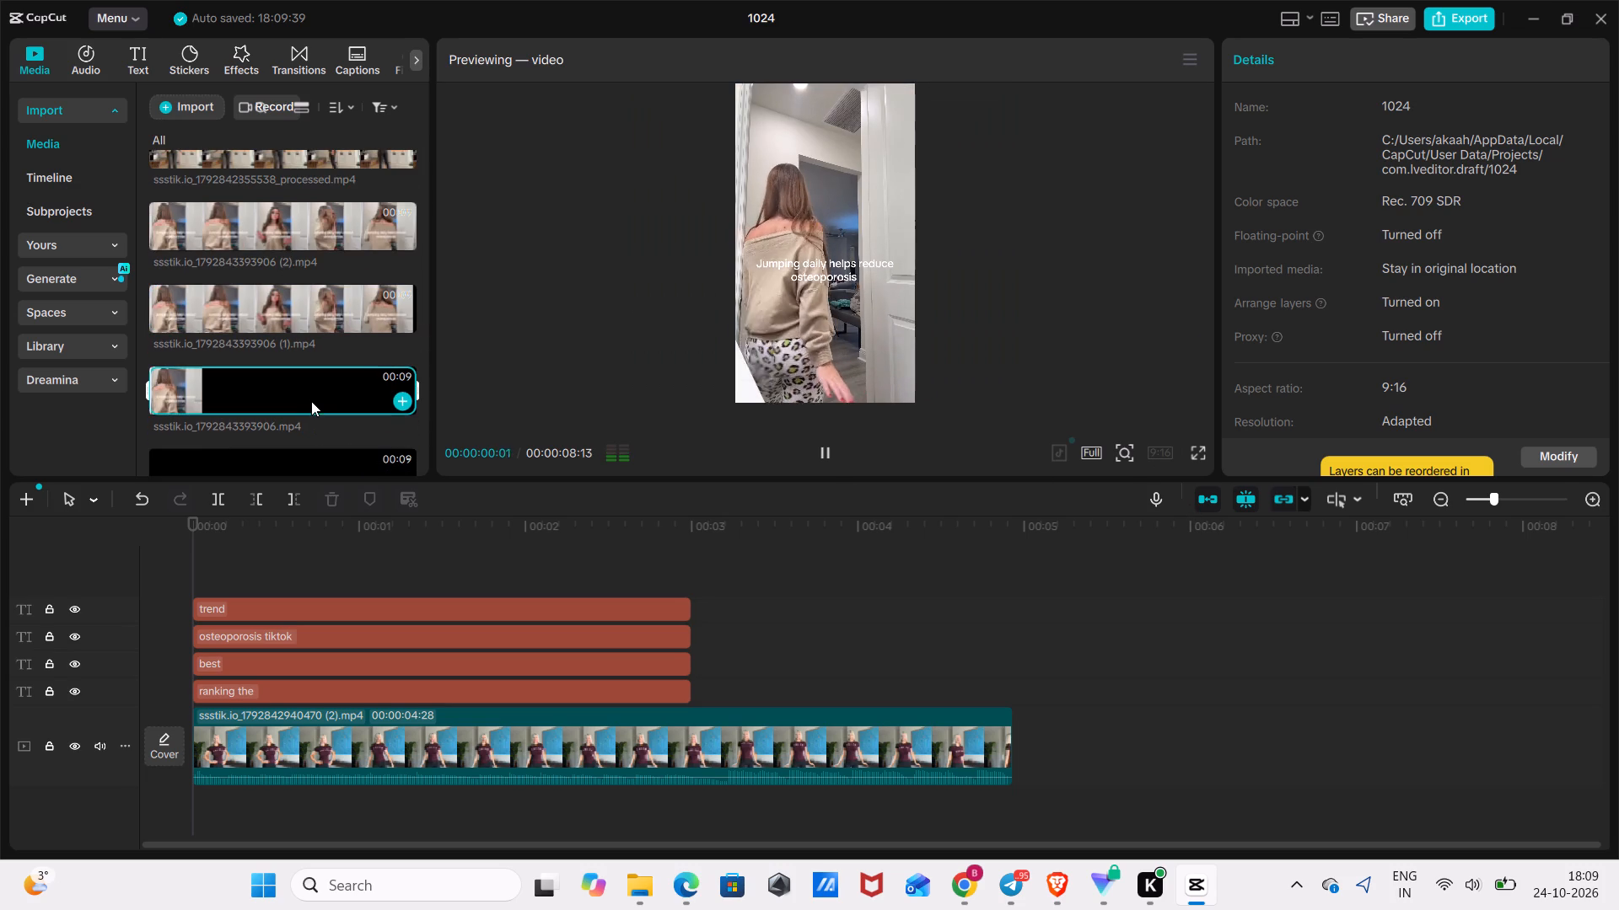
scroll(311, 401, down, 2)
click(361, 292)
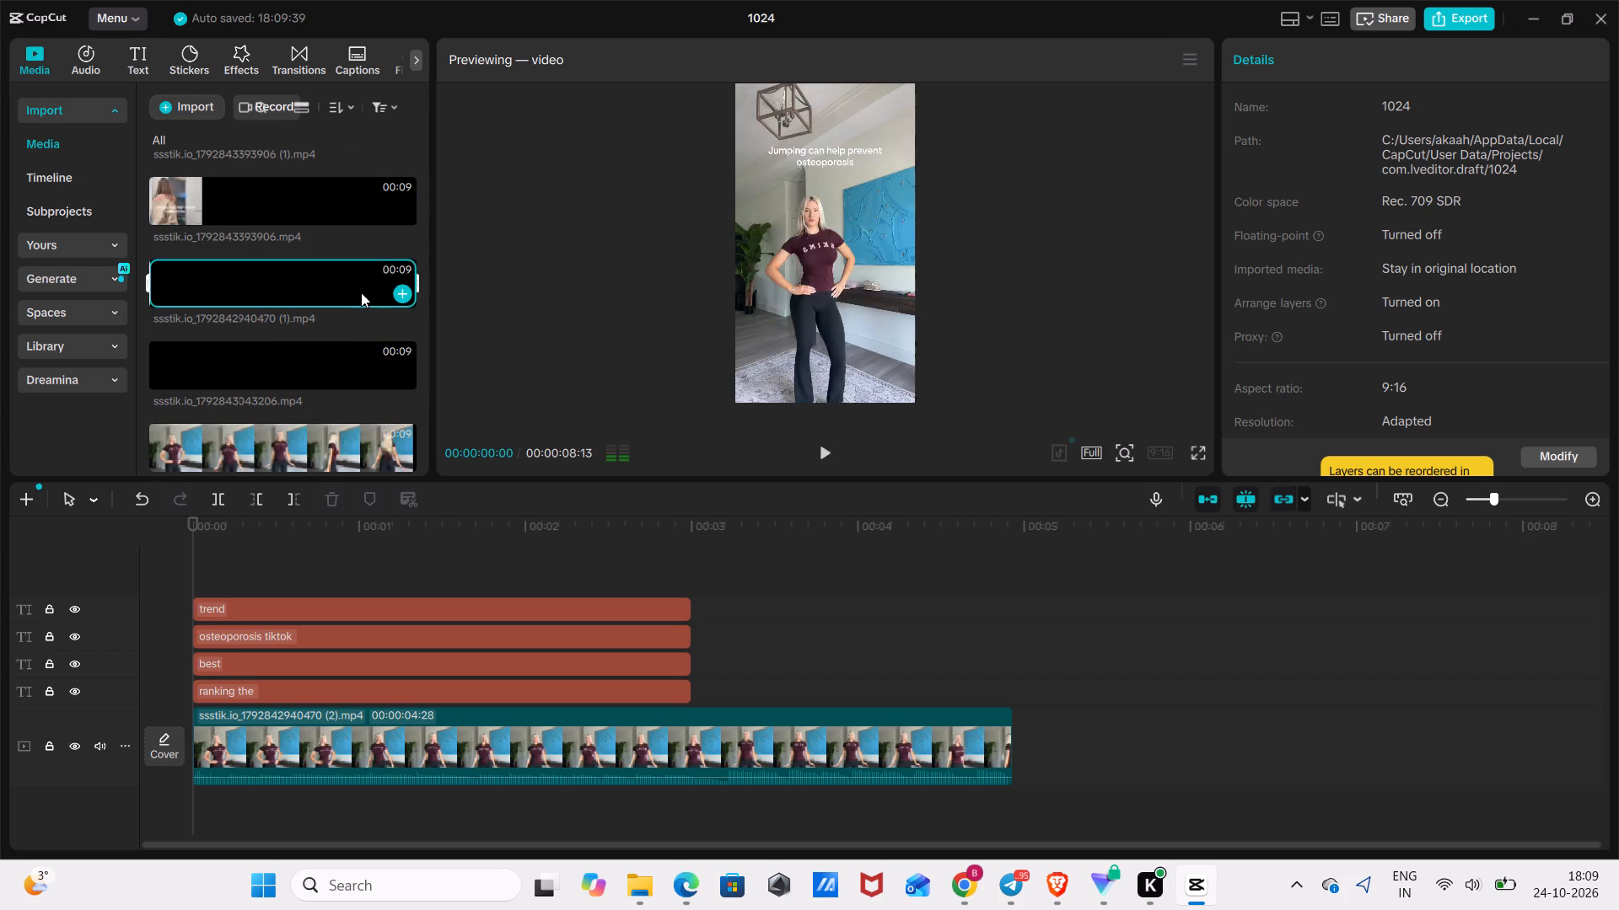
click(363, 361)
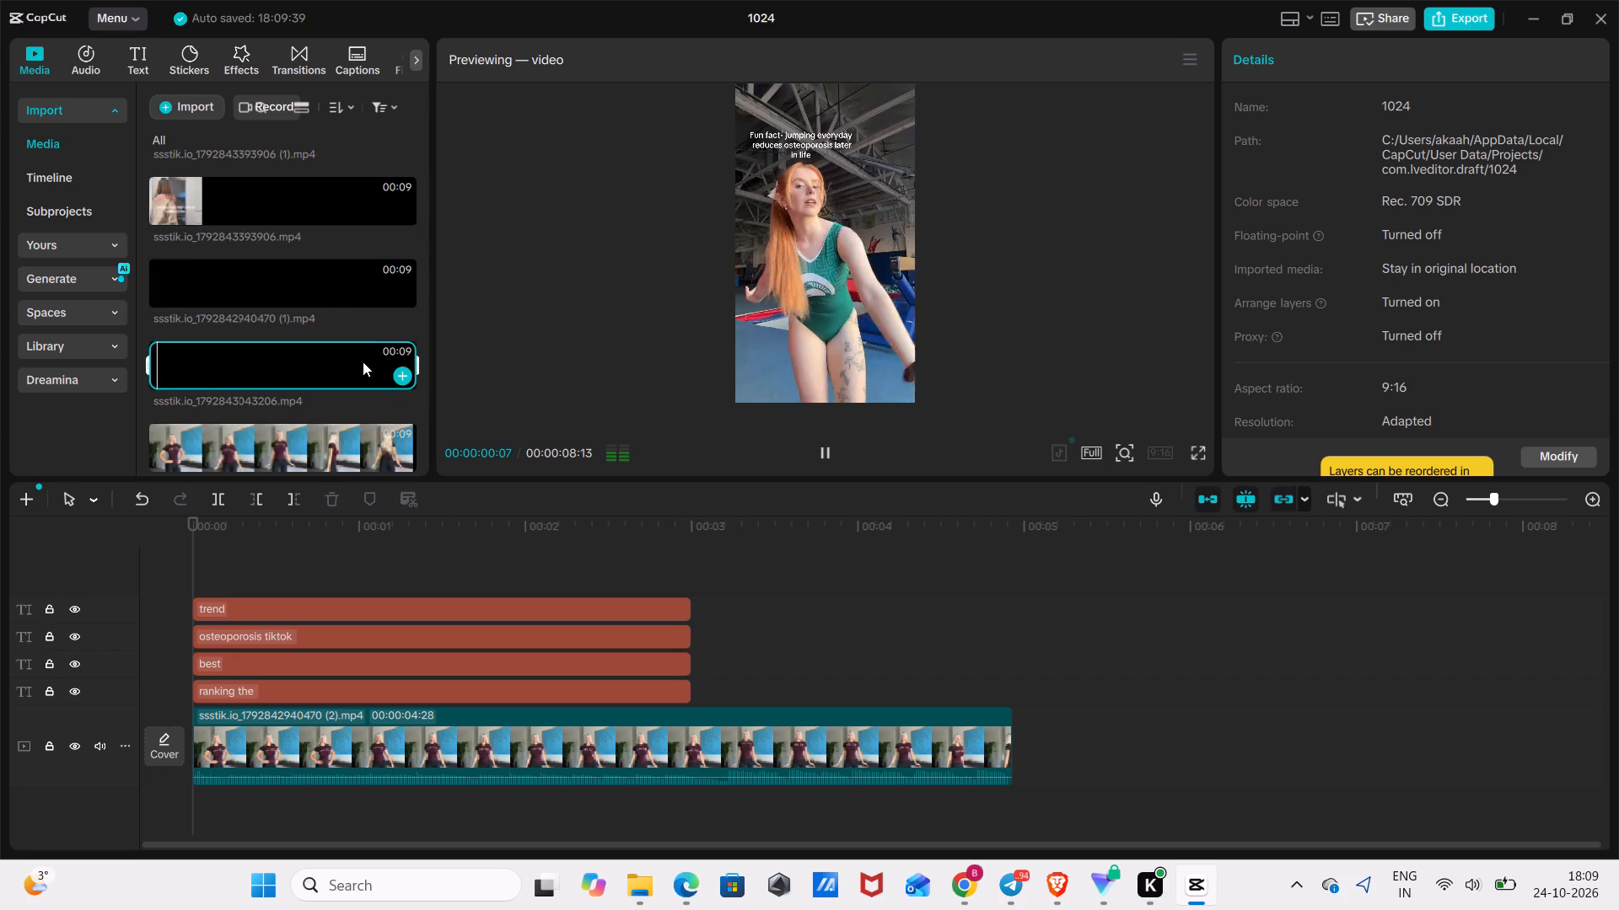
scroll(363, 361, down, 1)
click(348, 368)
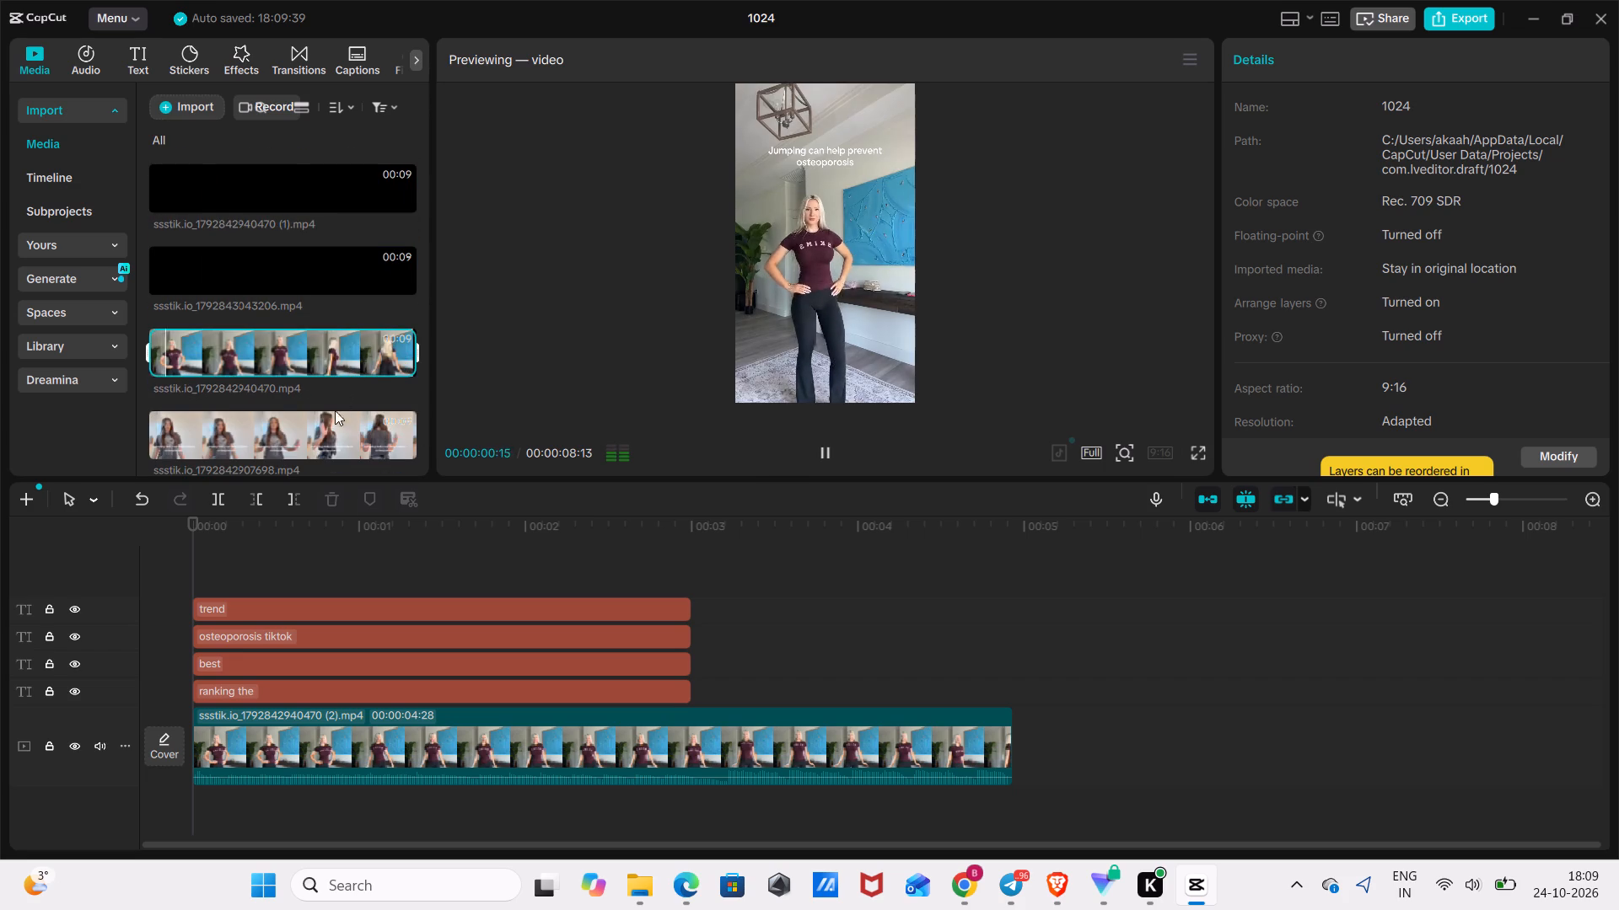
click(318, 436)
scroll(320, 408, down, 3)
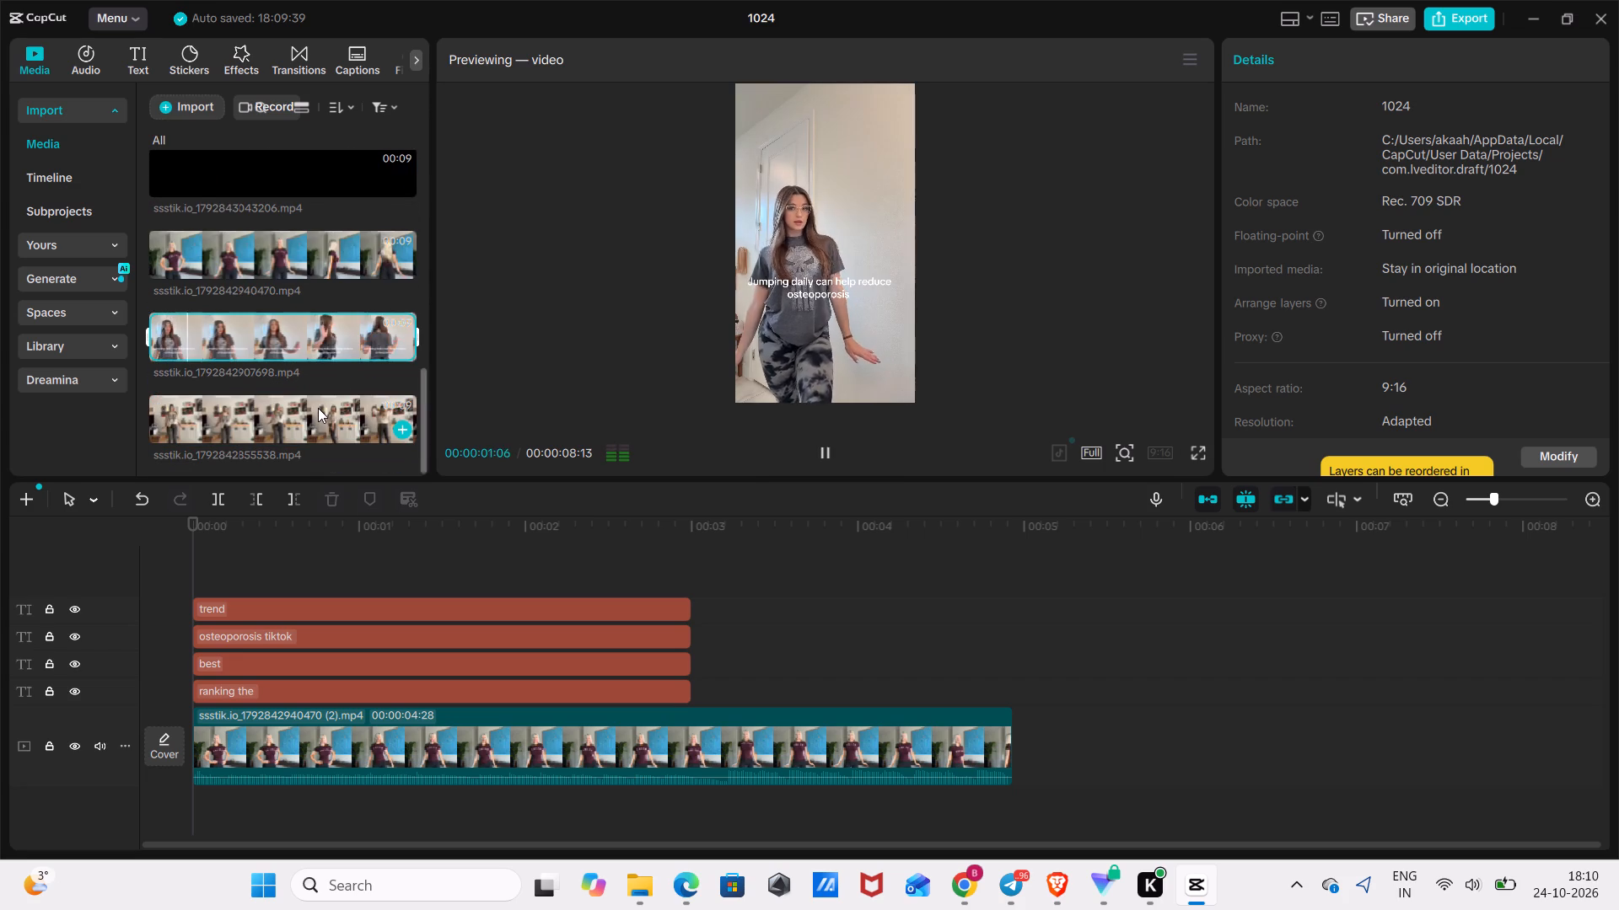
click(317, 408)
scroll(317, 408, down, 2)
scroll(317, 408, up, 5)
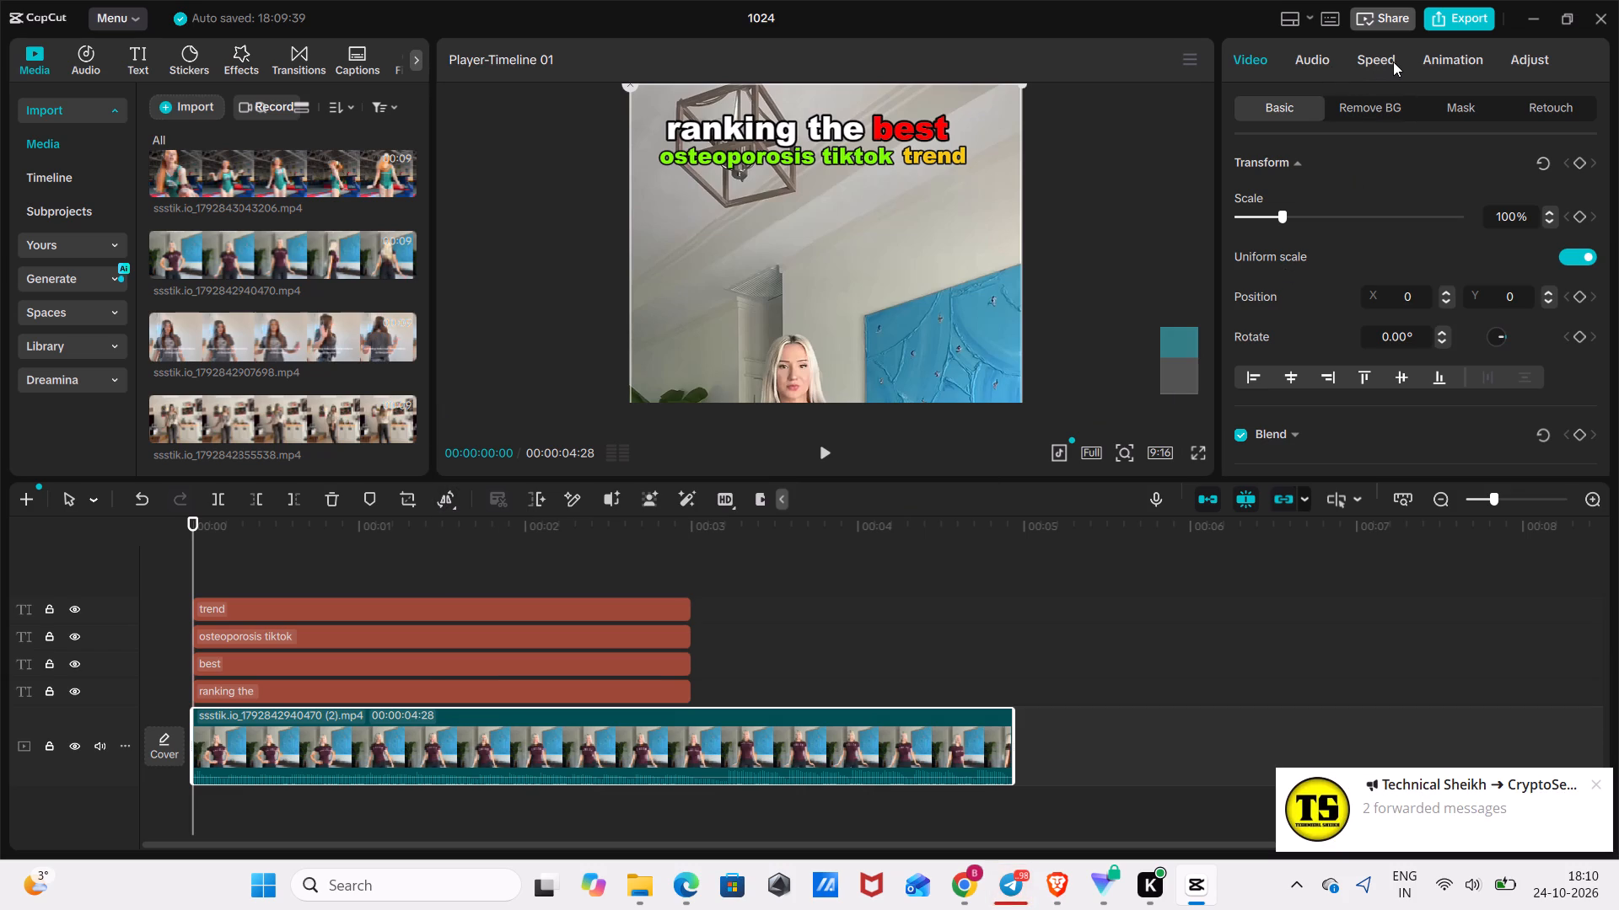
click(1476, 59)
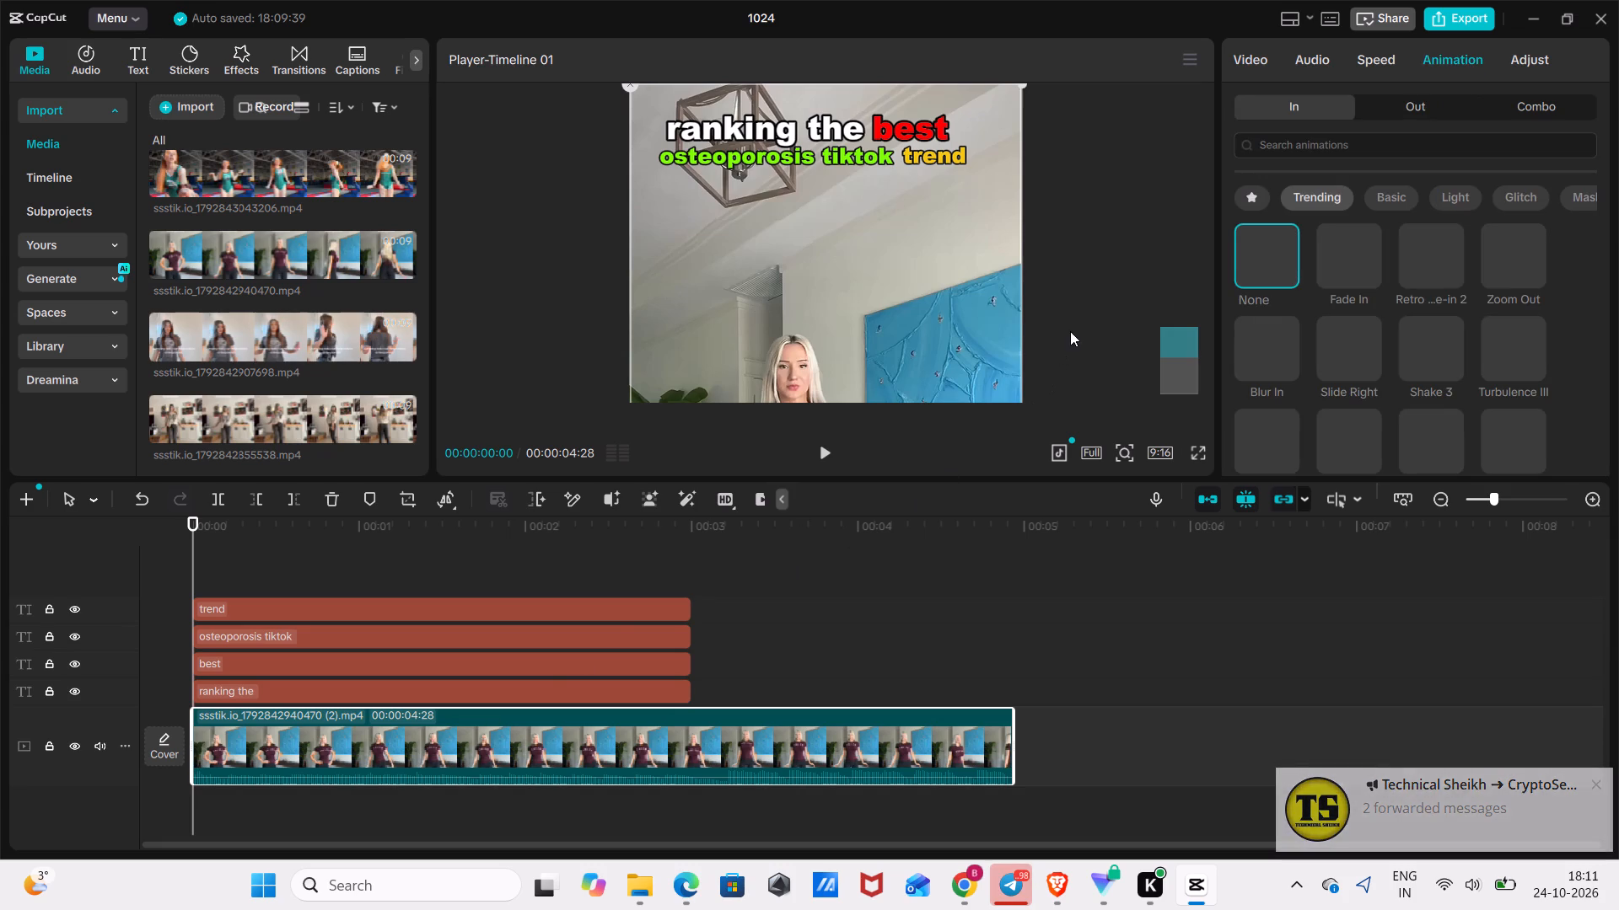
click(1261, 64)
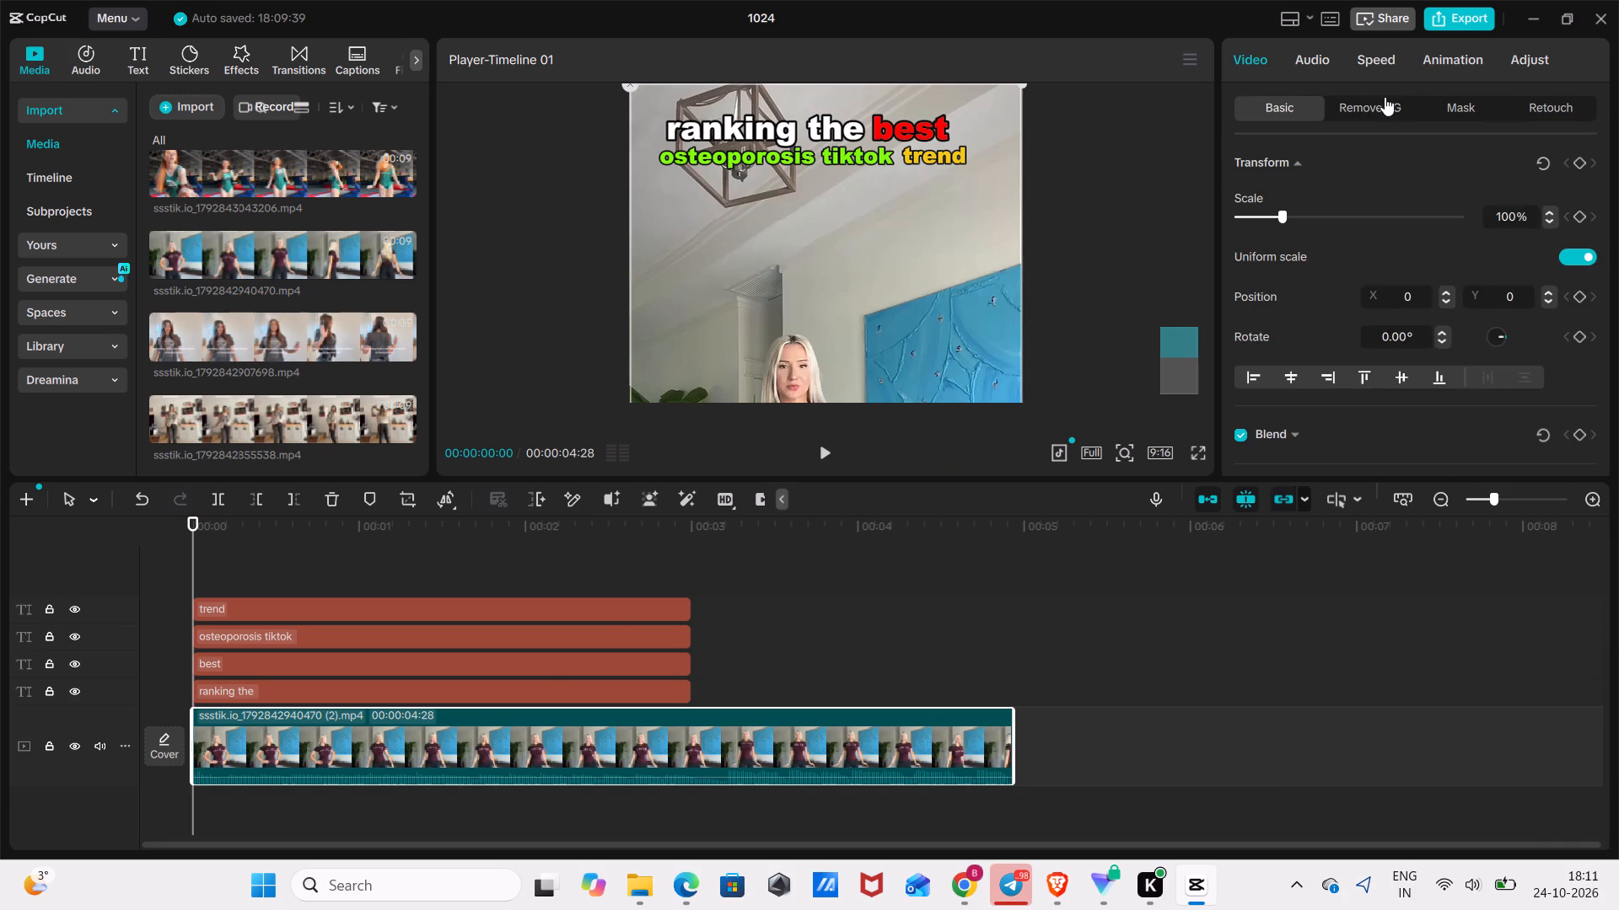
click(1385, 99)
click(1442, 103)
click(1556, 115)
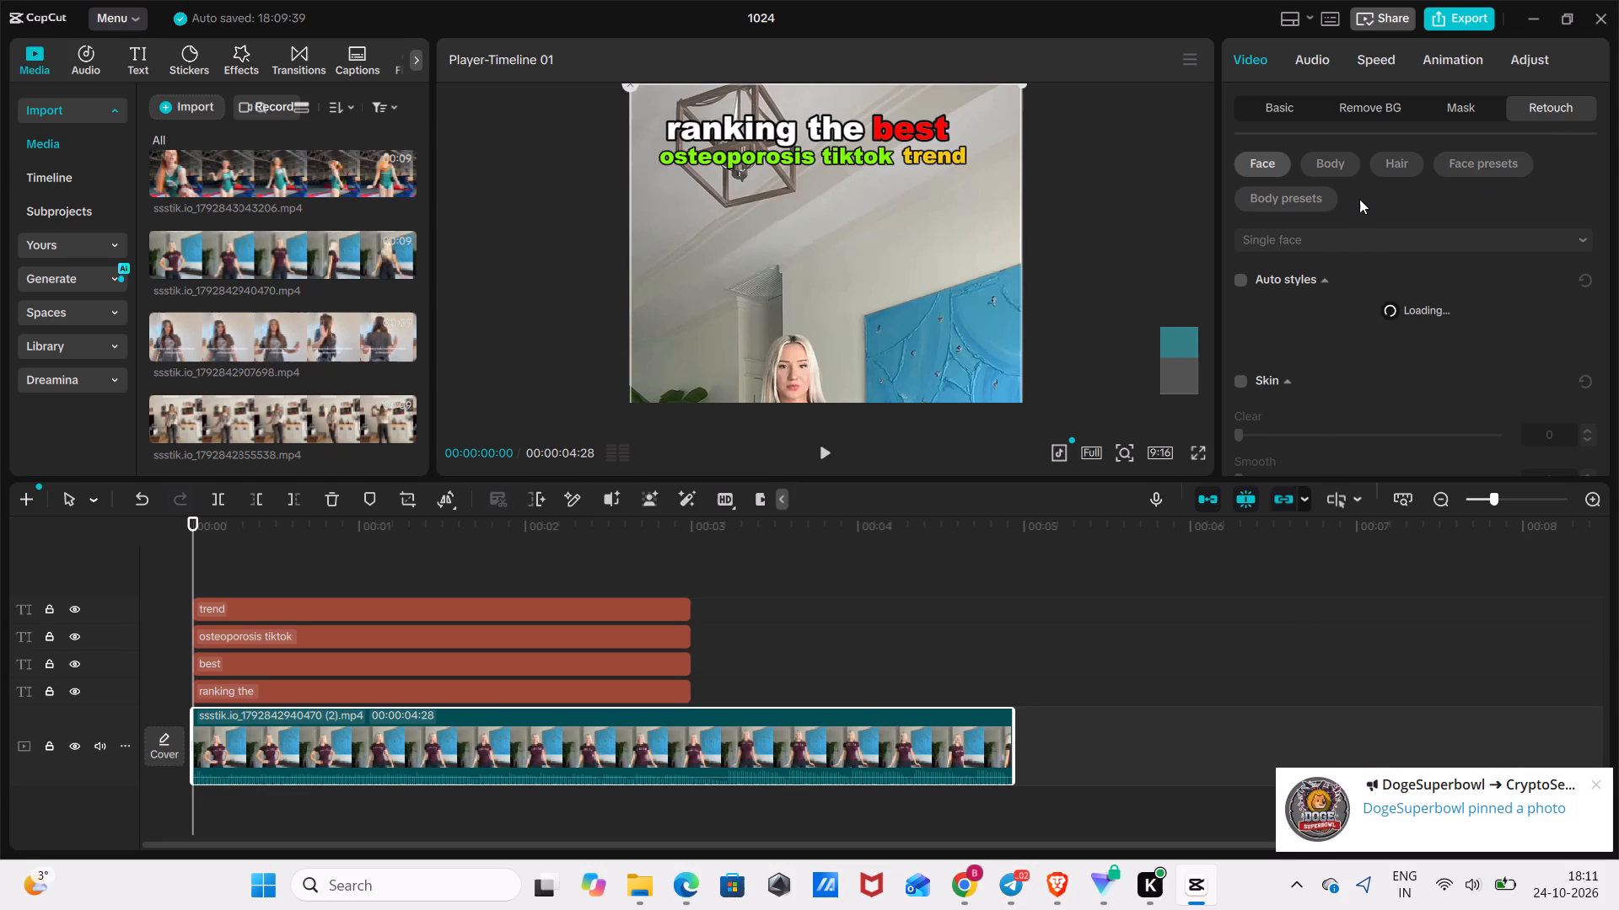
scroll(1350, 245, down, 2)
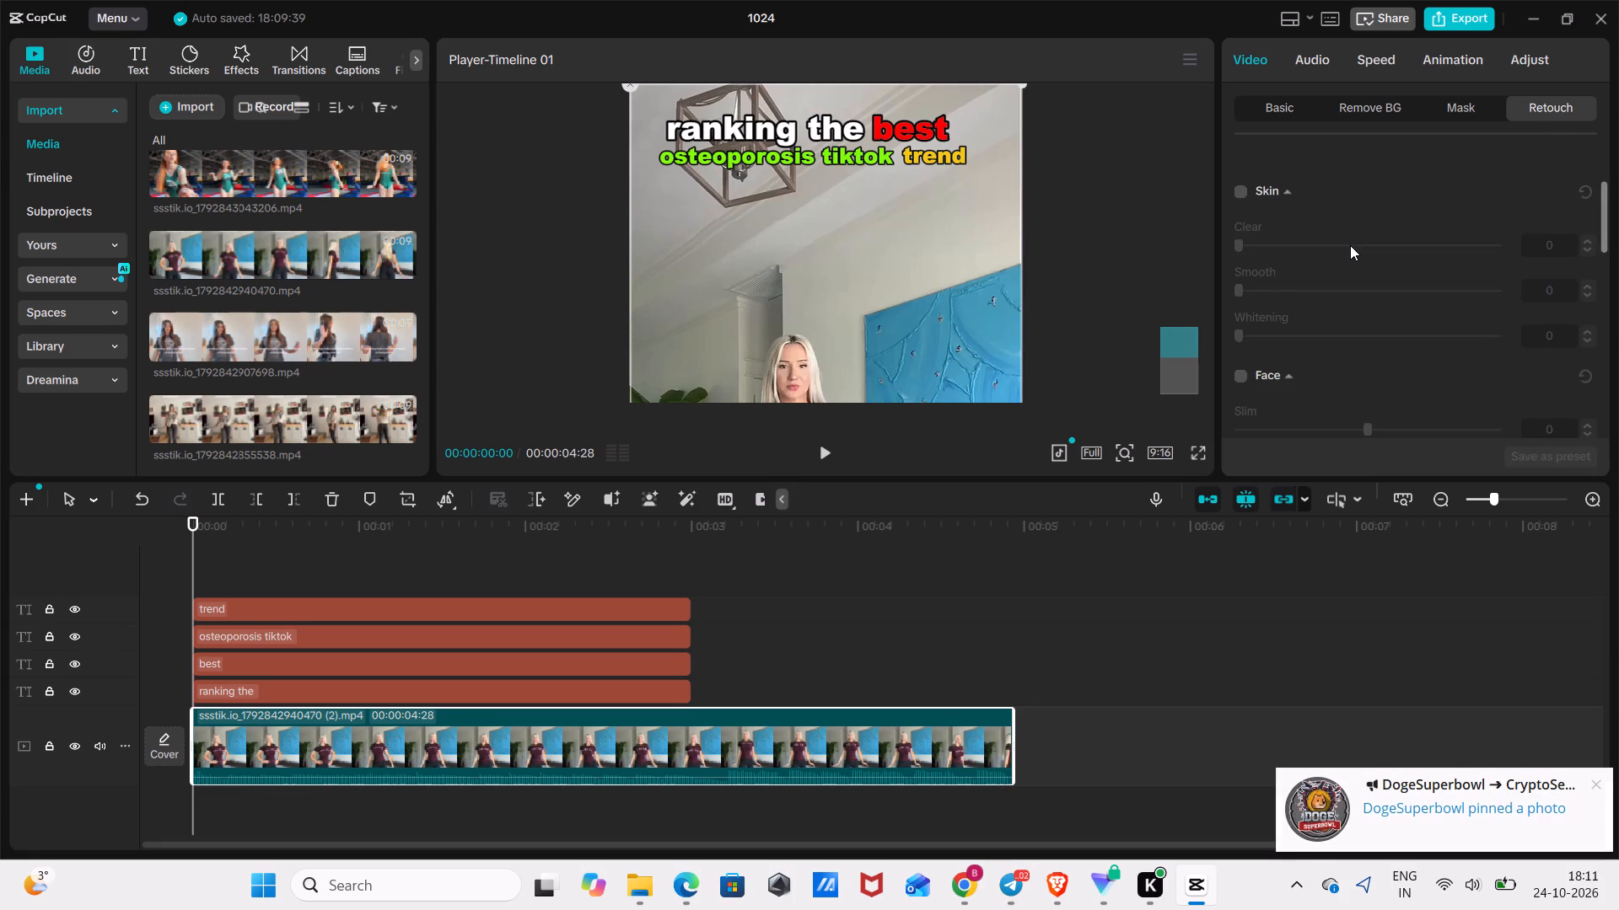
scroll(1350, 245, down, 5)
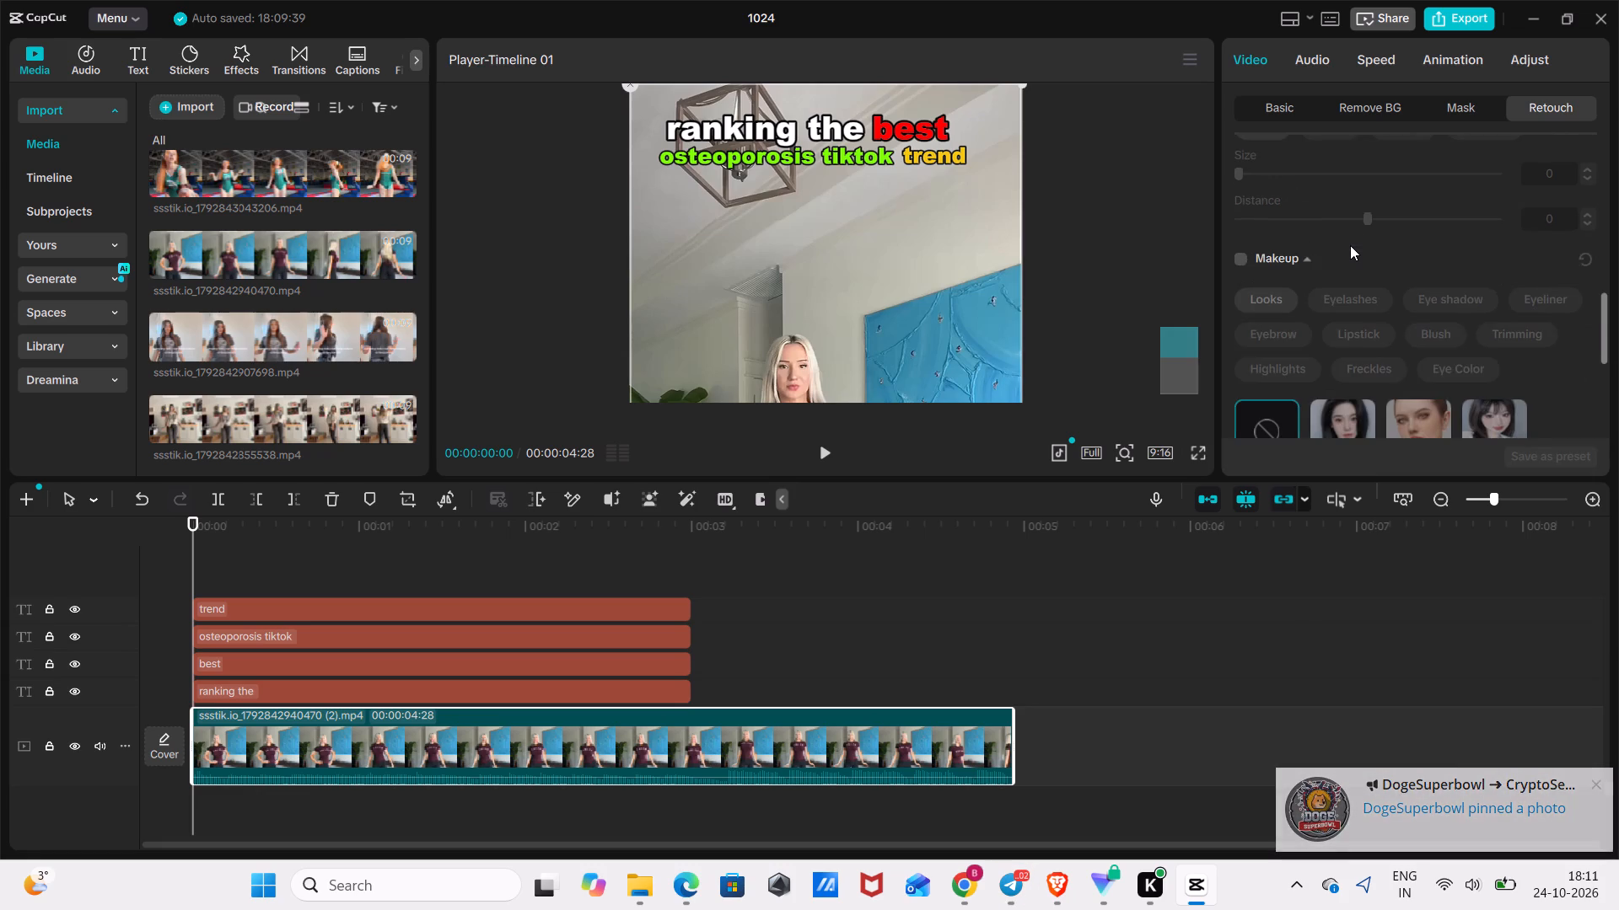
scroll(1350, 245, down, 2)
scroll(1350, 245, up, 1)
scroll(1350, 245, down, 5)
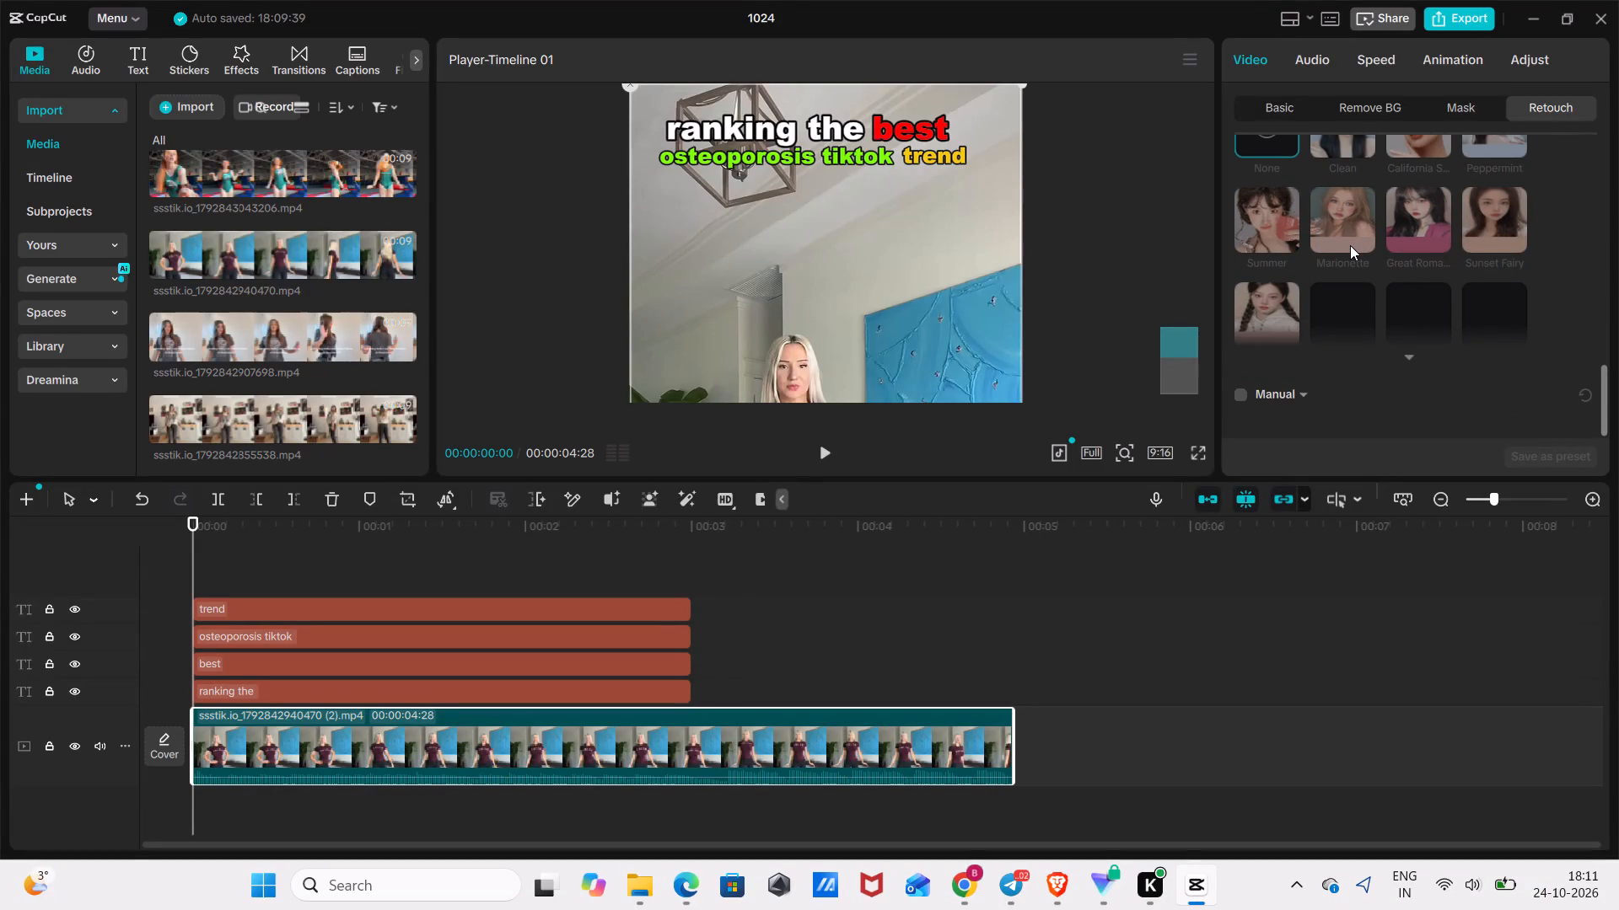
scroll(1350, 245, up, 14)
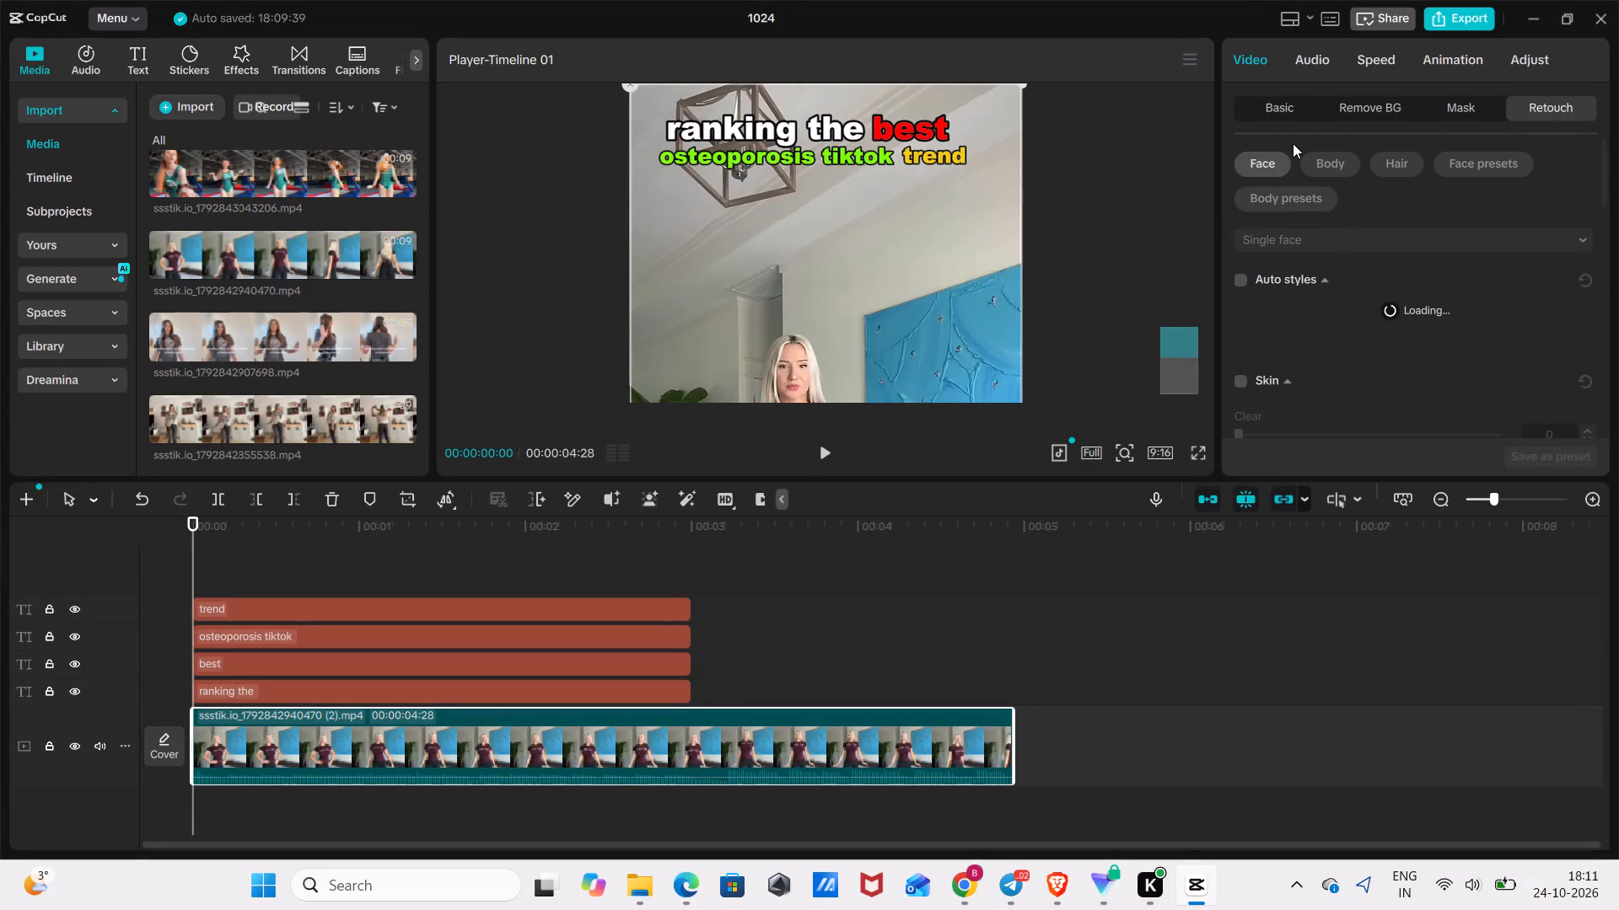
Look through the timeline clip's basic settings, from transform and blend to AI expand, auto reframe, motion blur and canvas.
click(1270, 115)
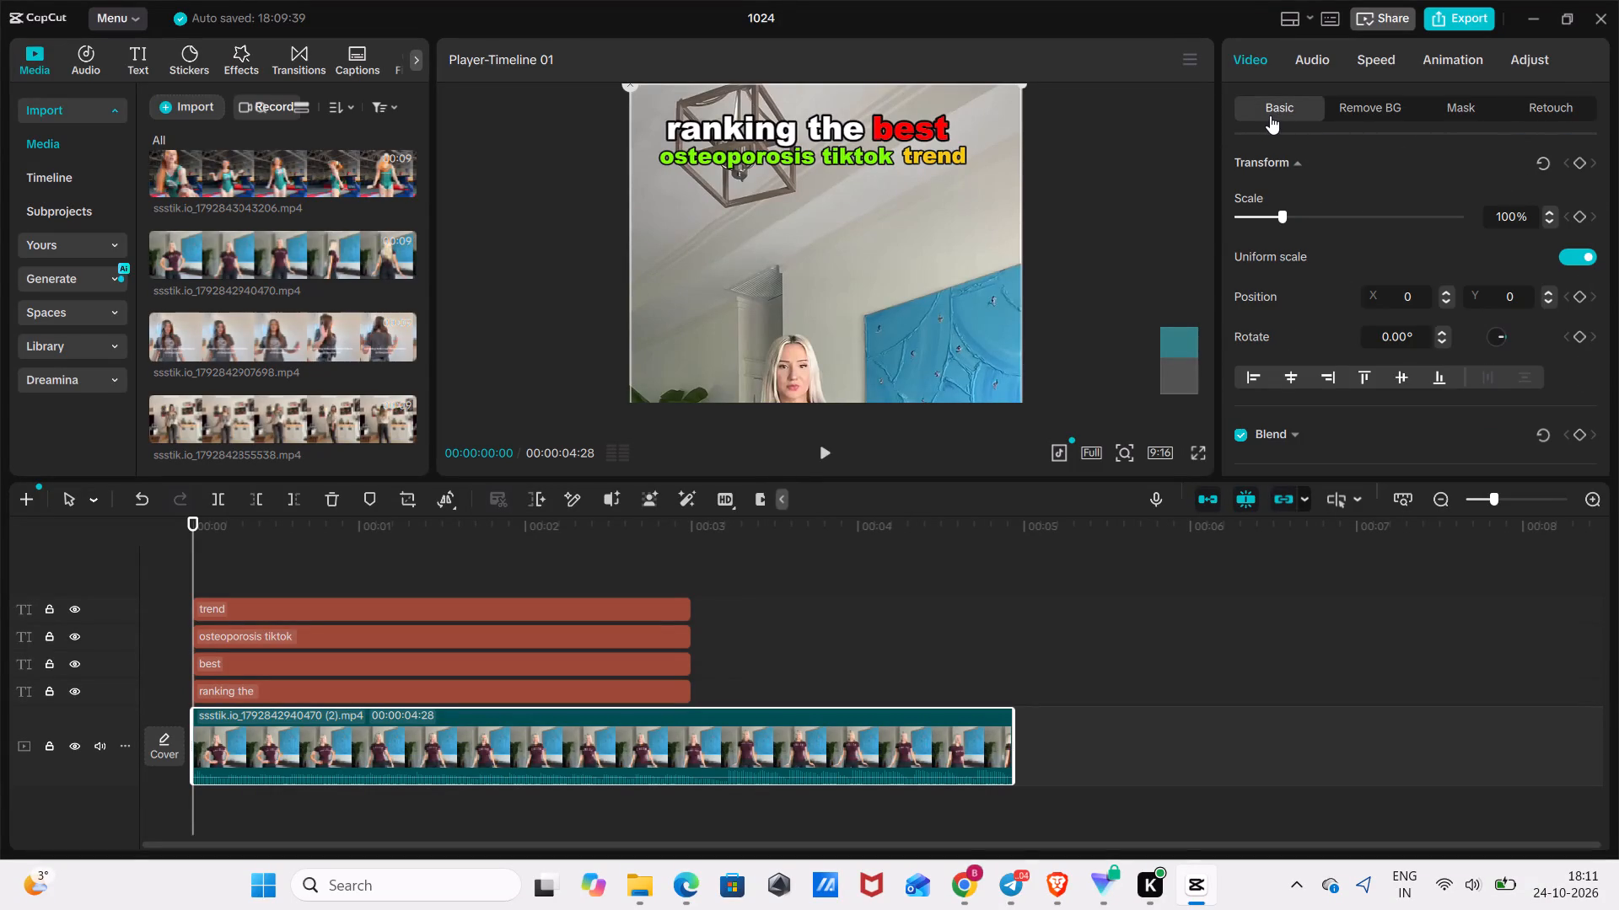
scroll(1449, 241, down, 4)
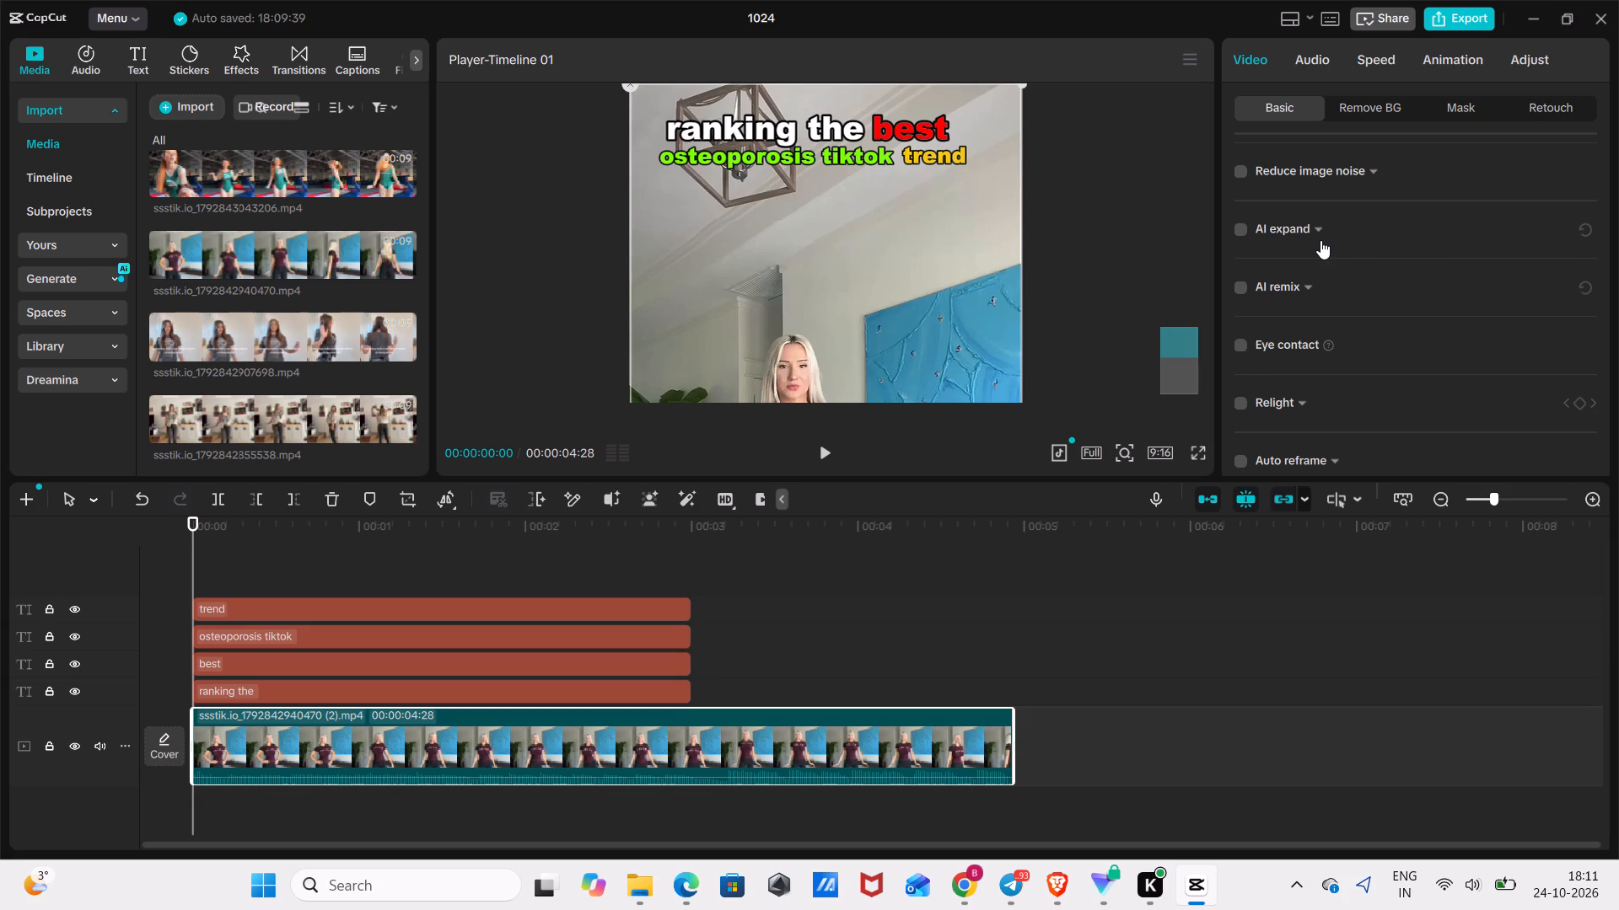
scroll(1321, 240, down, 1)
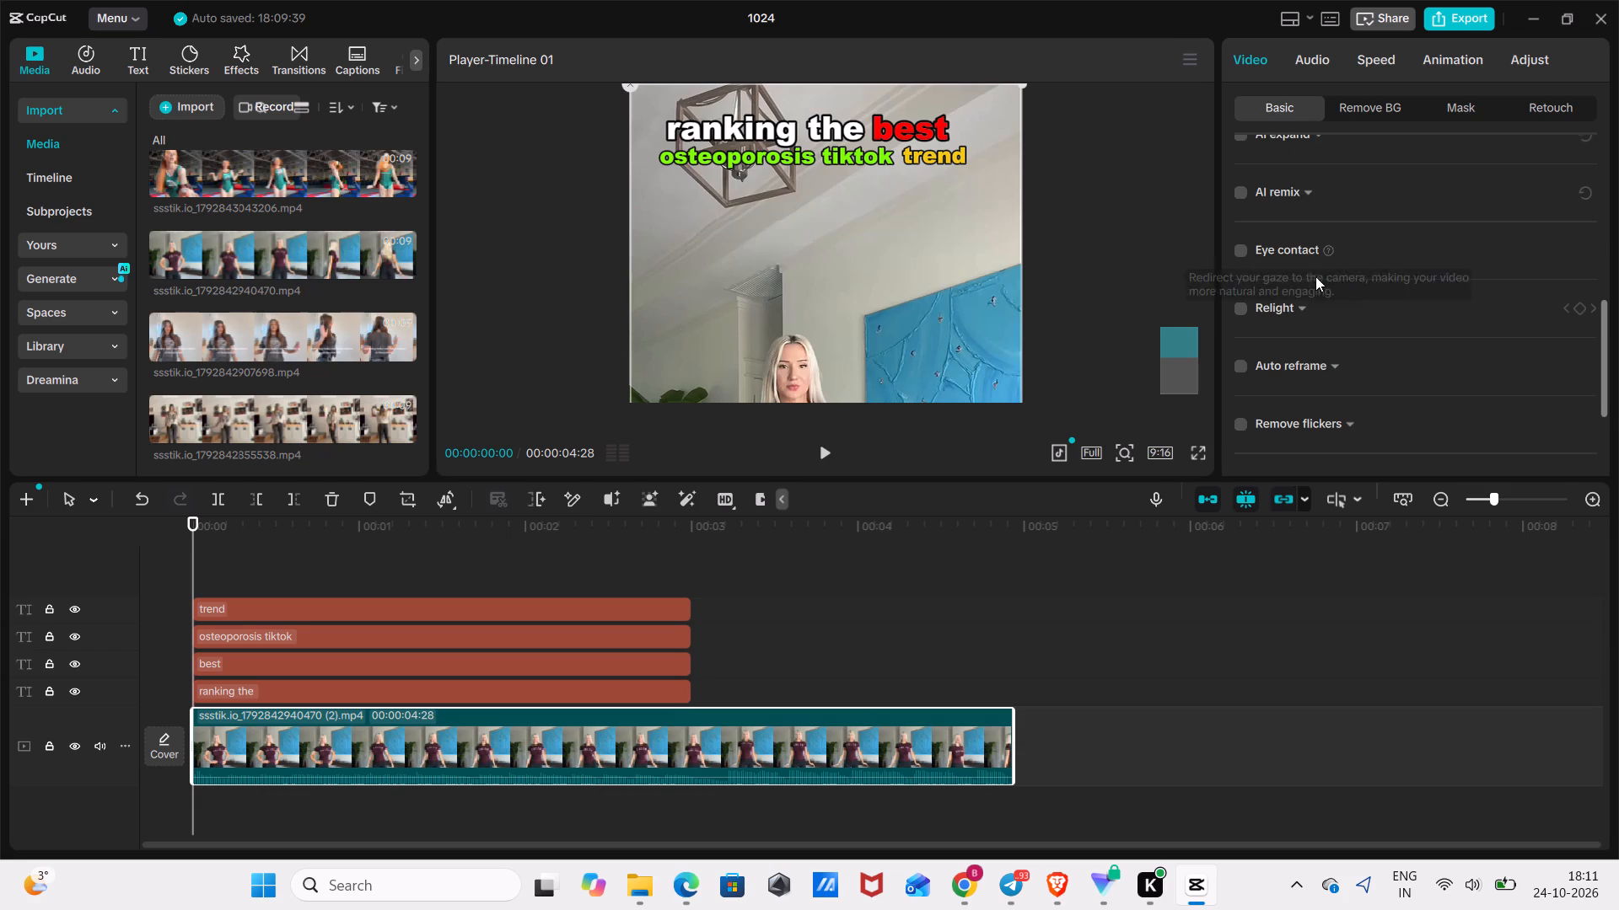
scroll(1310, 303, down, 1)
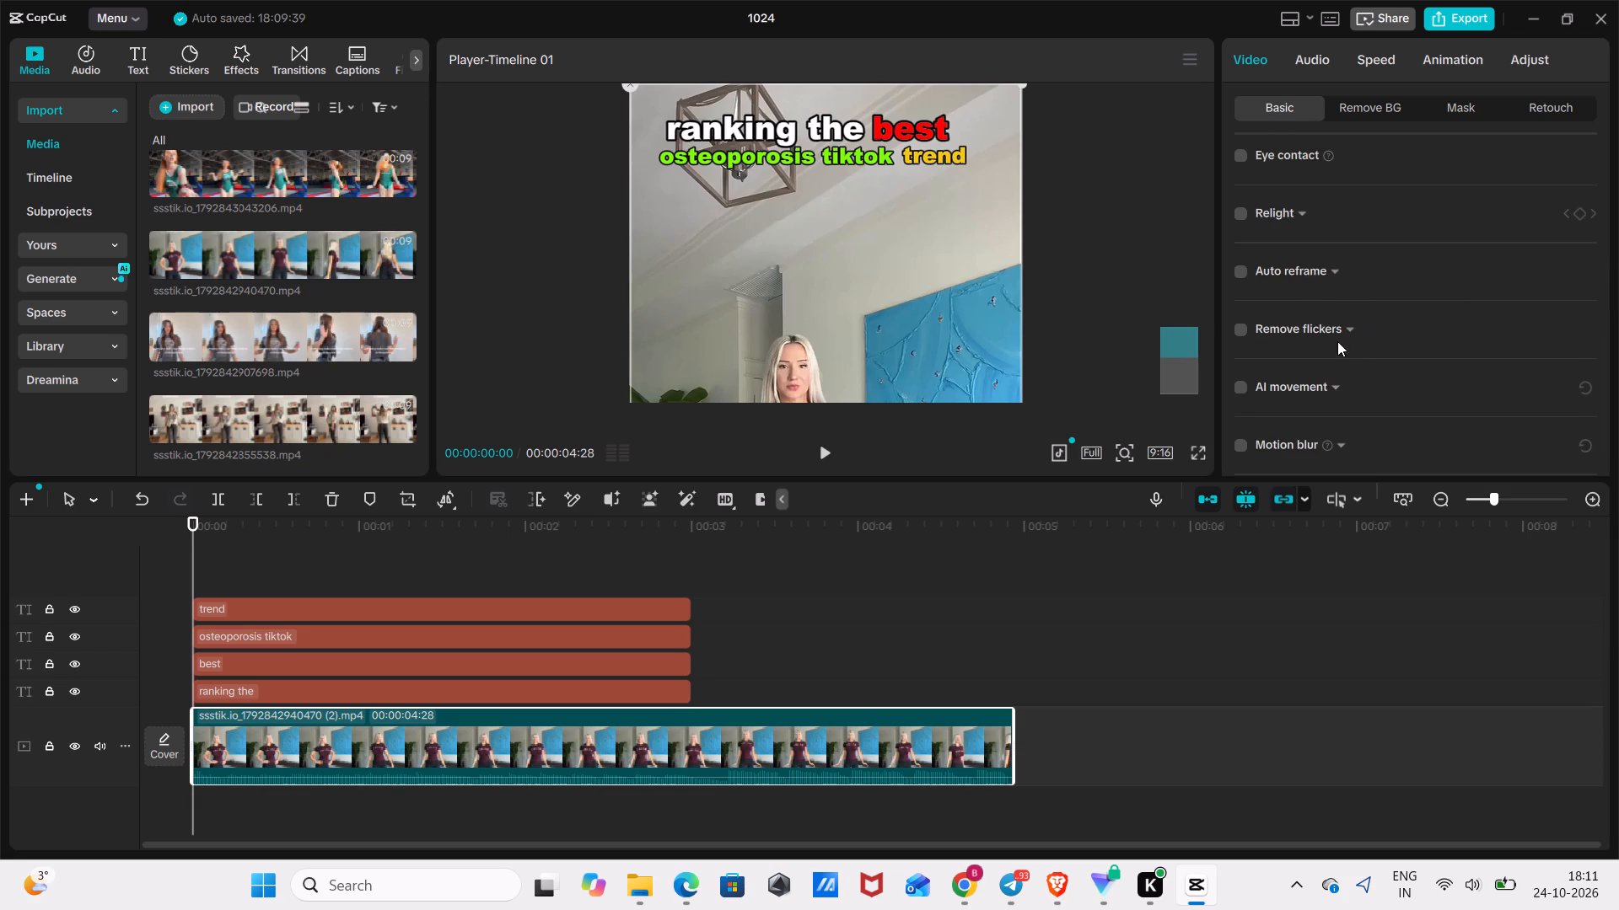
scroll(1353, 338, down, 1)
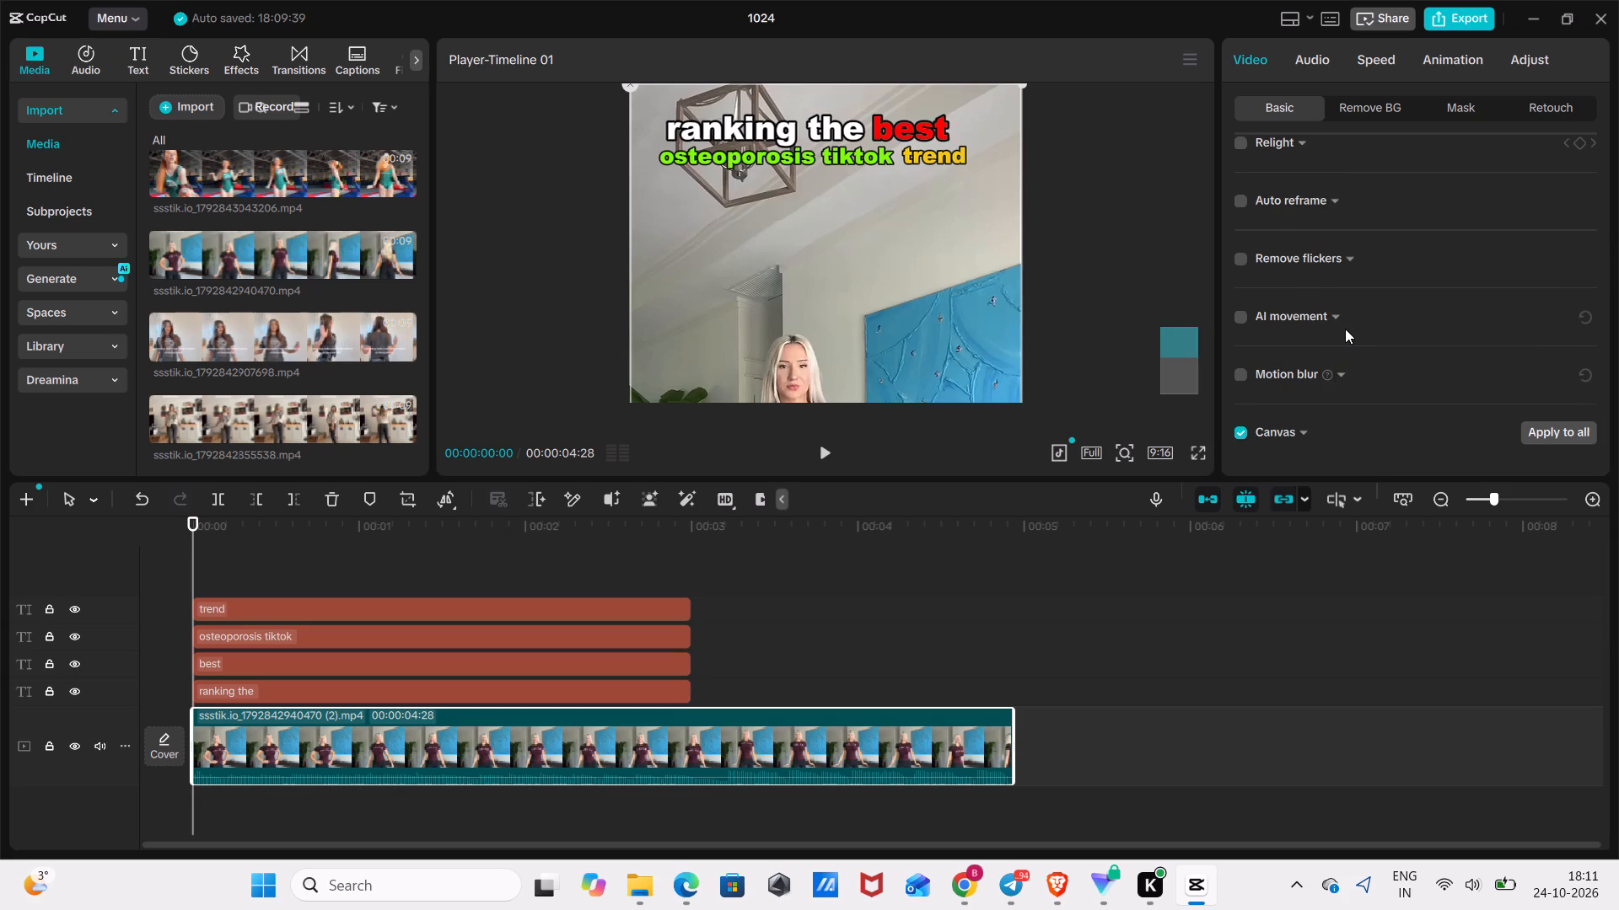
scroll(1358, 388, down, 2)
scroll(1358, 387, up, 2)
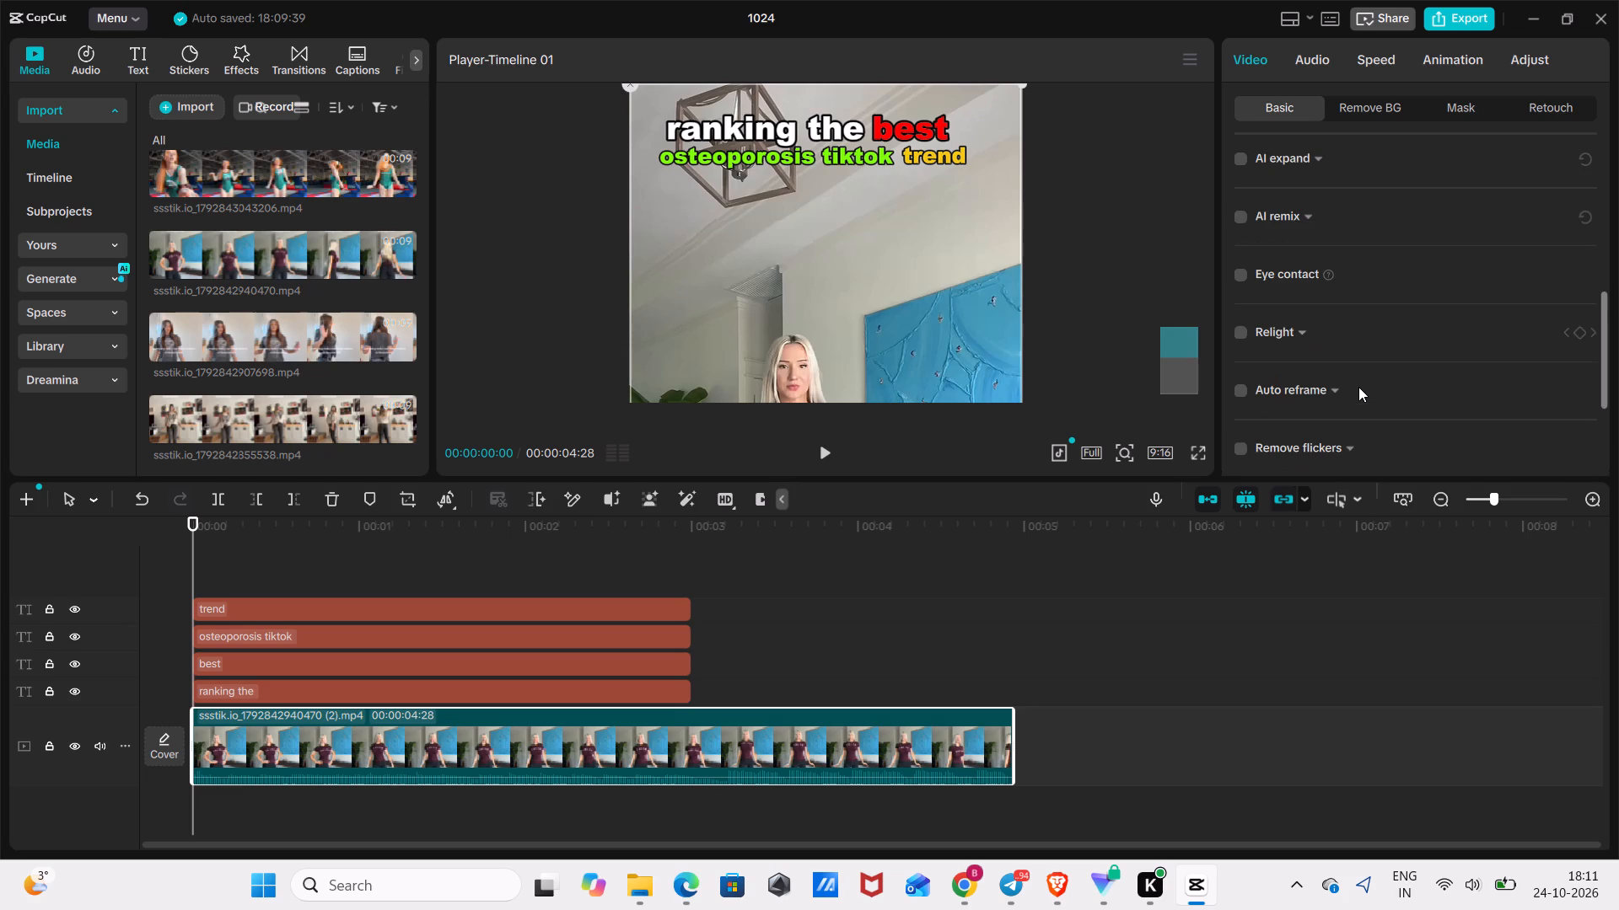
scroll(1358, 386, up, 3)
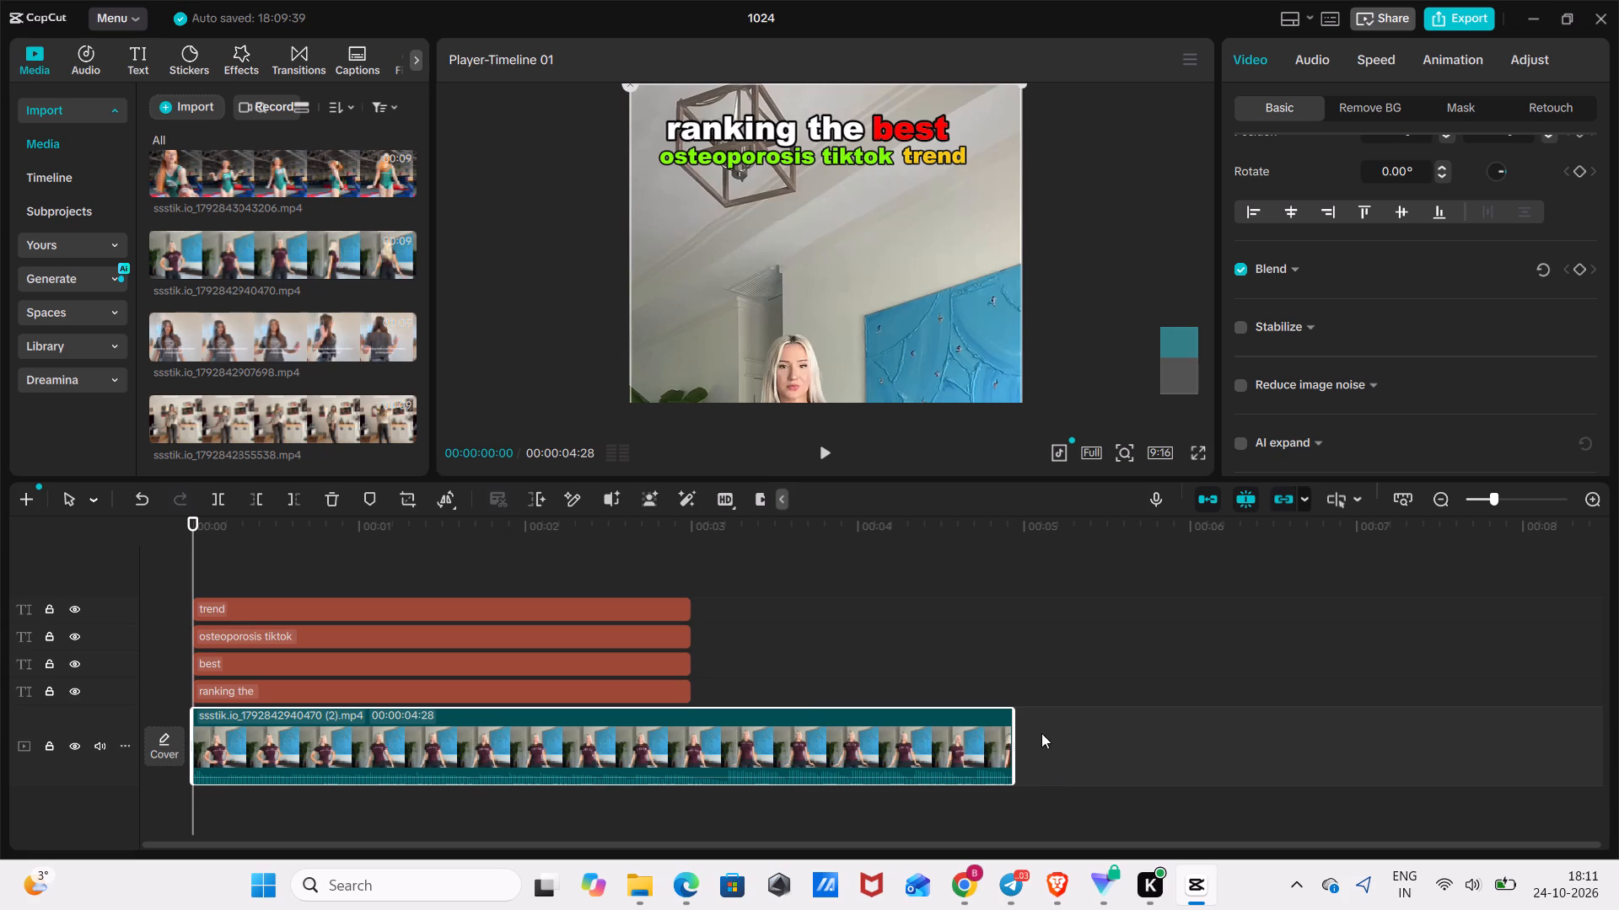
Trim the end of the maroon-shirt clip on the timeline to a duration of 00:00:01:23.
drag(1013, 736, 831, 752)
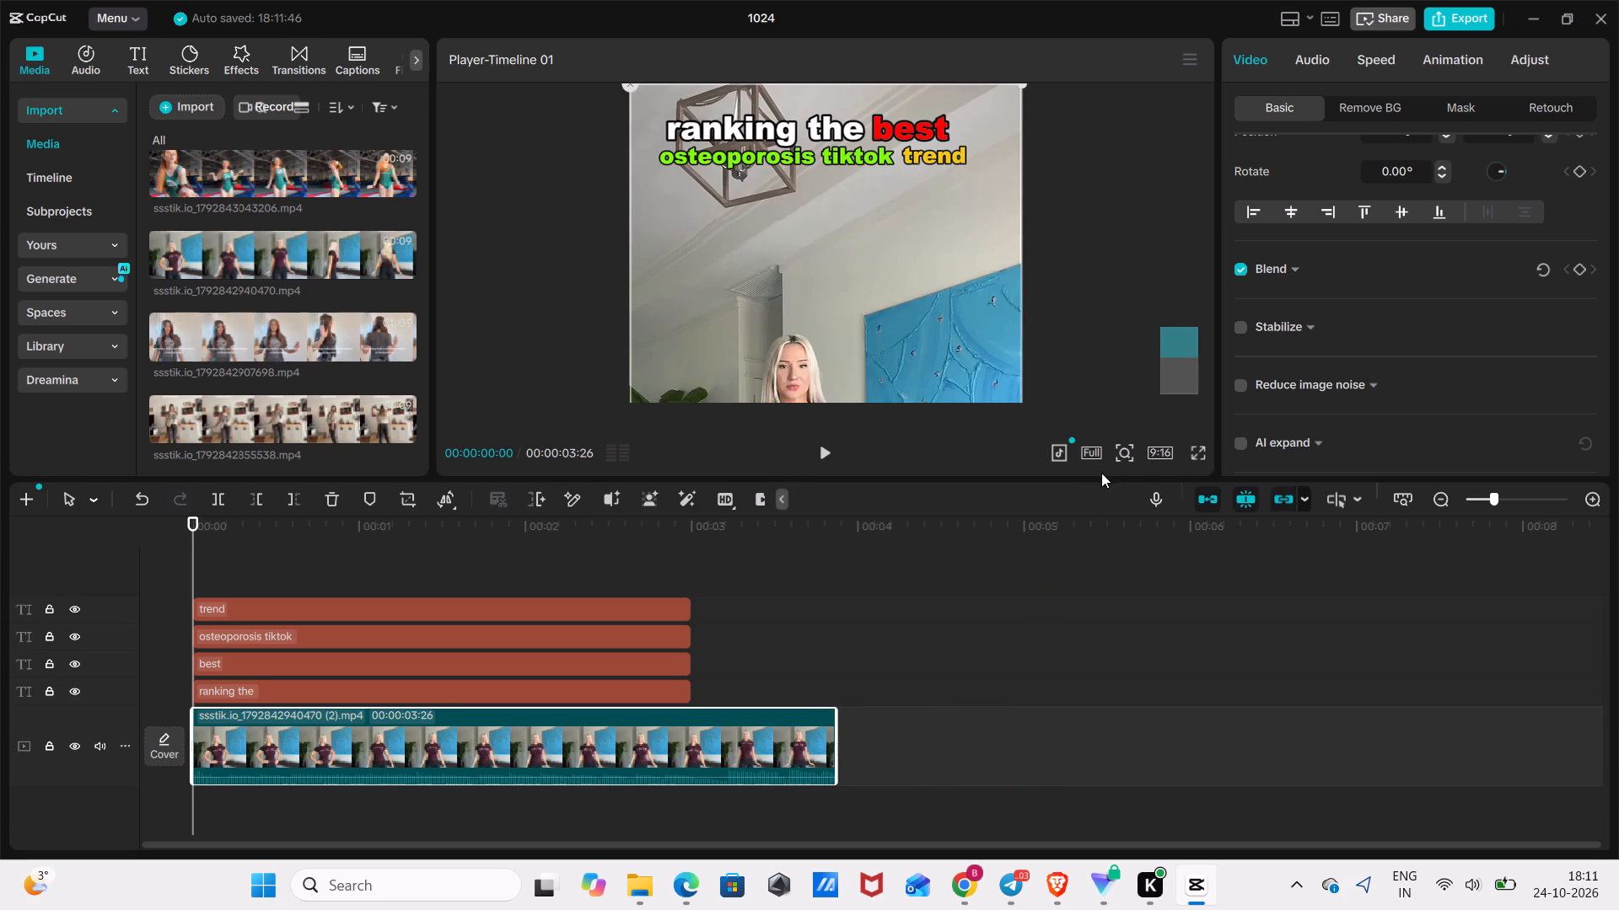
click(1127, 452)
drag(1114, 483, 1089, 494)
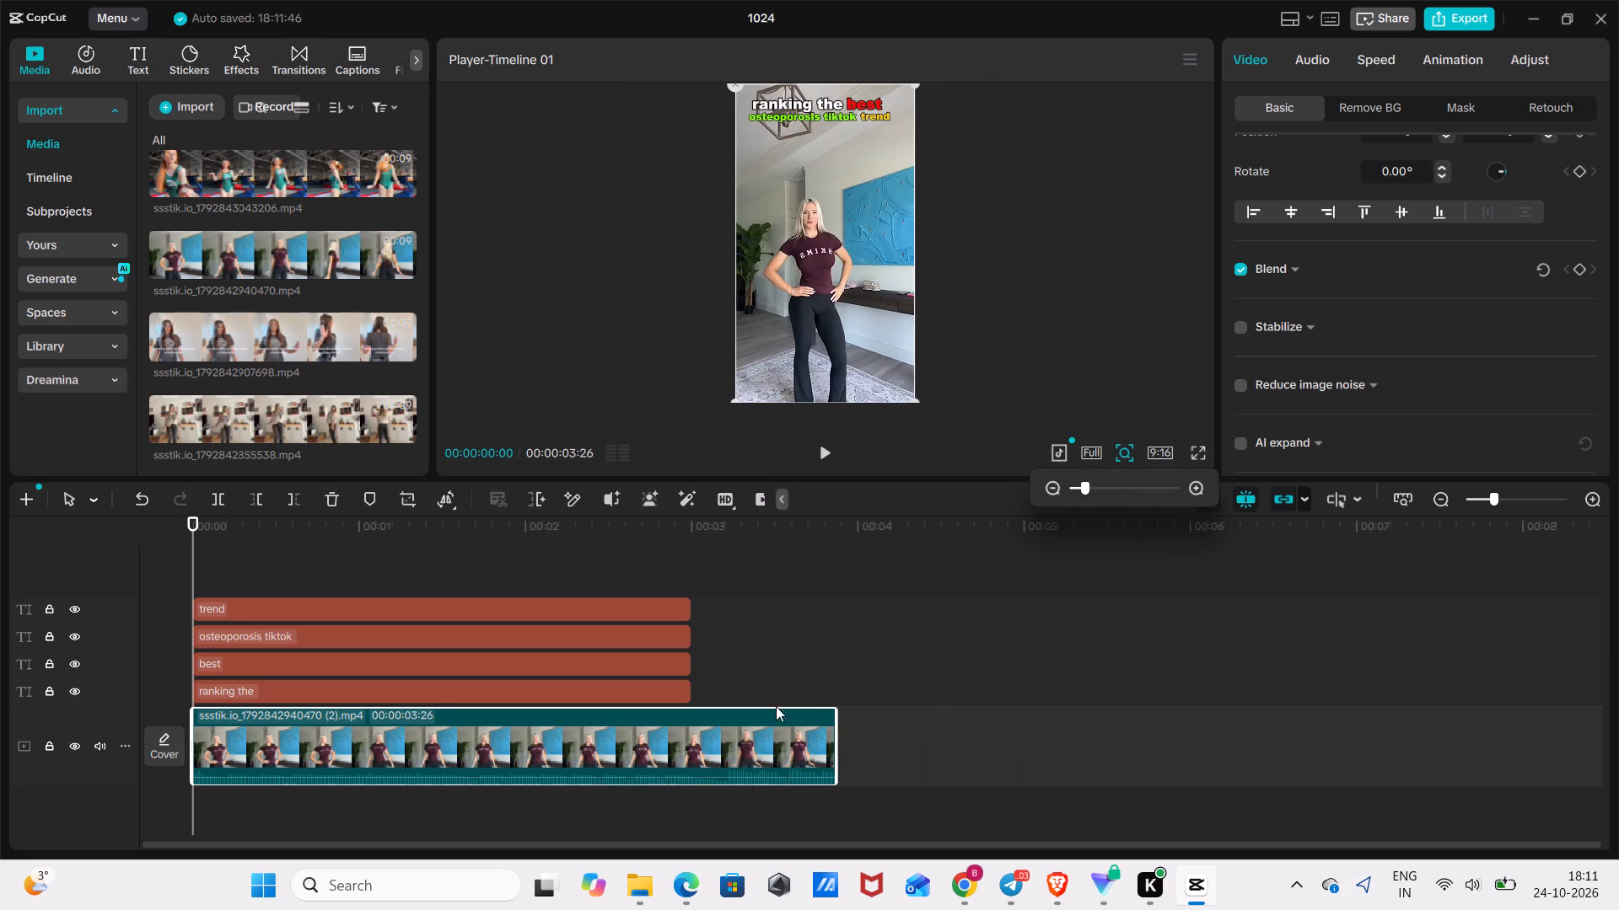
drag(836, 746, 557, 847)
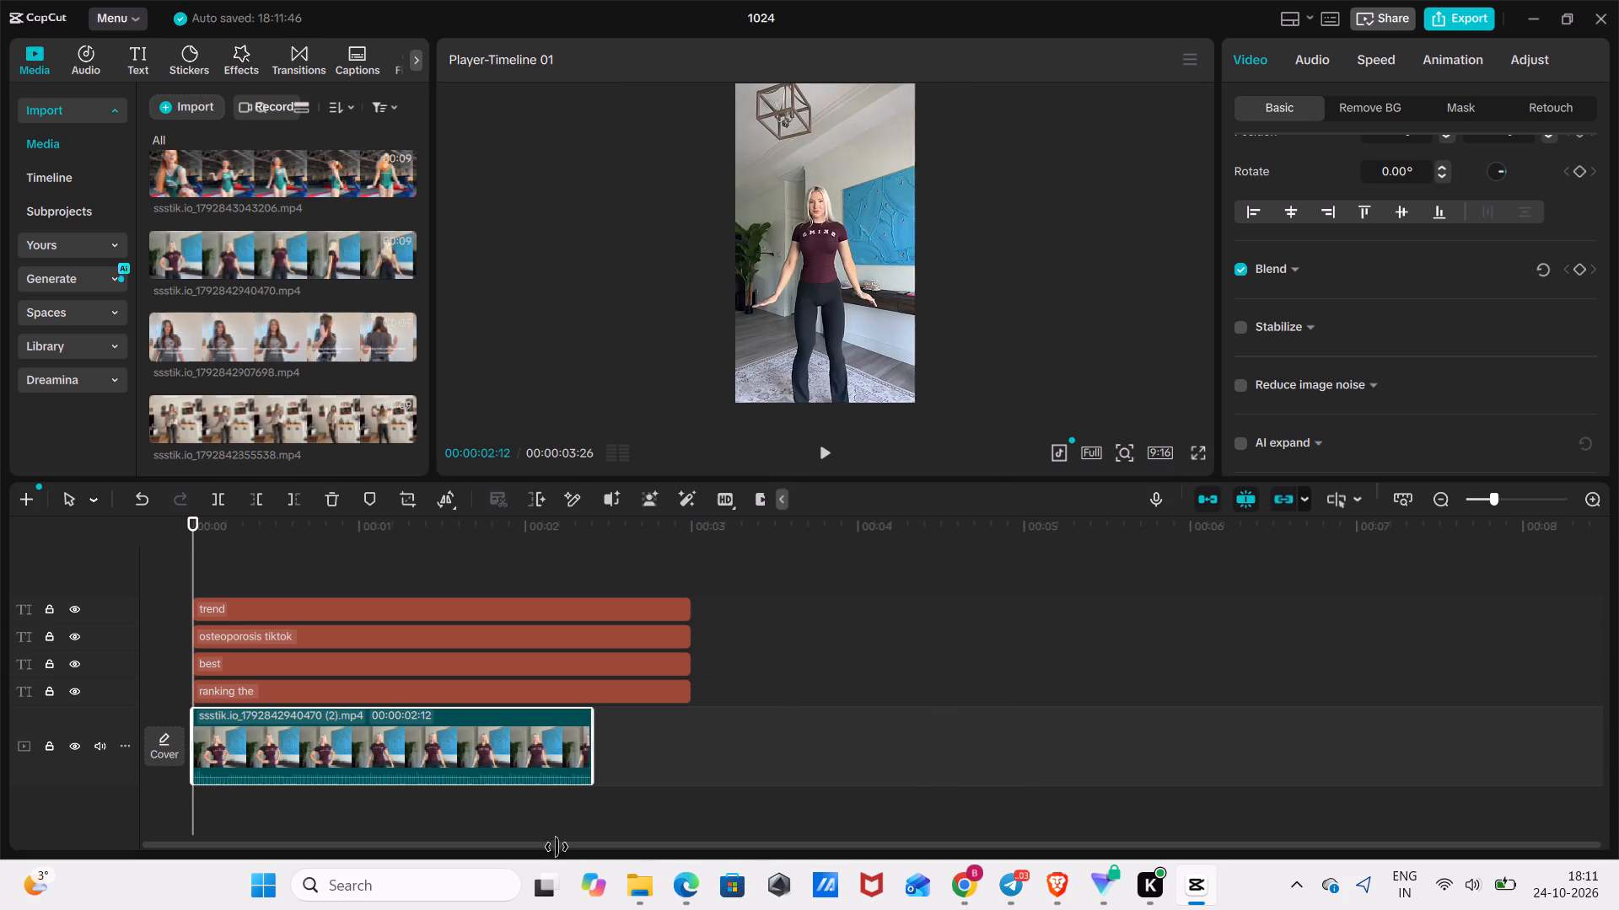
drag(557, 847, 480, 880)
Audition both Cartesia voice-overs and place the 00:06 one beneath the video clip, starting at 00:00:00:00.
scroll(363, 200, up, 11)
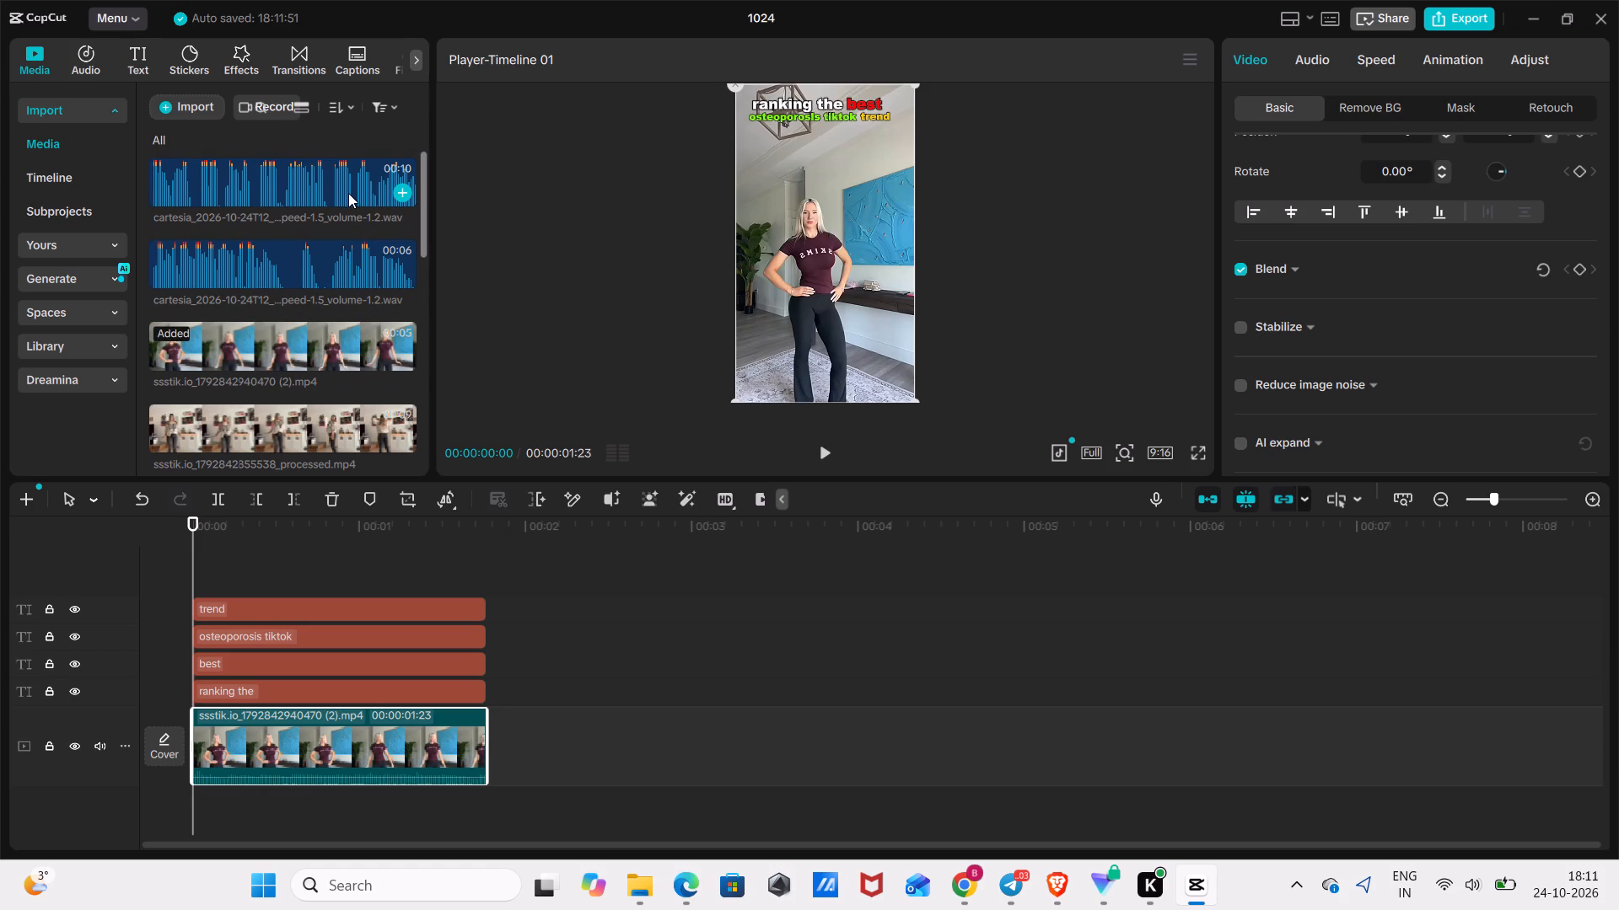
click(348, 192)
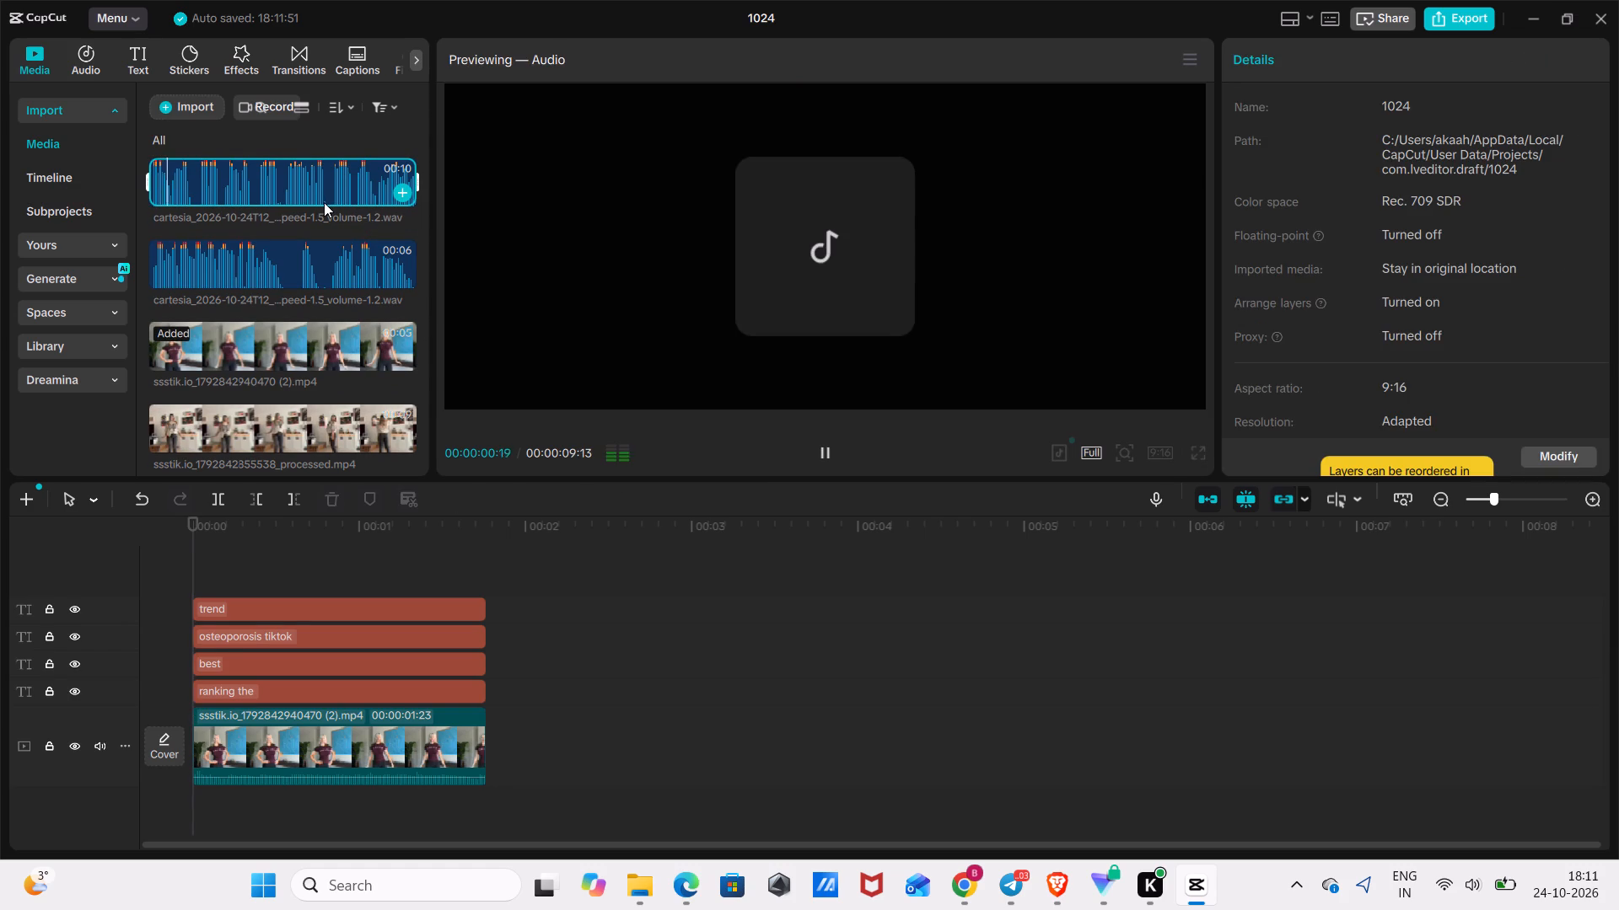
click(329, 257)
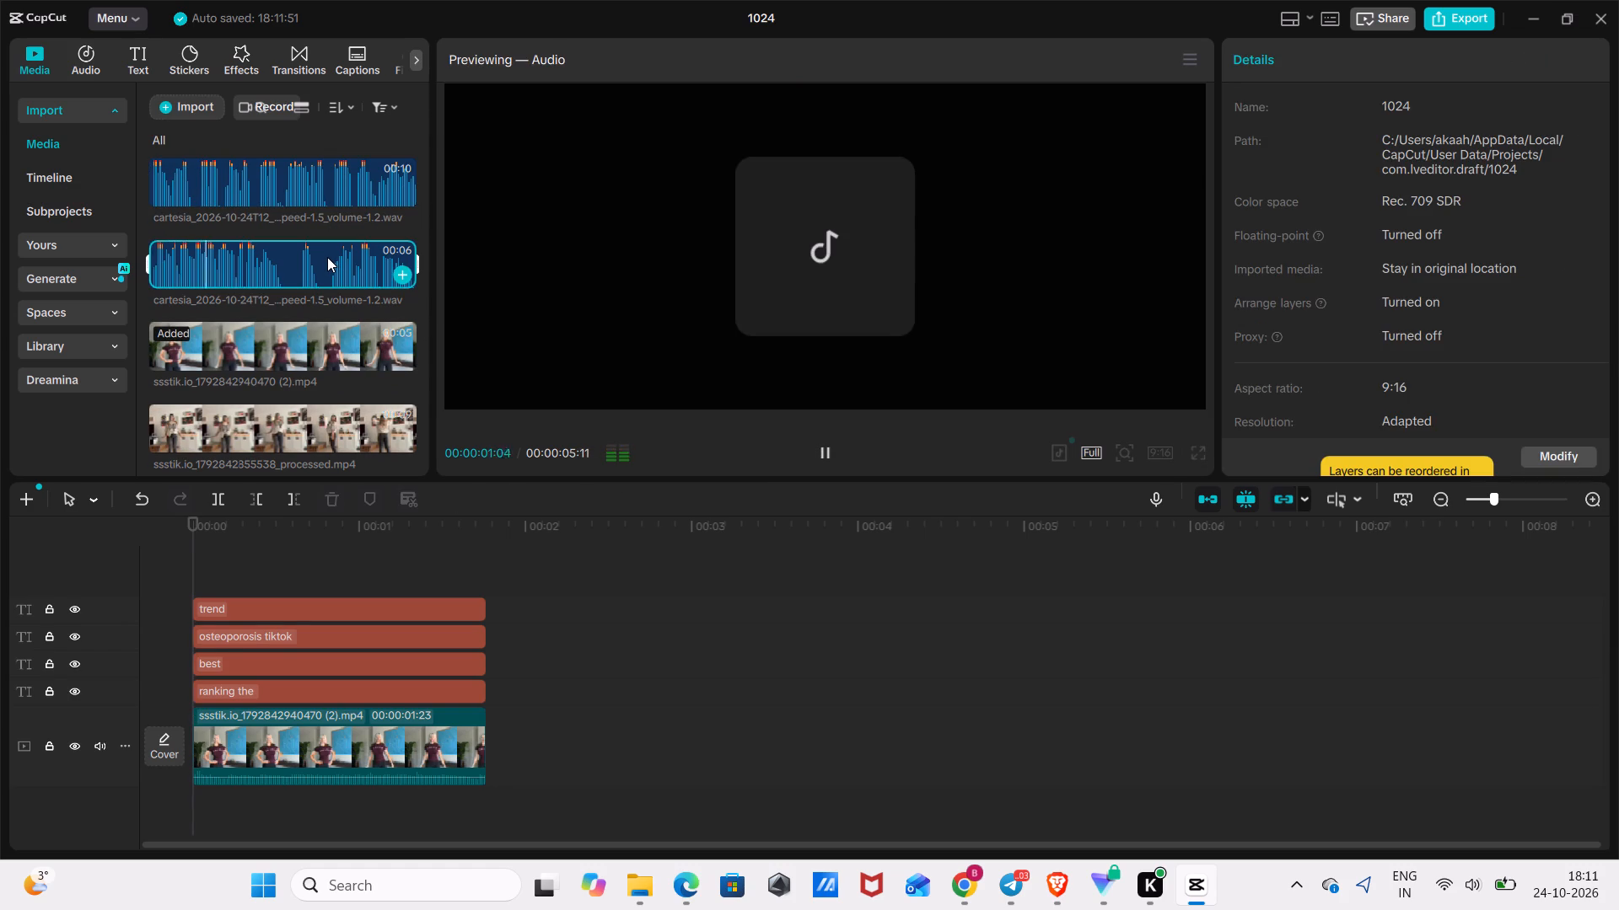
drag(327, 257, 191, 809)
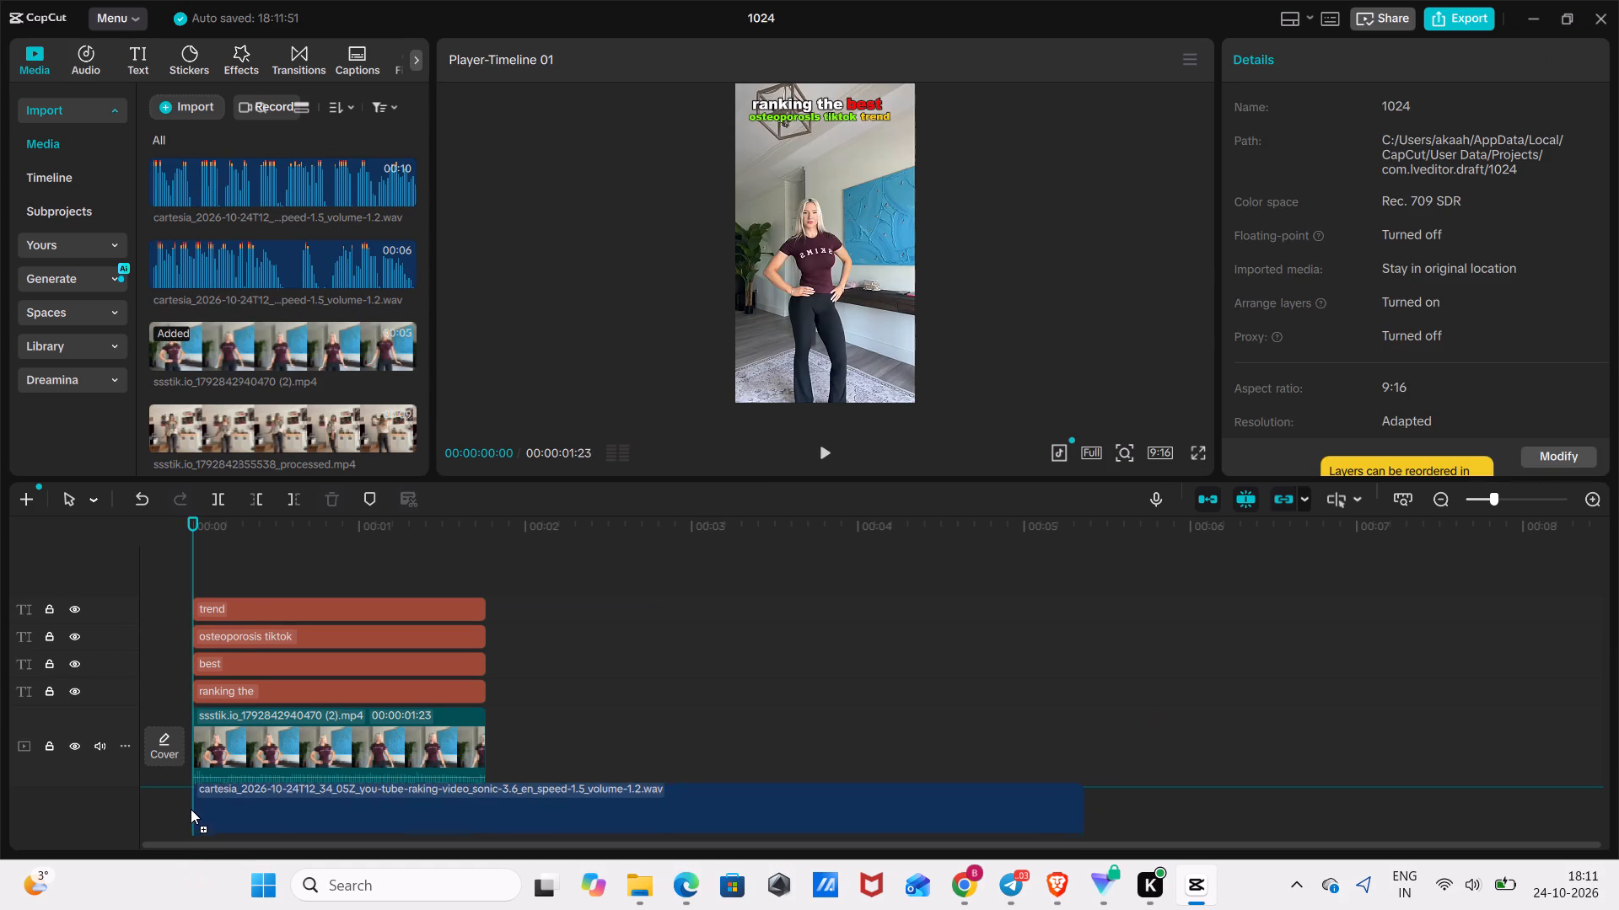
drag(191, 809, 187, 816)
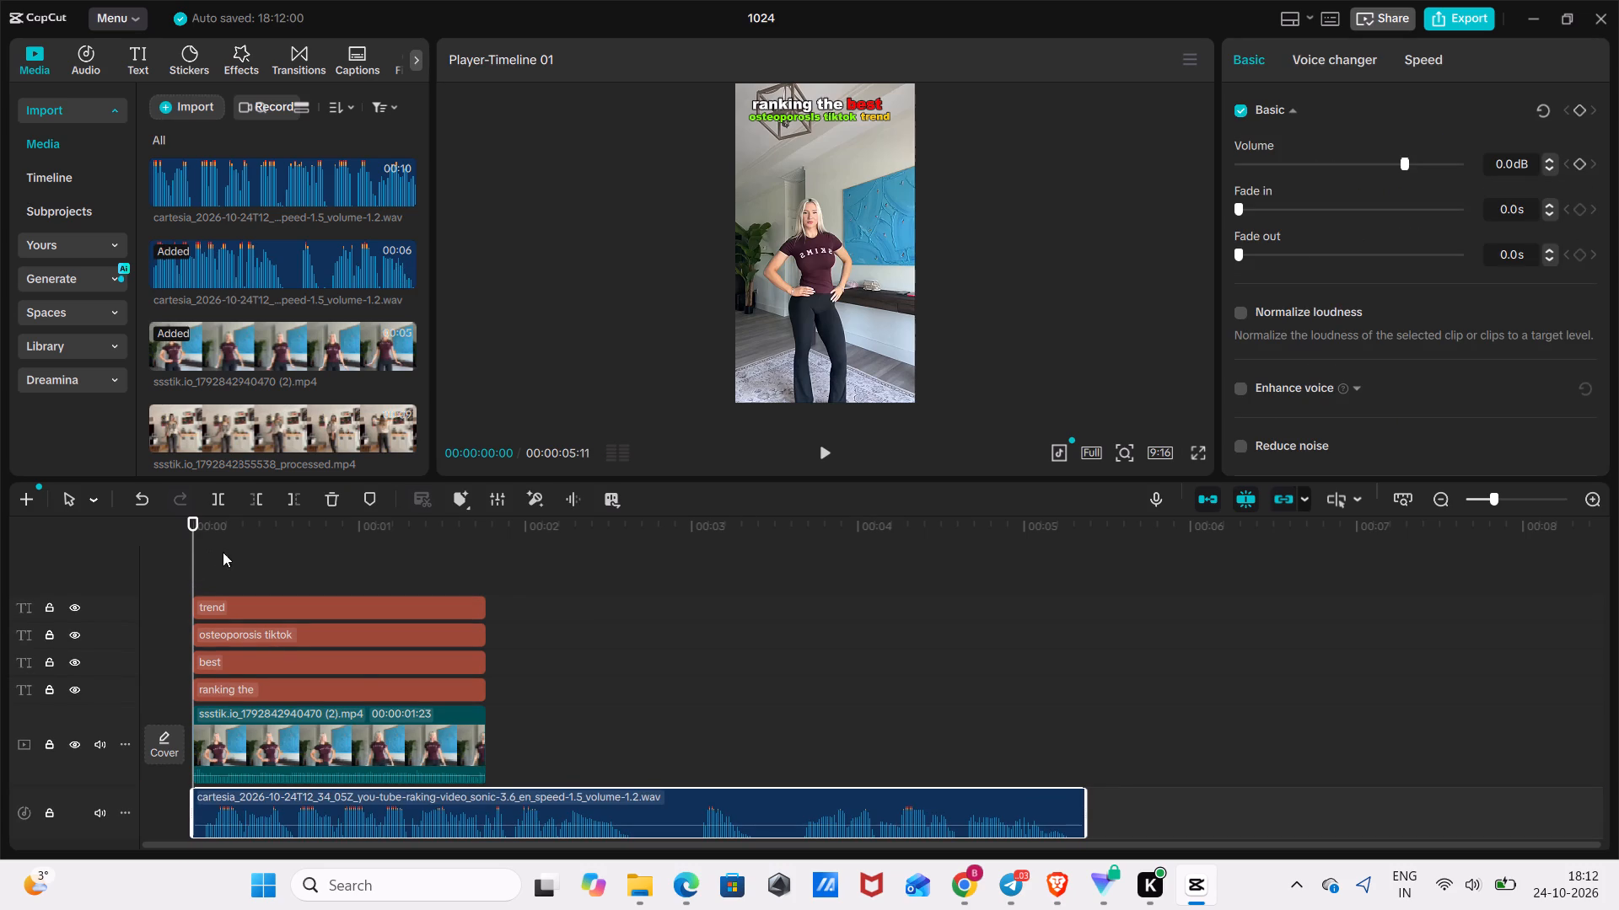
Play the voice-over, split it at 00:00:02:18 in the pause after the opening speech, and delete the remaining part.
drag(1496, 500, 1499, 500)
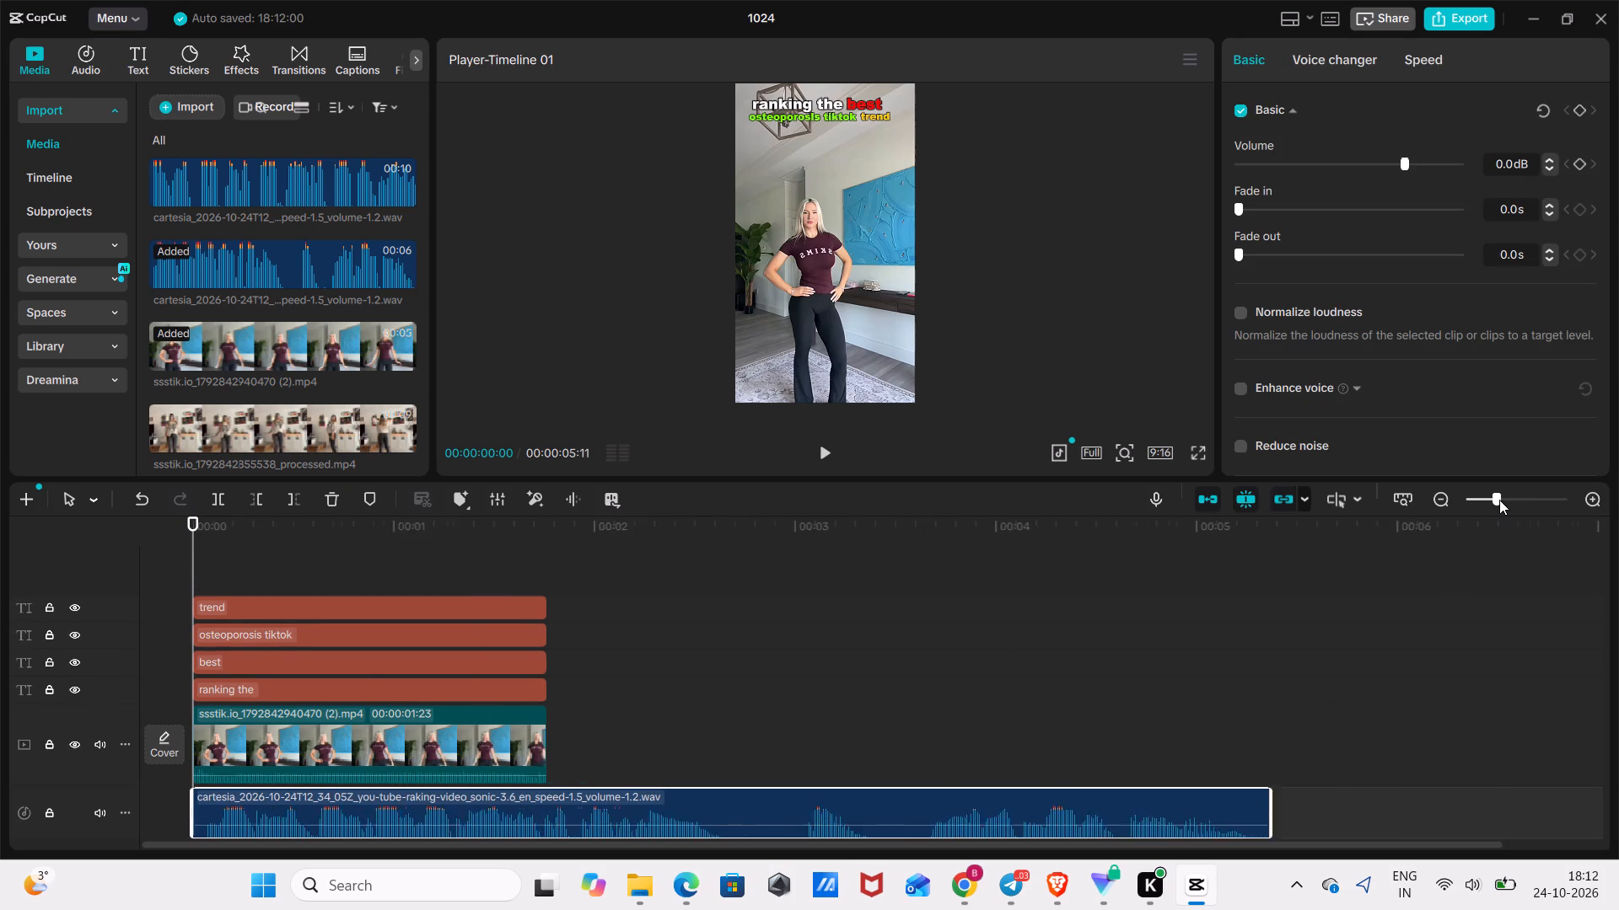
drag(1499, 500, 1503, 500)
key(space)
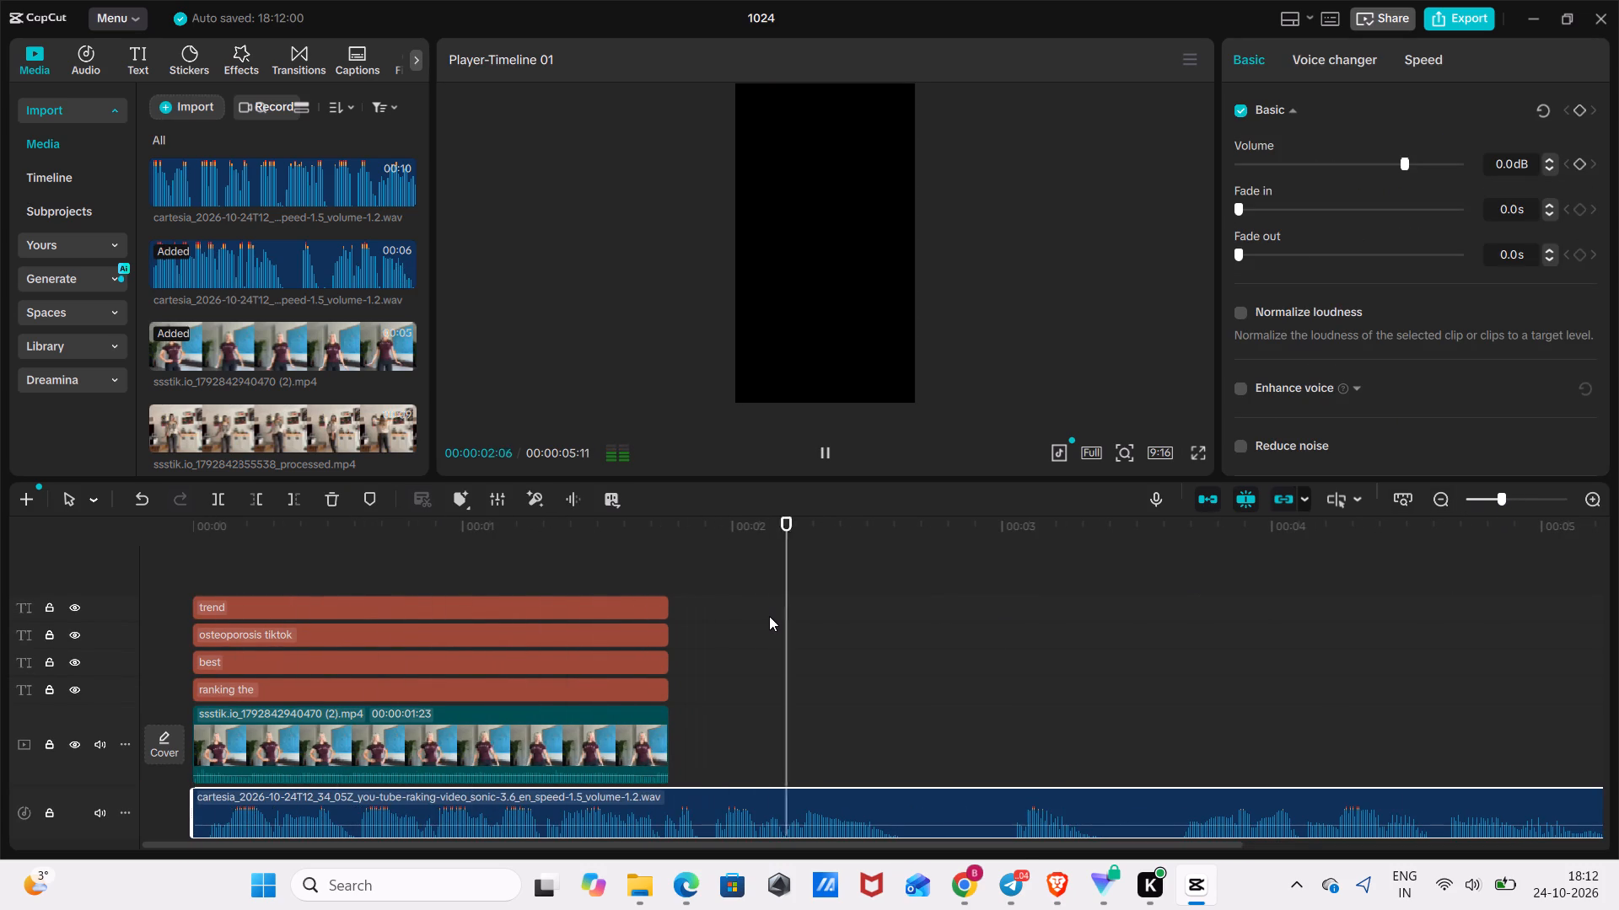
key(space)
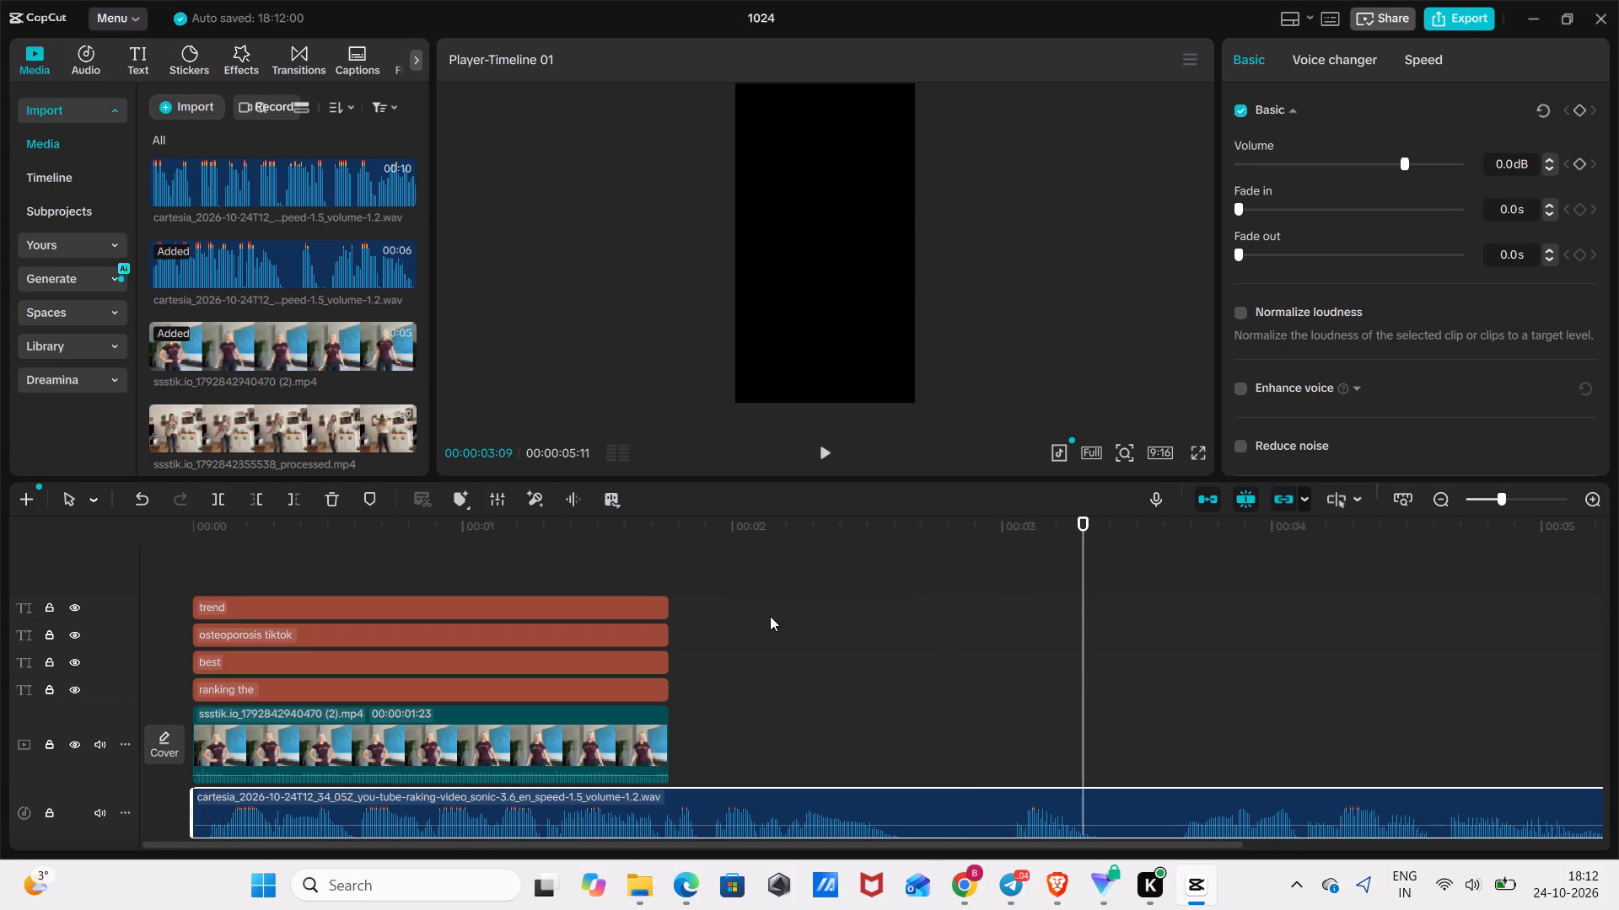
drag(1085, 569, 1065, 578)
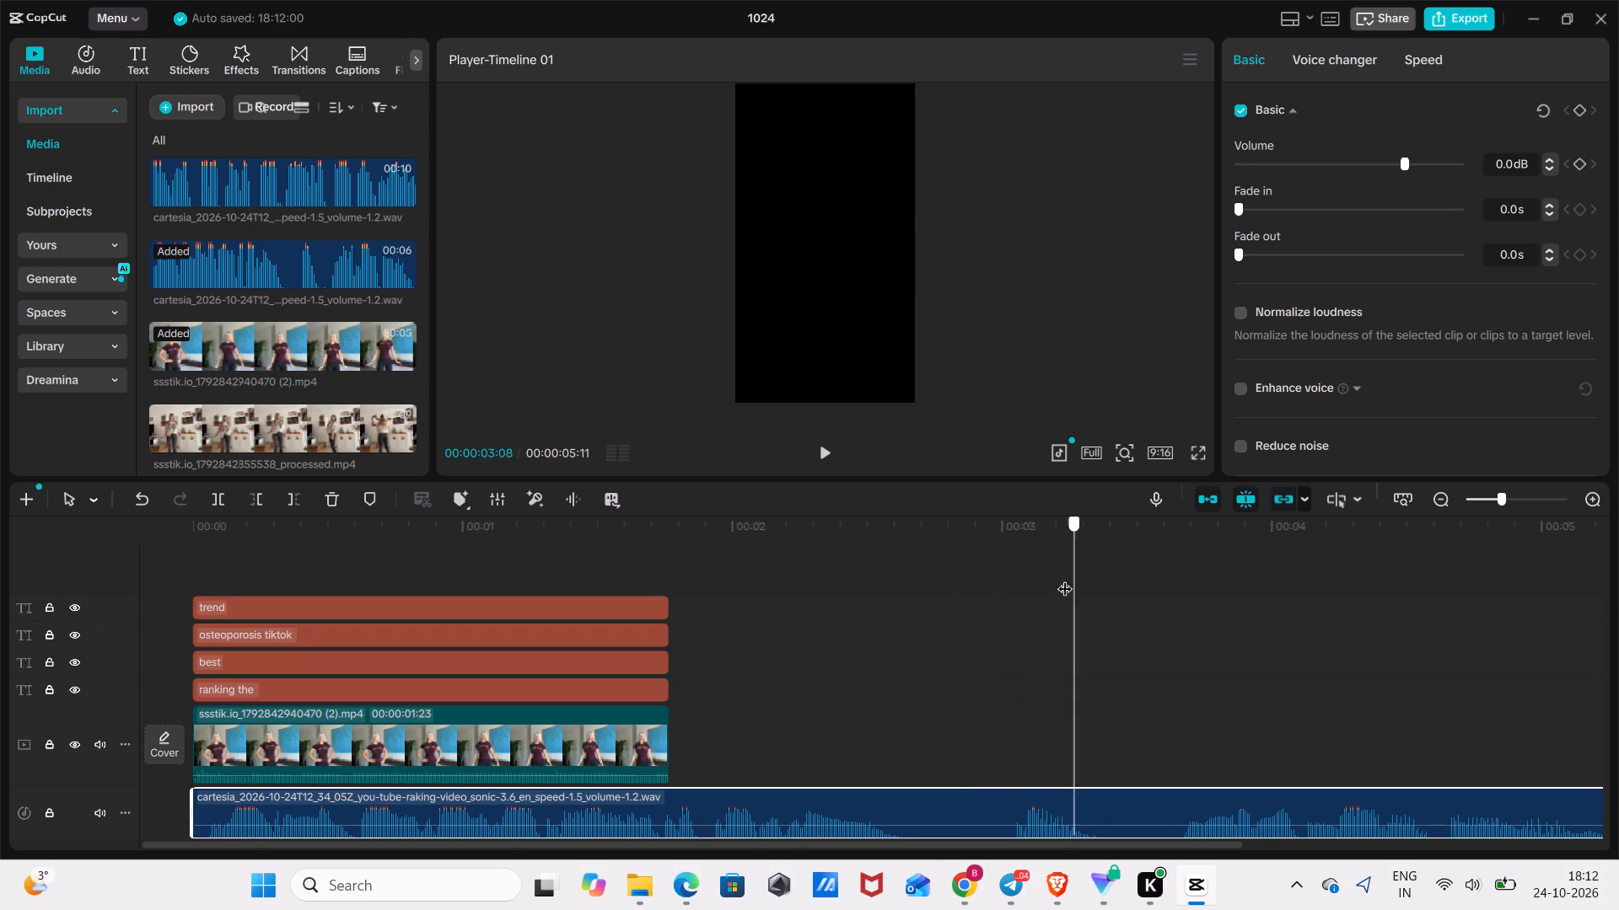
drag(1065, 578, 907, 660)
scroll(906, 651, down, 3)
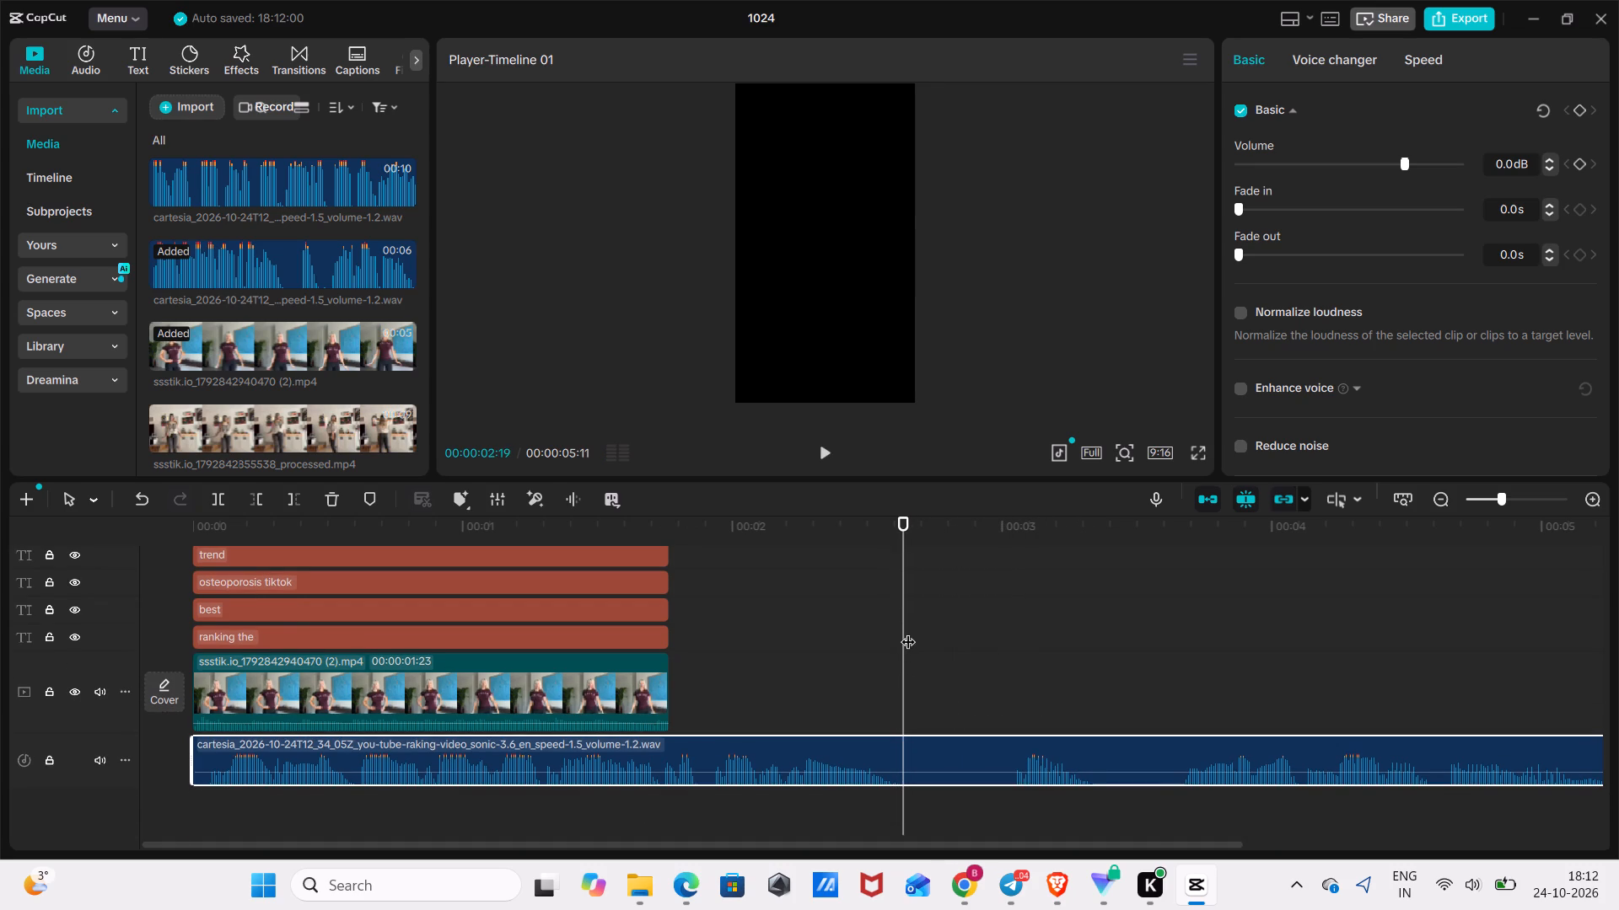
drag(907, 630, 891, 646)
click(935, 727)
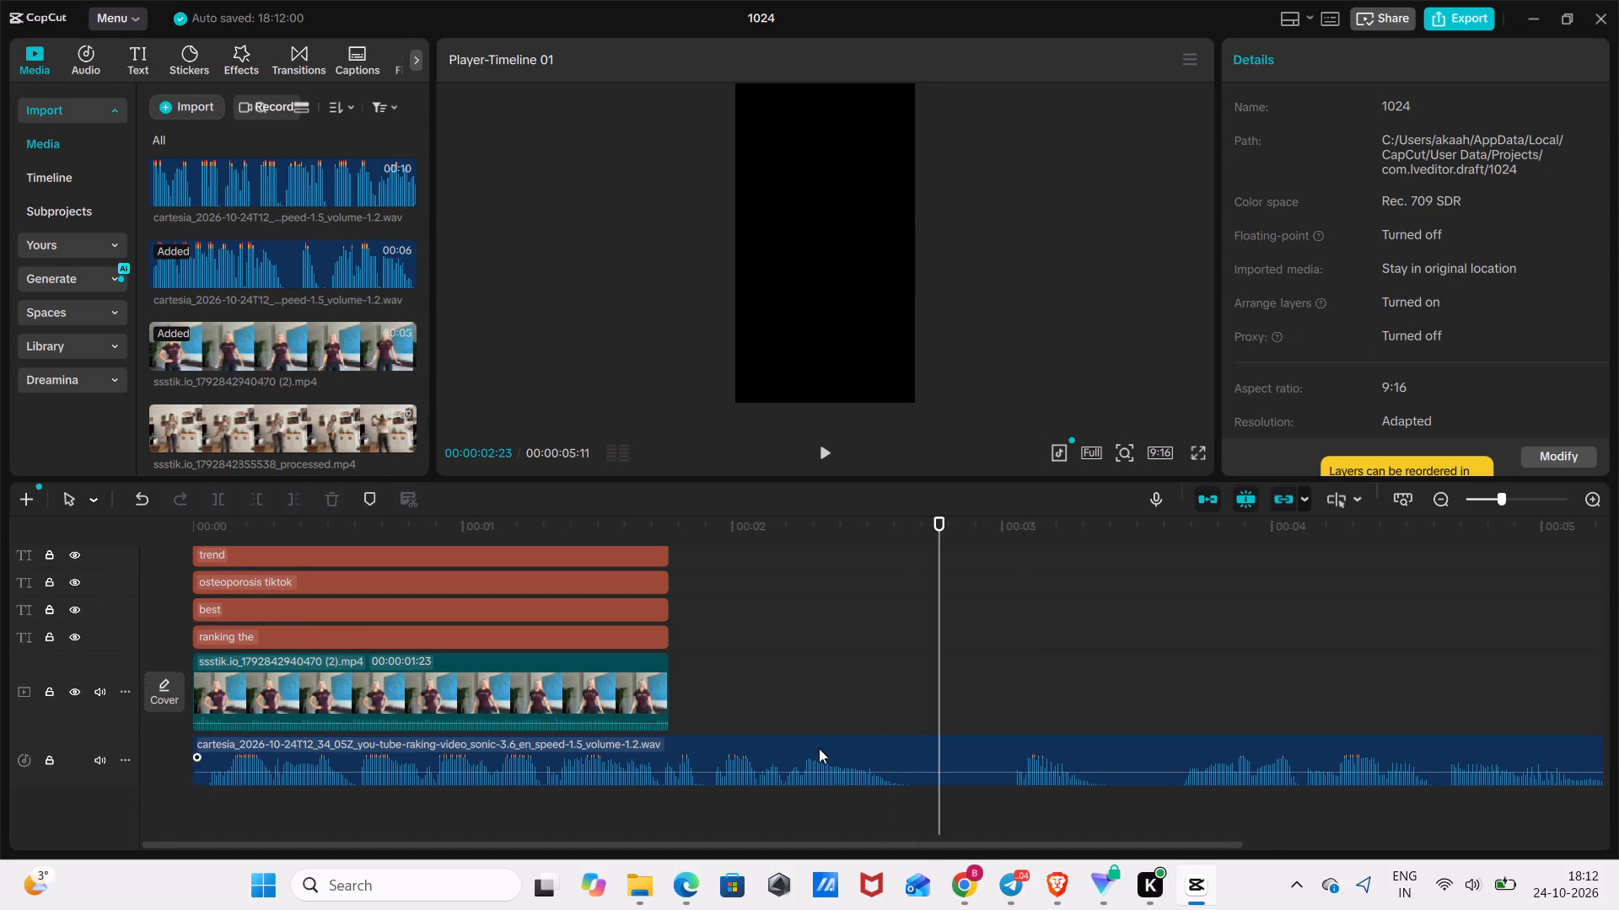
drag(944, 622, 896, 654)
click(948, 750)
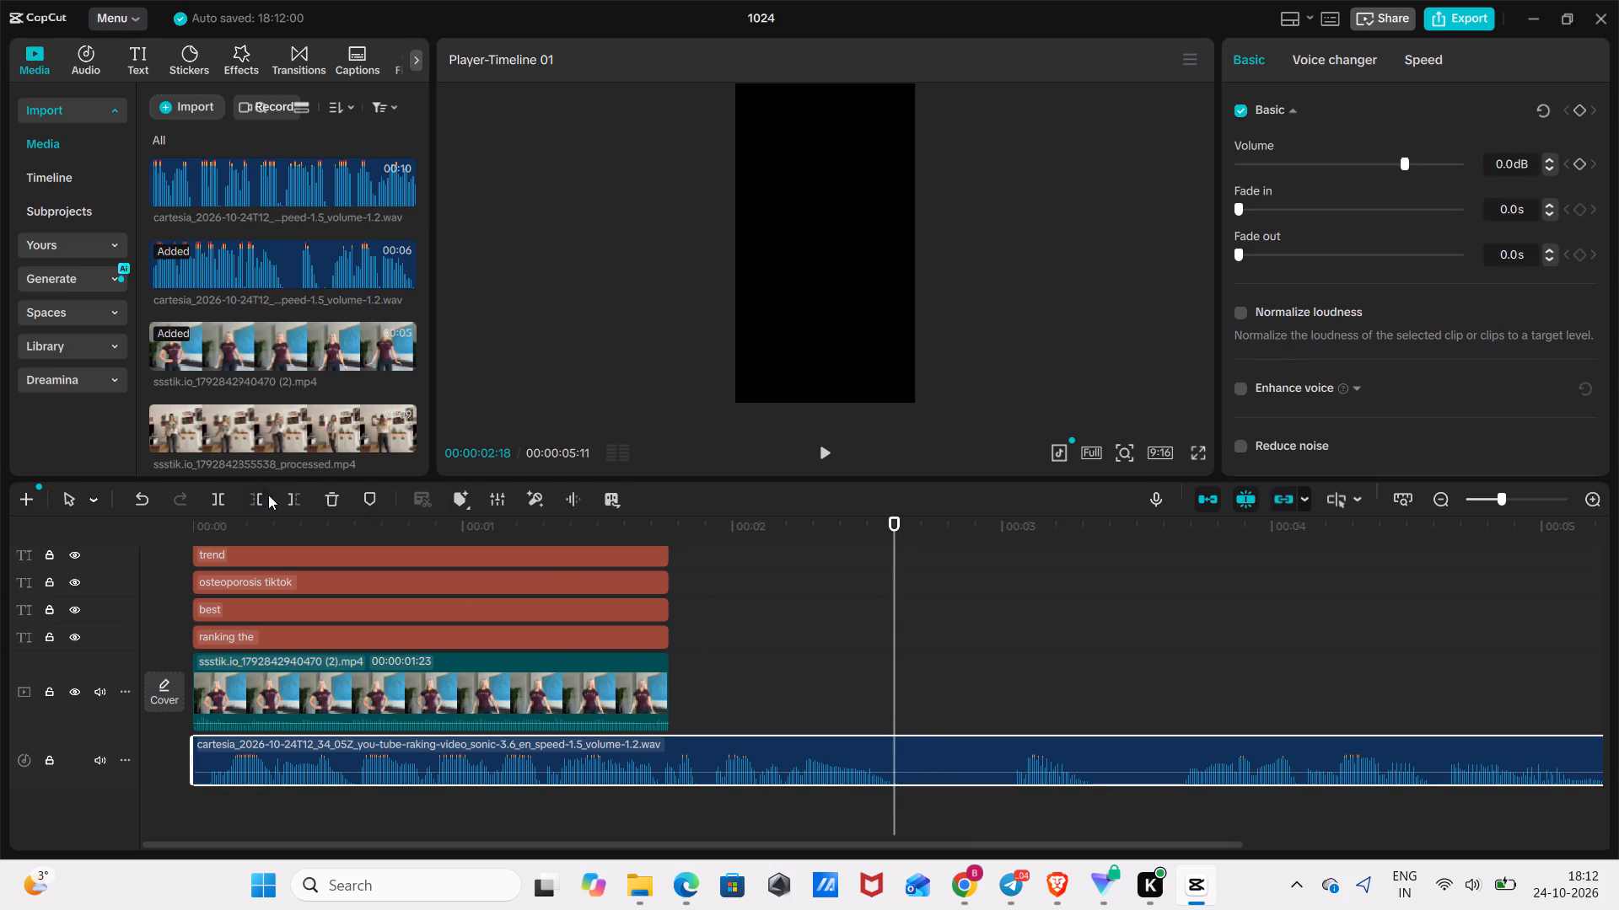
click(216, 509)
click(331, 497)
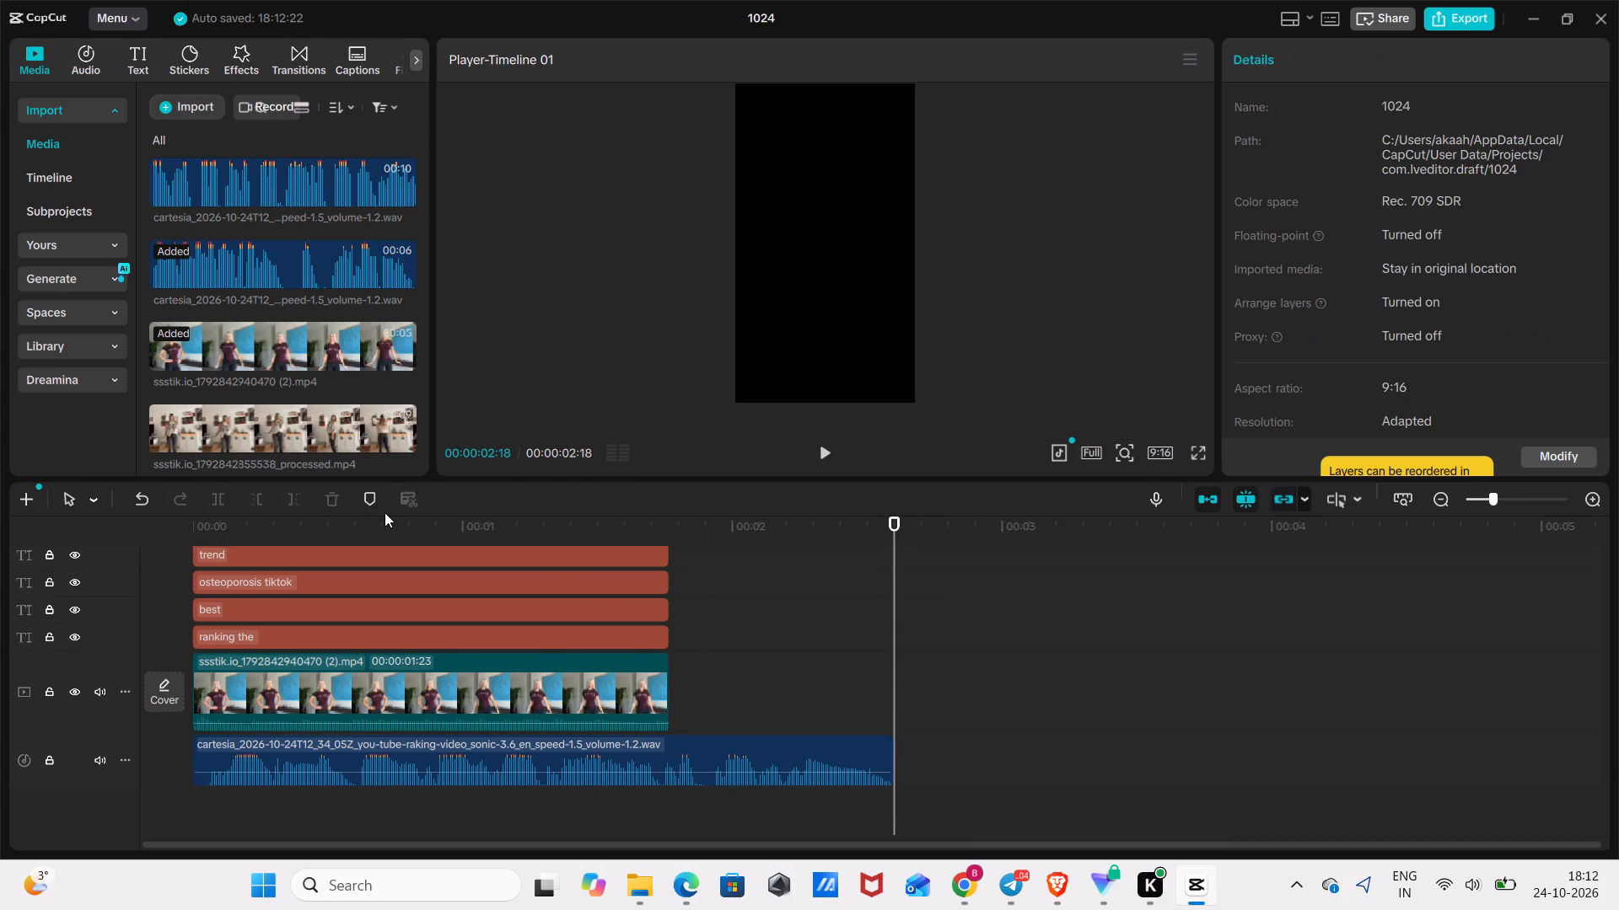
Split the voice-over at 00:00:01:27 and move the last part to a new audio track below, about one frame earlier.
drag(899, 530, 687, 623)
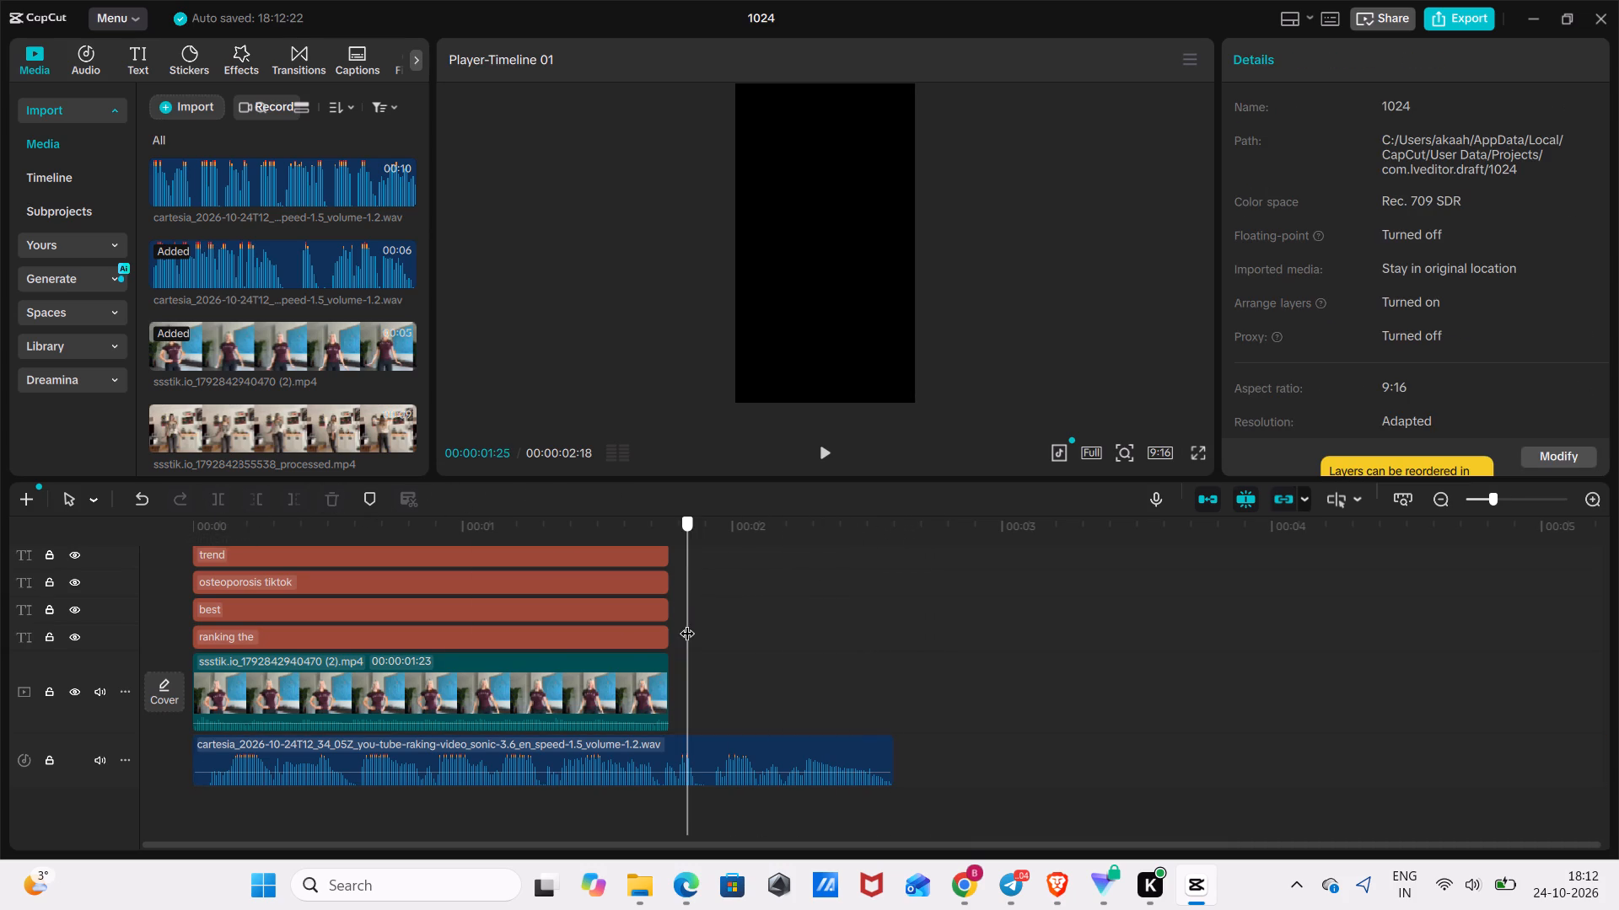
drag(687, 623, 702, 631)
click(577, 762)
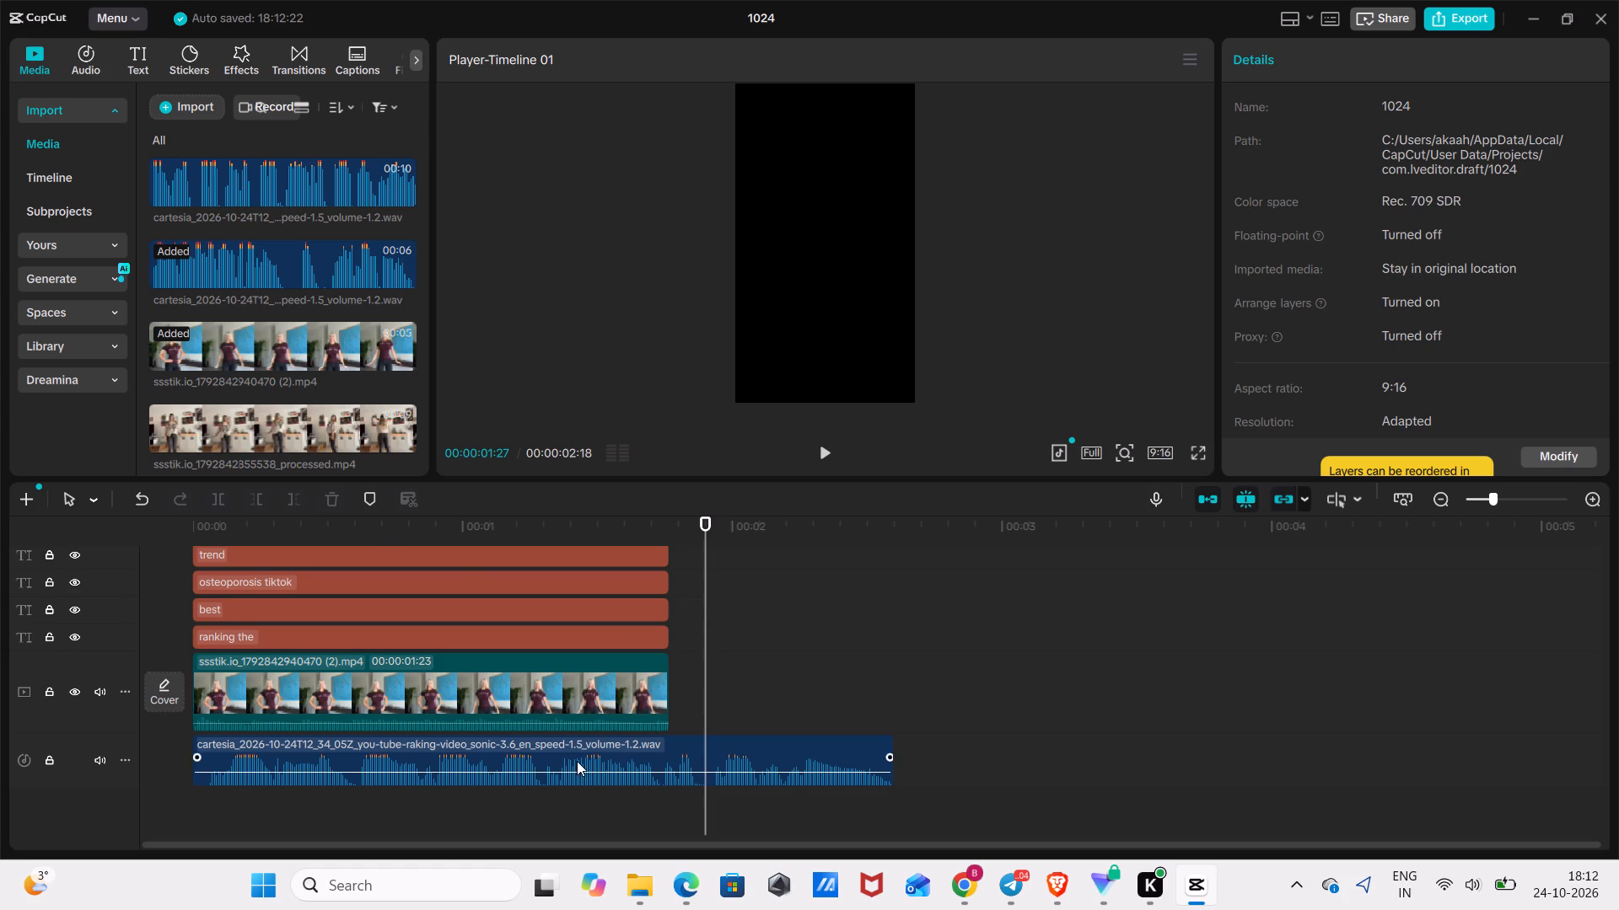
click(210, 504)
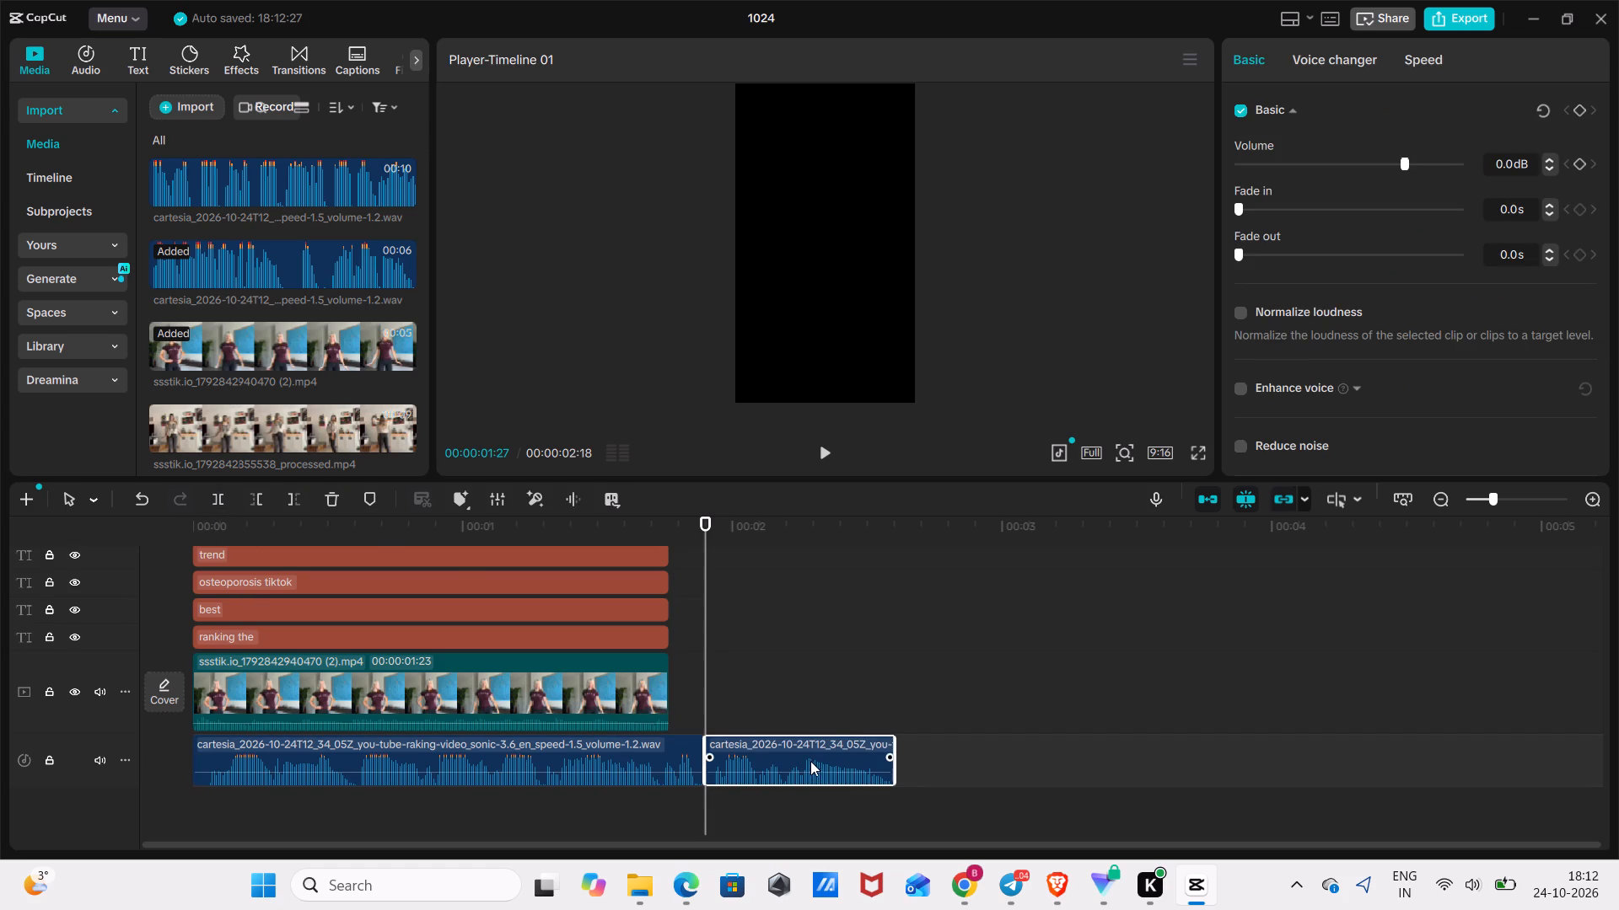
drag(804, 754, 793, 806)
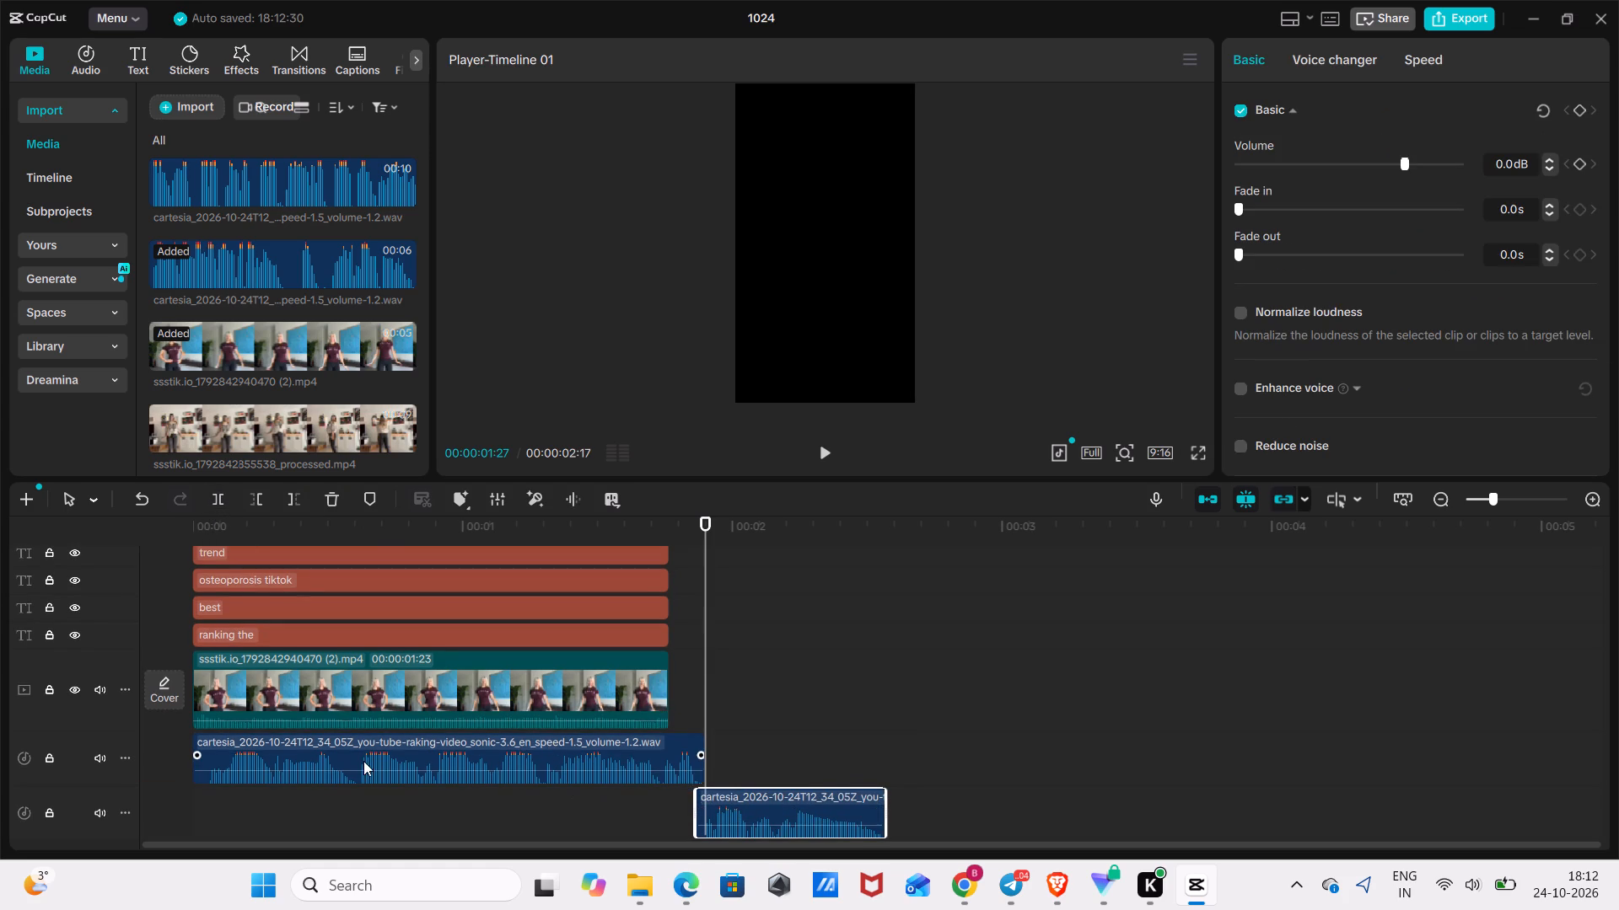
Split the opening voice-over part at 00:00:00:18 and move its second piece to the lower audio track, about one frame earlier.
click(350, 752)
click(351, 535)
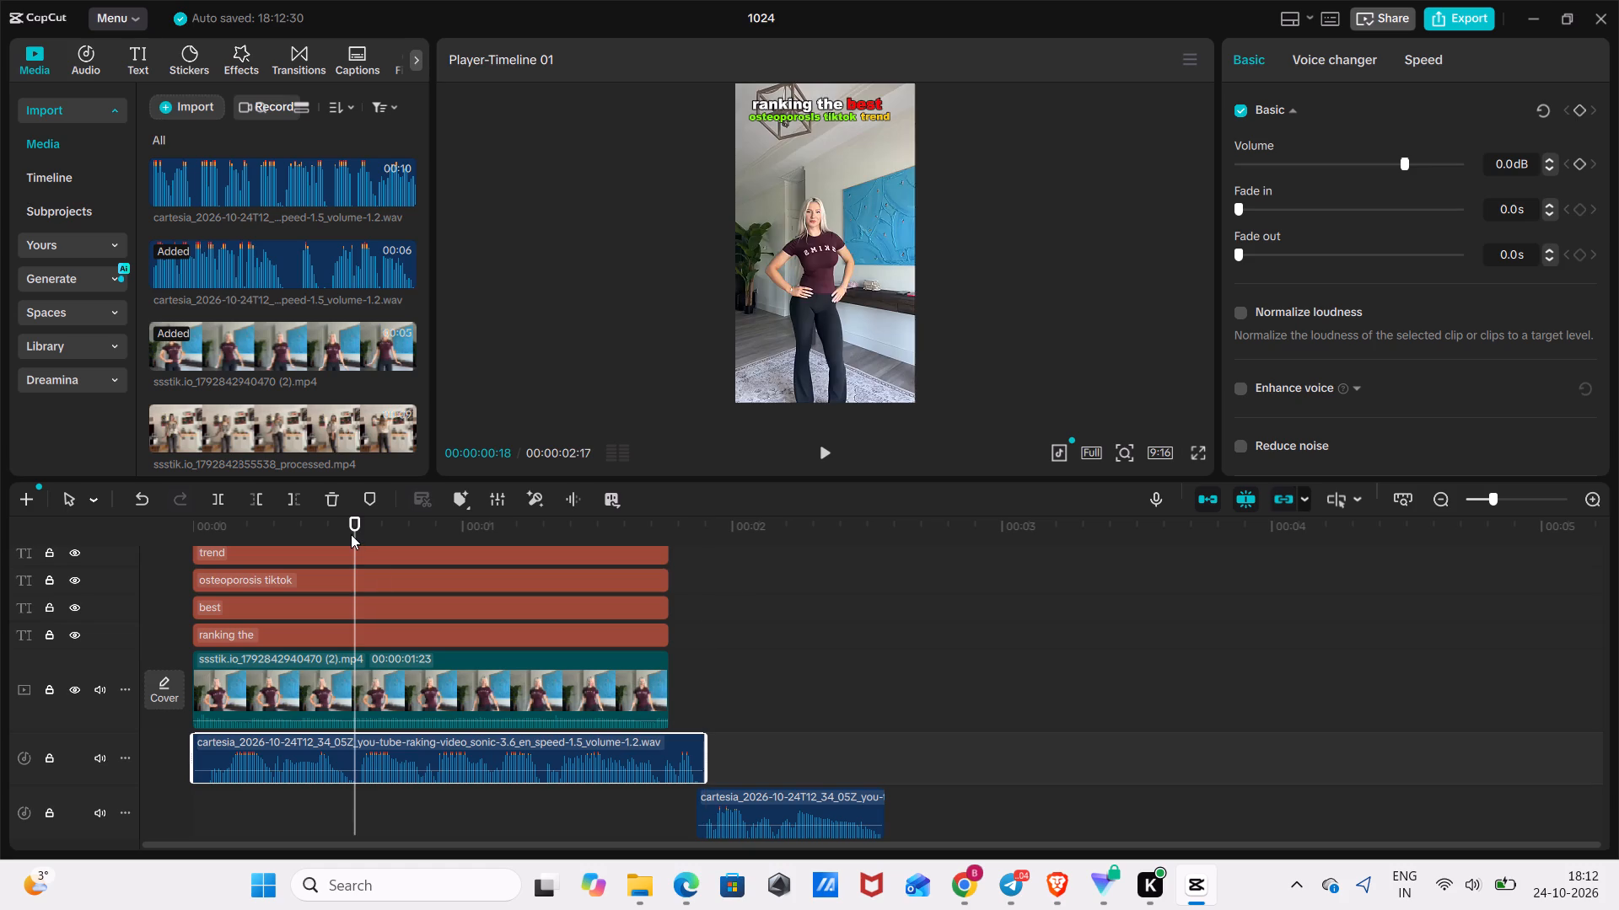
click(351, 534)
click(385, 757)
click(215, 495)
drag(420, 750, 422, 796)
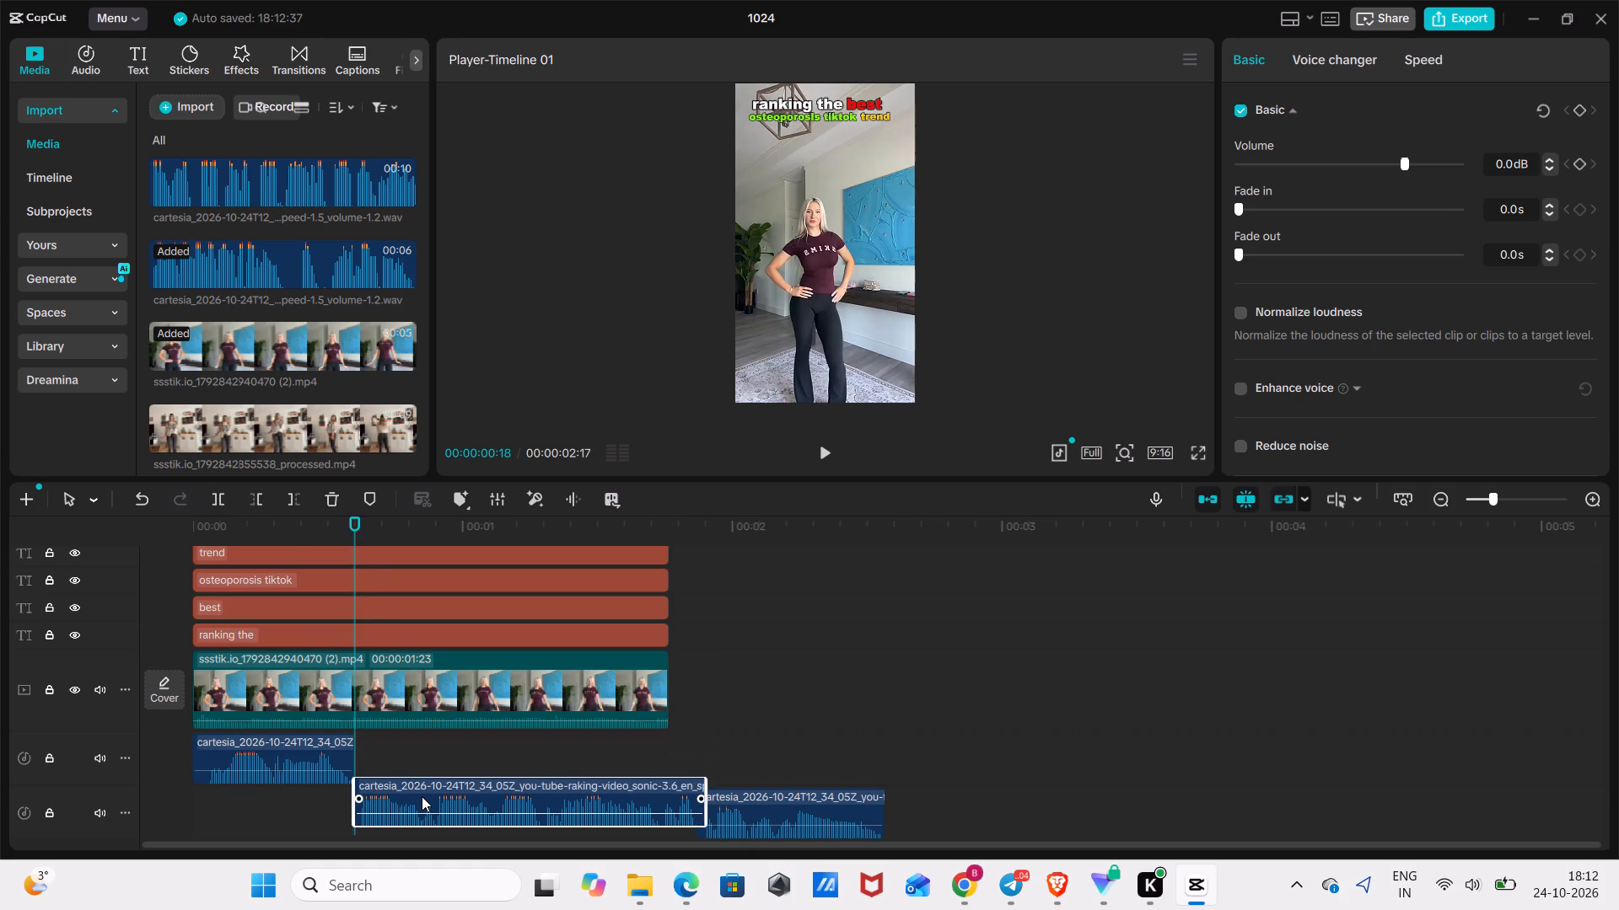
drag(422, 796, 411, 812)
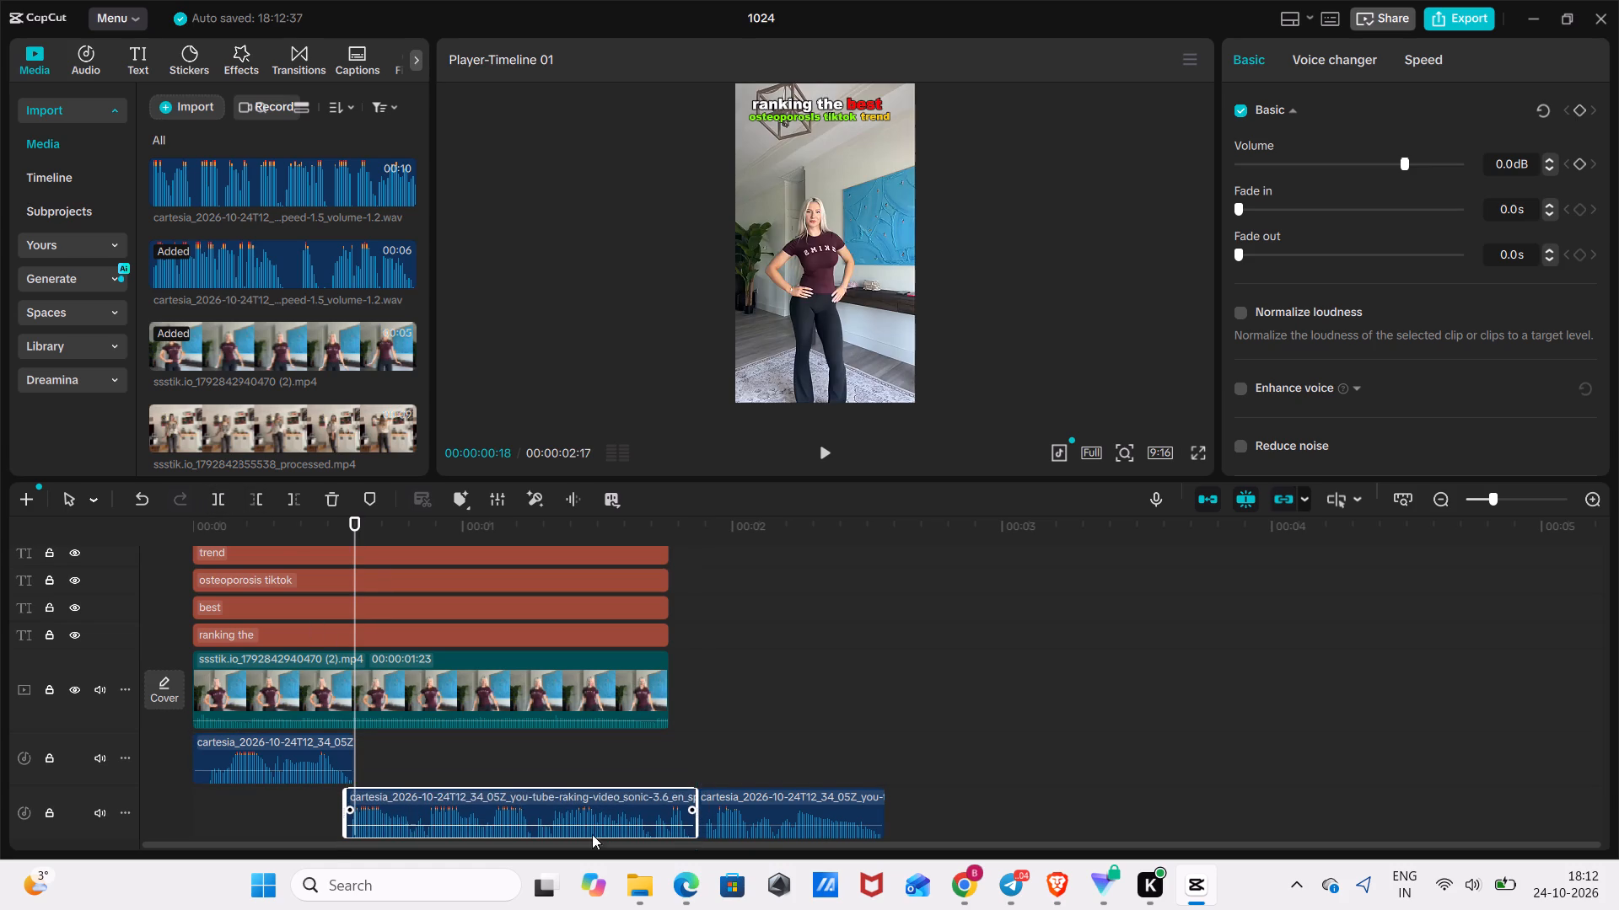
Move the last voice-over part to the upper audio track so it overlaps the middle part's end by about one frame.
drag(764, 805, 743, 750)
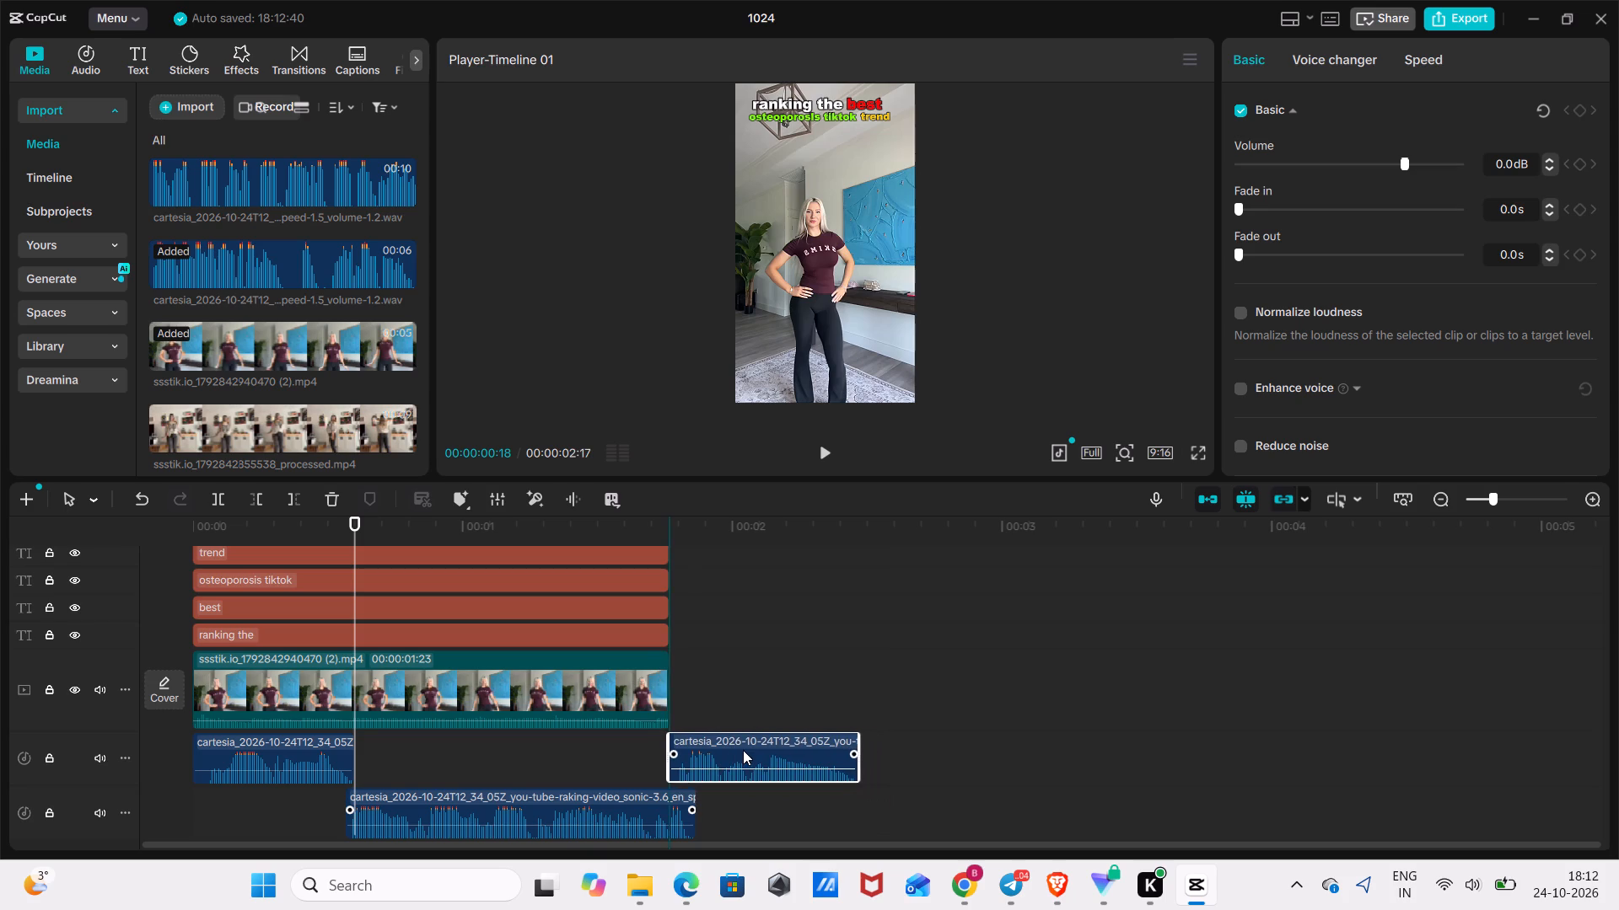
drag(743, 750, 756, 756)
Combine the three voice-over parts into one compound clip.
drag(880, 860, 858, 844)
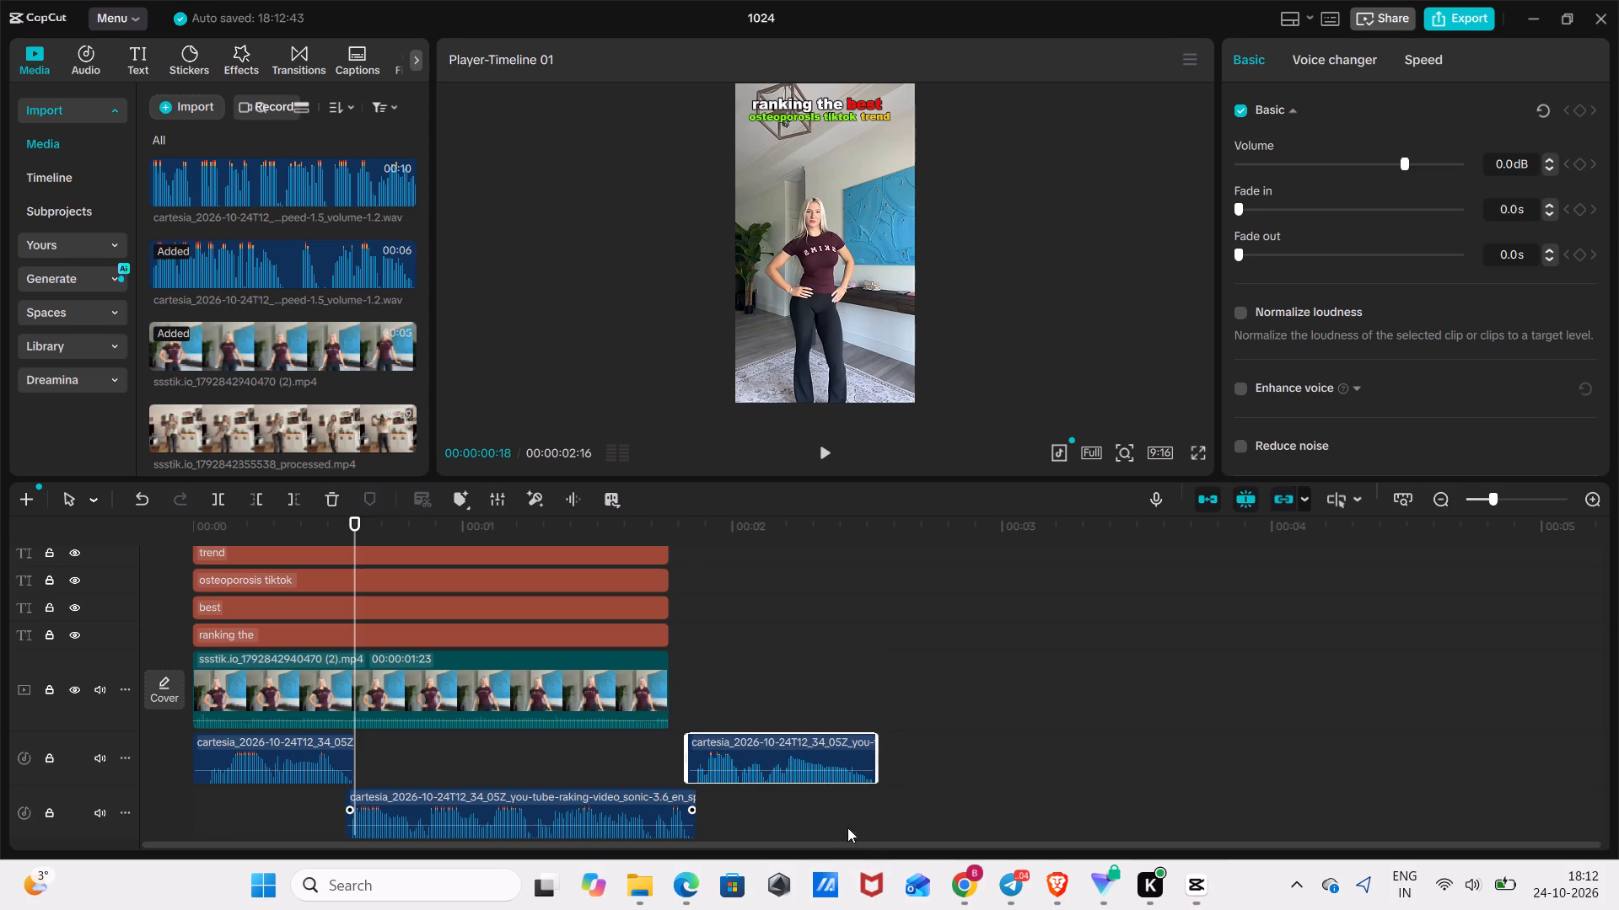
drag(846, 805, 297, 757)
right_click(298, 757)
click(497, 598)
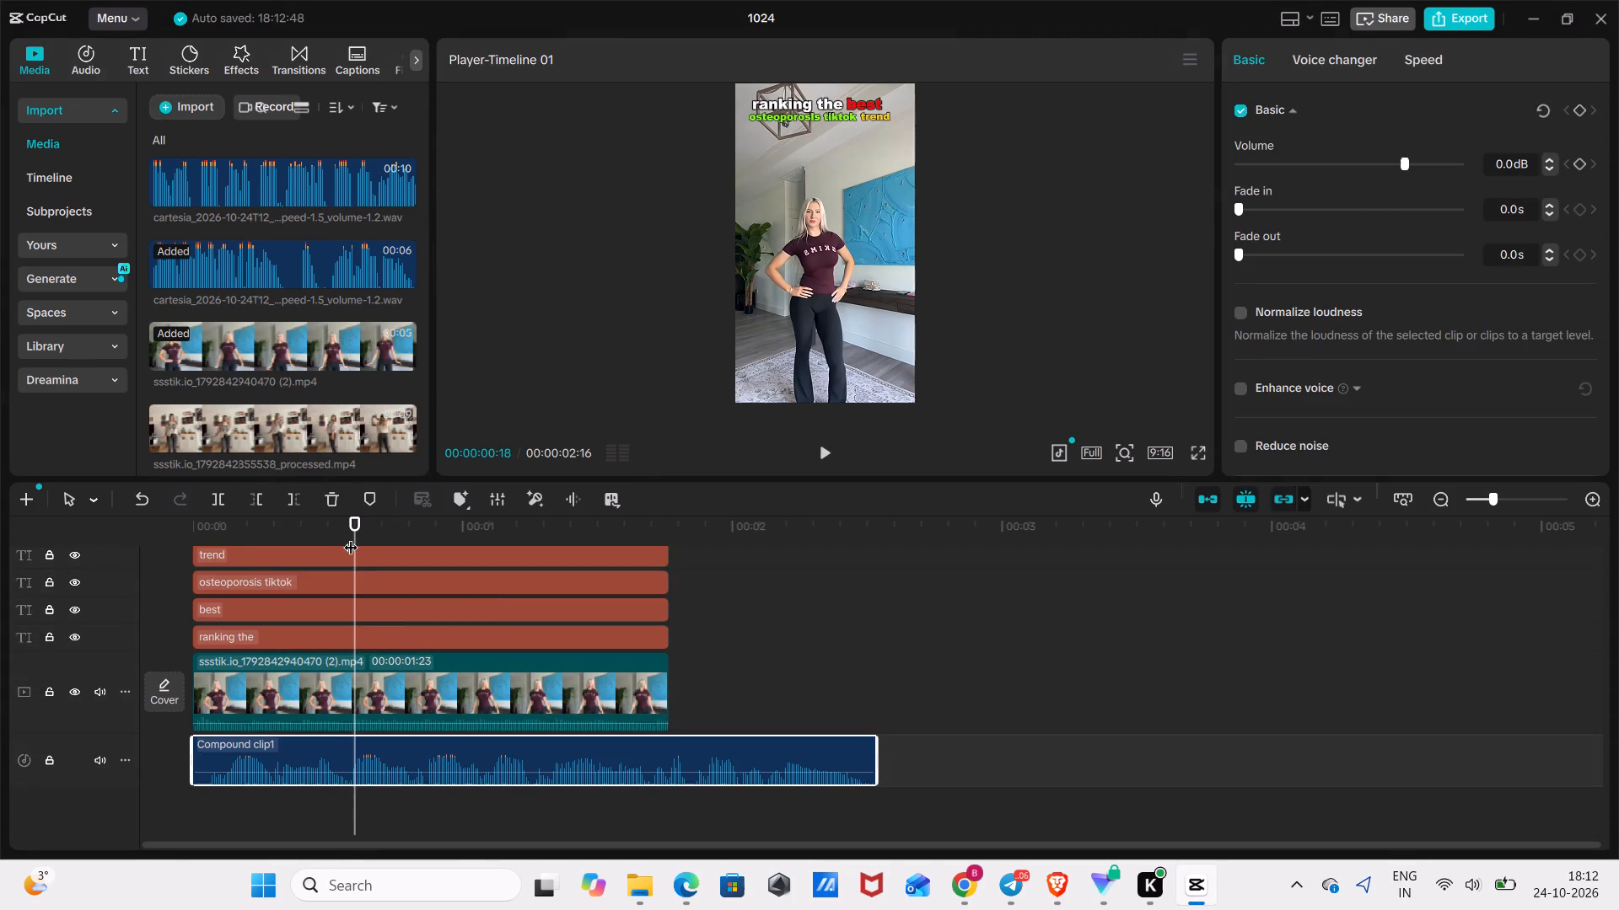
Cut off the compound voice-over's opening at 00:00:00:02, shift the remainder to 00:00:00:00, and play it back.
drag(360, 526, 105, 613)
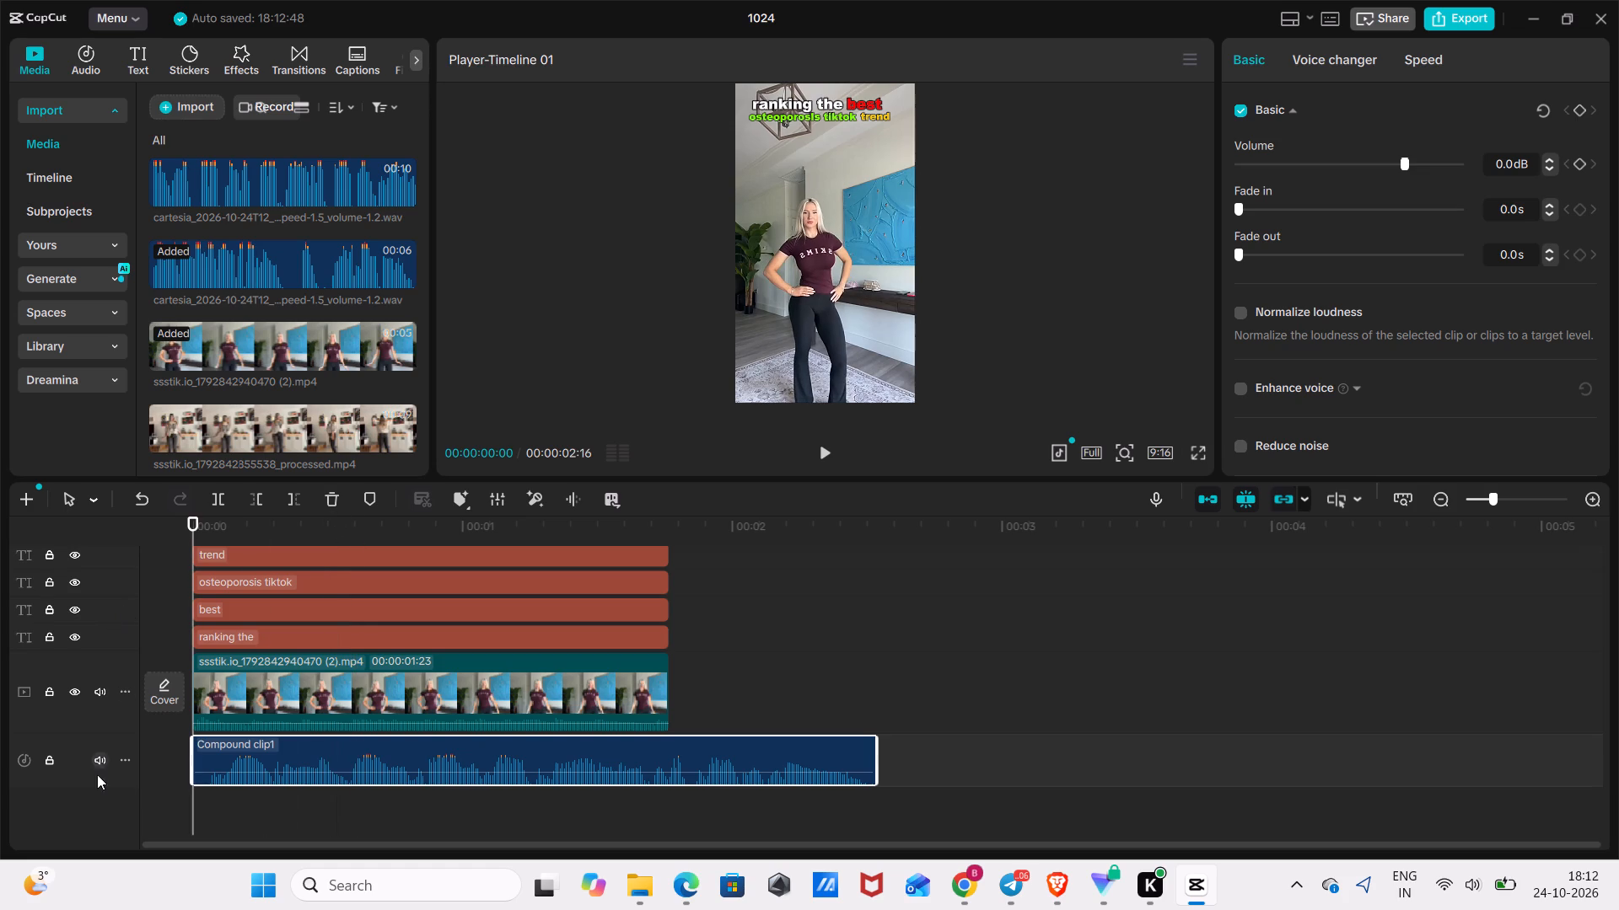
drag(188, 517, 208, 524)
click(207, 758)
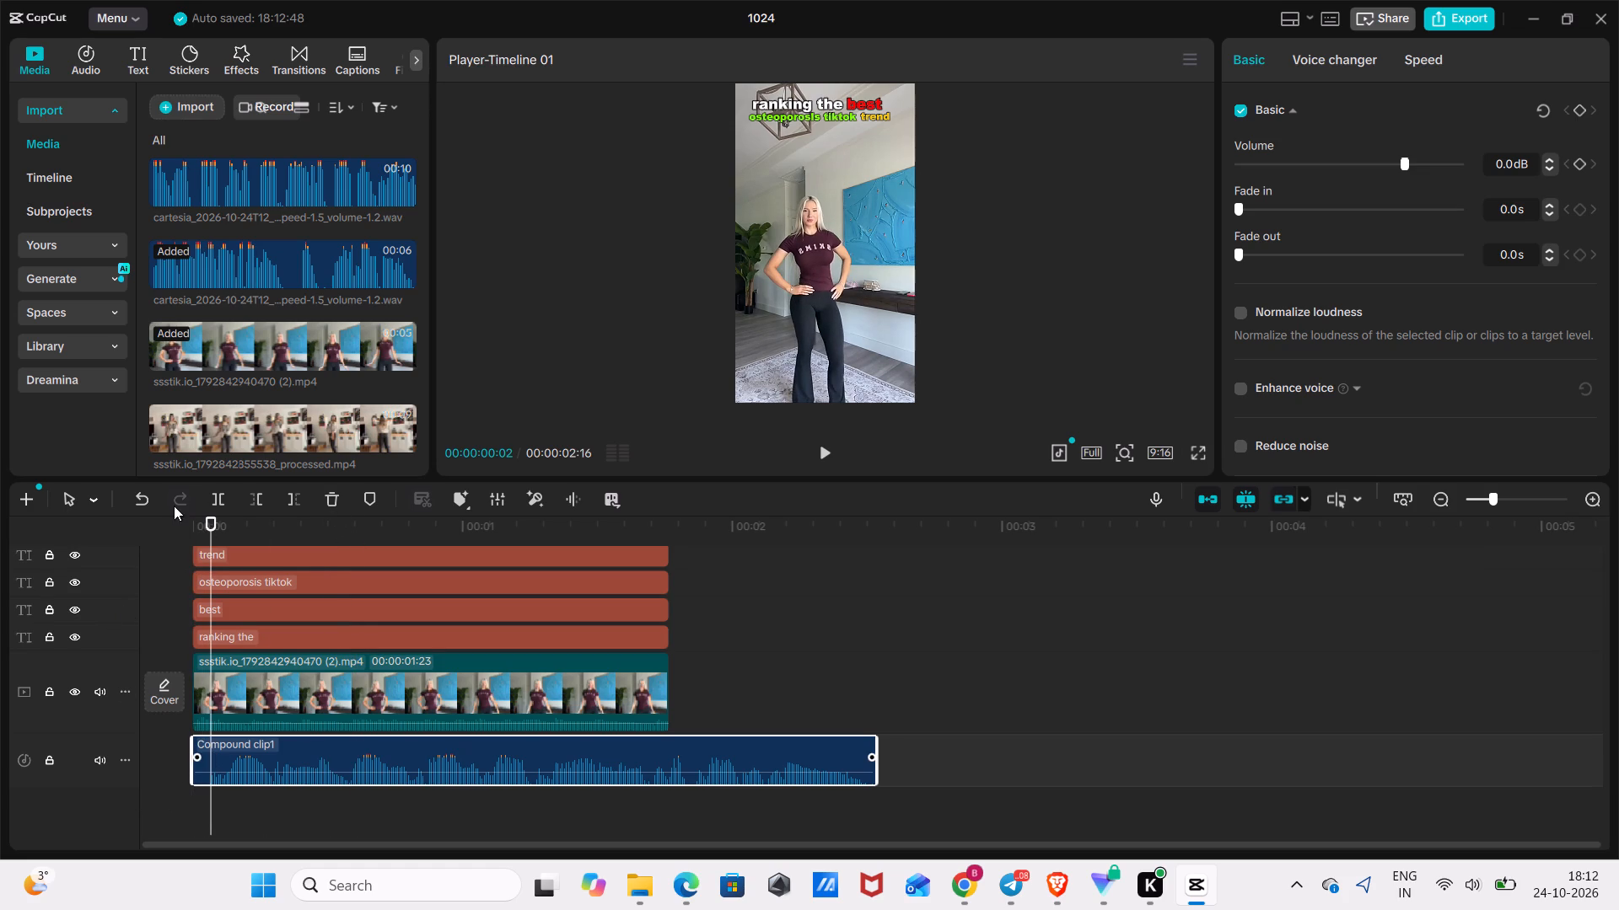
click(212, 494)
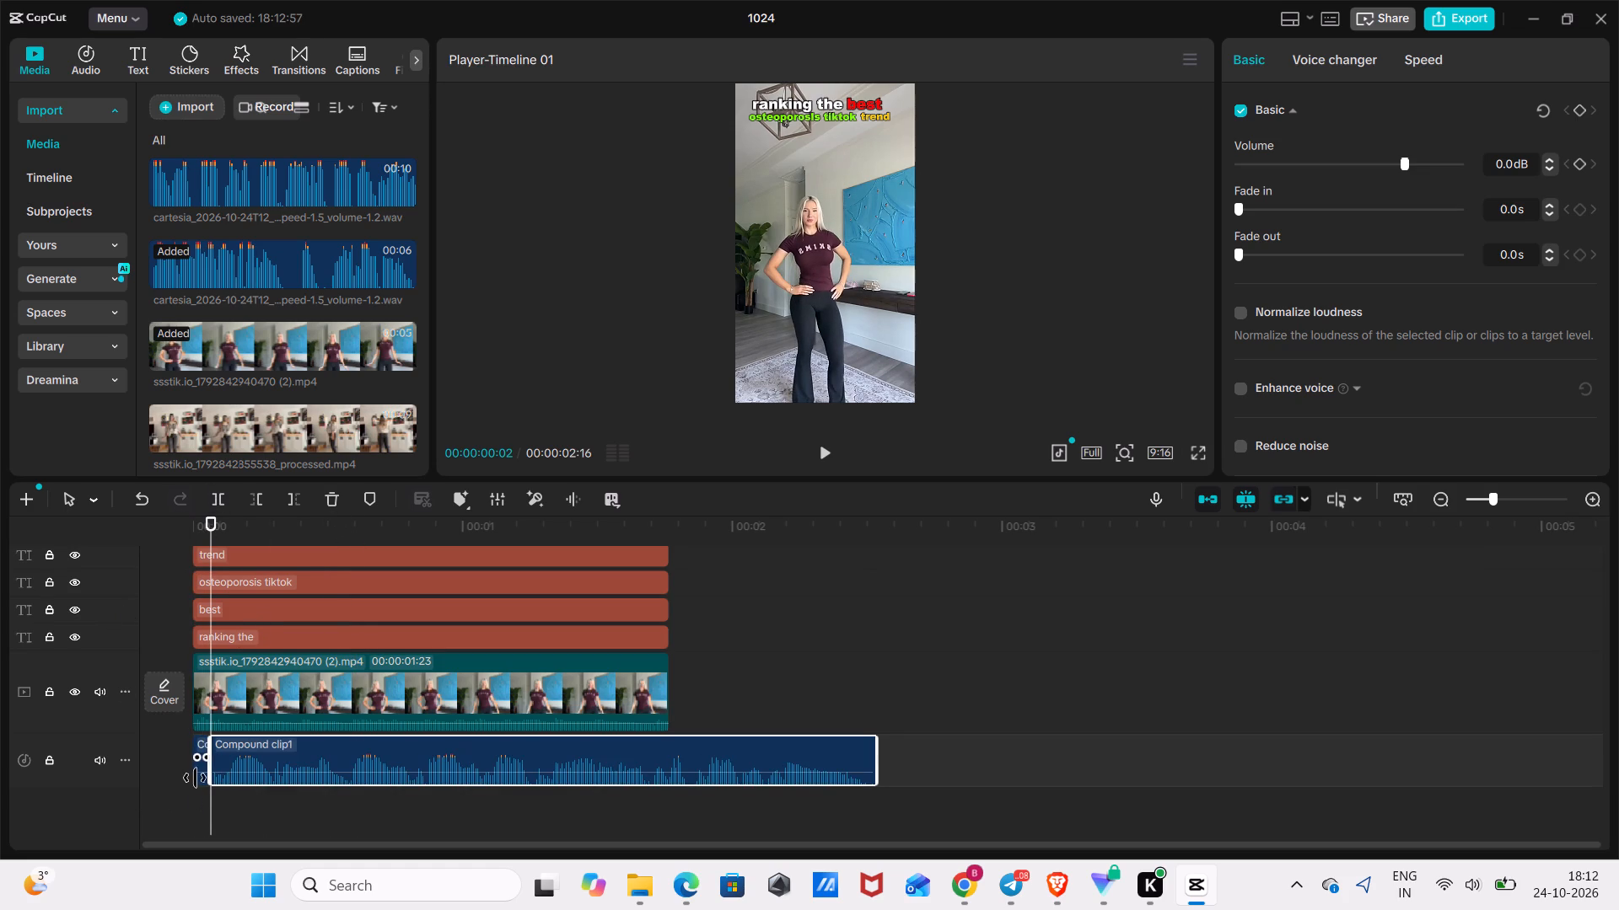
click(195, 778)
click(341, 495)
drag(394, 749, 393, 748)
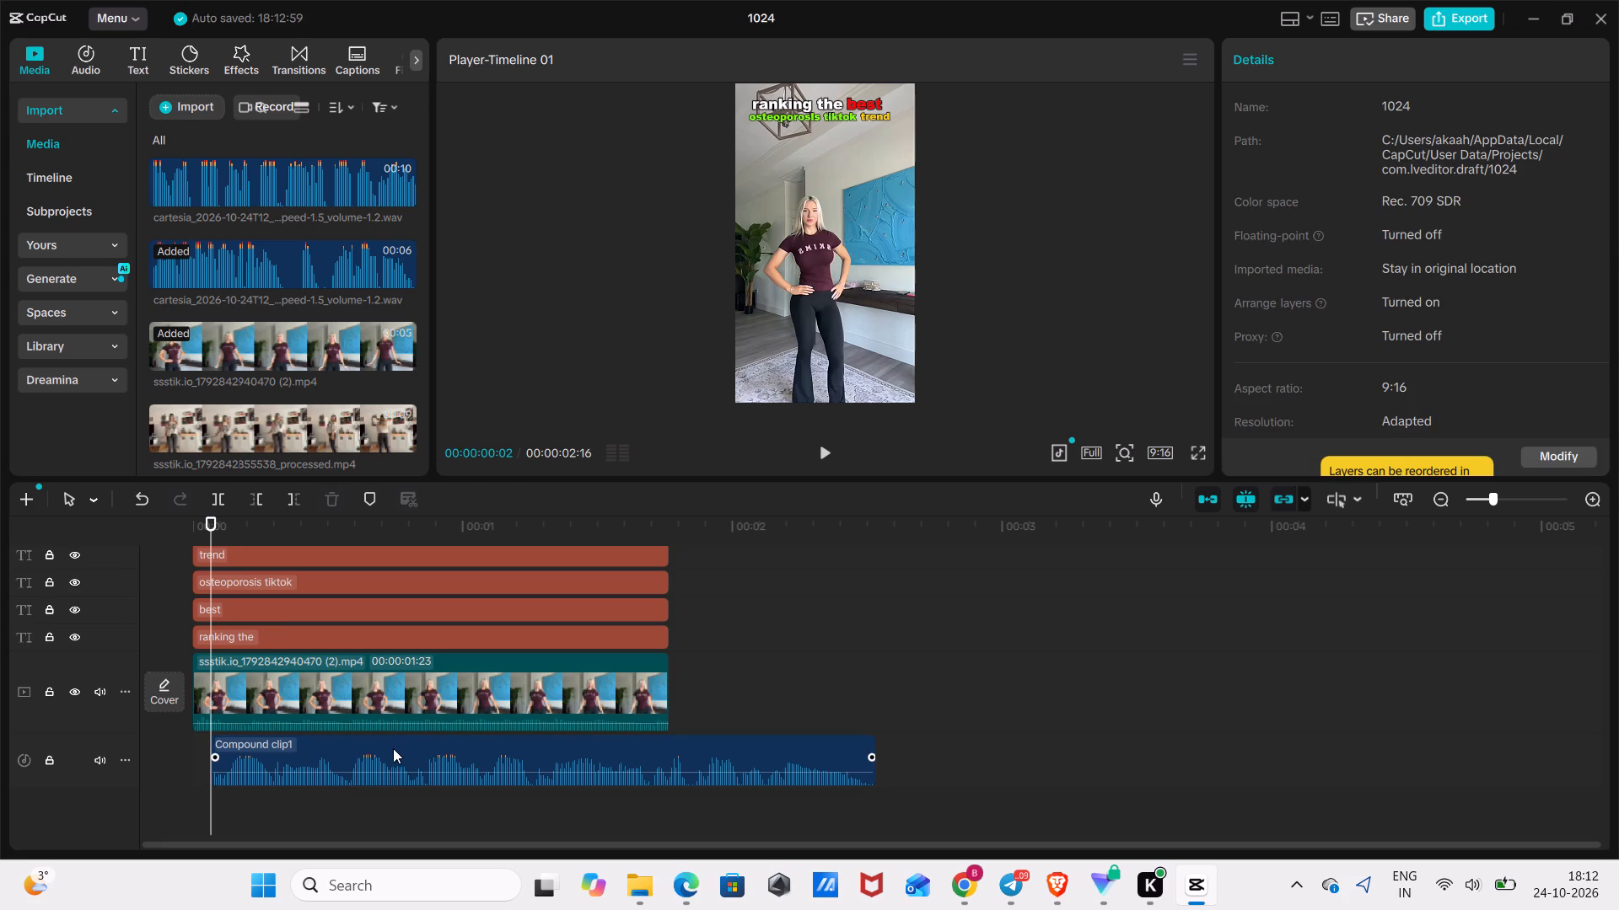
drag(393, 748, 344, 747)
drag(214, 527, 114, 543)
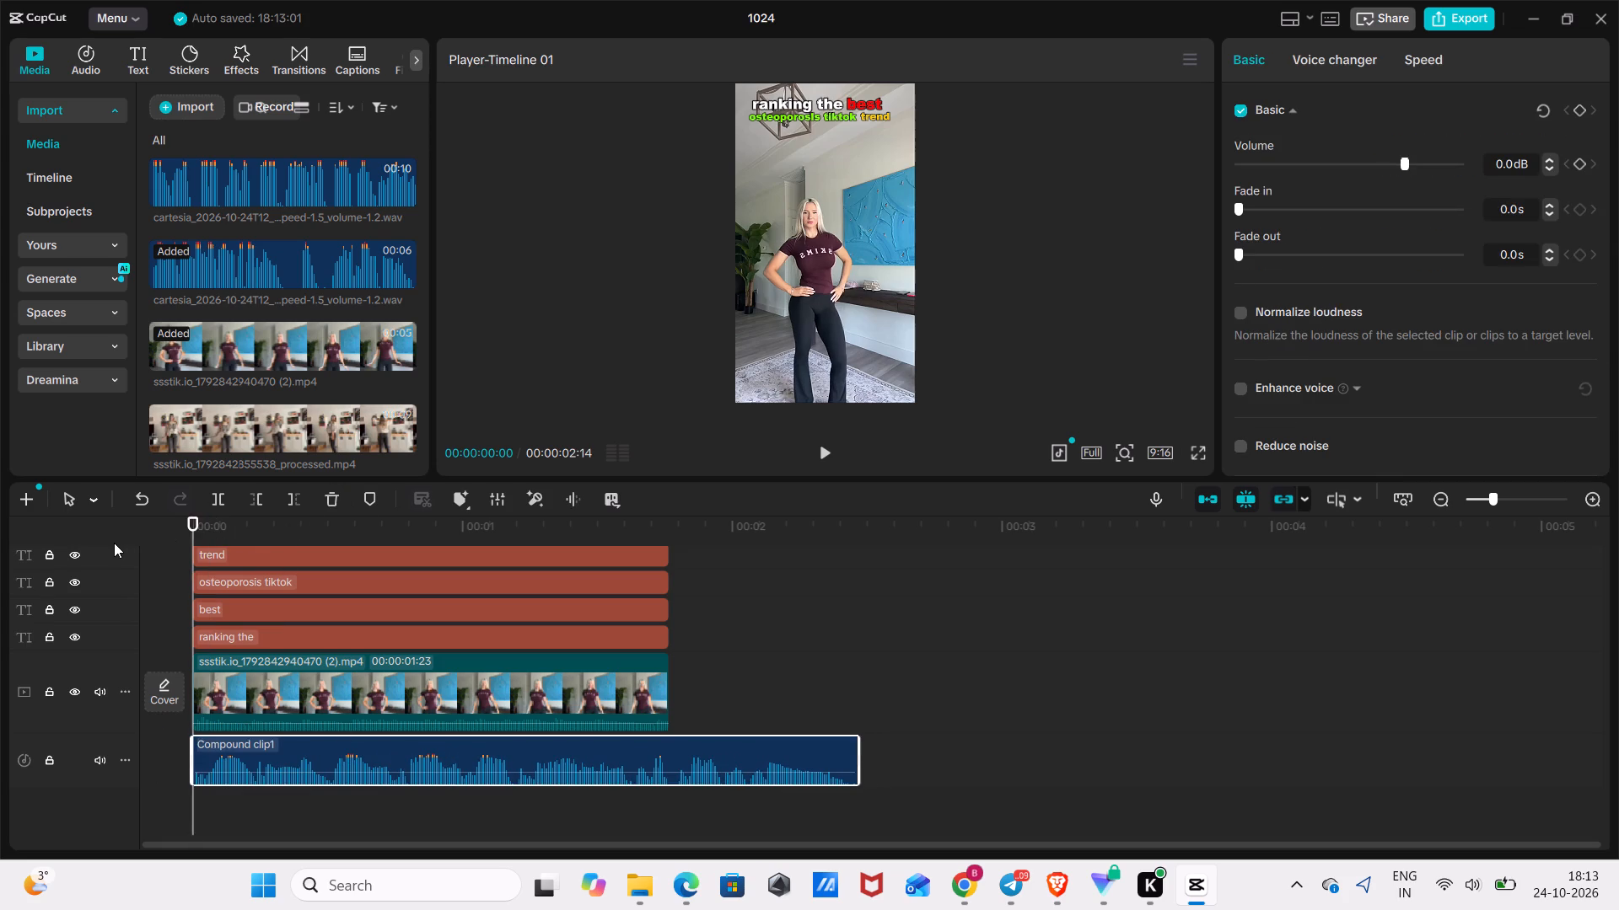
key(space)
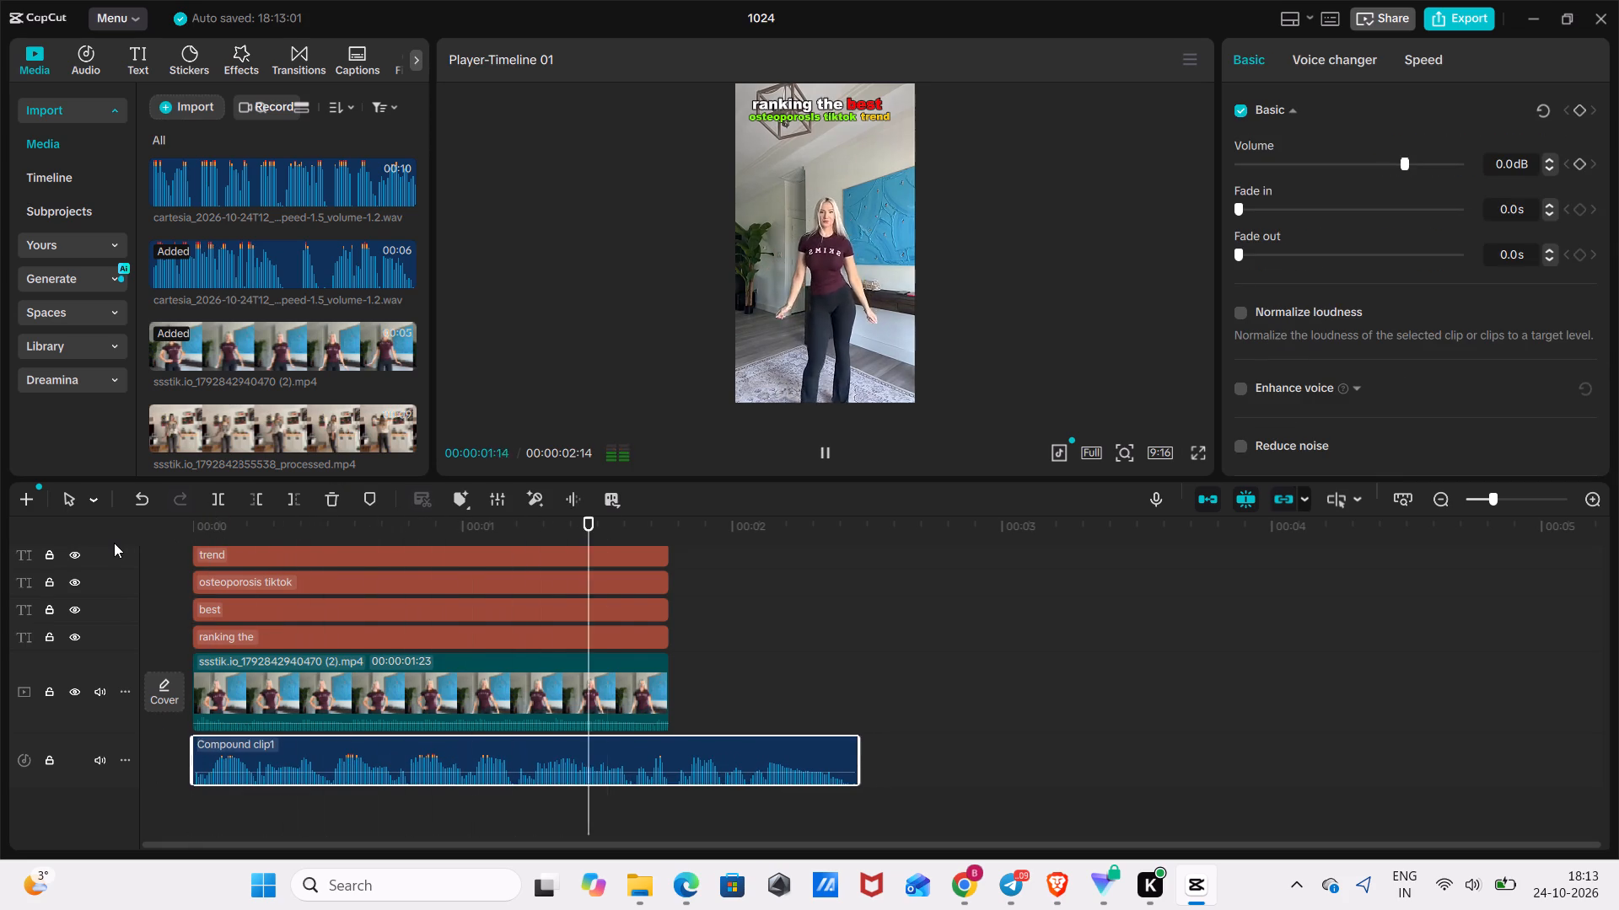
key(space)
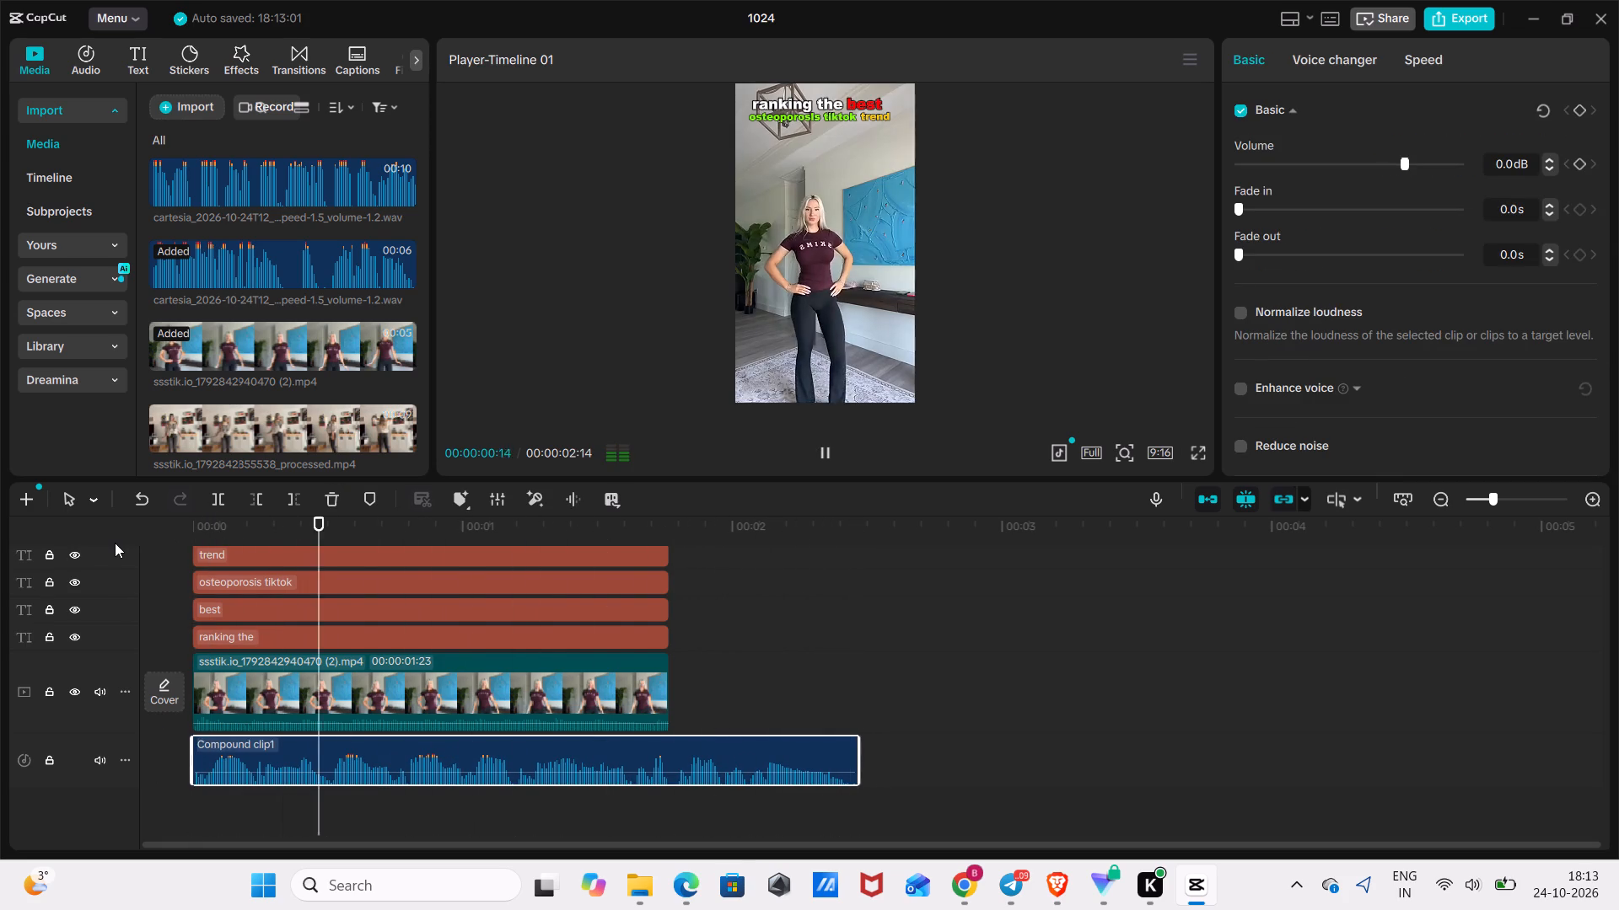
key(space)
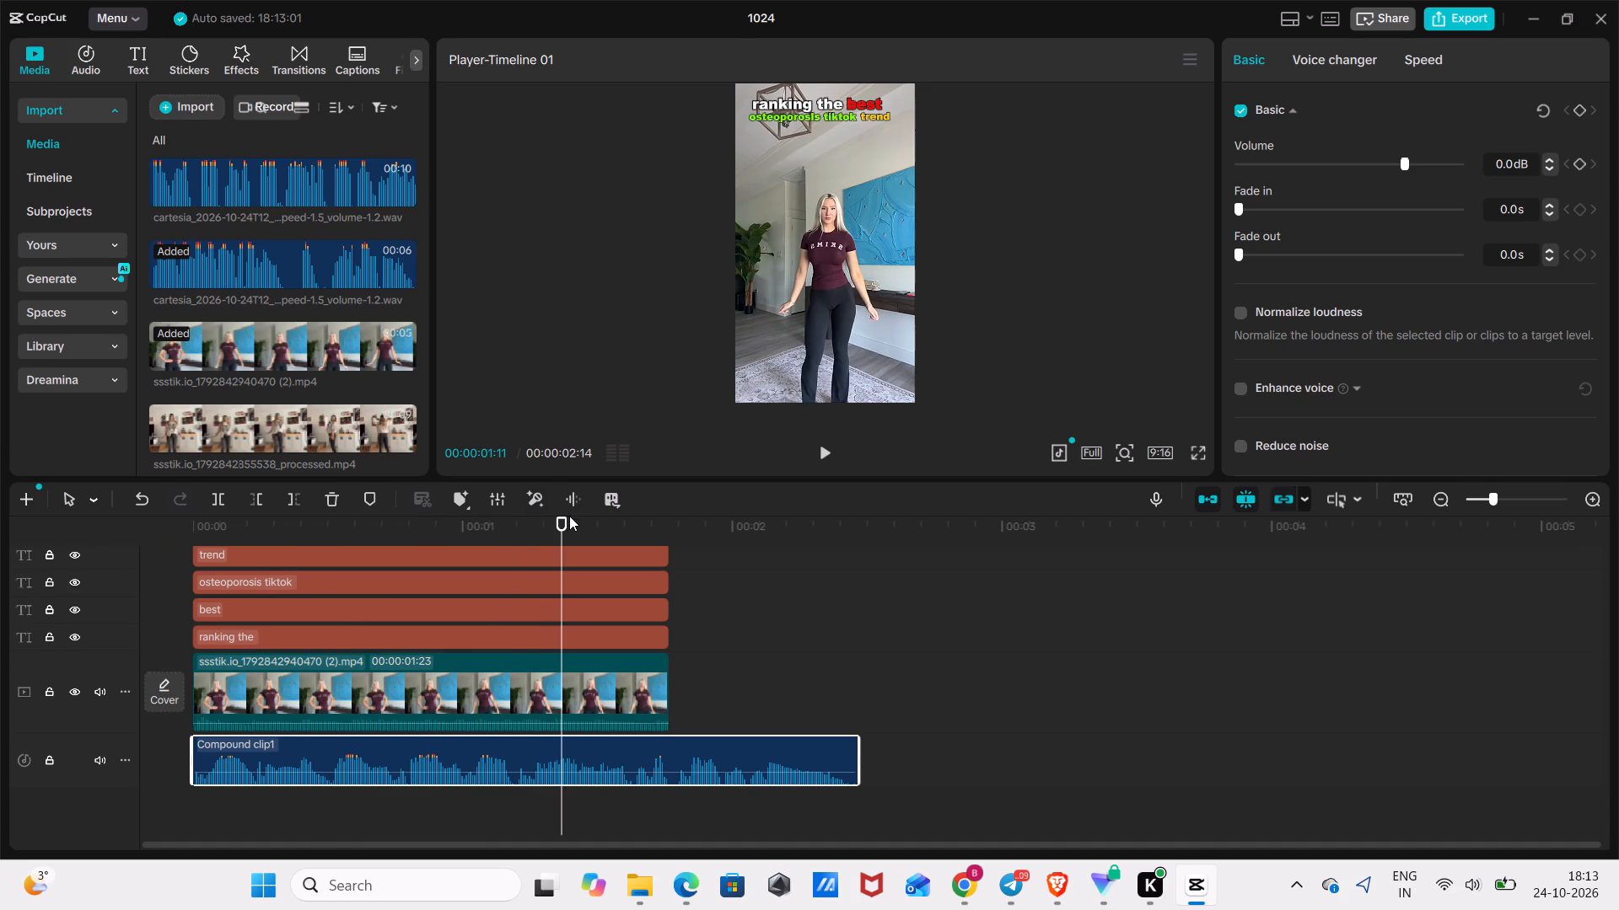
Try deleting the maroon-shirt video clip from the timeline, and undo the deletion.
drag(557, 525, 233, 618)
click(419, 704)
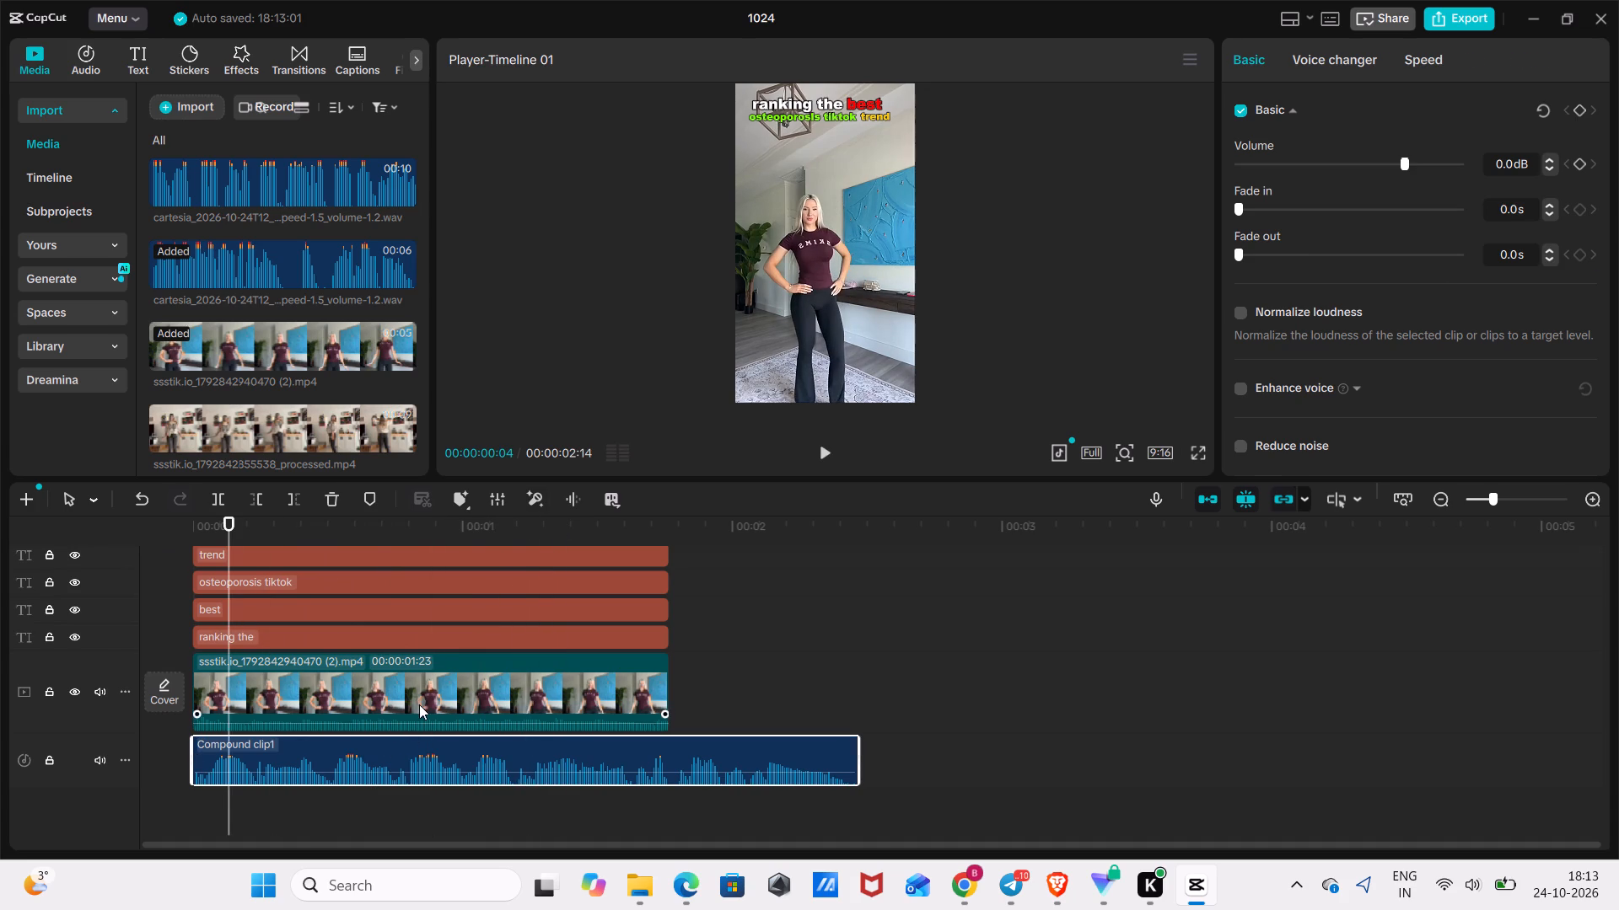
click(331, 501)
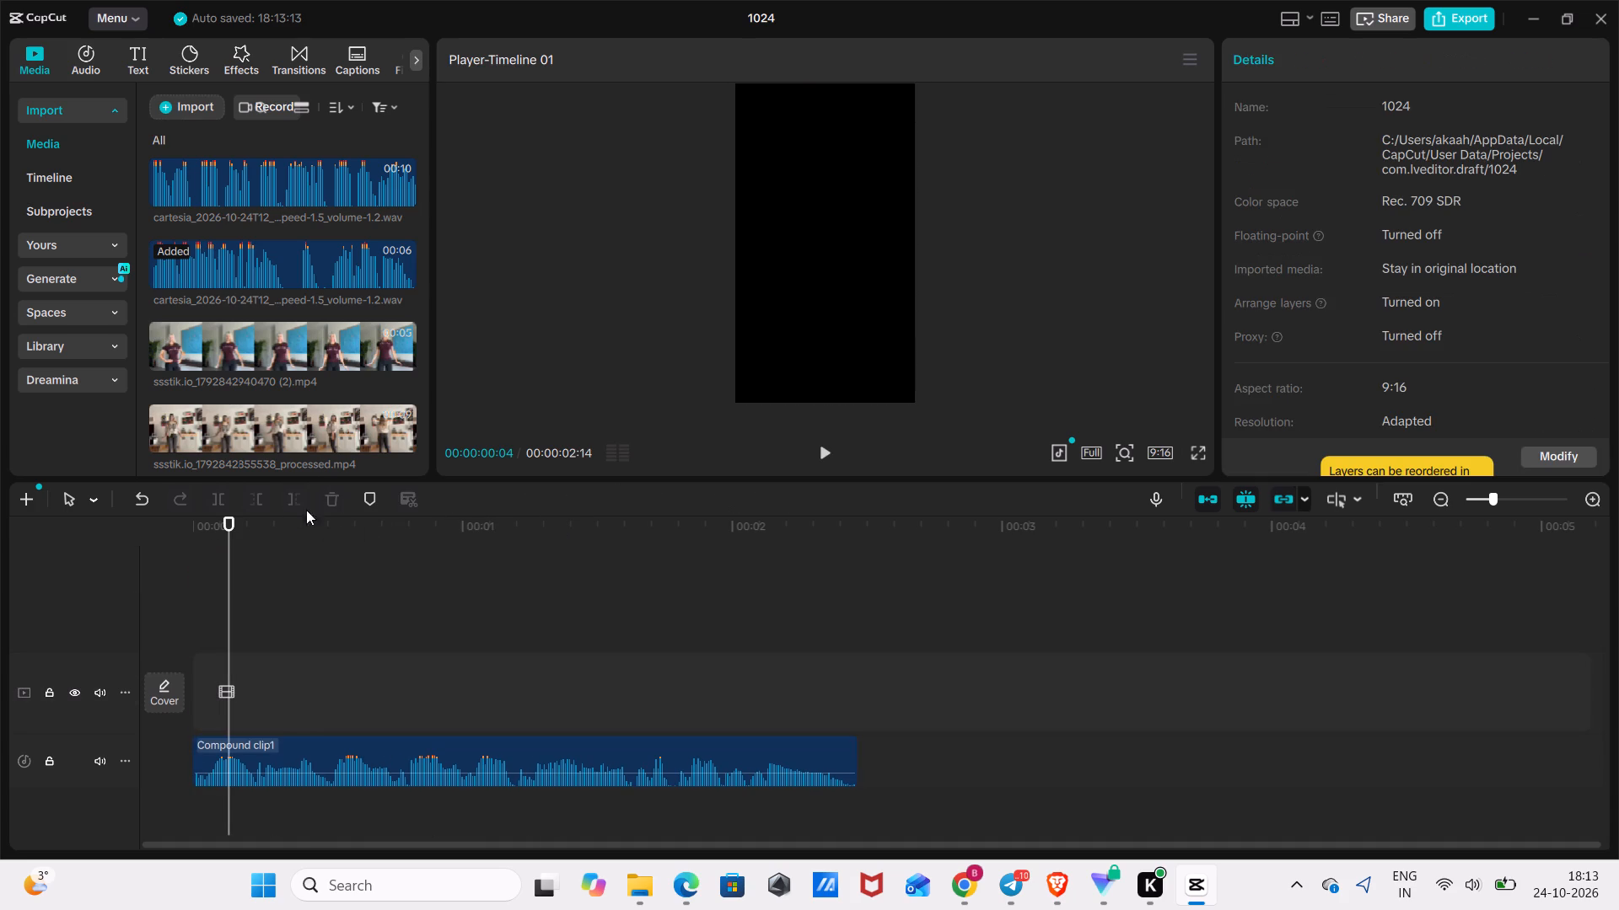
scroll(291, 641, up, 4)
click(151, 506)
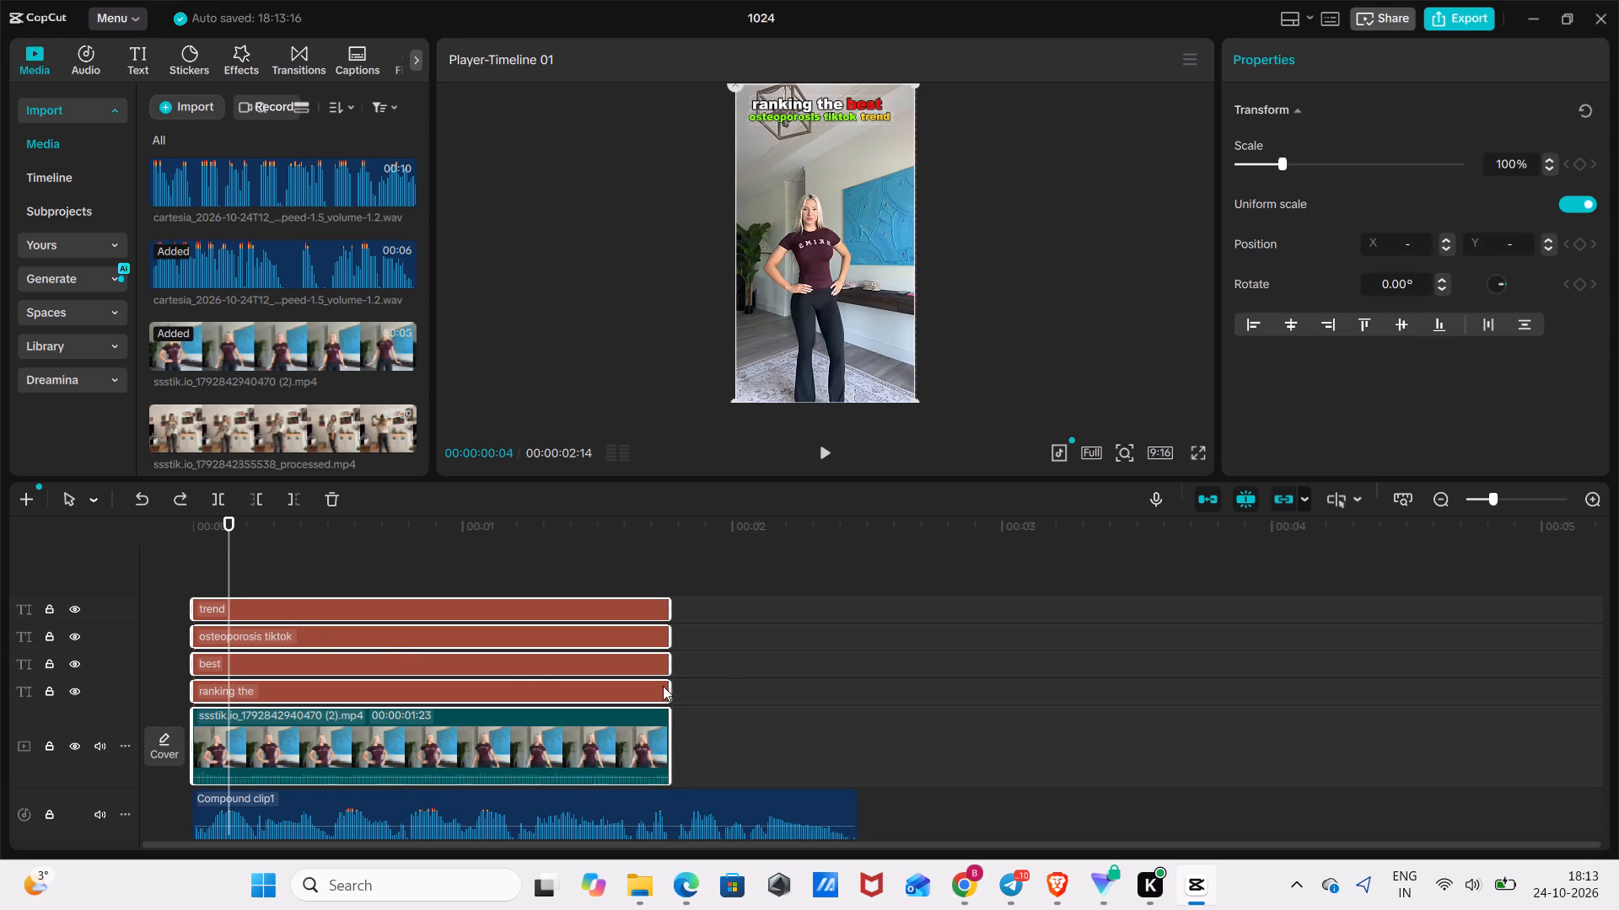
Copy the four title texts and paste them at 00:00:02:14, where the voice-over ends.
scroll(729, 678, down, 3)
scroll(726, 674, up, 3)
click(721, 670)
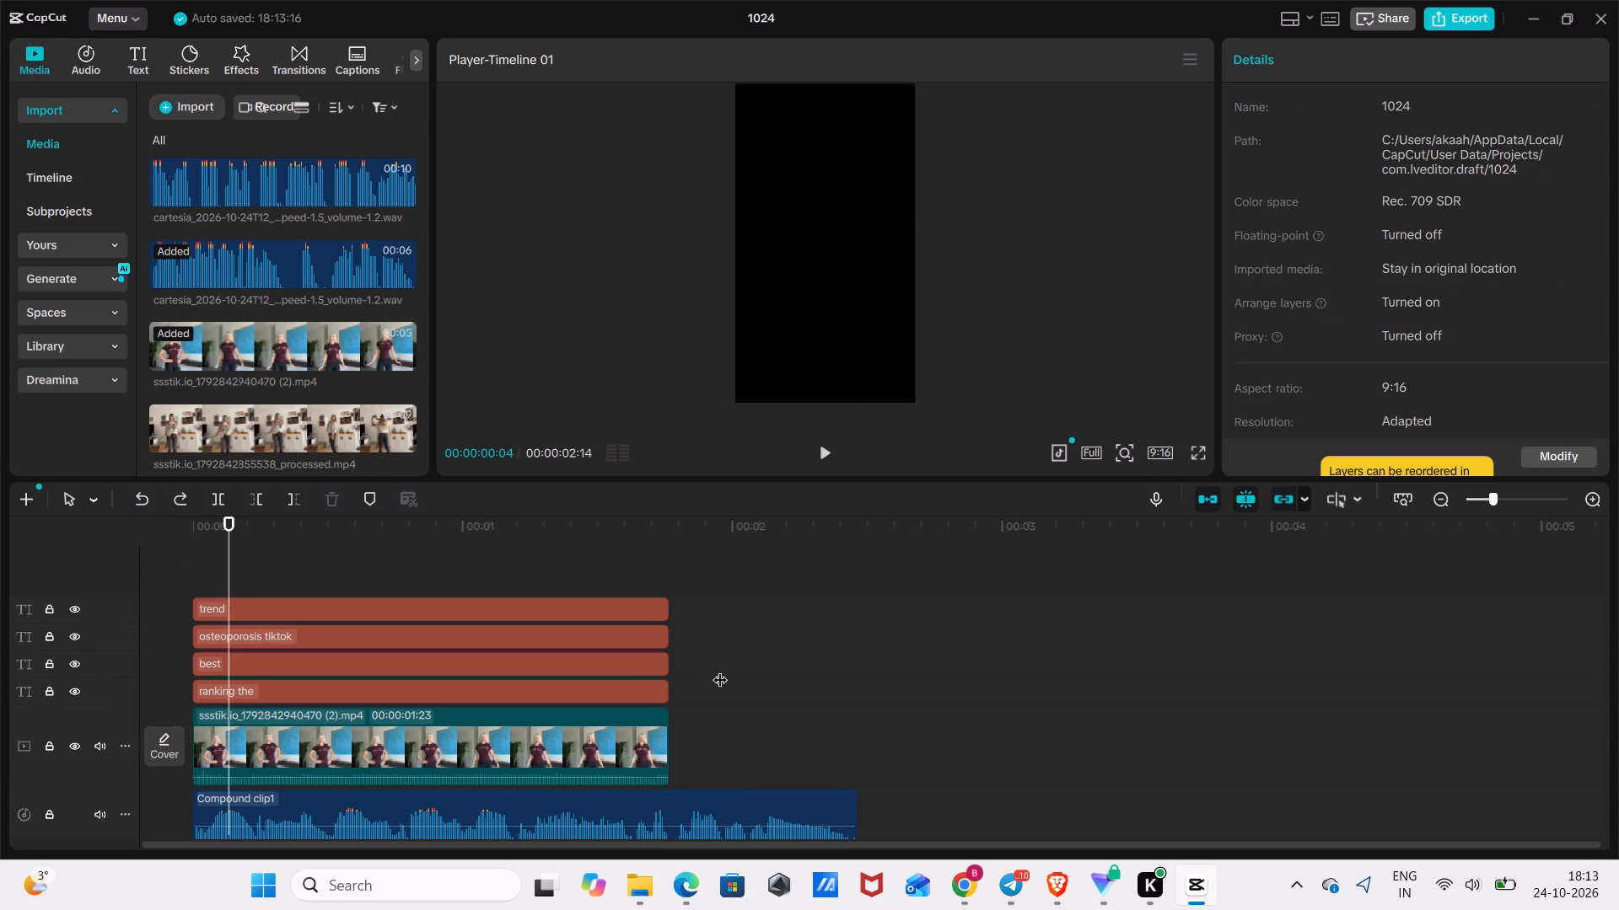
drag(716, 680, 426, 592)
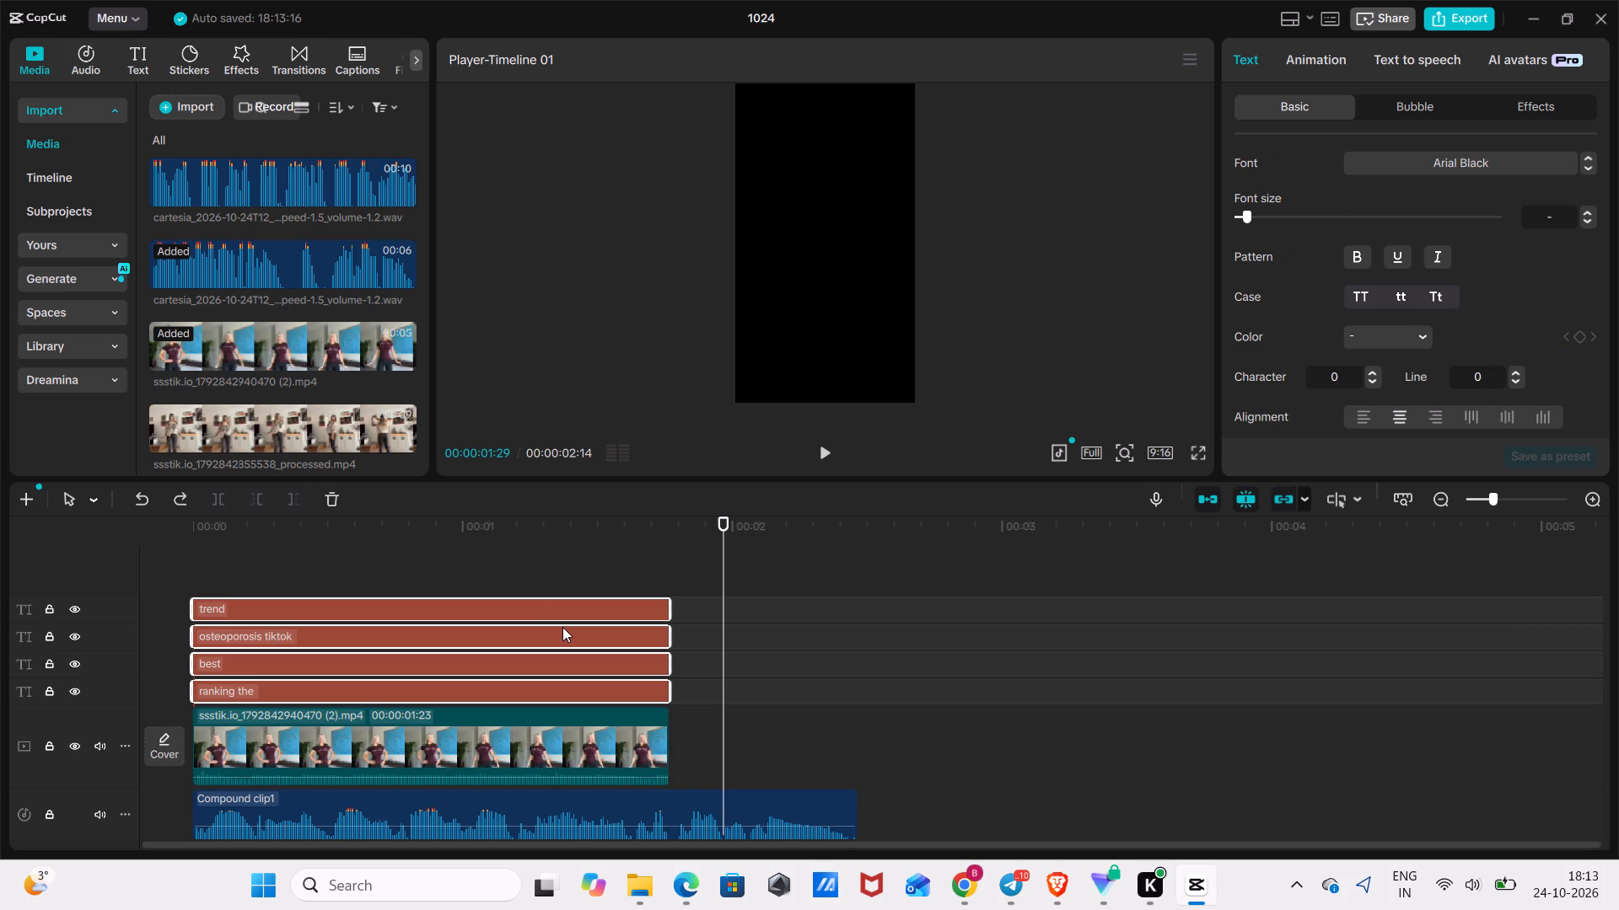
key(ctrl+c)
click(1013, 751)
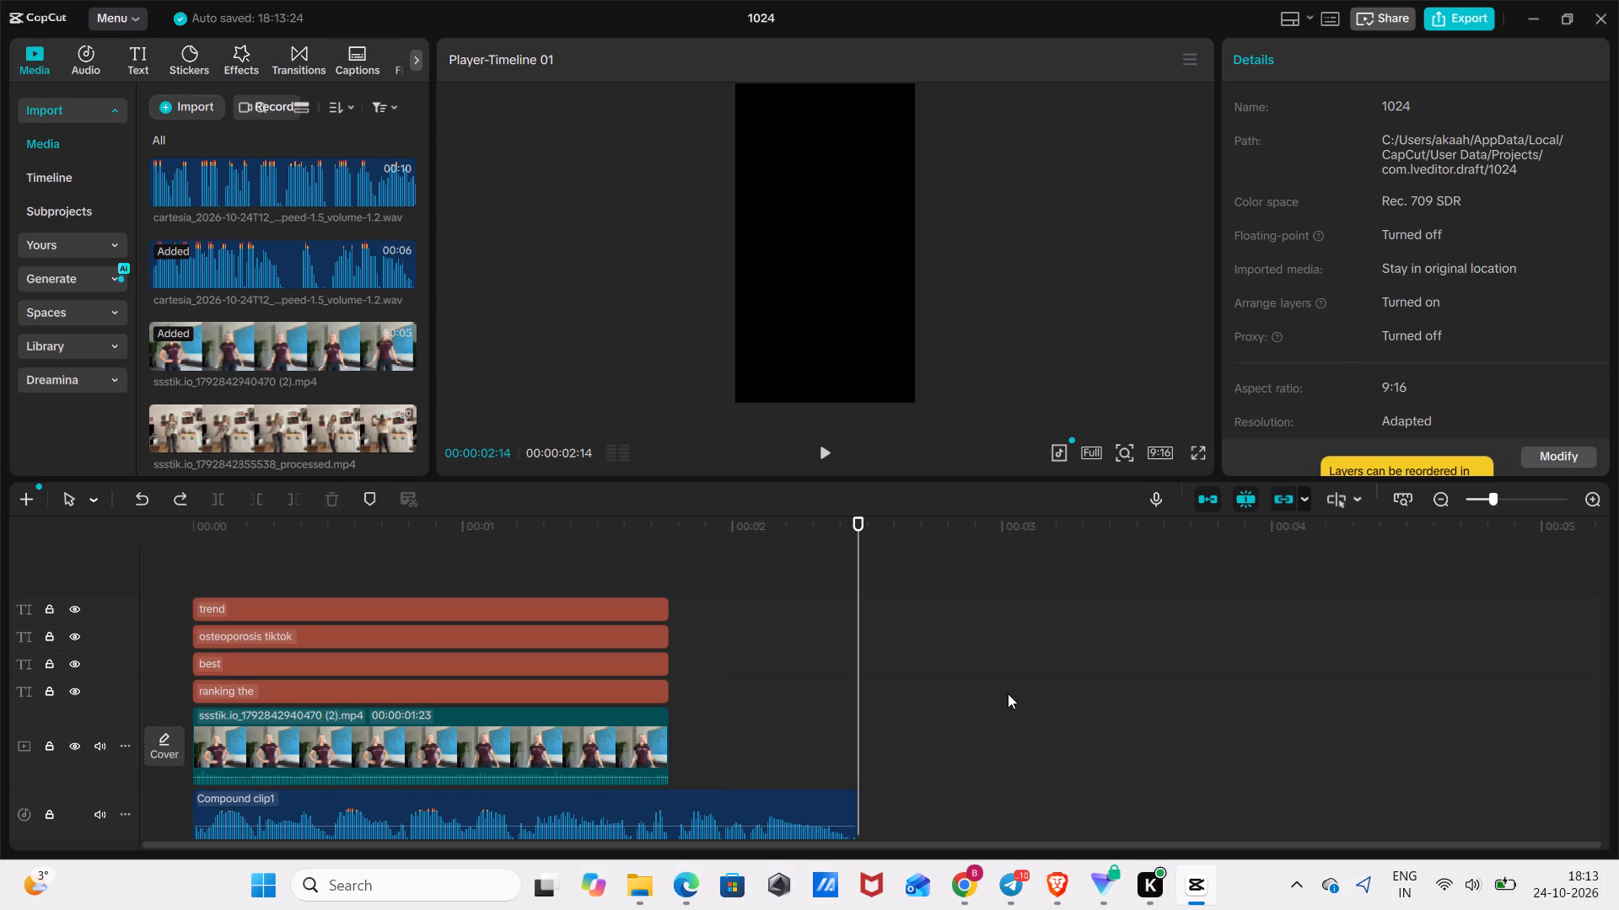
key(ctrl+v)
scroll(659, 700, down, 2)
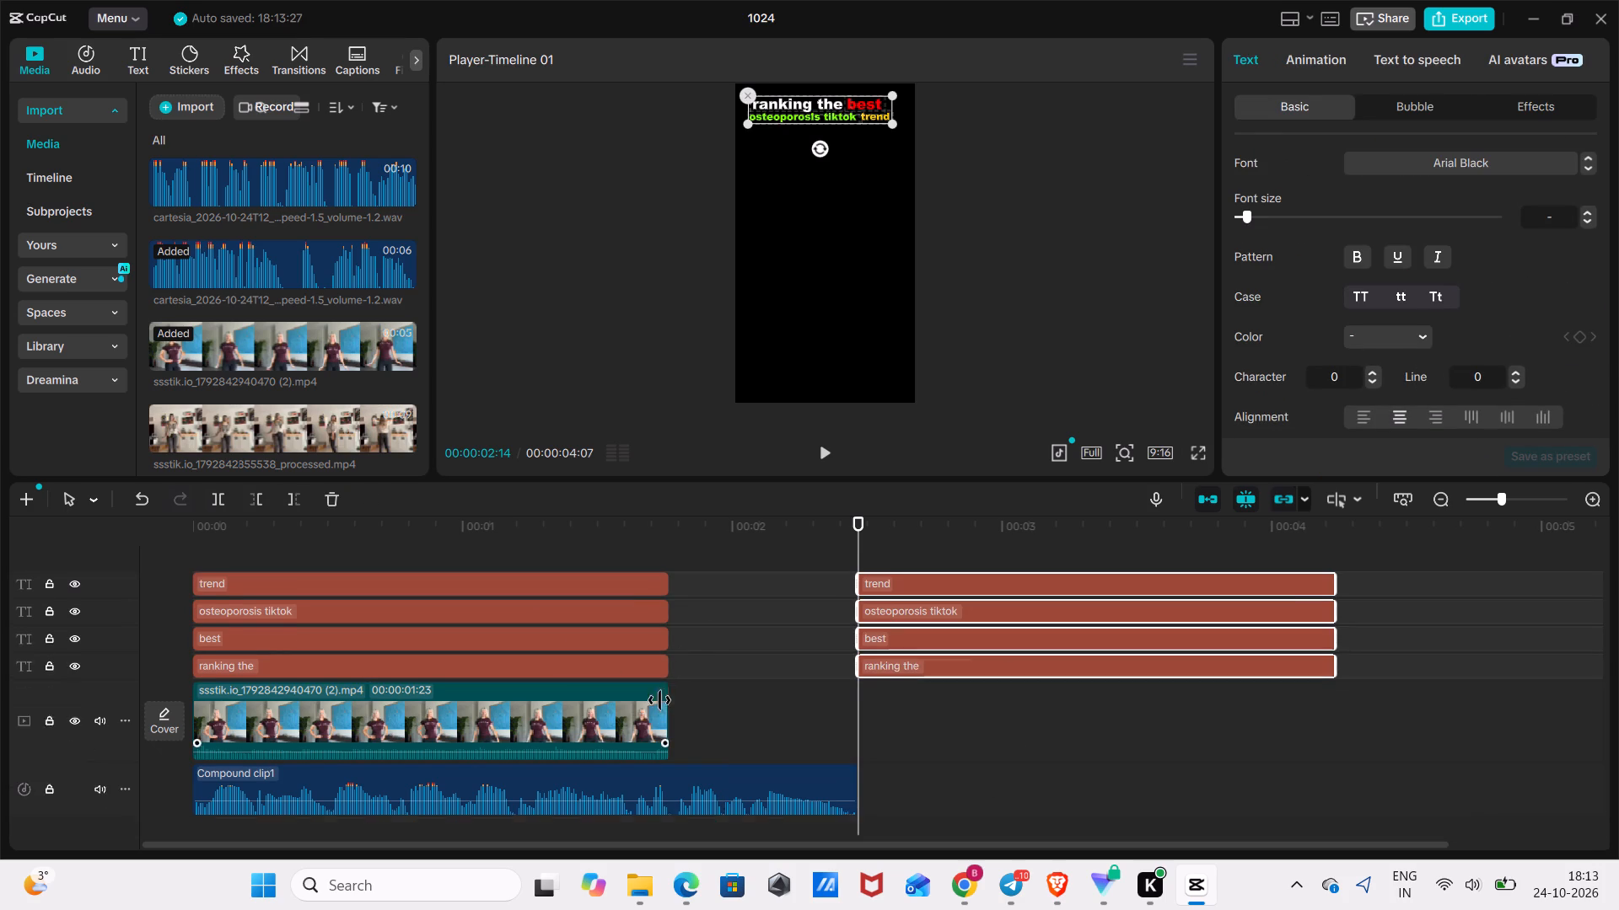
Delete the maroon-shirt video clip together with the original four title texts above it.
scroll(659, 700, down, 1)
drag(705, 689, 433, 521)
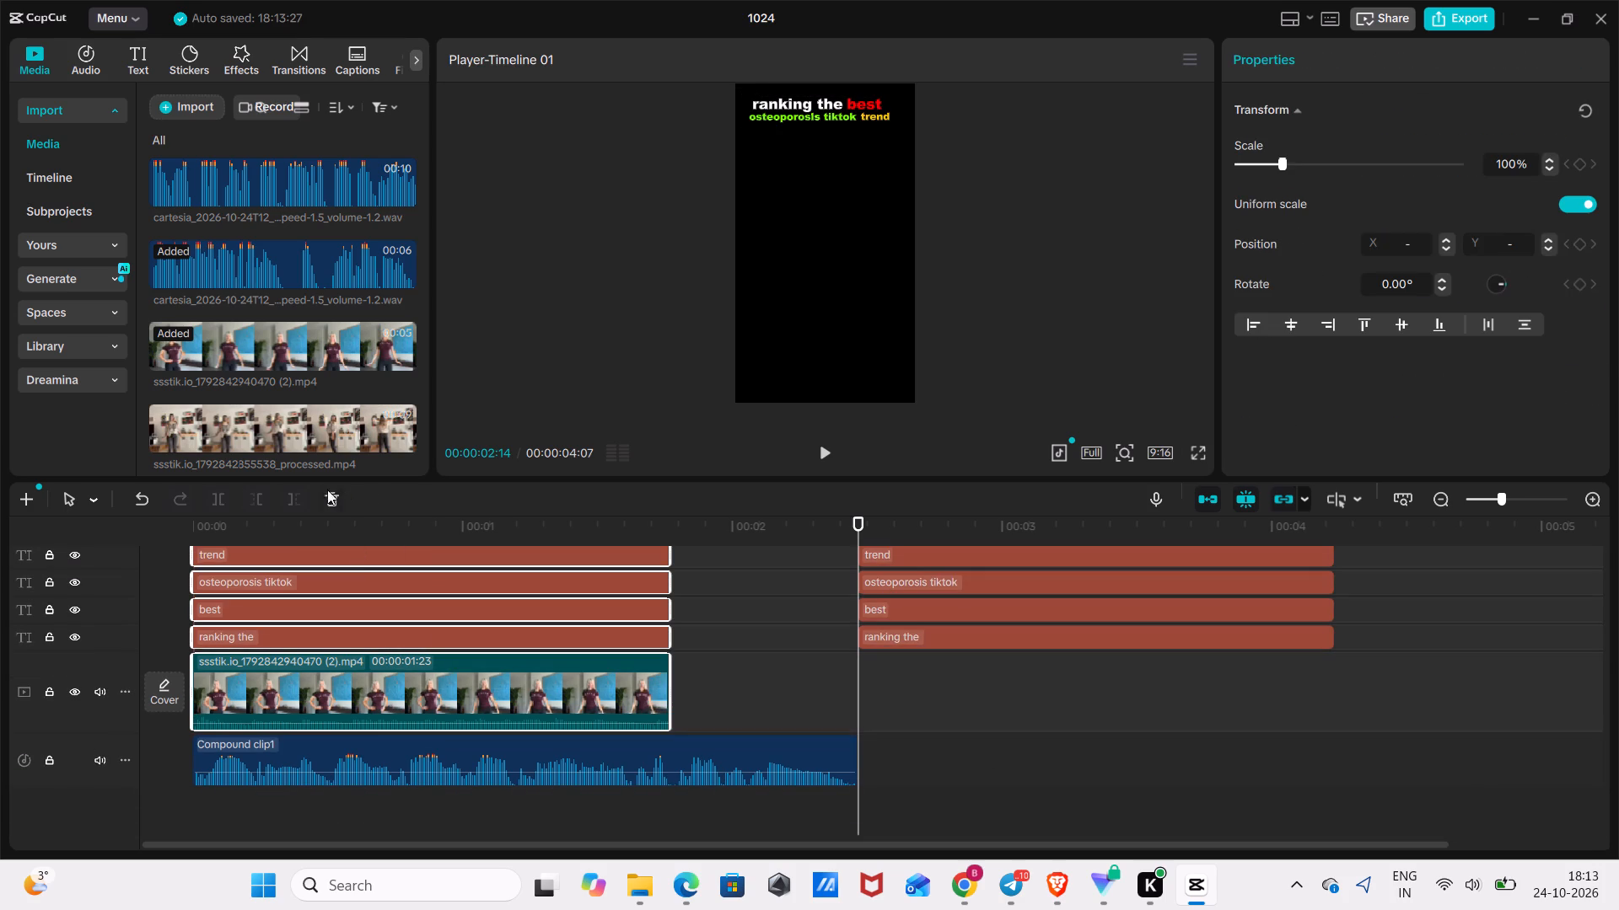
click(325, 493)
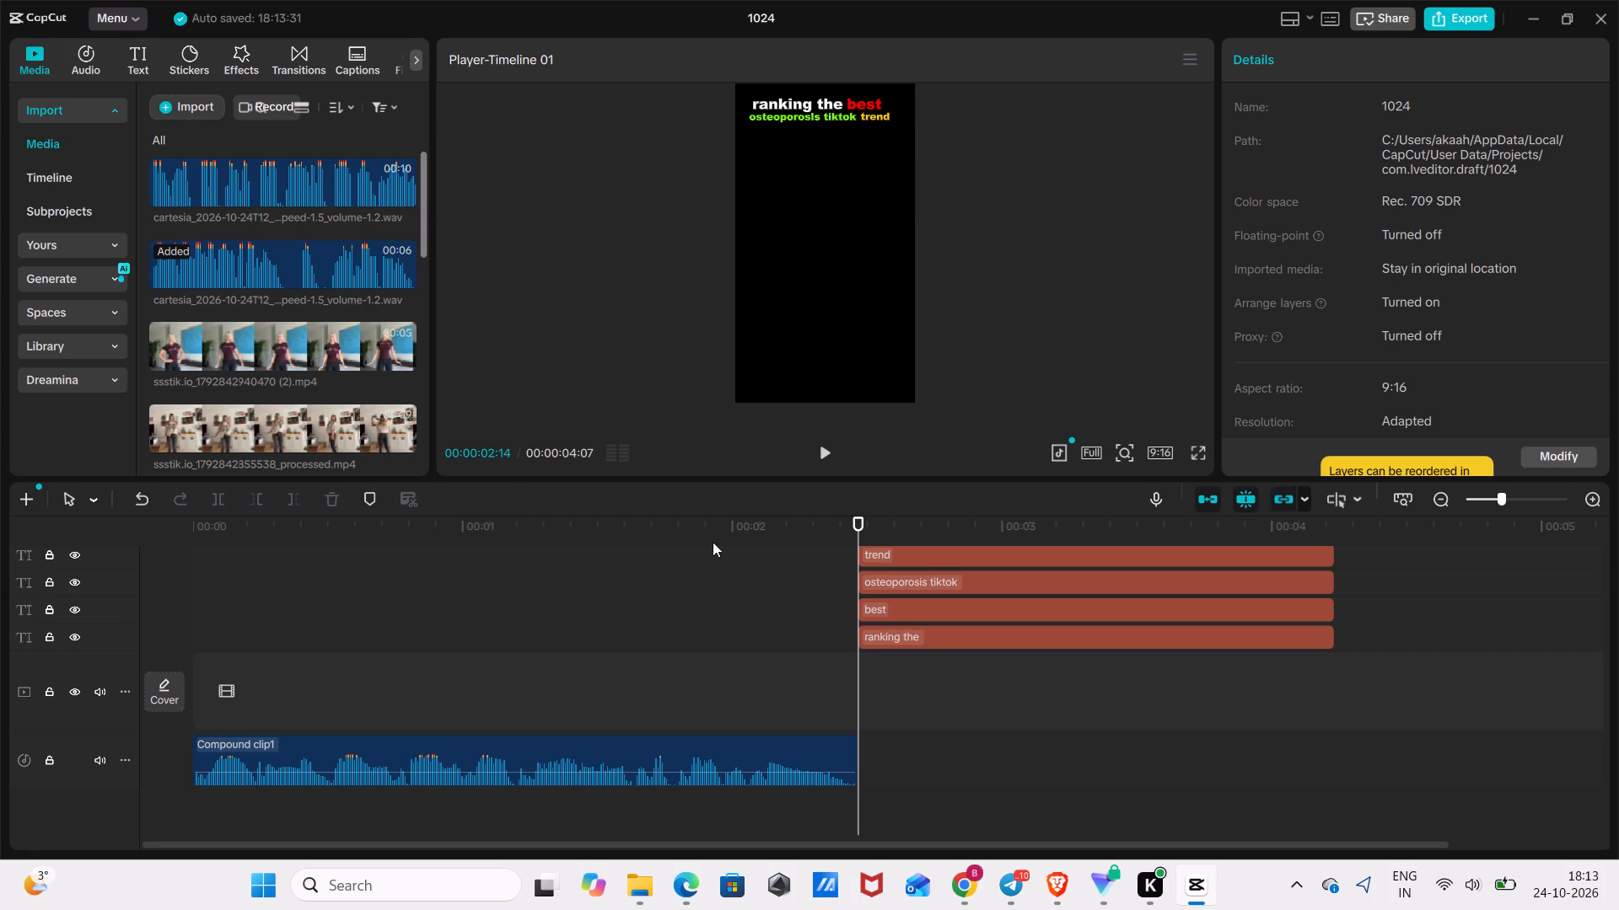
Move the four pasted title texts together to the start of the timeline at 00:00:00:00.
drag(1220, 690, 896, 554)
drag(942, 563, 940, 561)
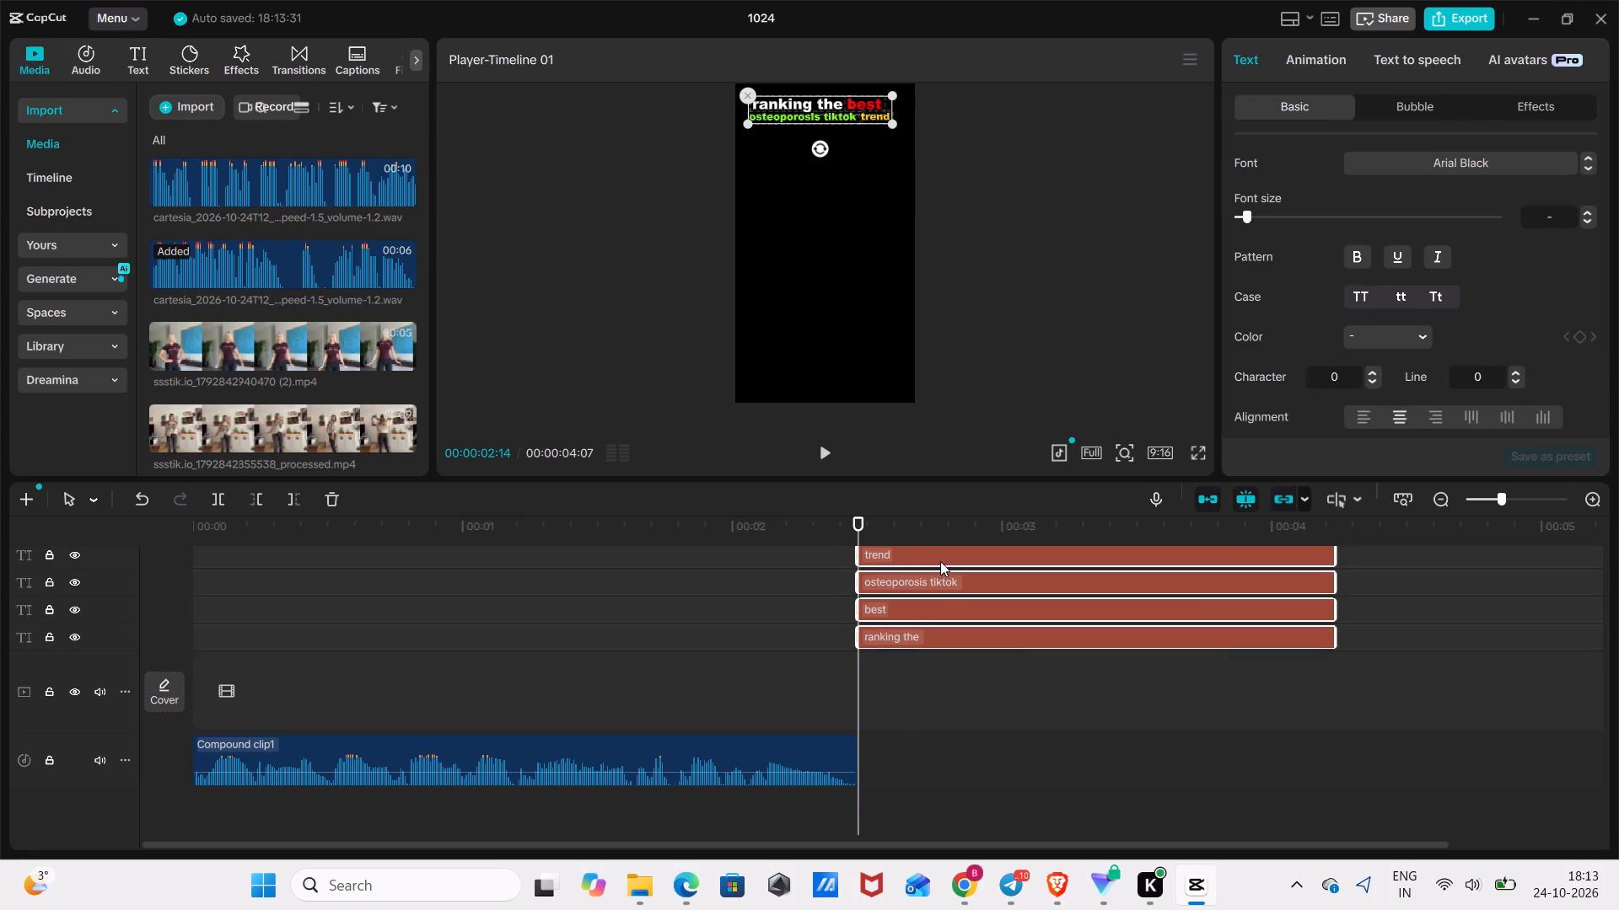
drag(940, 561, 261, 575)
Reposition the four-part title slightly lower and further right near the top of the video frame.
scroll(381, 715, up, 4)
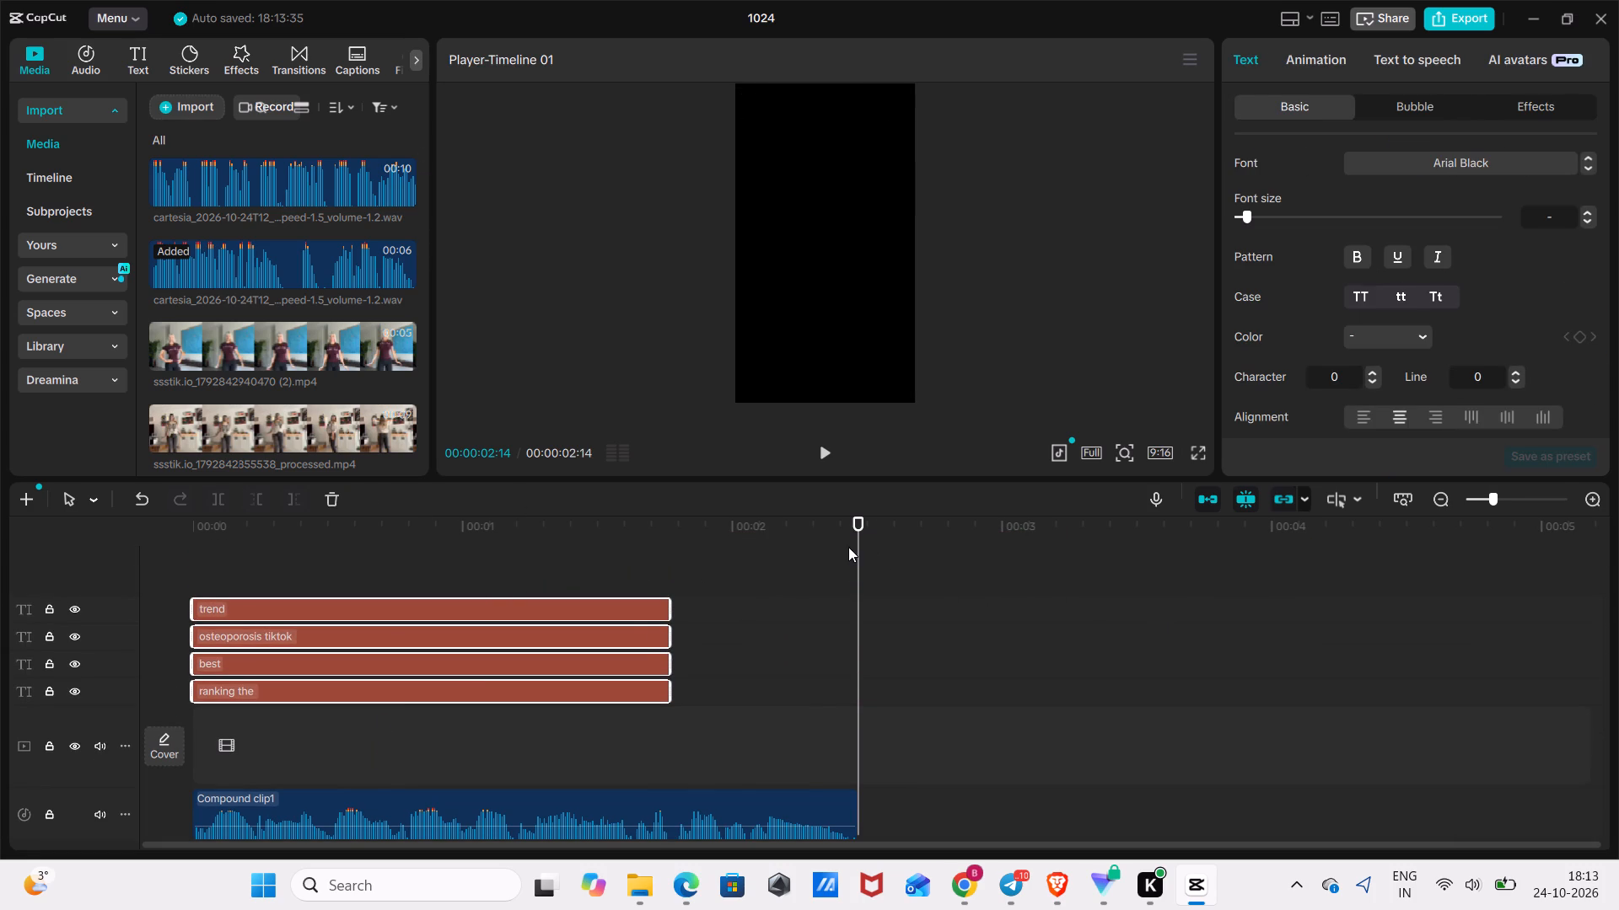
drag(854, 546, 49, 616)
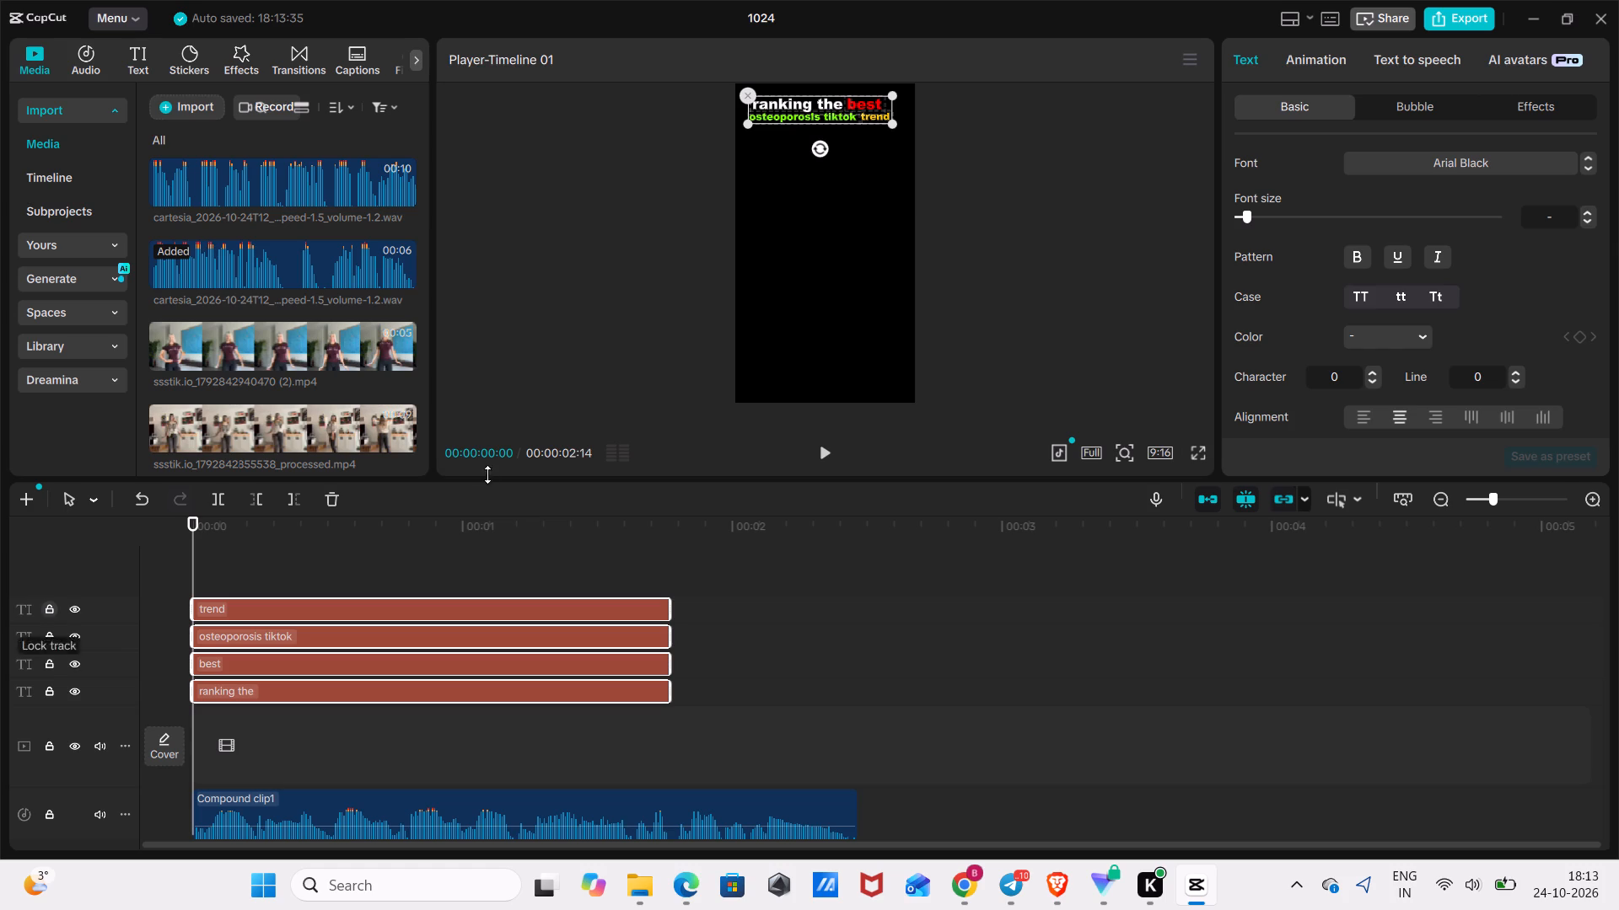
drag(836, 110, 842, 126)
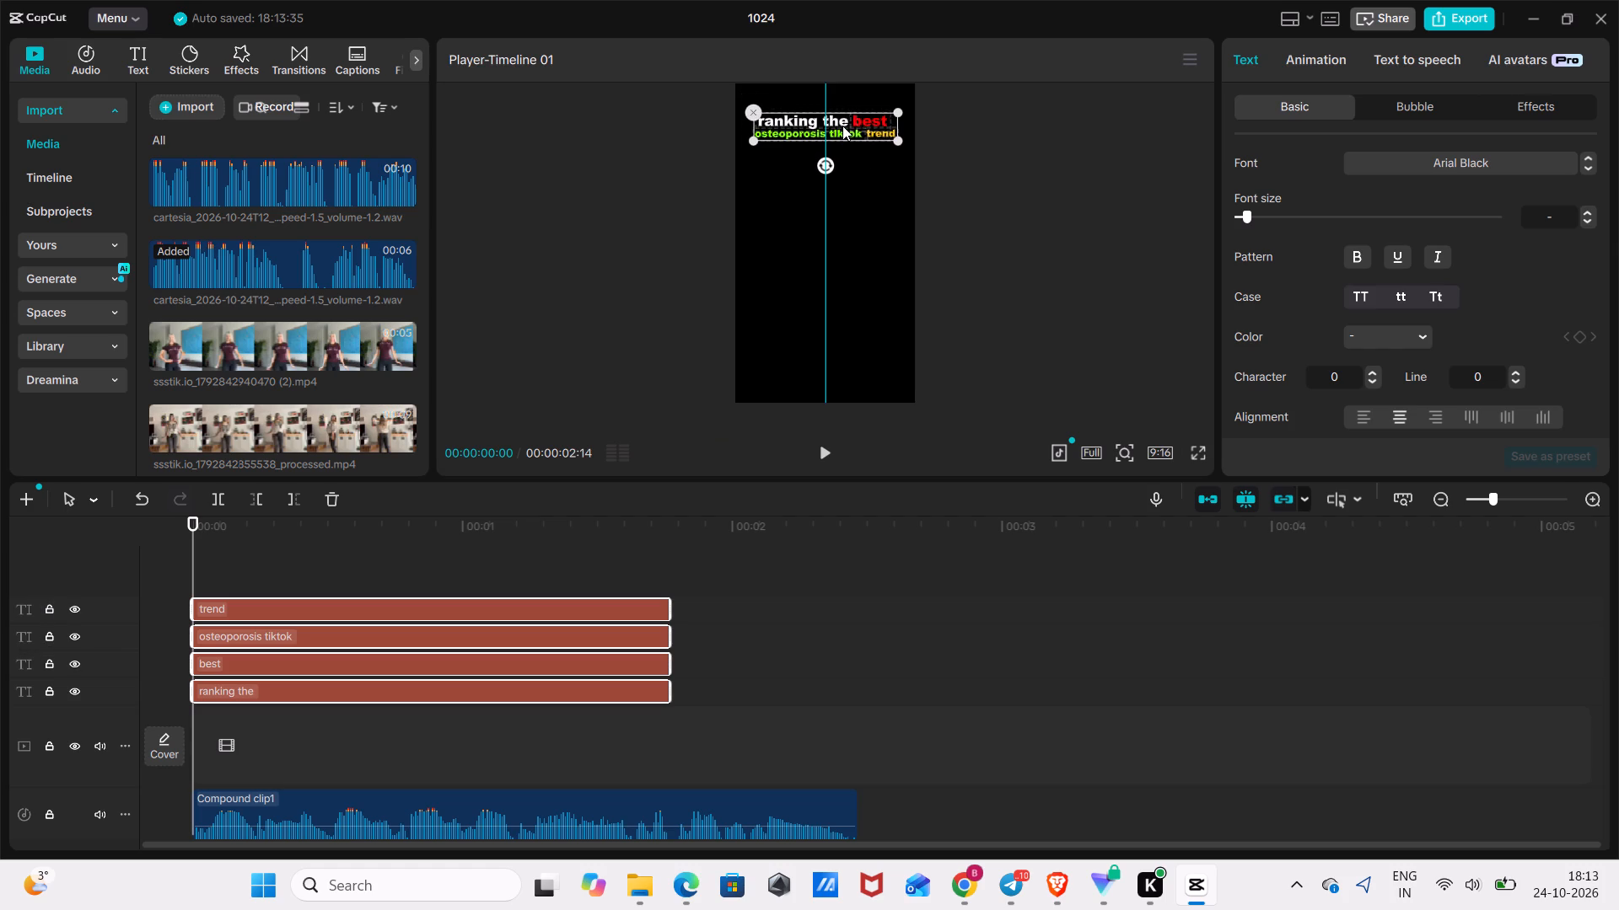
drag(842, 126, 846, 113)
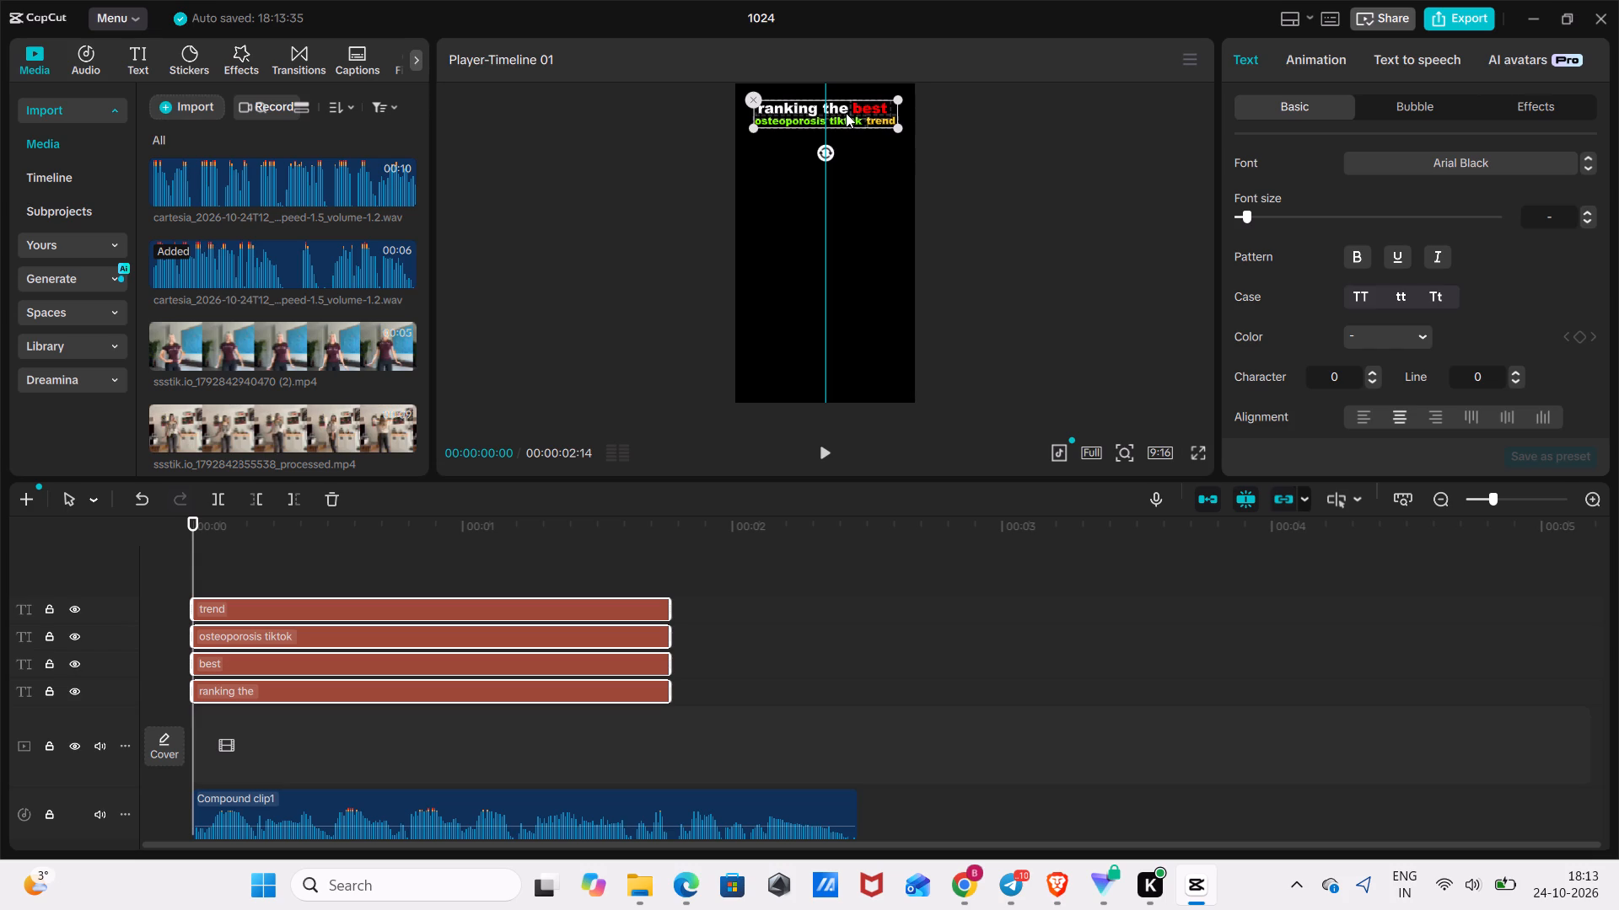
drag(846, 113, 847, 114)
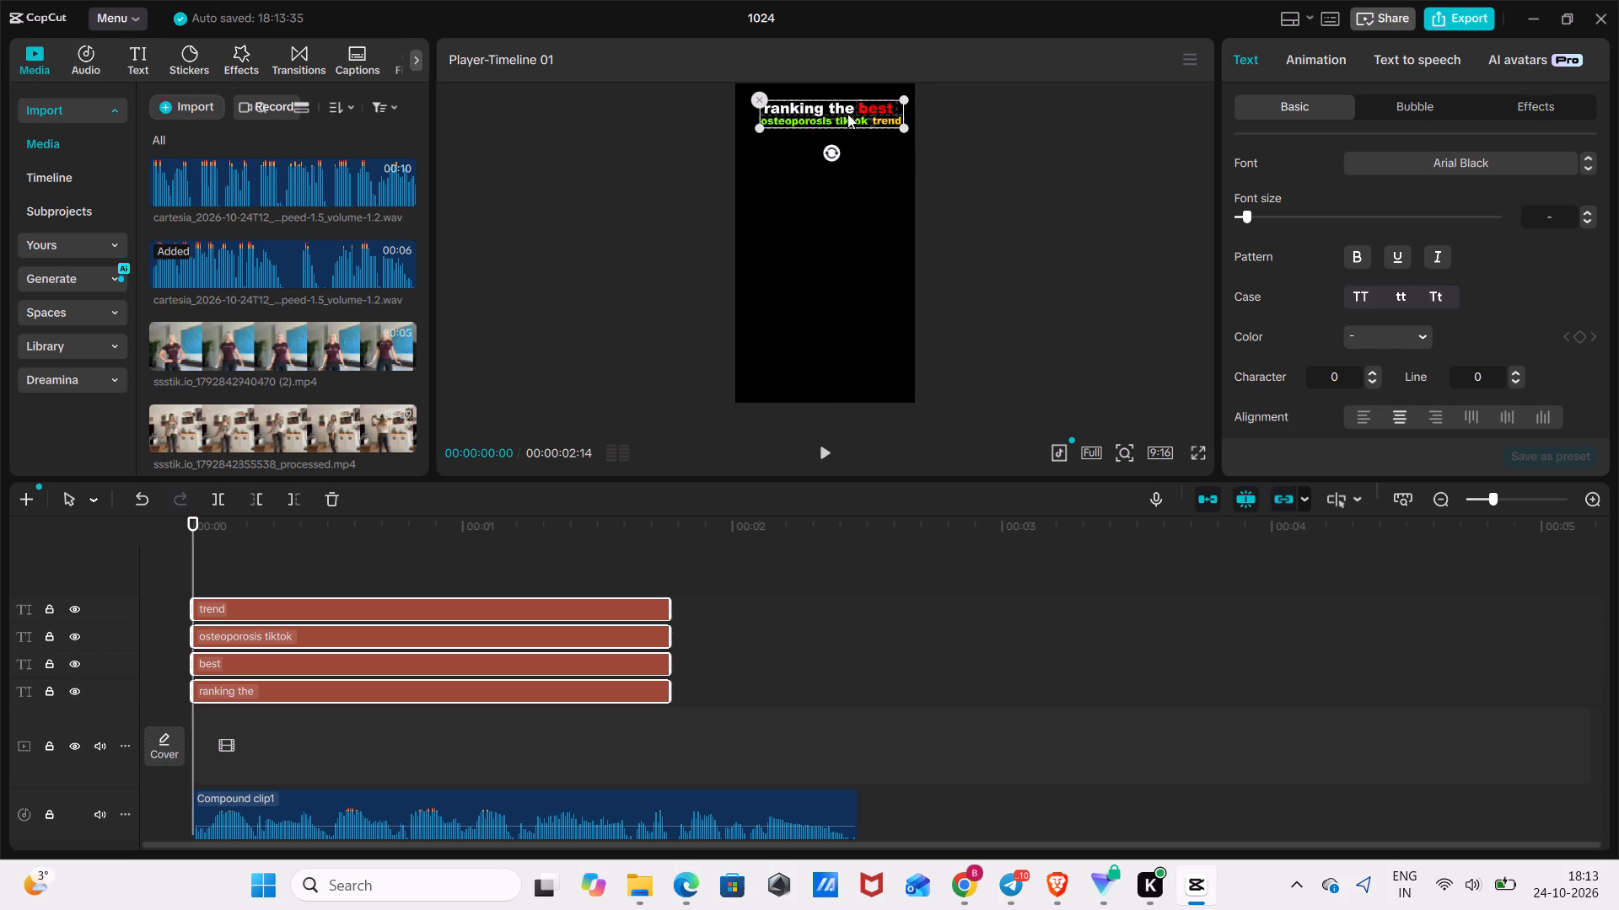
drag(847, 114, 847, 120)
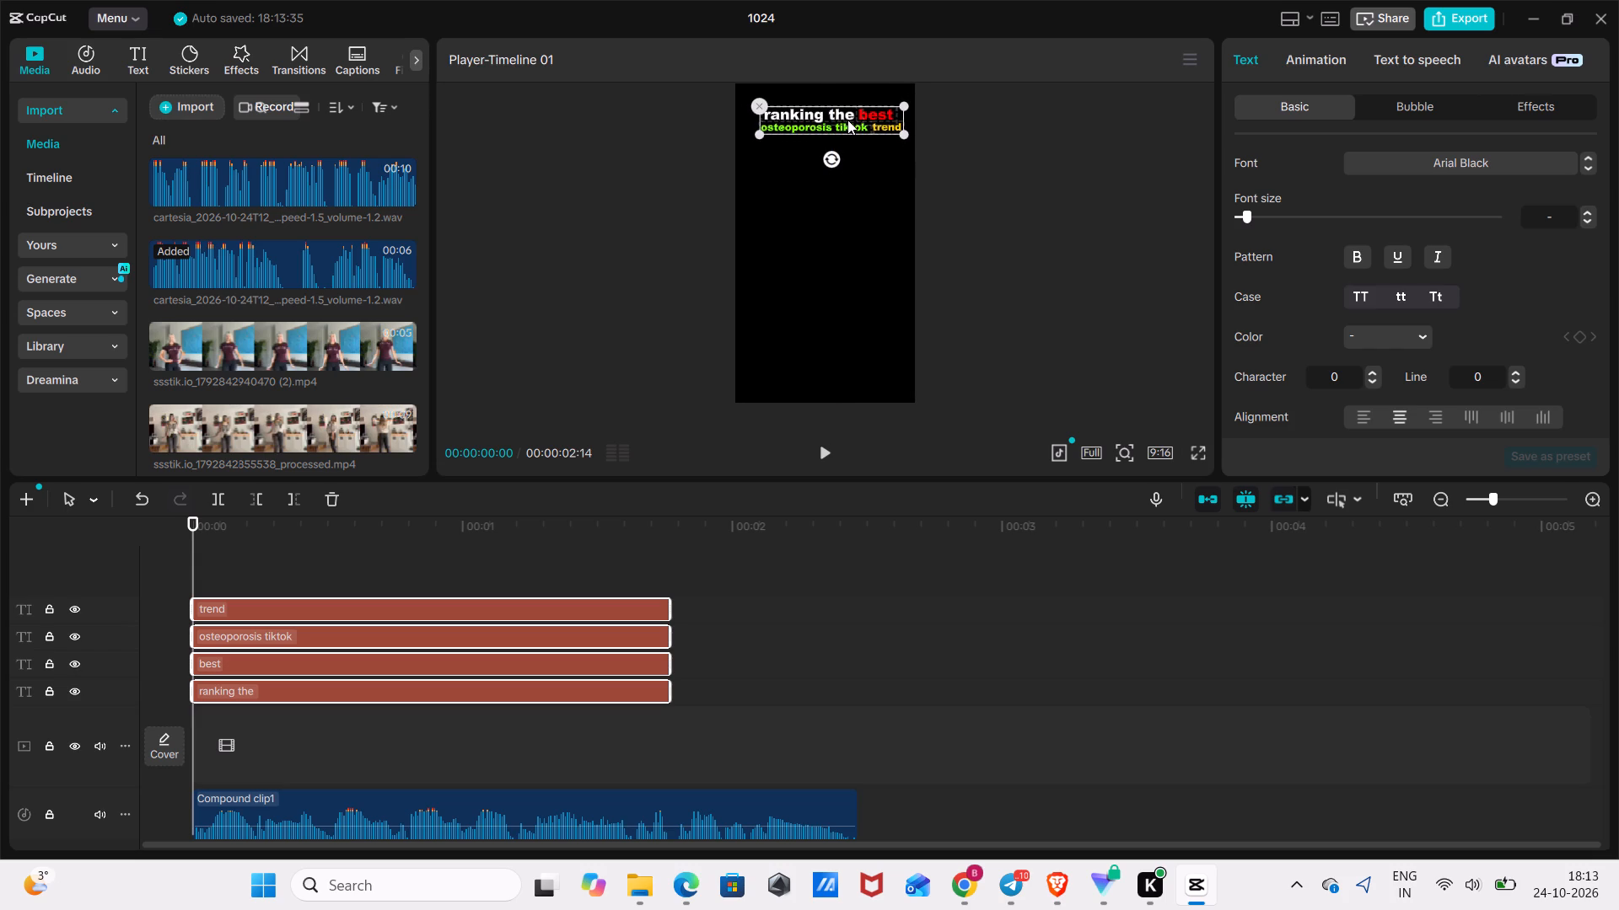
Nudge the four-part title slightly to the left near the top of the video frame.
drag(847, 120, 844, 120)
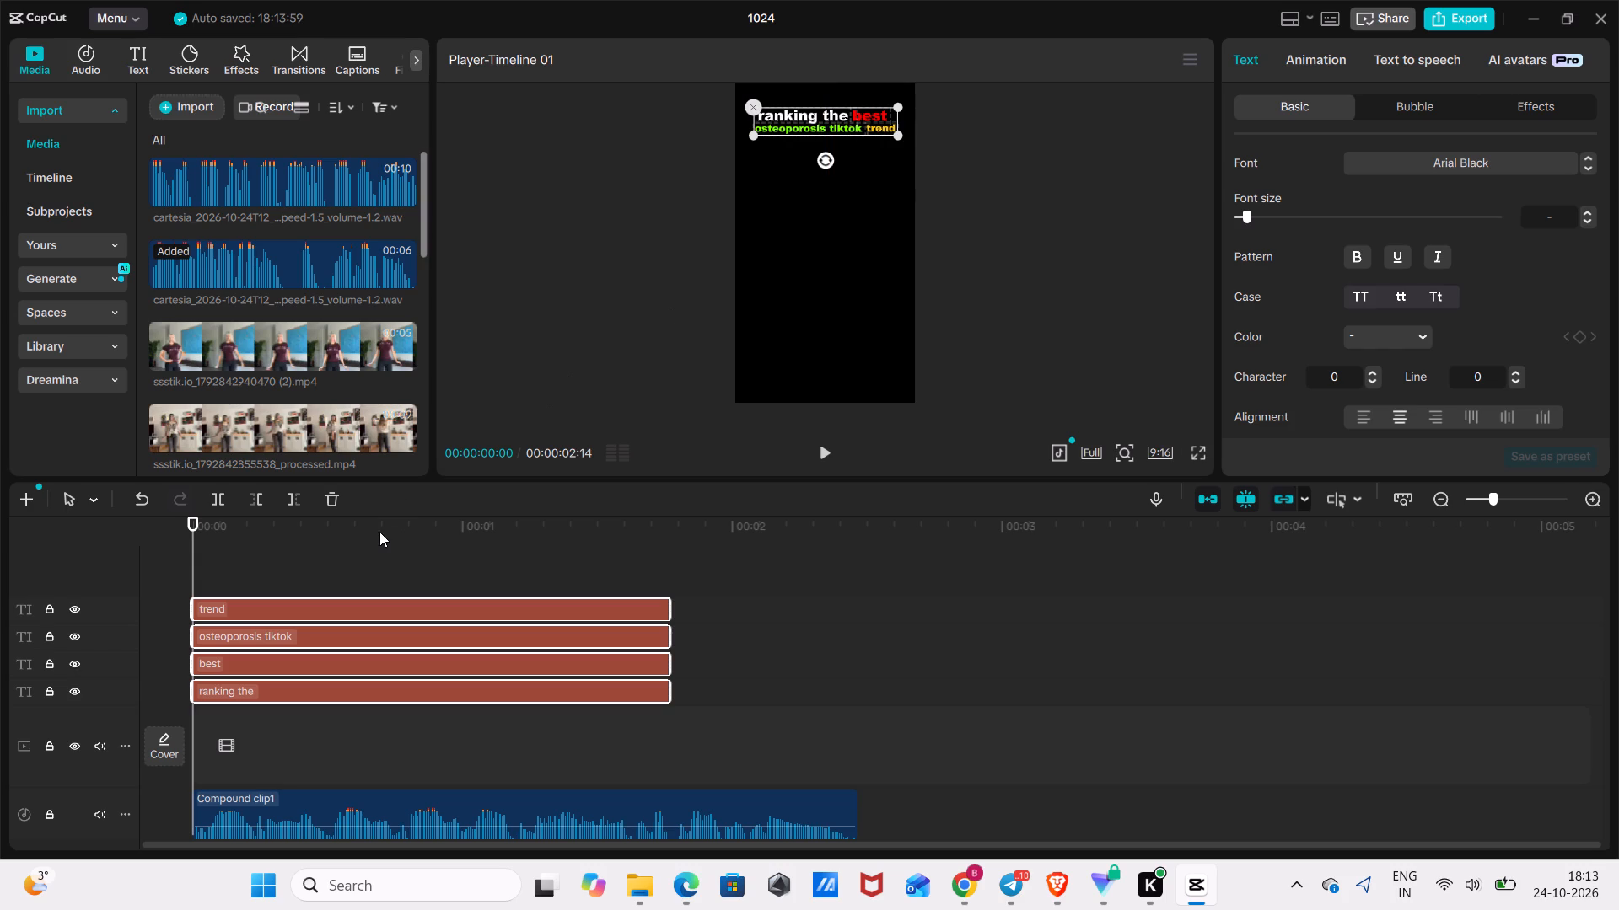
drag(287, 341, 794, 666)
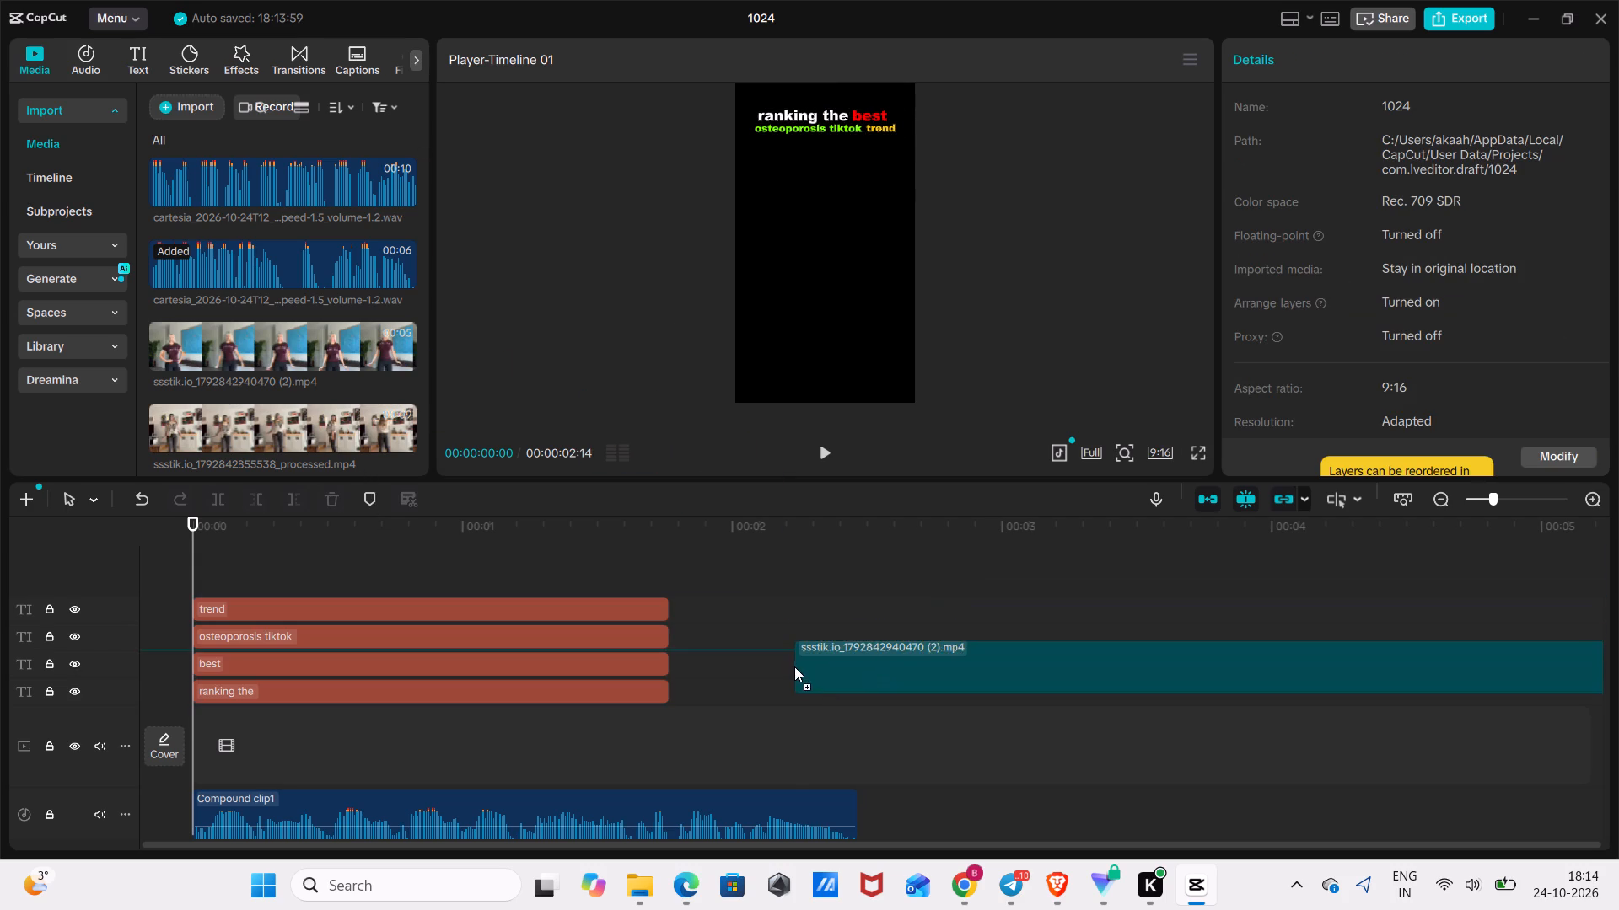
drag(794, 666, 795, 666)
Preview the maroon-shirt clip, split it at 00:00:05:23 and delete the part before the split.
click(866, 597)
key(space)
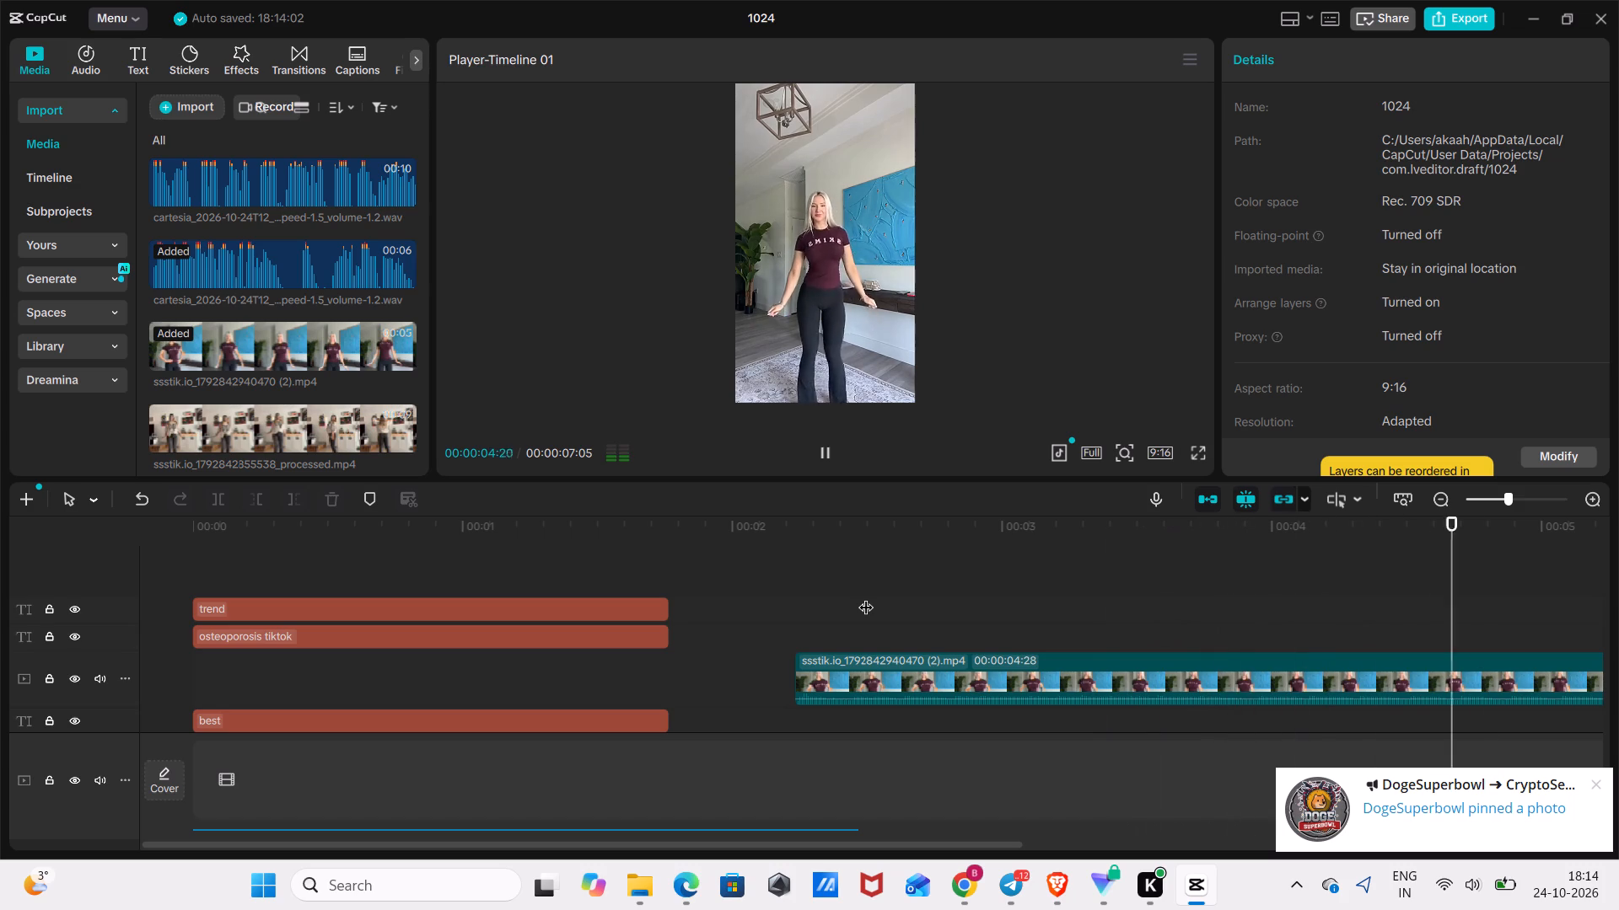
key(space)
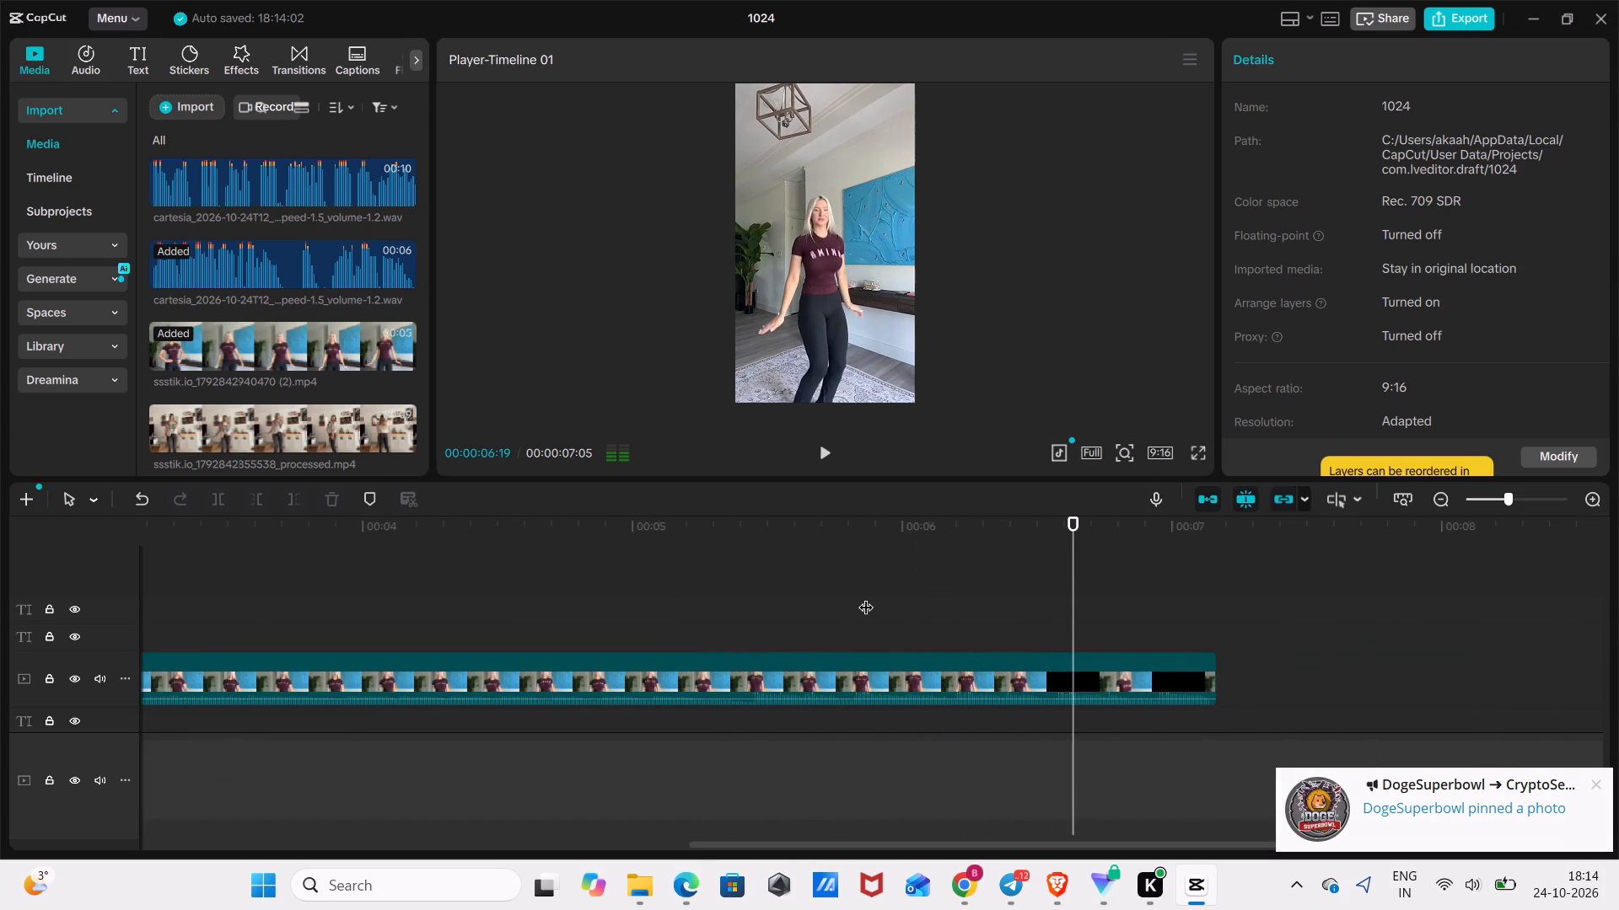
drag(1066, 562, 842, 632)
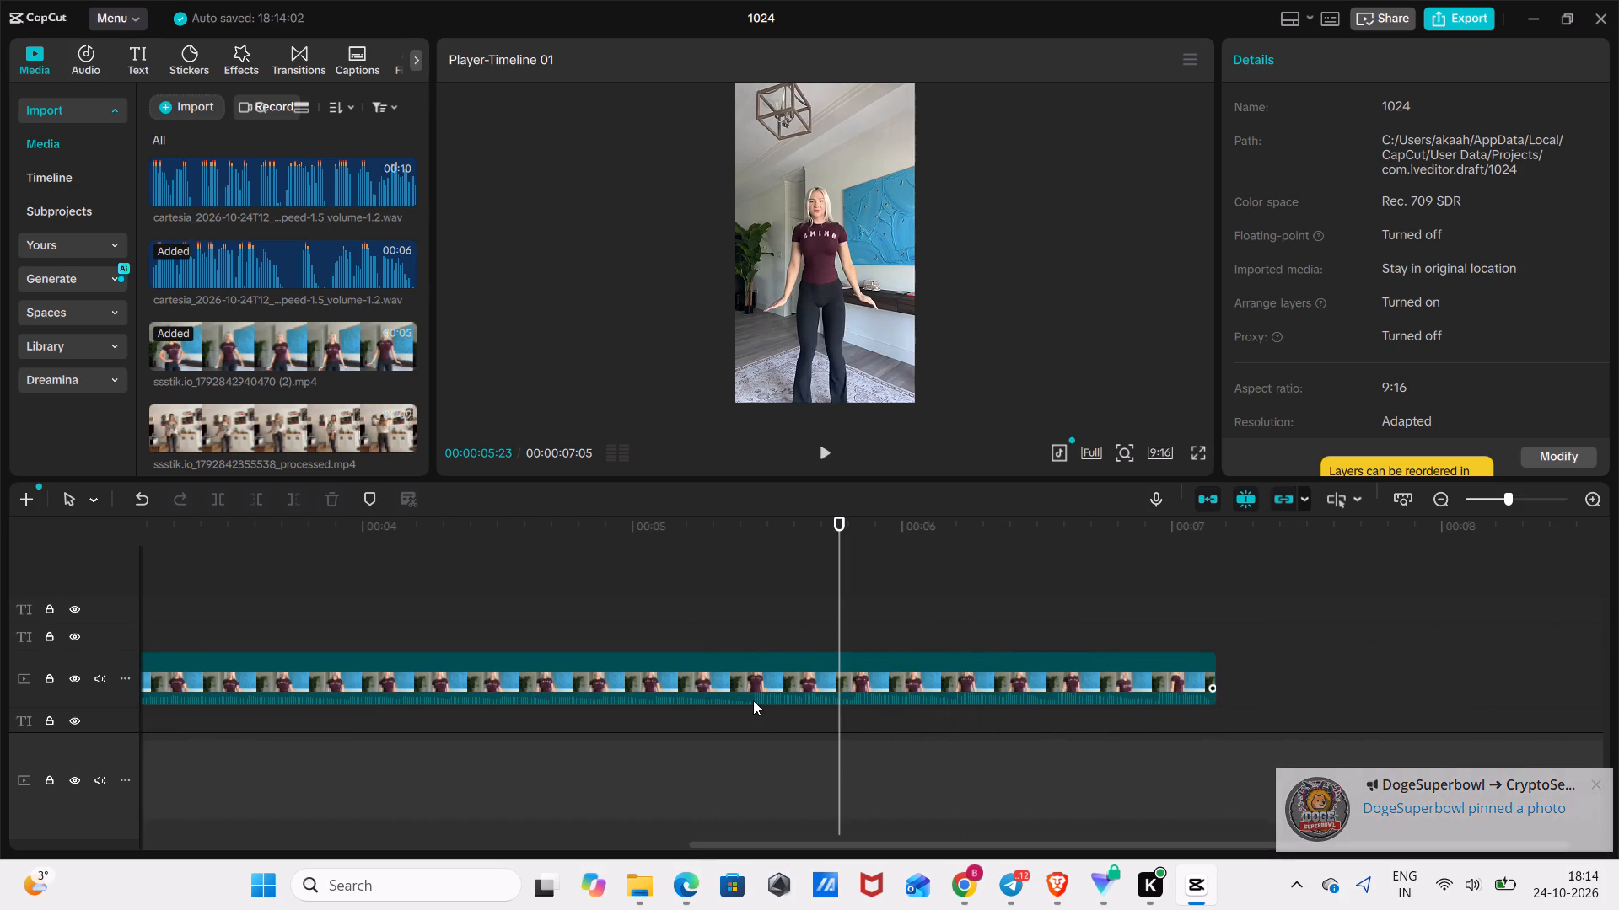
click(763, 695)
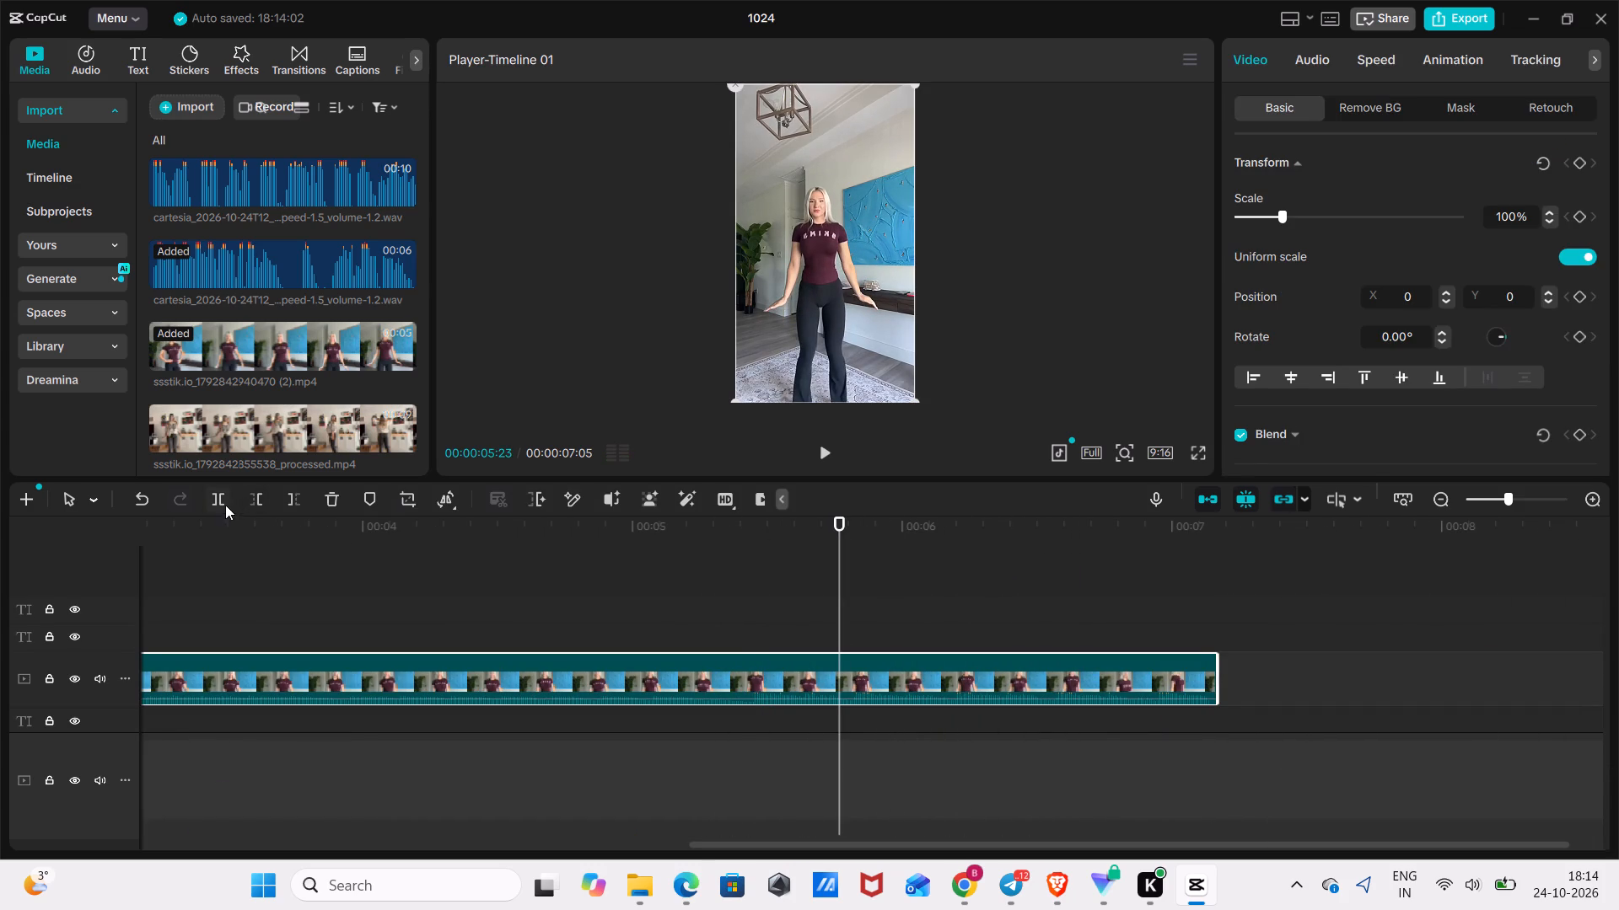
click(225, 505)
click(476, 679)
click(325, 498)
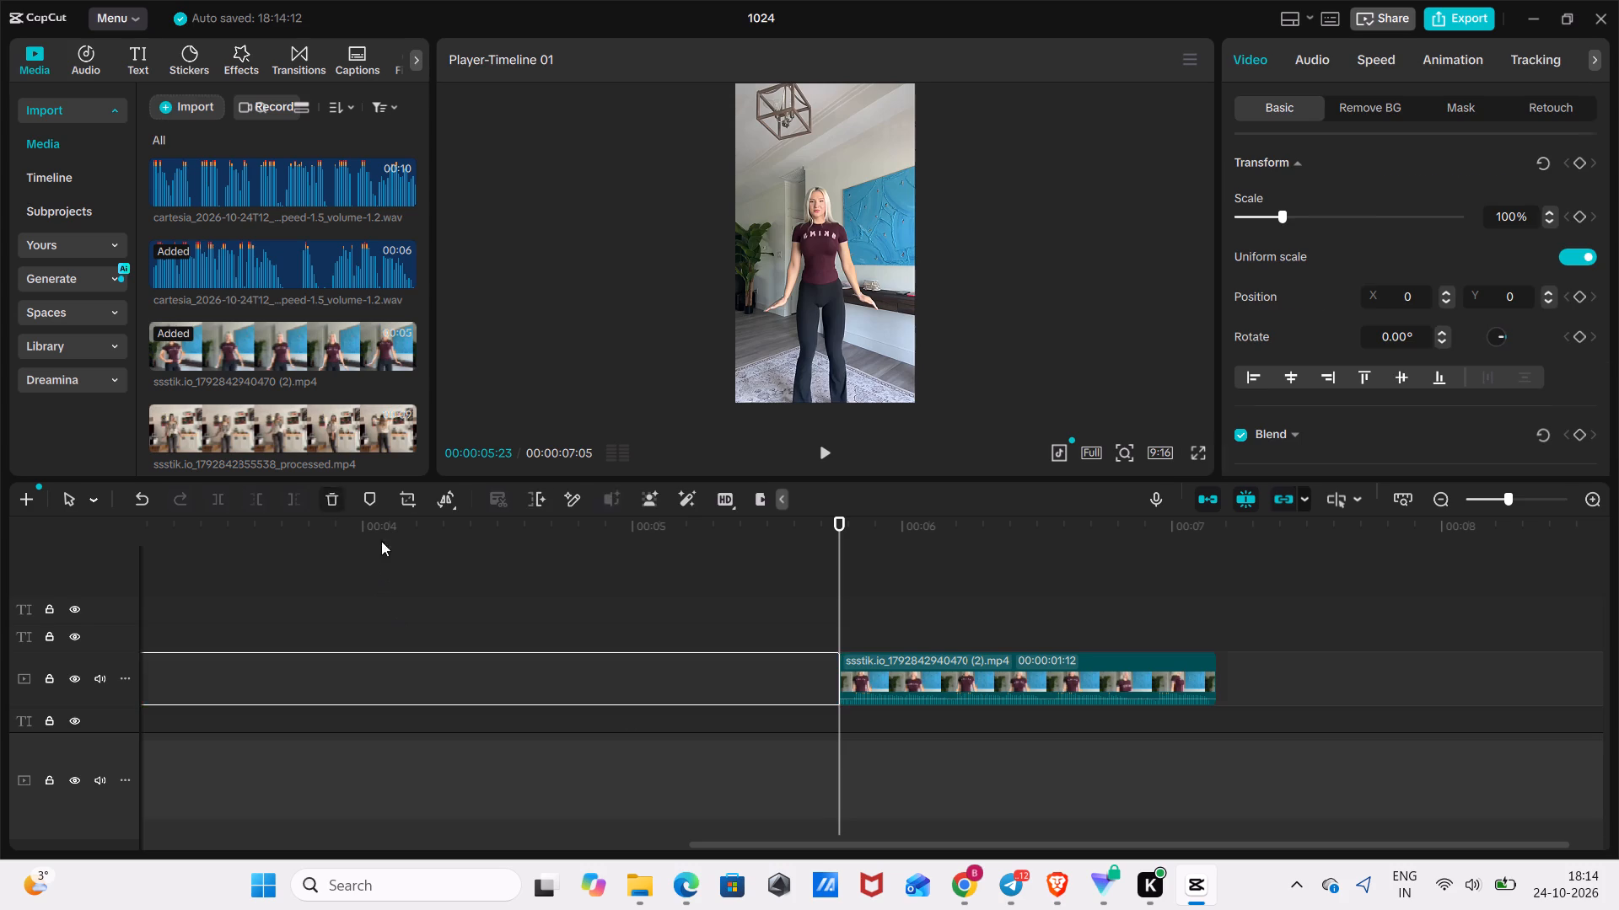
Speed up the remaining piece of the maroon-shirt clip to about 2.9x.
click(898, 693)
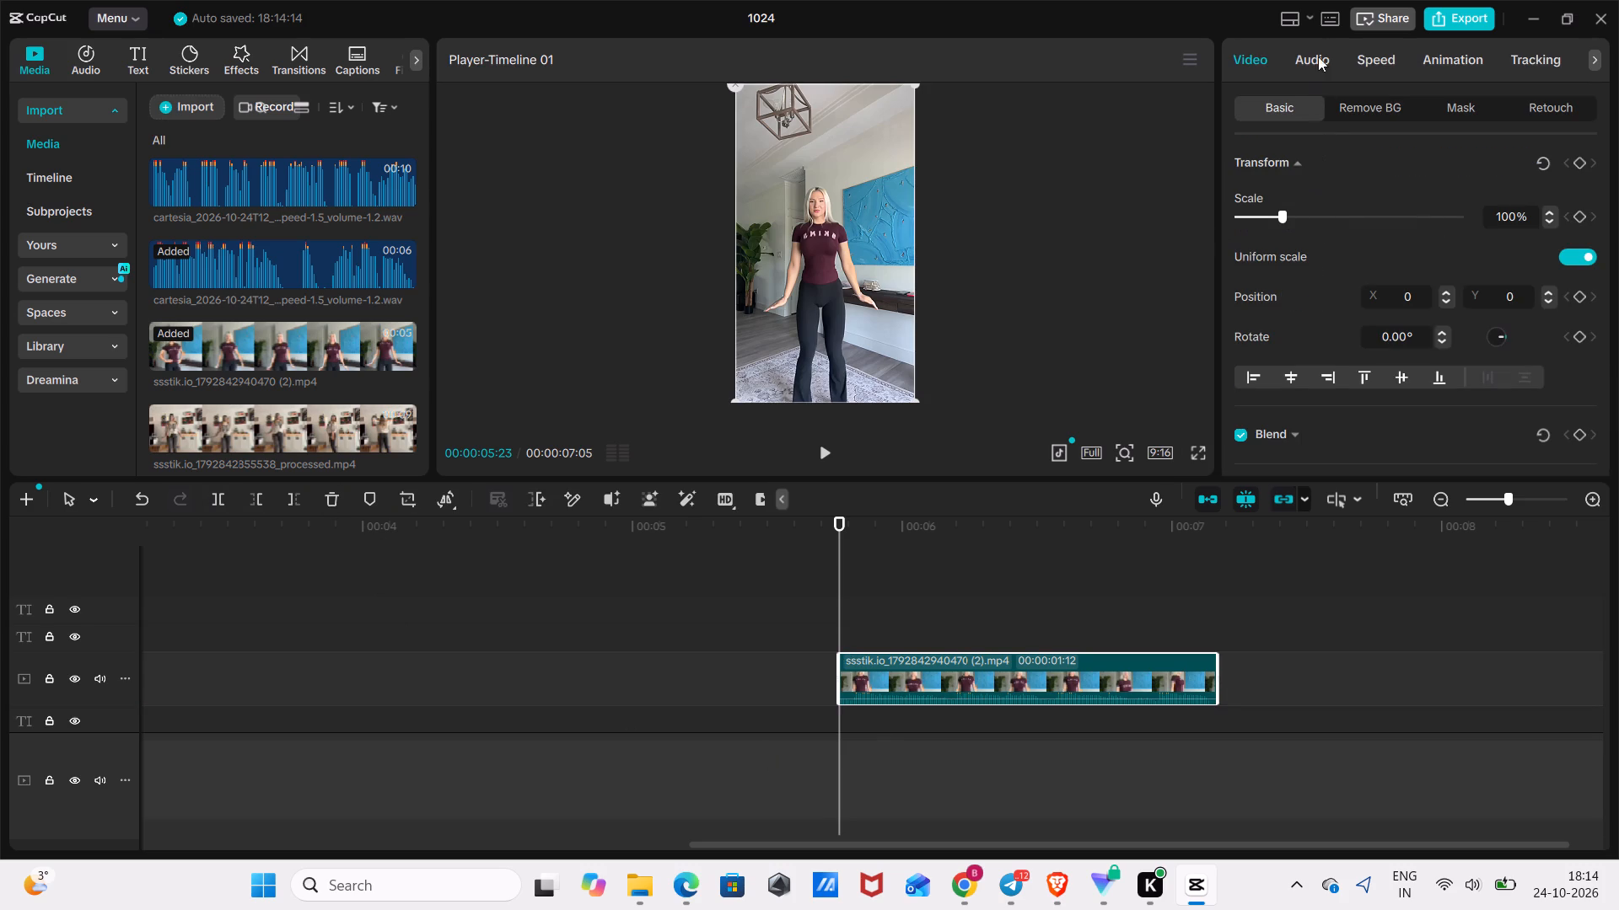
click(1372, 56)
click(1326, 190)
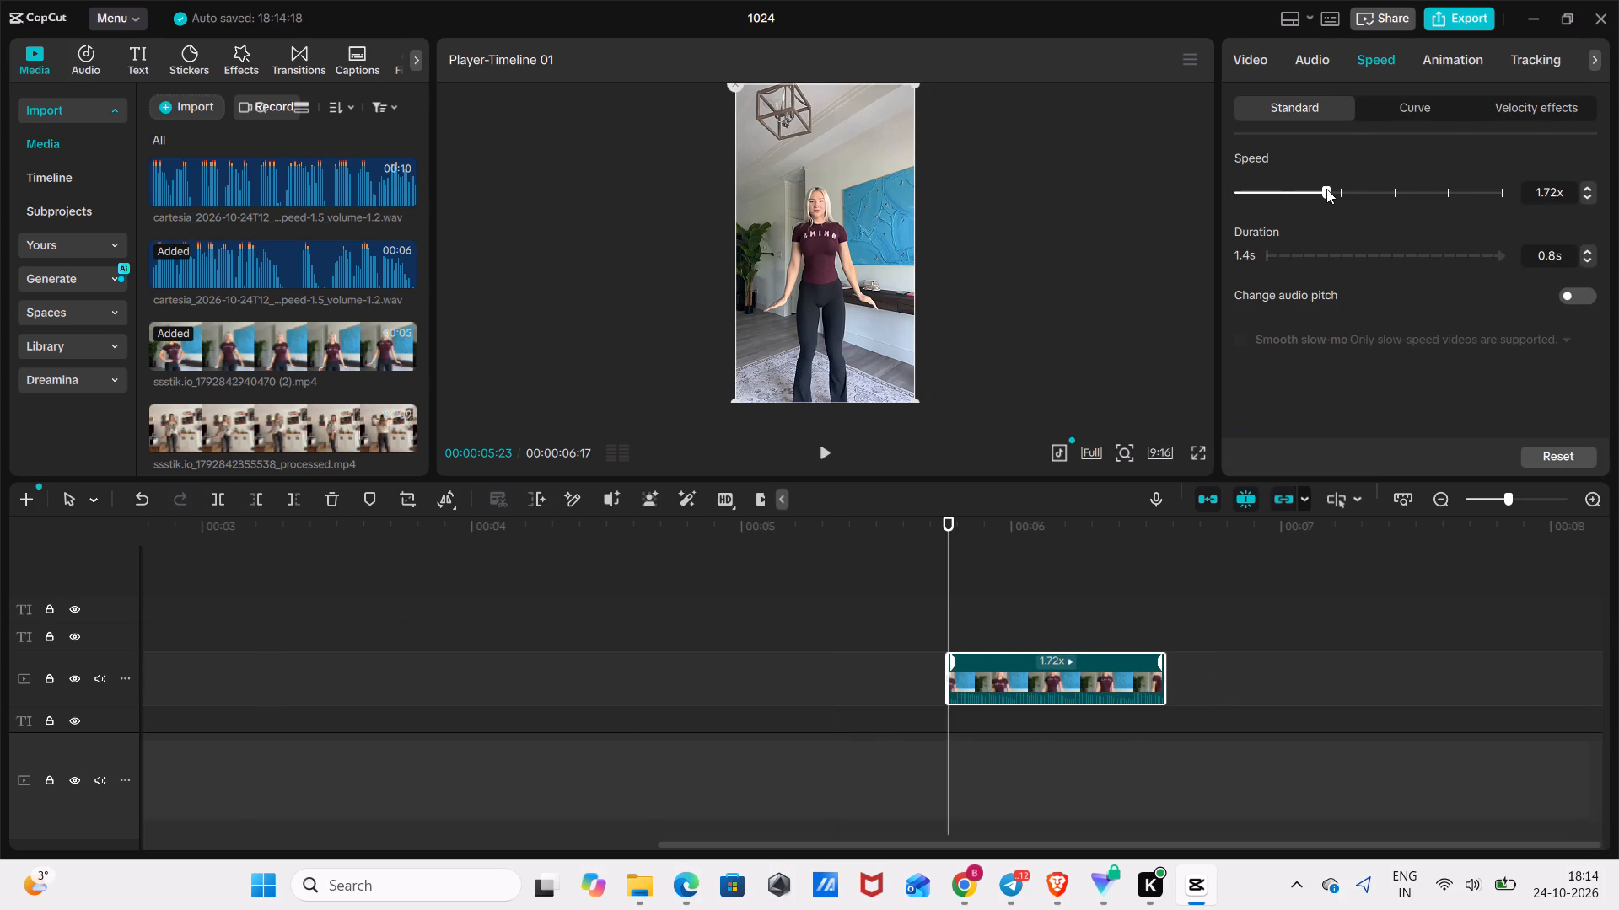
click(1355, 190)
drag(302, 429, 838, 468)
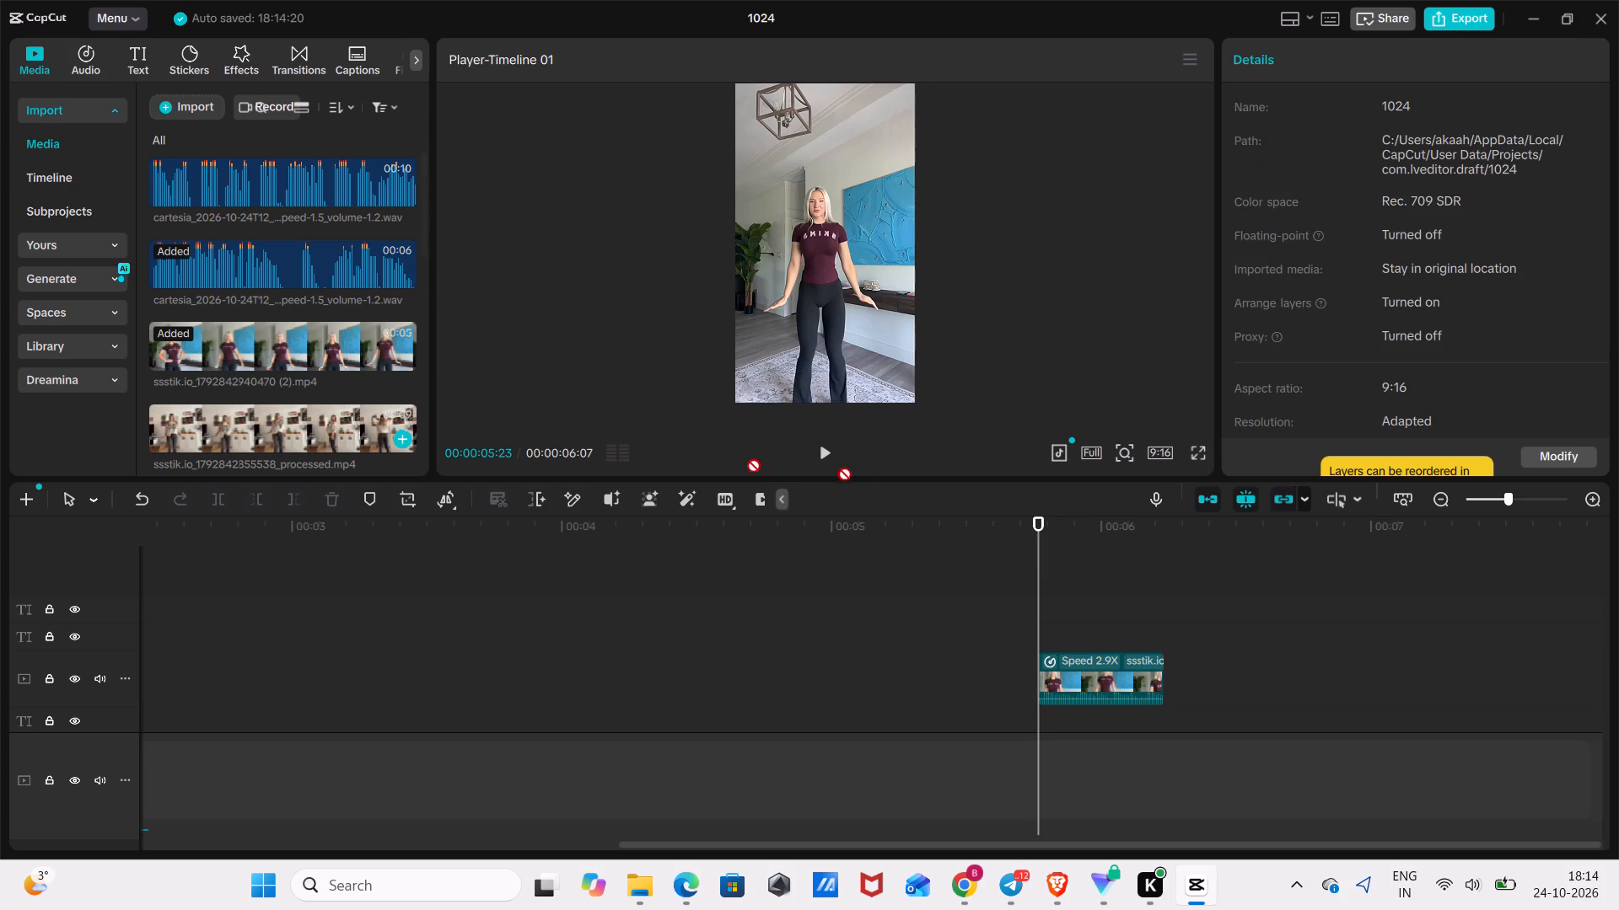
drag(838, 468, 1182, 693)
Split the white-shirt dance clip at 00:00:09:12 and delete the part before the split.
click(1276, 619)
drag(1277, 619, 1618, 691)
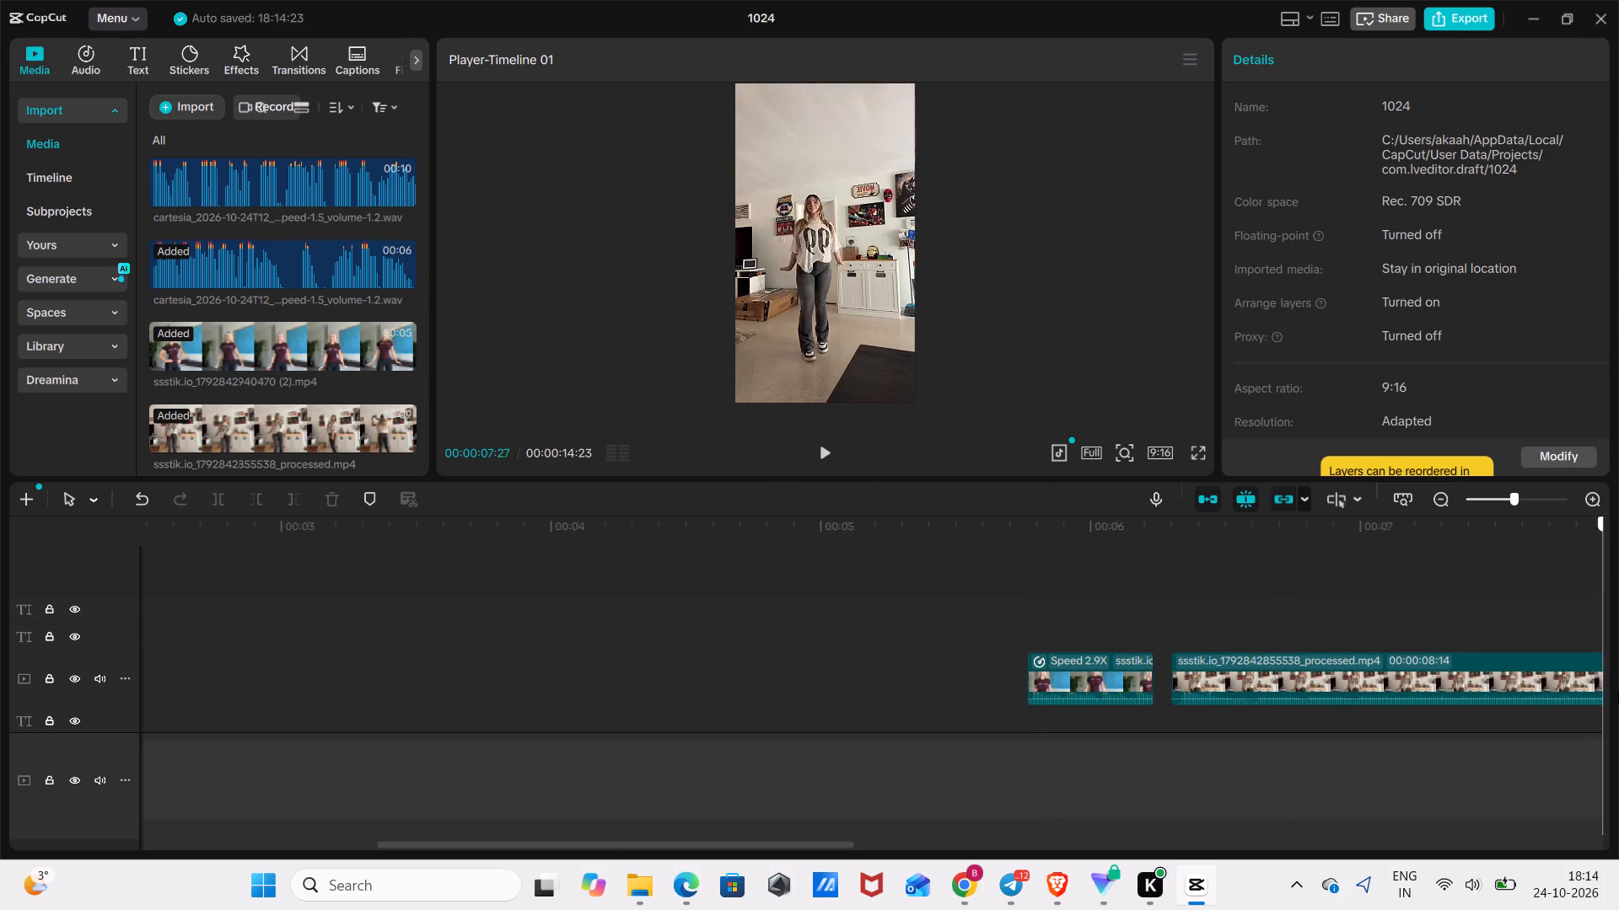
drag(1618, 691, 1073, 784)
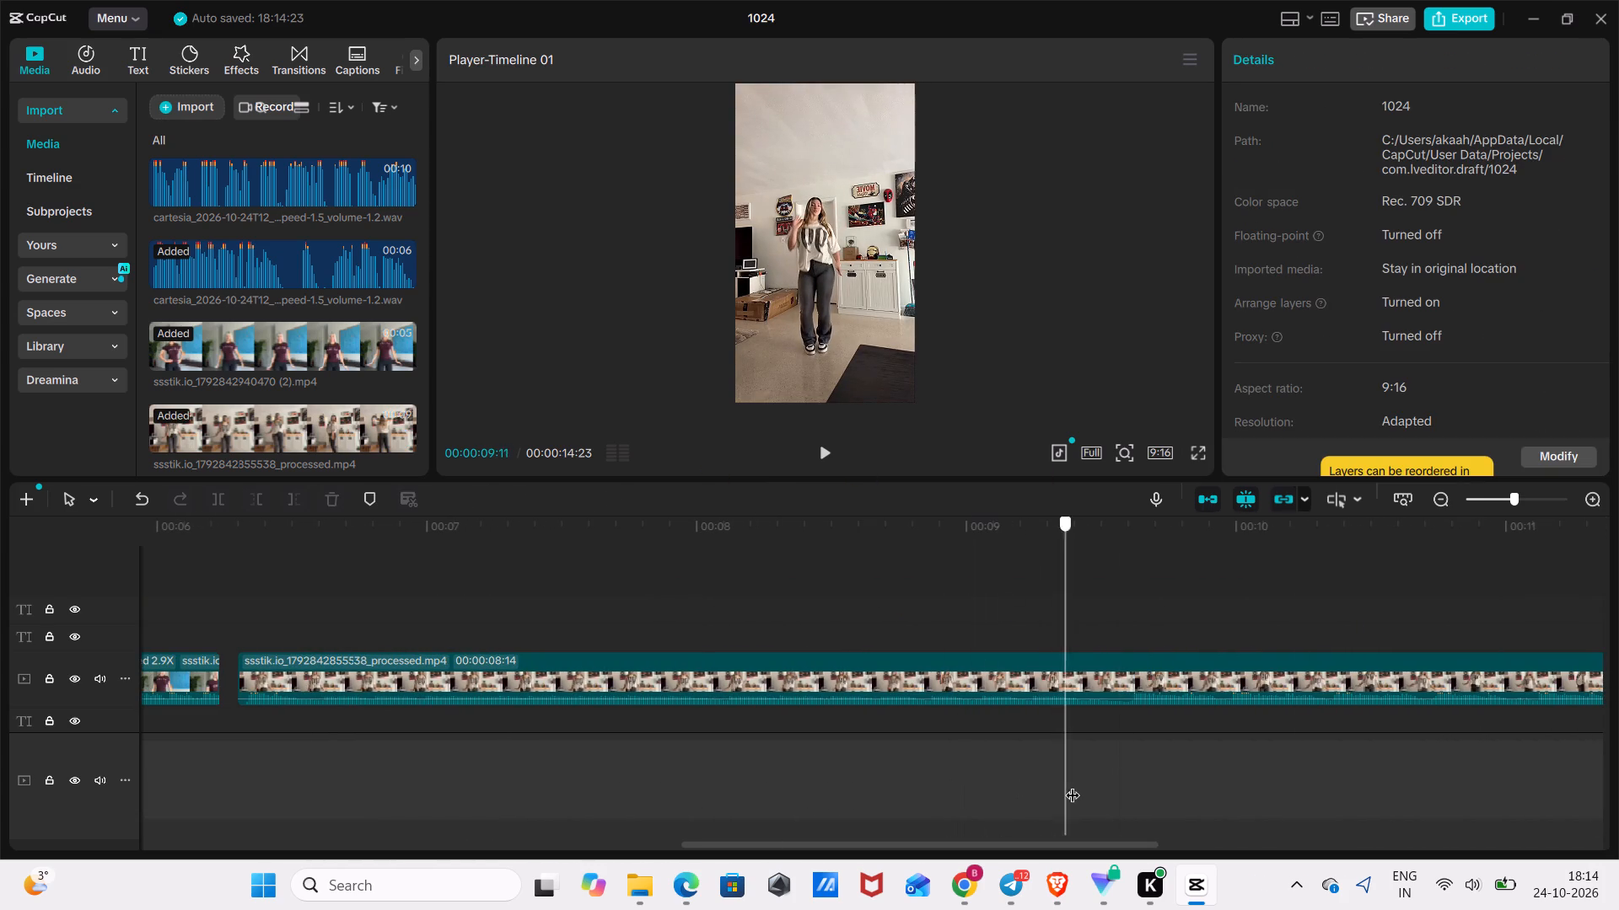
drag(1073, 784, 1073, 784)
click(968, 693)
click(207, 494)
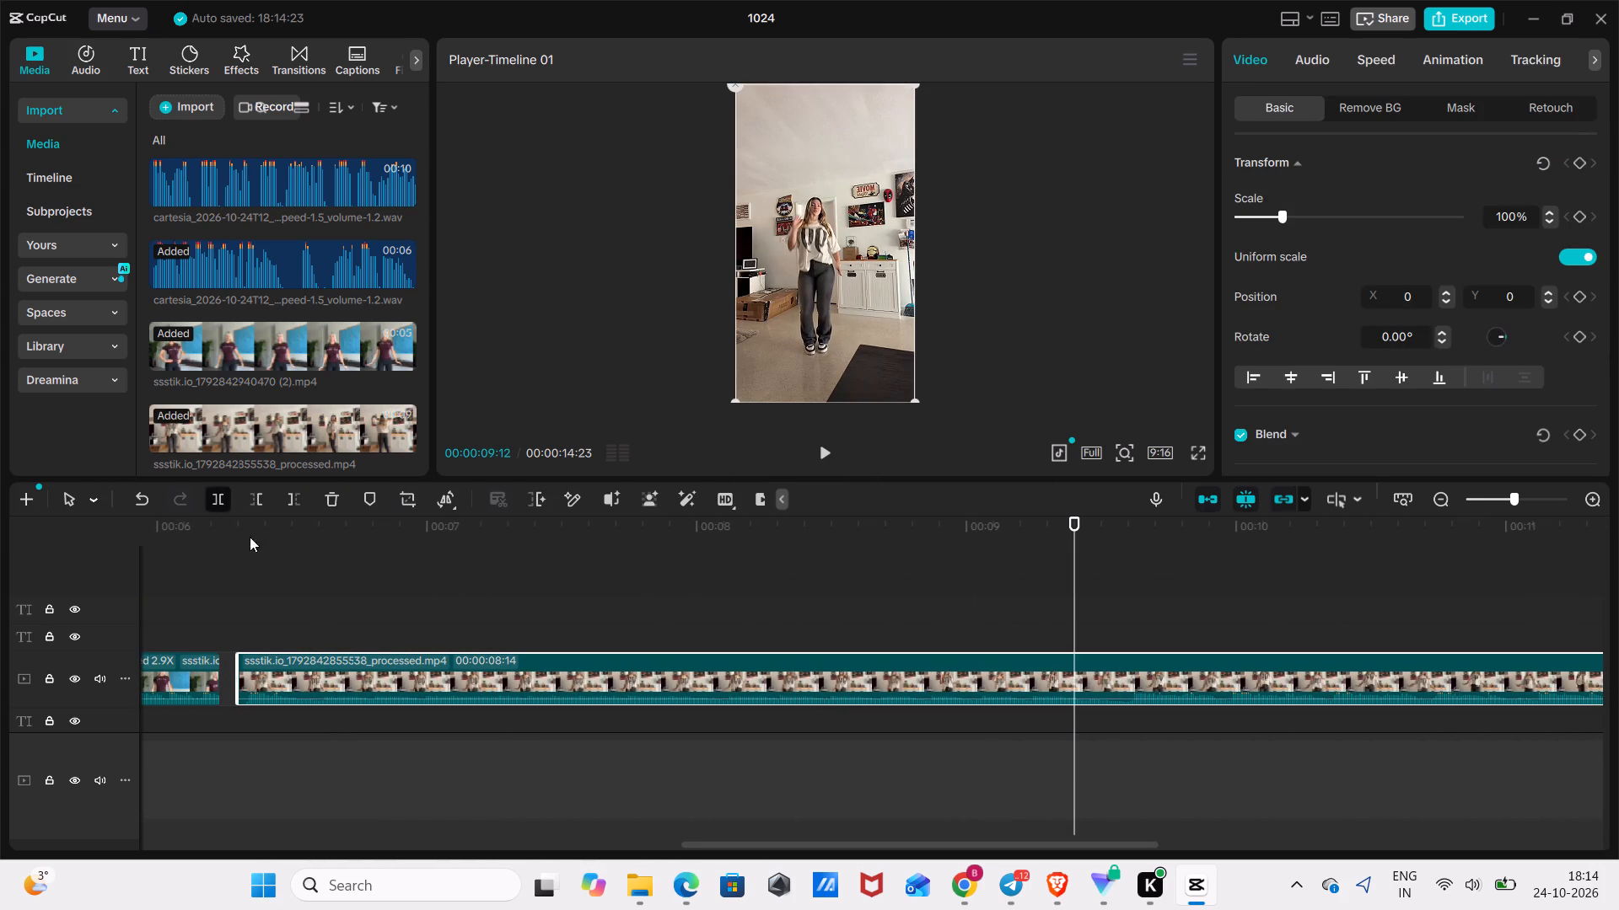
click(387, 695)
click(338, 505)
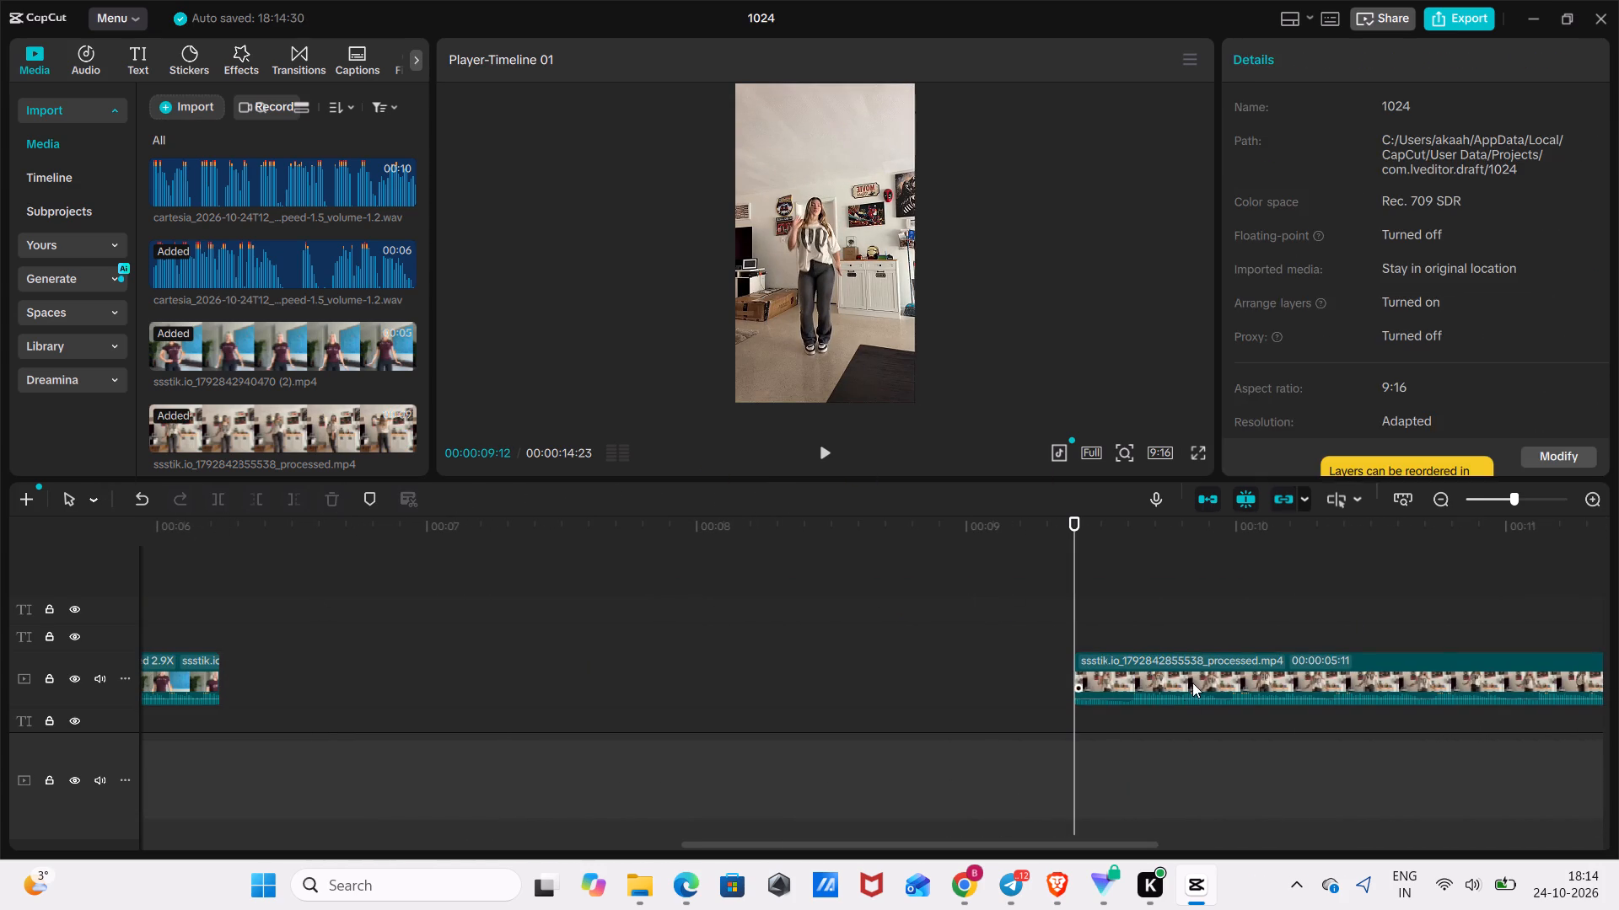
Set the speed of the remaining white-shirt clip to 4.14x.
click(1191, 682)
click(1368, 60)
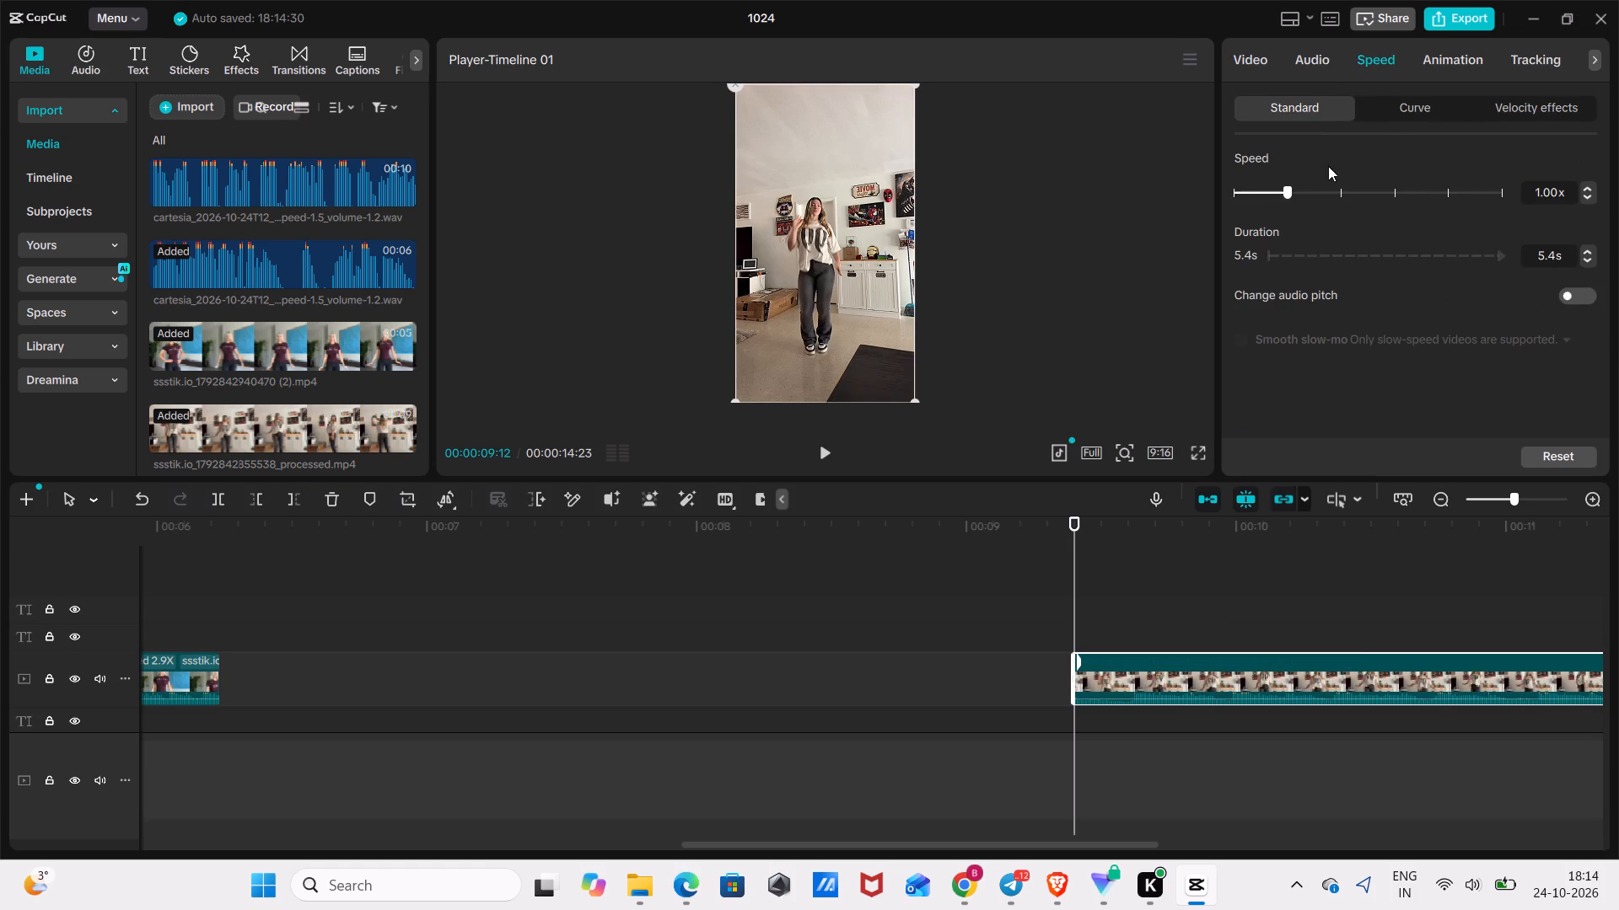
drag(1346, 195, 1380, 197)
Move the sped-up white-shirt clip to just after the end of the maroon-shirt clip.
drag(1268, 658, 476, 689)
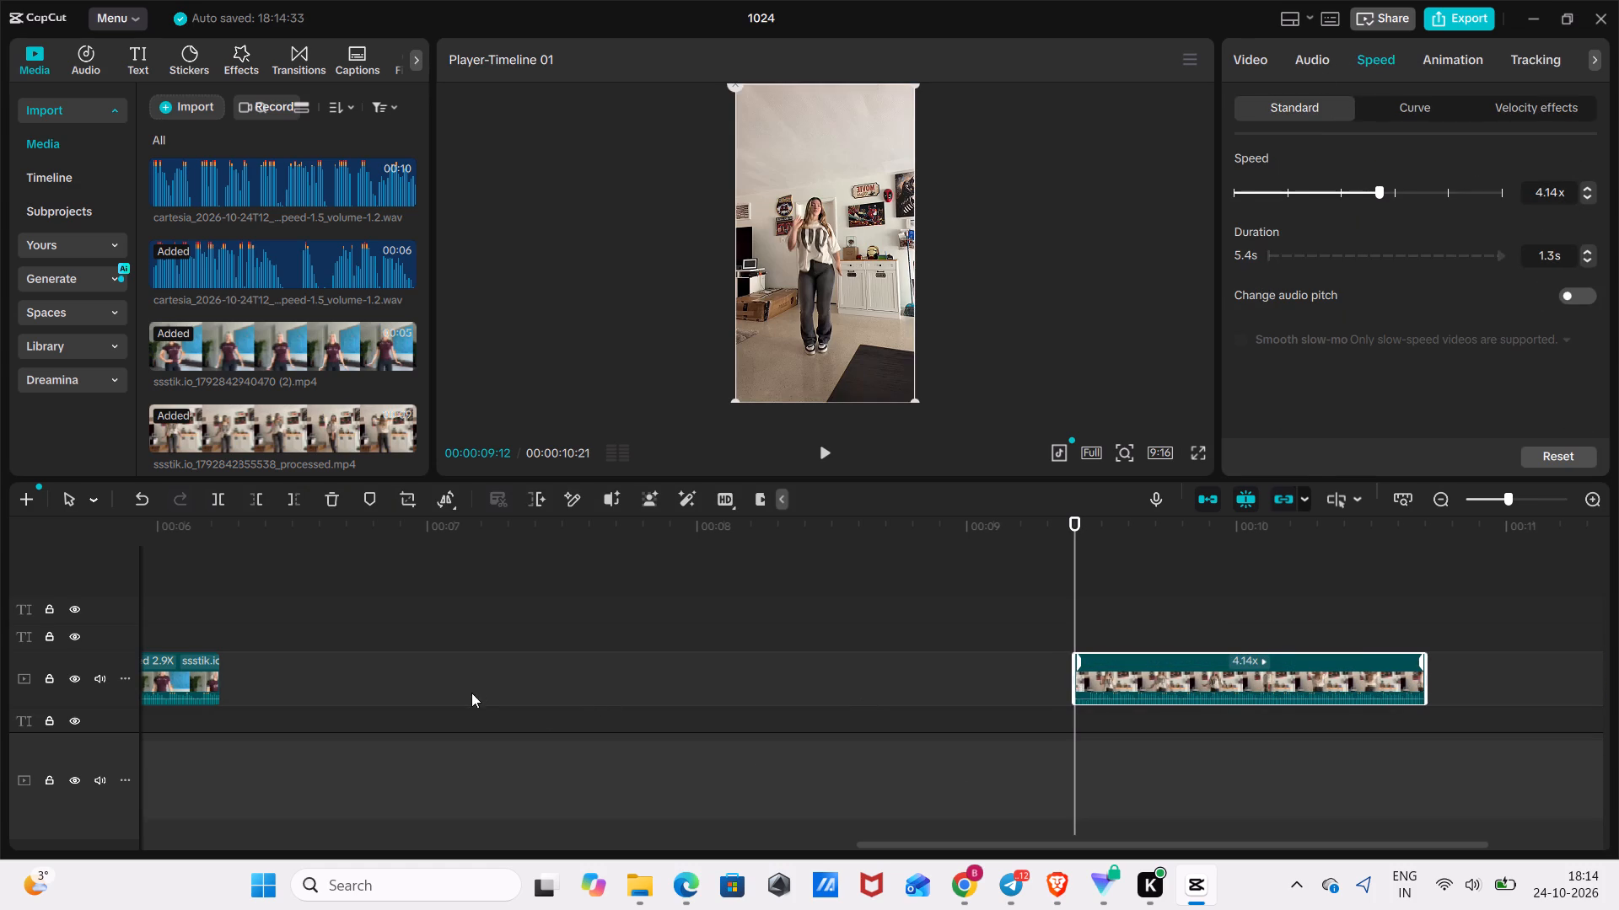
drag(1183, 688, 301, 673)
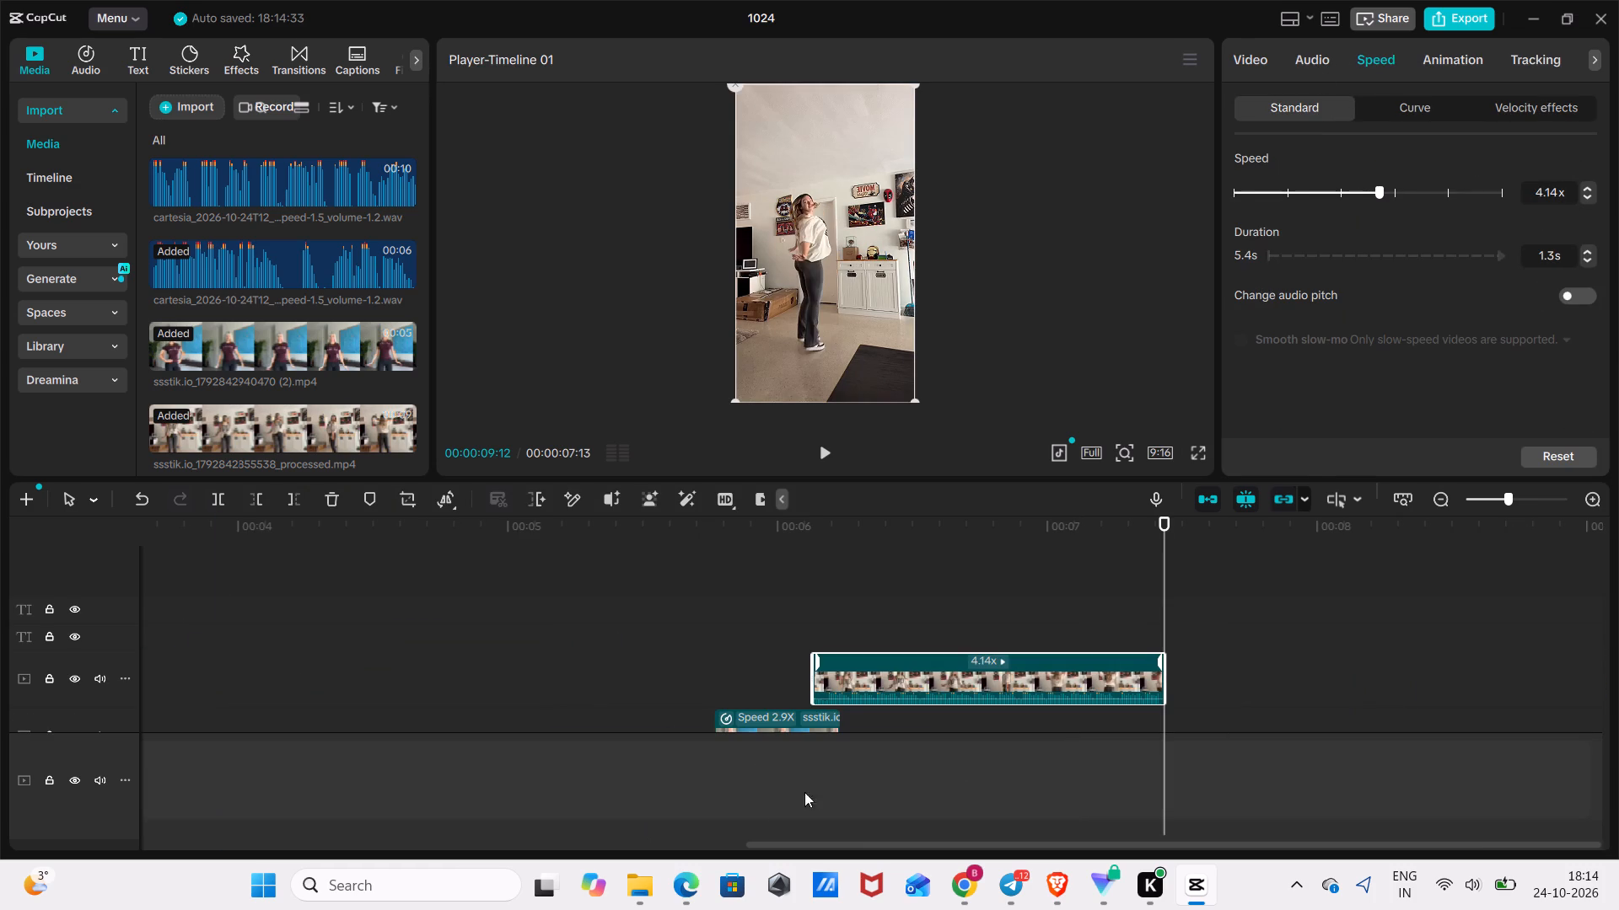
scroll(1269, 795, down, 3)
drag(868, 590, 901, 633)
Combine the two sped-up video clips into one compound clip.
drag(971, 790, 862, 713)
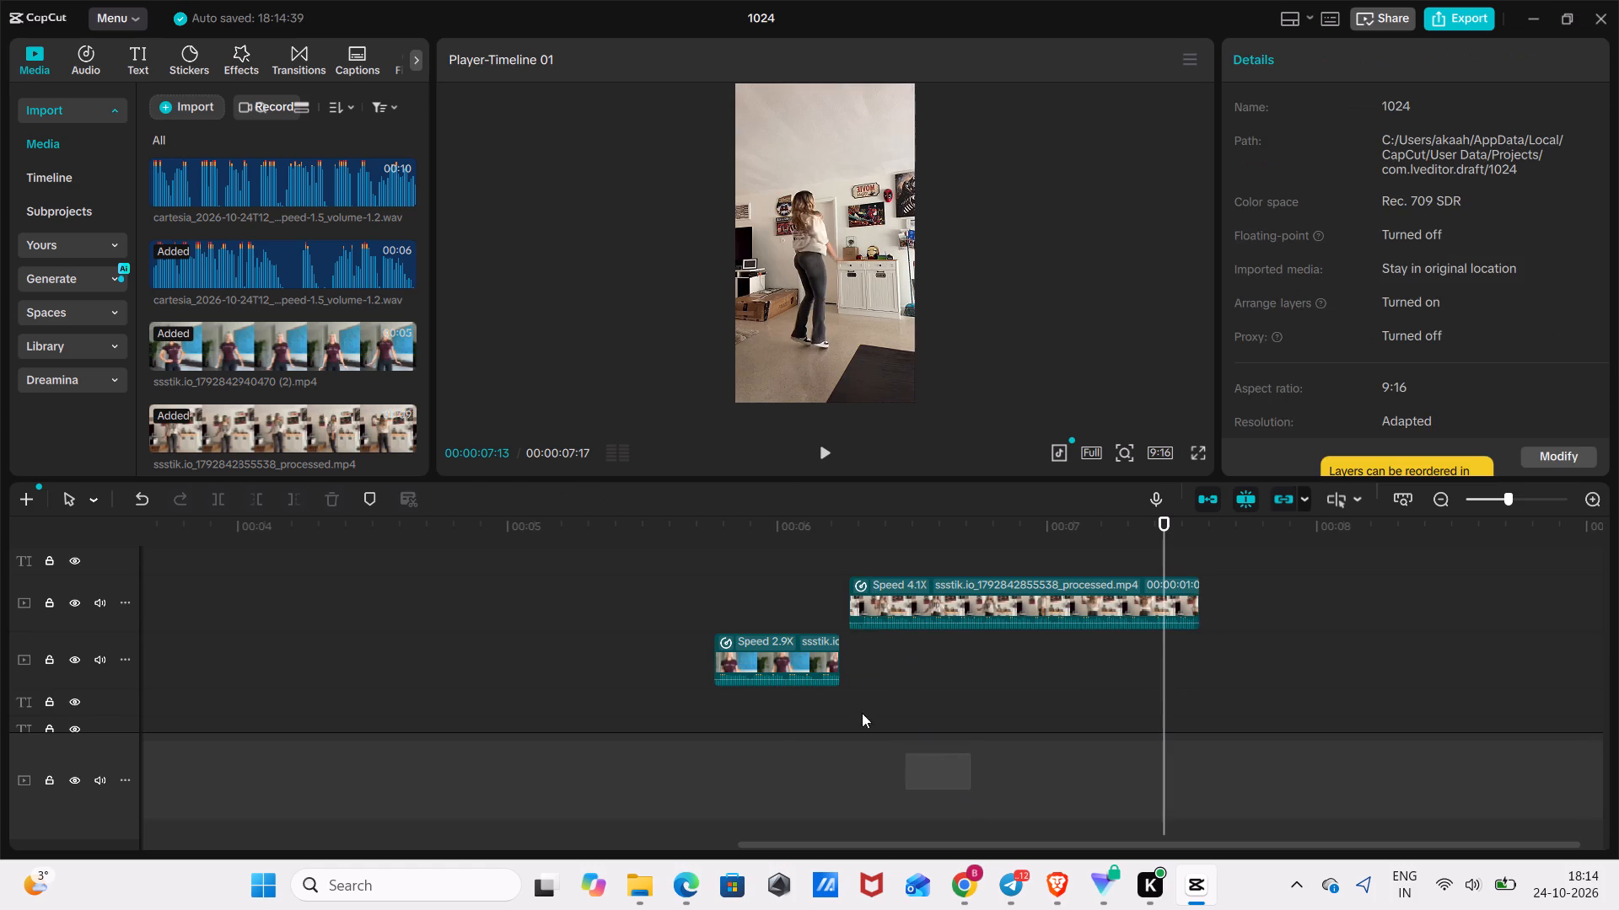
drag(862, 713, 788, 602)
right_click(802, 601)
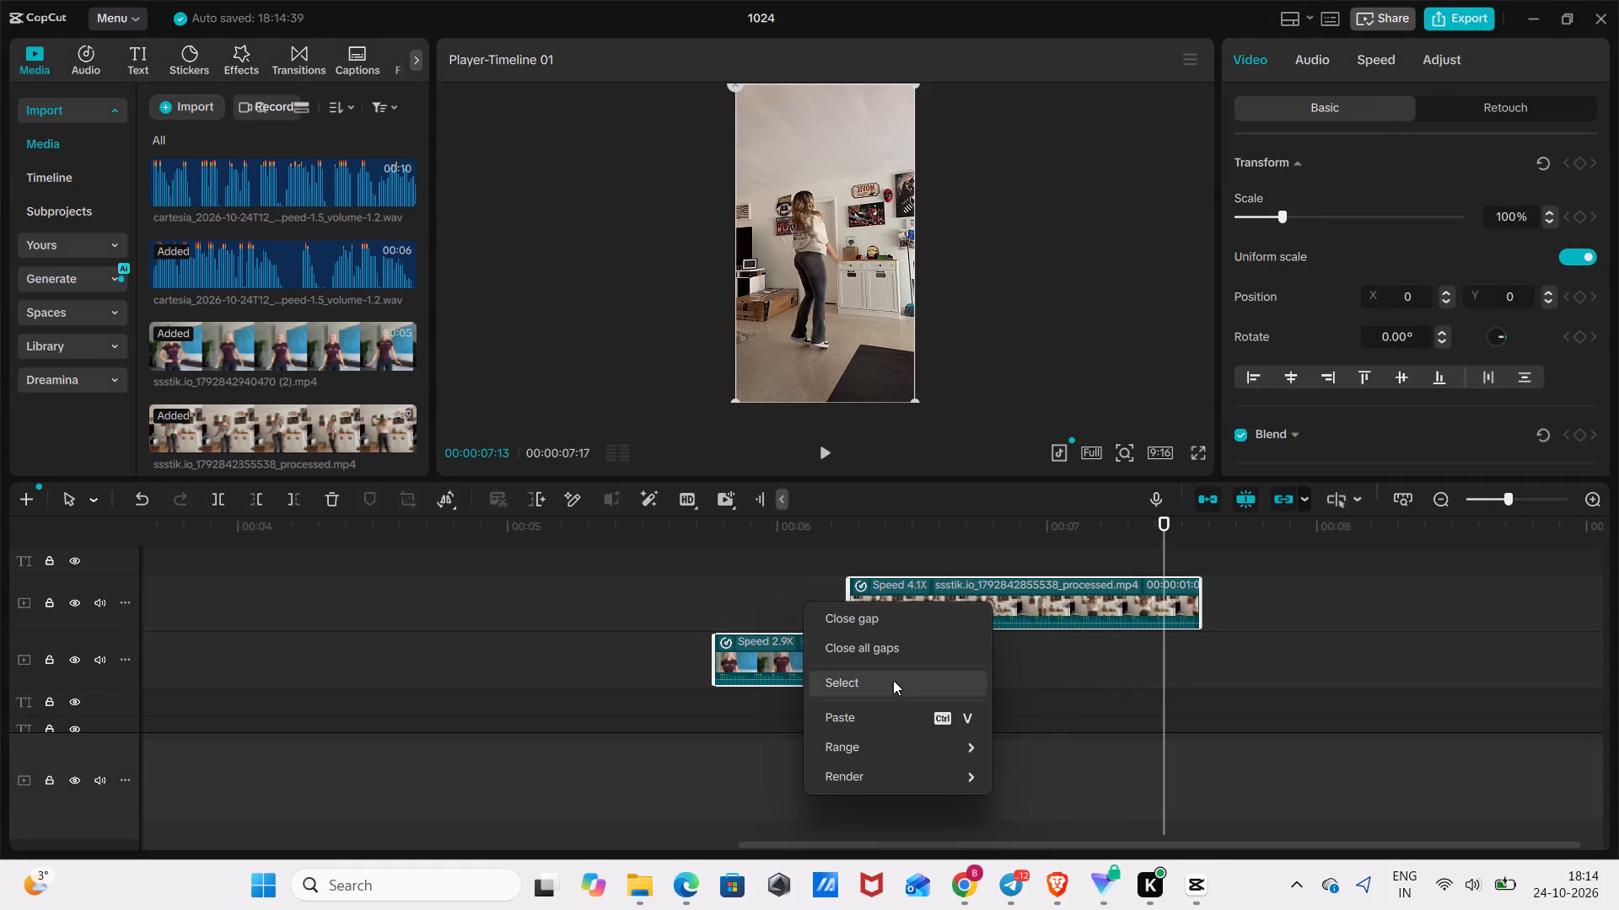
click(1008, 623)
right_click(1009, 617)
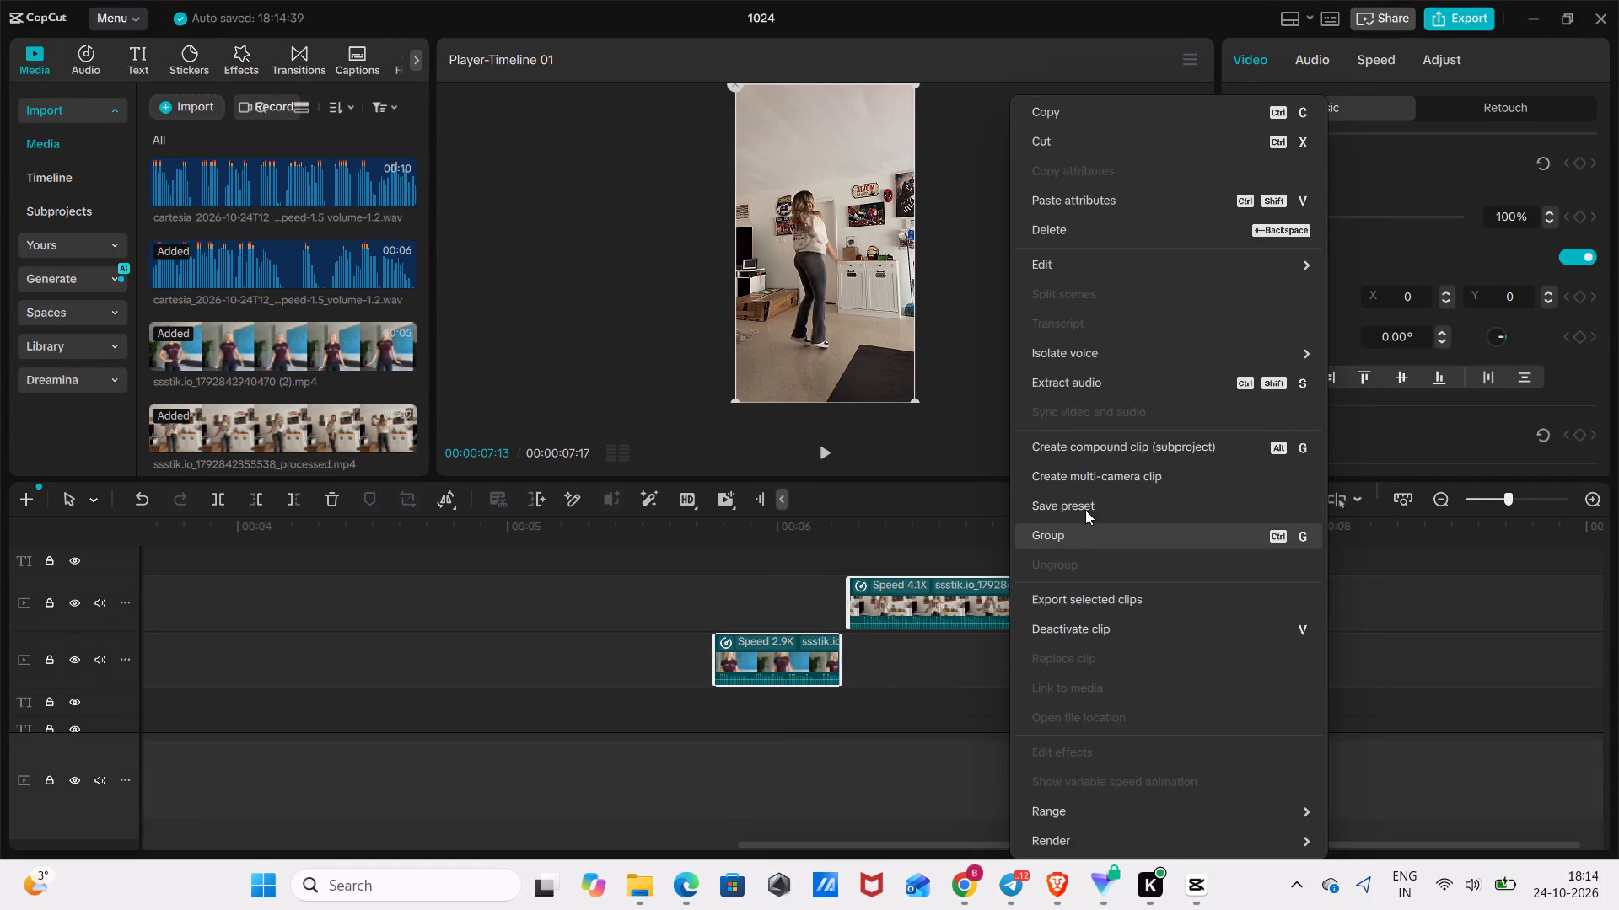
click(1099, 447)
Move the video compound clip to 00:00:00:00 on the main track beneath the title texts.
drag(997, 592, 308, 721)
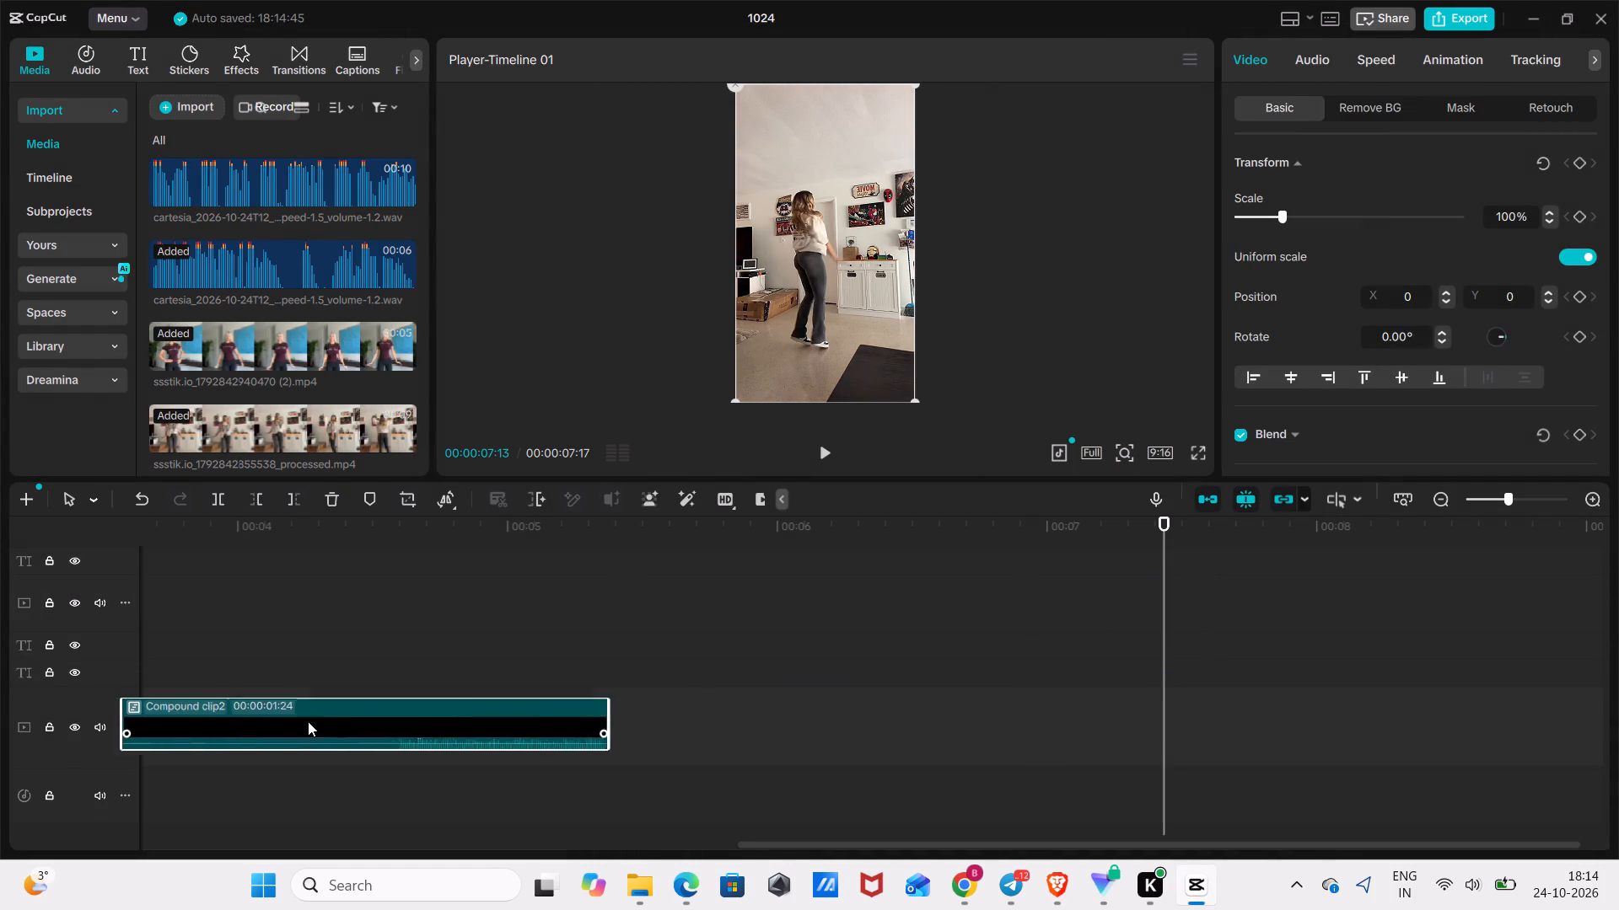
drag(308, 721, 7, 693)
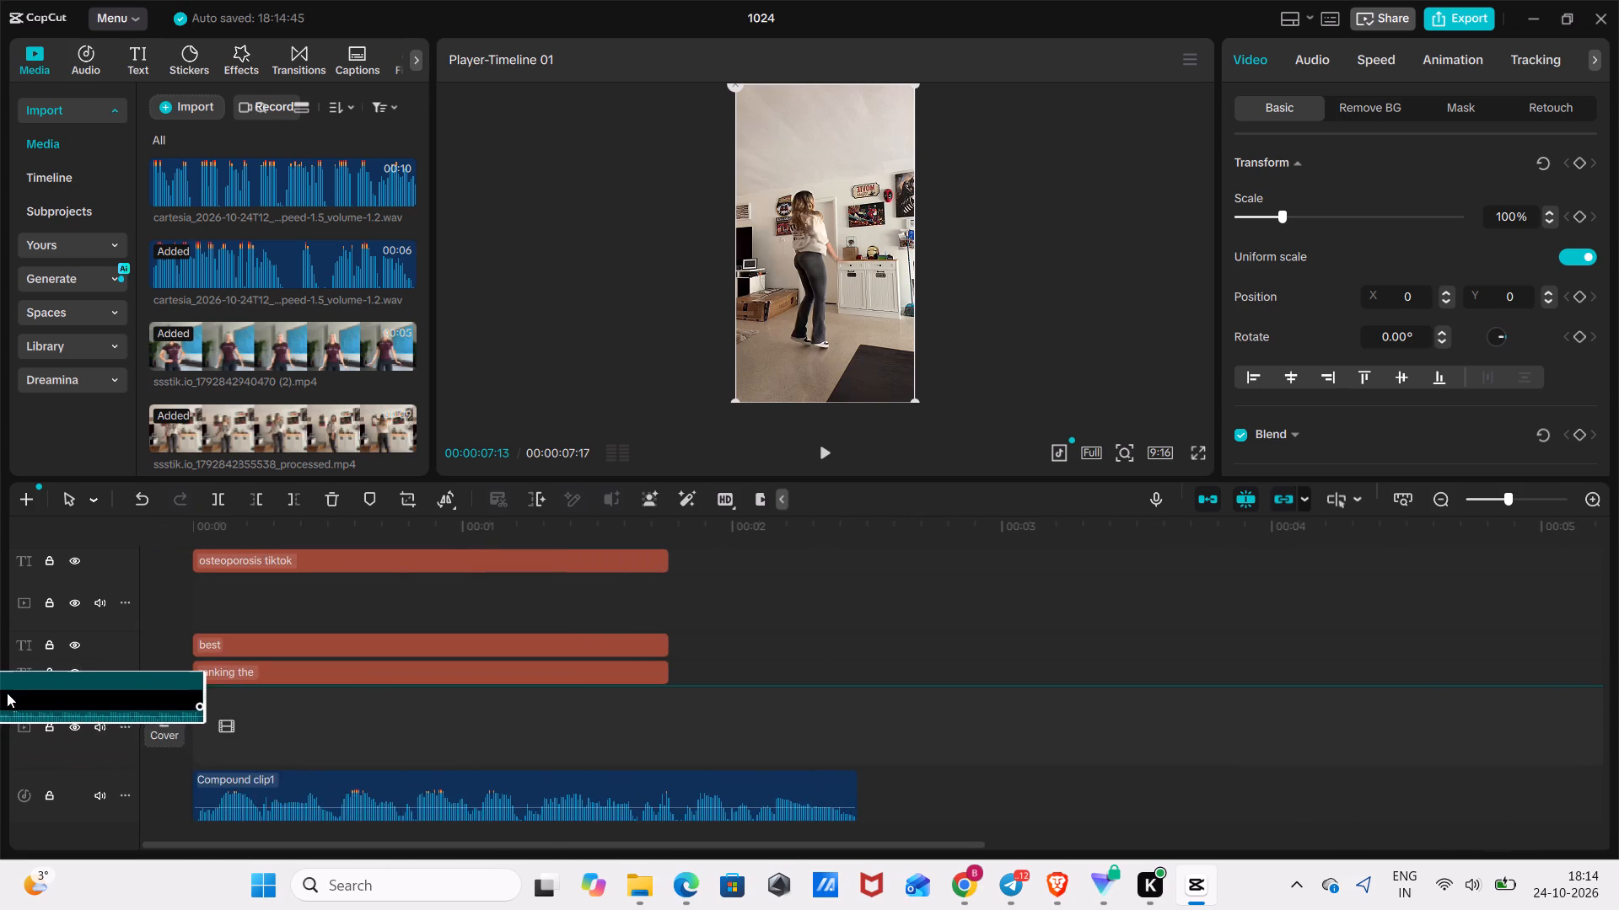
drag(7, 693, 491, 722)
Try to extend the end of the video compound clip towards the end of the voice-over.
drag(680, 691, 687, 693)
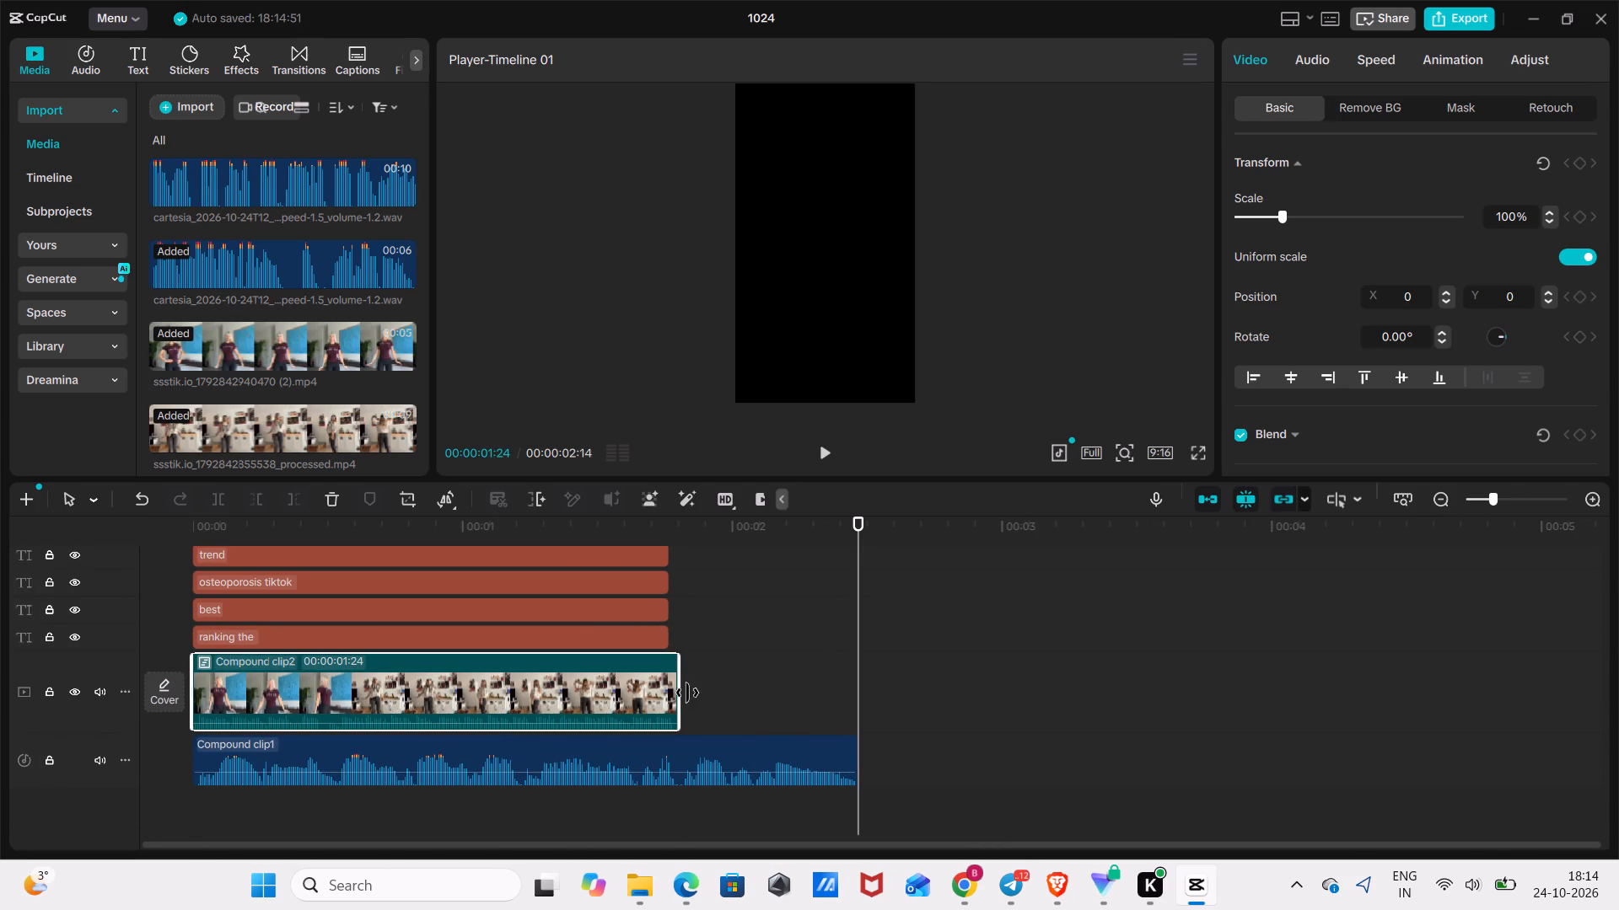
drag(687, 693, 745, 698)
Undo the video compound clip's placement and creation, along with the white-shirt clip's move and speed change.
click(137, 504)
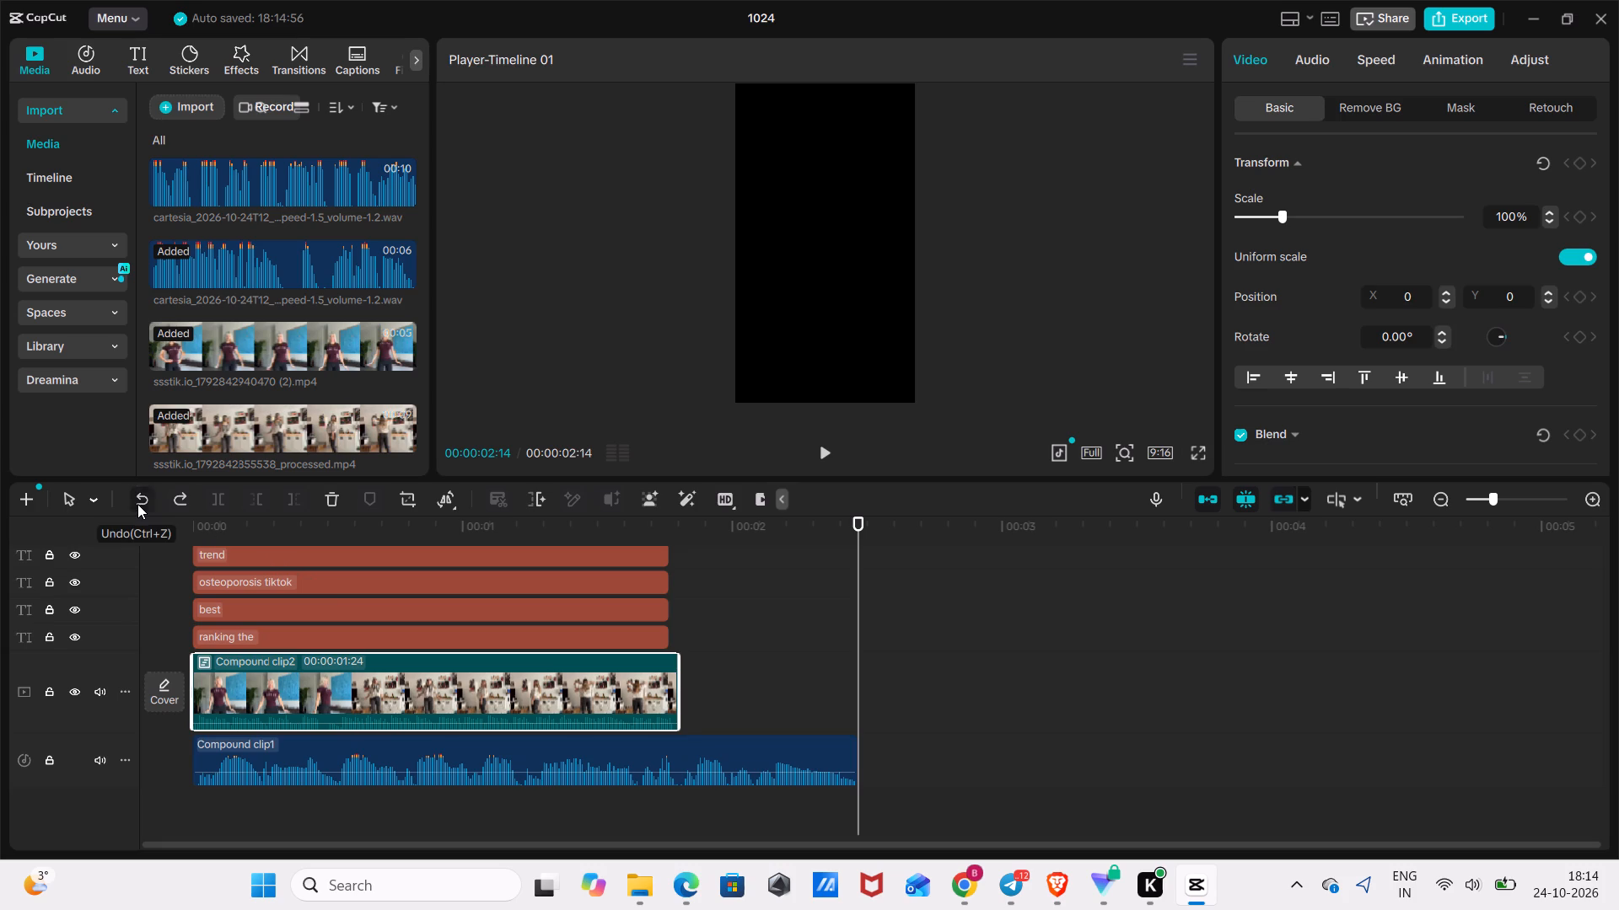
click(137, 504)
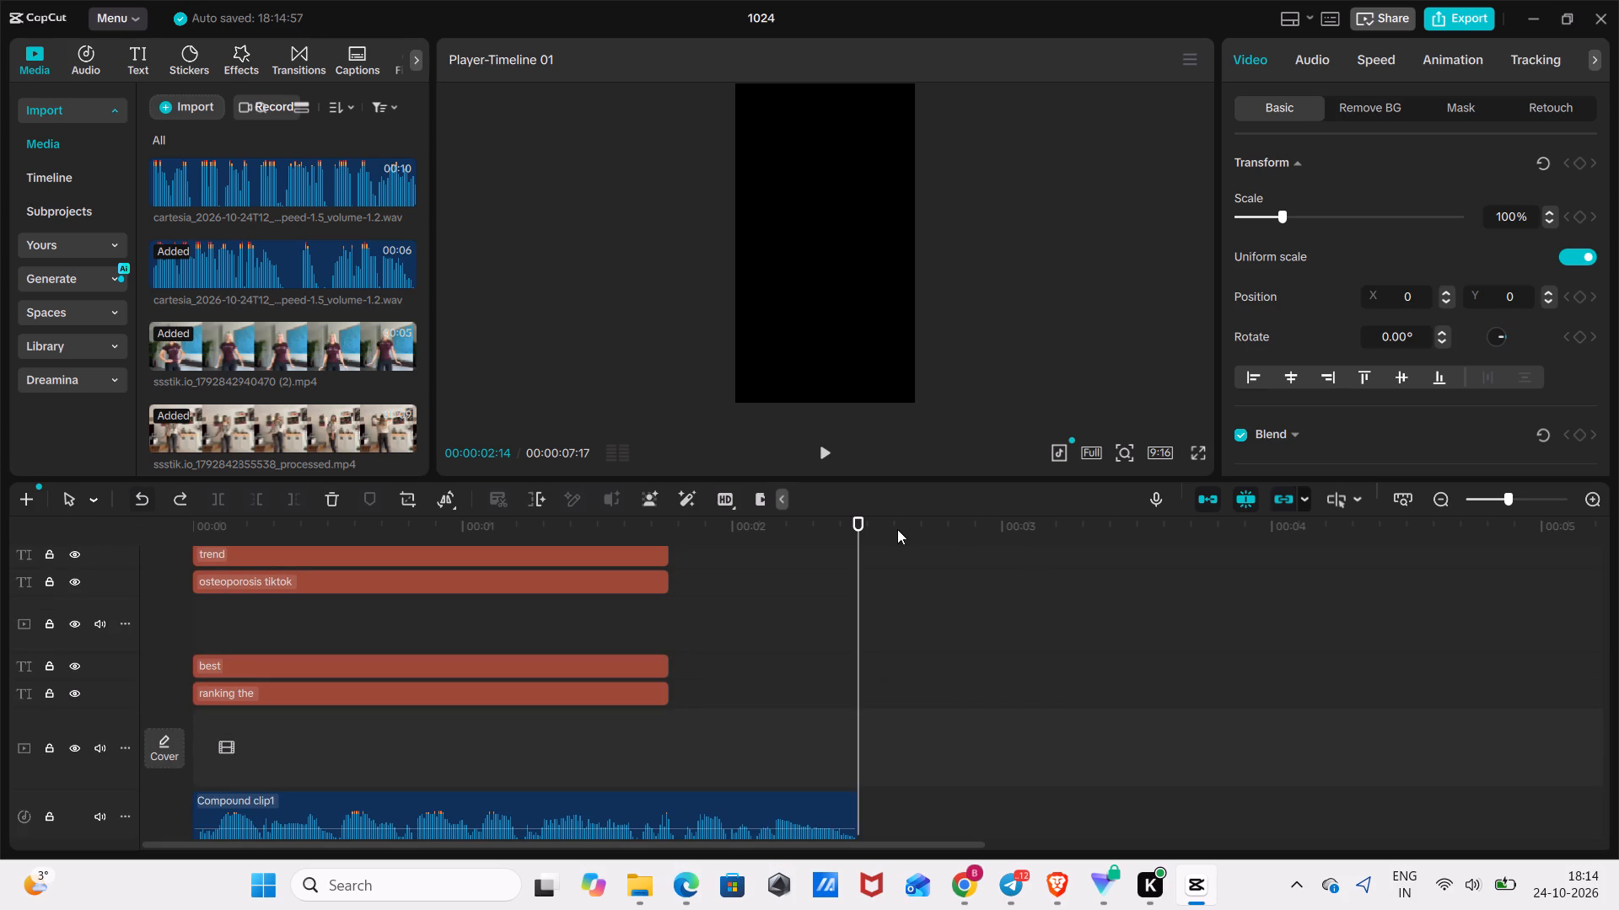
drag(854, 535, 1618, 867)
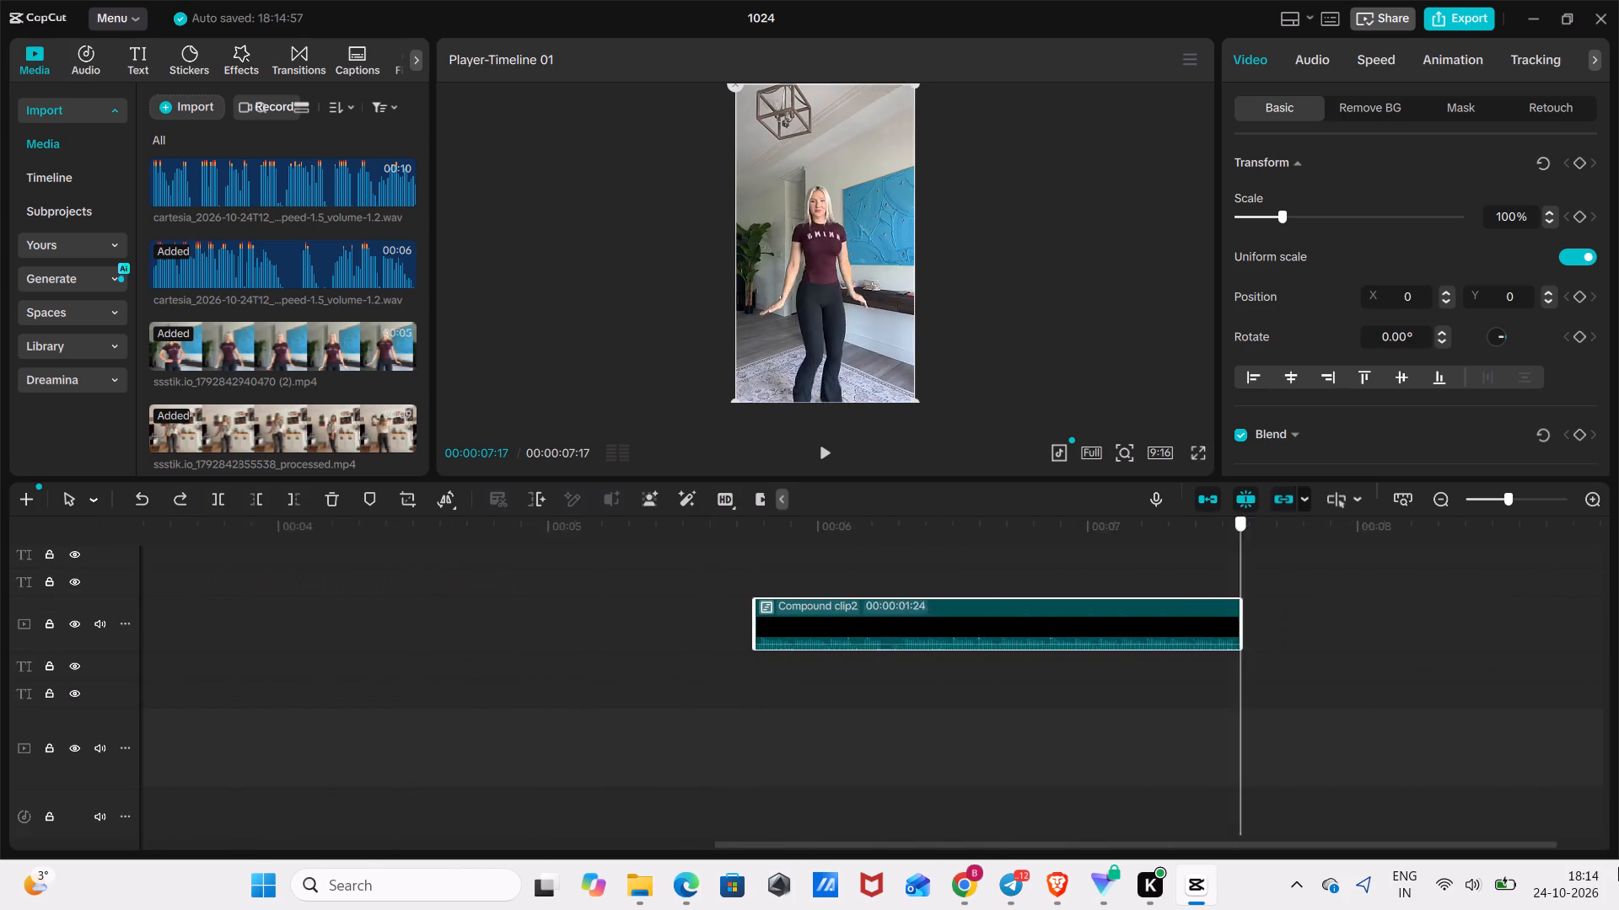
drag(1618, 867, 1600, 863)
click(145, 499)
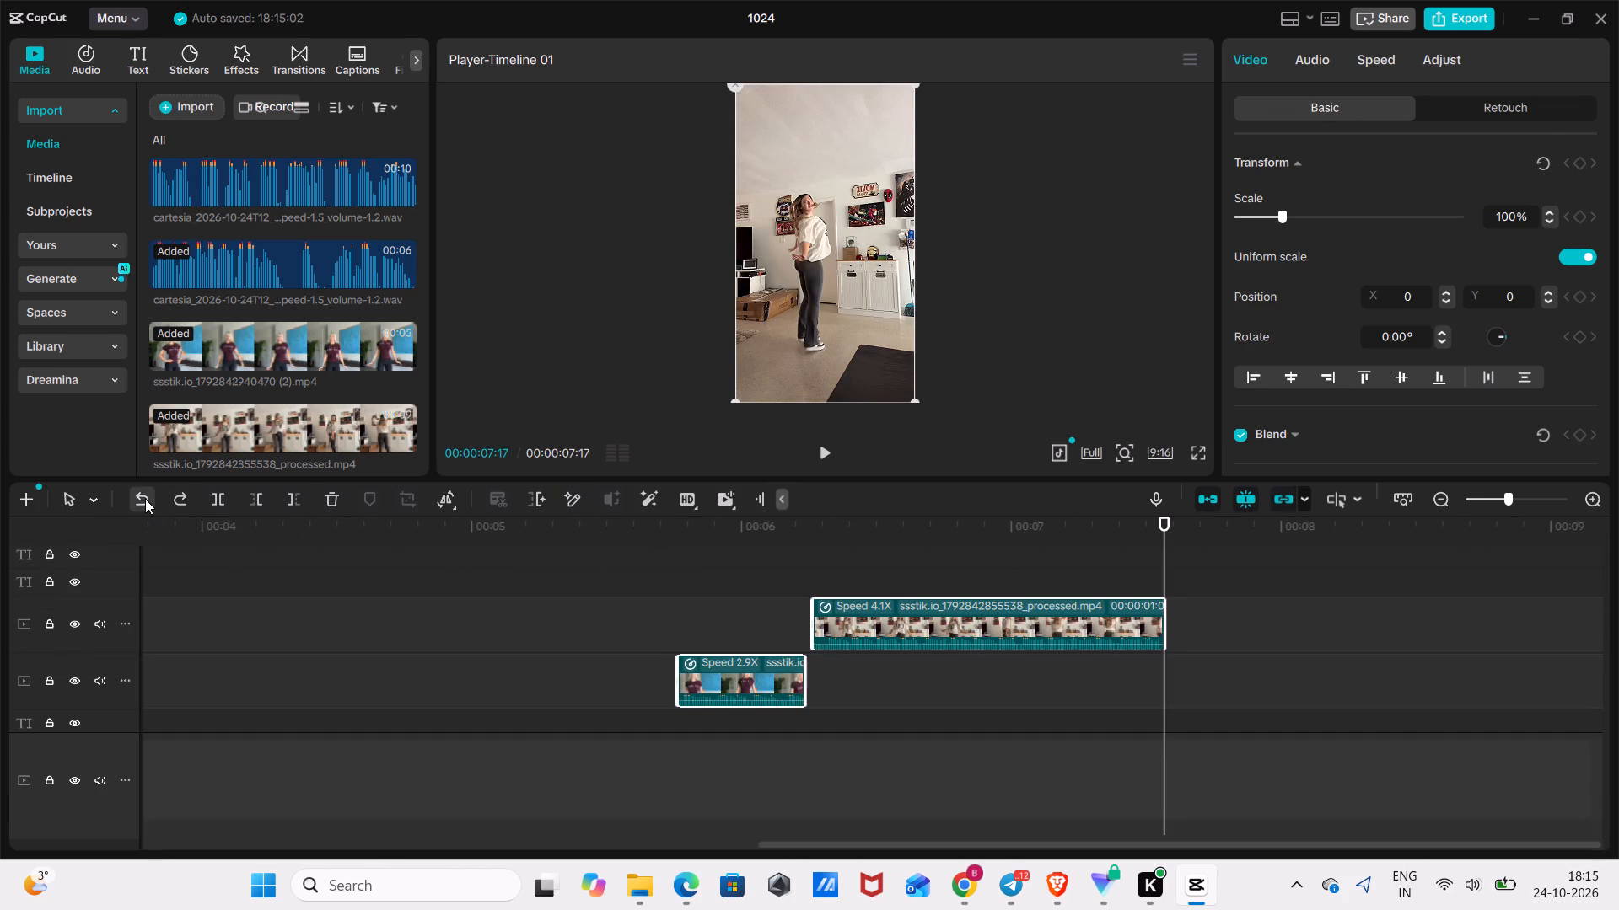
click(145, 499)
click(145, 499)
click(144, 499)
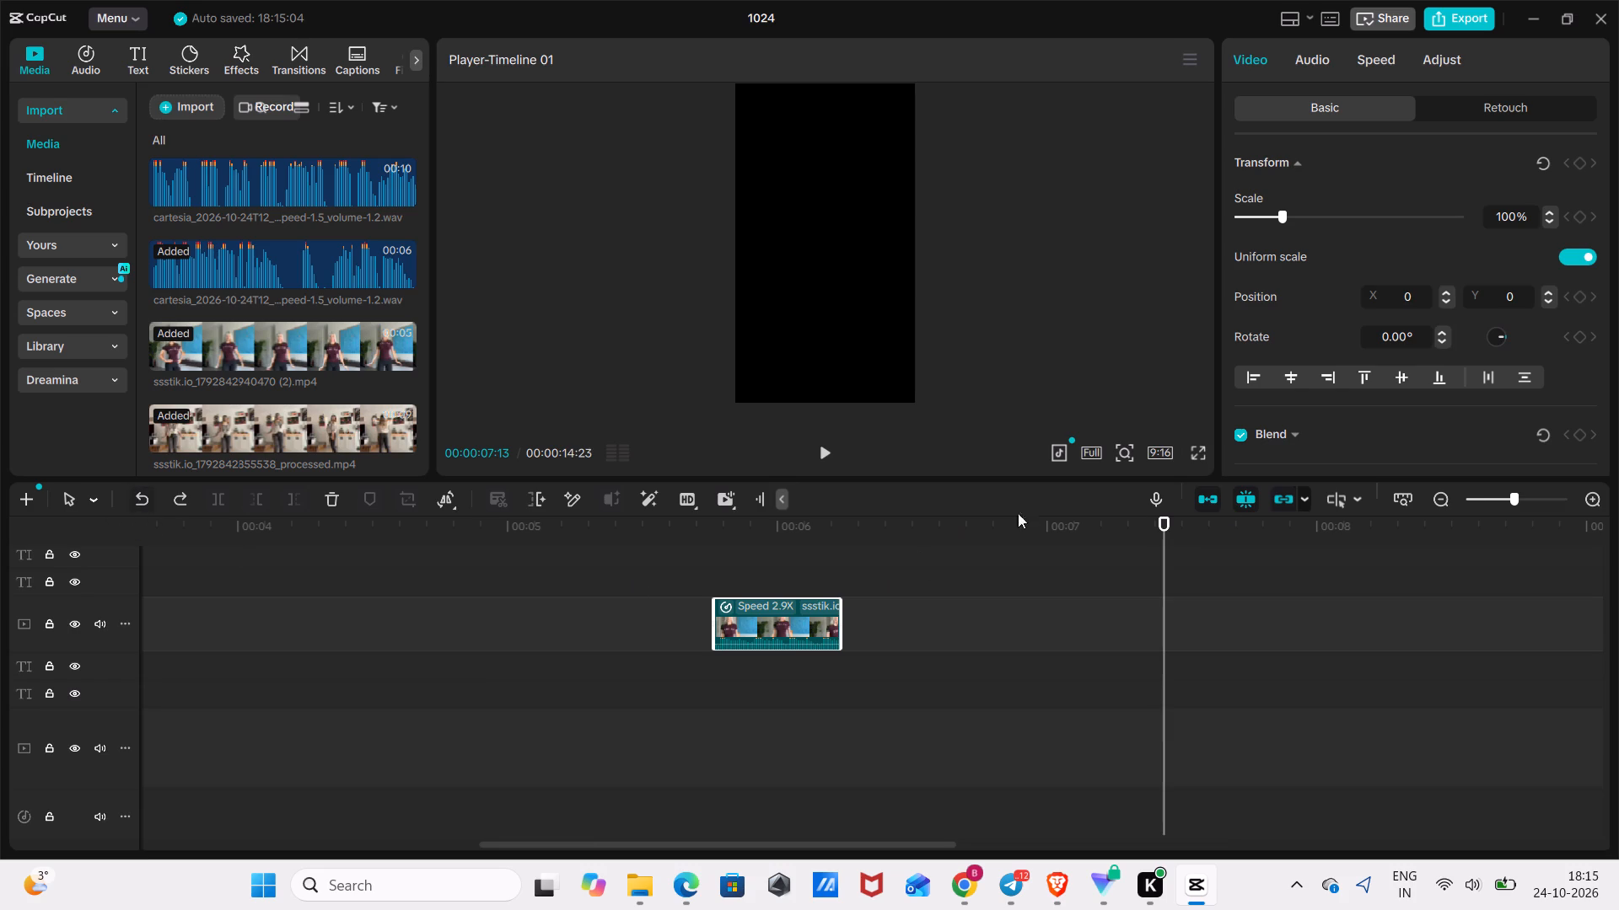
Split the white-shirt clip at 00:00:11:23 and delete the part before the split.
drag(1152, 531, 1618, 609)
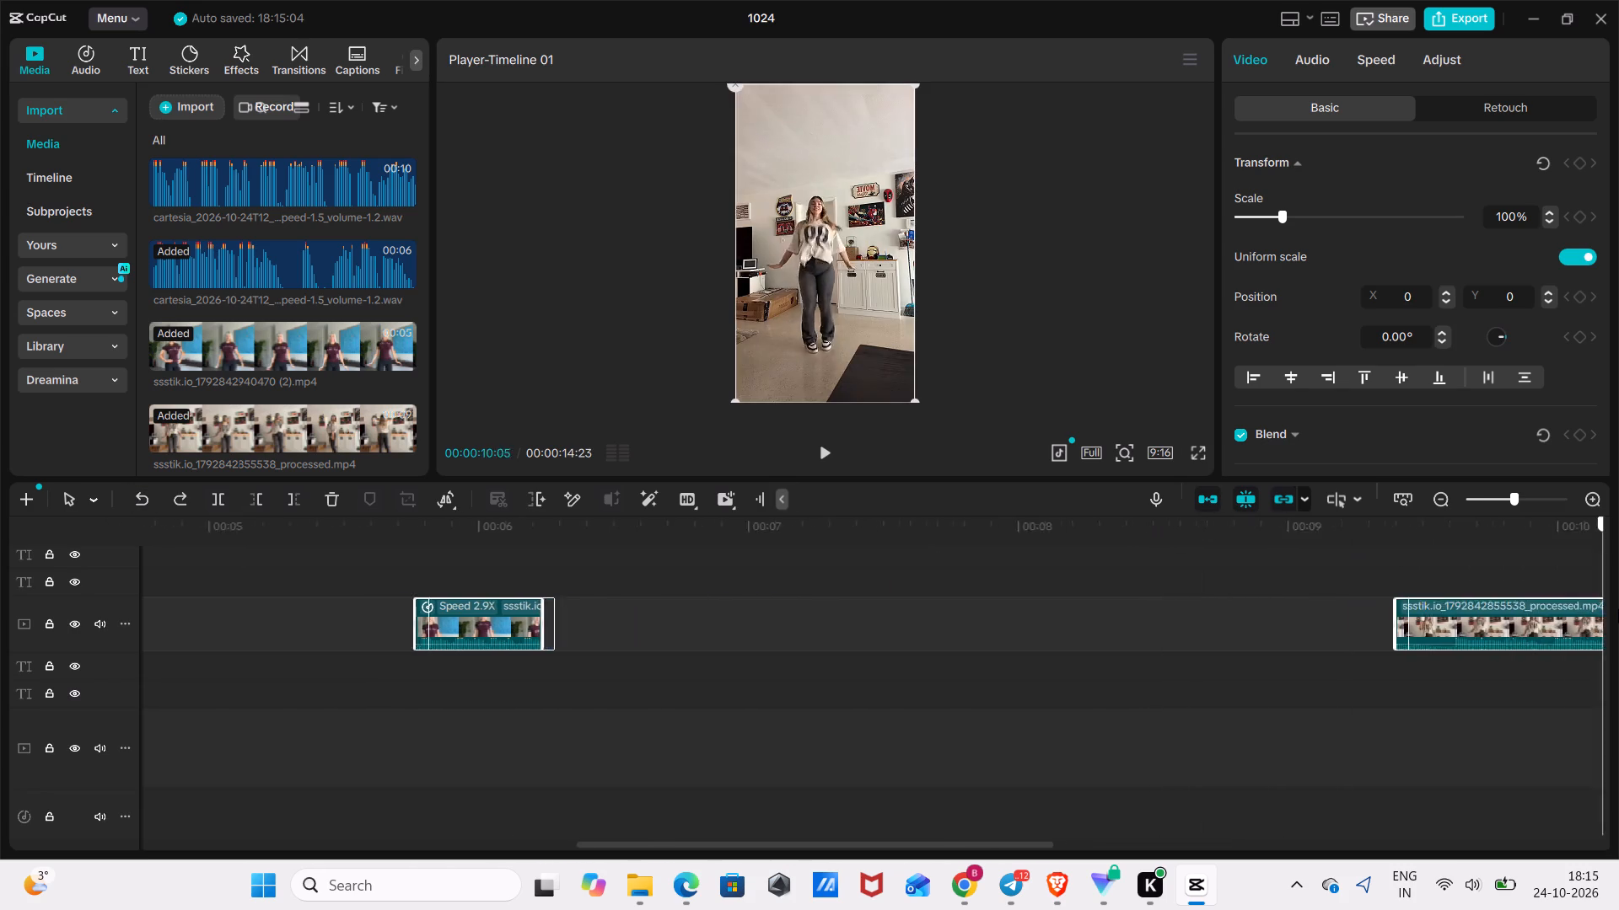
drag(1618, 609, 1482, 671)
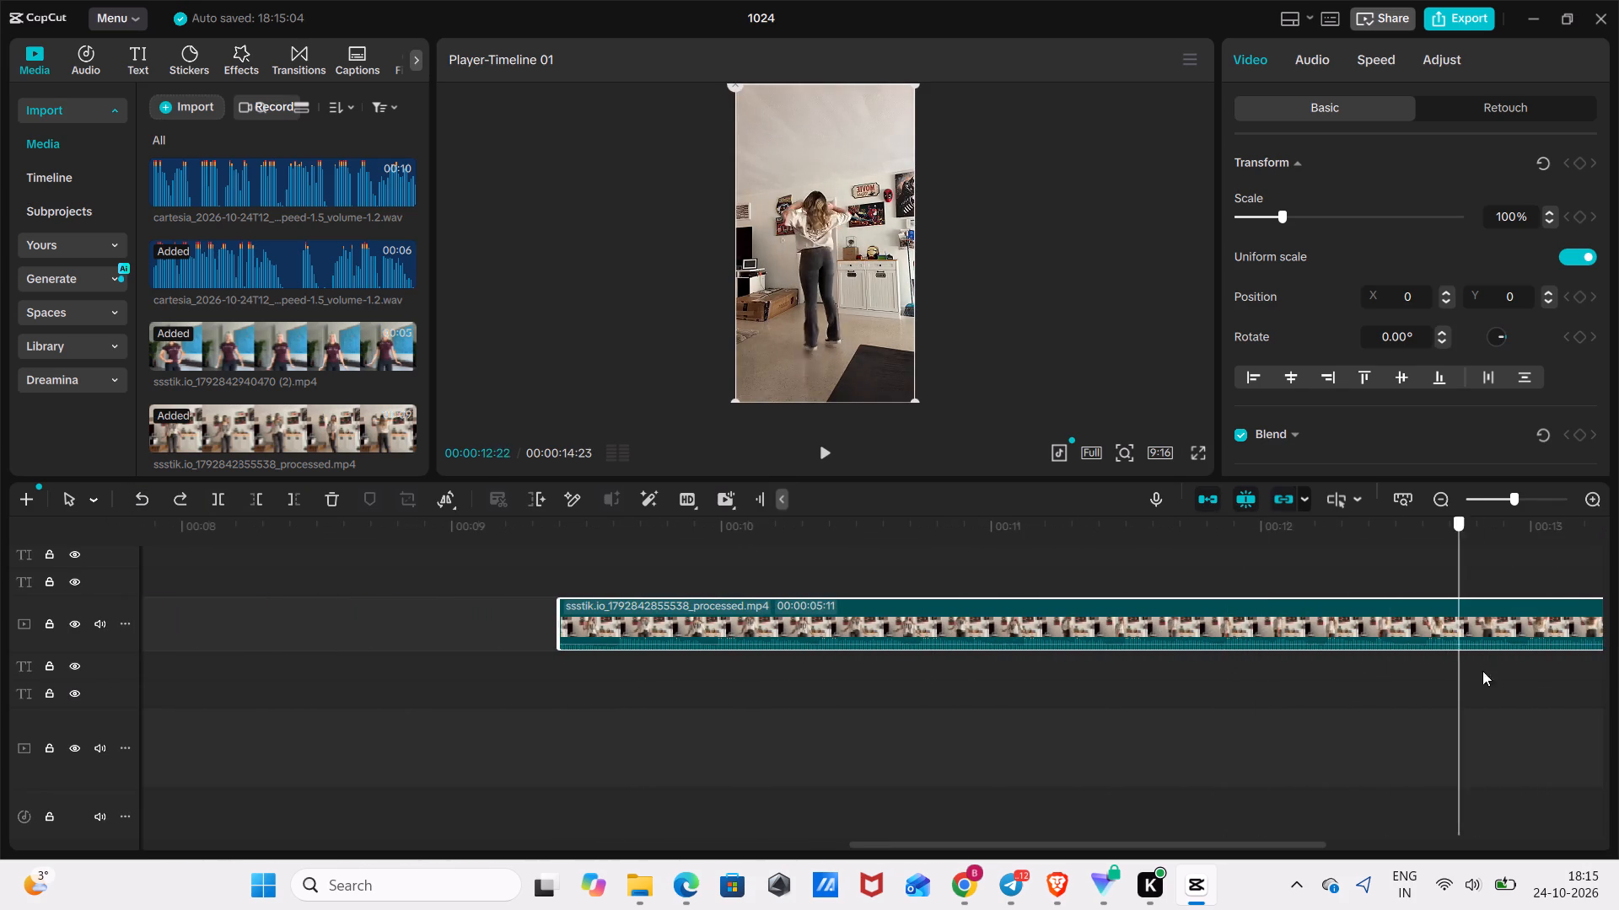
drag(1482, 671, 683, 757)
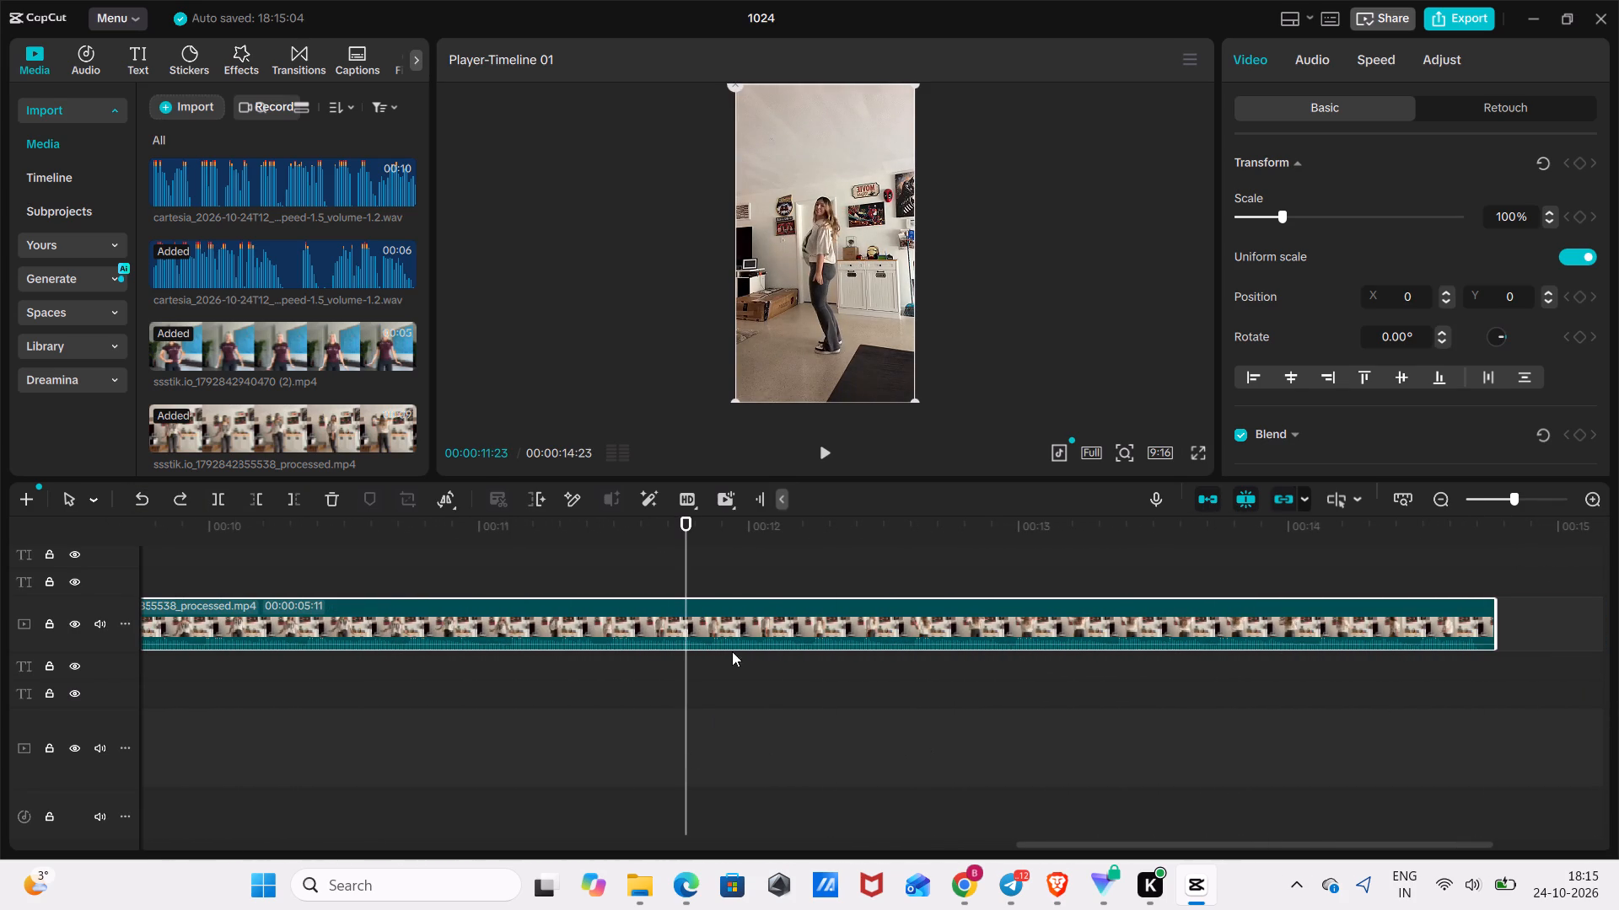
click(734, 643)
click(218, 500)
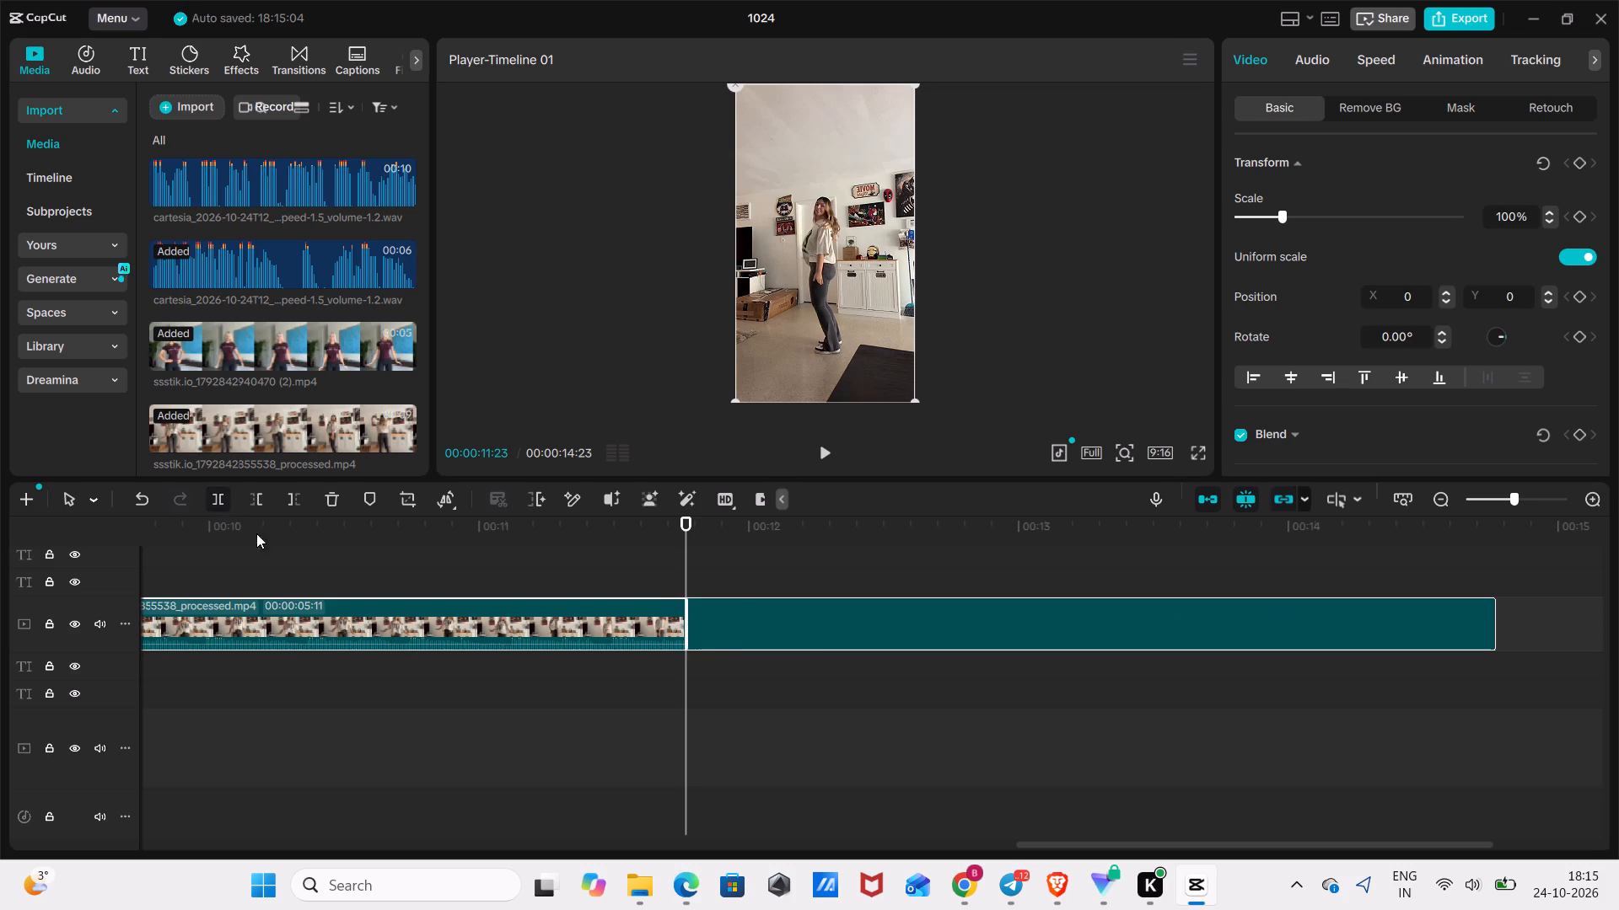
click(300, 613)
click(328, 500)
Move the trimmed white-shirt clip so it directly follows the sped-up first video clip.
drag(736, 606, 632, 658)
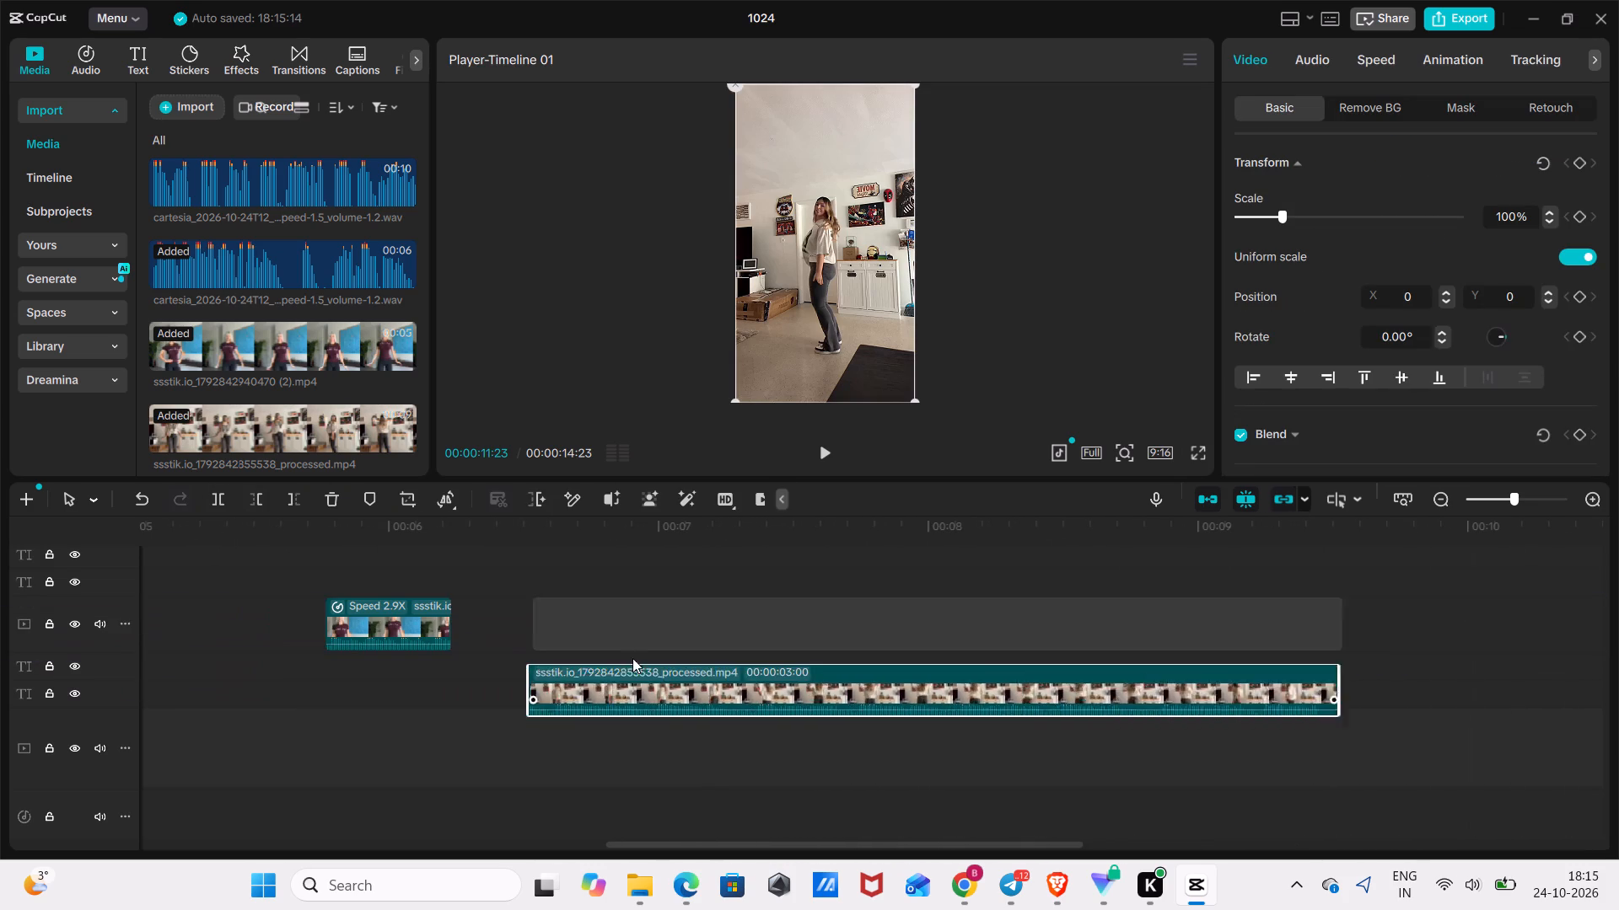
drag(632, 658, 503, 619)
Move both video clips together to 00:00:00:00 on the main track, beneath the title texts.
drag(734, 755, 407, 630)
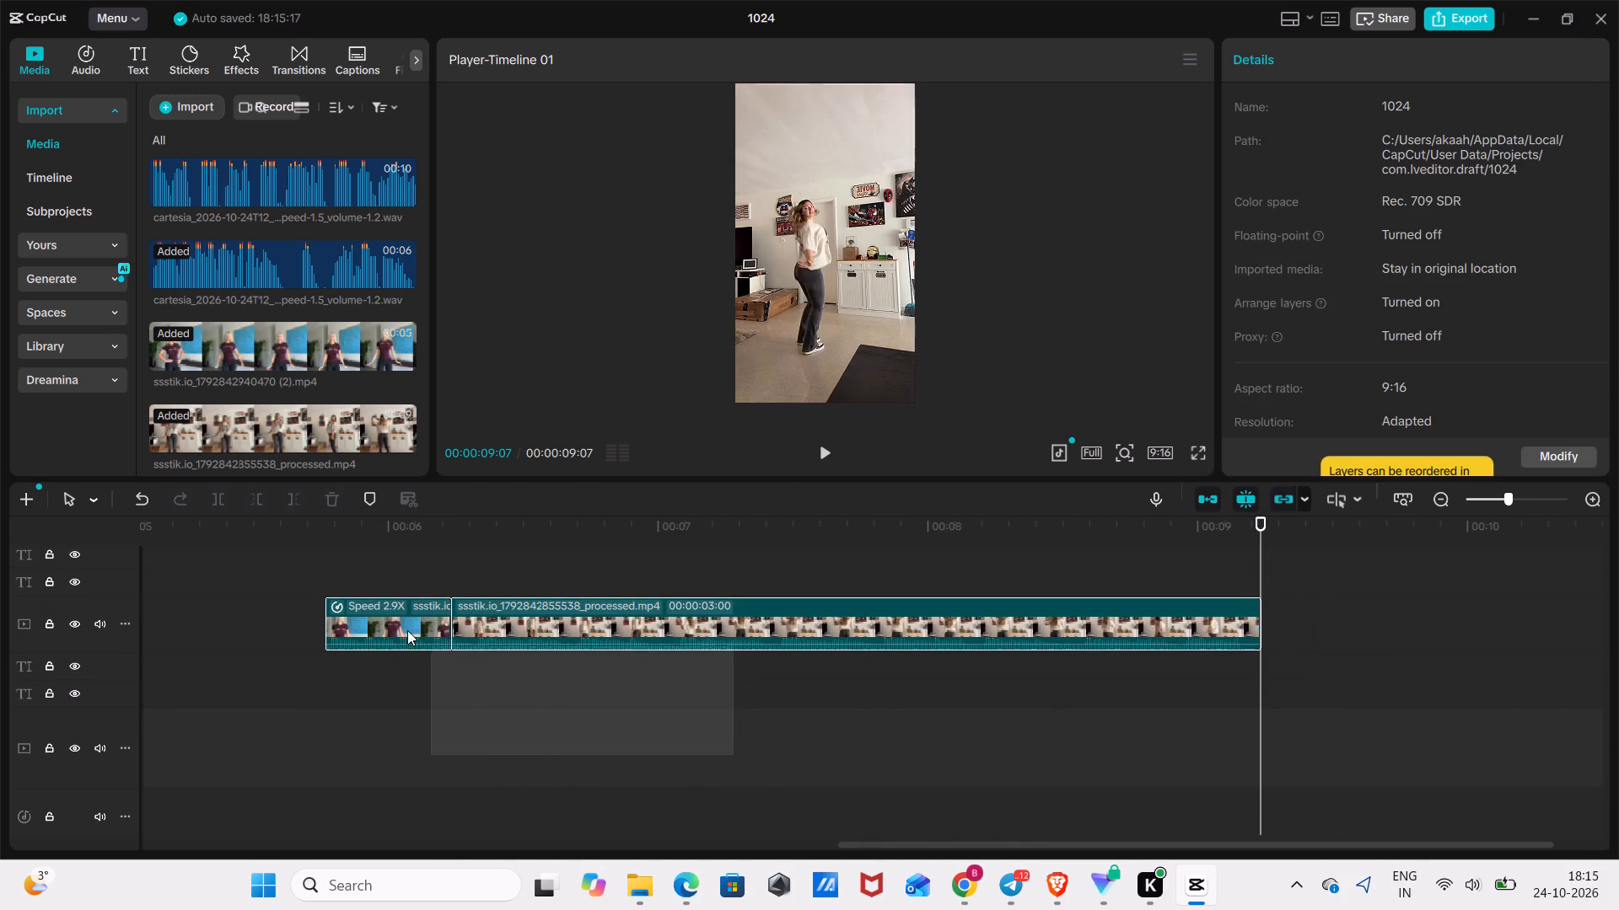
drag(407, 630, 379, 606)
right_click(374, 601)
click(859, 714)
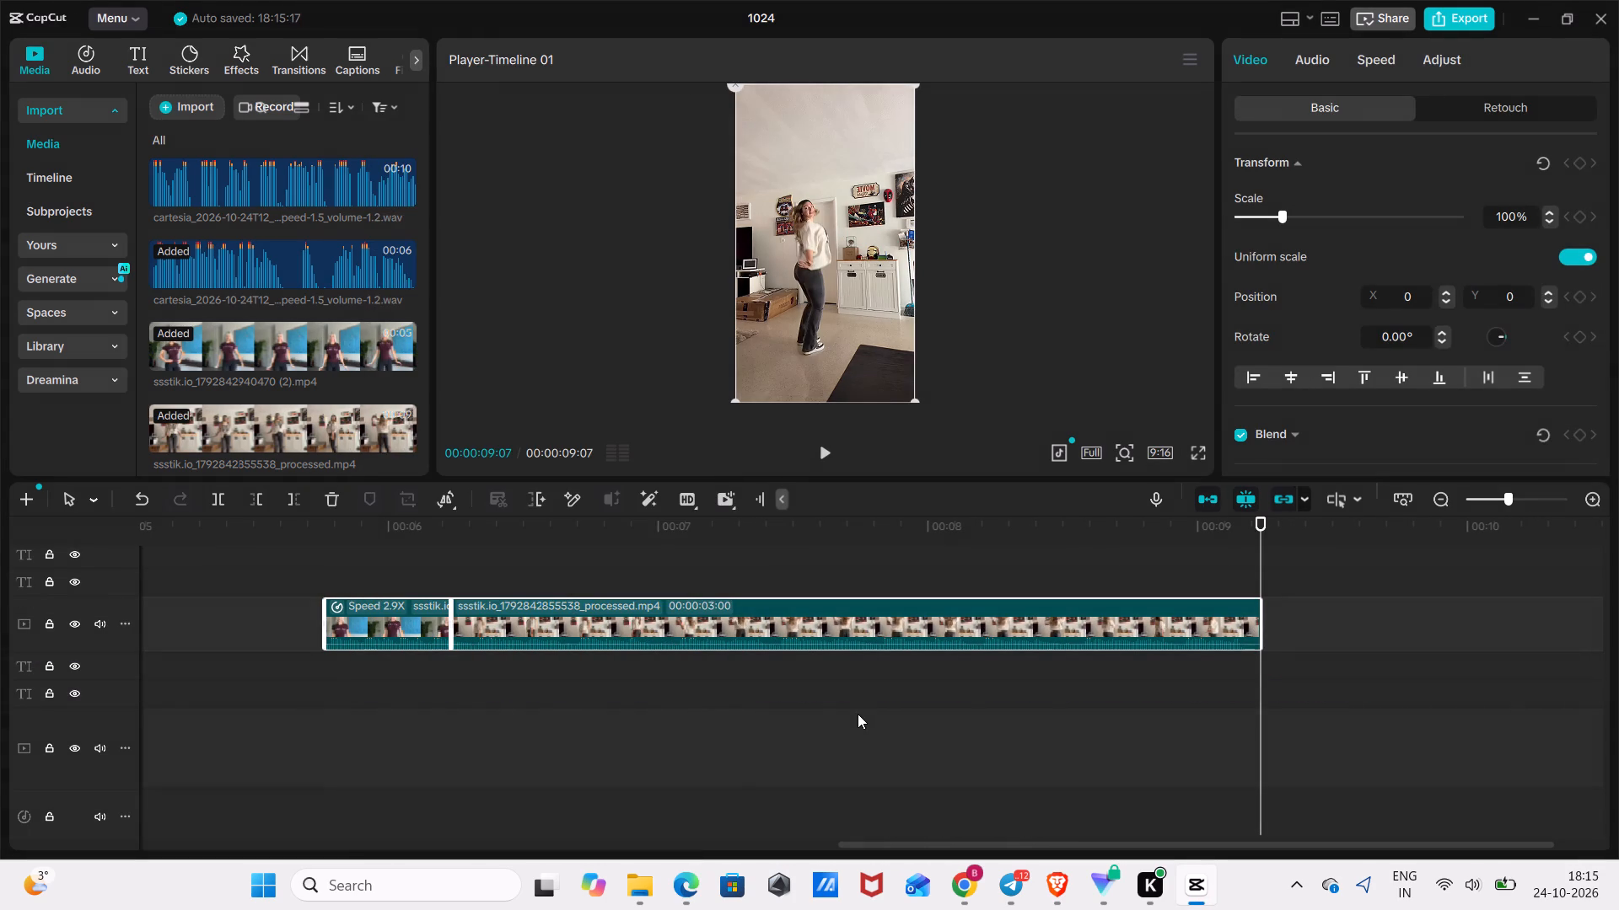
drag(676, 634, 27, 682)
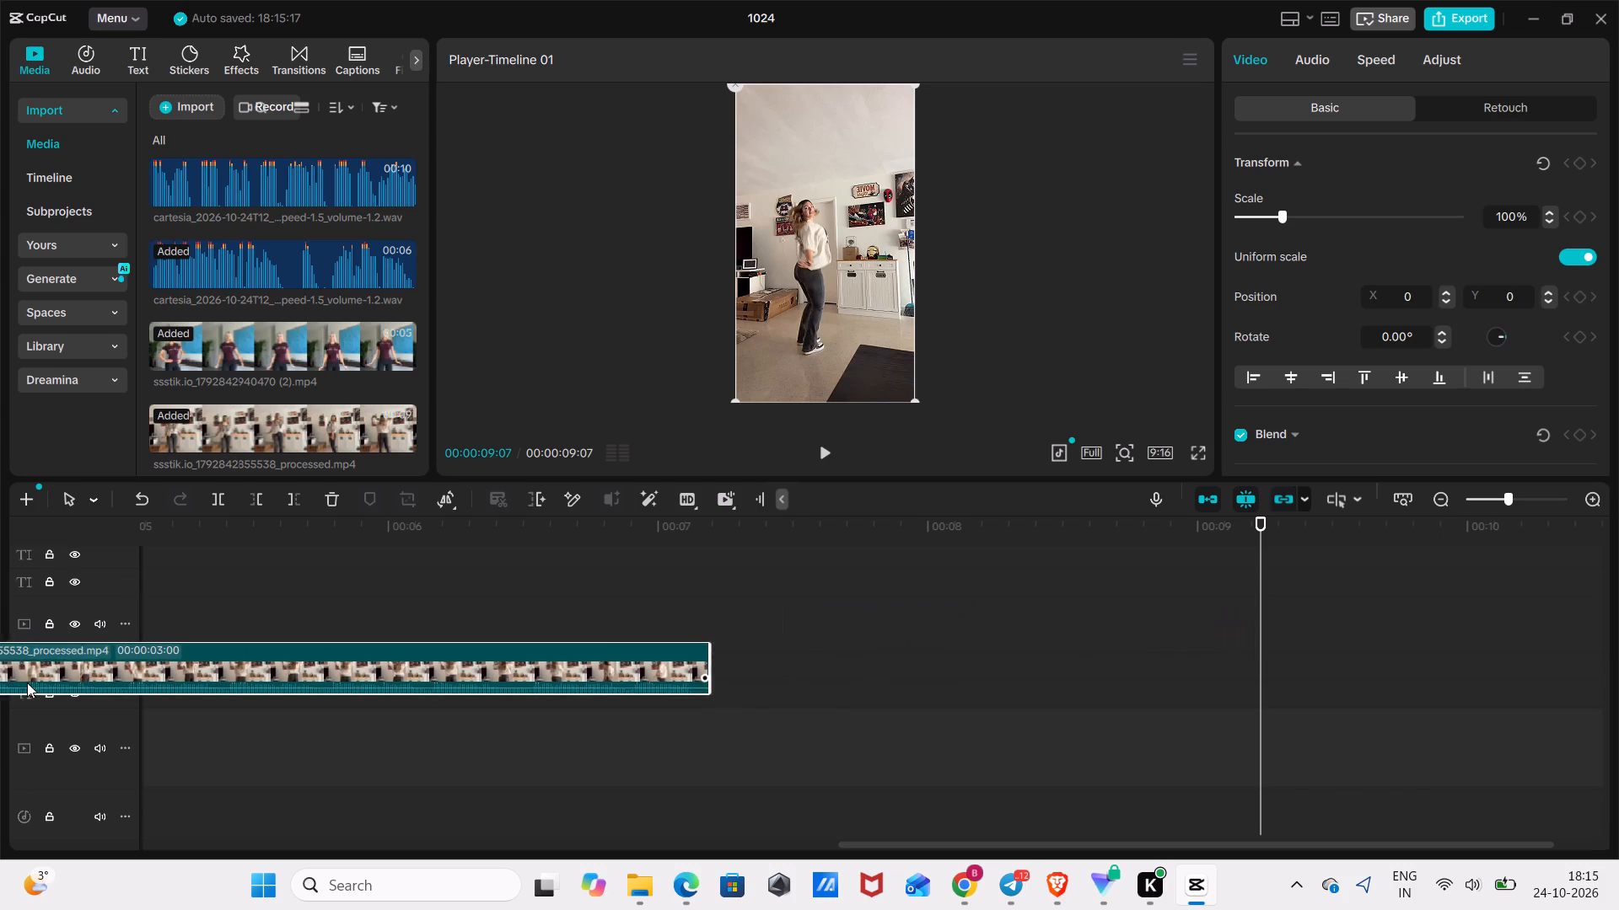
drag(27, 682, 449, 798)
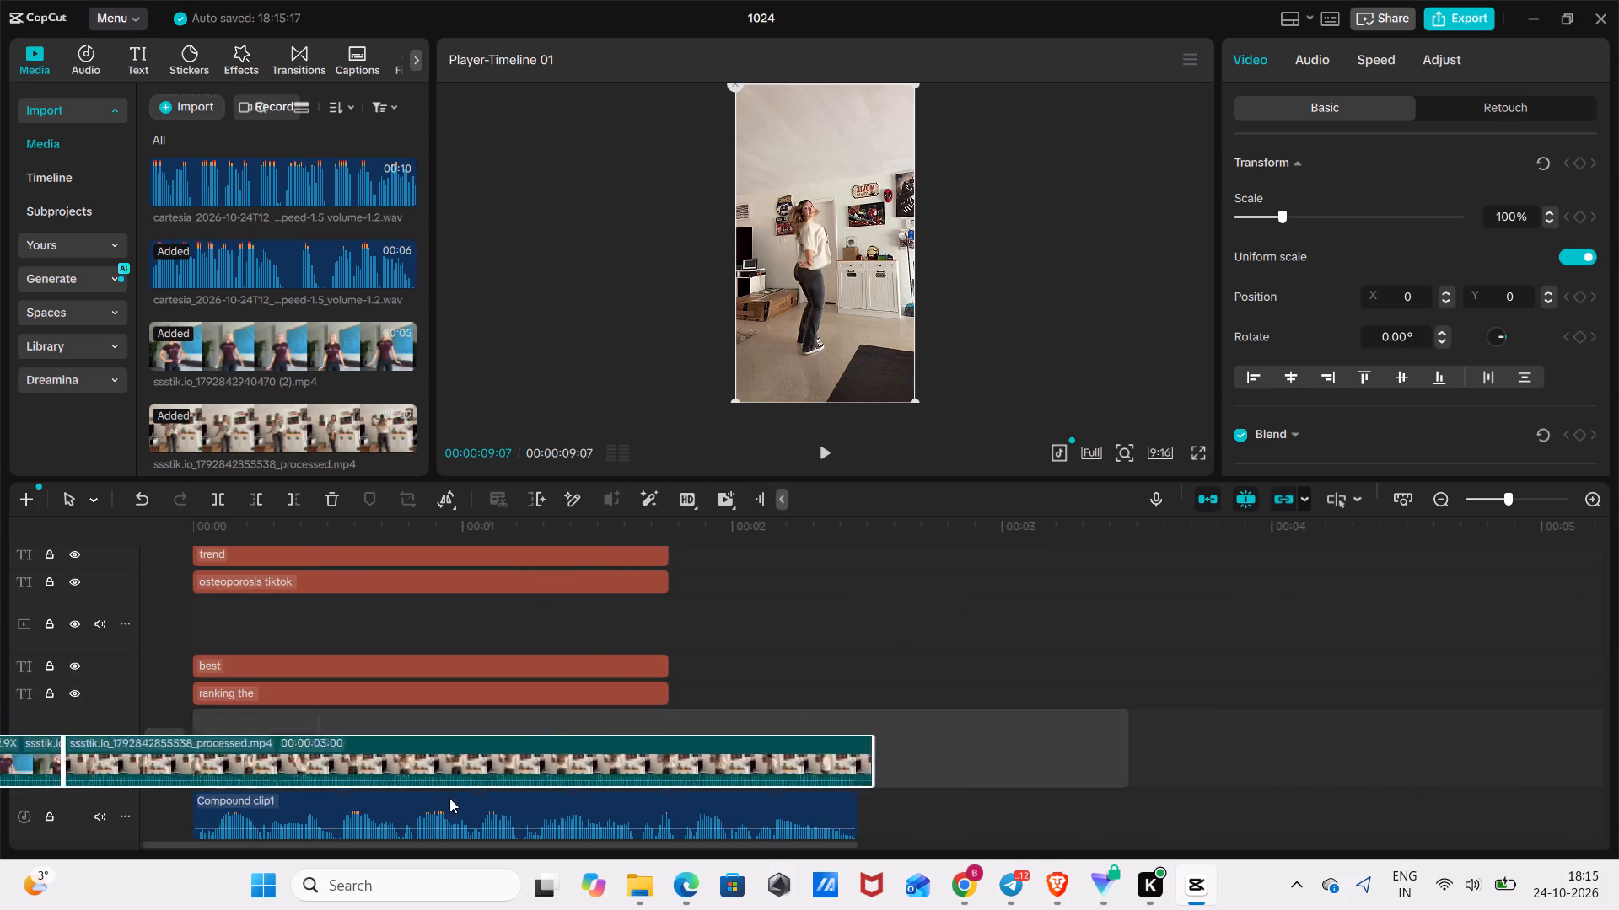
drag(449, 798, 499, 759)
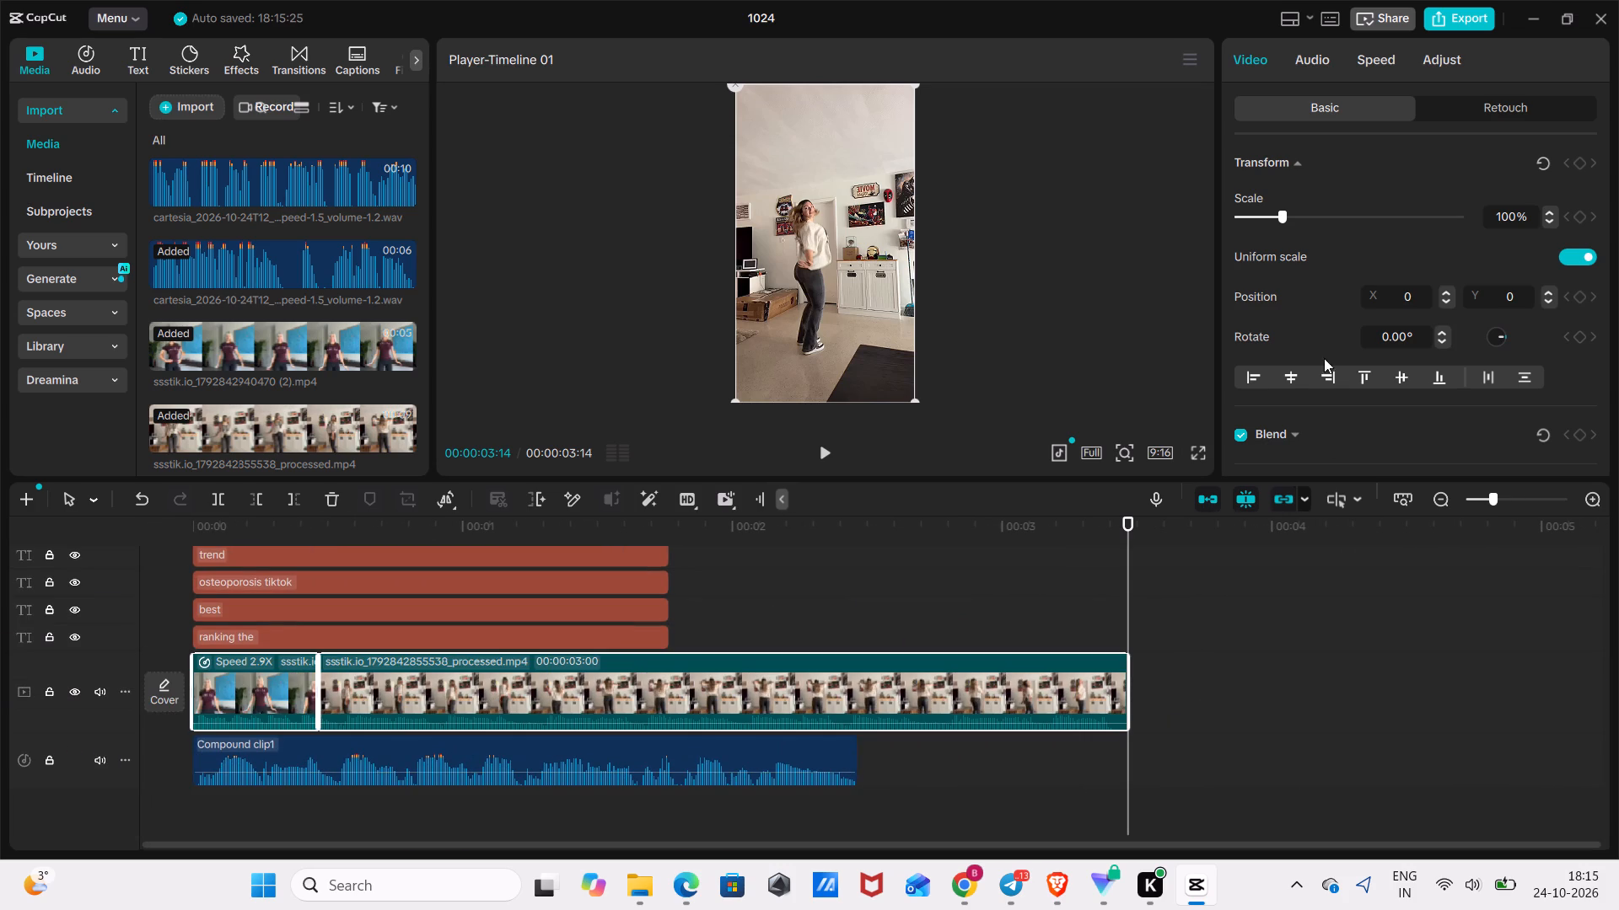
Set the speed of both video clips to 1.73x so they roughly match the voice-over's length.
click(1356, 66)
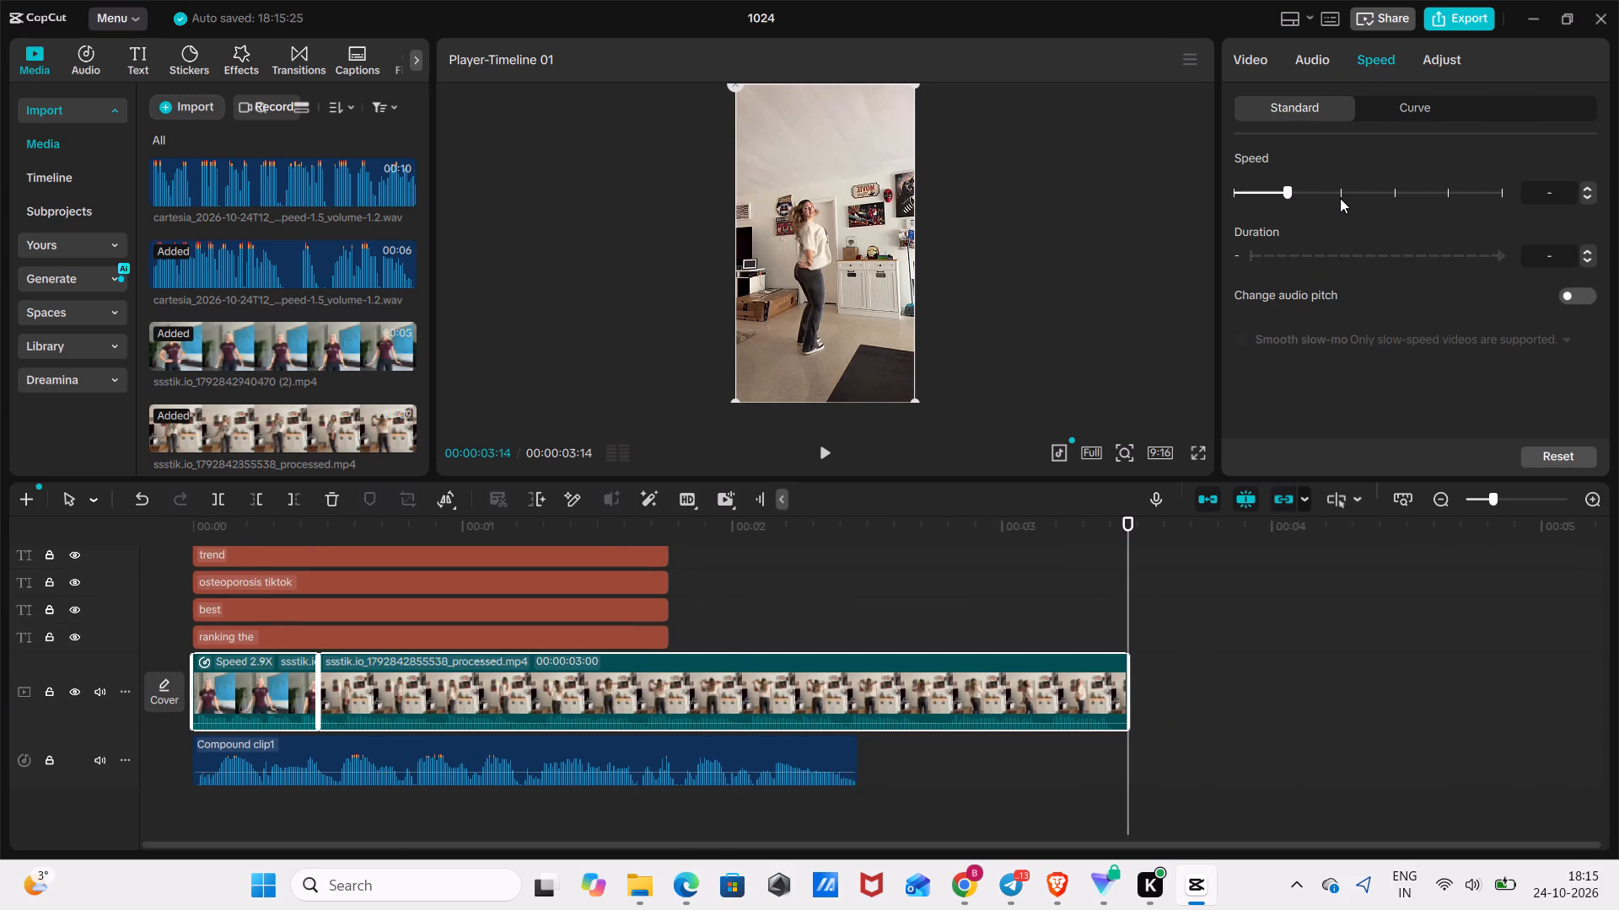
click(1340, 198)
drag(1339, 185, 1321, 192)
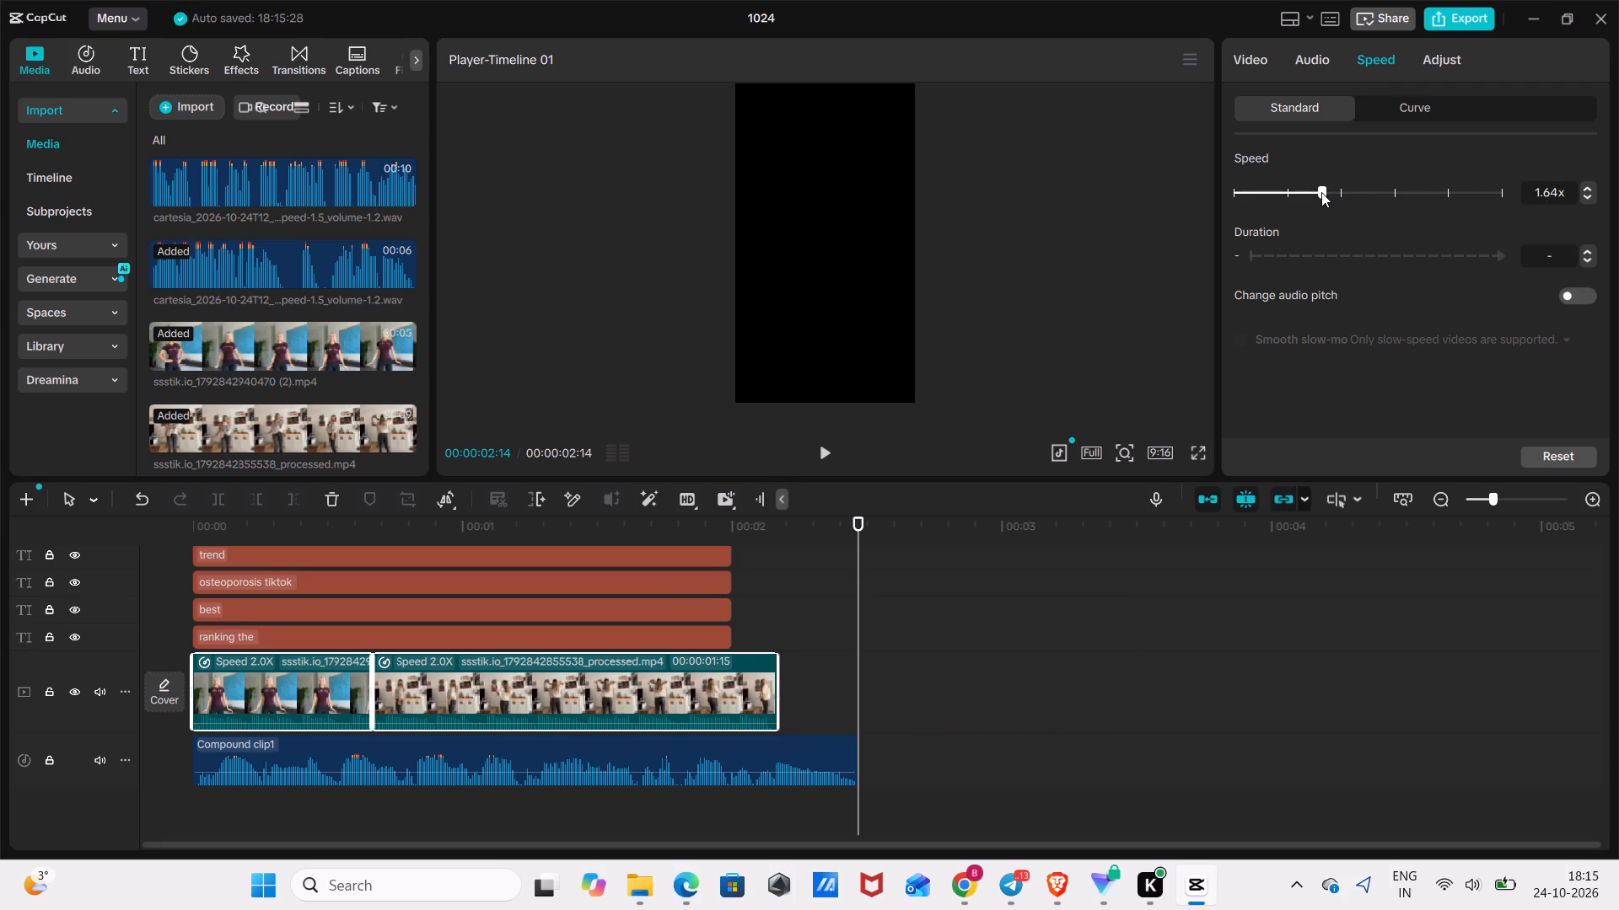
drag(1321, 192, 1316, 197)
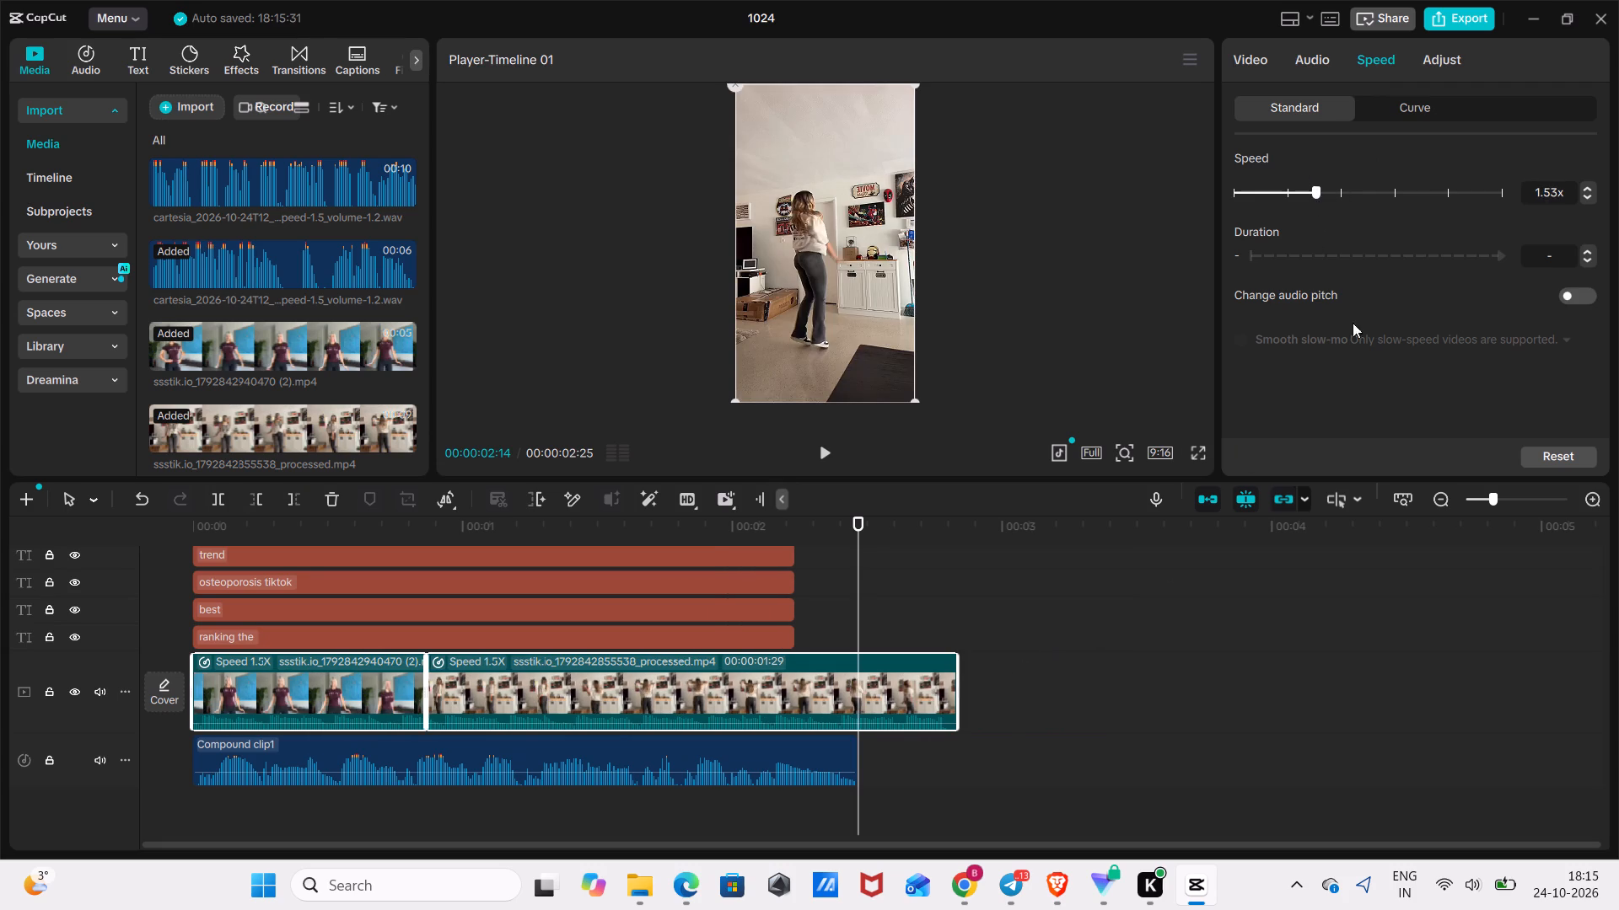
click(1583, 184)
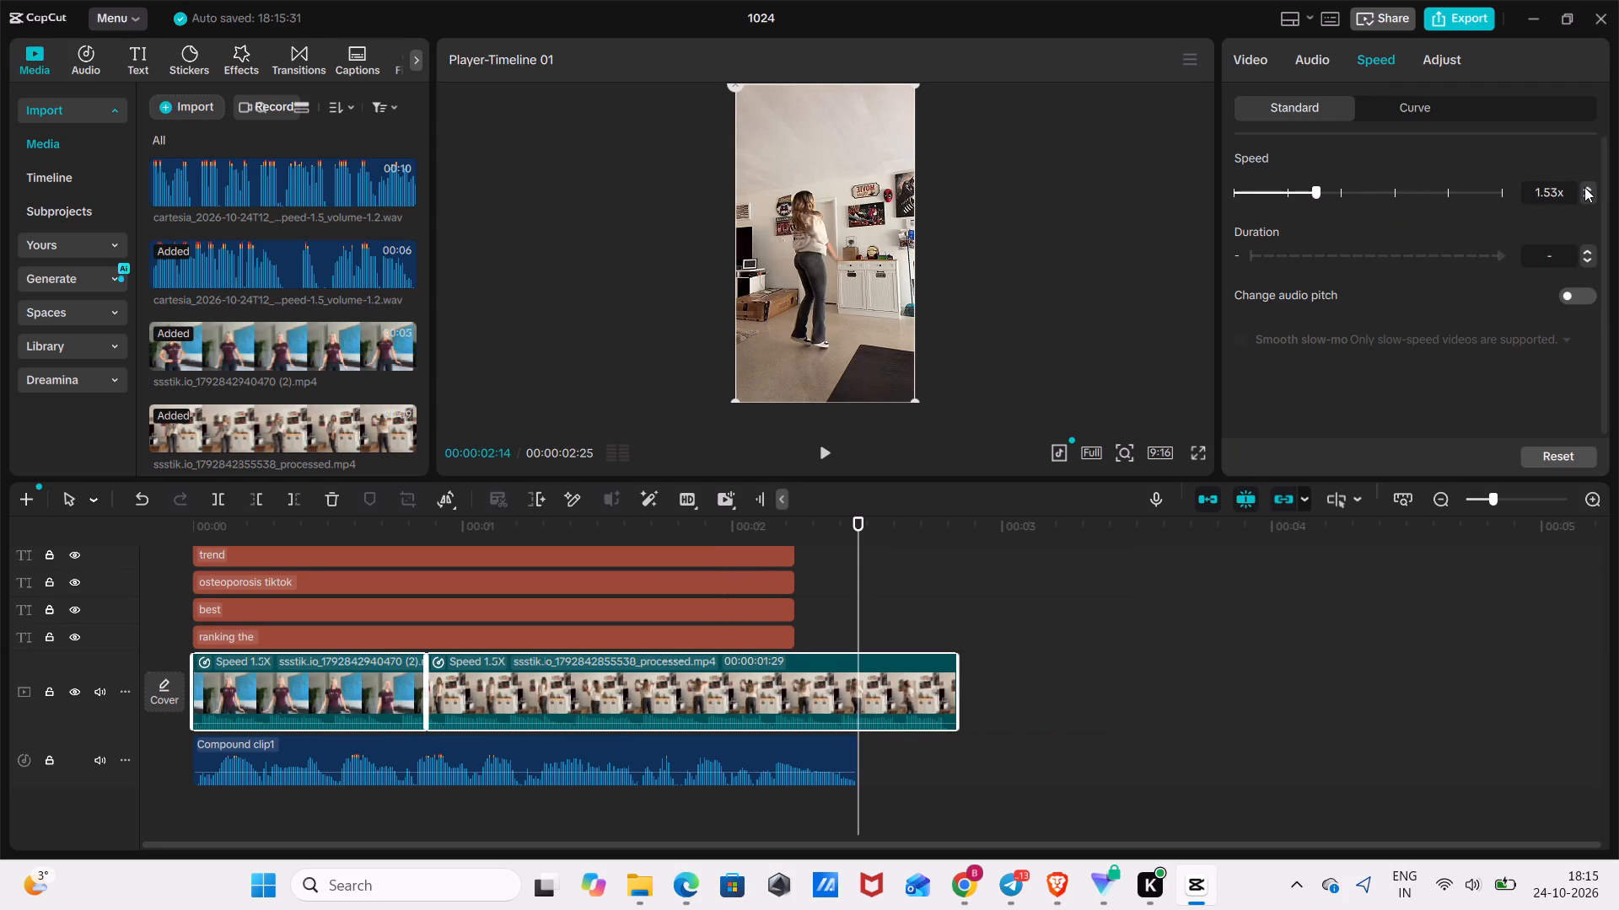
click(1585, 187)
click(1585, 186)
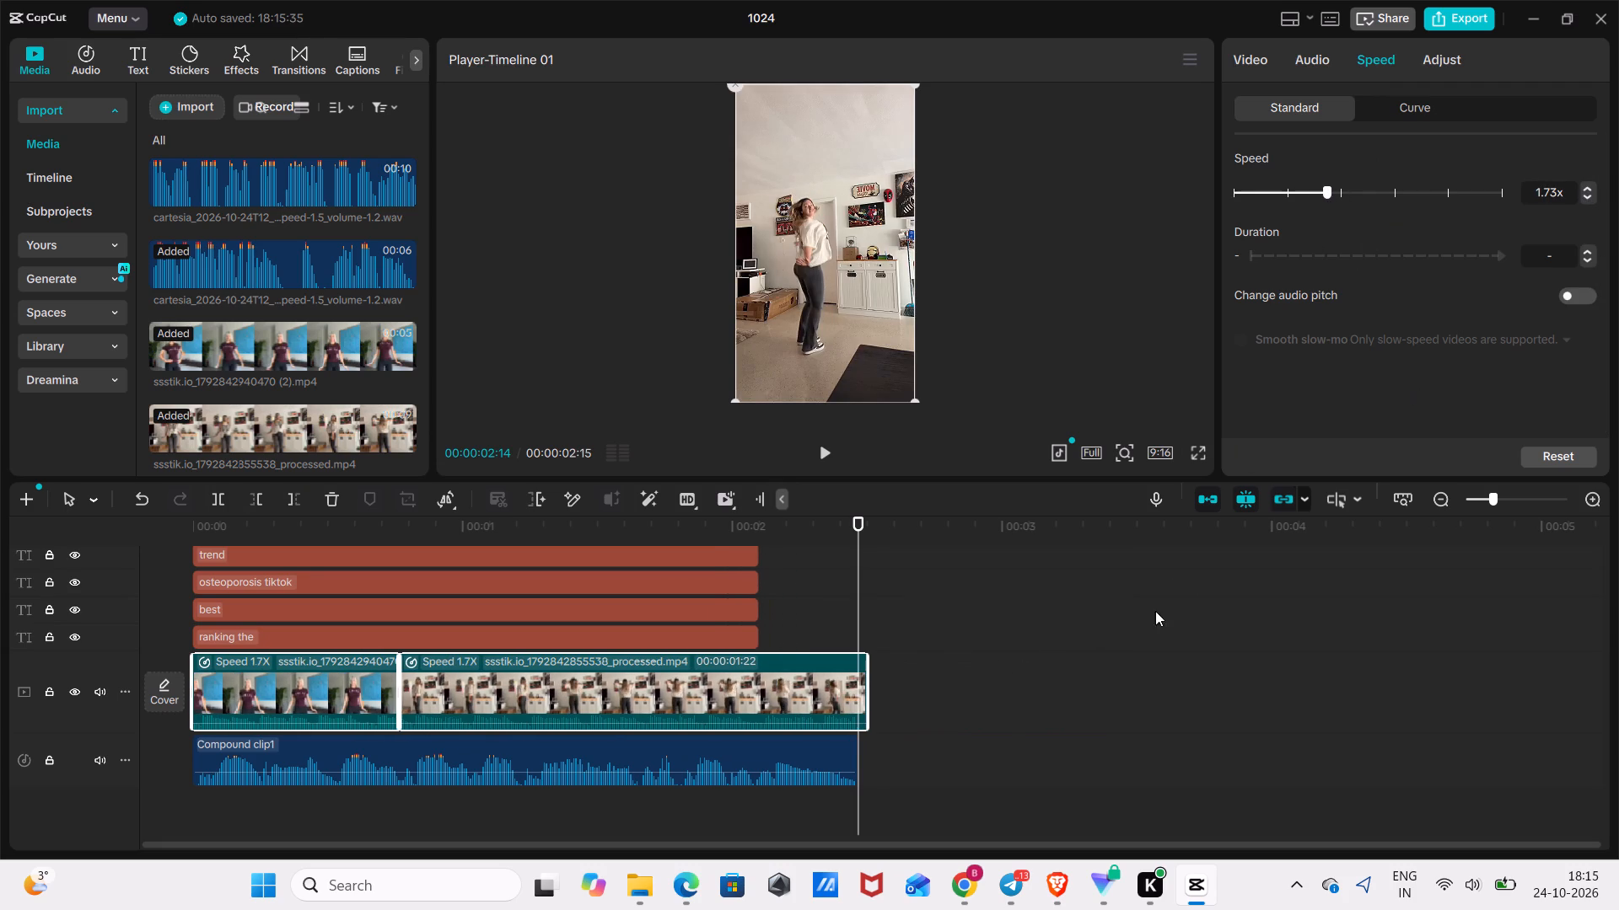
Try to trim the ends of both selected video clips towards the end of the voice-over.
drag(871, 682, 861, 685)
Mute both video clips by lowering their volume to -∞ dB.
click(1303, 60)
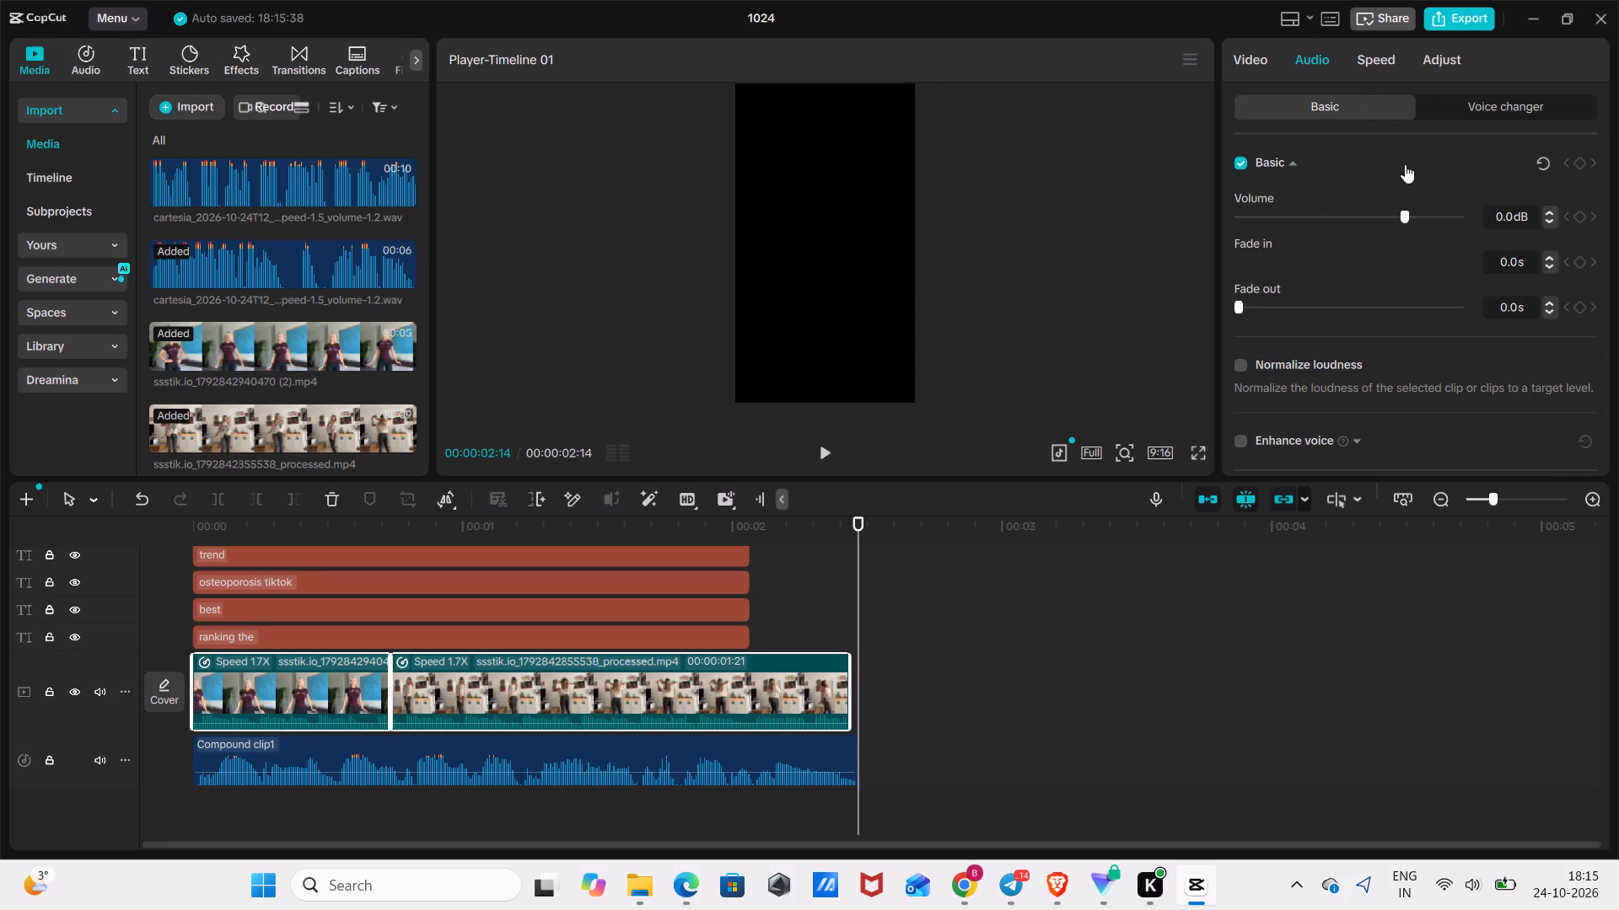
drag(1390, 223, 707, 301)
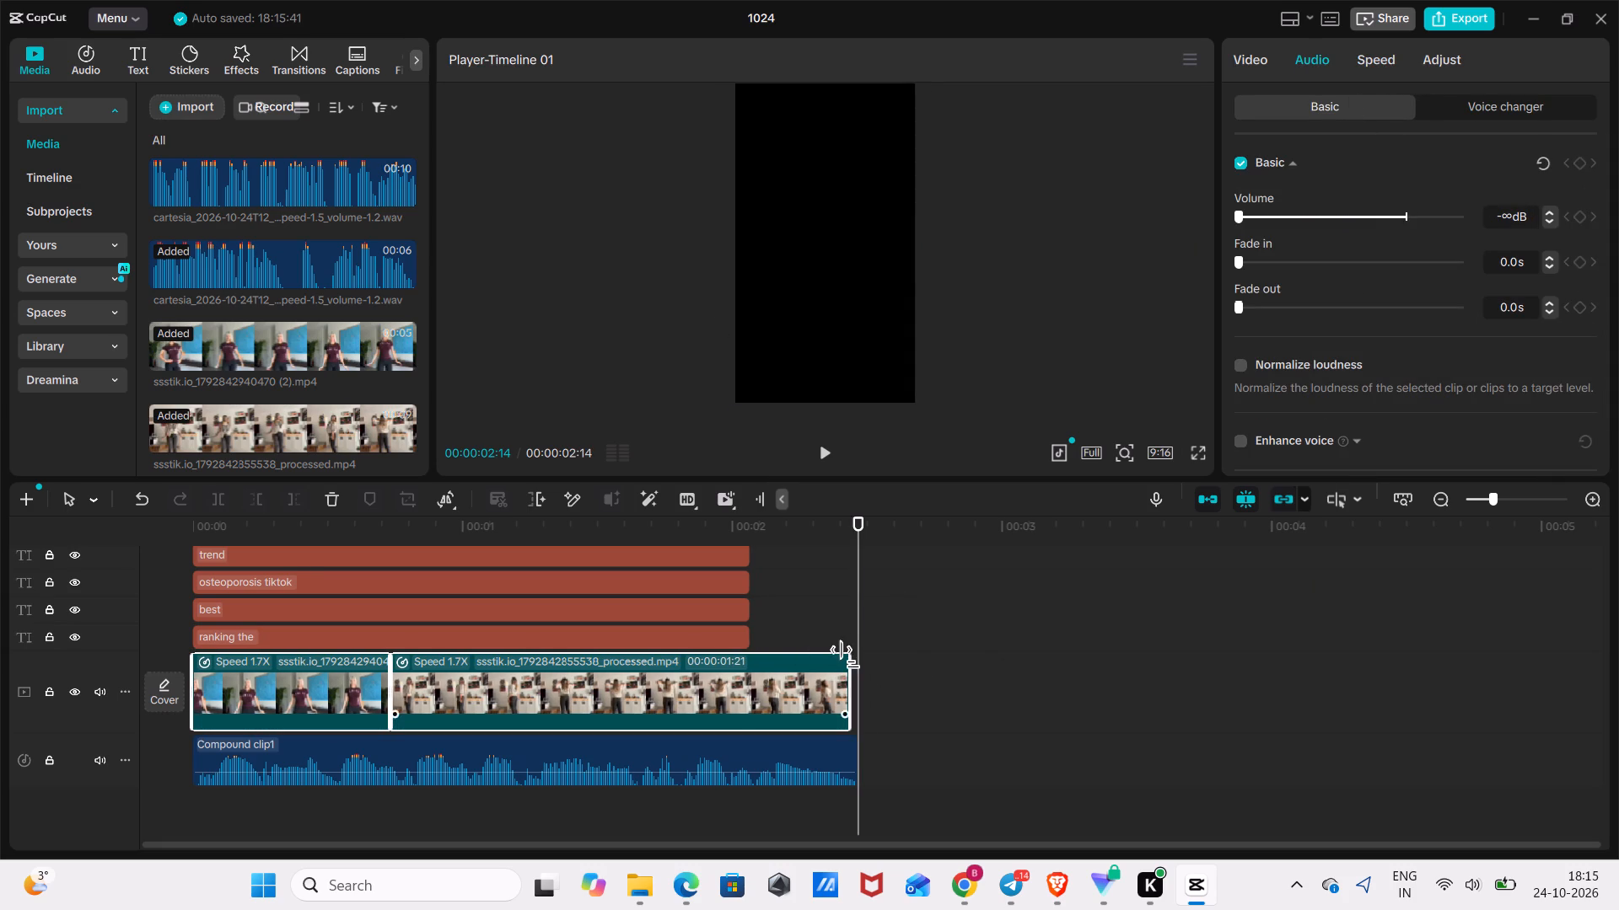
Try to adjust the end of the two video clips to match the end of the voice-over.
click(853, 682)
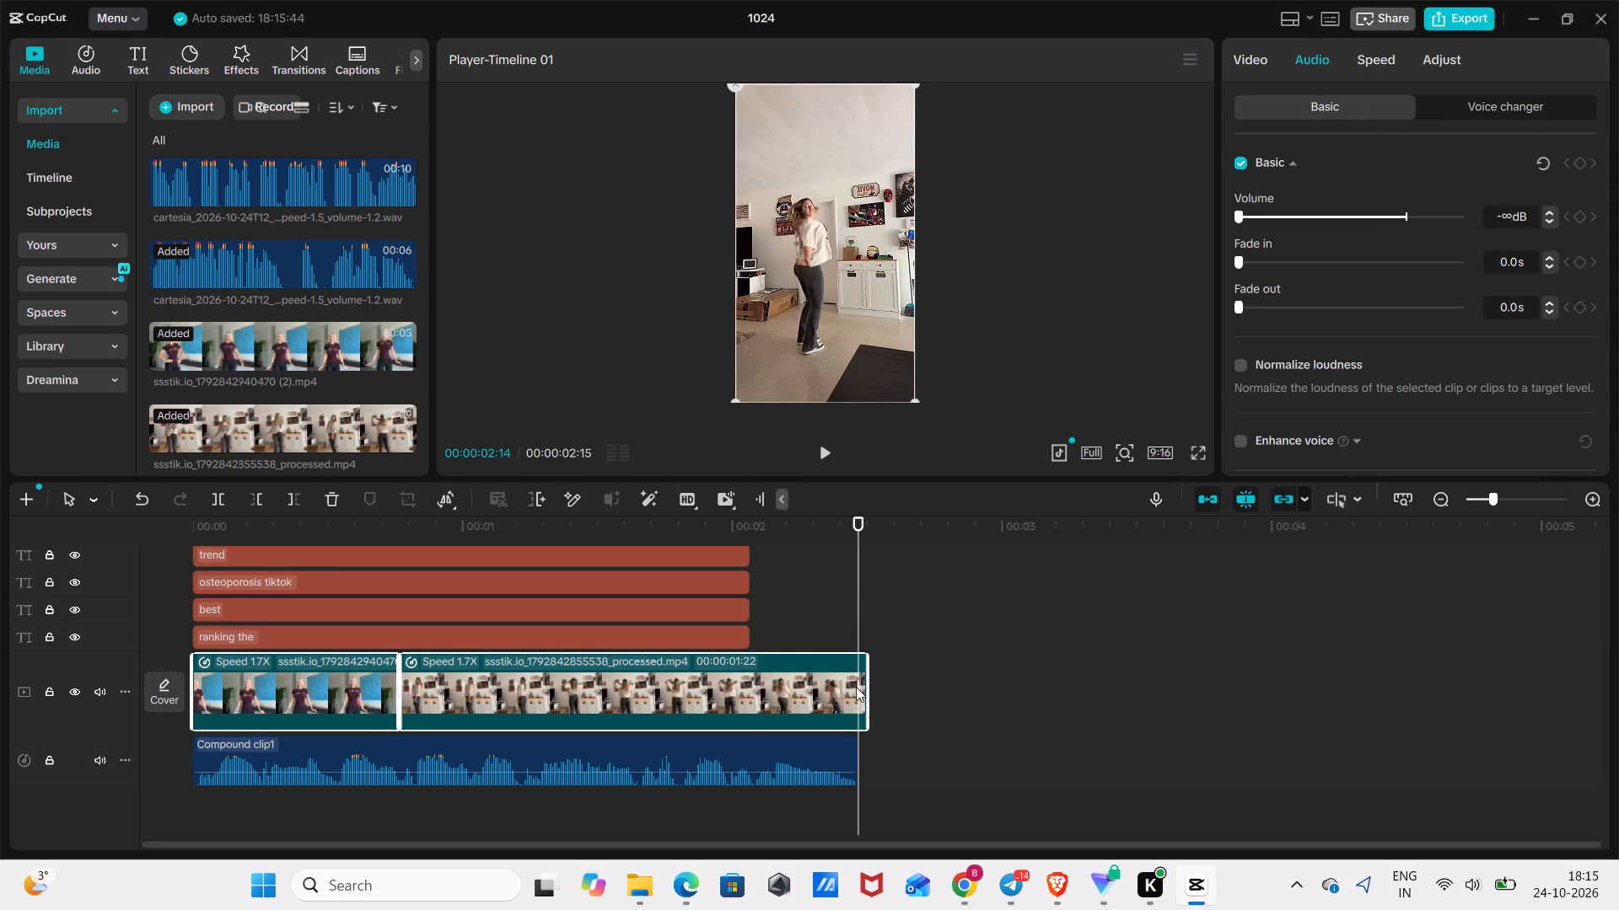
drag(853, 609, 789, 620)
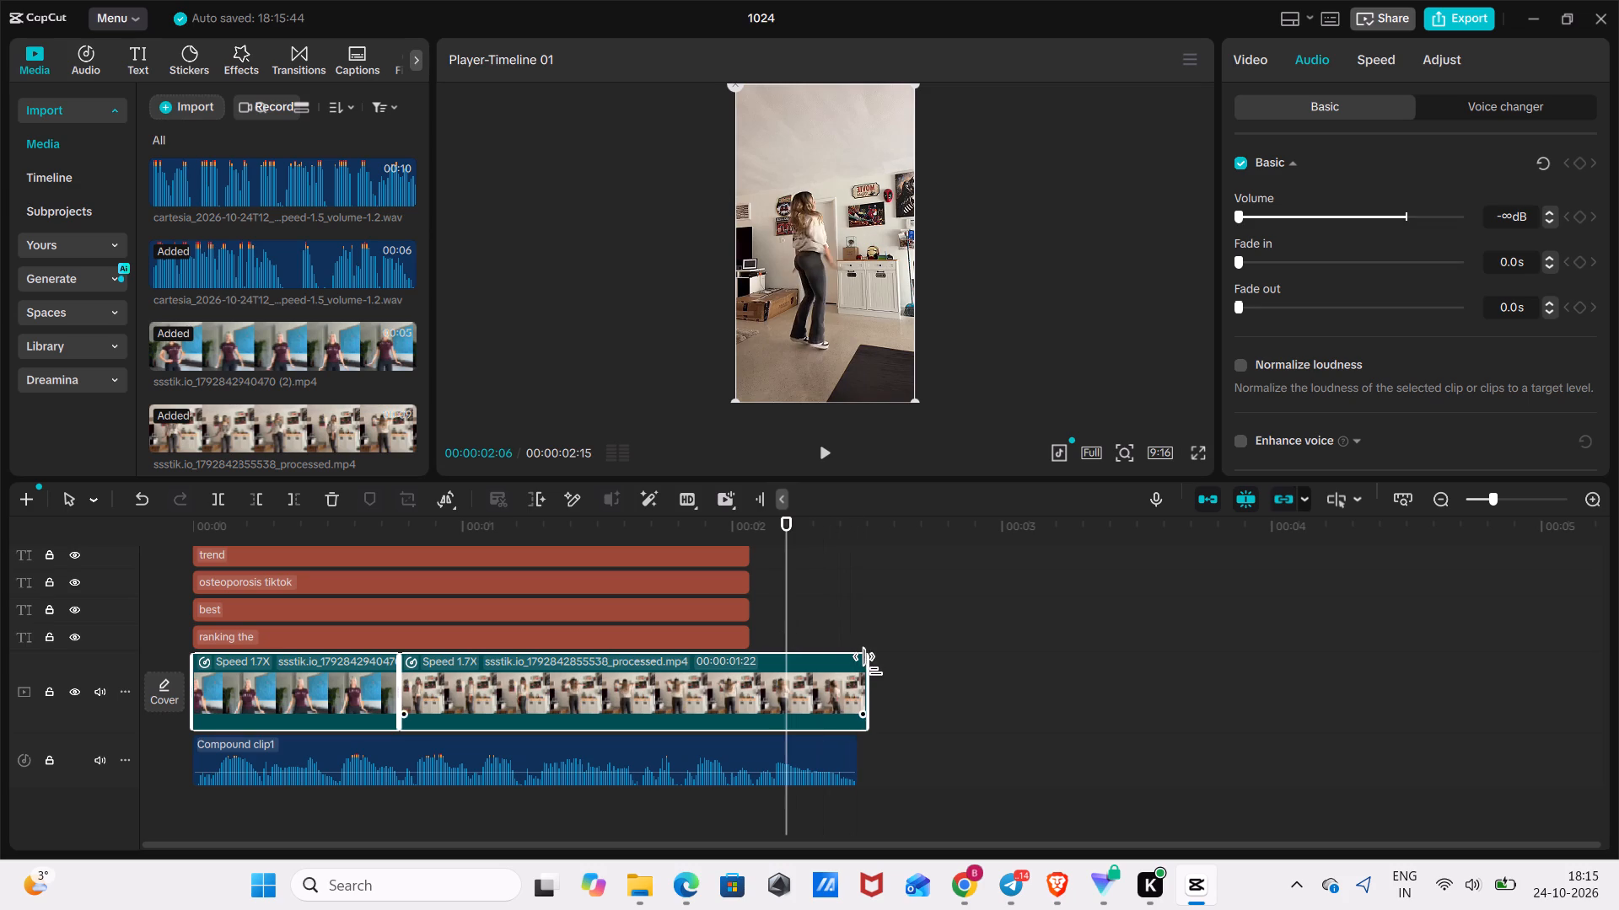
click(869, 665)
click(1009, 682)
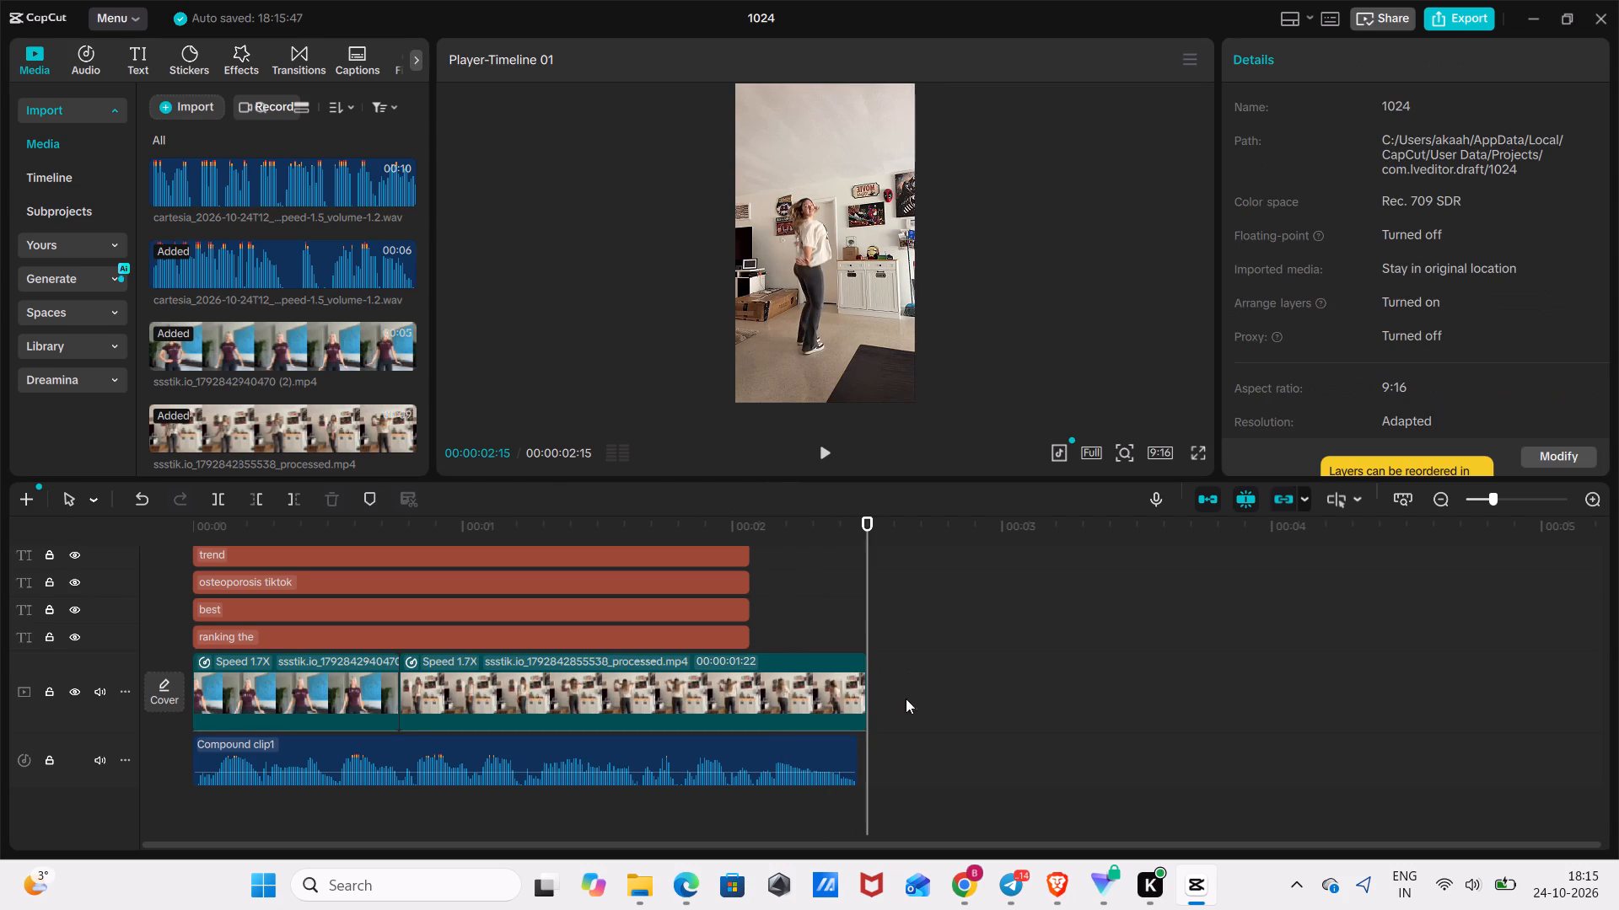
Combine the two main-track video clips into one compound clip.
drag(935, 699, 276, 691)
right_click(276, 690)
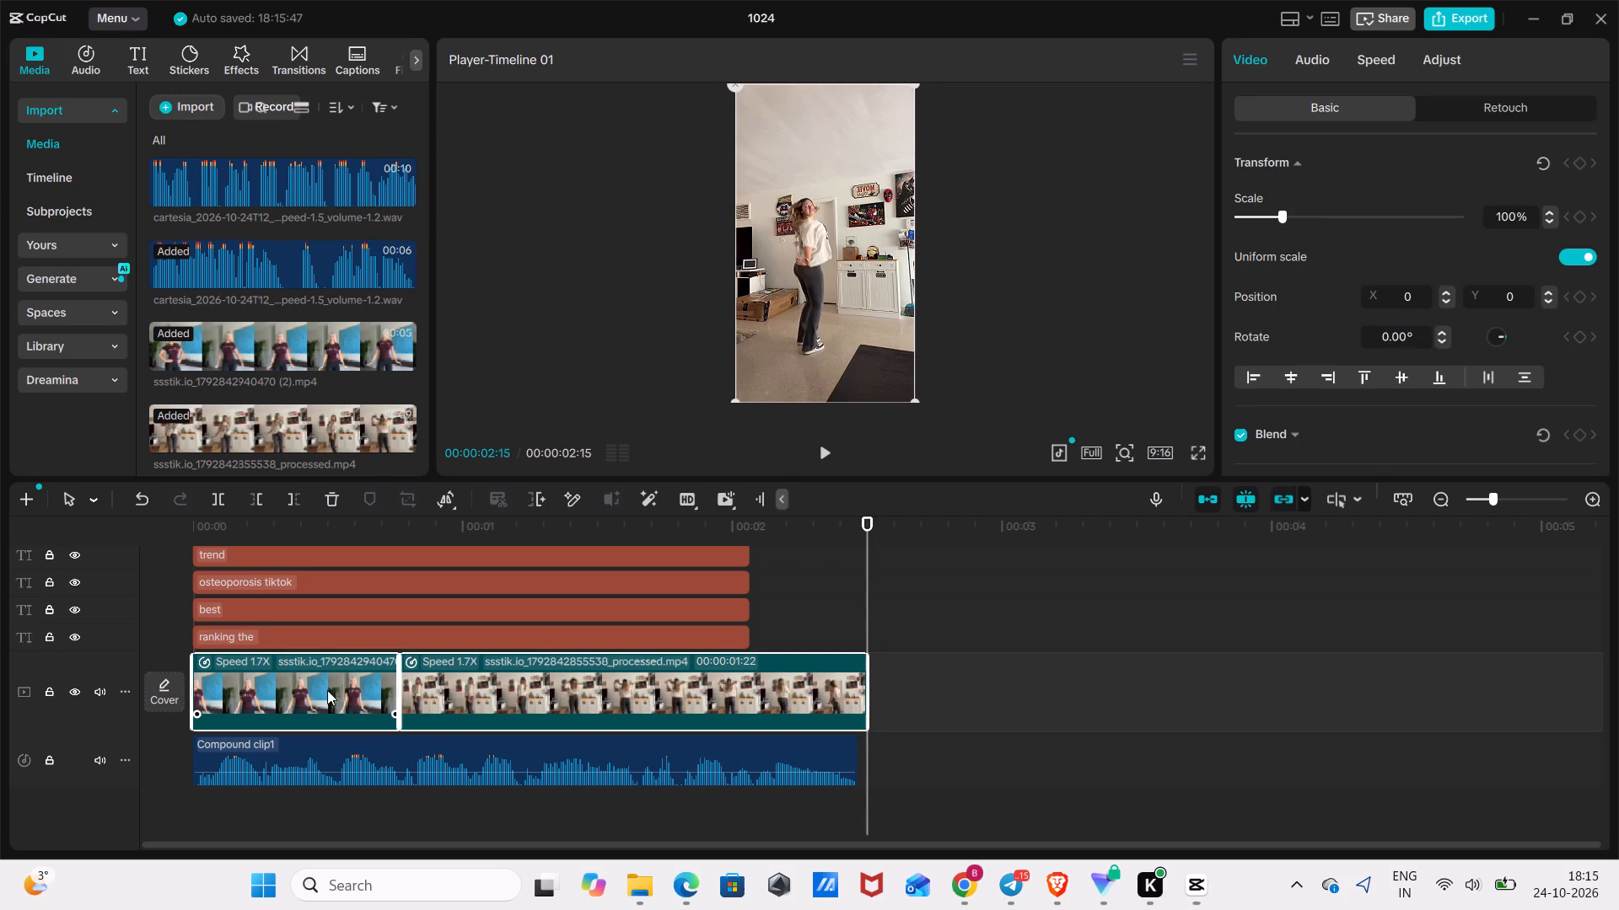
click(498, 451)
click(975, 724)
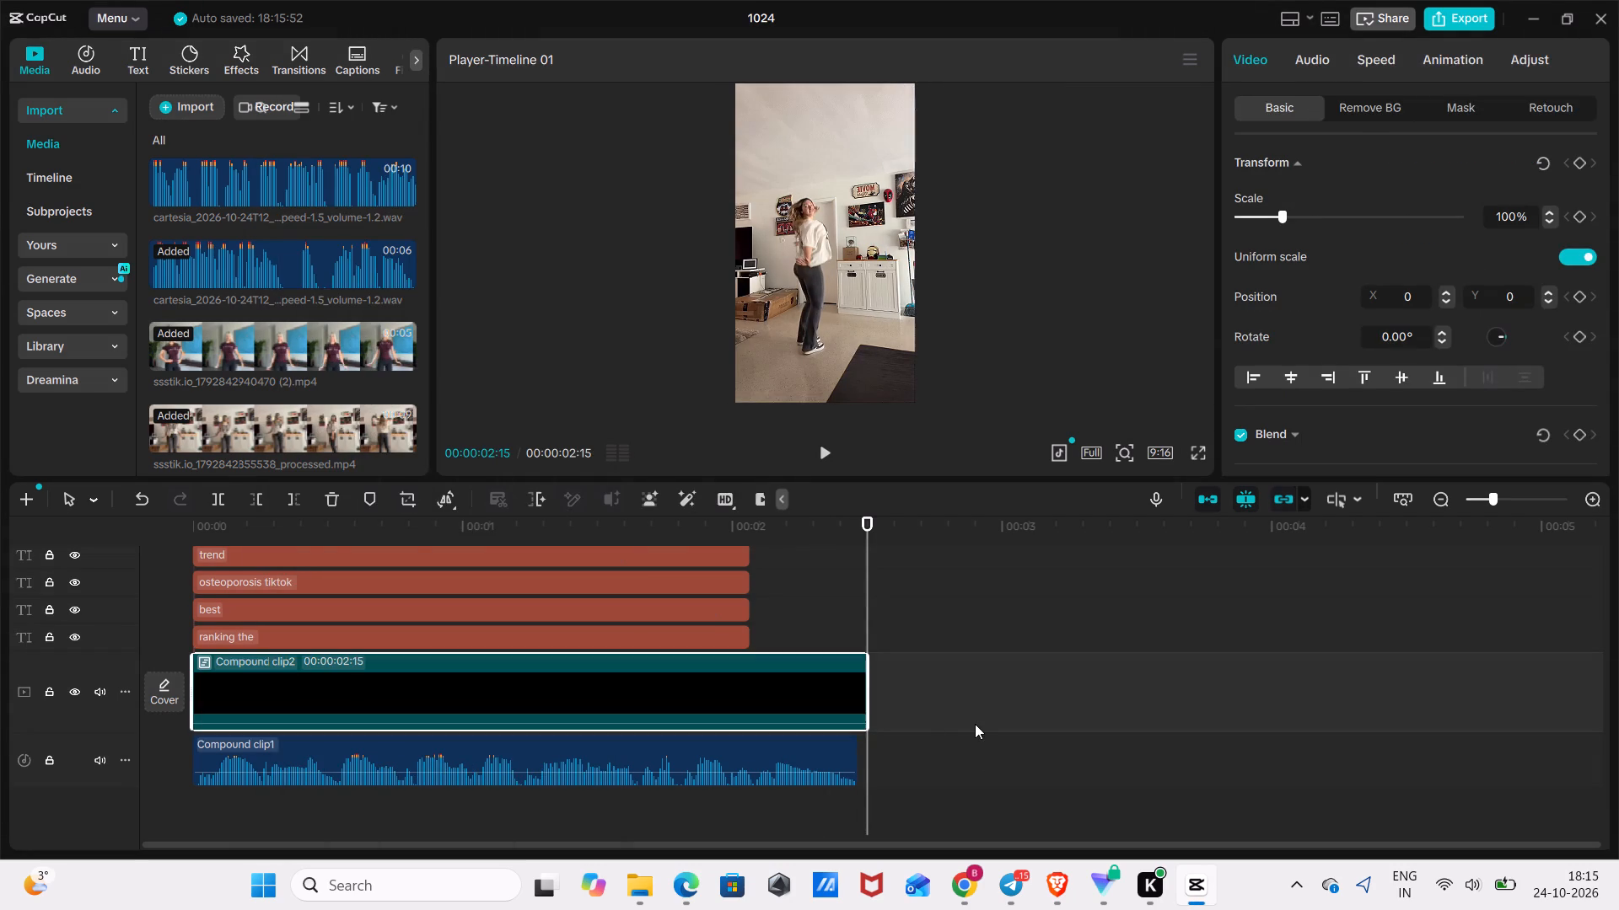
Trim the end of the video compound clip to 00:00:02:14 to match the voice-over.
drag(861, 600, 787, 619)
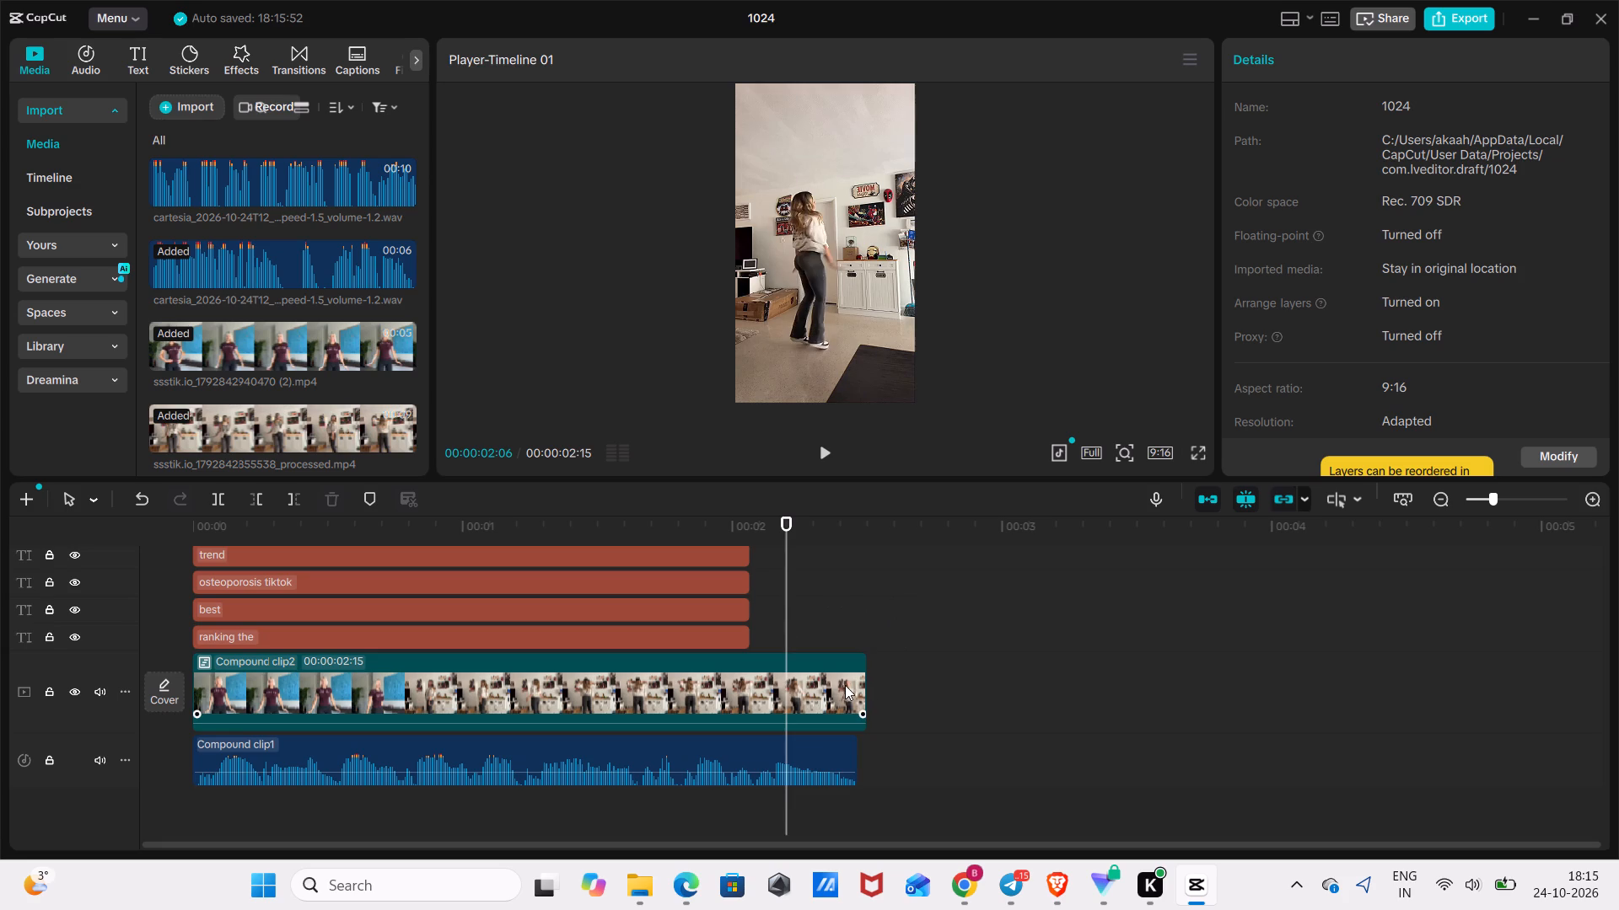
click(842, 684)
drag(872, 685, 853, 691)
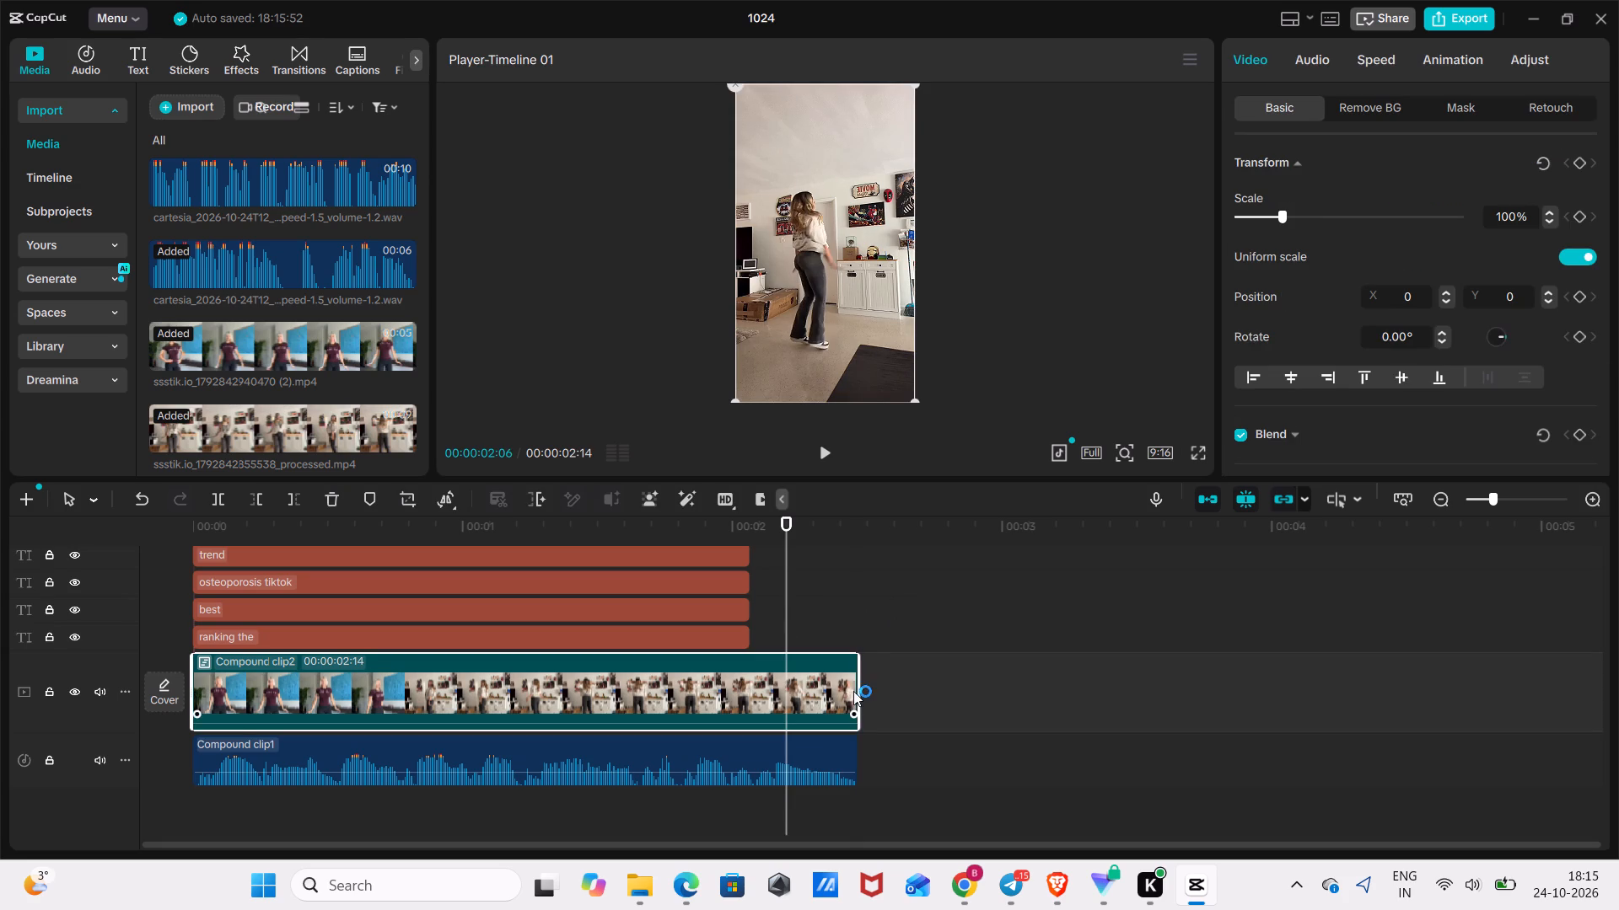
Play the sequence from 00:00:00:00 to check the clips and titles against the voice-over.
drag(792, 531, 69, 622)
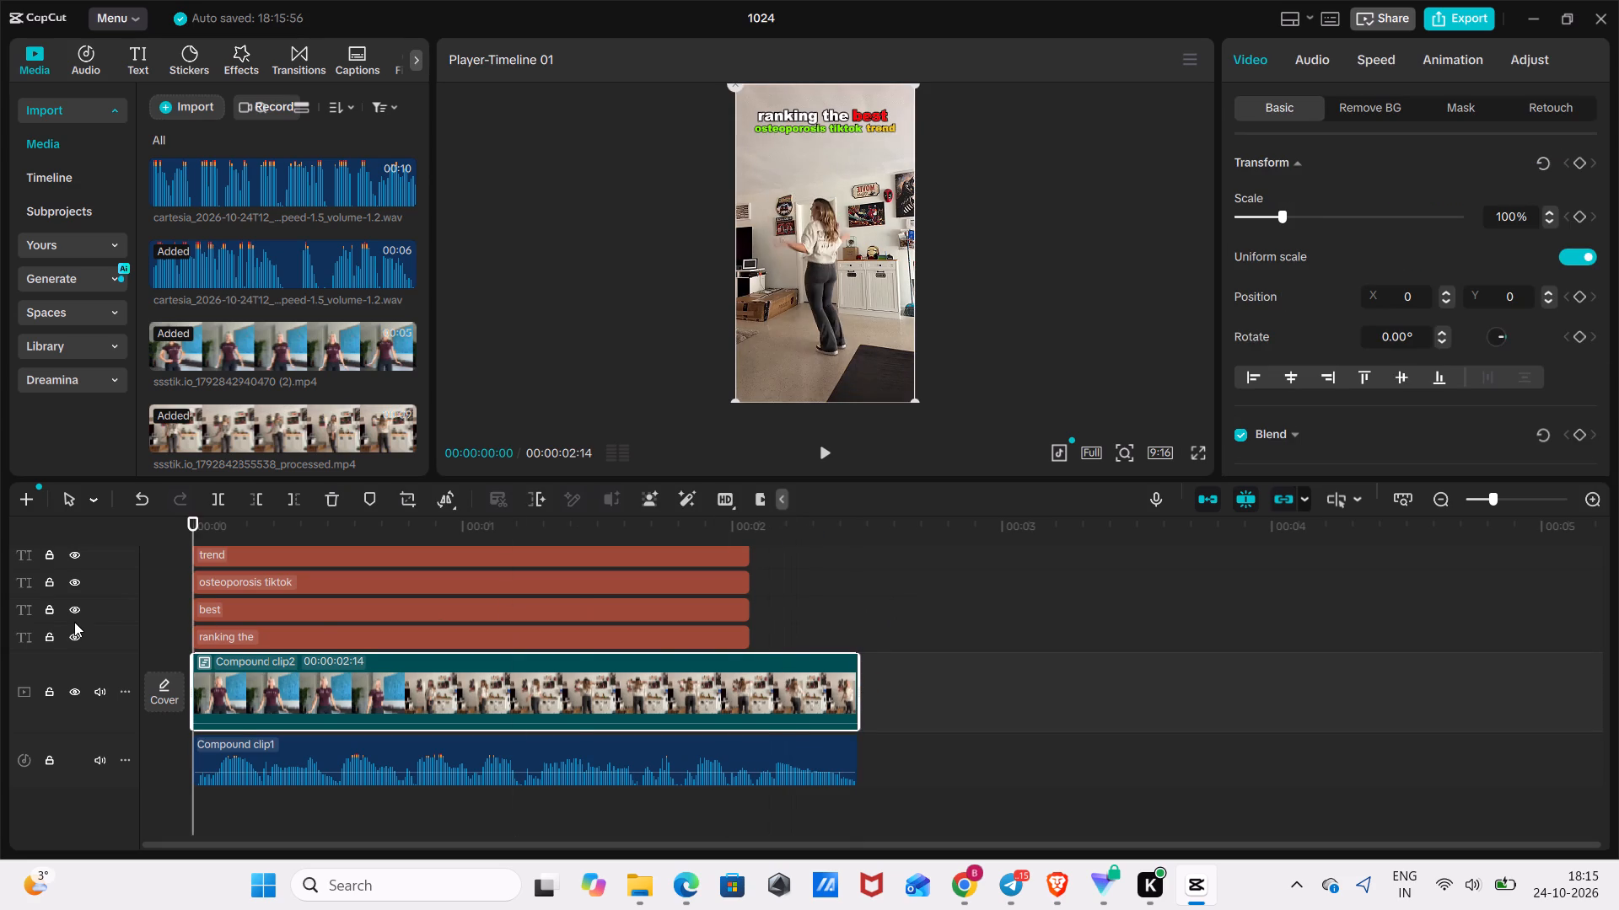
key(space)
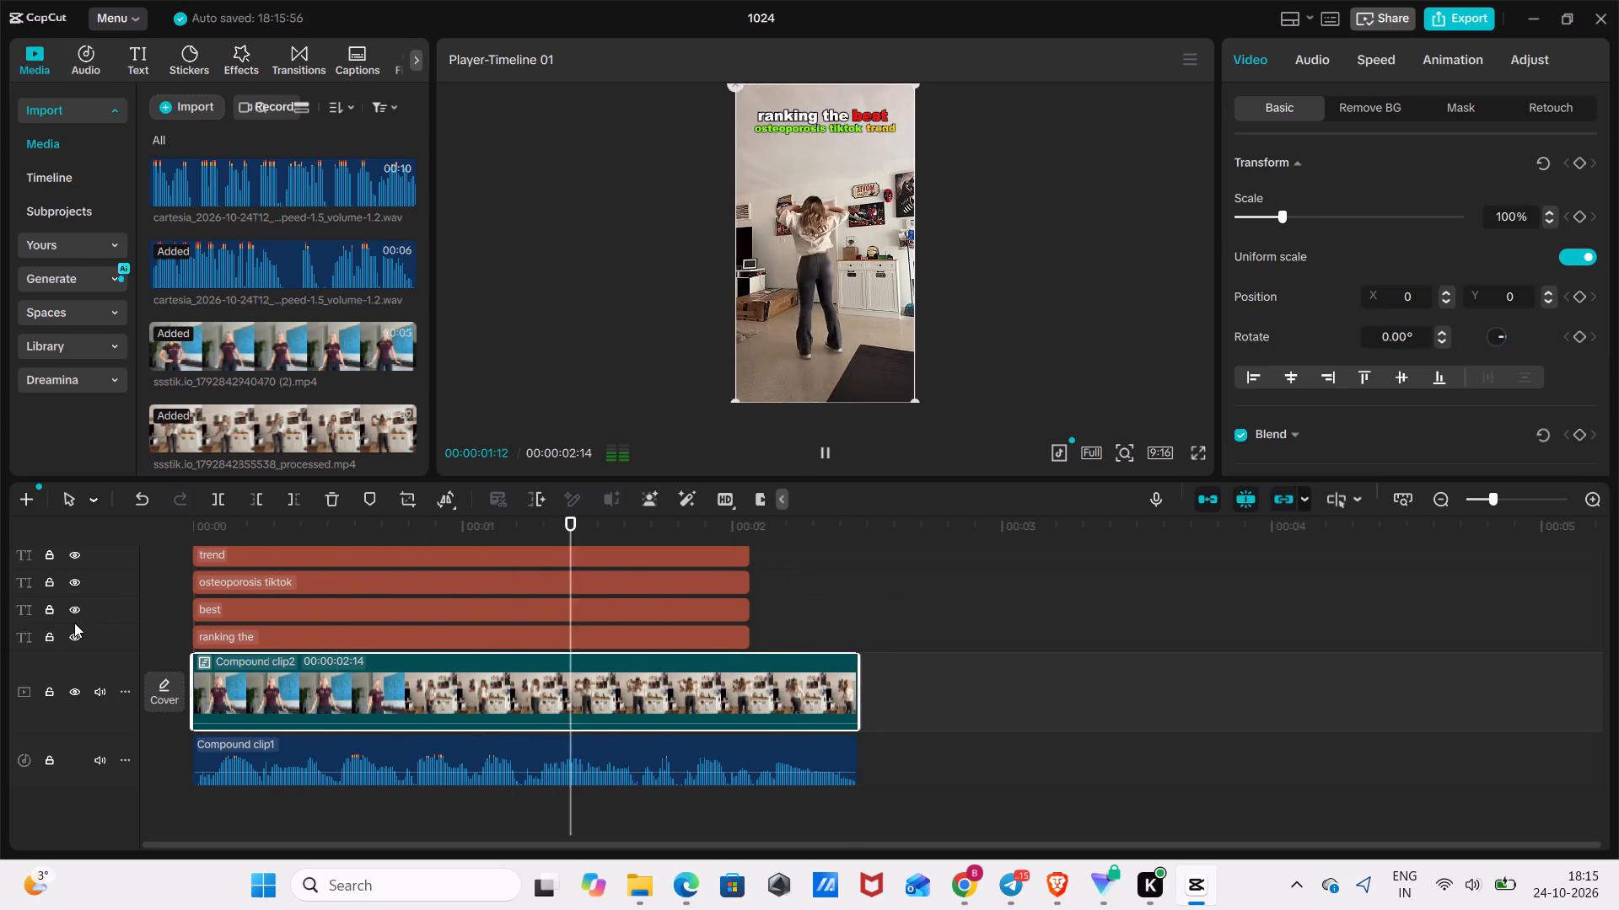
key(space)
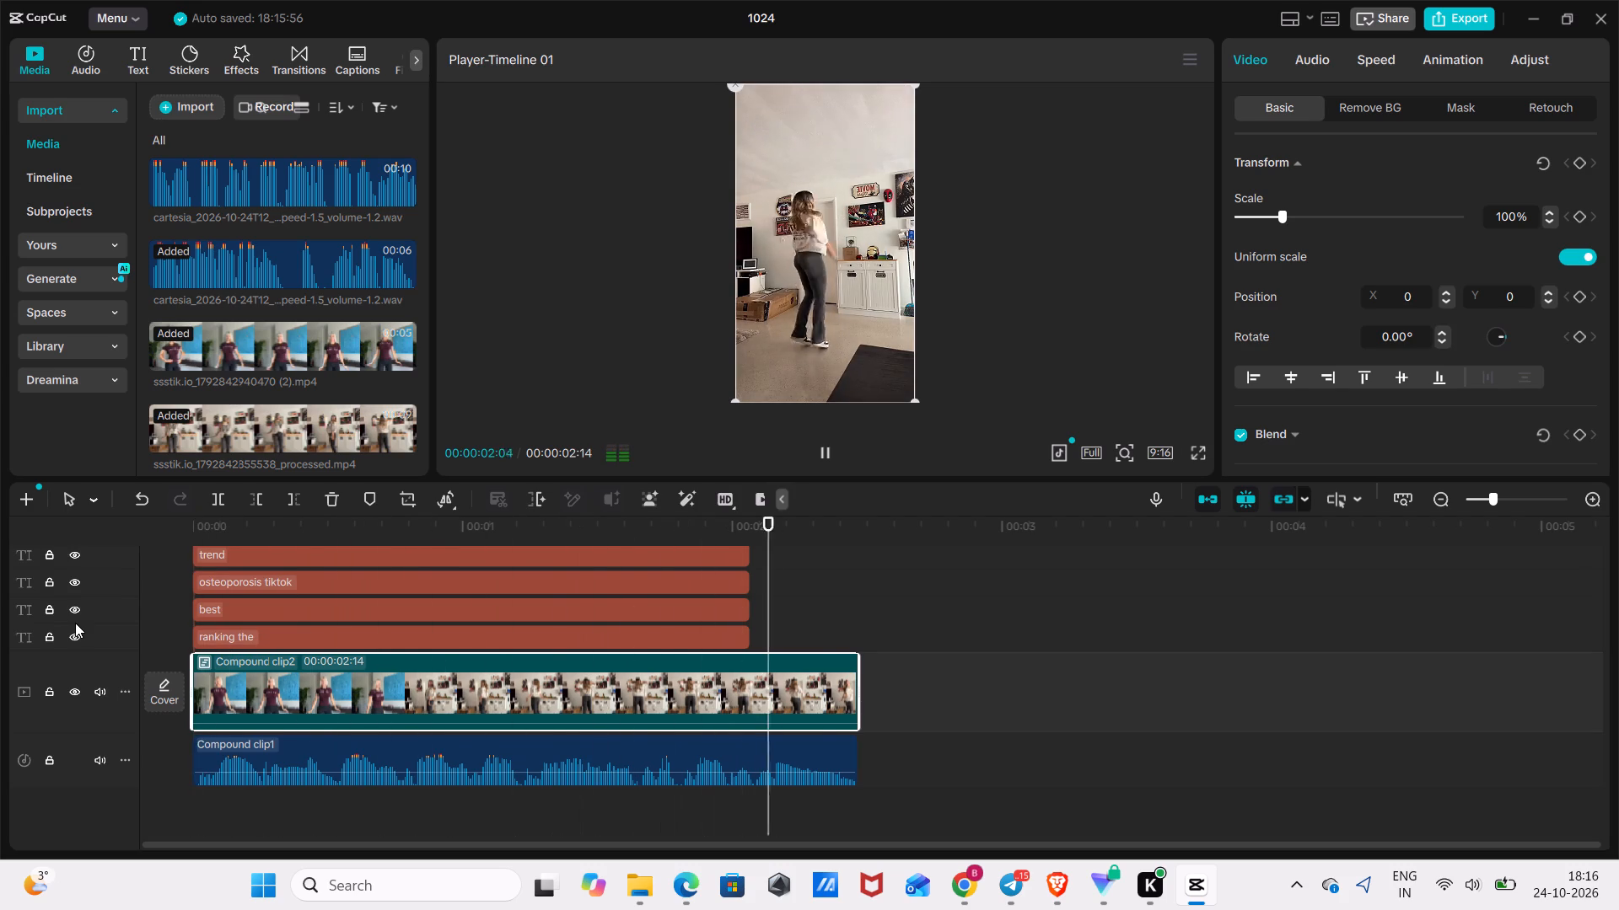
key(space)
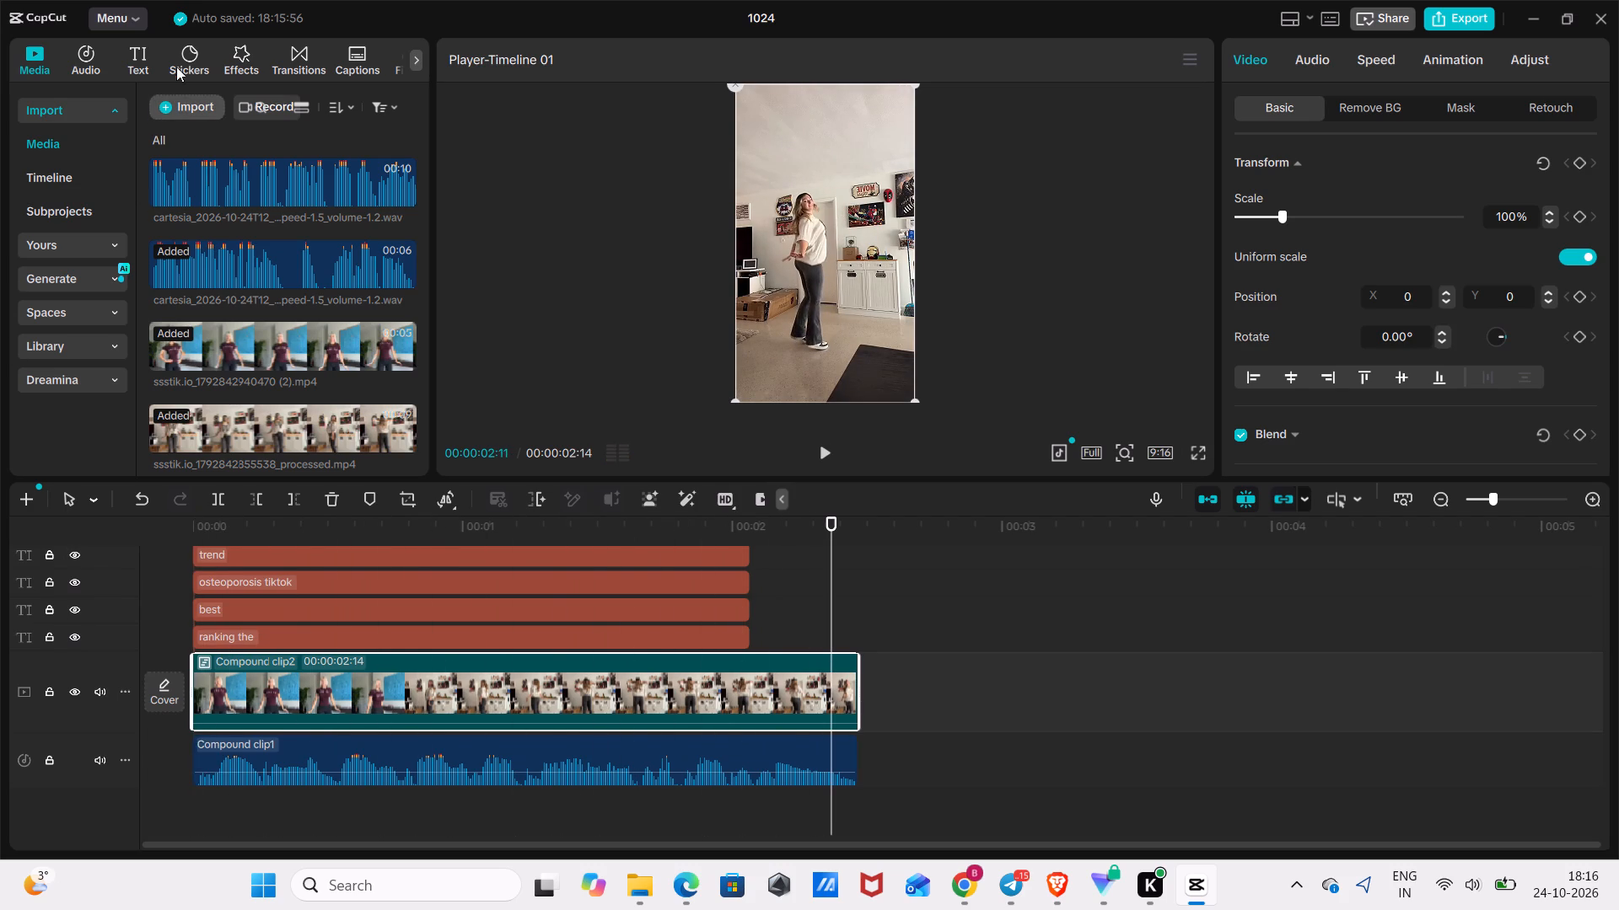
Search the effects for Blur, add the Blur effect and place it at 00:00:00:00 between the titles and the video.
click(245, 72)
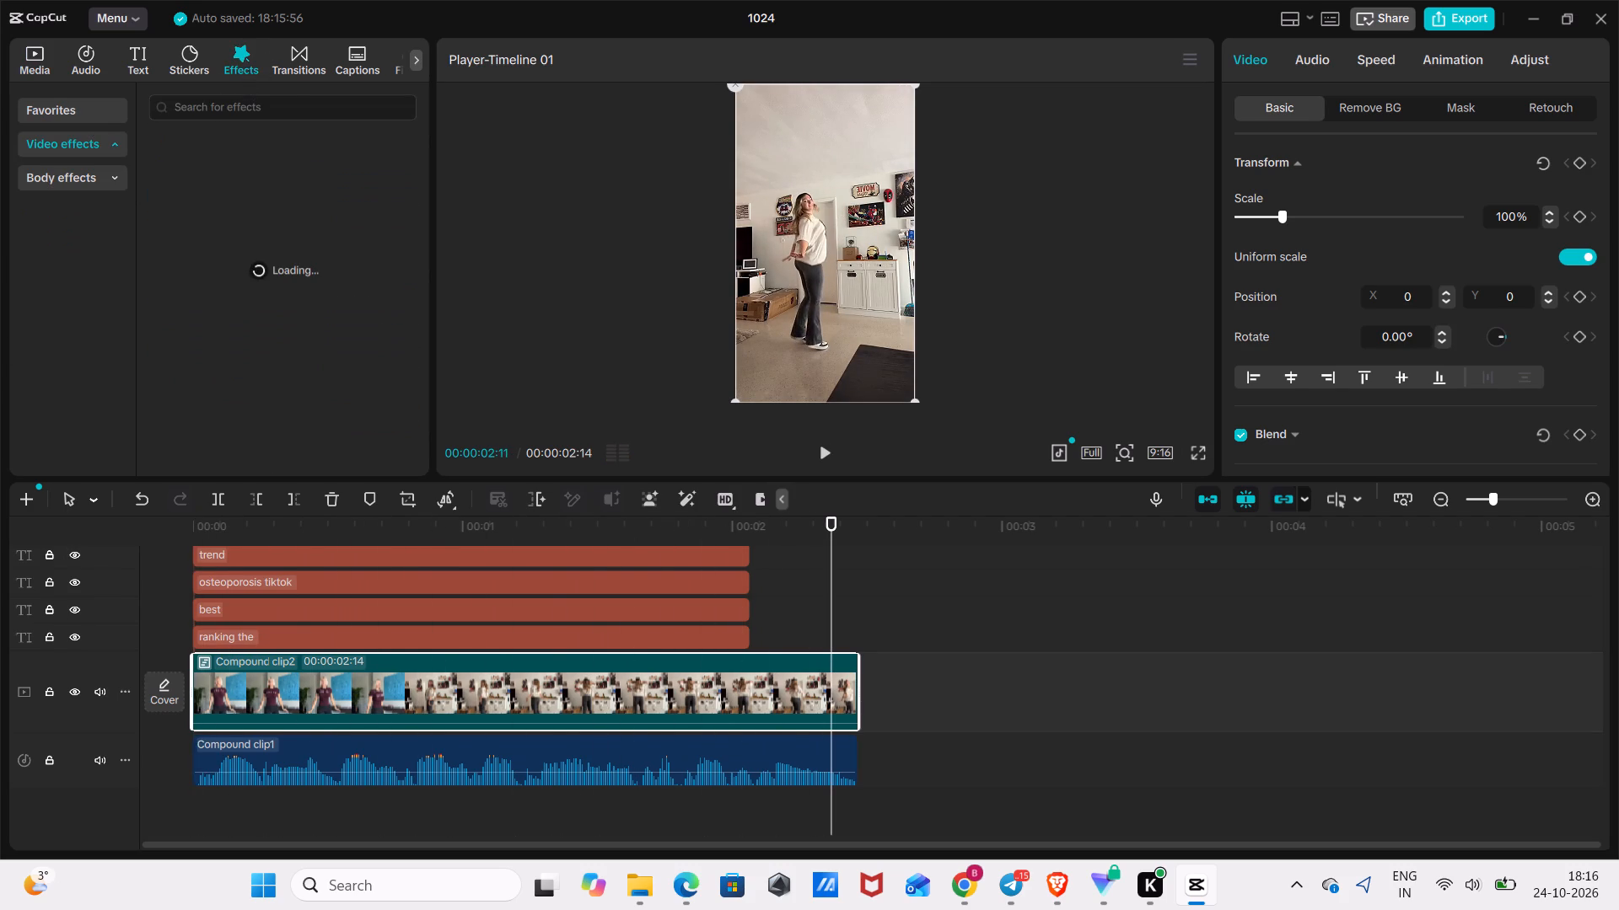
click(262, 110)
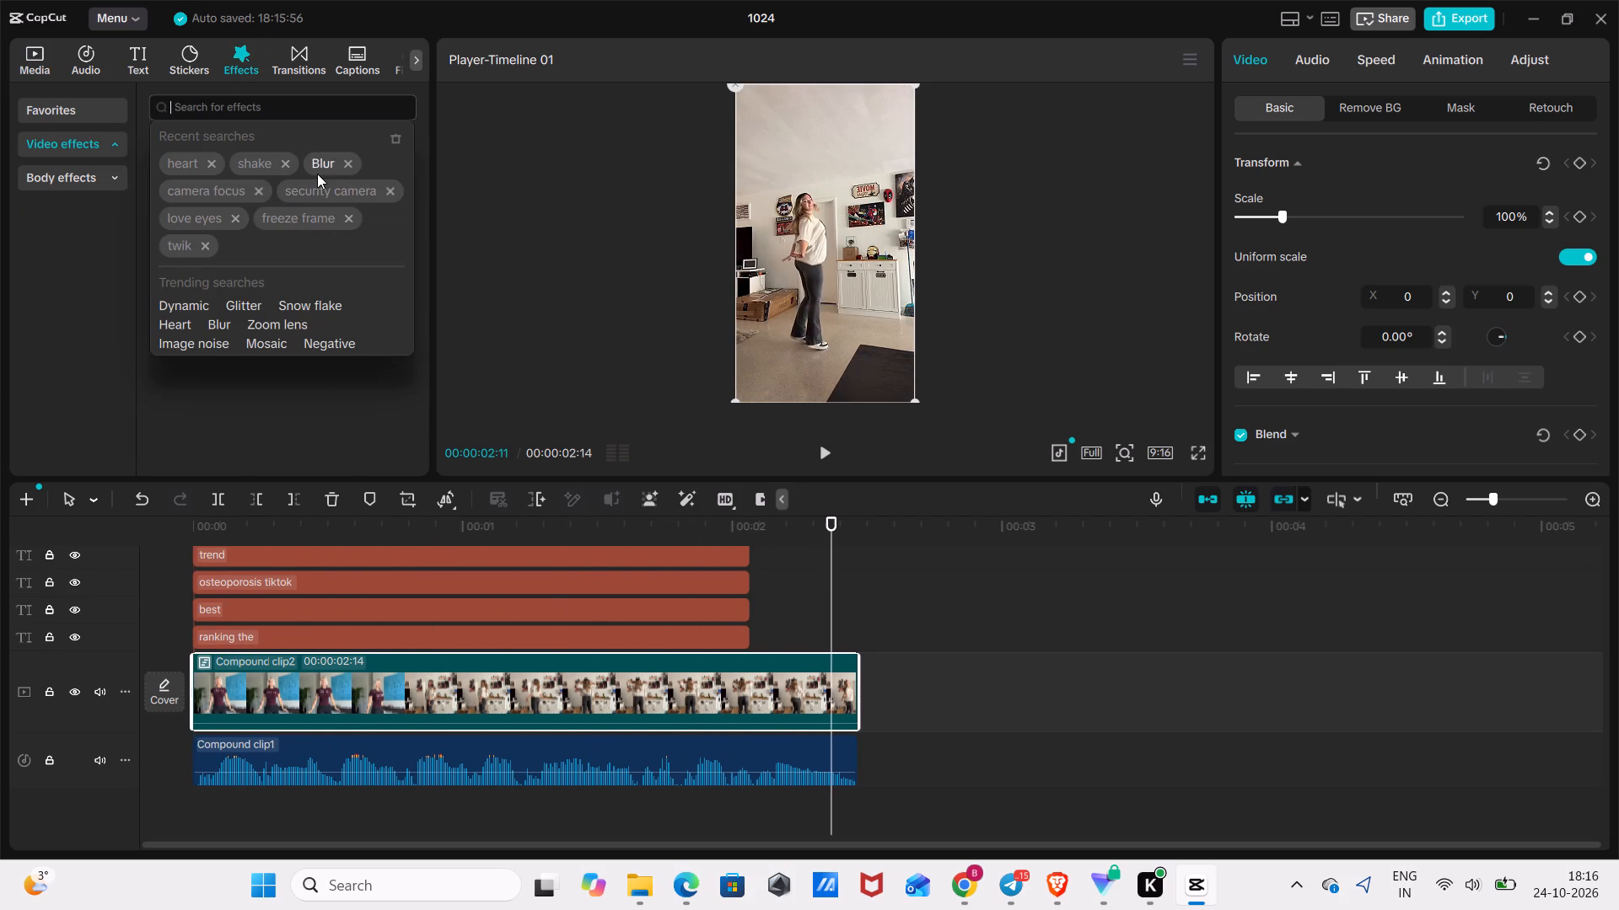
click(328, 158)
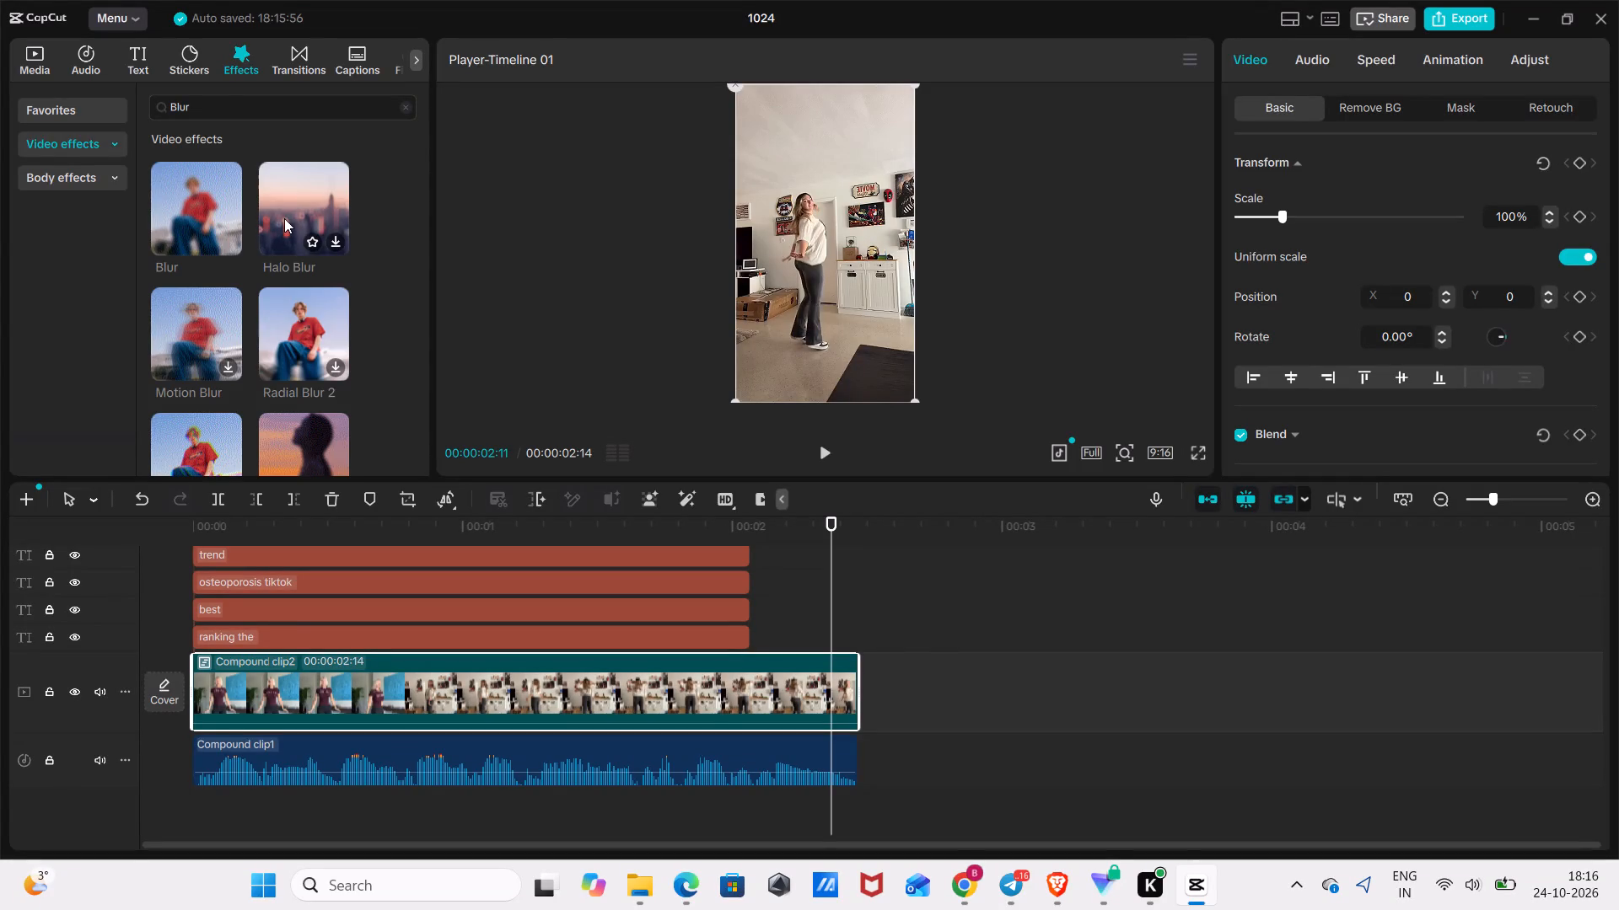
click(232, 238)
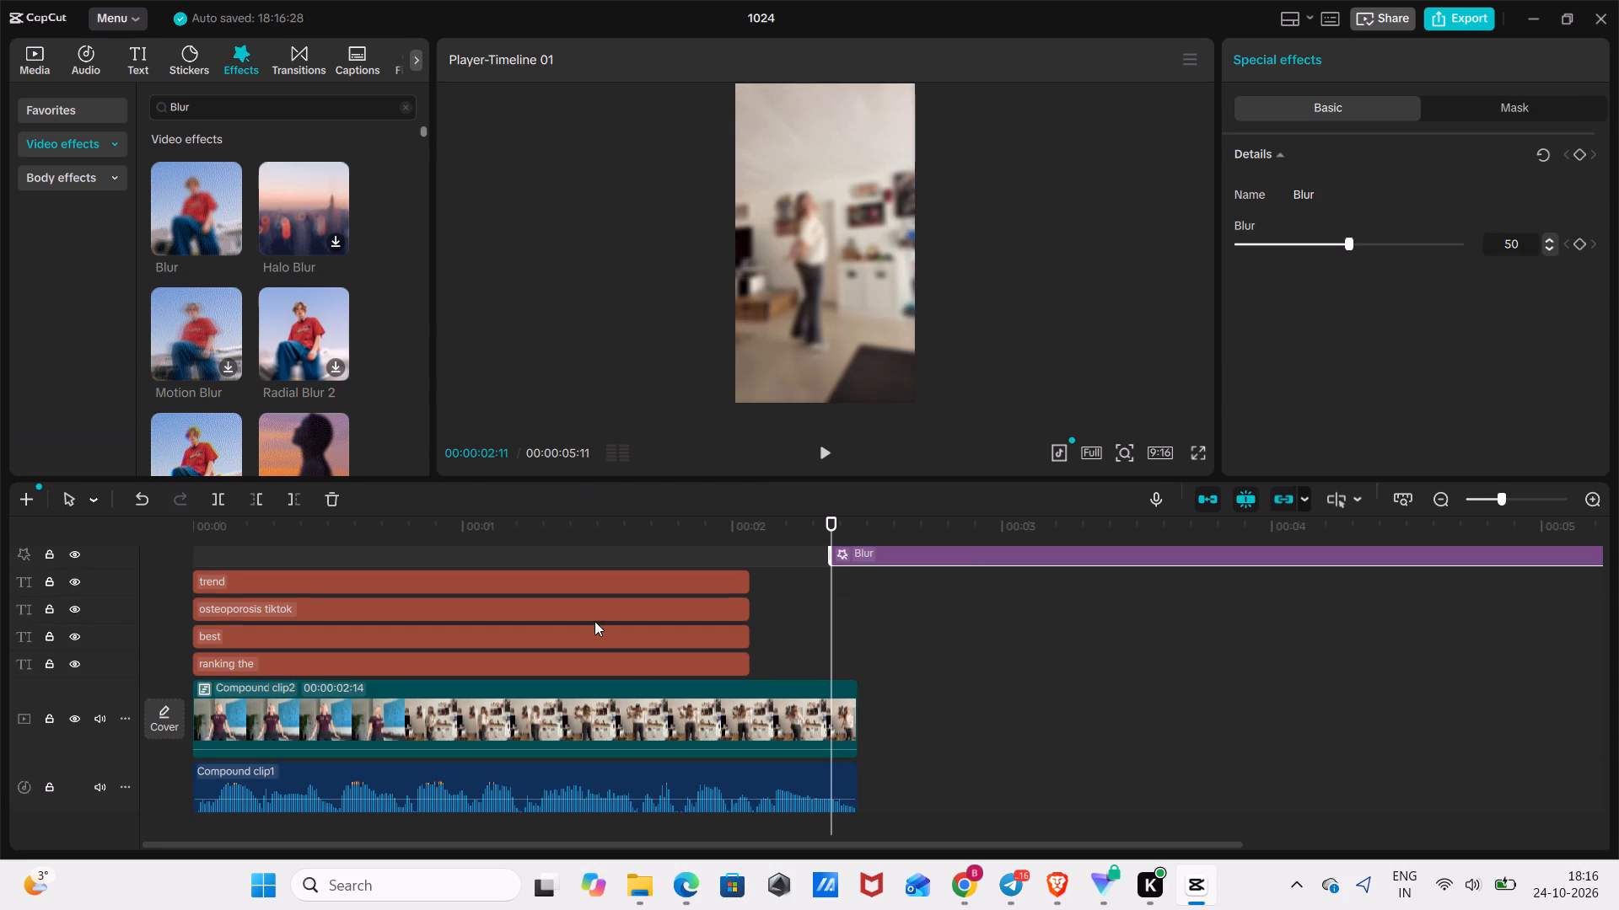
drag(955, 554, 218, 688)
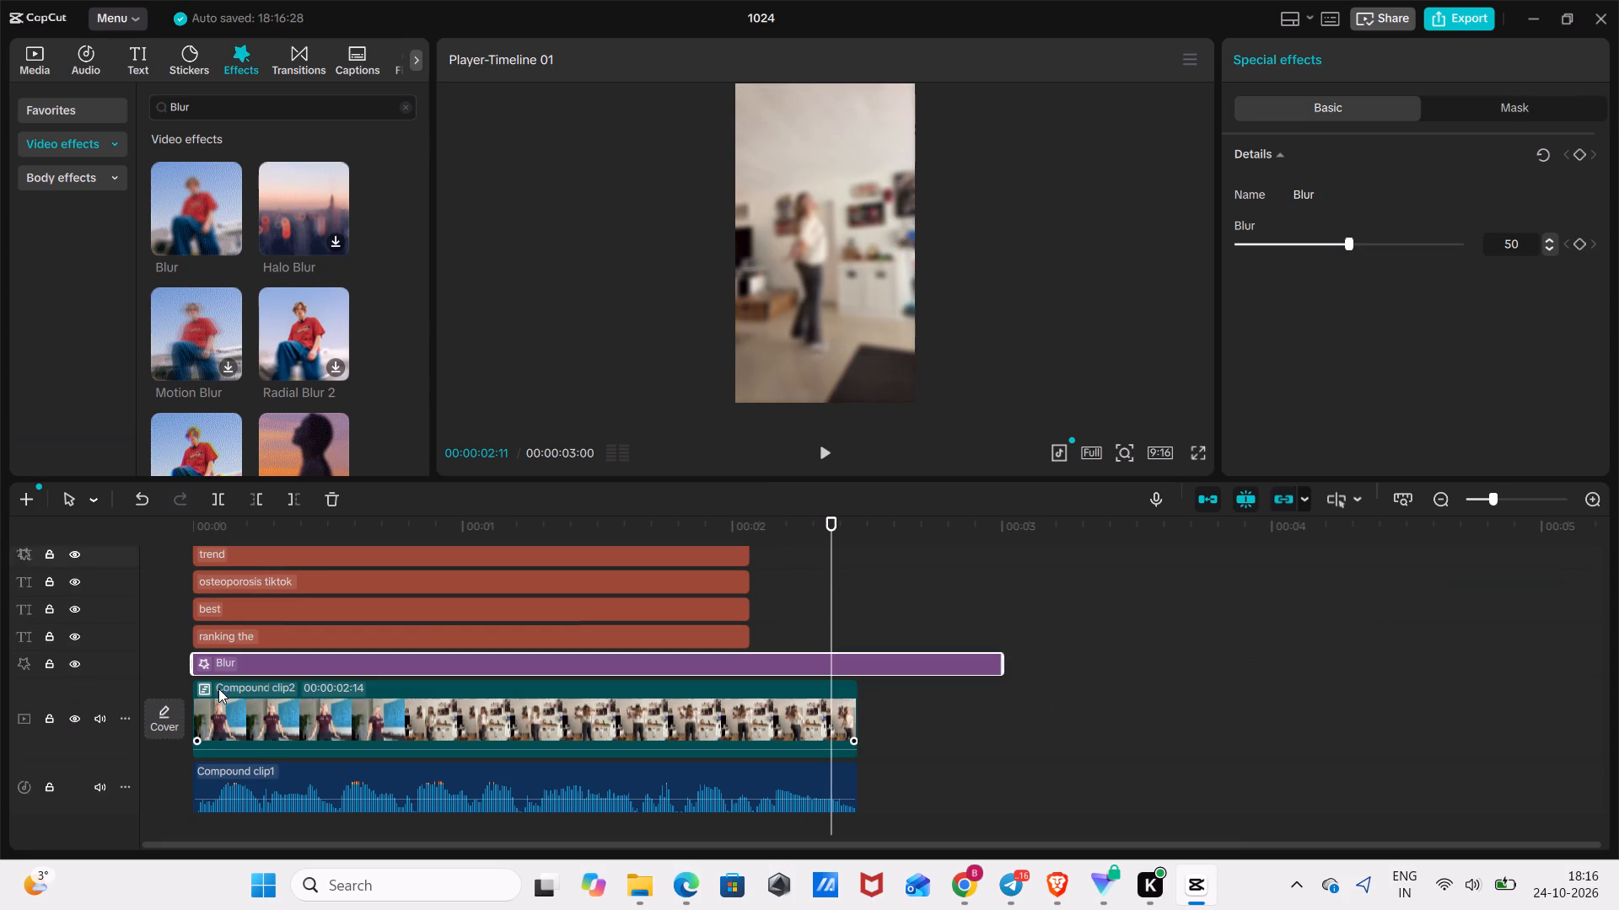
Trim the end of the Blur effect to 00:00:02:14, level with the end of the video compound clip.
drag(1003, 651, 908, 660)
drag(1003, 656, 849, 679)
drag(843, 659, 851, 660)
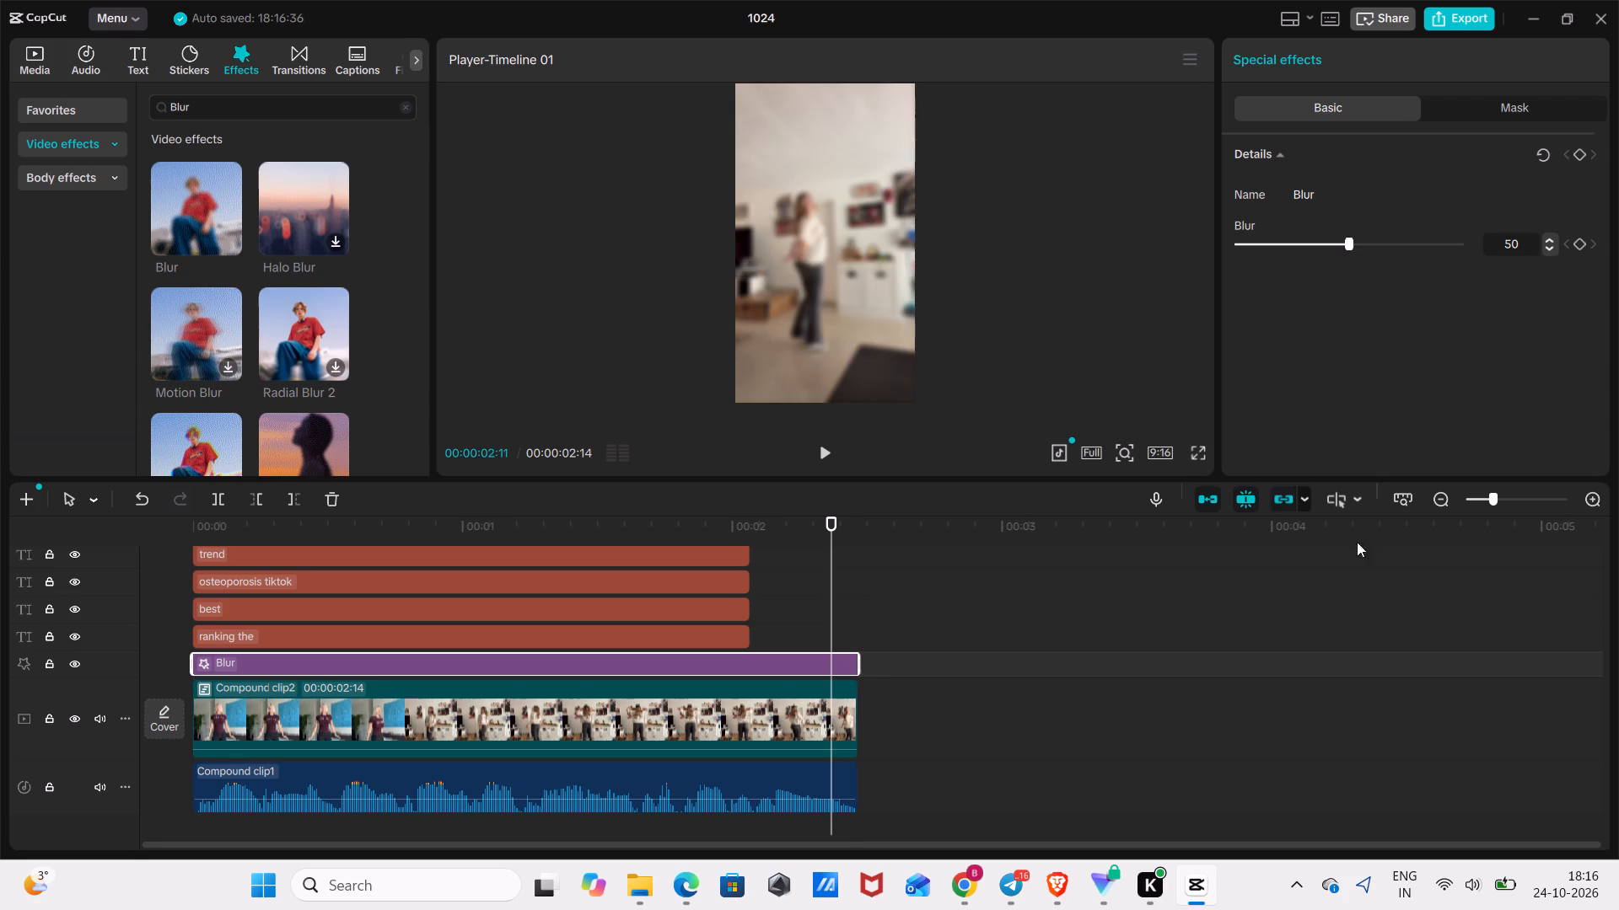
Set the Blur effect's blur strength to 100.
drag(1354, 246, 1618, 276)
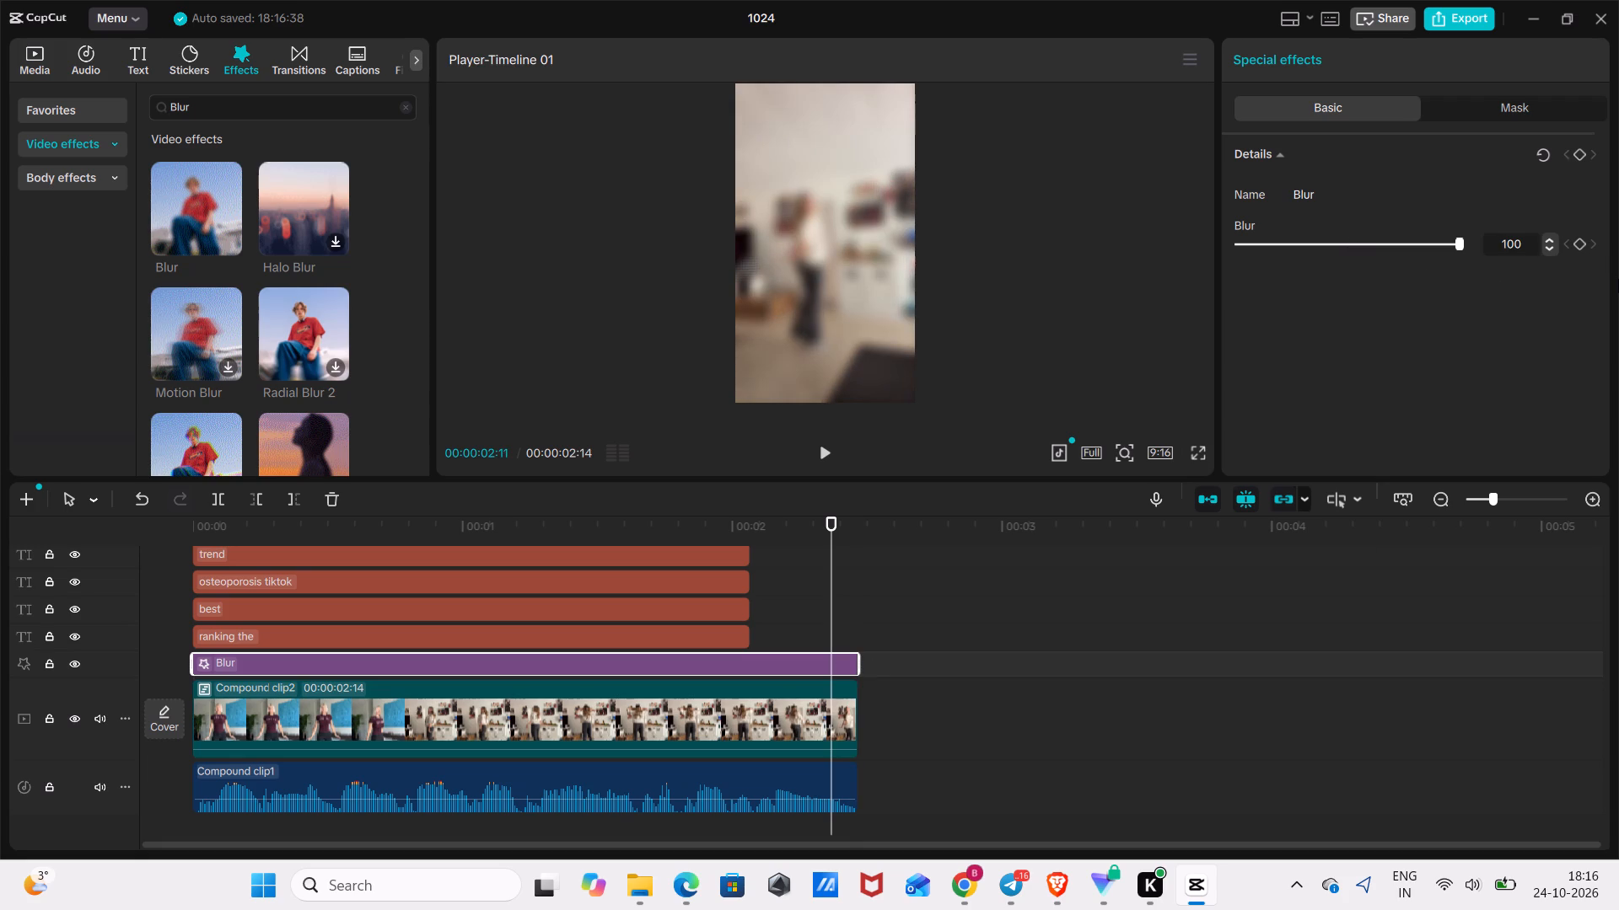
Duplicate the Blur effect and place the copy at 00:00:00:00 directly above the original.
key(ctrl+c)
key(ctrl+v)
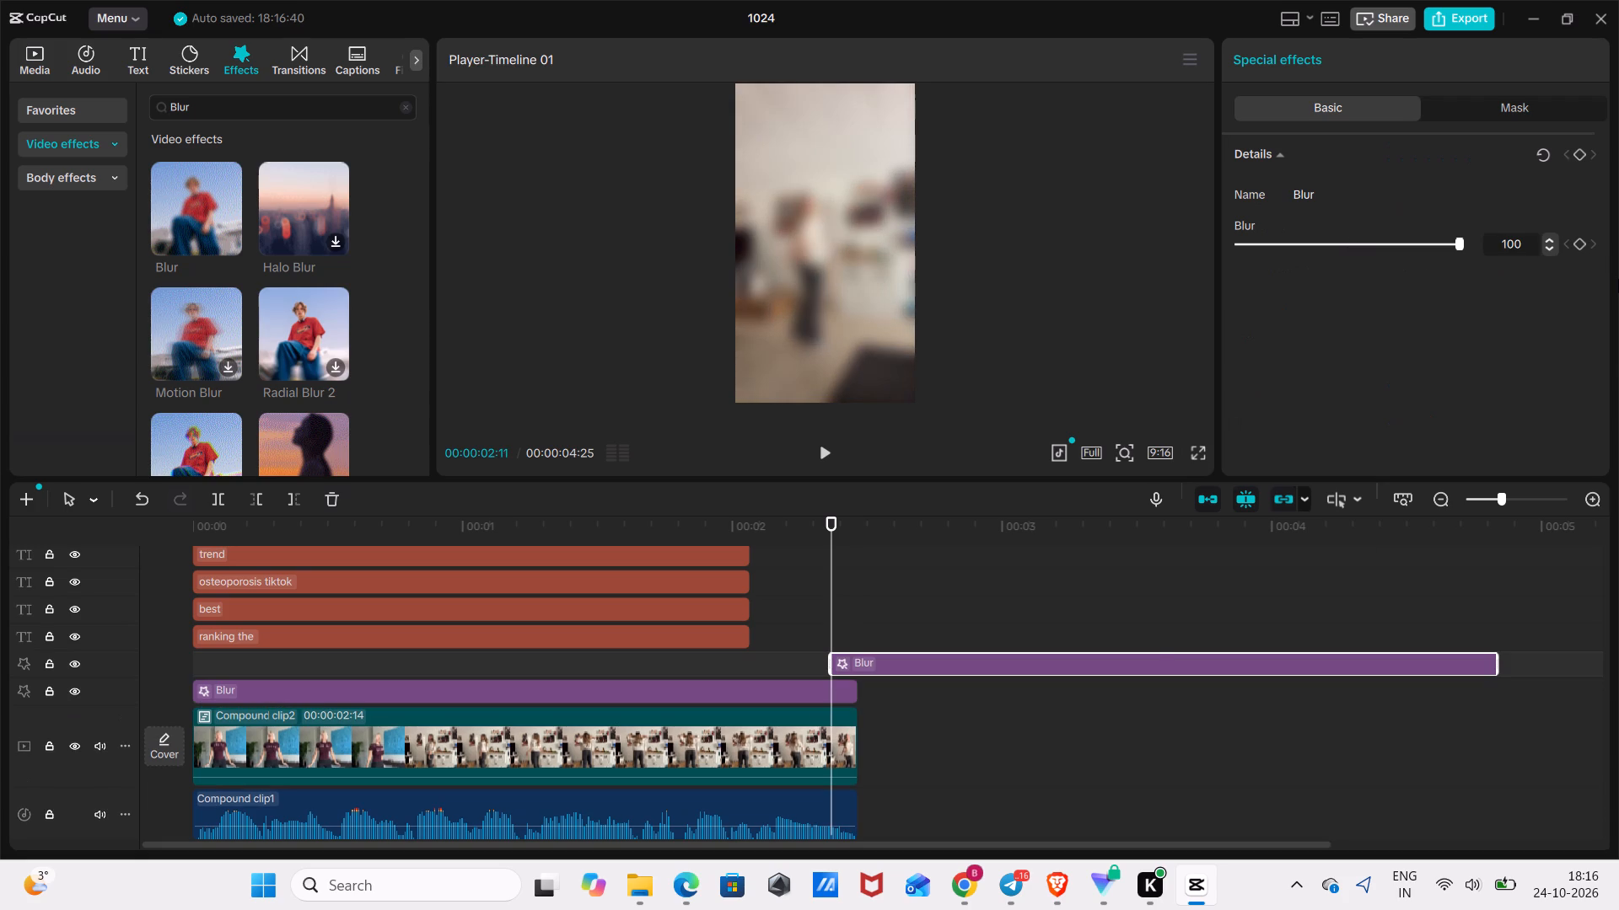
drag(1183, 664, 502, 684)
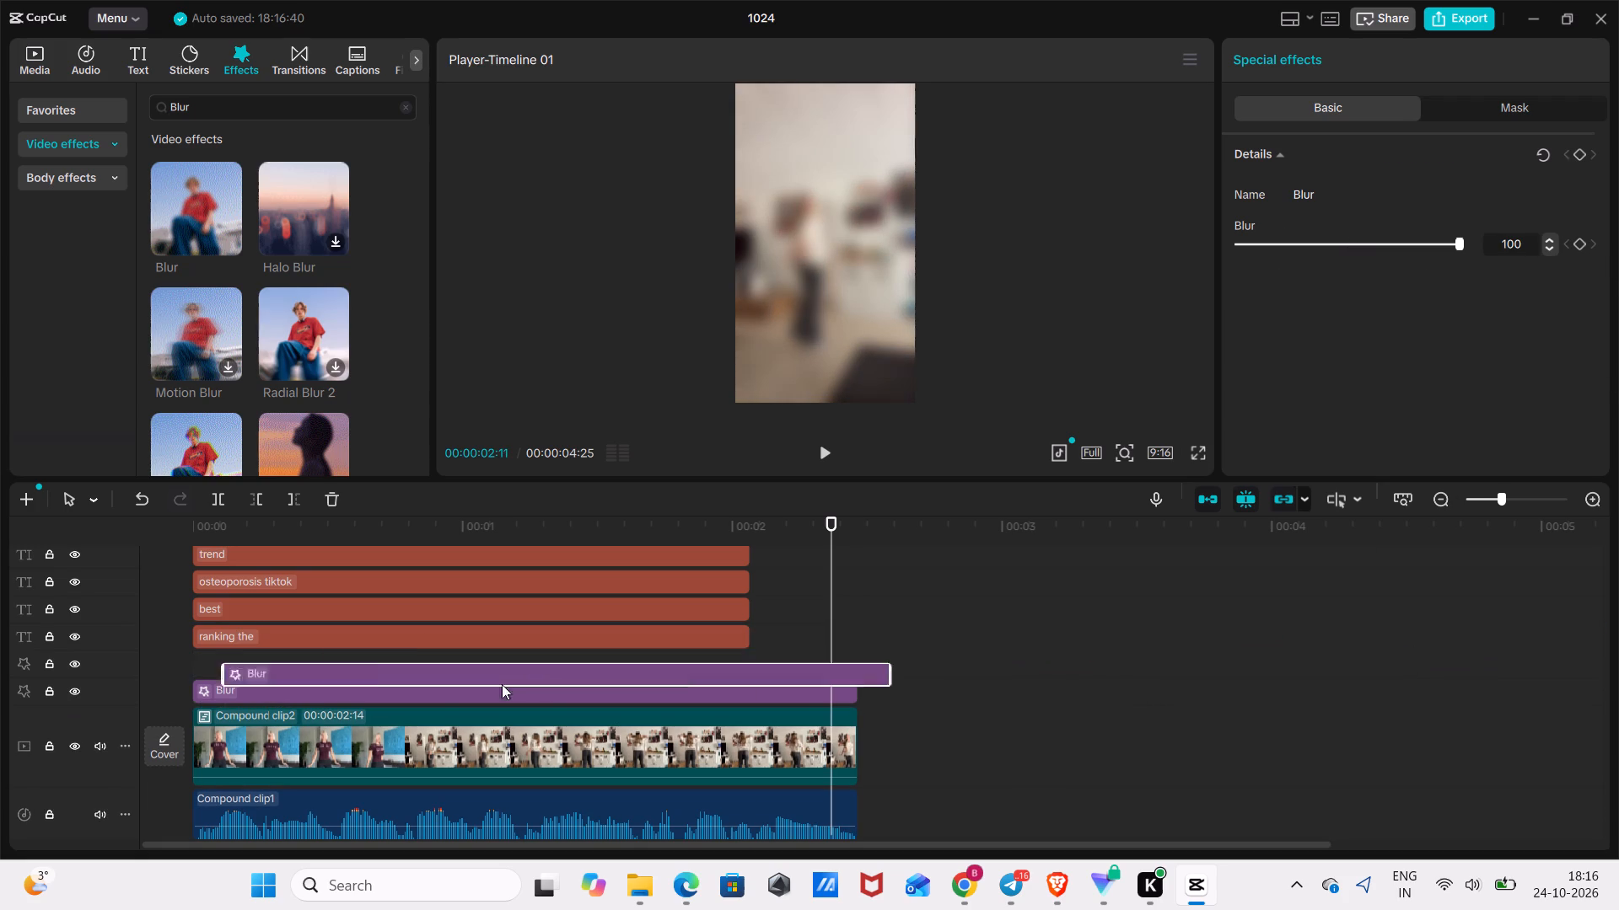
drag(502, 684, 421, 682)
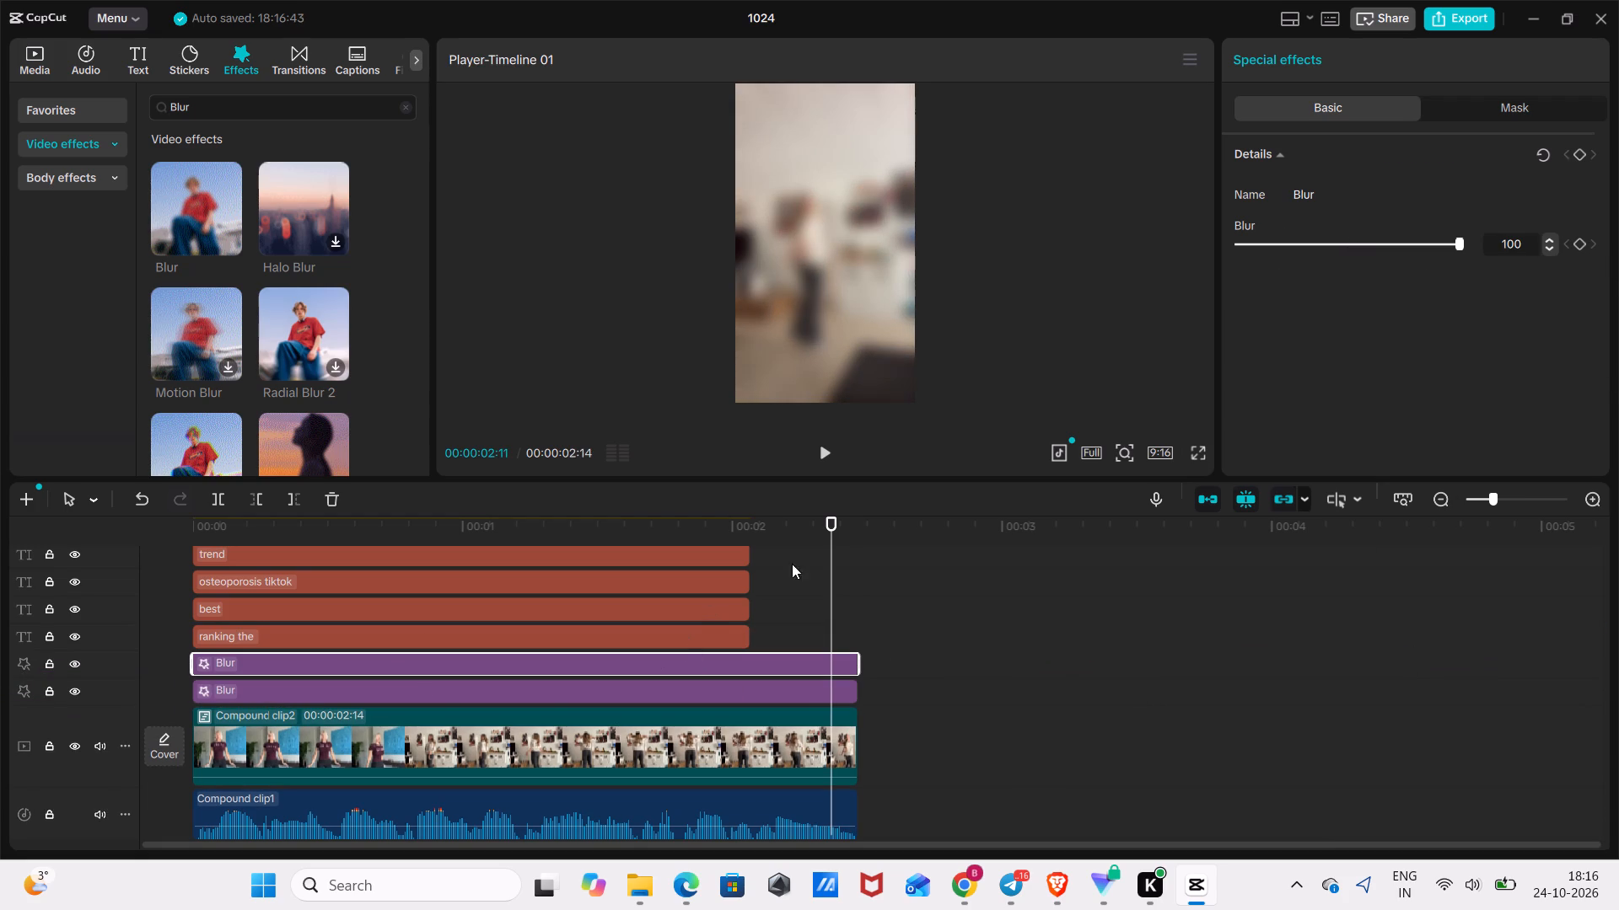
Scrub through the intro to check the doubled blur and titles, ending with the playhead at 00:00:02:14, the end of the clips.
click(850, 696)
click(862, 616)
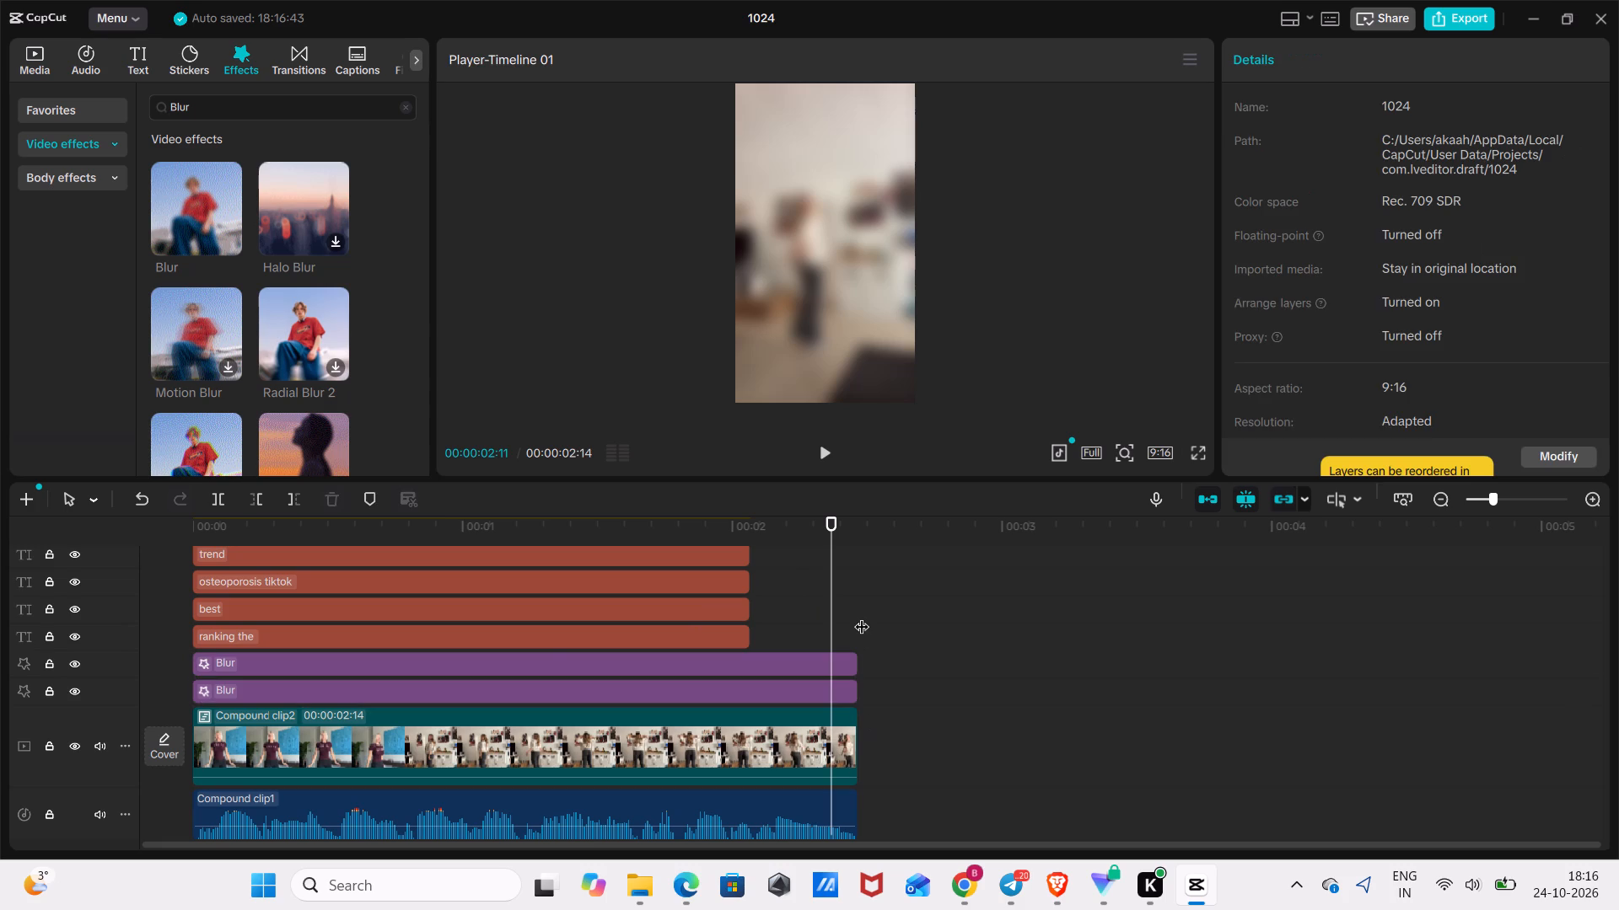
drag(862, 616, 0, 675)
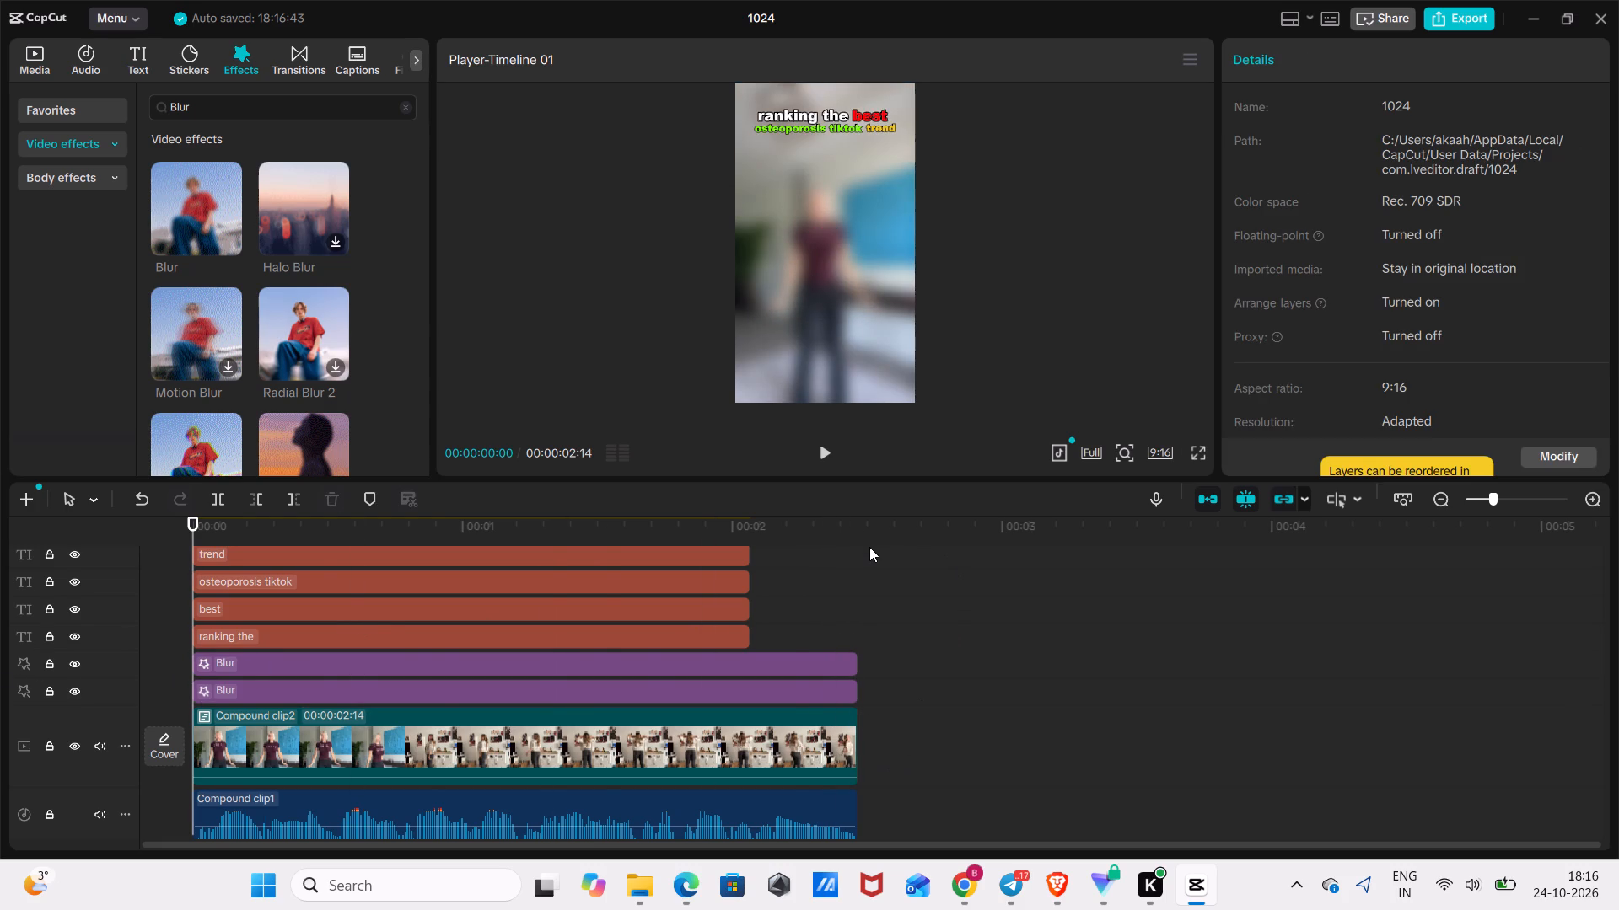
click(879, 603)
drag(862, 606, 835, 613)
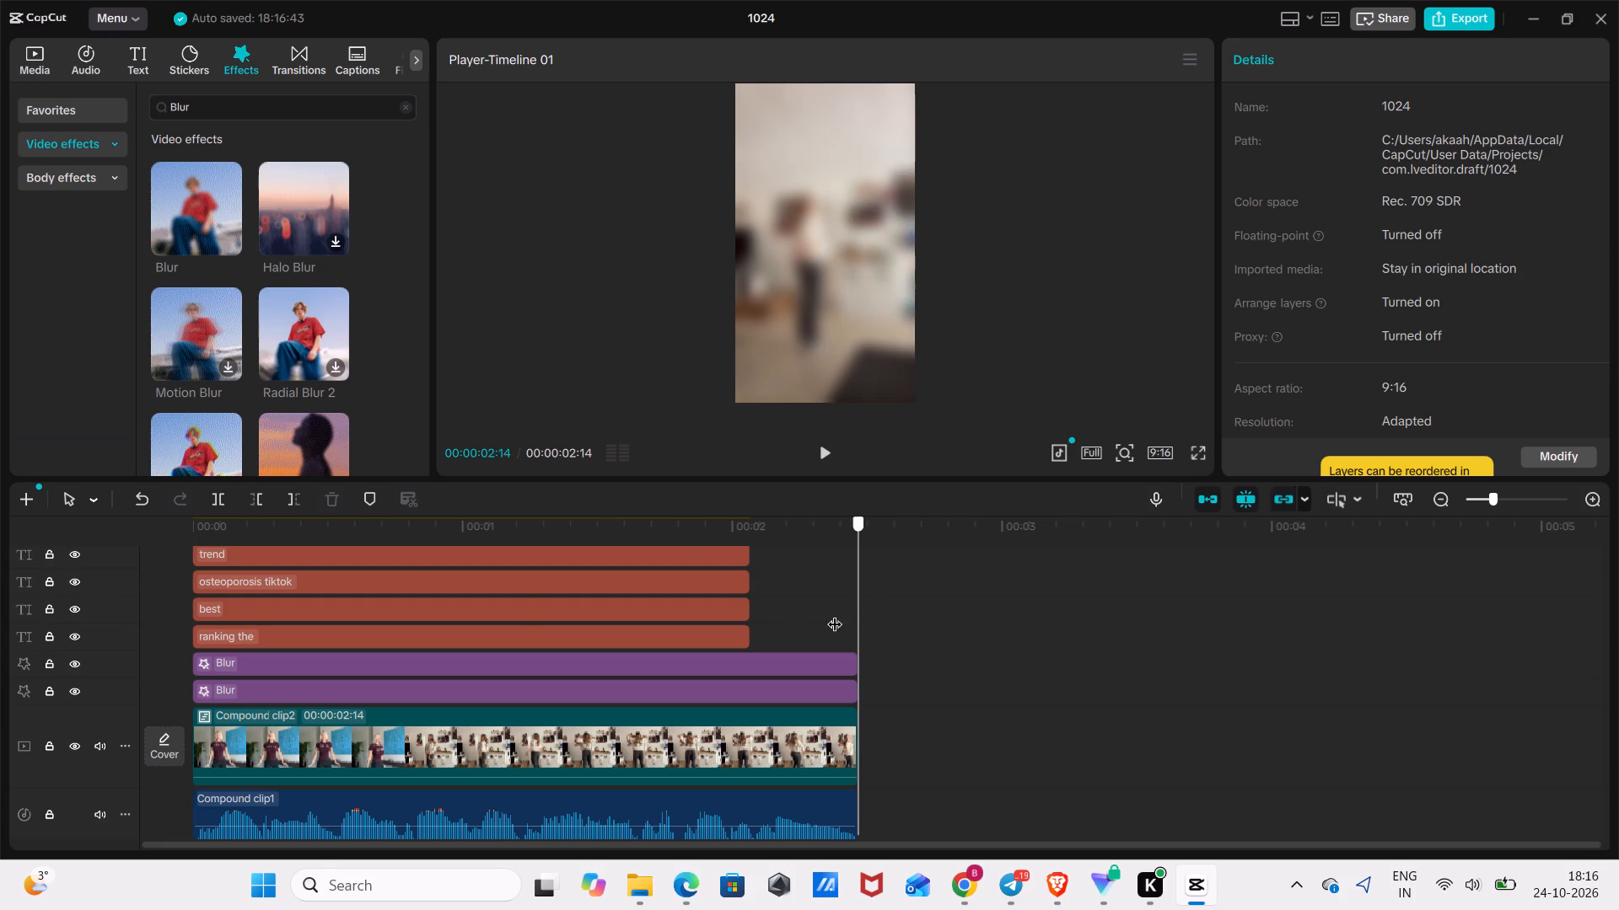
drag(835, 613, 890, 815)
Browse the imported media for the TikTok clip to place after the blurred intro.
scroll(888, 758, down, 8)
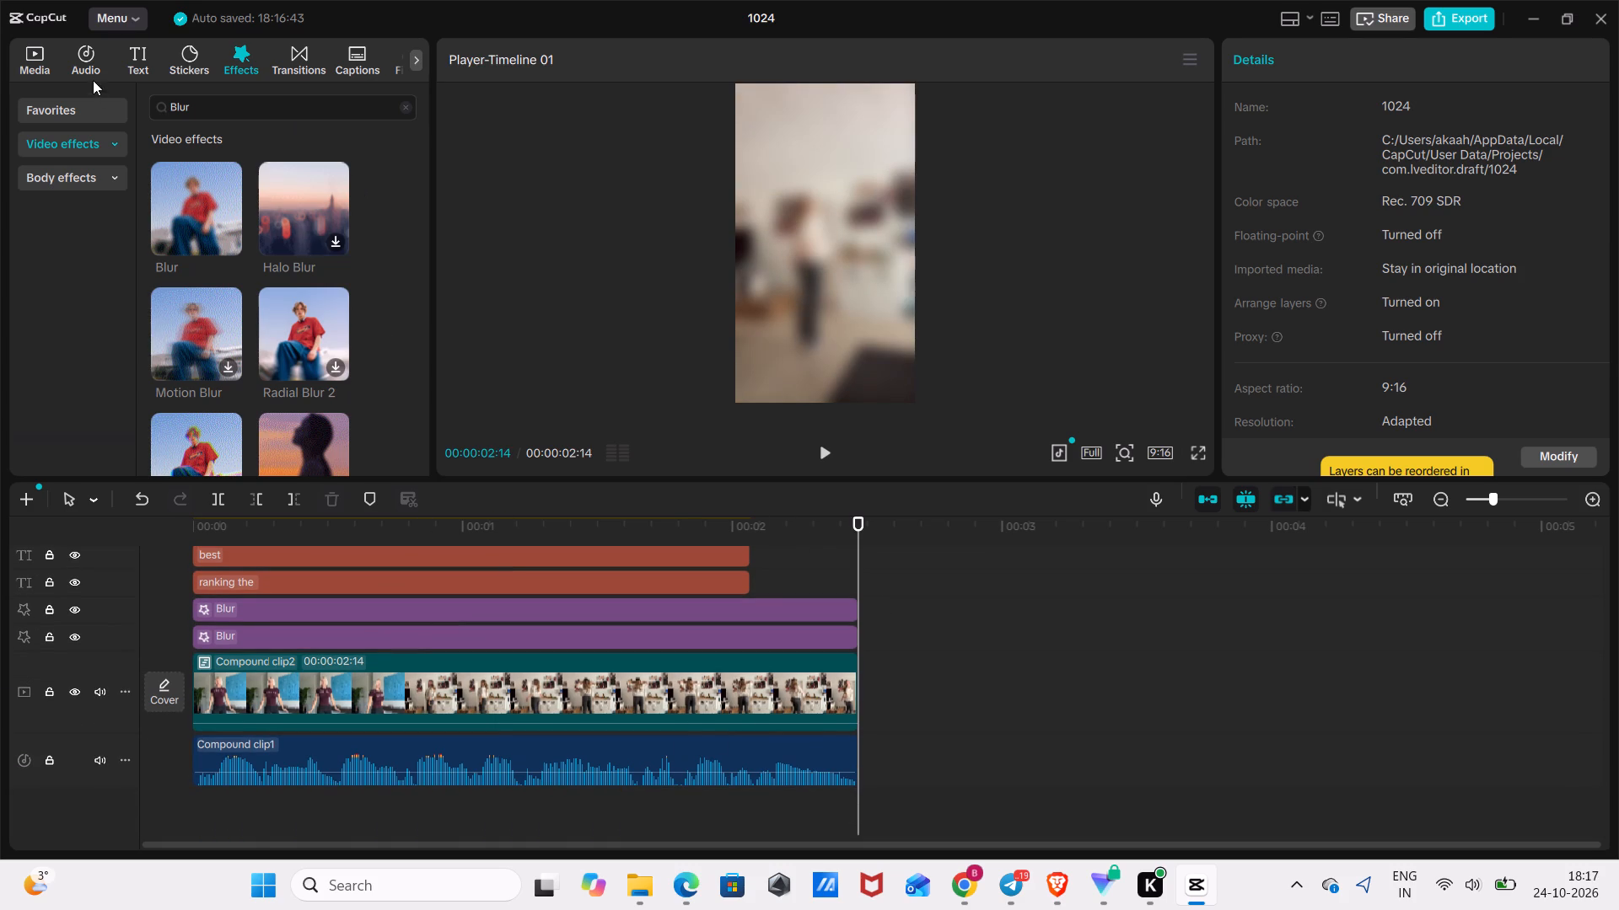
click(38, 65)
scroll(288, 296, down, 5)
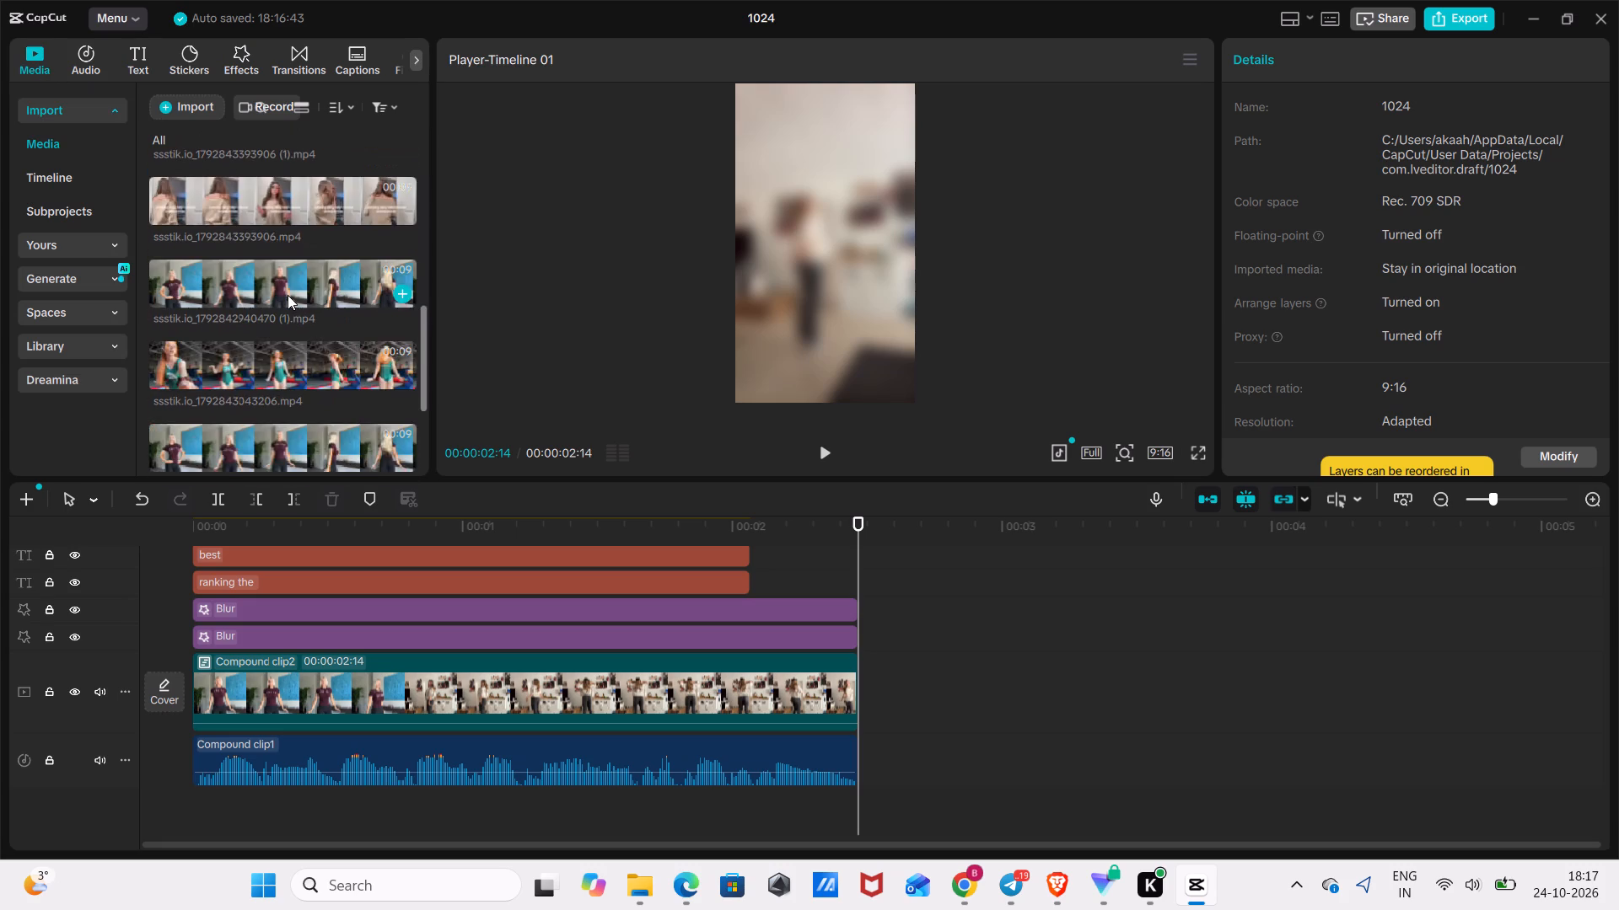
scroll(288, 295, down, 7)
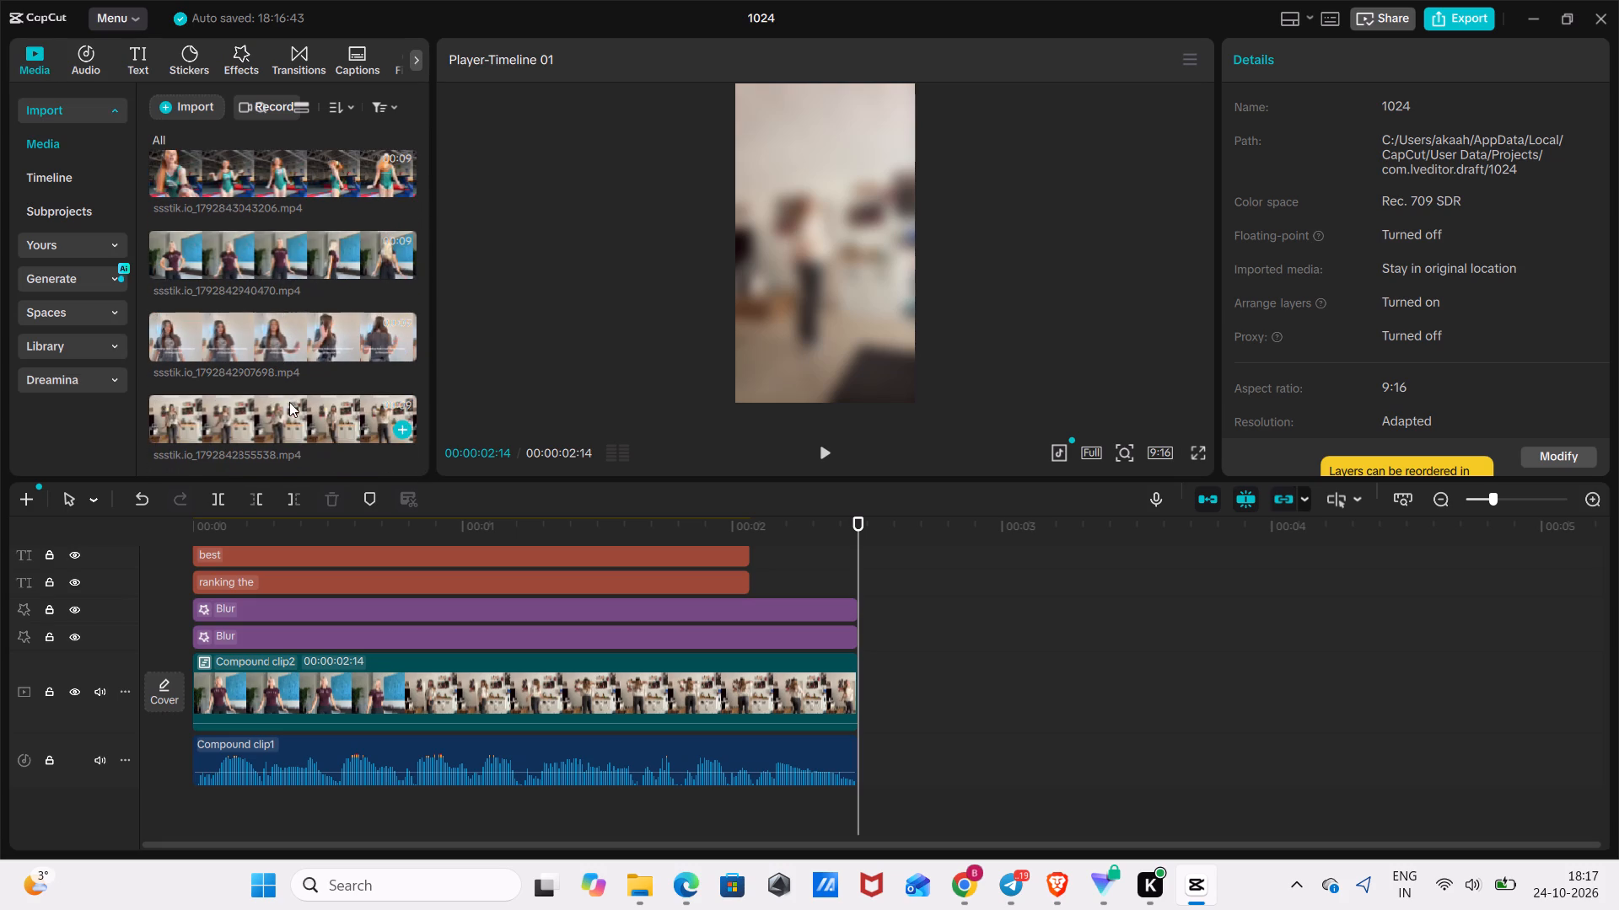
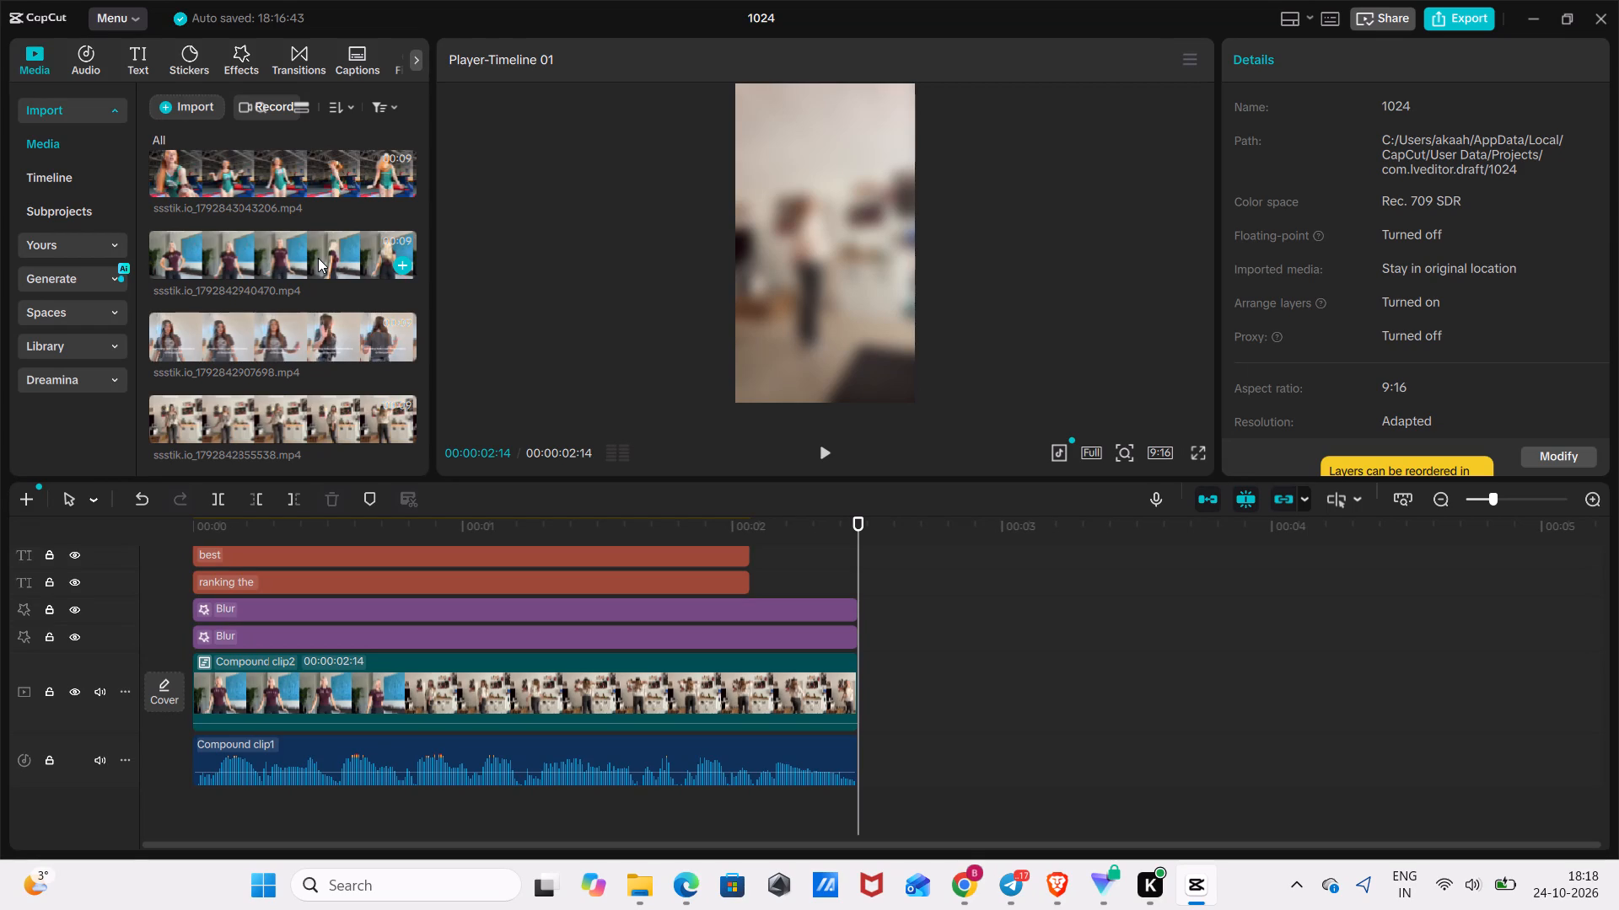
Add the media clip ssstik.io_1792843393906.mp4 to the main track directly after the blurred intro, at 00:00:02:14.
scroll(272, 307, down, 3)
scroll(272, 309, up, 4)
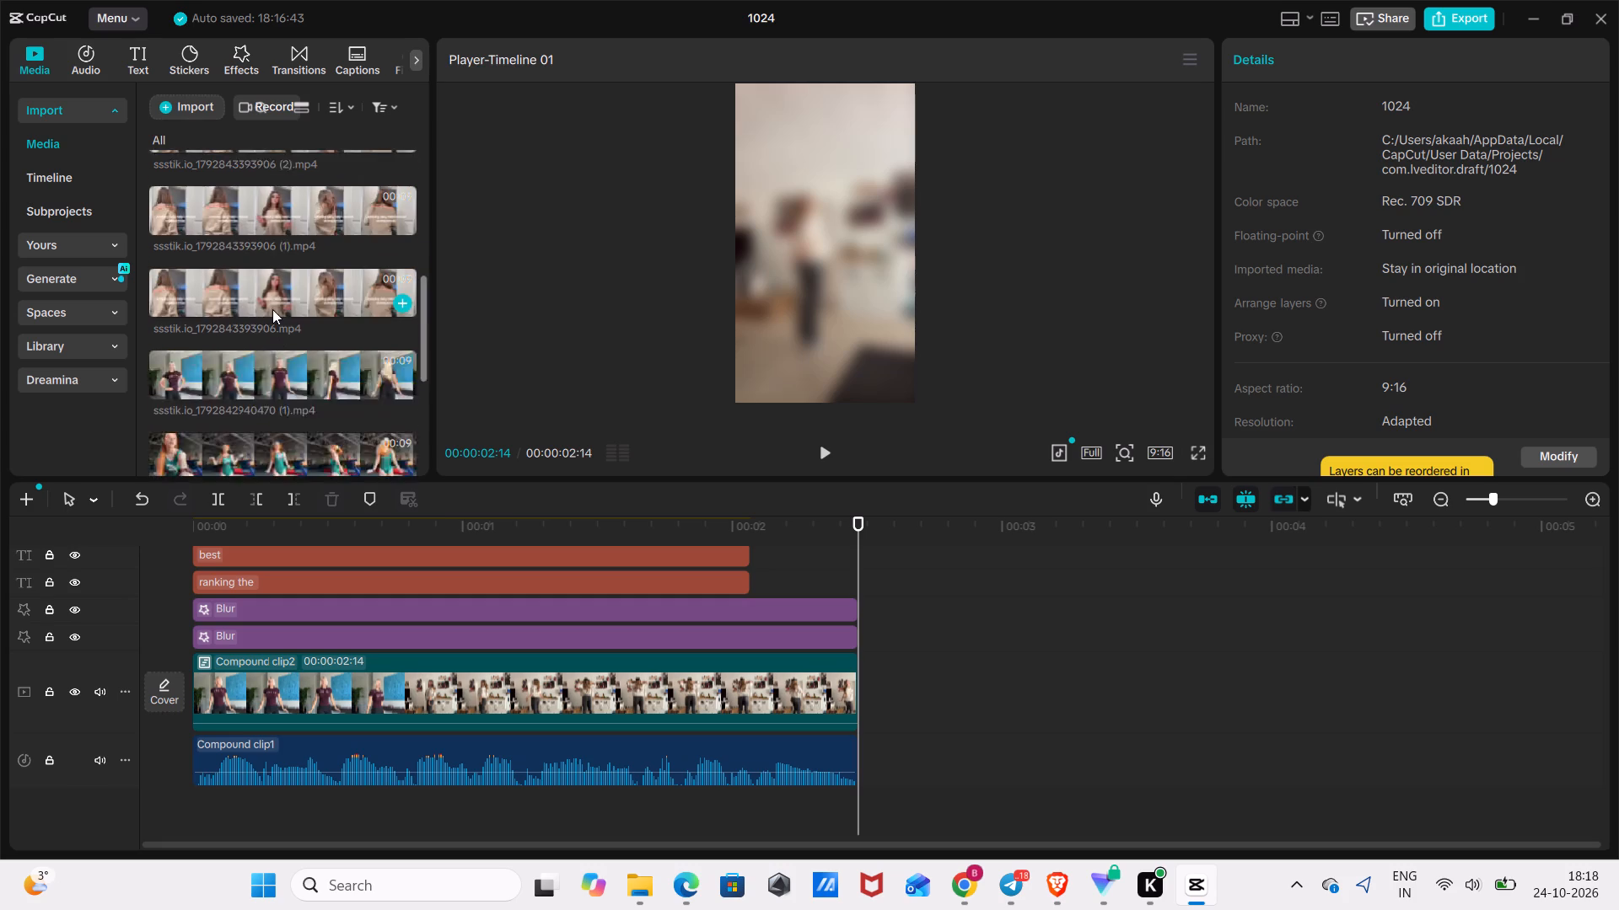
scroll(272, 309, up, 3)
scroll(272, 309, down, 4)
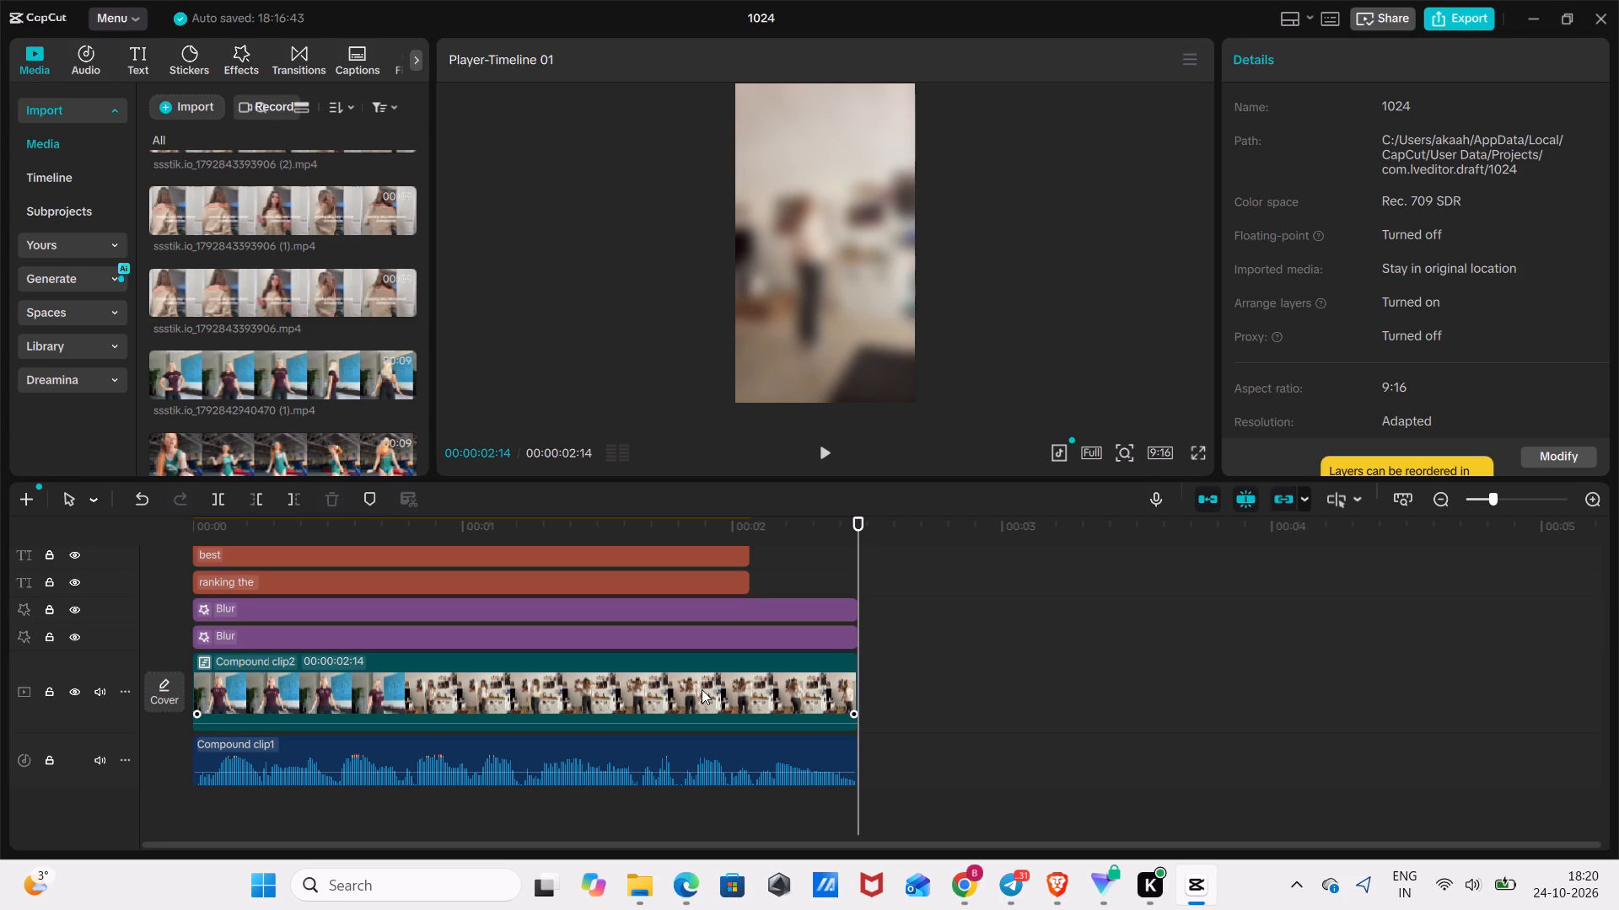
click(398, 301)
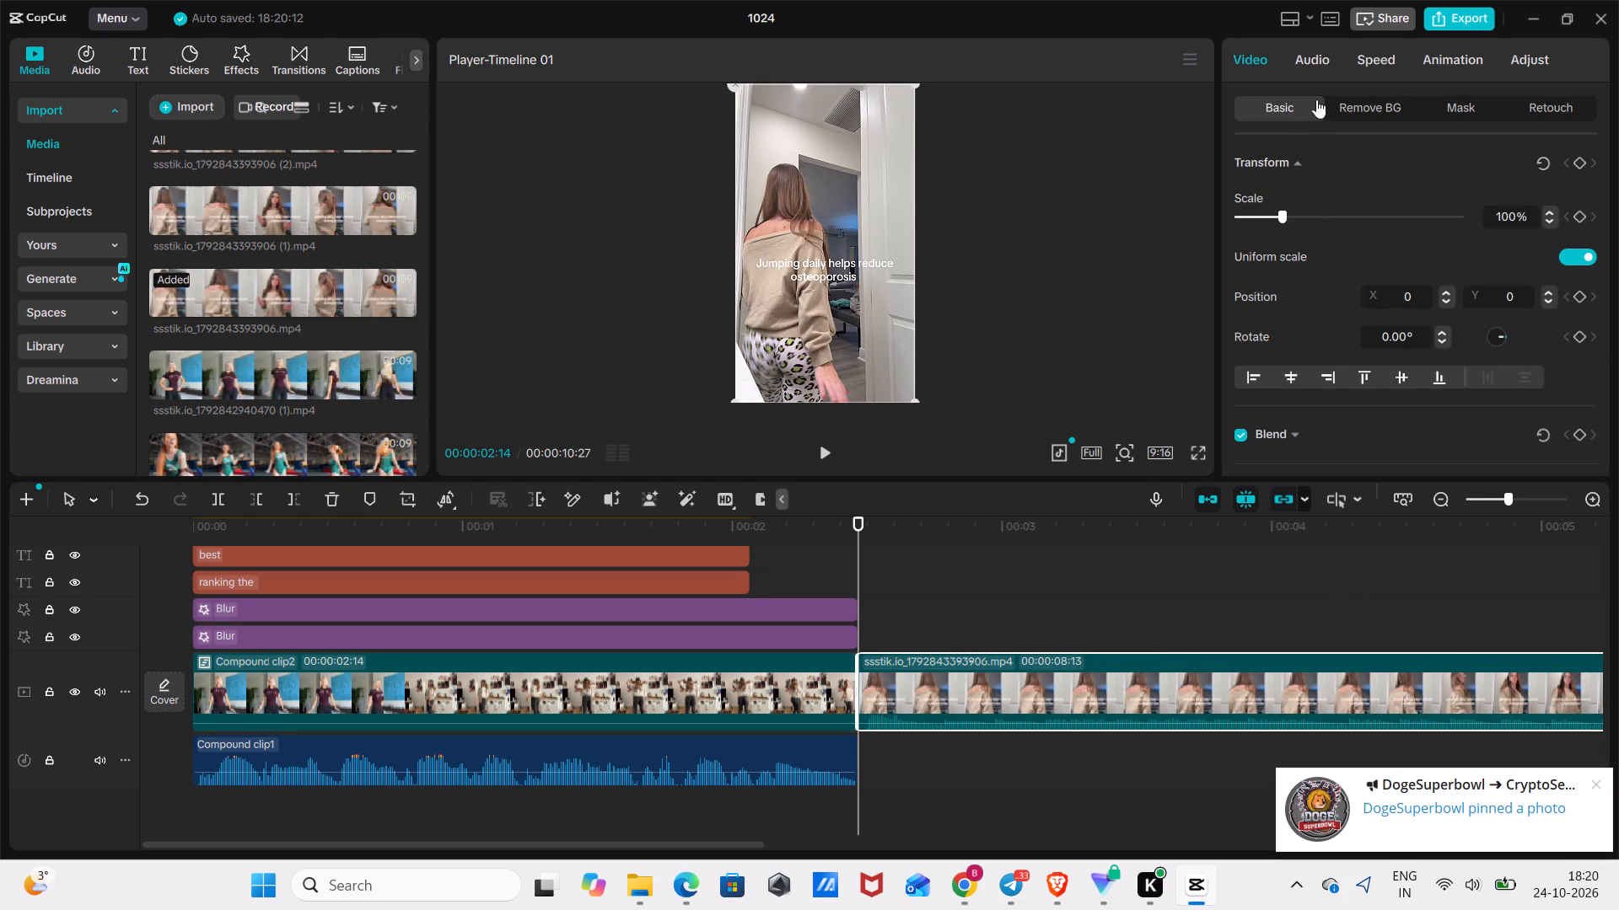
Enable AI movement on the newly added clip and apply the Zoom style.
scroll(1358, 249, down, 3)
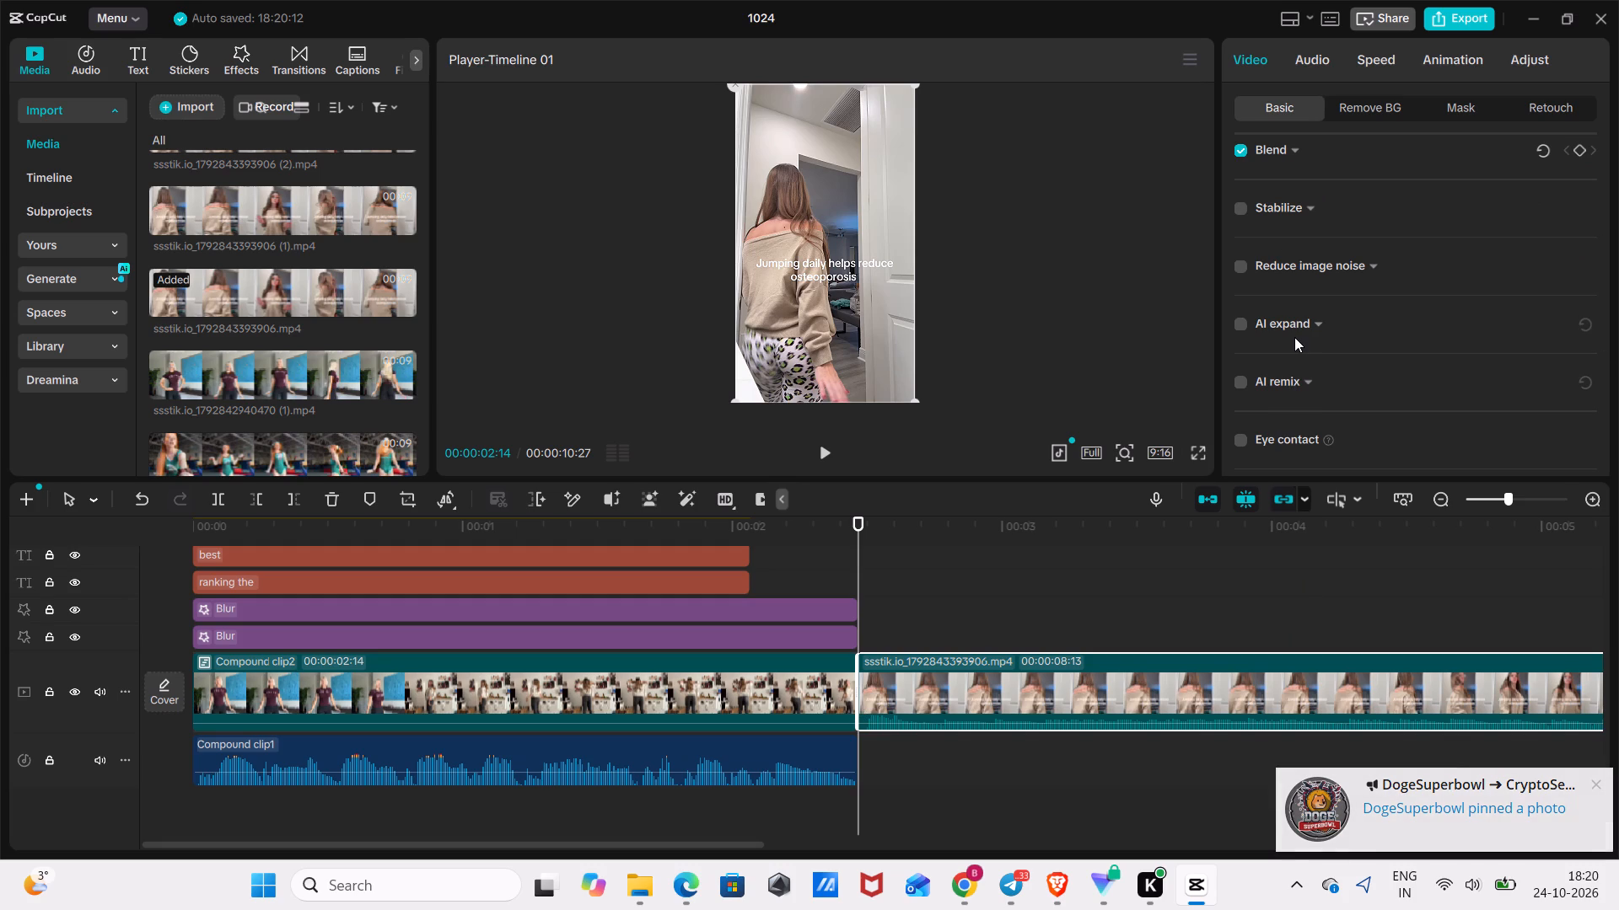
scroll(1299, 349, down, 4)
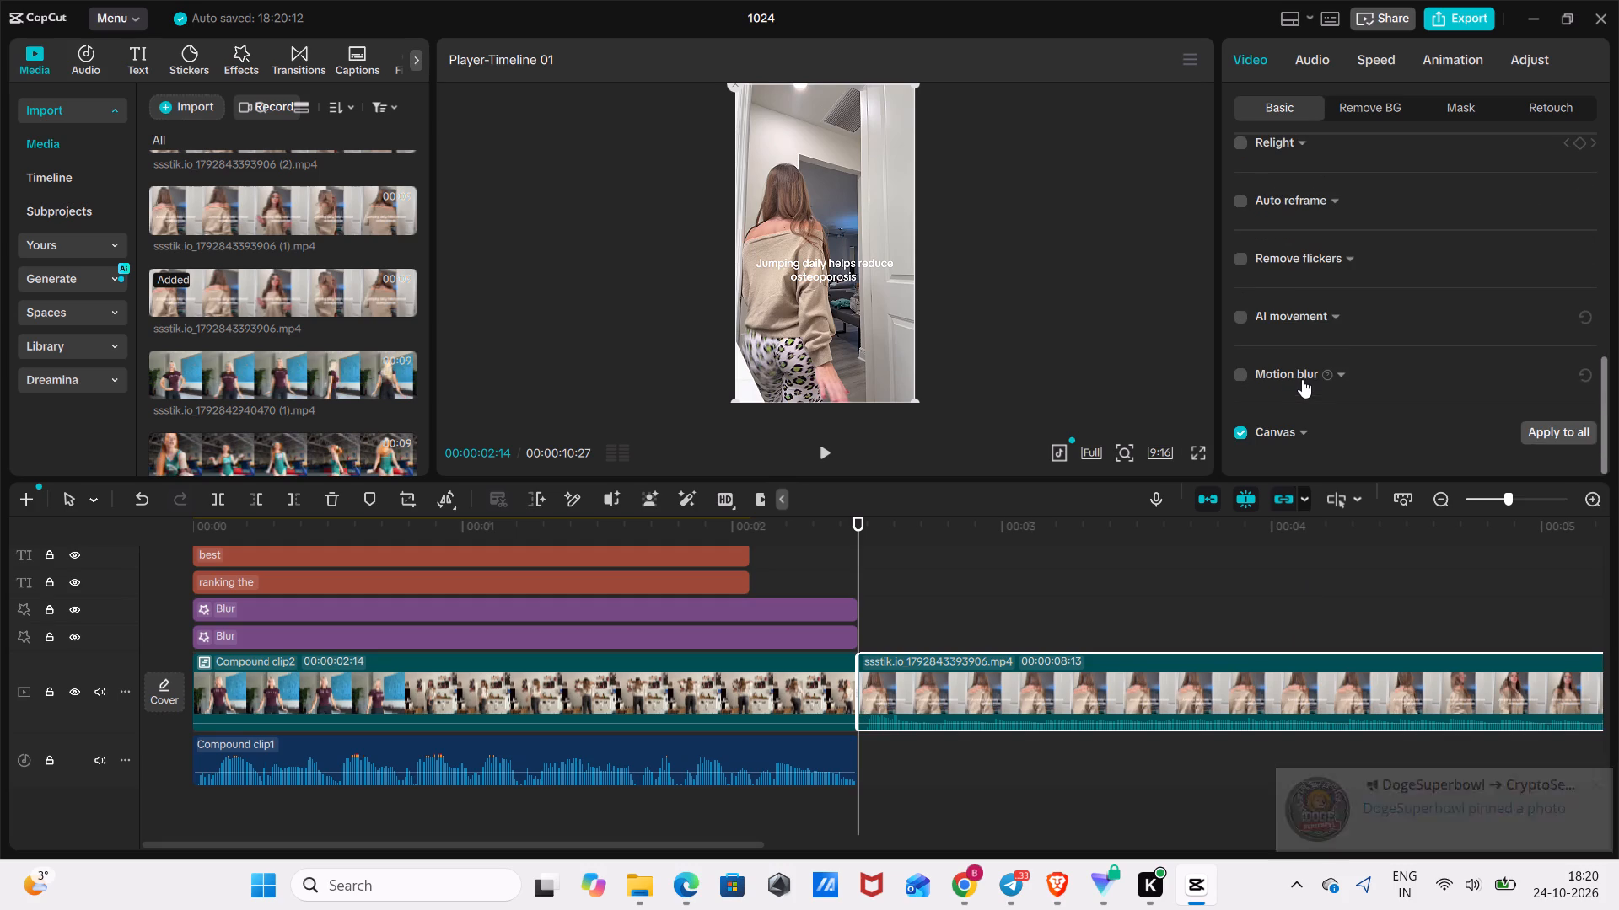
click(1332, 314)
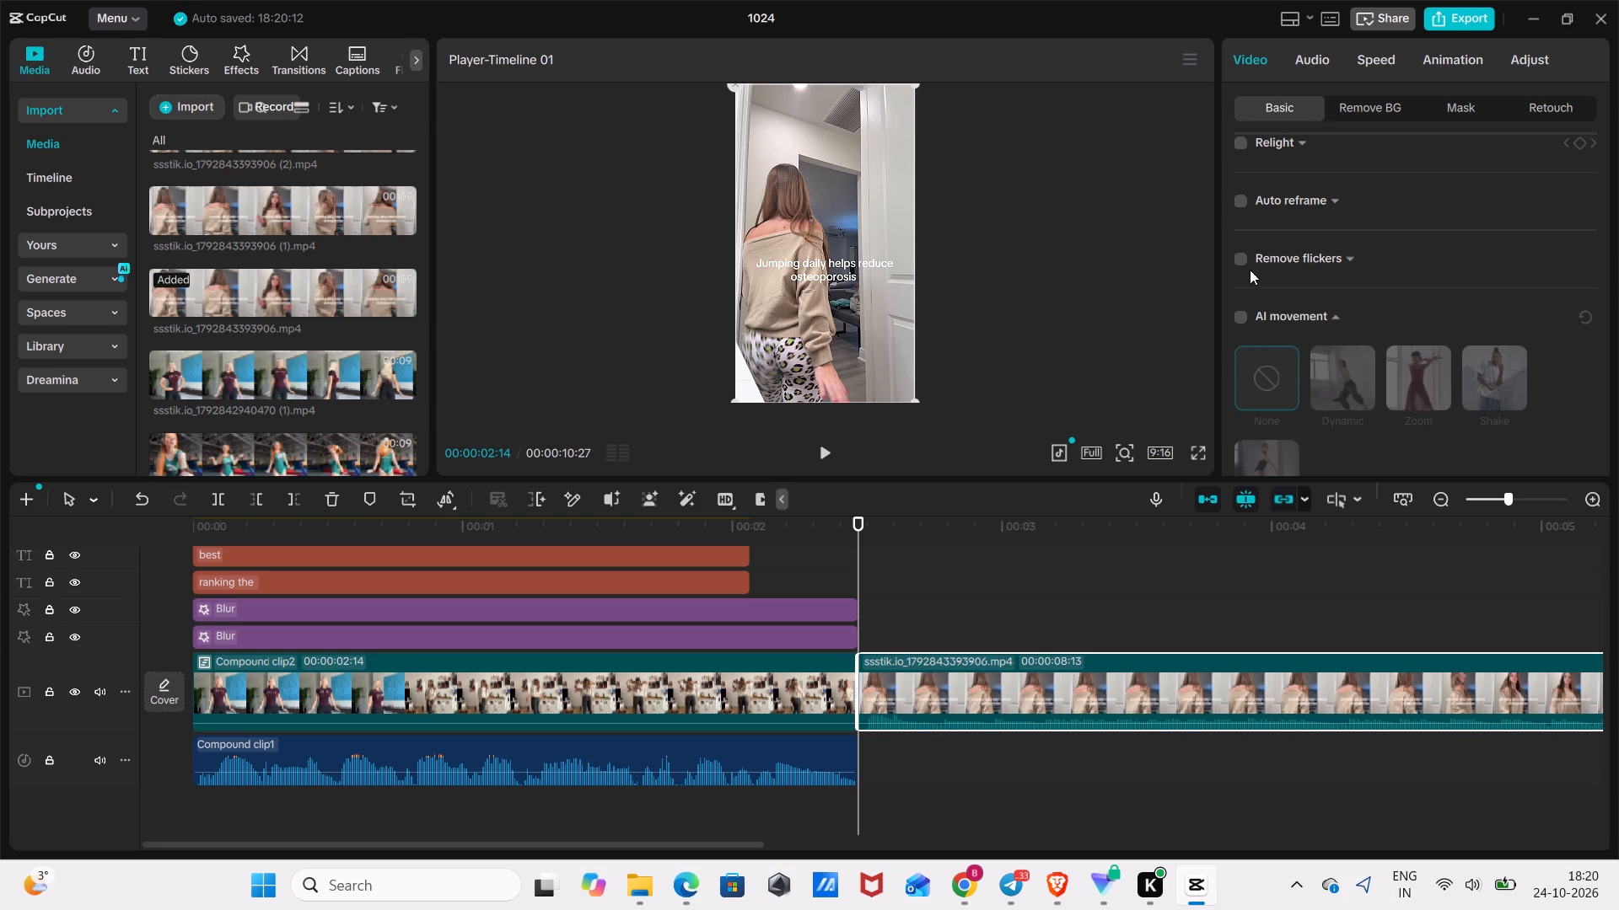
scroll(1261, 290, down, 3)
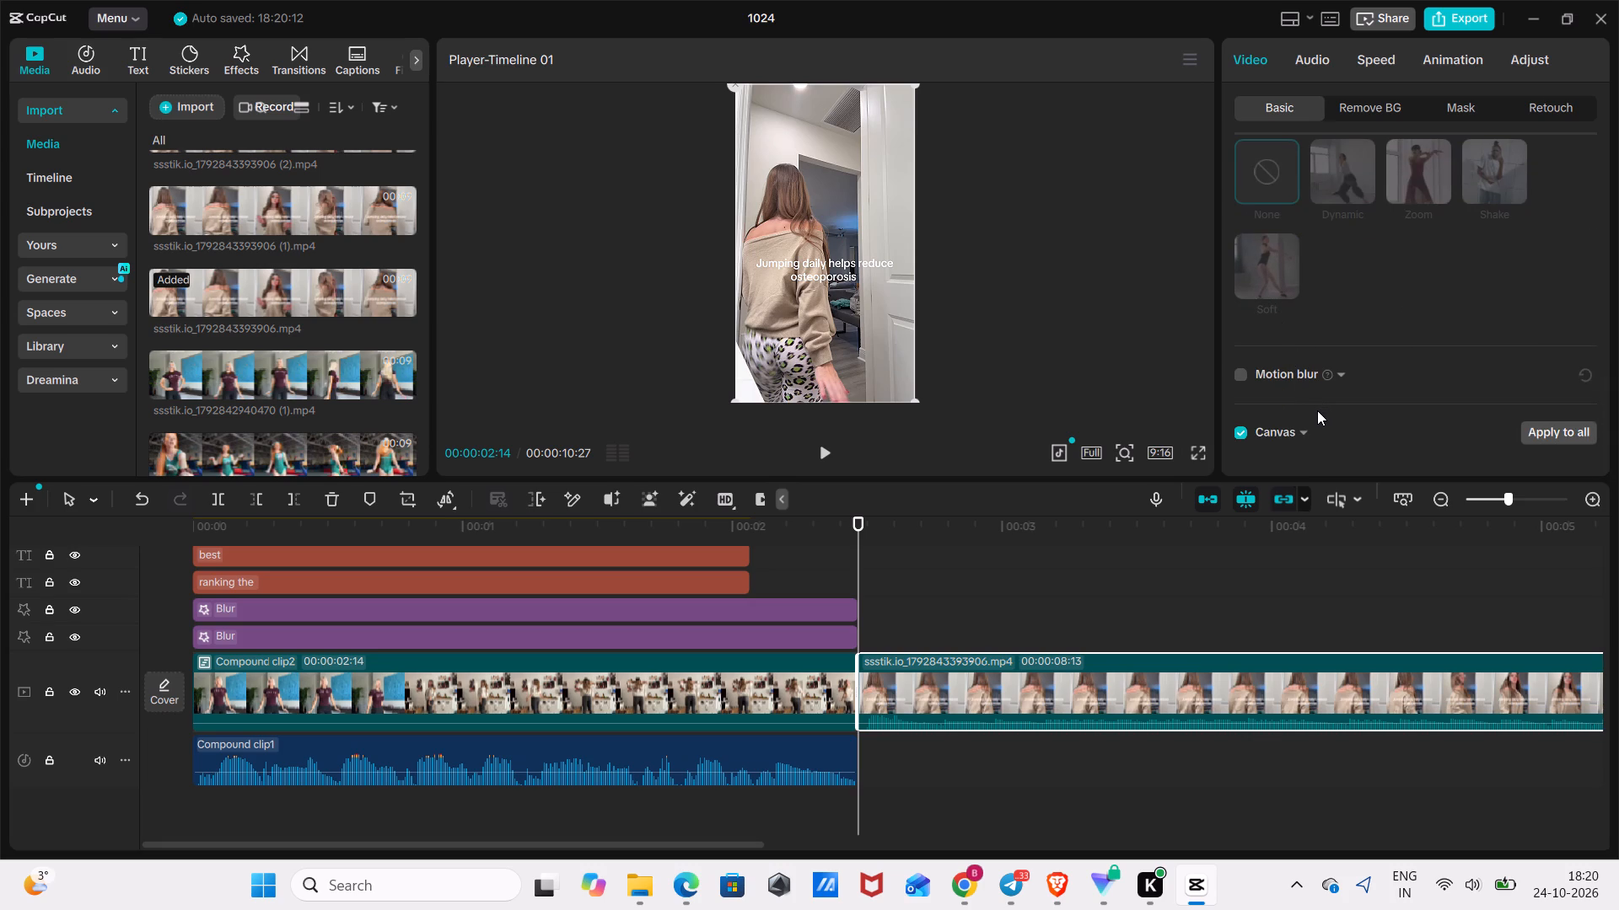
scroll(1317, 410, up, 6)
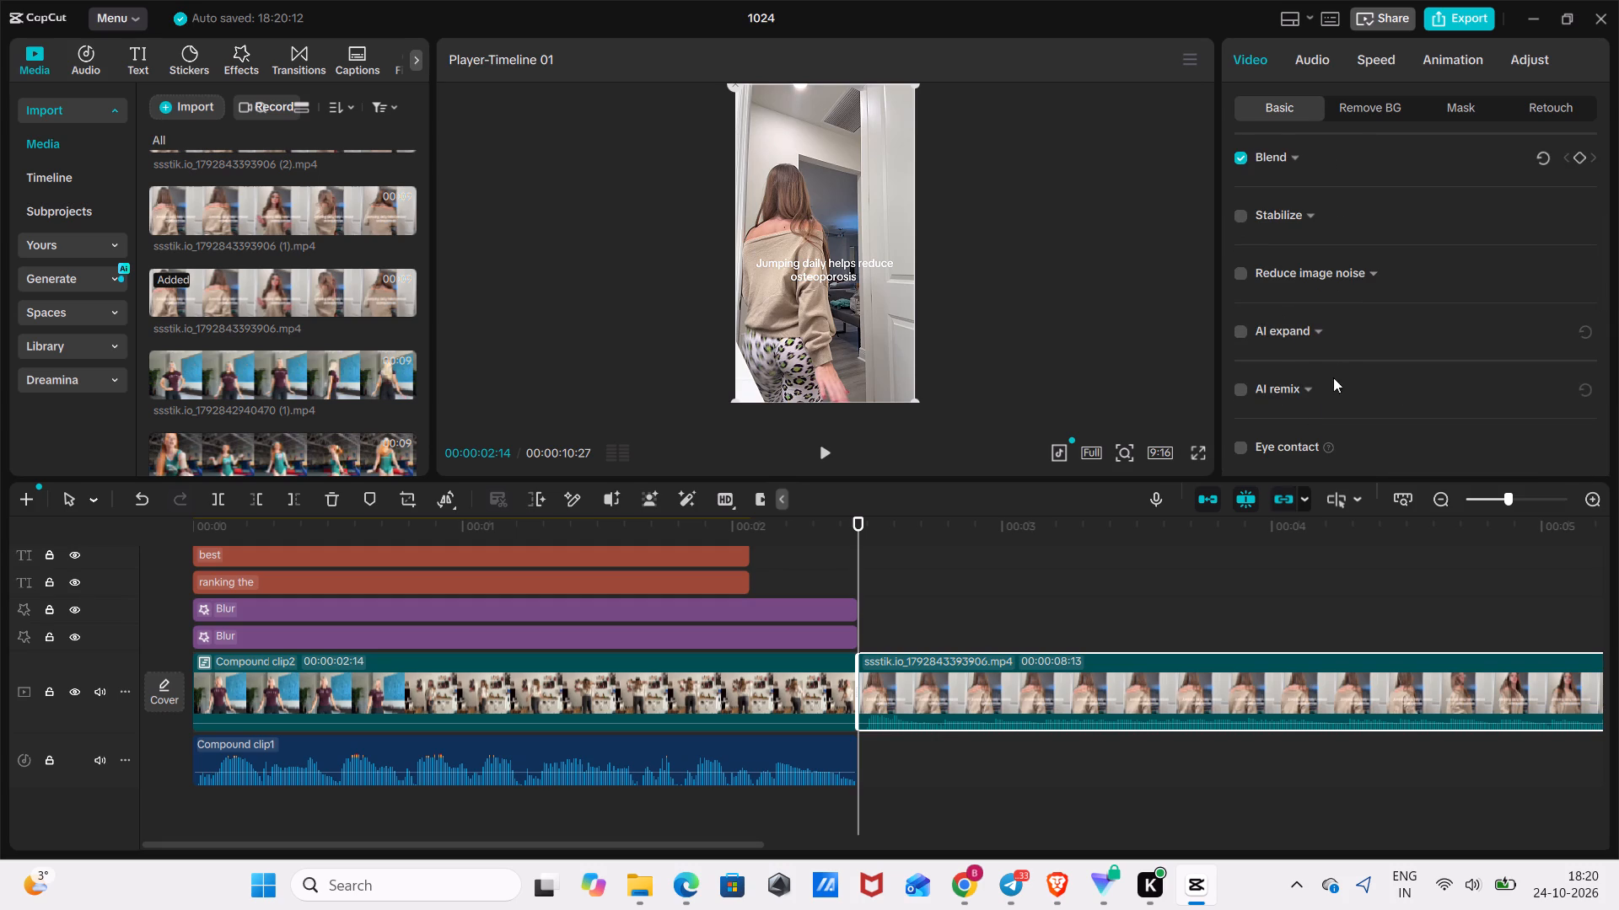
scroll(1329, 372, down, 3)
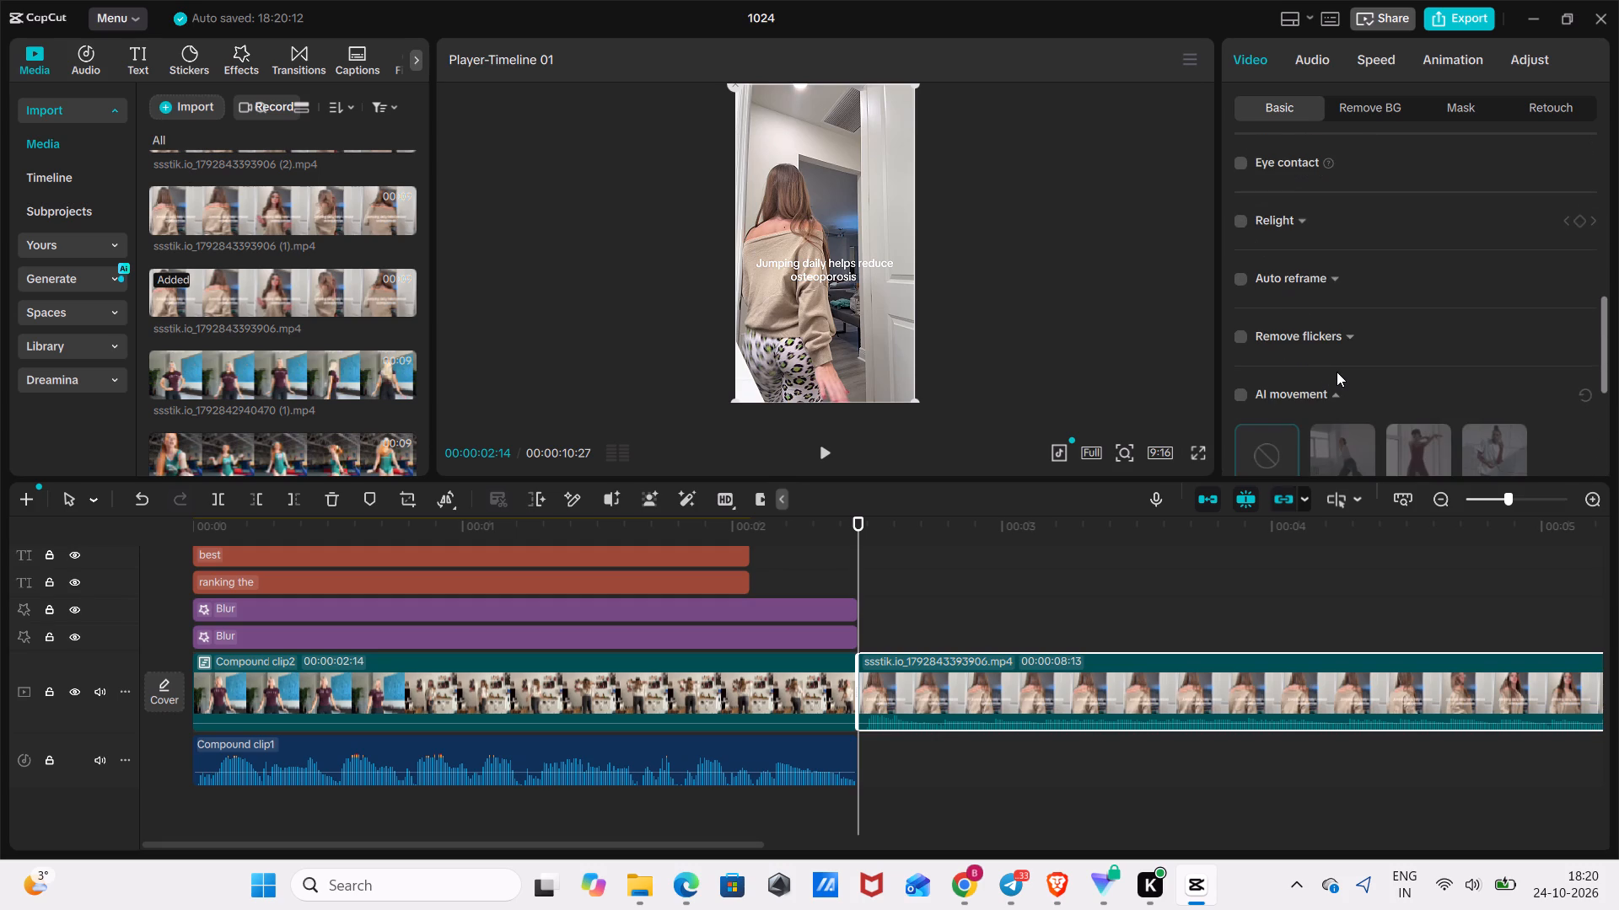
scroll(1345, 411, down, 1)
click(1327, 340)
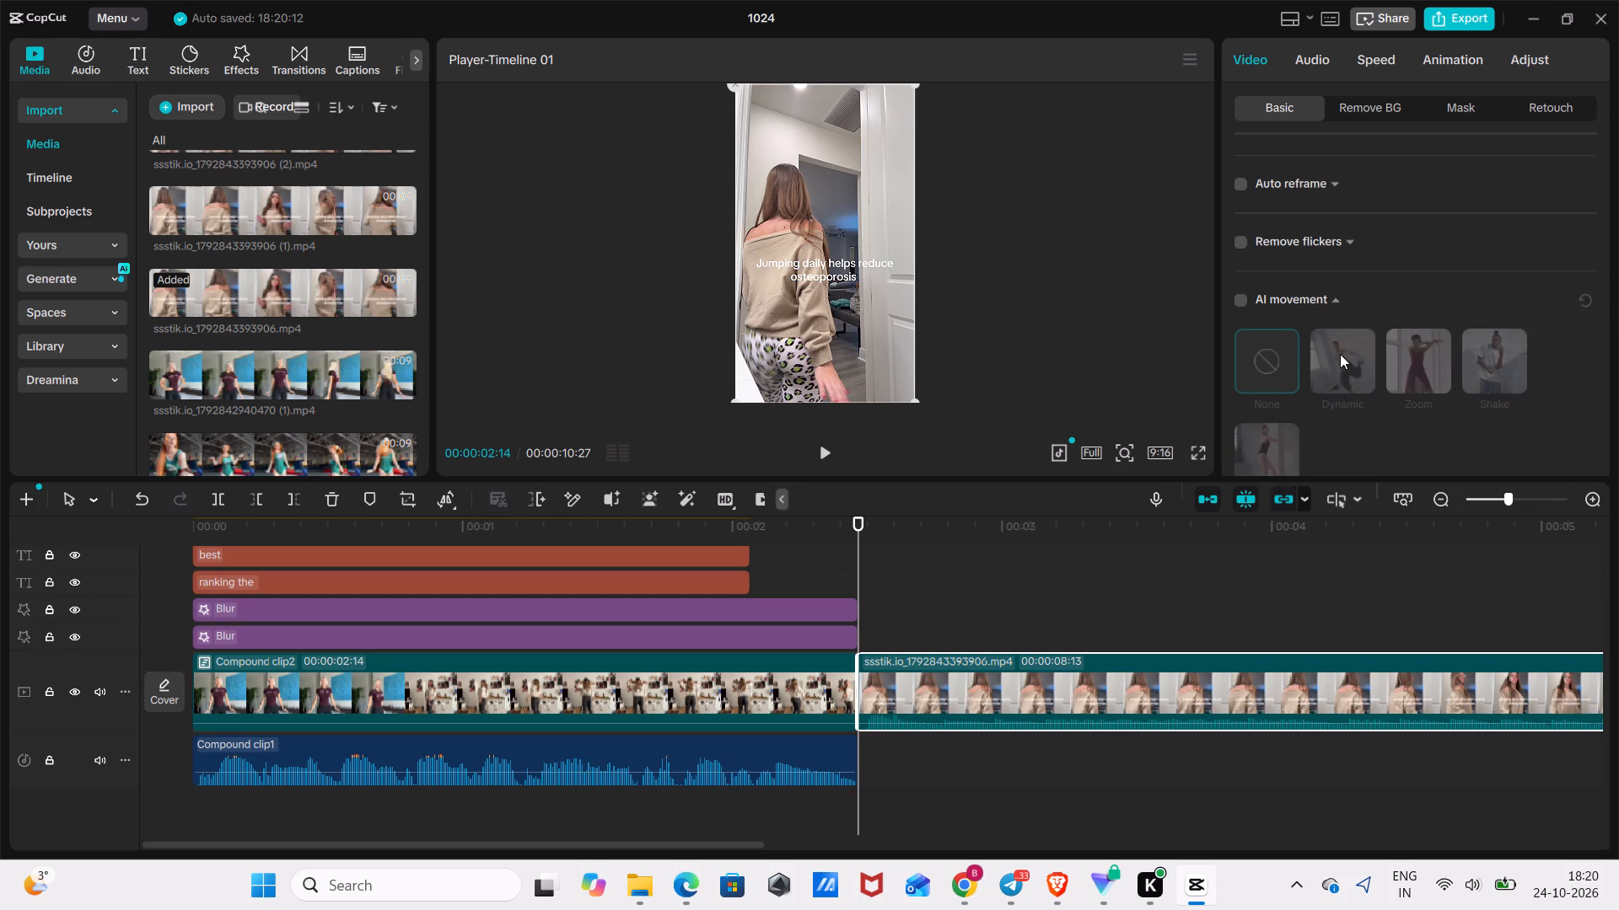
click(1240, 307)
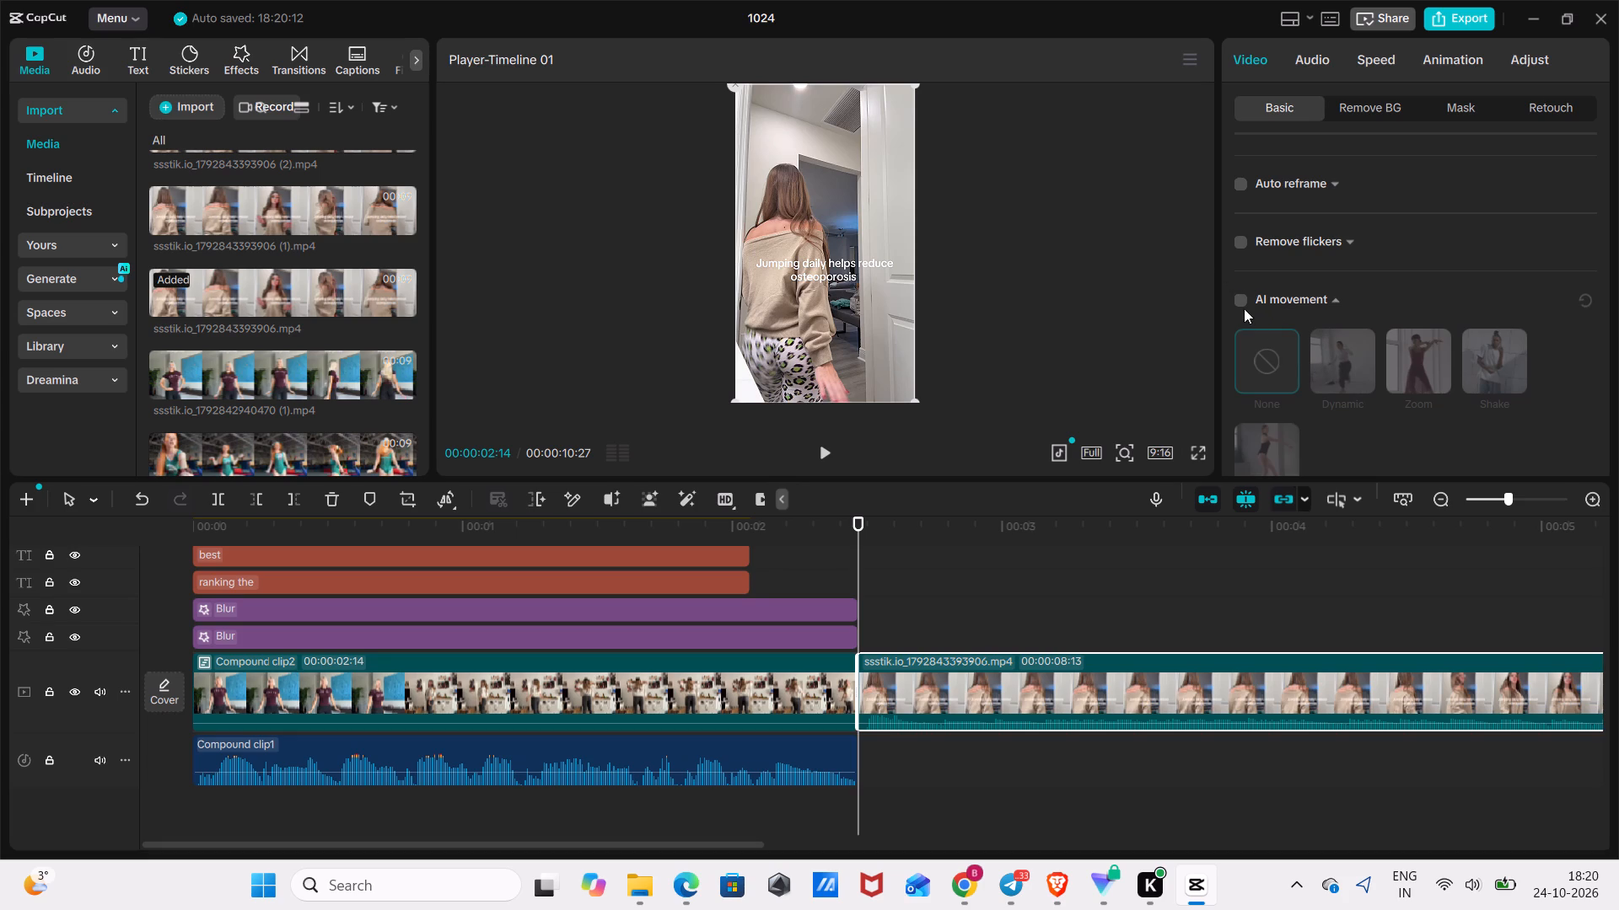
click(1243, 307)
click(1241, 294)
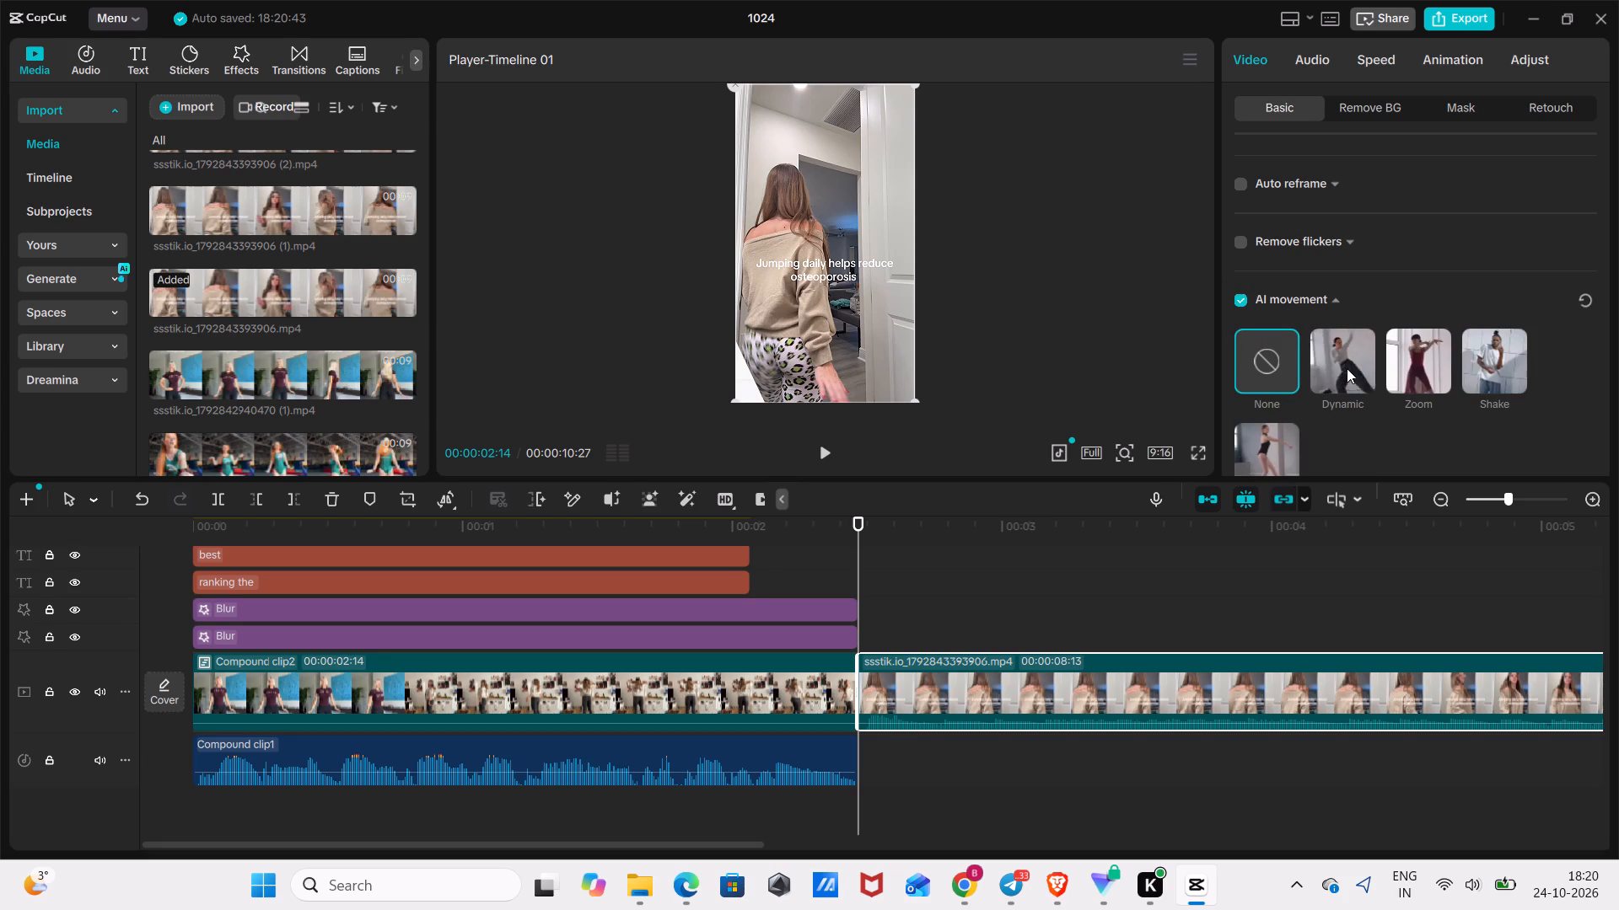
click(1421, 374)
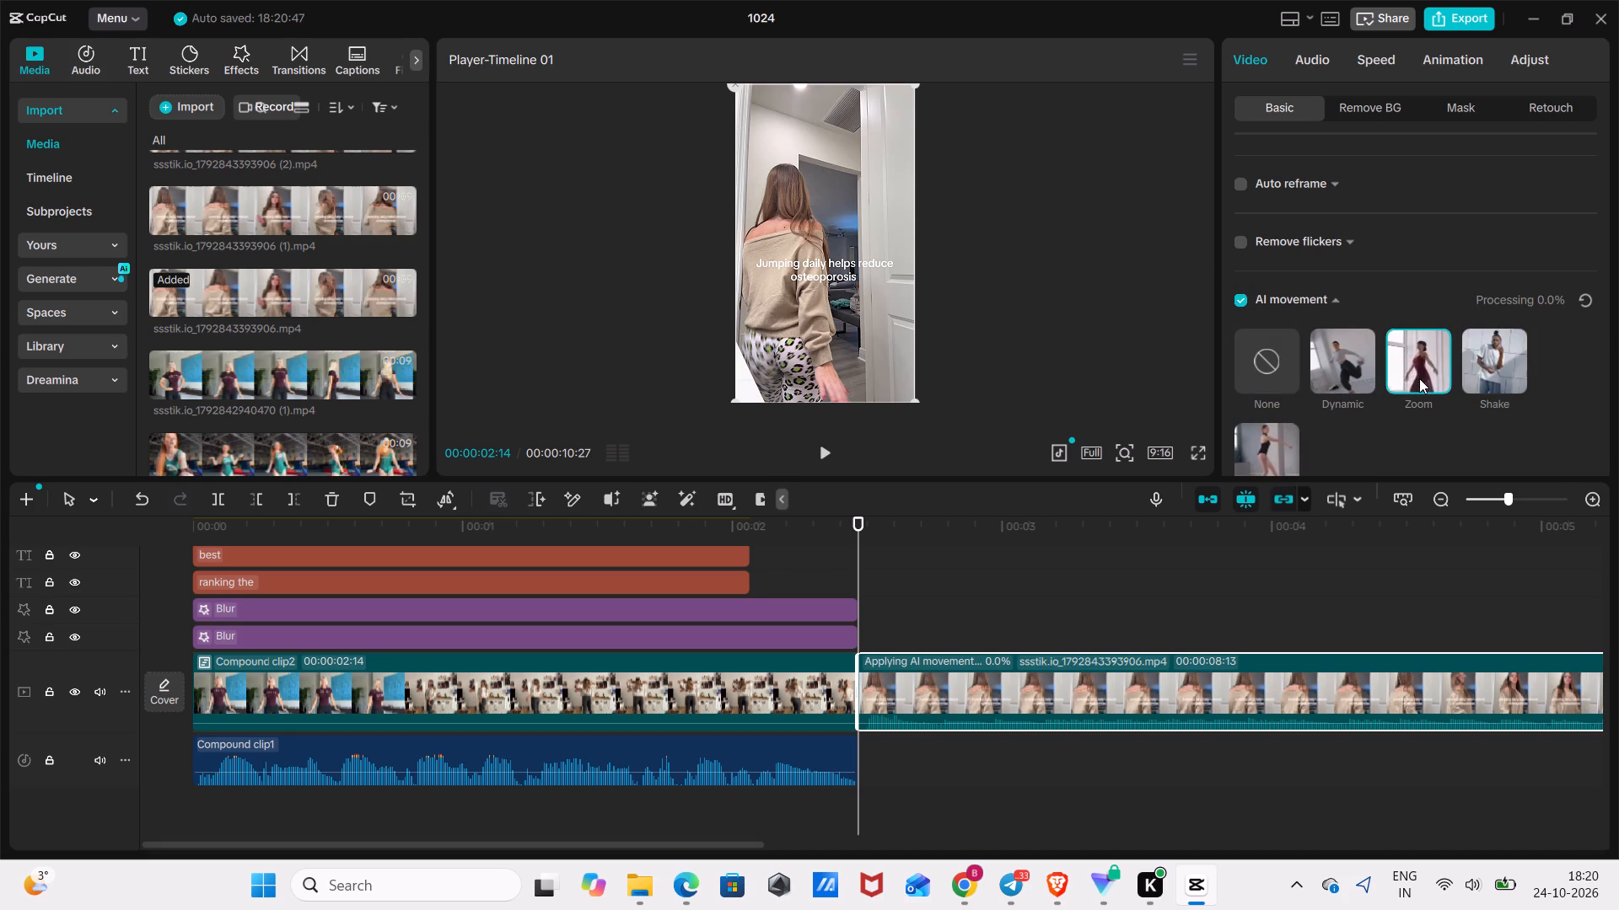
scroll(1417, 388, down, 1)
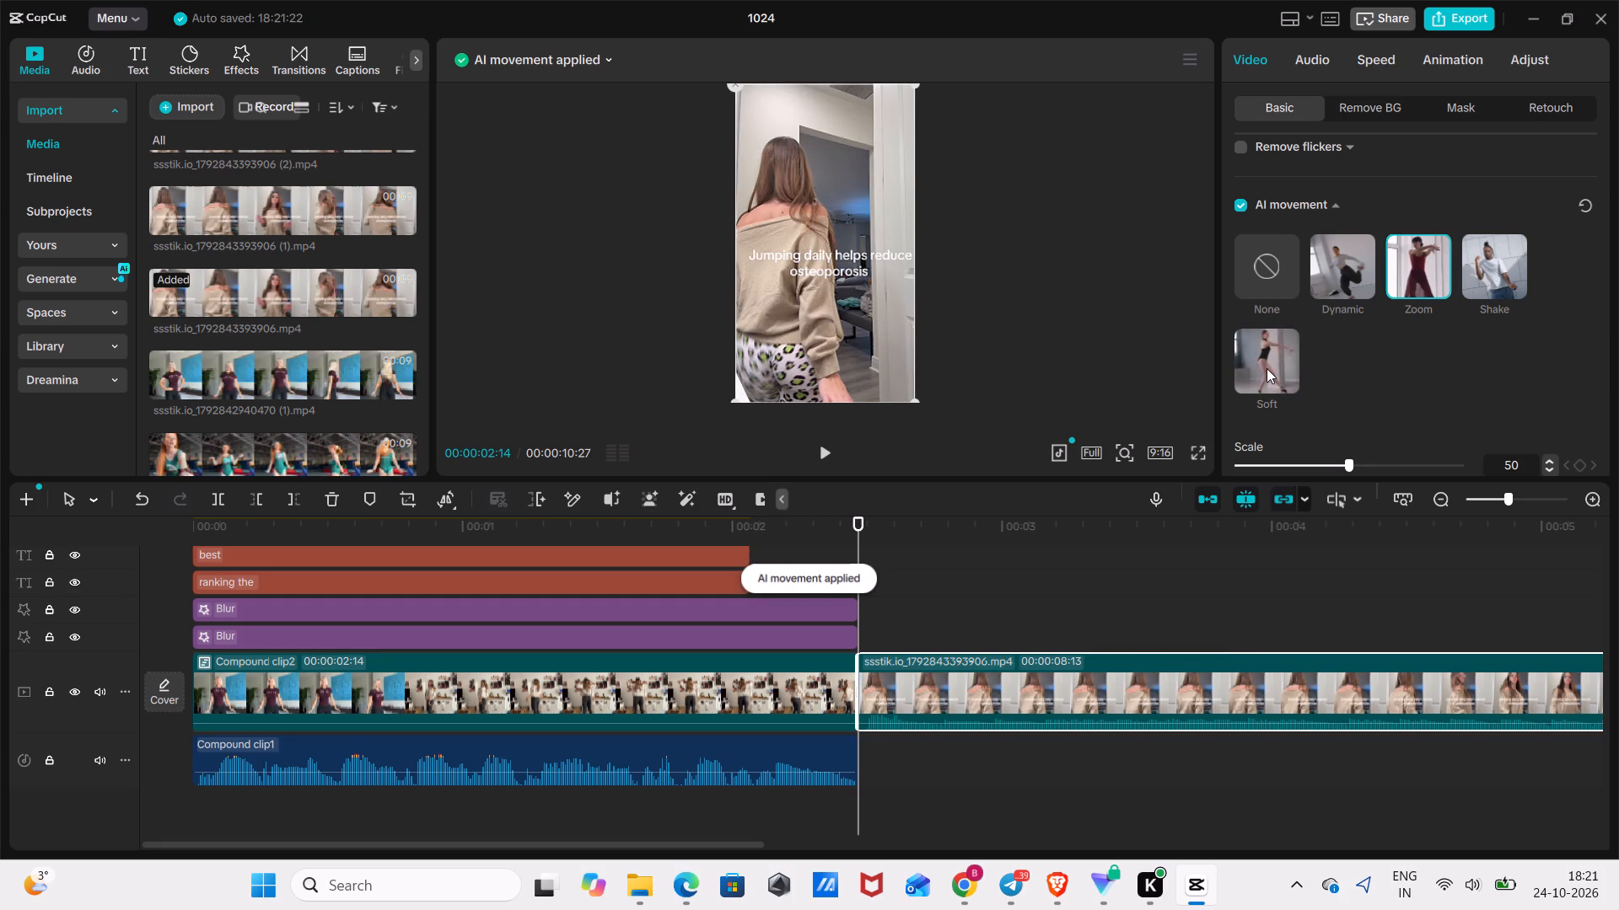
Play the timeline from the intro into the added clip to check the Zoom movement.
key(space)
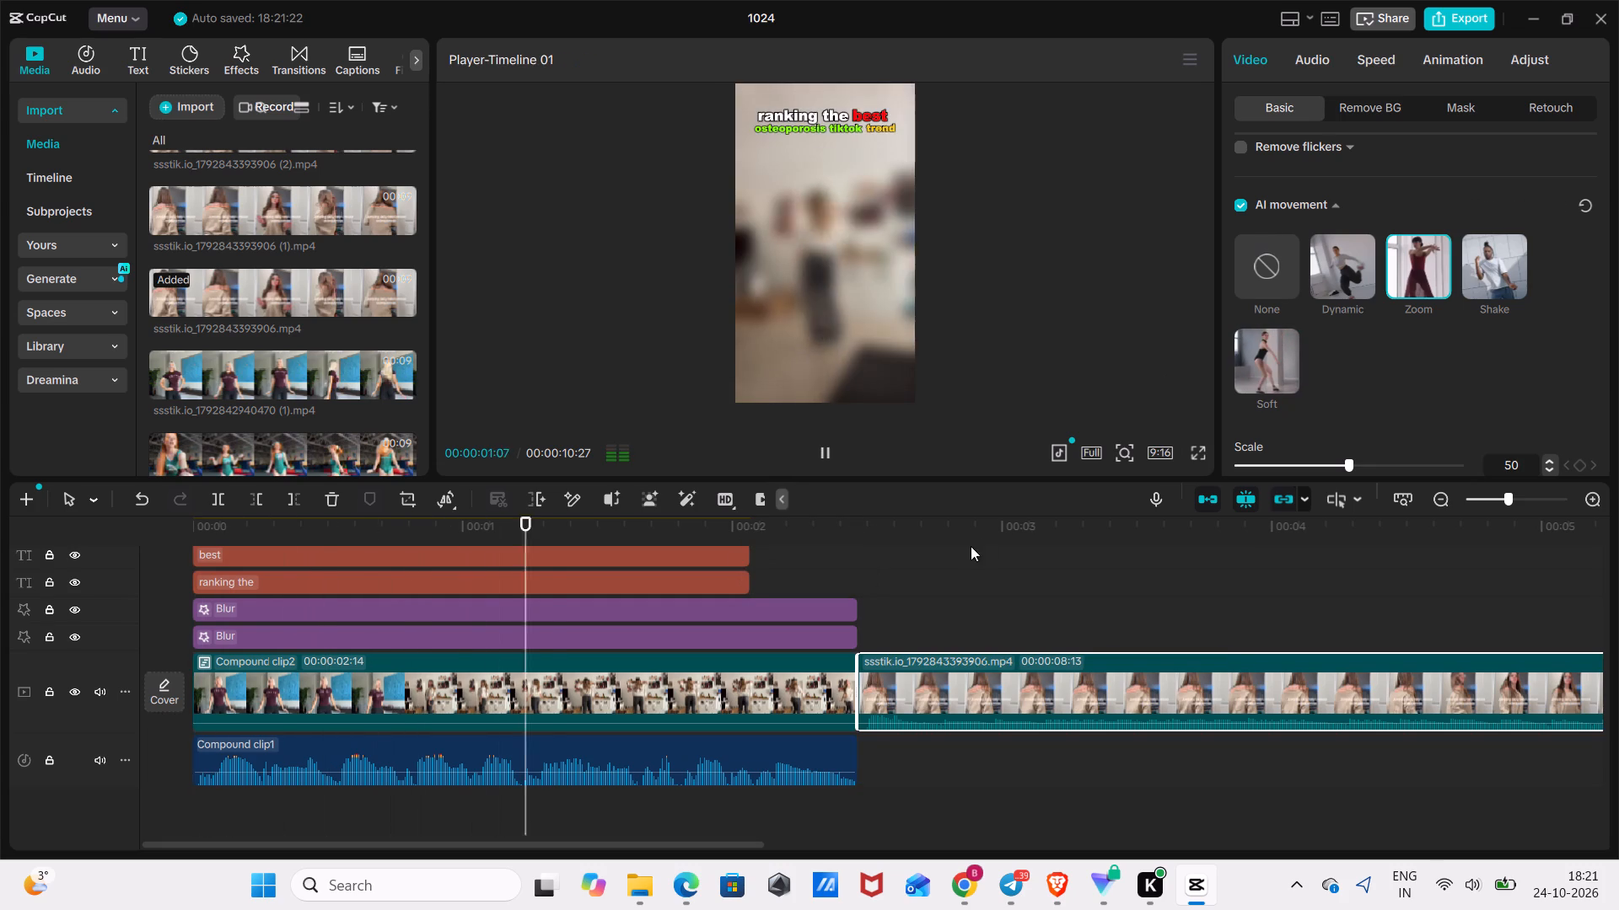
click(971, 546)
key(space)
text(v)
key(space)
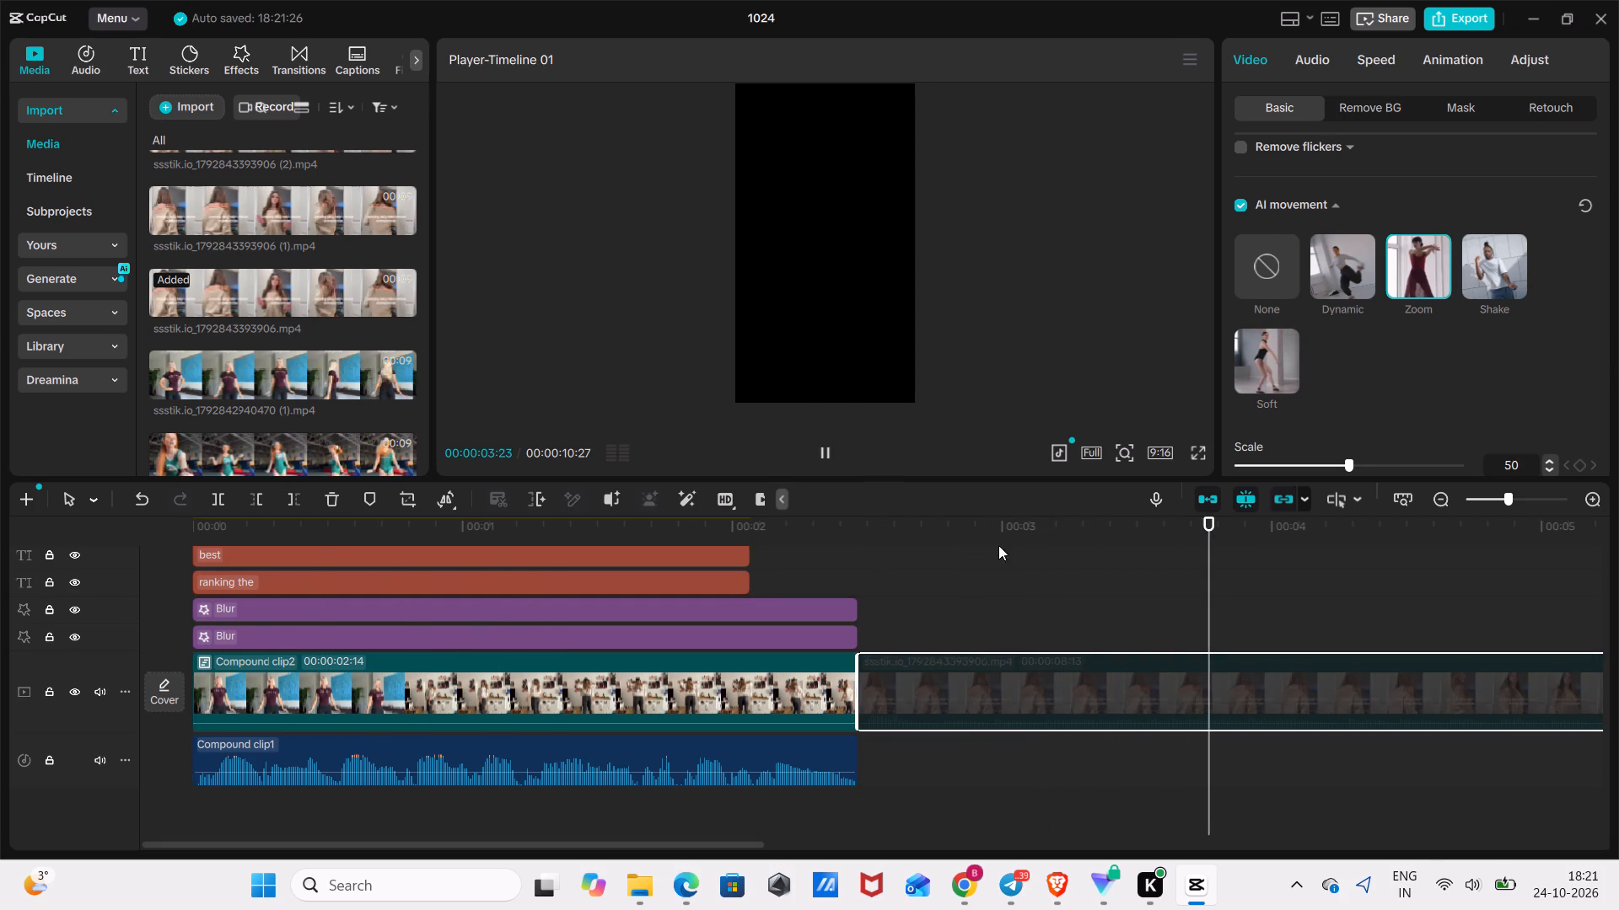
click(1024, 547)
drag(1017, 577, 895, 634)
click(965, 705)
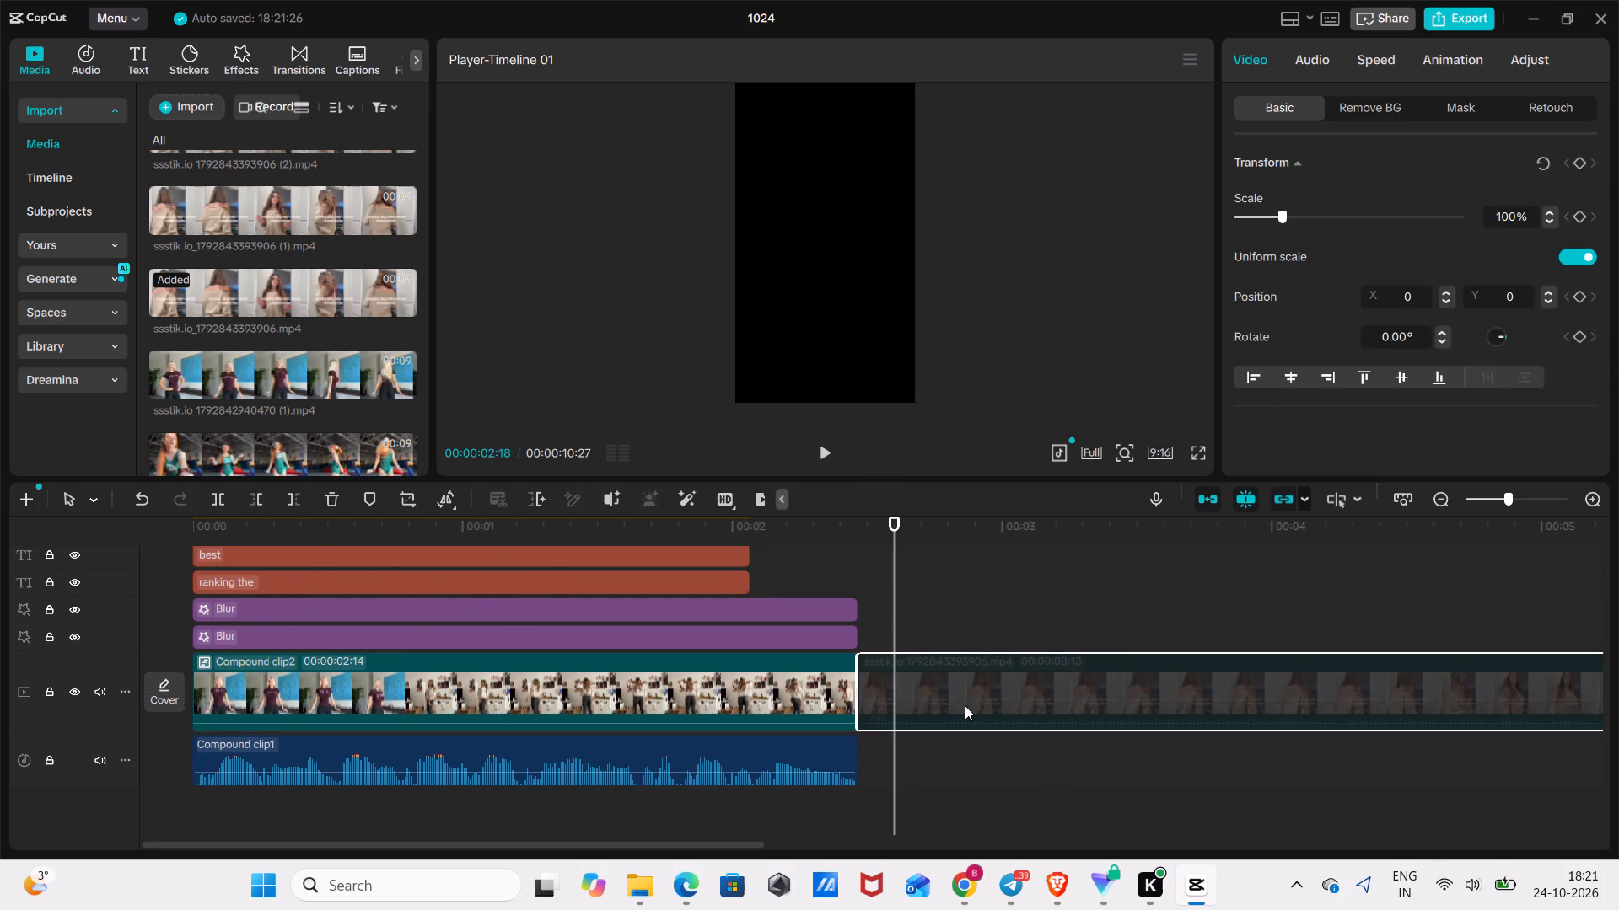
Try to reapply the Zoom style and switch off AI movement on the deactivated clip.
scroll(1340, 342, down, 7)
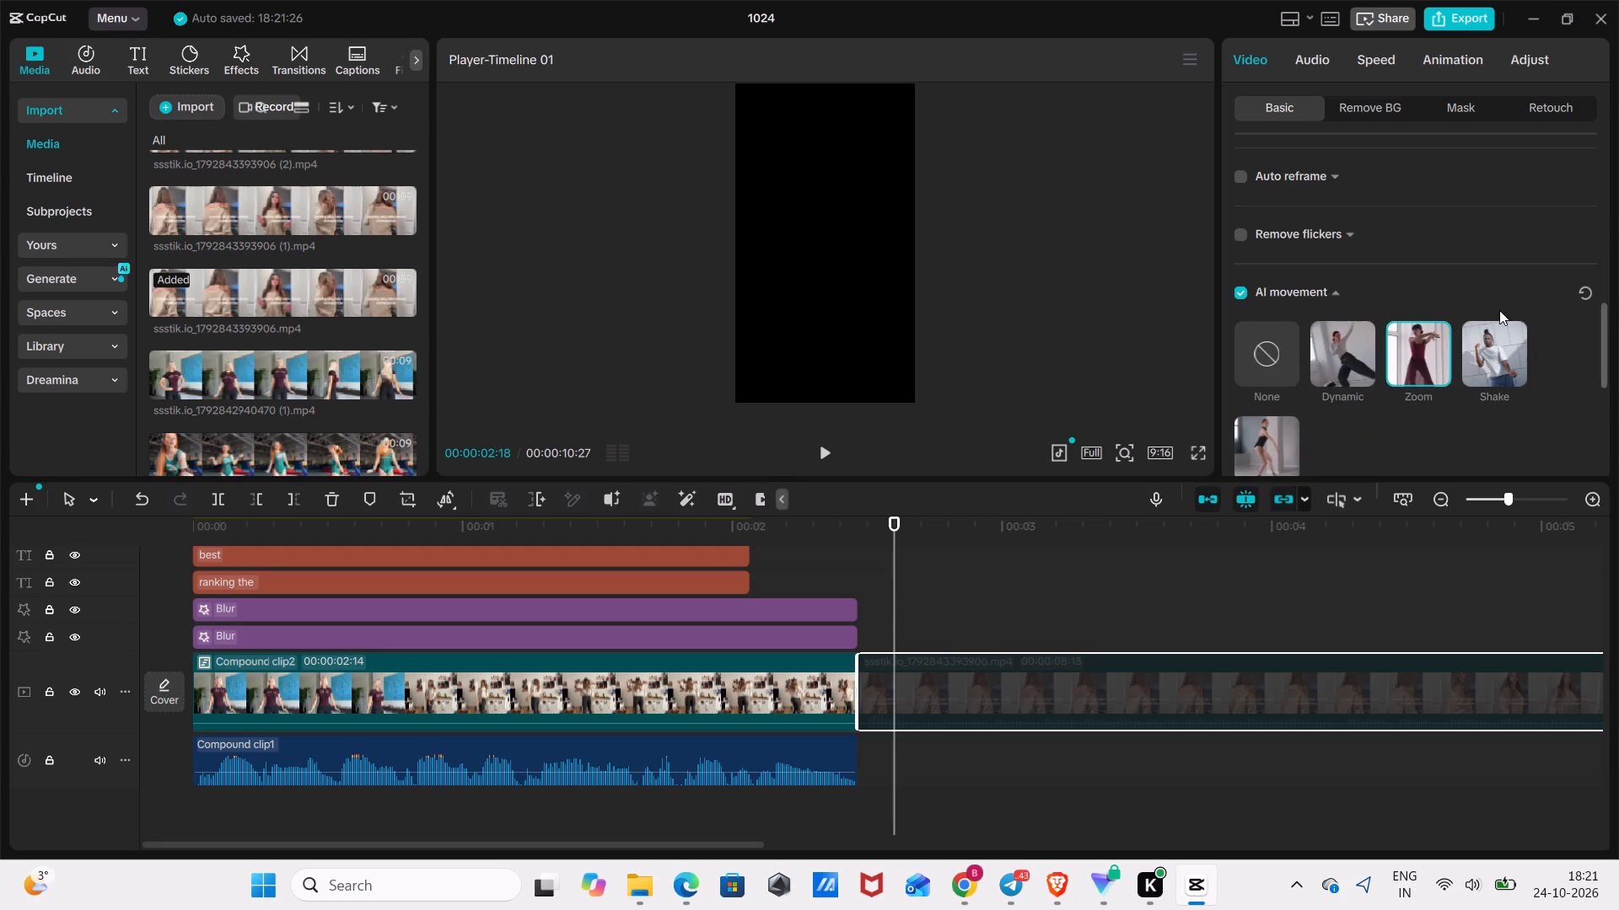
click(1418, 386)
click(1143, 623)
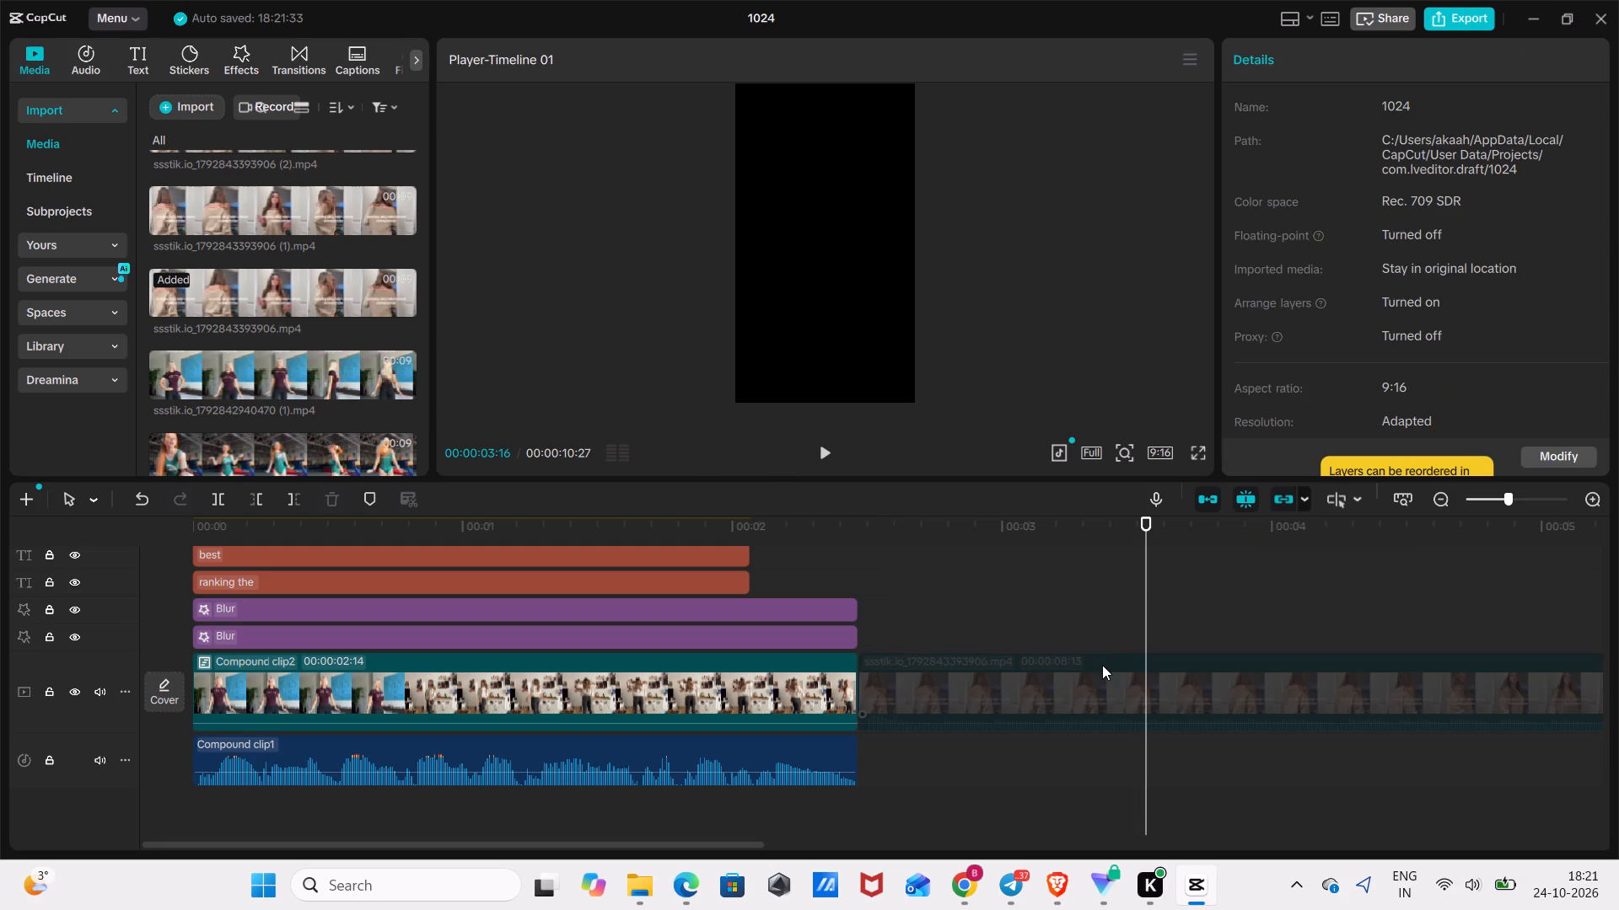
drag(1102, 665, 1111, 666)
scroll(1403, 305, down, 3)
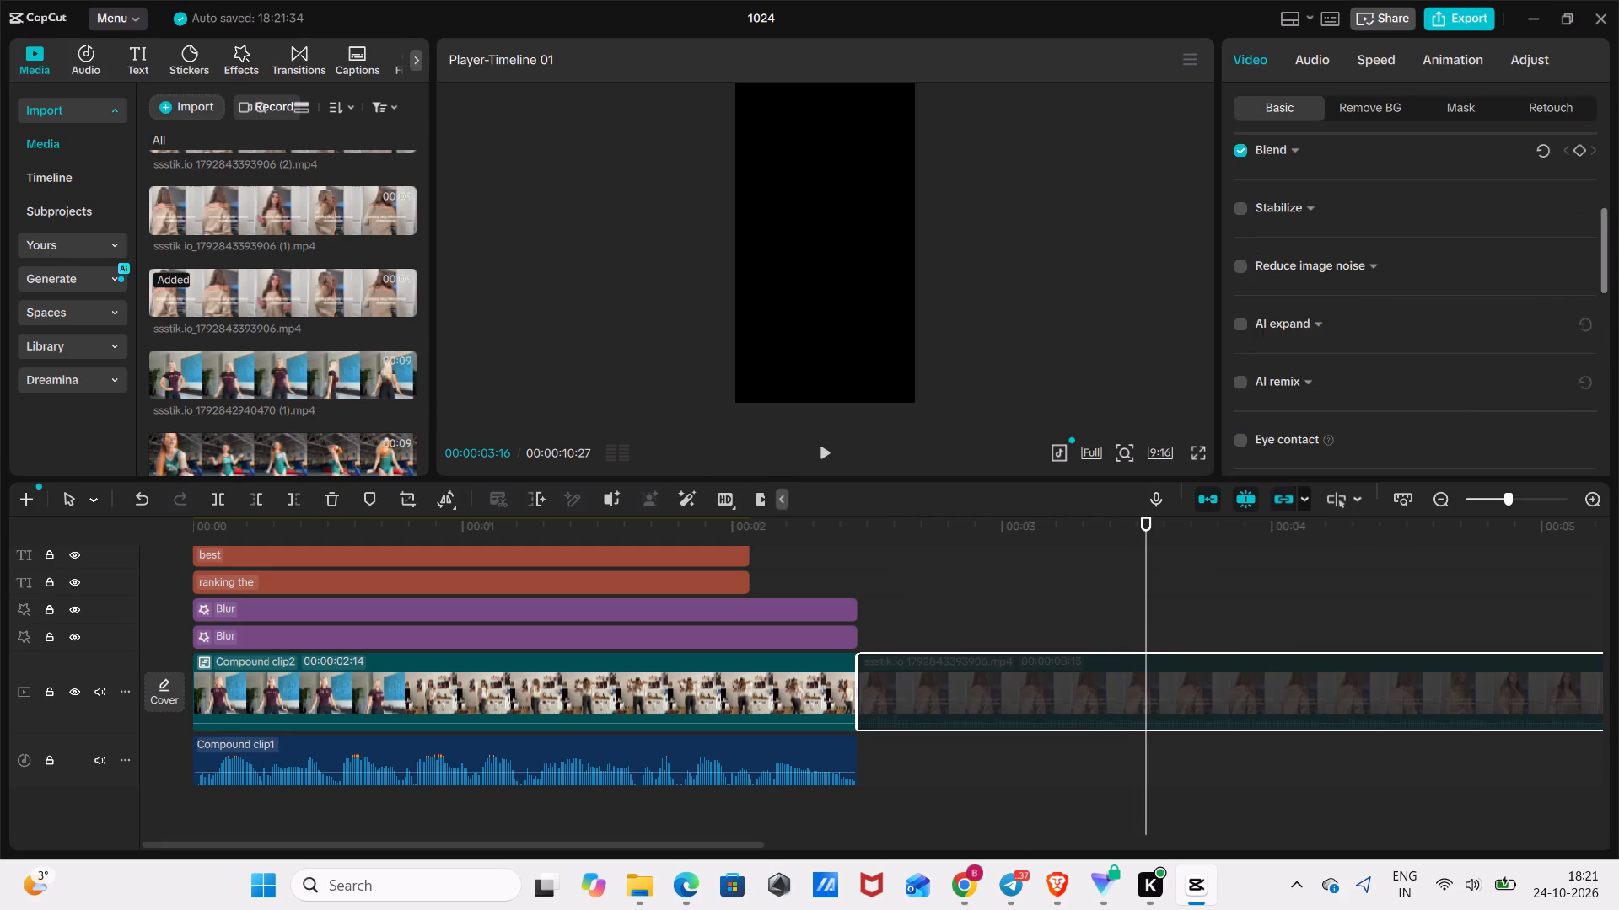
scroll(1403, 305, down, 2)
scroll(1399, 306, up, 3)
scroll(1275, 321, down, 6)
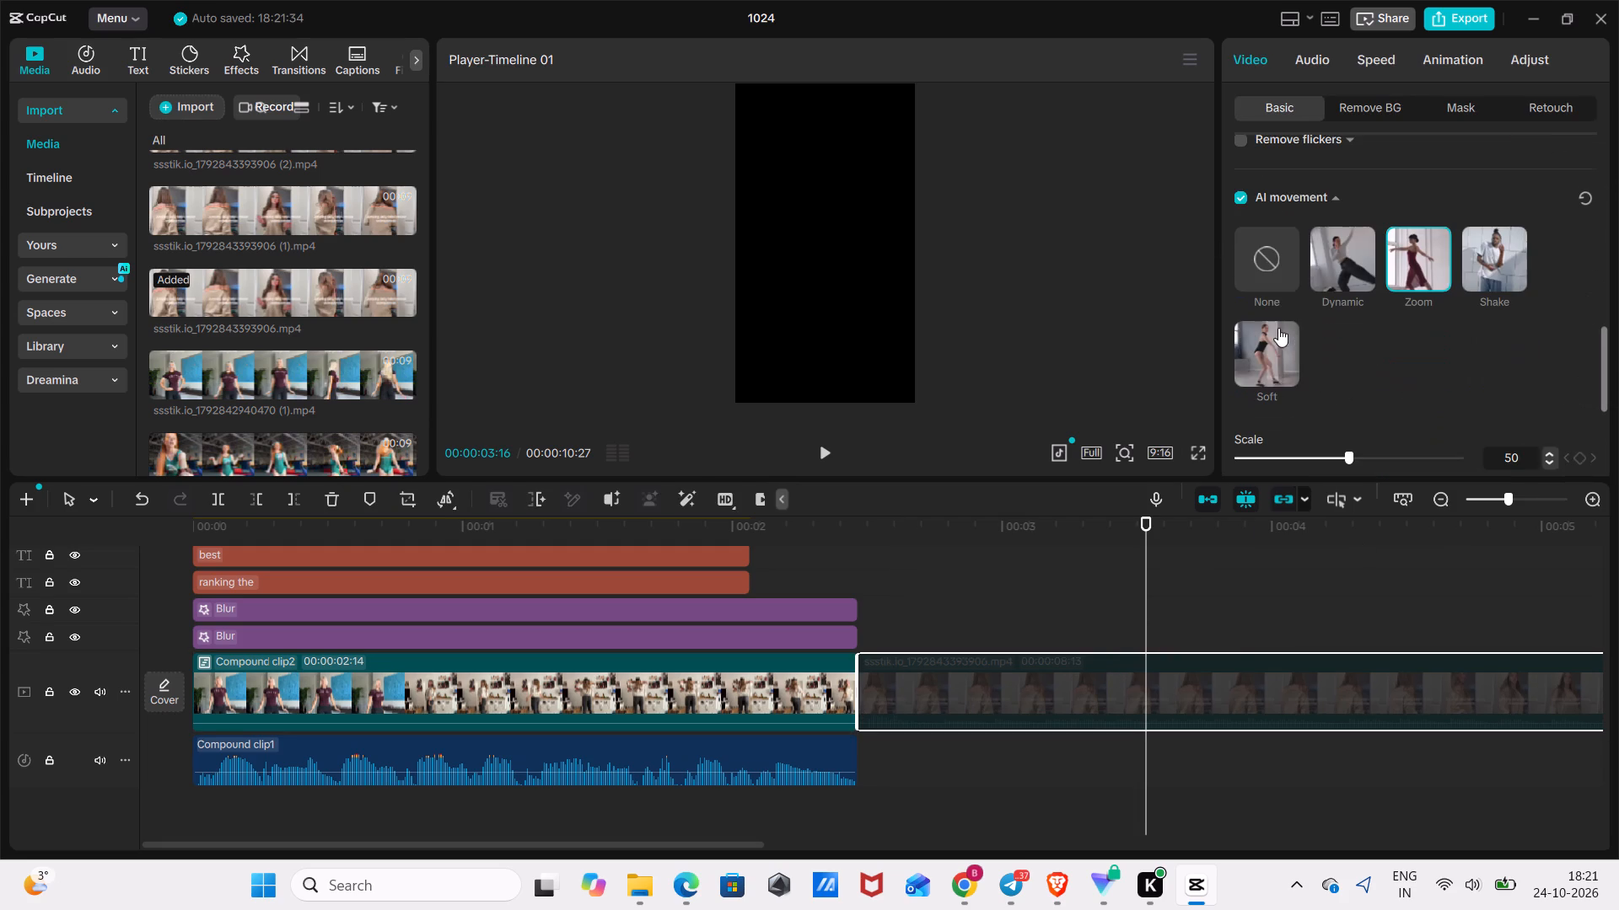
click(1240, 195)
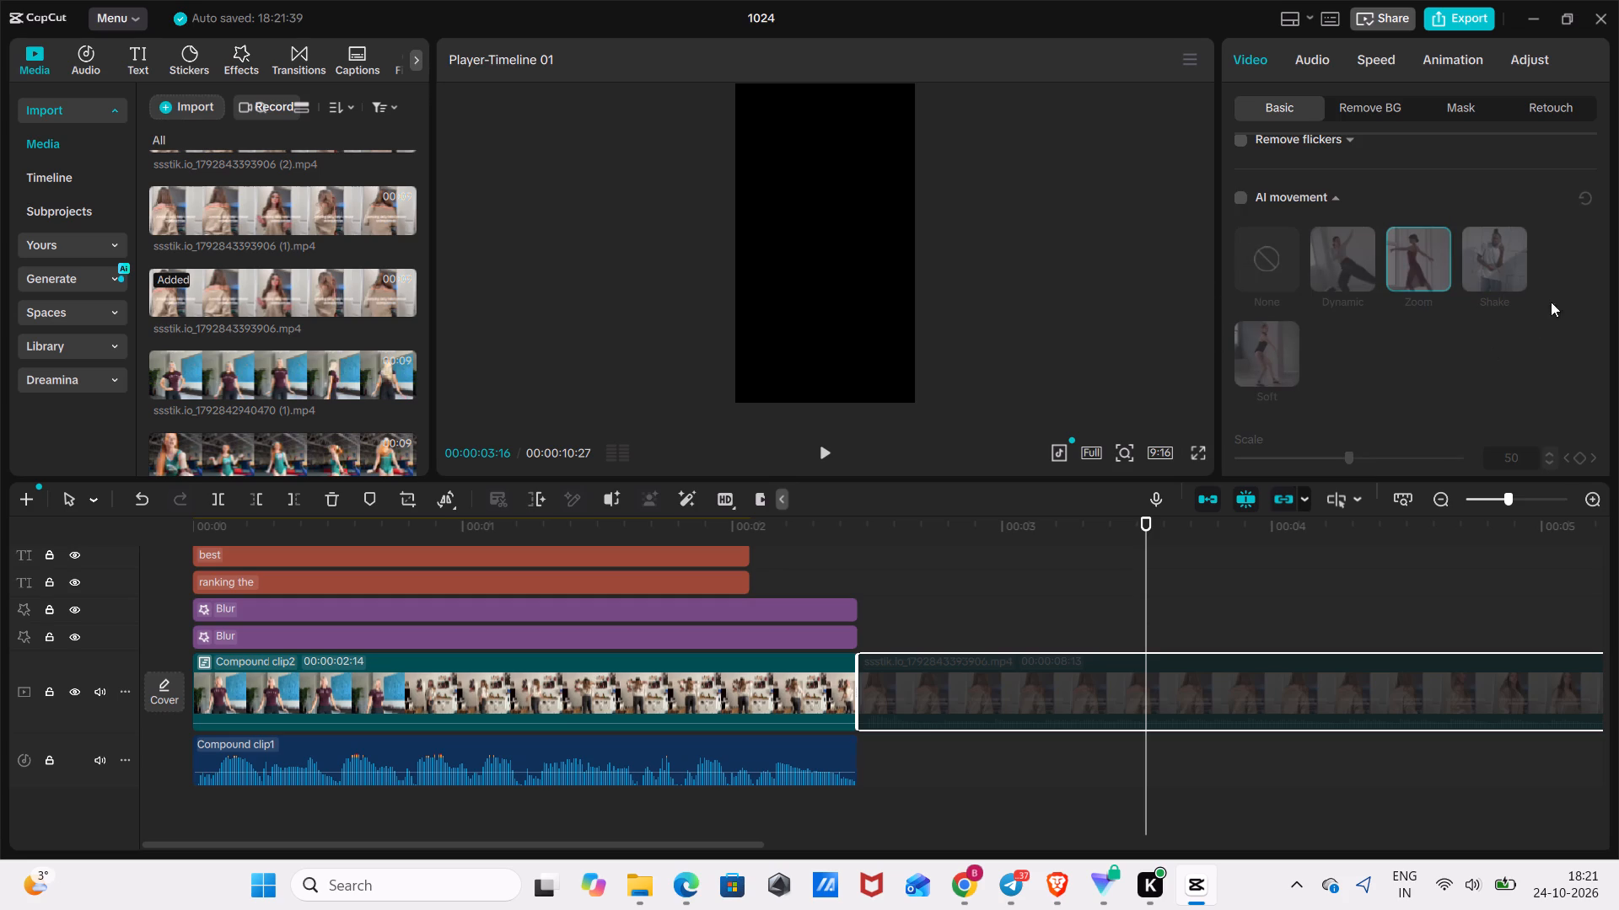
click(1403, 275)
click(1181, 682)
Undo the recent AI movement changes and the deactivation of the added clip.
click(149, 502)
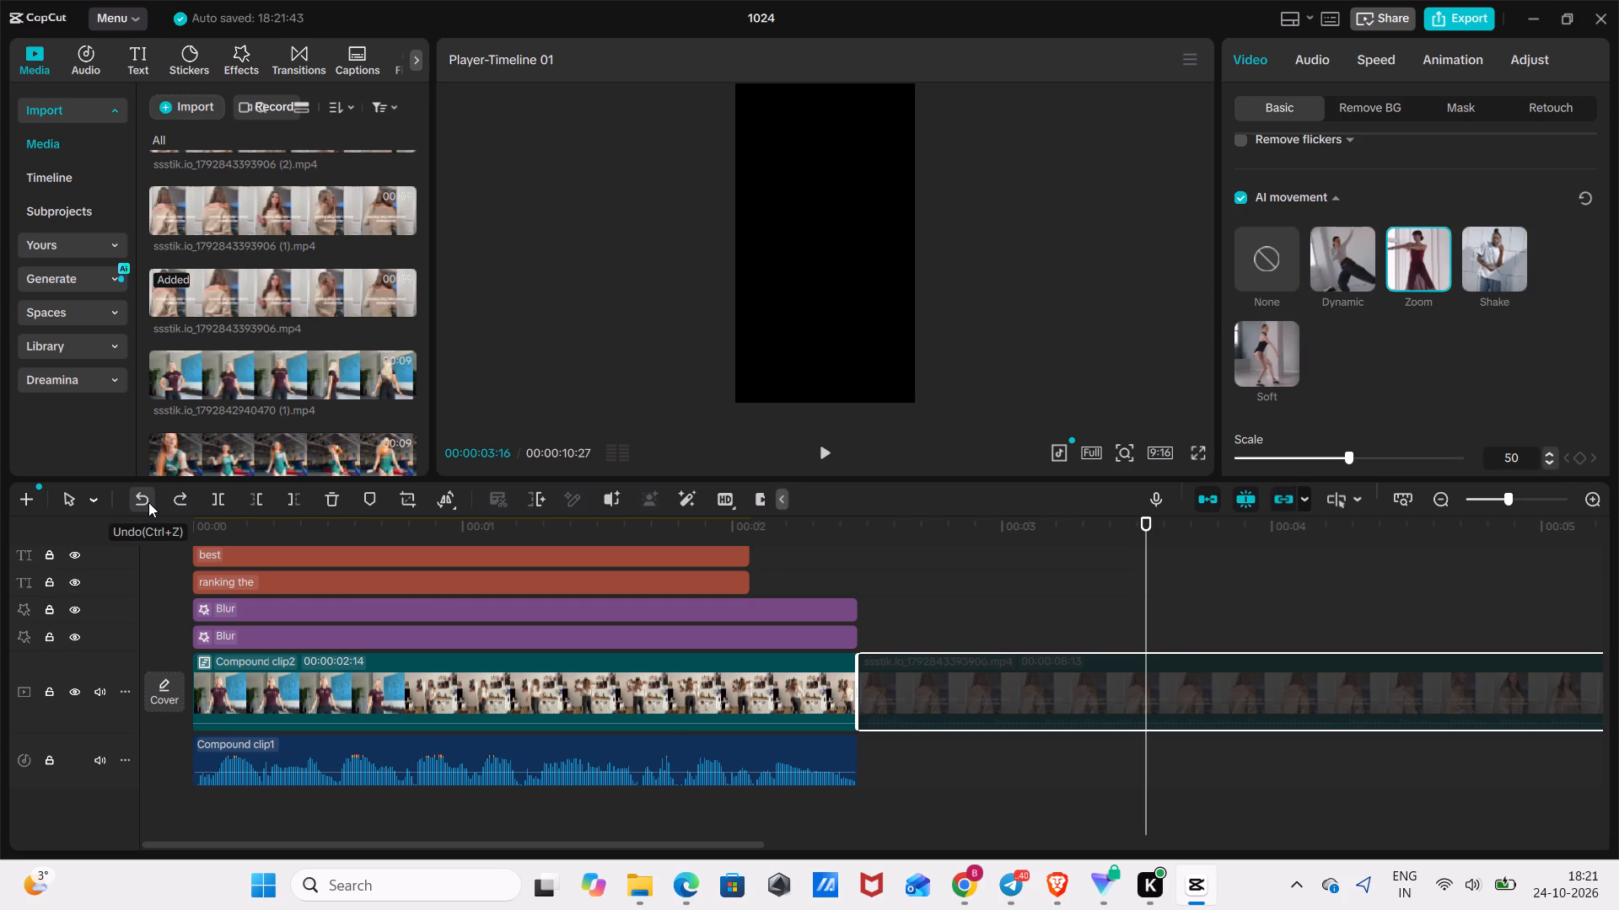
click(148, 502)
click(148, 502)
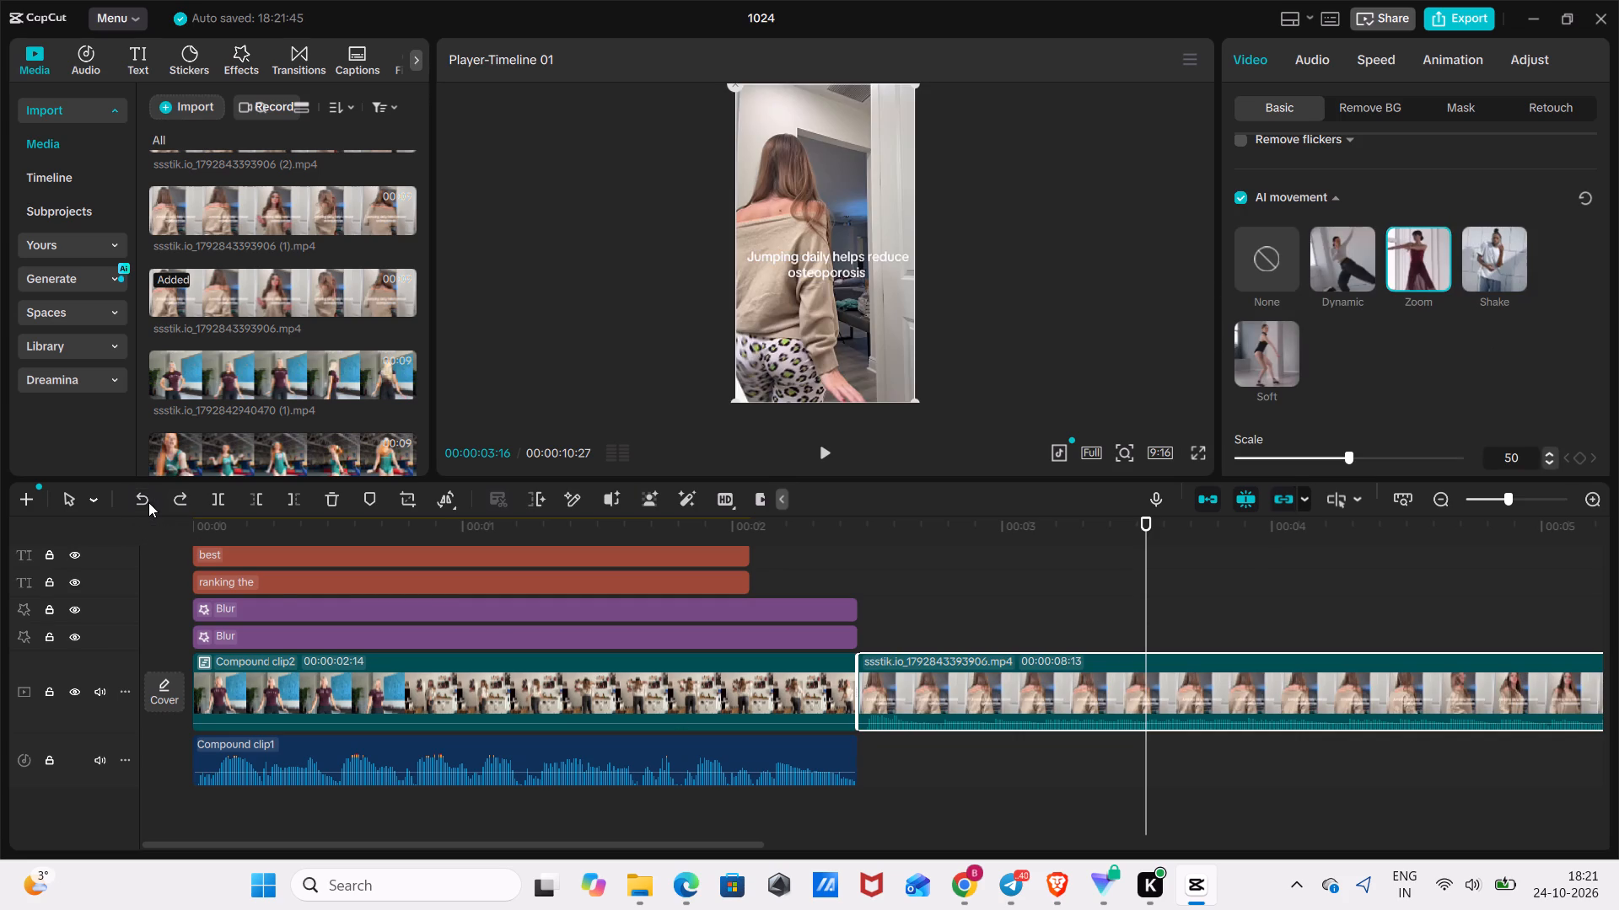
Play the added clip to its end and scrub back and forth over the timeline to review its footage.
click(1078, 613)
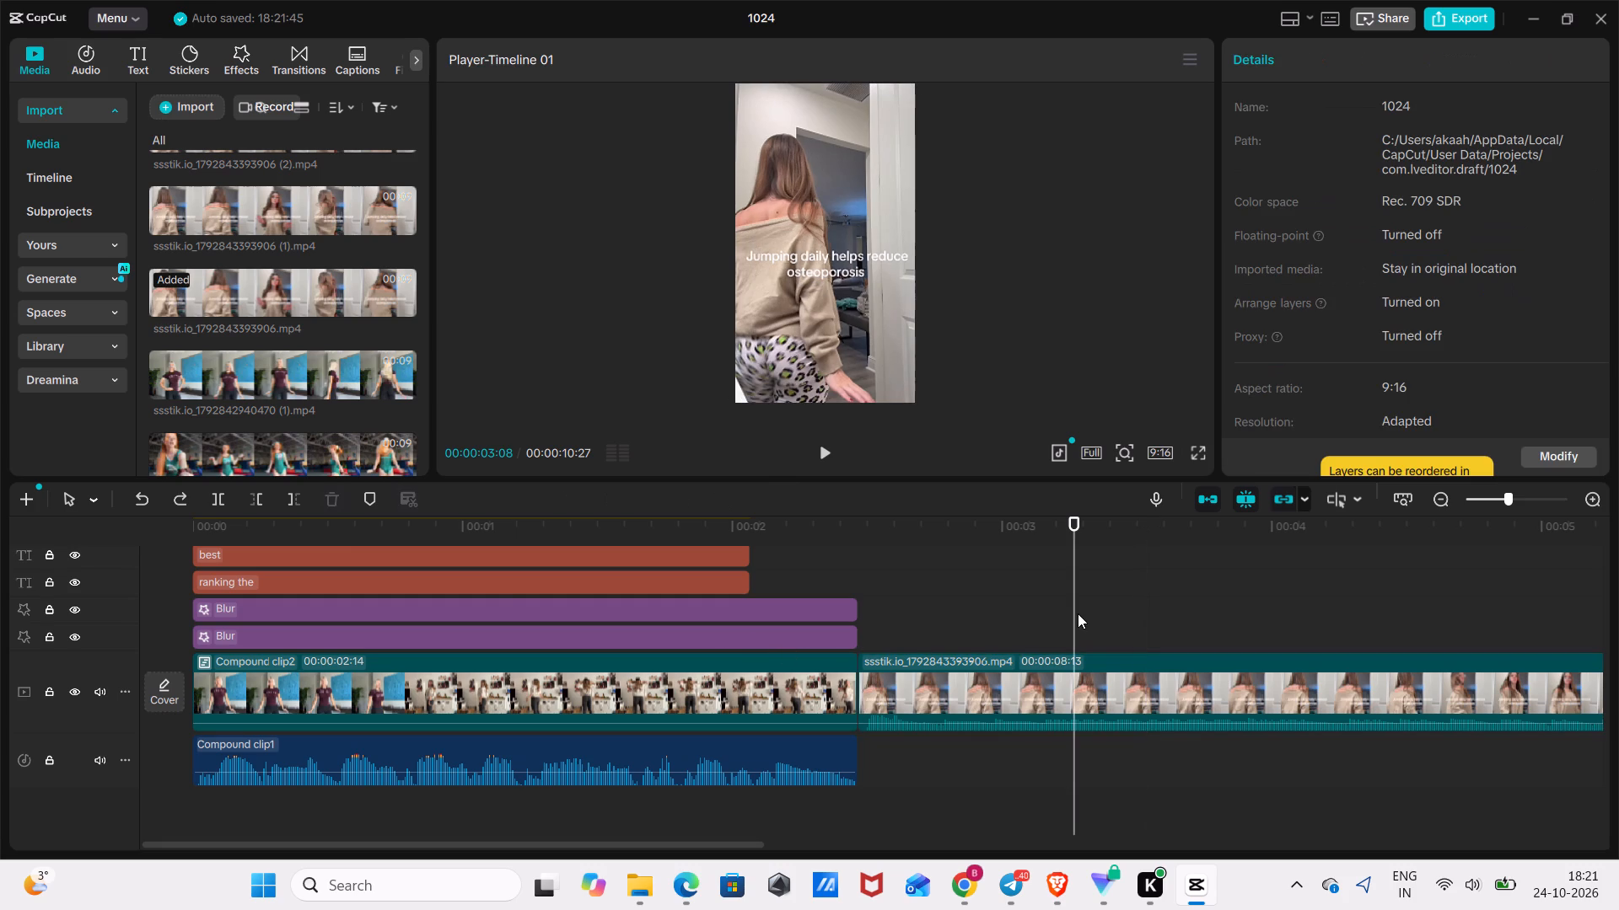
key(space)
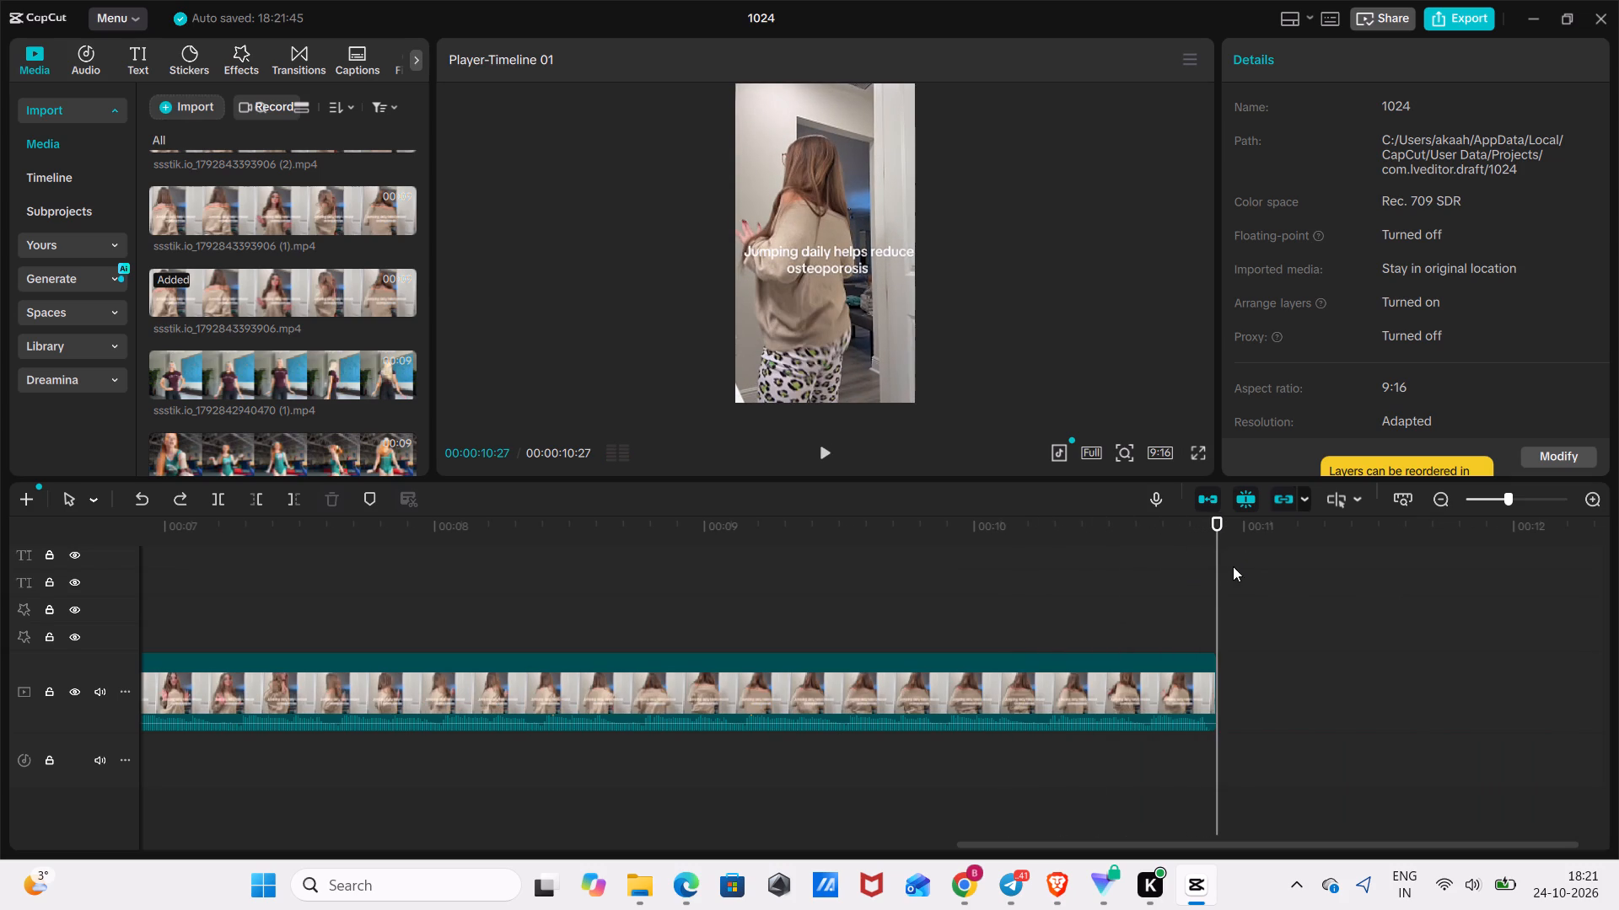
drag(1210, 580, 442, 778)
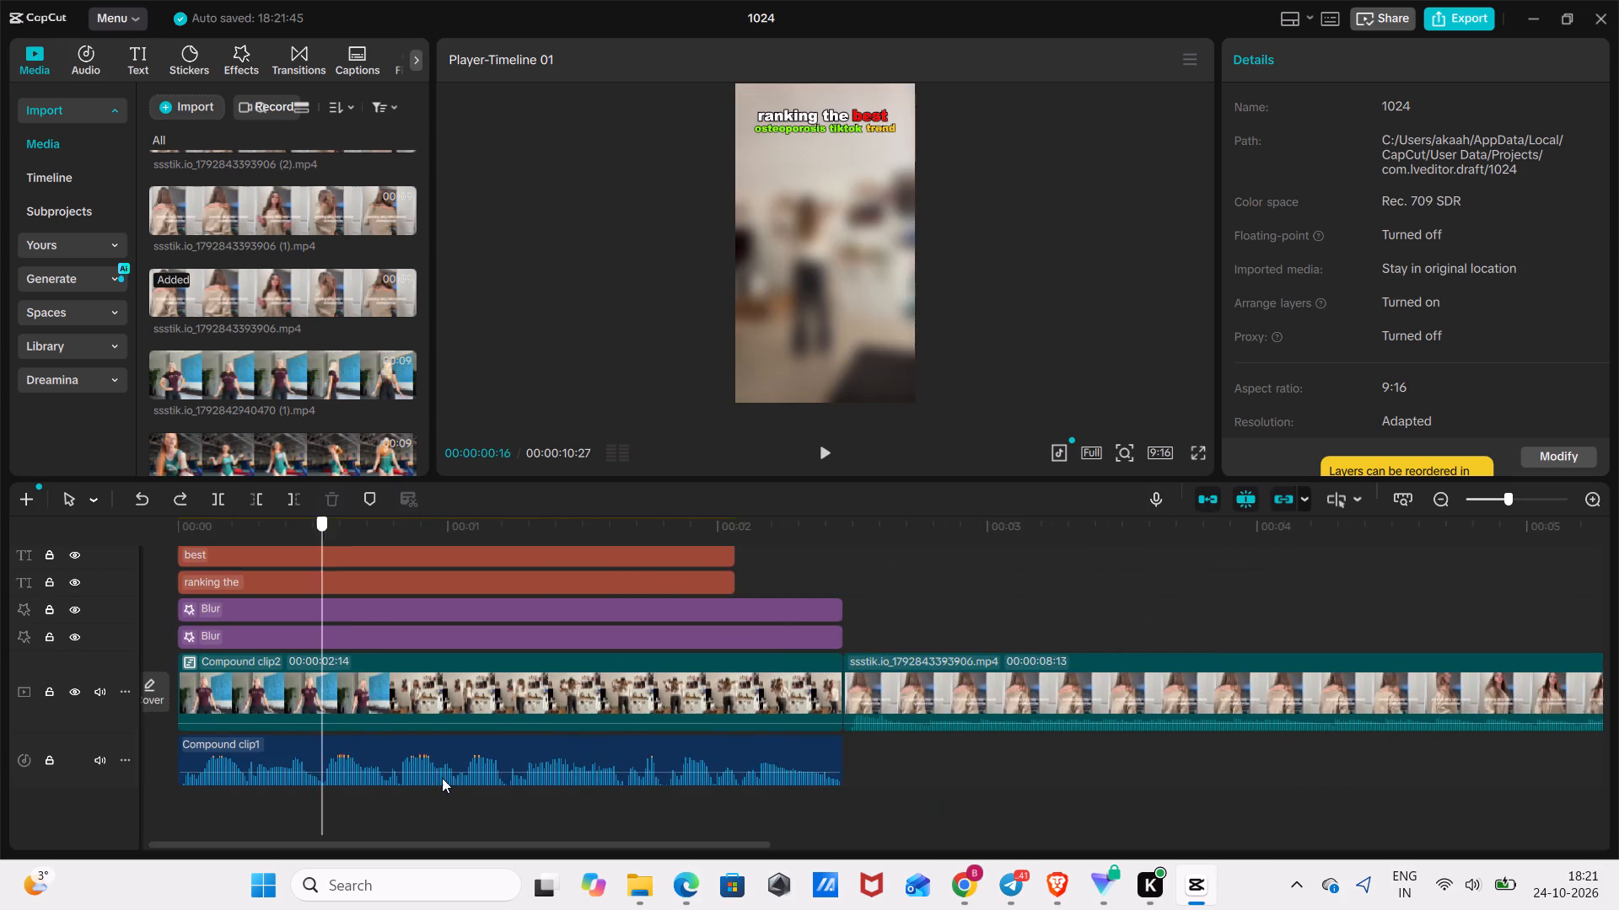
drag(442, 778, 0, 909)
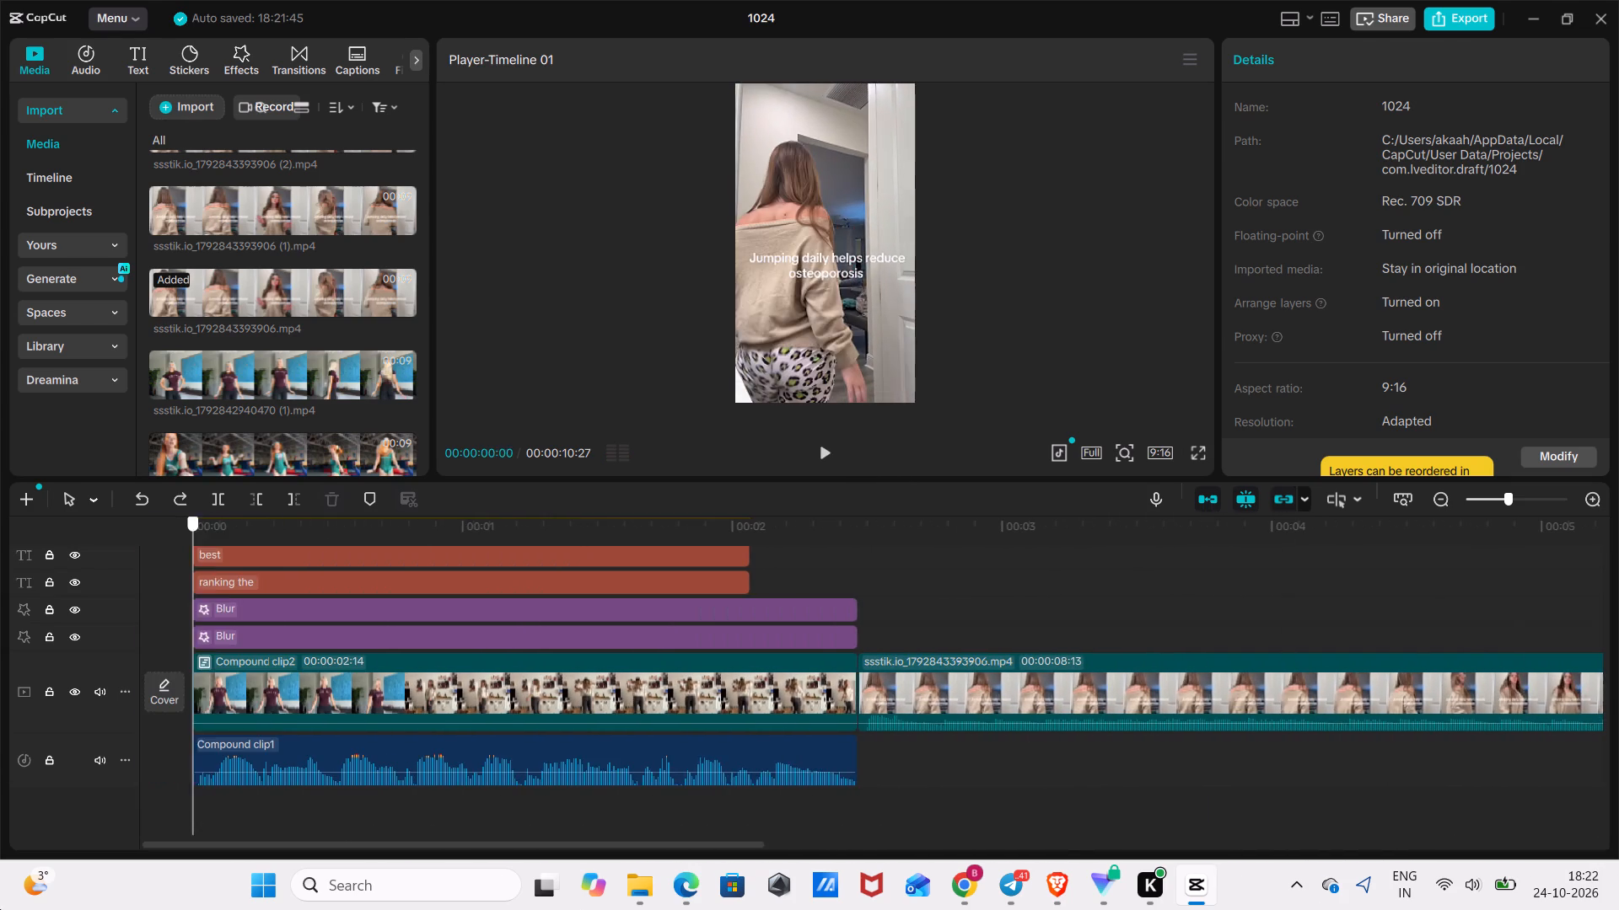
drag(0, 909, 830, 909)
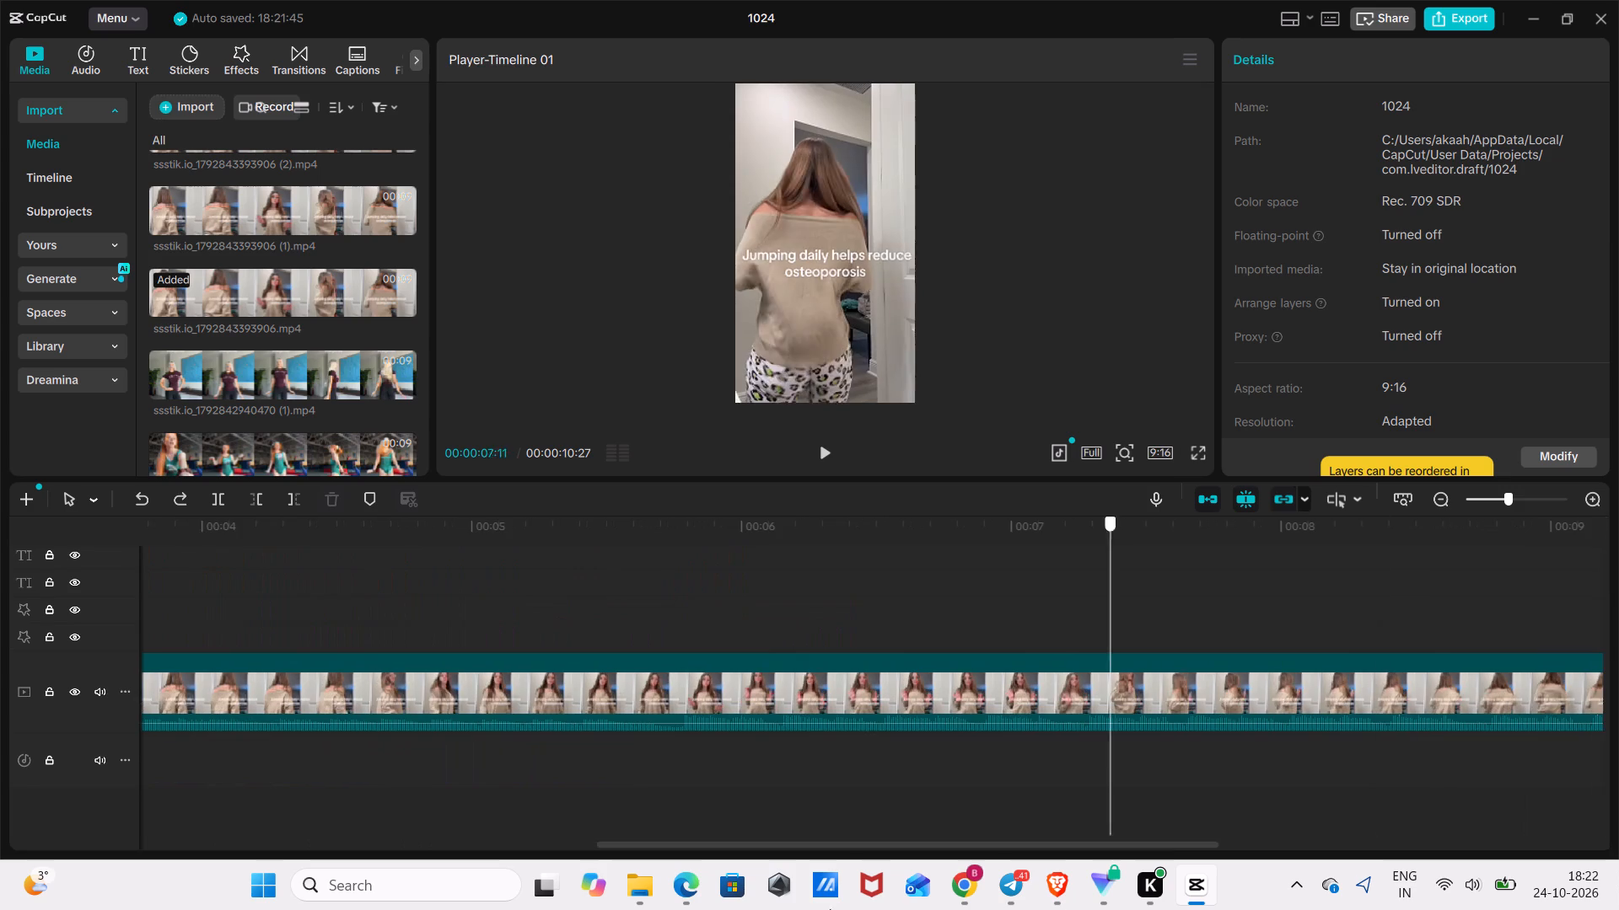
drag(830, 909, 842, 904)
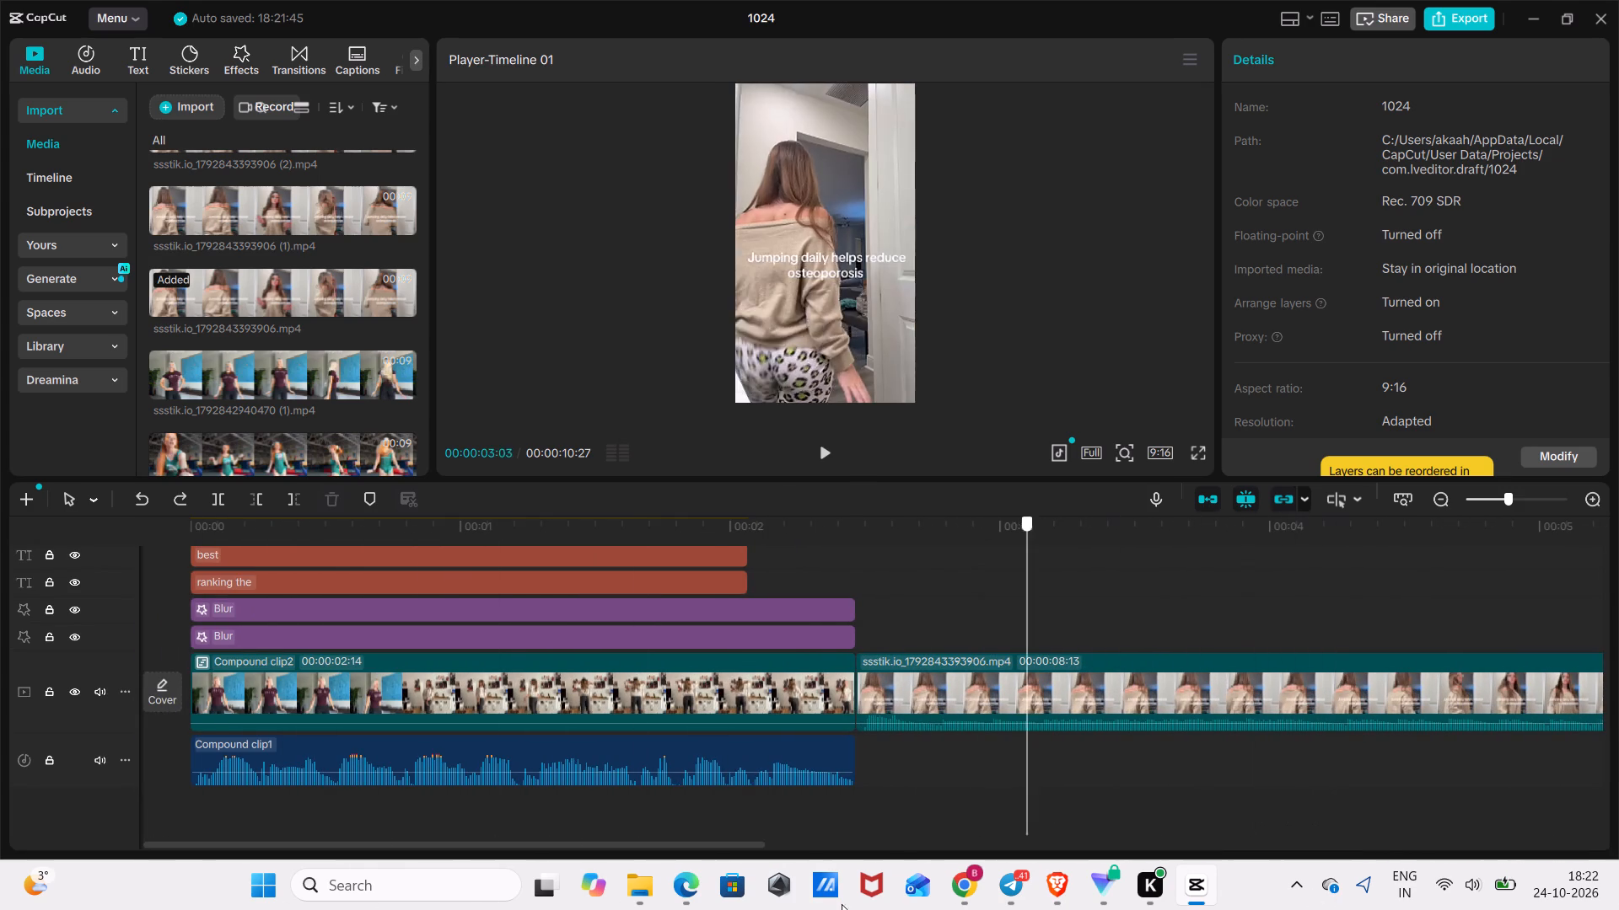
drag(842, 904, 1618, 909)
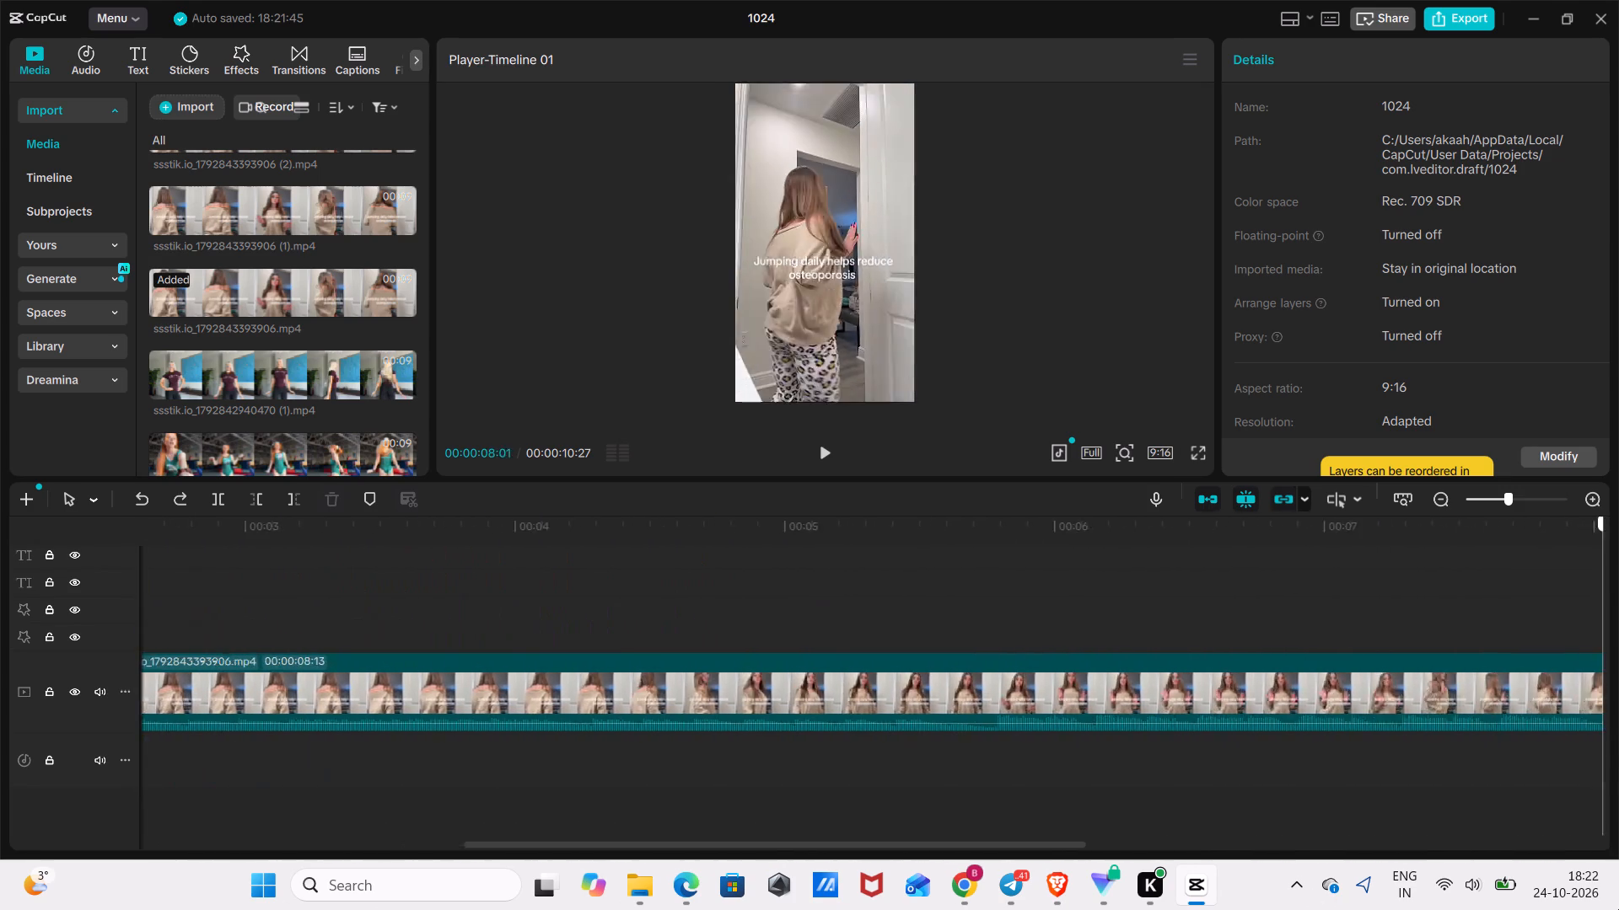
drag(1618, 909, 293, 909)
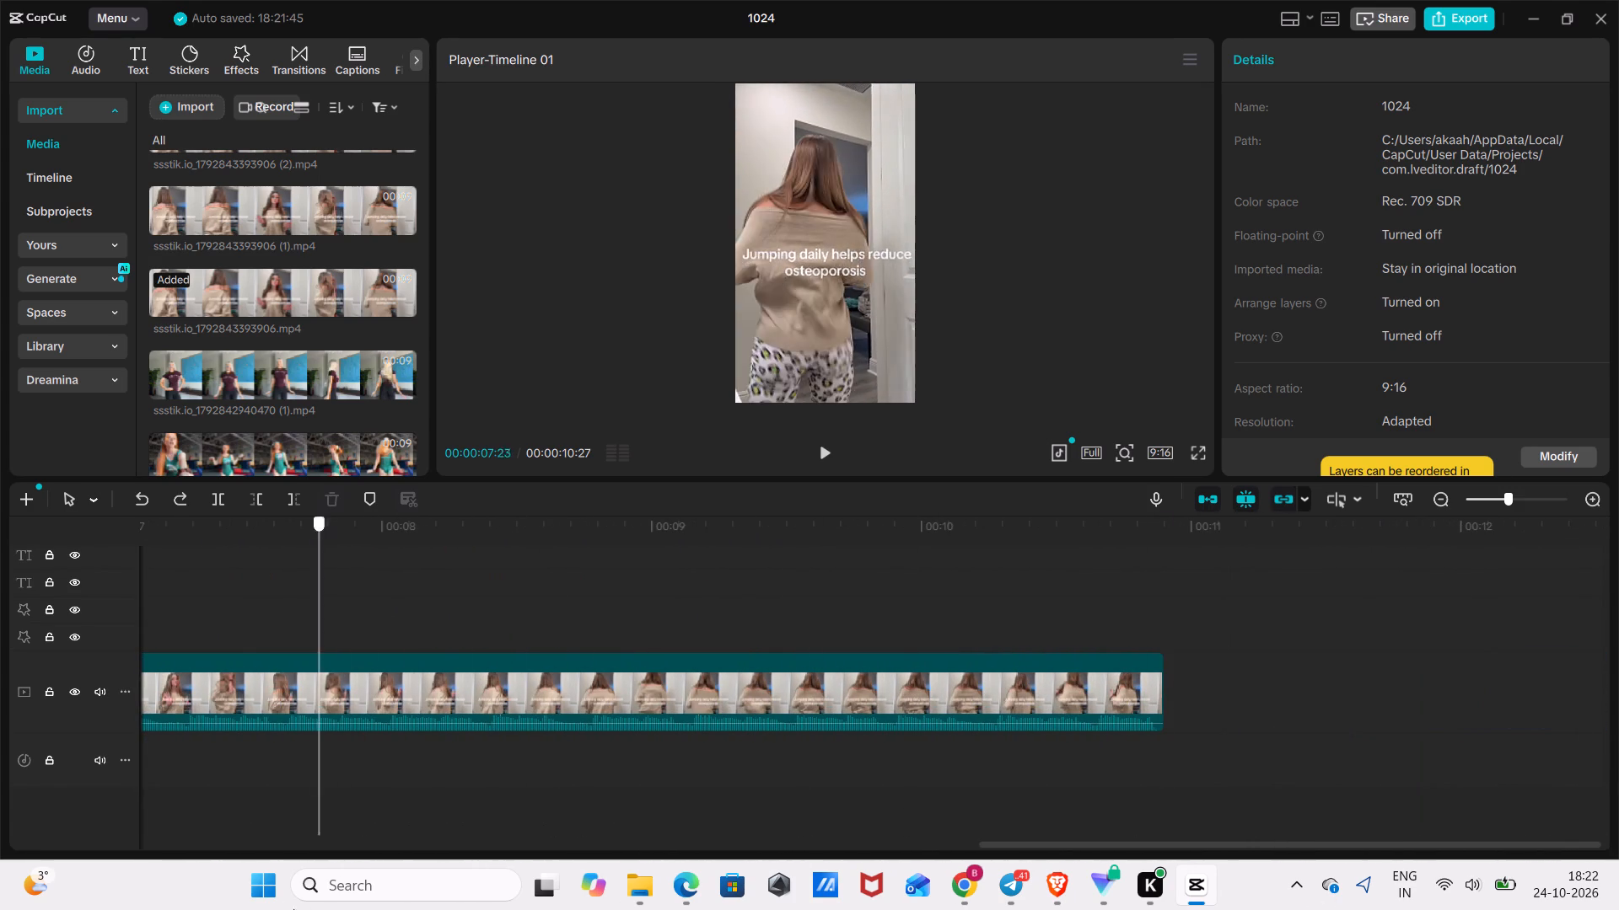
drag(293, 909, 188, 909)
Split the ssstik.io_1792843393906.mp4 clip at 00:00:08:16 and delete the part after the cut.
click(321, 694)
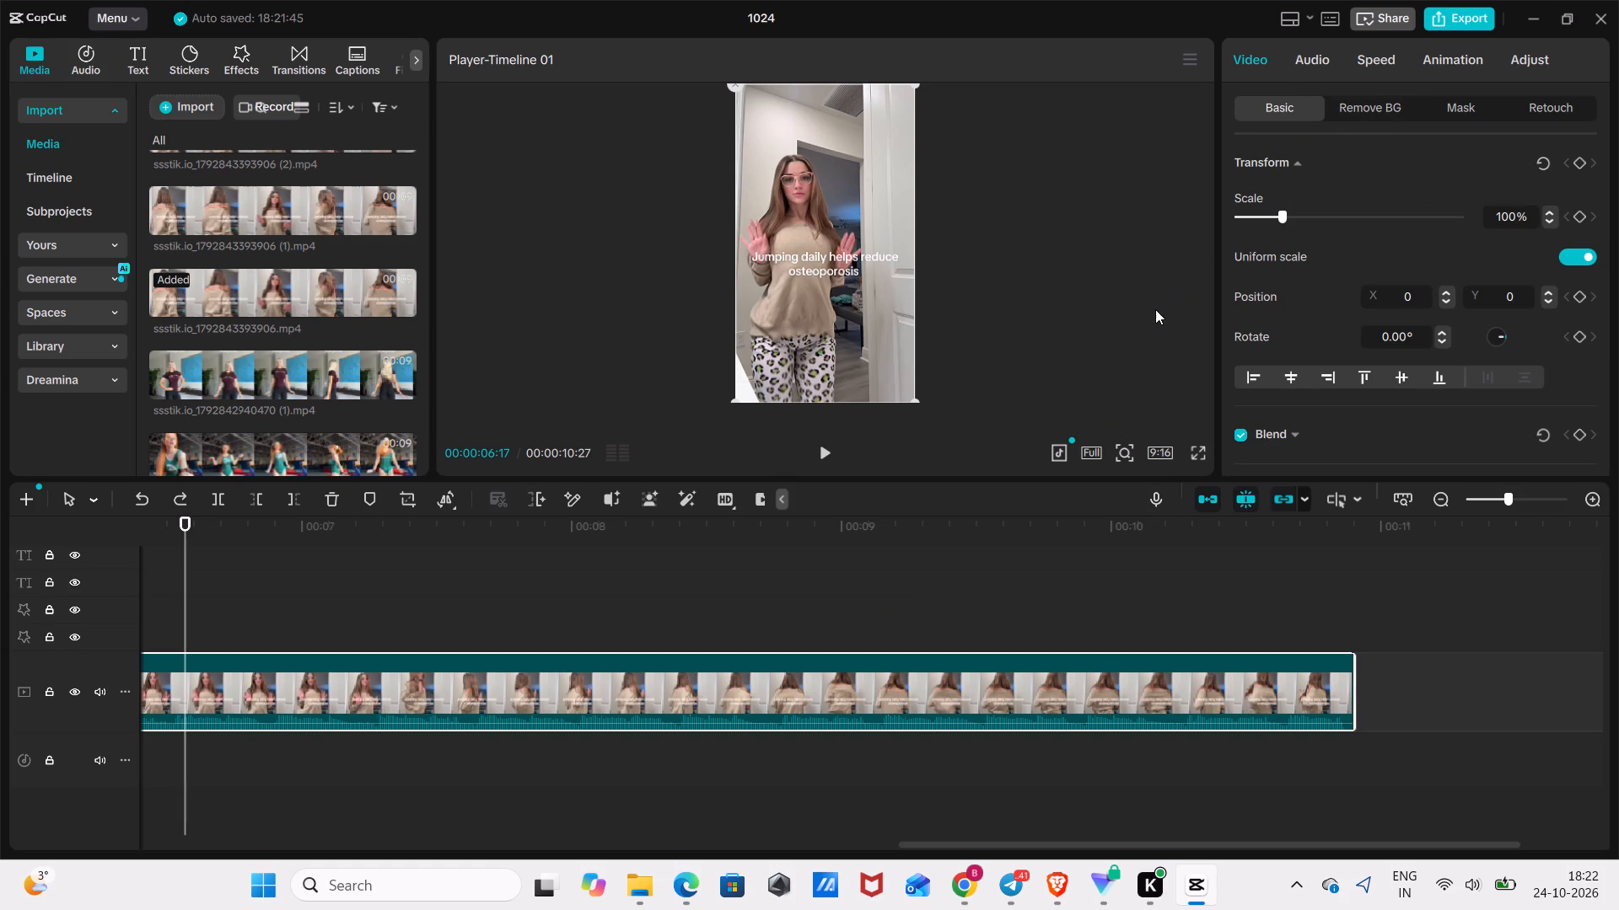
drag(180, 554, 519, 604)
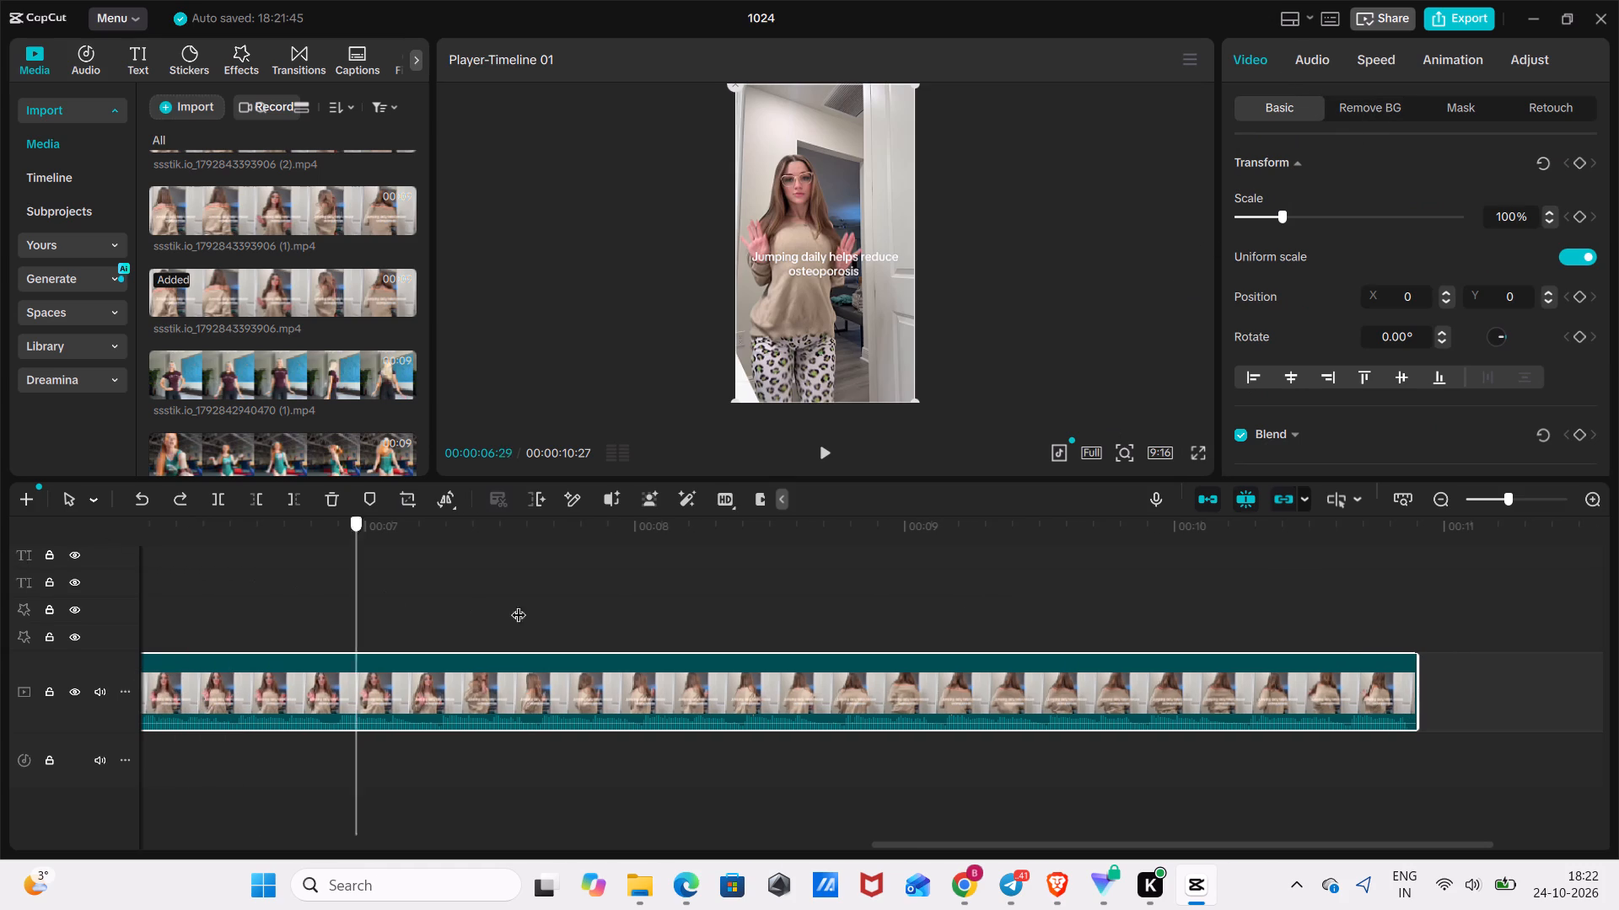
drag(519, 604, 1334, 870)
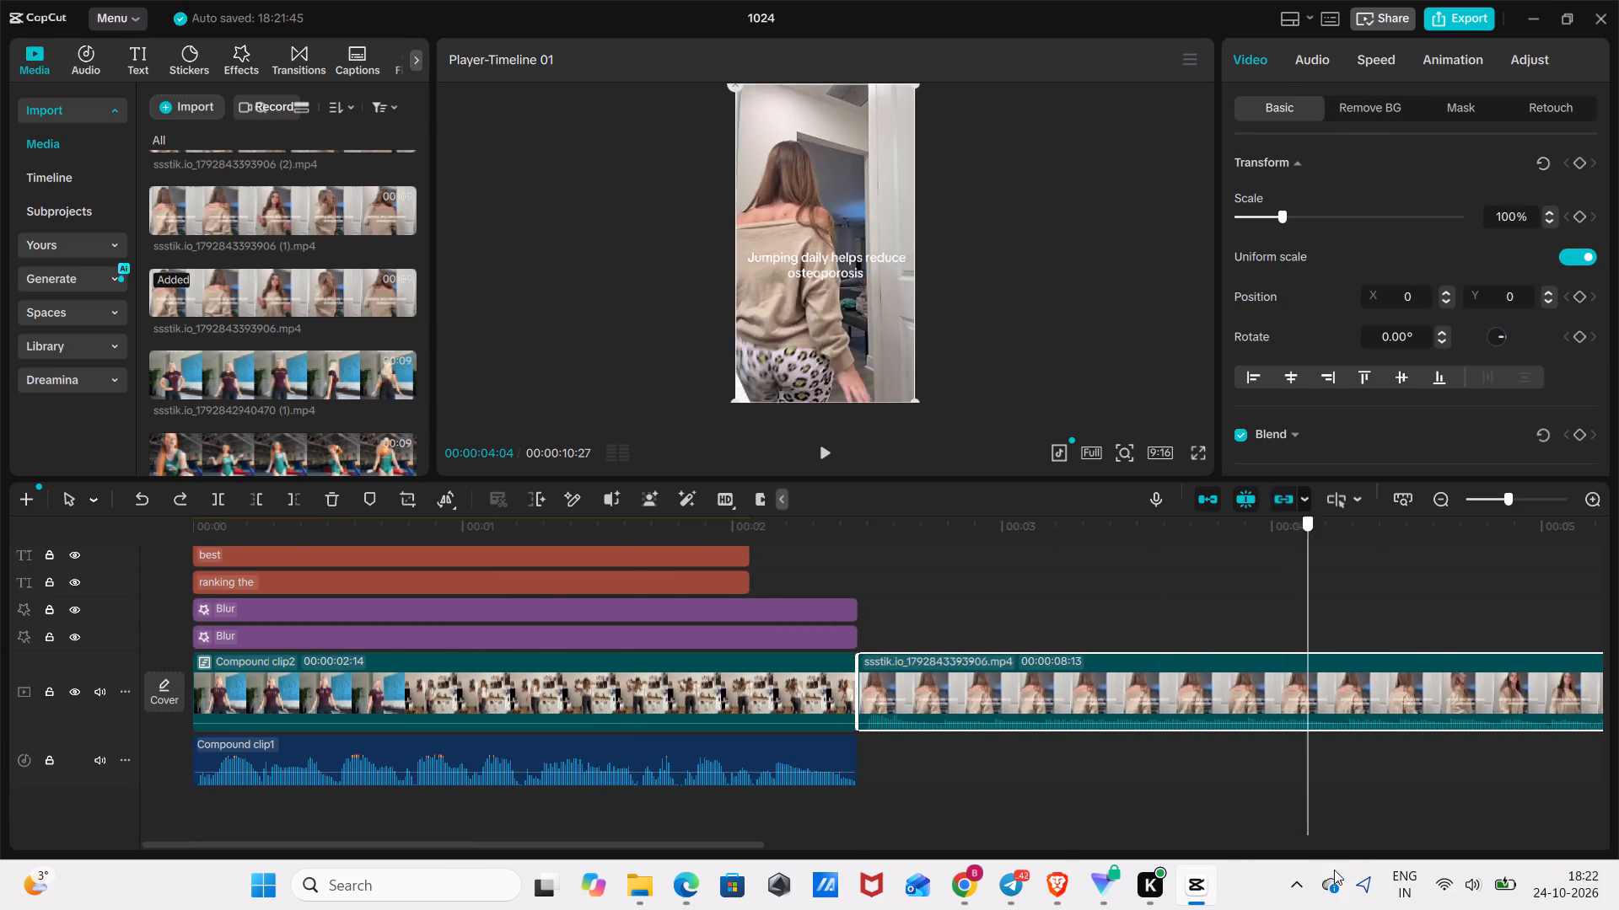
drag(1334, 870, 1579, 881)
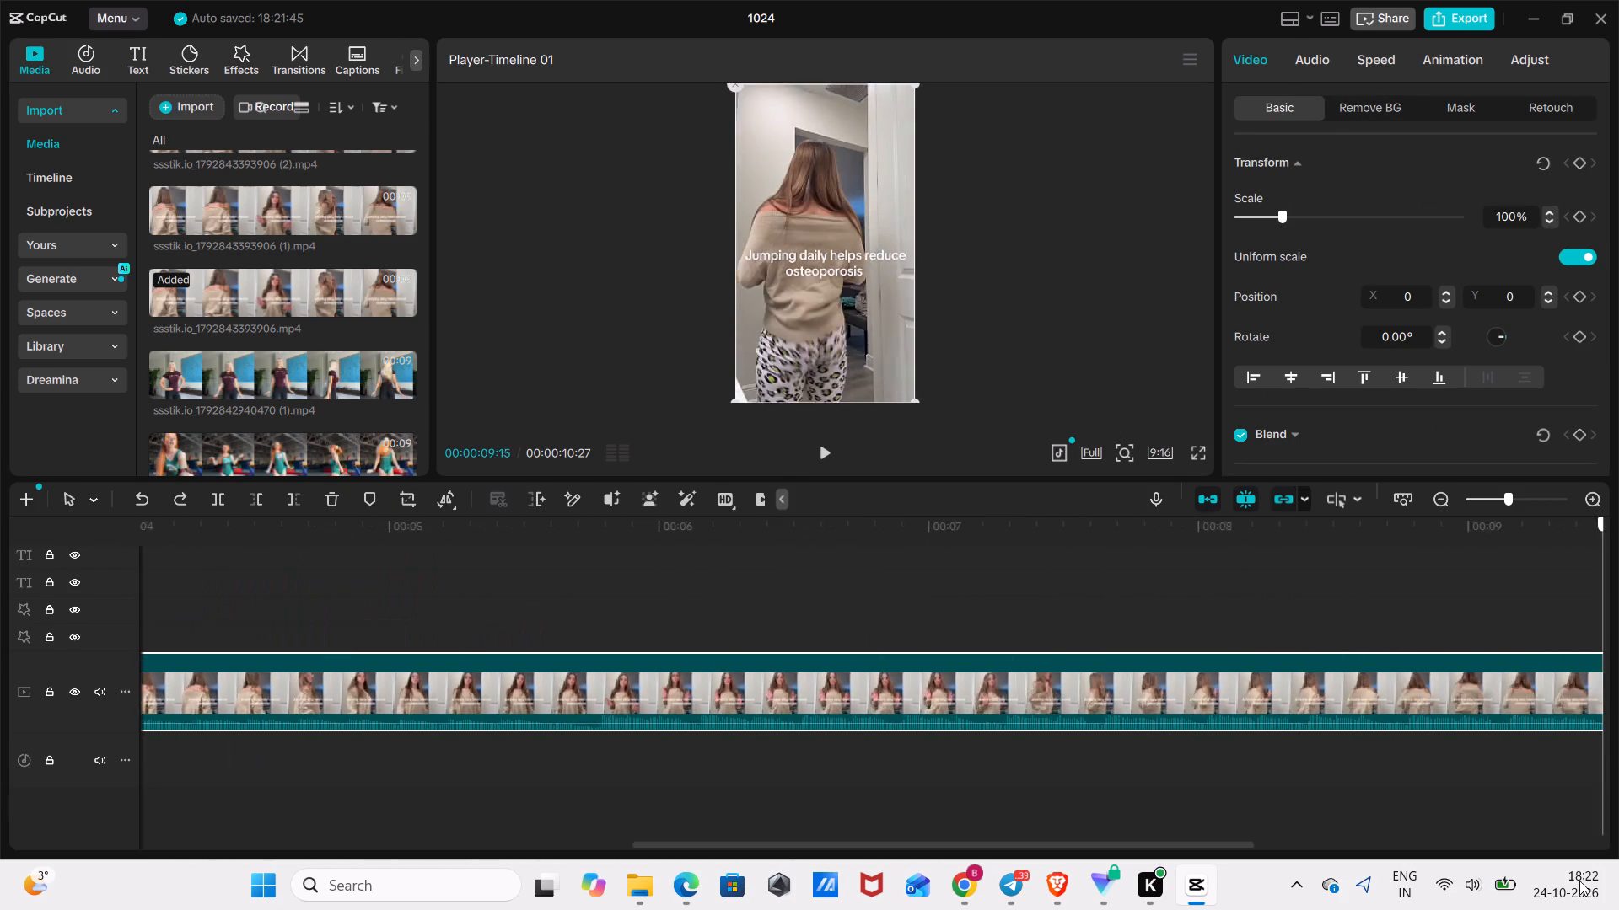
drag(1579, 881, 710, 843)
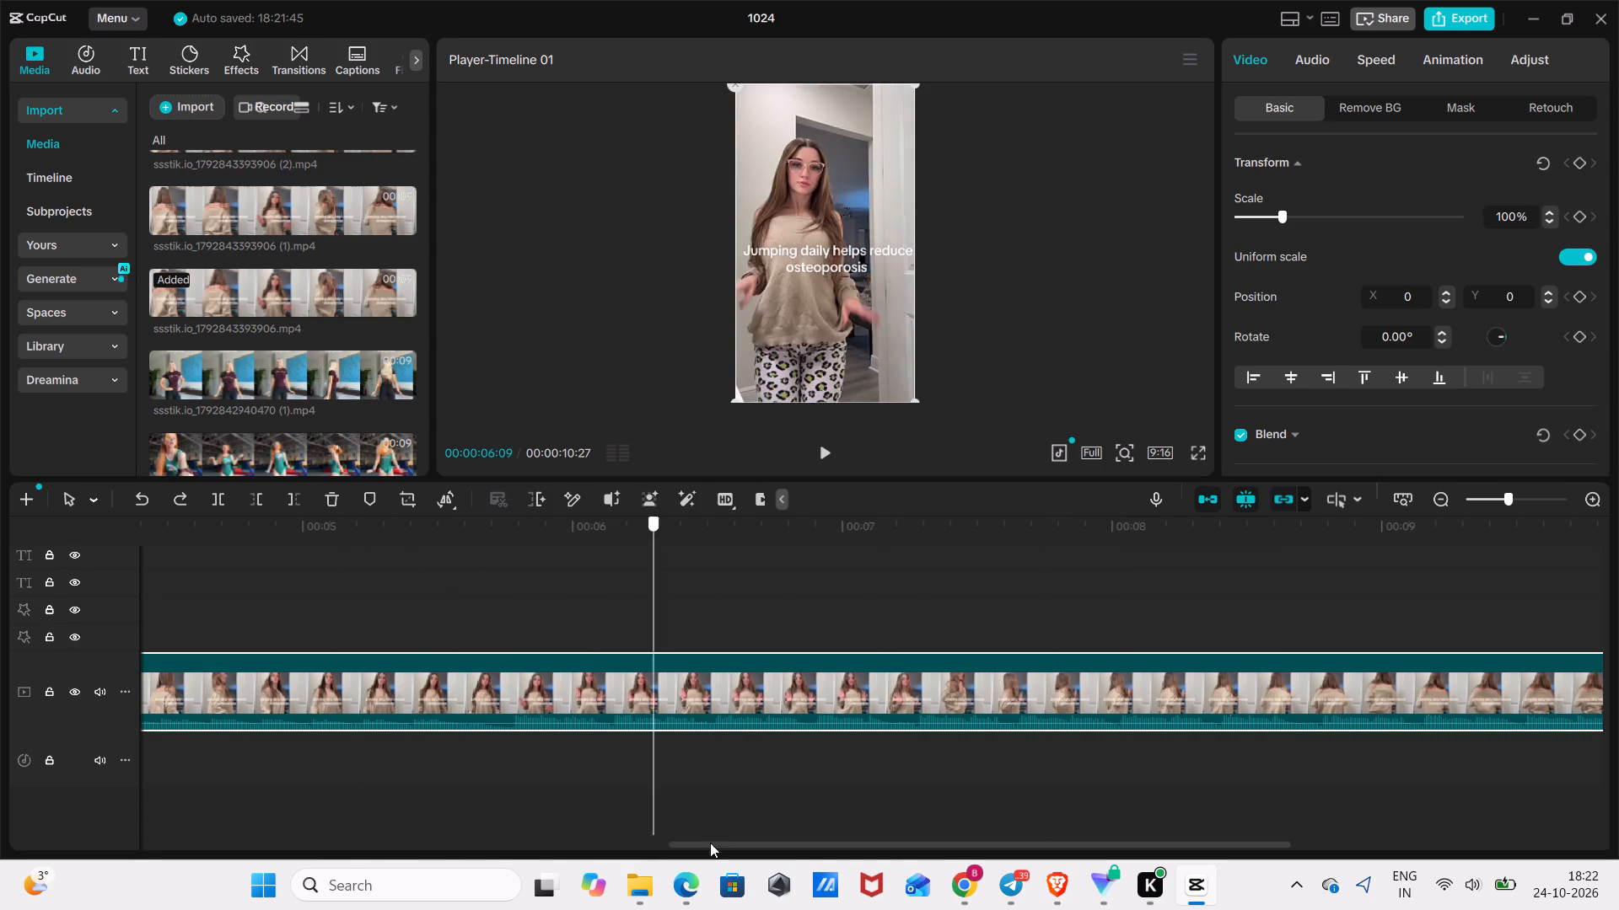
drag(710, 843, 1215, 805)
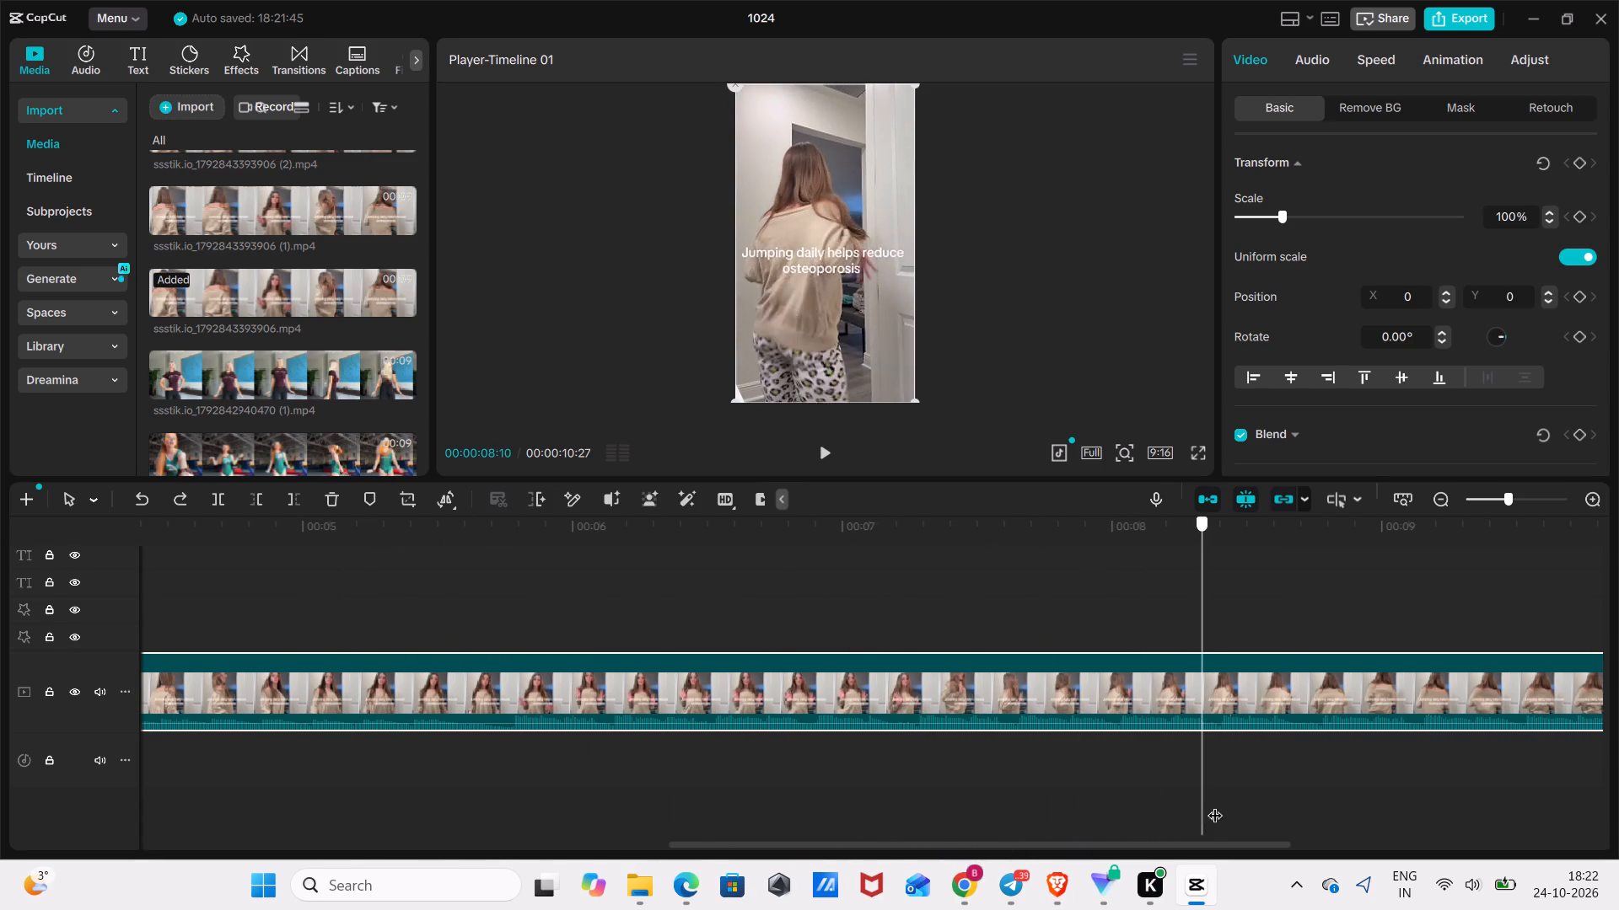
drag(1215, 805, 1254, 788)
click(1271, 710)
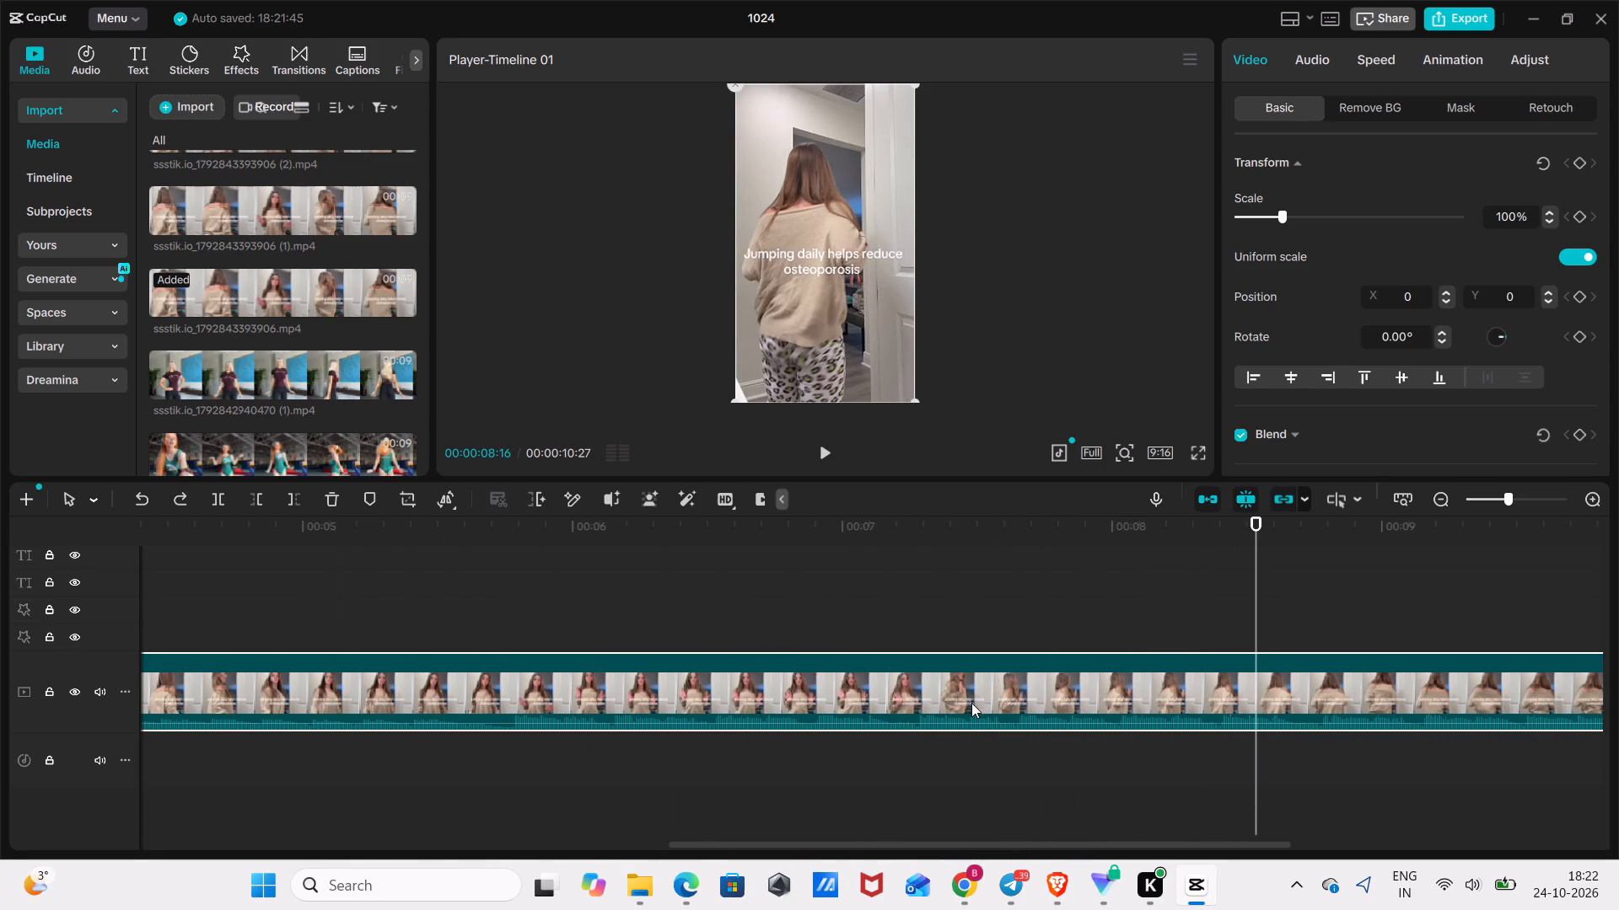
click(223, 502)
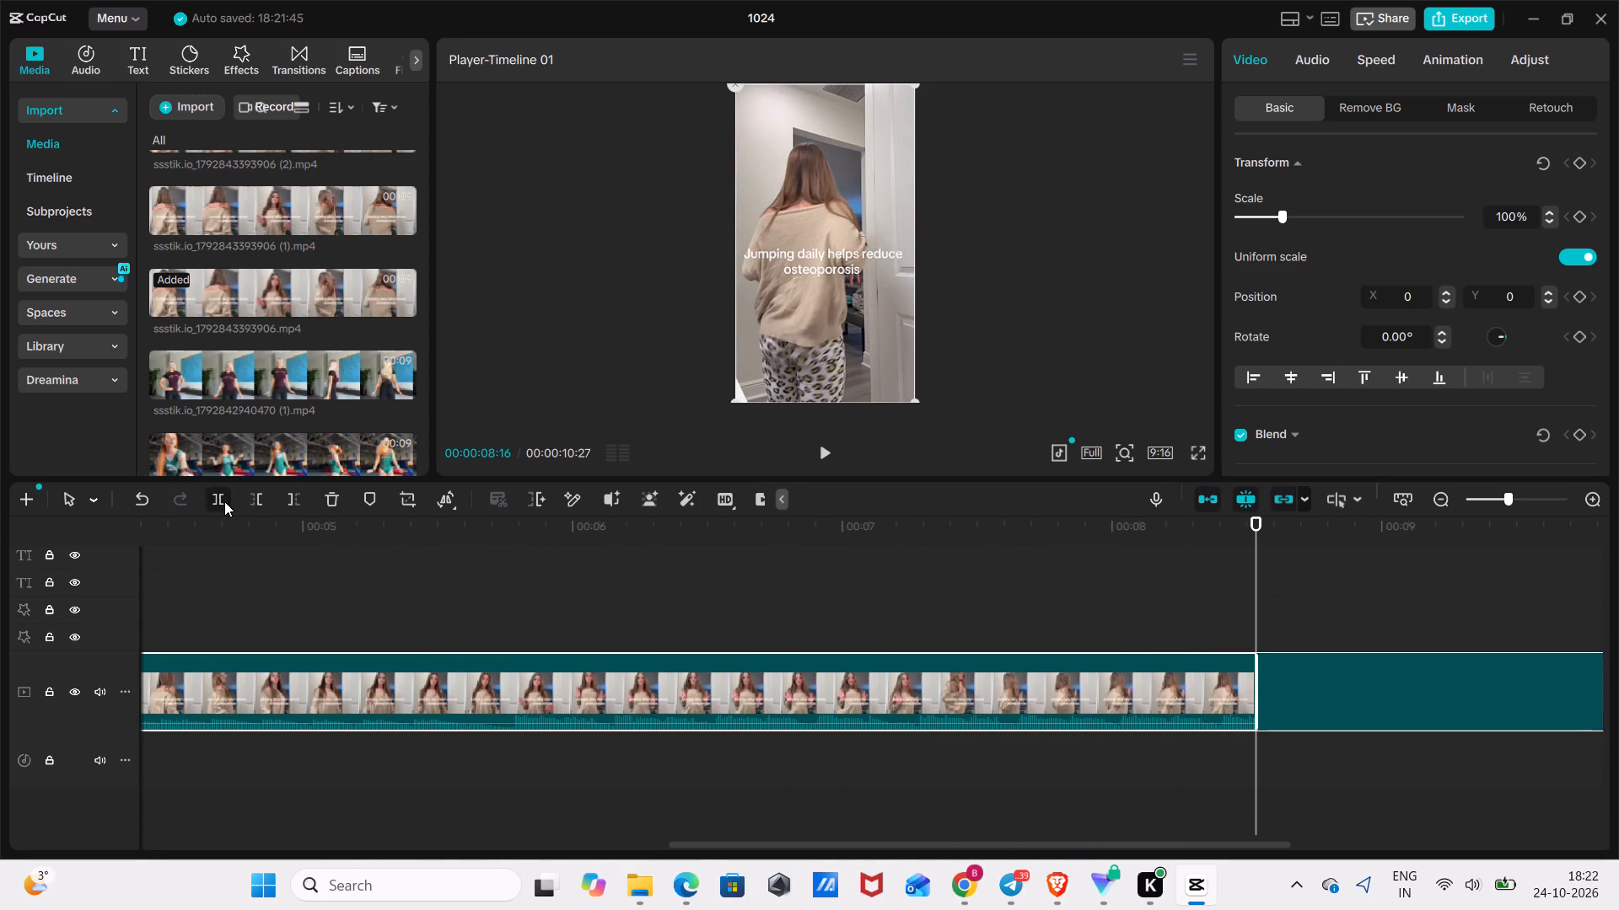
click(330, 505)
drag(1251, 600, 1231, 604)
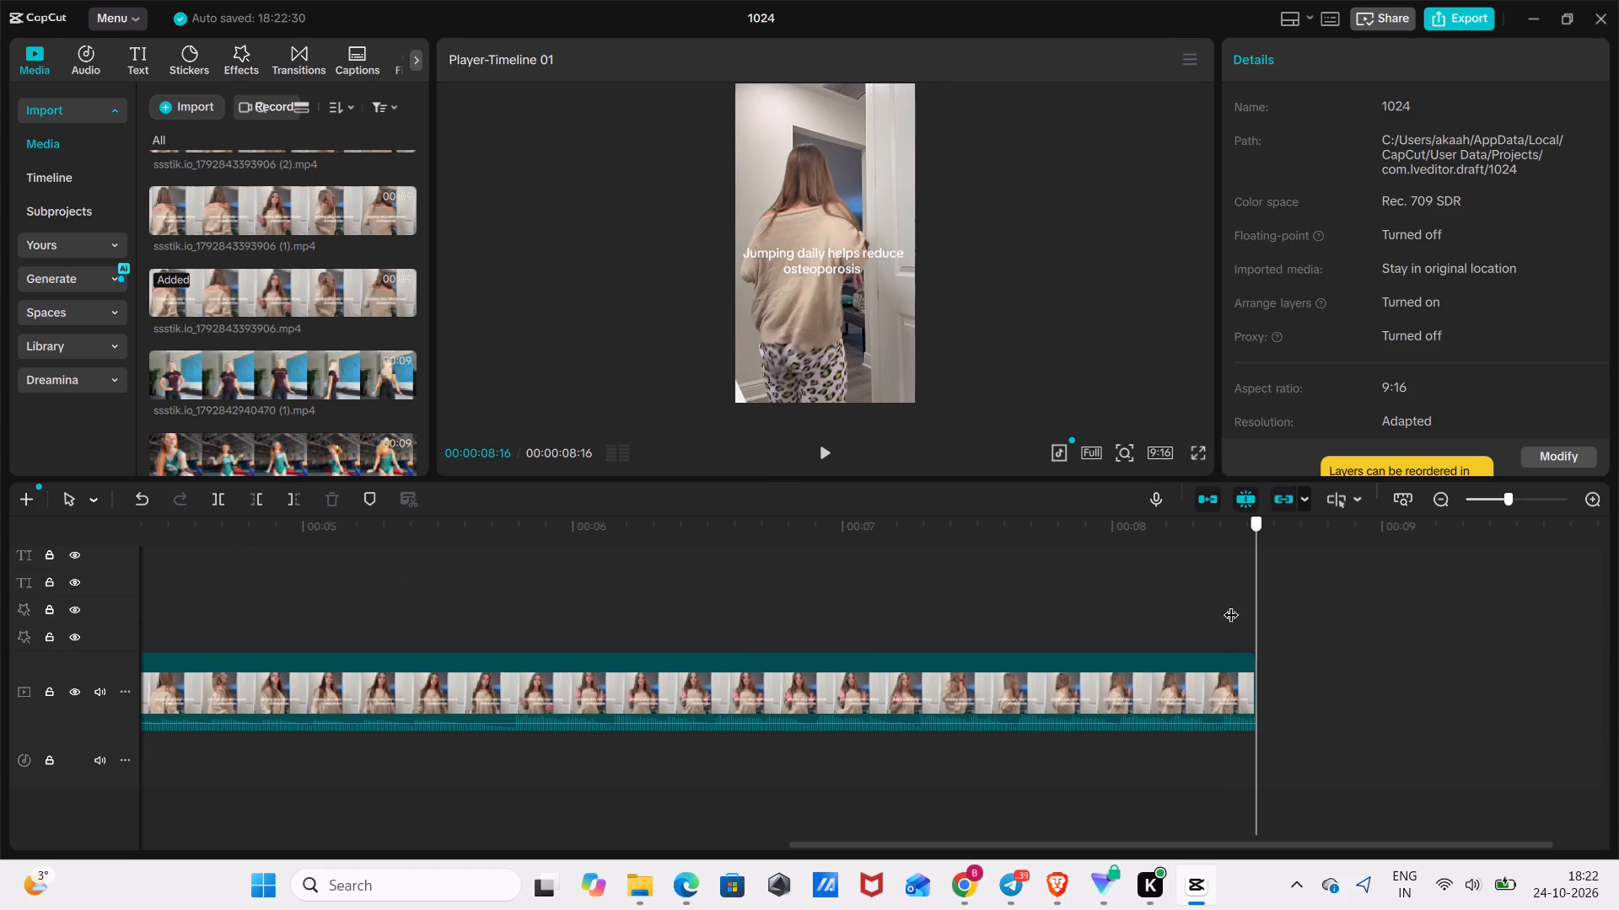
drag(1231, 604, 1506, 807)
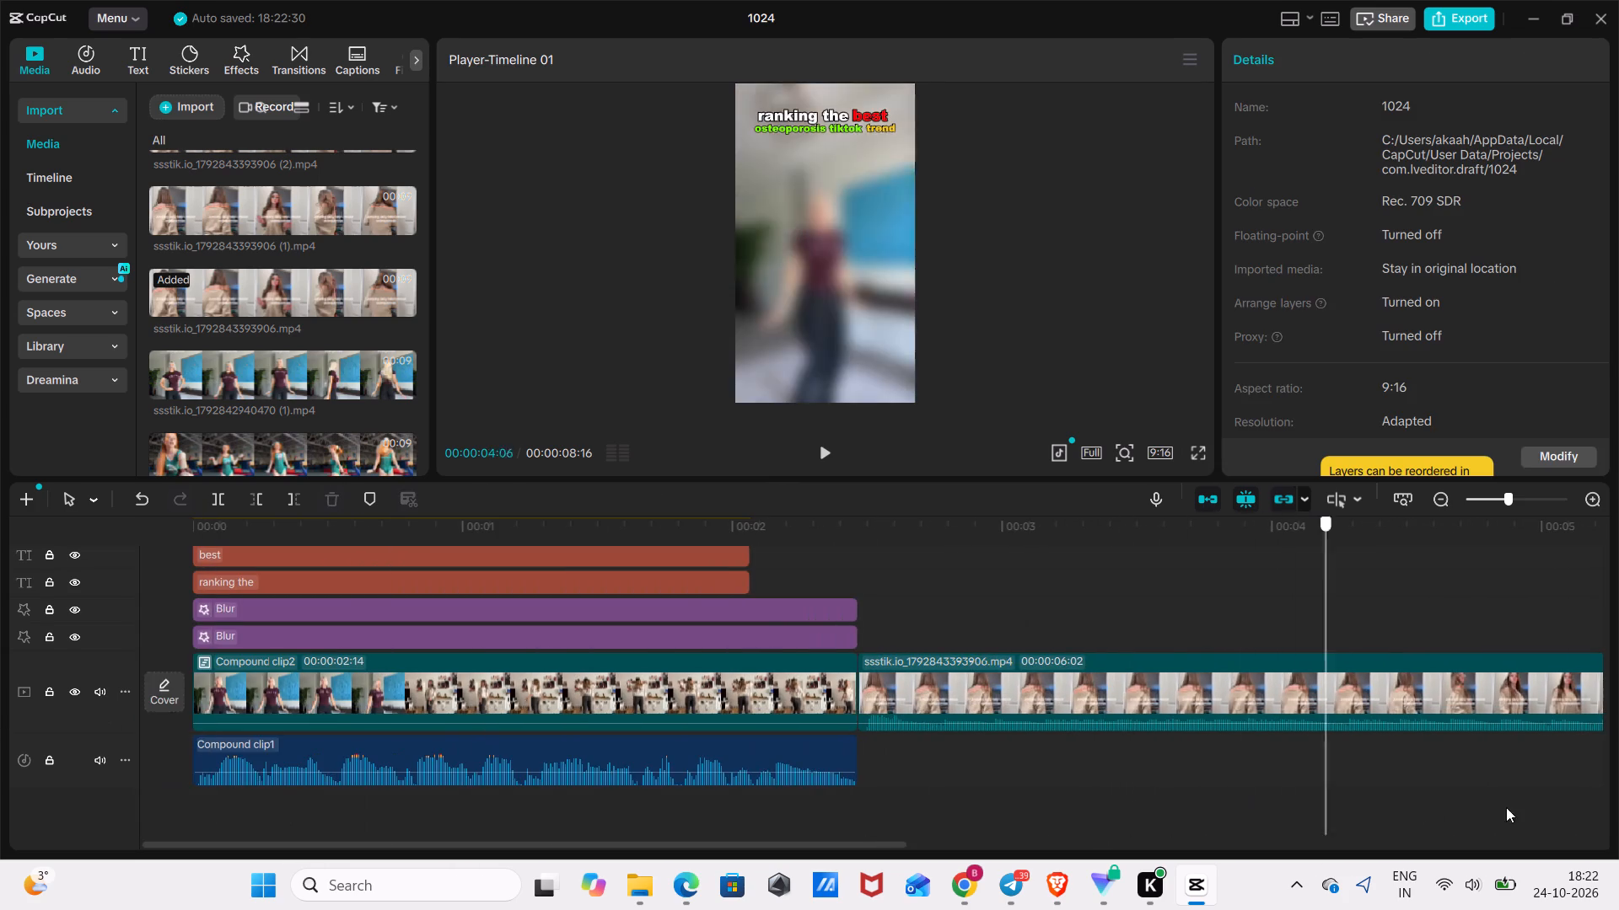
drag(1506, 807, 680, 827)
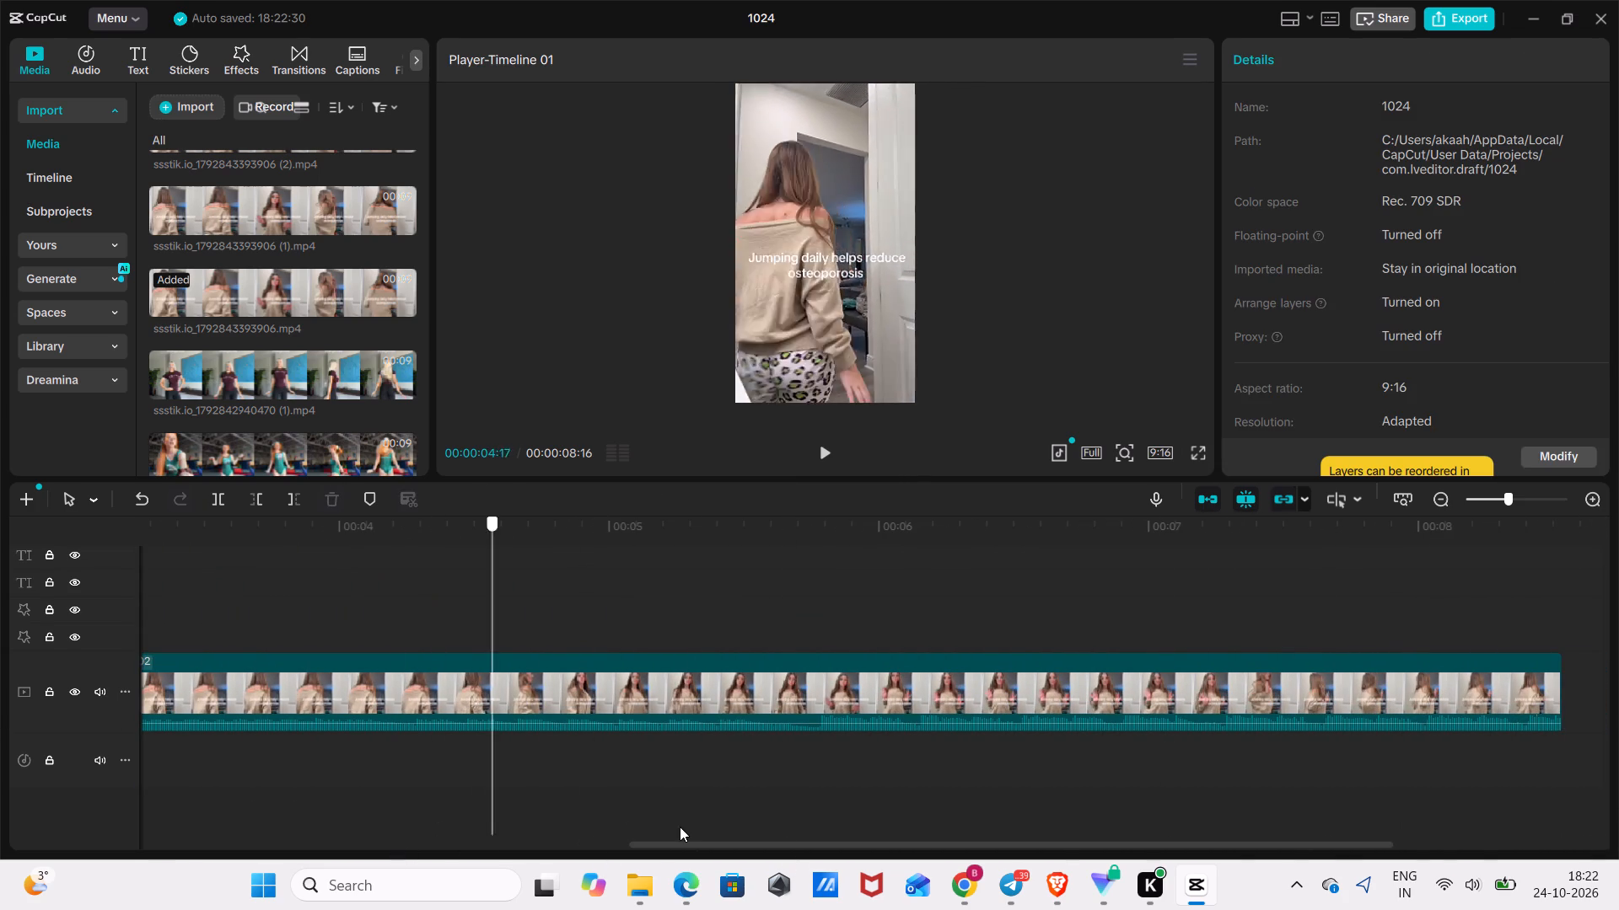
drag(680, 827, 1618, 864)
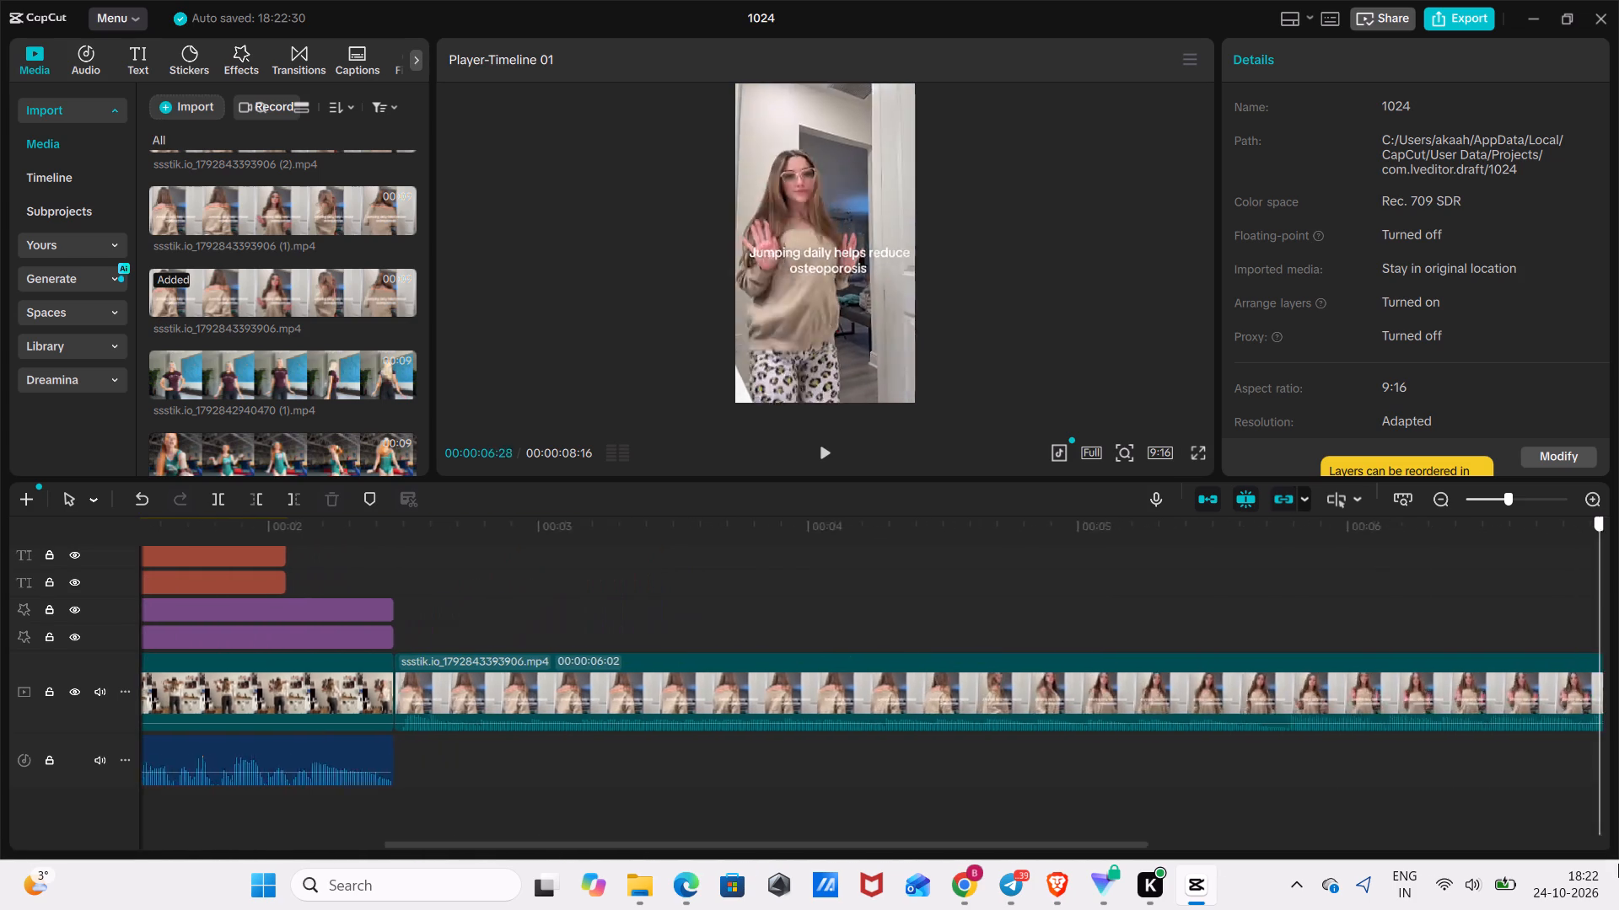
drag(1618, 864, 1571, 866)
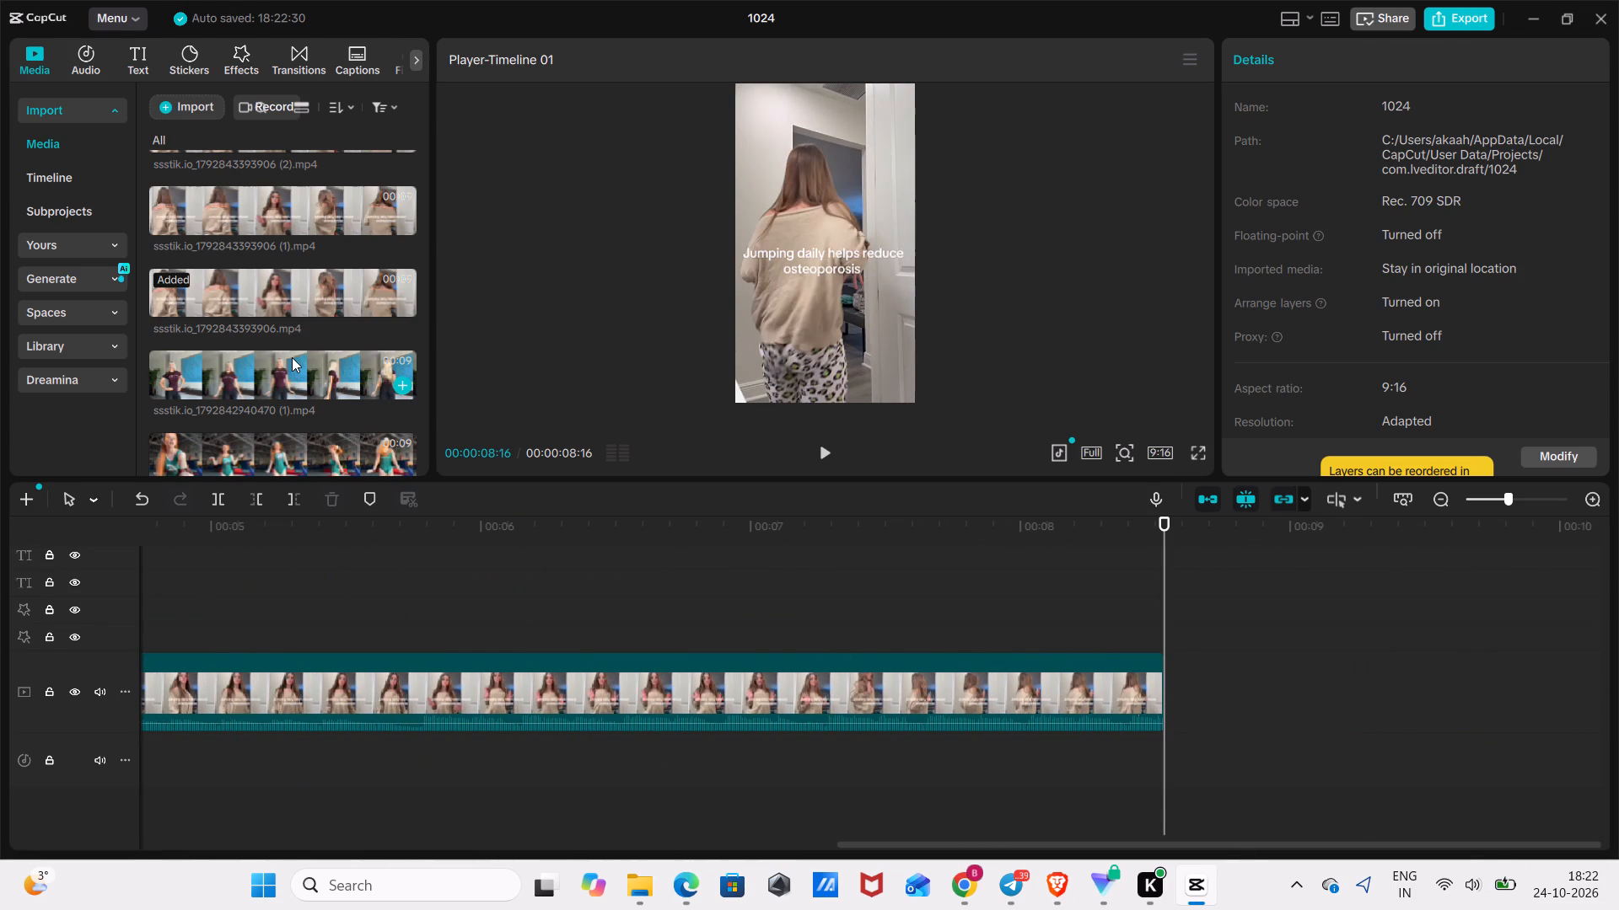
click(398, 378)
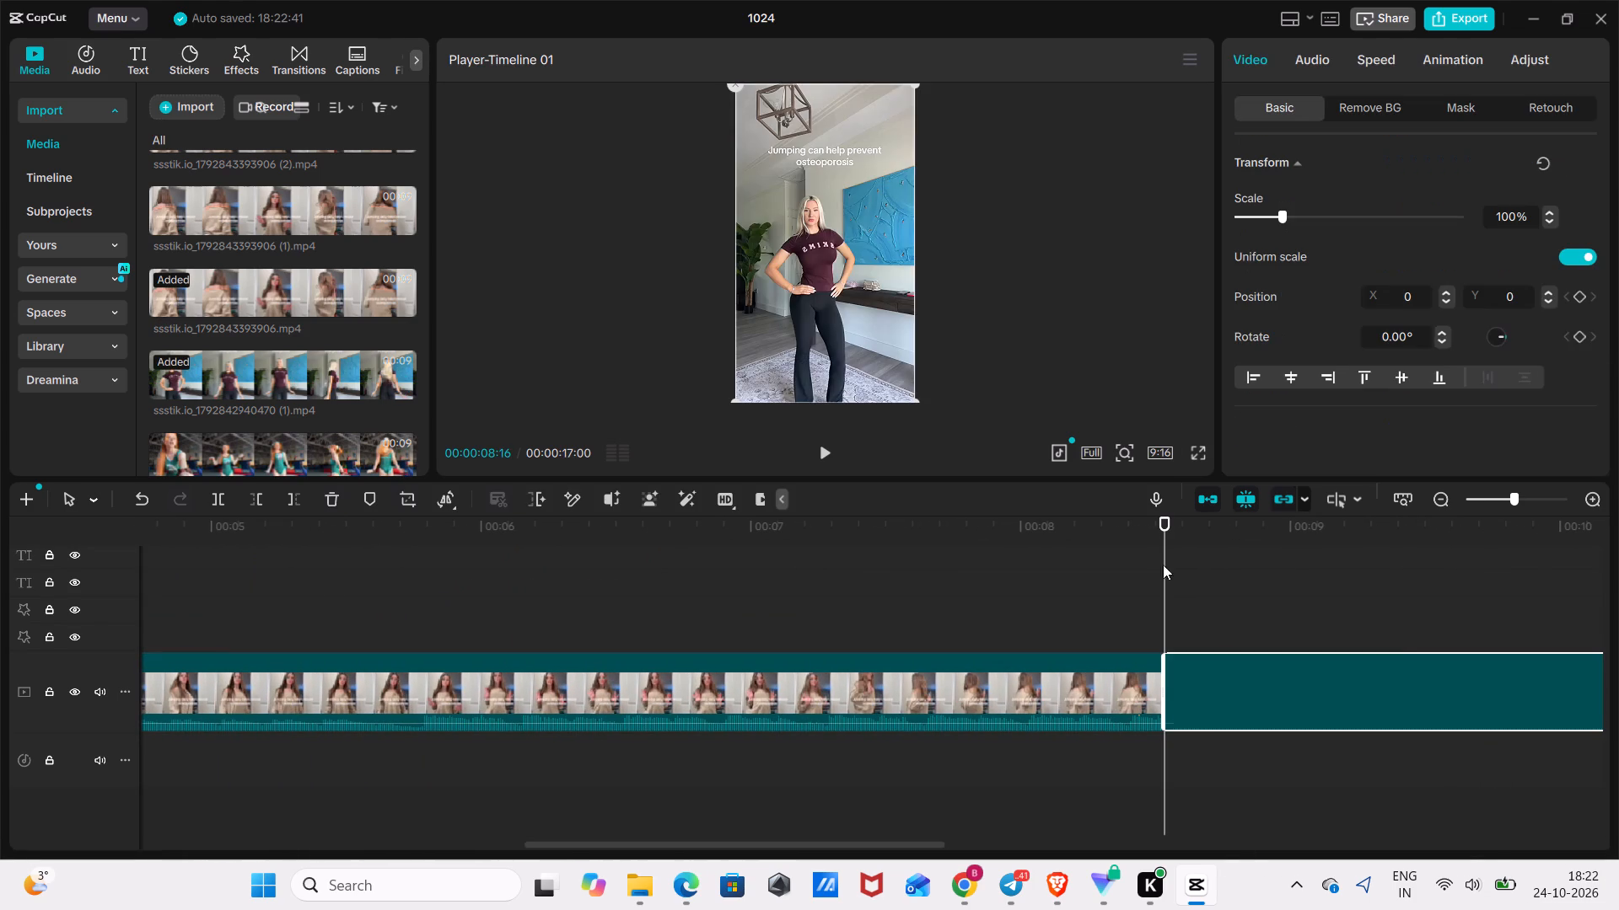
click(1493, 502)
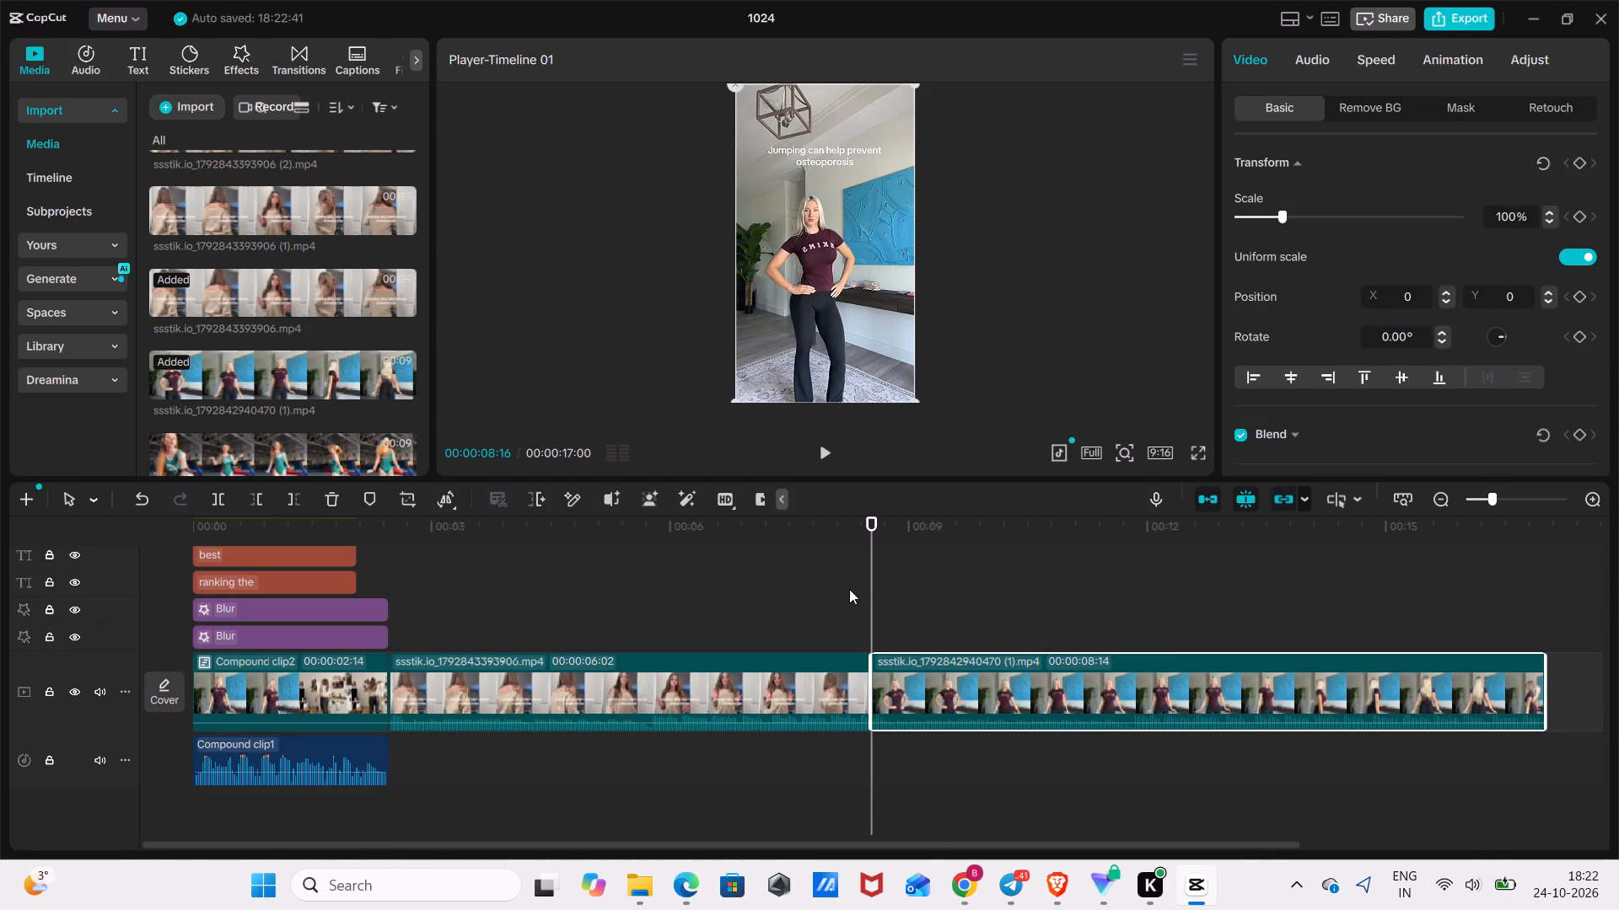
drag(869, 588, 976, 598)
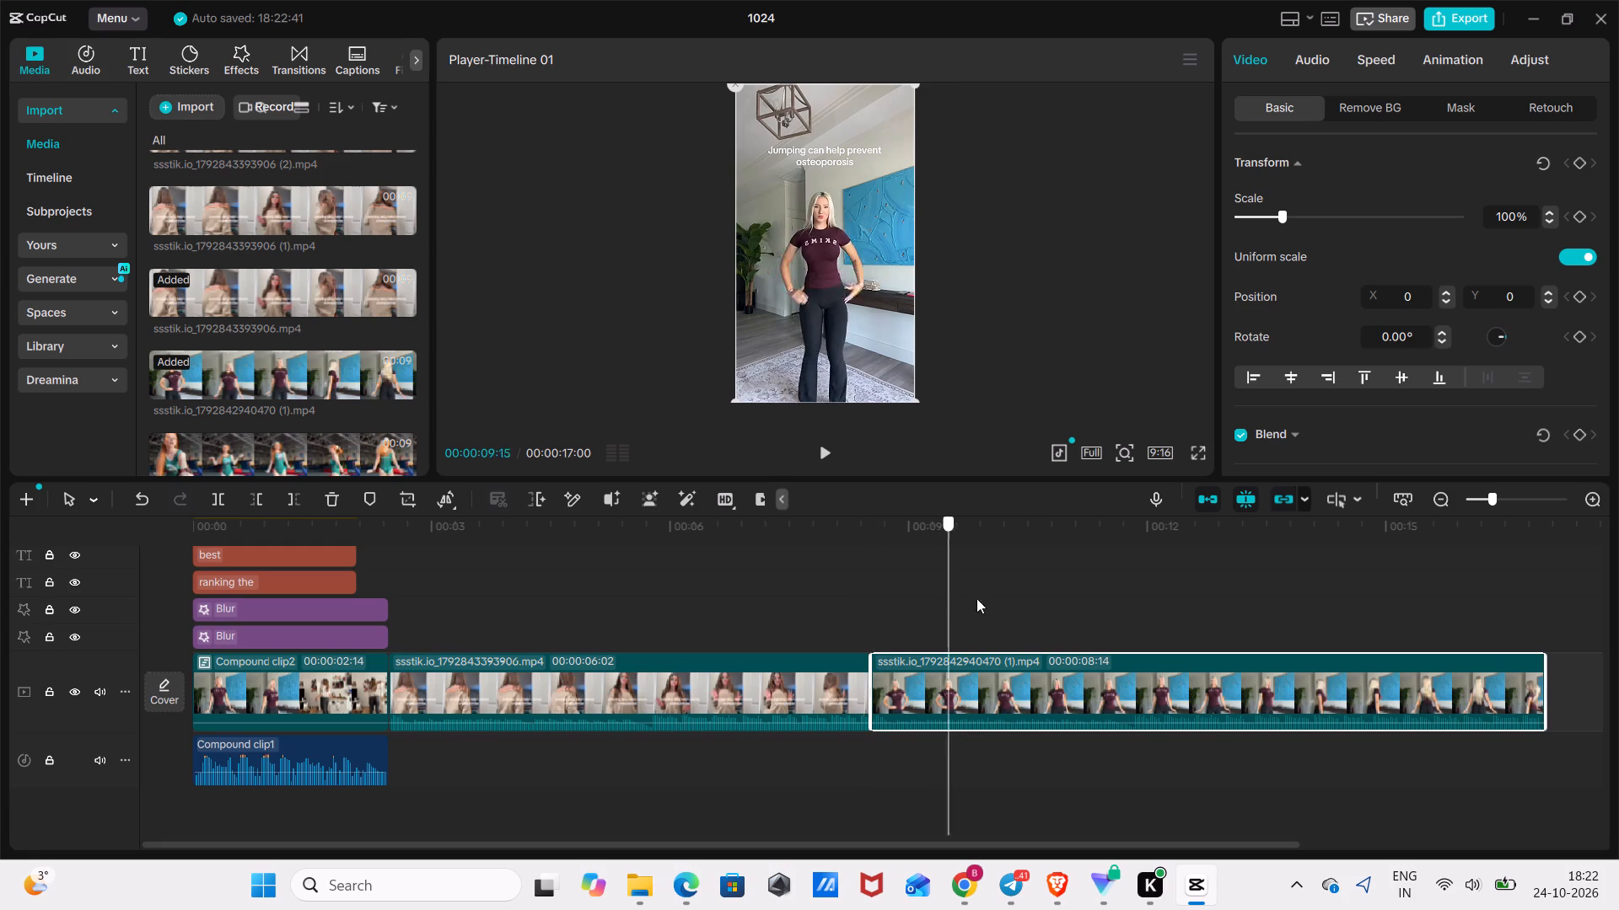
drag(976, 598, 1527, 656)
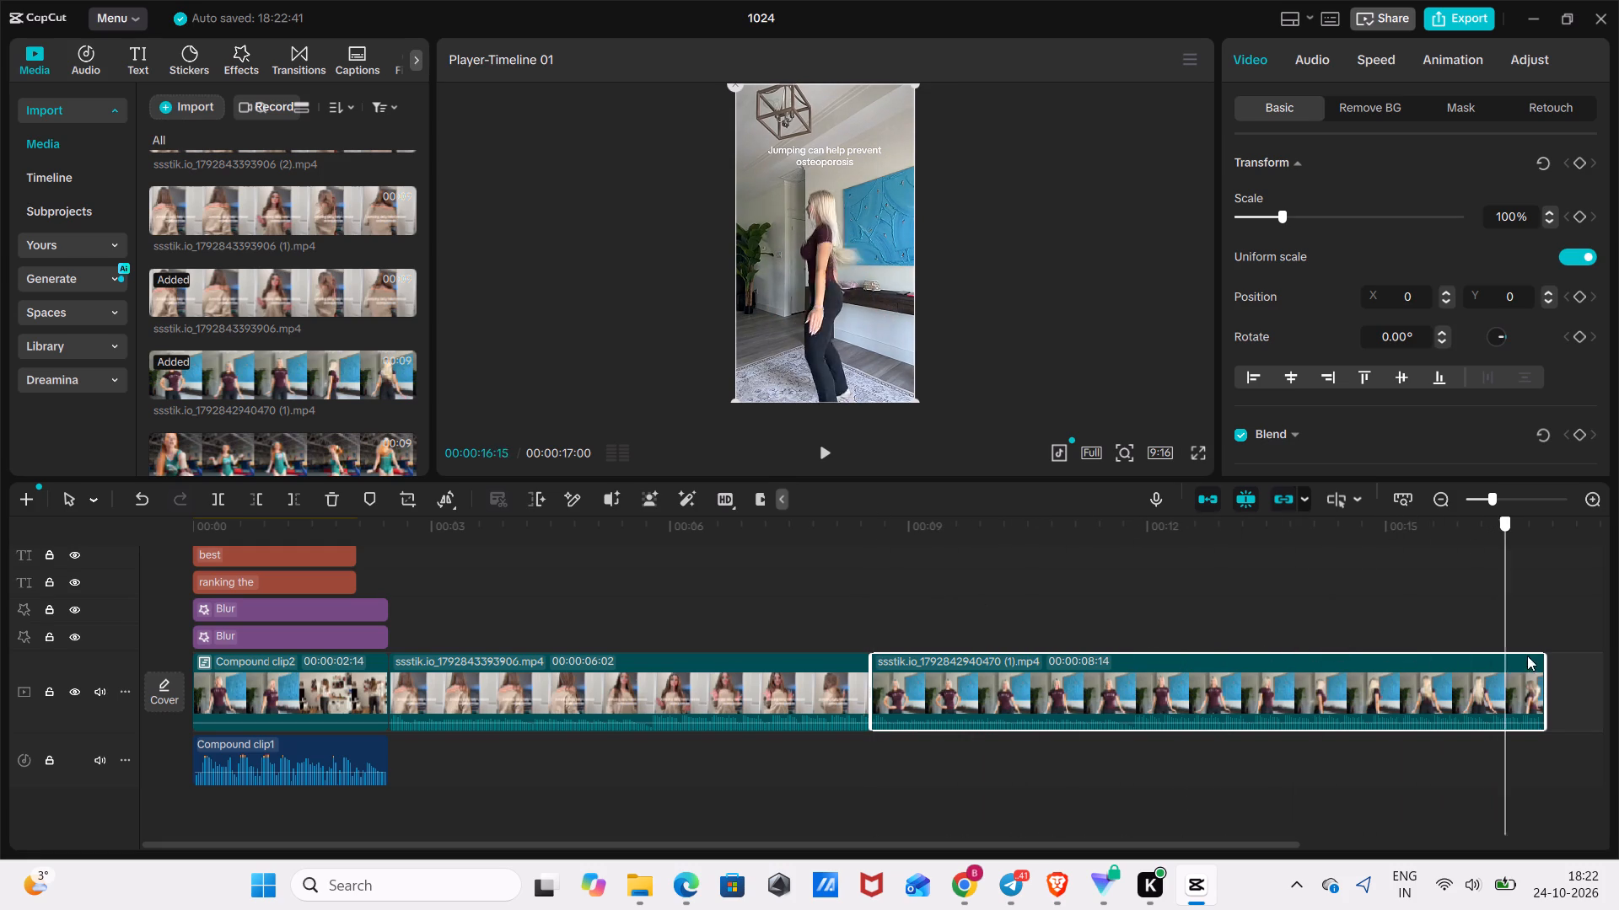
drag(1527, 656, 1052, 750)
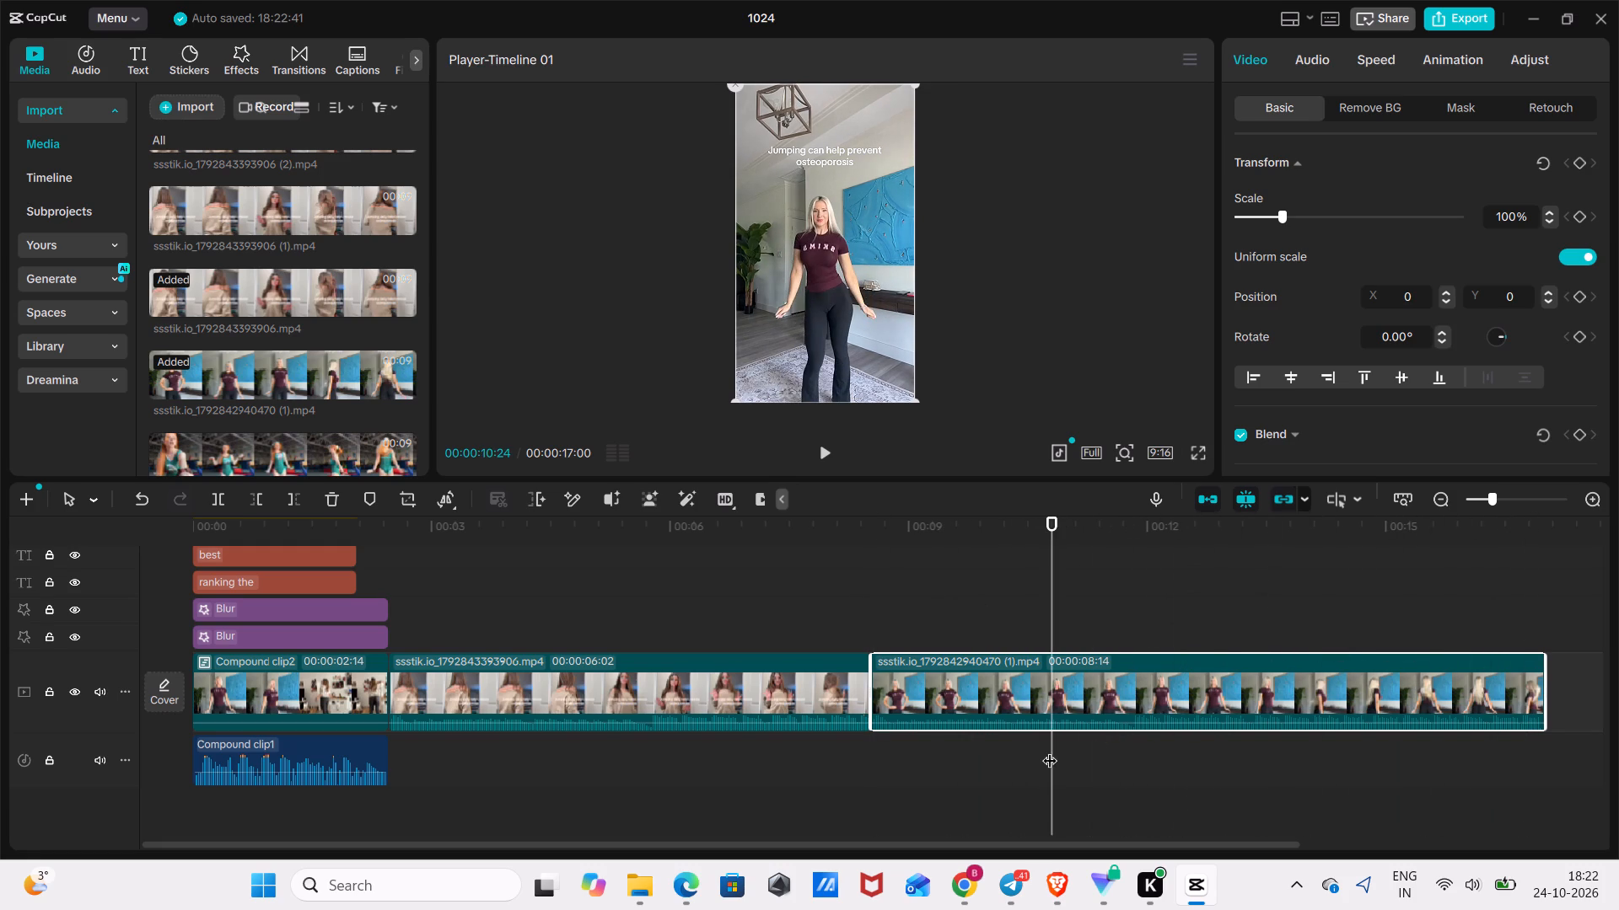
drag(1049, 613, 975, 644)
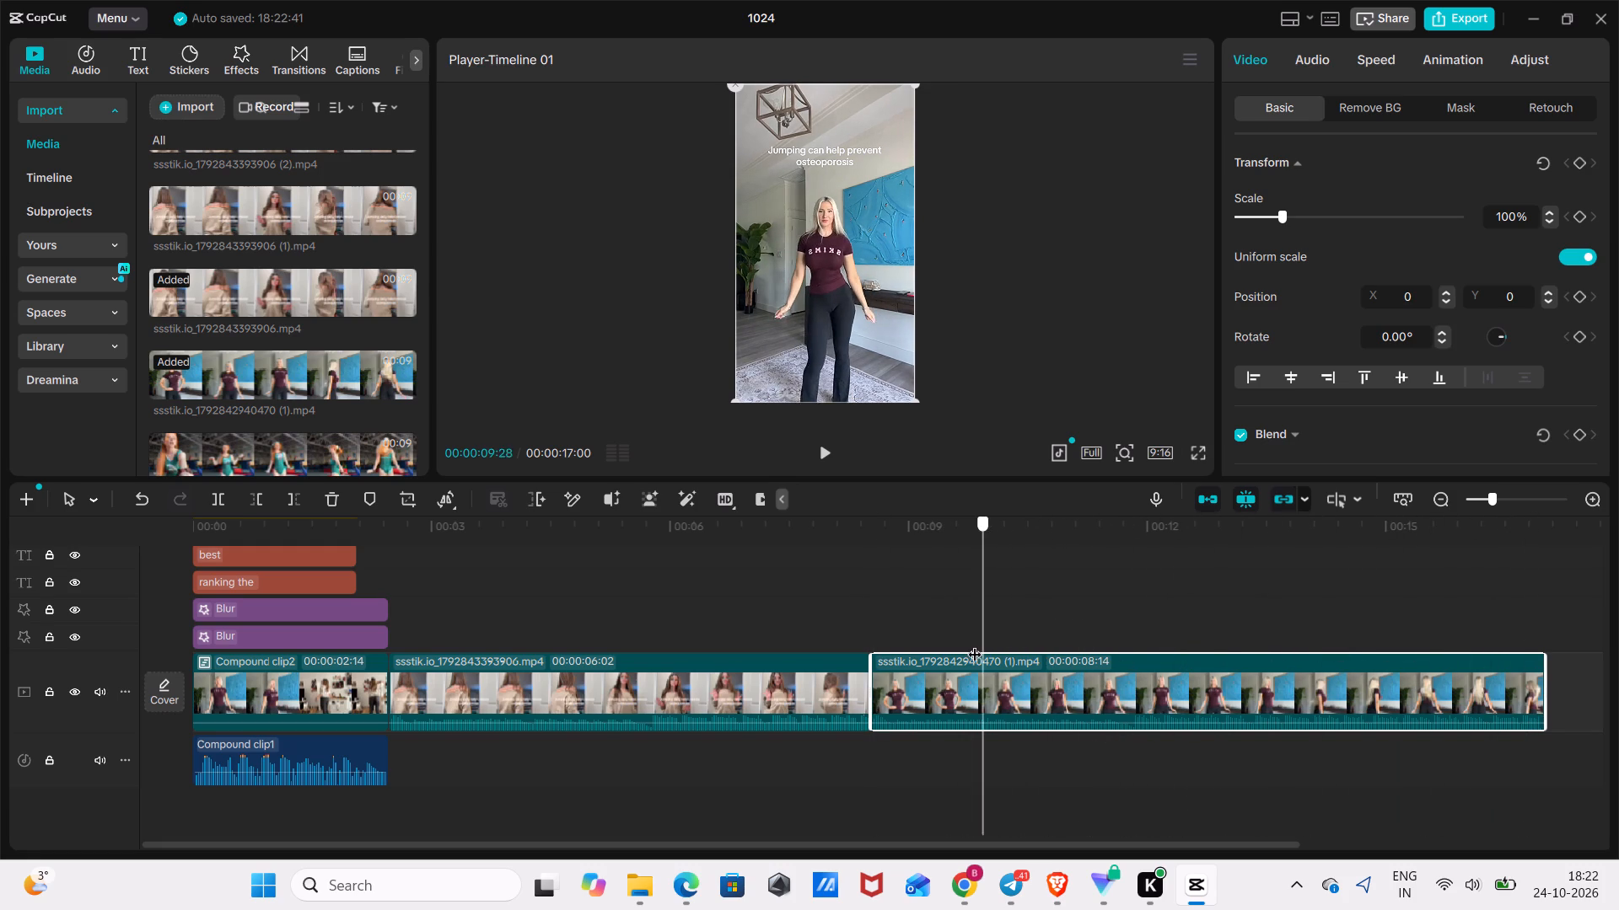
drag(975, 644, 1236, 695)
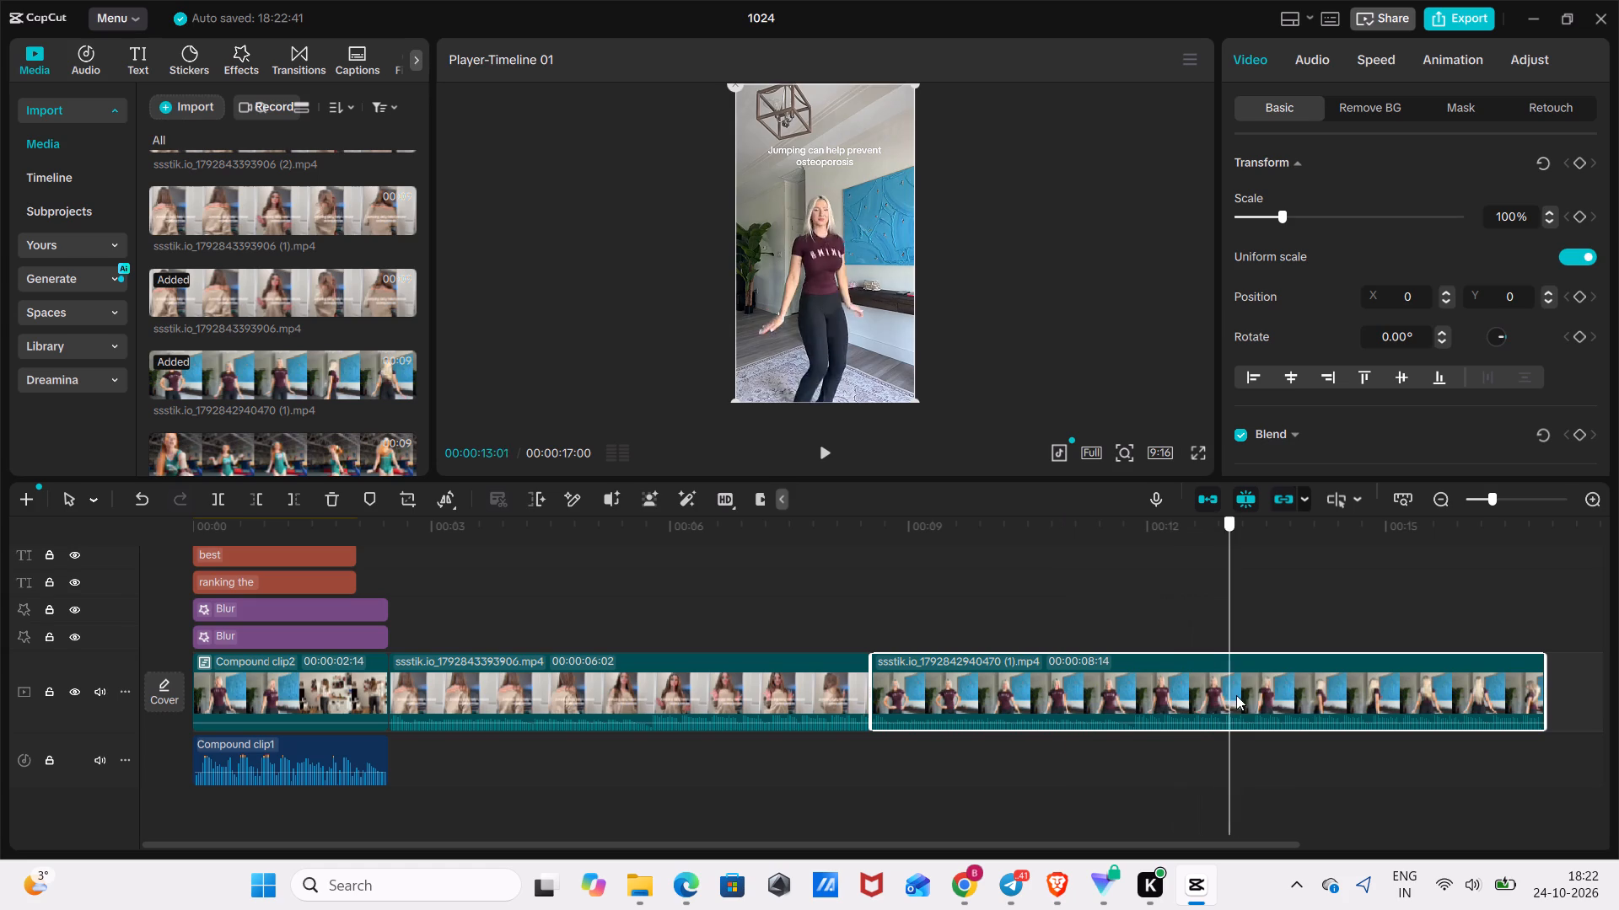
drag(1236, 695, 1391, 705)
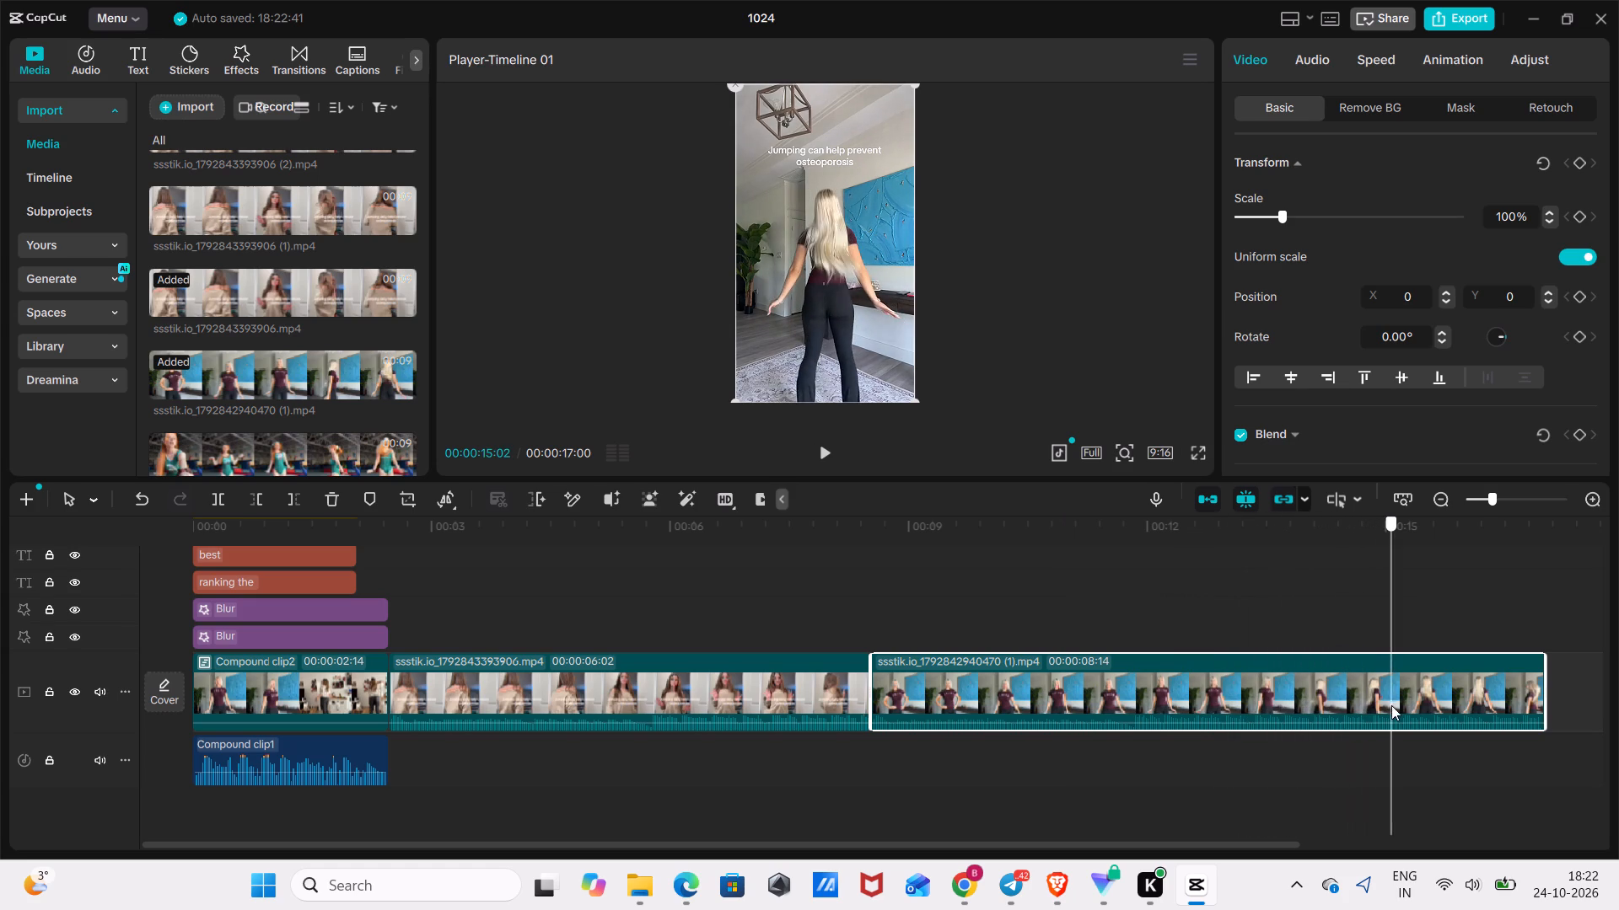
drag(1391, 705, 933, 766)
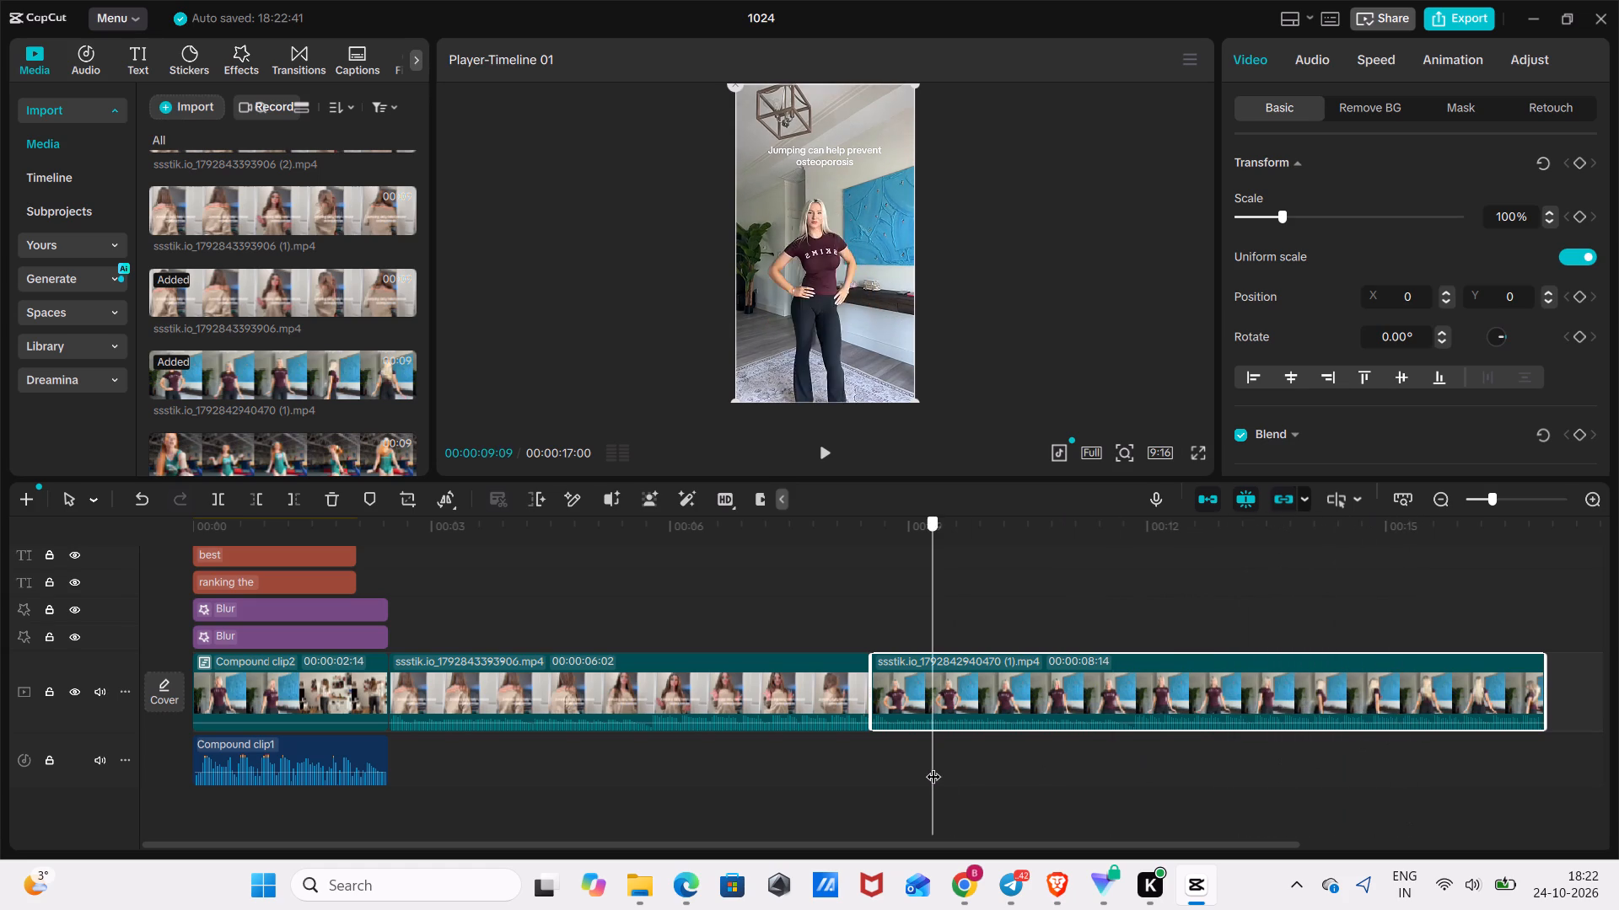
drag(933, 766, 1019, 772)
click(1022, 679)
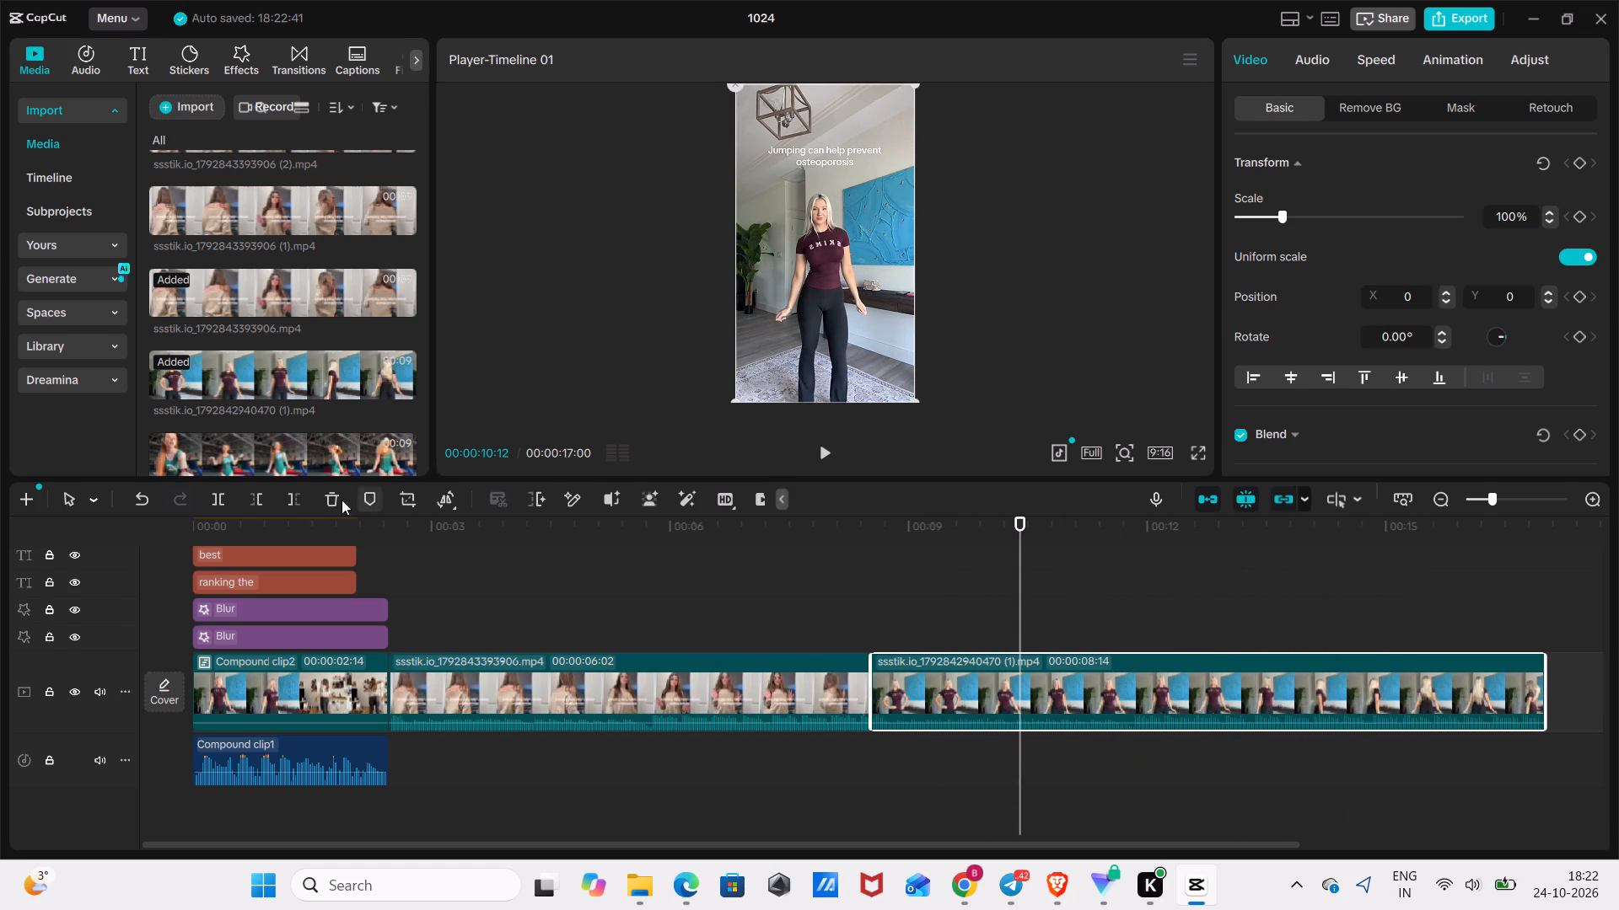
click(218, 502)
click(904, 675)
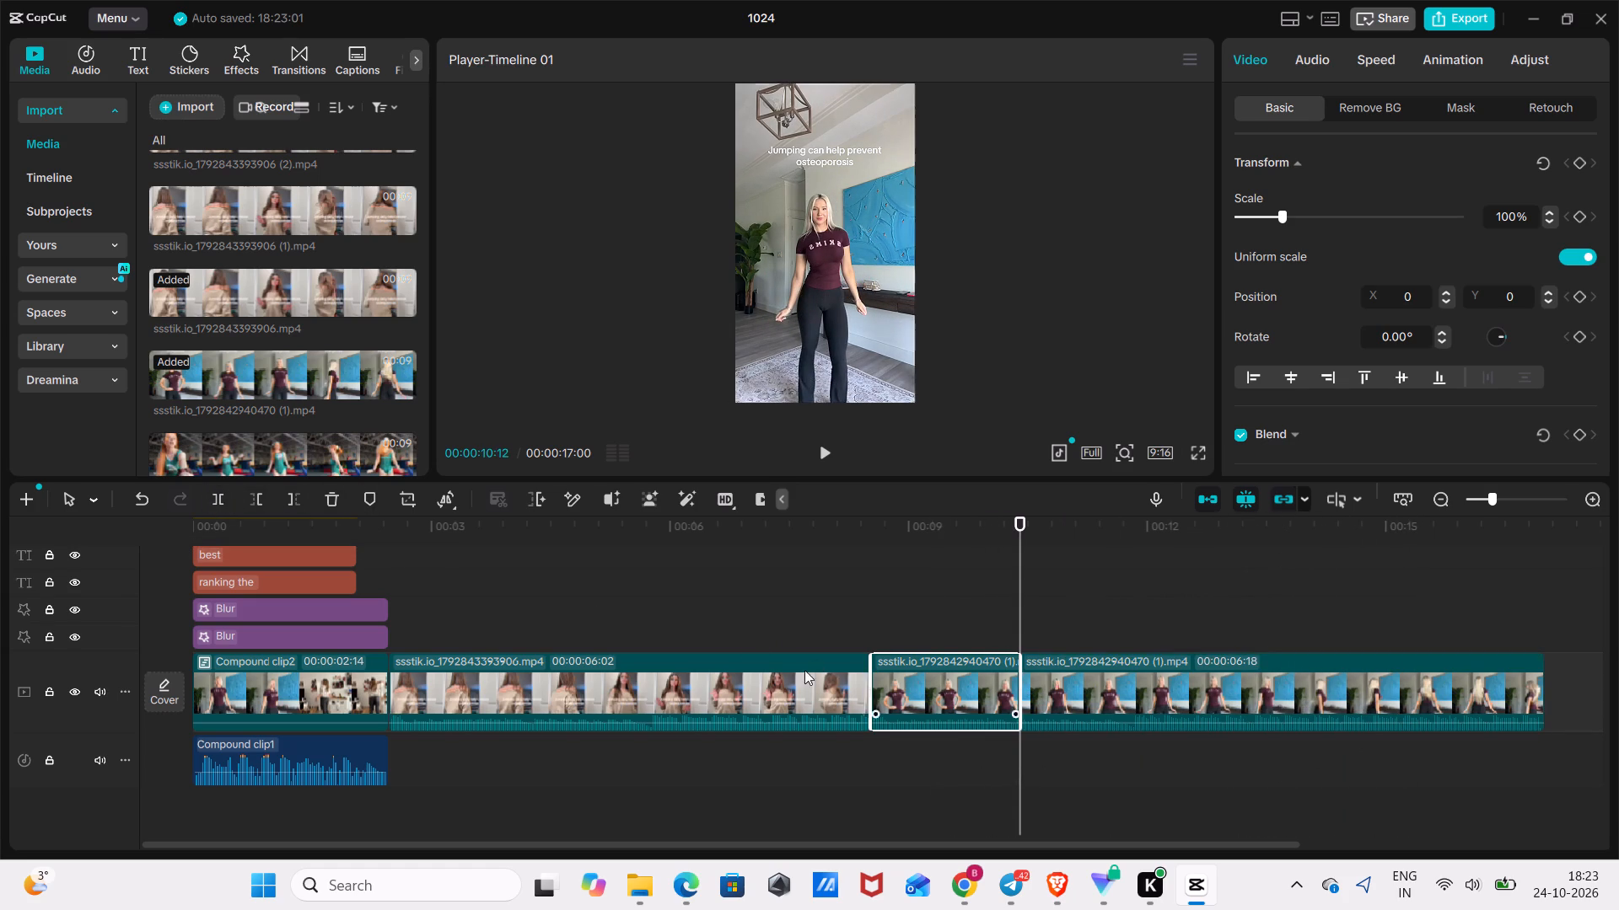
click(339, 495)
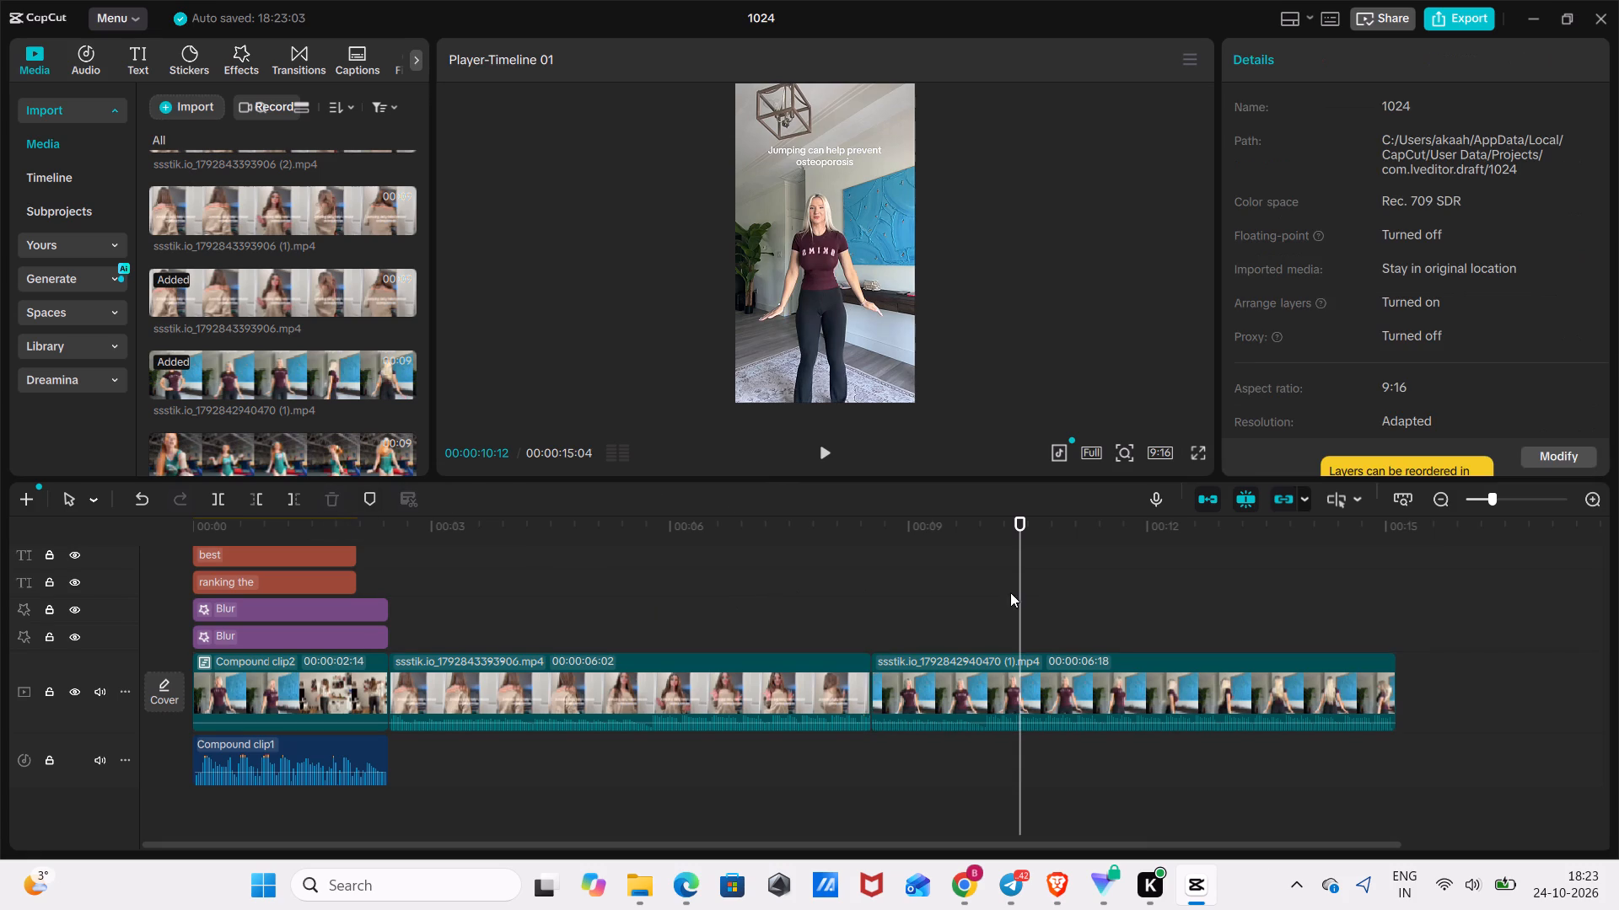
Scrub from the first ranked clip to the end of the timeline to review both trimmed clips.
drag(1024, 590, 476, 673)
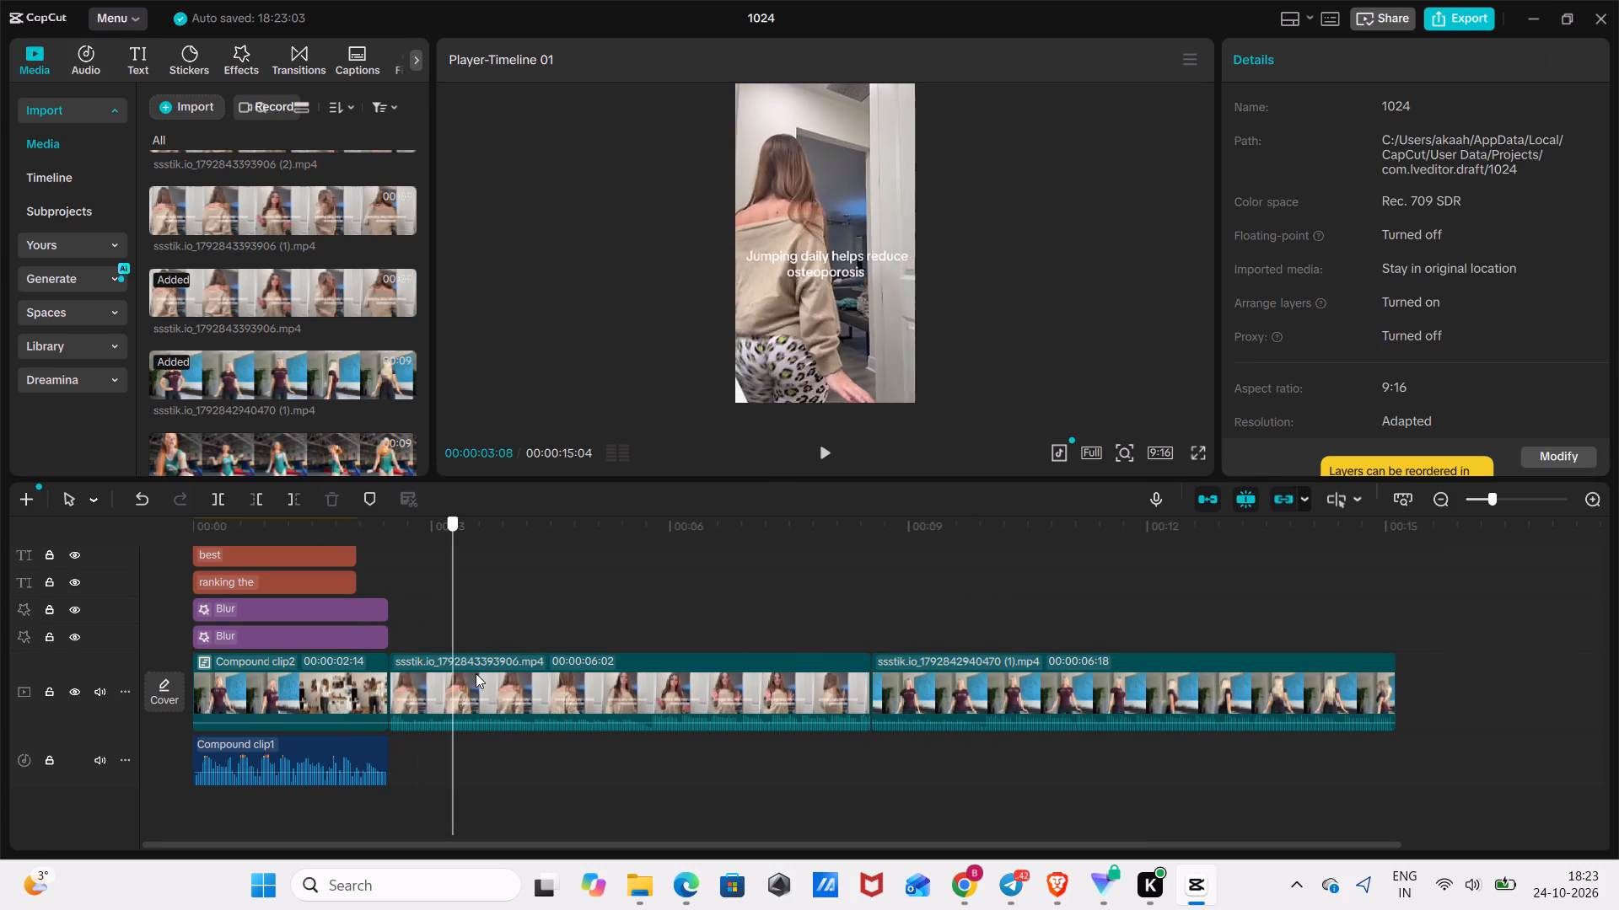
drag(476, 673, 1492, 860)
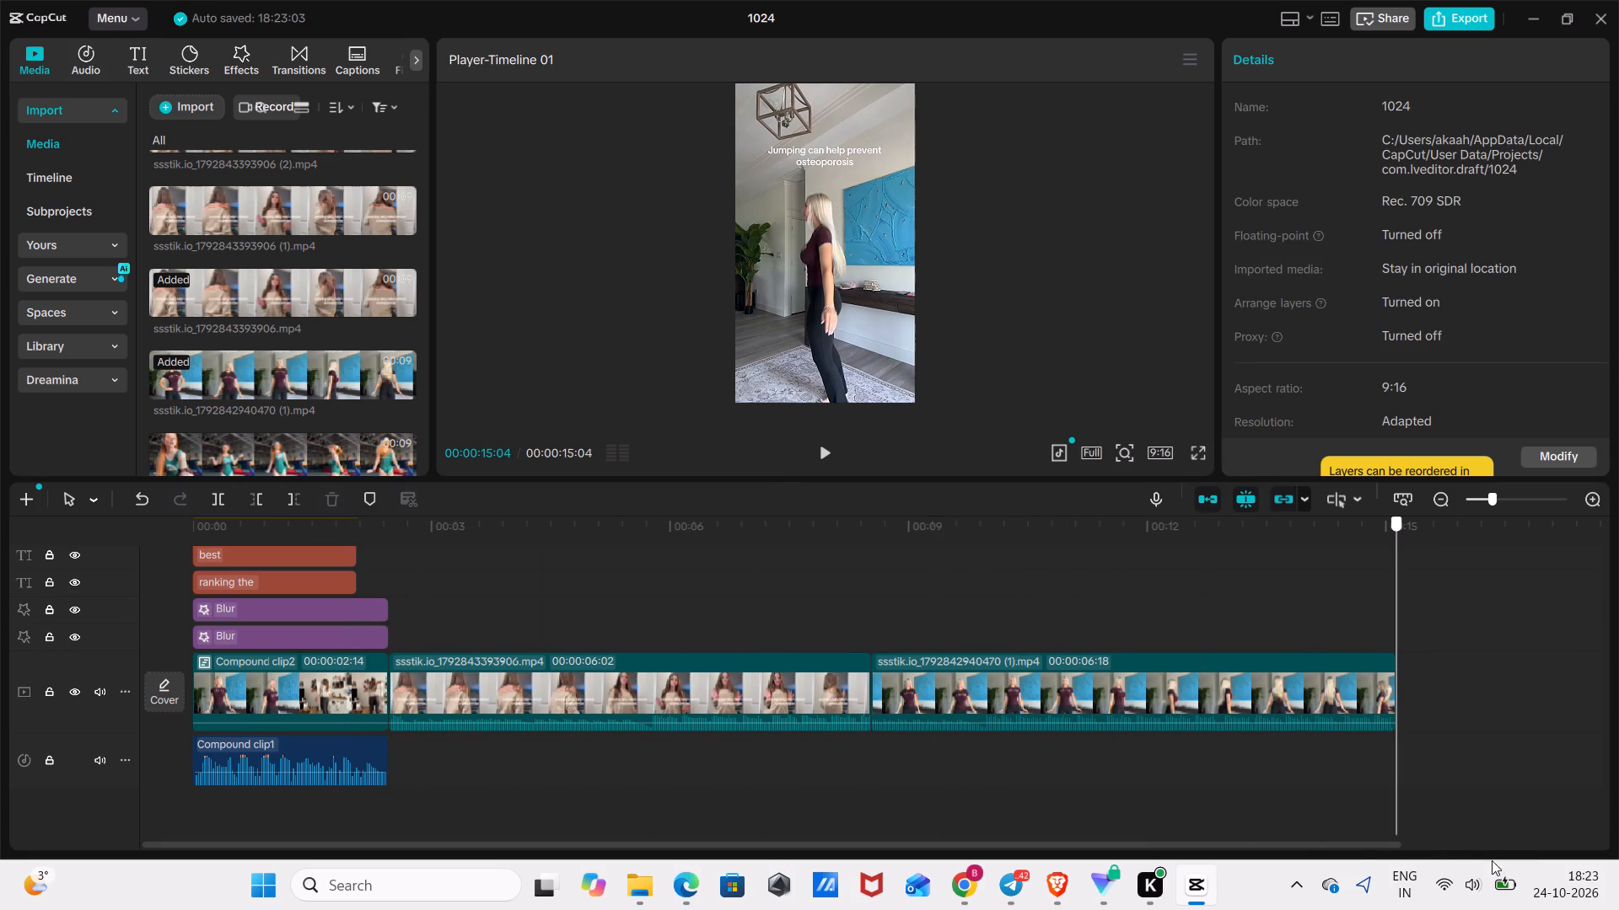
Add ssstik.io_1792842855538.mp4 from the imported media to the end of the timeline at 00:00:15:04.
drag(1492, 860, 1512, 862)
scroll(212, 388, down, 4)
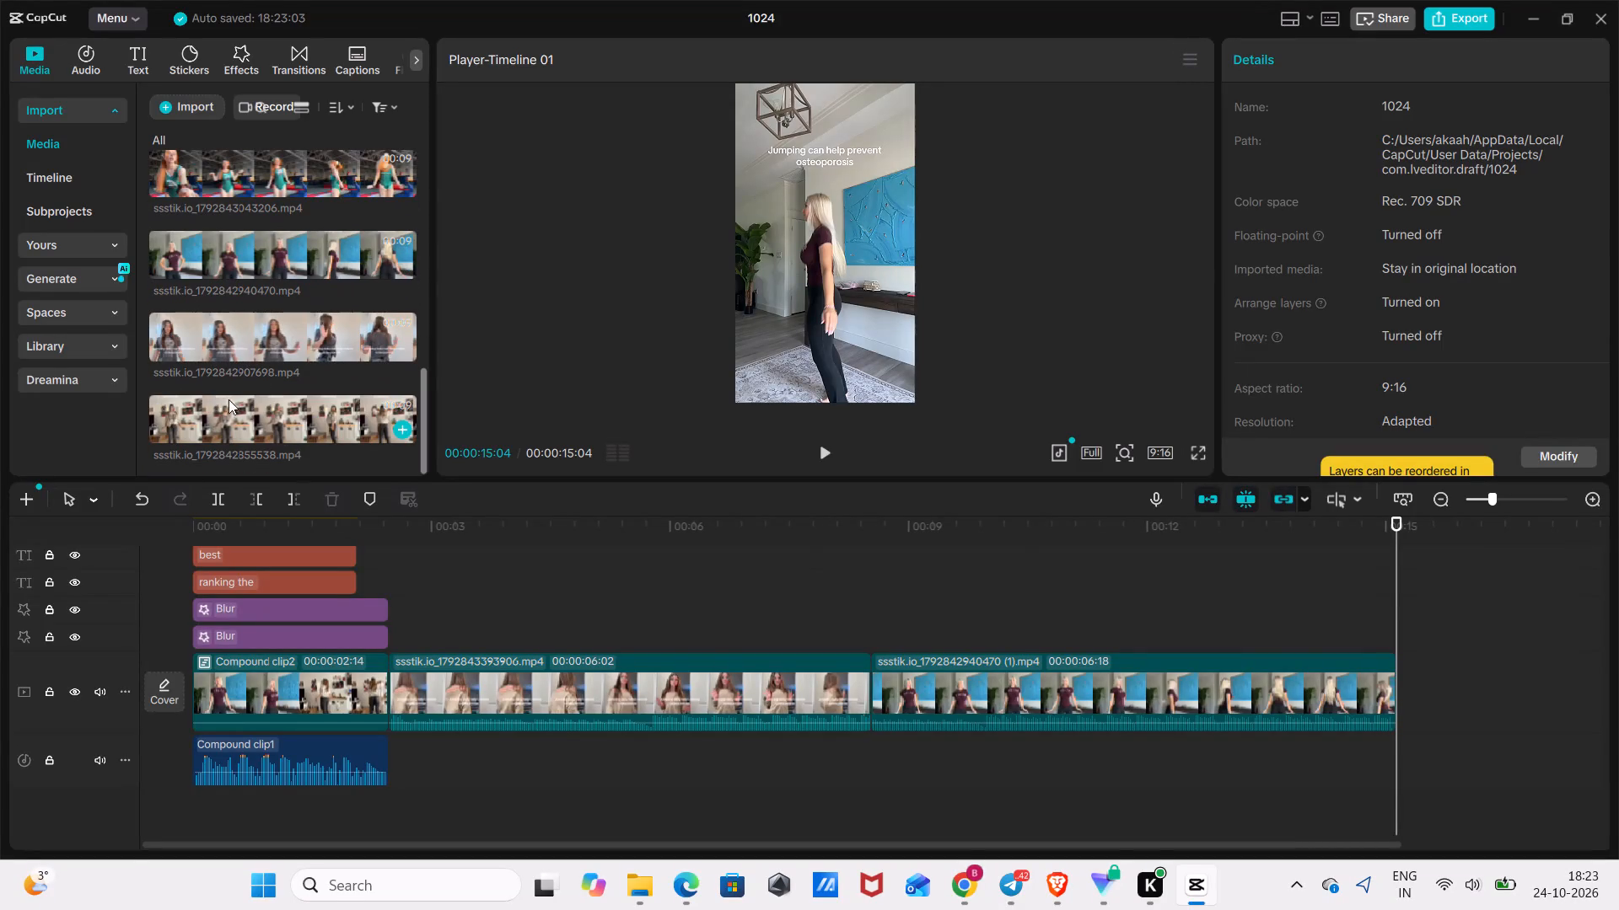
scroll(348, 394, down, 1)
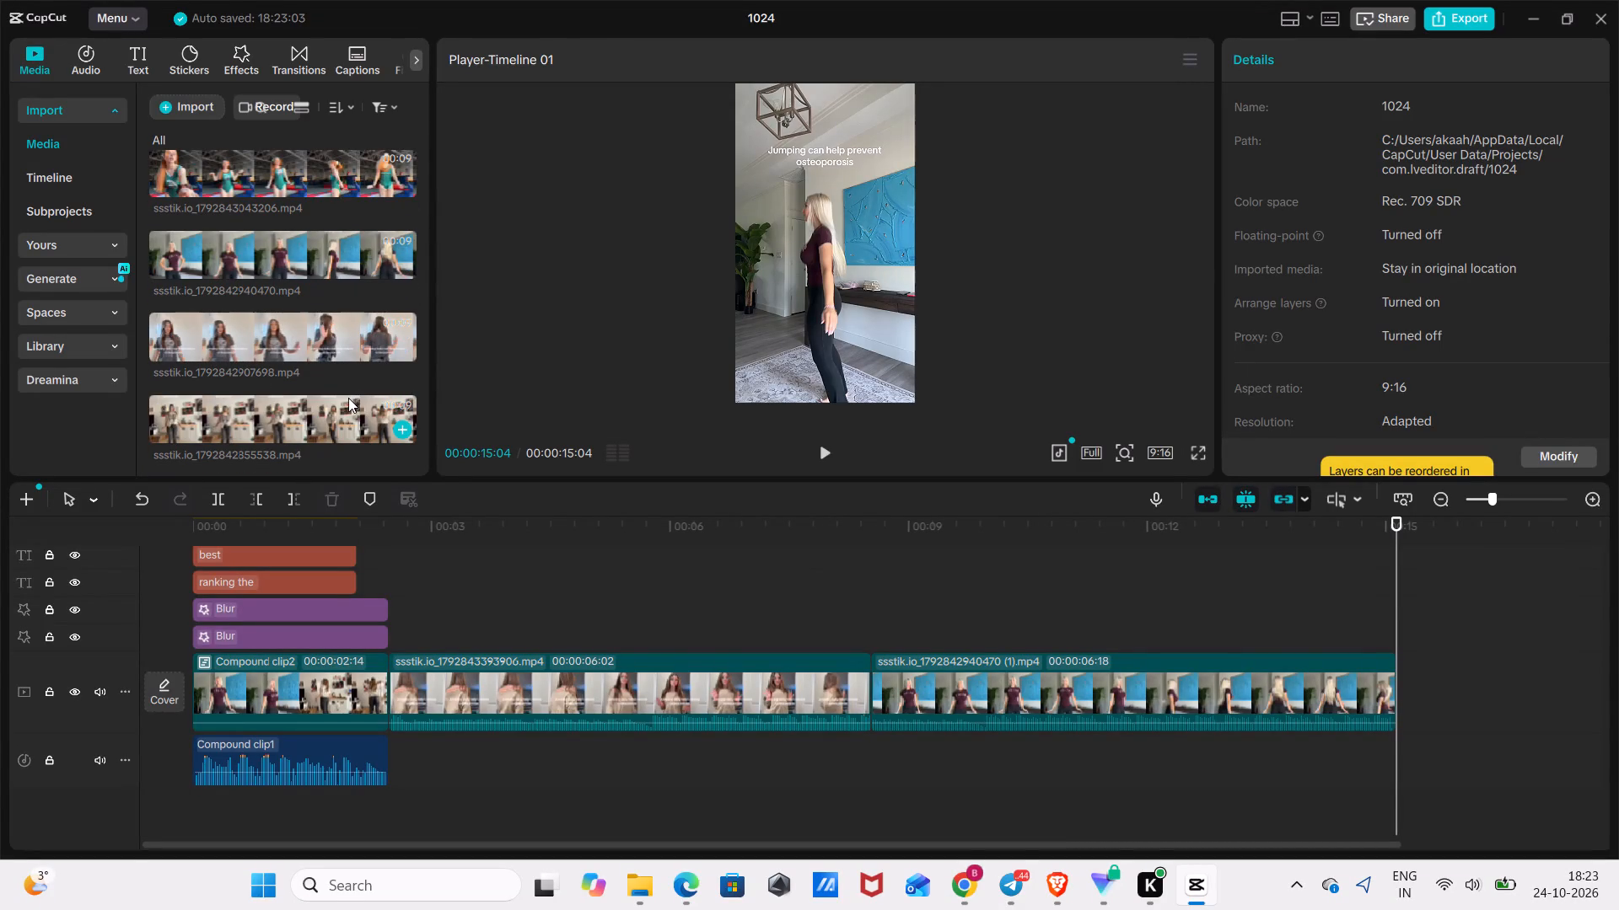
click(394, 430)
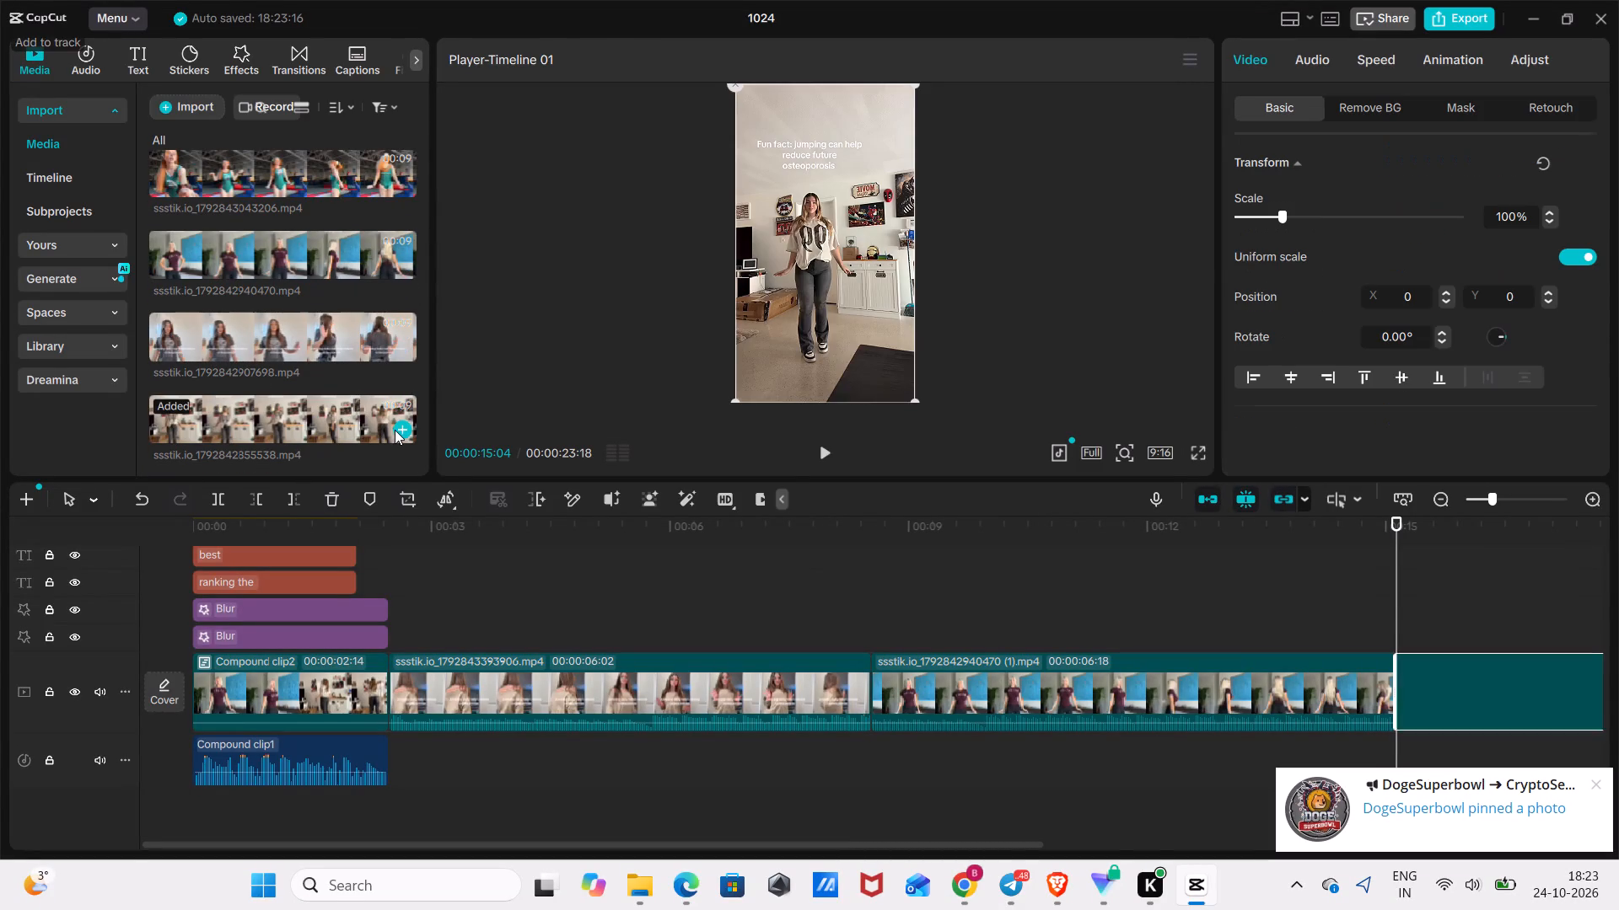
Split the ssstik.io_1792842855538.mp4 clip at 00:00:17:26 and delete the part before the cut.
drag(1395, 592, 1618, 660)
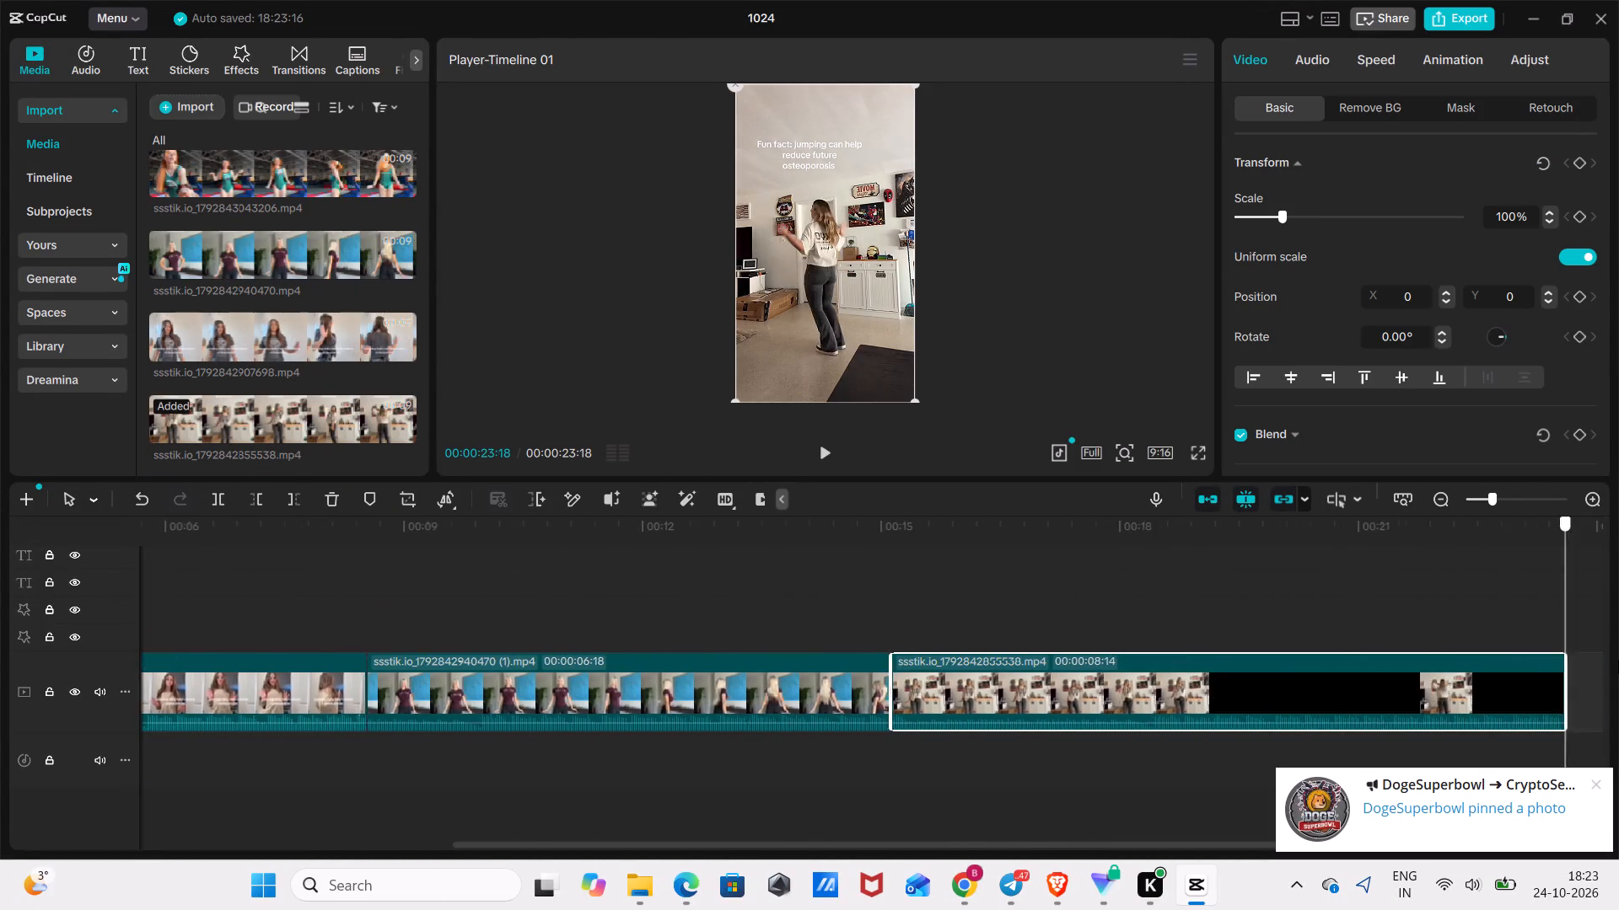
drag(1618, 660, 575, 870)
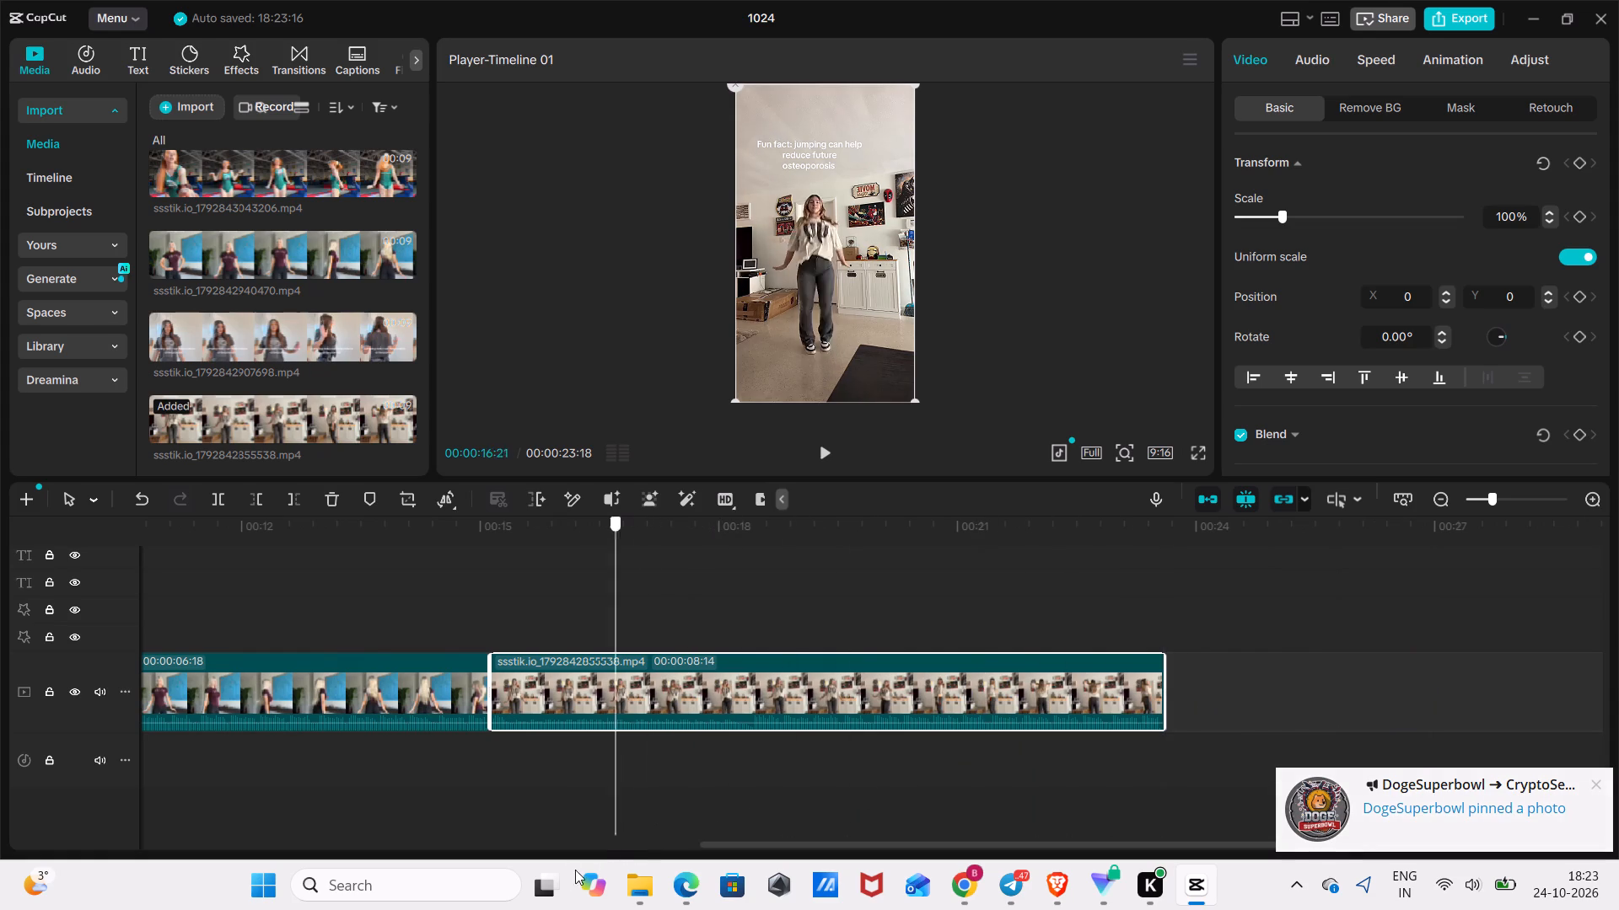
drag(575, 870, 708, 908)
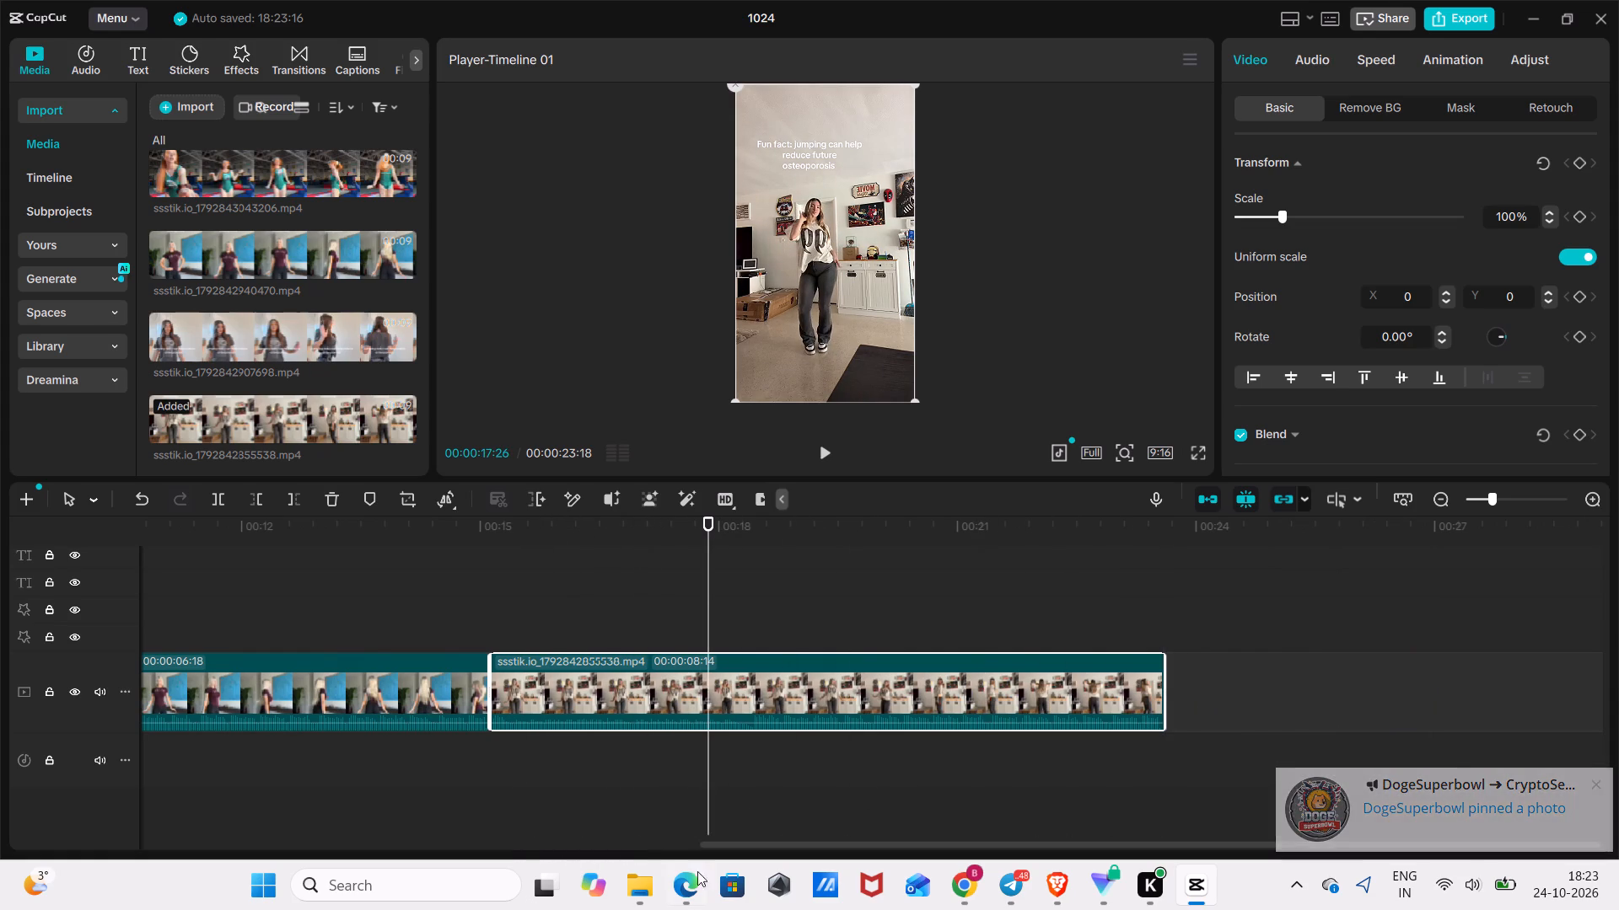
click(680, 718)
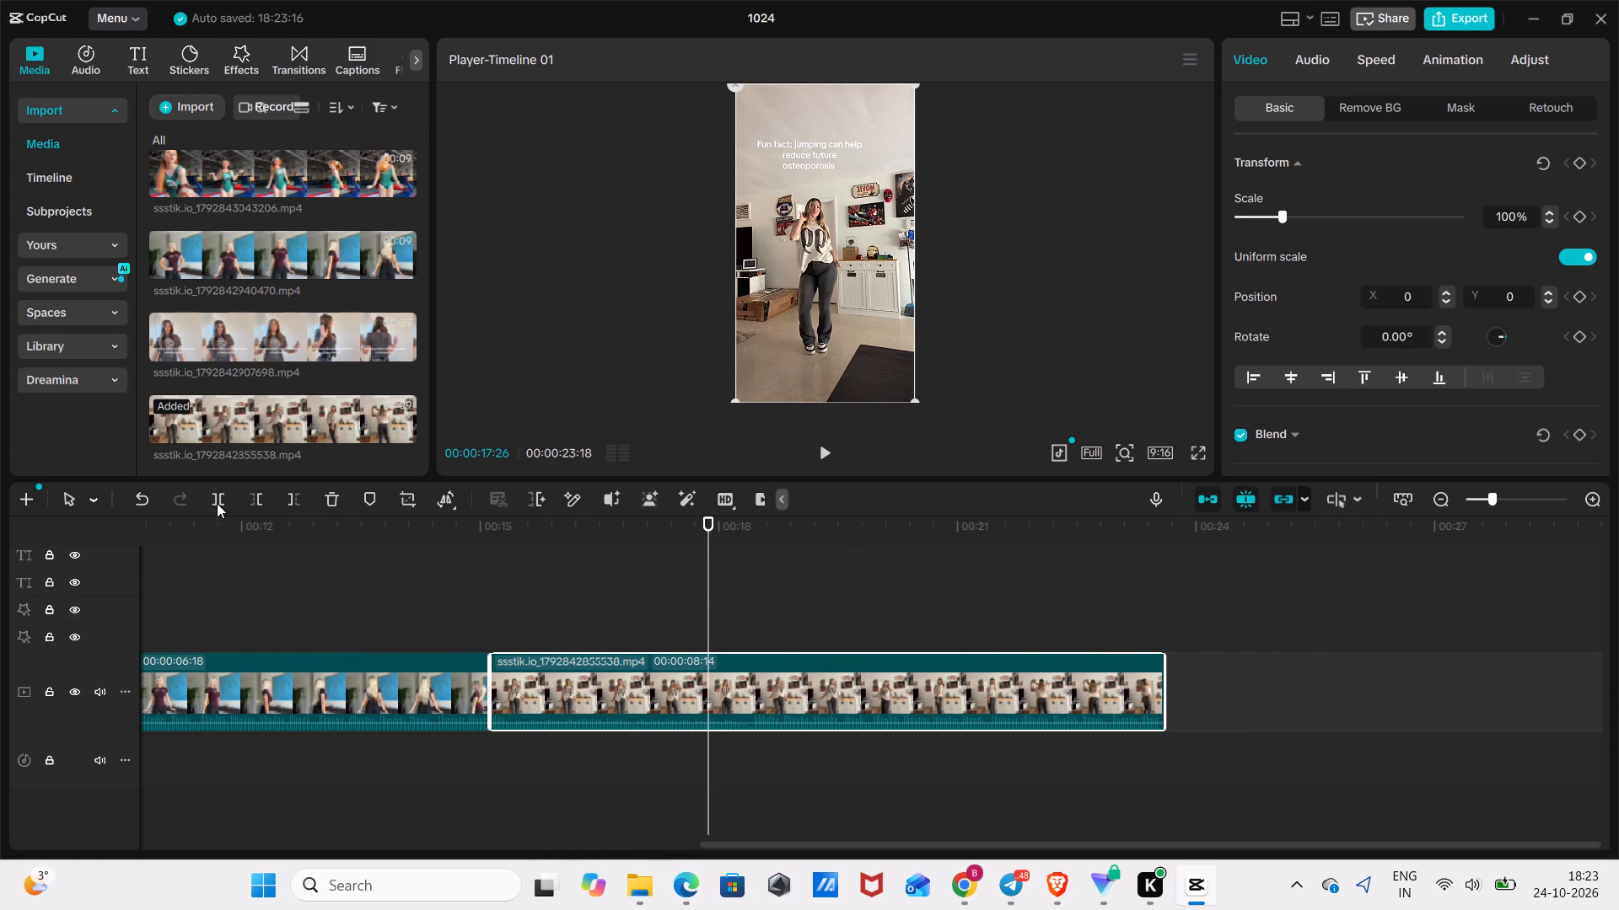
click(217, 503)
click(565, 696)
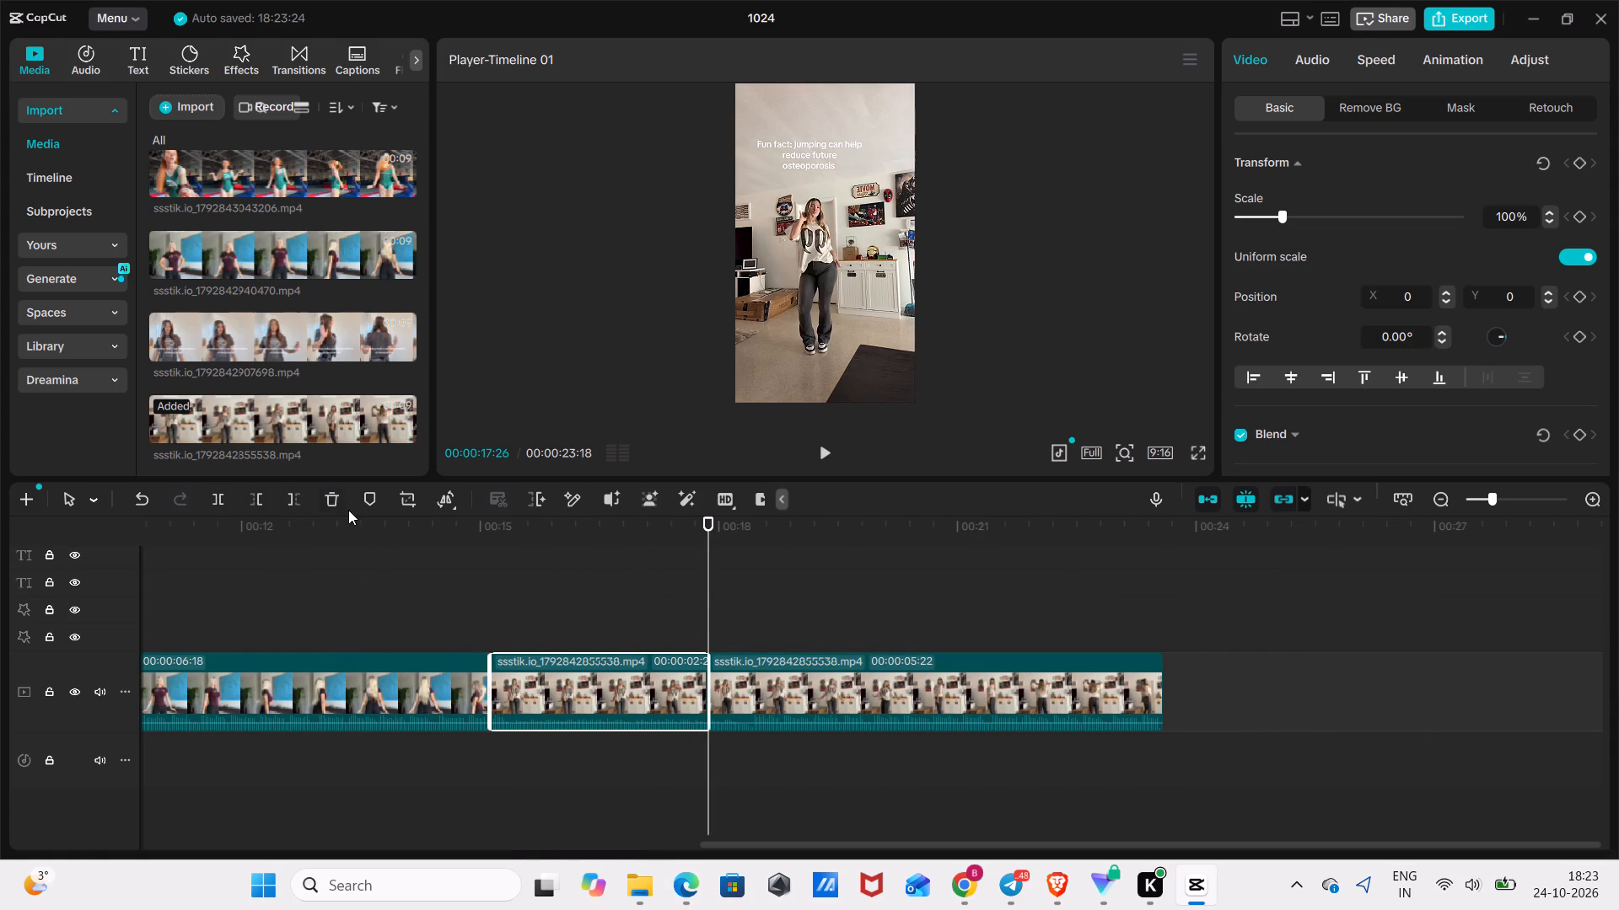
click(323, 506)
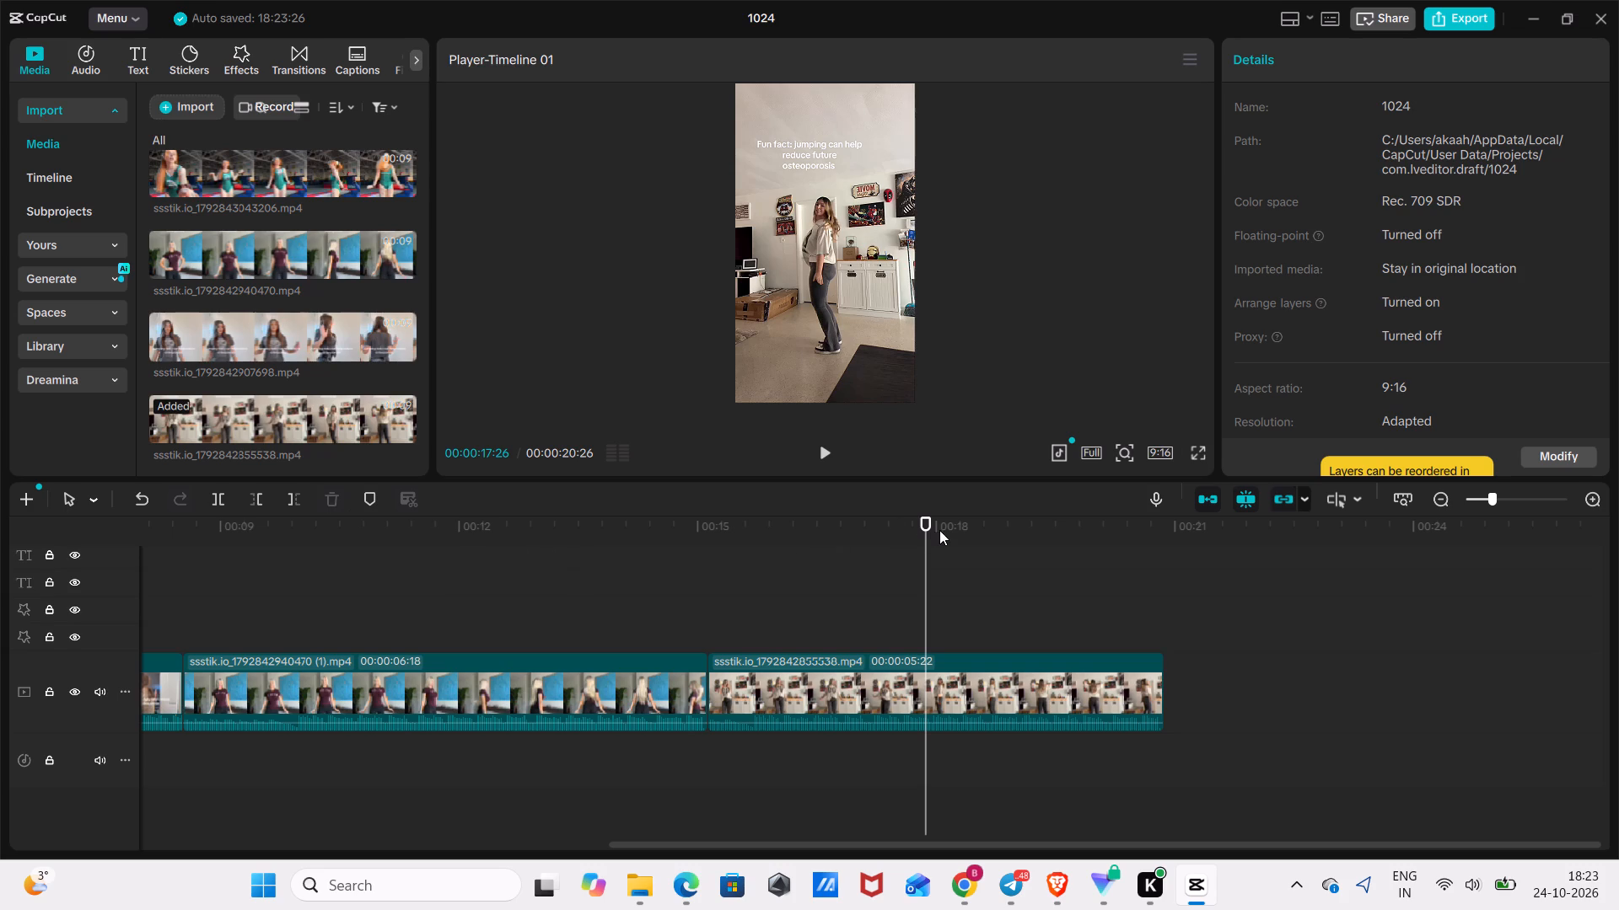
Add ssstik.io_1792842907698.mp4 to the end of the timeline at 00:00:20:26.
drag(905, 543, 1168, 591)
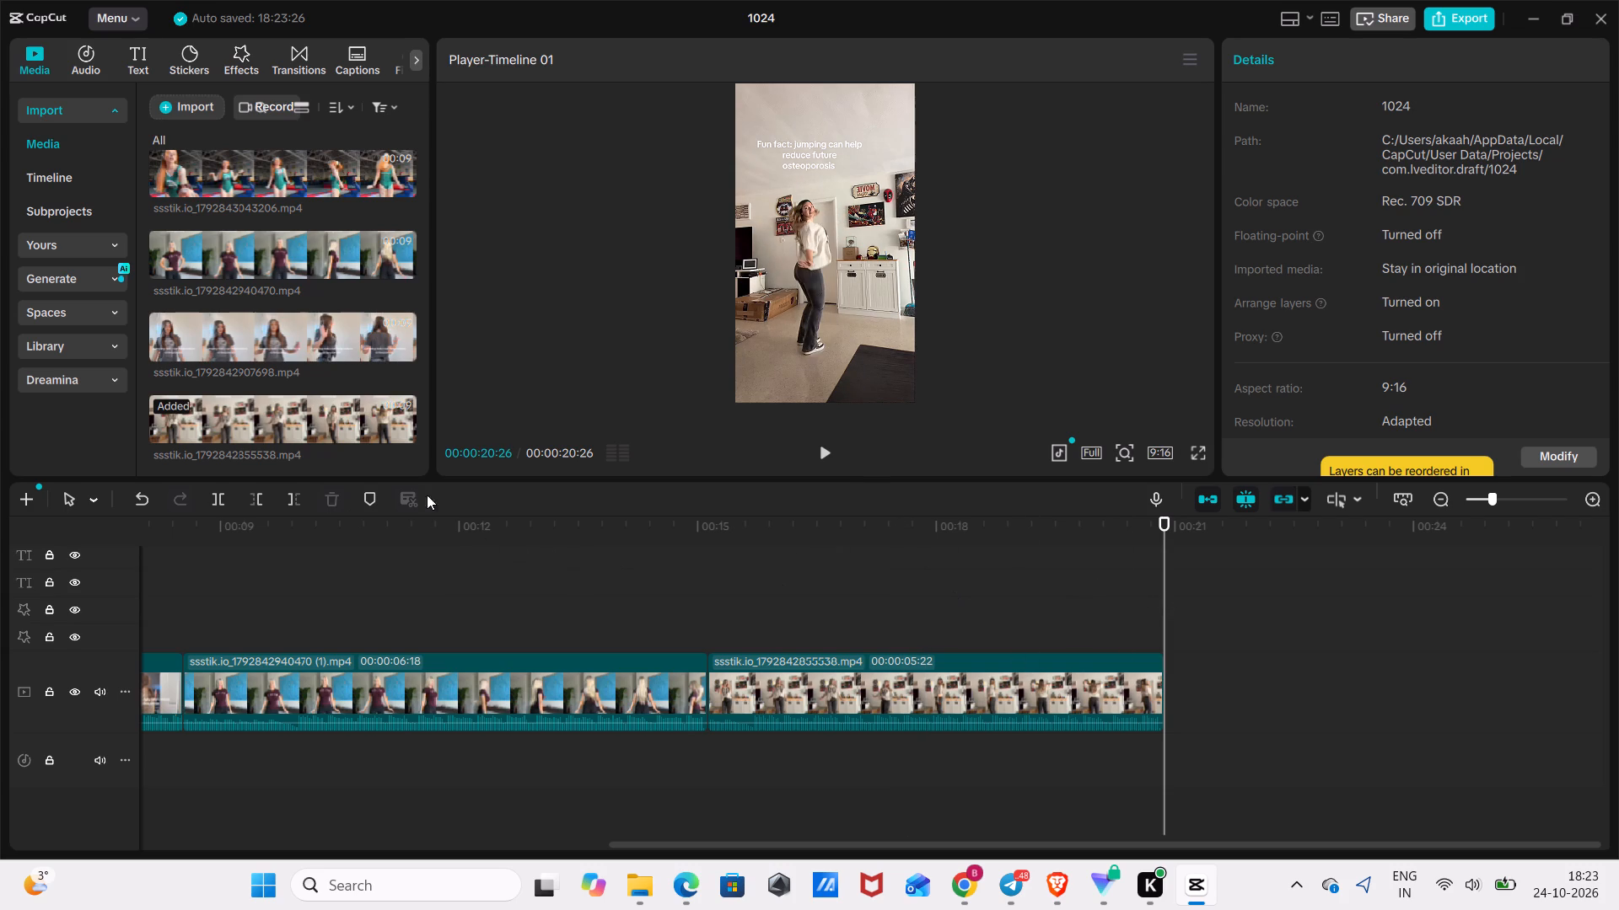
scroll(286, 398, down, 1)
click(405, 345)
Add ssstik.io_1792843043206.mp4 after the ssstik.io_1792842907698.mp4 clip, at the timeline's end at 00:00:29:09.
drag(1166, 551, 1329, 586)
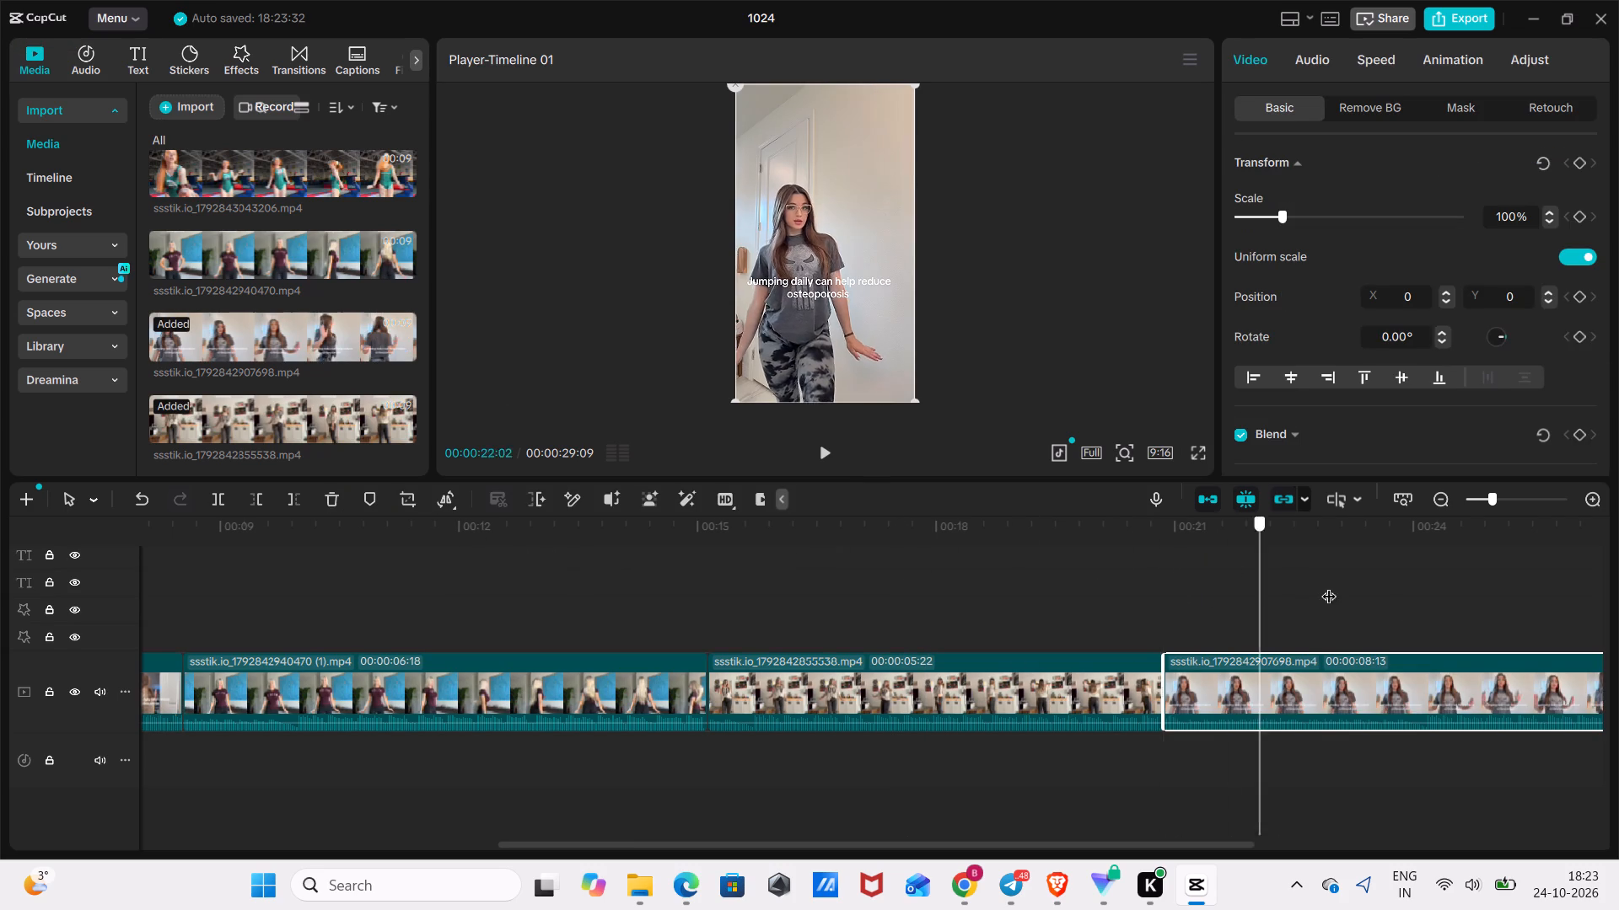
drag(1329, 586, 1618, 676)
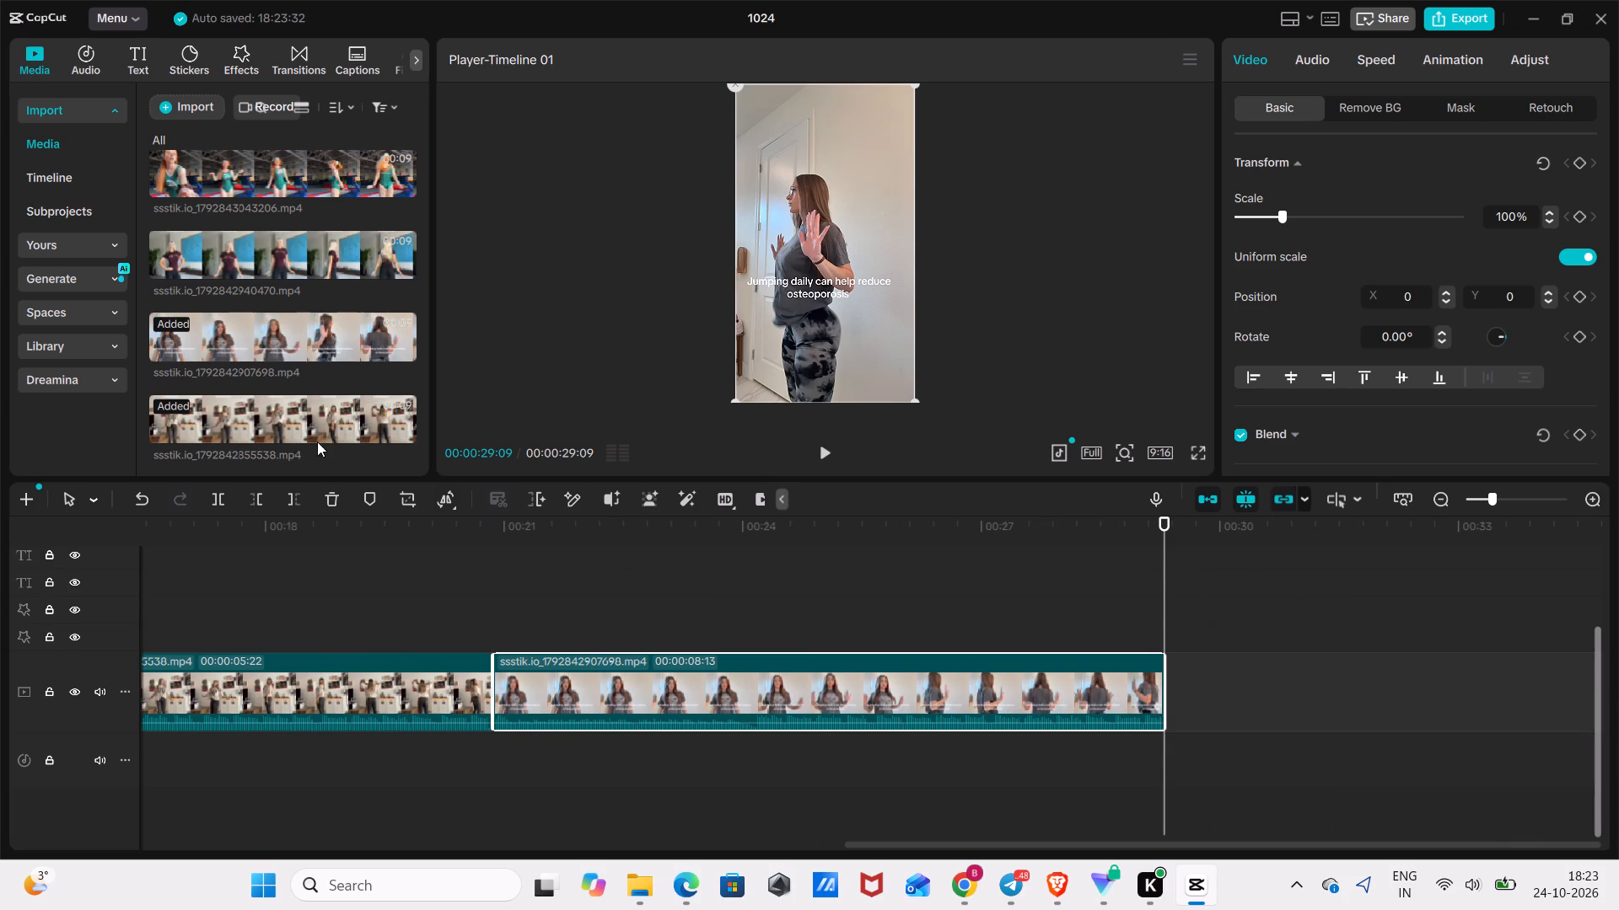
scroll(298, 369, up, 3)
scroll(297, 367, down, 1)
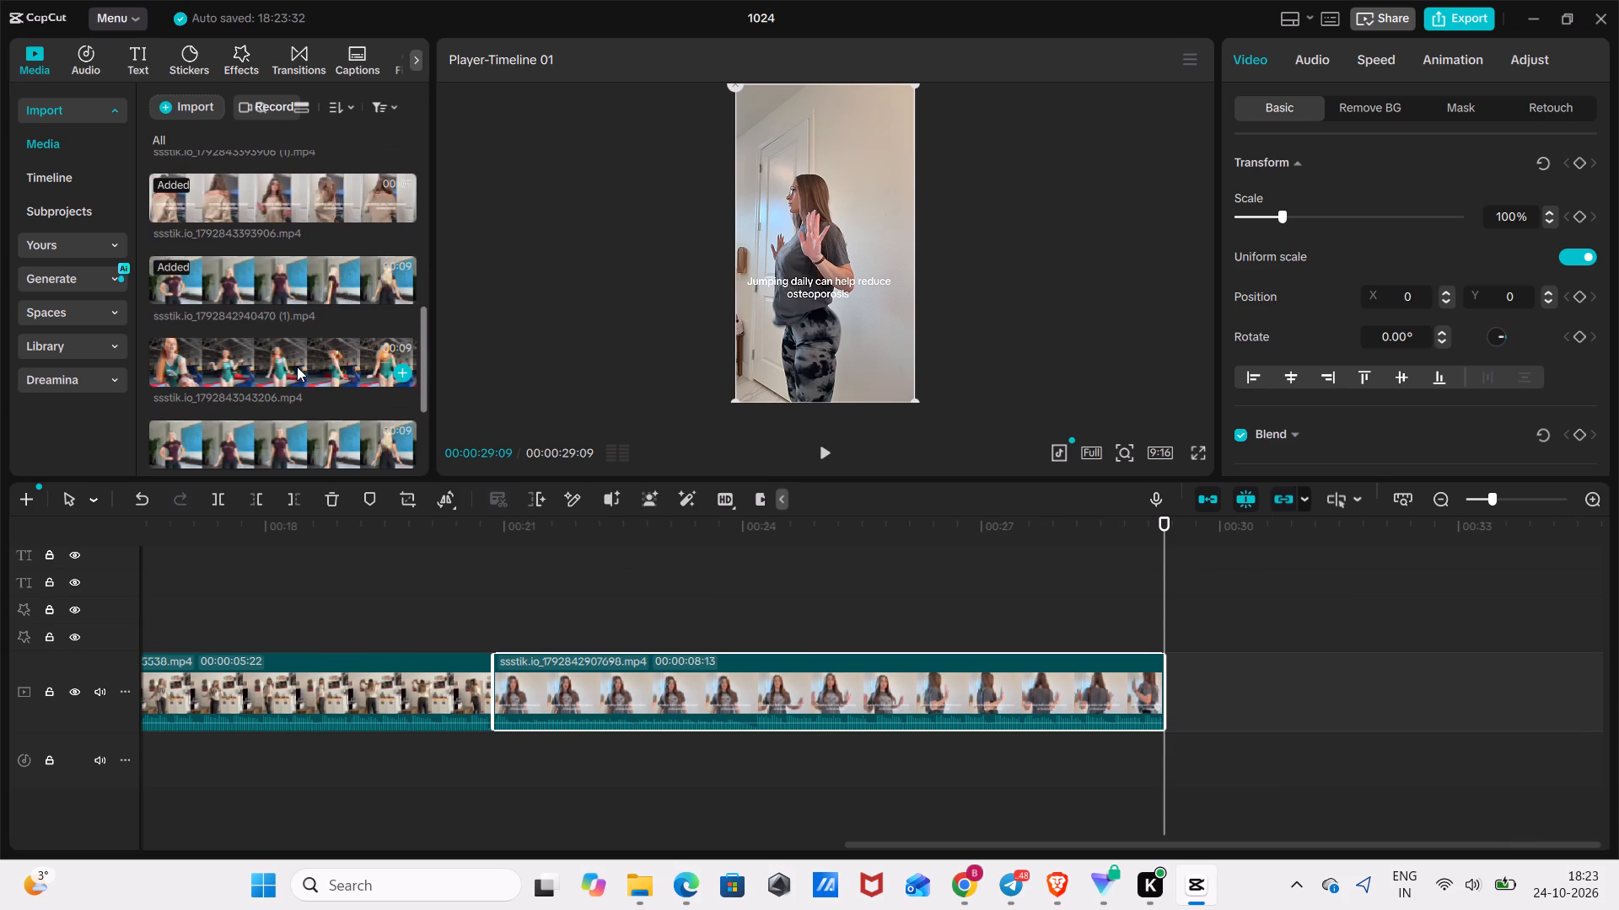
click(398, 369)
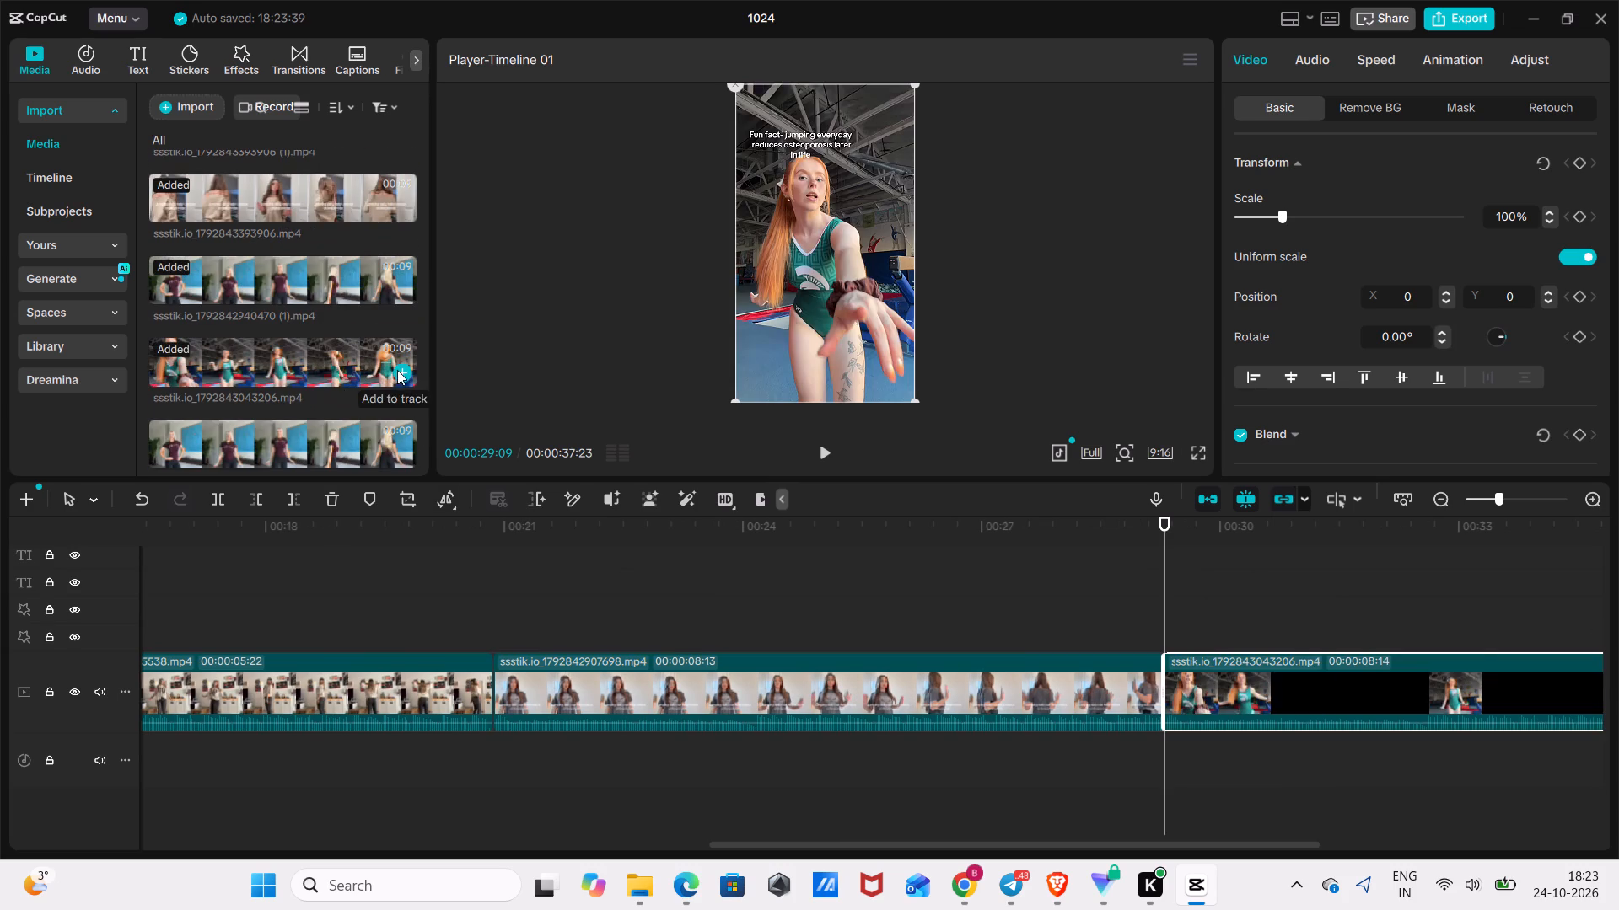
Scrub the ssstik.io_1792843043206.mp4 clip to its end and look through the imported media for clips not yet used.
drag(1159, 540, 1280, 581)
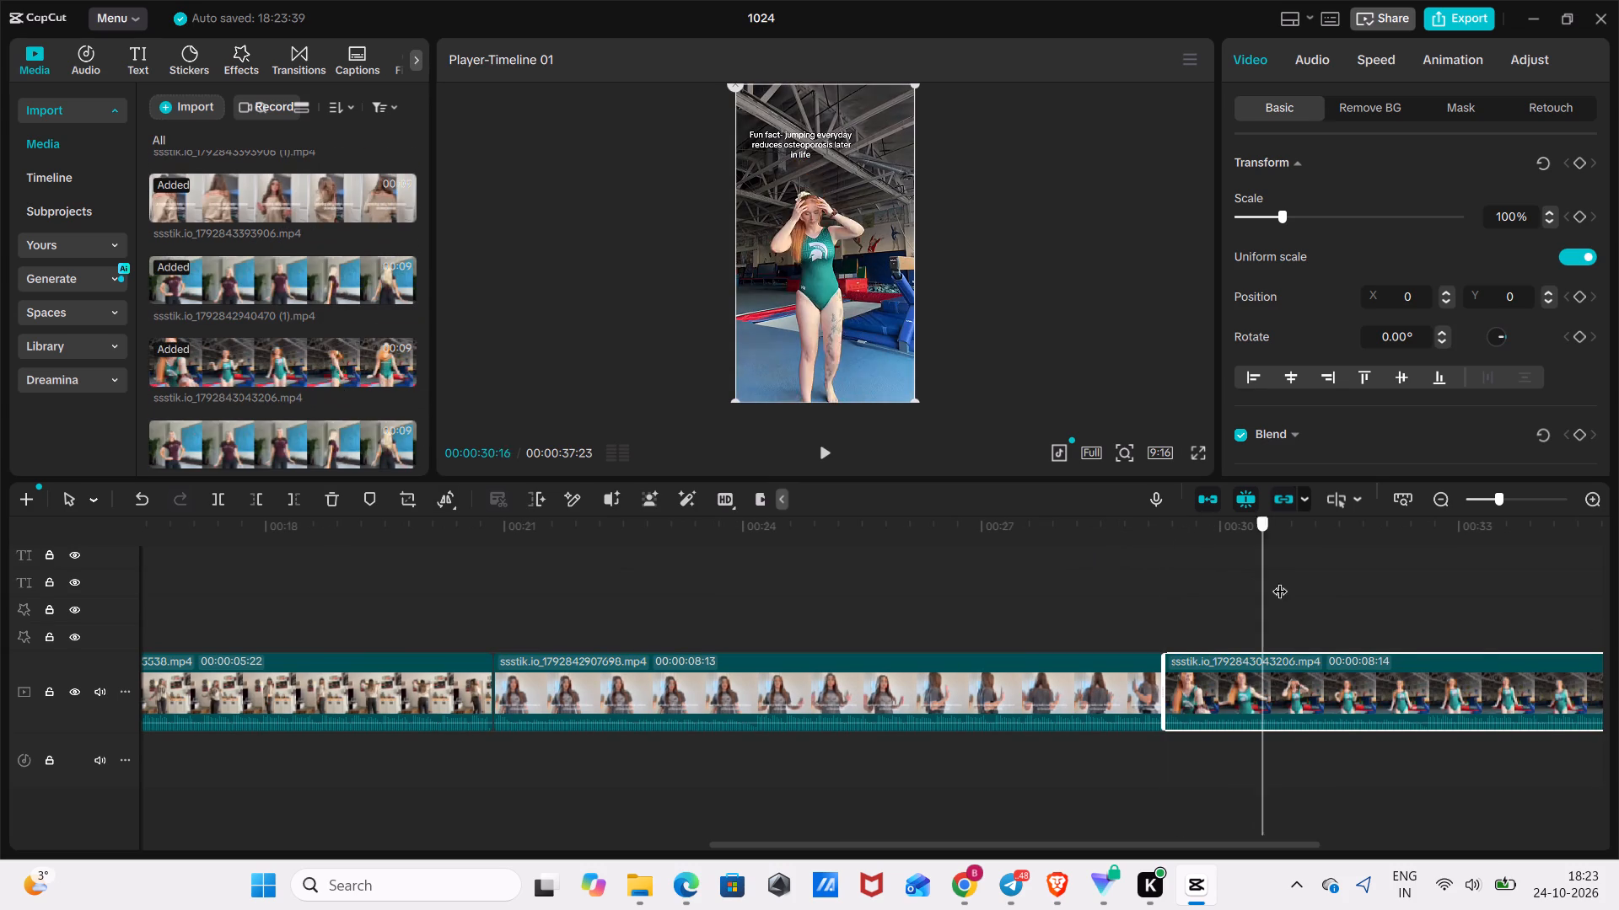
drag(1280, 581, 1334, 728)
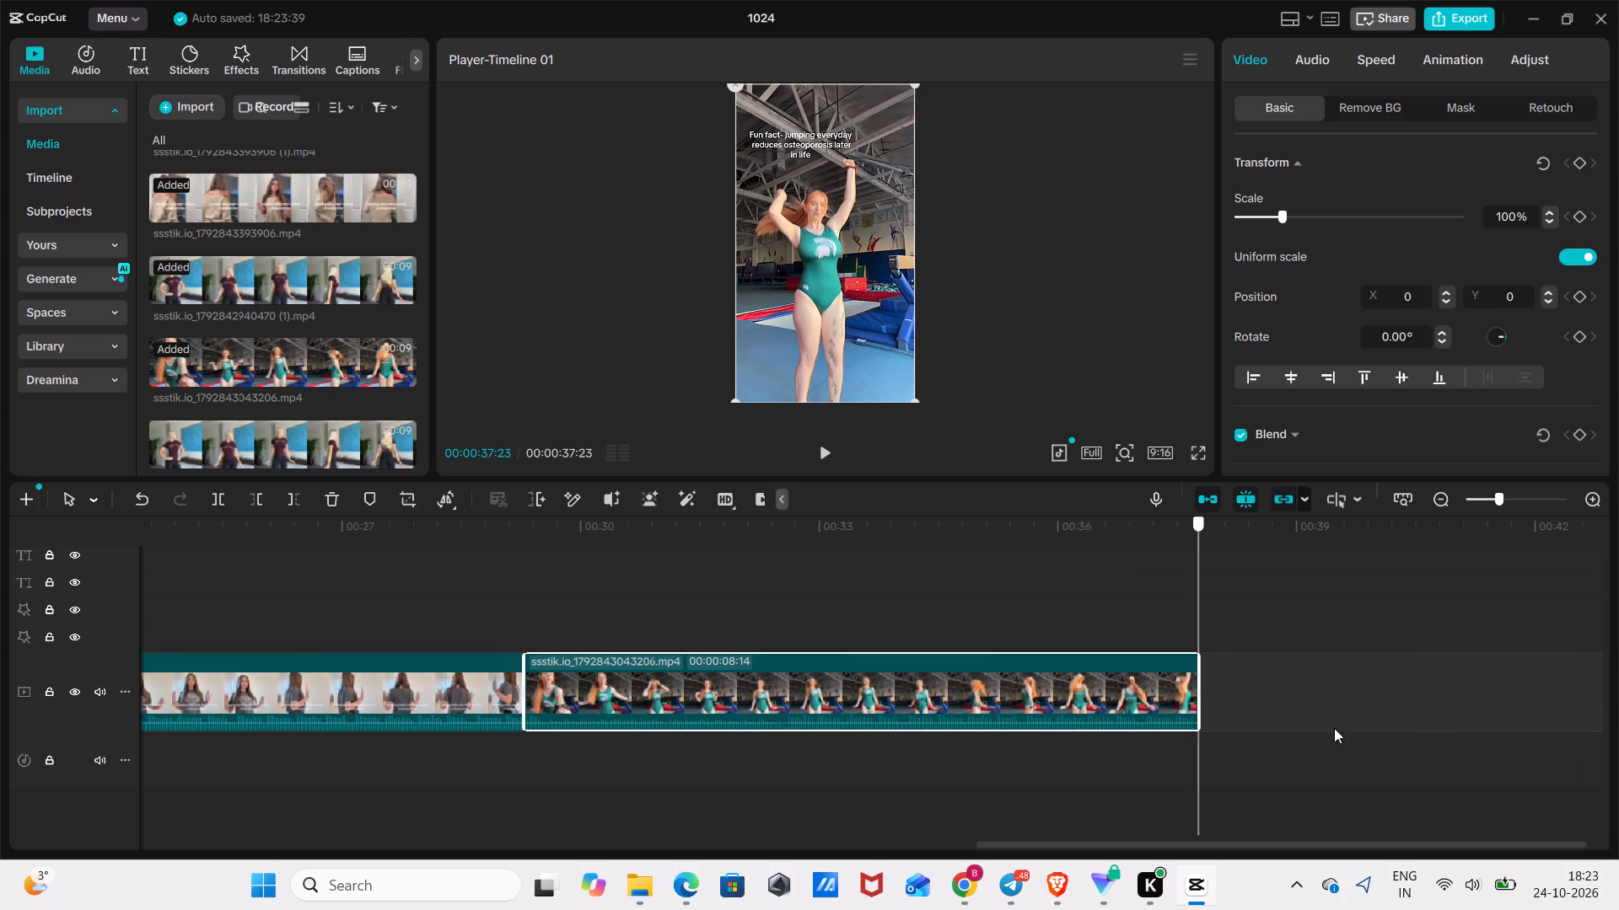
drag(1334, 728, 1294, 824)
scroll(274, 309, up, 5)
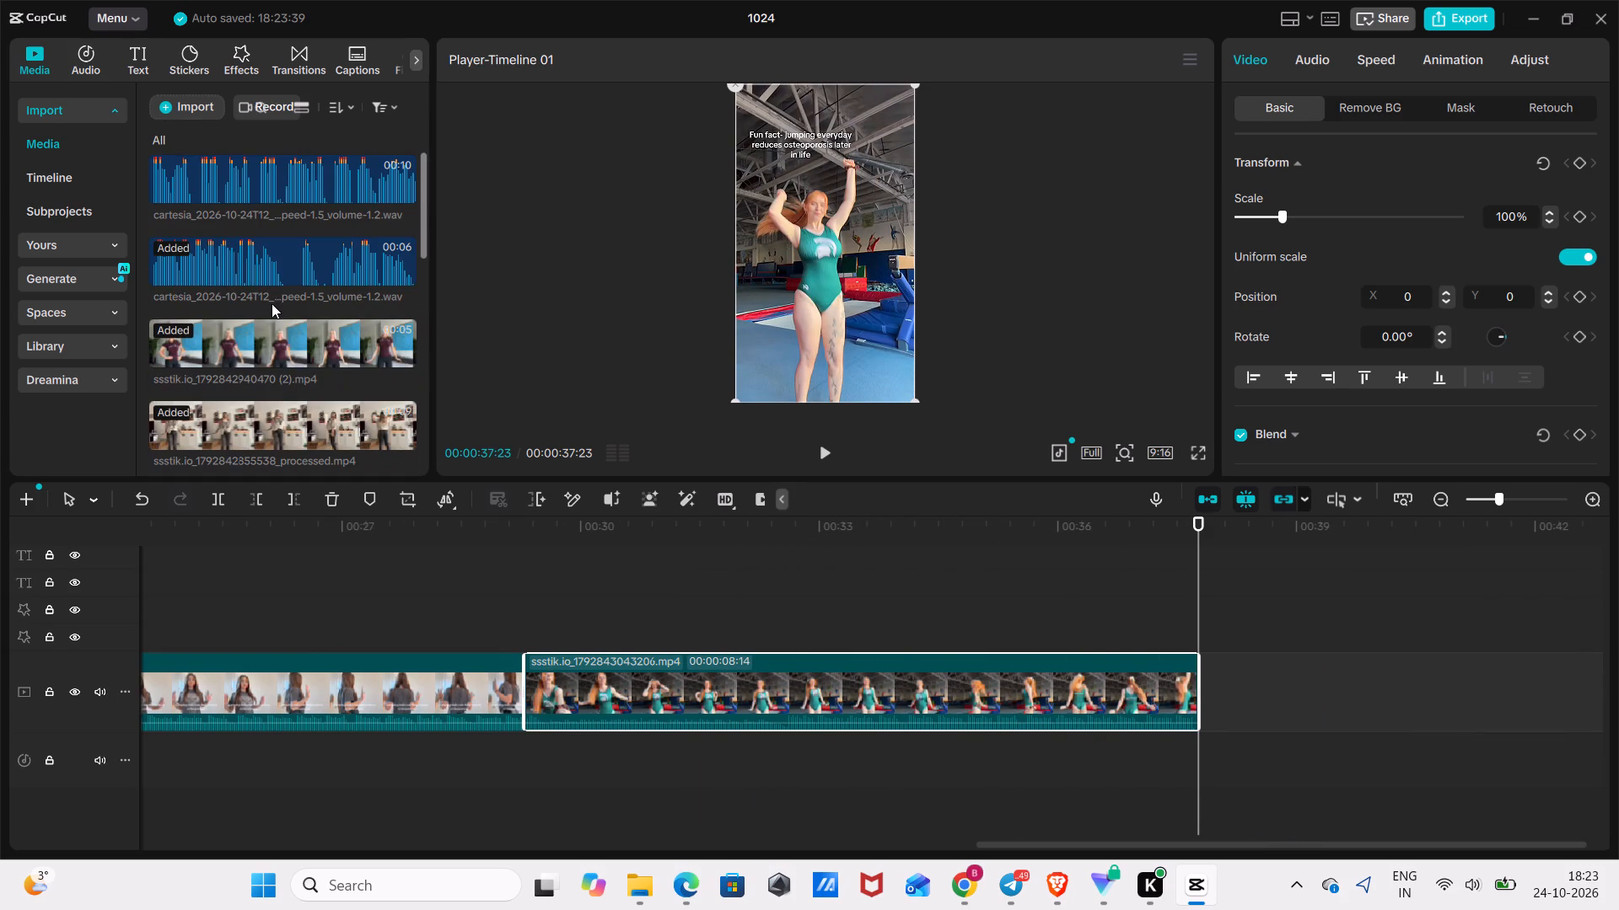
scroll(278, 363, down, 3)
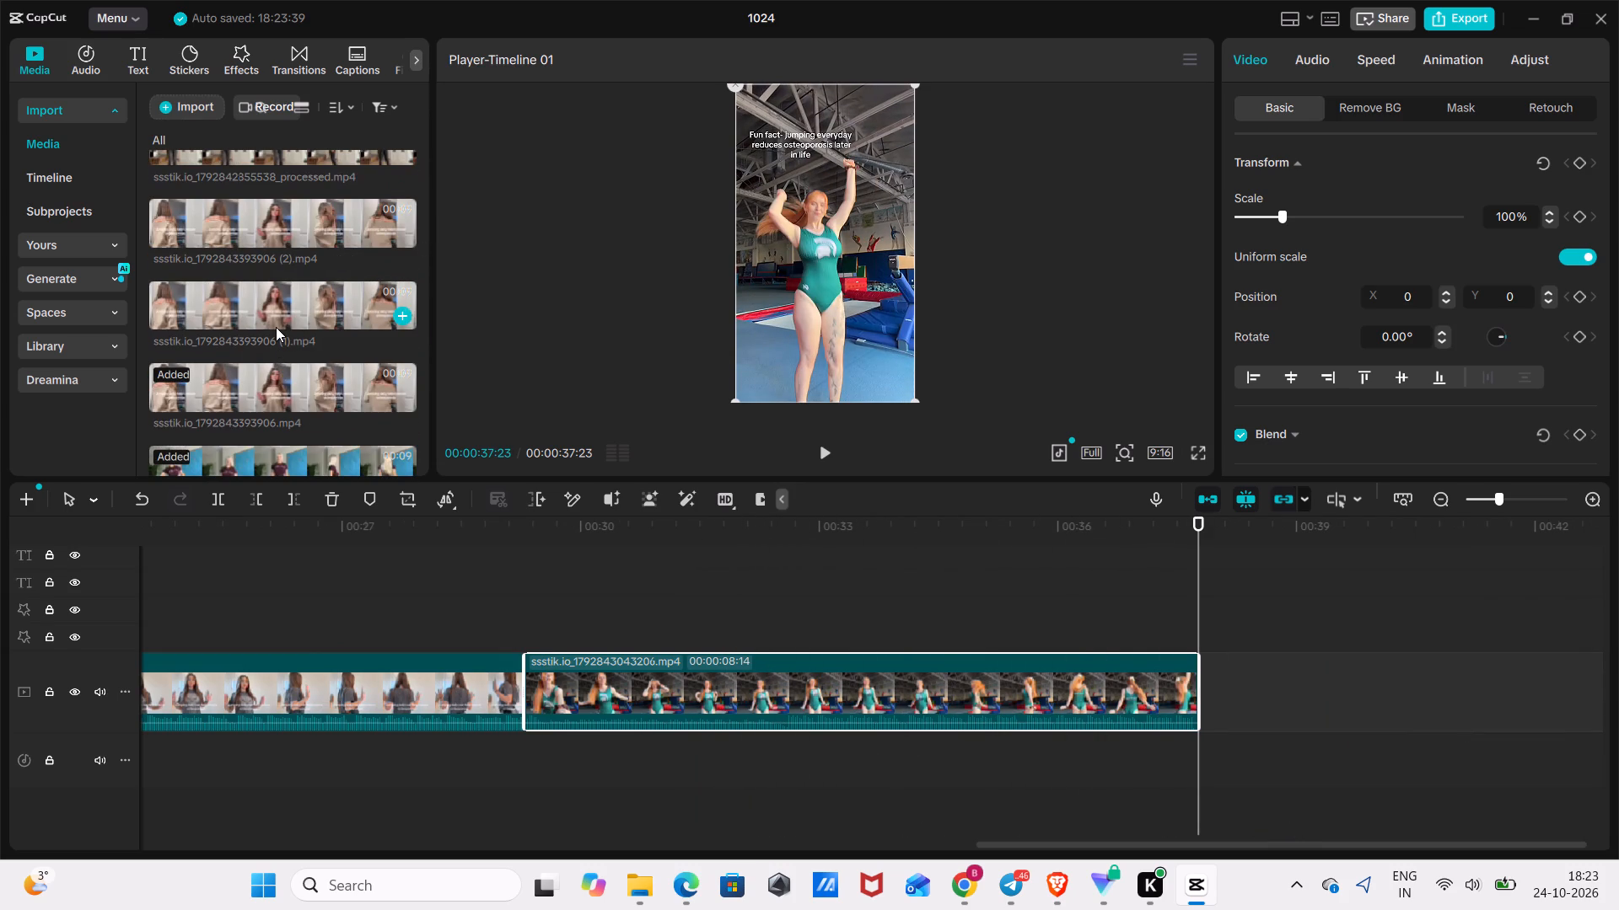
scroll(276, 327, down, 5)
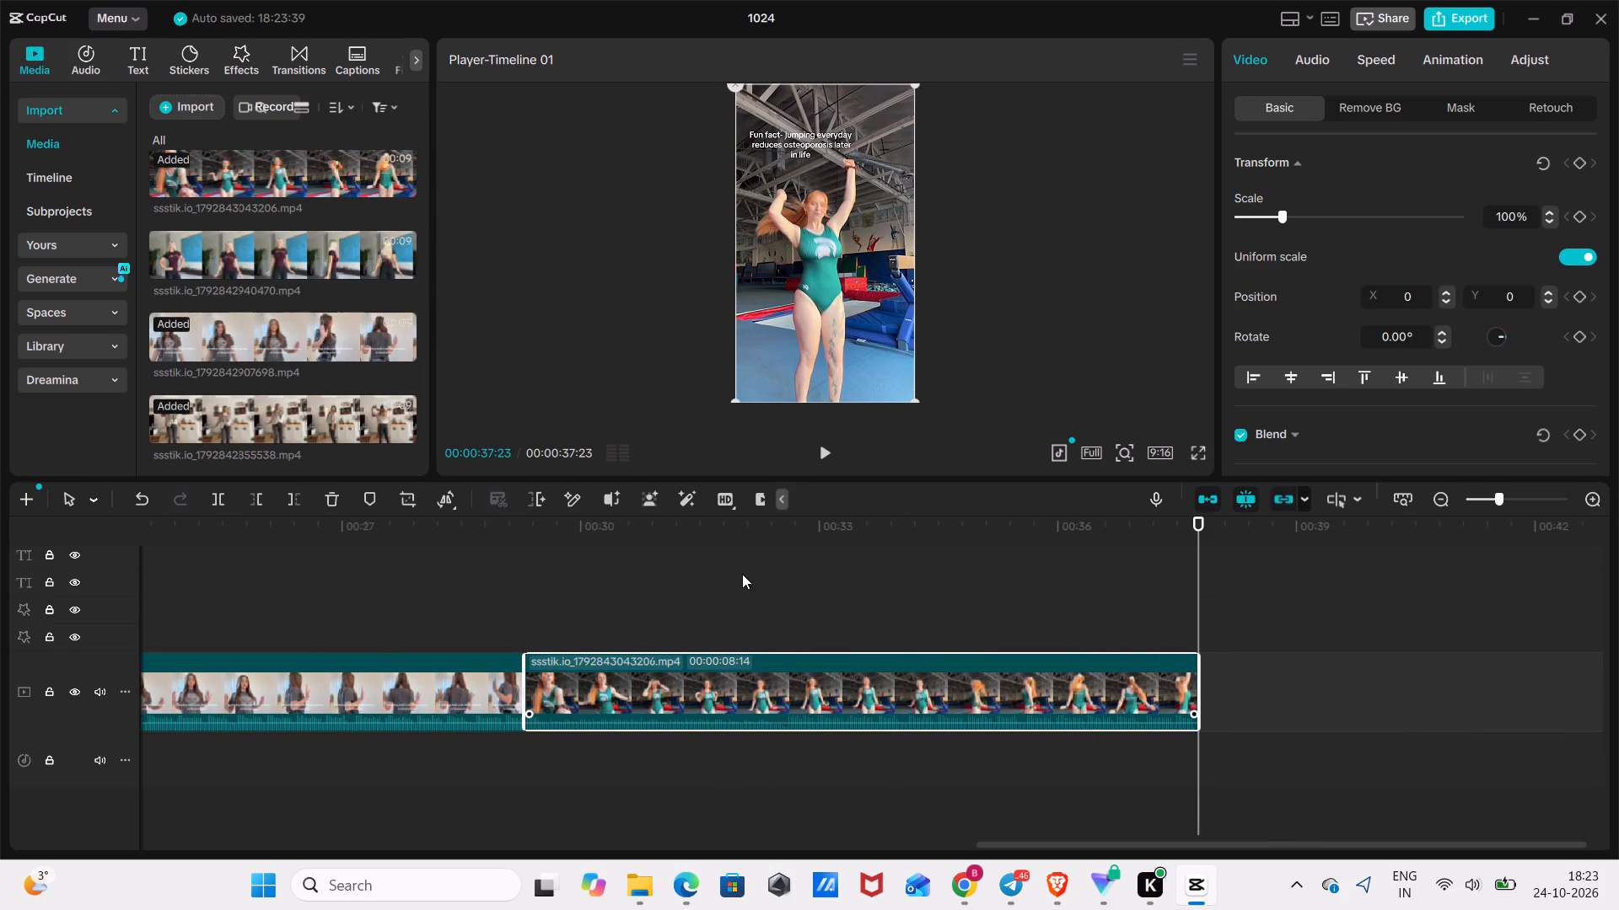
Scrub back and forth through the whole timeline to review the intro and all five ranked clips in sequence.
click(891, 559)
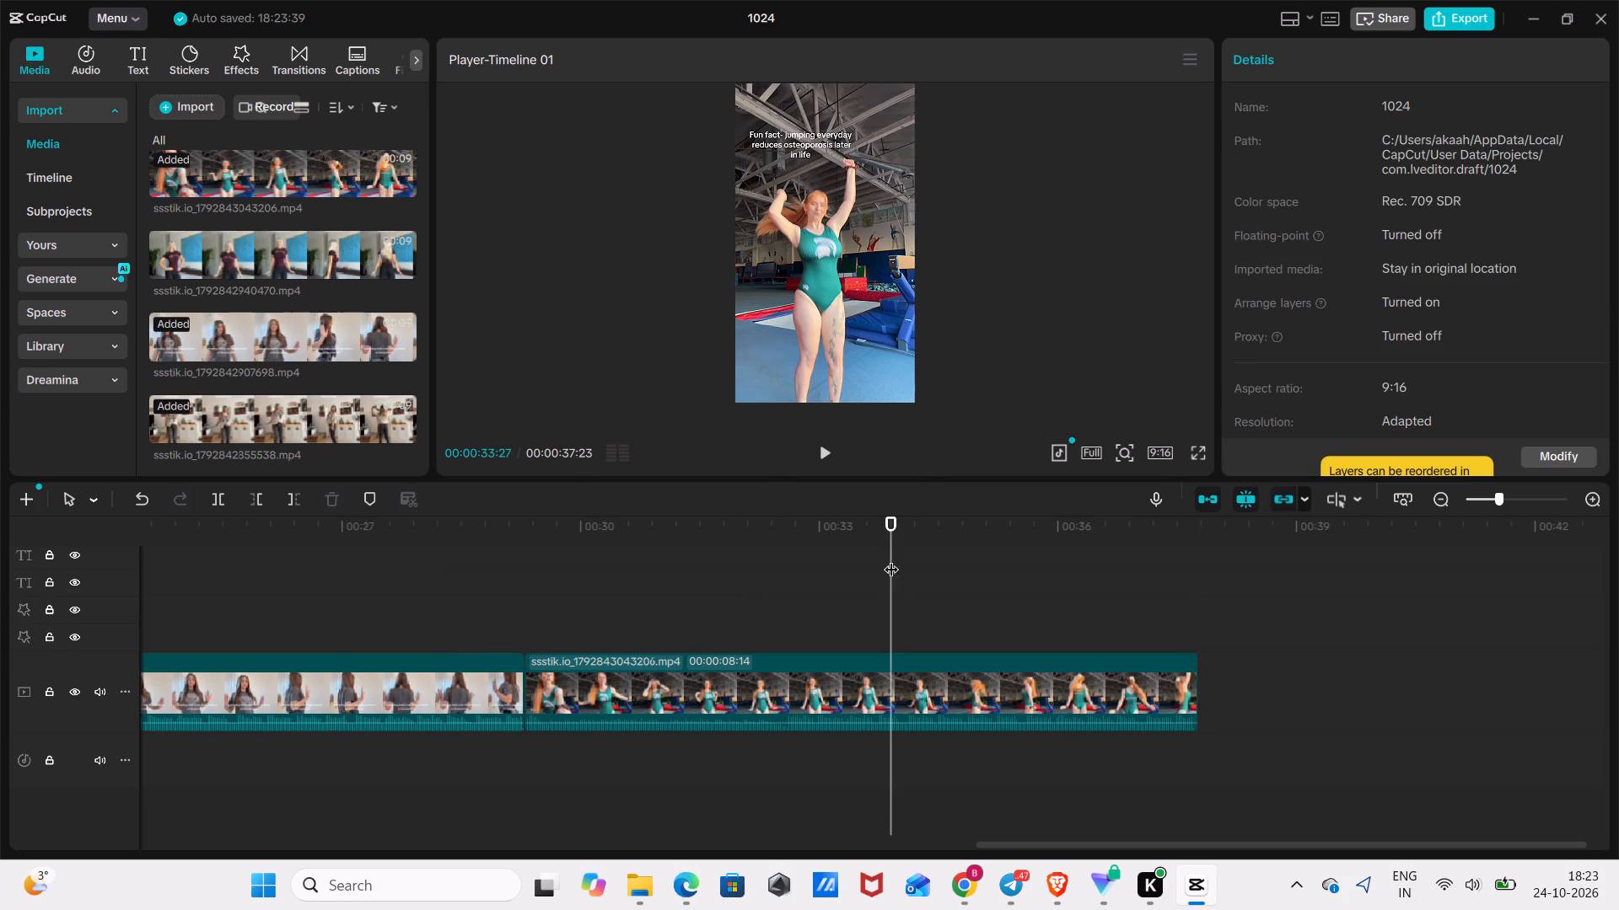
drag(891, 559, 637, 753)
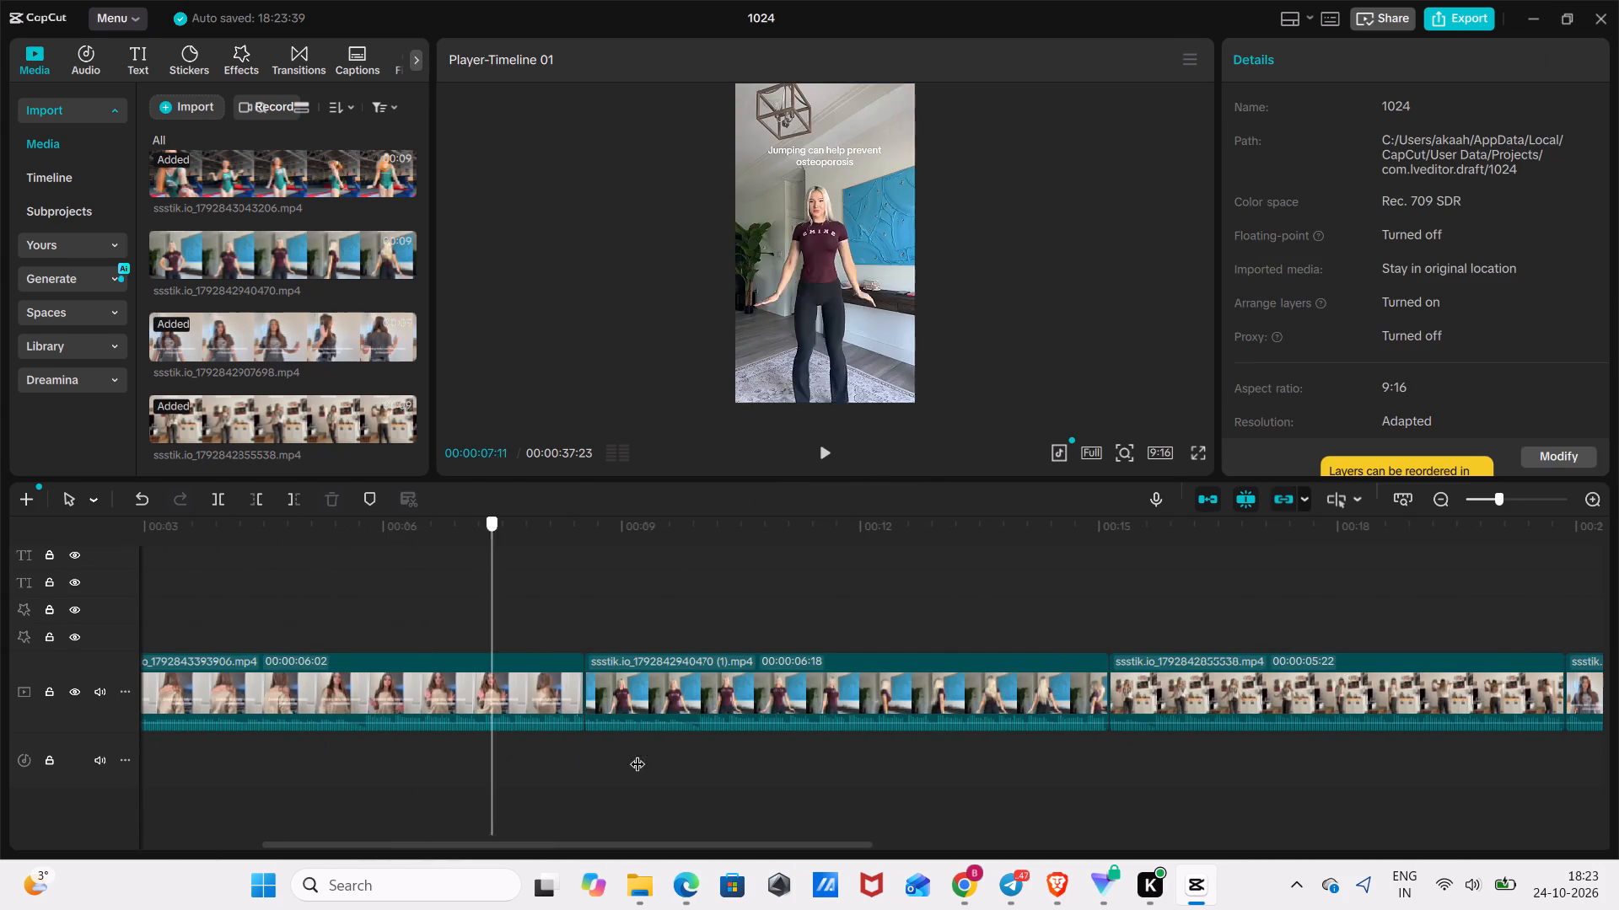
drag(637, 753, 169, 817)
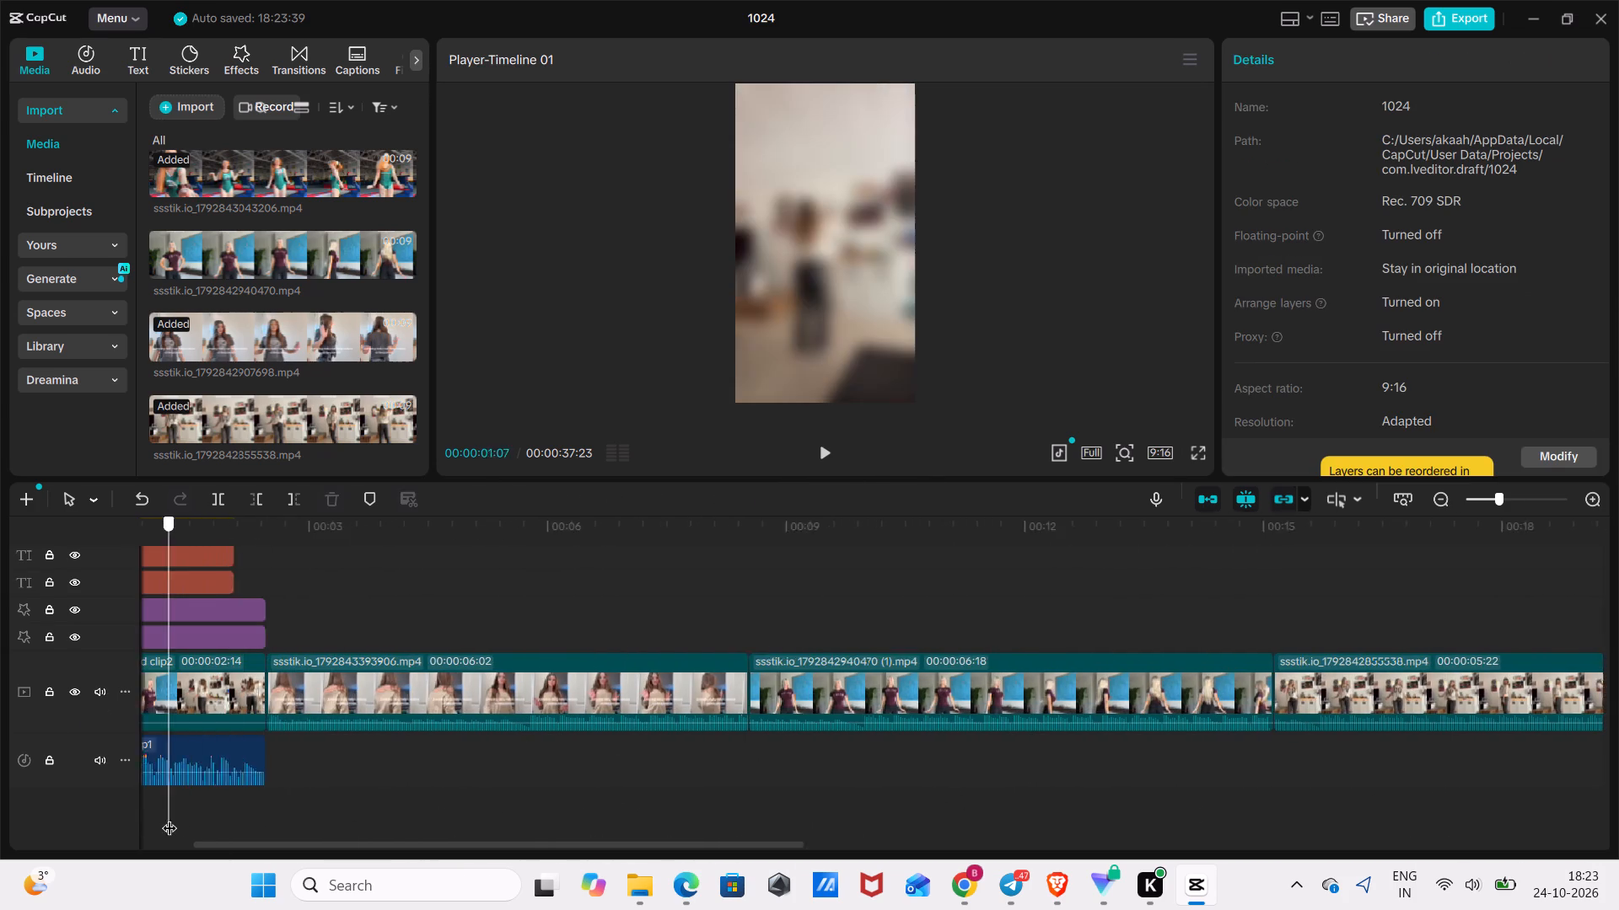
drag(169, 817, 1618, 909)
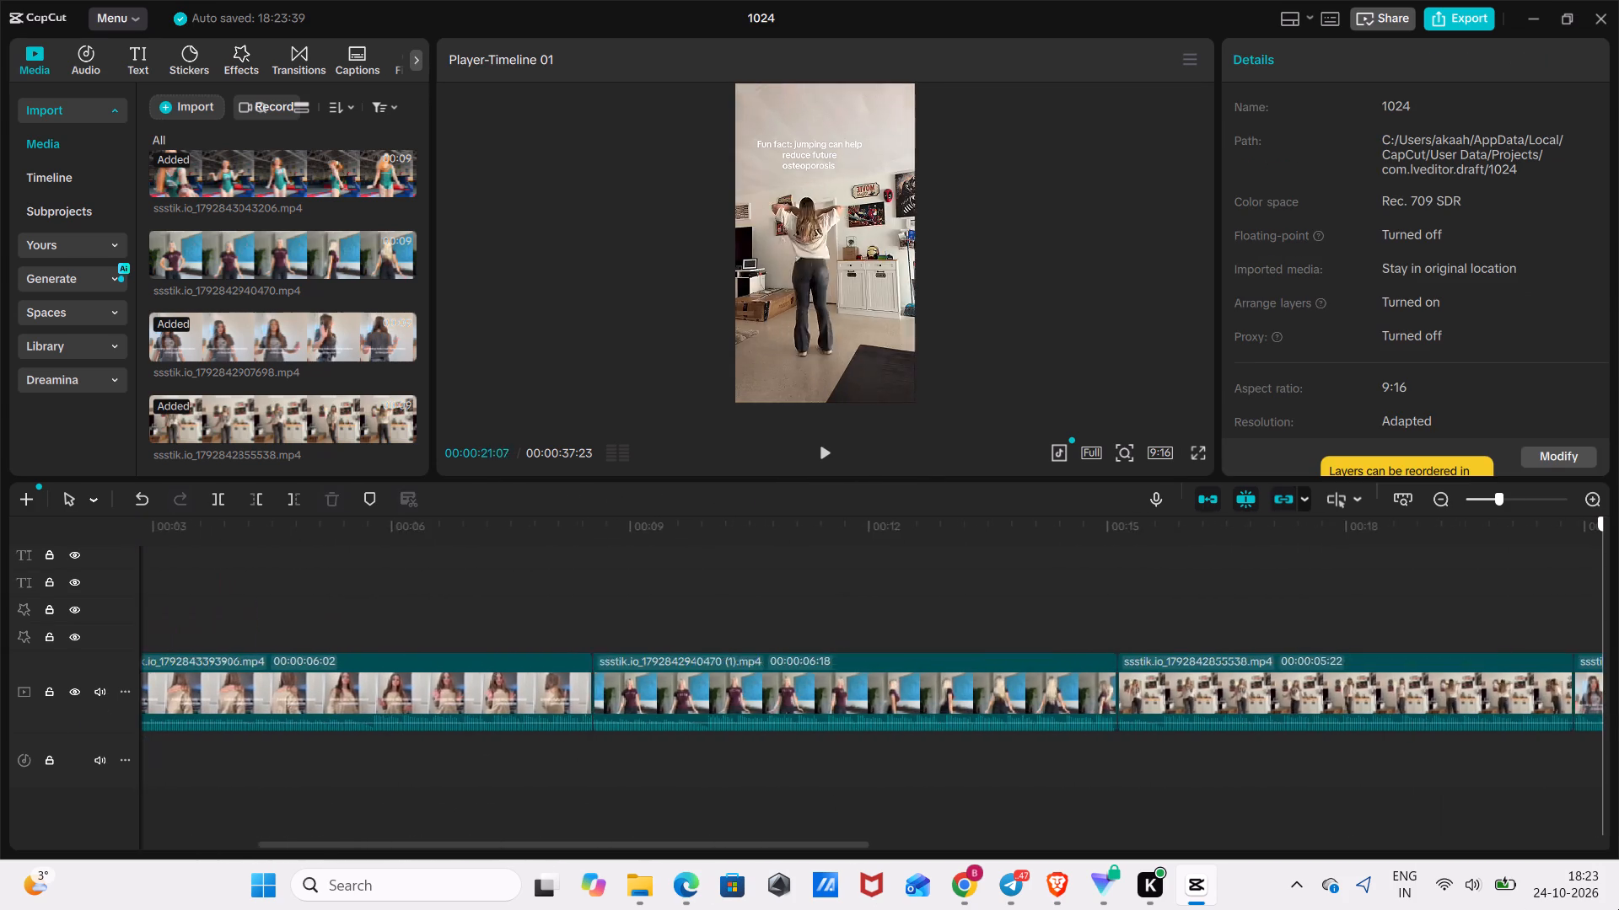
drag(1618, 909, 856, 862)
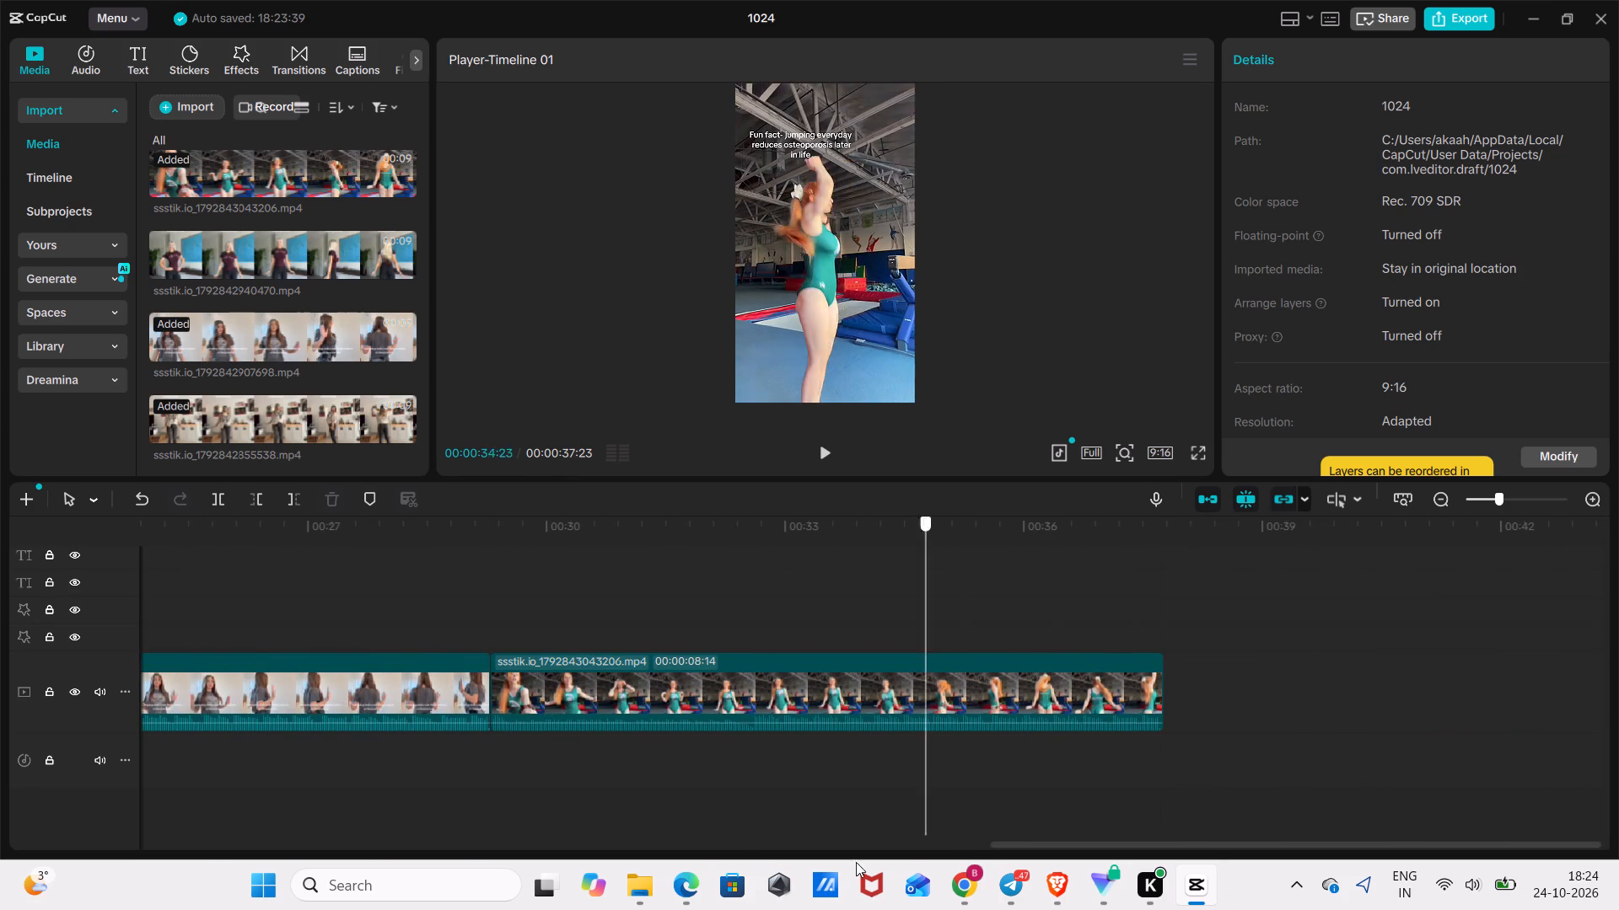
drag(856, 862, 0, 903)
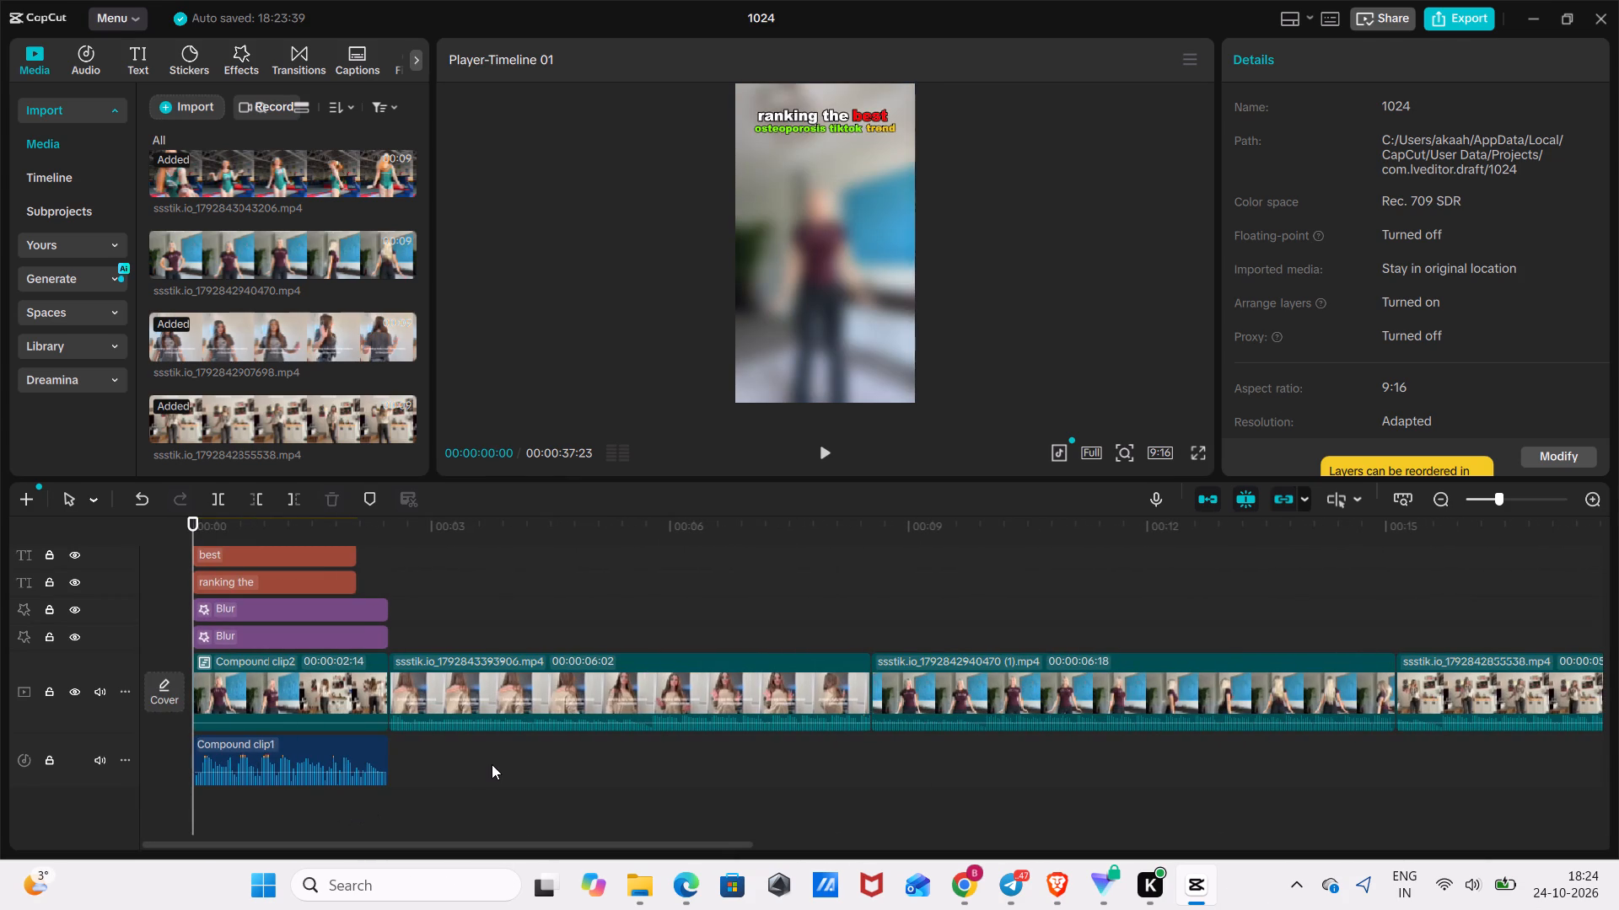
click(485, 587)
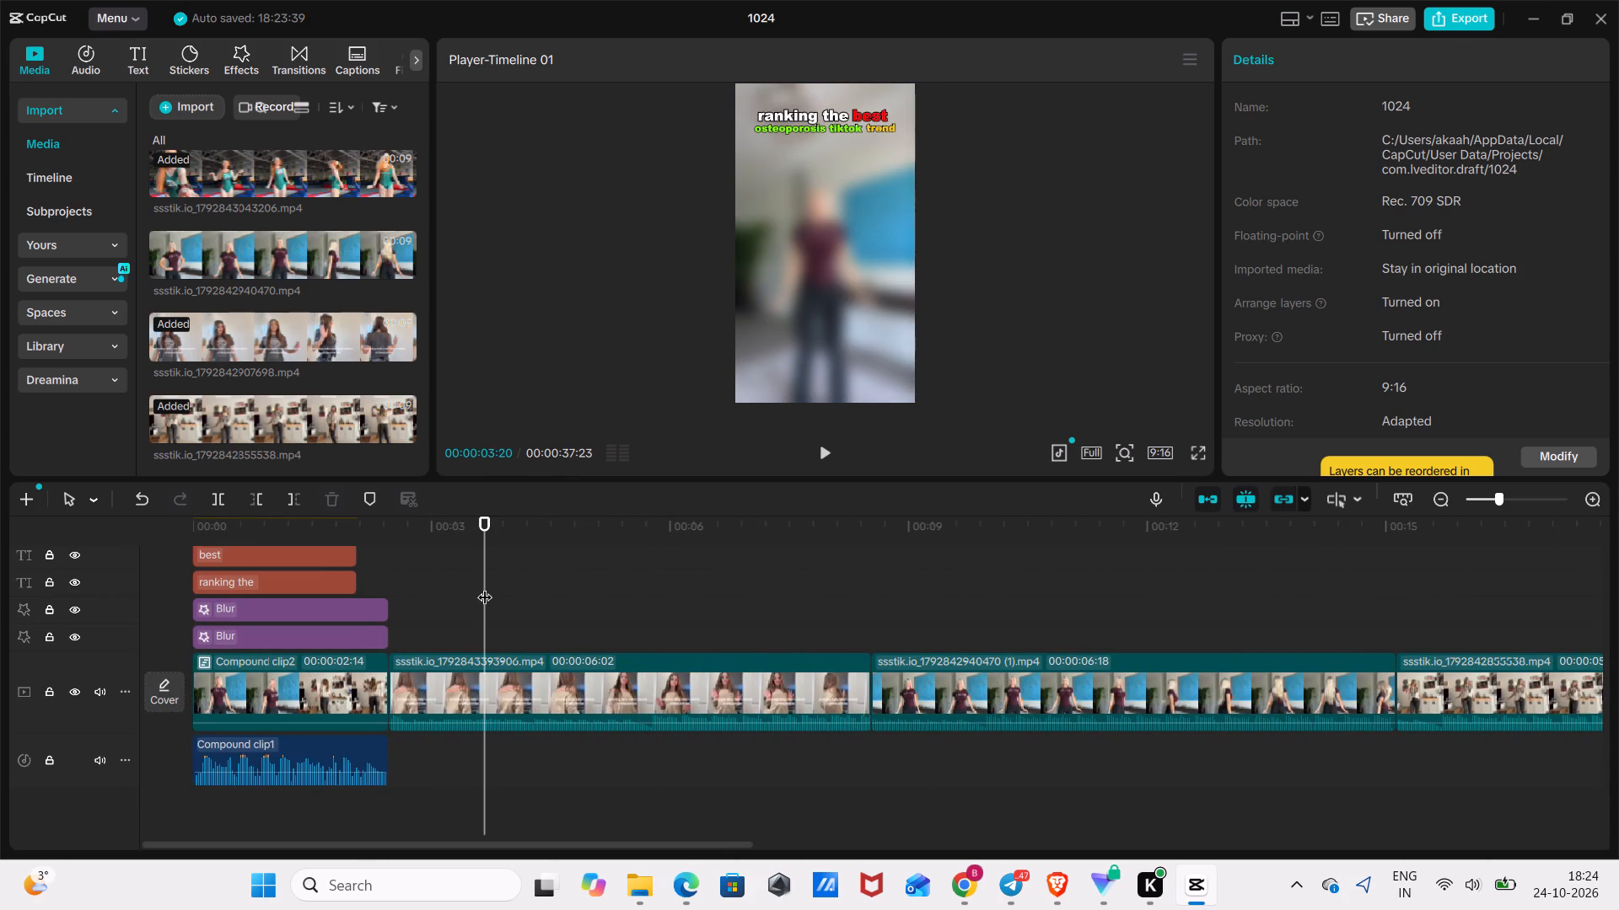
drag(485, 586, 646, 625)
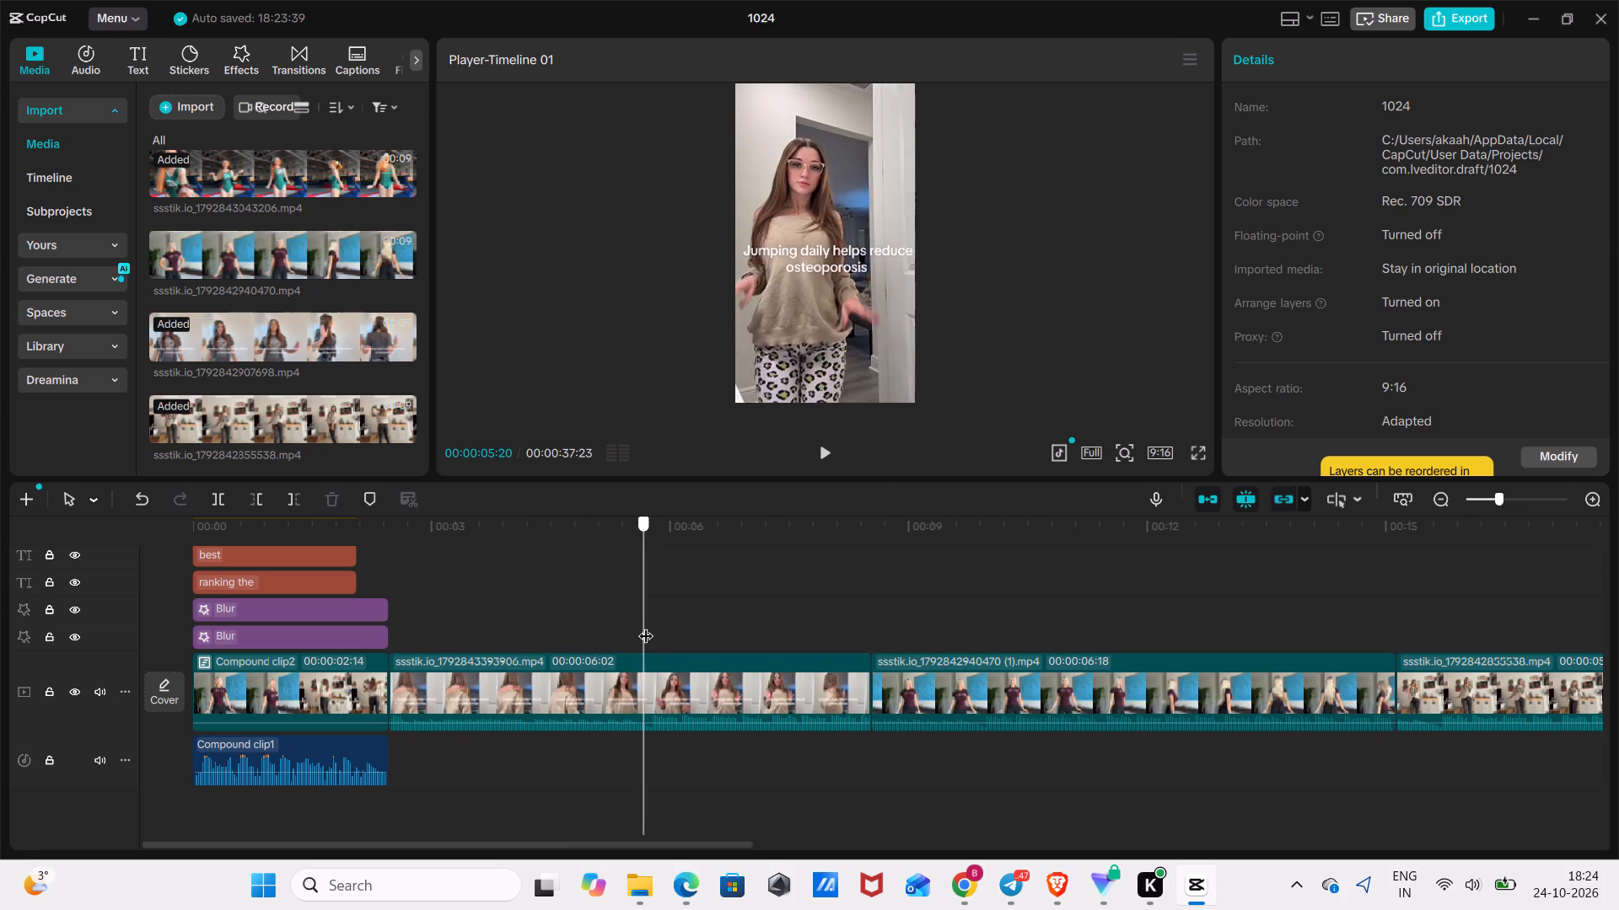
drag(646, 625, 847, 650)
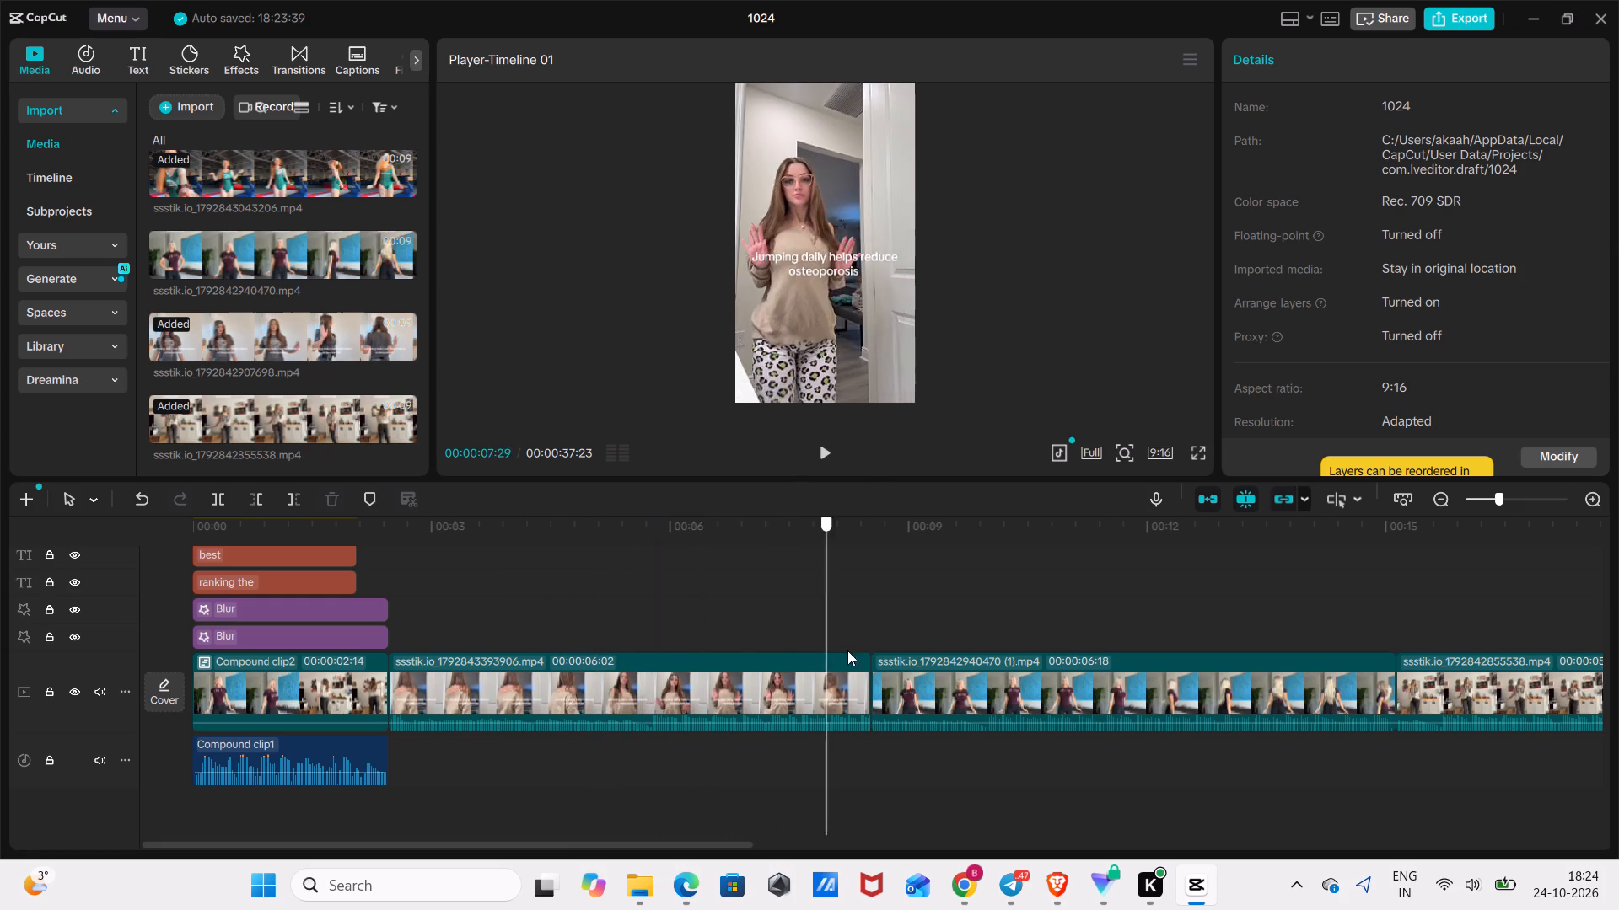
drag(847, 650, 1618, 907)
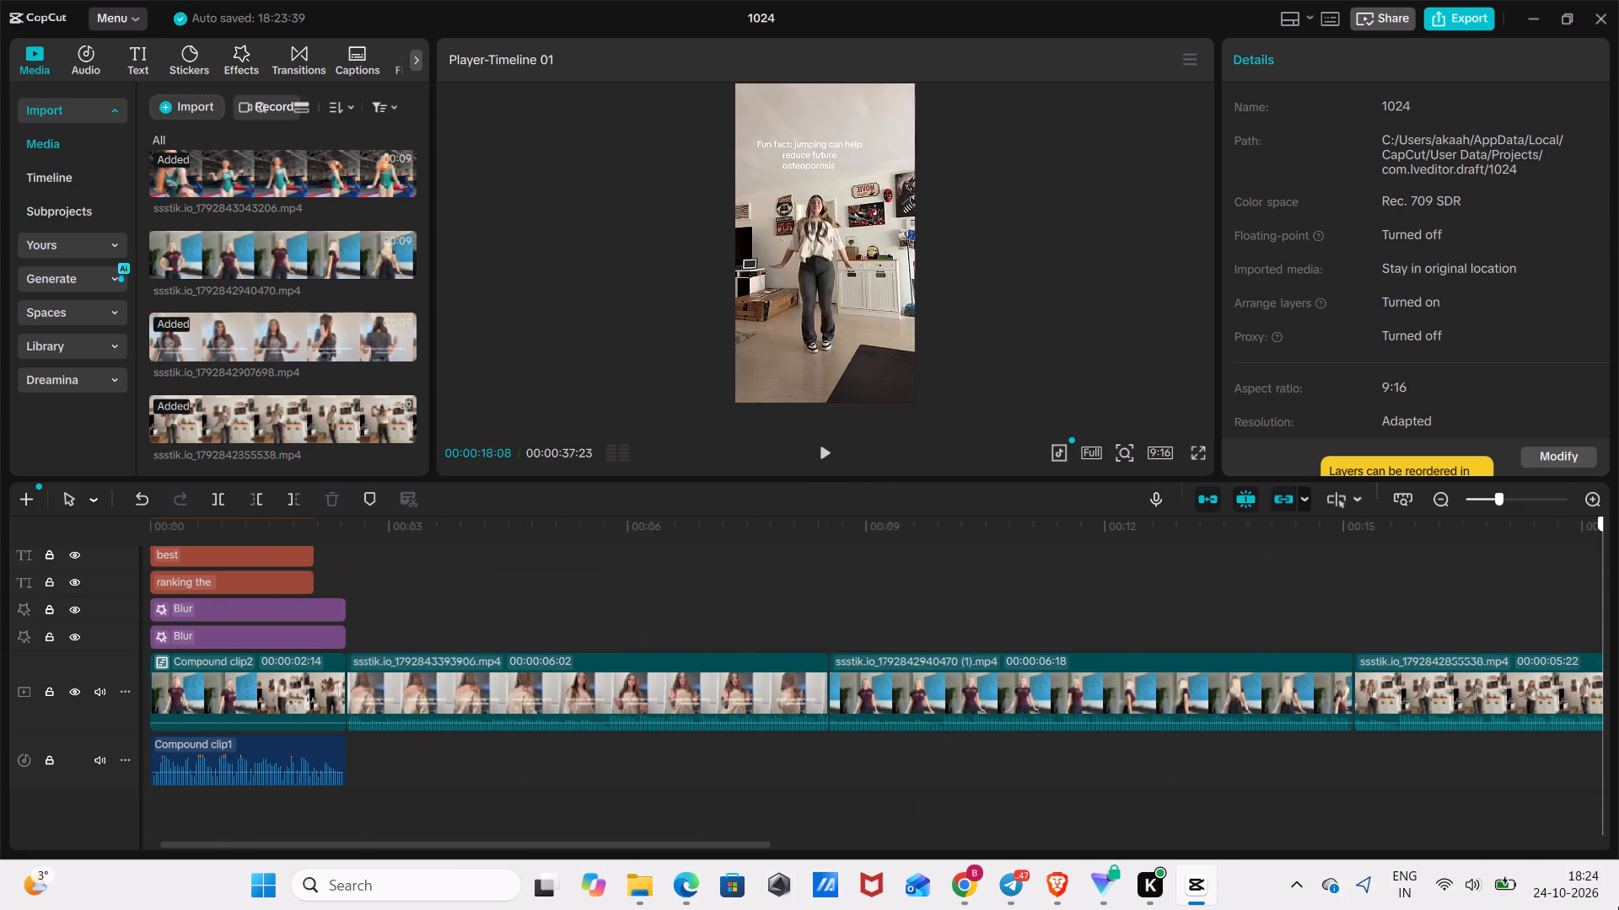
drag(1618, 907, 1461, 904)
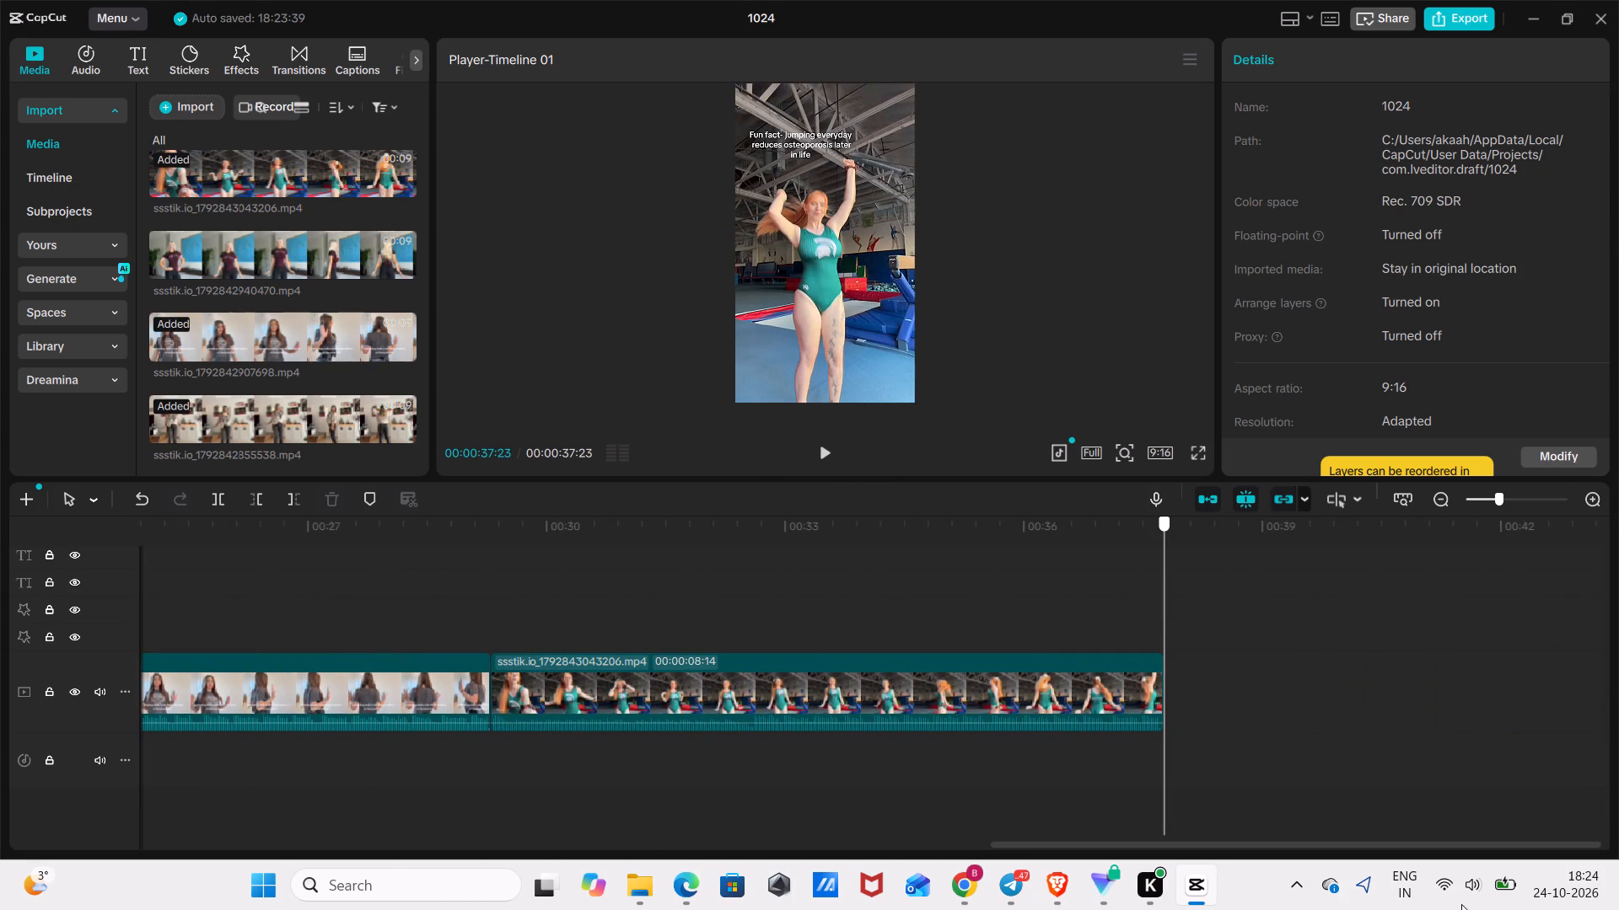
drag(1461, 904, 71, 832)
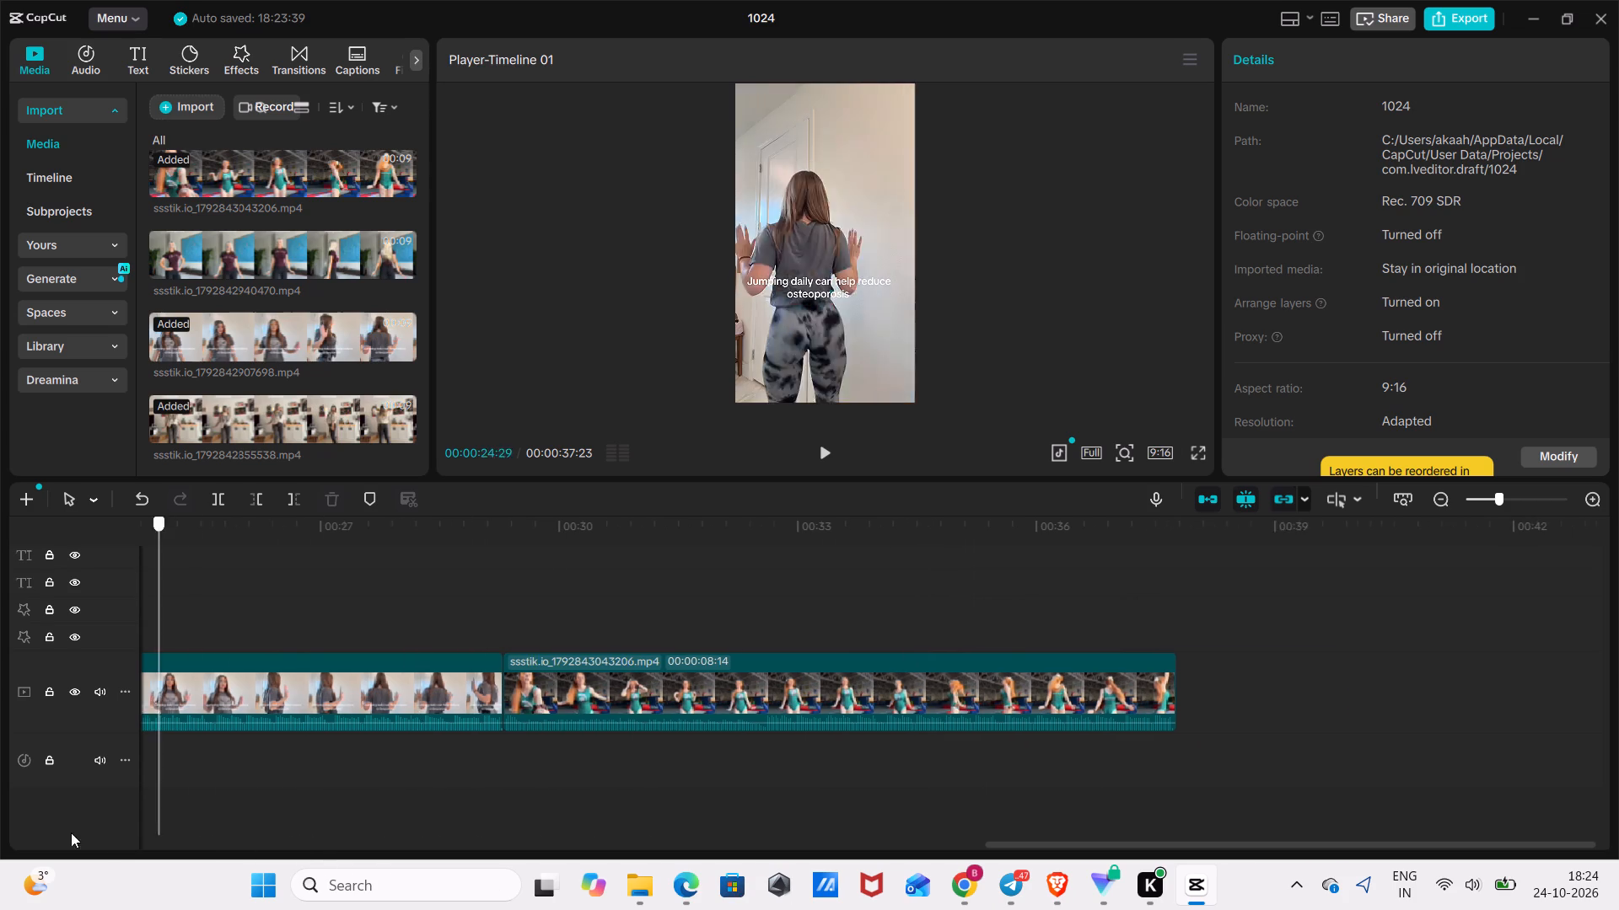
drag(71, 832, 0, 808)
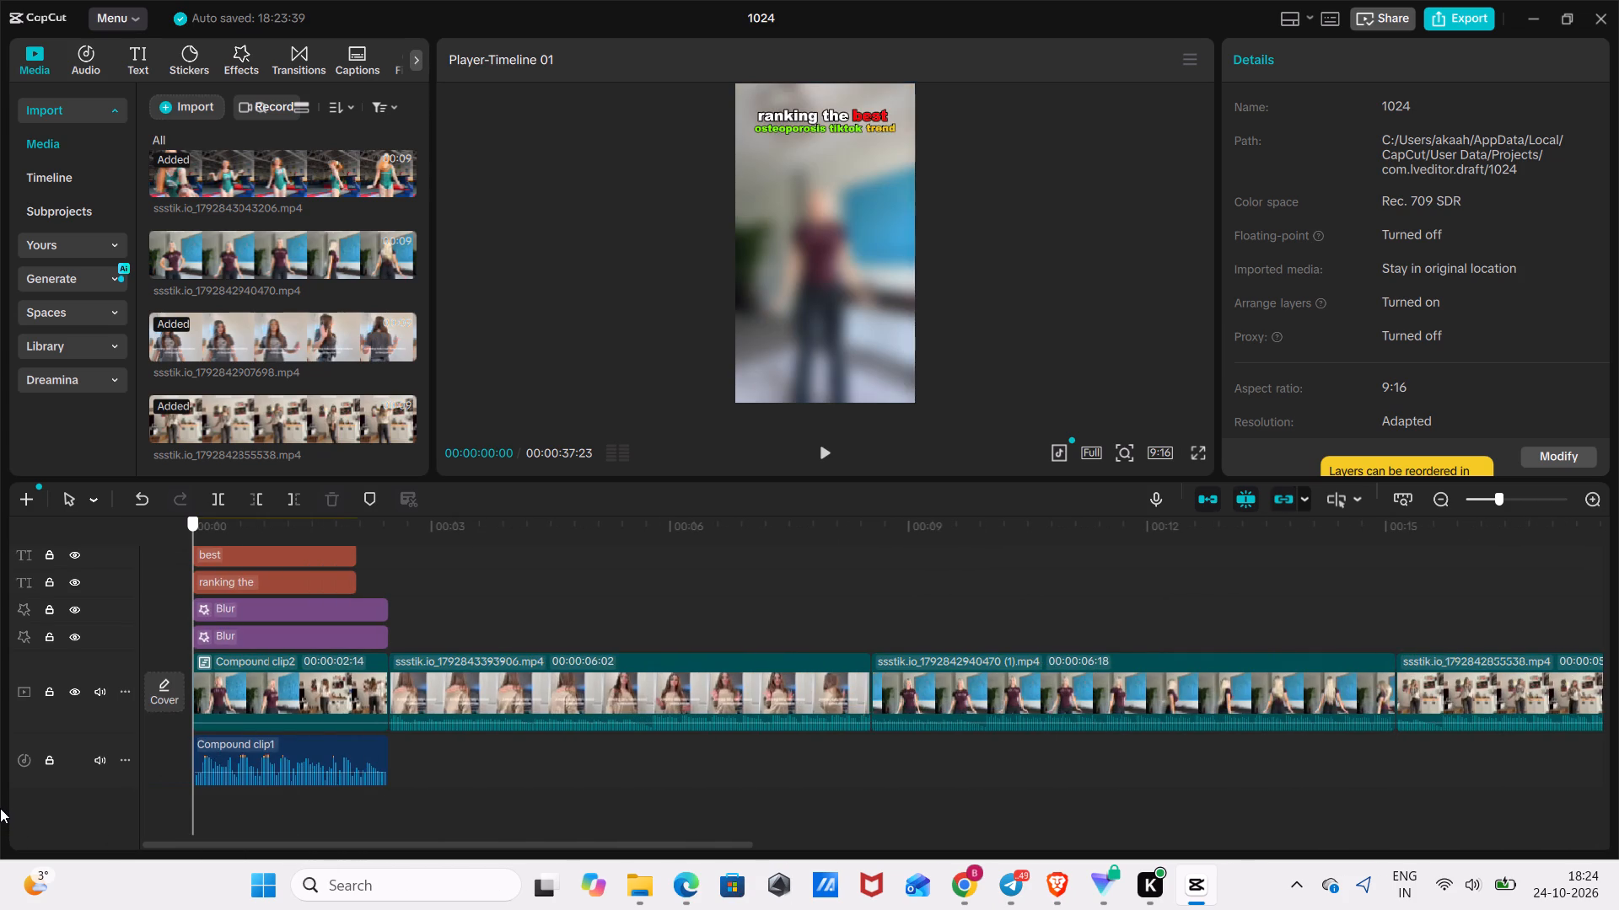
drag(0, 808, 584, 859)
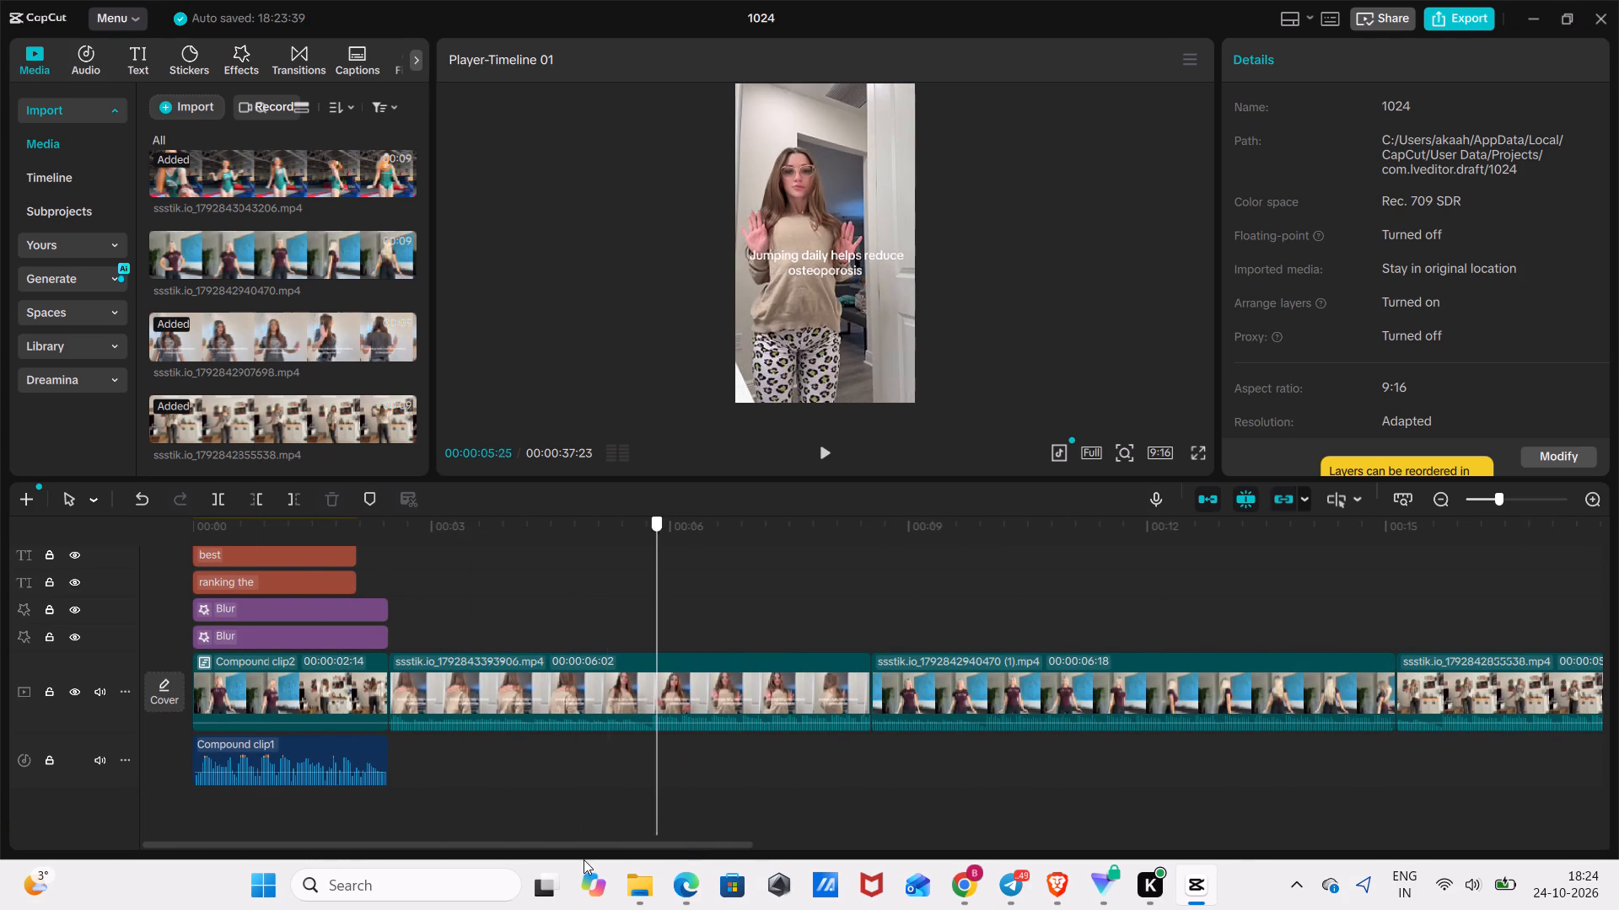
Scrub the timeline and park the playhead at the cut between the intro and the first ranked clip, 00:00:02:14.
drag(584, 859, 1618, 909)
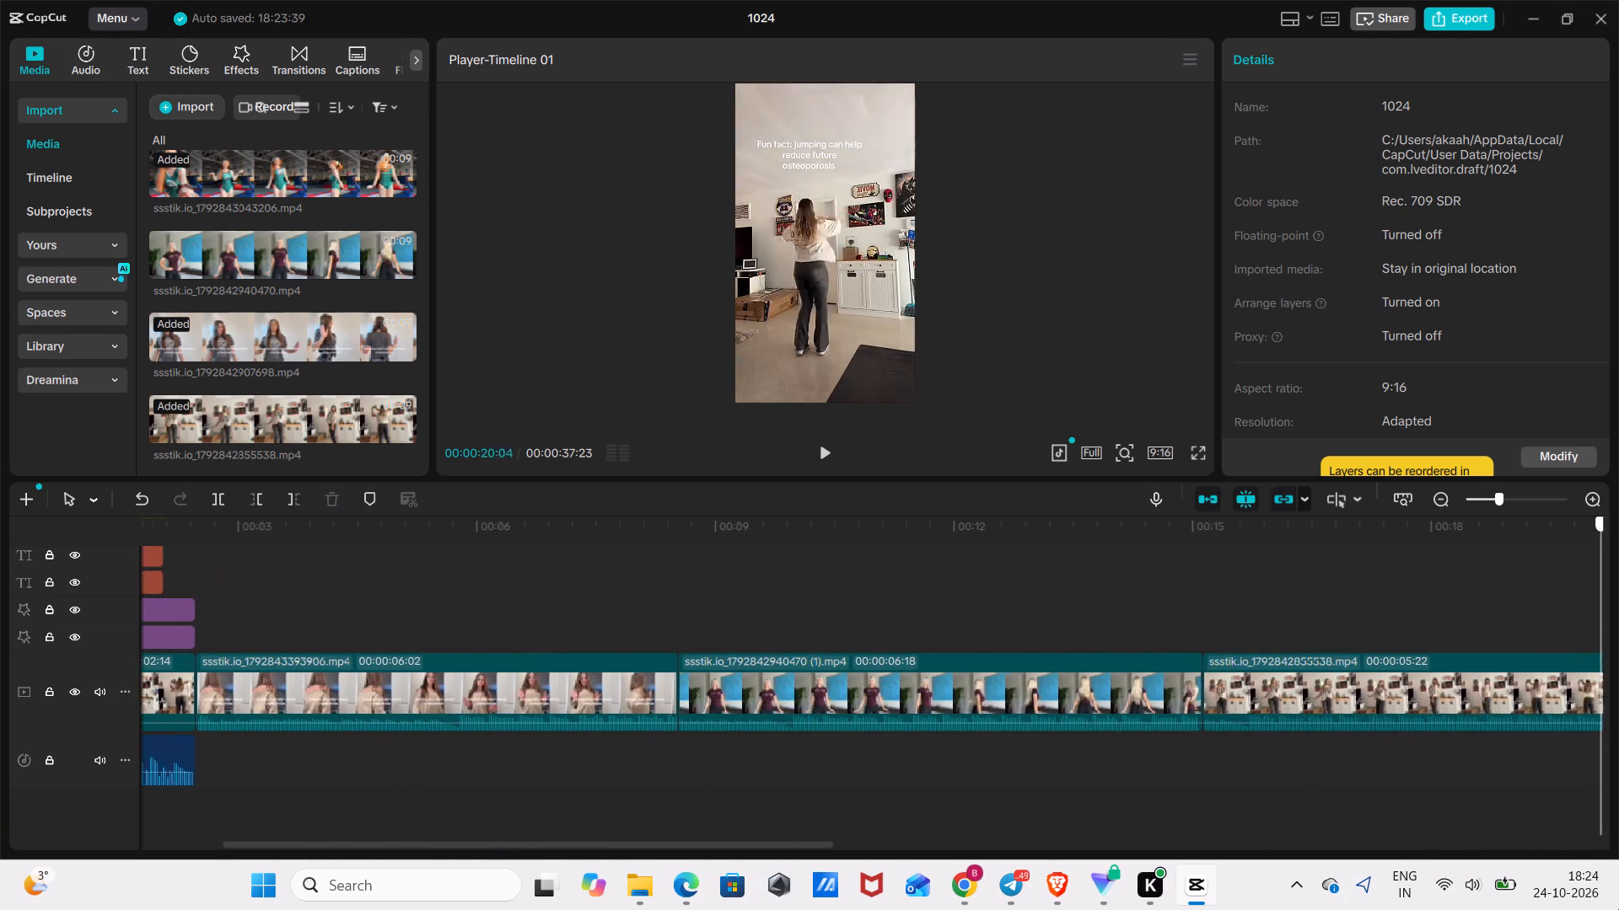
drag(1618, 909, 8, 701)
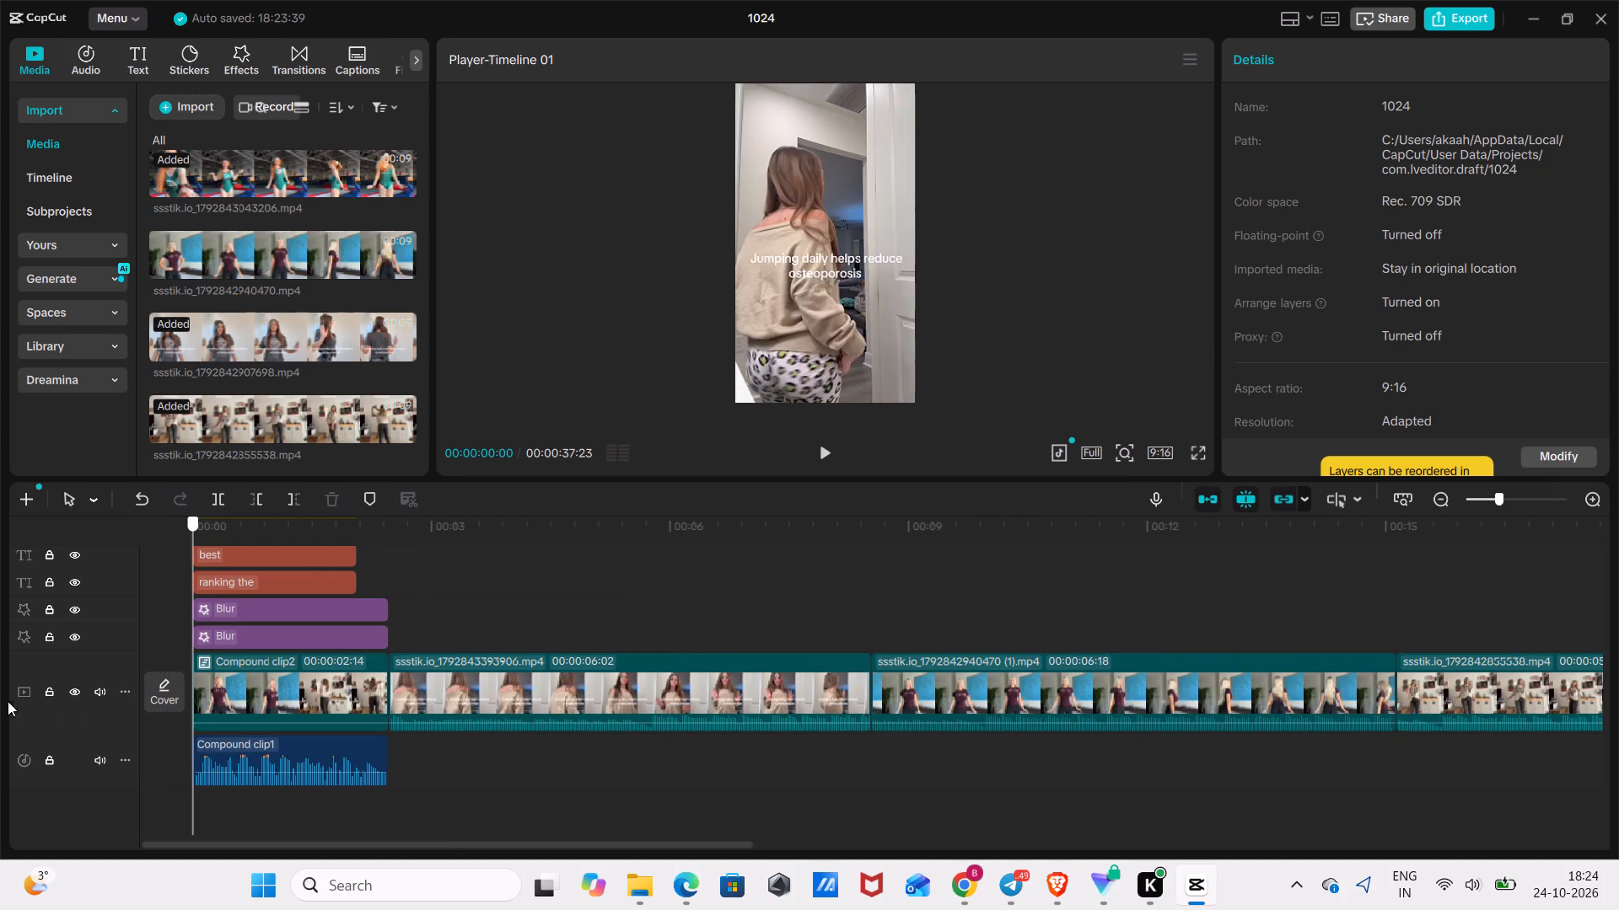
drag(8, 701, 388, 706)
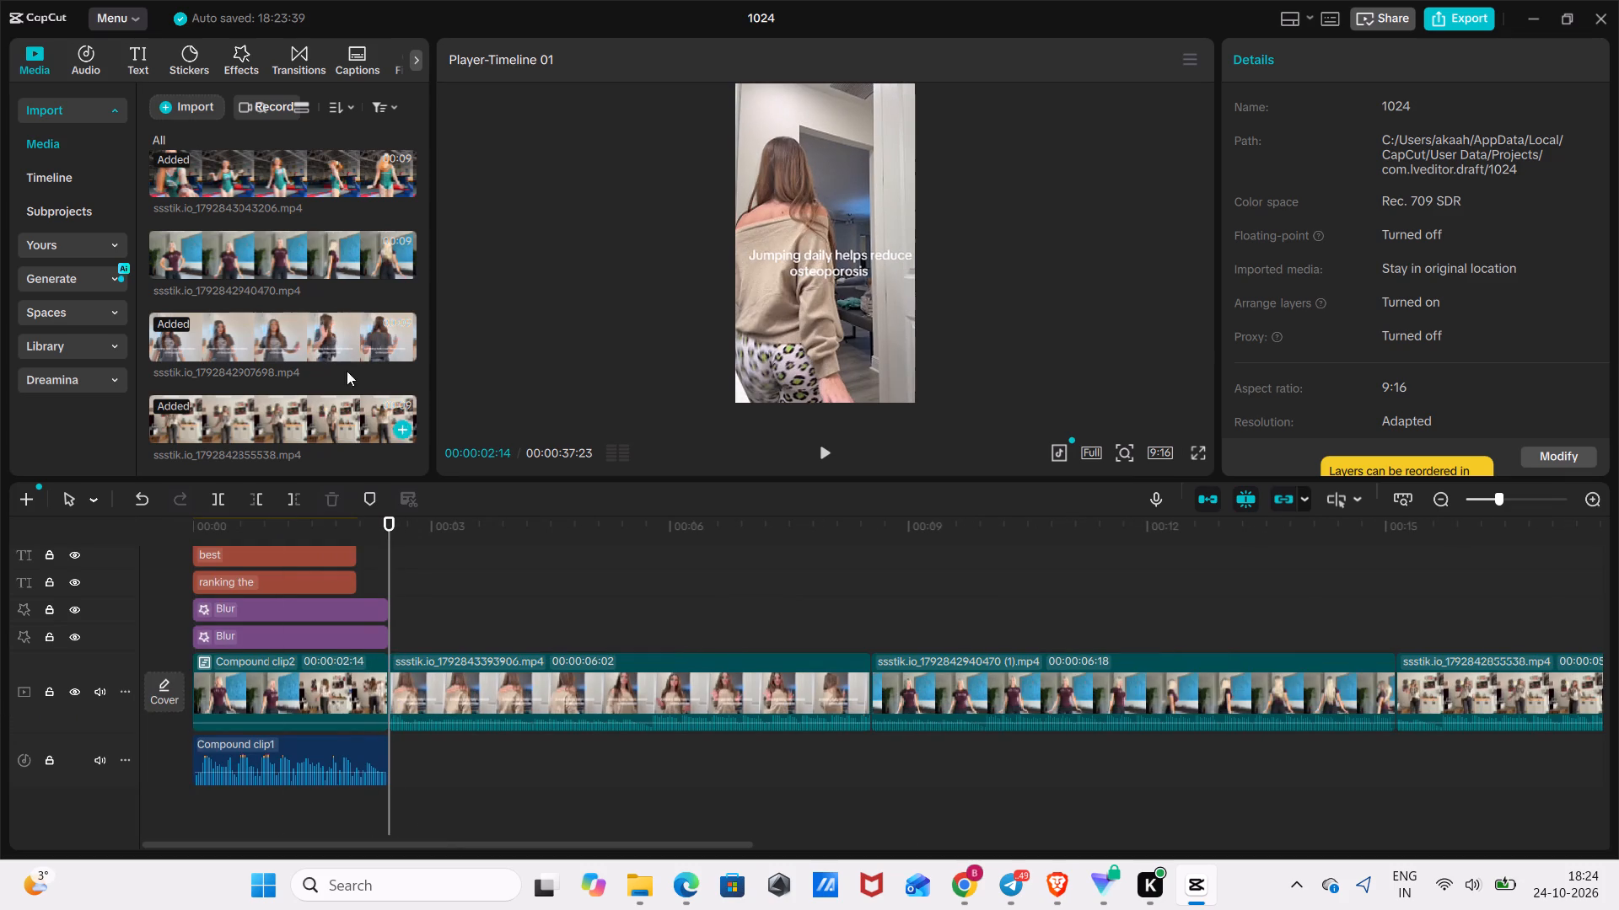
Search the transitions library for "whoosh" and examine the results for one suited to the cuts between clips.
click(292, 54)
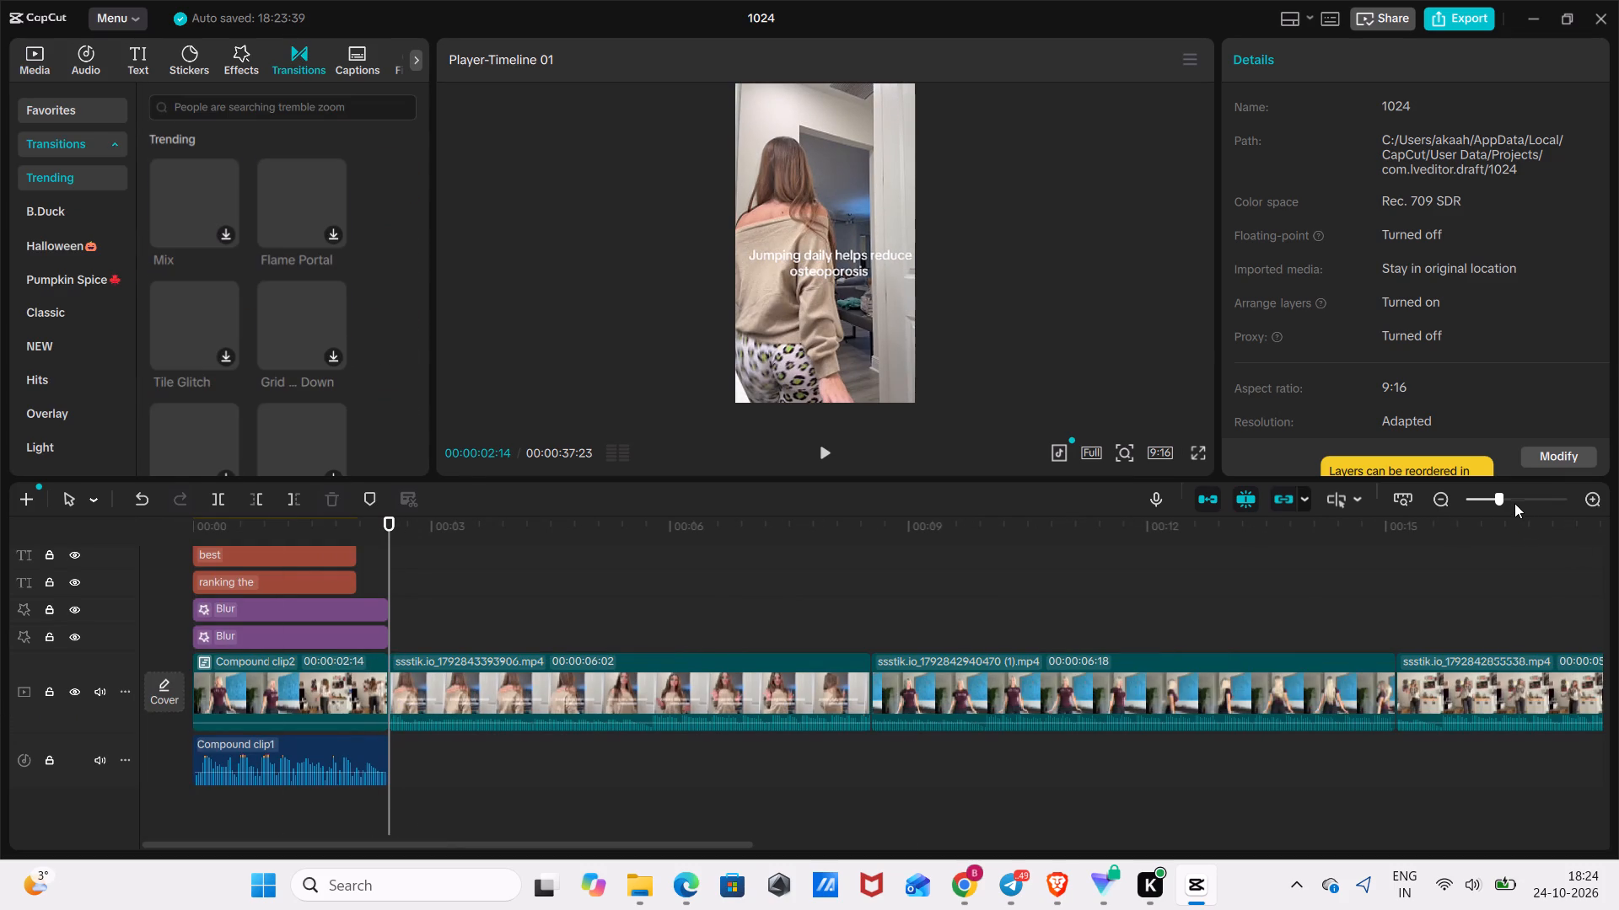
drag(1496, 500, 1478, 501)
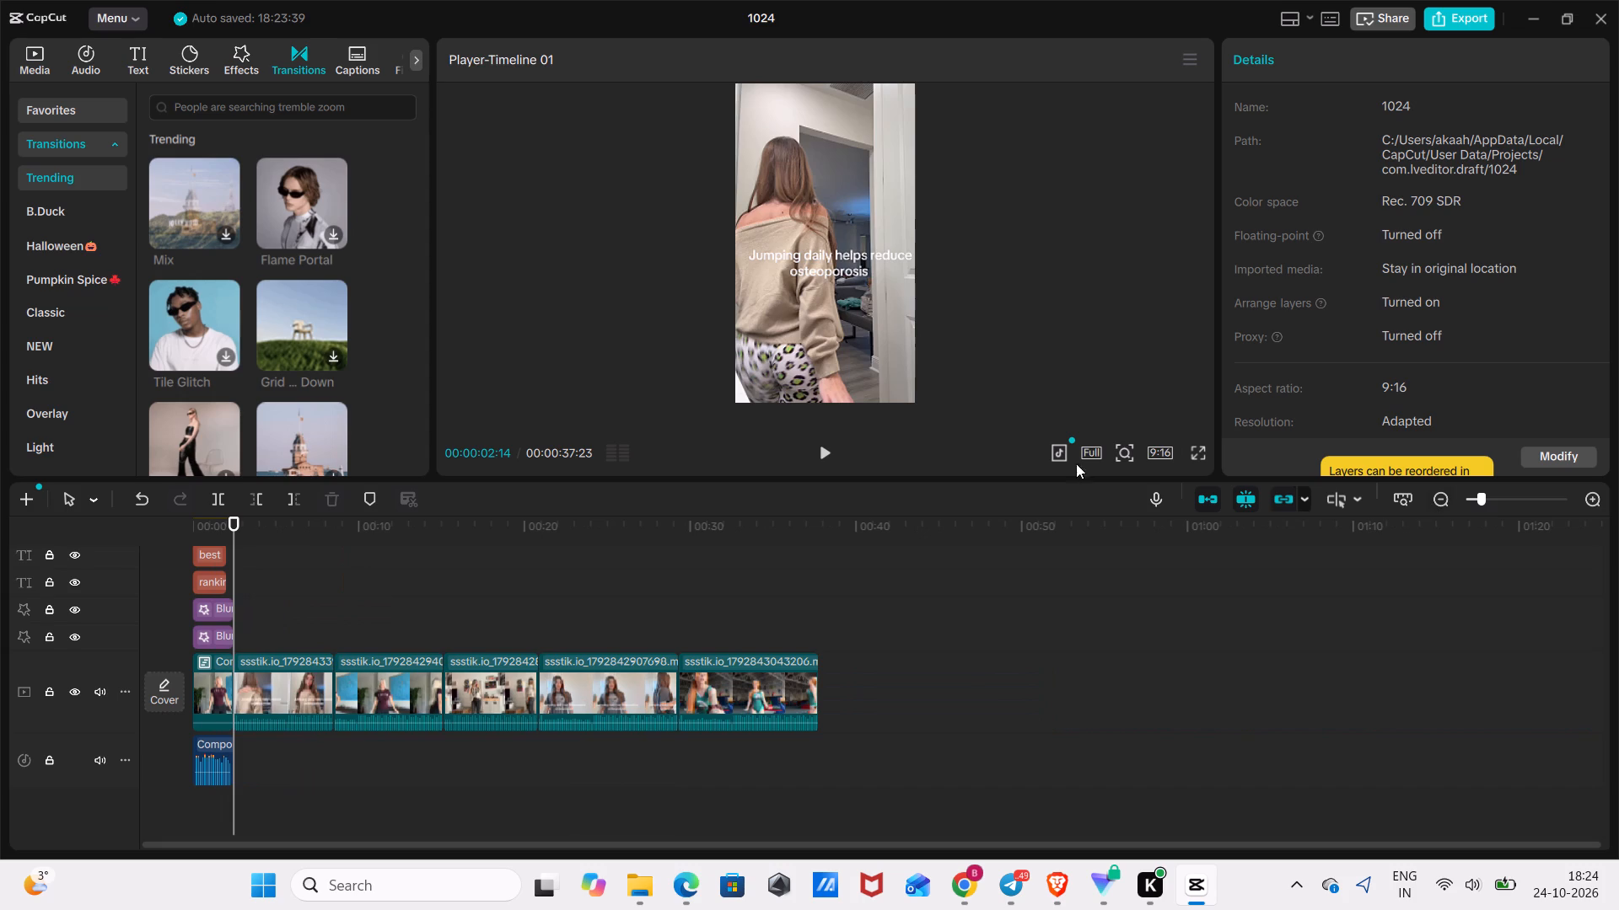
click(277, 104)
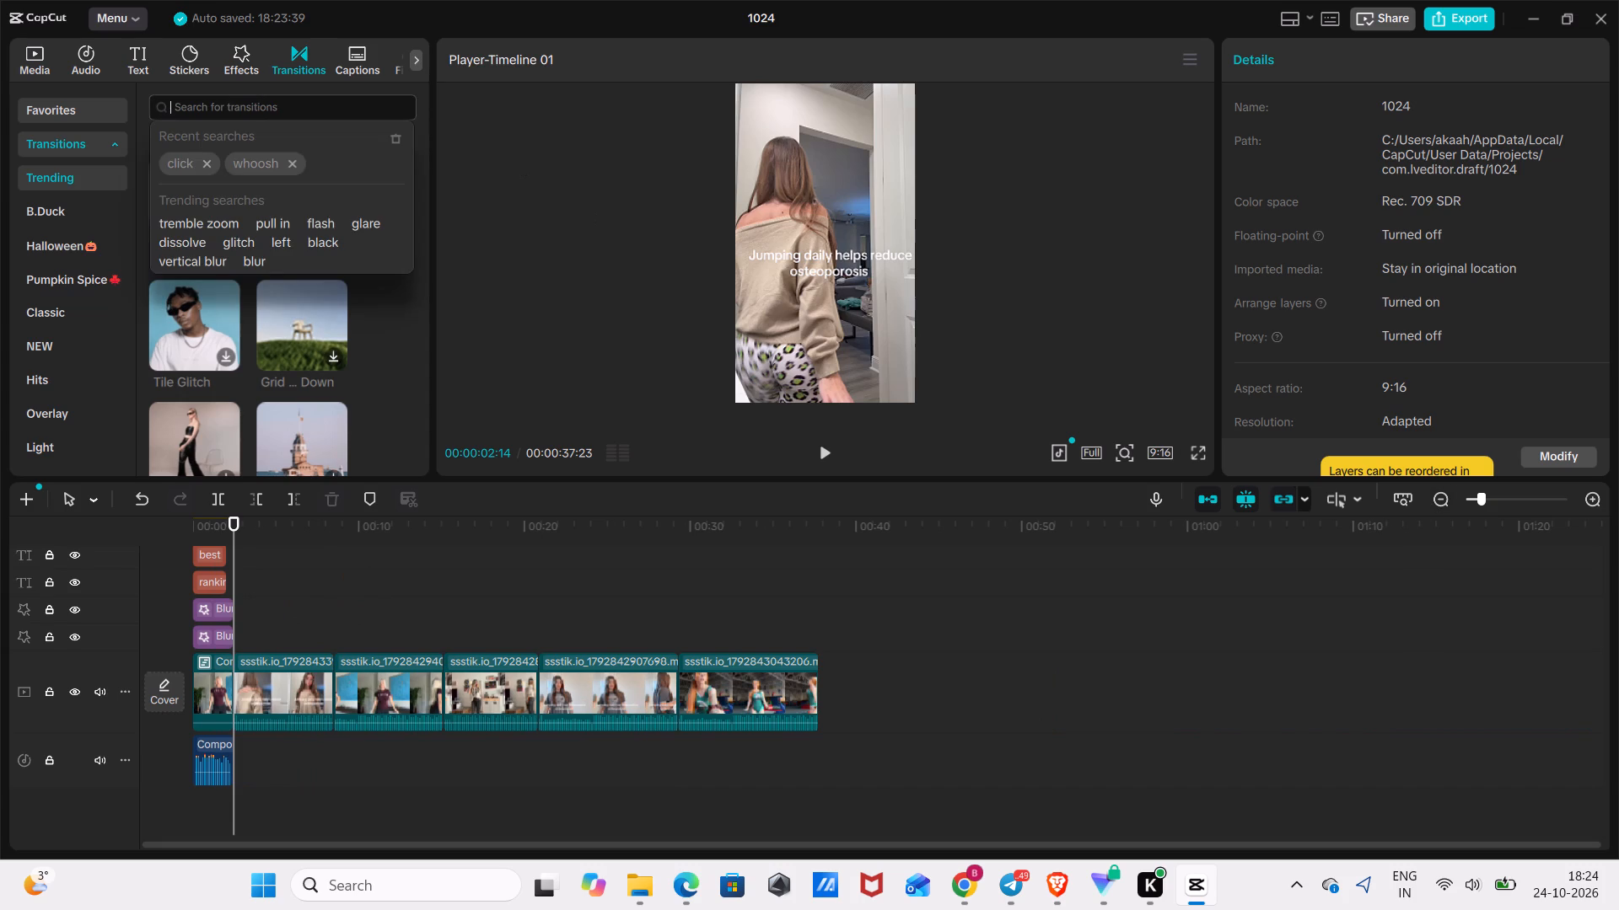
text(wh)
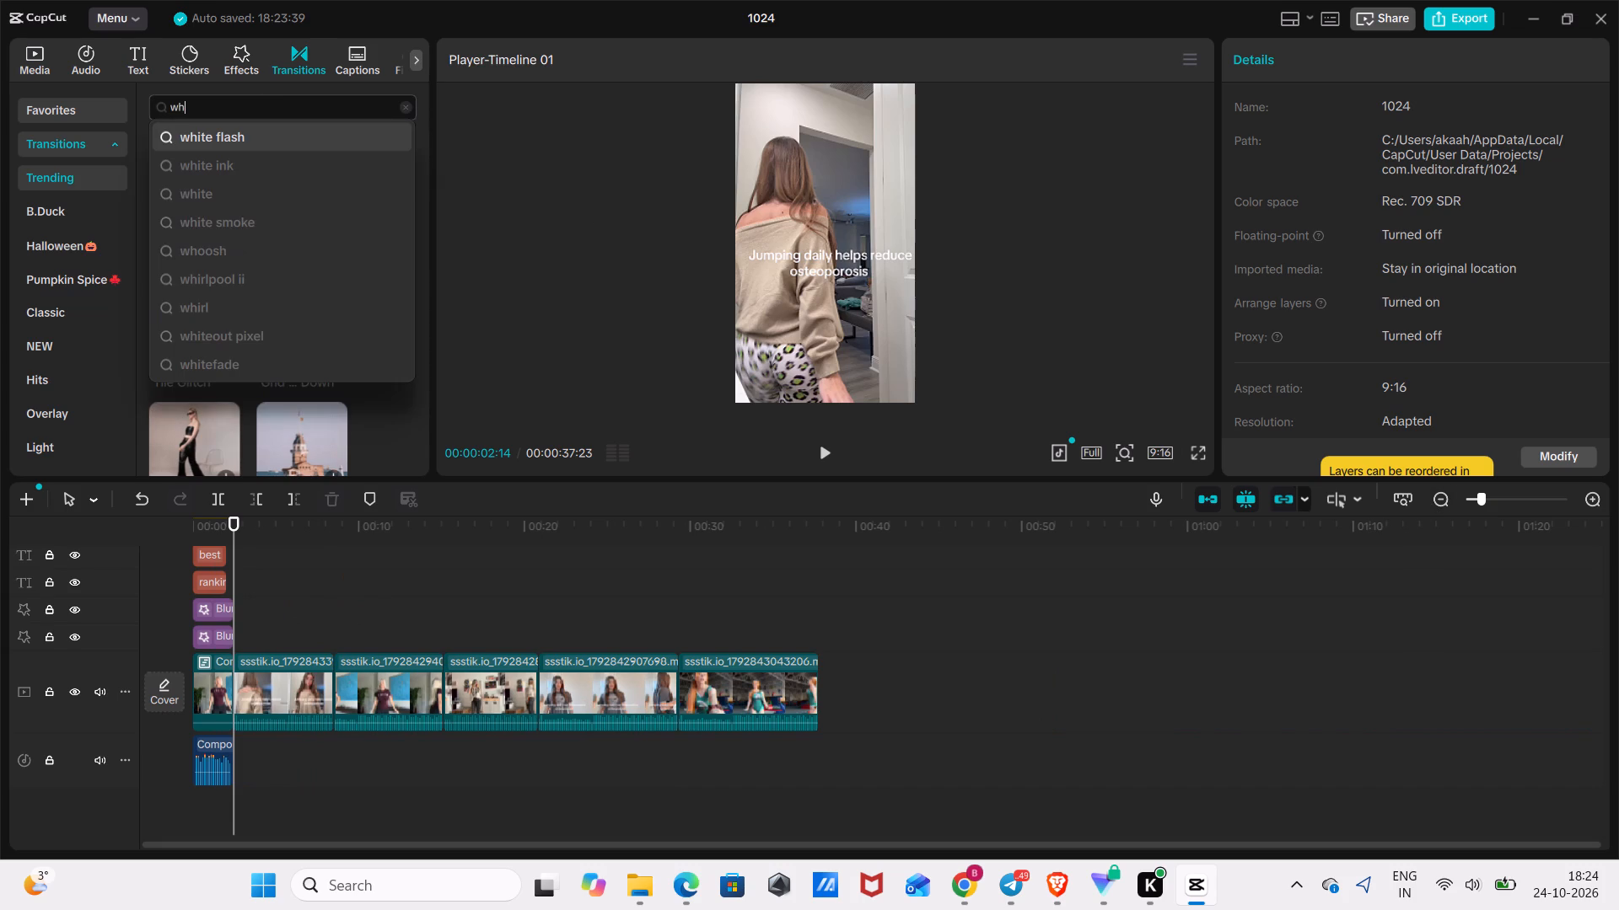
click(245, 241)
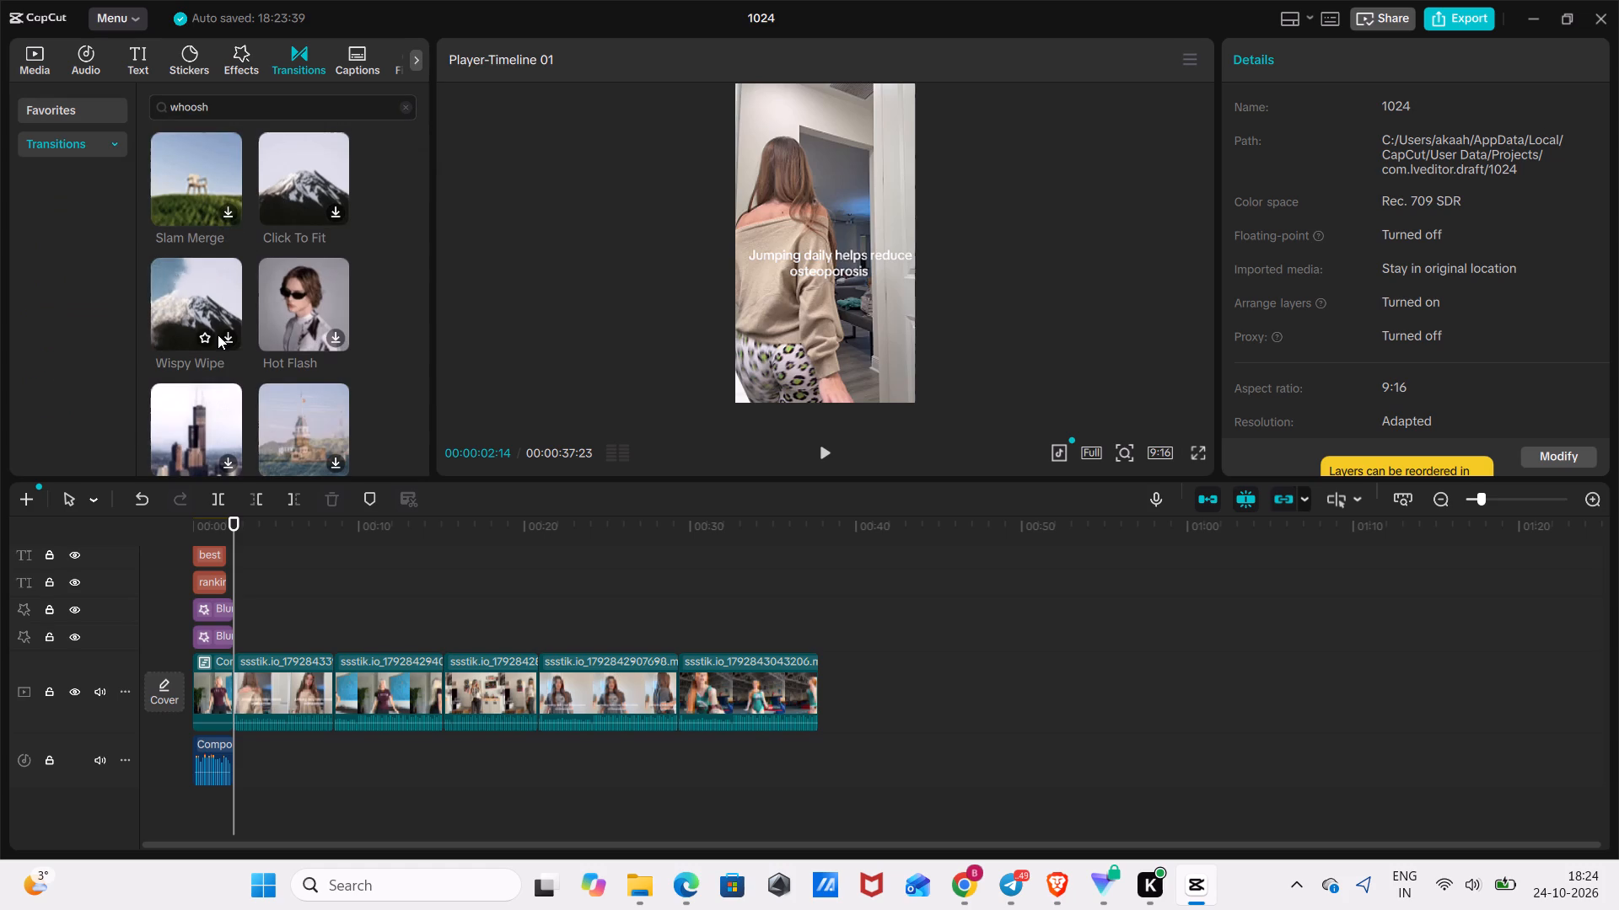
scroll(255, 212, down, 2)
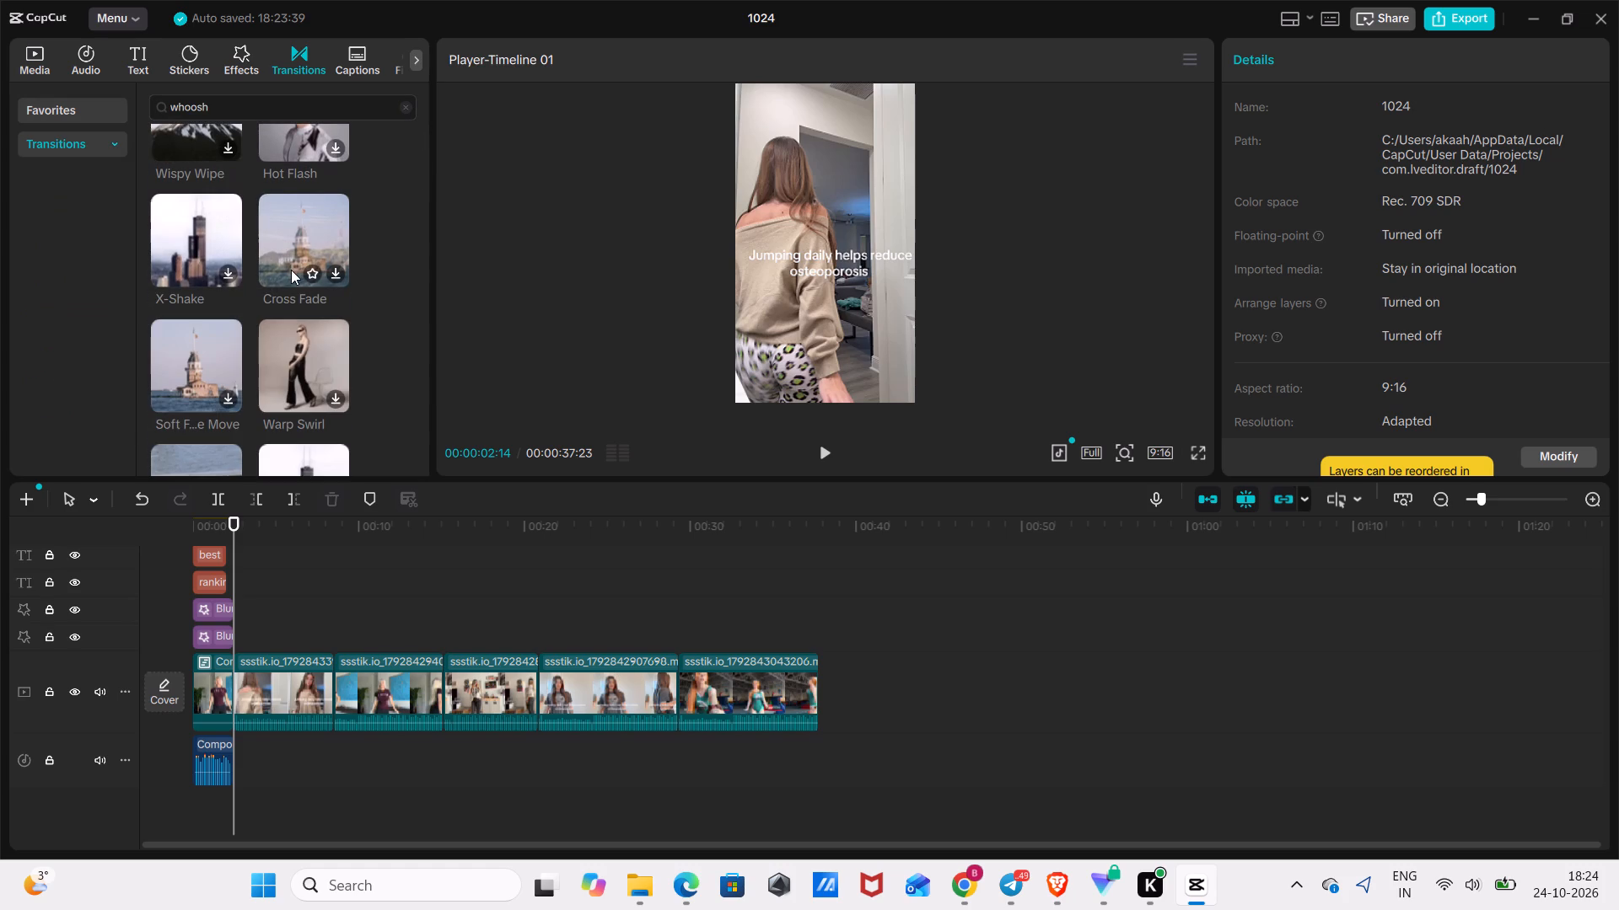
scroll(229, 338, down, 1)
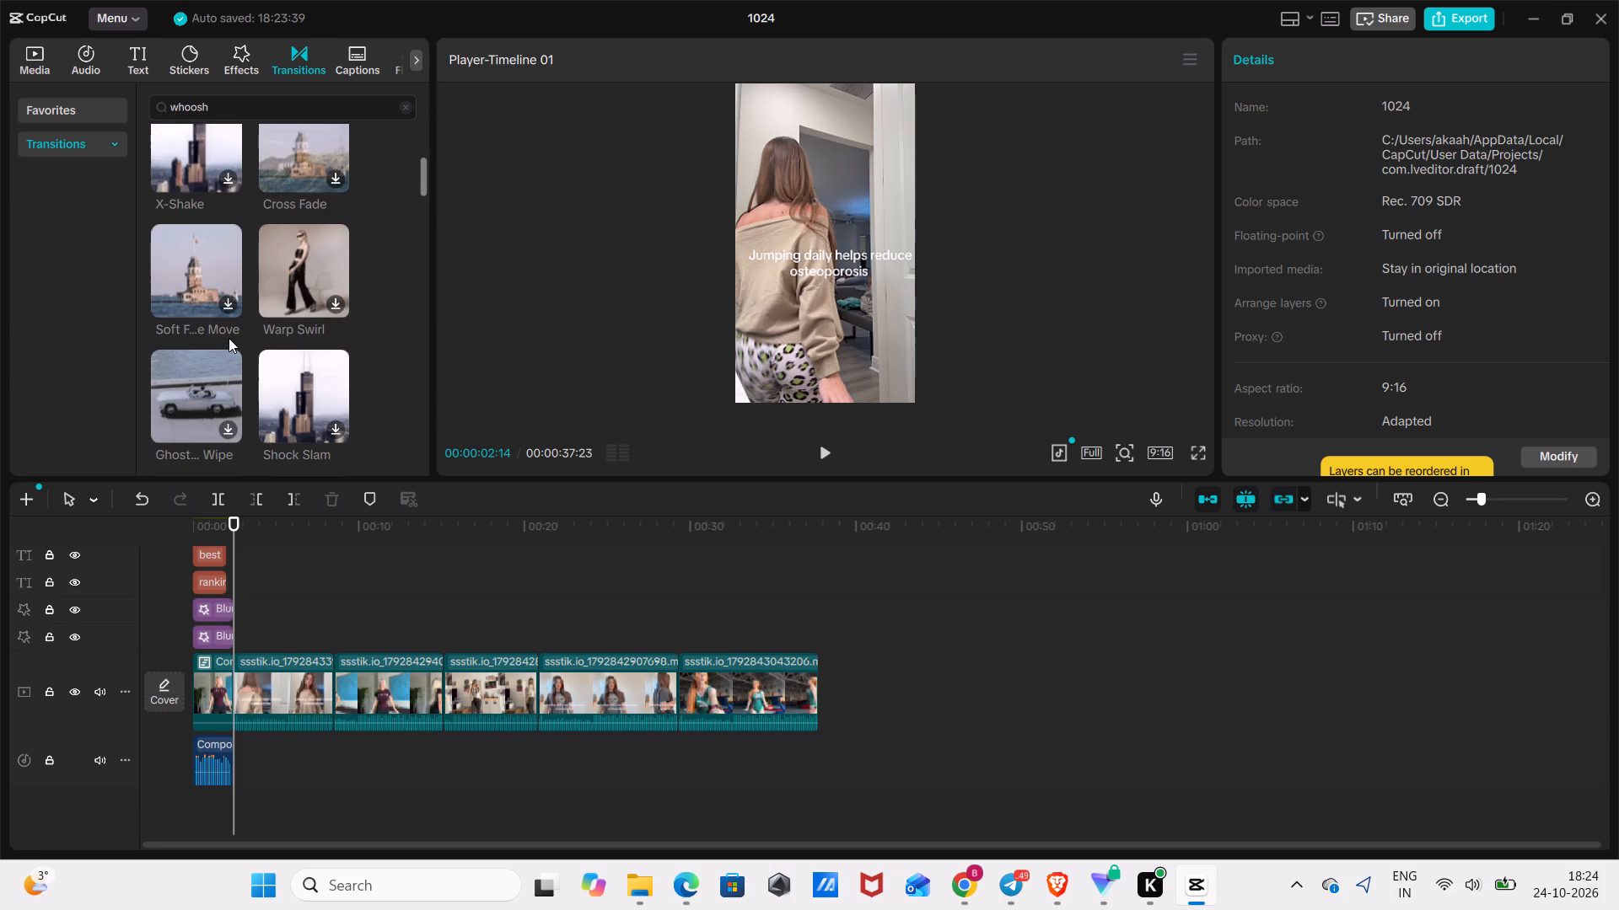
scroll(229, 338, down, 1)
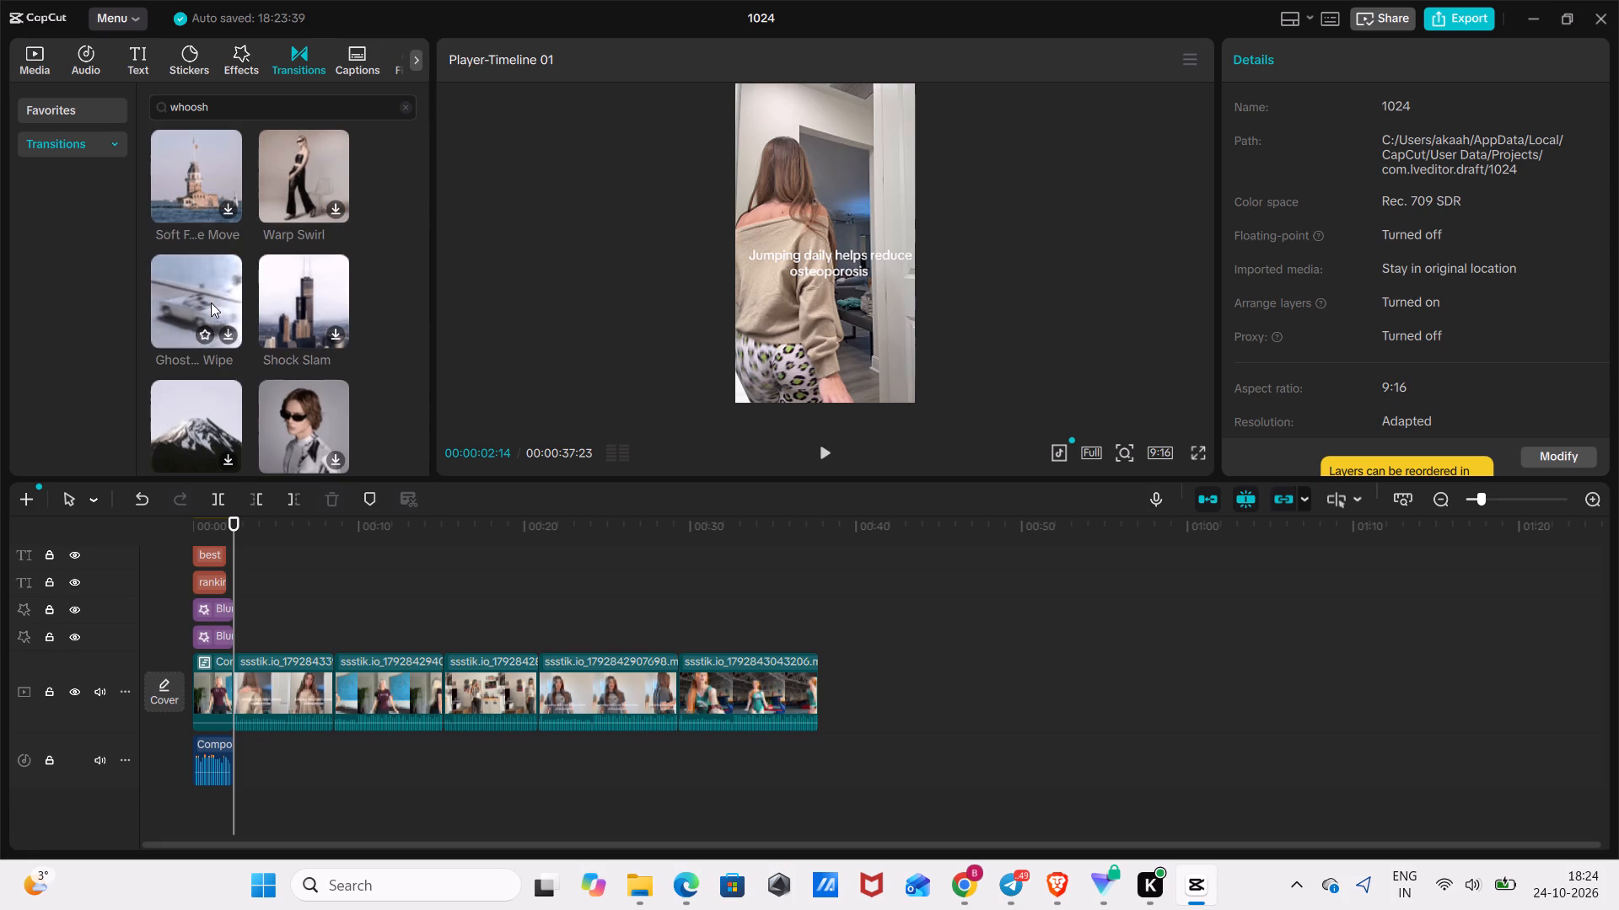
scroll(211, 302, down, 1)
scroll(300, 337, down, 1)
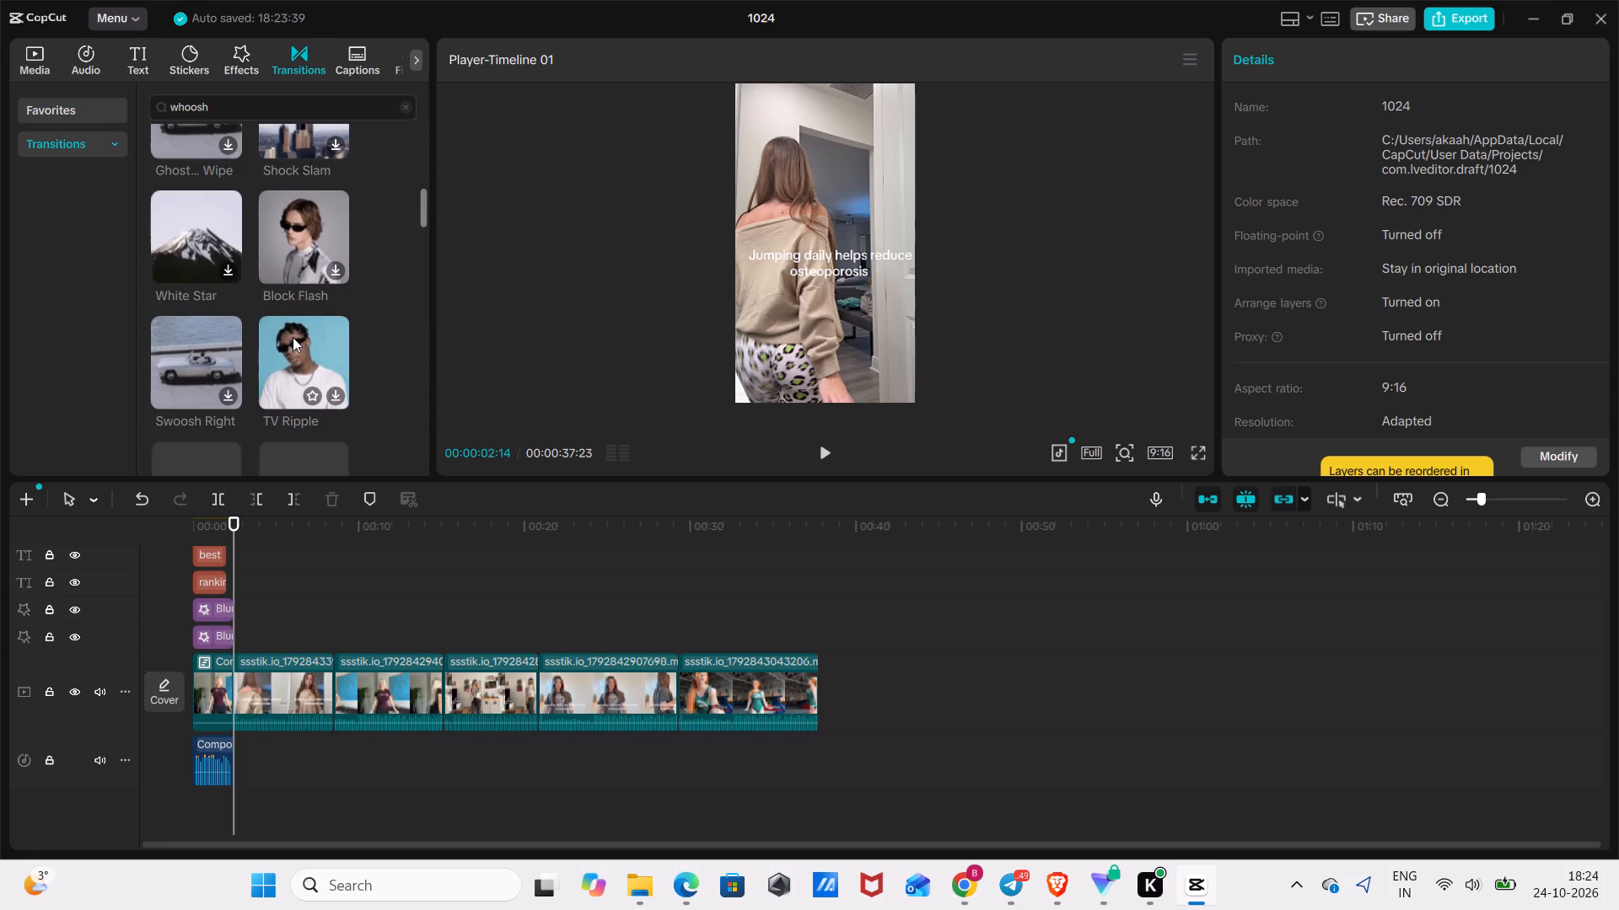
scroll(277, 339, up, 5)
scroll(277, 339, down, 5)
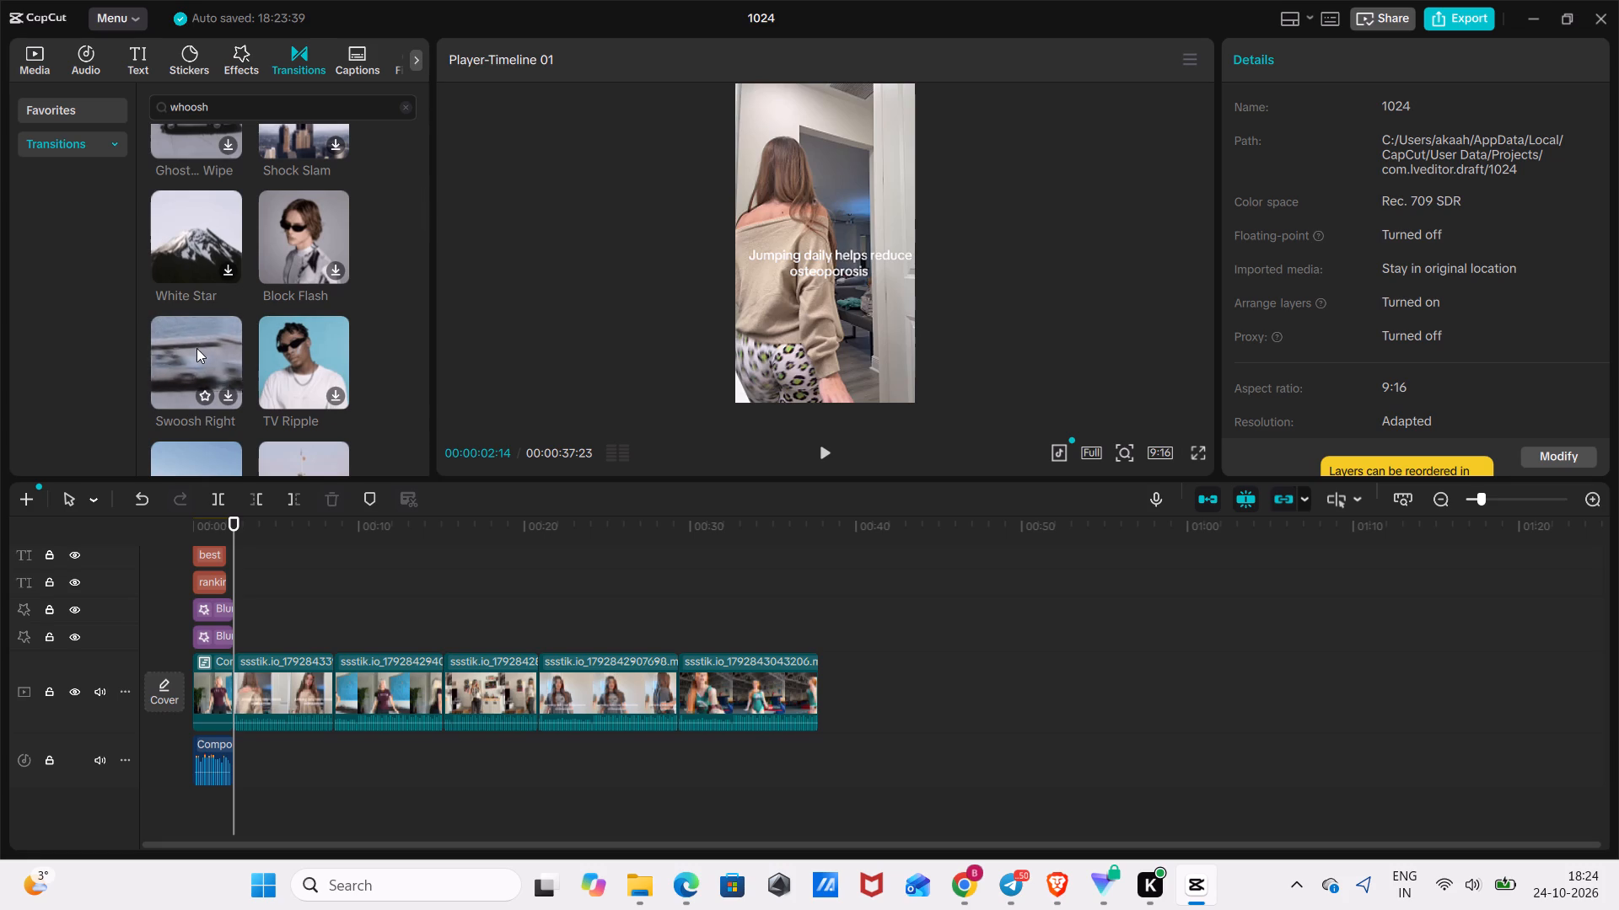
scroll(196, 347, down, 1)
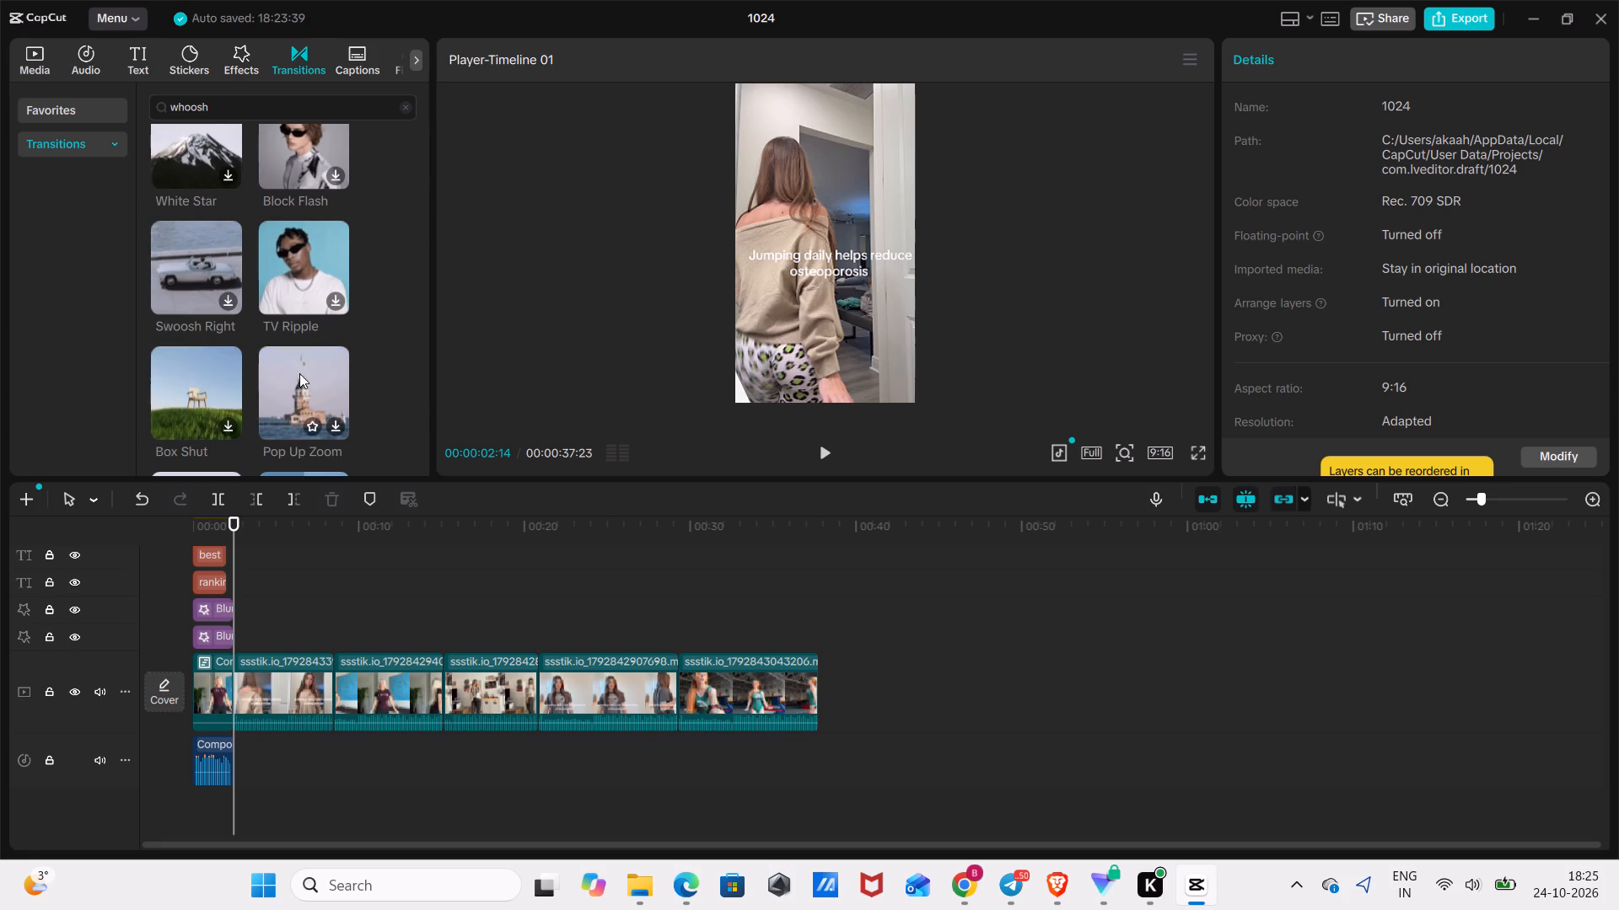
scroll(301, 288, down, 2)
scroll(236, 350, down, 1)
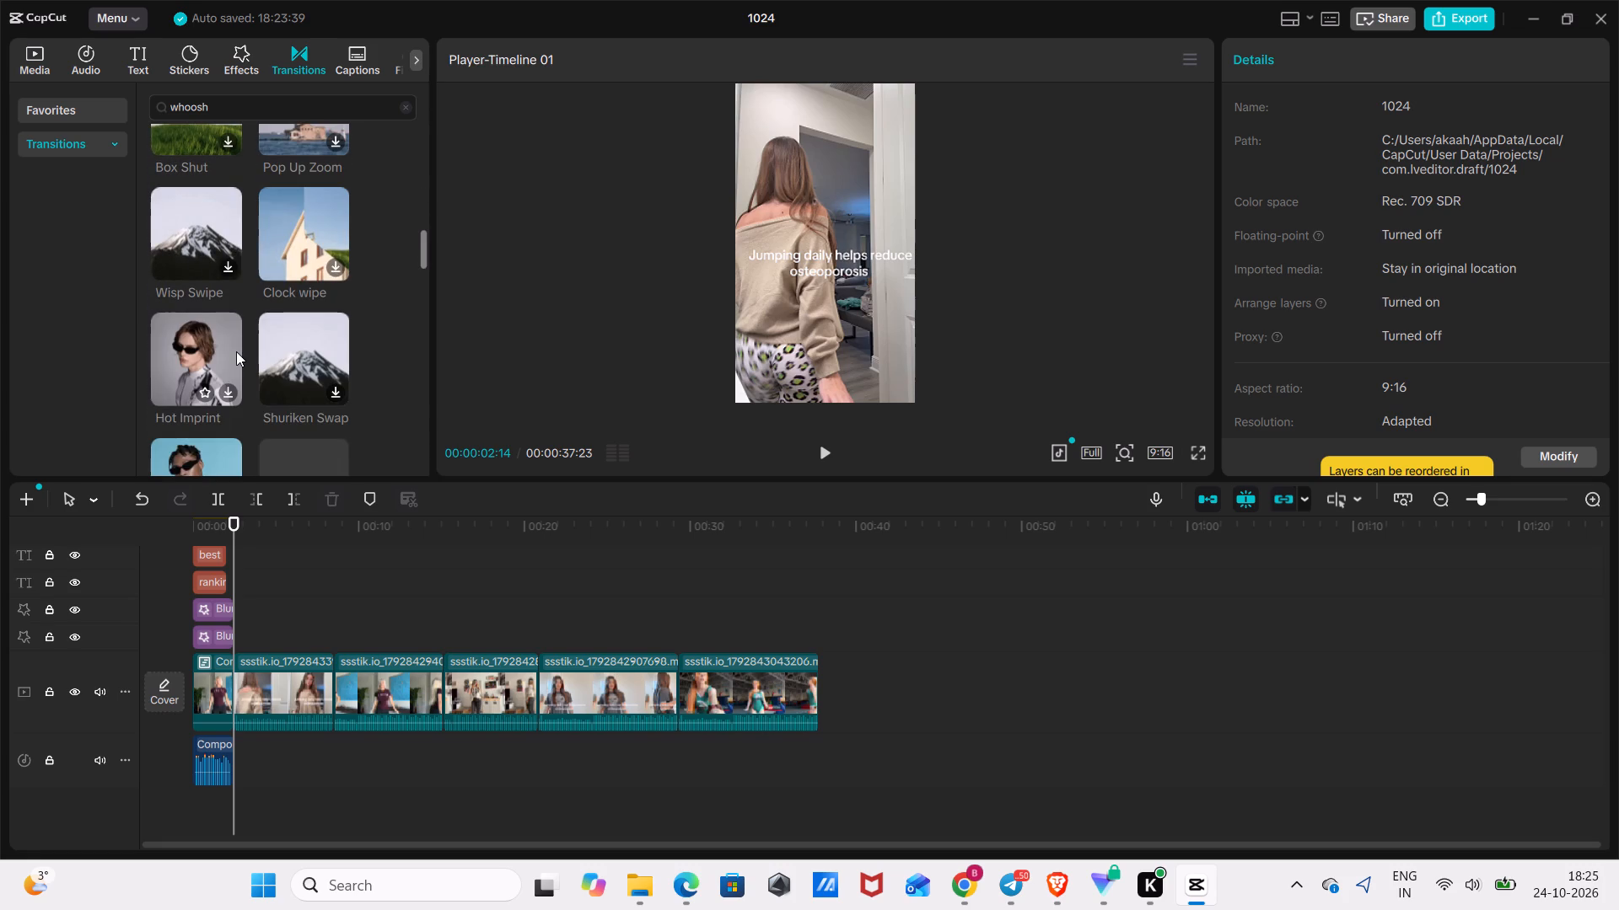
scroll(232, 356, down, 1)
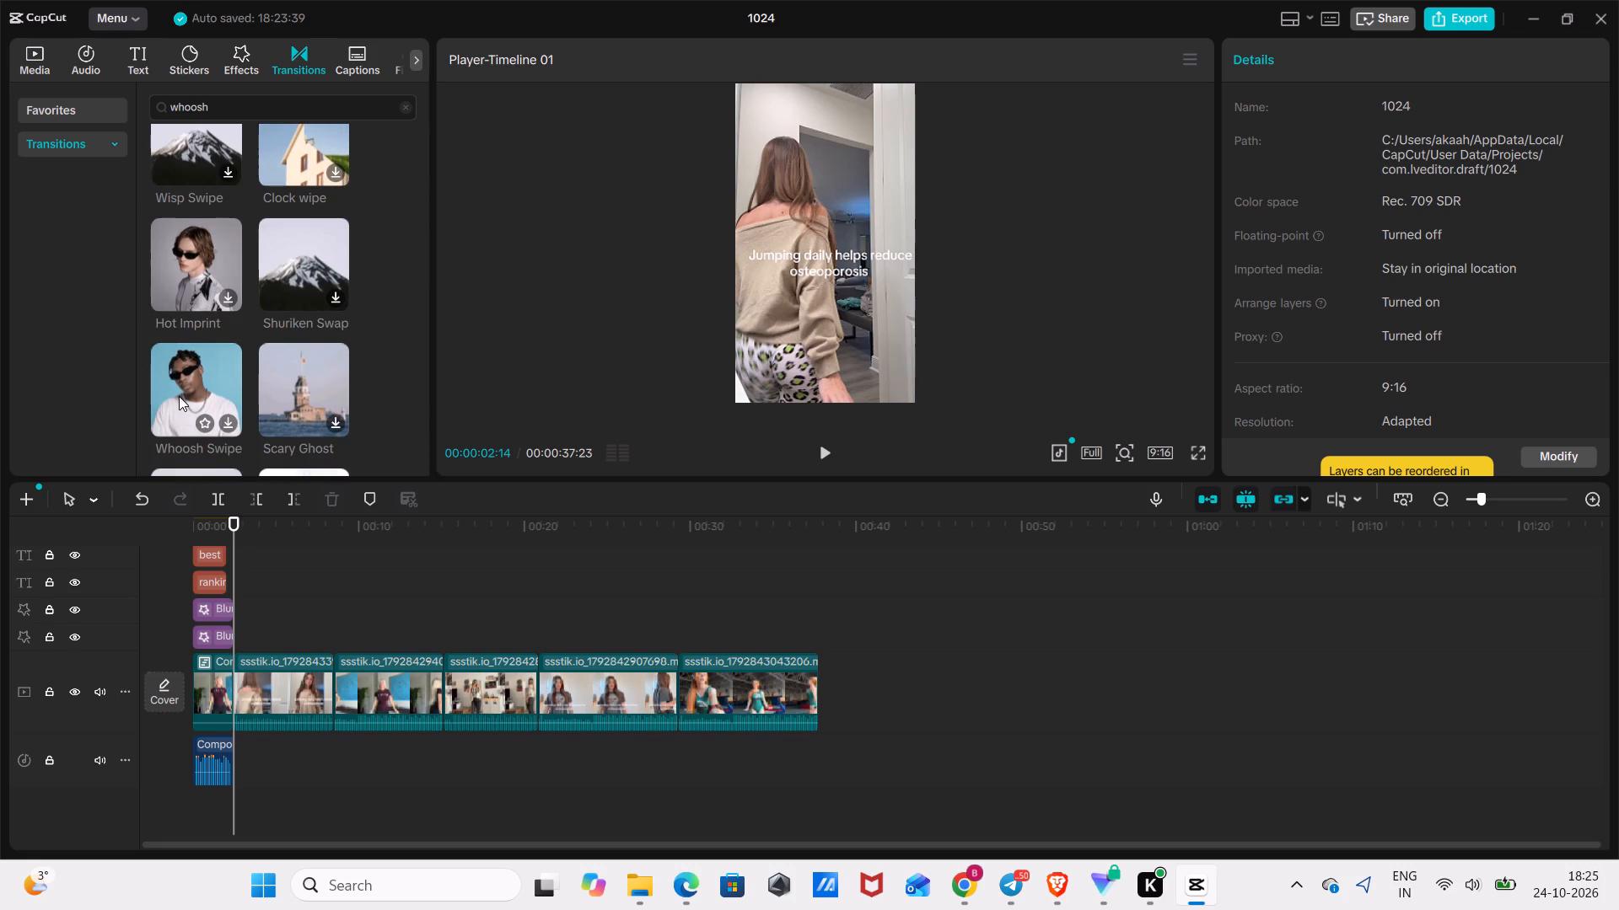
scroll(199, 388, down, 1)
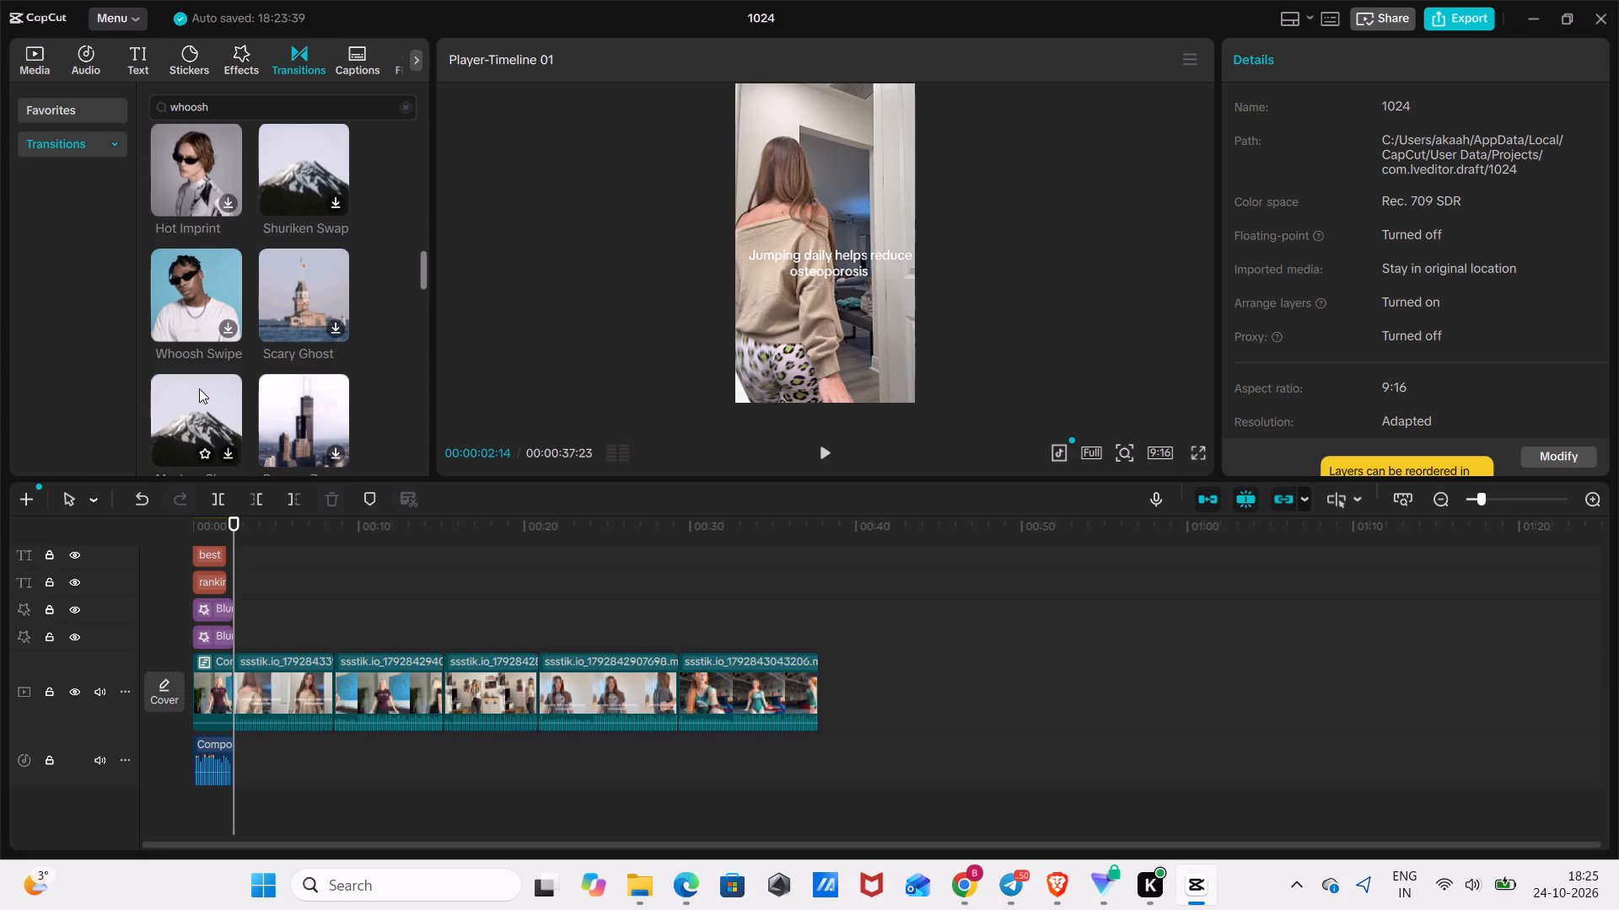
scroll(258, 384, up, 2)
Shorten the transition search to "who" and look through the results for a suitable transition.
click(268, 115)
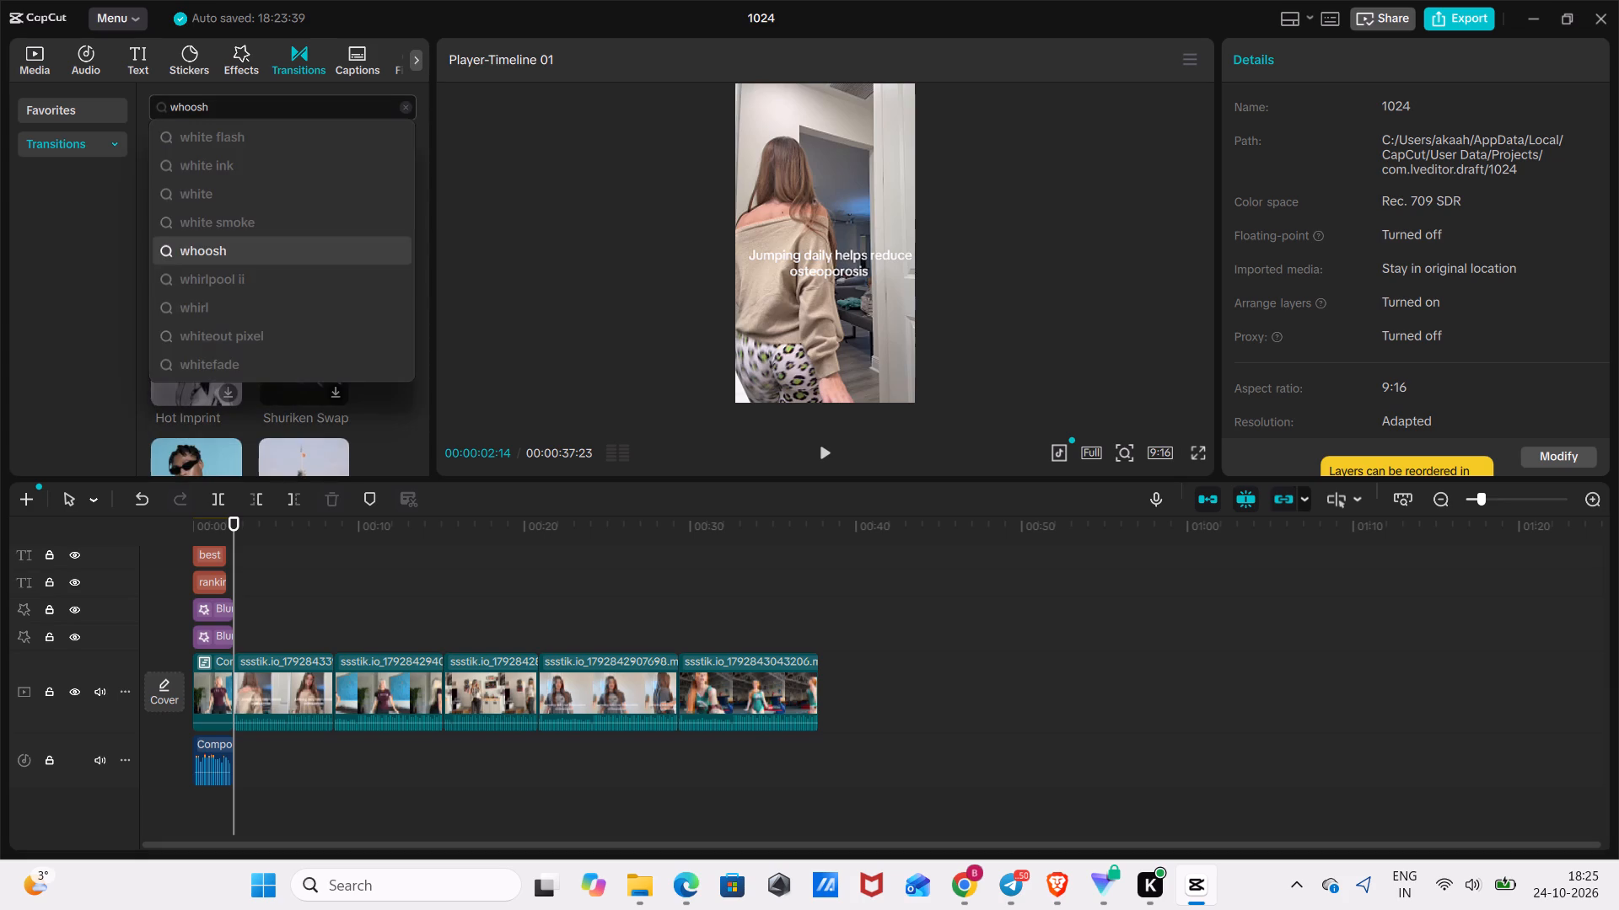
key(BackSpace)
key(BackSpace)
key(BackSpace)
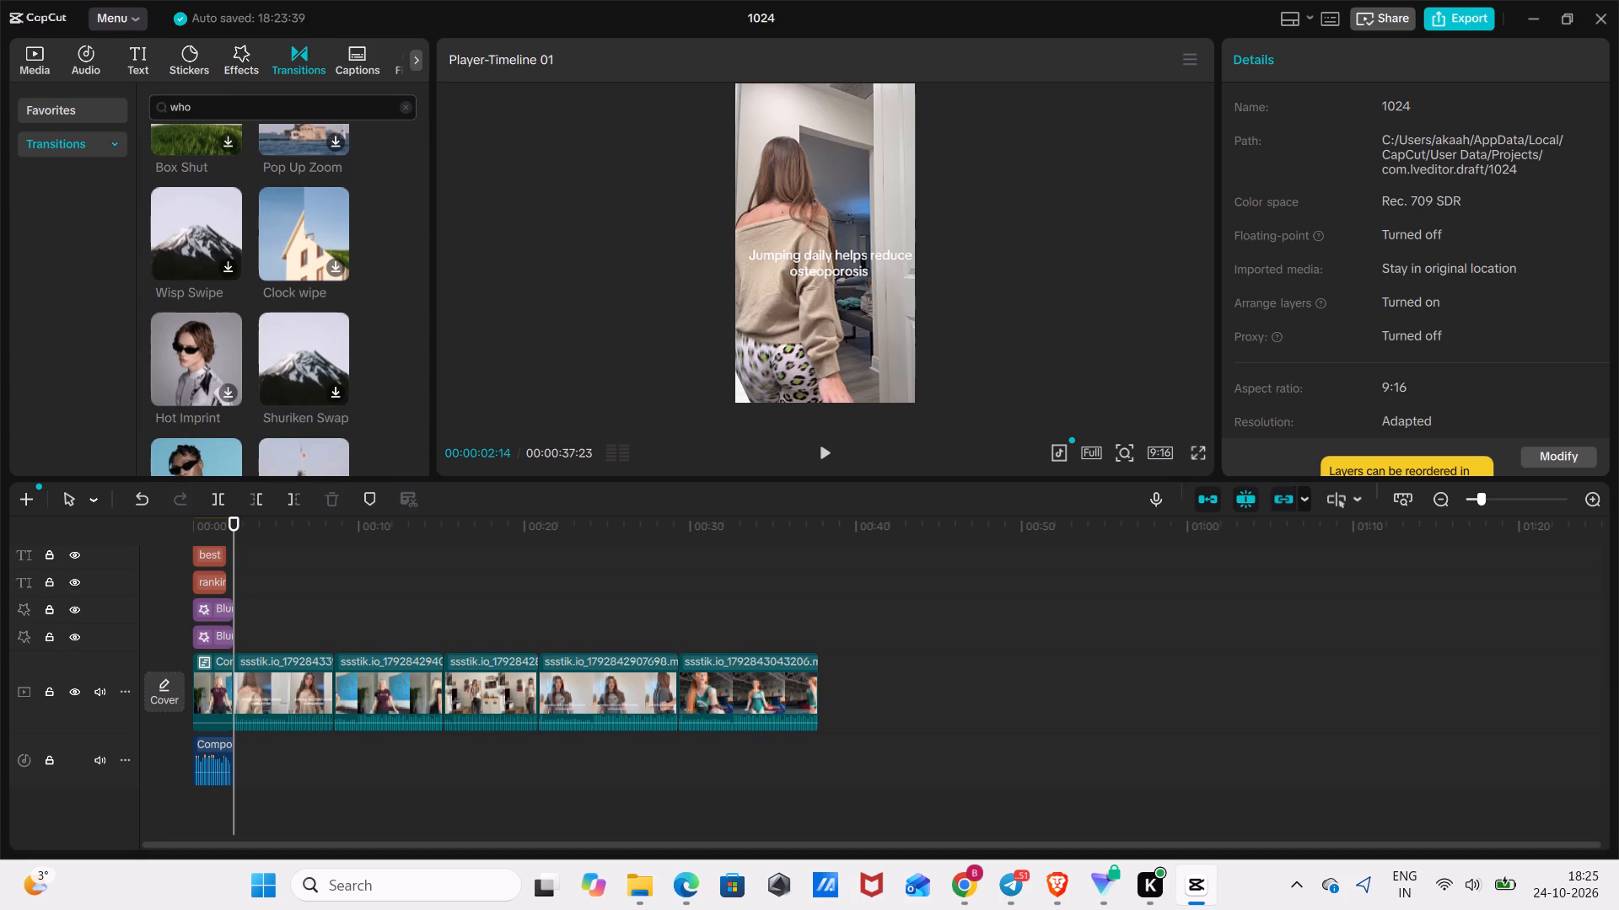
key(Return)
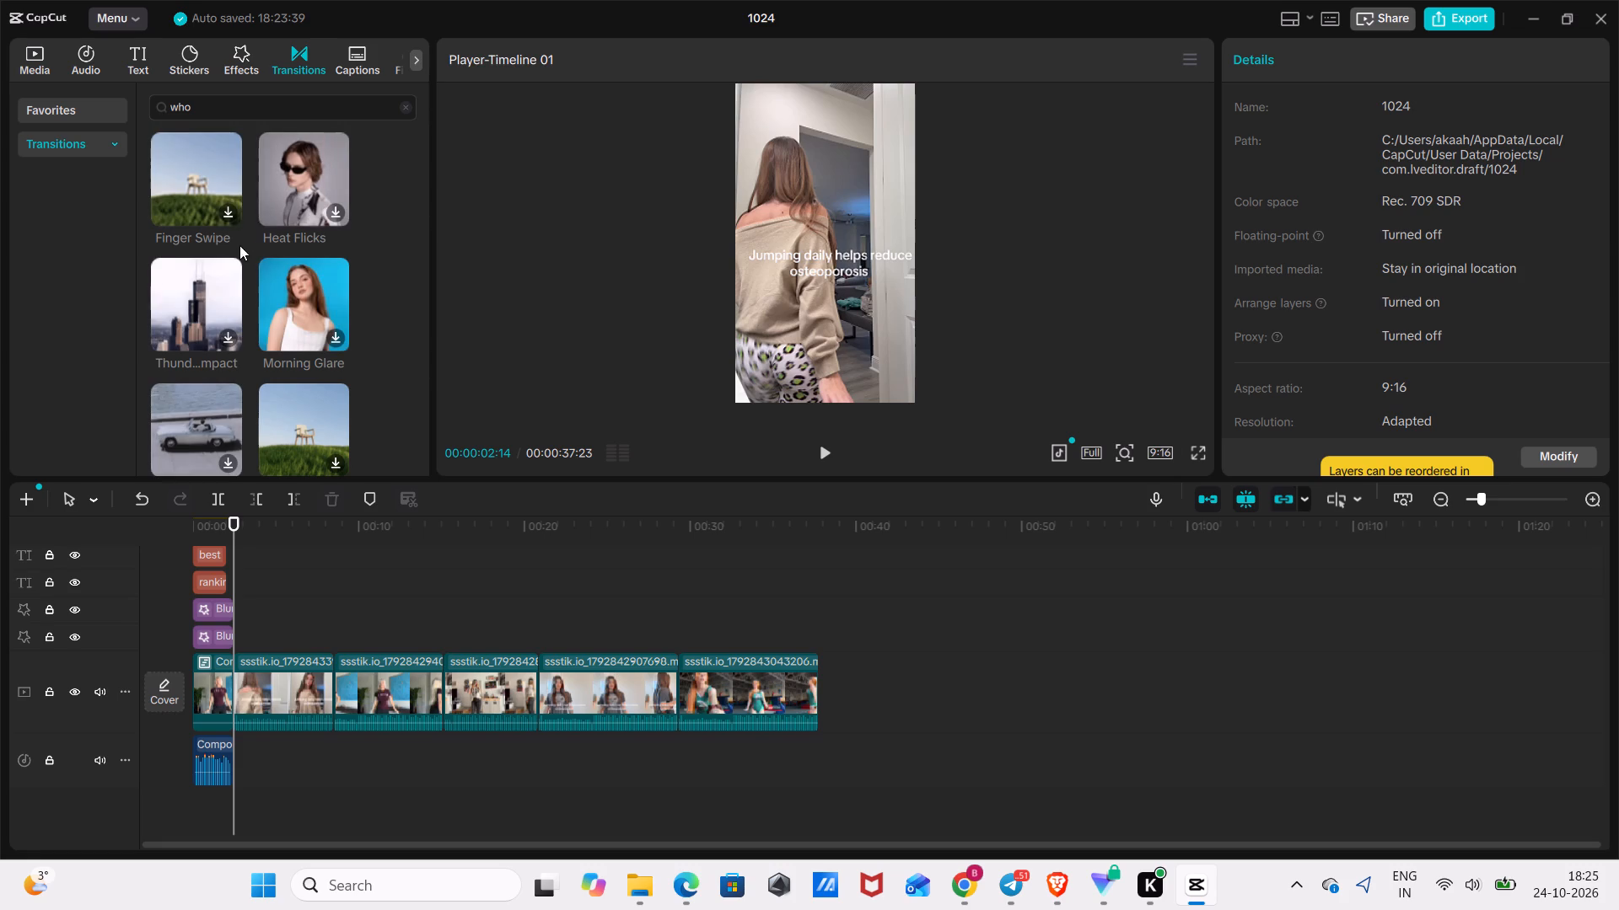
scroll(234, 255, down, 4)
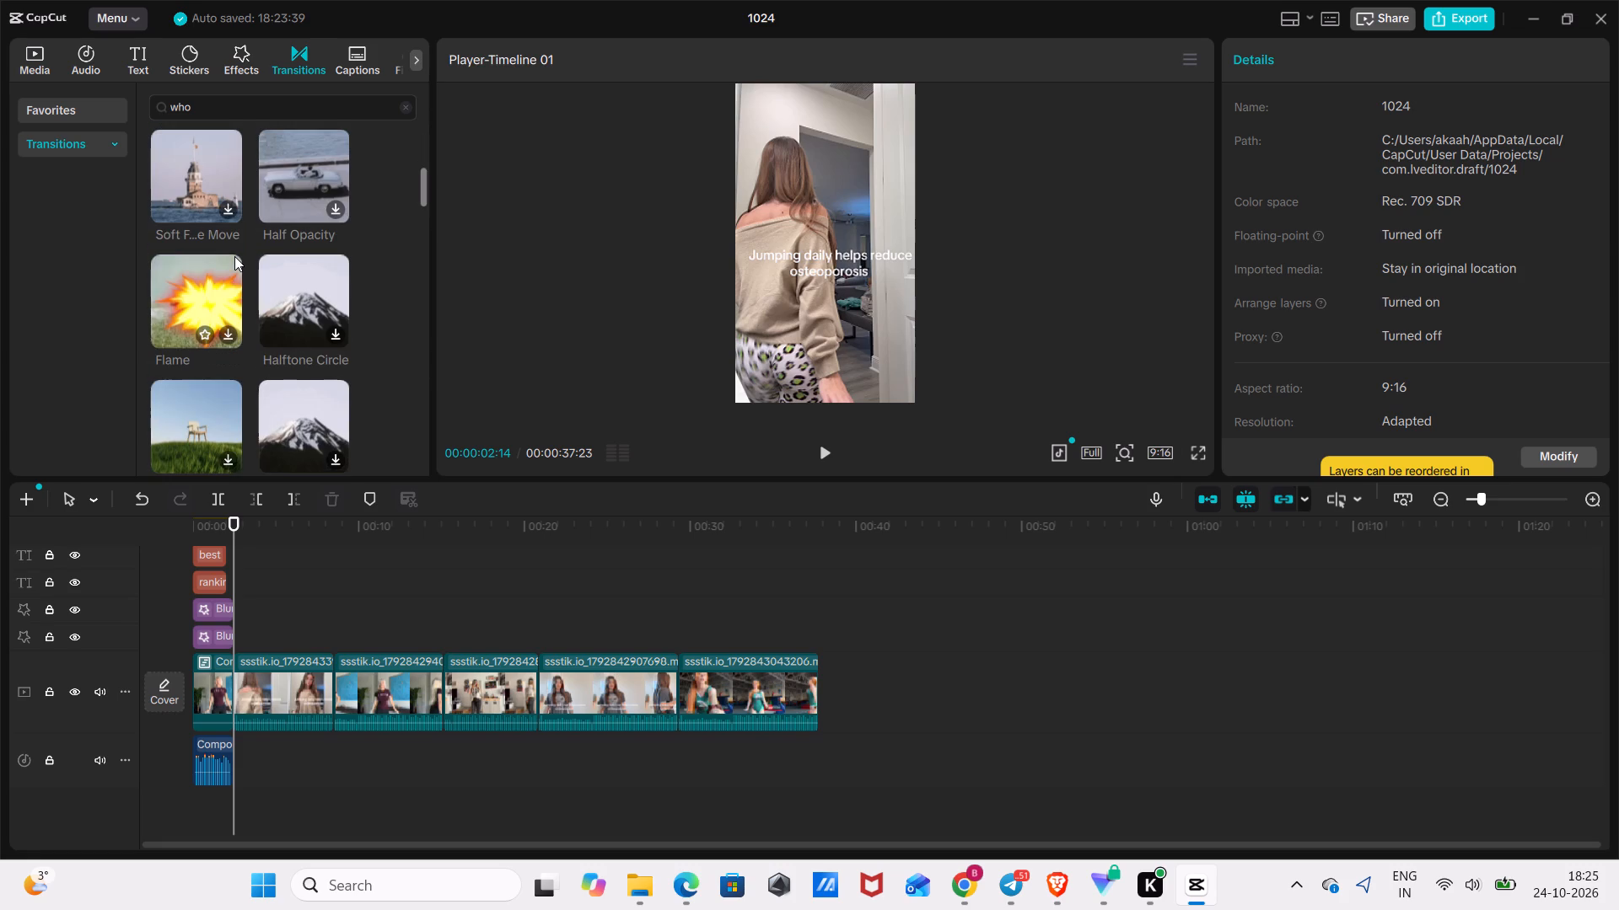
drag(205, 264, 144, 281)
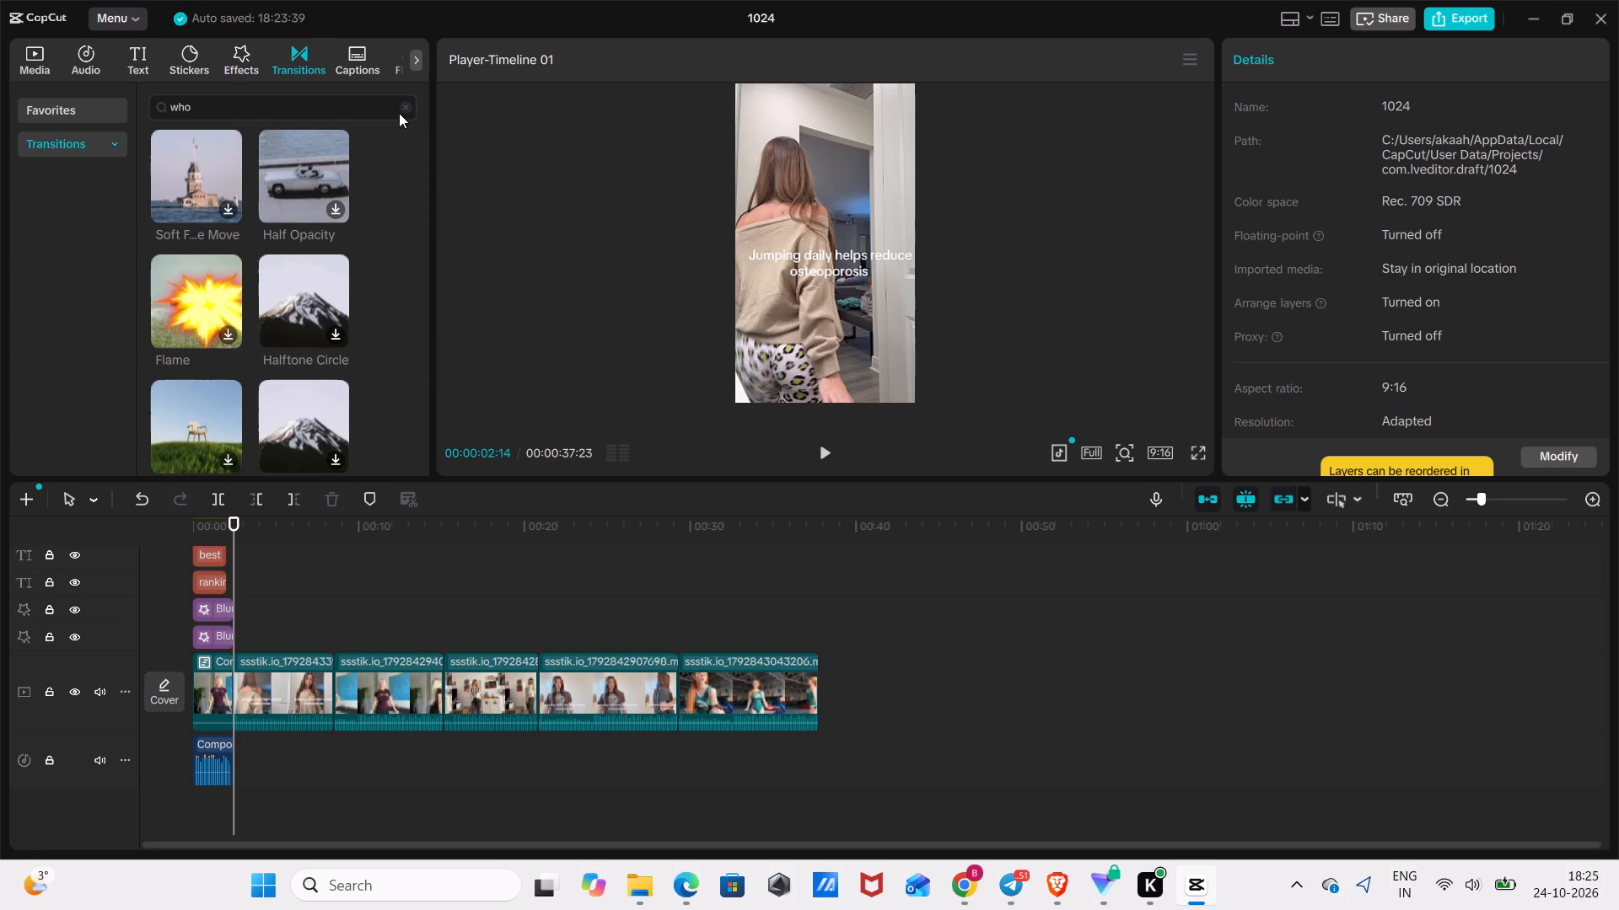
Clear the transition search and browse the Trending transitions for a suitable one.
click(401, 112)
scroll(265, 230, down, 2)
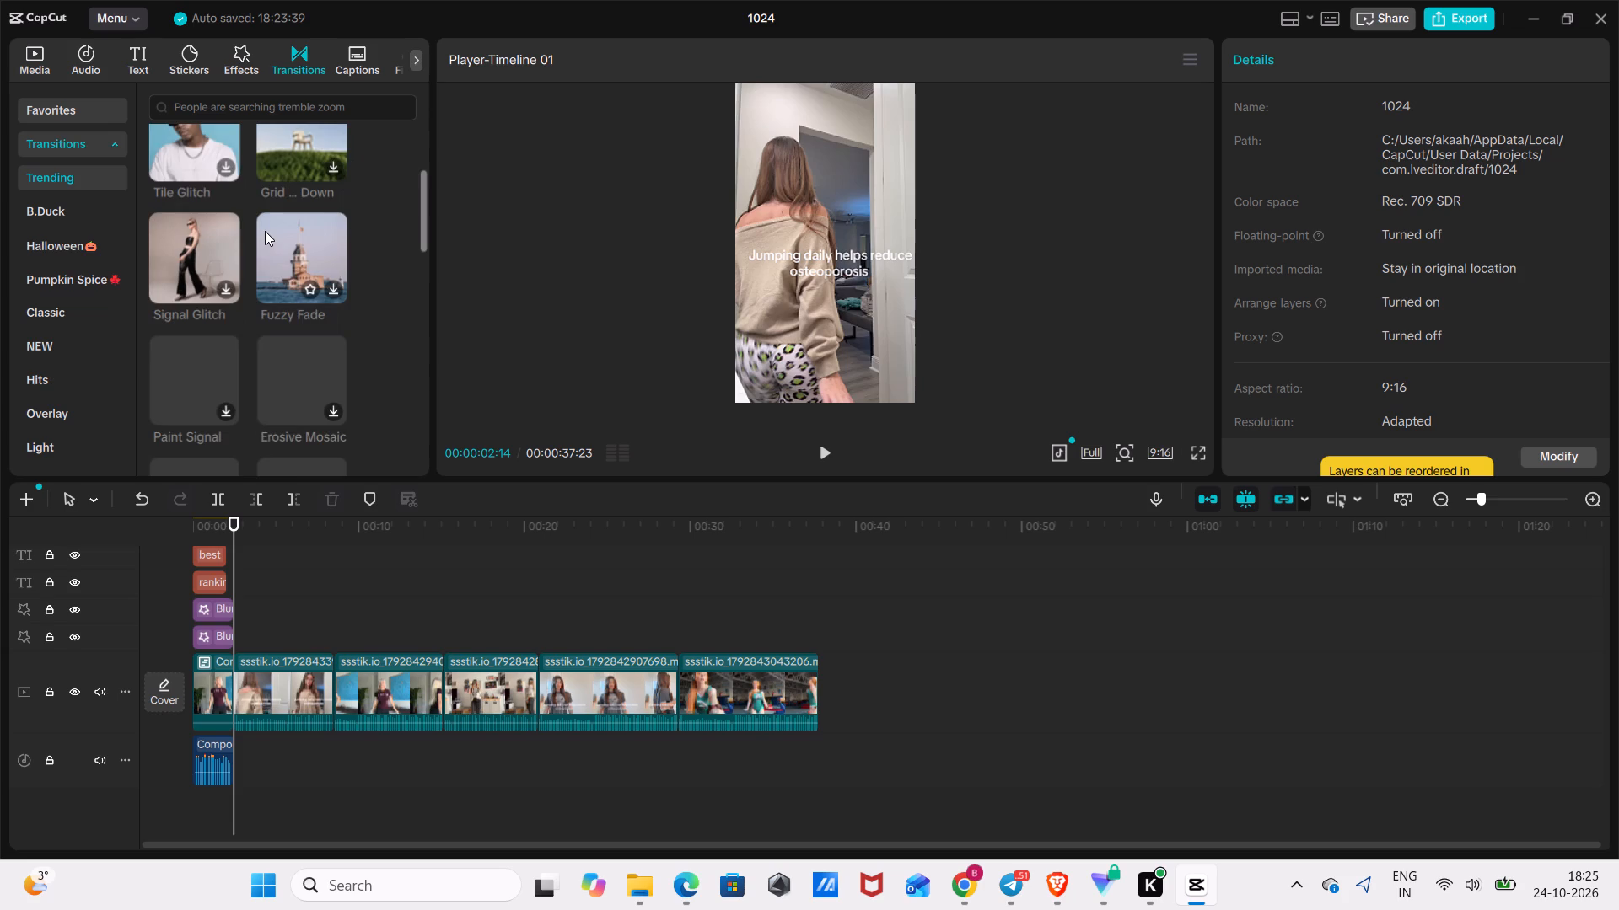
scroll(265, 231, down, 4)
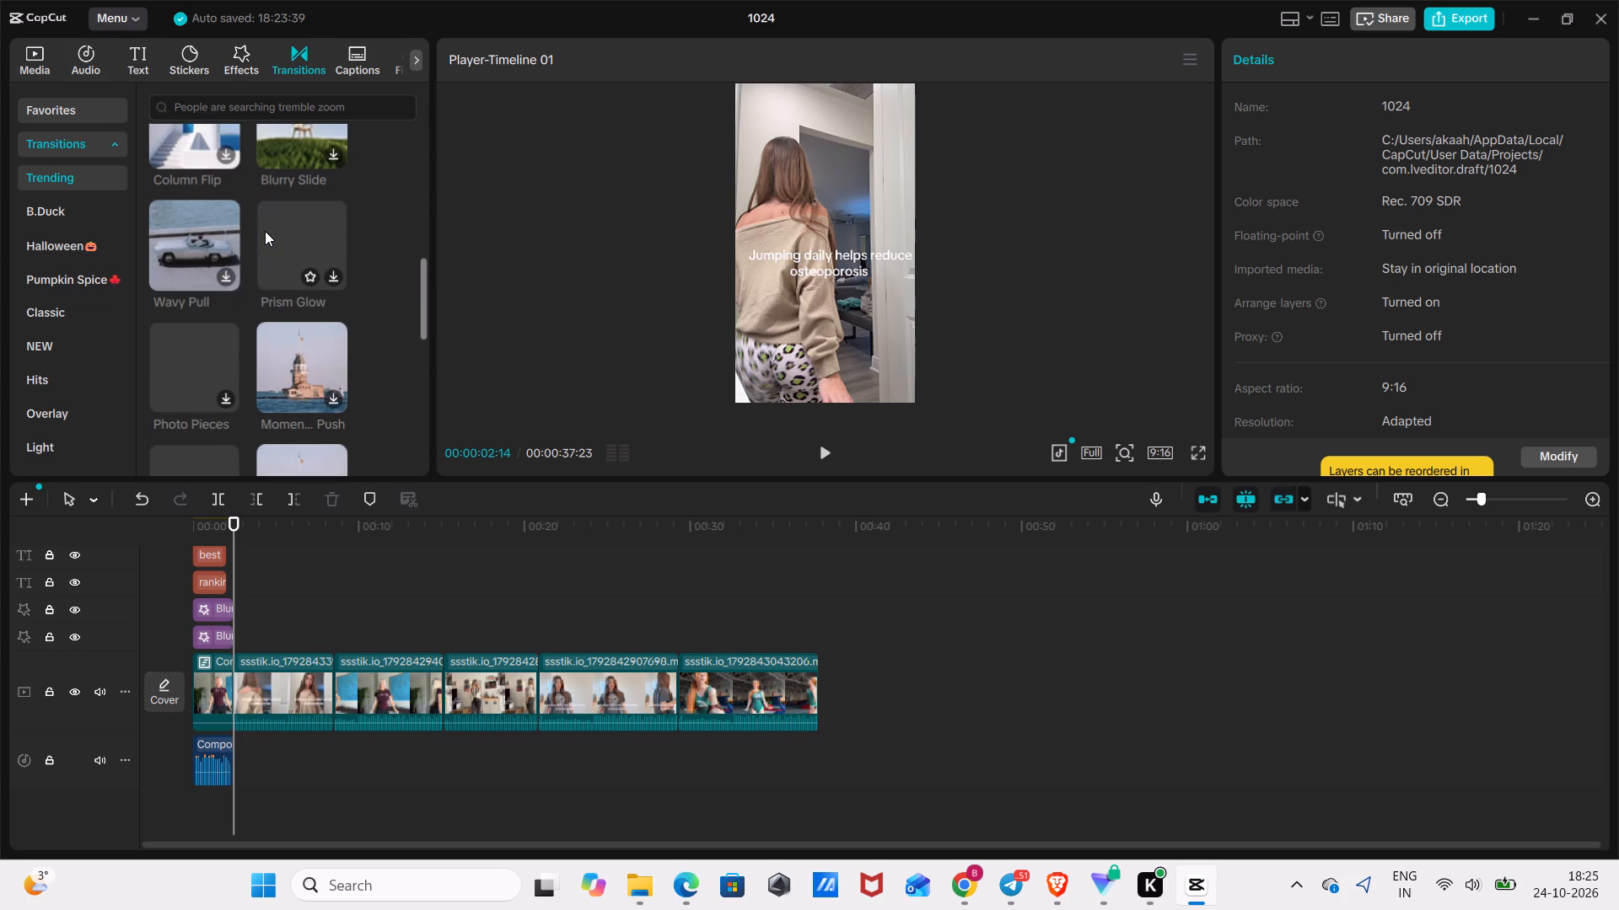
scroll(265, 231, down, 3)
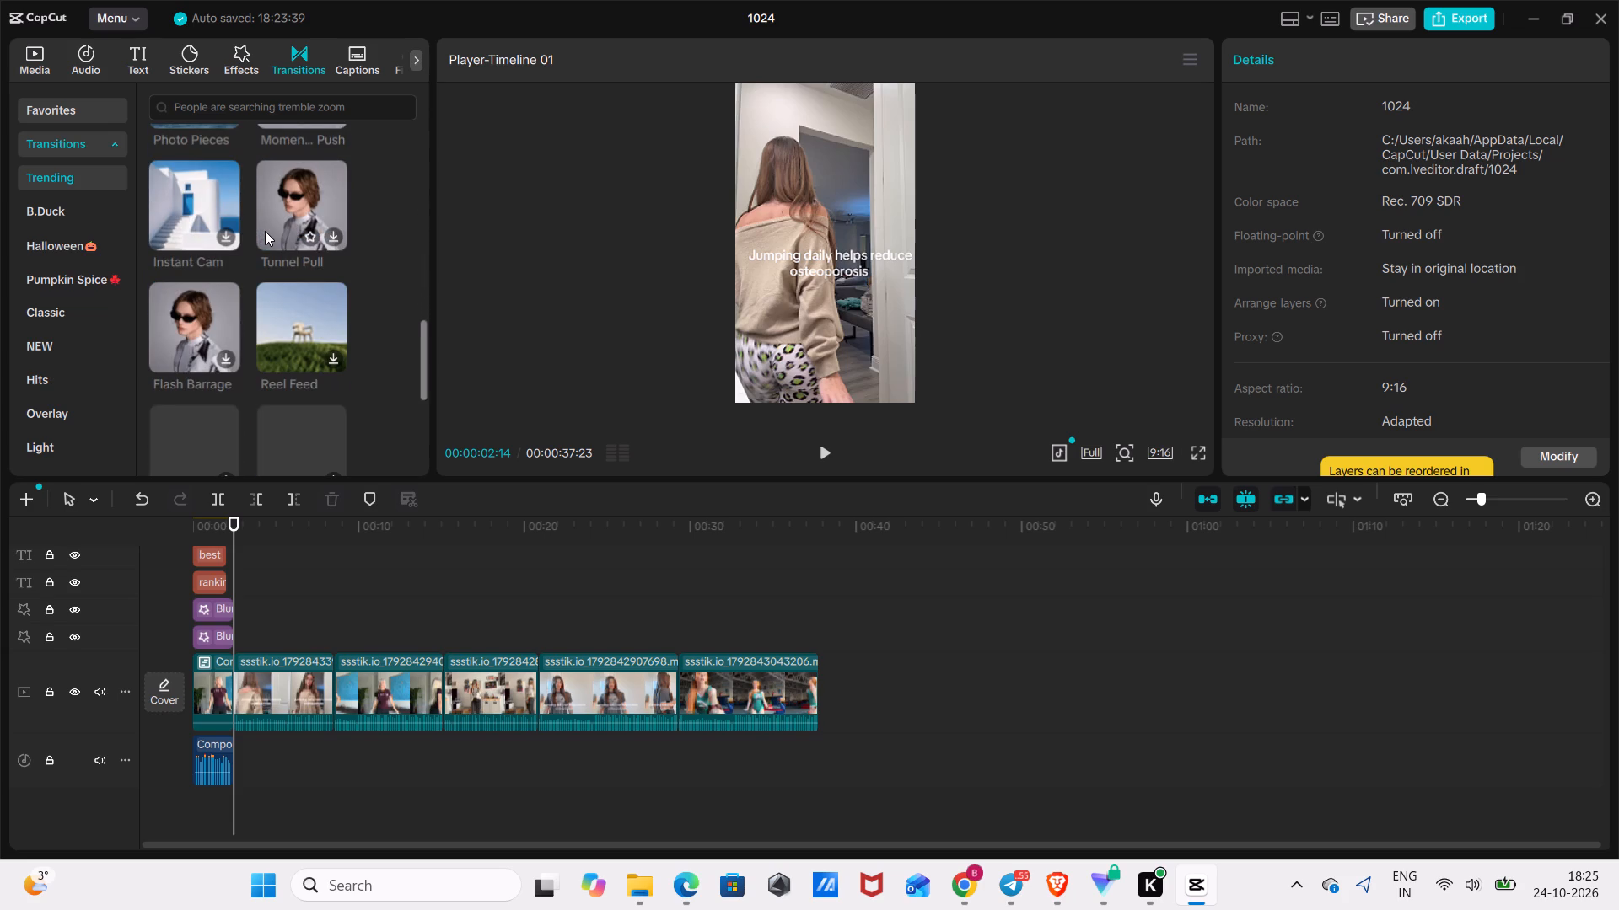
scroll(265, 231, down, 2)
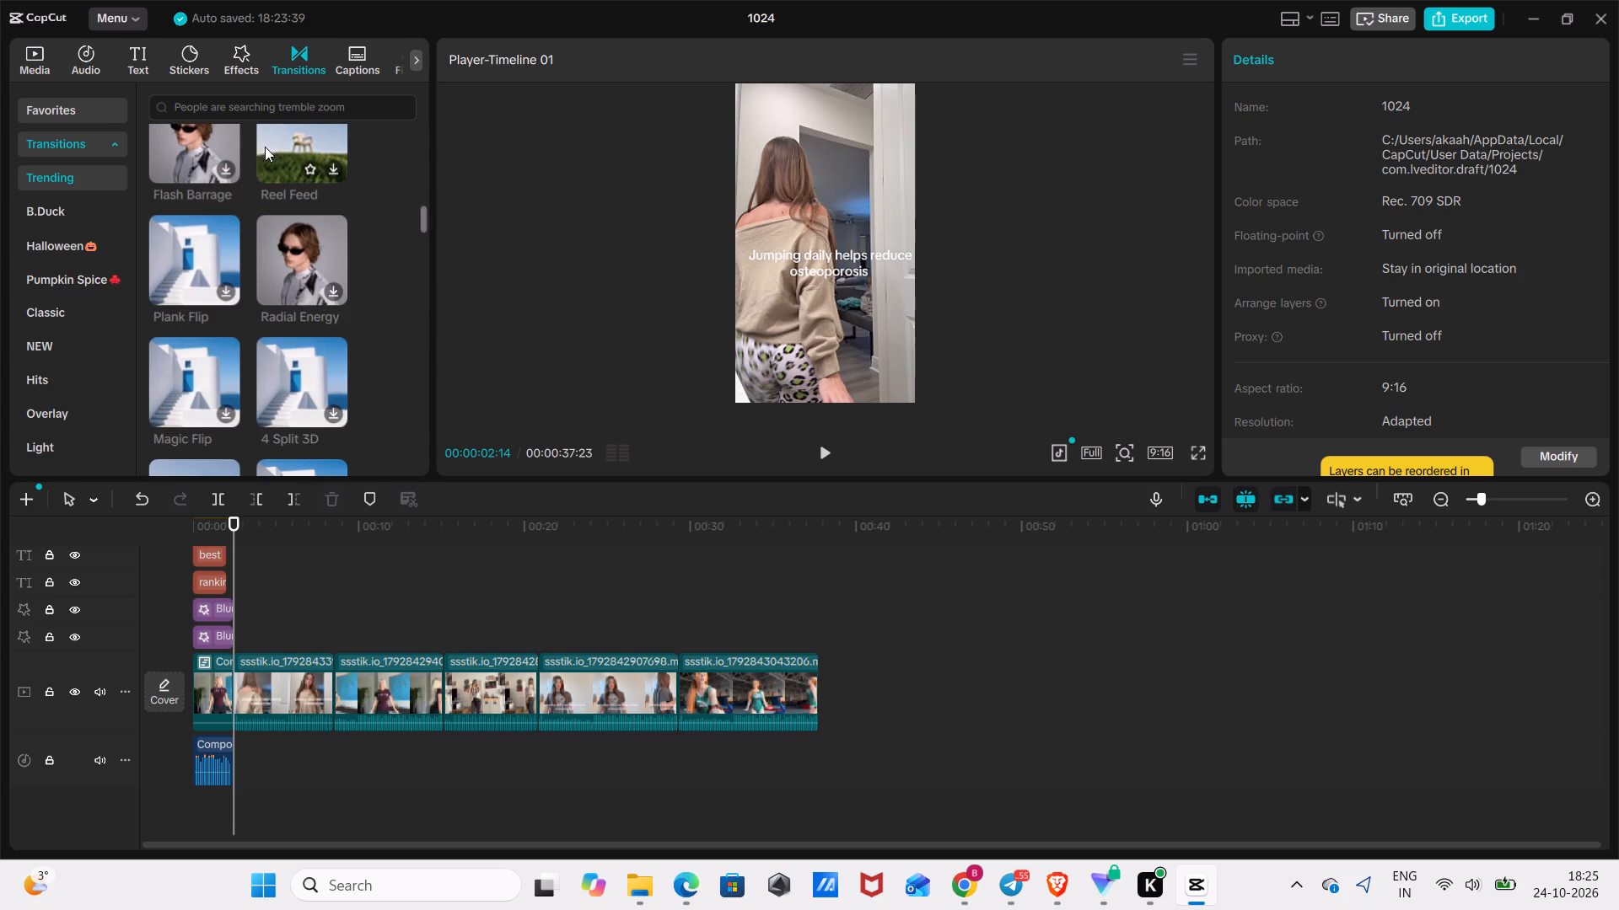
Repeat the recent "whoosh" transition search and examine the full results for one suited to the cuts between clips.
click(277, 96)
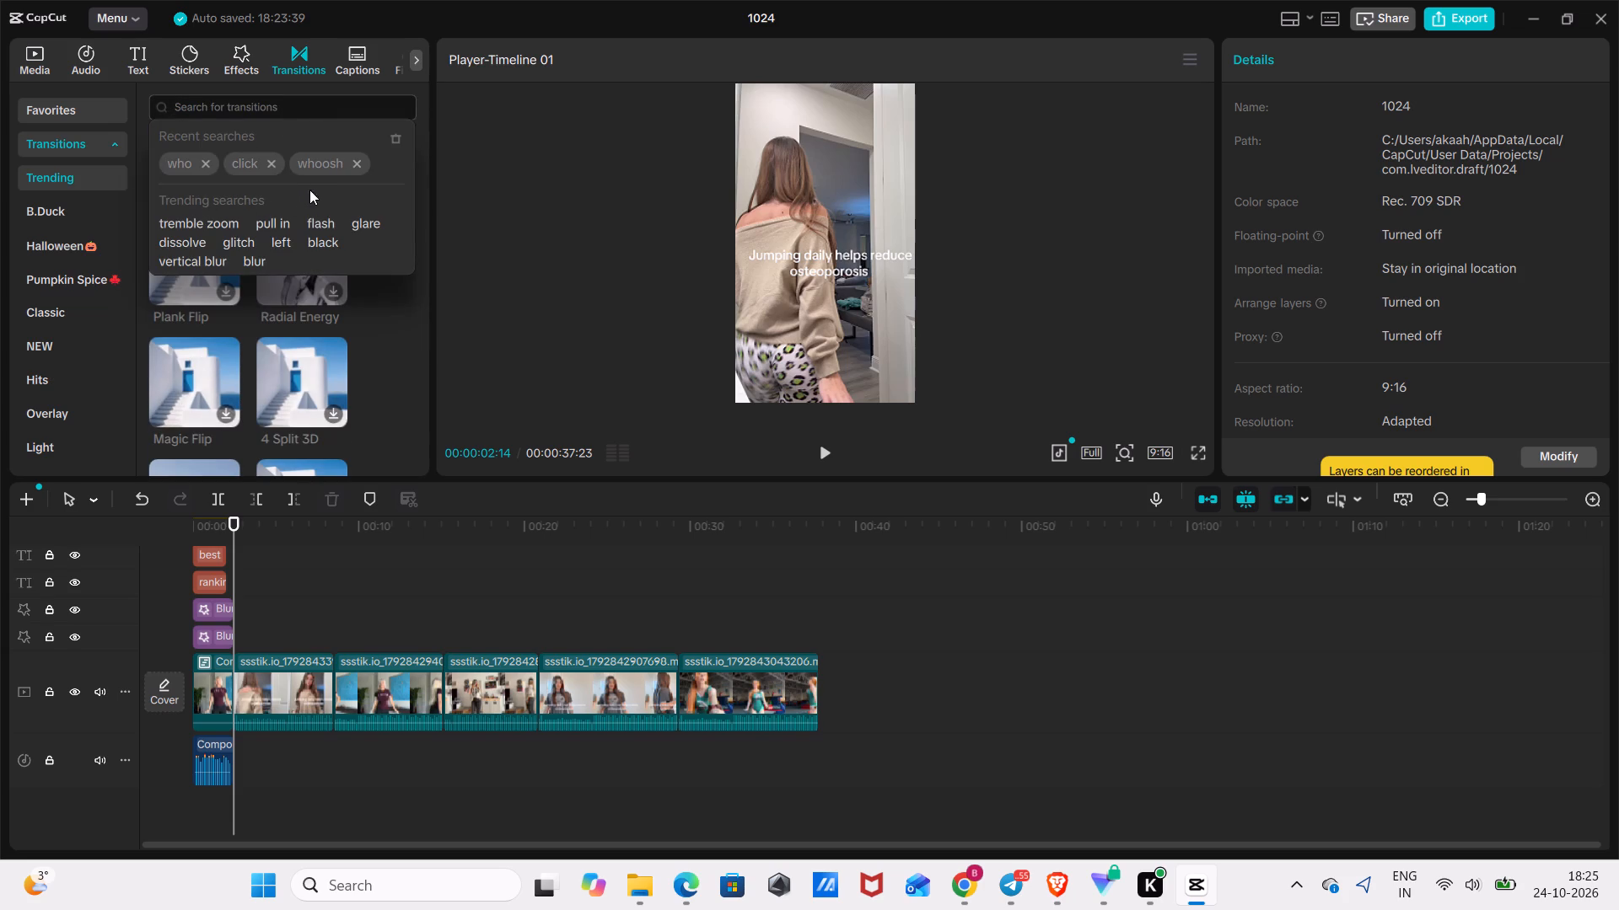
click(324, 170)
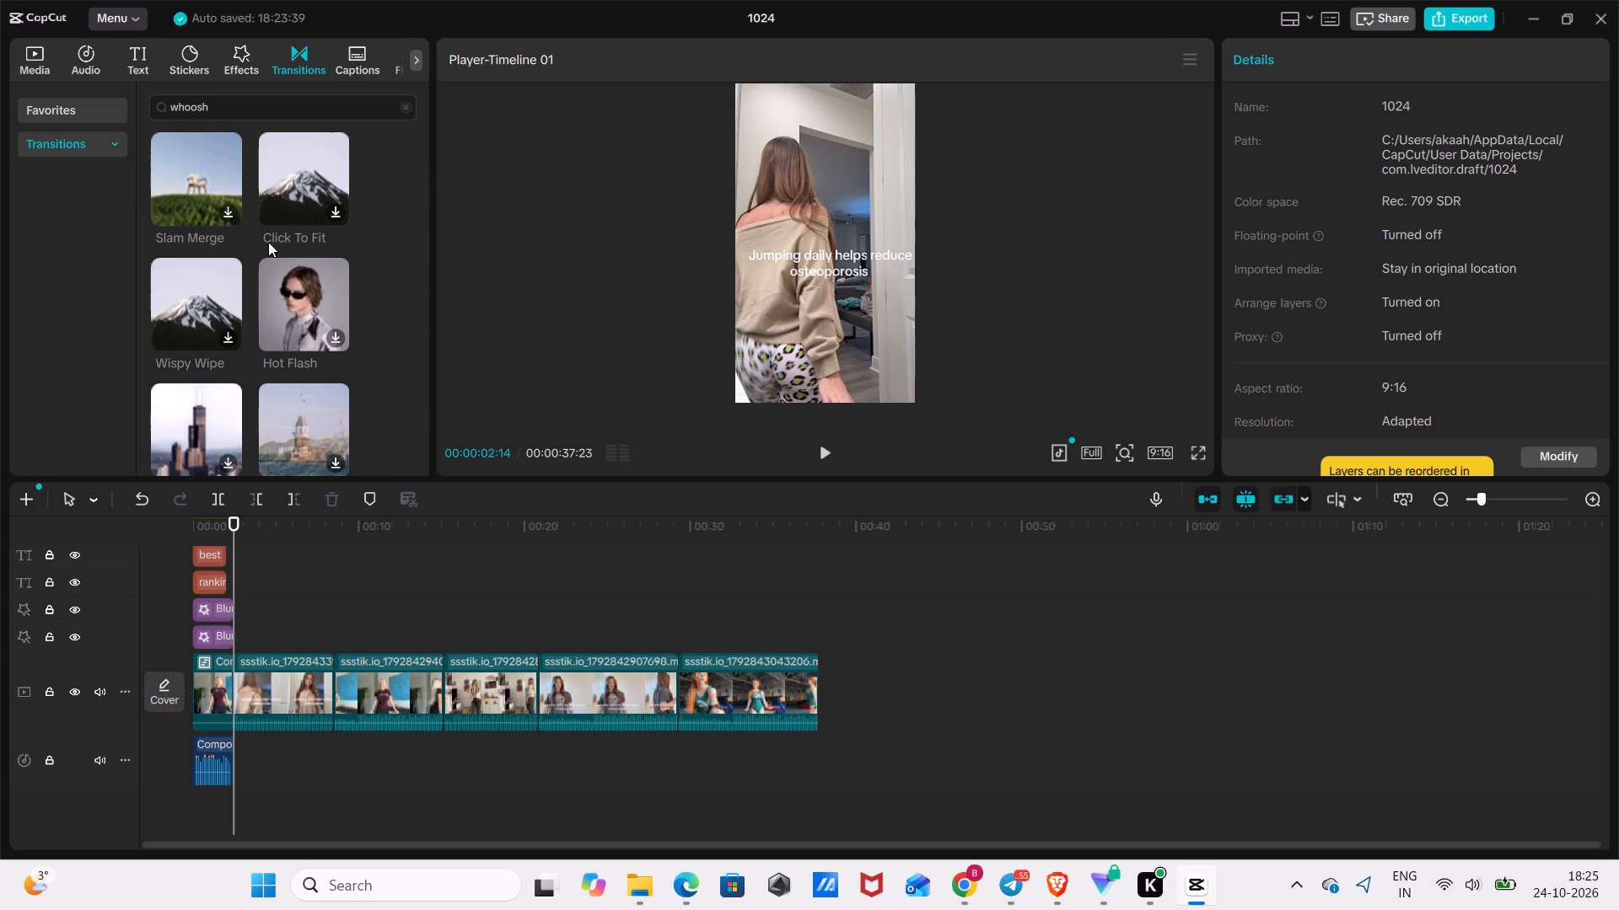
scroll(220, 345, down, 2)
scroll(234, 278, down, 2)
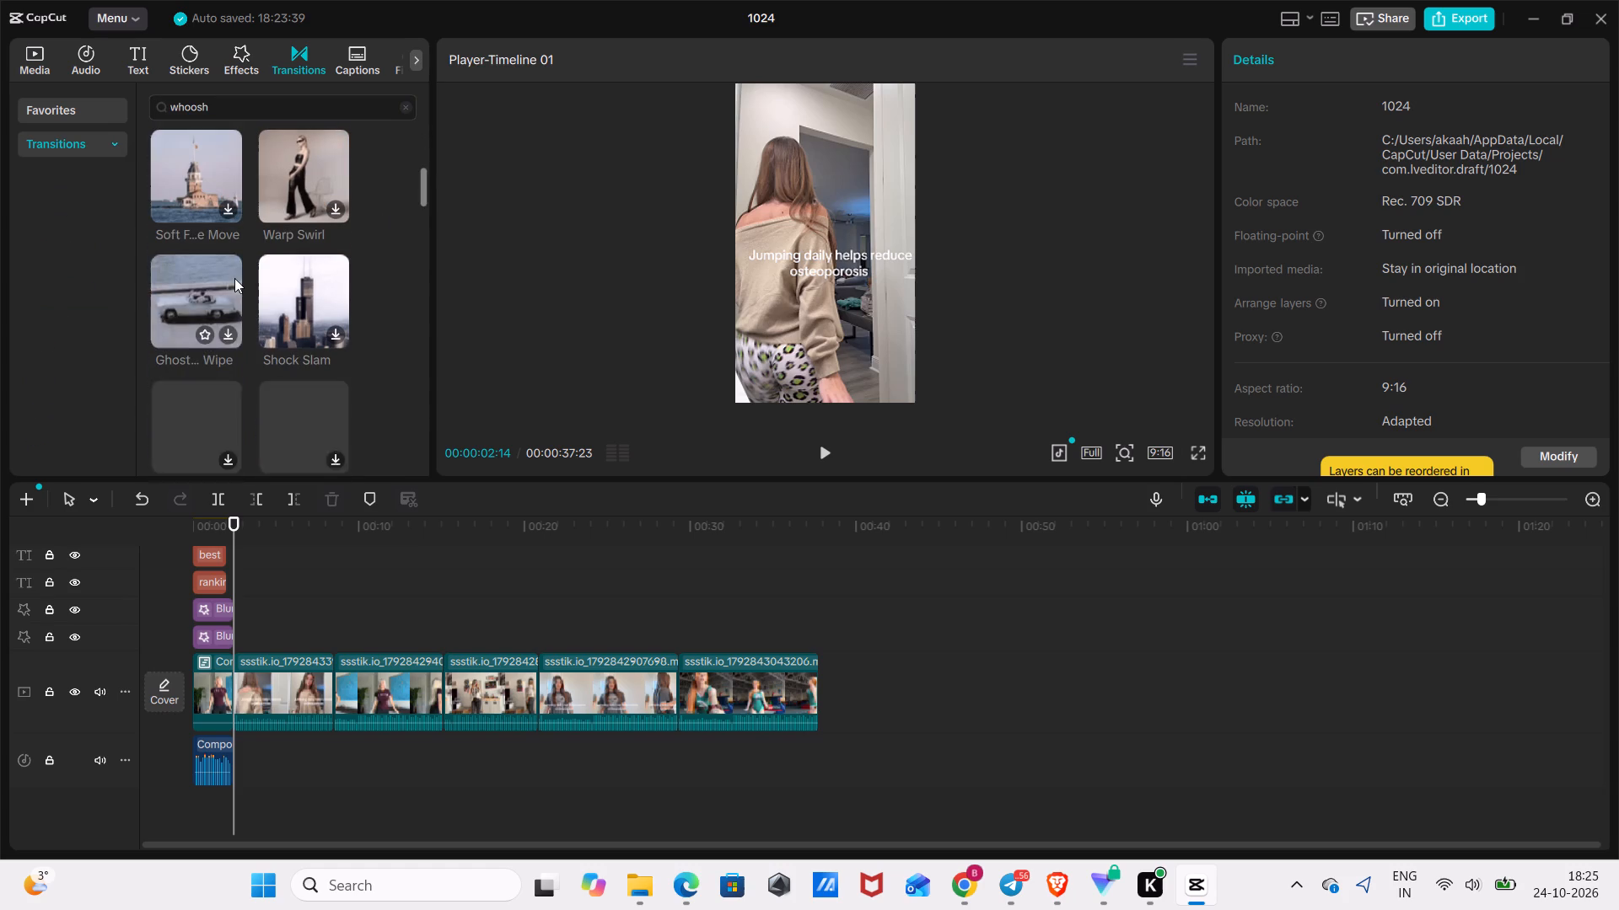
scroll(156, 293, down, 2)
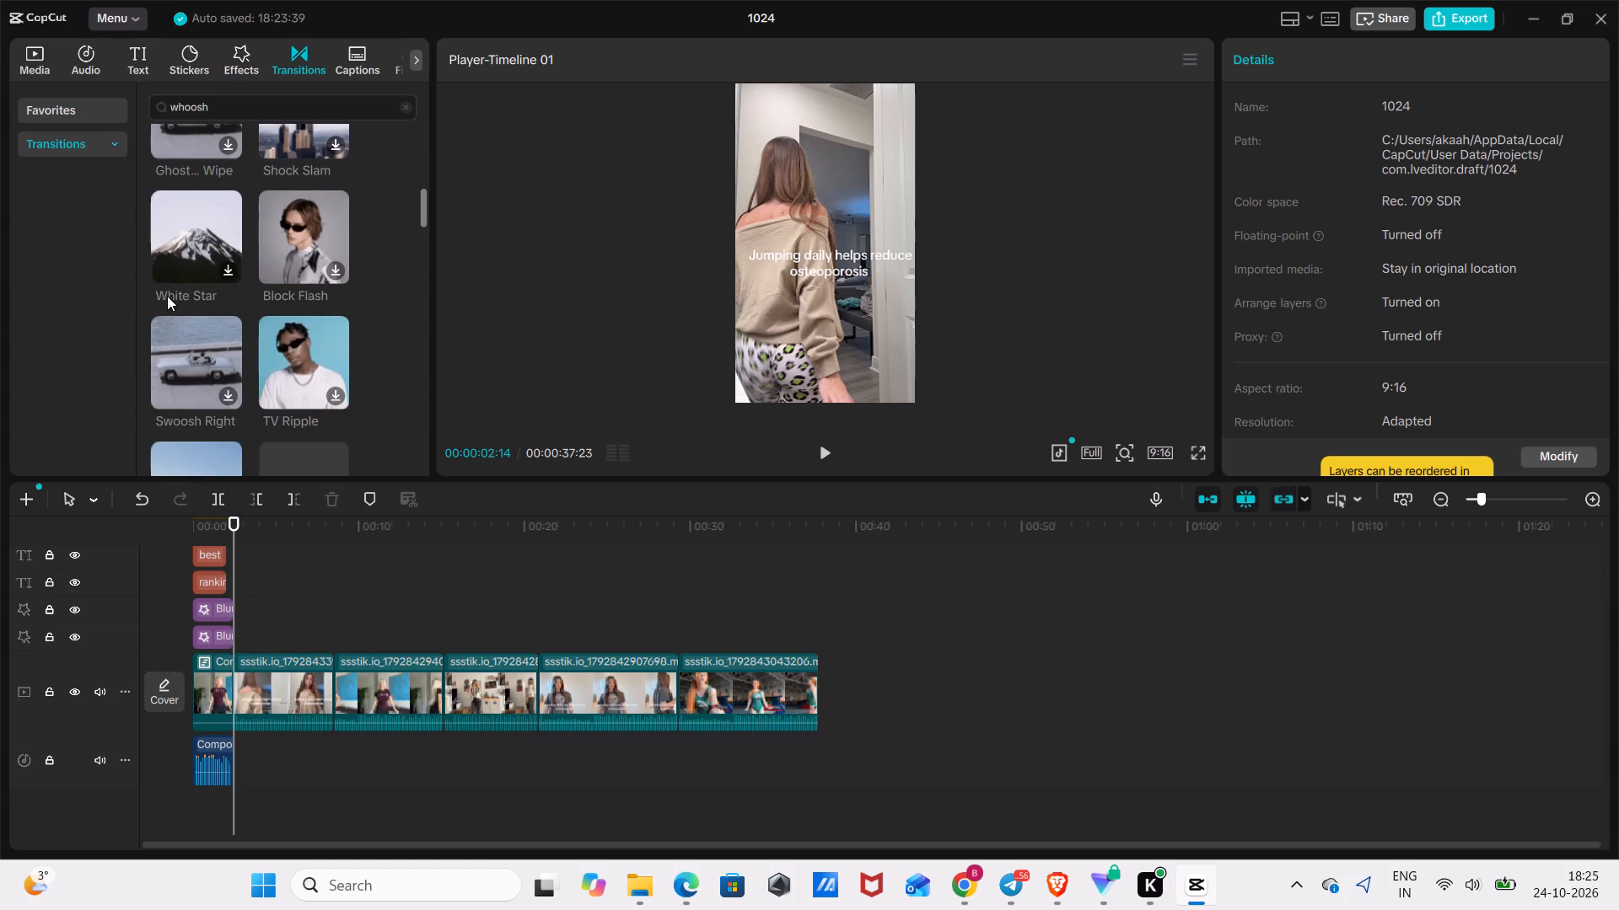
scroll(228, 346, down, 2)
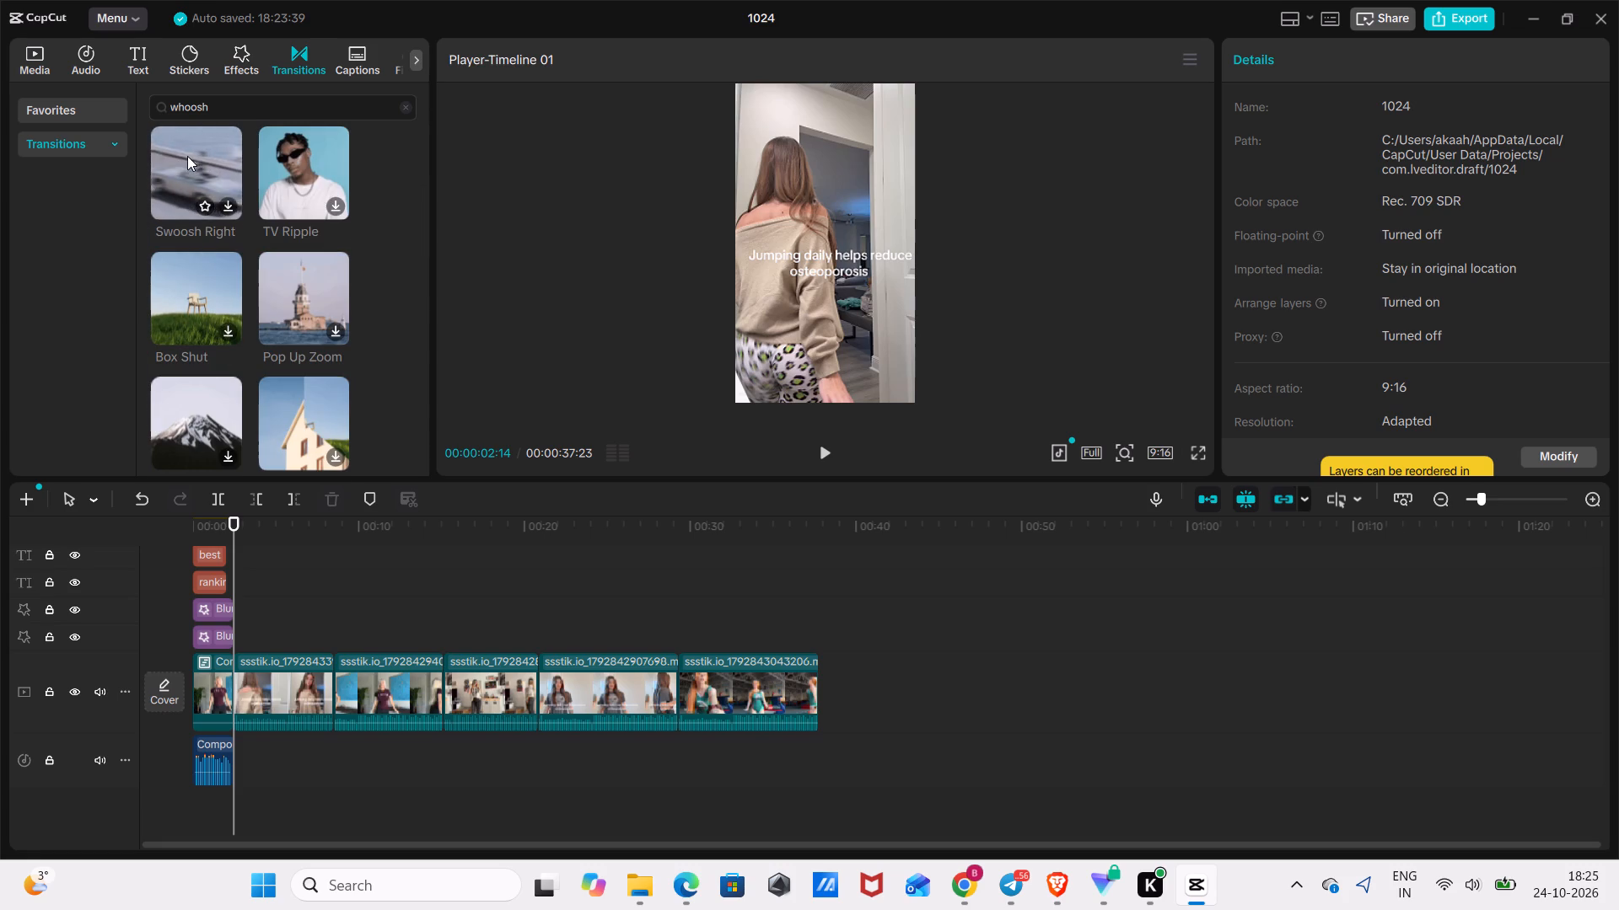
scroll(182, 266, down, 4)
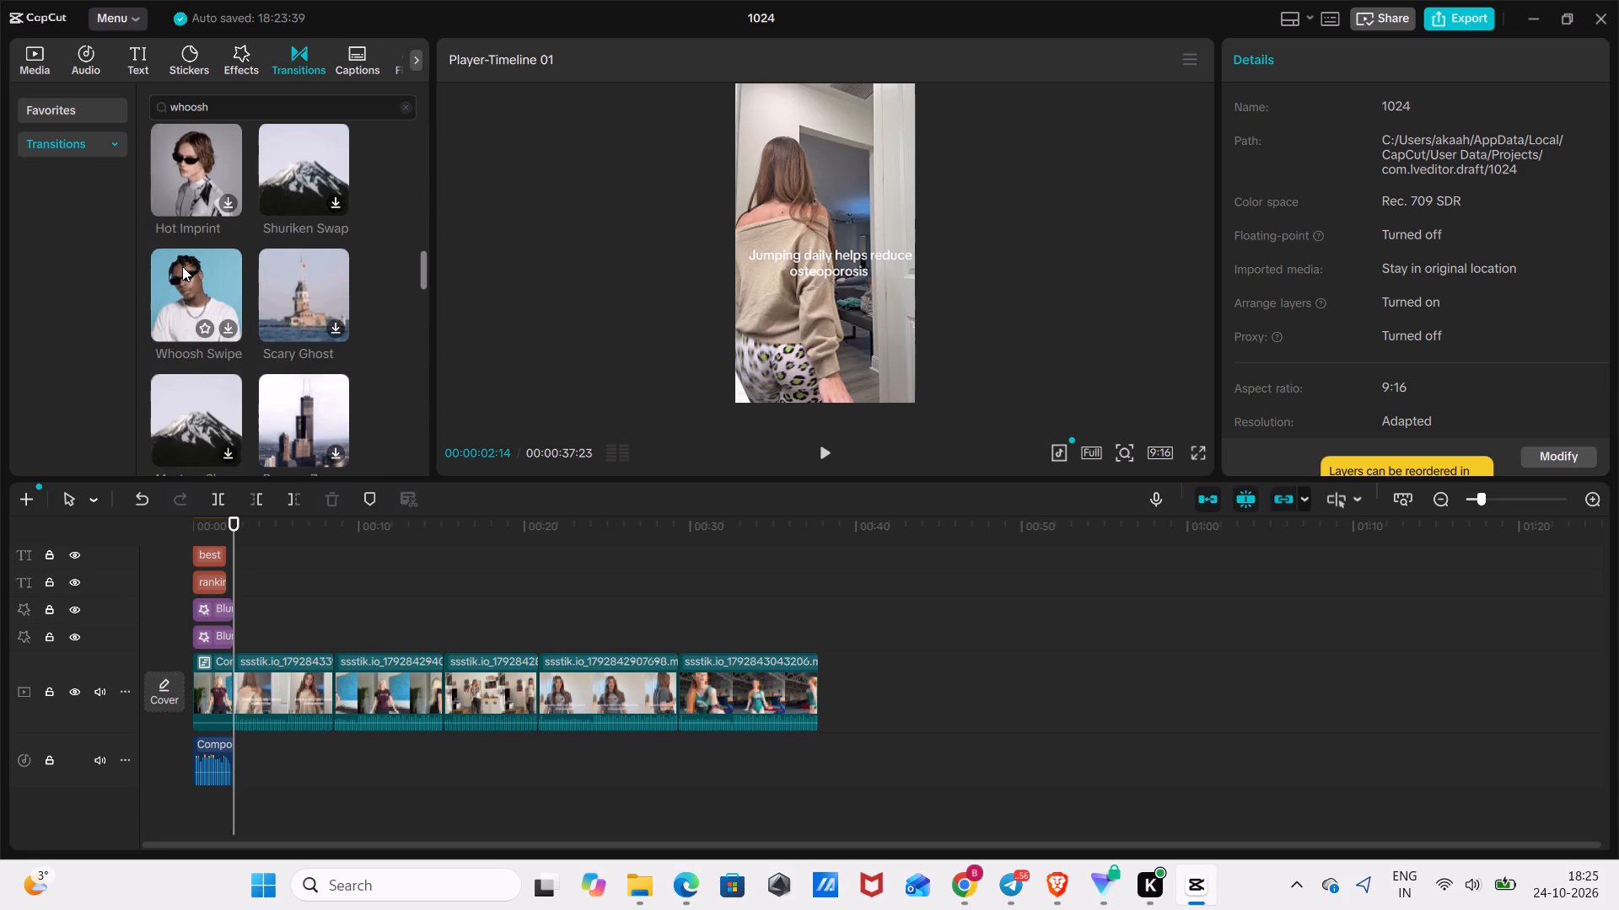
scroll(182, 266, down, 5)
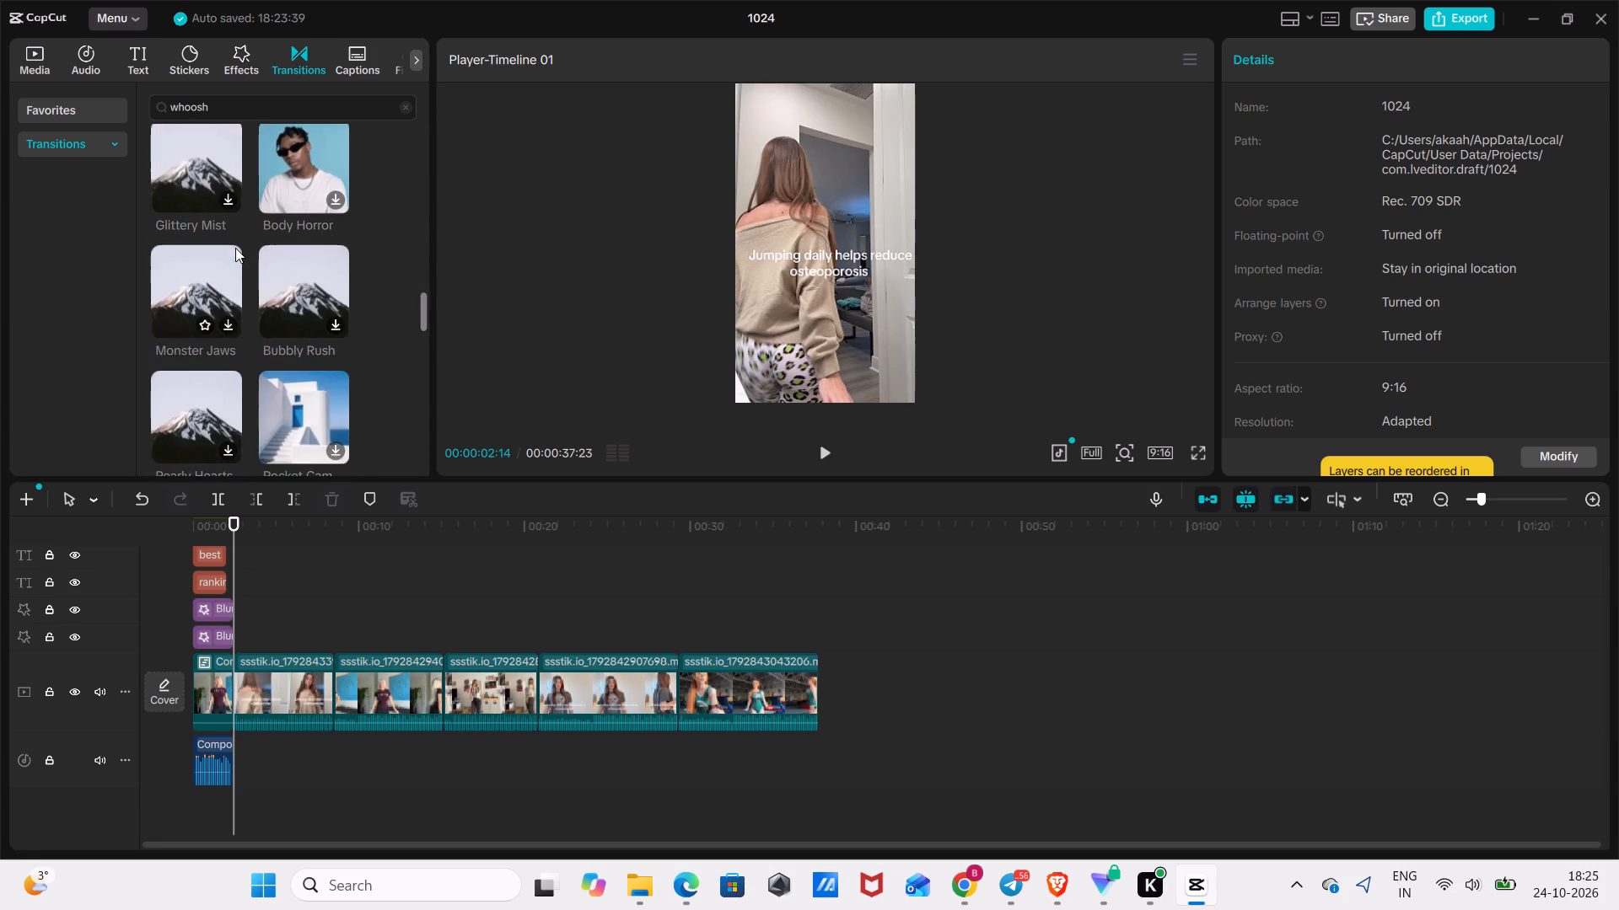
scroll(235, 248, down, 5)
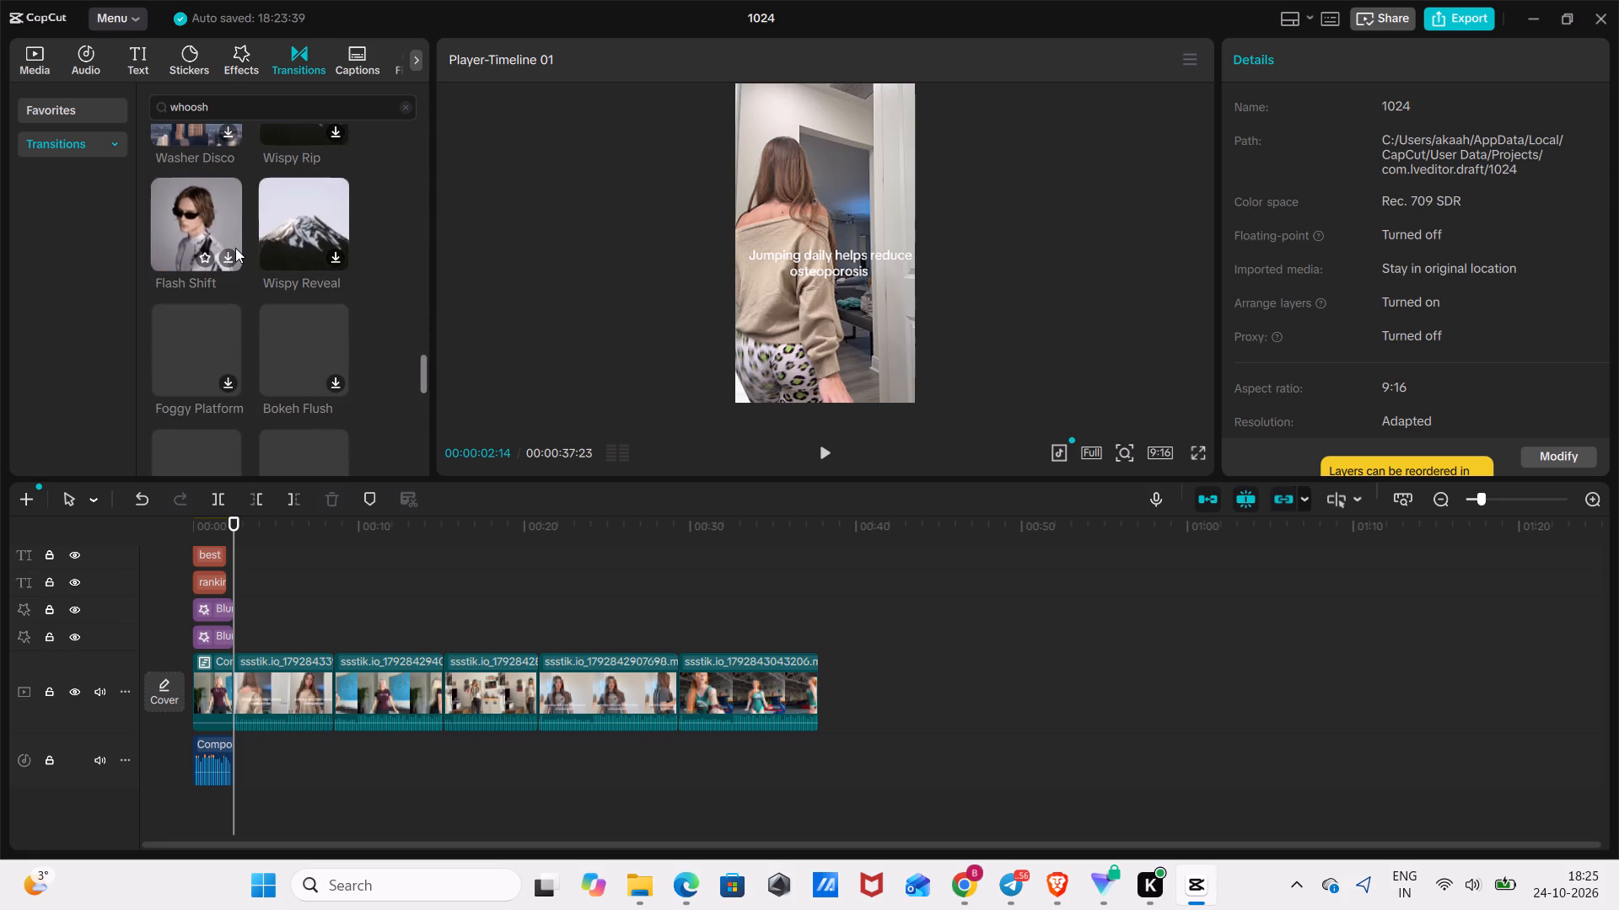
scroll(234, 248, down, 5)
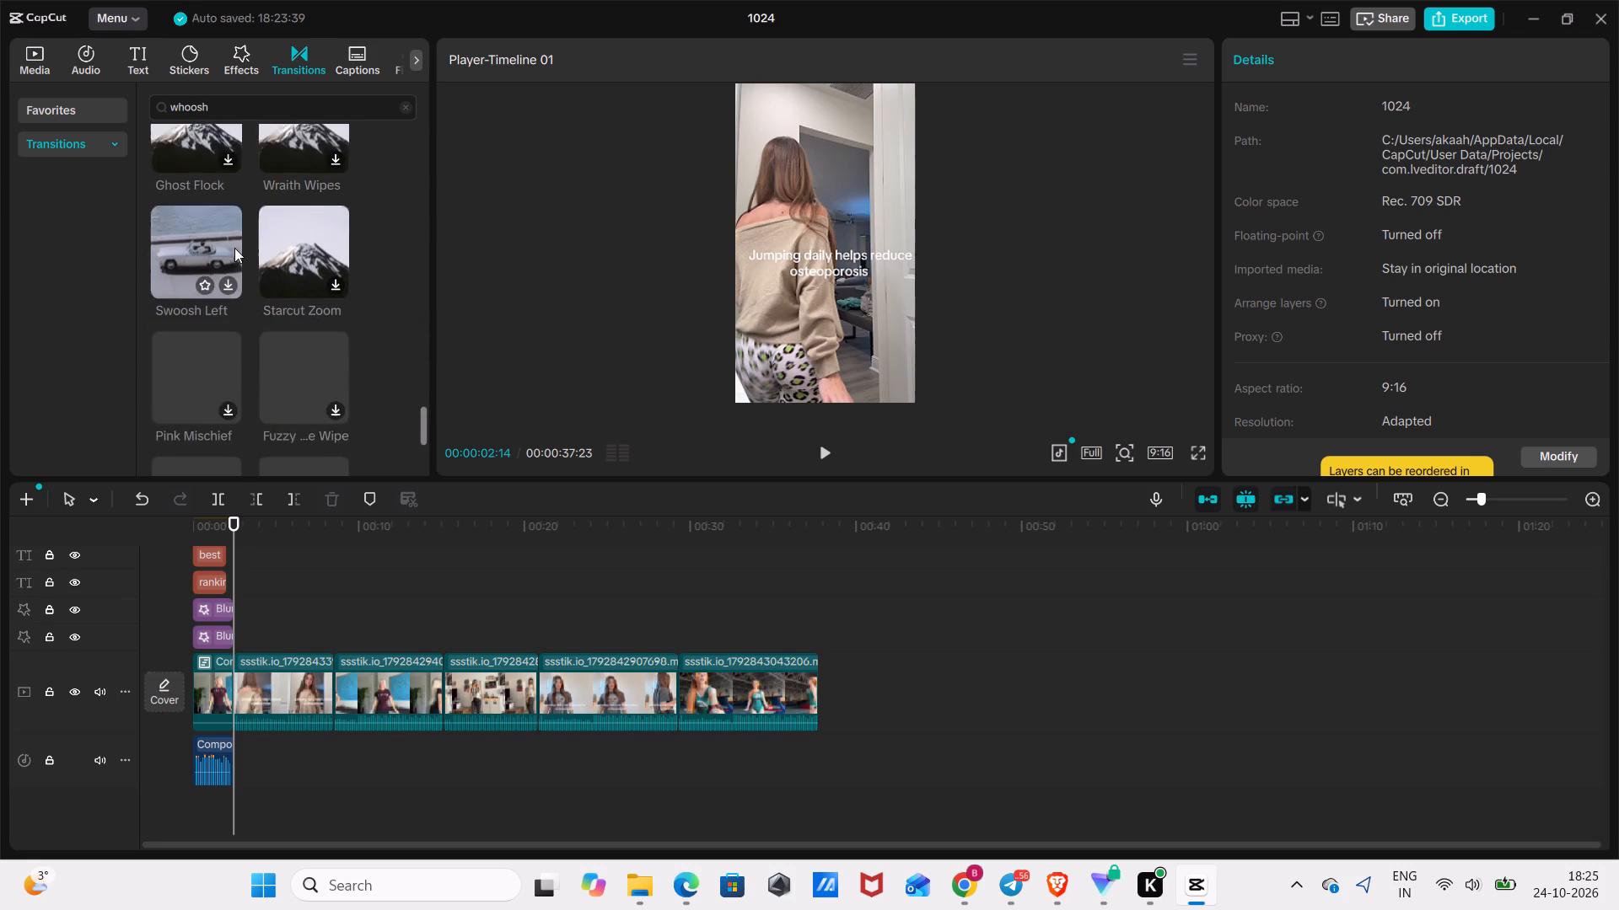
scroll(234, 248, down, 1)
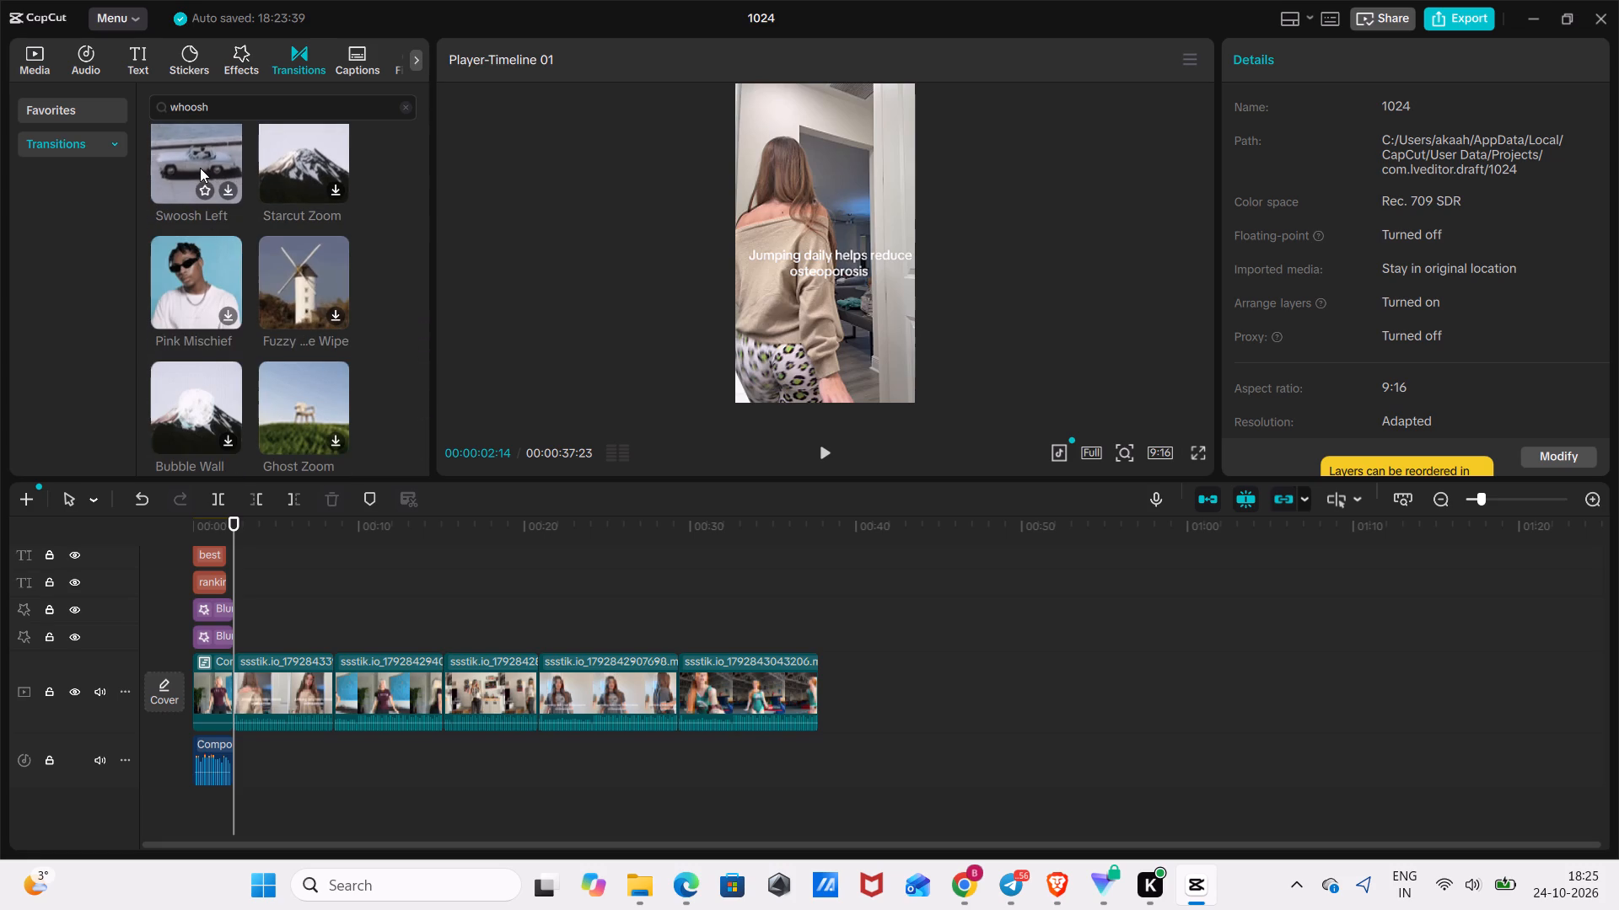
scroll(184, 270, down, 1)
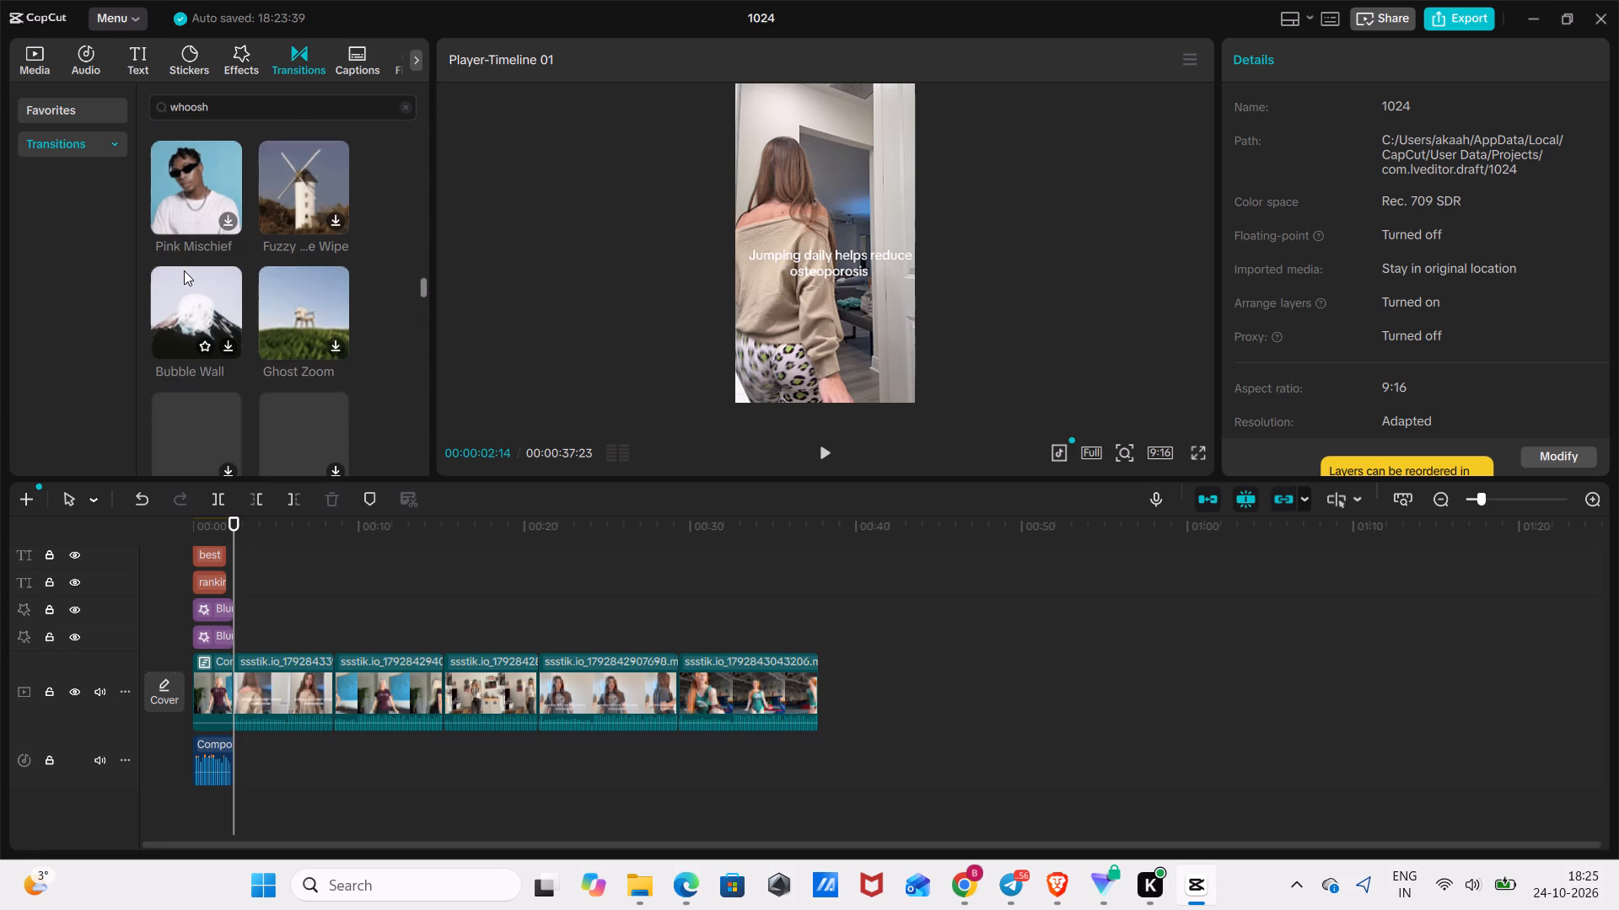
scroll(184, 270, down, 1)
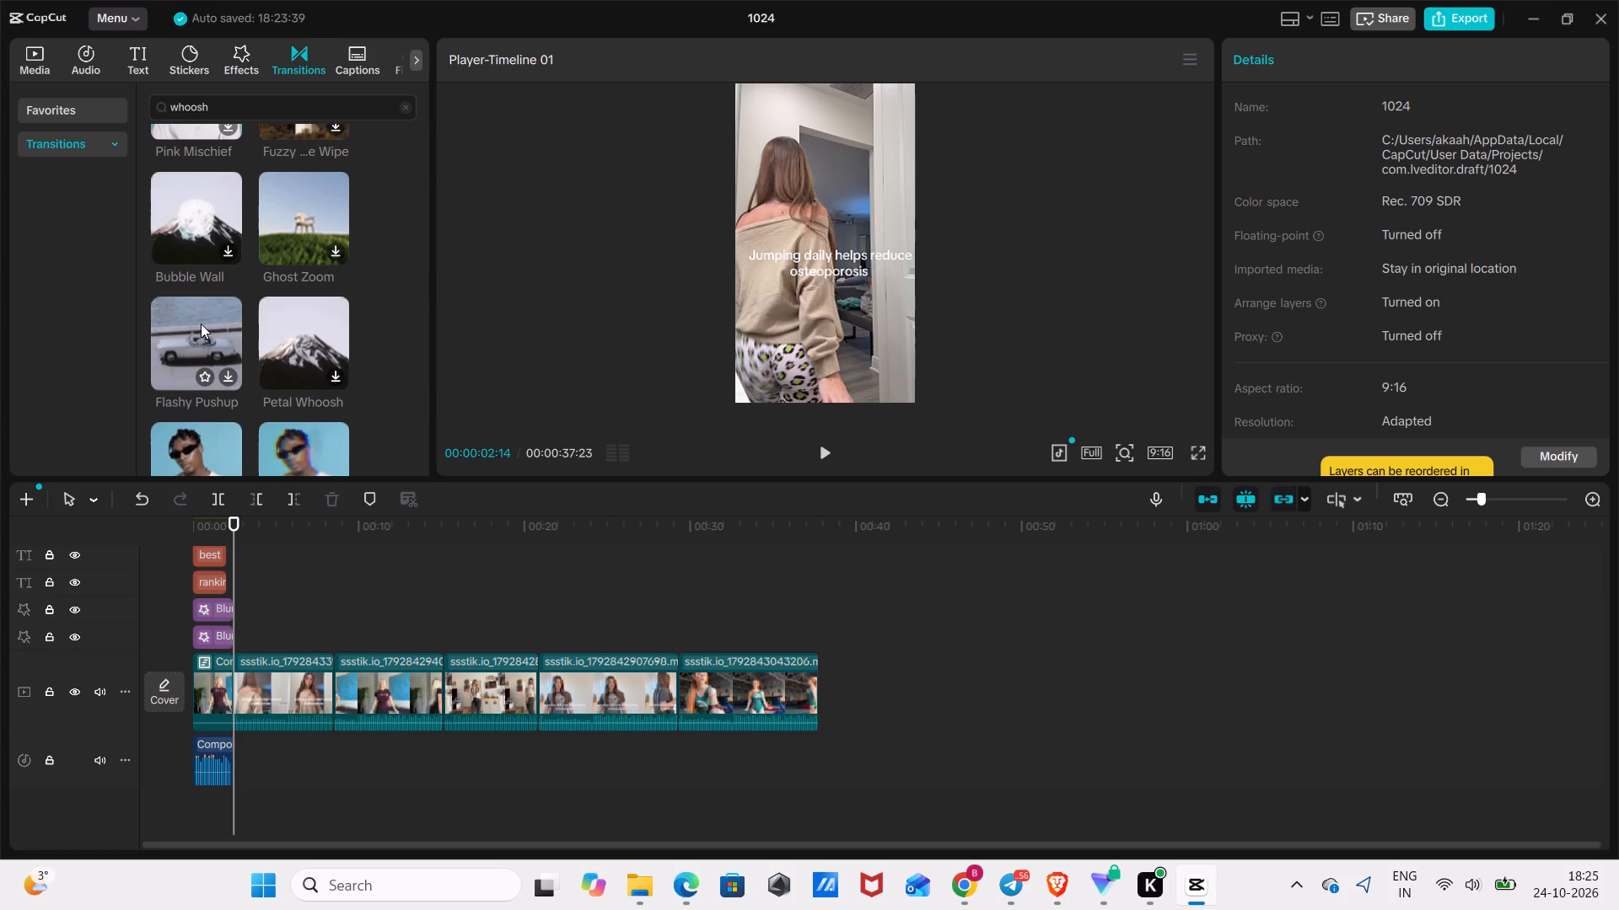
scroll(185, 356, down, 2)
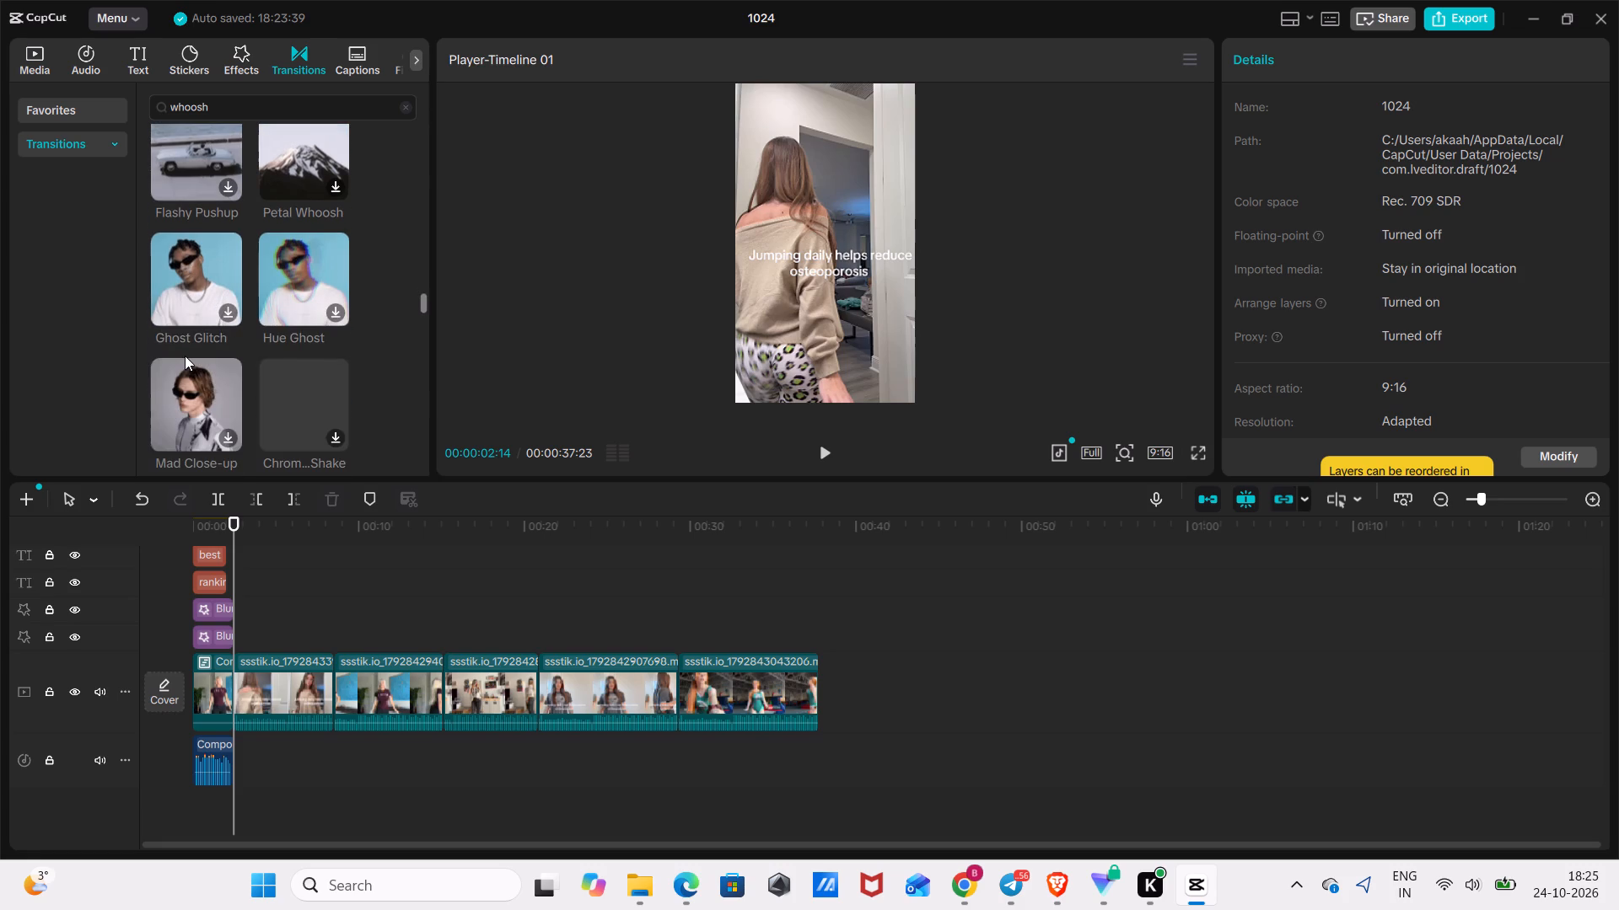
scroll(185, 356, down, 2)
scroll(241, 275, down, 1)
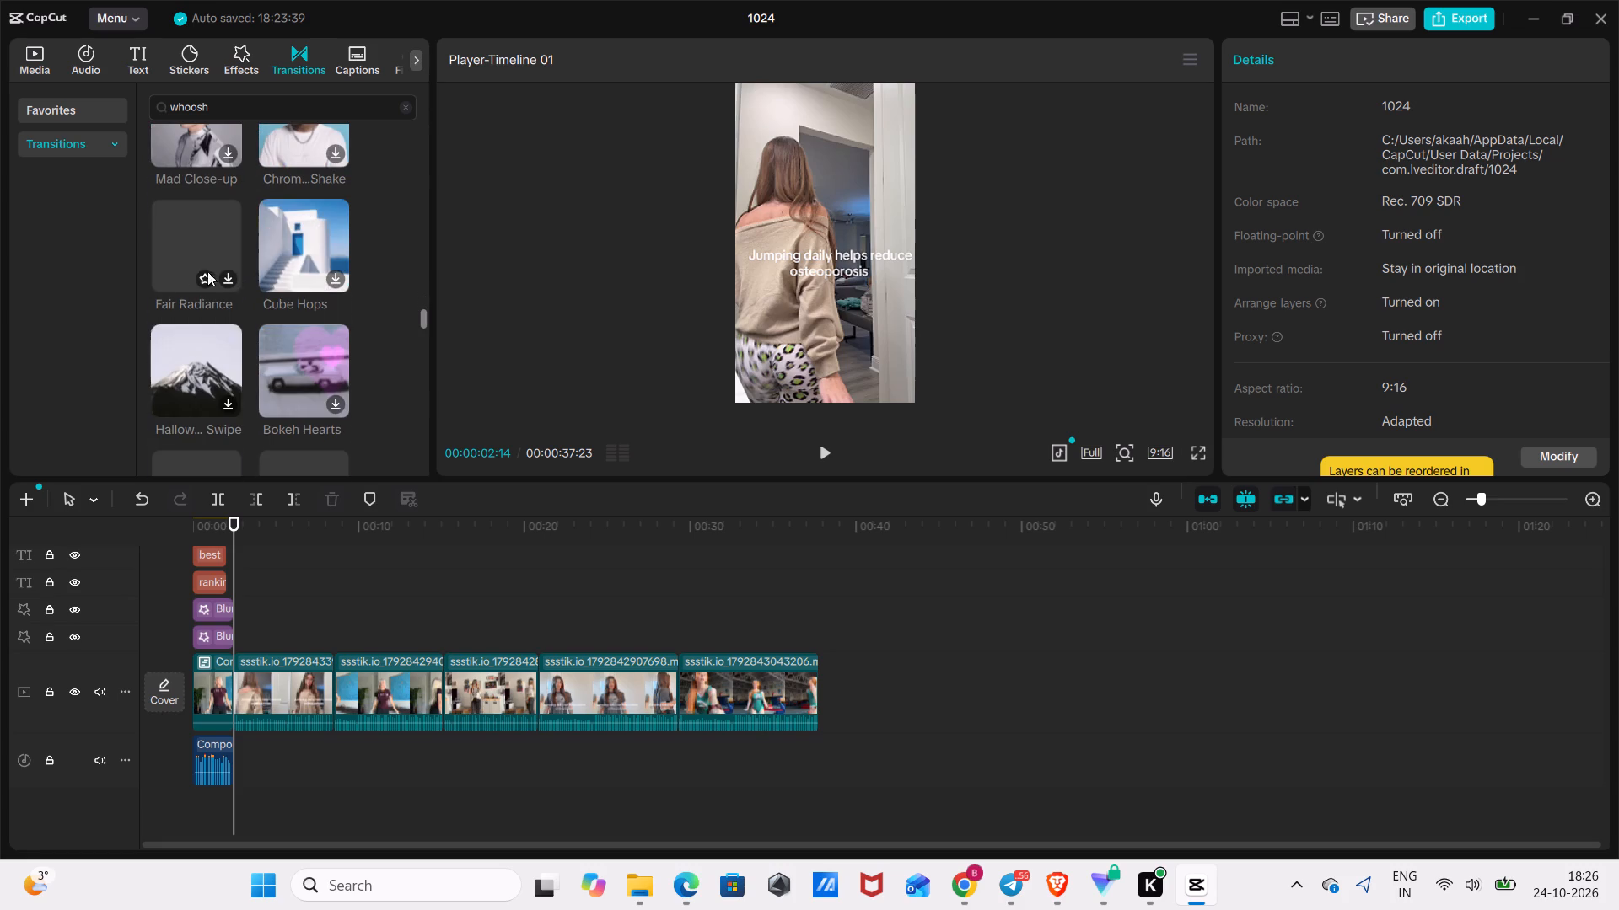
scroll(206, 316, down, 4)
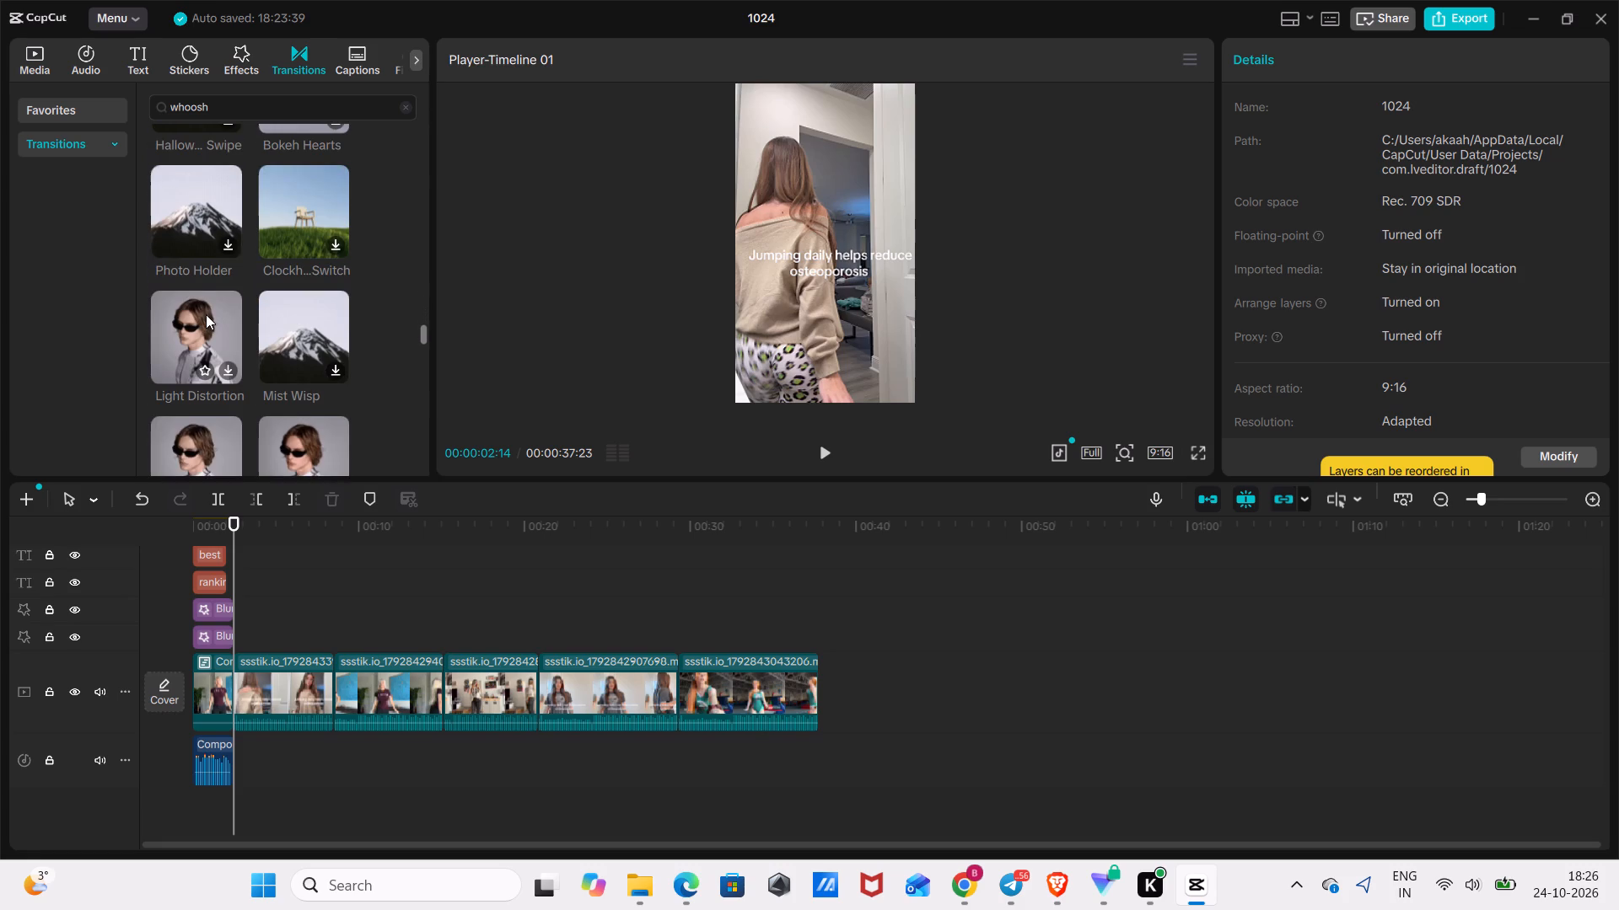
scroll(206, 308, down, 4)
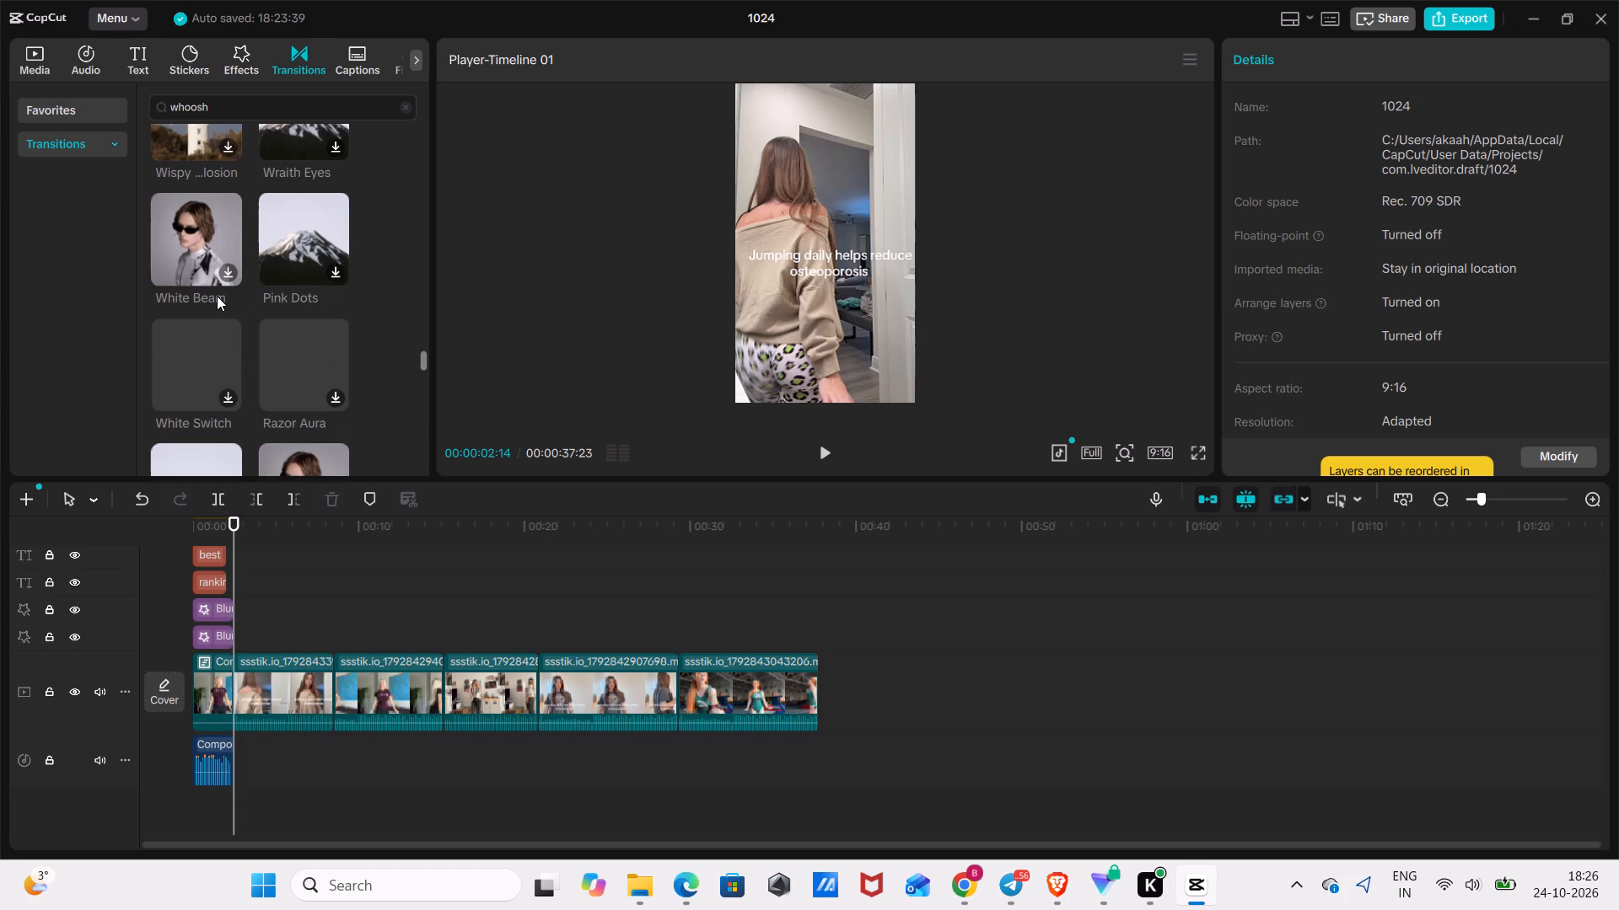
scroll(217, 296, down, 3)
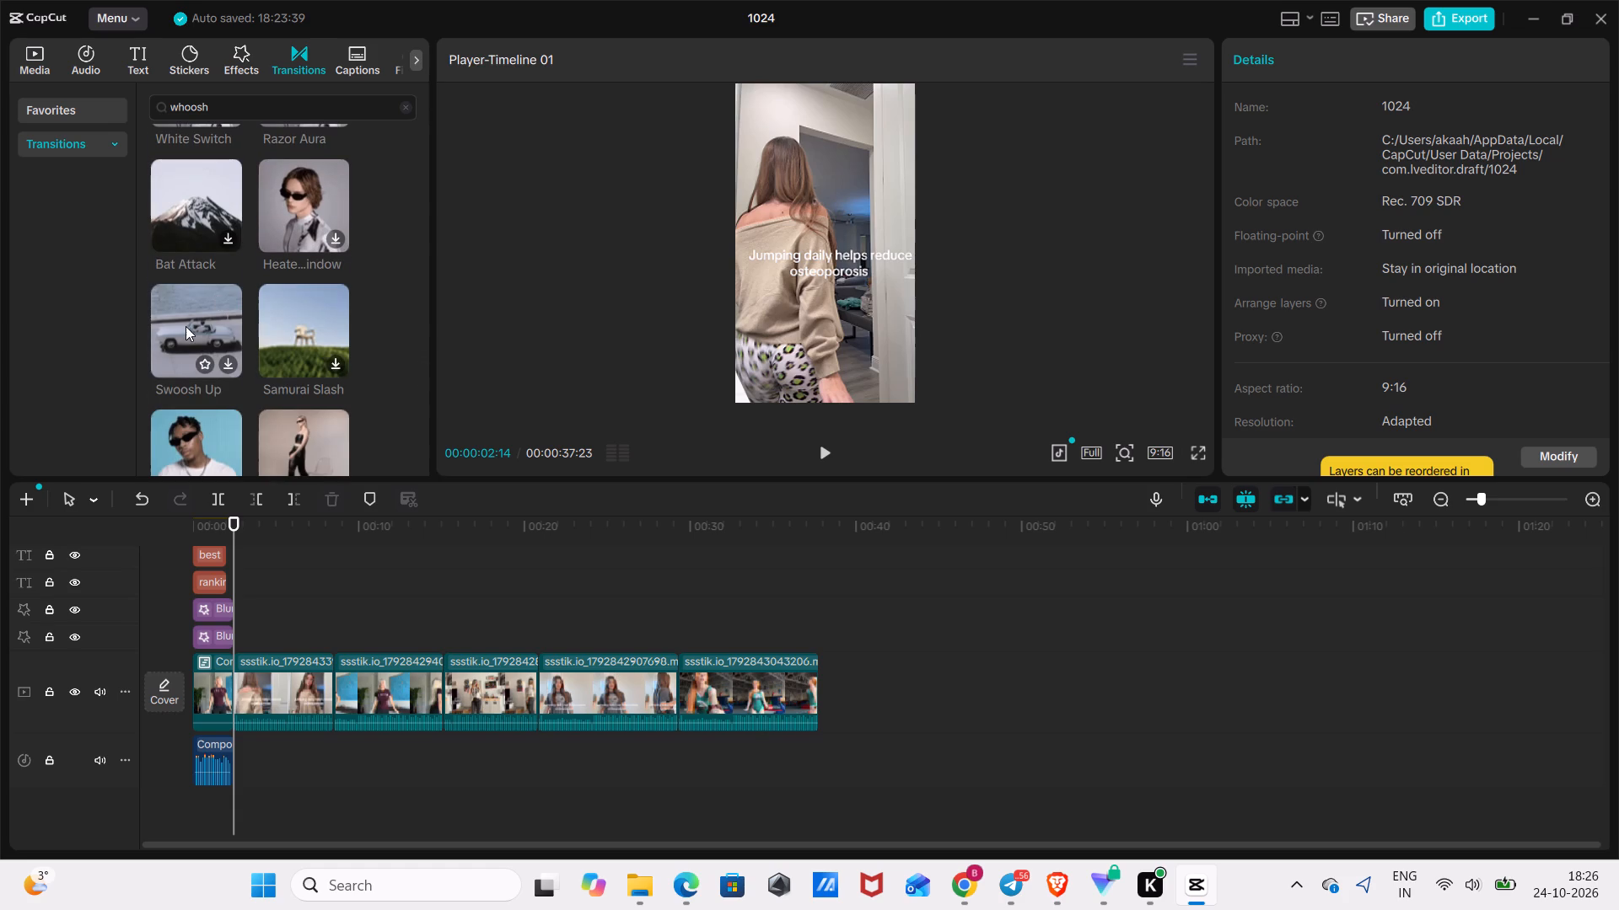
scroll(212, 328, down, 3)
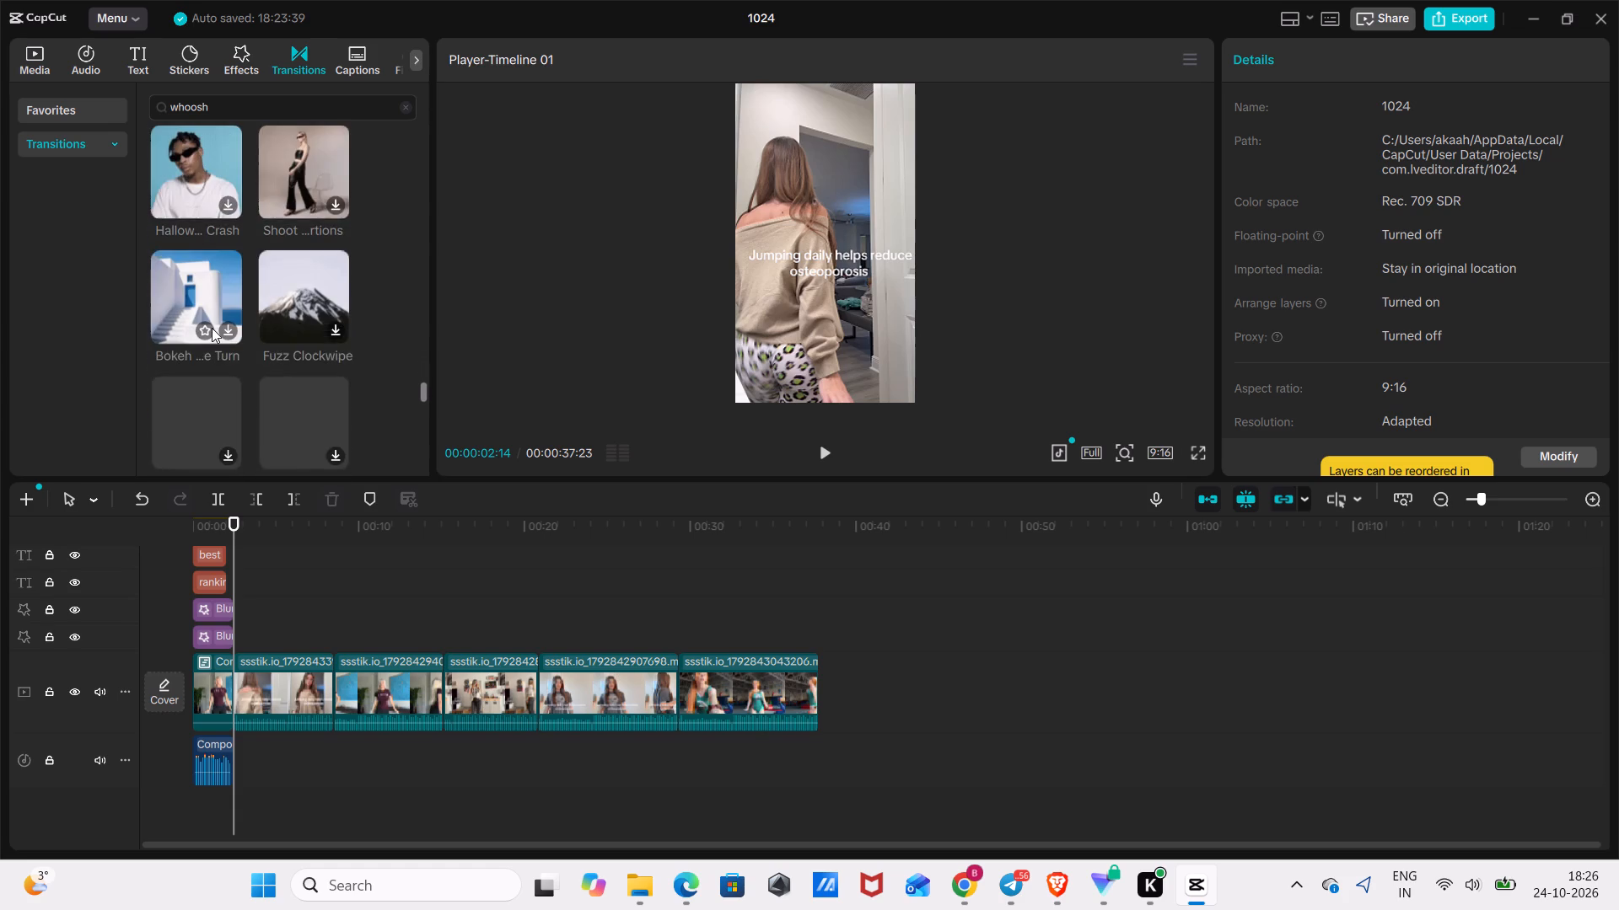
scroll(212, 328, down, 2)
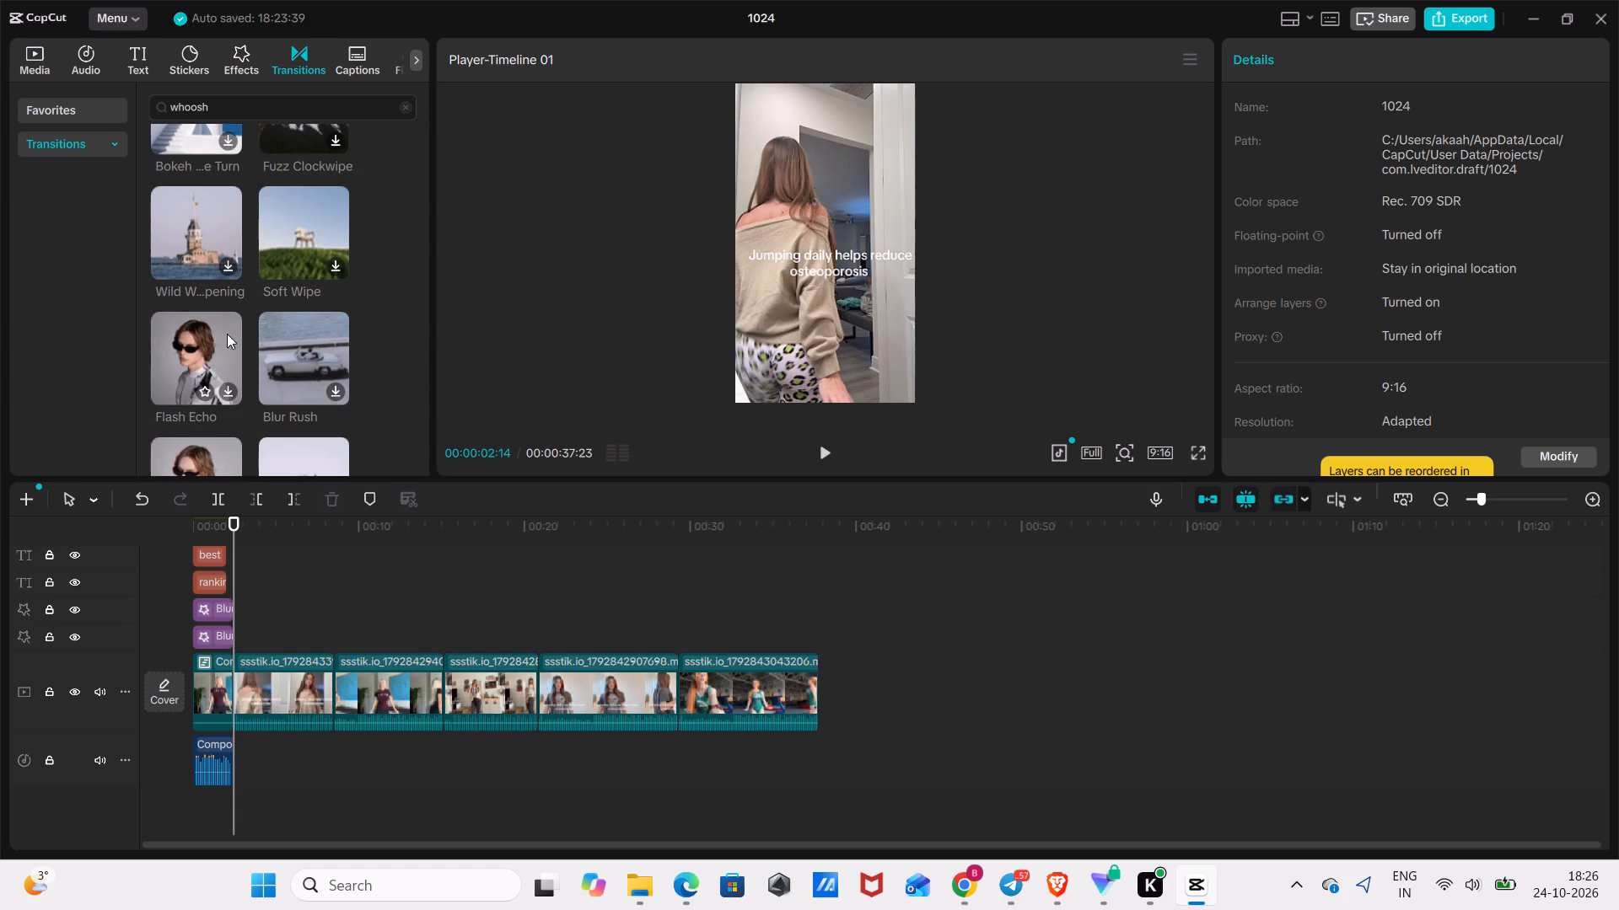
scroll(315, 349, down, 3)
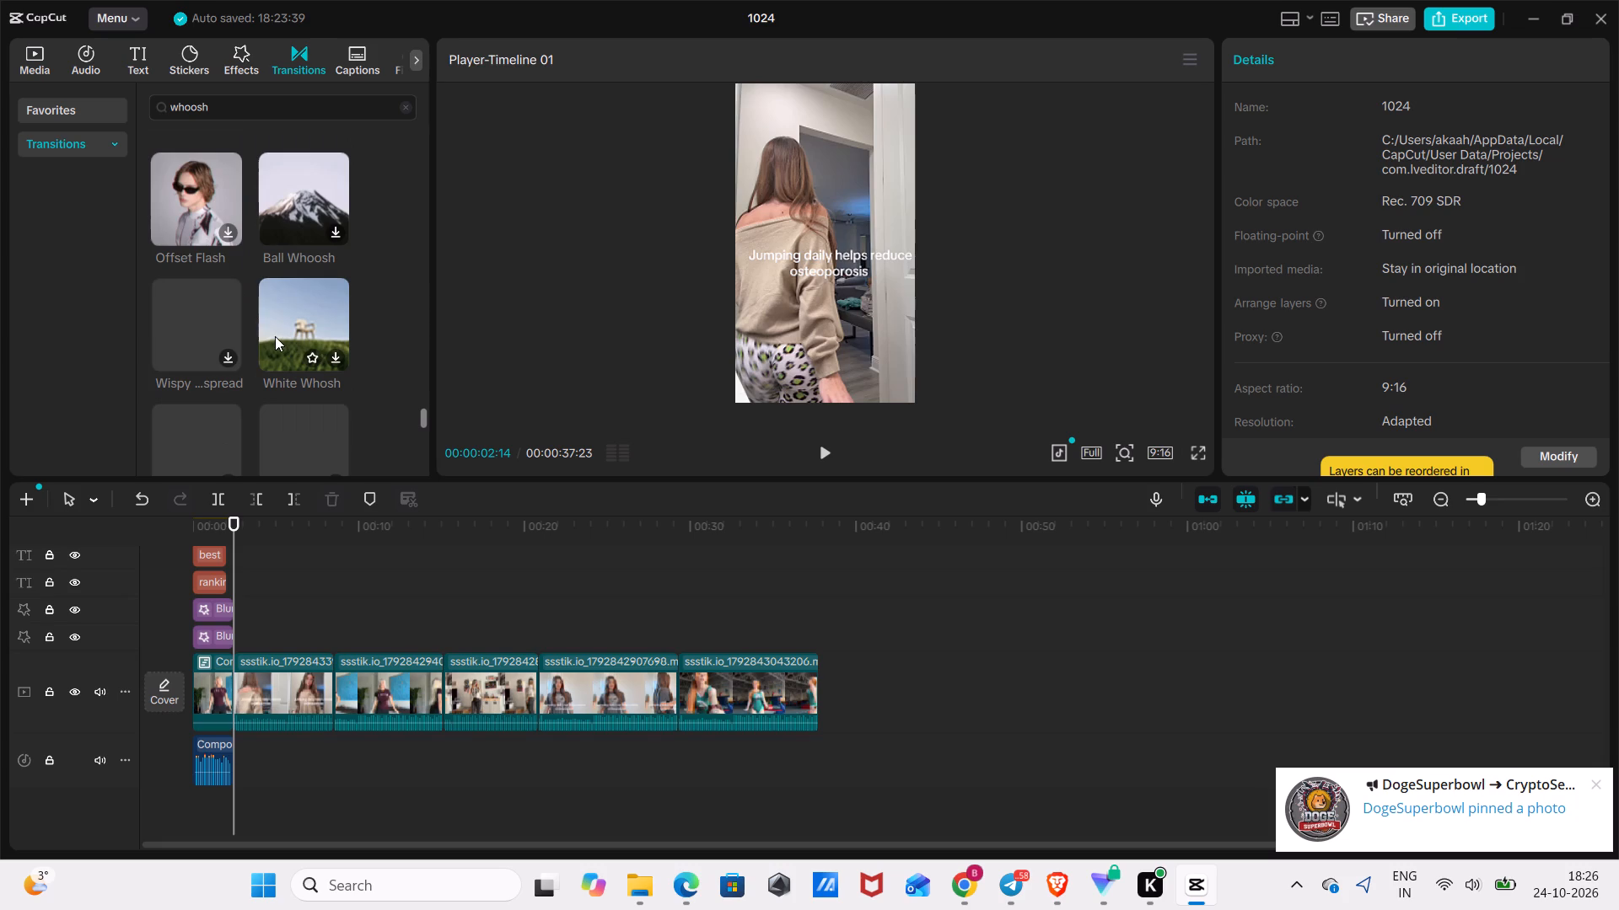
scroll(215, 330, down, 3)
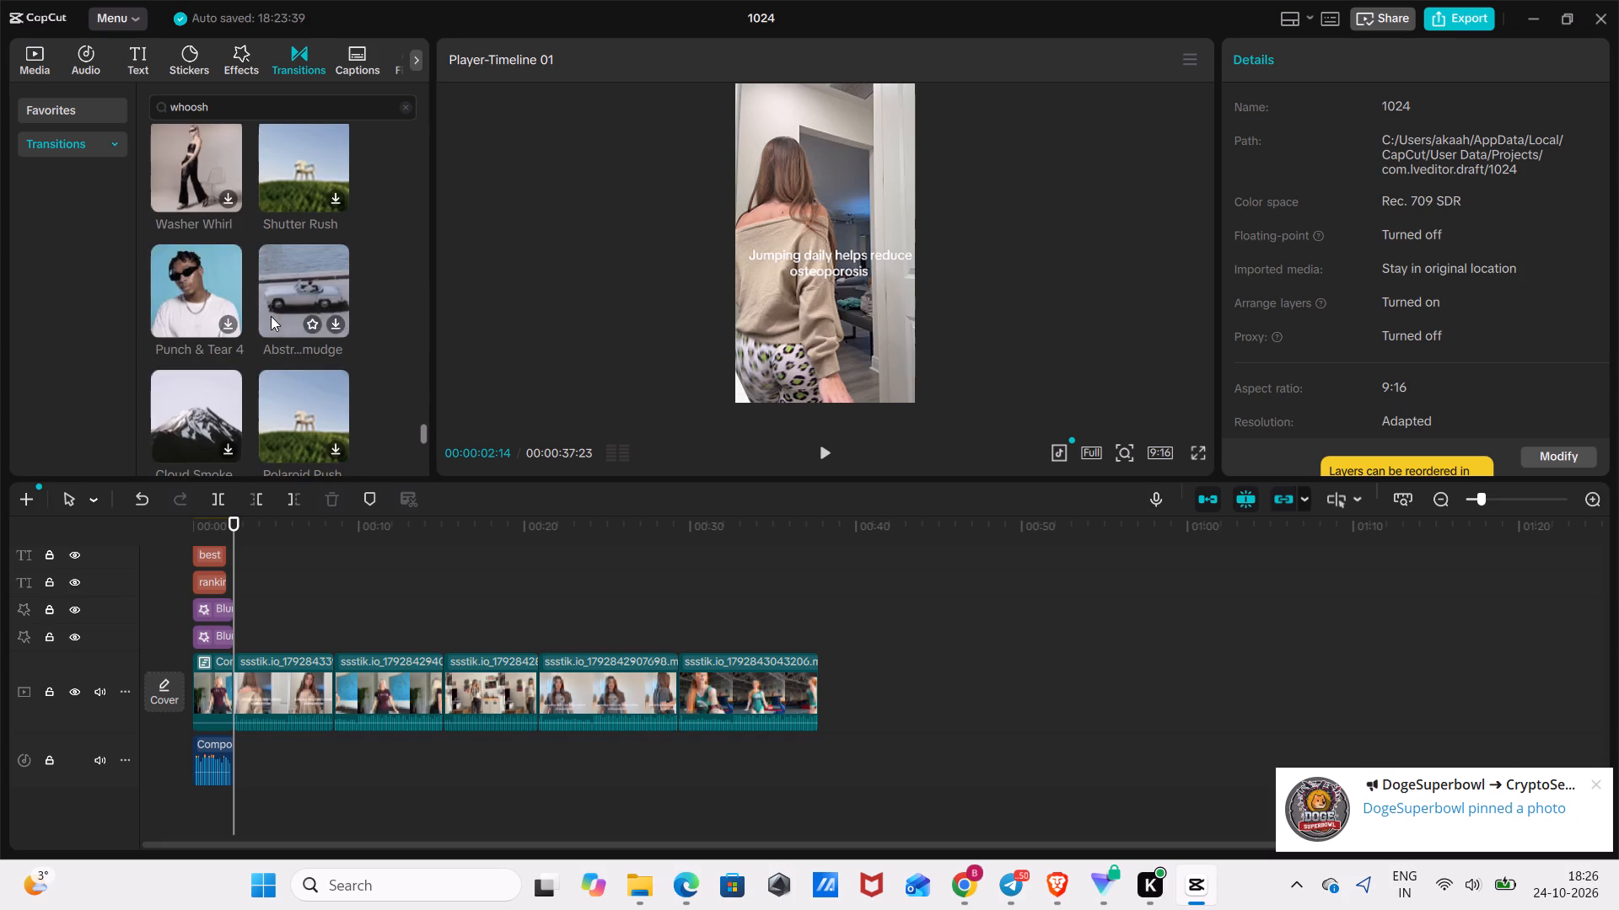
scroll(271, 316, down, 3)
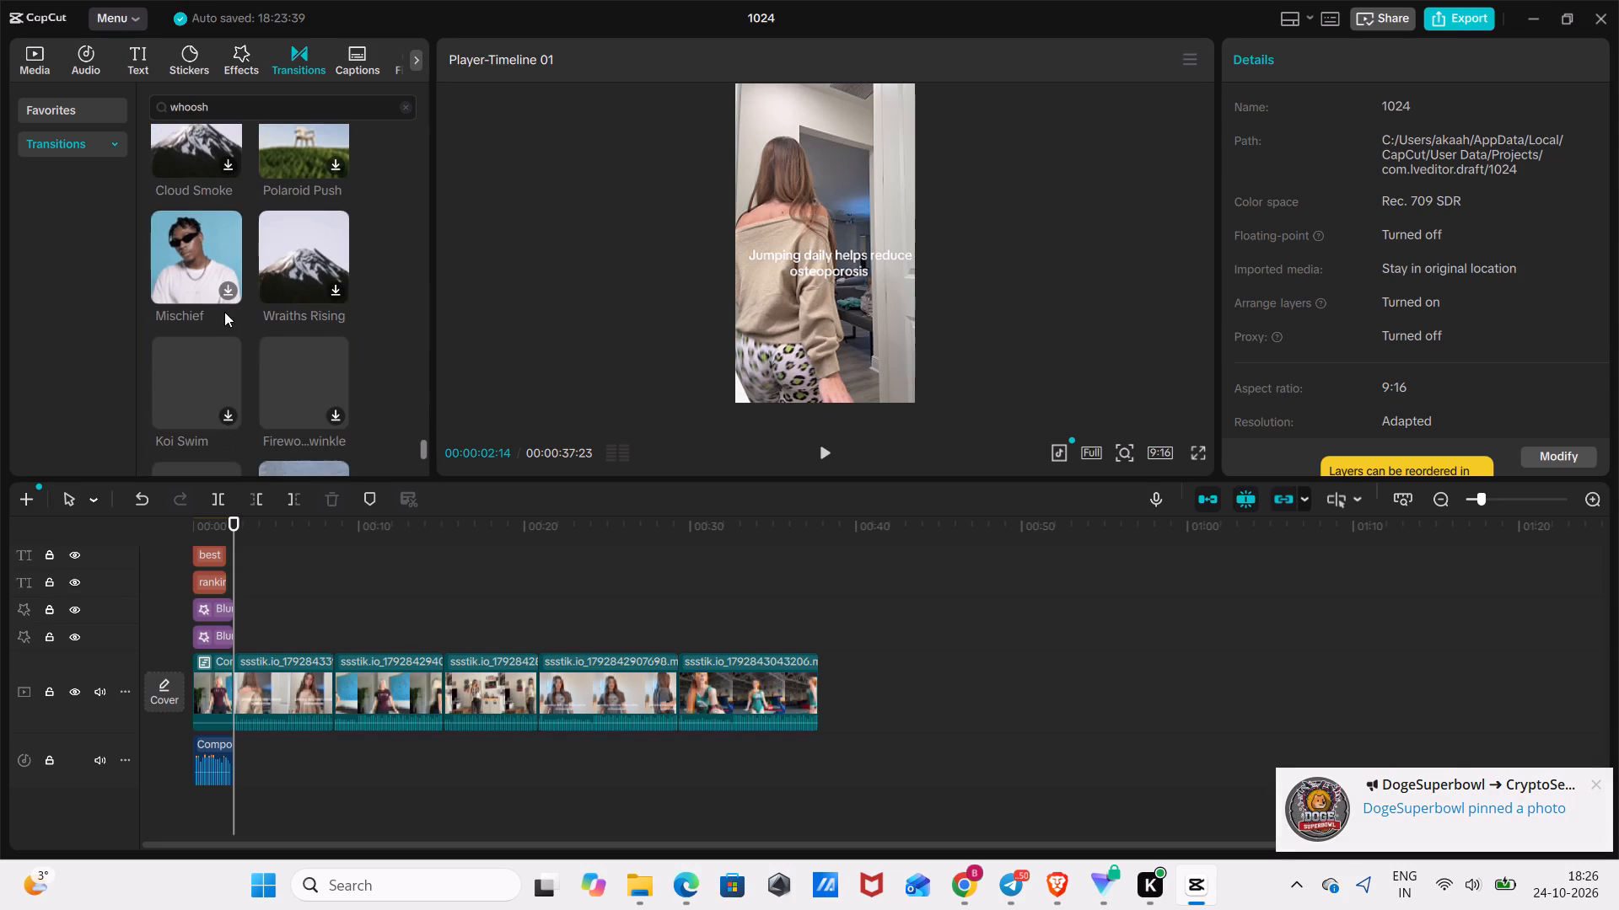
scroll(204, 345, down, 2)
scroll(295, 236, down, 2)
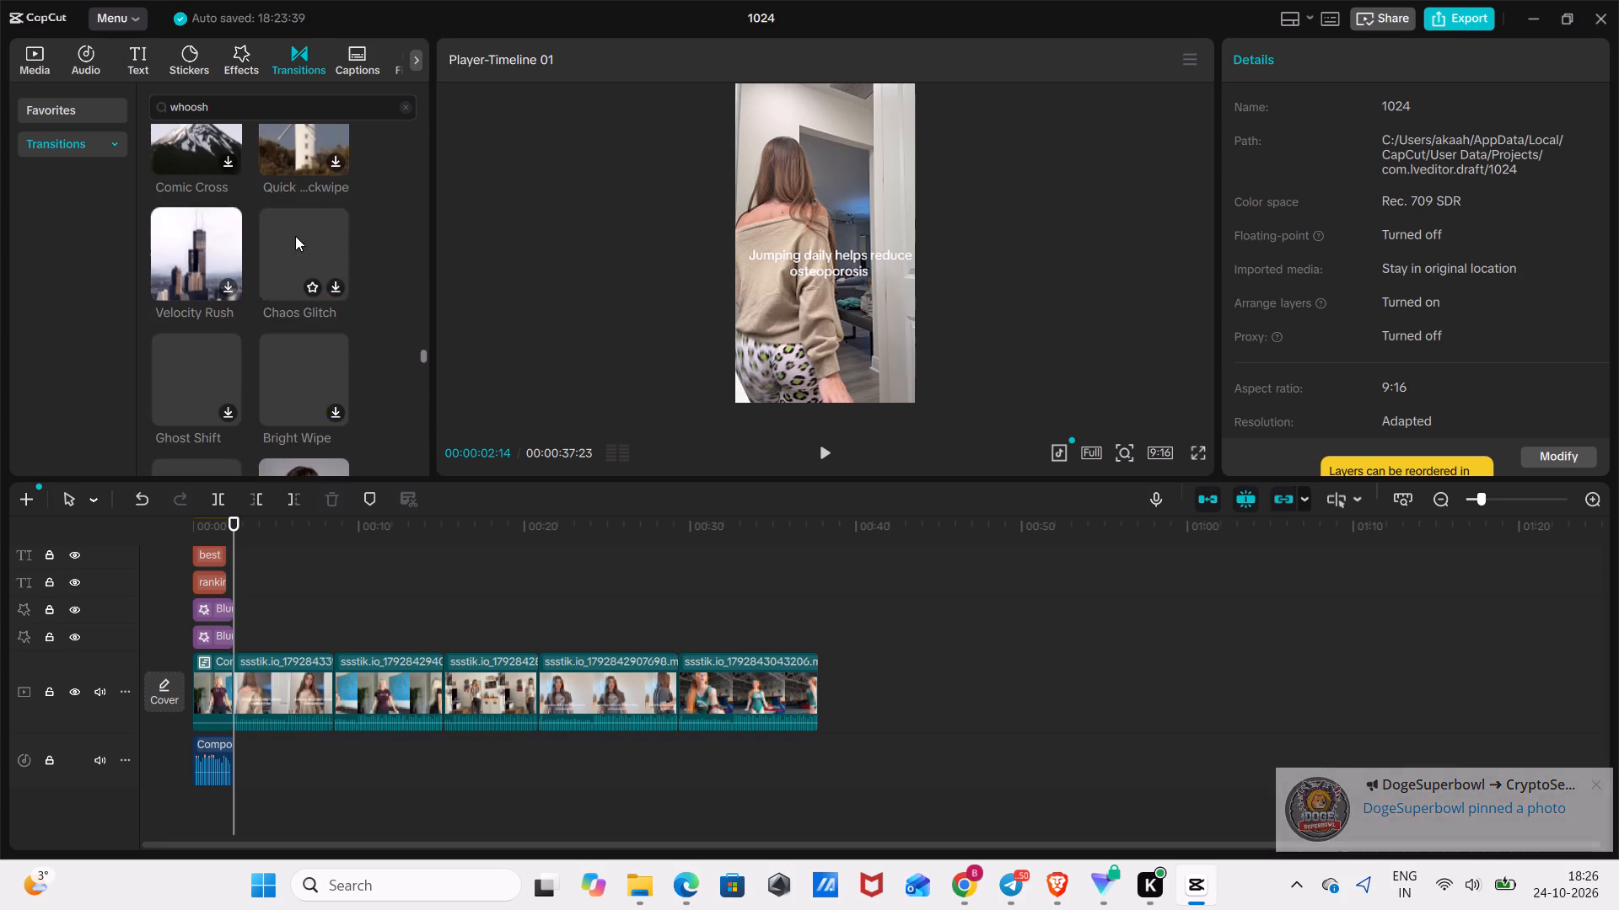
scroll(229, 274, down, 4)
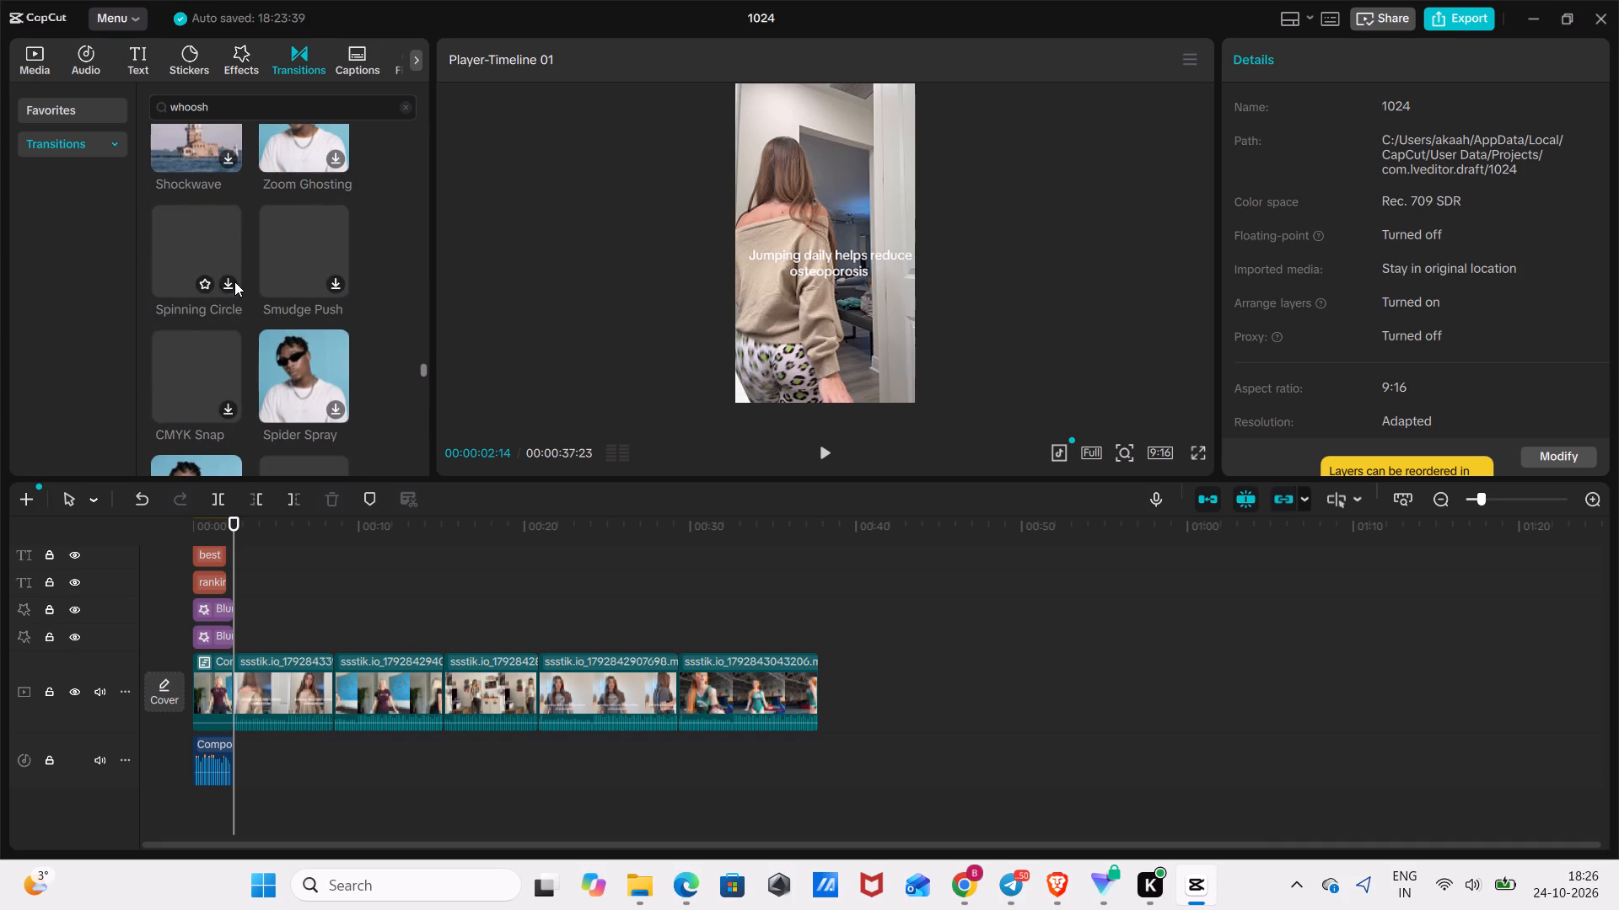
scroll(235, 277, down, 2)
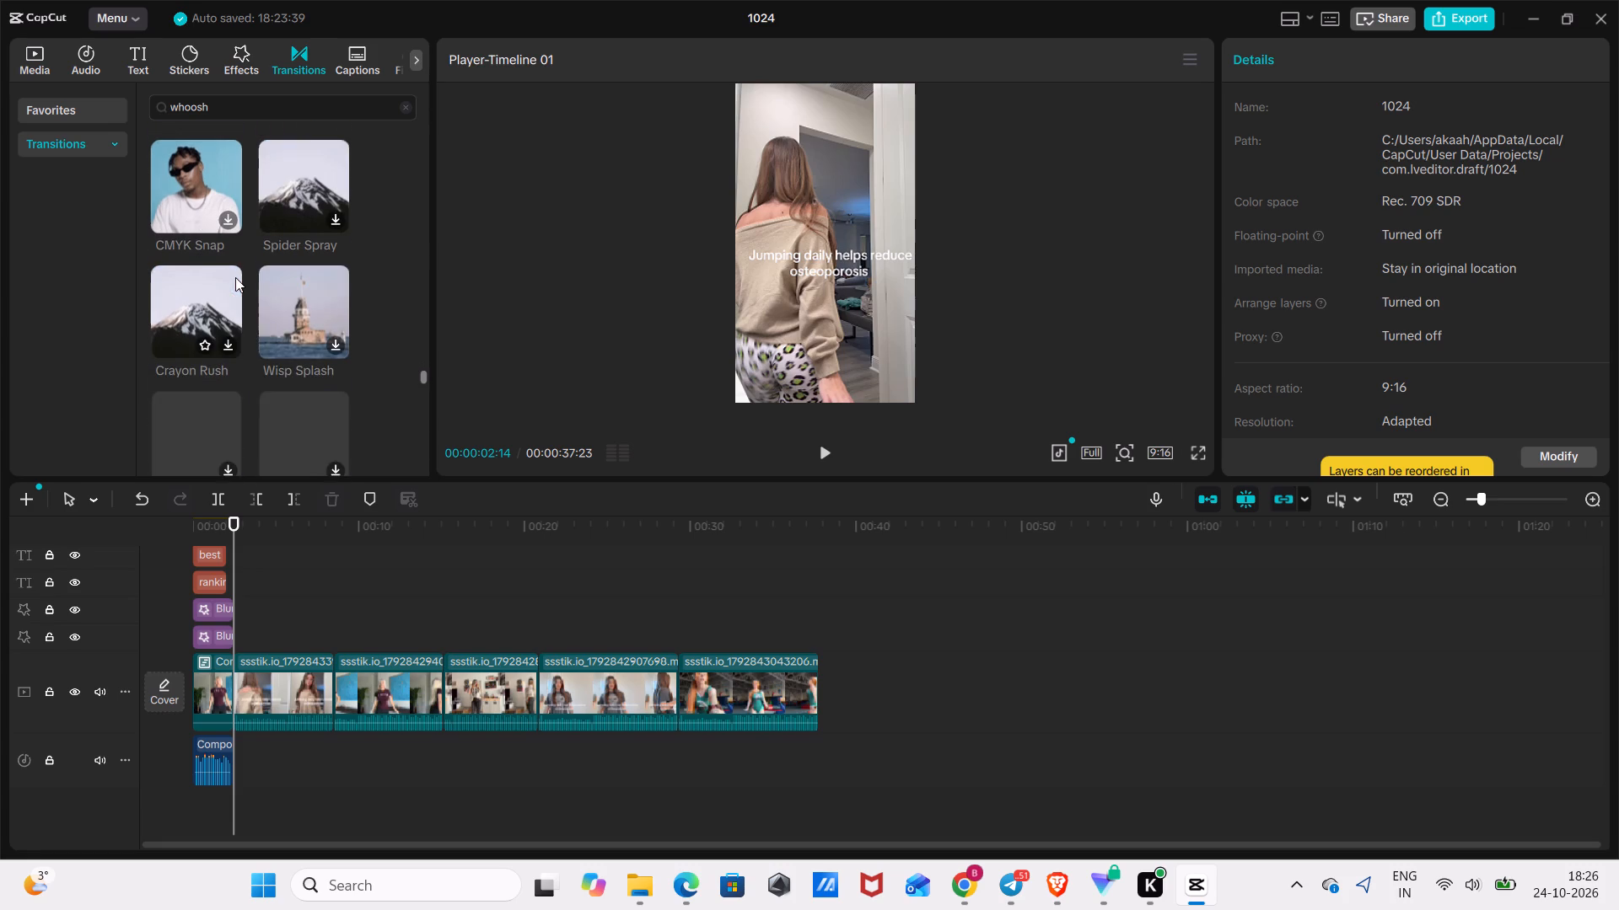
scroll(235, 277, down, 7)
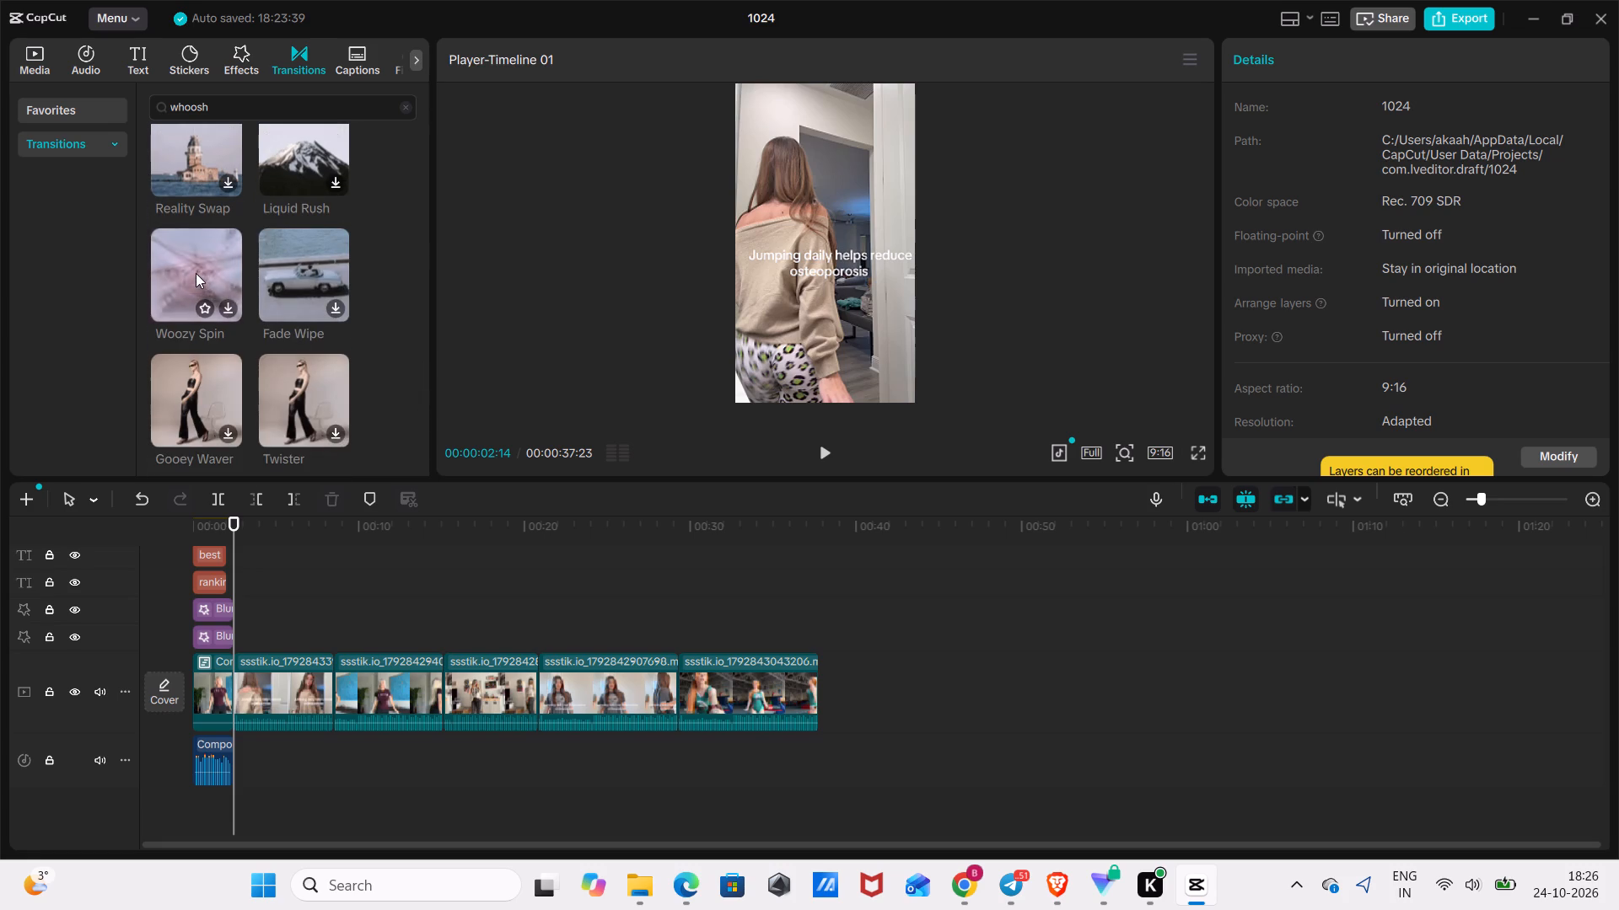
scroll(196, 273, down, 5)
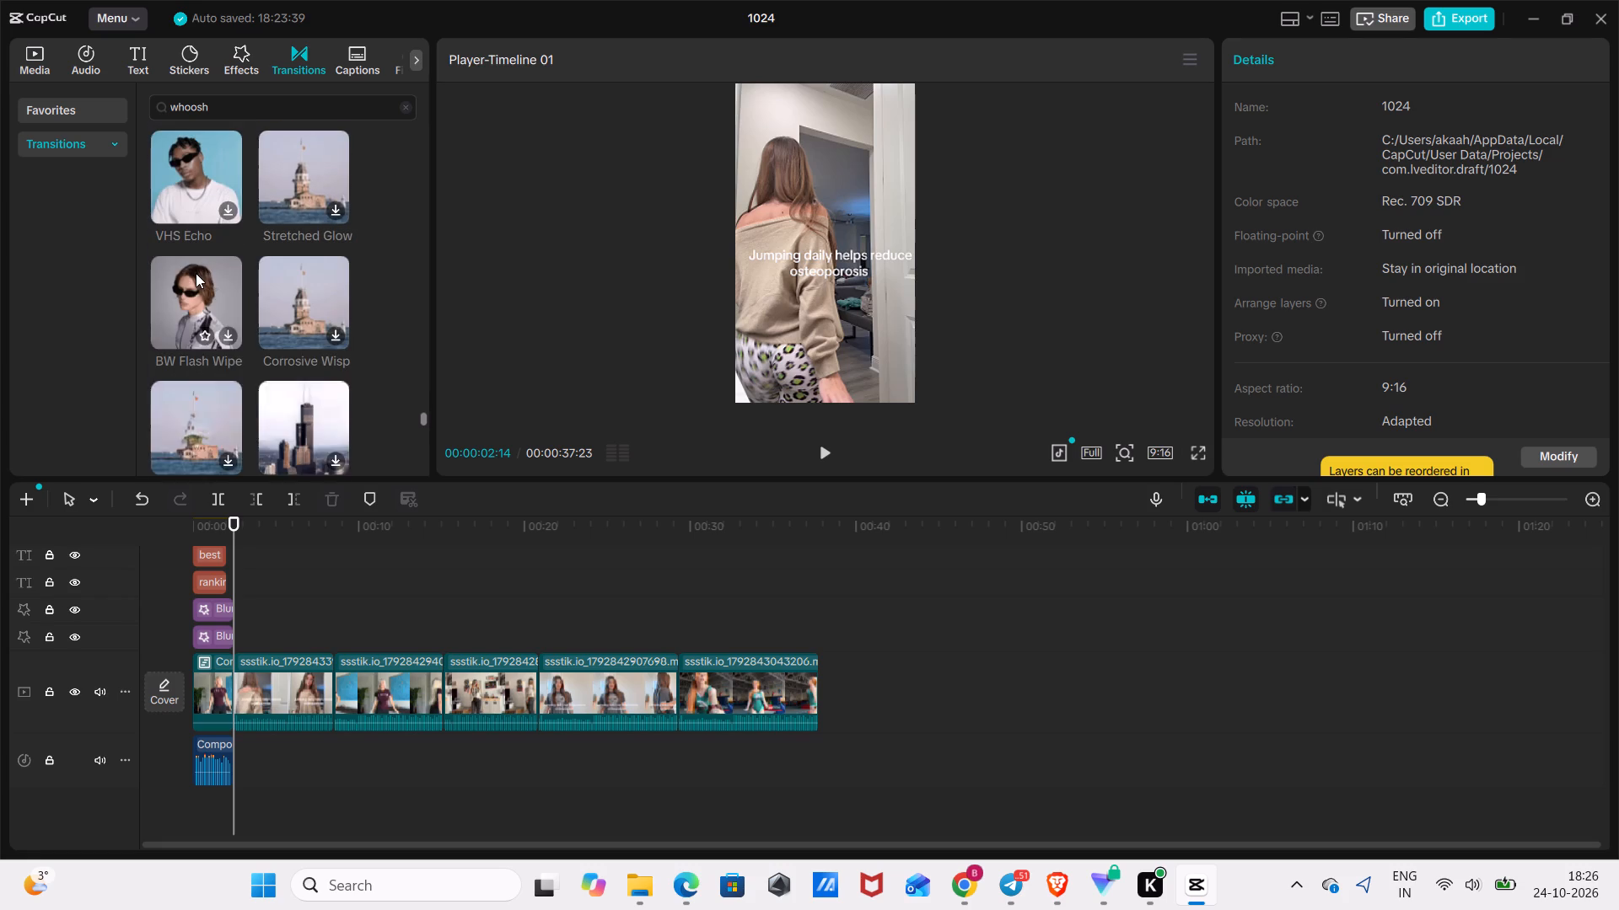
scroll(196, 273, down, 5)
scroll(196, 273, up, 2)
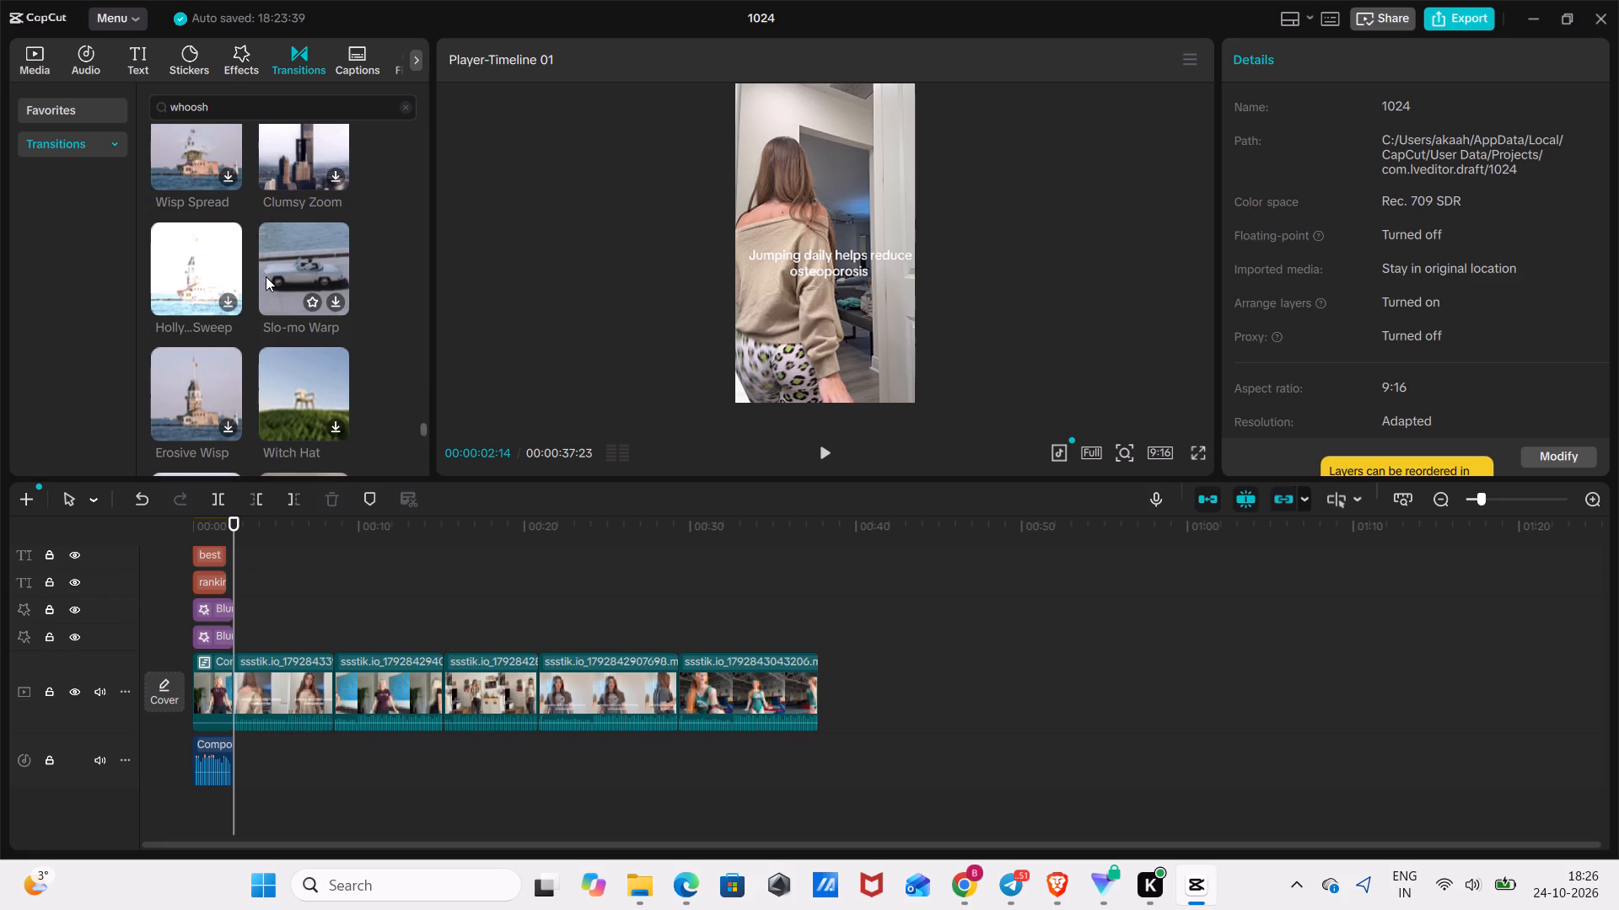
scroll(266, 276, down, 5)
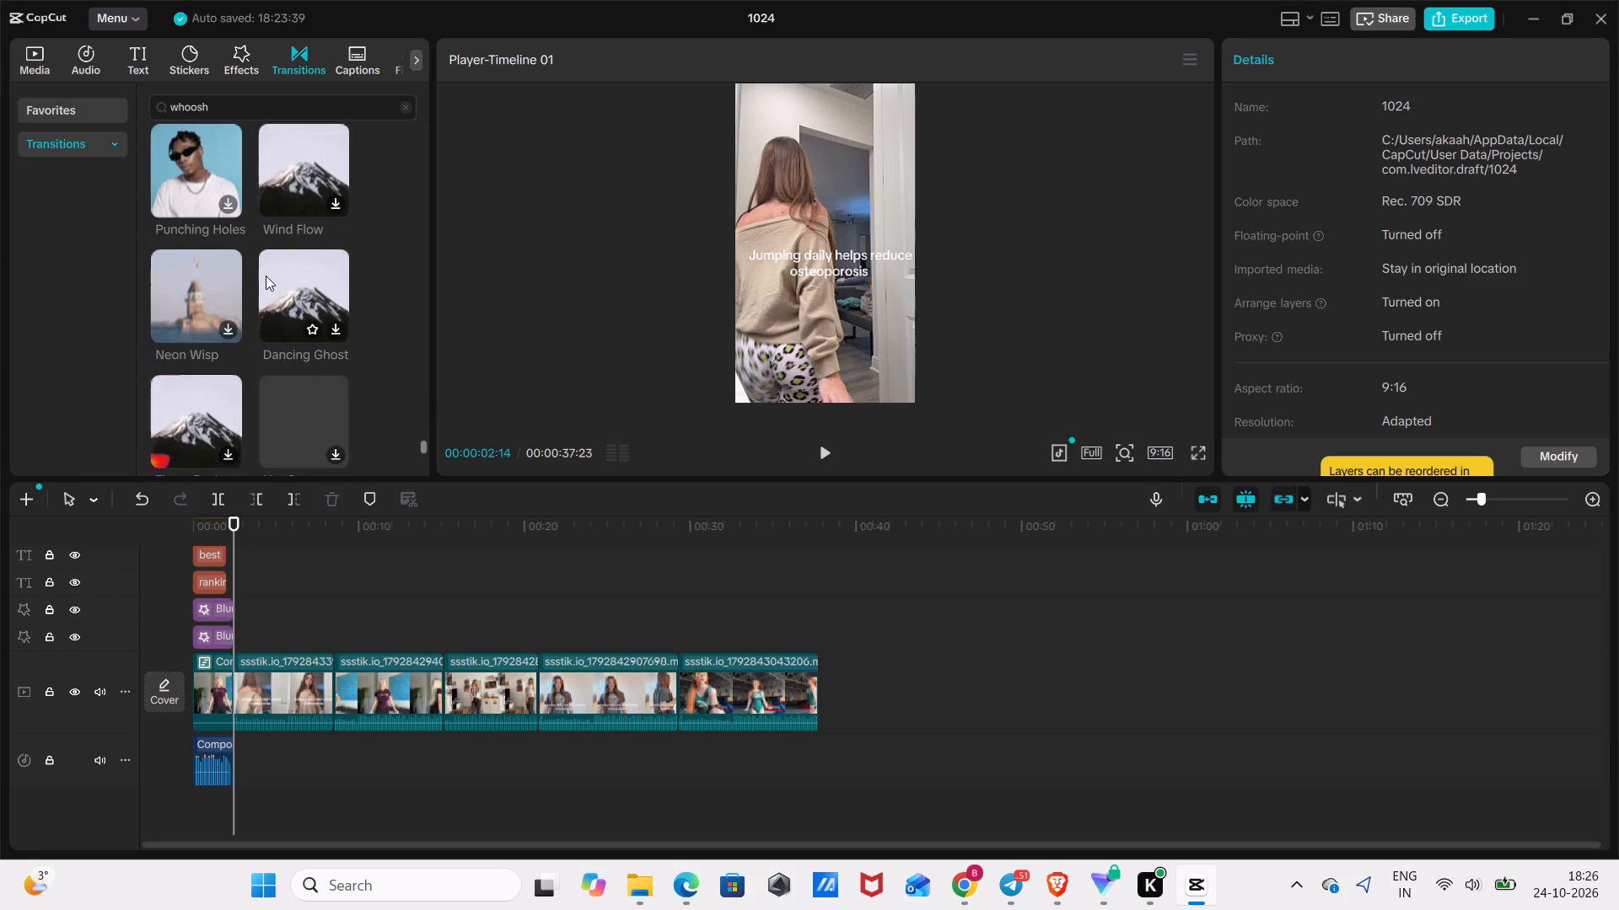
scroll(266, 276, down, 6)
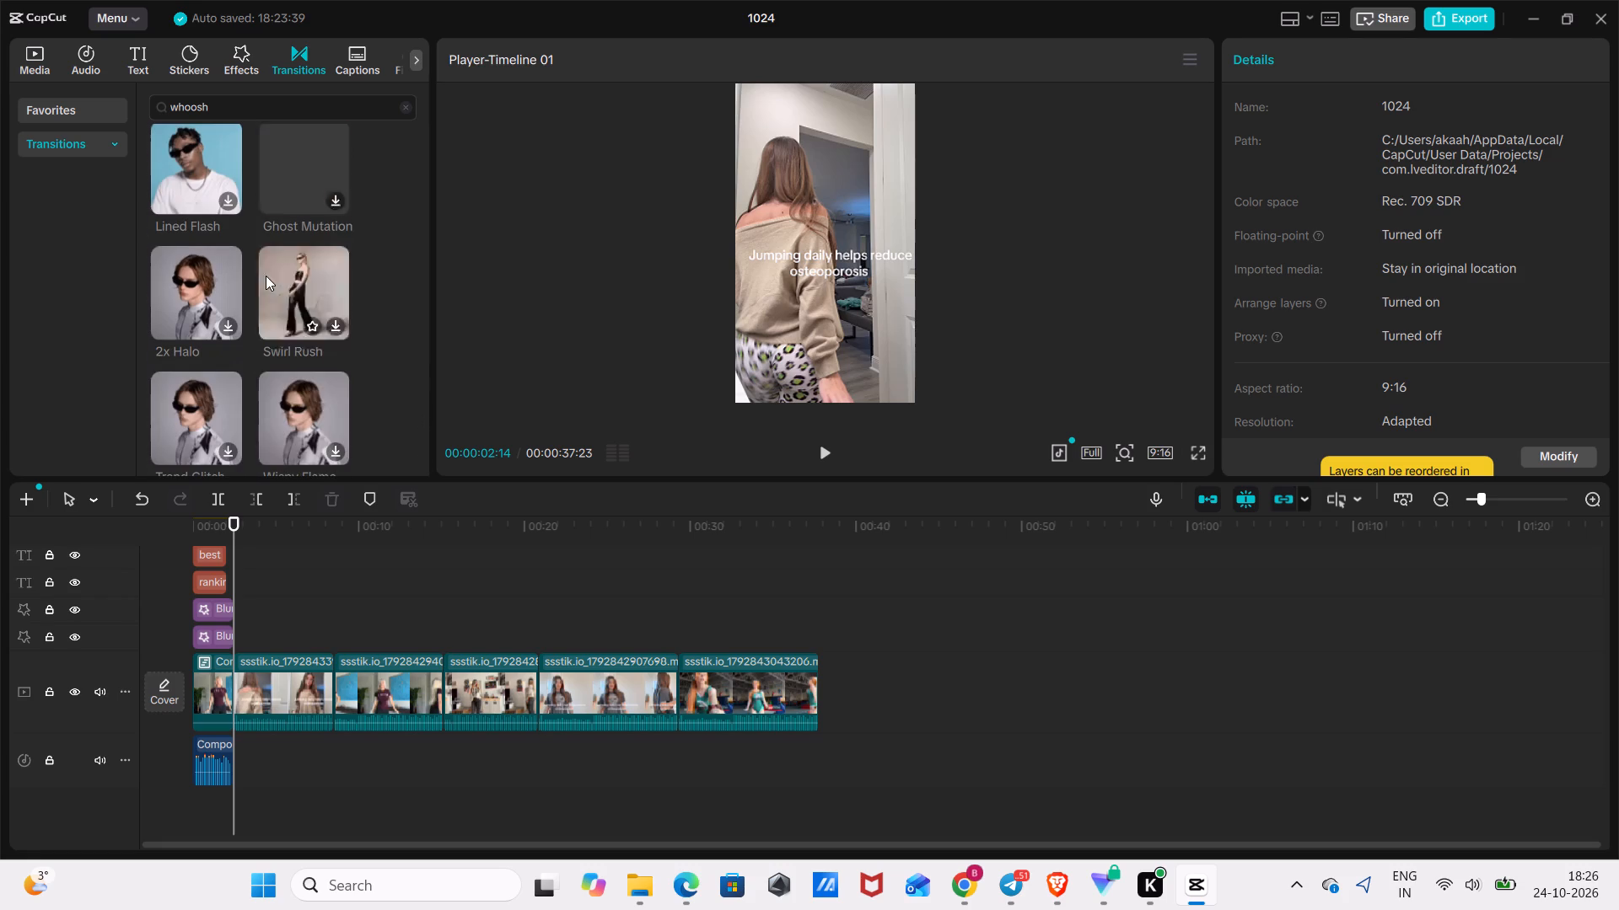
scroll(266, 276, down, 2)
scroll(266, 276, up, 1)
scroll(266, 276, down, 1)
scroll(266, 276, up, 1)
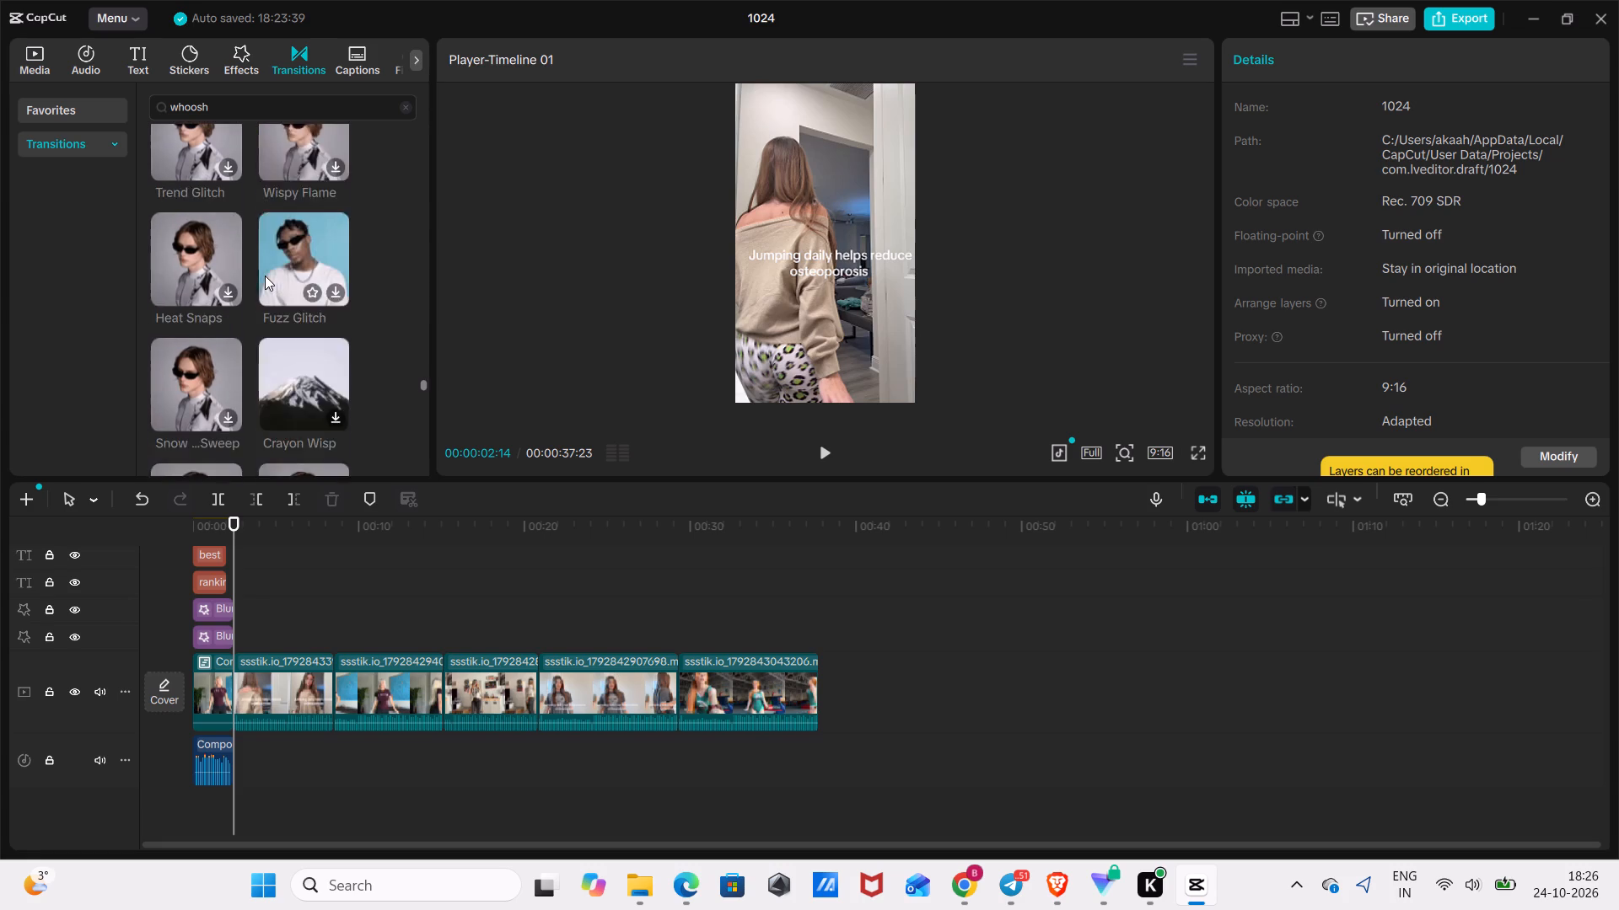
scroll(265, 276, down, 5)
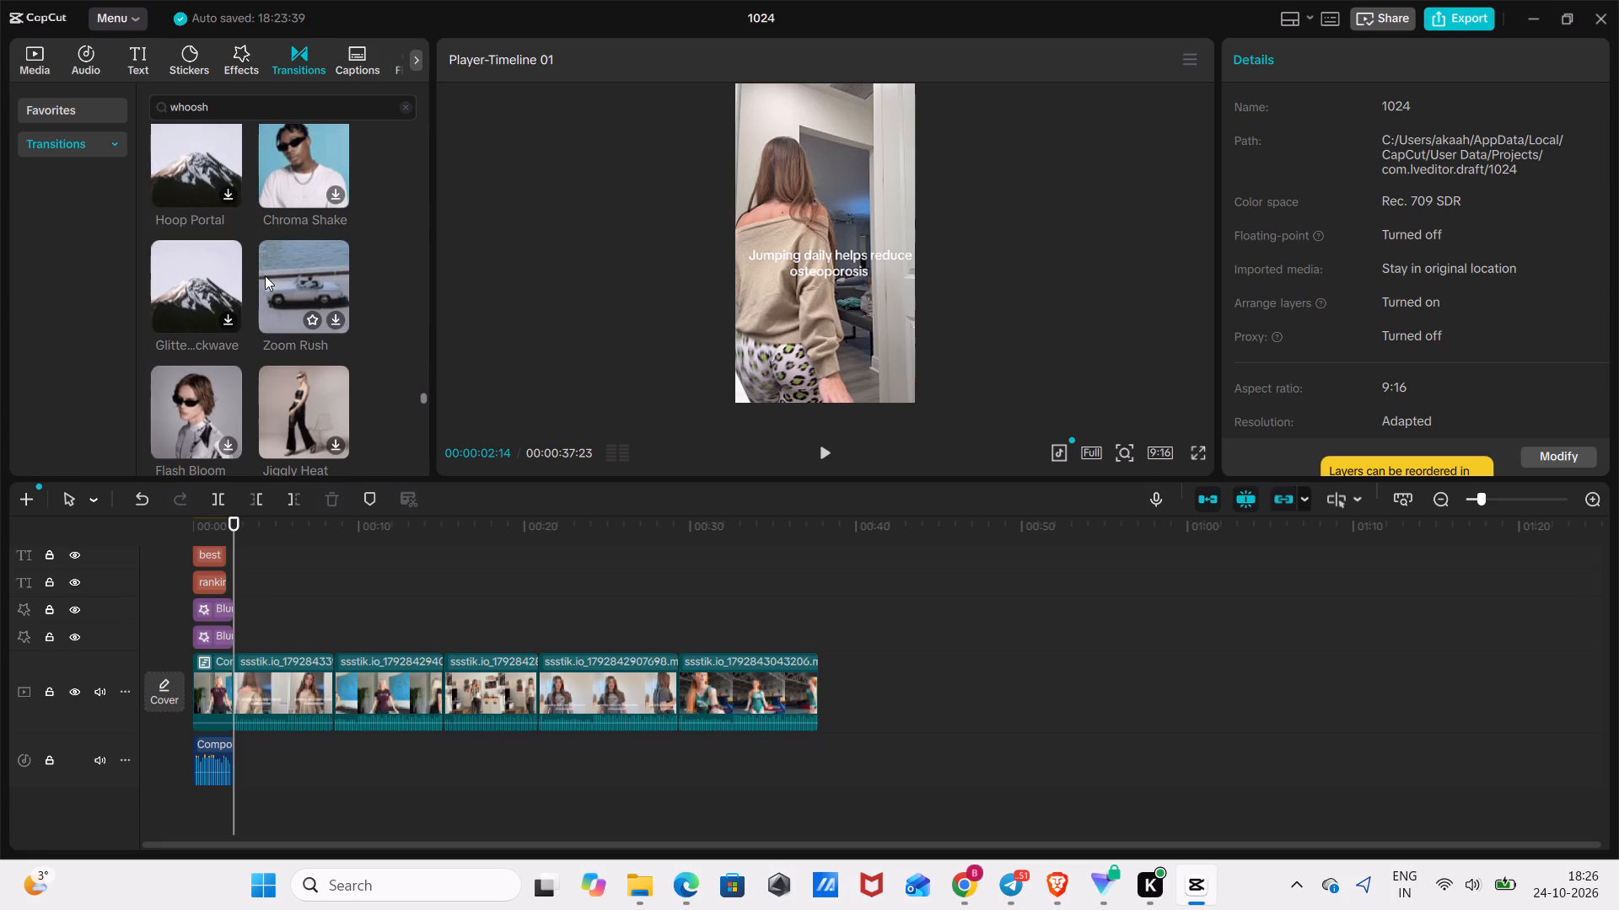
scroll(297, 280, down, 2)
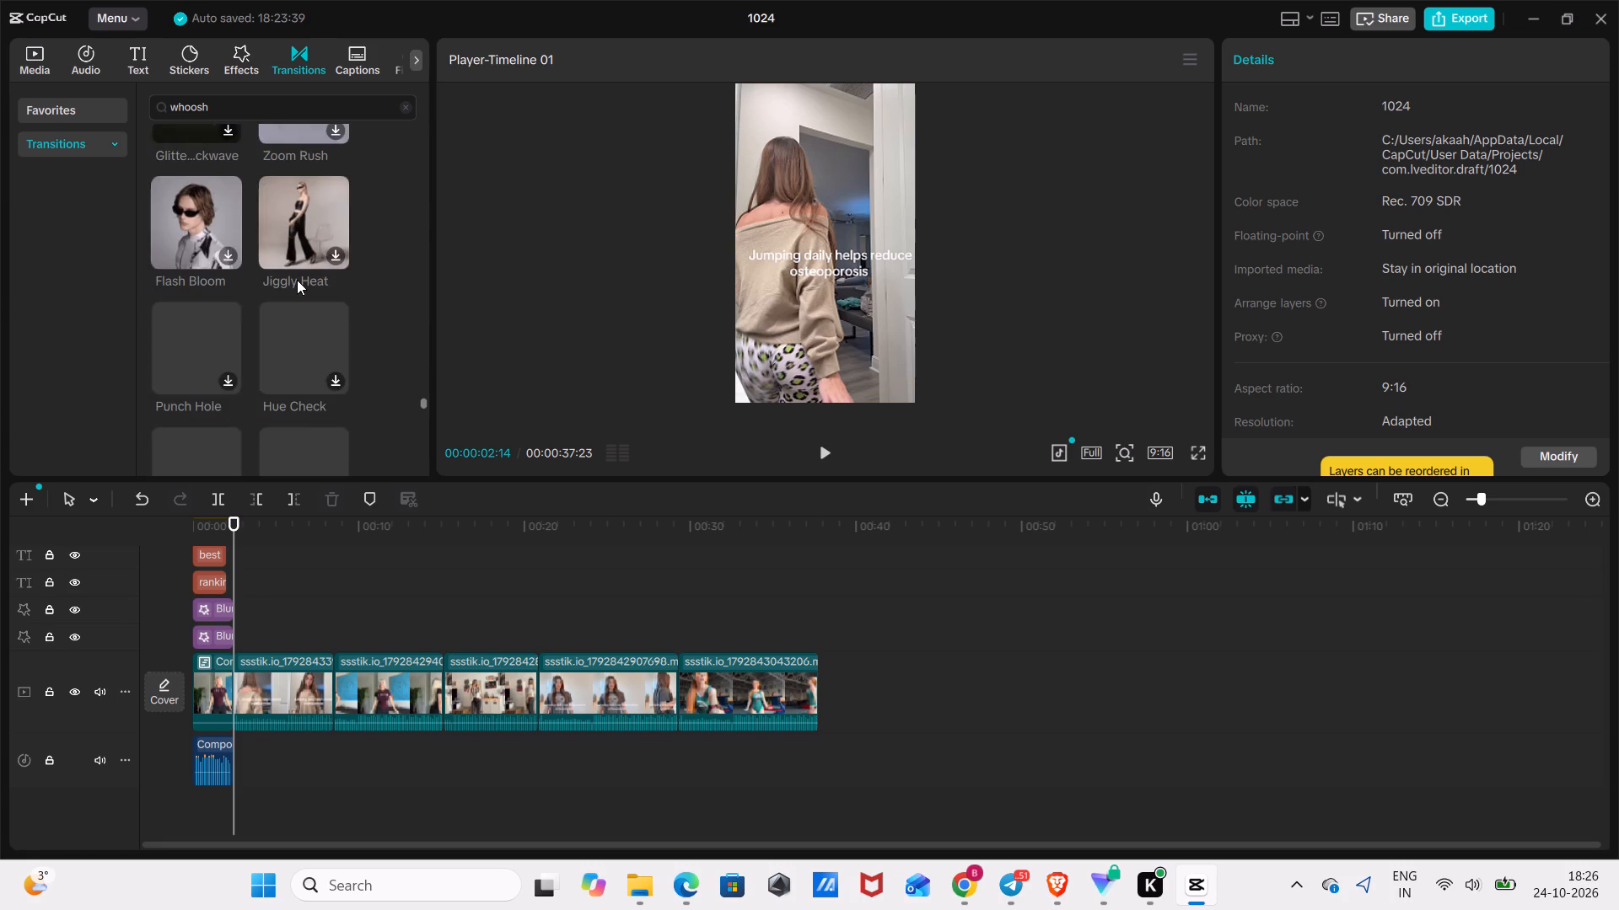
scroll(297, 280, down, 3)
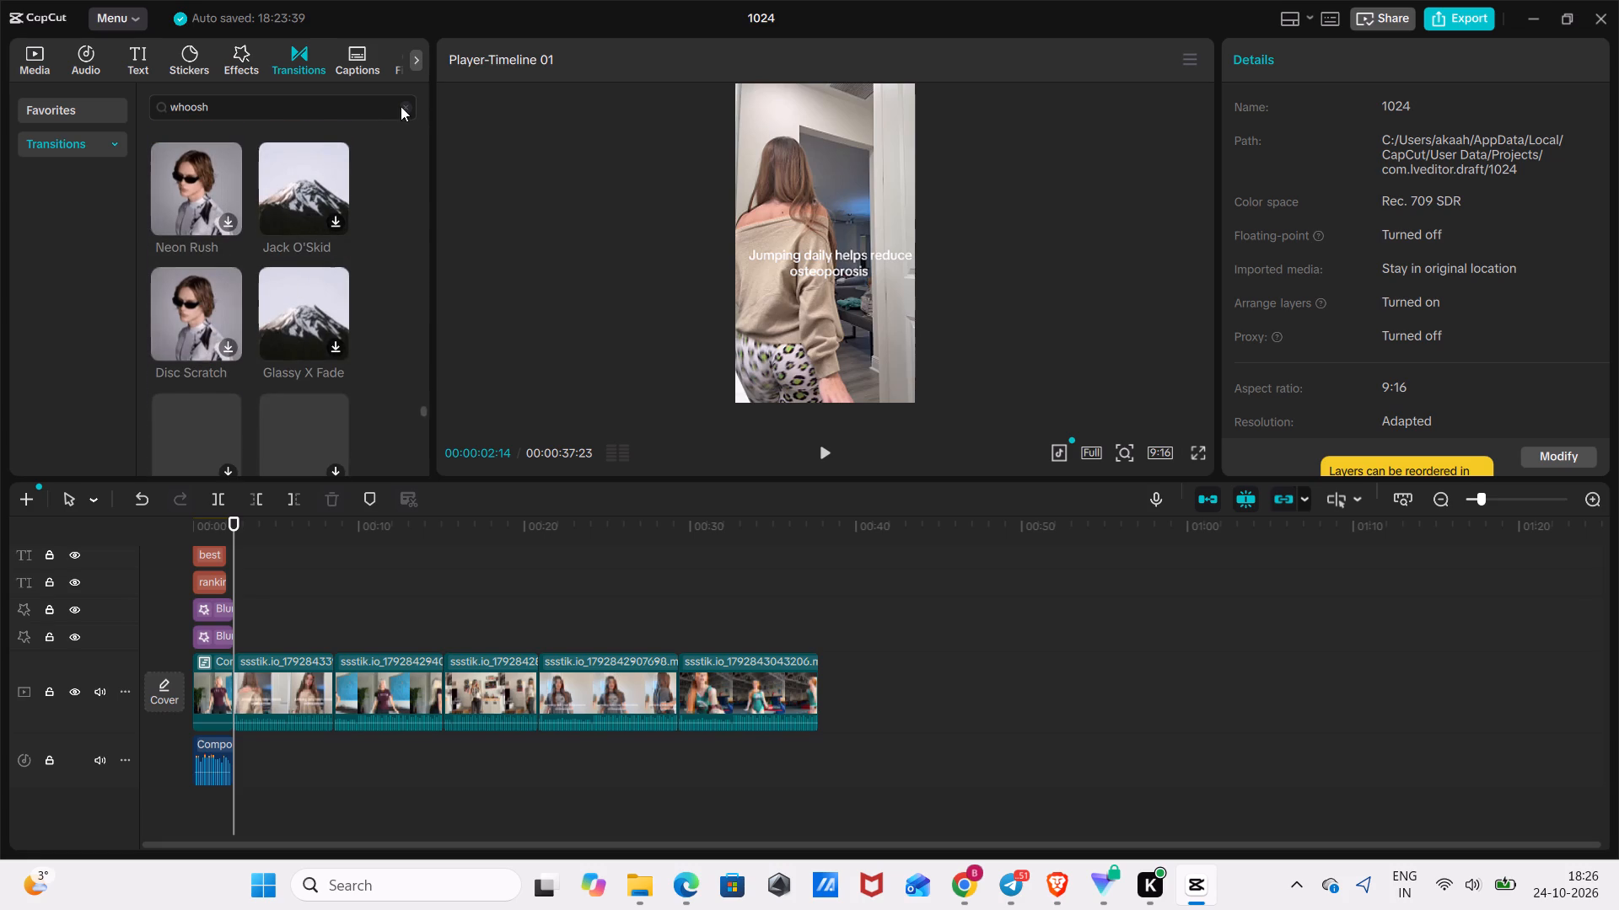
Search the transitions library for "glitch" and add the Glitch transition at the cut between the intro and the first ranked clip.
click(401, 106)
click(257, 98)
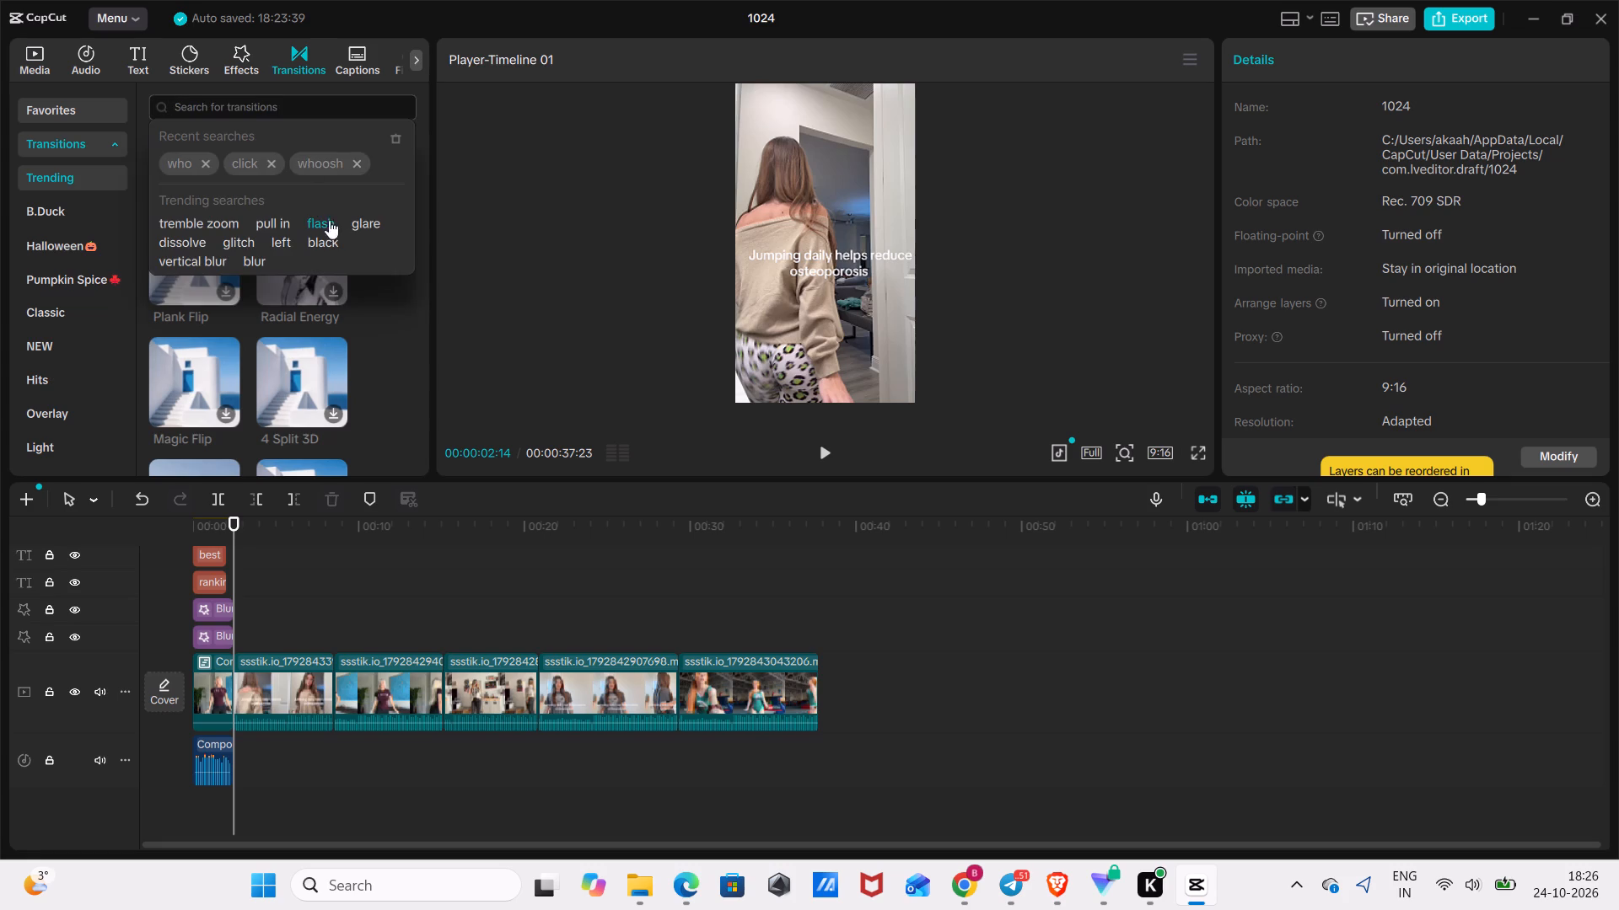
click(239, 249)
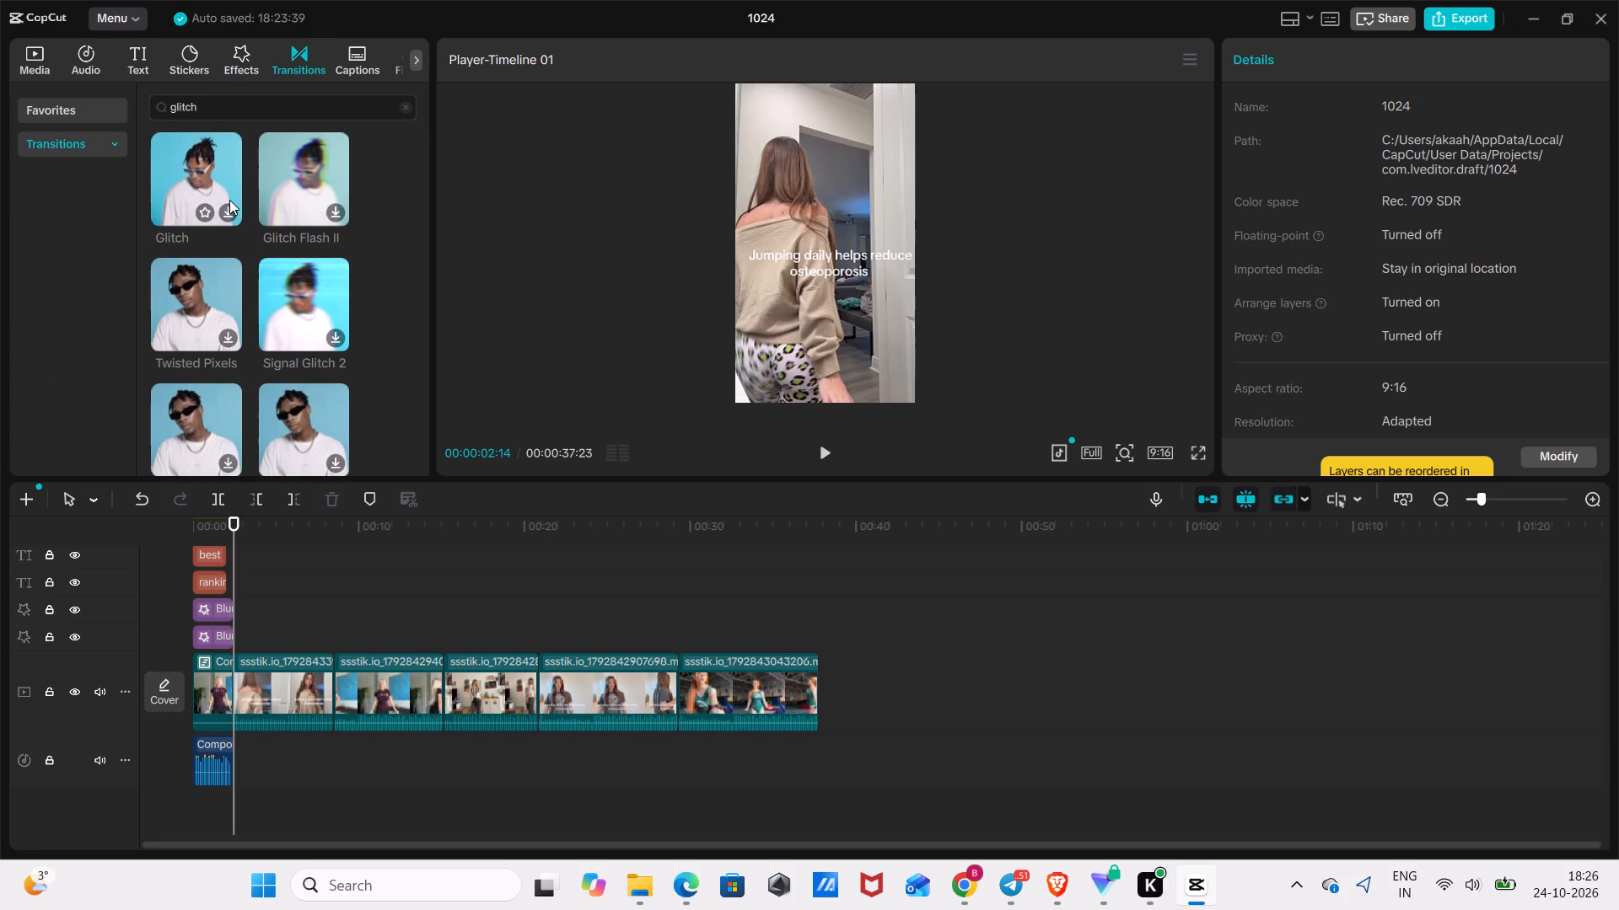
click(227, 214)
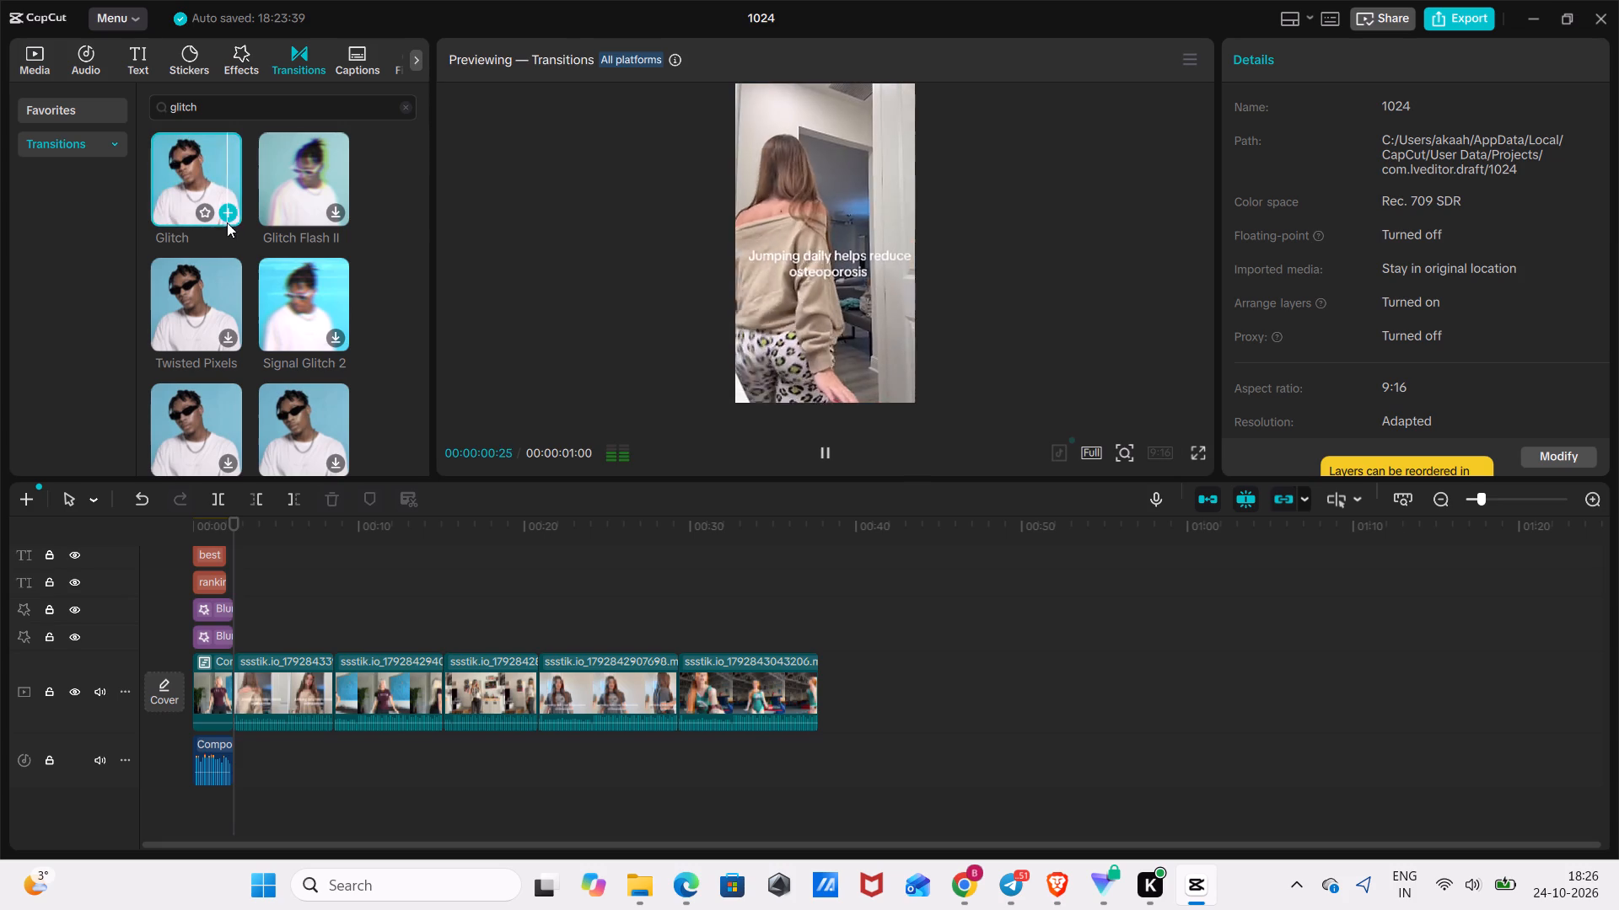
click(225, 217)
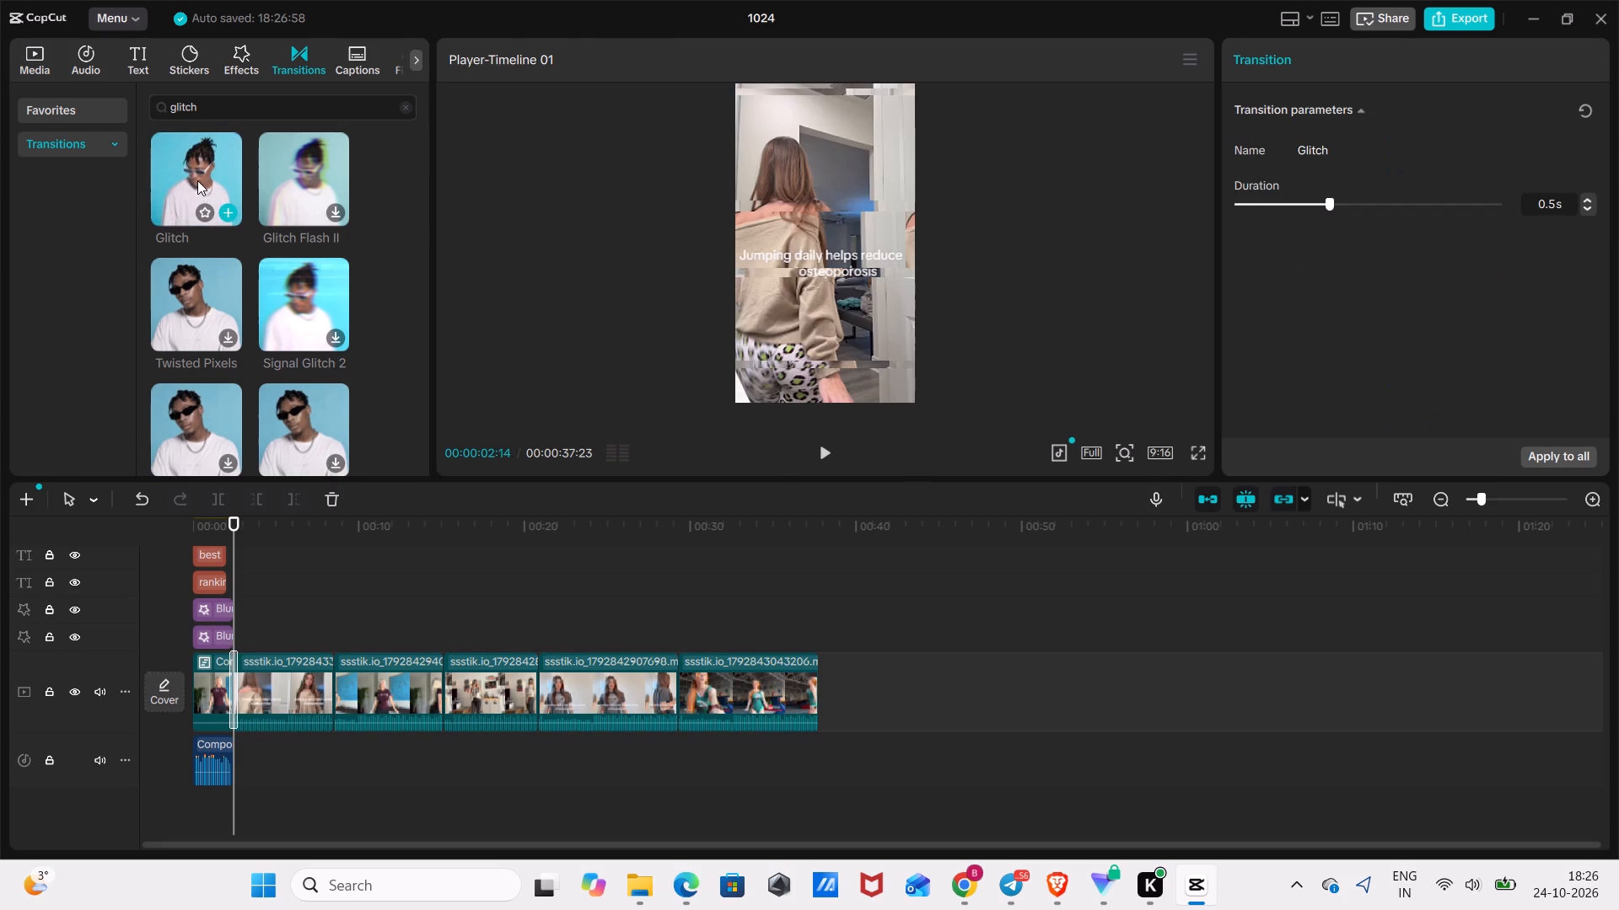
Add the Glitch transition to the four remaining cuts between the five ranked clips.
drag(199, 179, 325, 693)
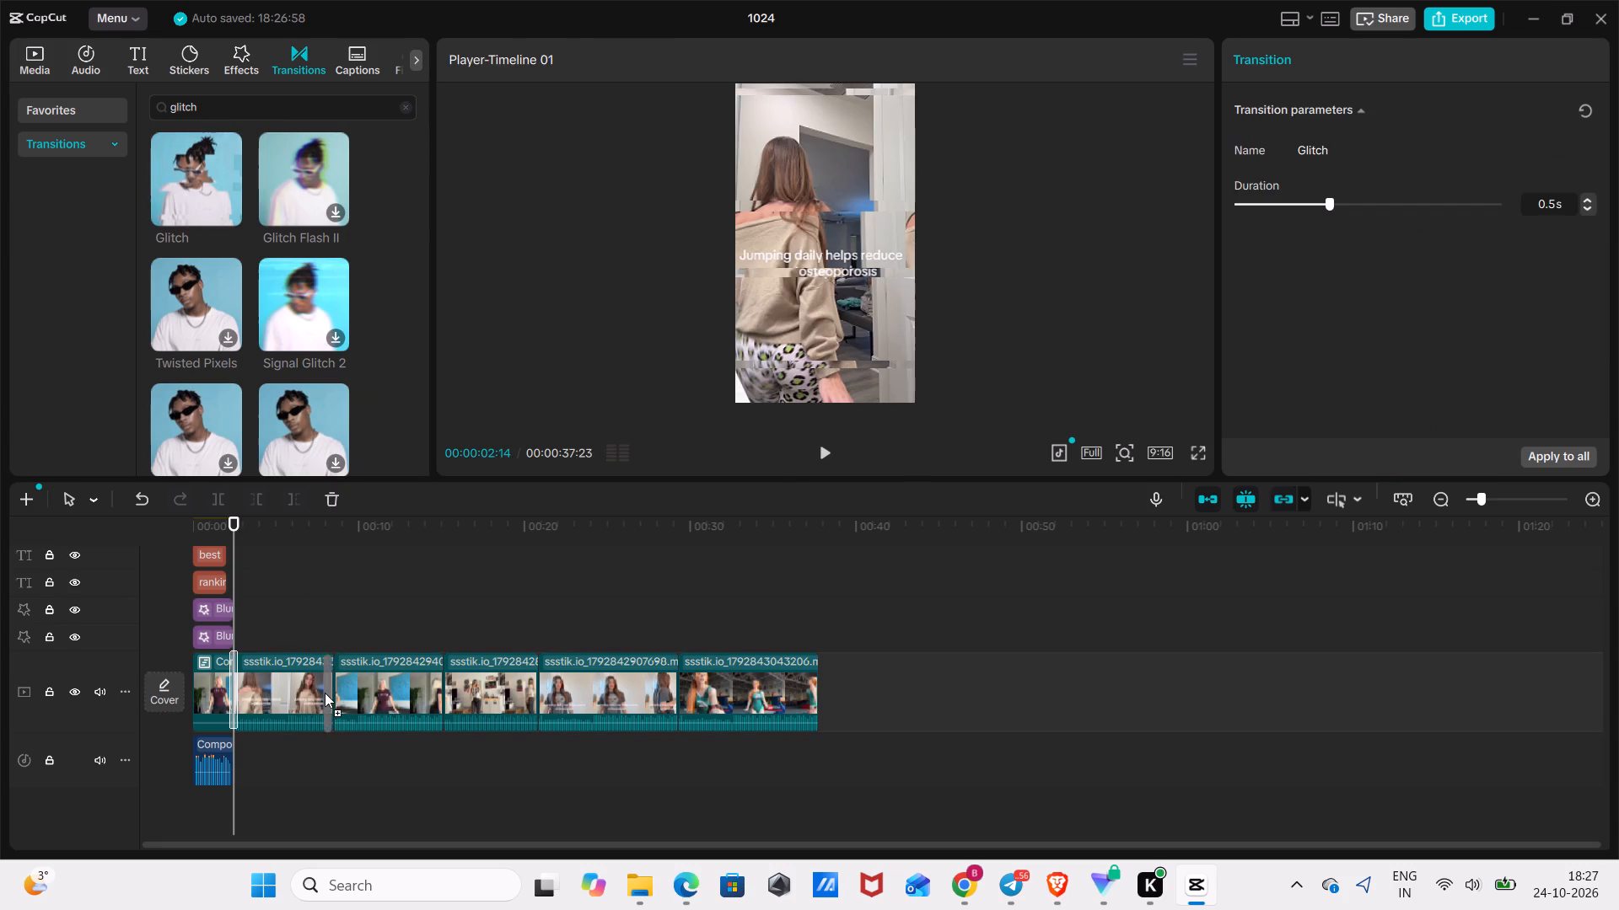
drag(325, 693, 329, 691)
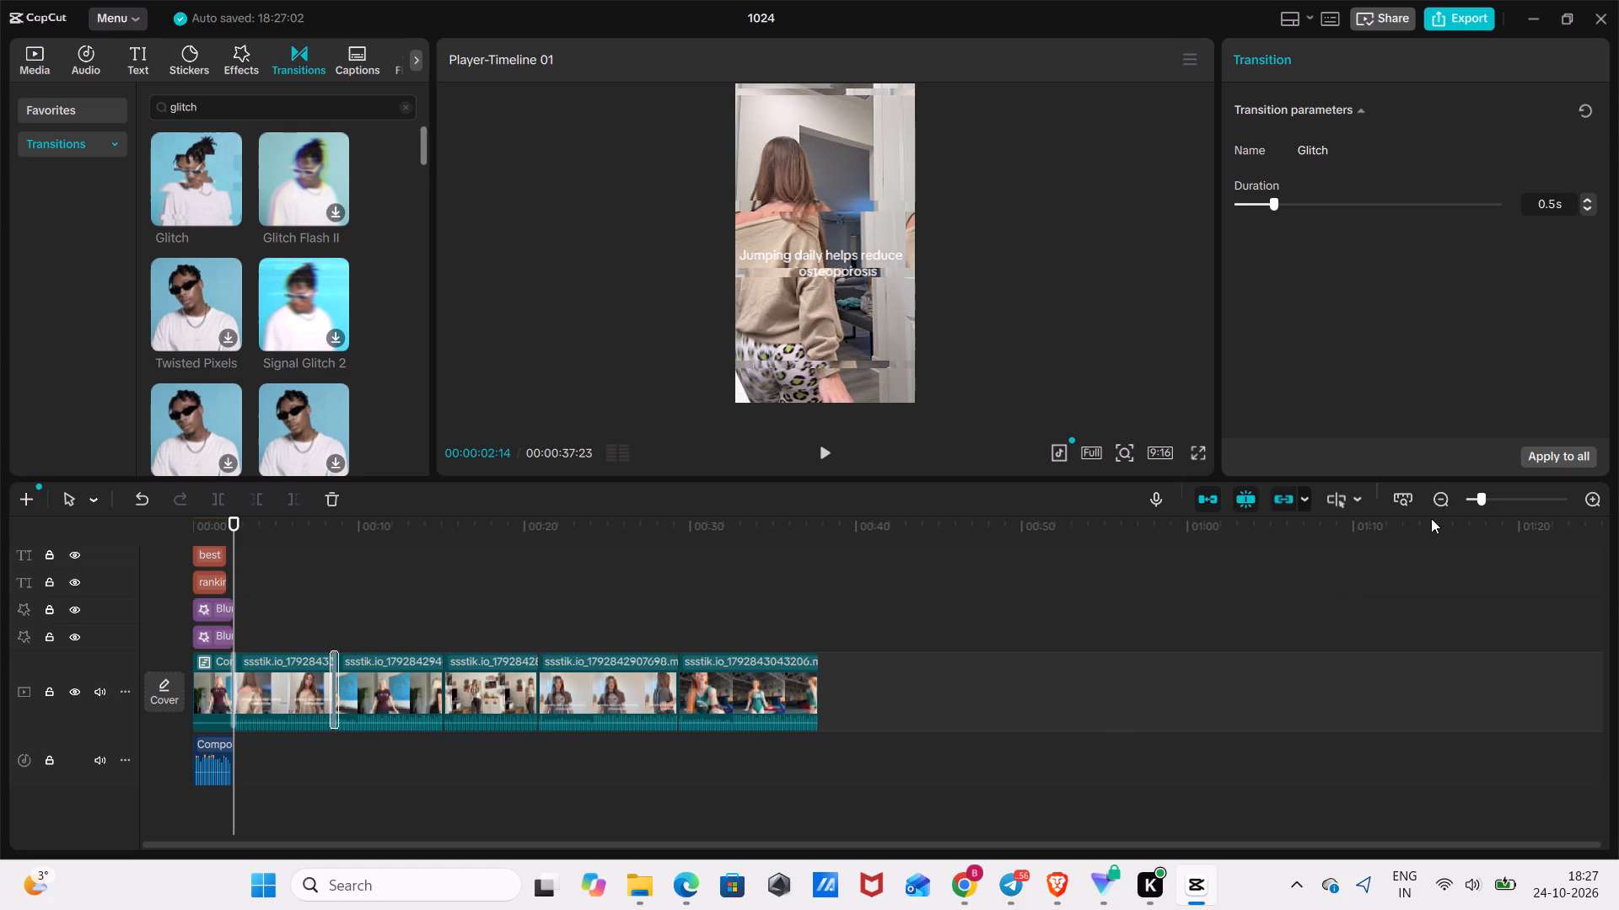
drag(1477, 506, 1517, 493)
click(1477, 502)
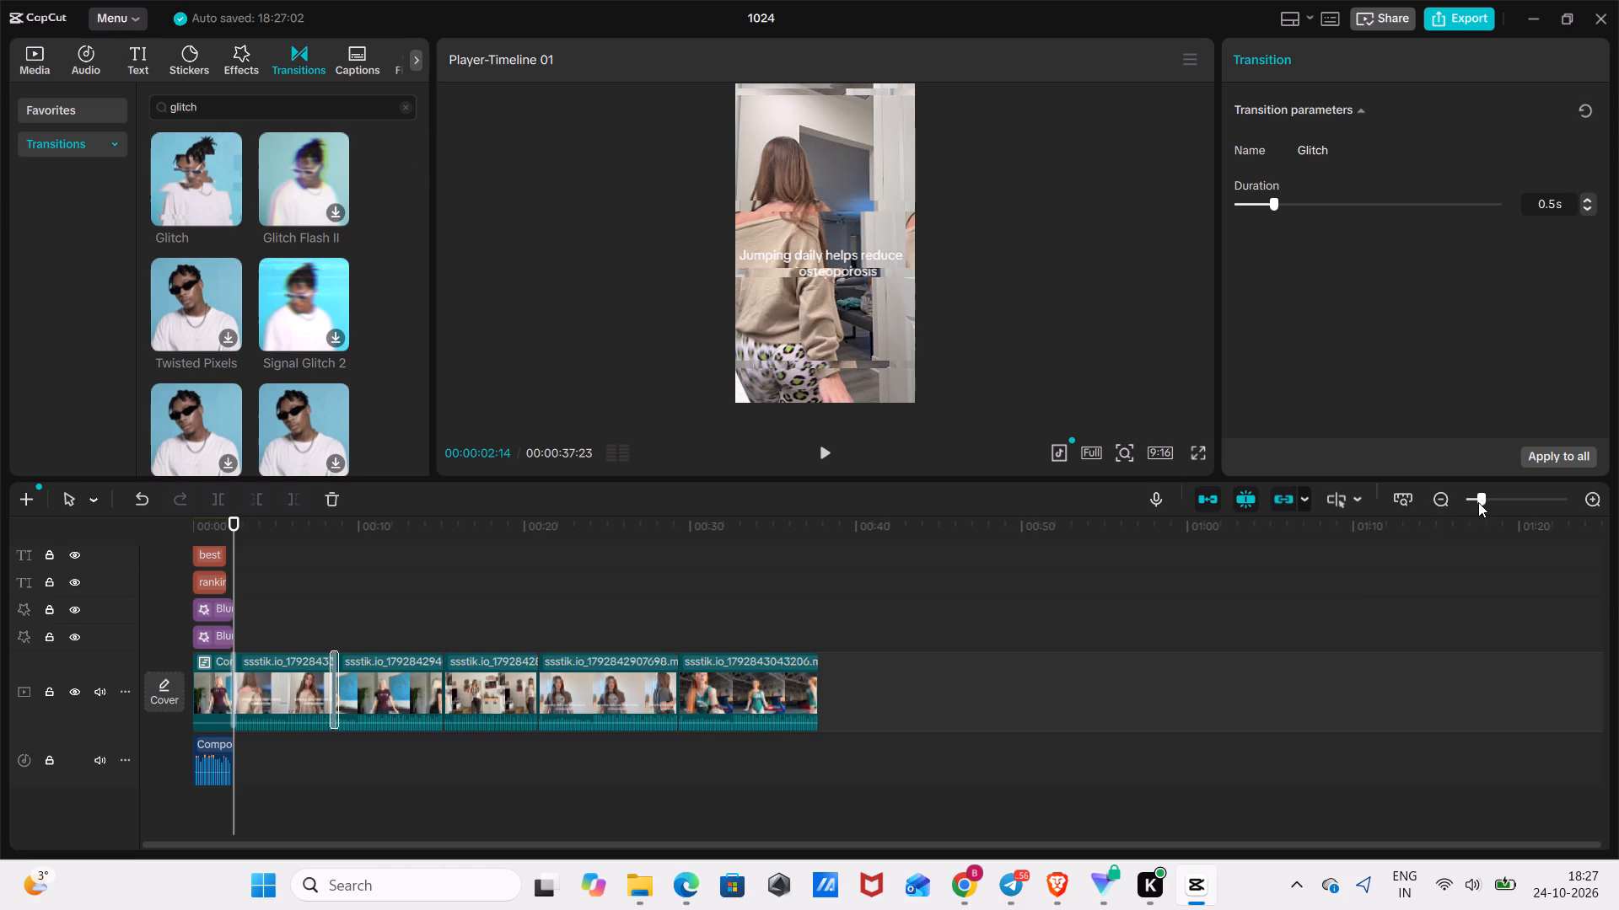
click(1480, 501)
click(1489, 501)
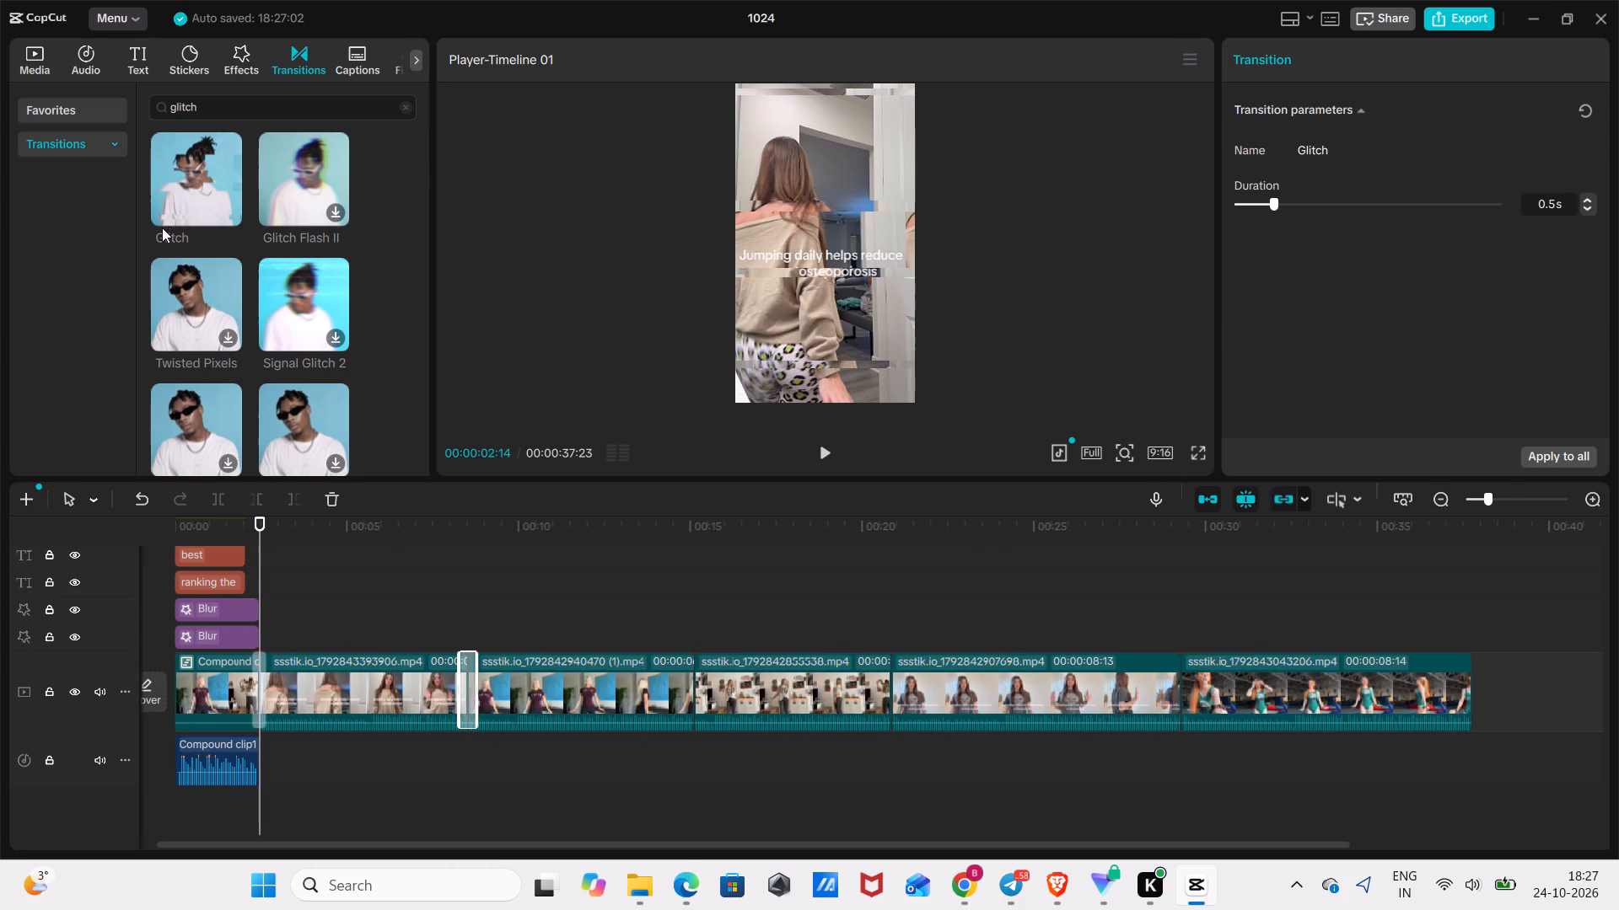
drag(184, 208, 690, 692)
drag(152, 182, 874, 681)
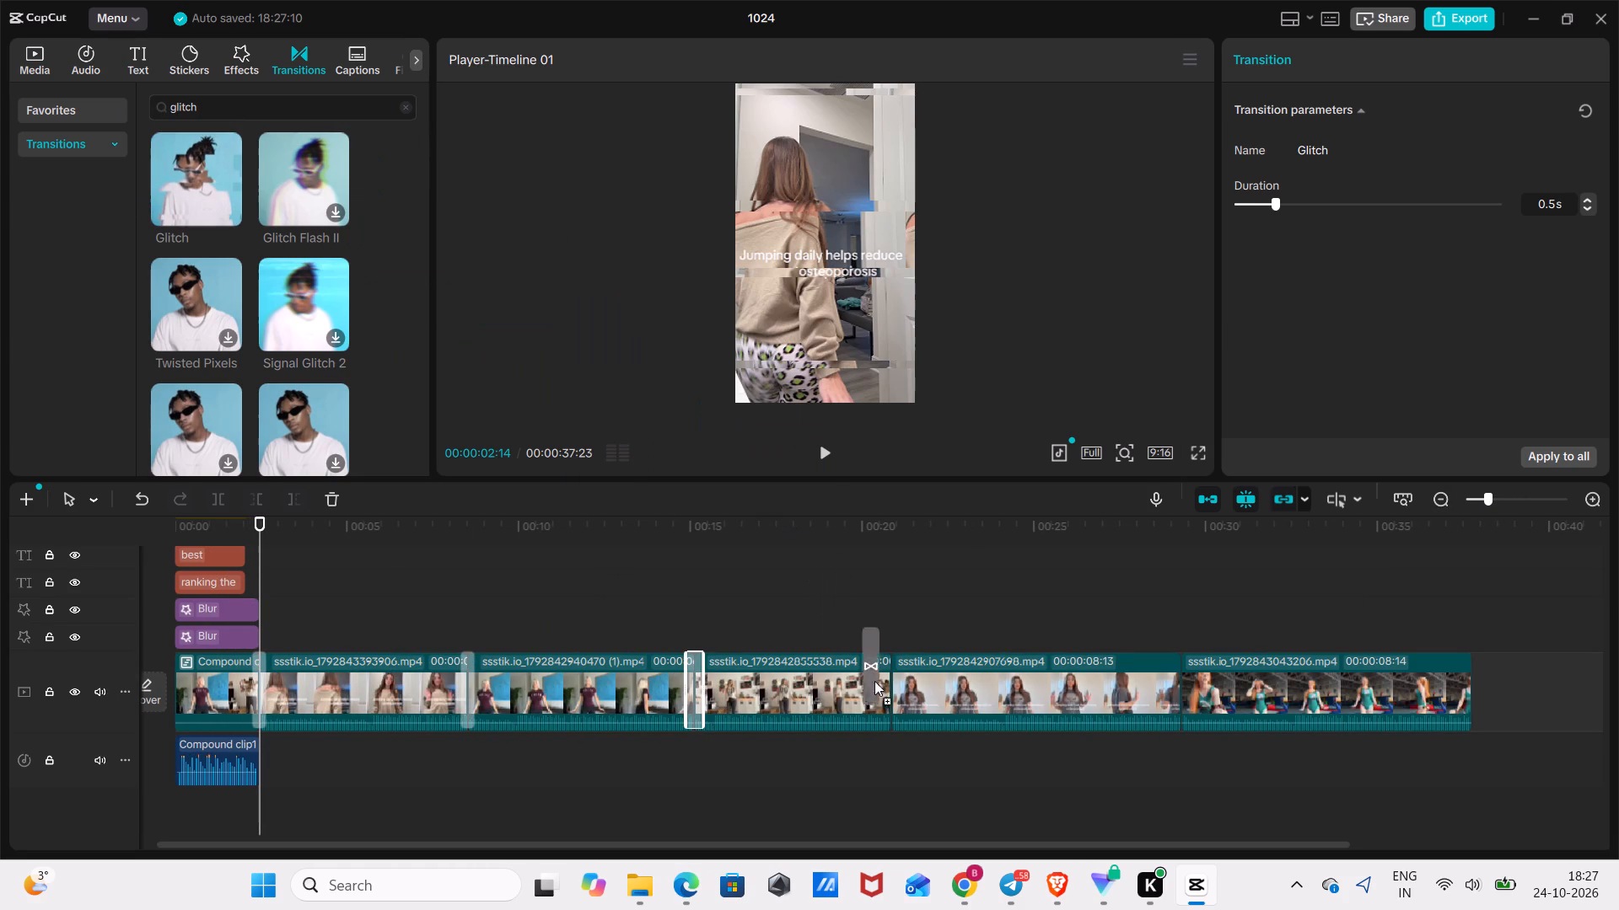
drag(874, 681, 892, 701)
drag(200, 192, 1026, 597)
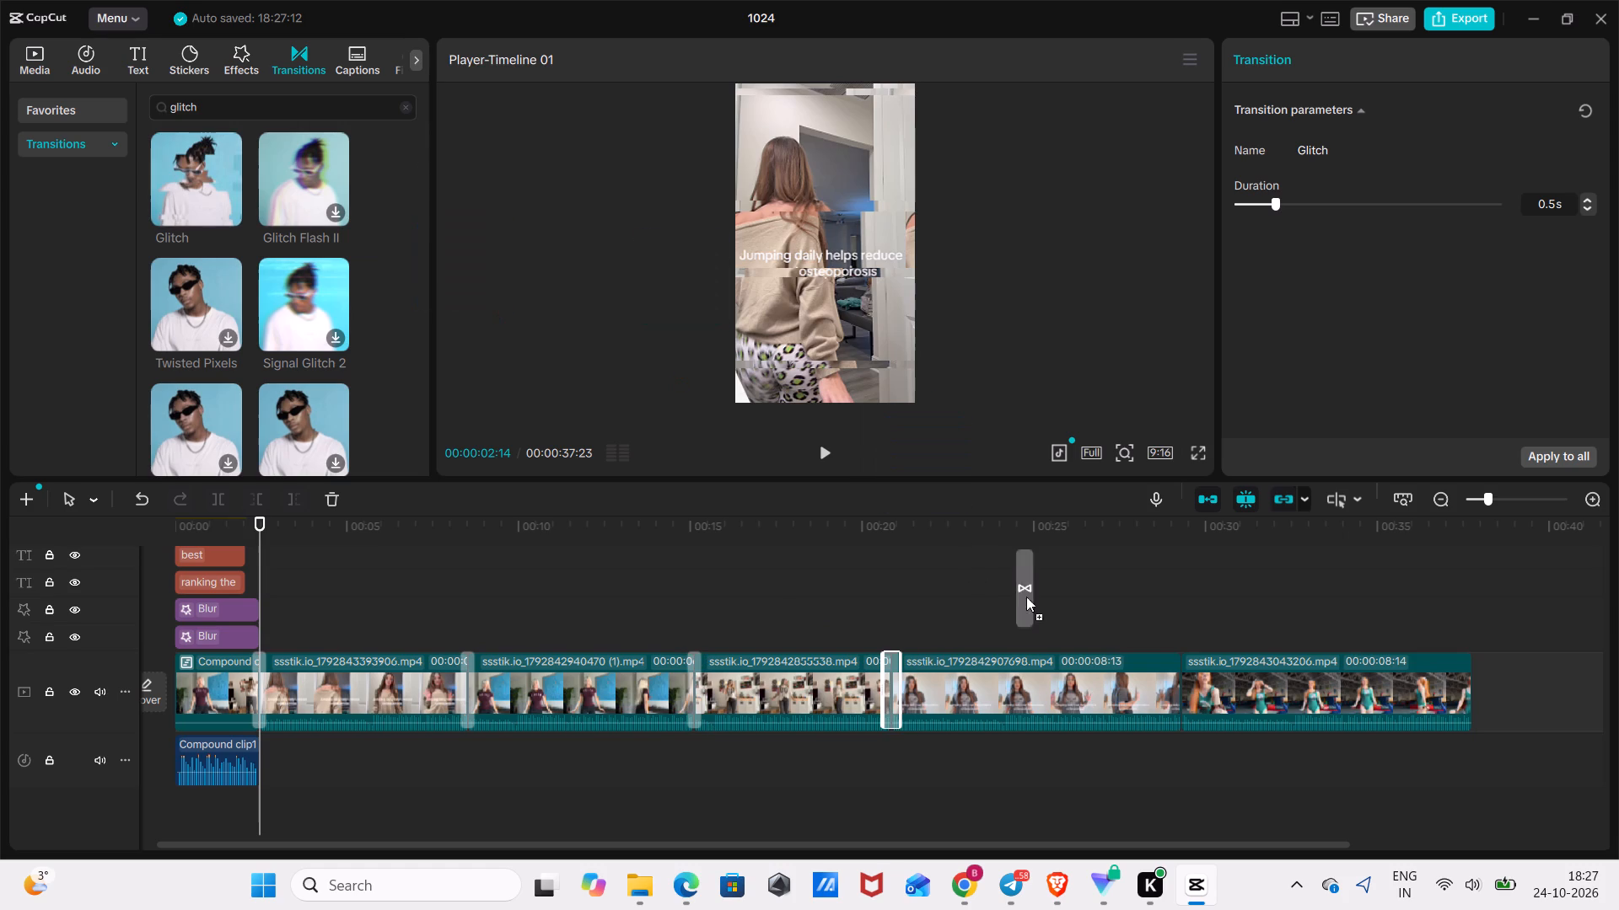
drag(1026, 597, 1167, 693)
click(862, 599)
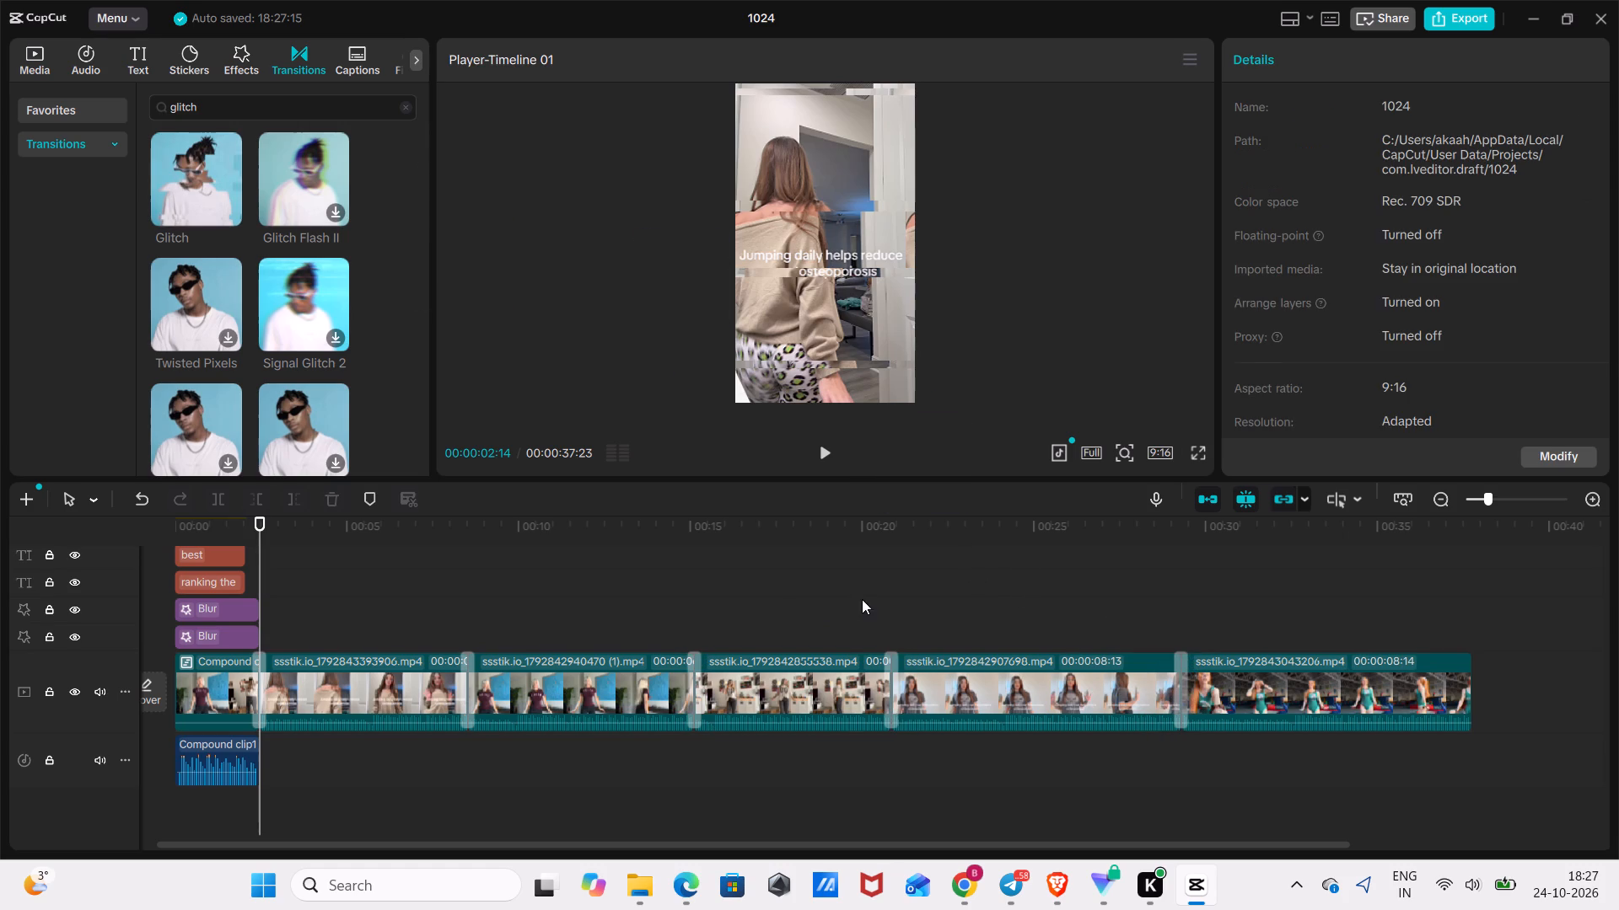
Copy the last ranked clip and paste the duplicate on a track above it, starting at 00:00:29:09.
drag(861, 599, 487, 693)
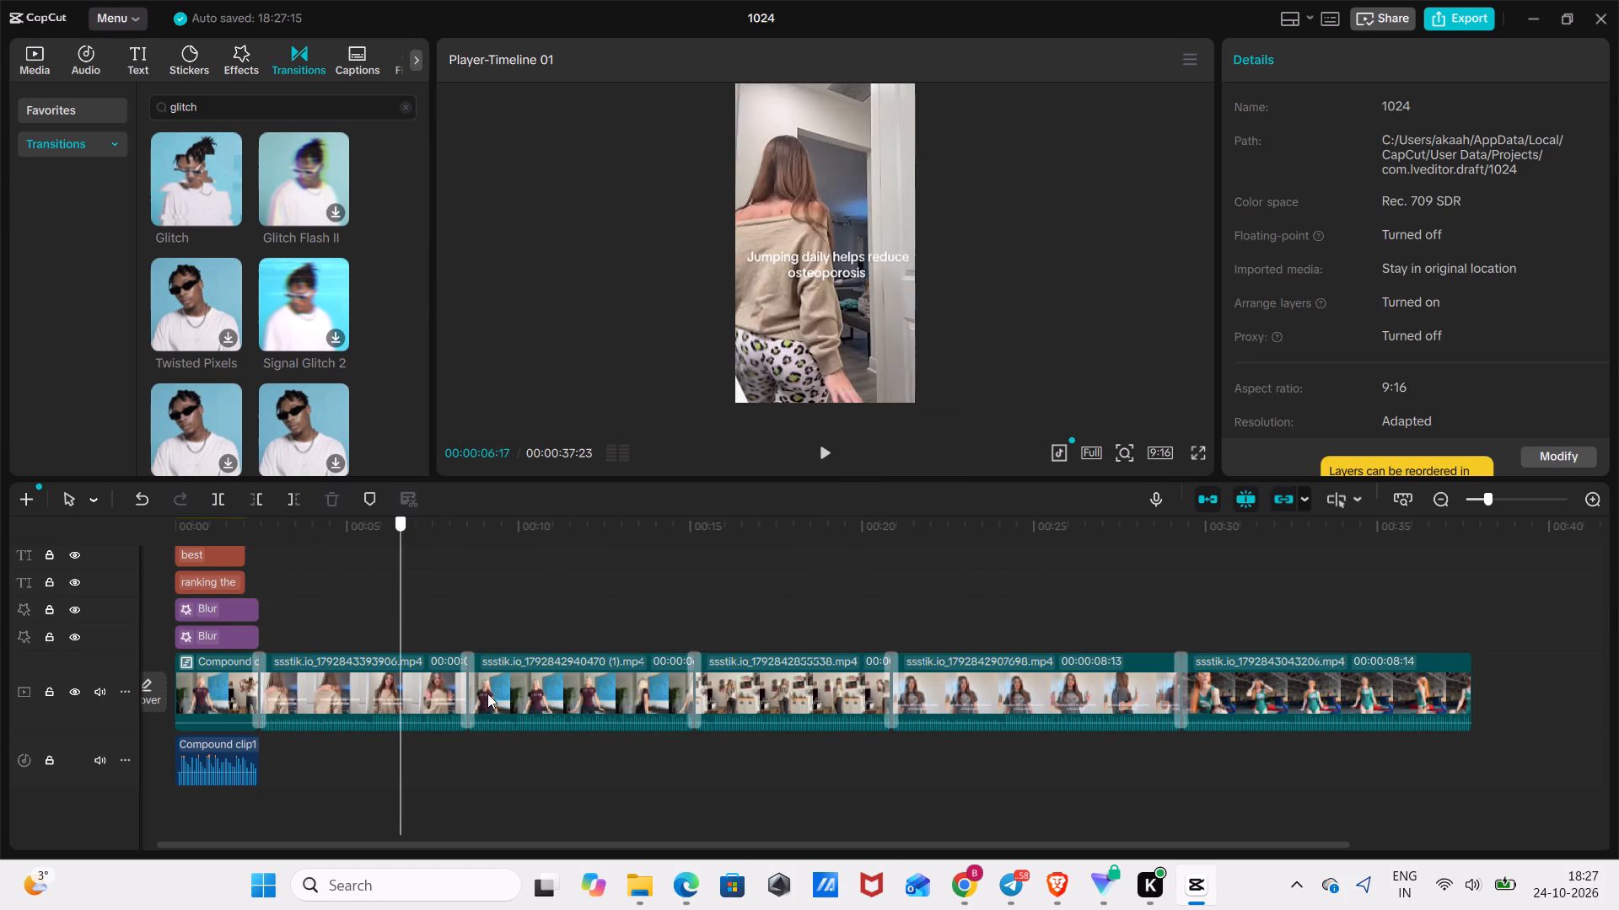
drag(487, 693, 1327, 863)
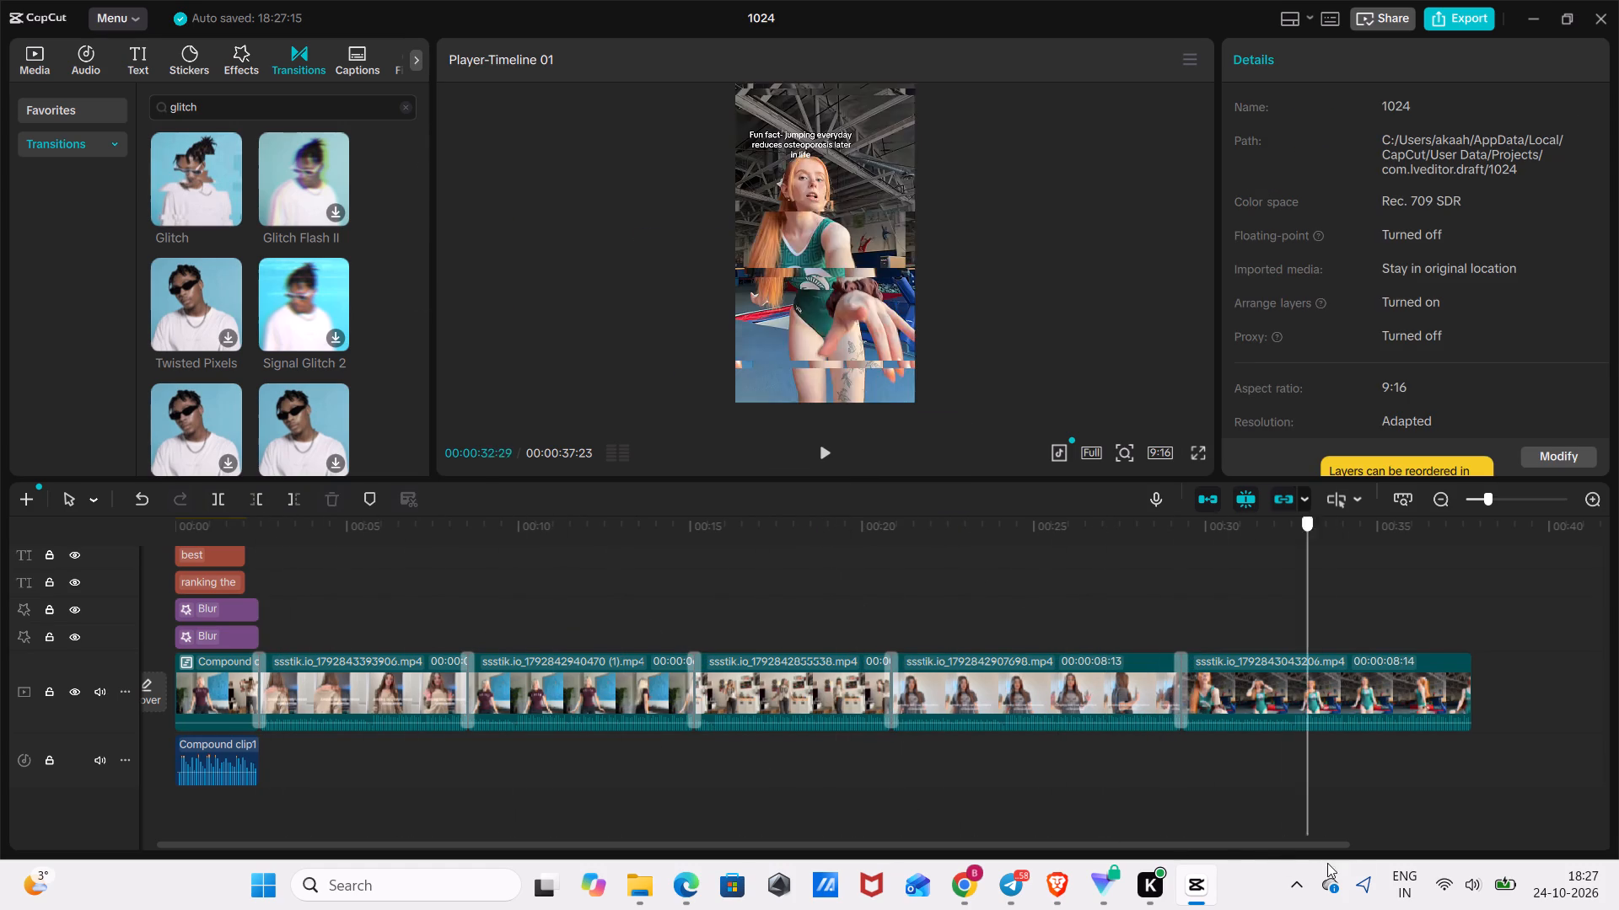
drag(1327, 863, 1202, 909)
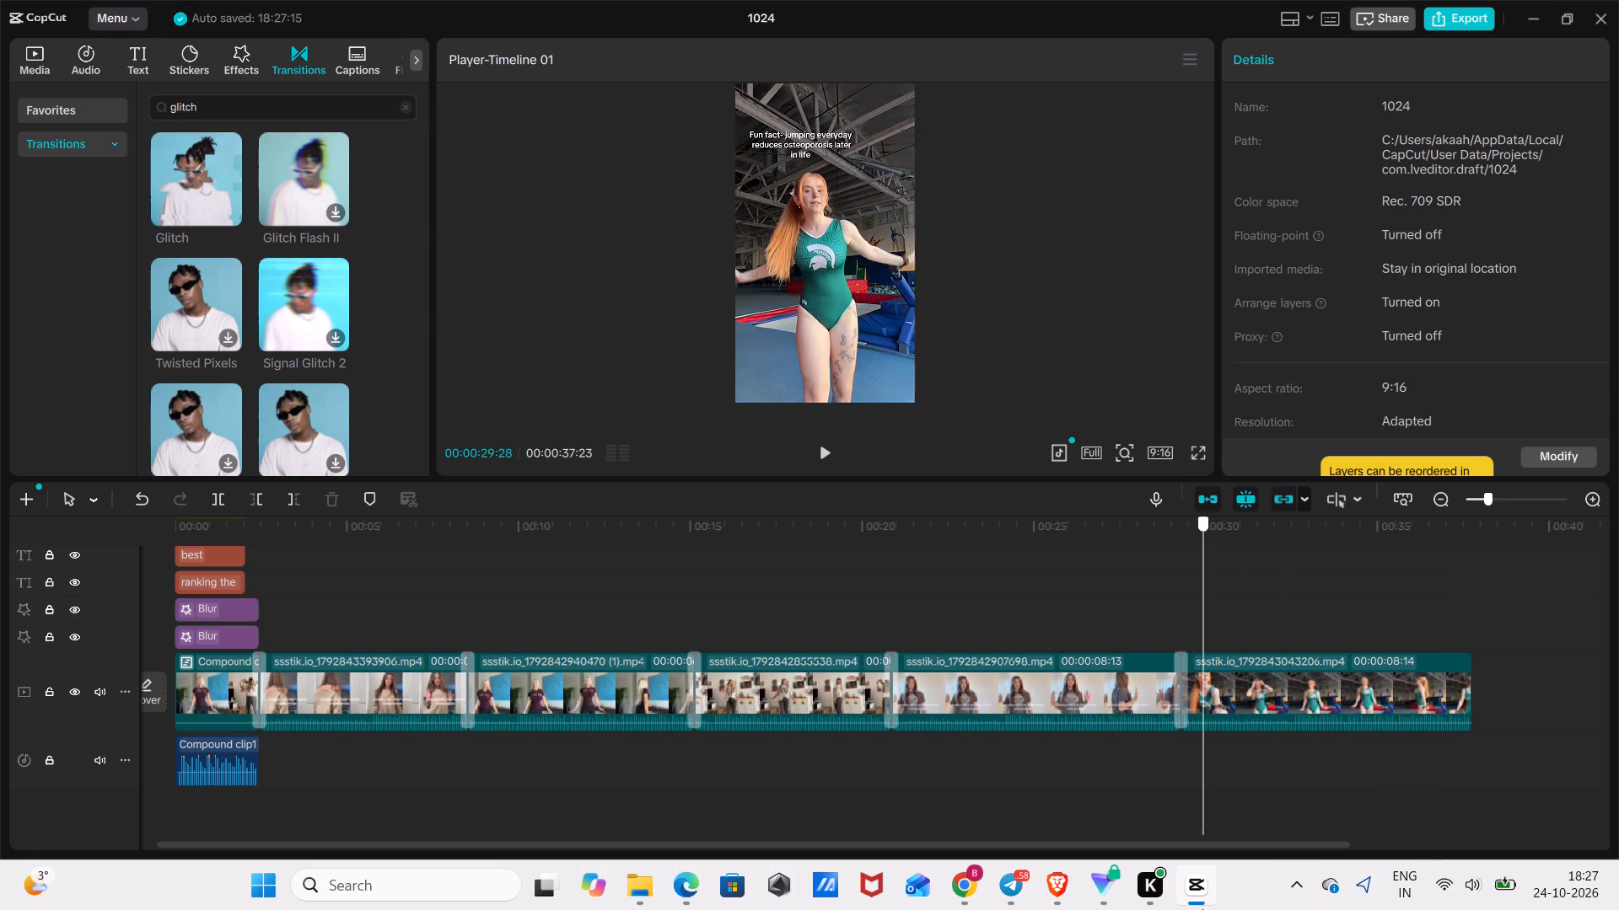
drag(1202, 909, 1178, 909)
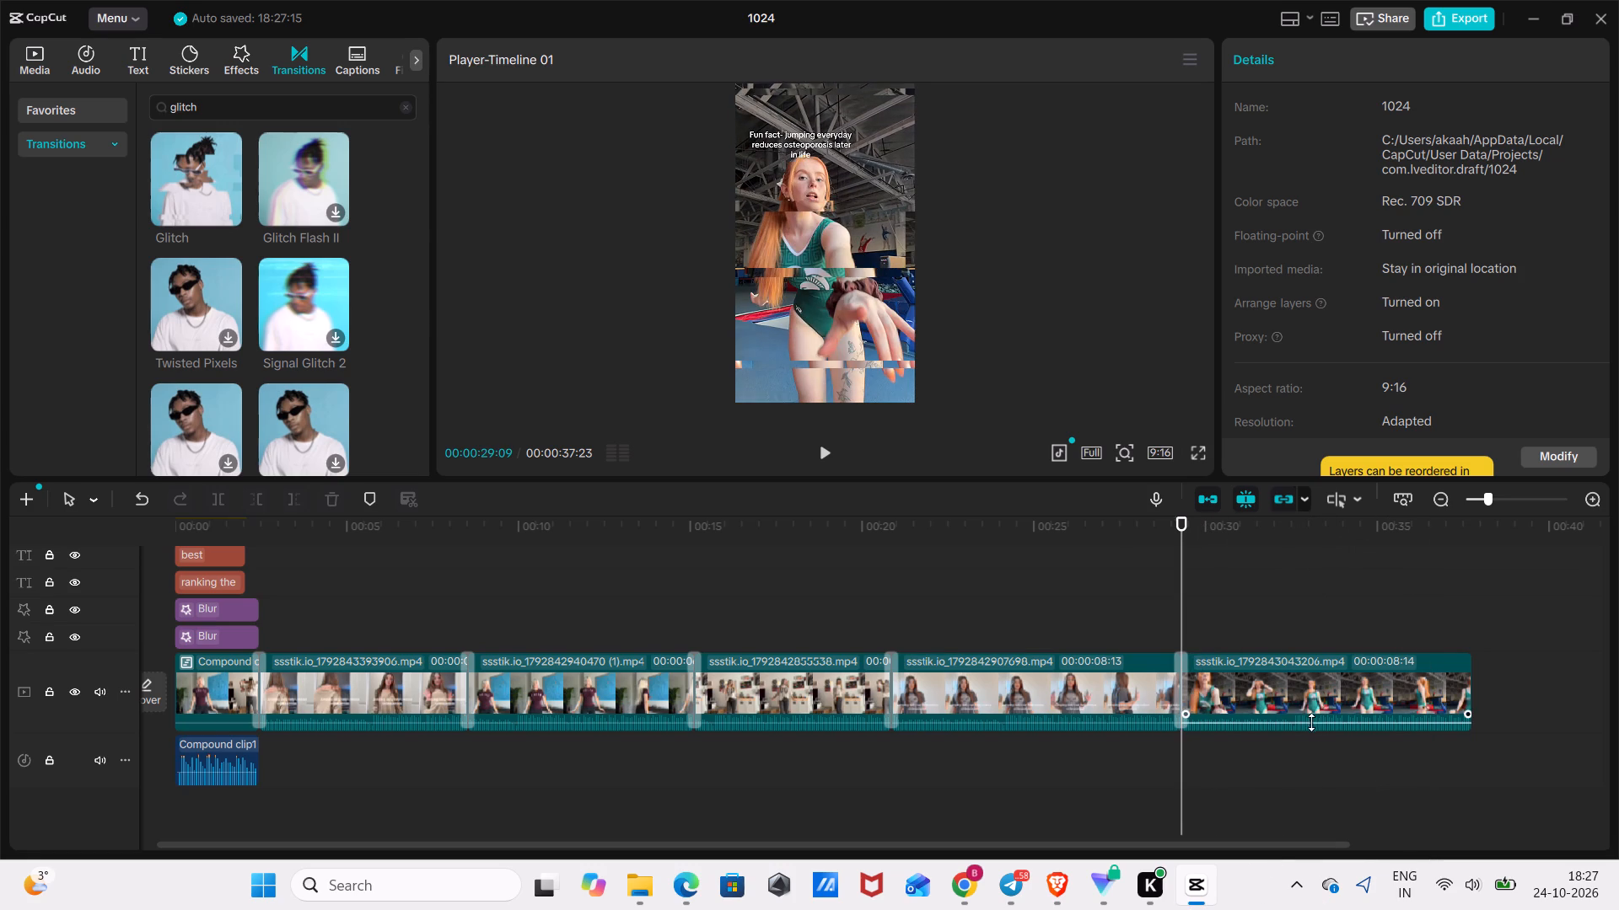
click(1311, 718)
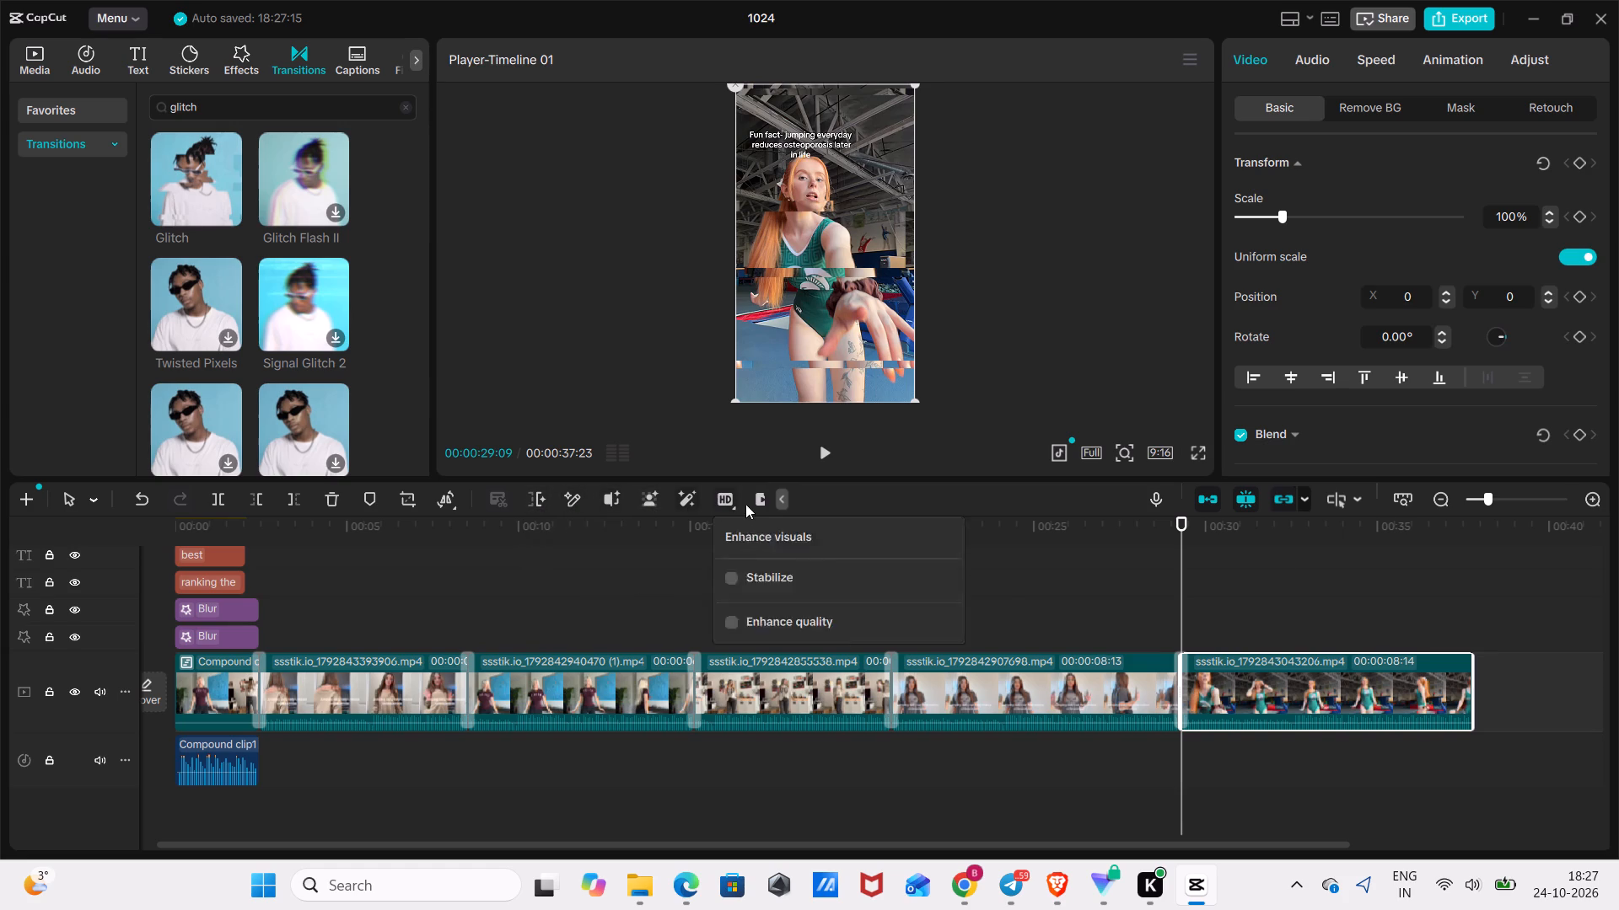
click(776, 502)
click(783, 503)
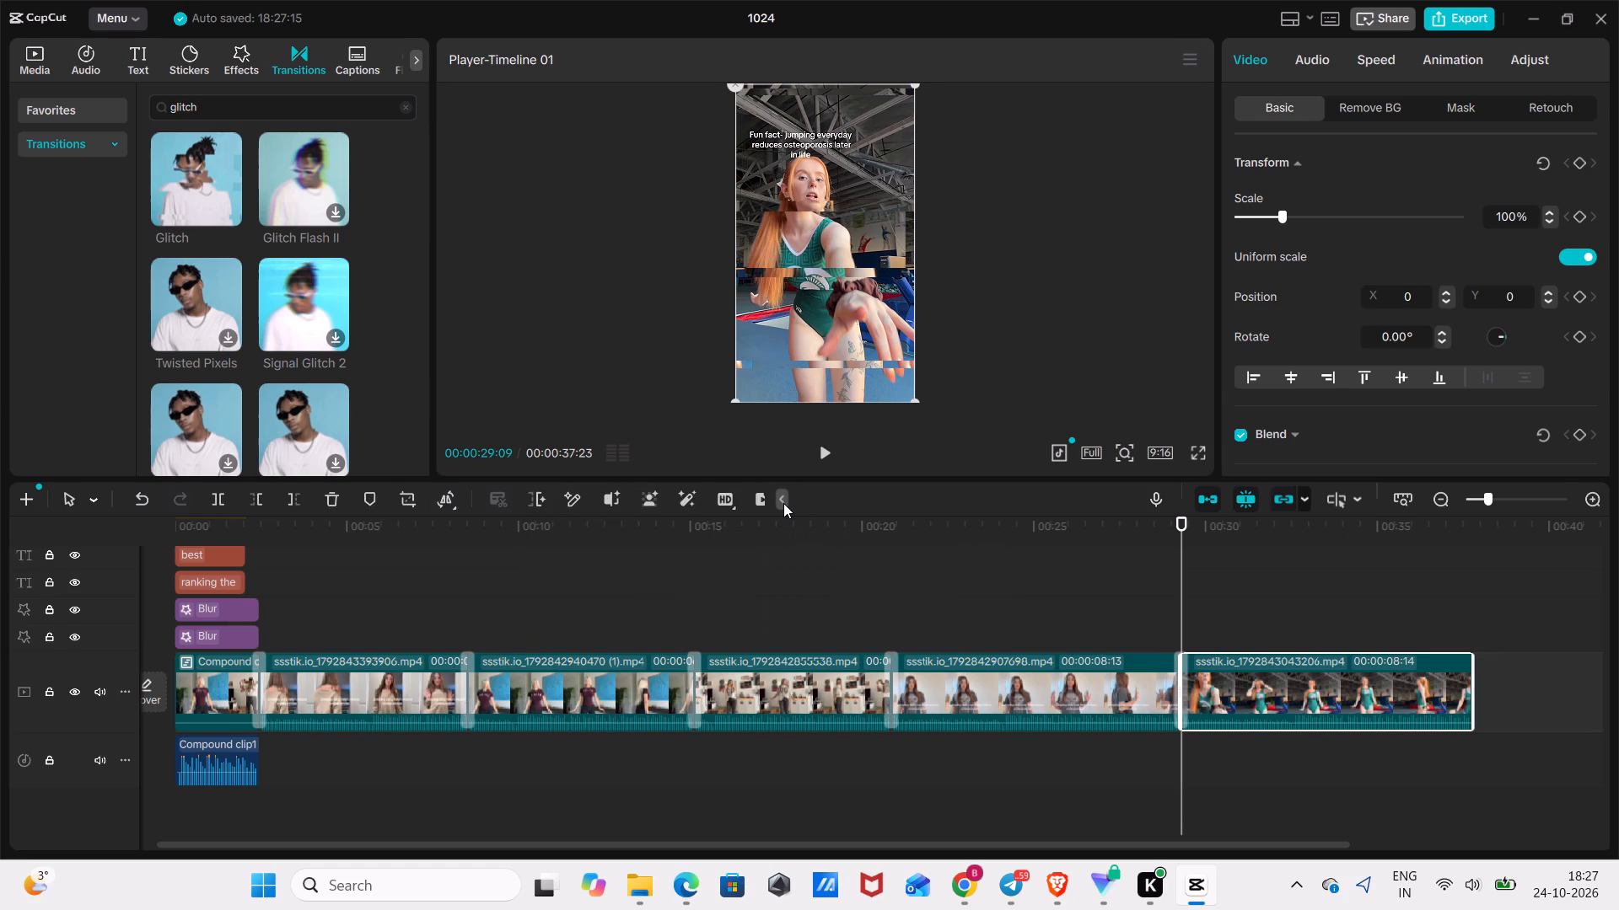
click(783, 503)
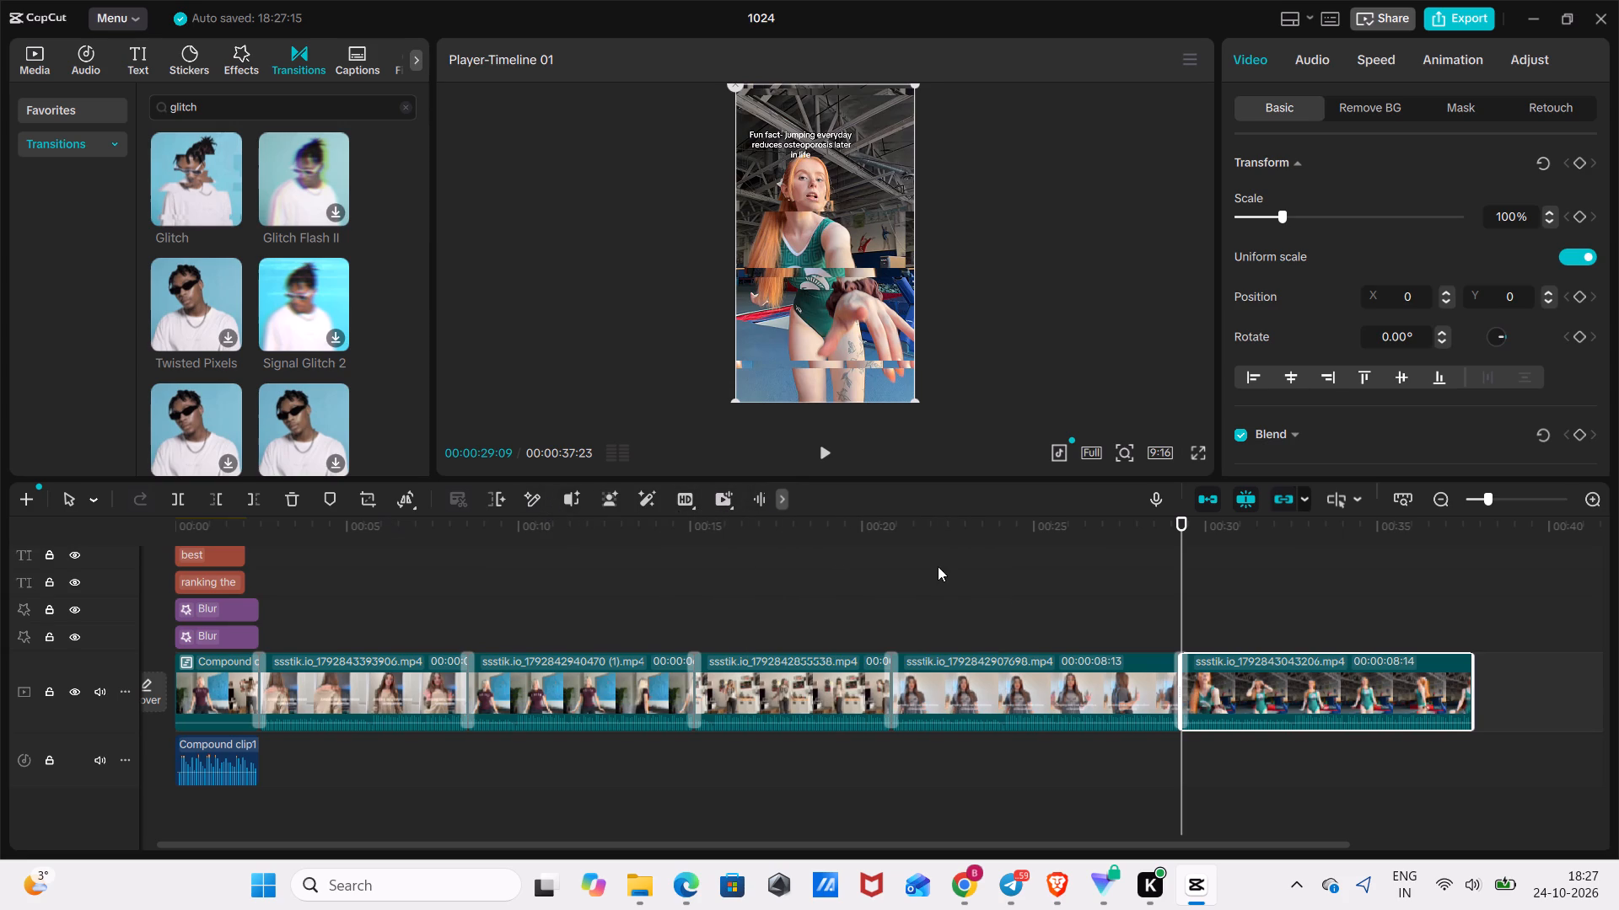
click(1262, 693)
right_drag(1226, 666, 1214, 670)
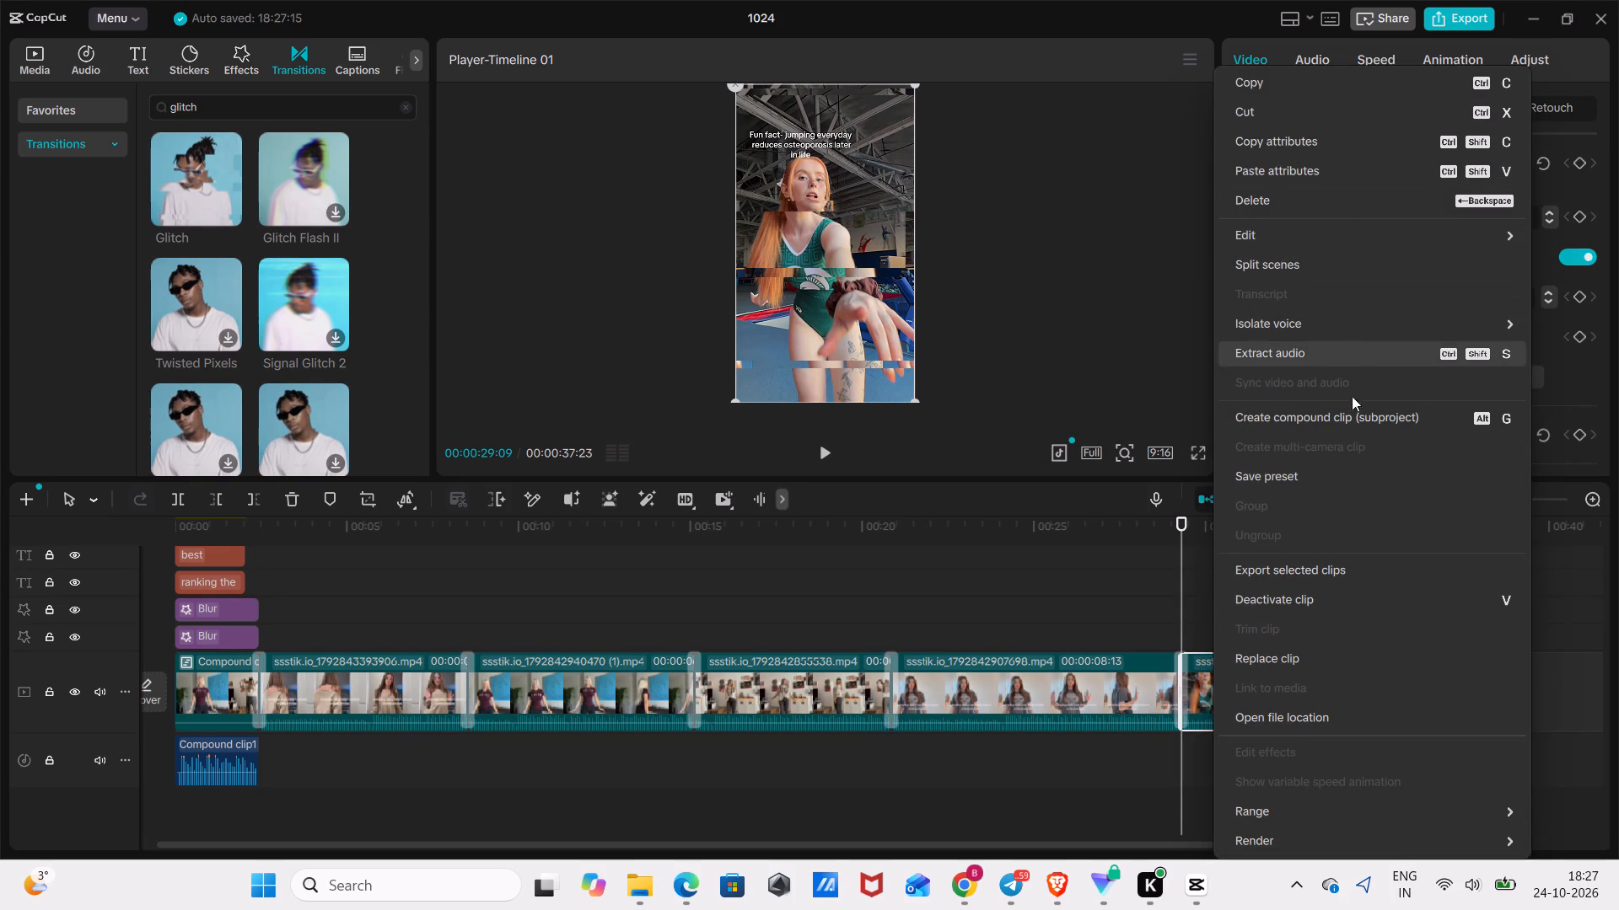
click(1367, 85)
key(ctrl+v)
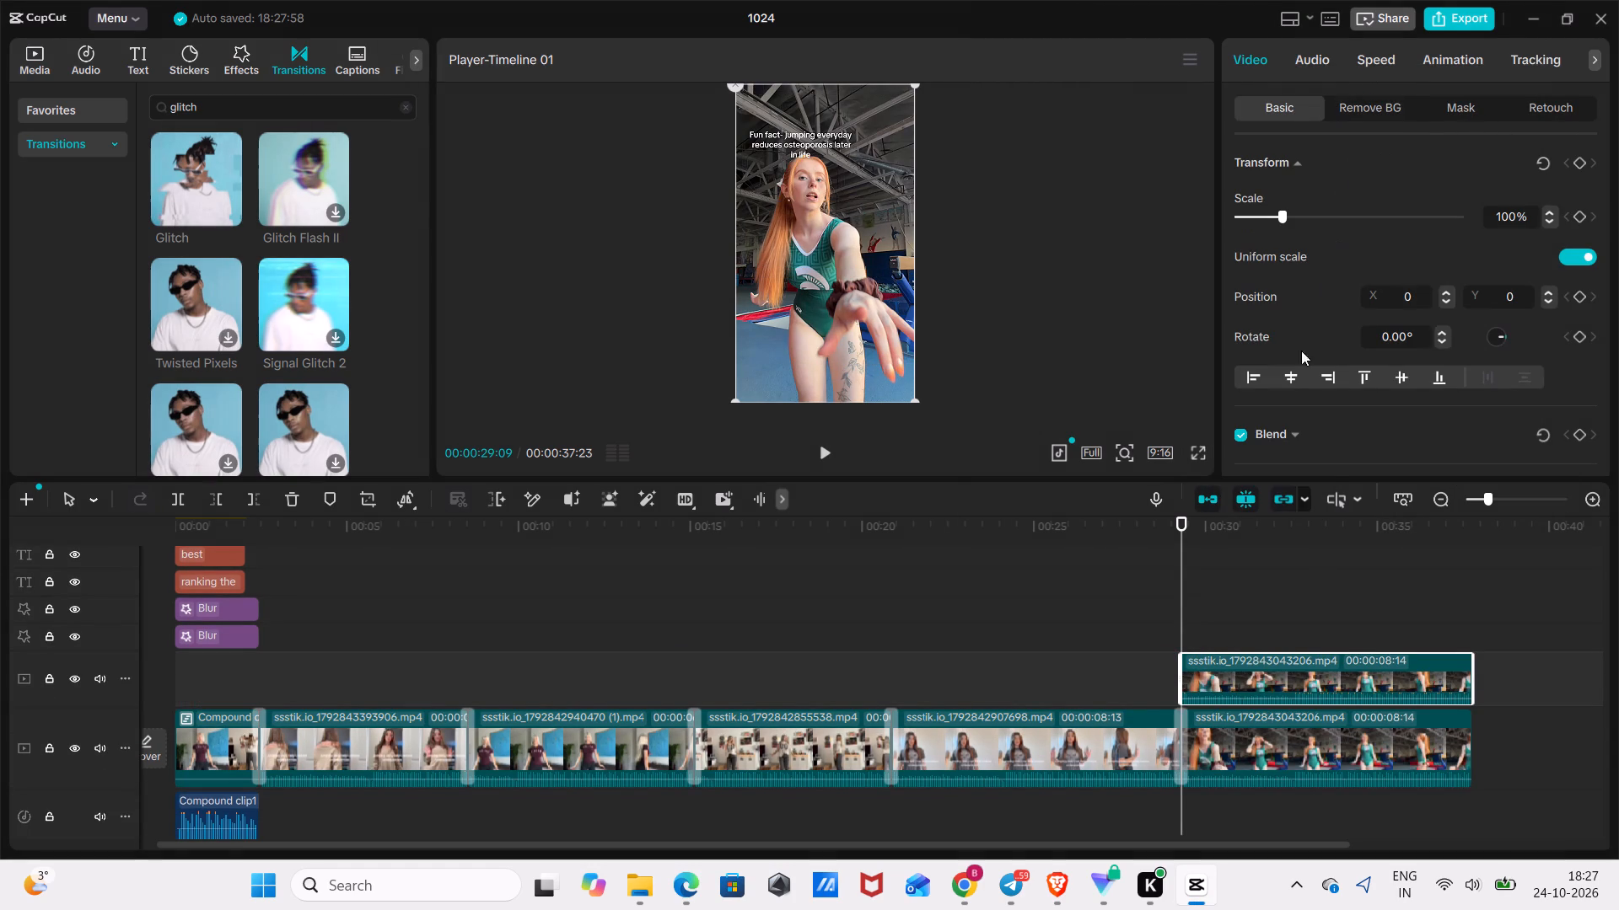
Add the Blur video effect at the start of the last clip and set its blur to 100.
click(1301, 753)
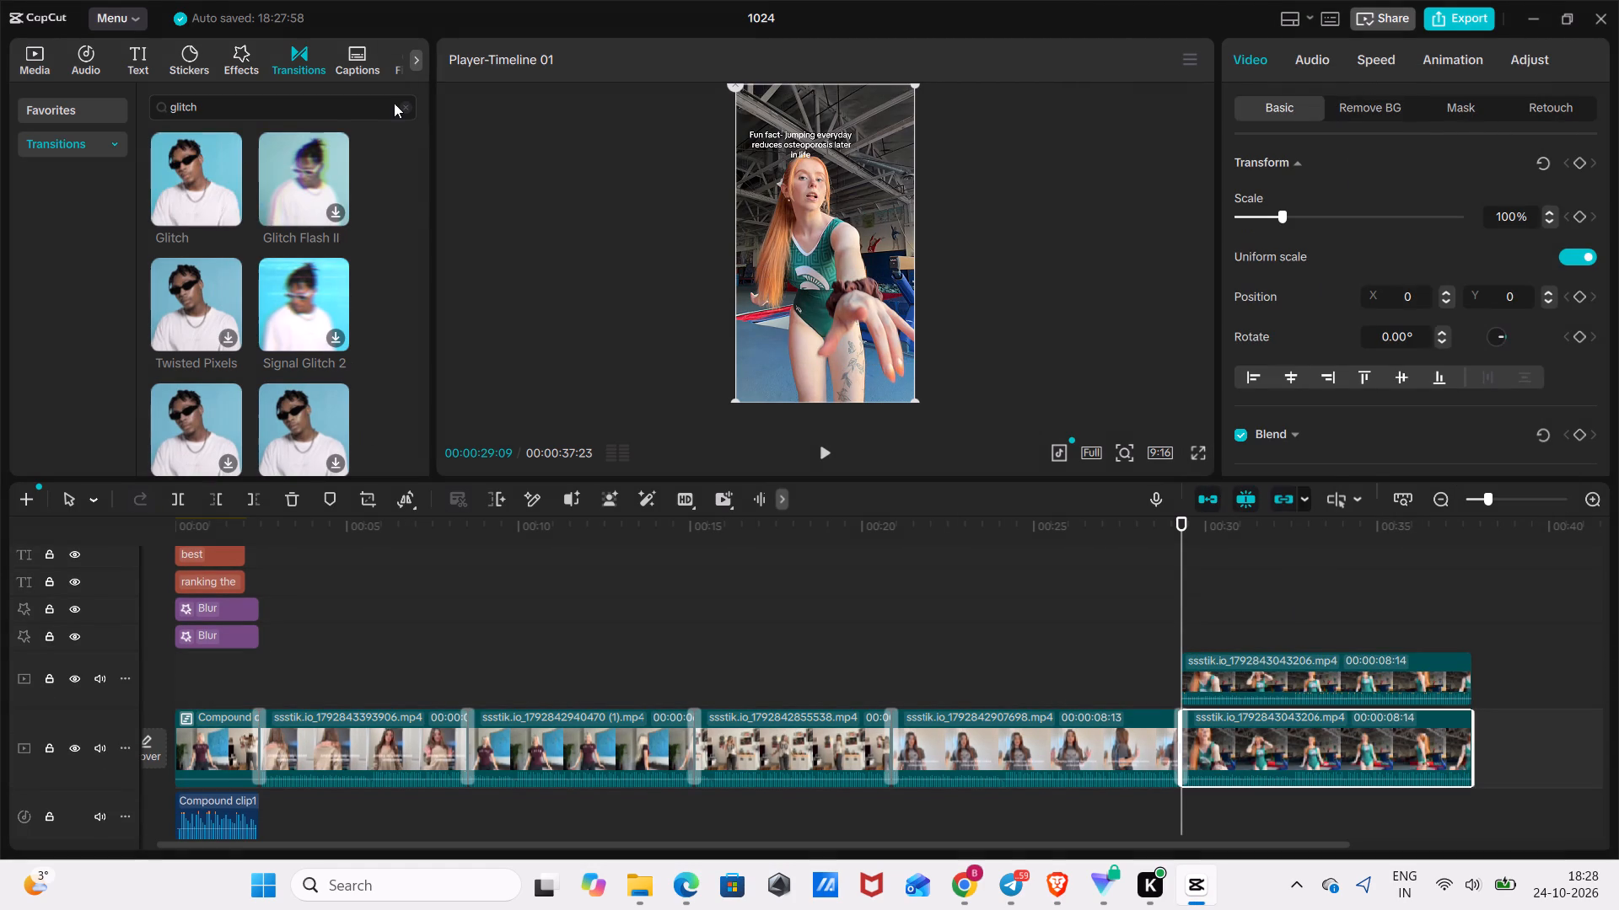
click(406, 106)
click(300, 104)
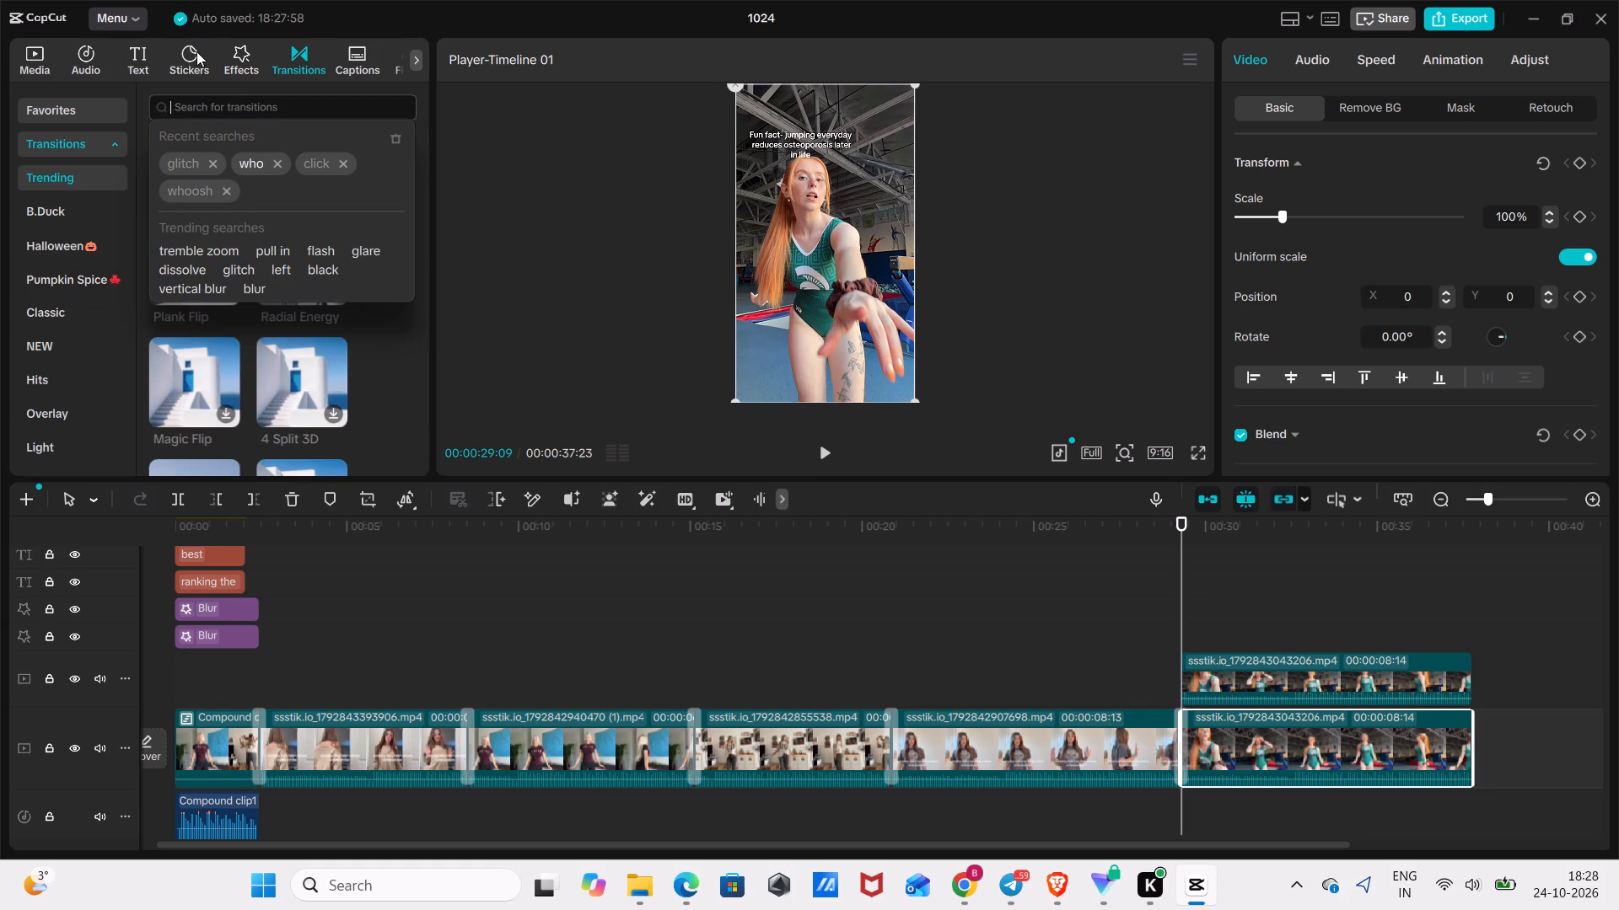
click(244, 63)
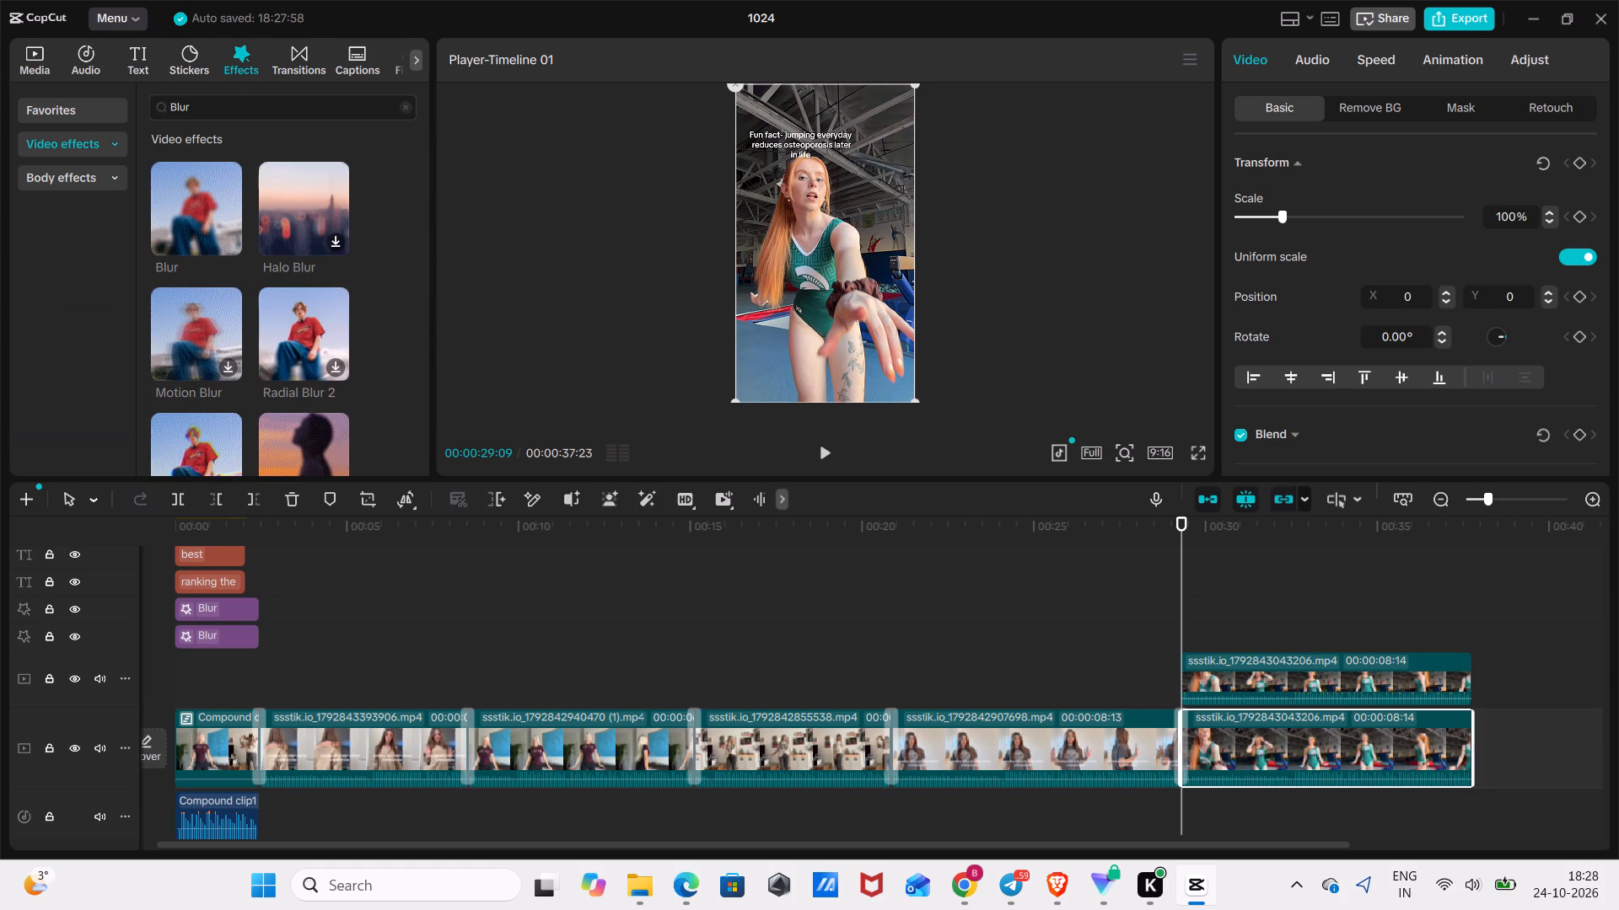
click(180, 238)
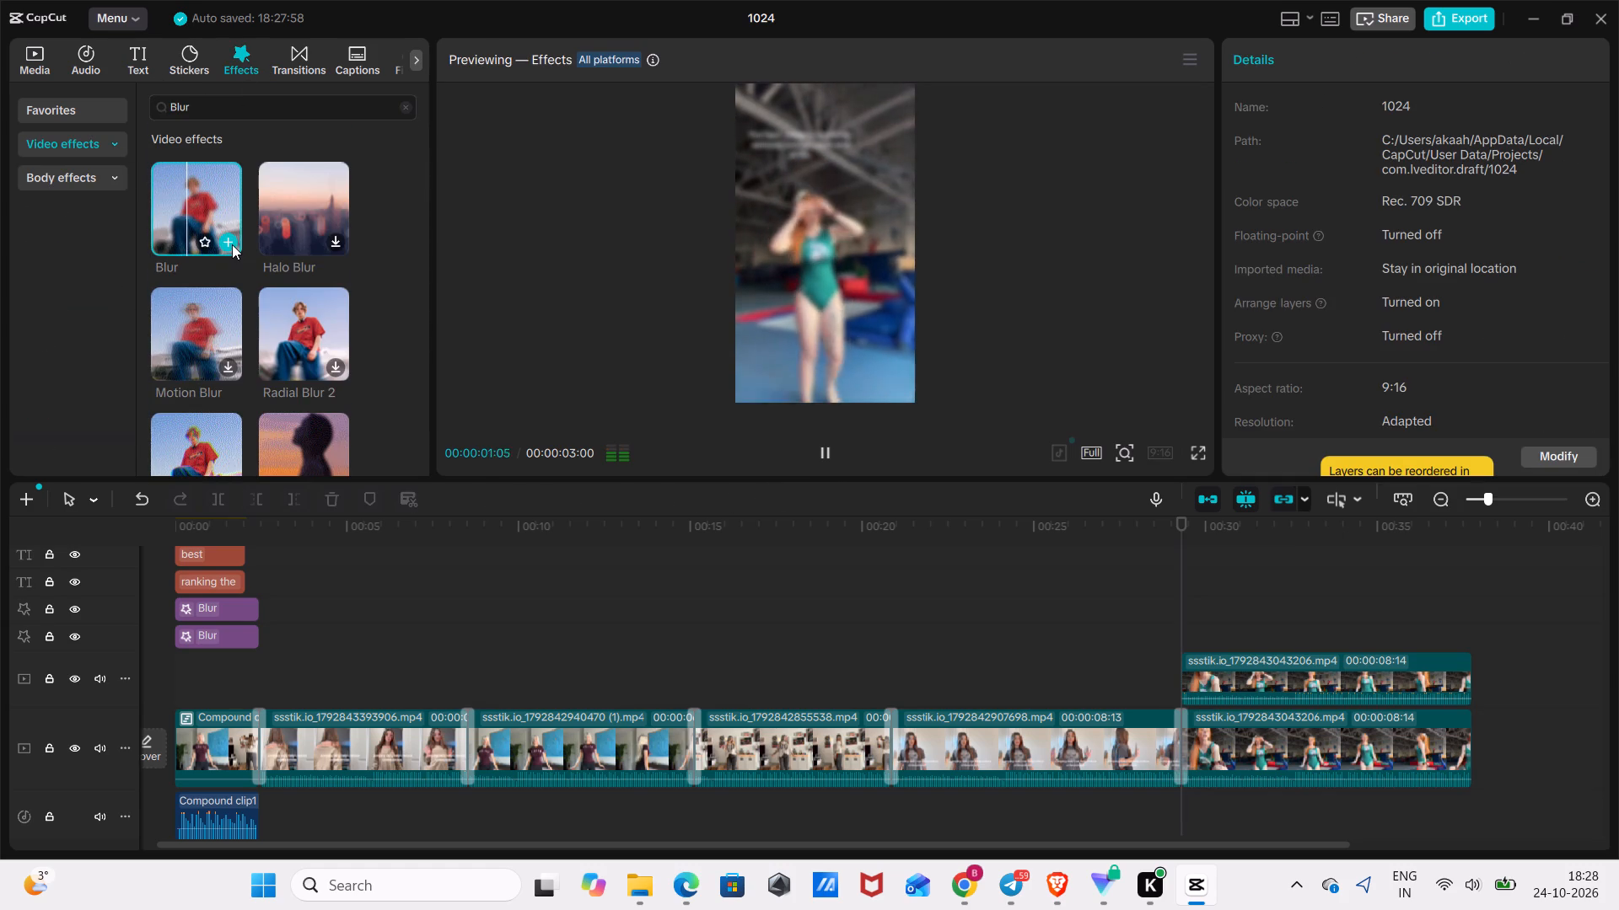
click(232, 244)
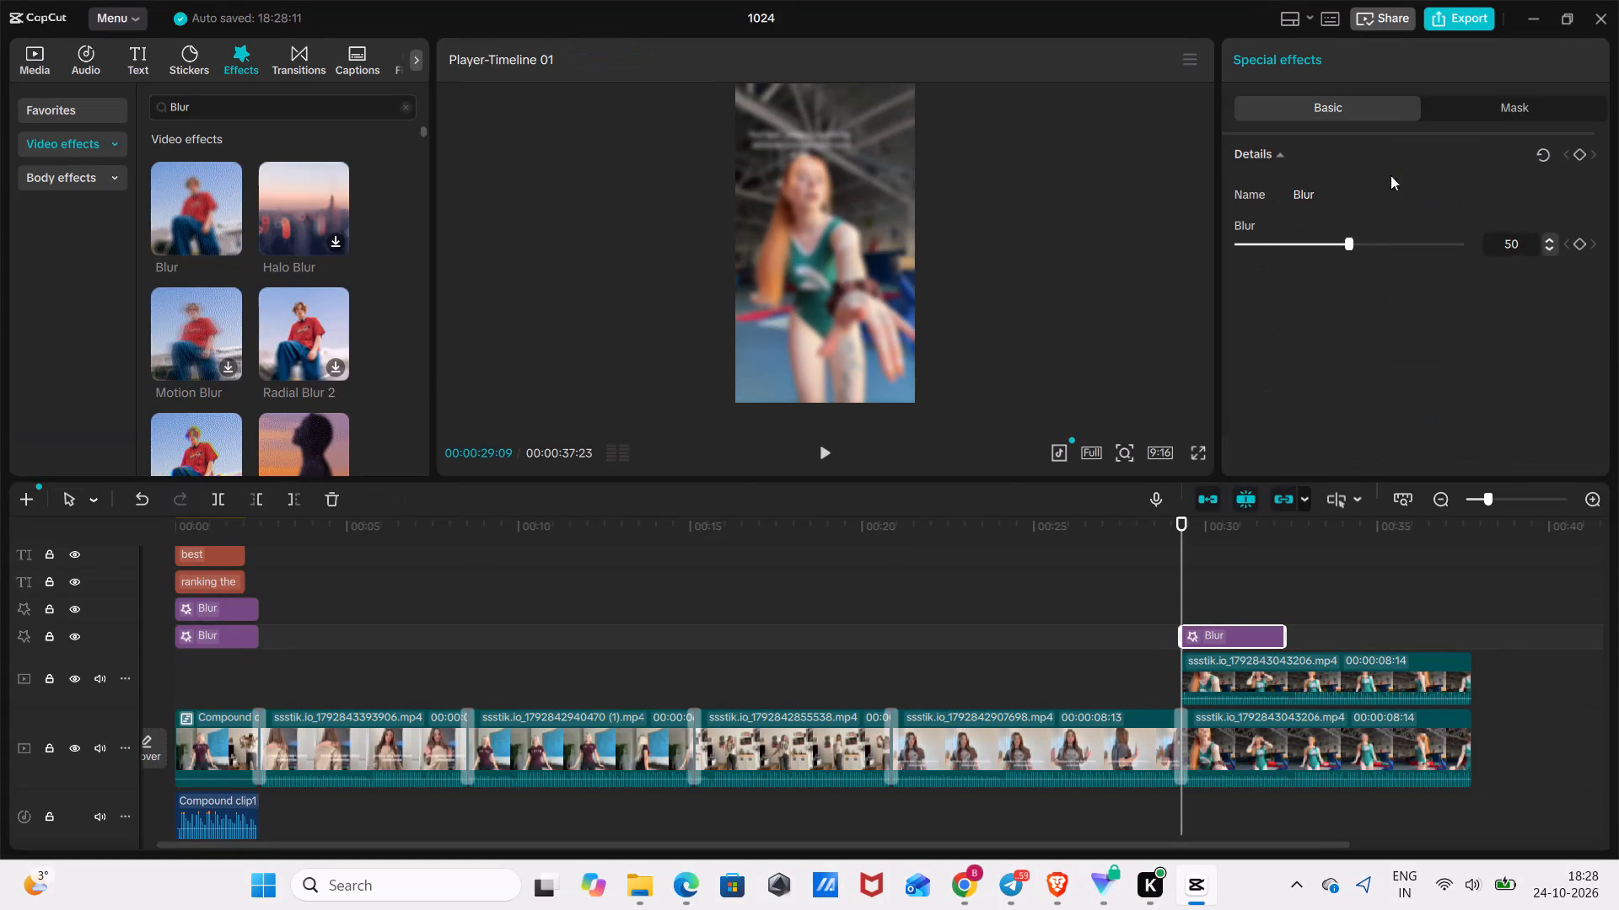
drag(1348, 249, 1618, 323)
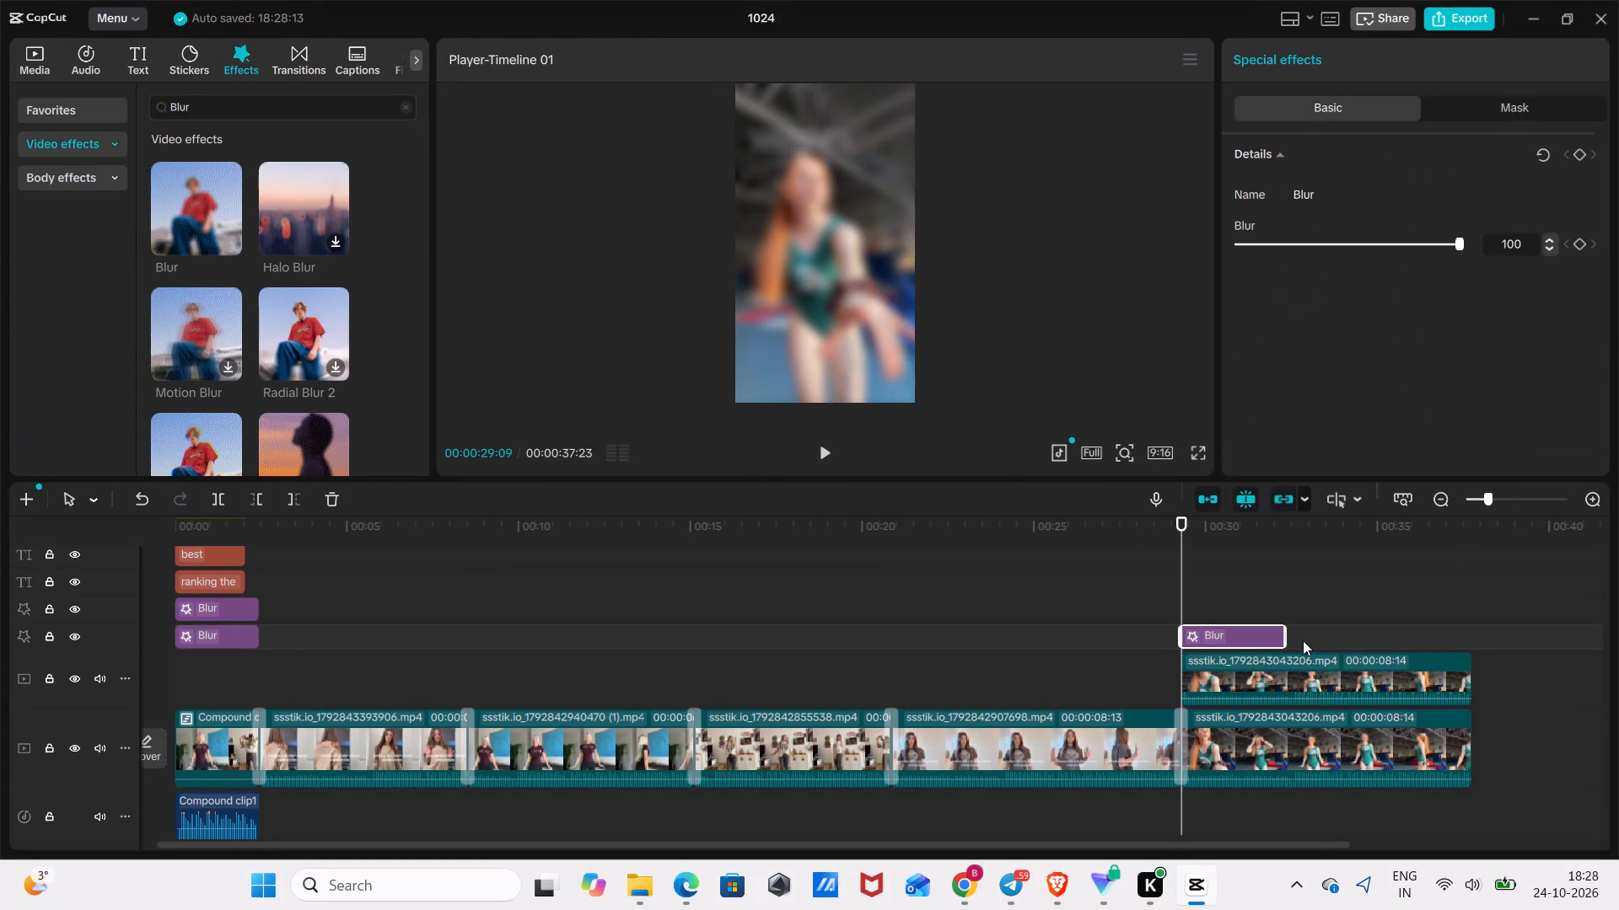
Move the new Blur effect between the two copies of the last clip and extend it to the clips' end.
drag(1271, 634, 1296, 690)
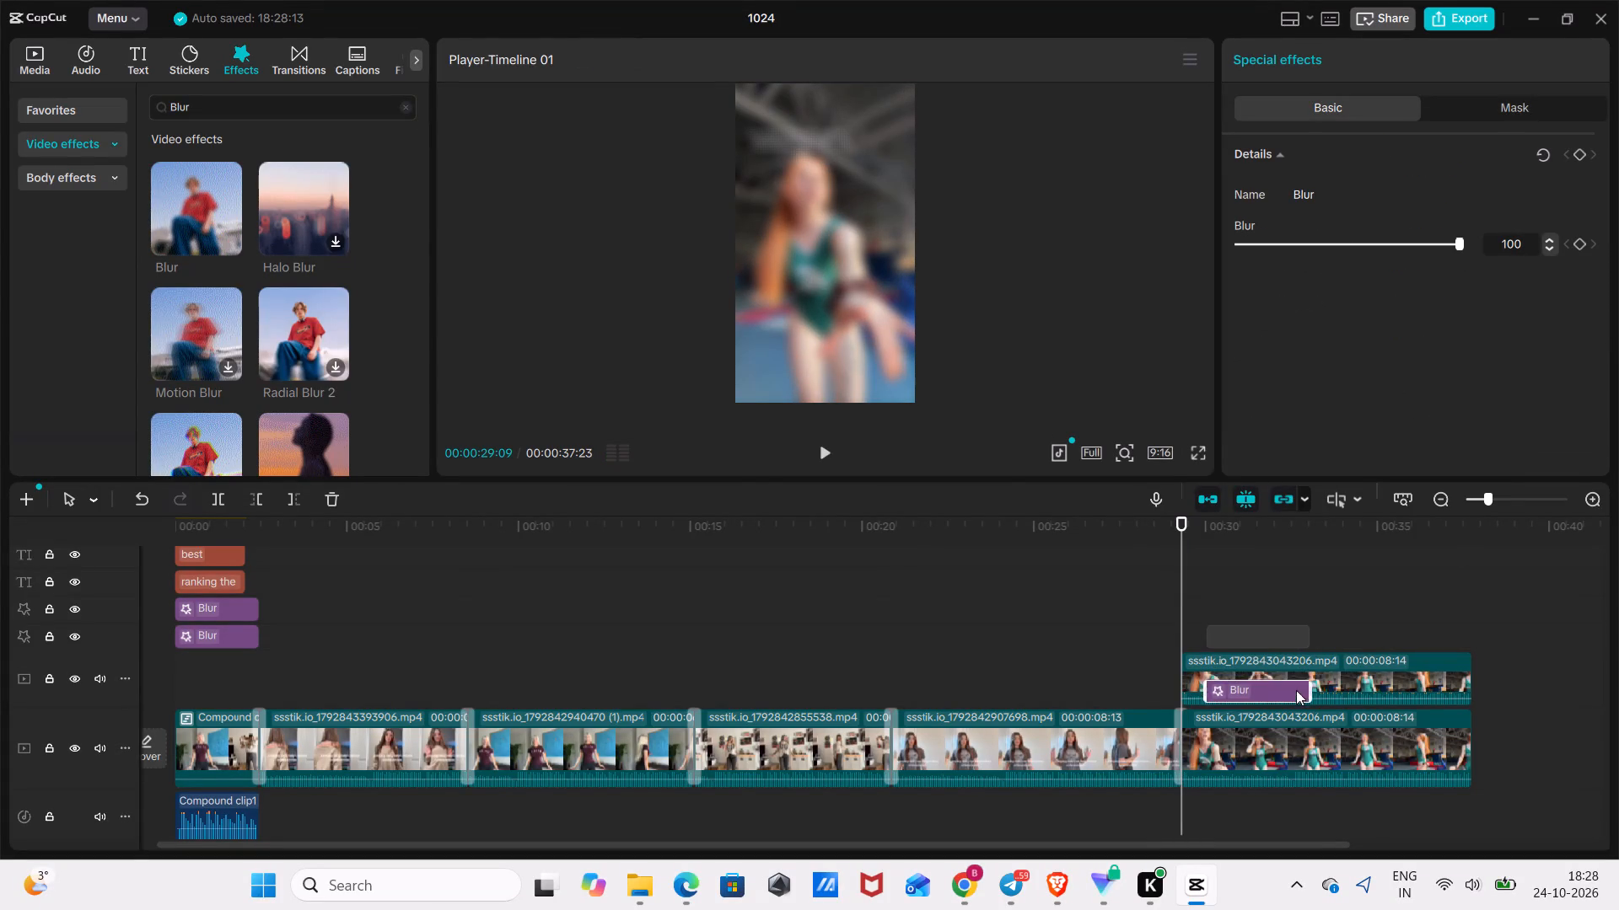
drag(1296, 690, 1283, 704)
drag(1290, 712, 1353, 723)
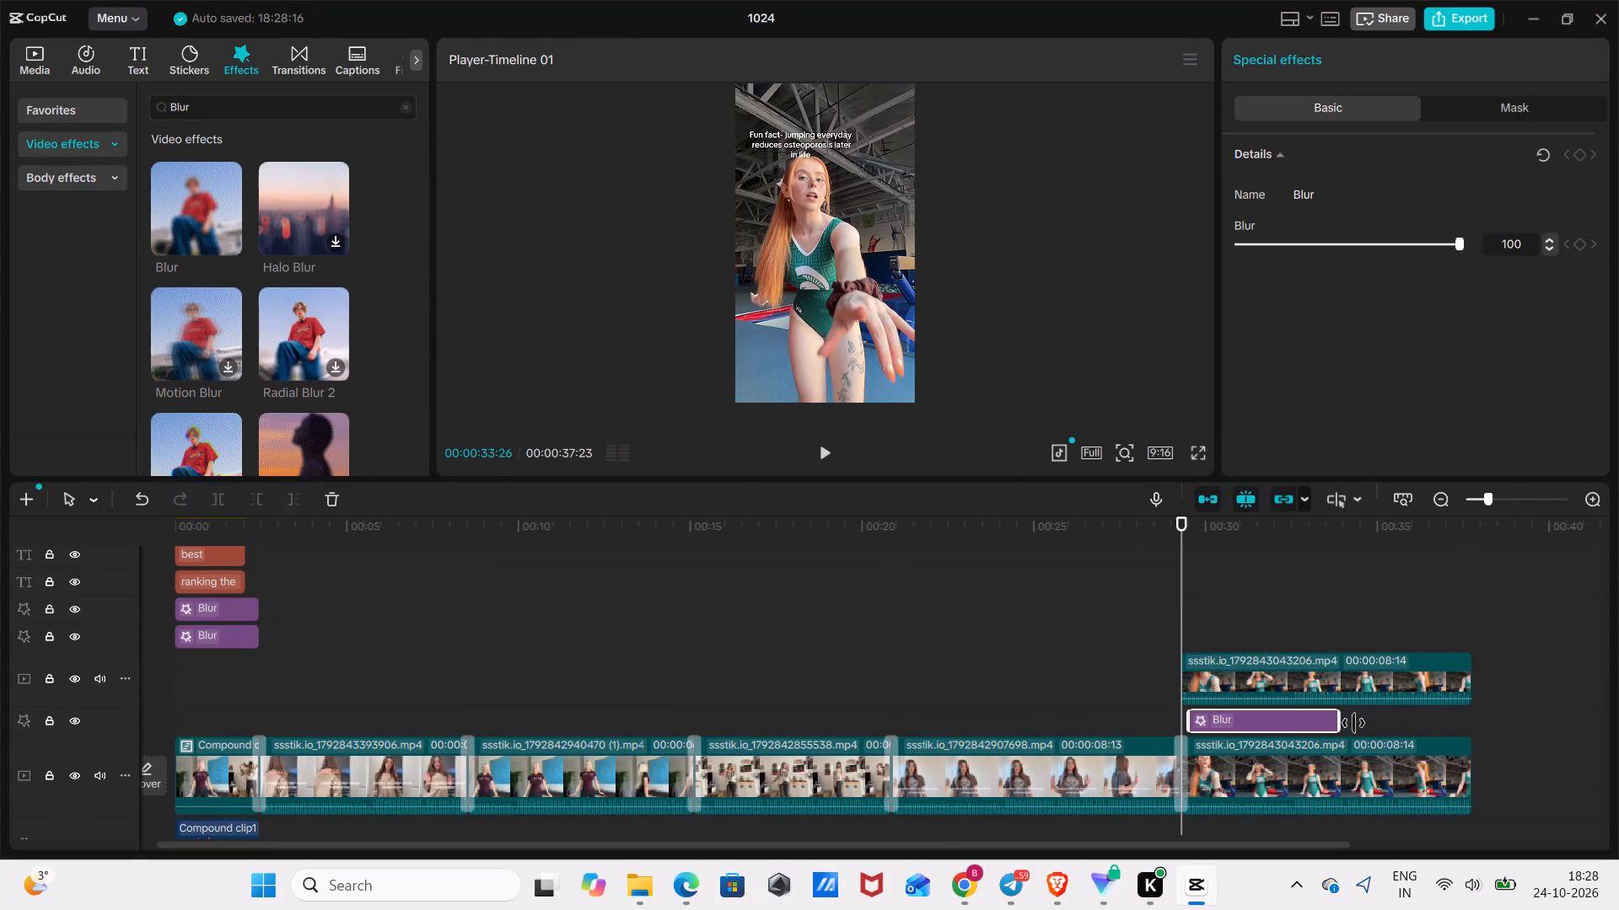
drag(1353, 723, 1462, 746)
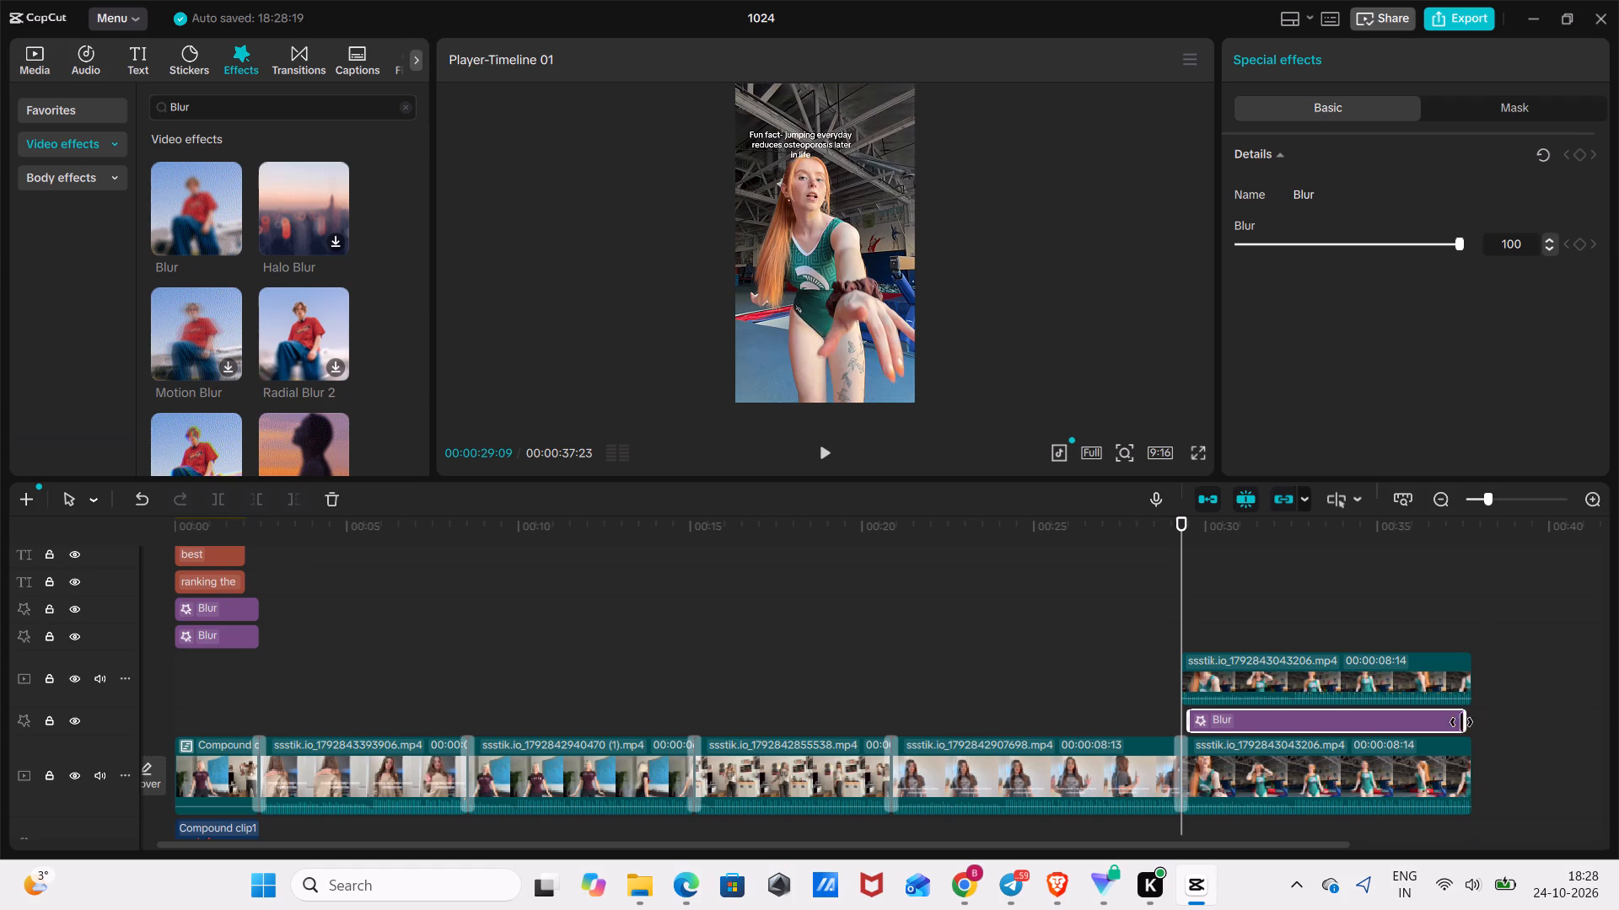
click(1460, 716)
Add an inverted Rectangle mask to the upper copy of the last clip and move it over the caption, about X -111, Y 587.
click(1435, 681)
click(1596, 64)
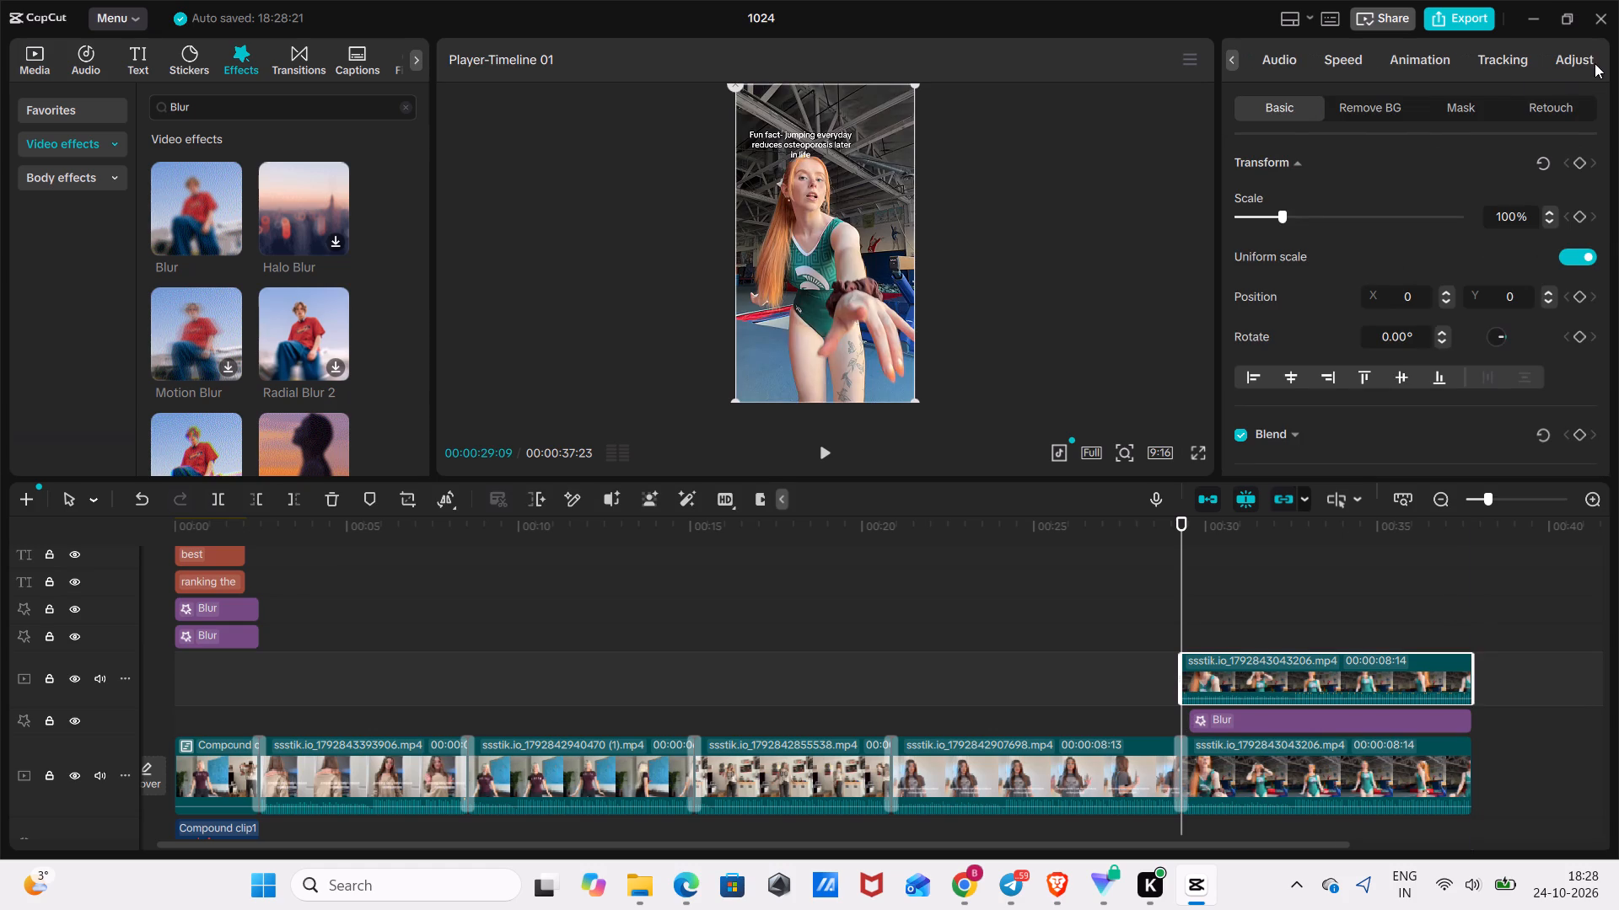
click(1470, 116)
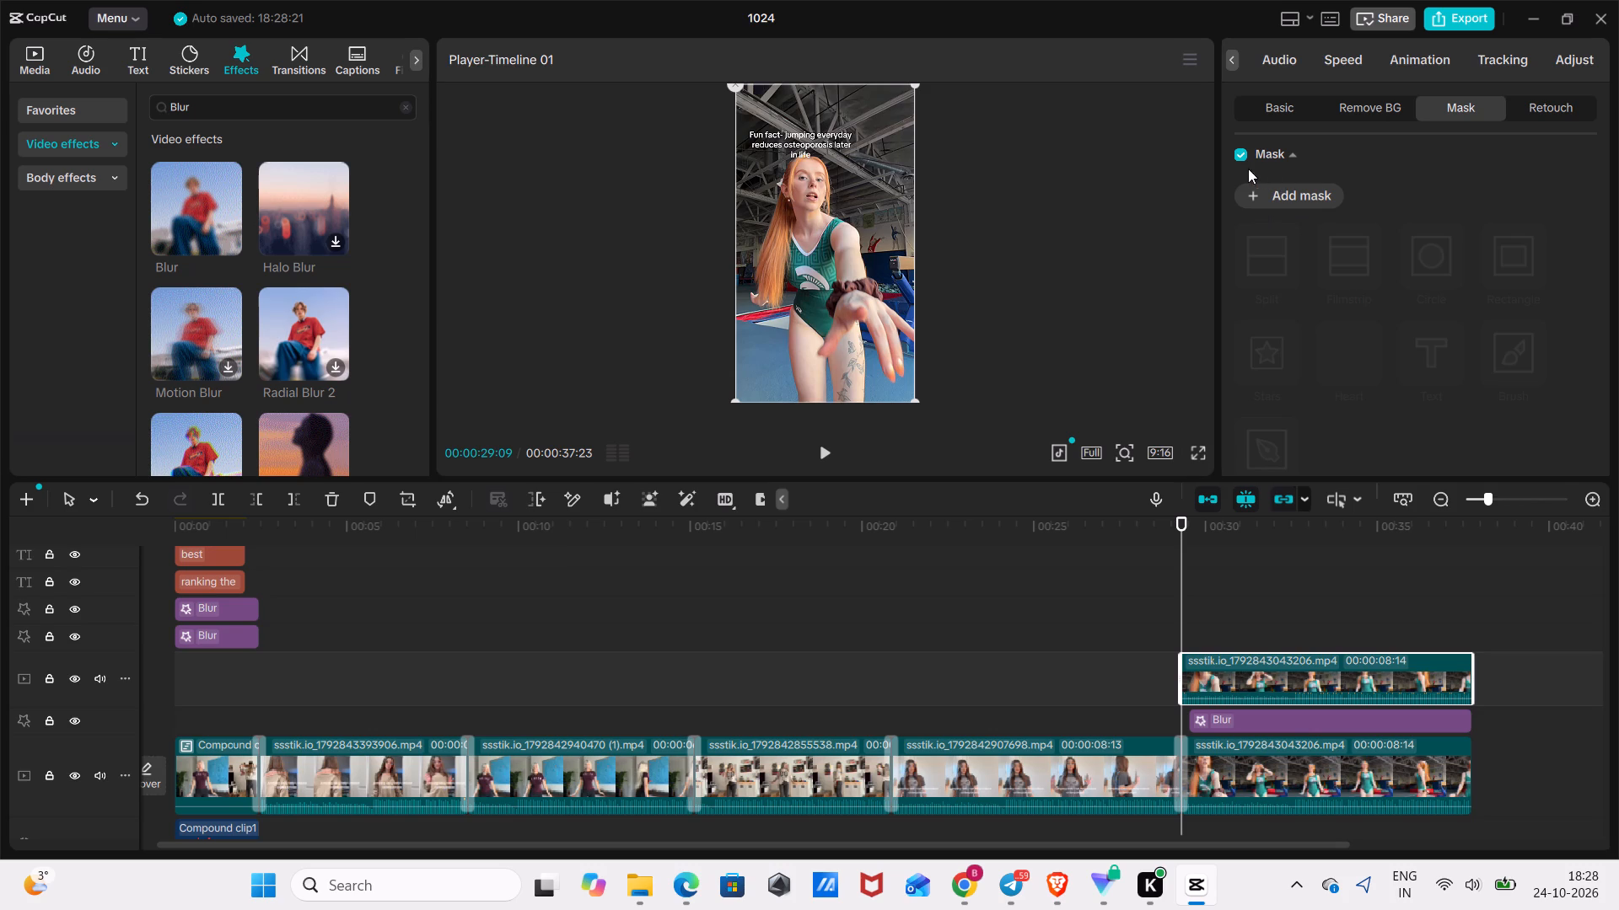
click(1269, 188)
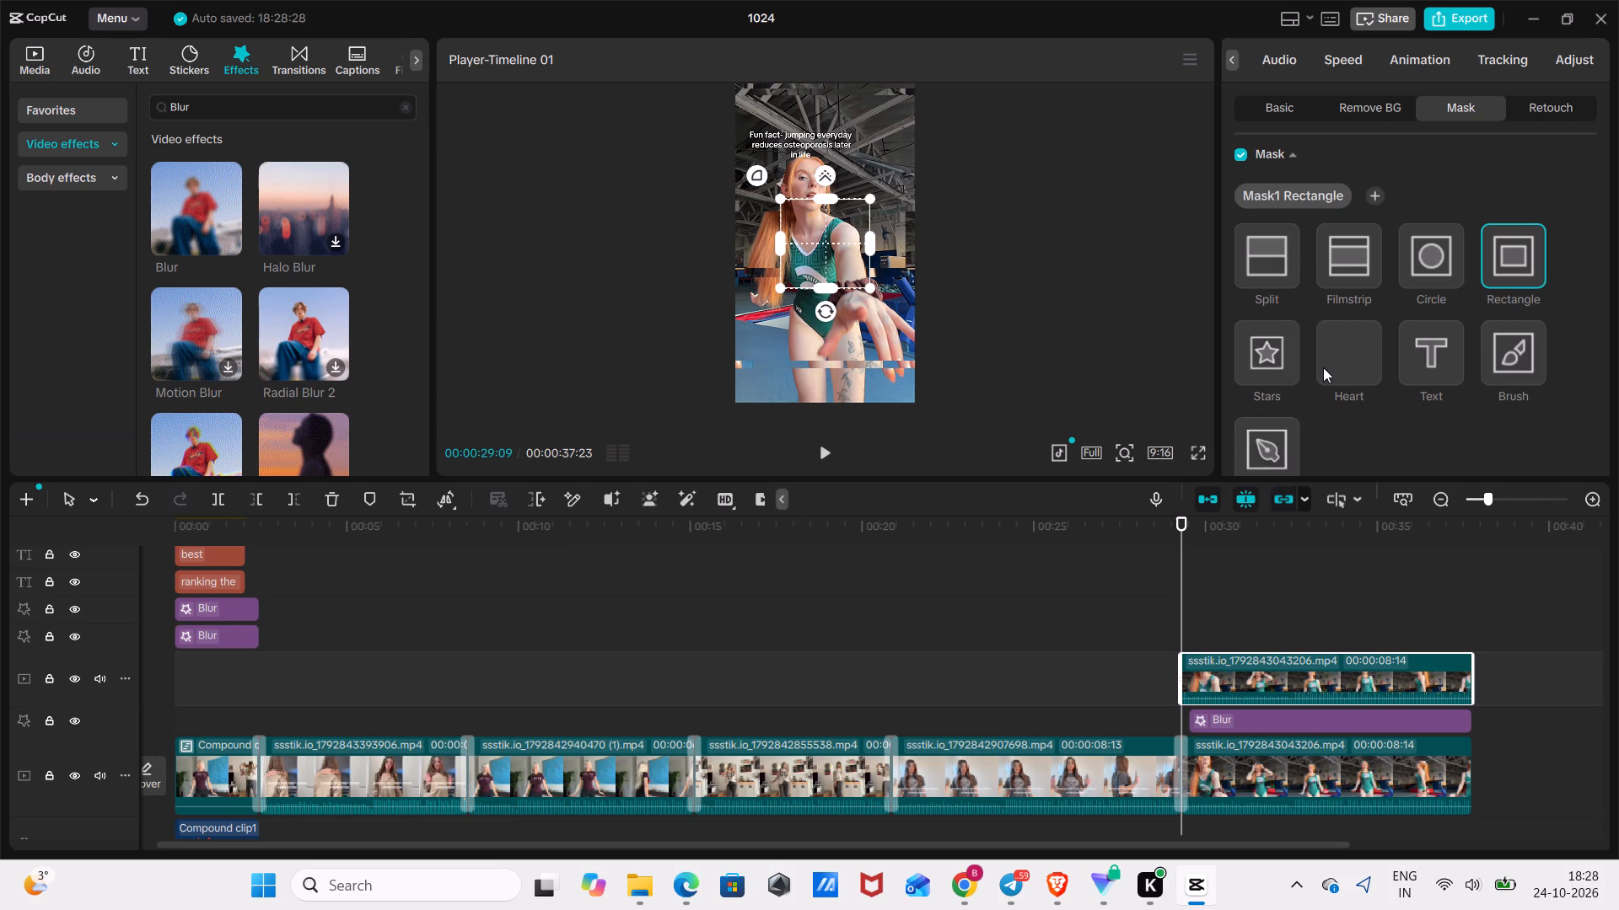
scroll(1322, 367, down, 6)
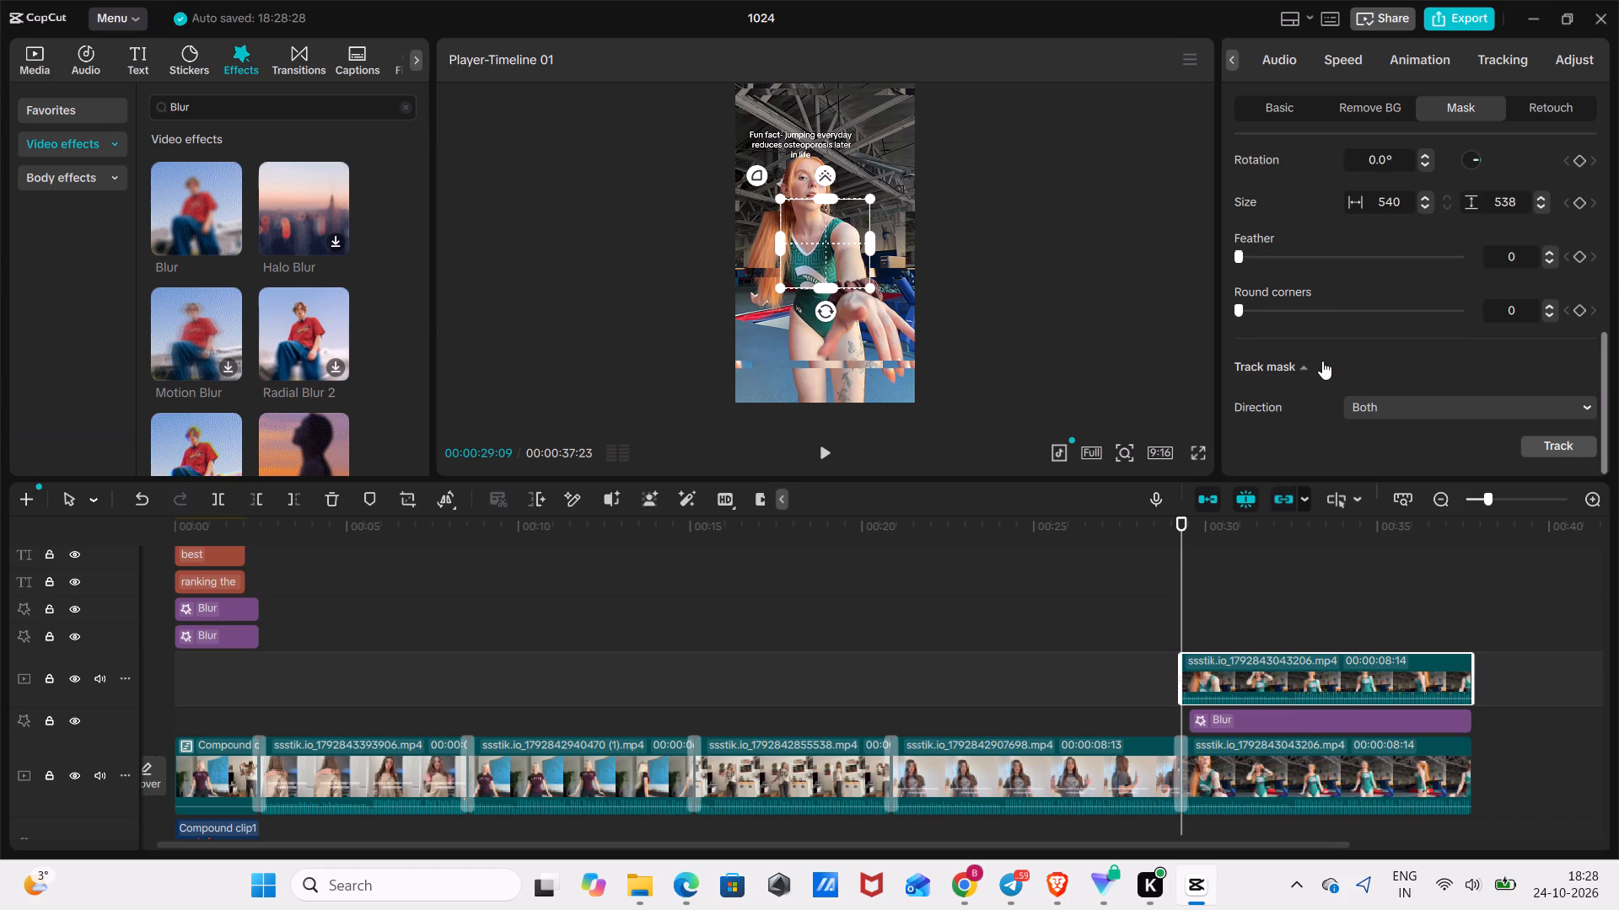
scroll(1288, 272, up, 1)
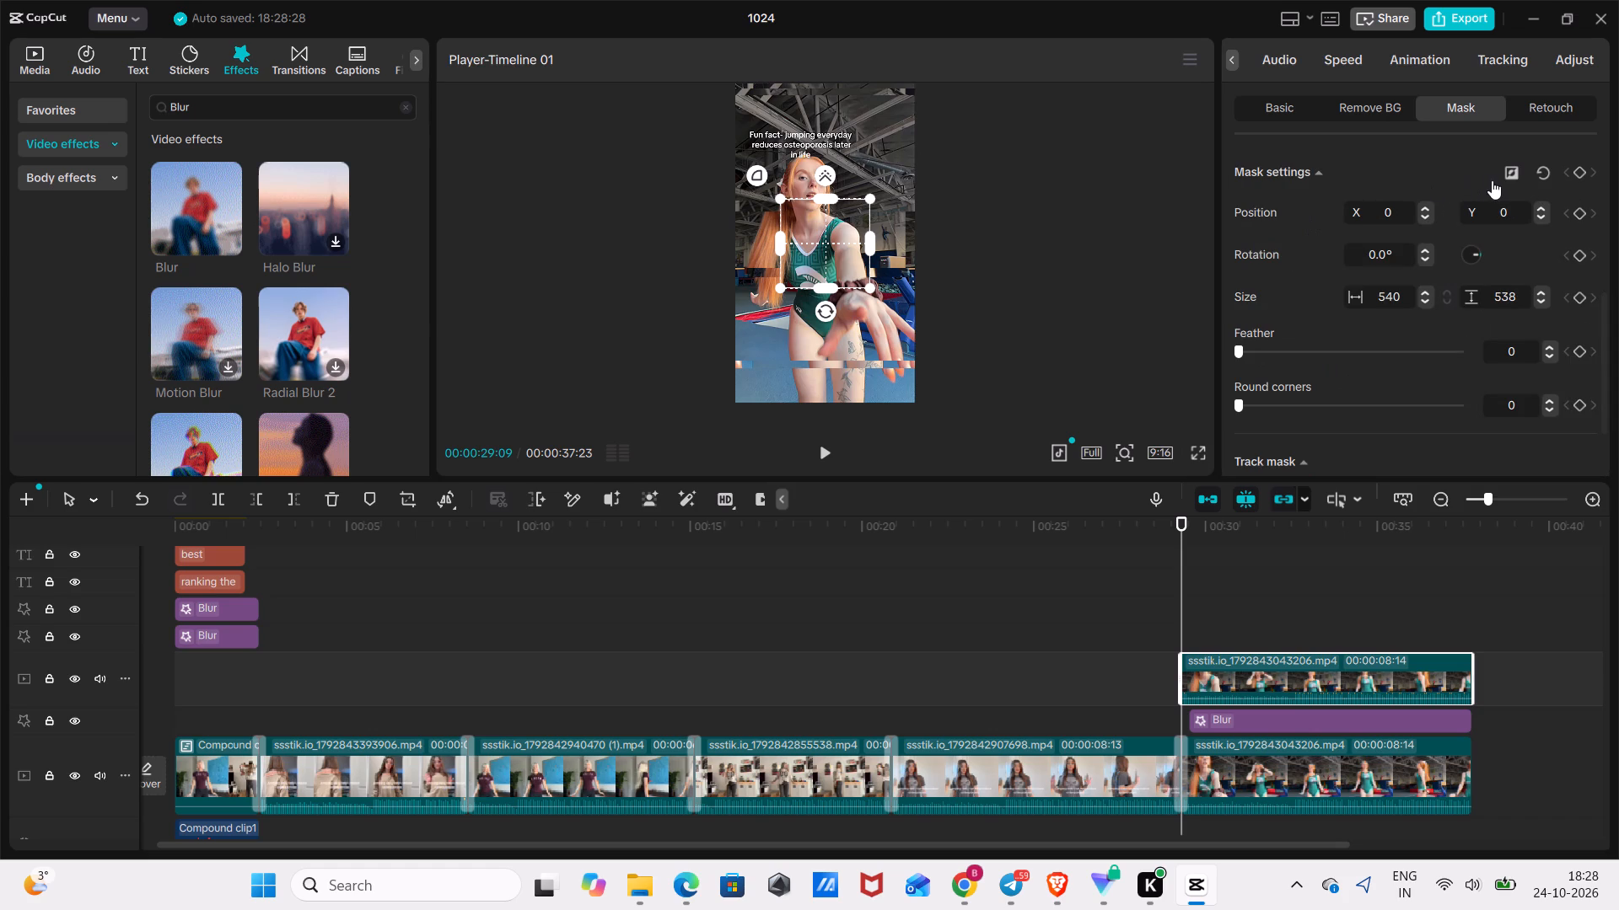
click(1513, 177)
drag(842, 253, 842, 252)
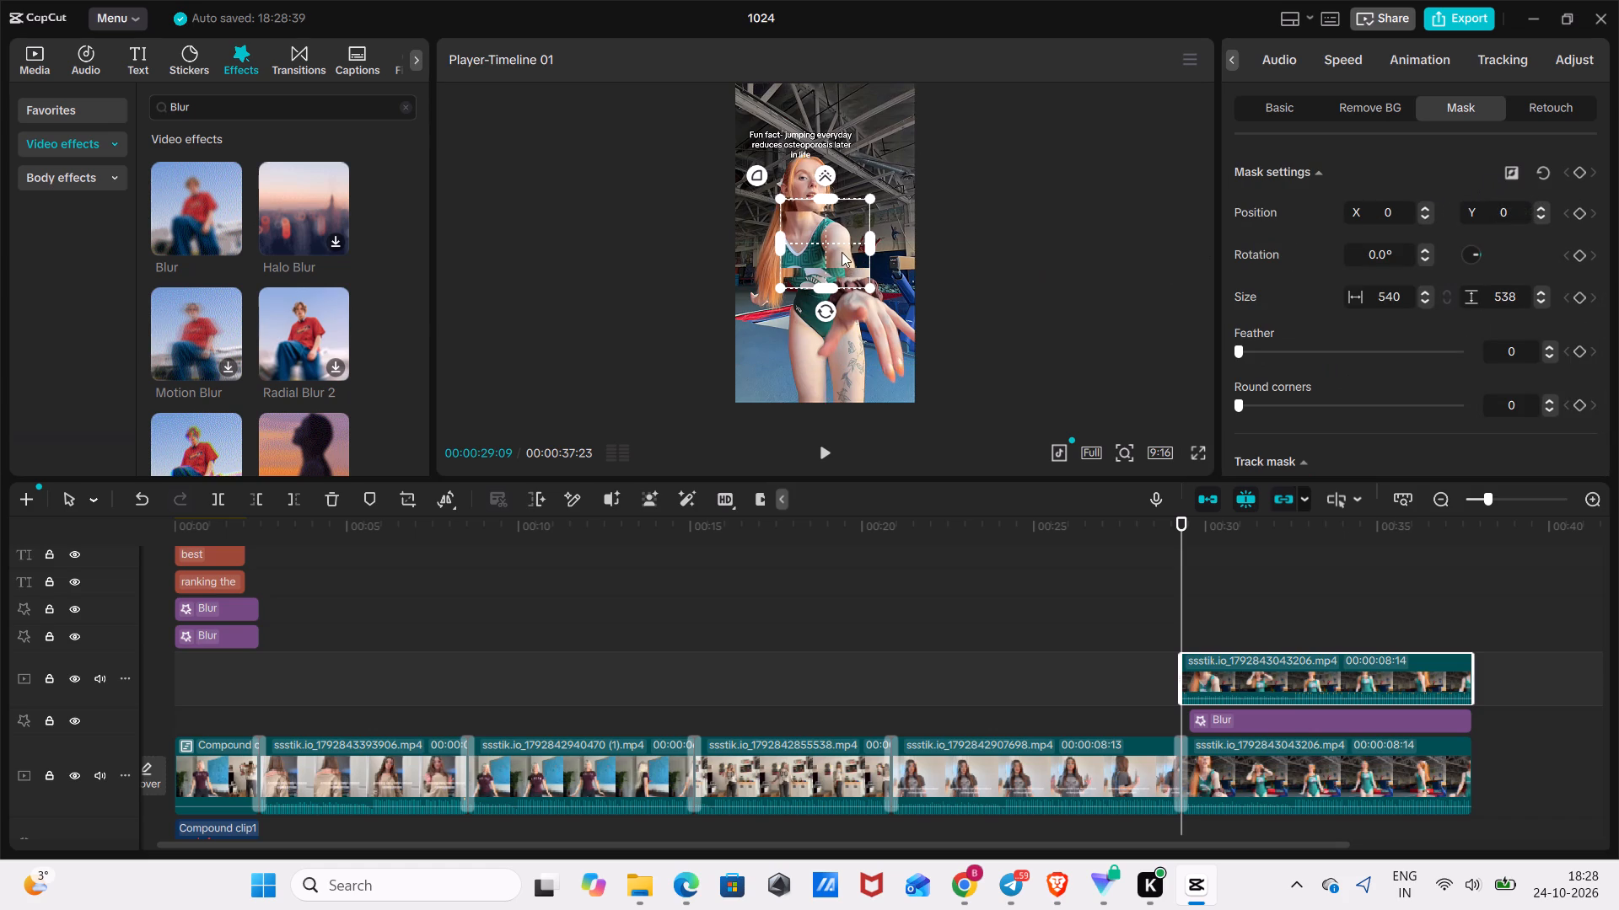
drag(842, 252, 824, 155)
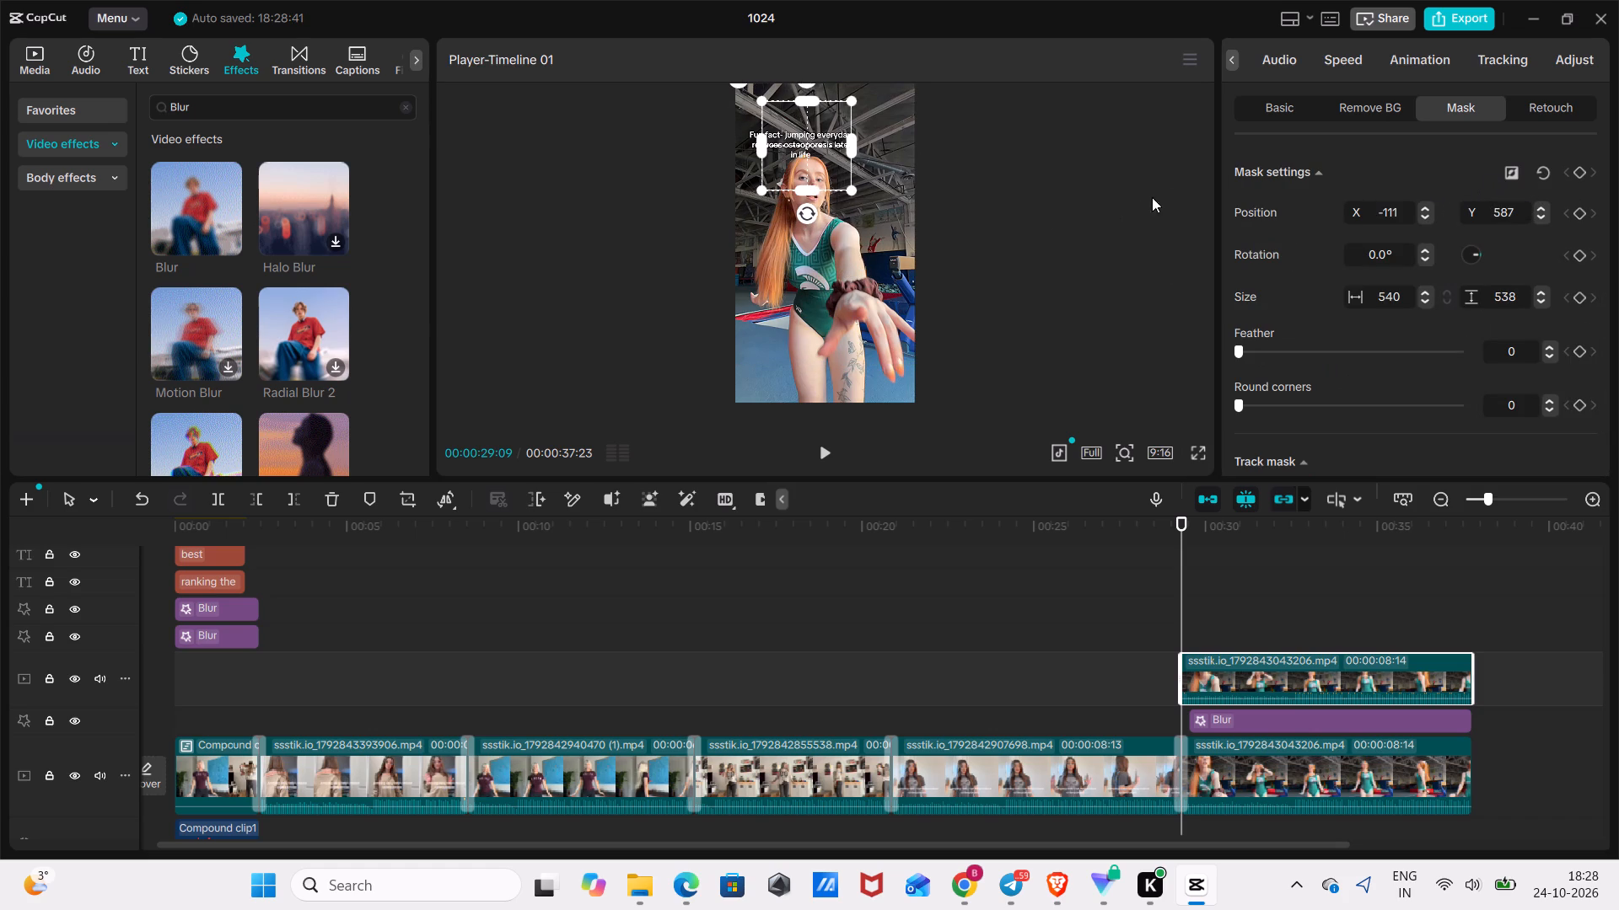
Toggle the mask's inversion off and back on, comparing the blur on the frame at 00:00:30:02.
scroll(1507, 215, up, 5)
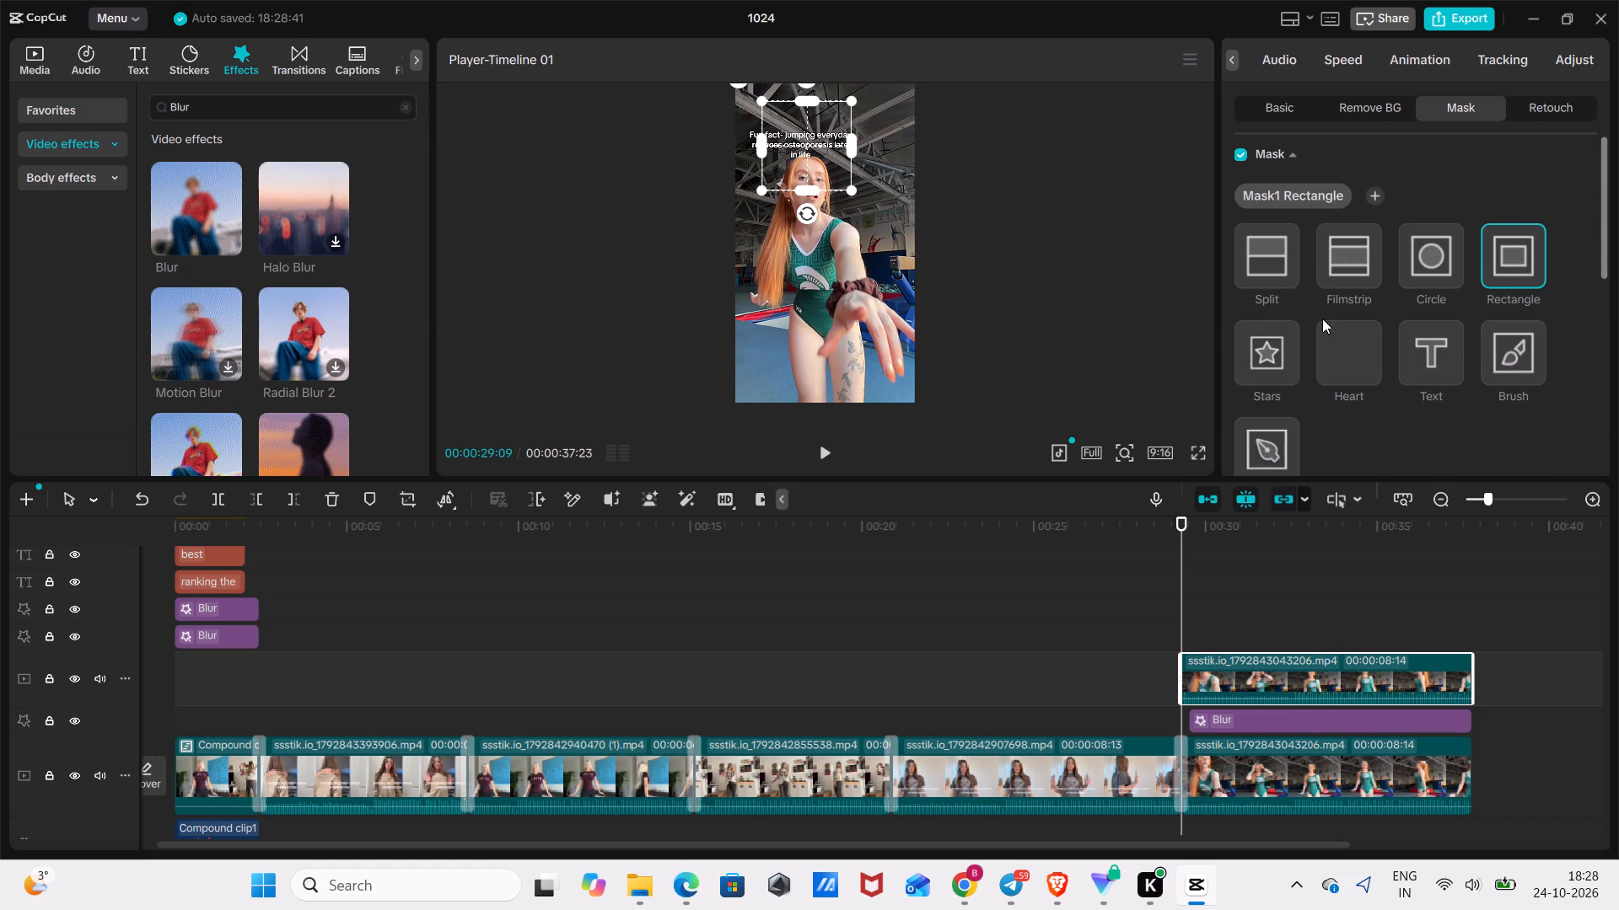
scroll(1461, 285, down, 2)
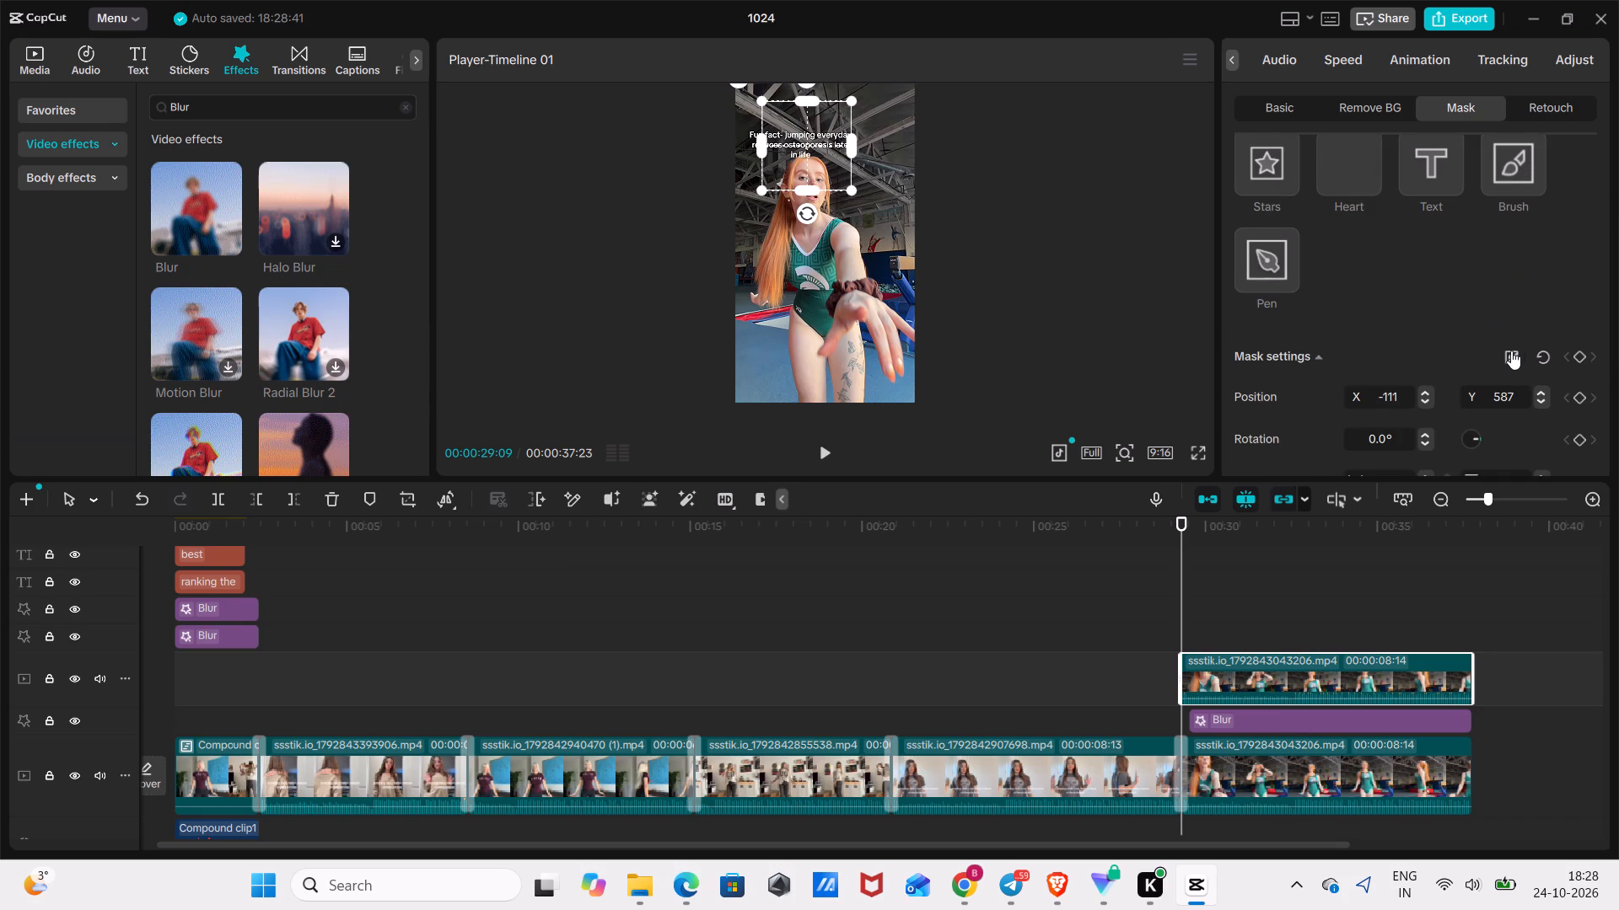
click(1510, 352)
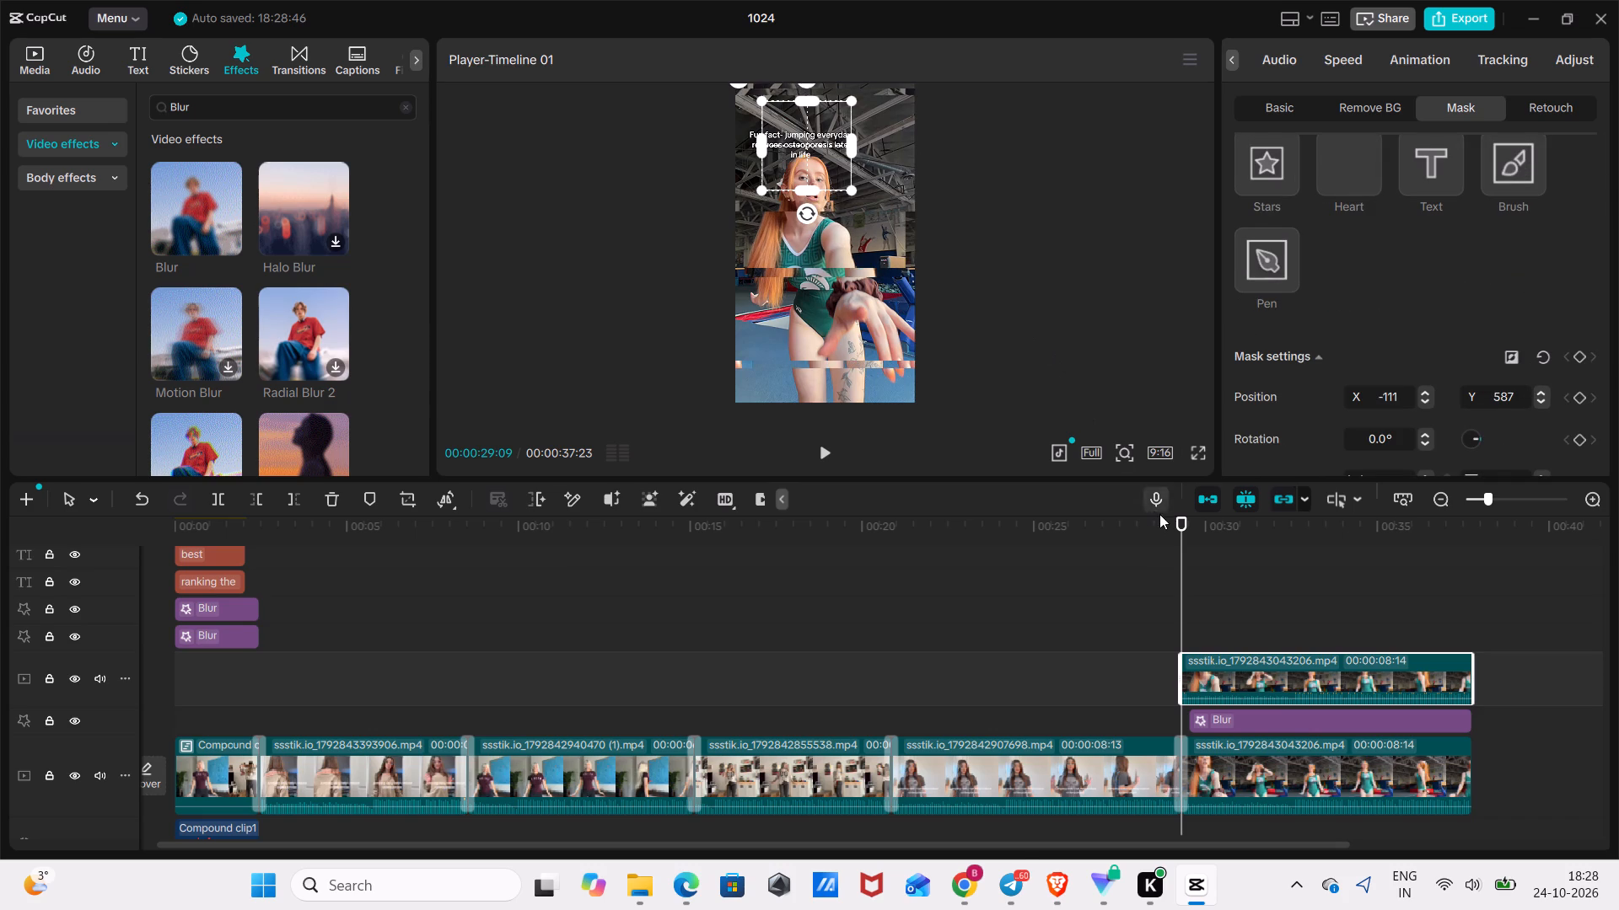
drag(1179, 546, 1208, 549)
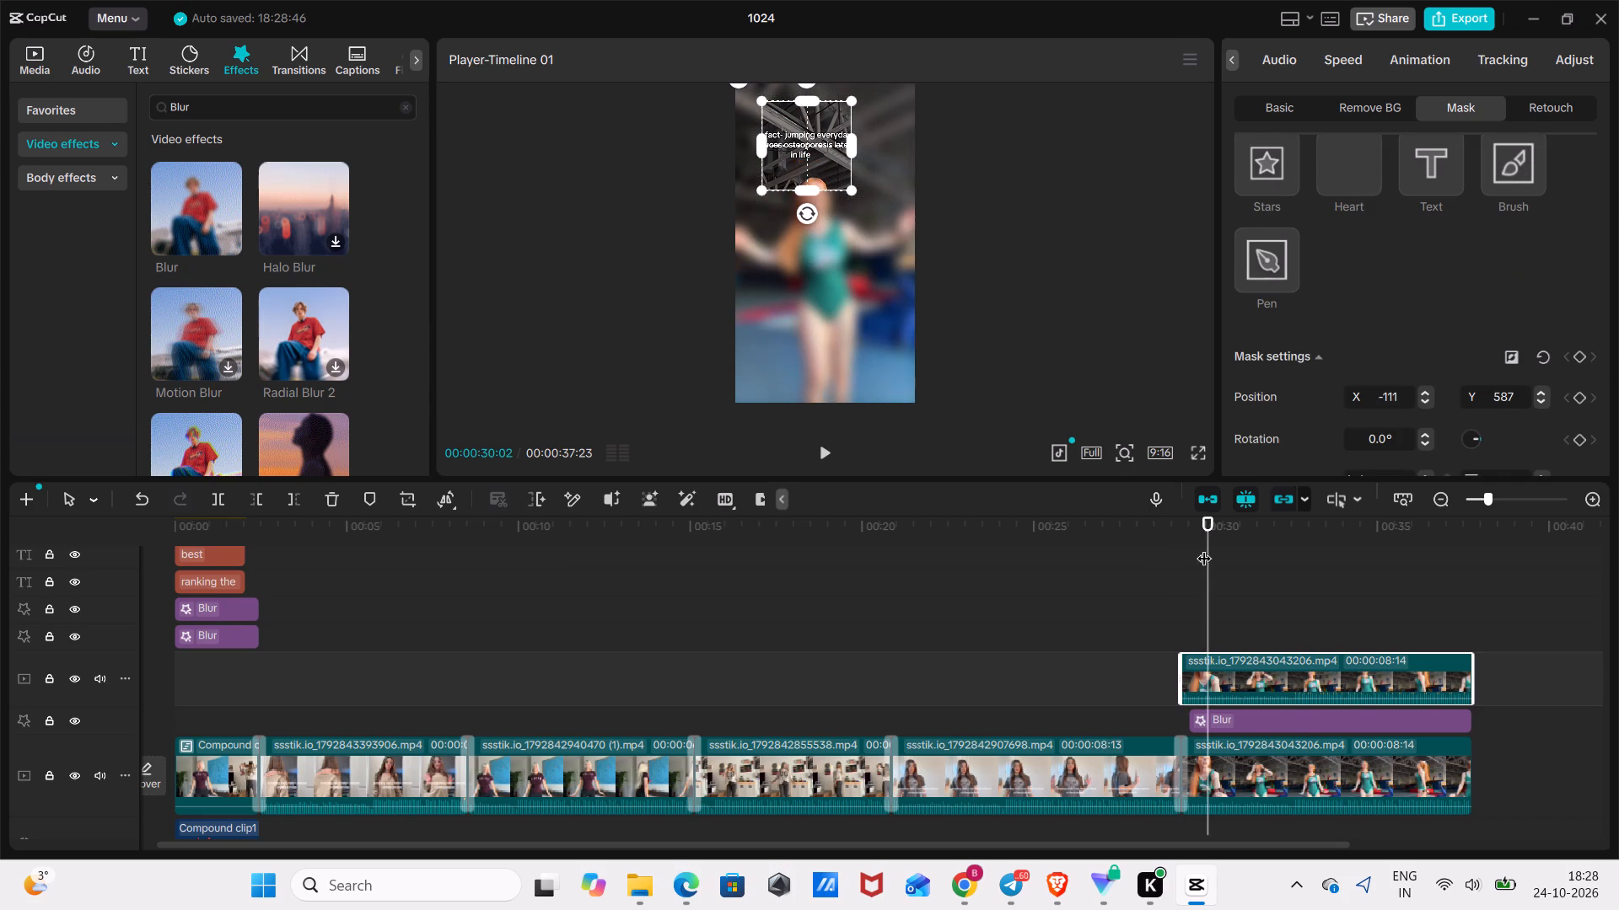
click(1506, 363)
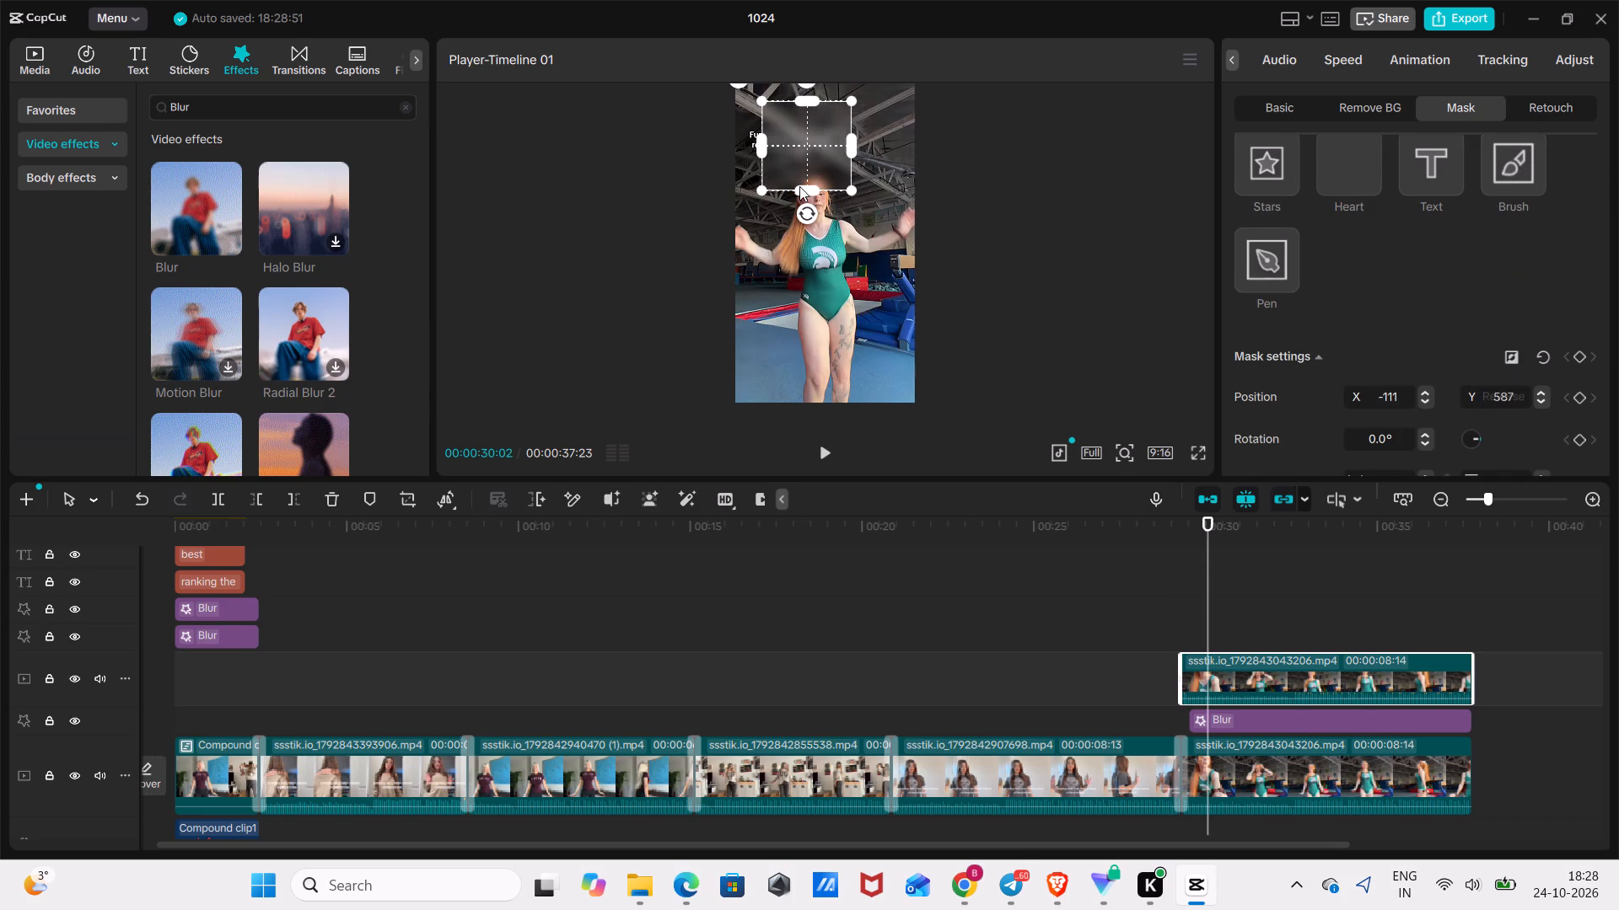
Widen the rectangle mask across the caption and reduce its height to the text lines, centring it at about X -81, Y 603.
drag(852, 138, 879, 147)
click(1114, 449)
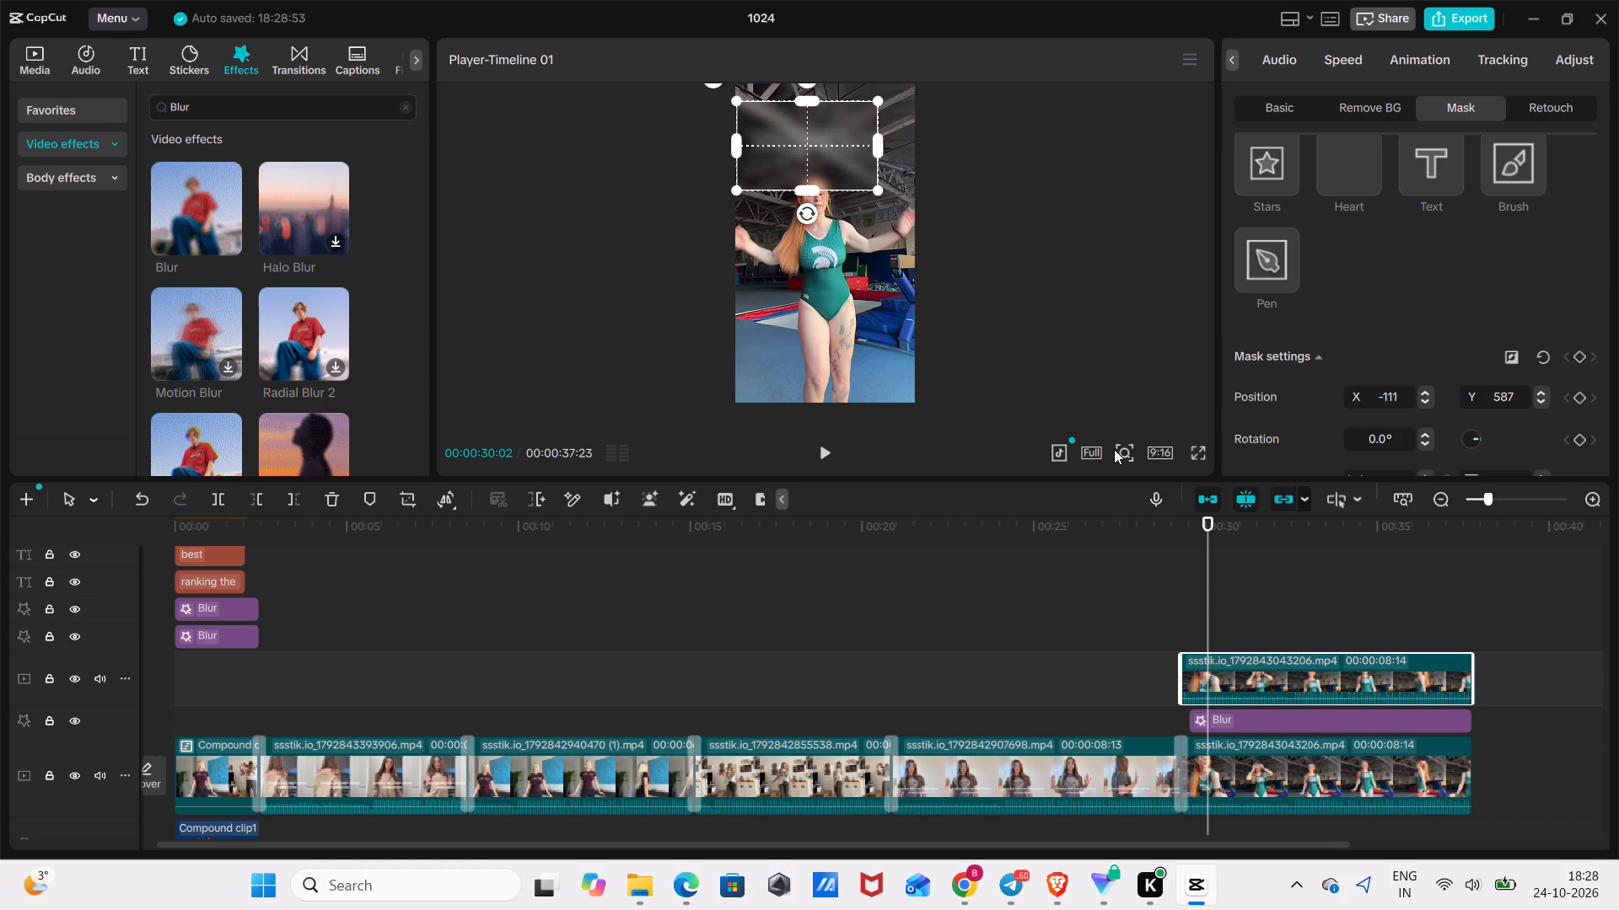
click(1112, 489)
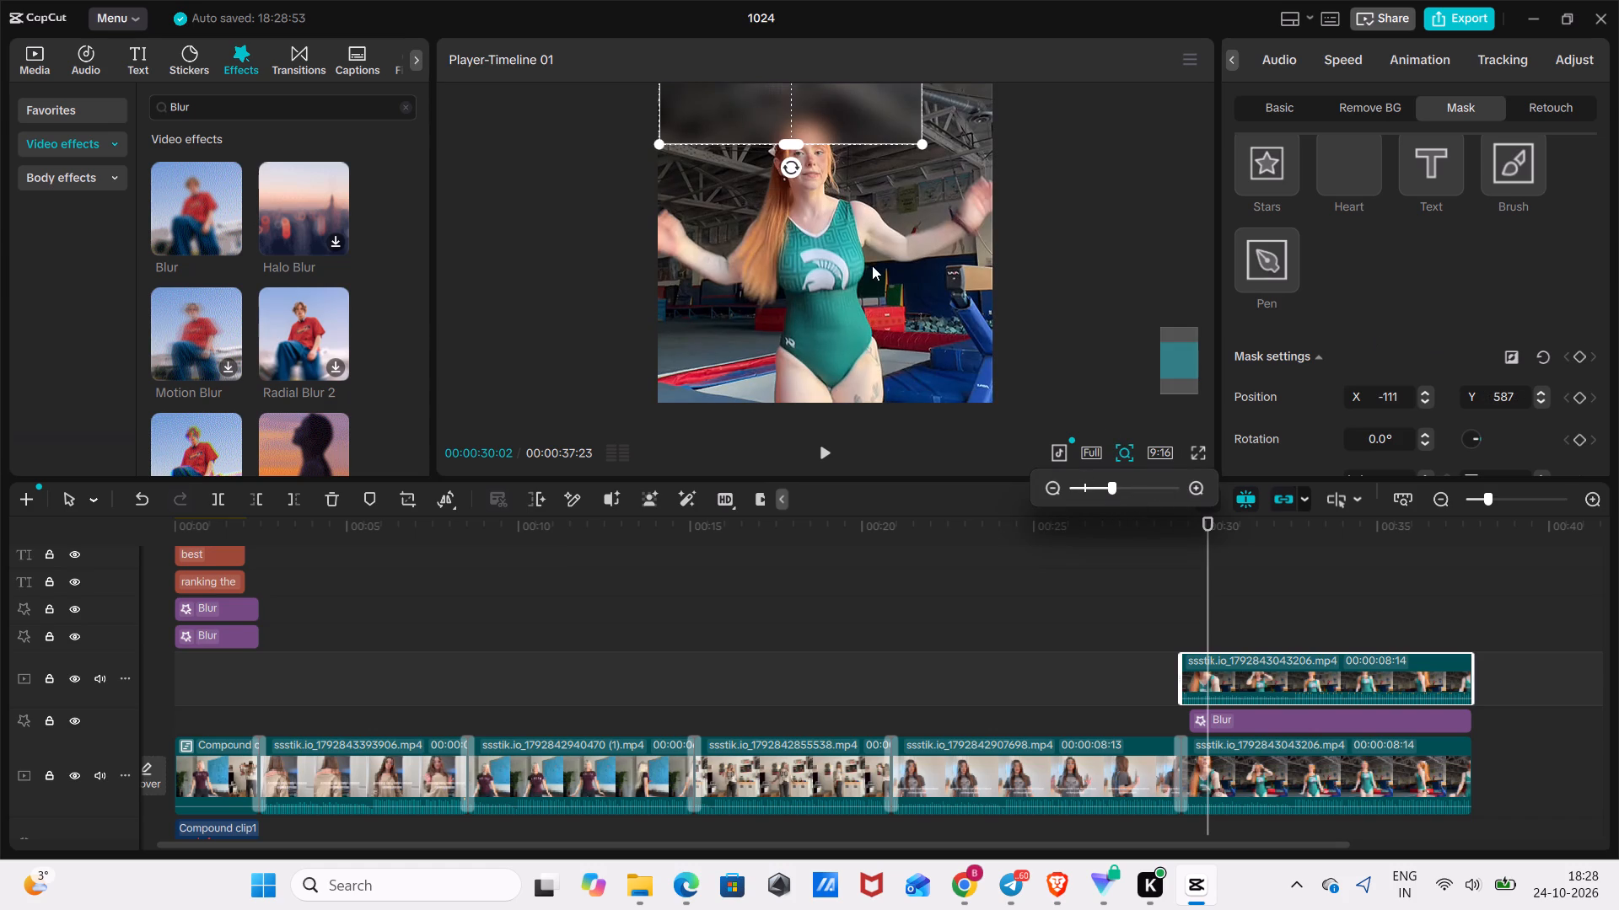
scroll(872, 265, up, 13)
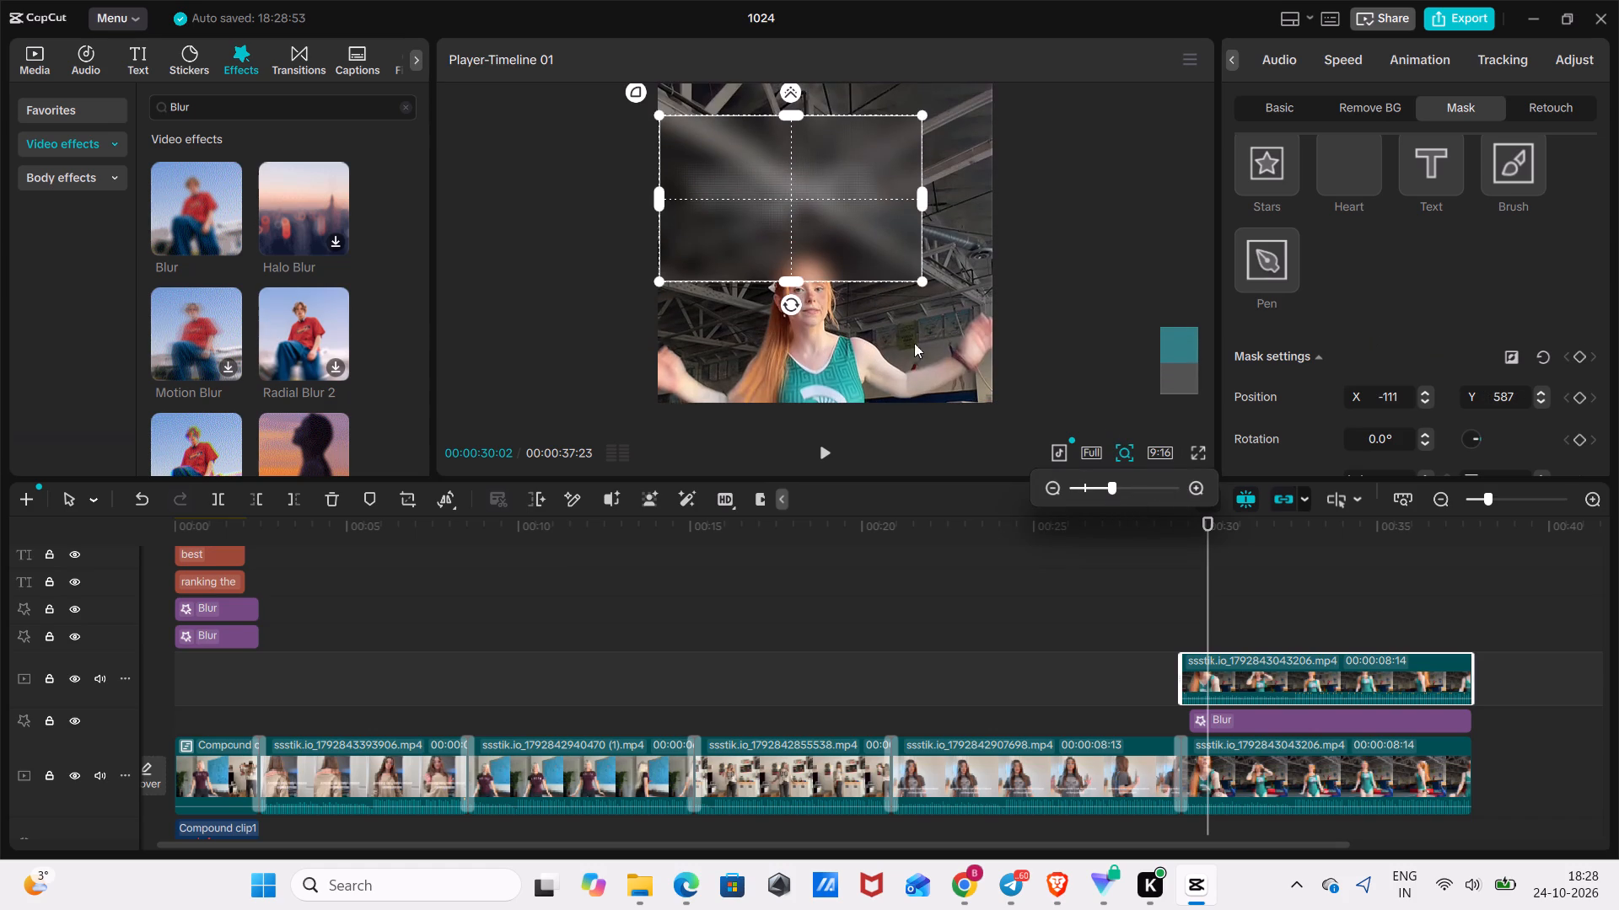
drag(801, 106, 804, 133)
drag(792, 114, 790, 174)
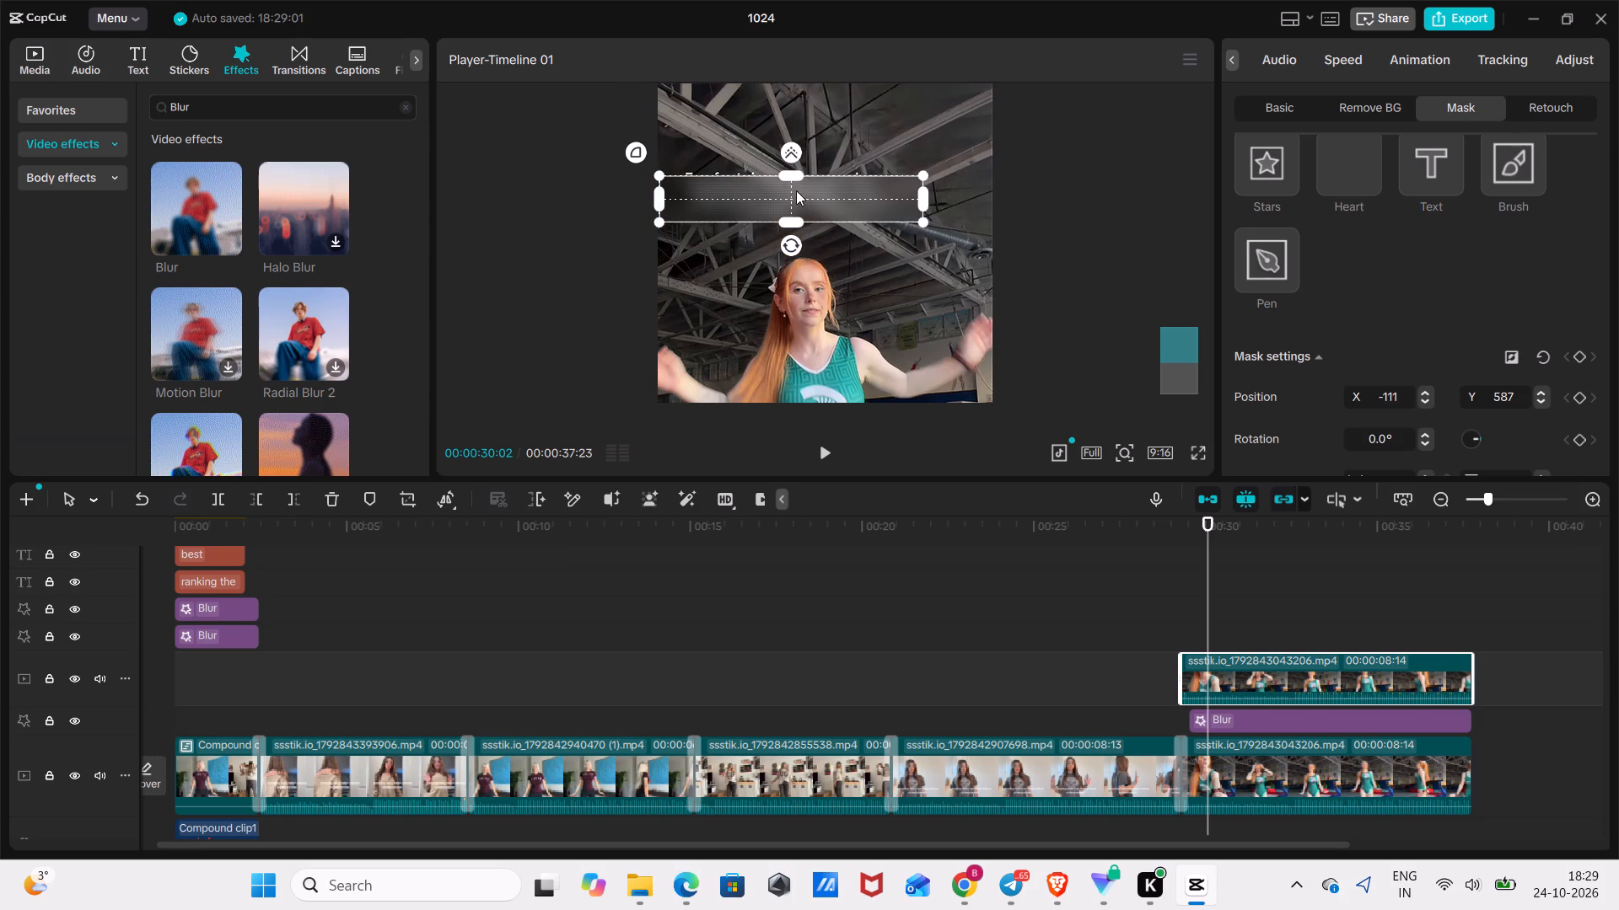
drag(796, 193, 805, 179)
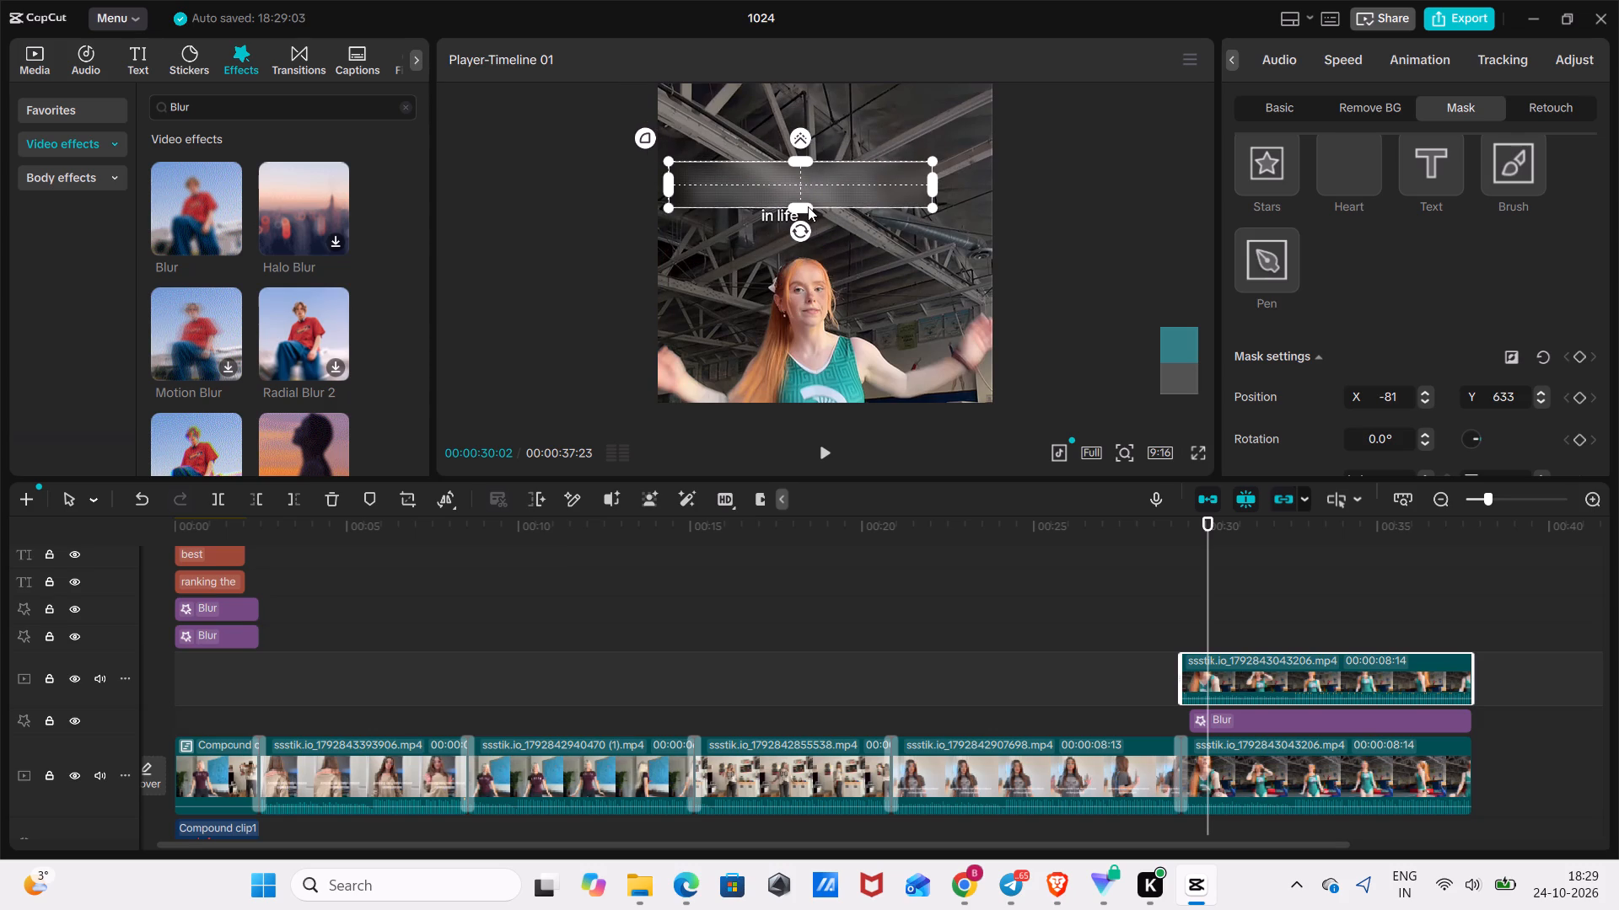
click(808, 206)
drag(803, 179, 803, 188)
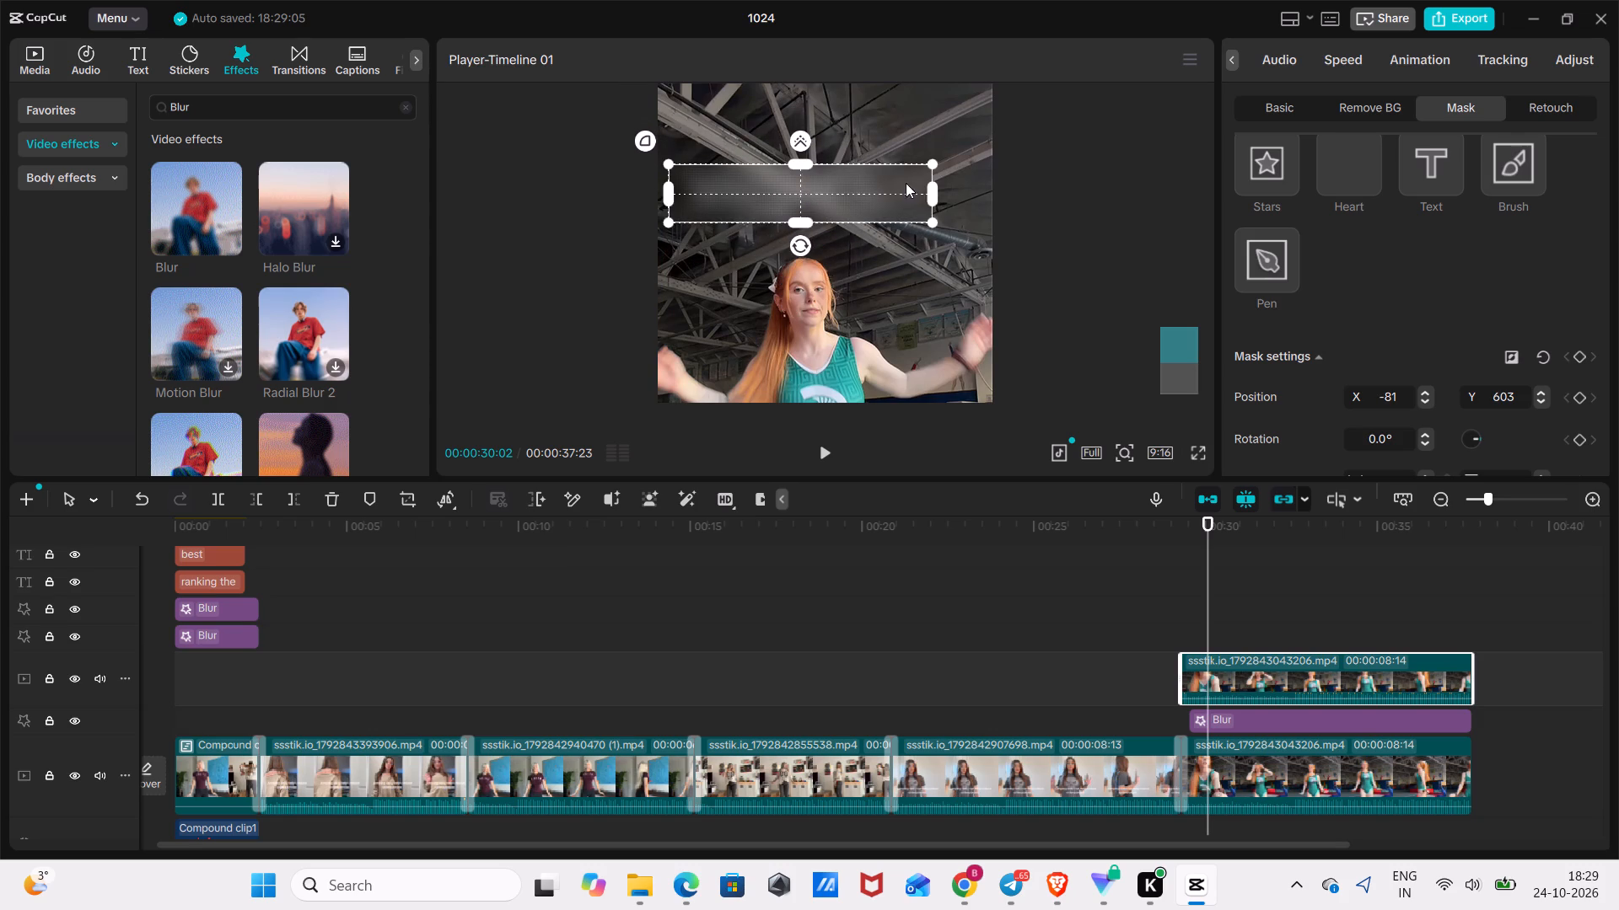
Narrow the rectangle mask to the caption's width and position it at about X -149, Y 603.
drag(925, 193, 909, 195)
drag(915, 194, 874, 195)
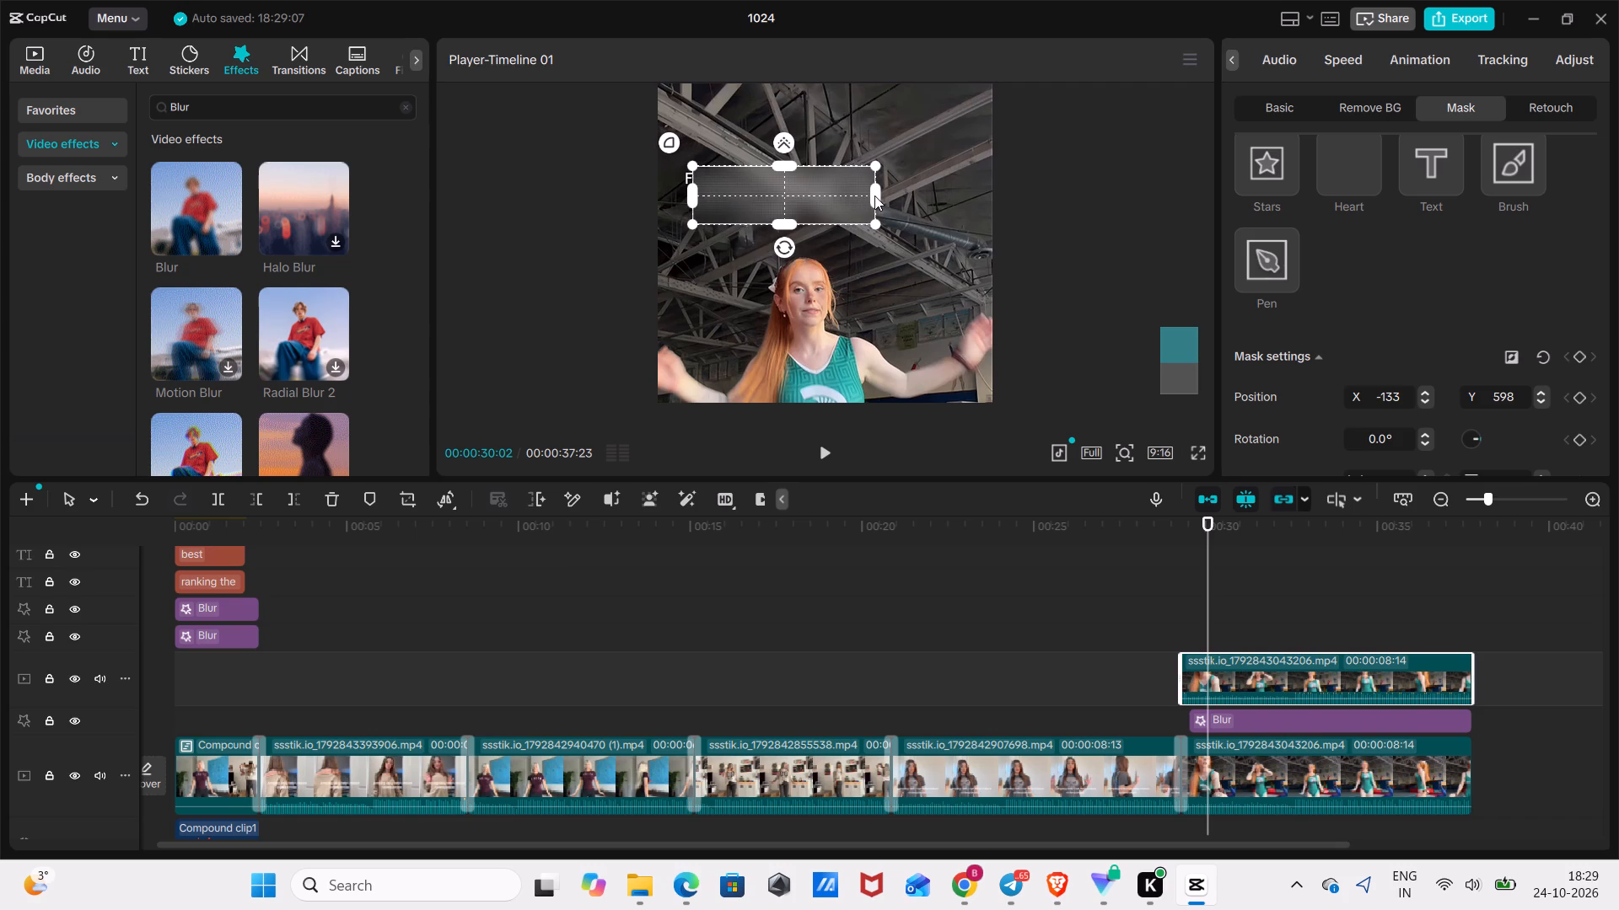
drag(874, 195, 882, 198)
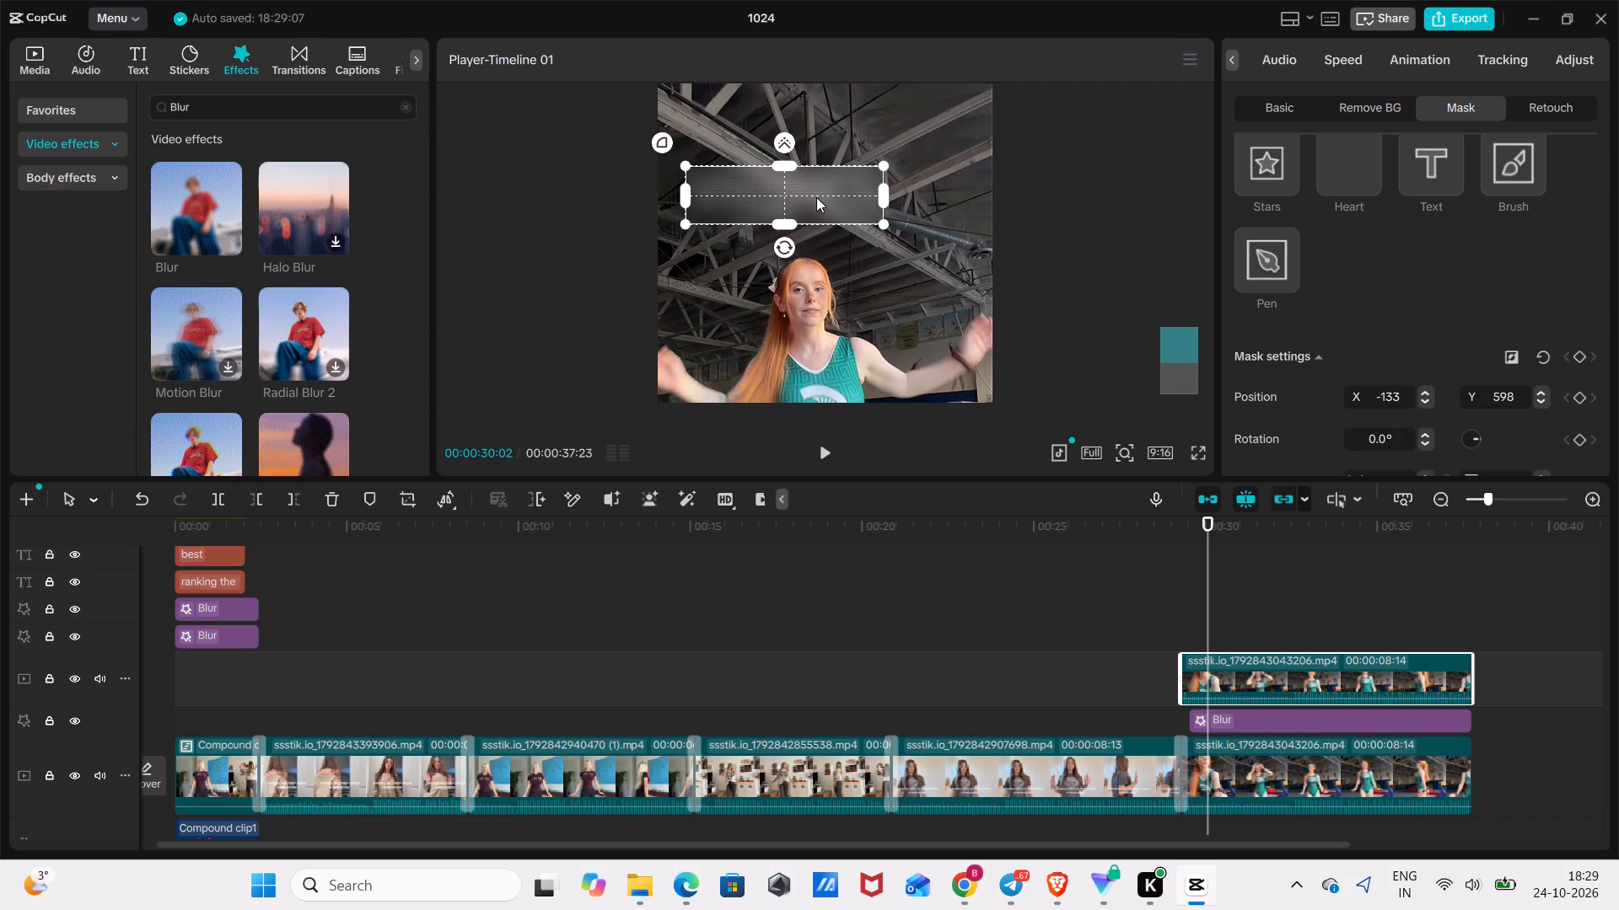
drag(816, 197, 805, 196)
click(805, 196)
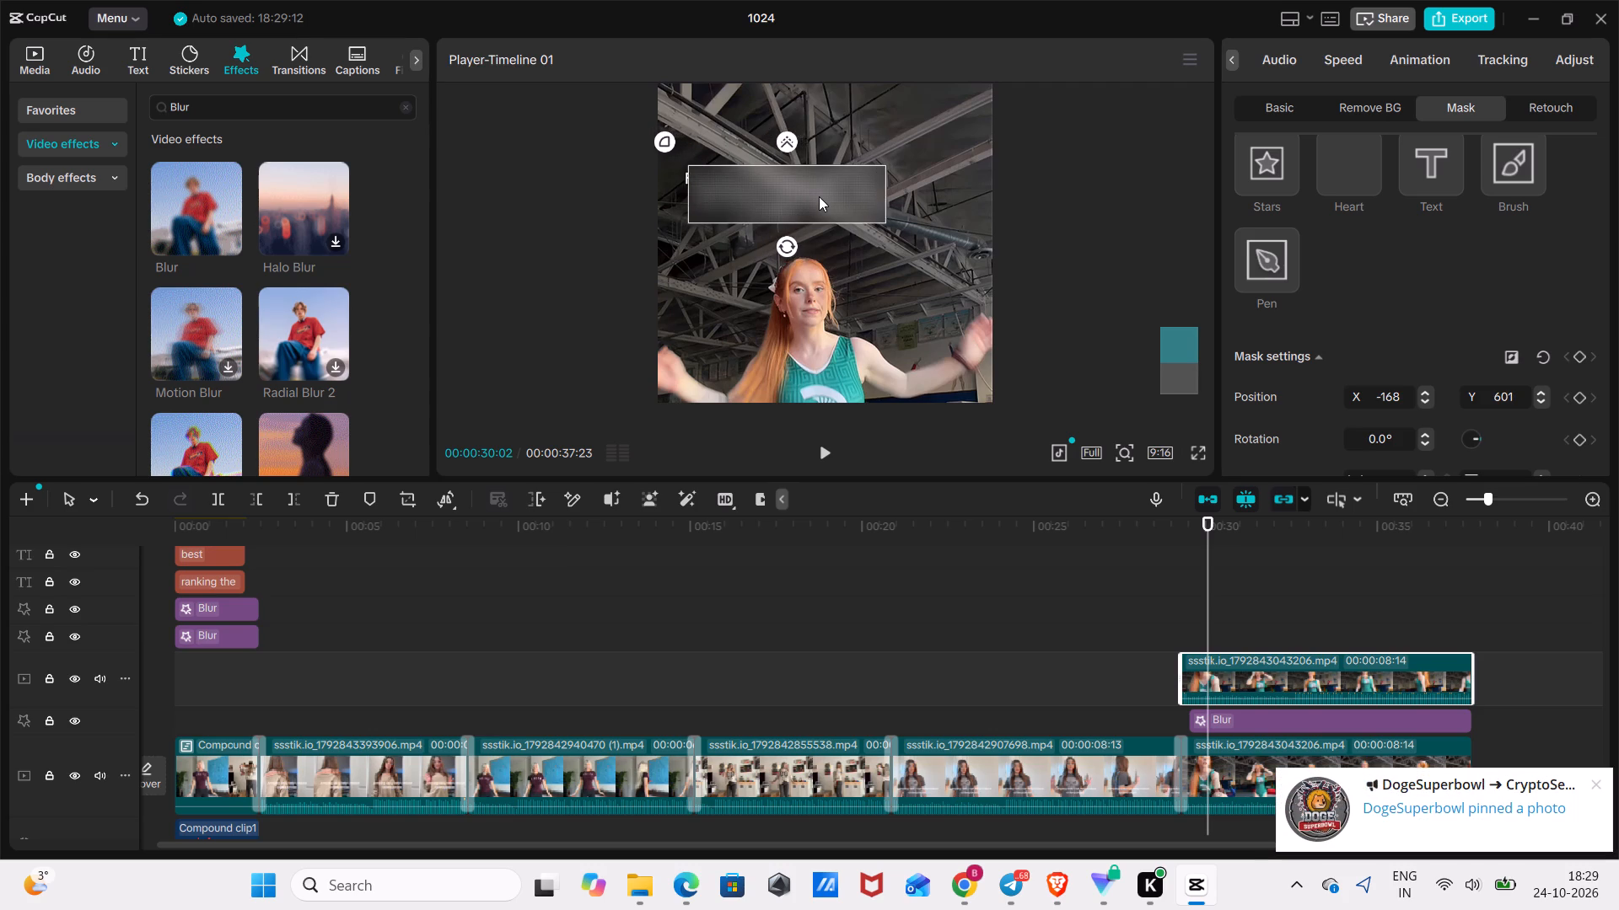
click(963, 253)
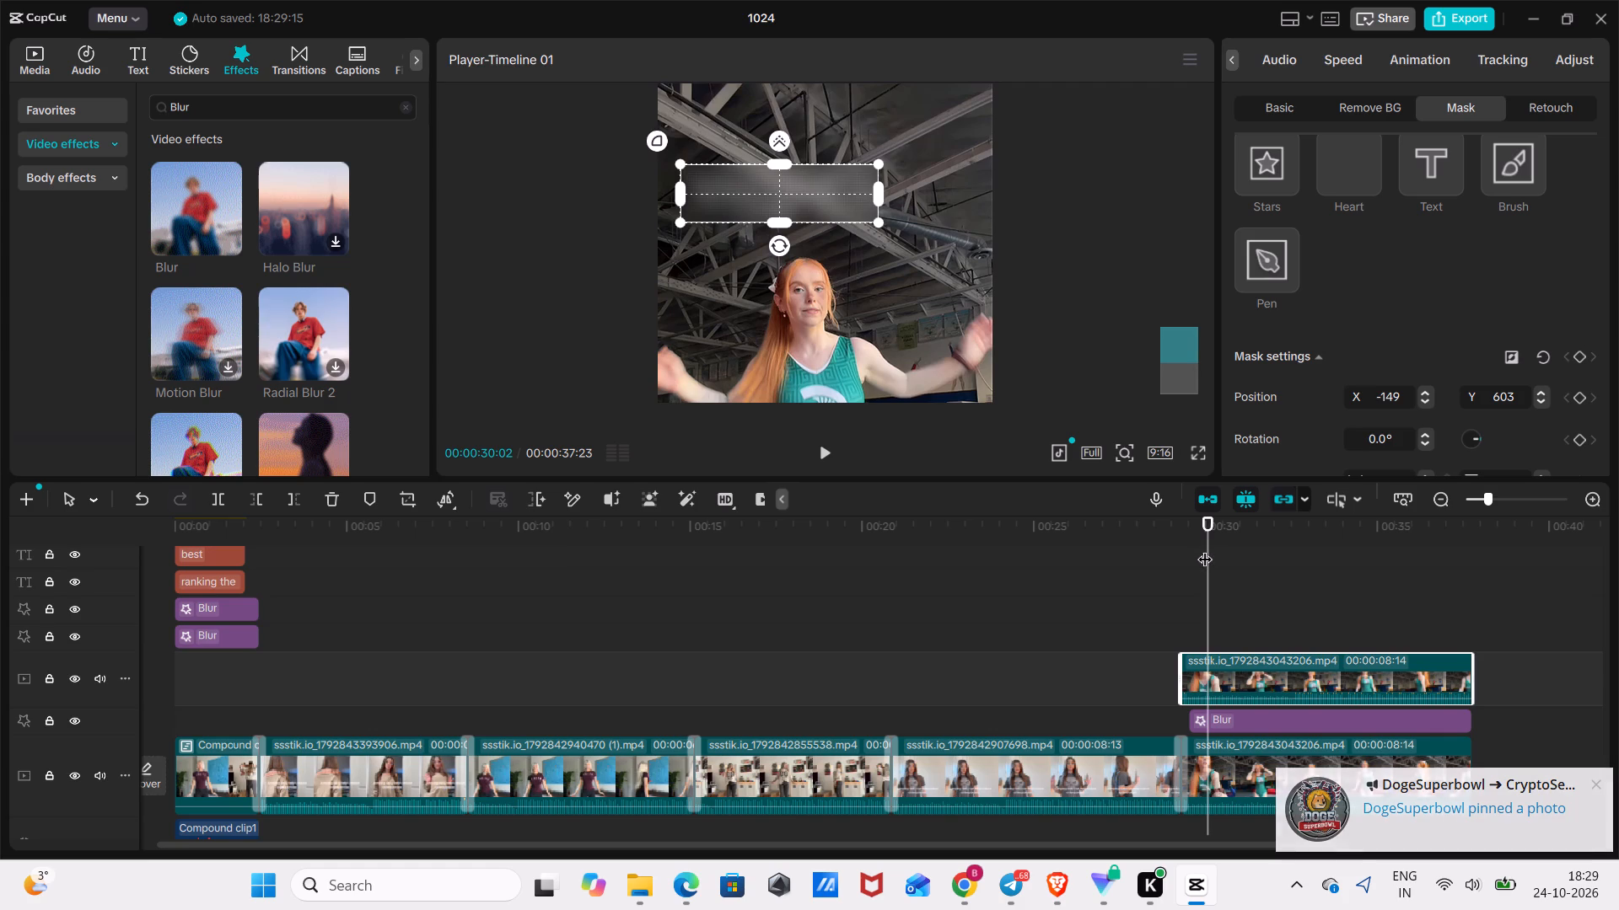
Extend the start of the last clip's Blur effect back to the clip's start at 00:00:29:09.
drag(1207, 549, 1176, 566)
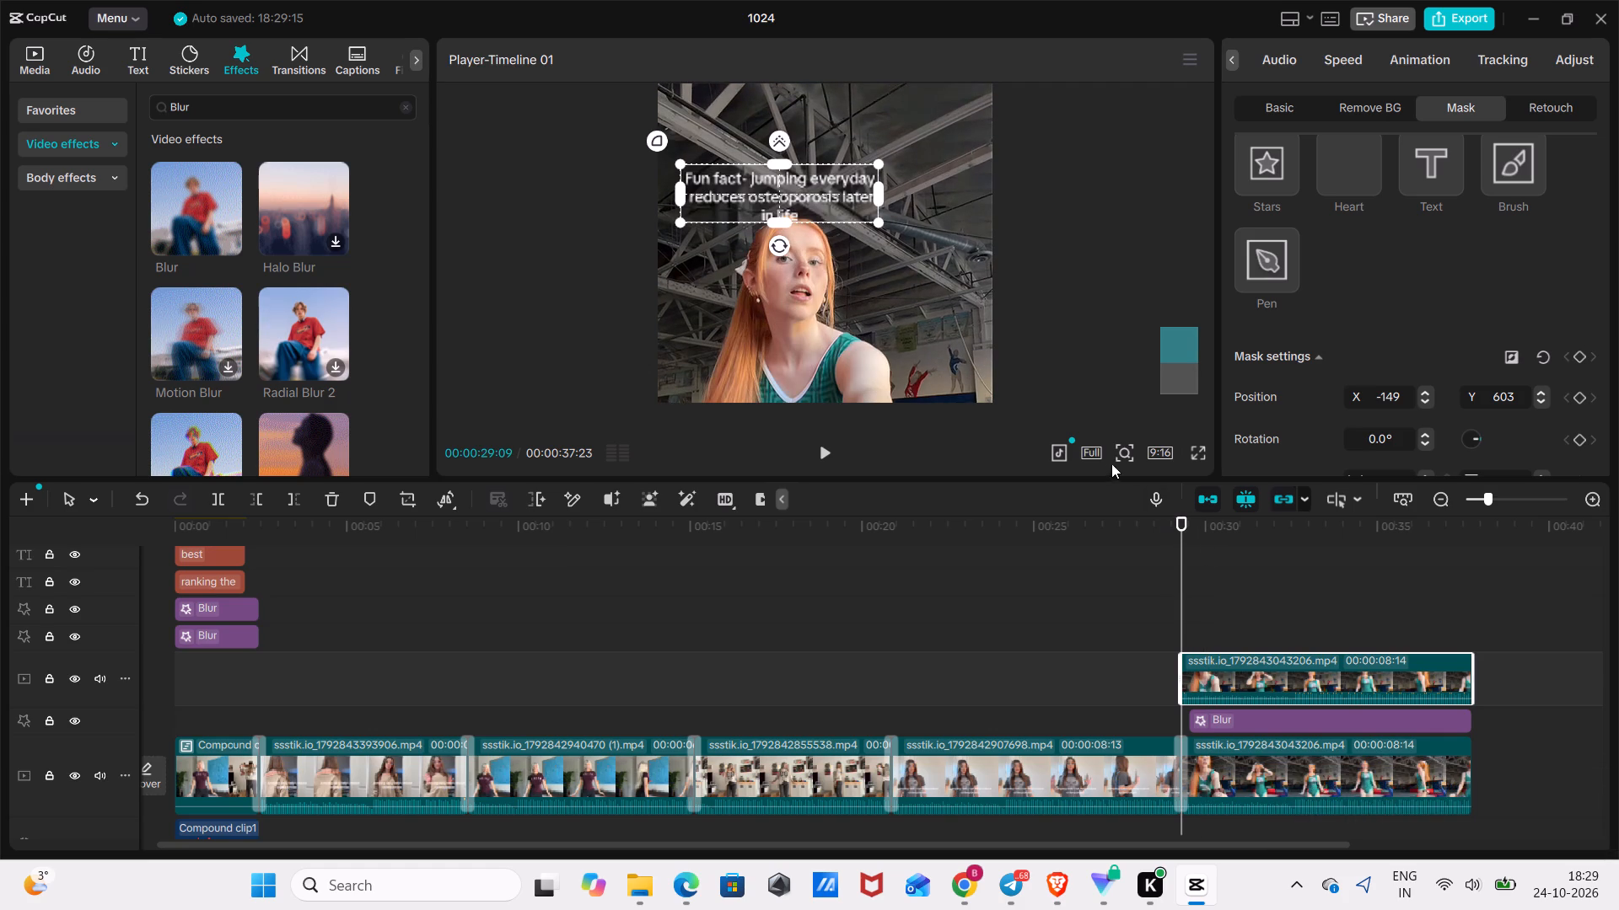
click(1115, 460)
drag(1114, 491, 1086, 493)
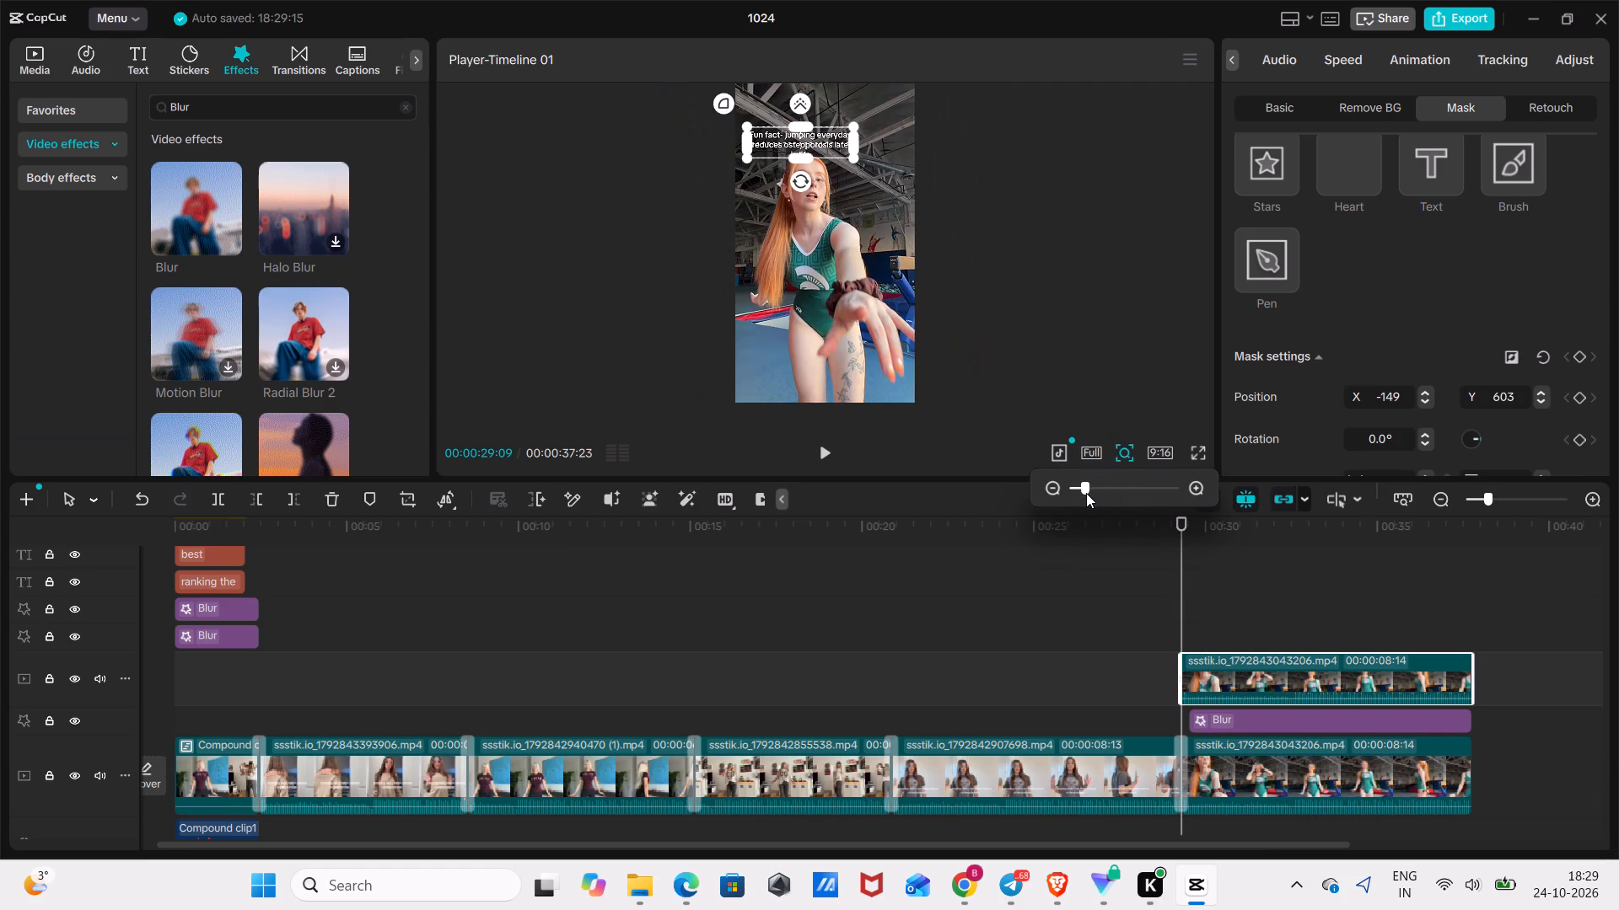
click(1322, 622)
drag(1313, 609, 1272, 611)
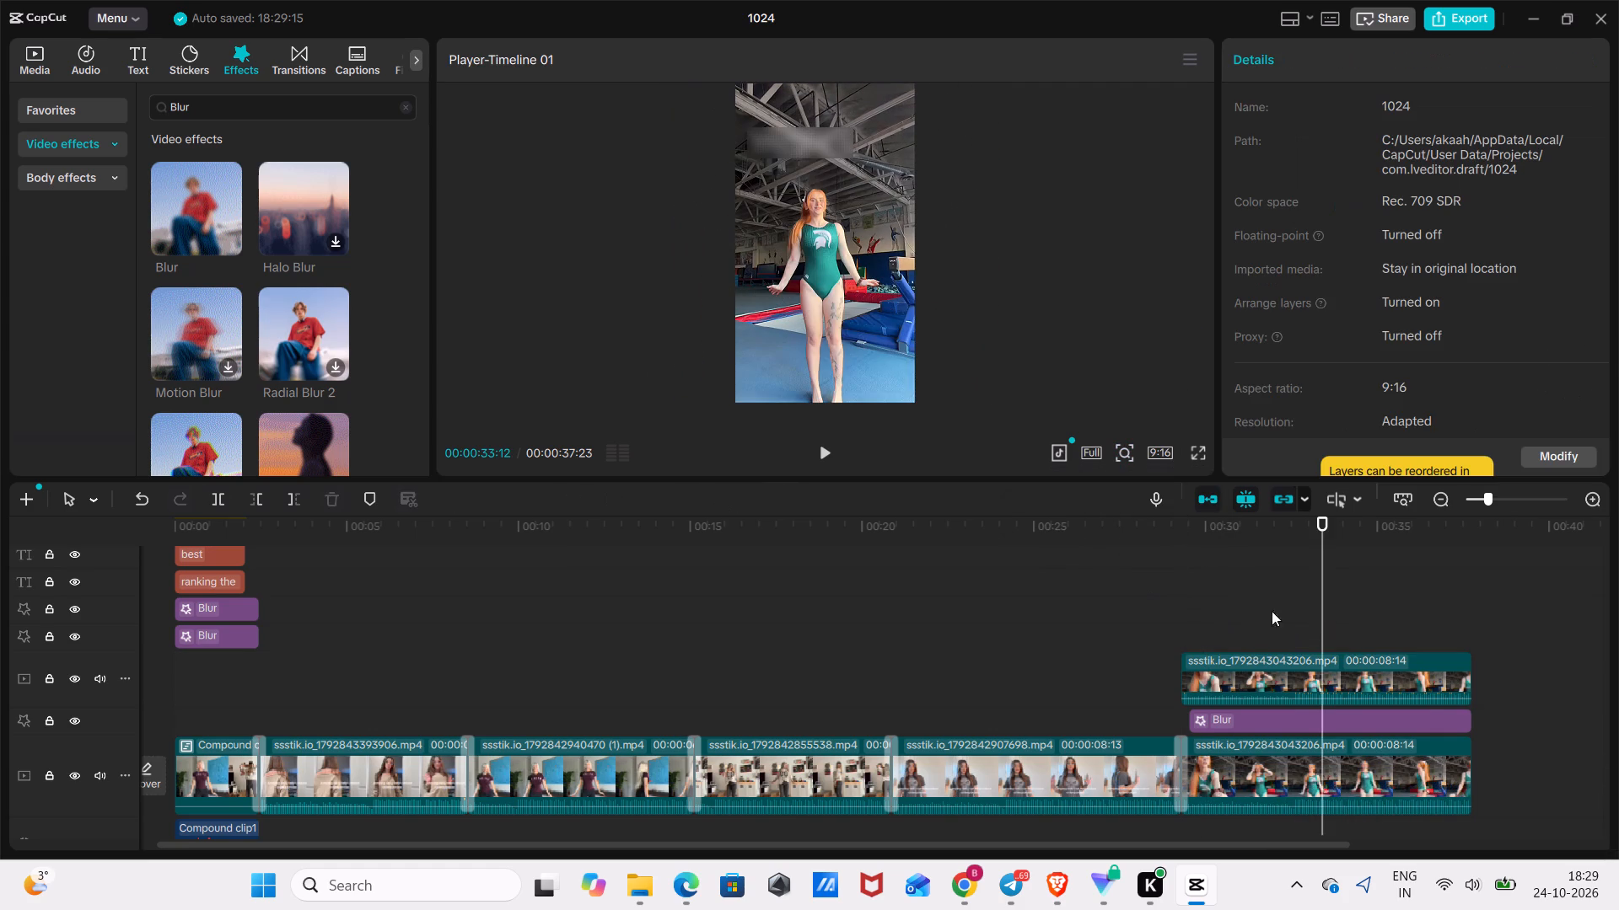
drag(1272, 611, 1204, 614)
click(1209, 725)
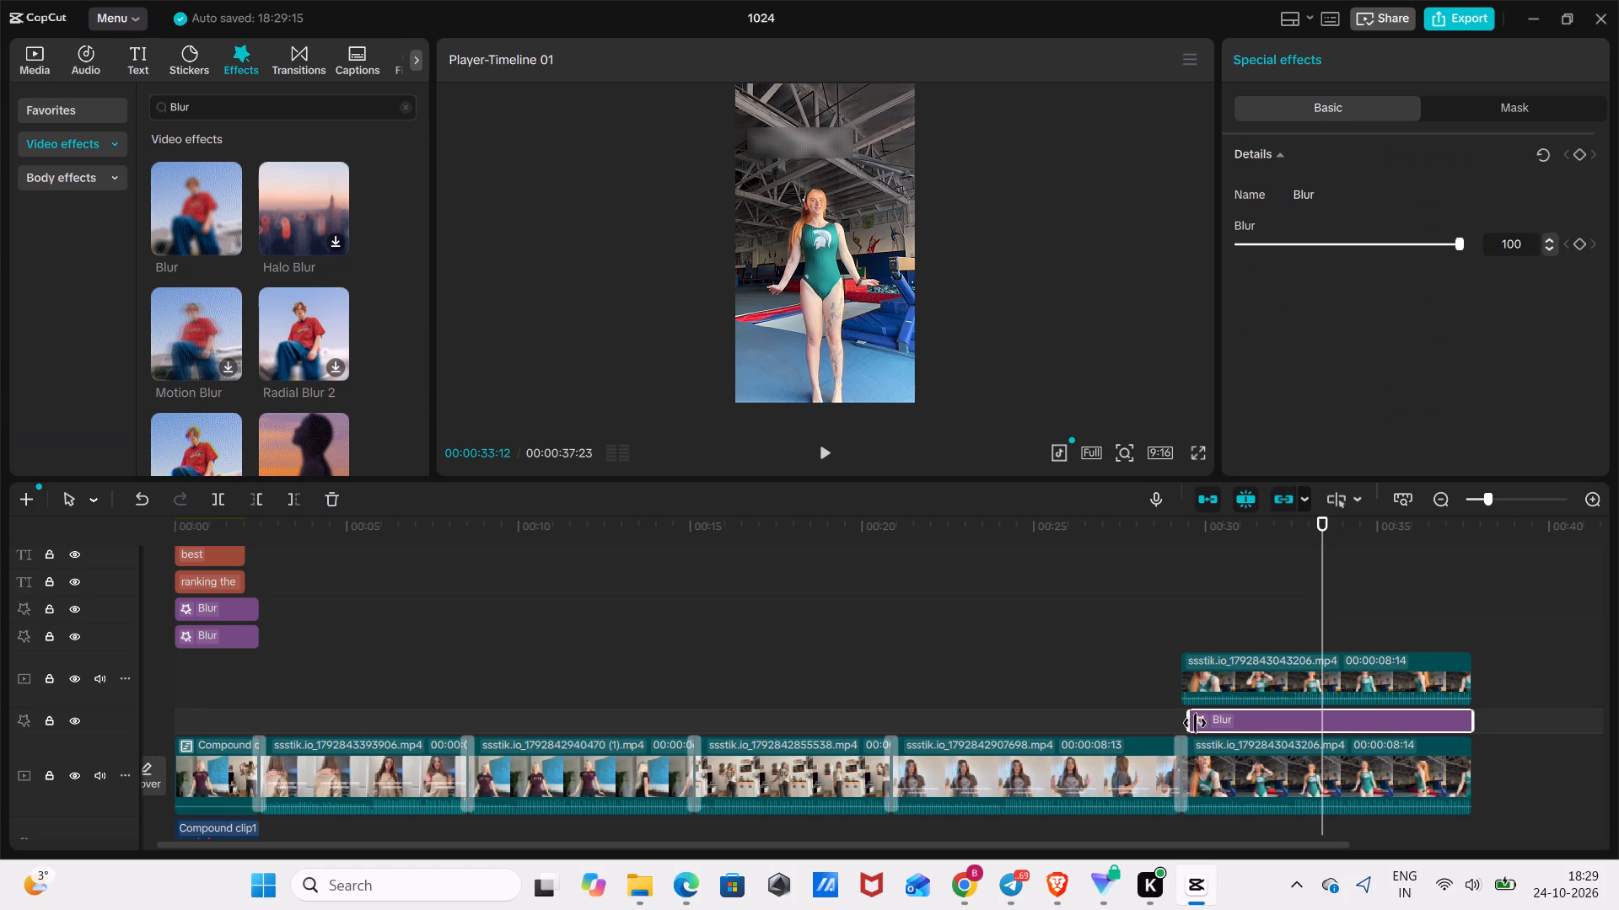
click(1189, 725)
Play the video from 00:00:29:02 to the end to review the blurred caption area on the last clip.
drag(1323, 595, 1175, 644)
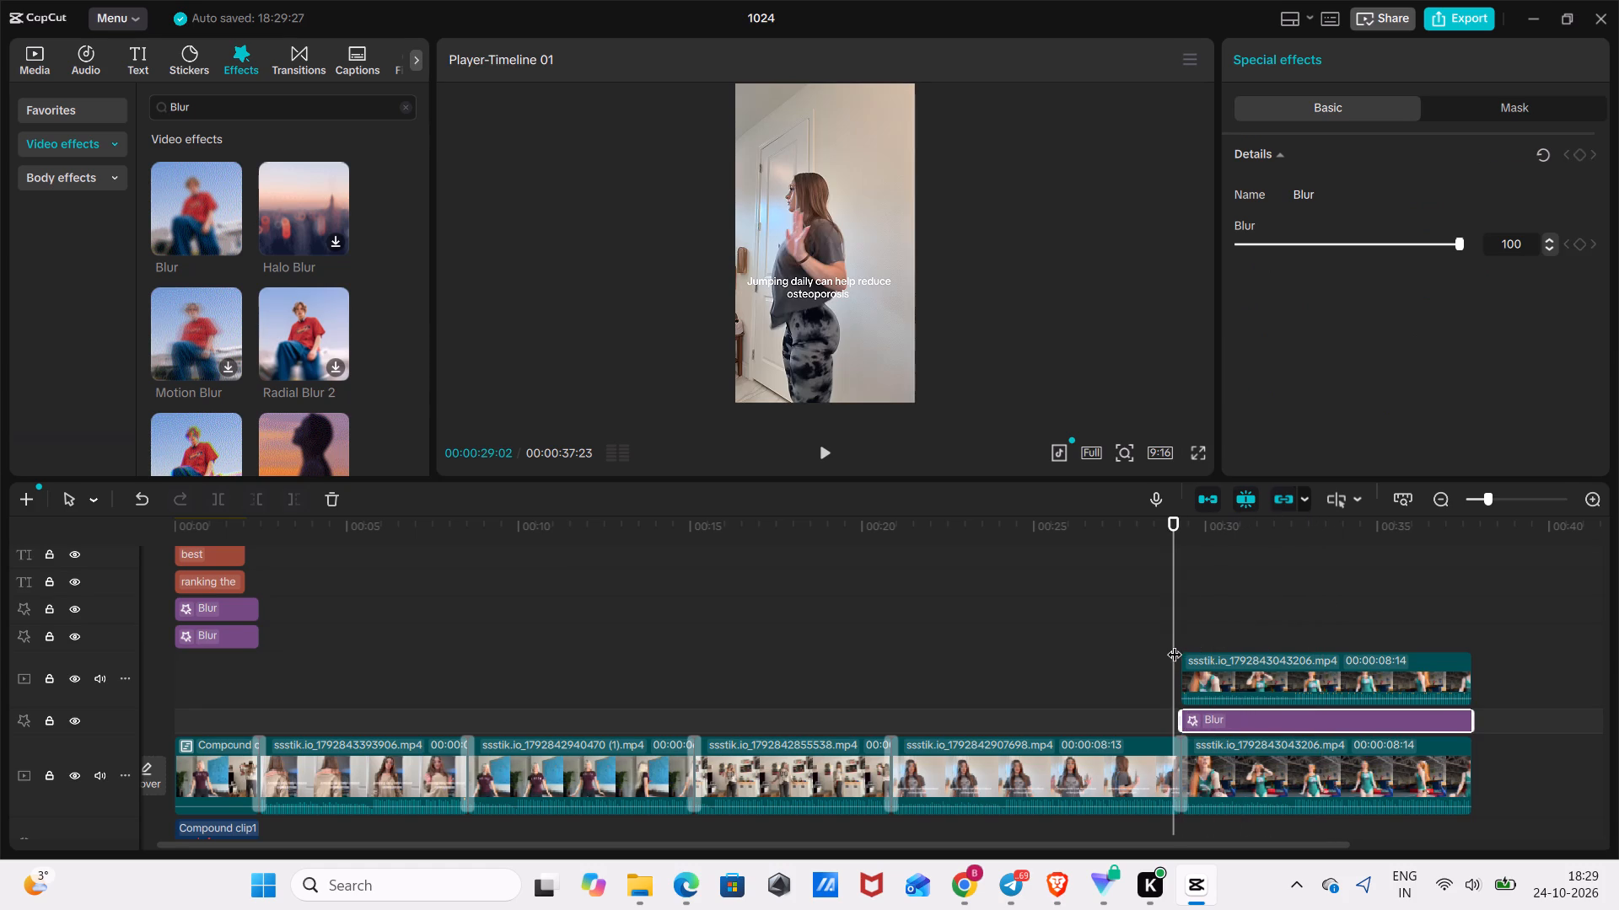
key(space)
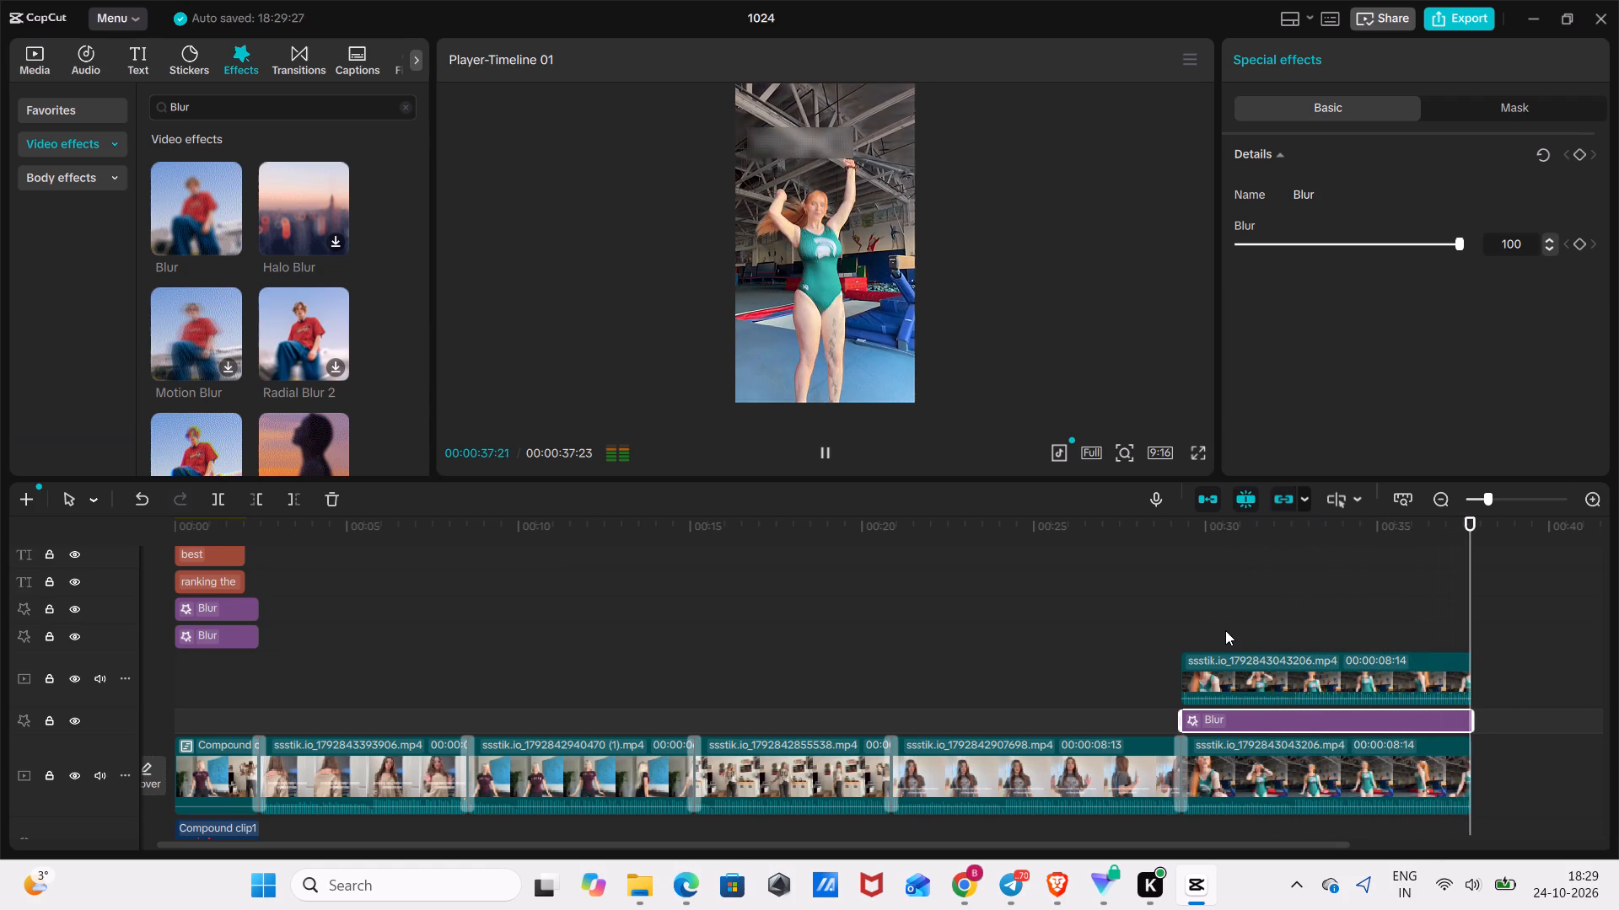
key(space)
Duplicate the third ranked clip, ssstik.io_1792842855538.mp4, onto the track above and align the copy with the original's start.
click(872, 565)
drag(872, 565, 746, 638)
click(749, 793)
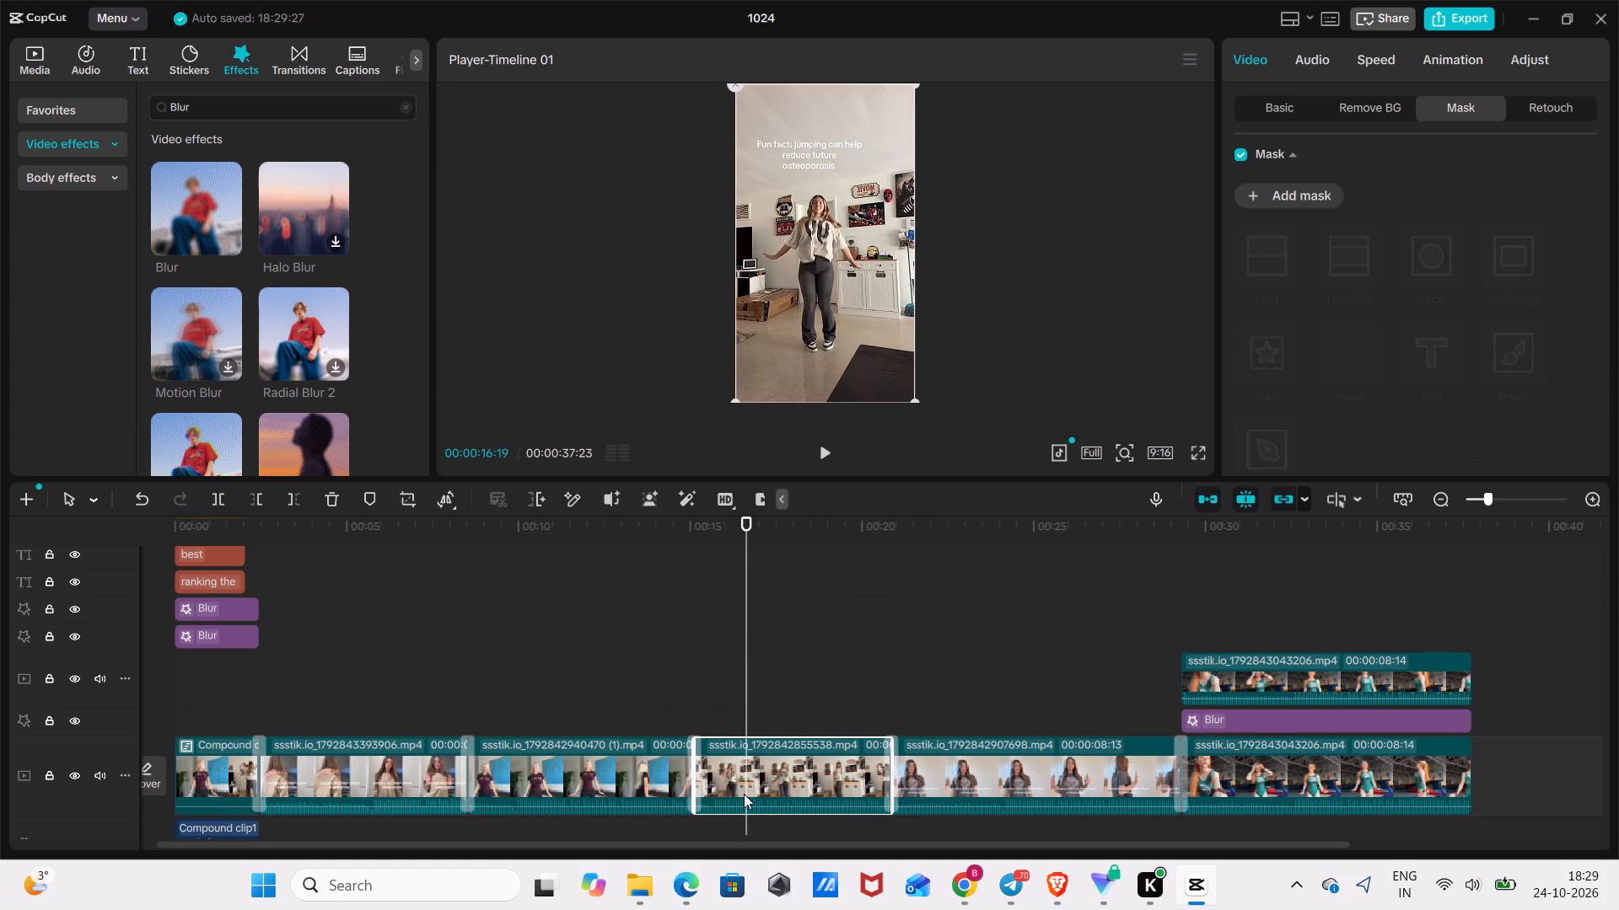
key(ctrl+c)
key(ctrl+v)
drag(856, 669, 809, 667)
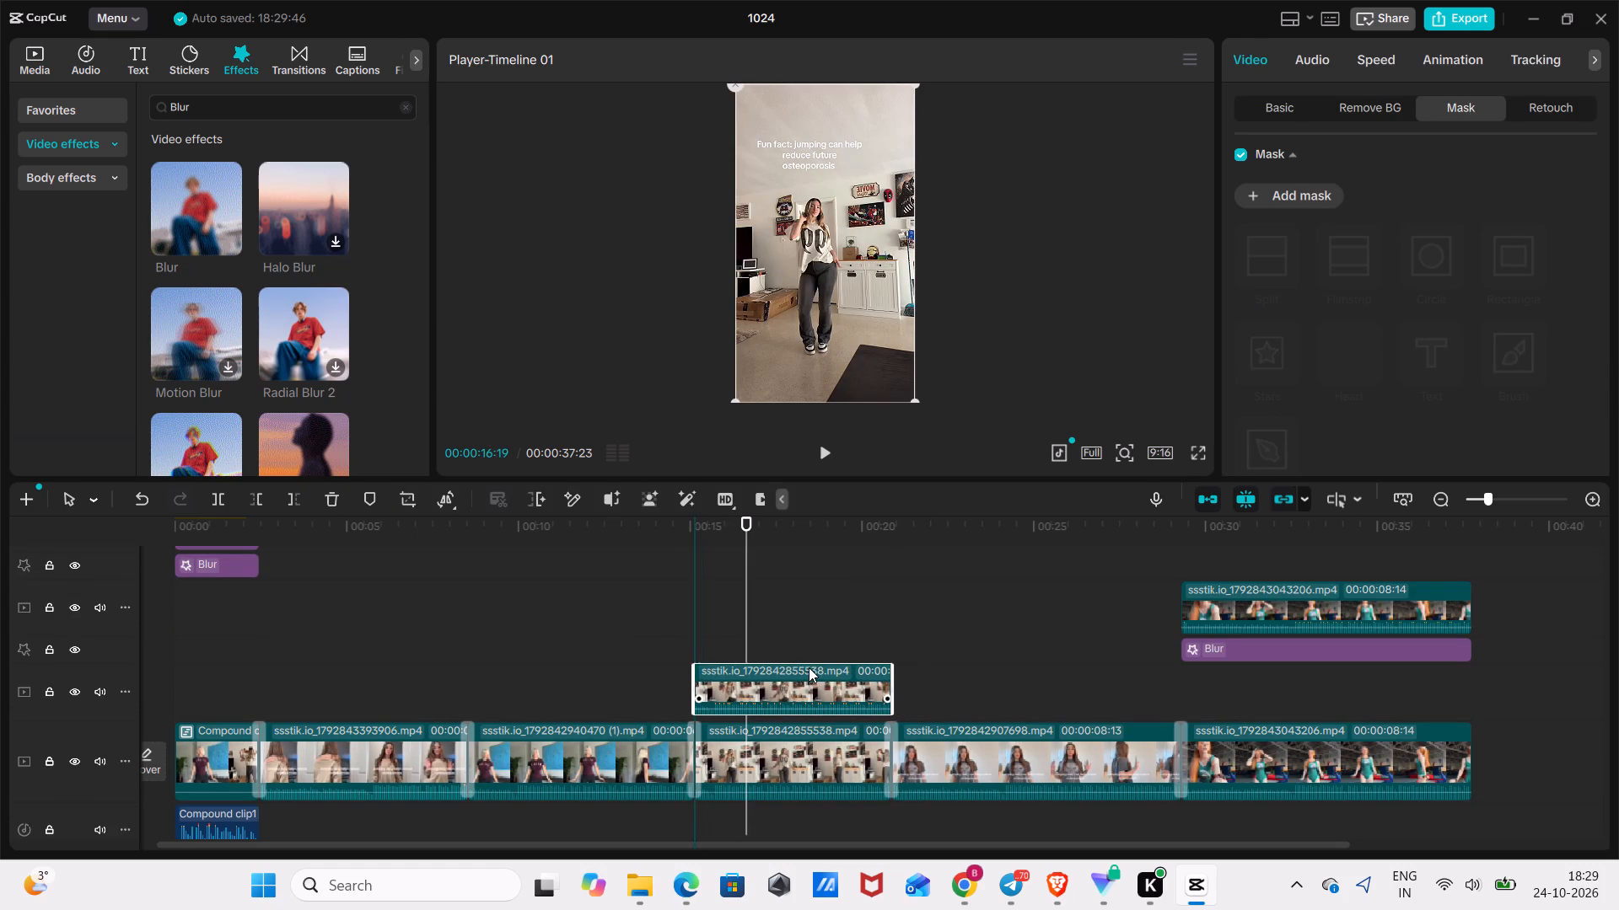
drag(809, 667, 810, 672)
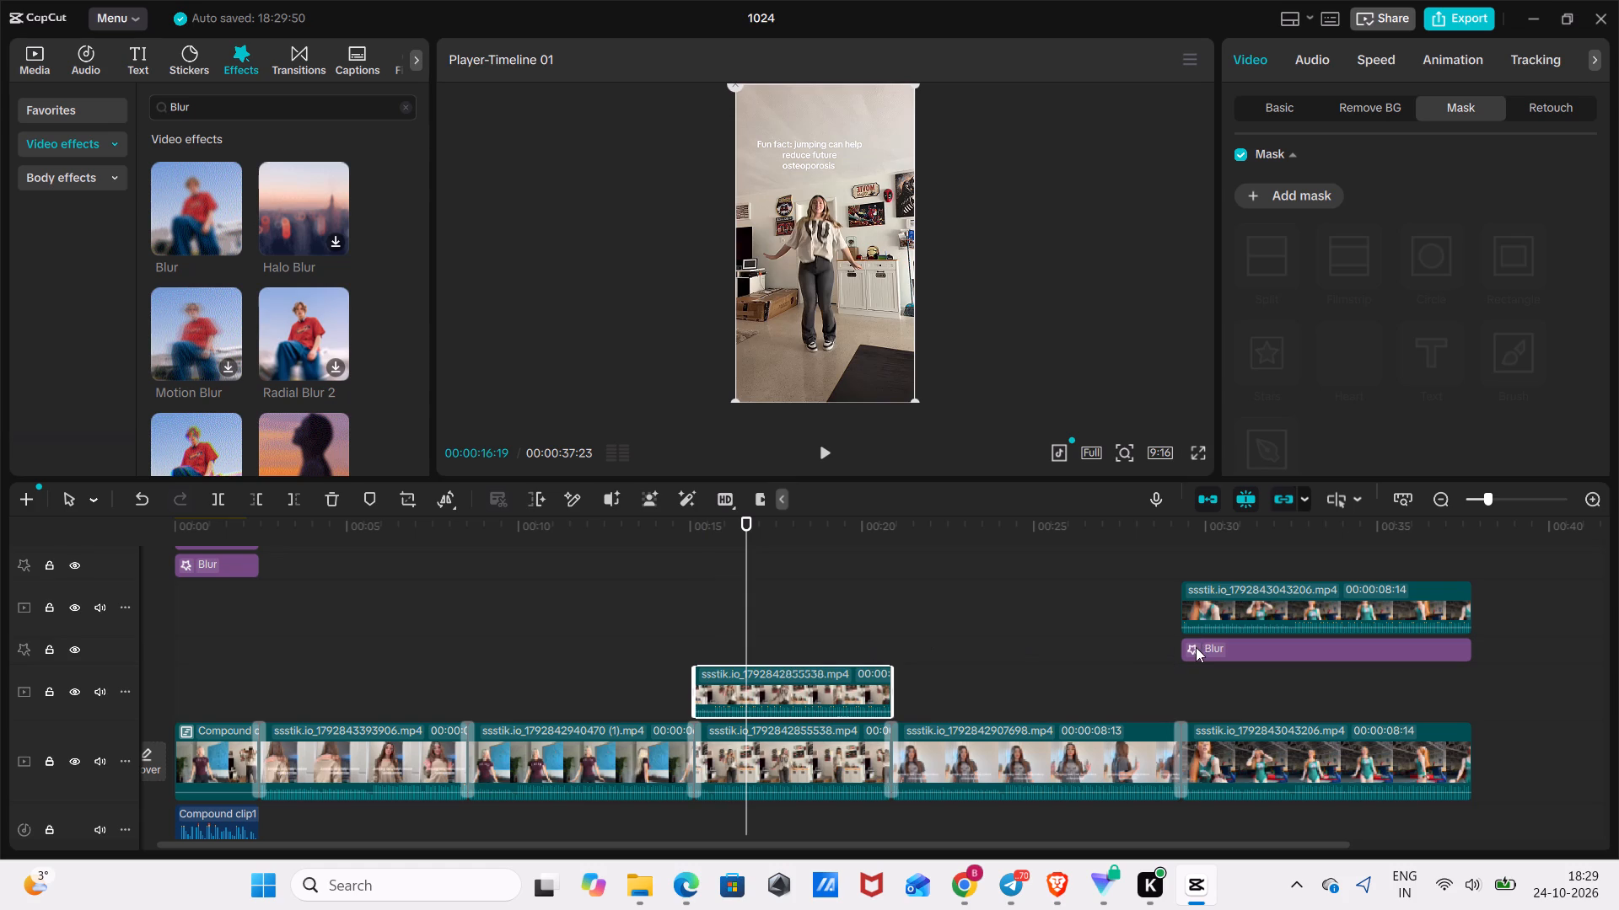
Copy the last clip's Blur effect and paste it at the third ranked clip's start, 00:00:15:04.
click(1196, 647)
key(ctrl+c)
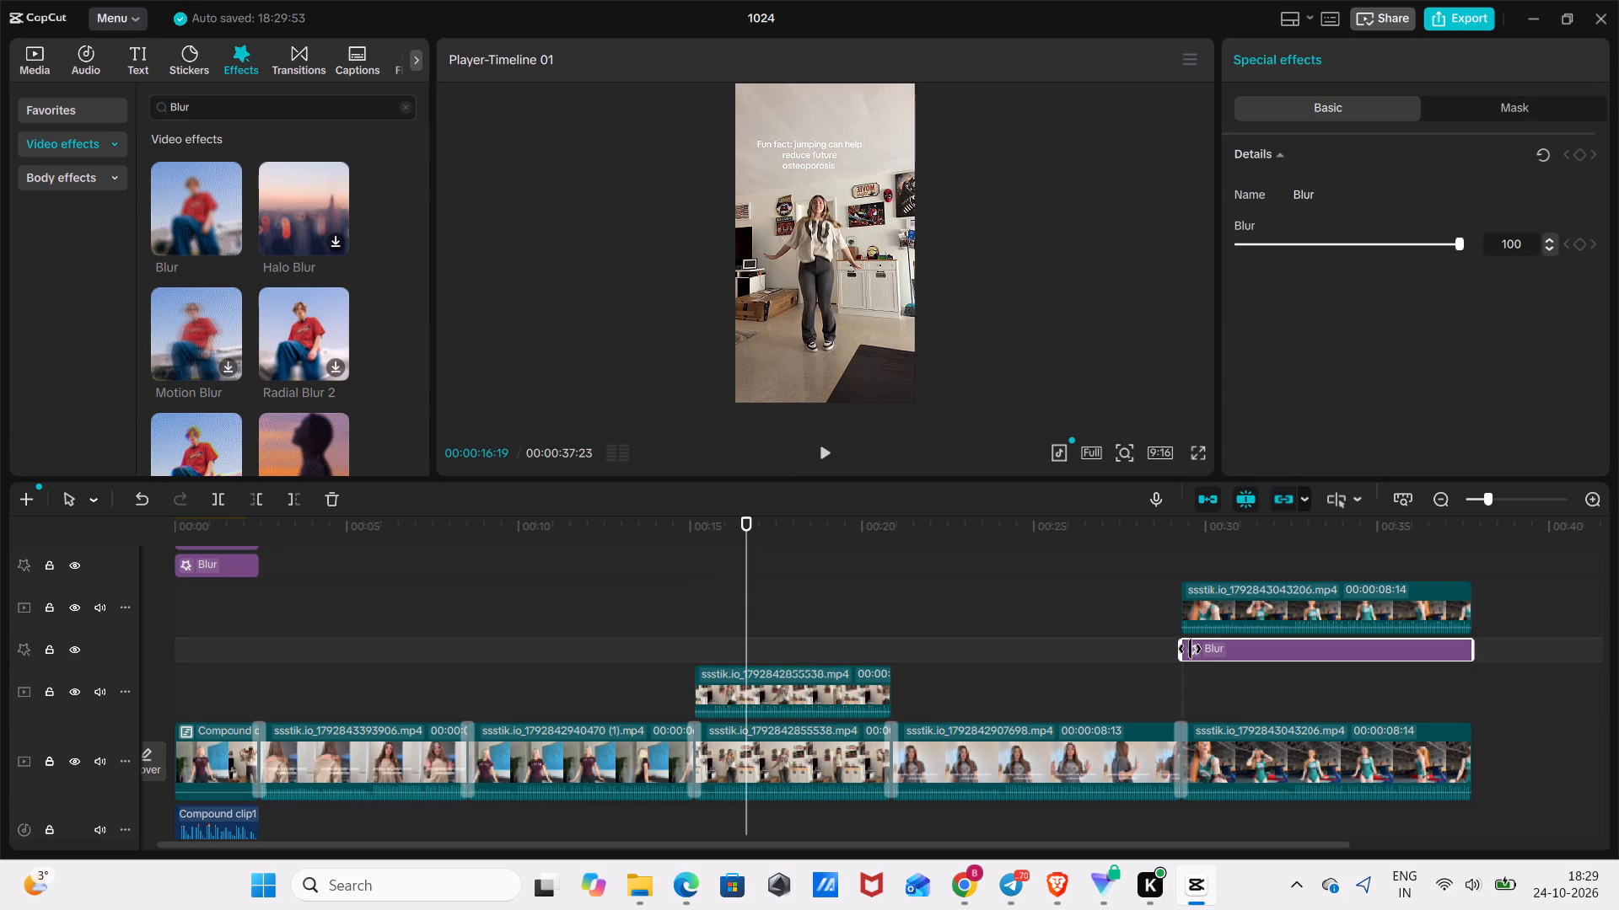
drag(741, 573, 715, 584)
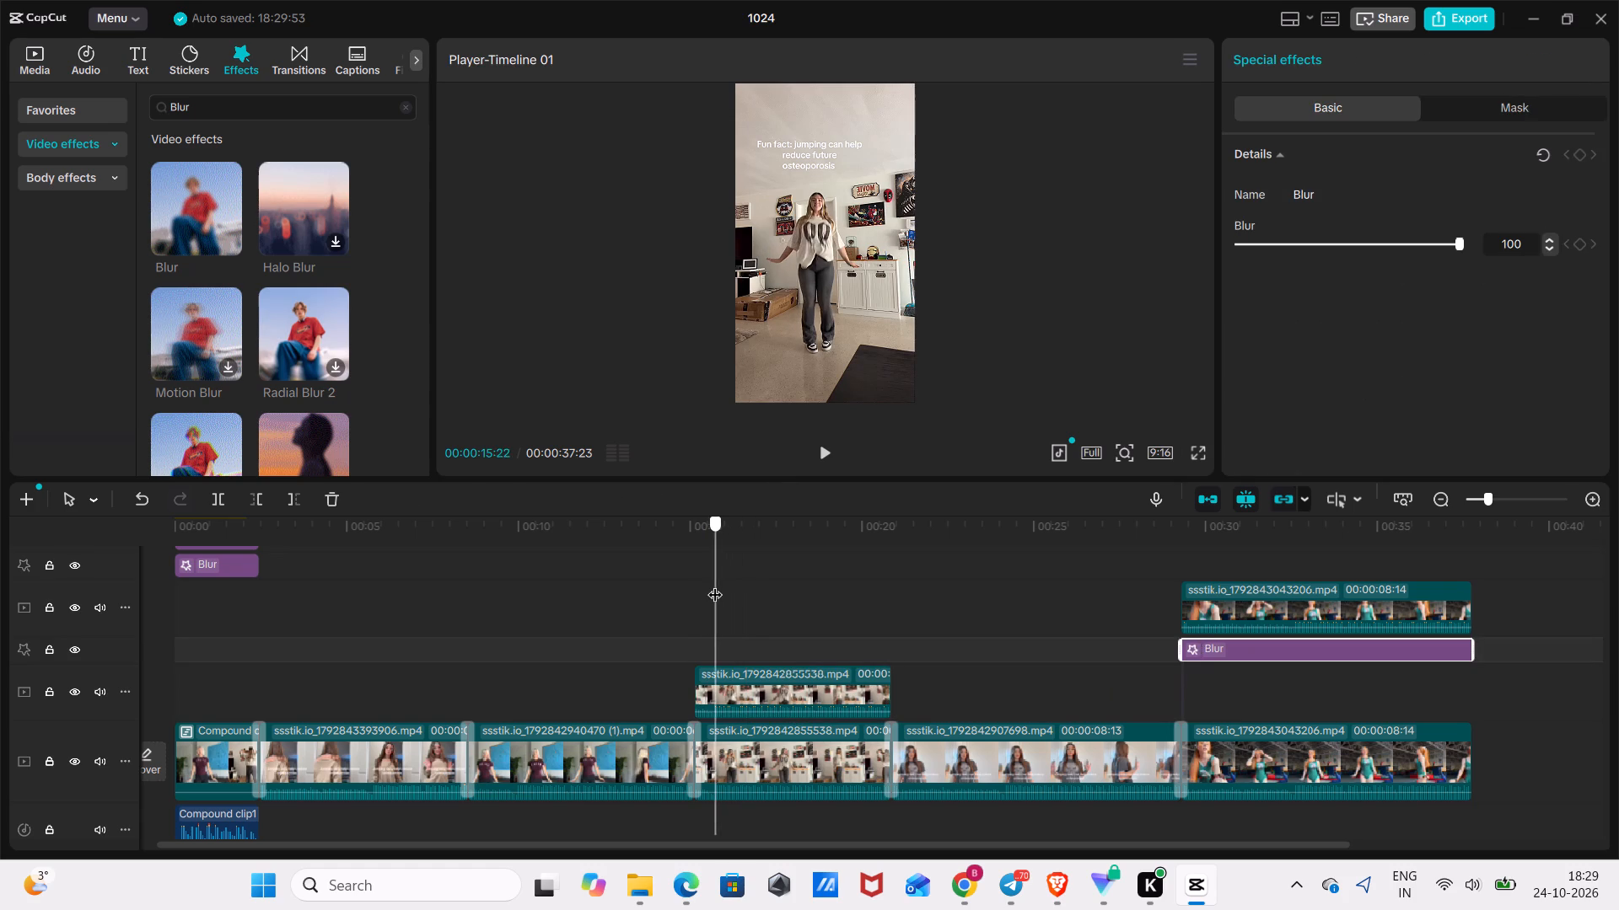
drag(715, 584, 698, 600)
key(ctrl+v)
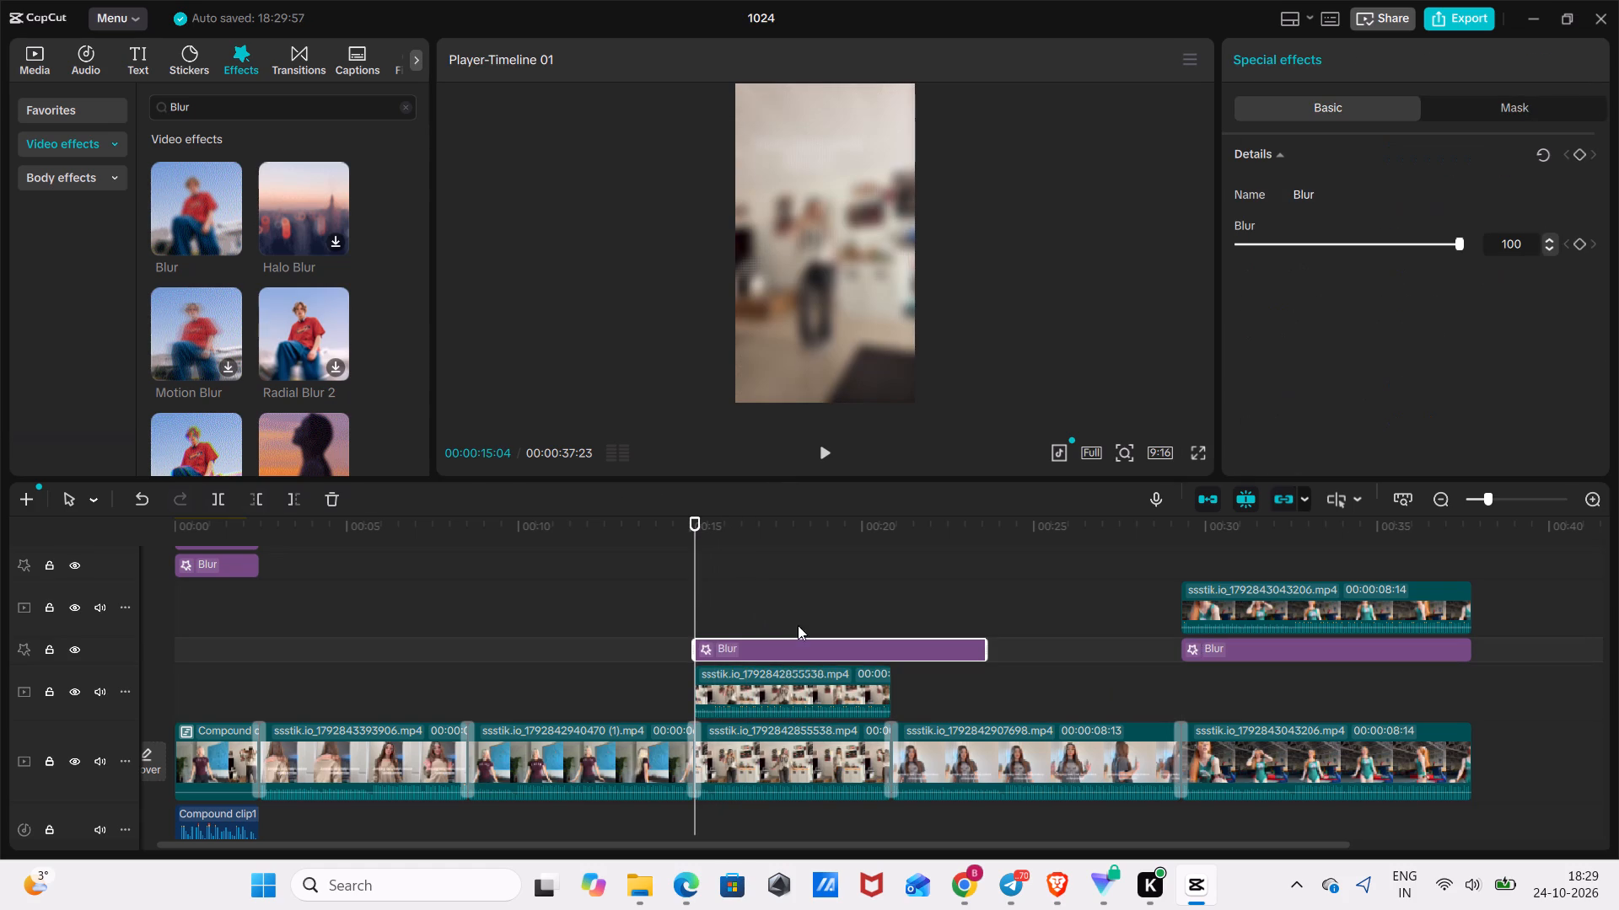
Move the pasted Blur effect to a track between the third clip and its duplicate, and trim its end to the clip's end.
drag(806, 643, 805, 711)
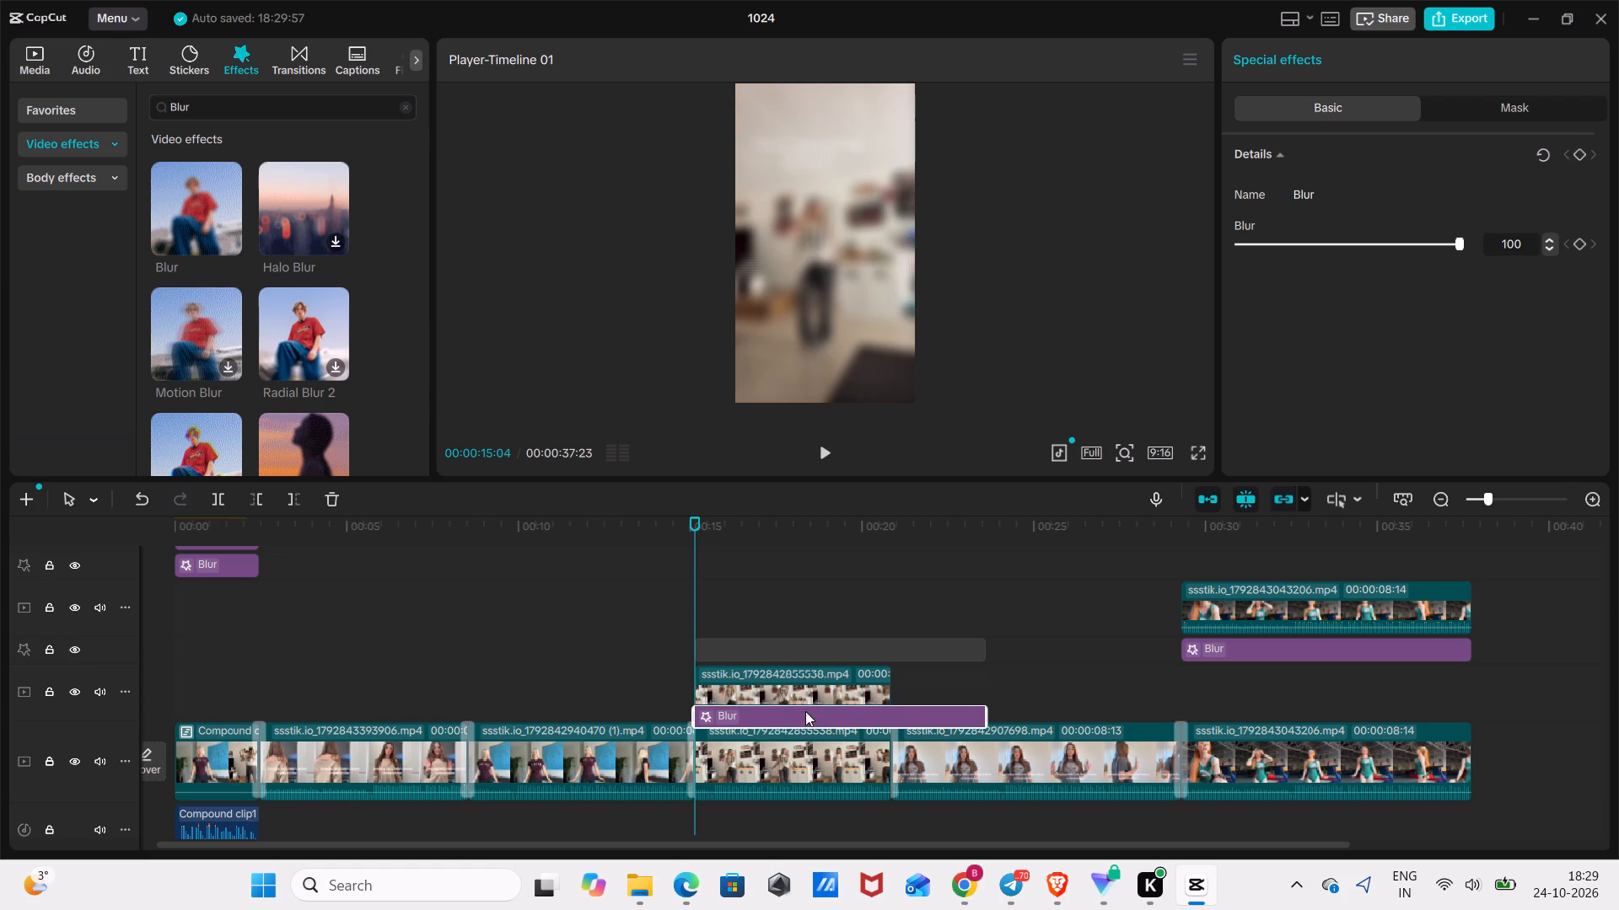
drag(805, 711, 805, 715)
scroll(821, 656, down, 2)
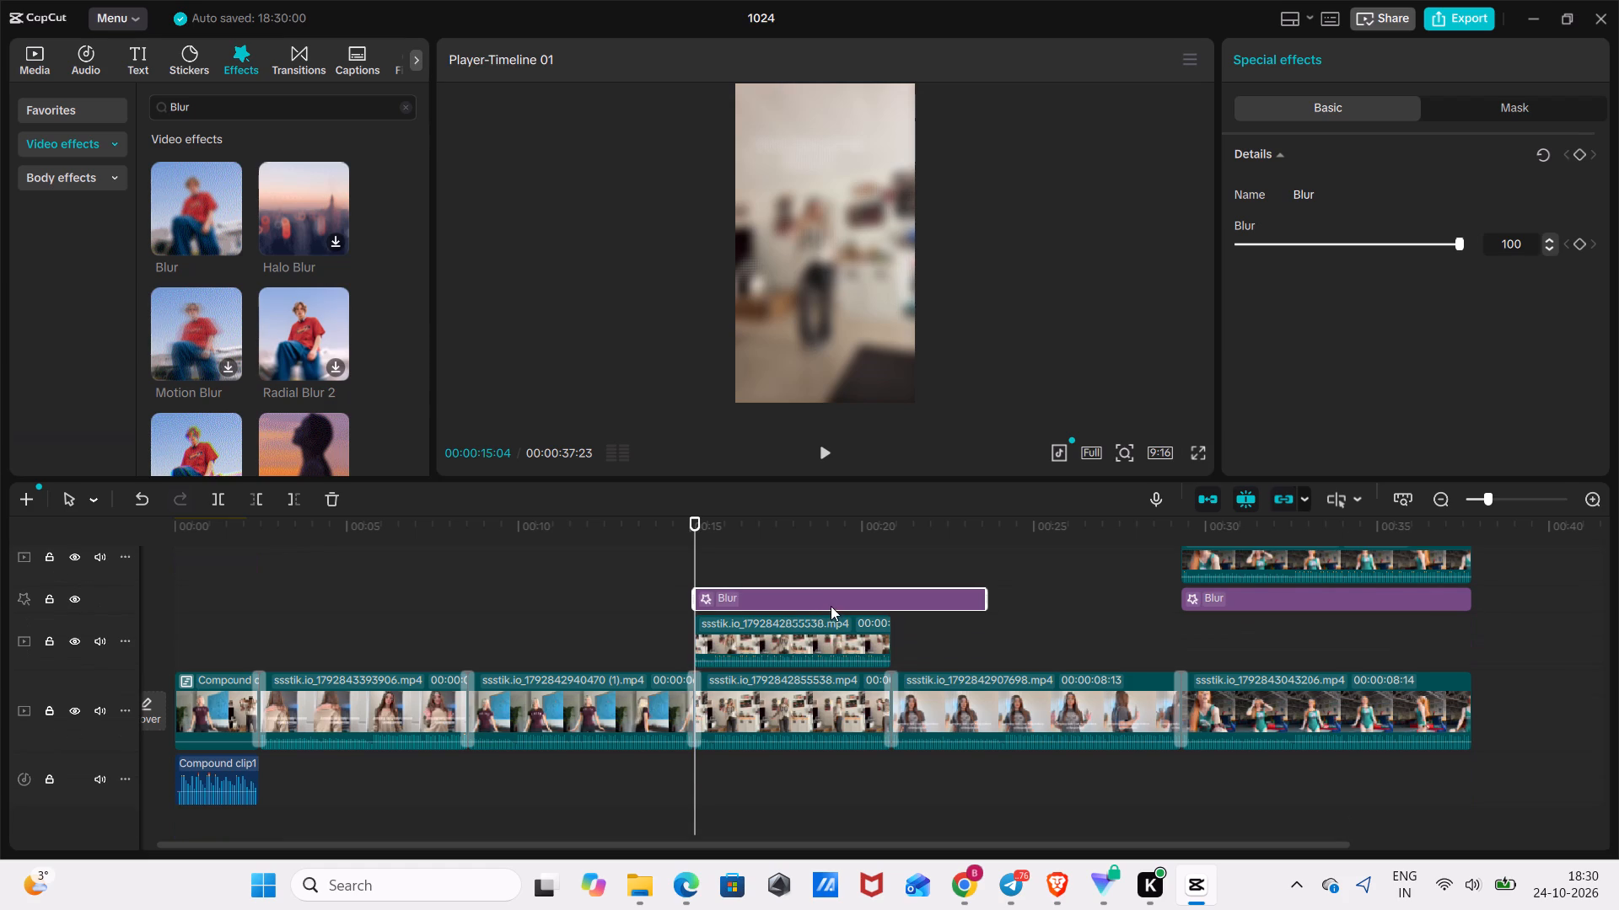
drag(831, 605, 828, 685)
drag(988, 679, 901, 703)
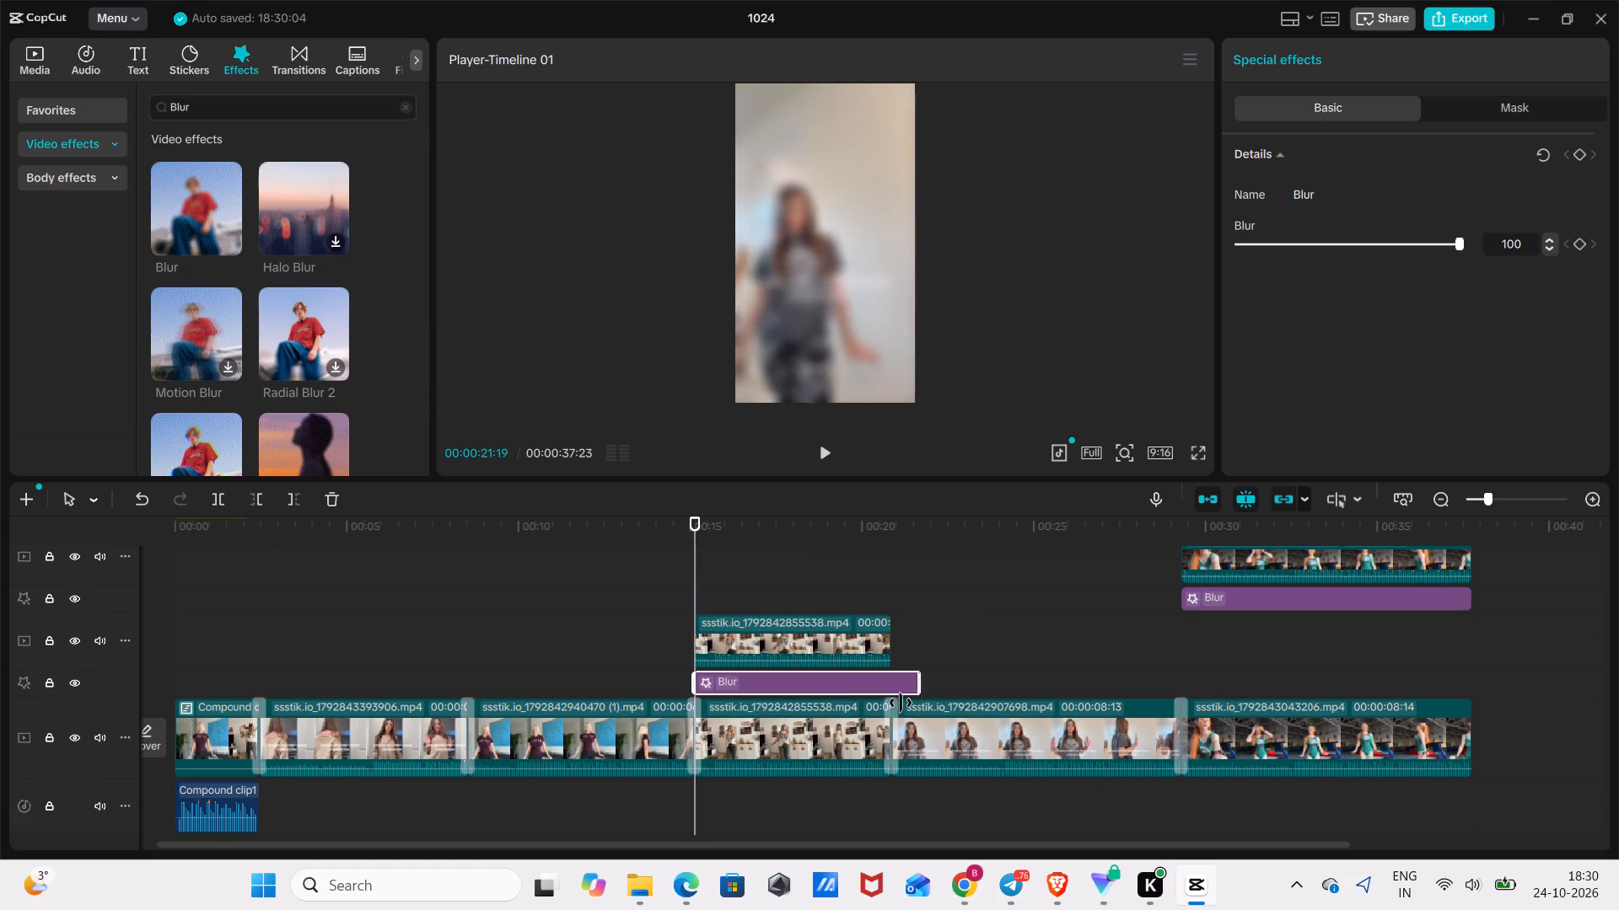
drag(901, 703, 885, 709)
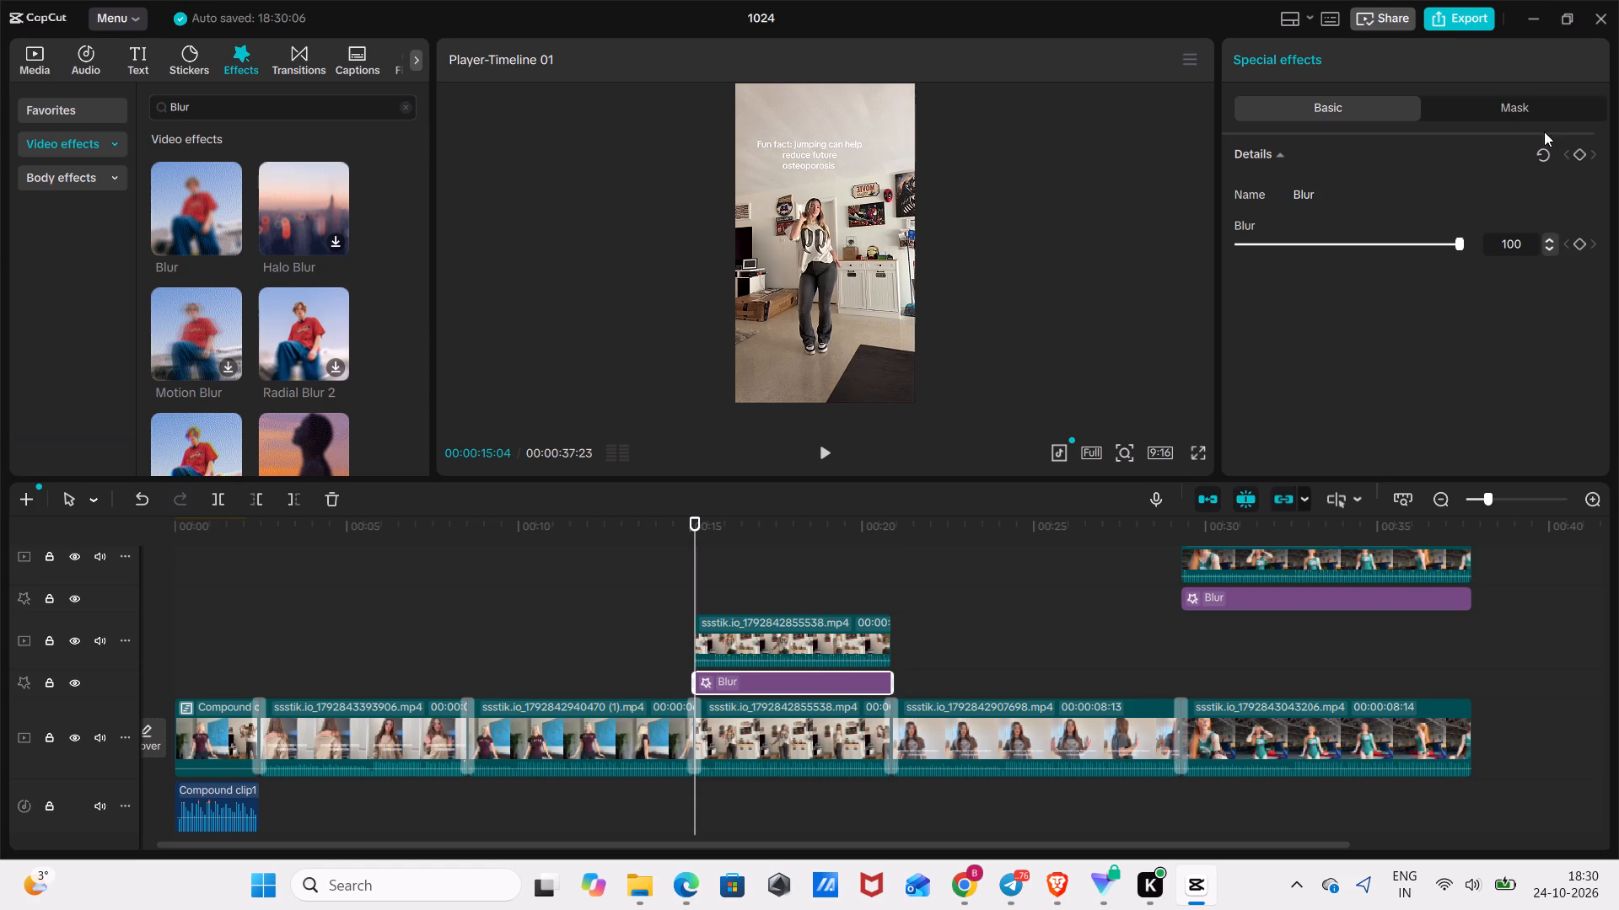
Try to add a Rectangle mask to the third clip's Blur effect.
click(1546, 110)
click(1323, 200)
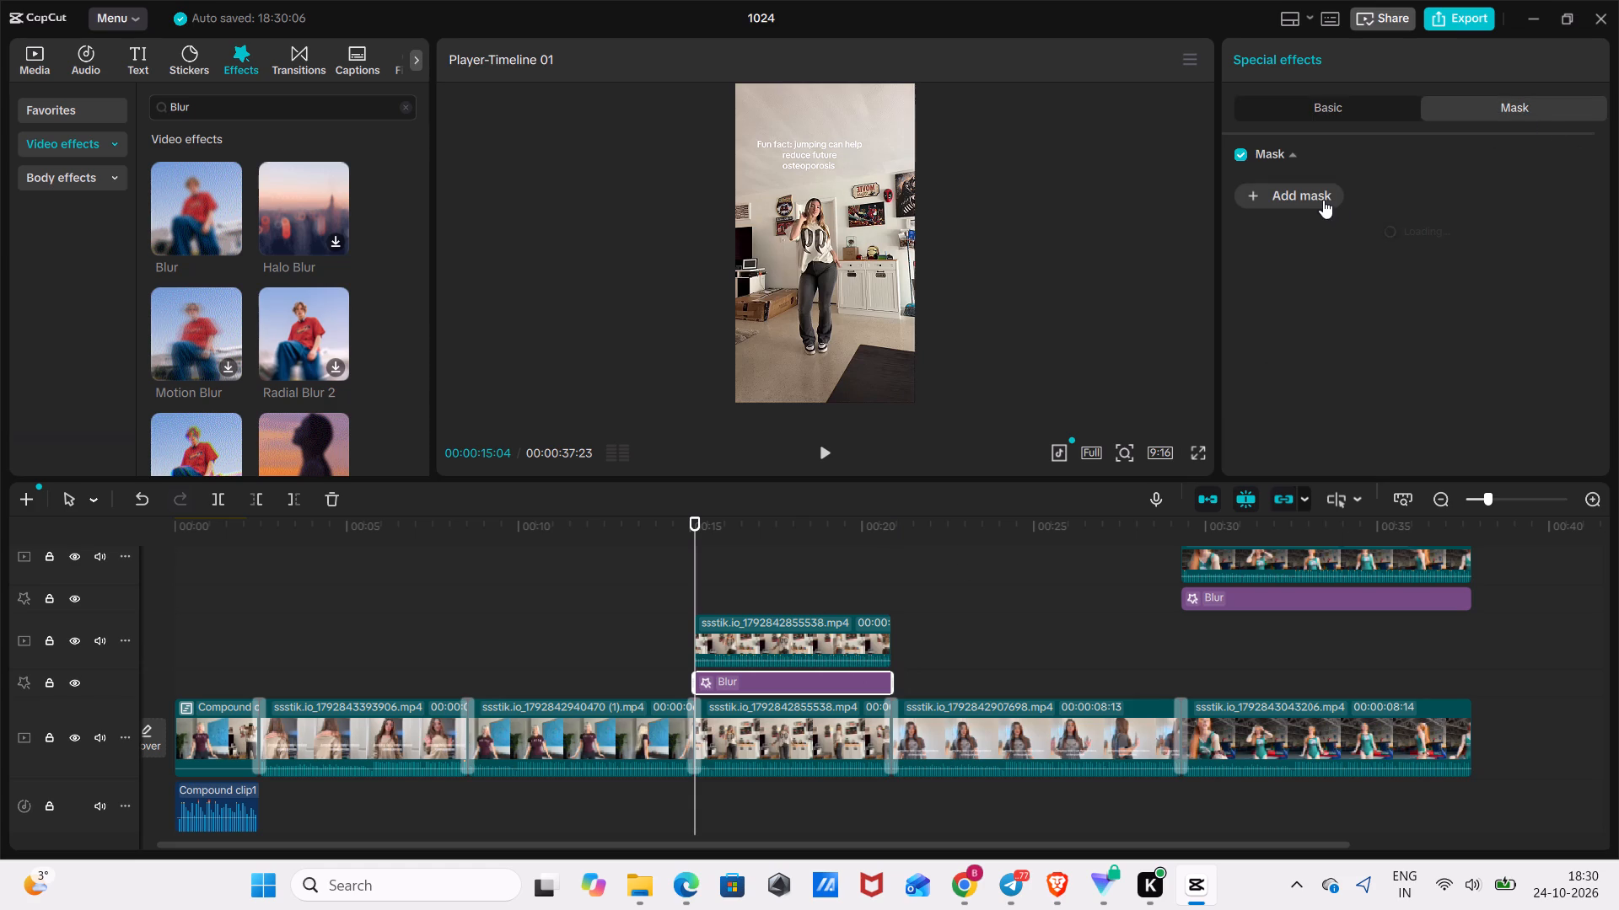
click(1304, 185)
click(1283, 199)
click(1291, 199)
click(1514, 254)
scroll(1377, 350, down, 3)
Add a Rectangle mask to the duplicated third clip at 00:00:17:07 and invert it.
click(1116, 555)
drag(1111, 558, 522, 606)
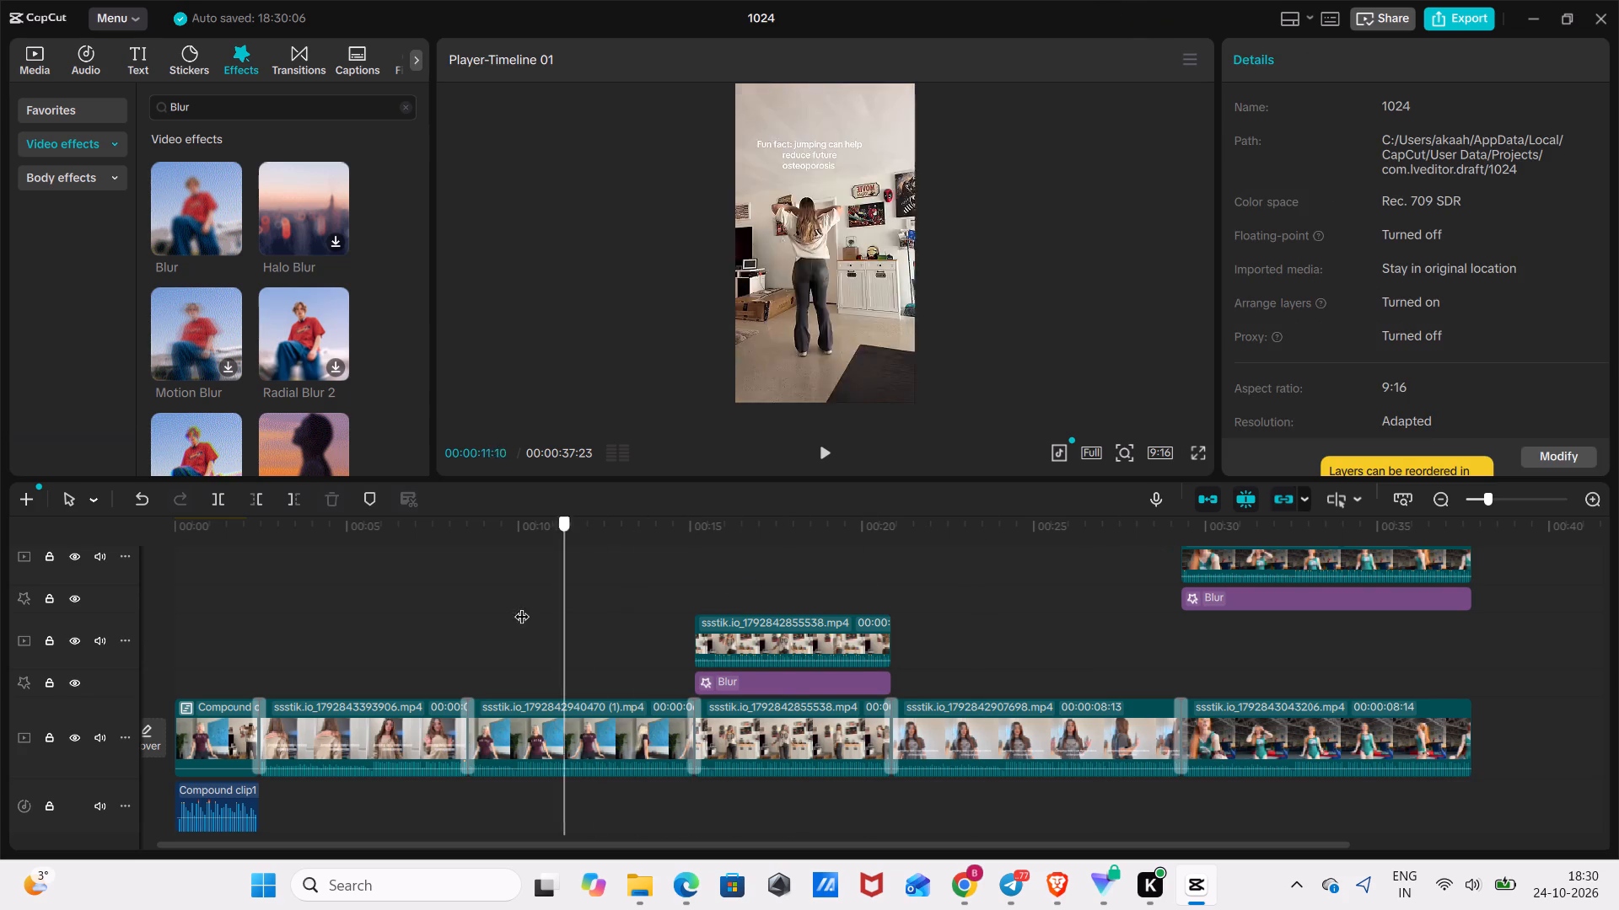
drag(522, 606, 348, 646)
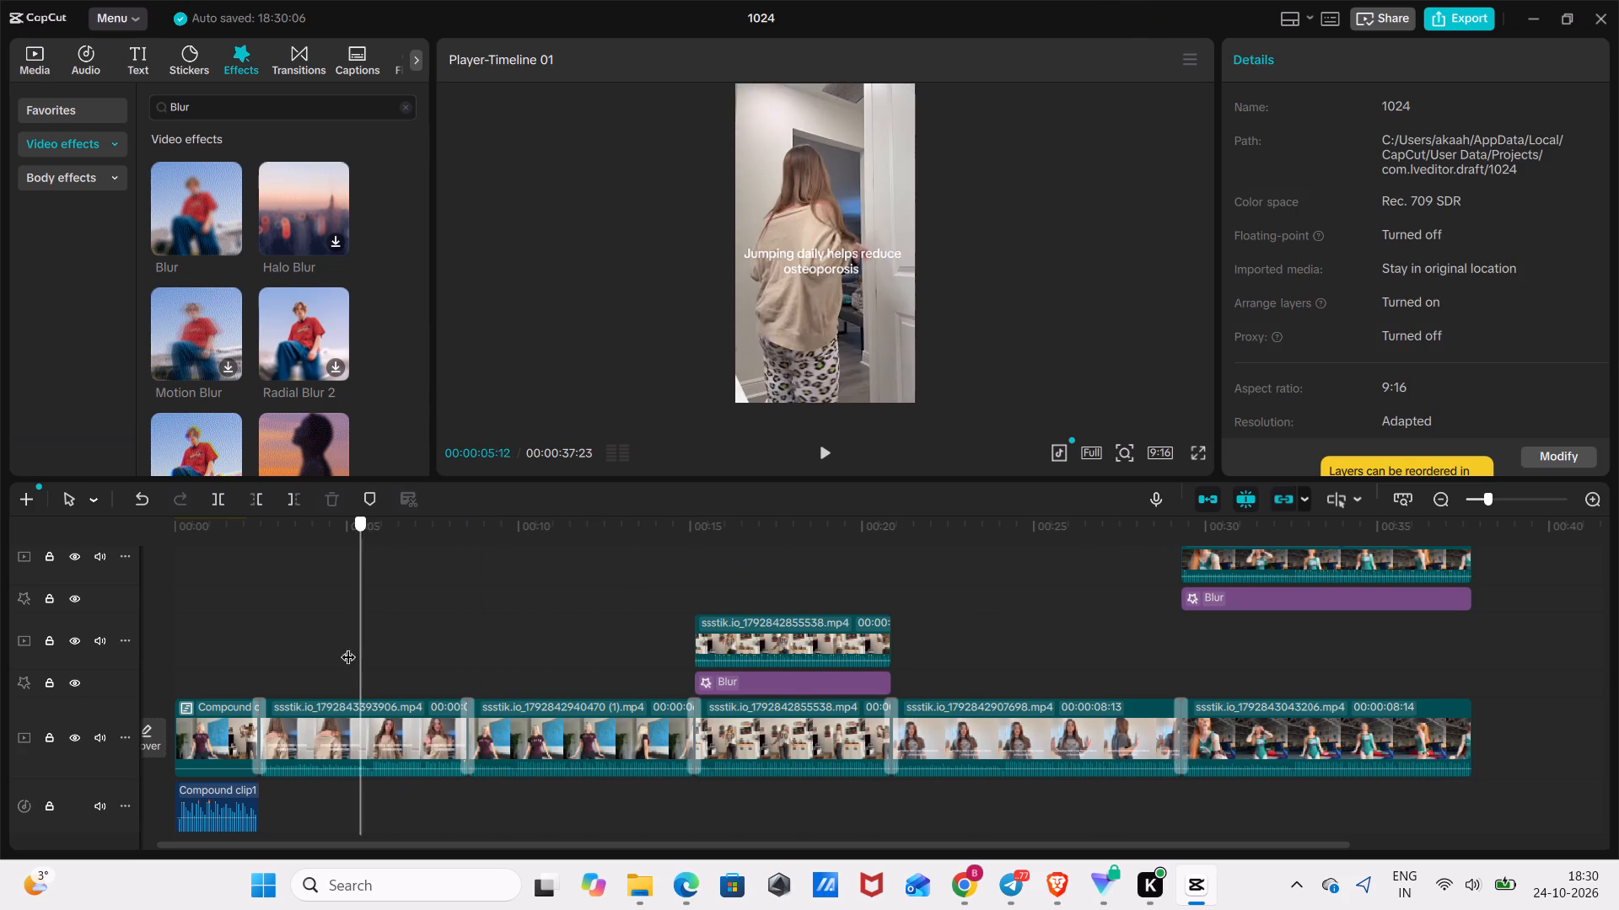
drag(348, 646, 762, 725)
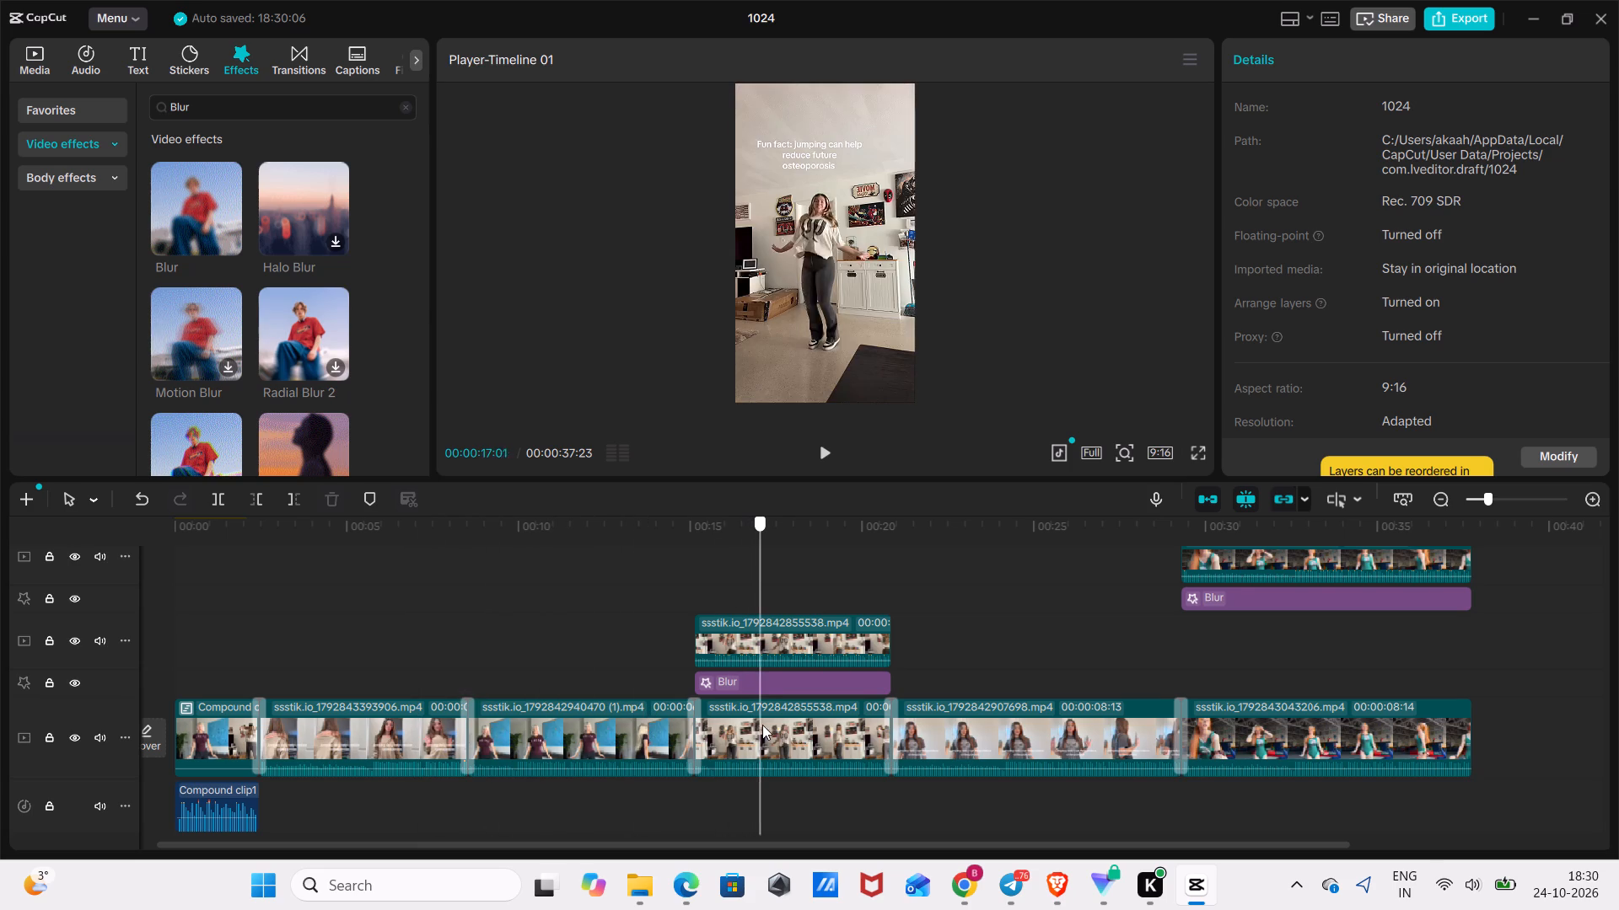
drag(762, 725, 766, 725)
click(814, 654)
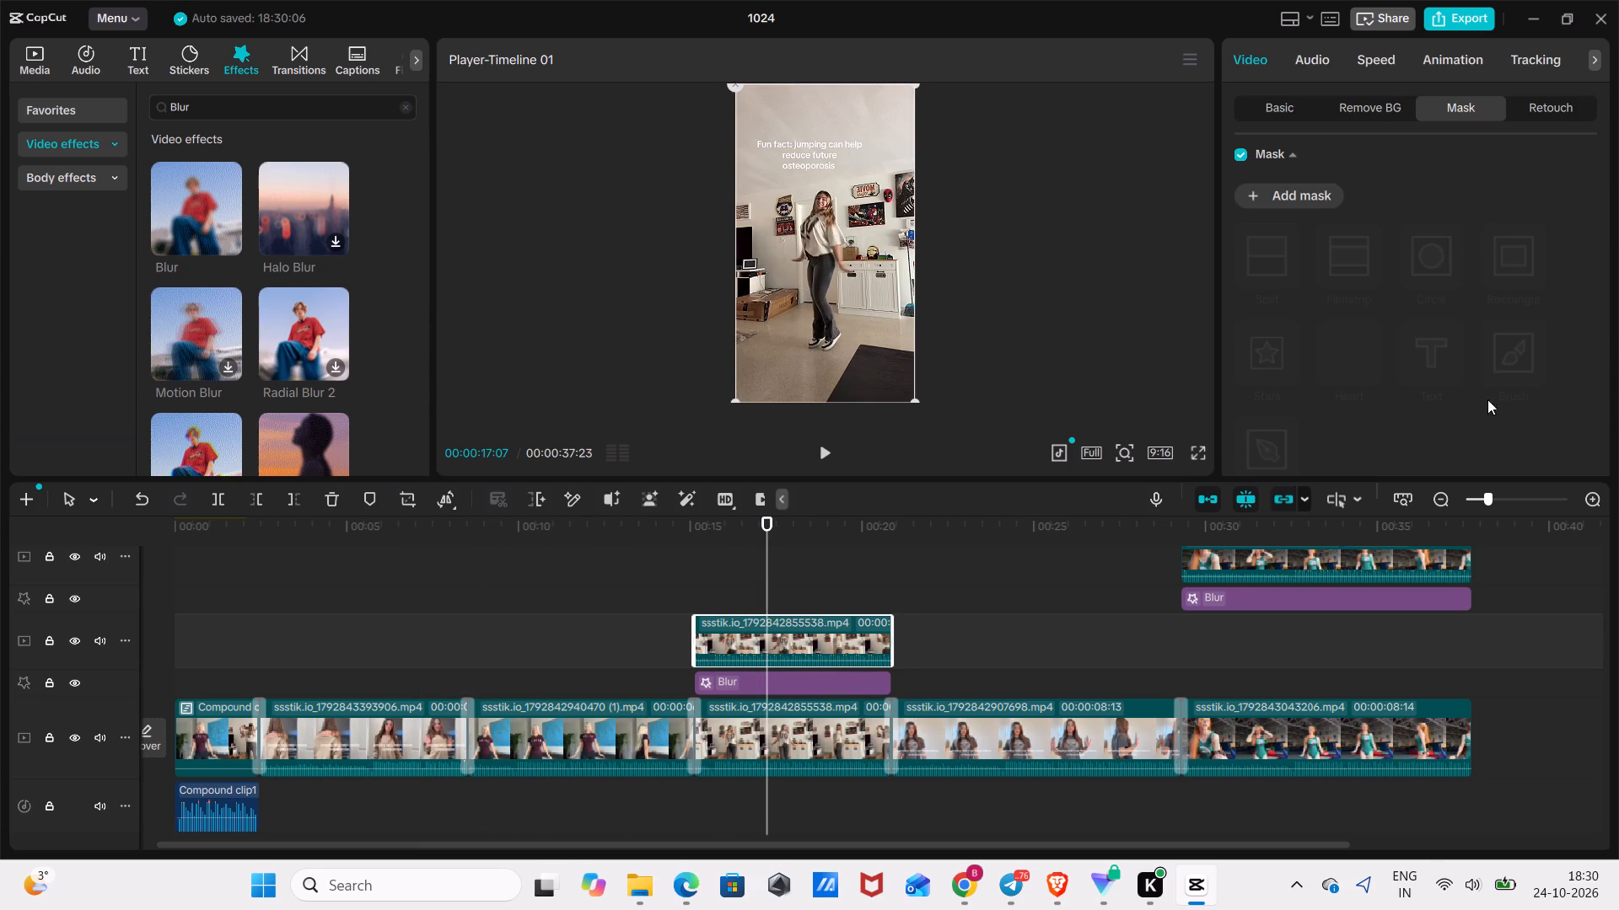
click(1275, 193)
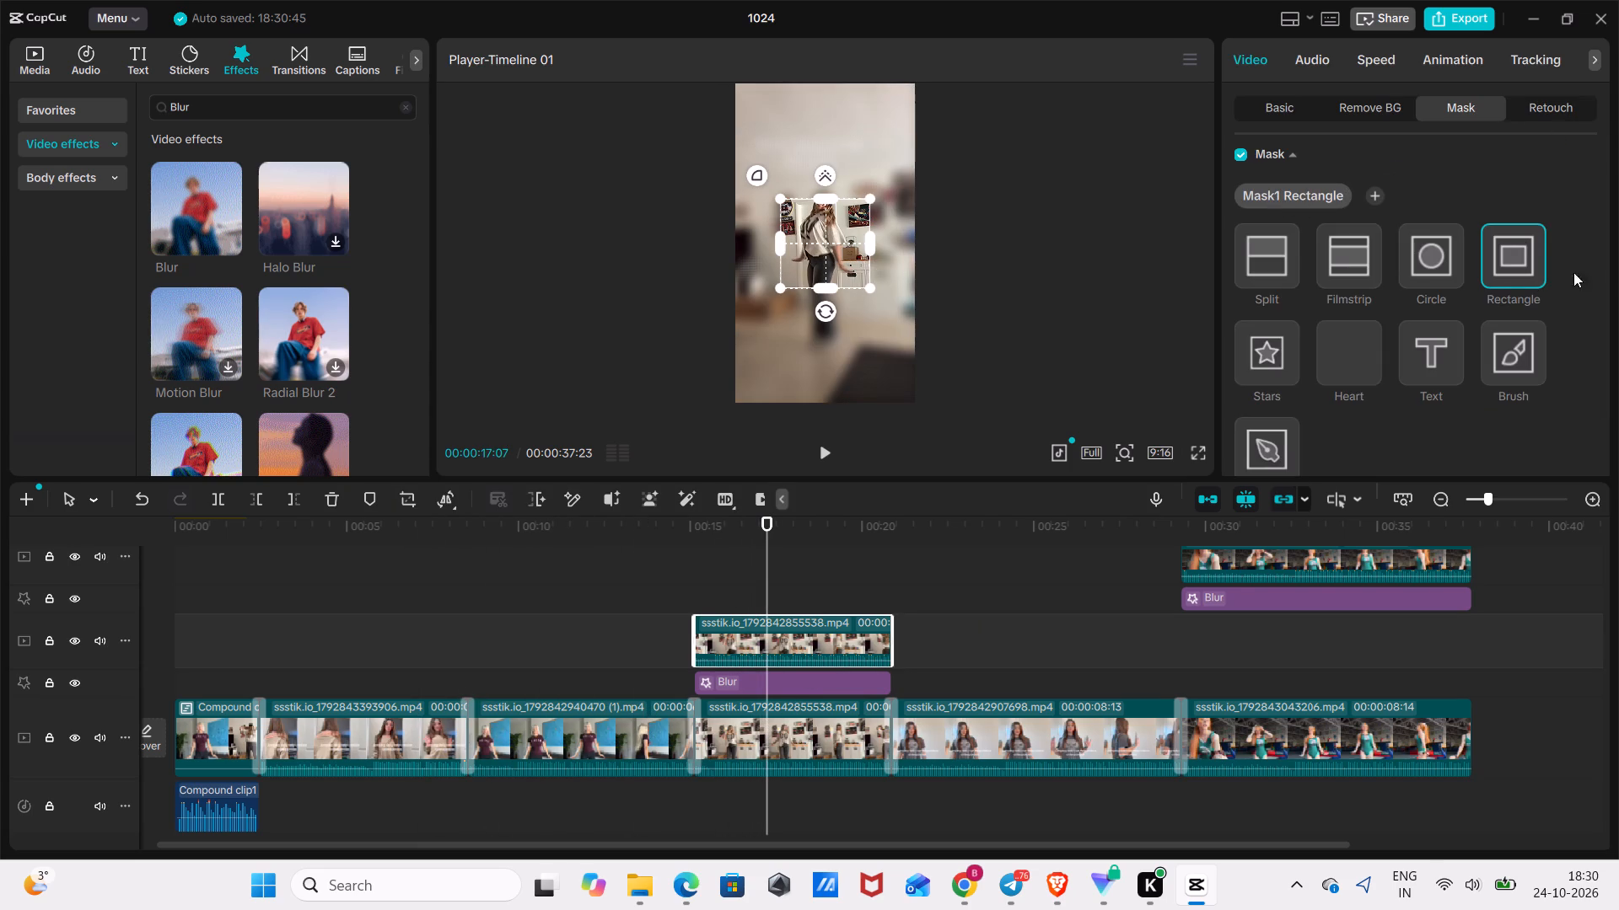
scroll(1427, 310, down, 2)
click(1514, 351)
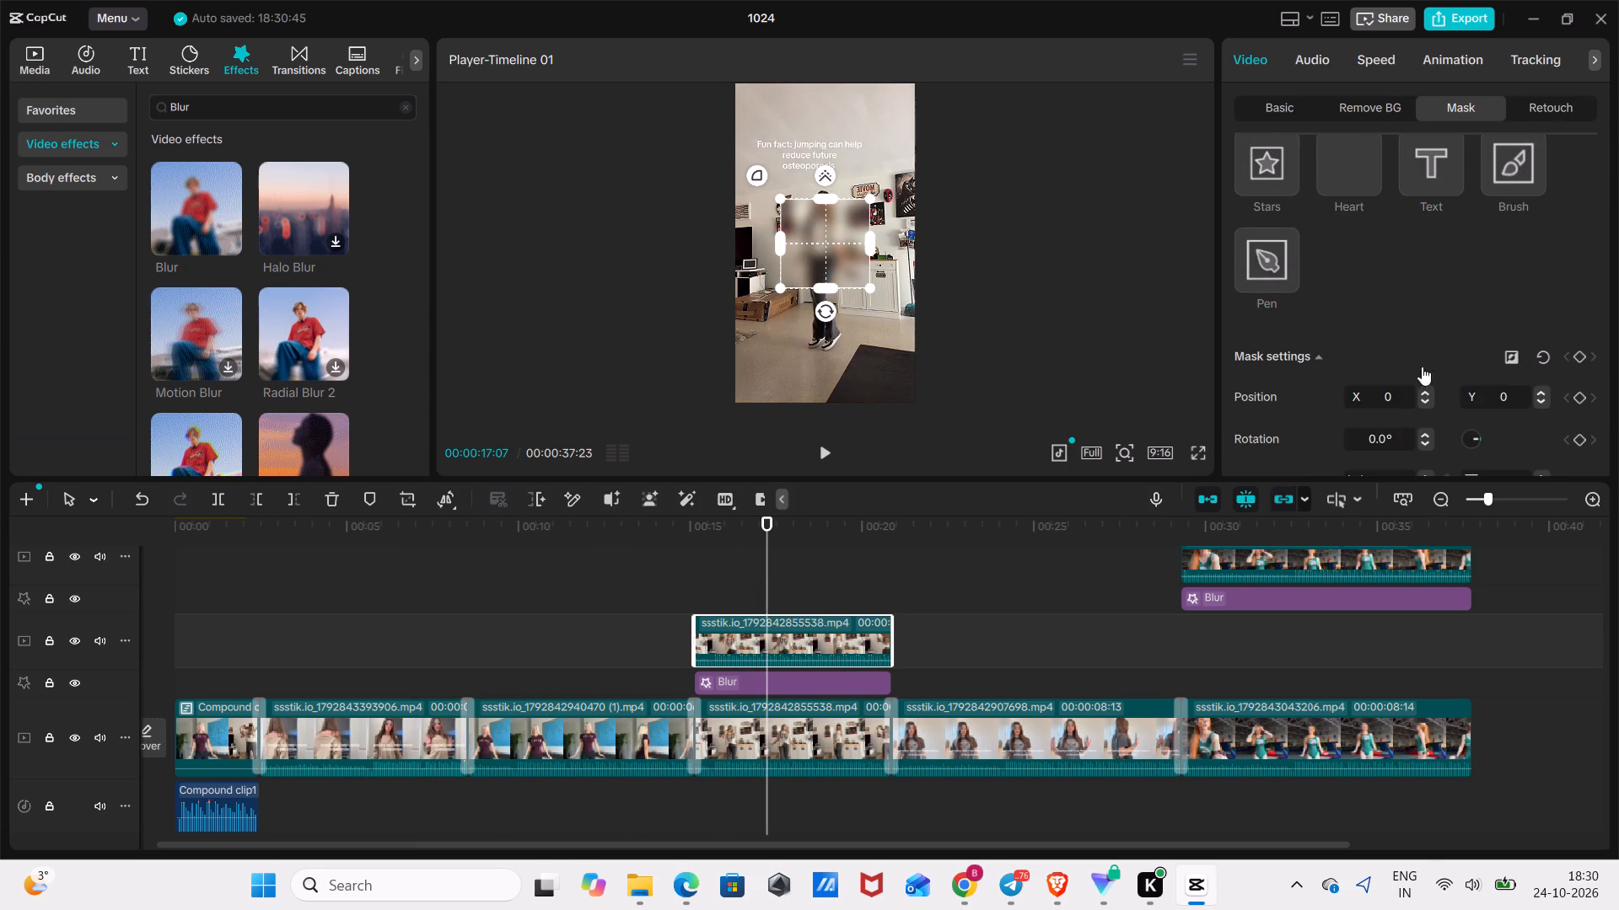
Shorten the rectangle mask and move it over the "Fun fact: jumping can help" caption, at about X -71, Y 574.
click(1121, 452)
drag(1111, 486, 1132, 493)
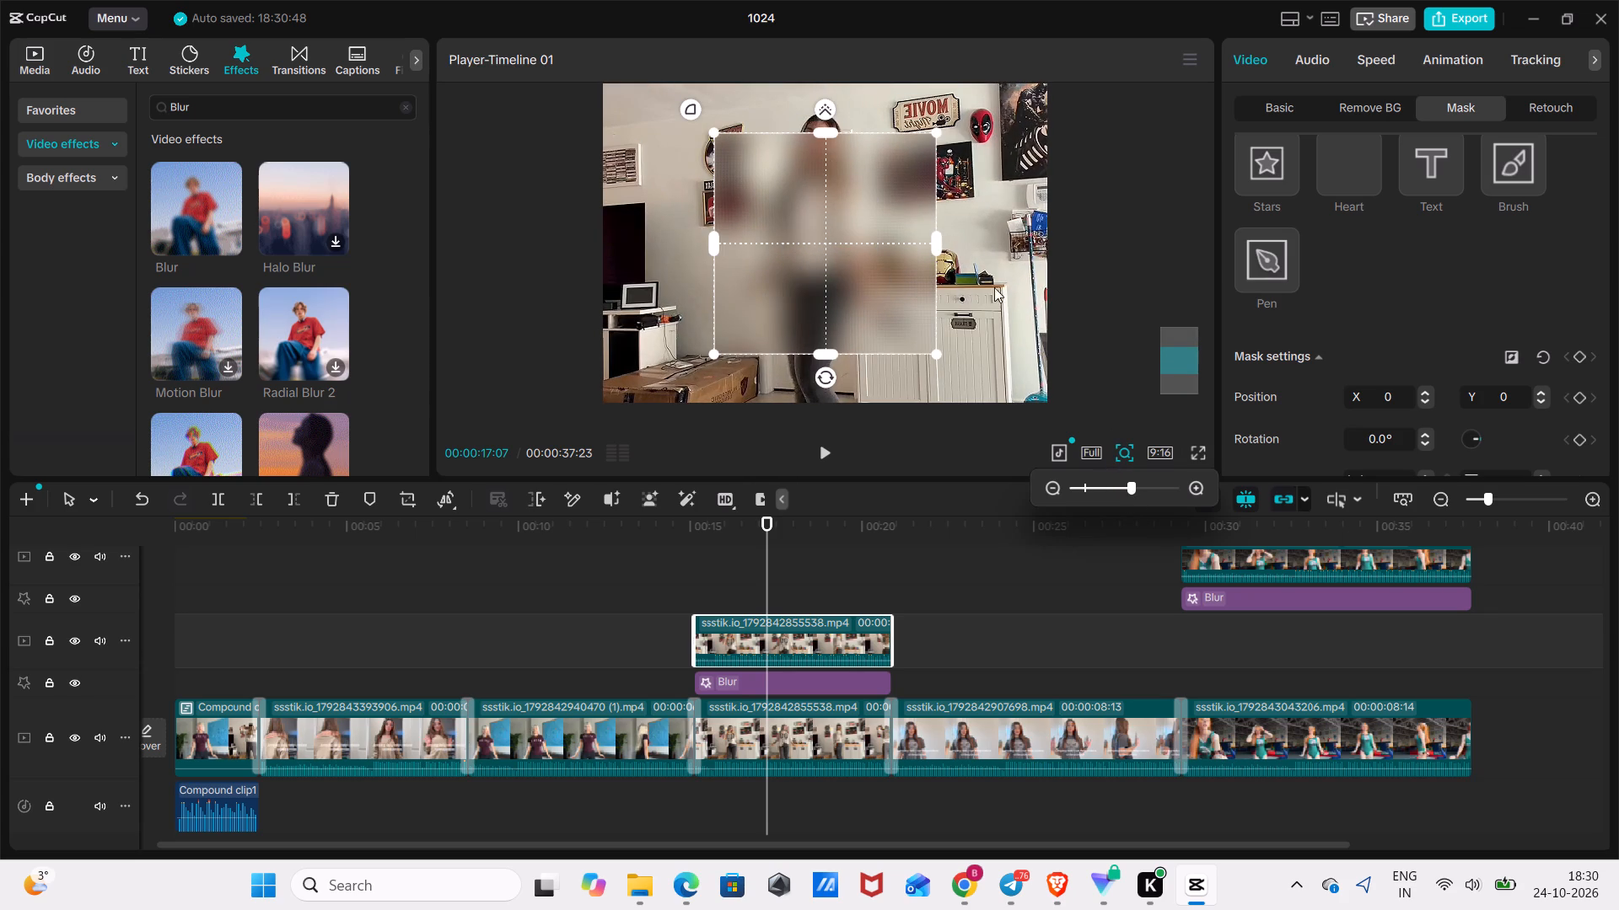
scroll(1017, 281, up, 5)
drag(821, 296, 791, 170)
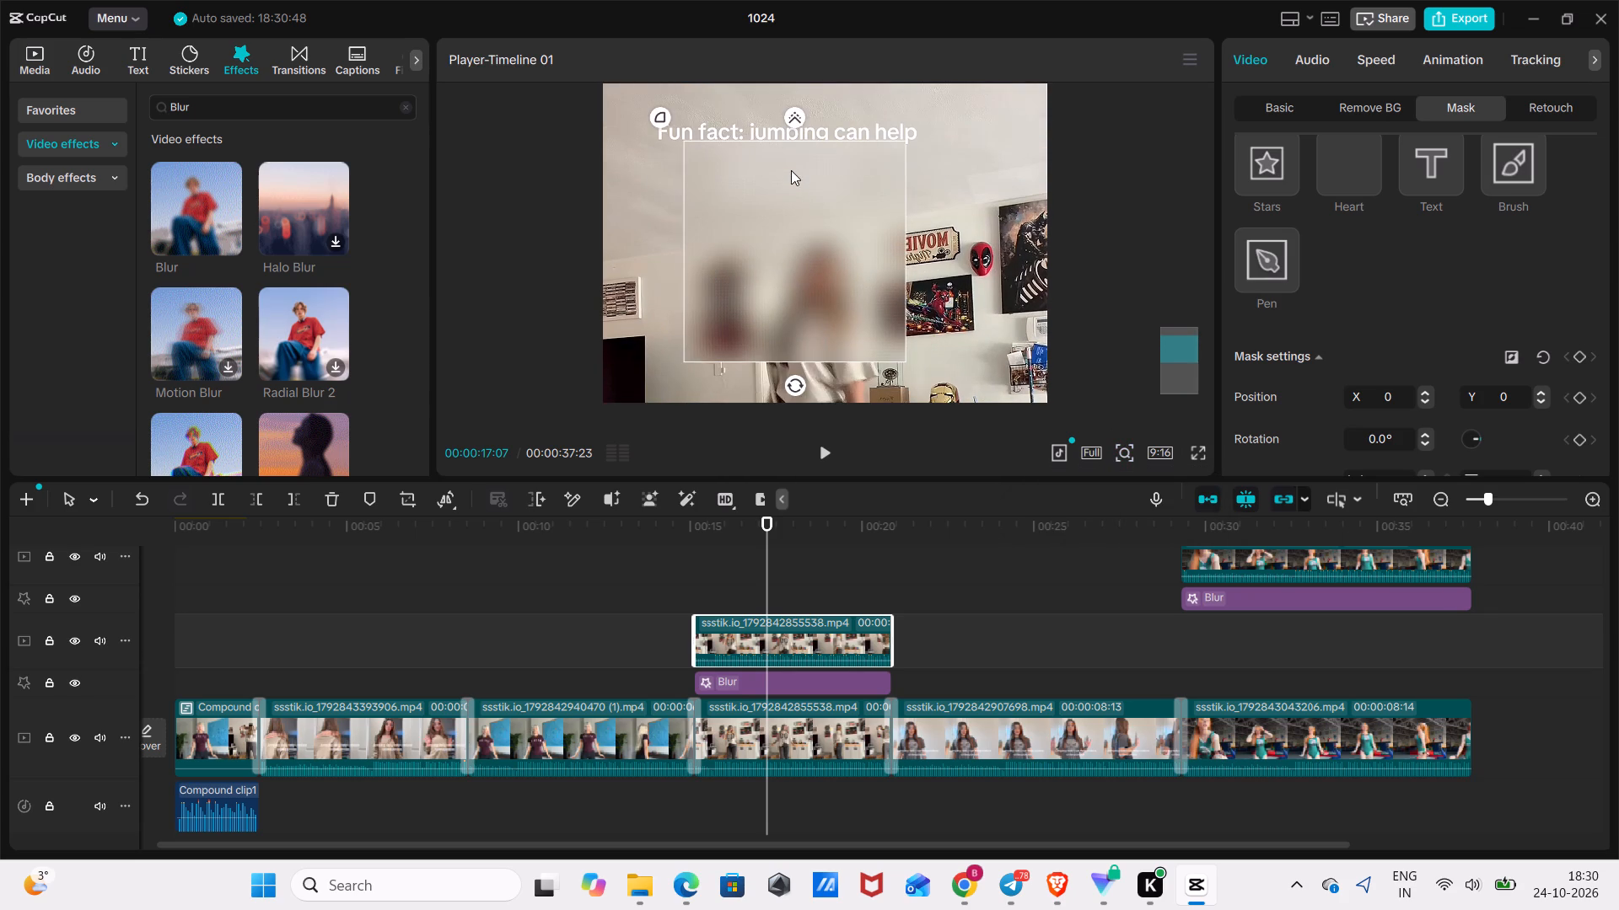
drag(791, 170, 790, 132)
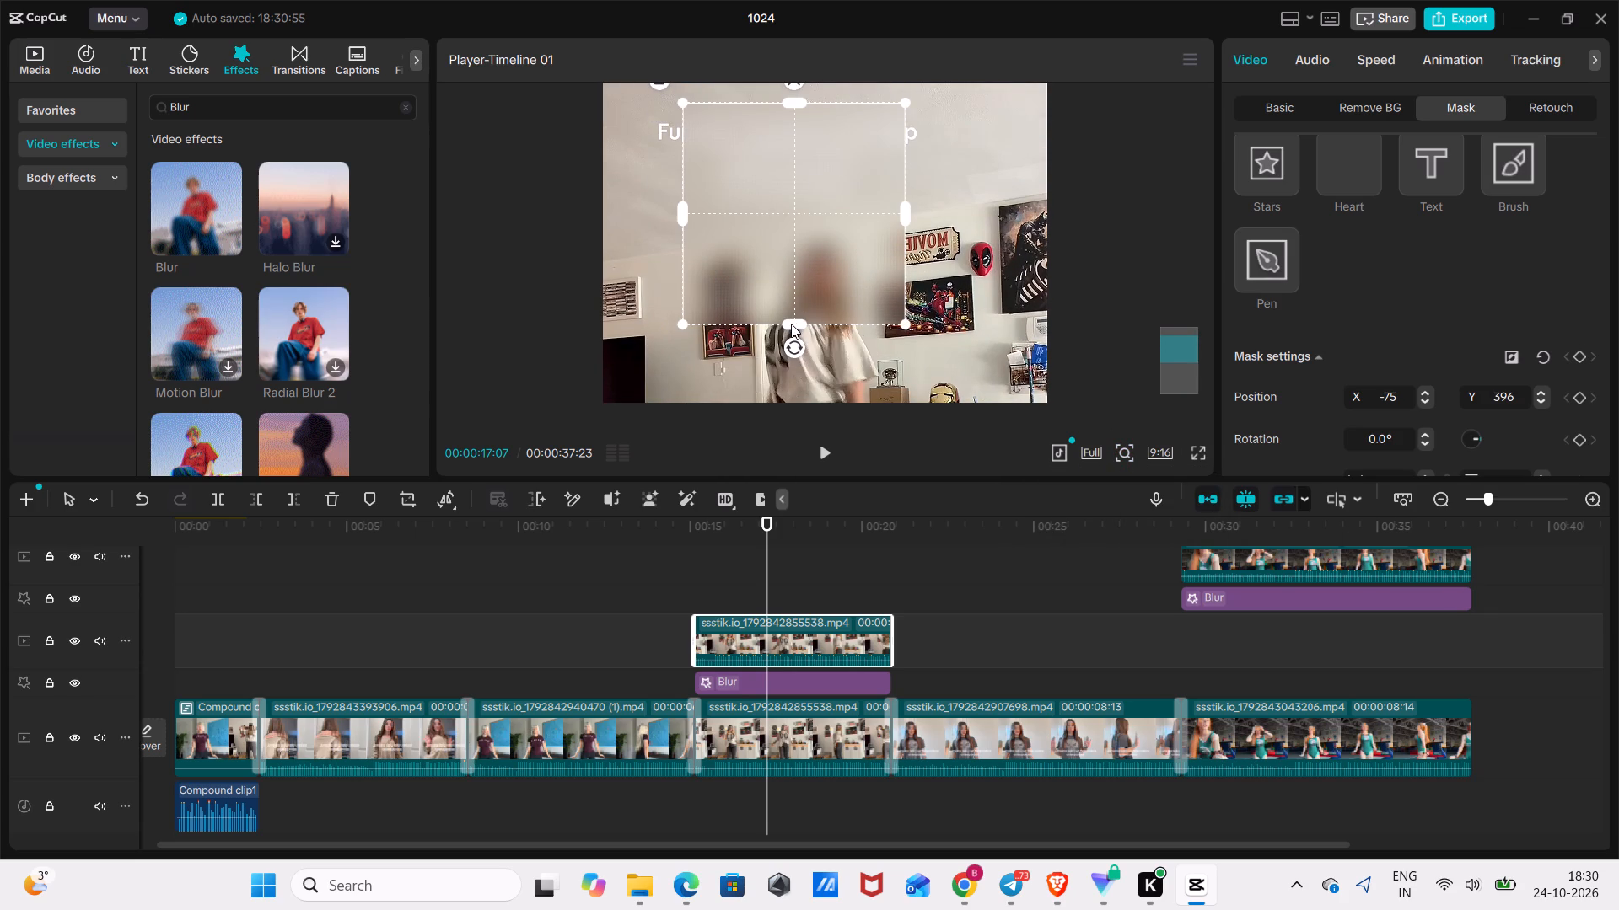
drag(791, 324, 797, 243)
drag(798, 223, 802, 176)
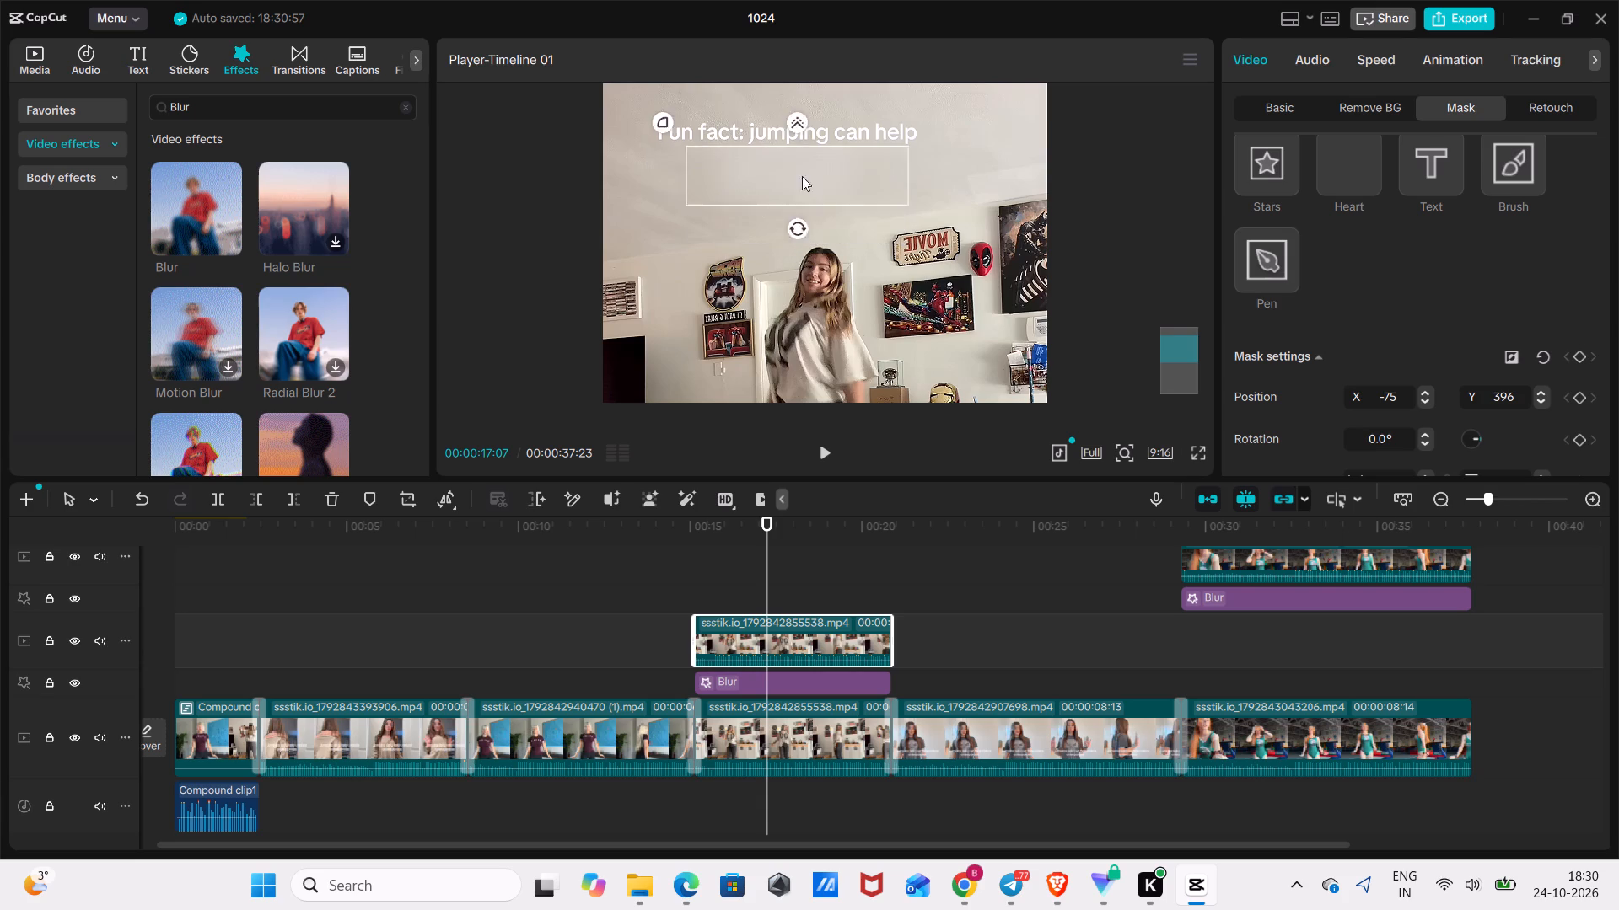
drag(802, 176, 799, 150)
Widen and heighten the rectangle mask and fine-tune its position to cover all three lines of the third clip's caption.
drag(907, 142, 915, 142)
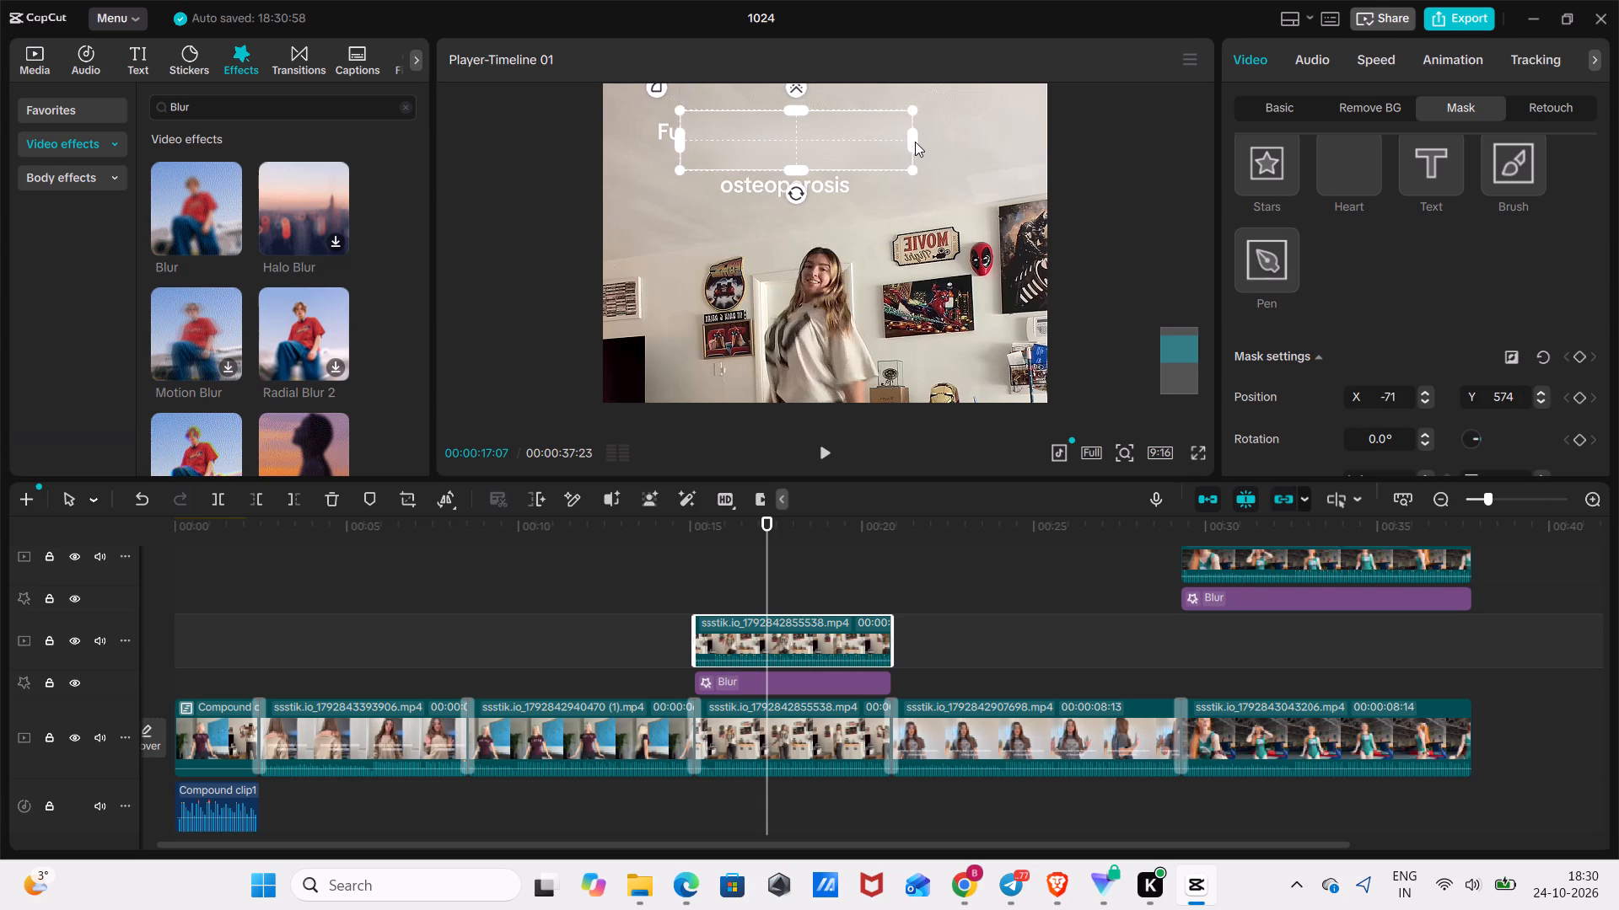
drag(915, 142, 917, 142)
click(792, 169)
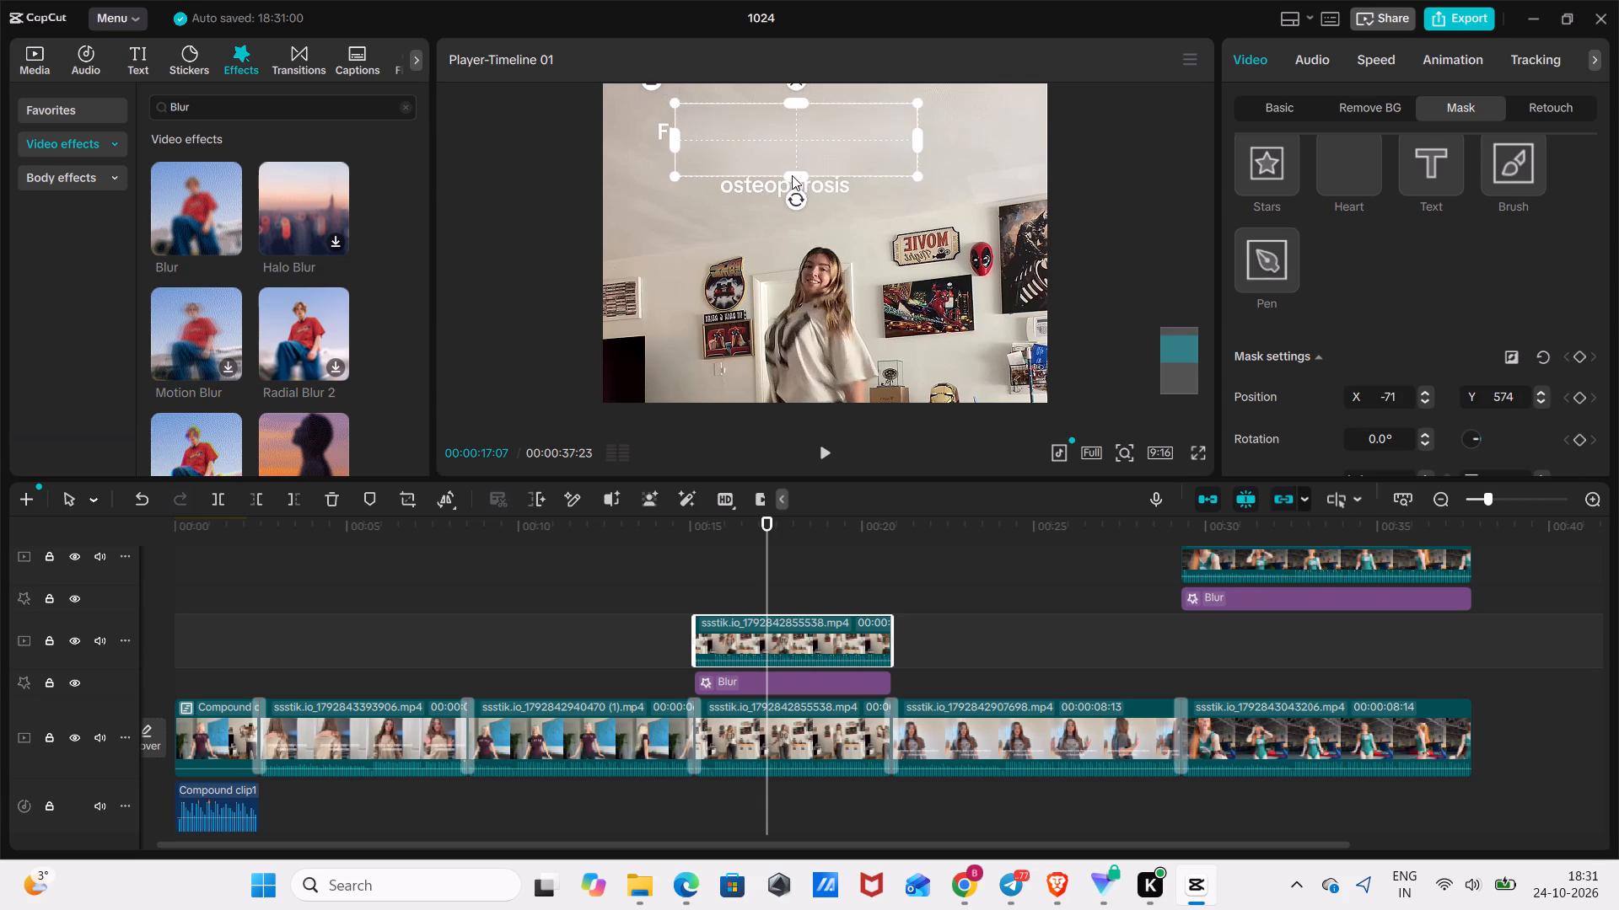
drag(802, 123, 787, 153)
click(784, 132)
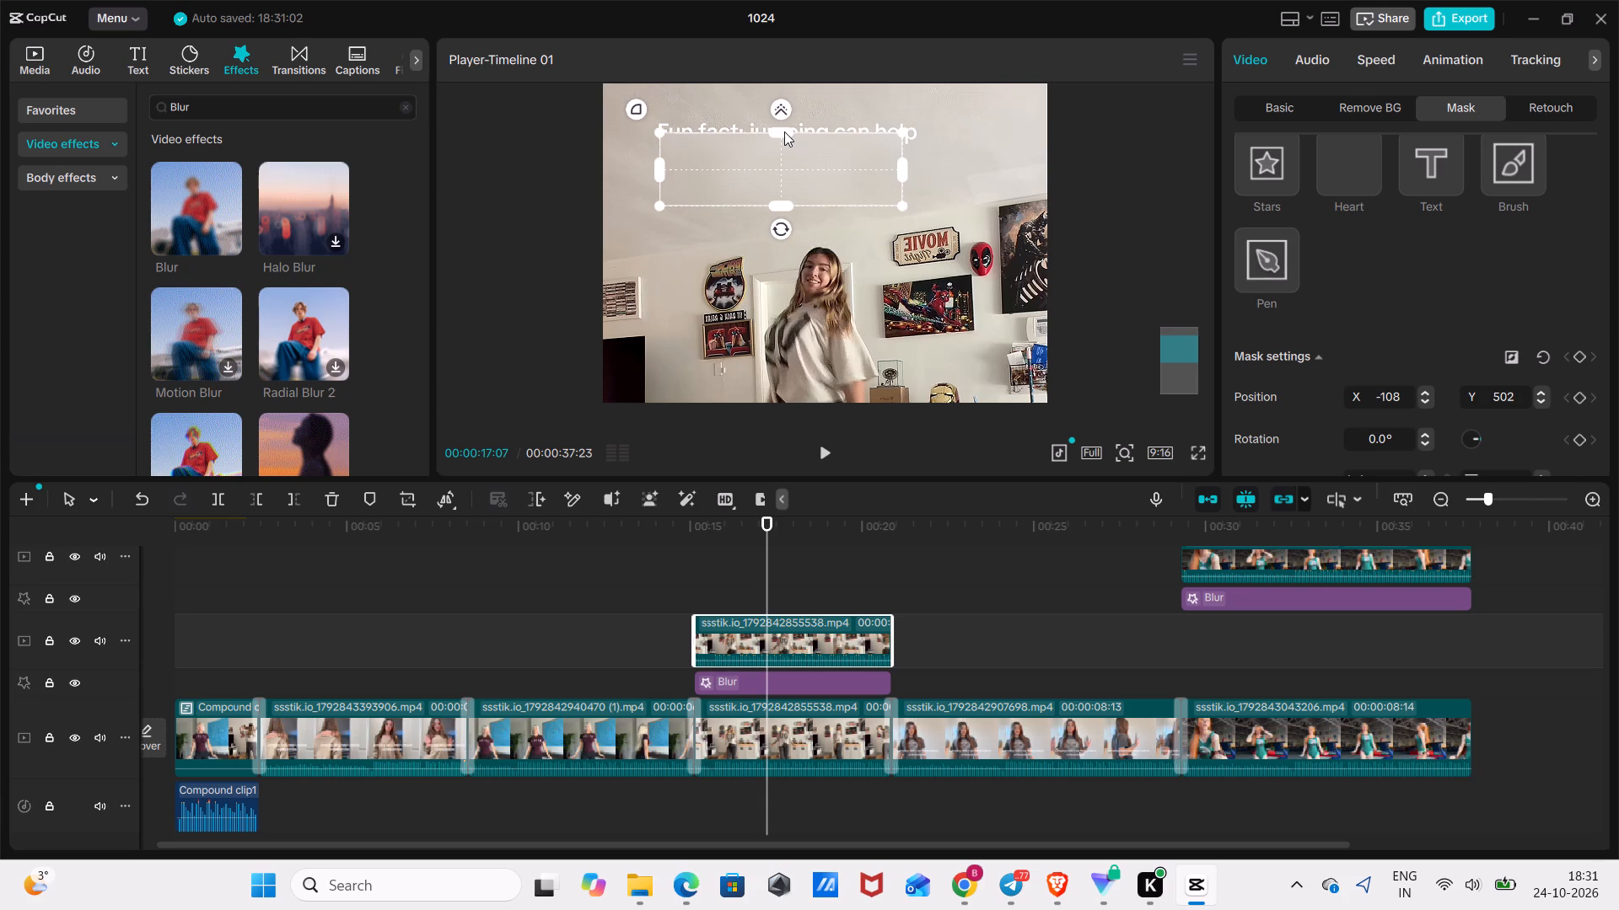
drag(796, 147, 799, 134)
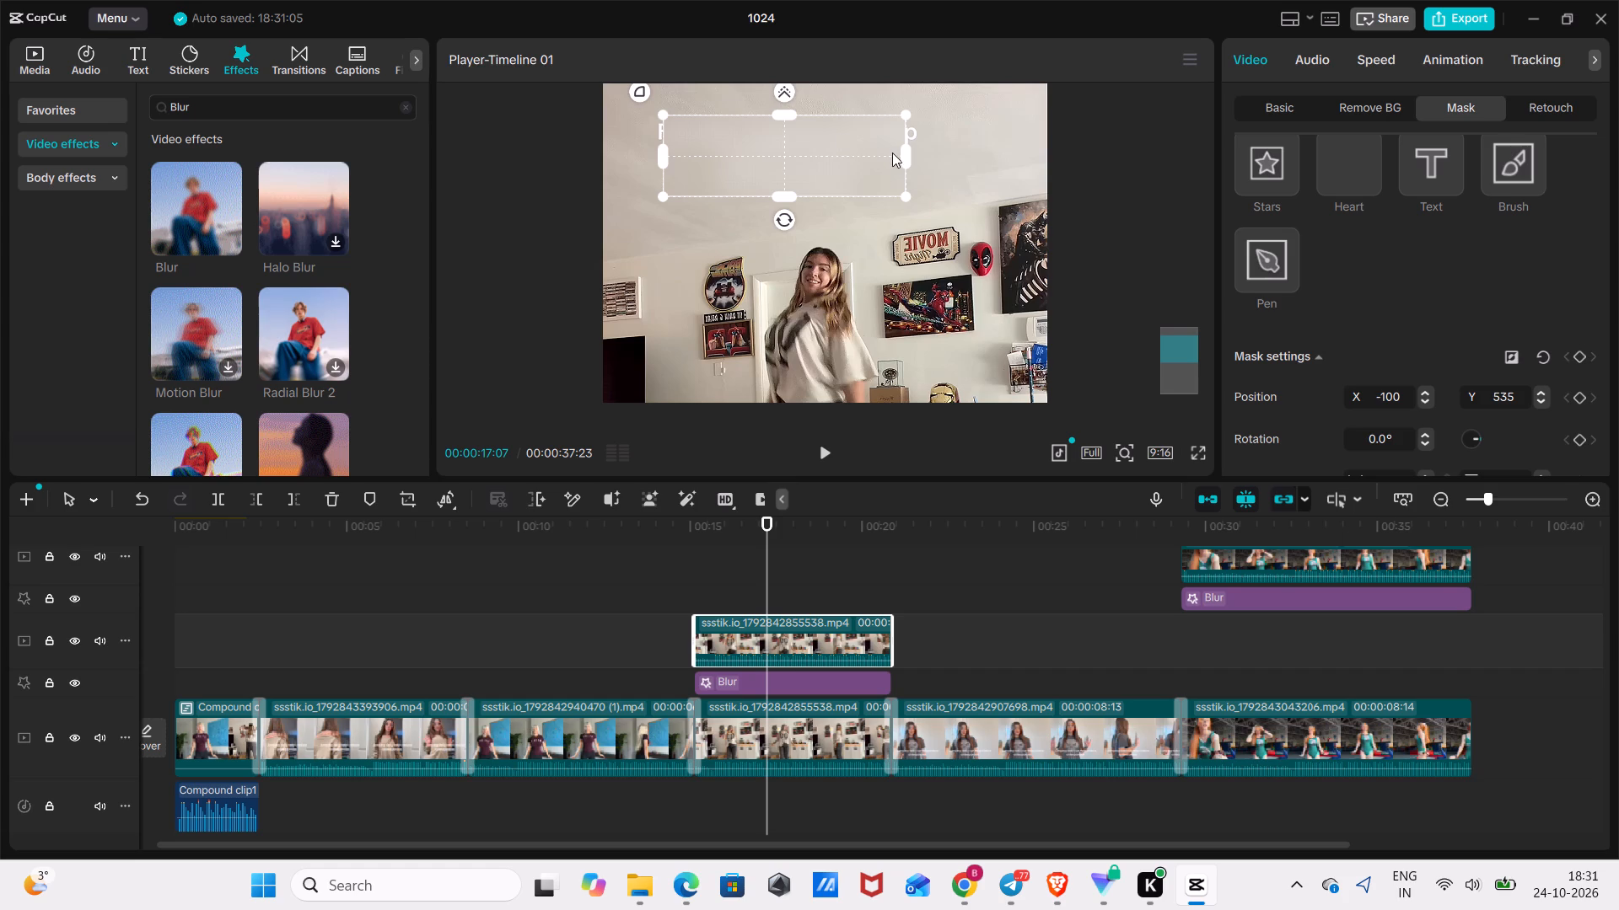
click(911, 156)
drag(808, 145, 810, 145)
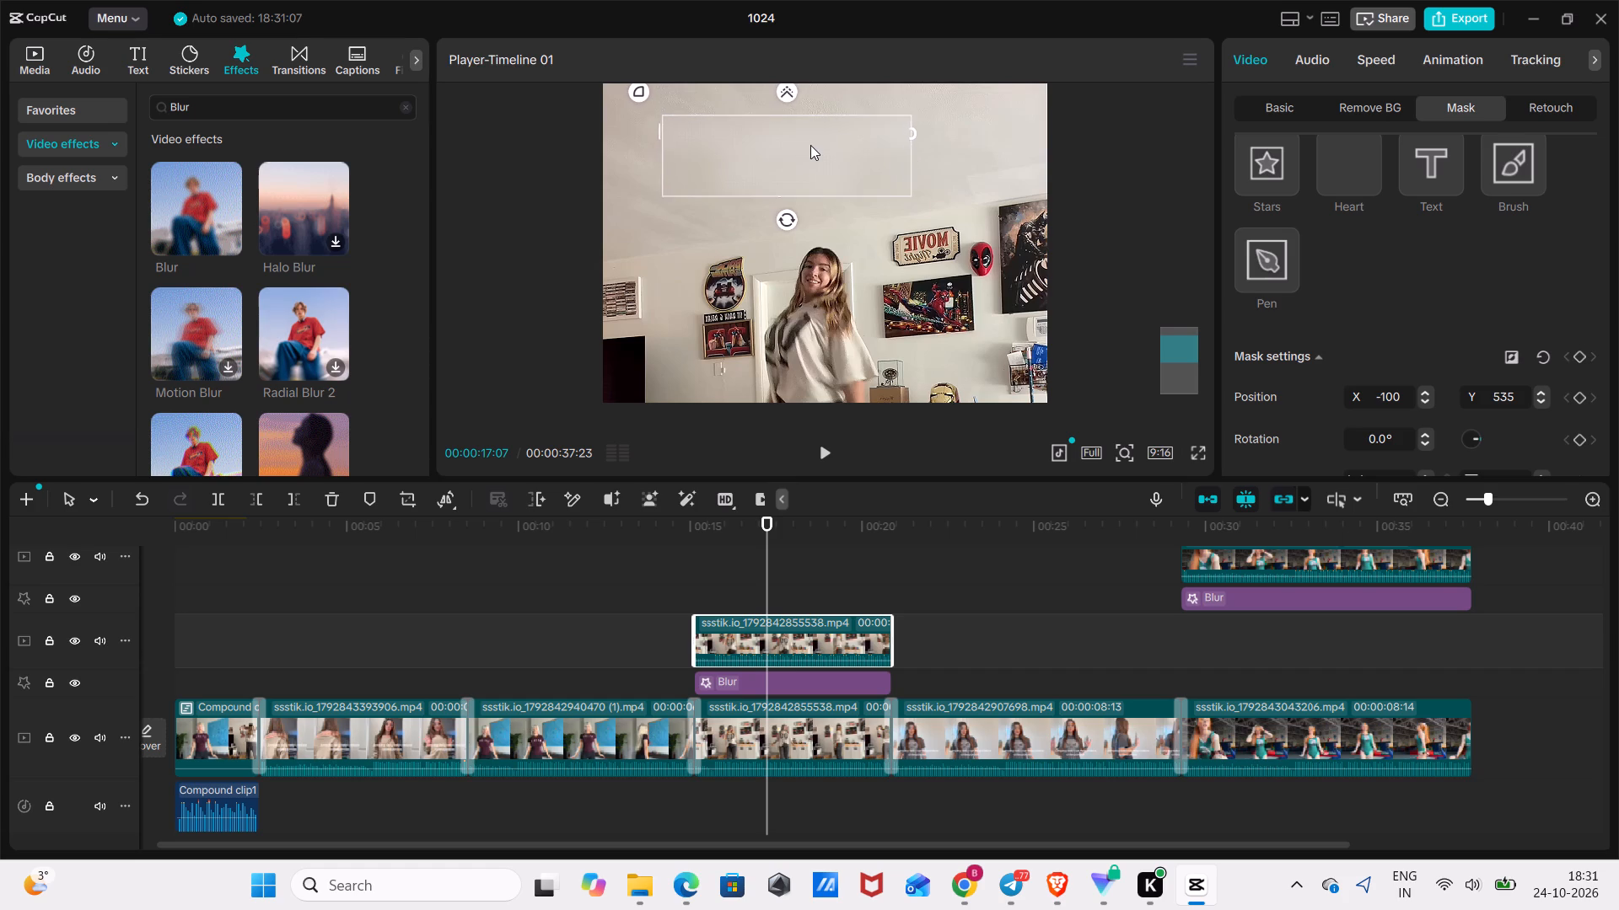
drag(810, 145, 815, 142)
click(663, 143)
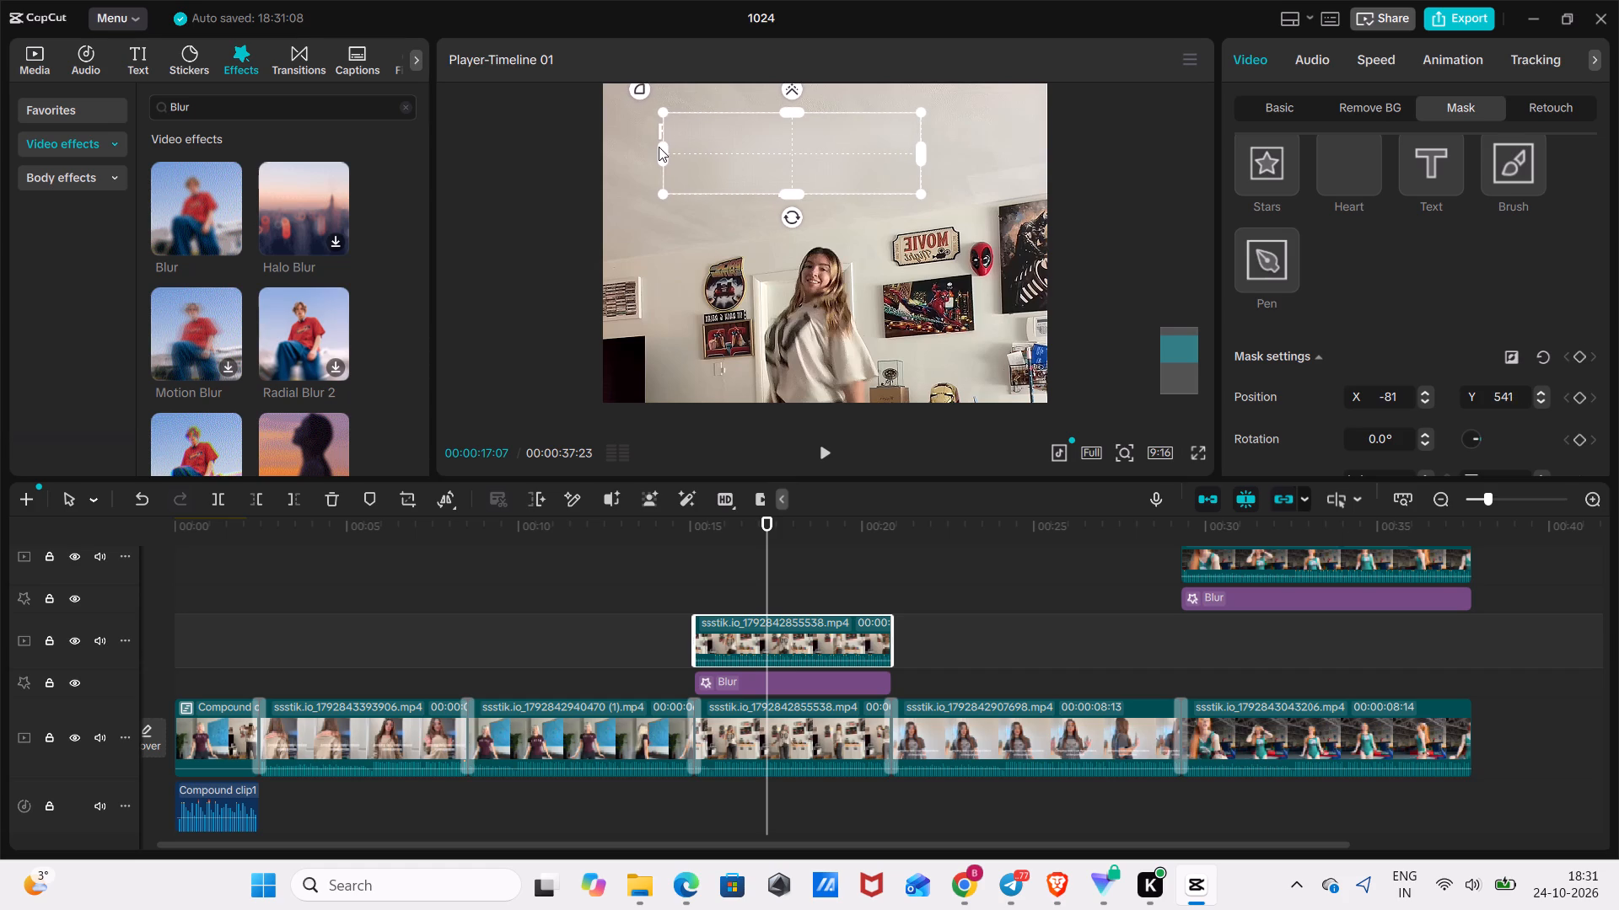
click(709, 147)
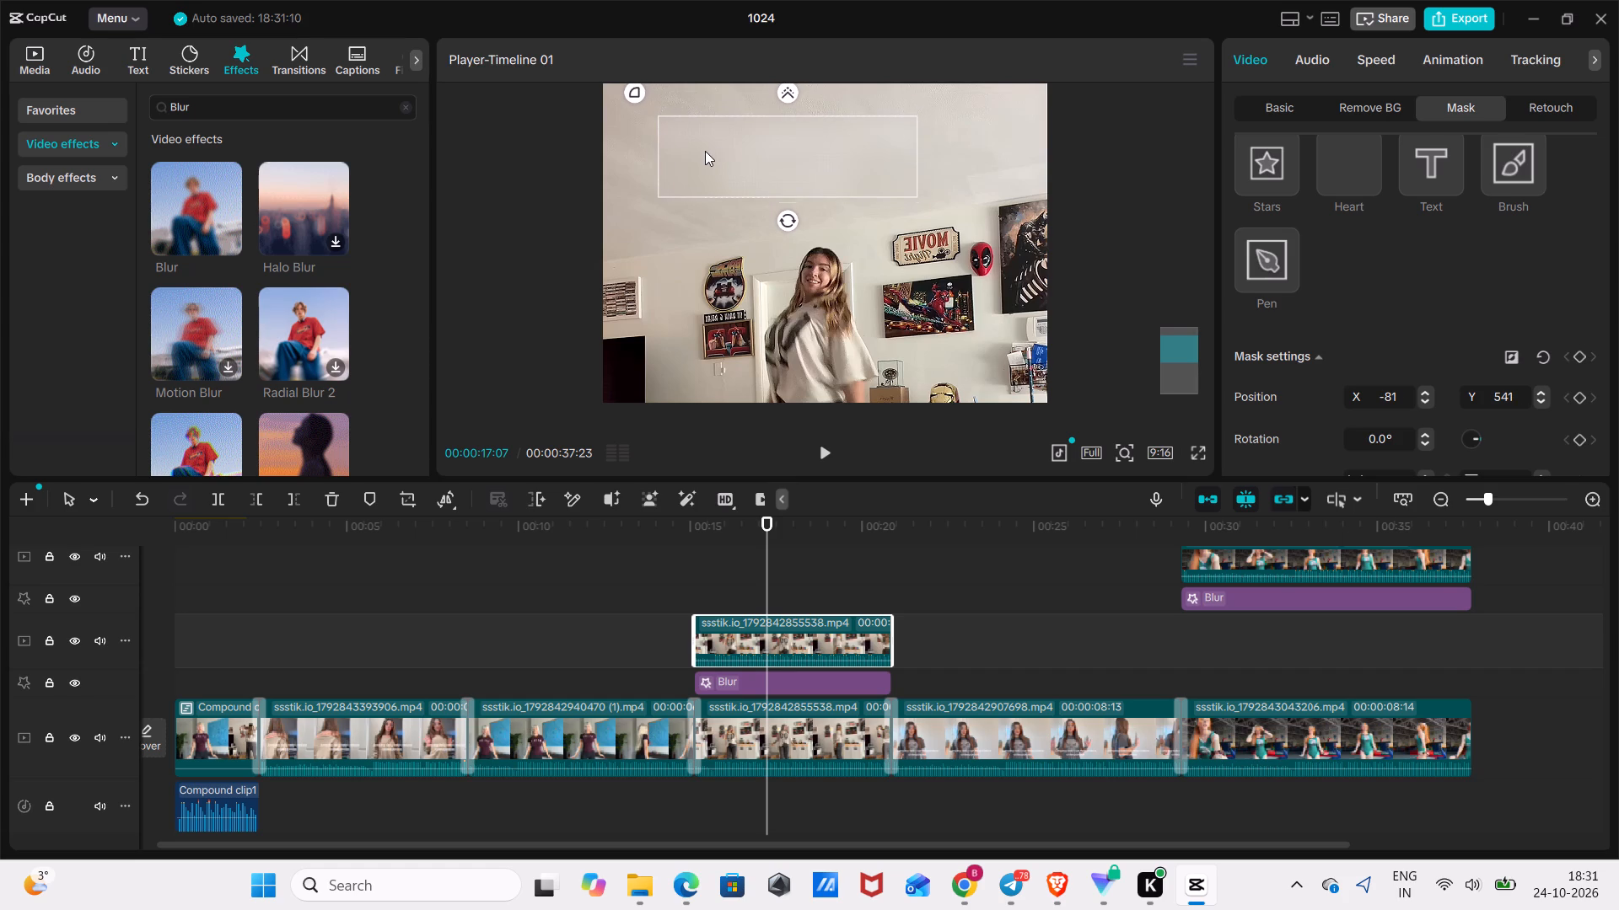
Examine where the captions sit in the fourth and second ranked clips.
click(921, 567)
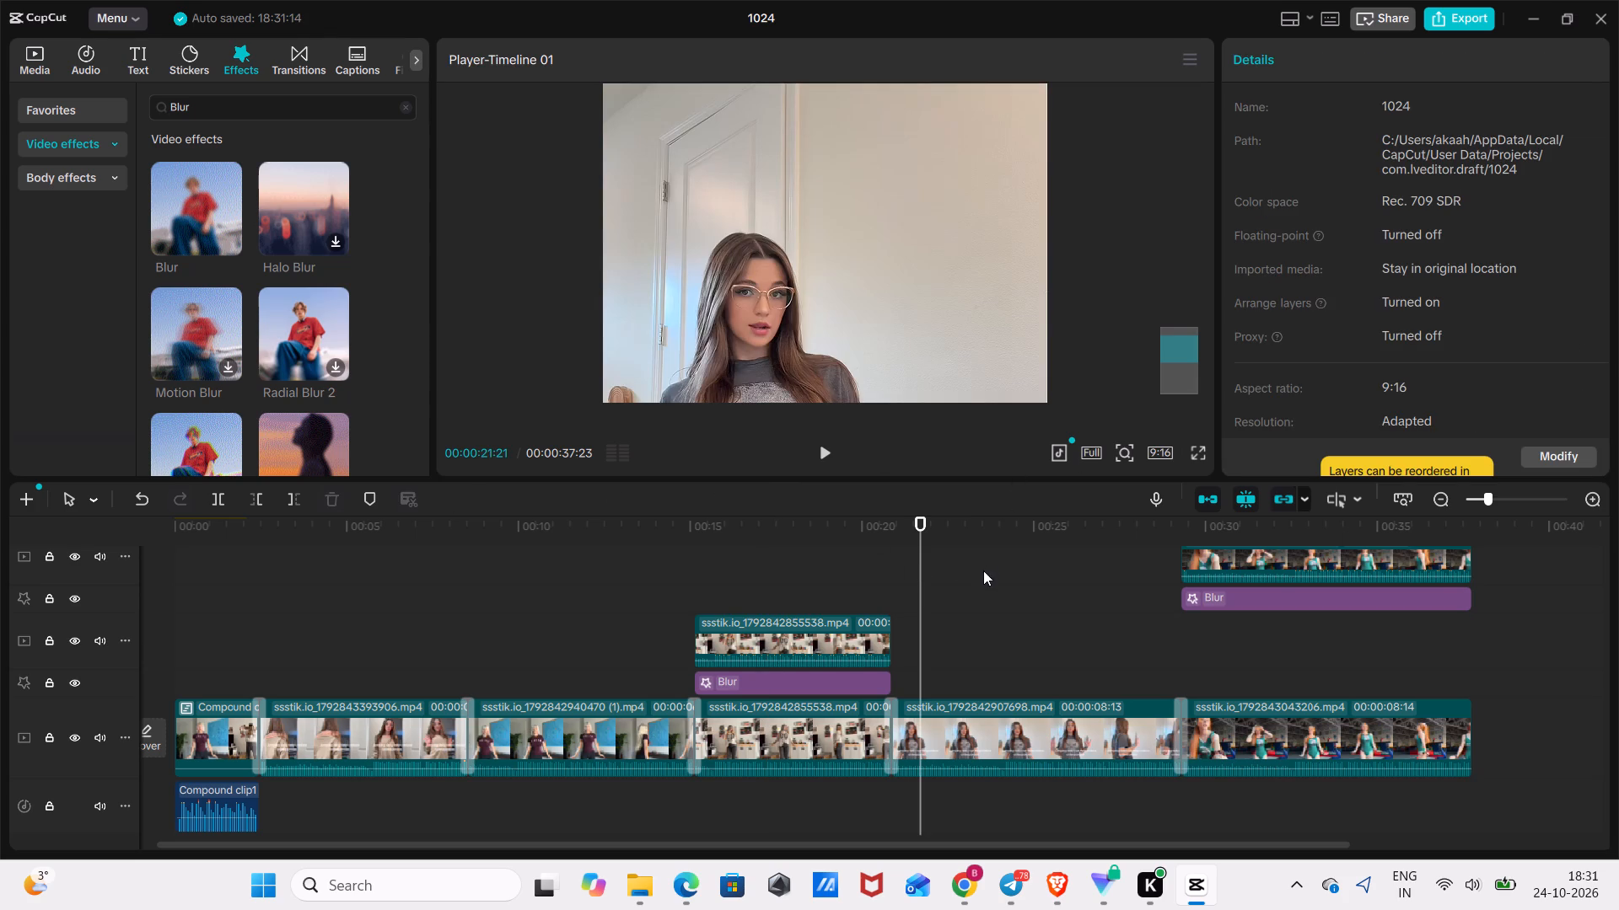
scroll(984, 633, up, 4)
scroll(905, 261, up, 4)
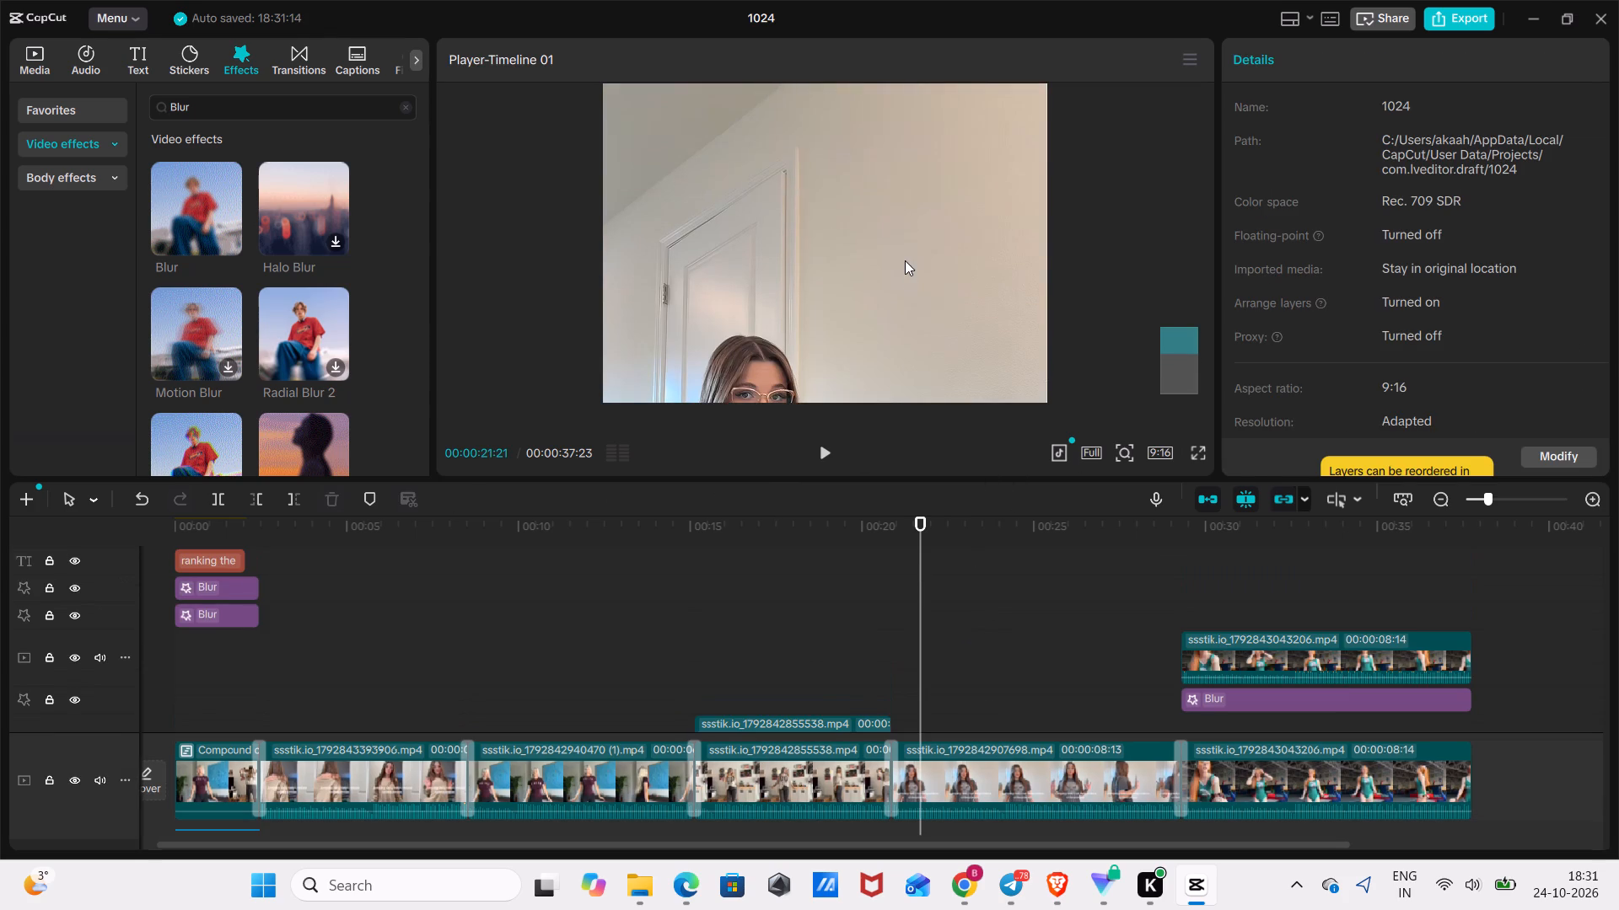
scroll(905, 260, up, 7)
scroll(918, 252, down, 10)
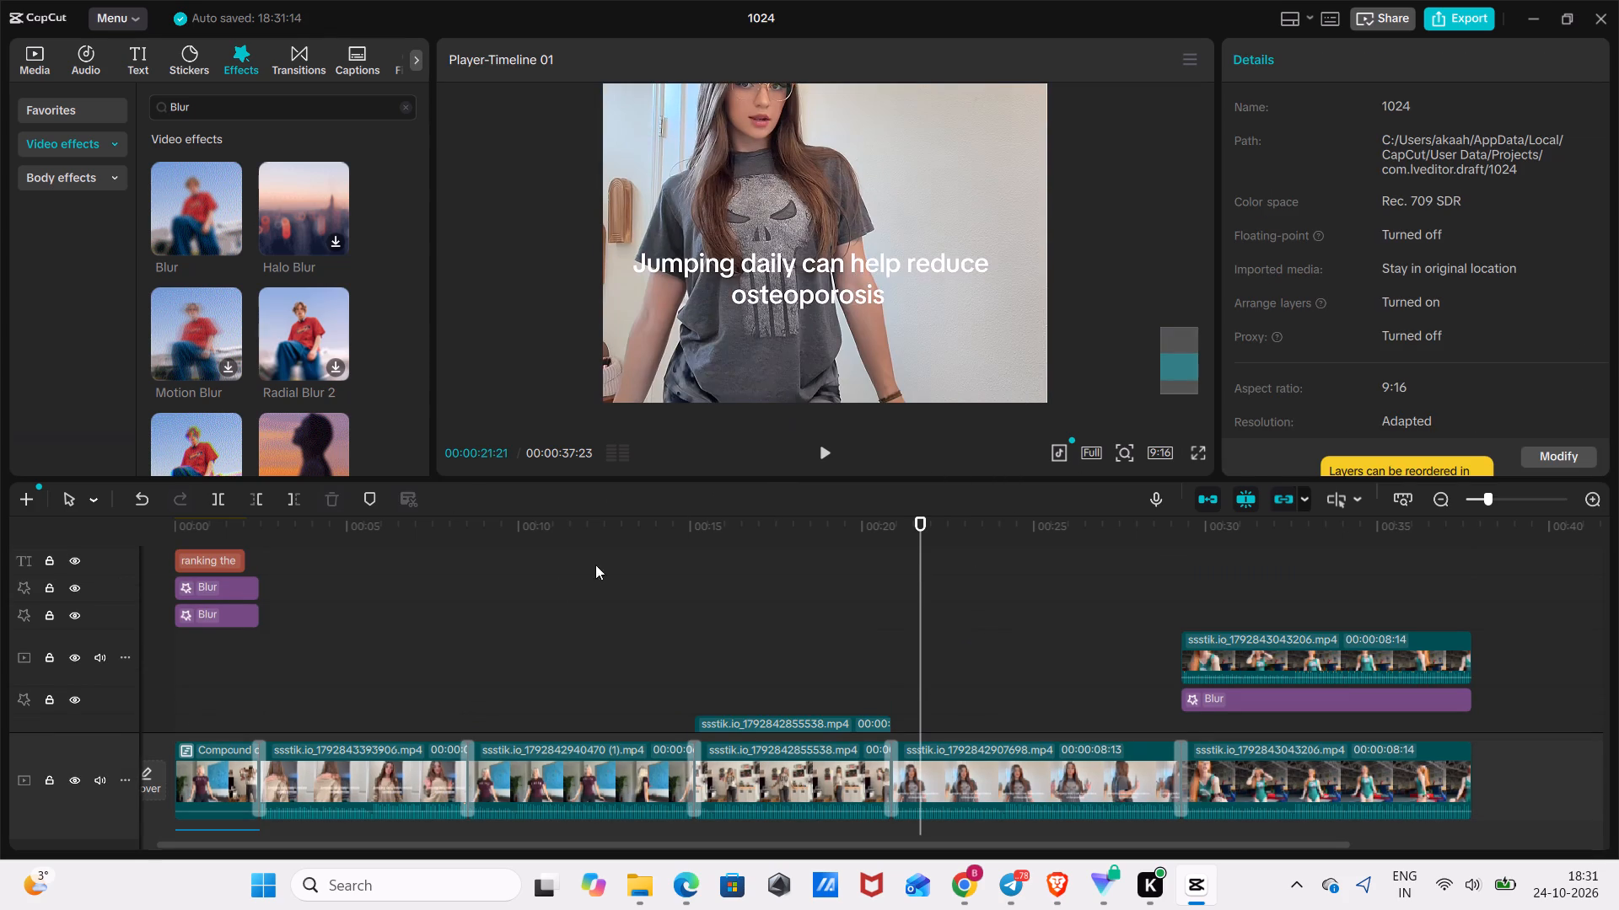
click(549, 582)
scroll(837, 316, up, 10)
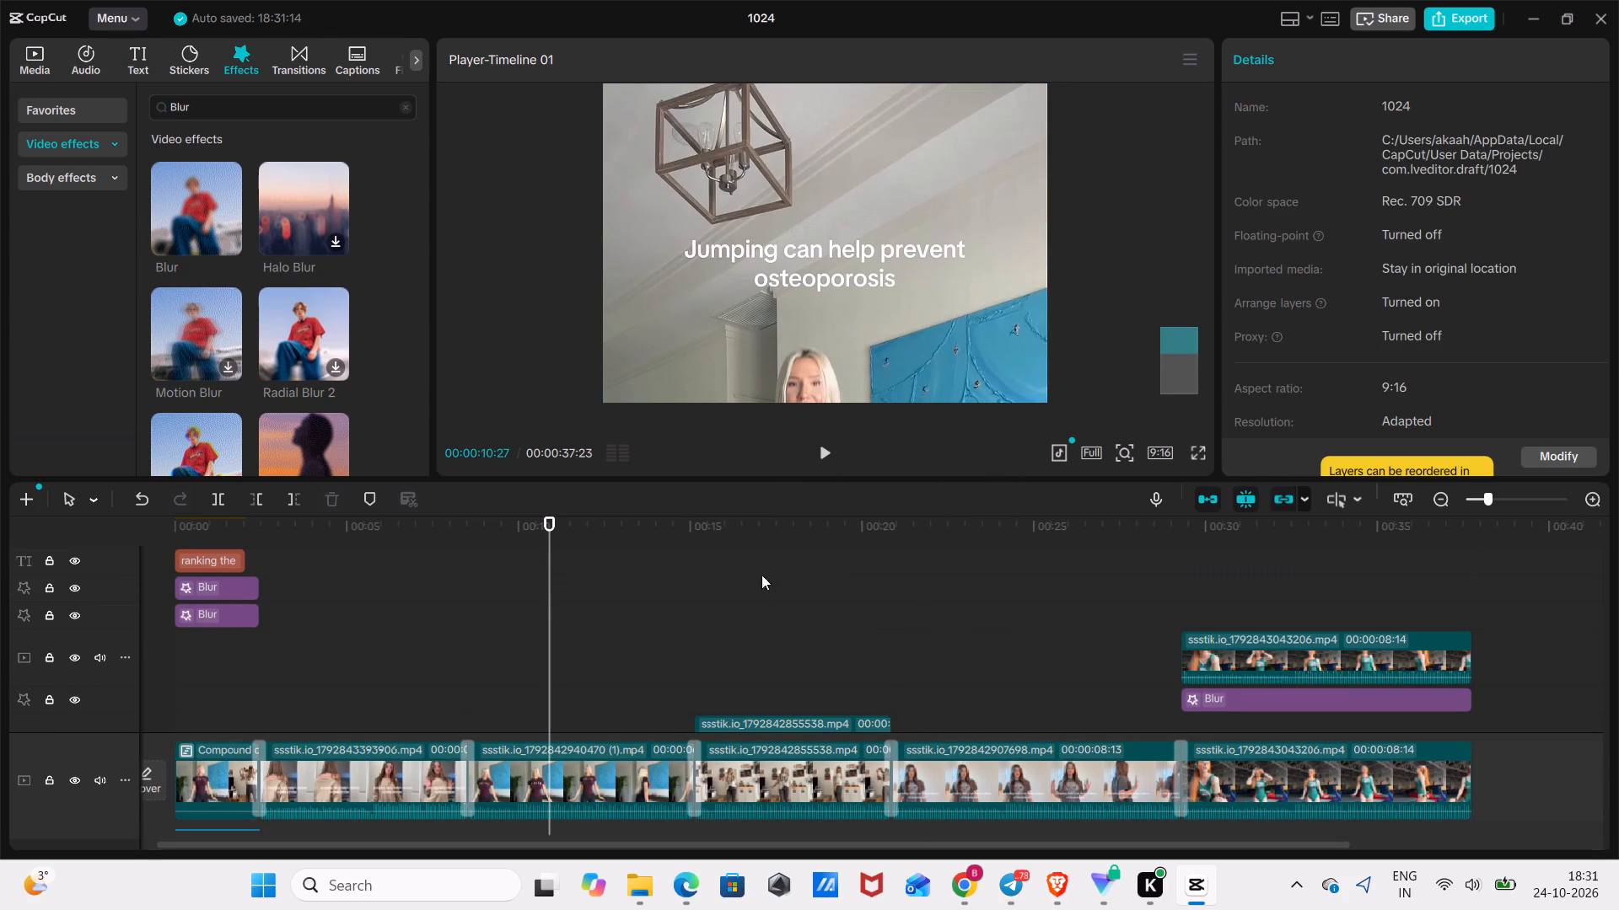
drag(550, 661, 471, 705)
click(500, 768)
key(ctrl+c)
key(ctrl+v)
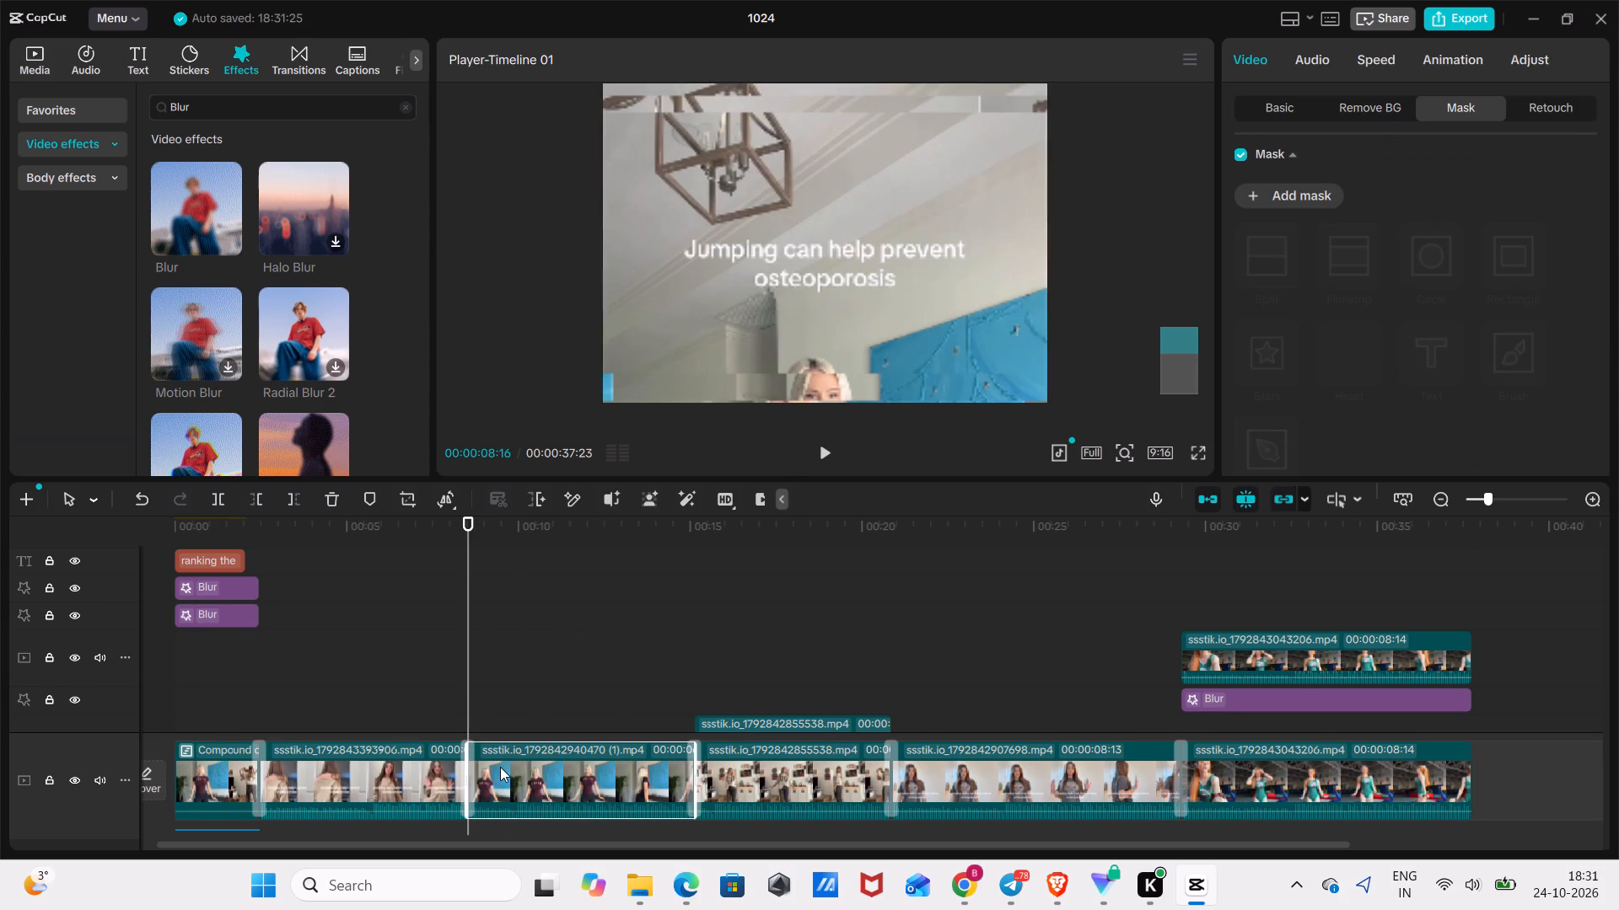
Copy the third clip's Blur effect beneath the duplicated second clip at 00:00:08:16 and extend it to the clip's end.
click(773, 643)
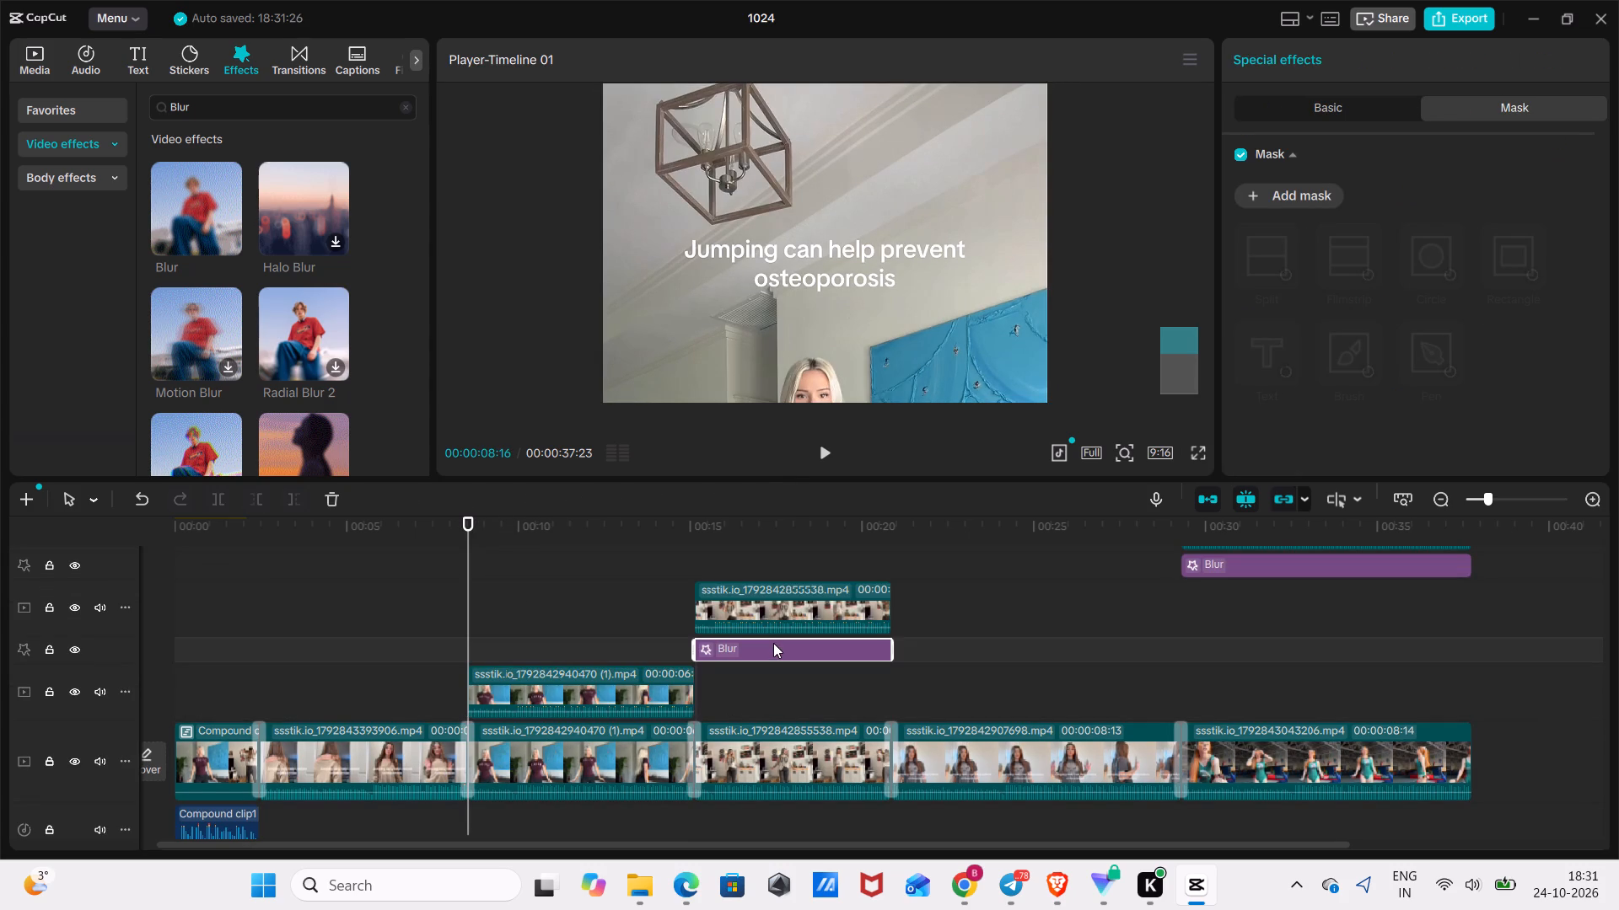
key(ctrl+c)
key(ctrl+v)
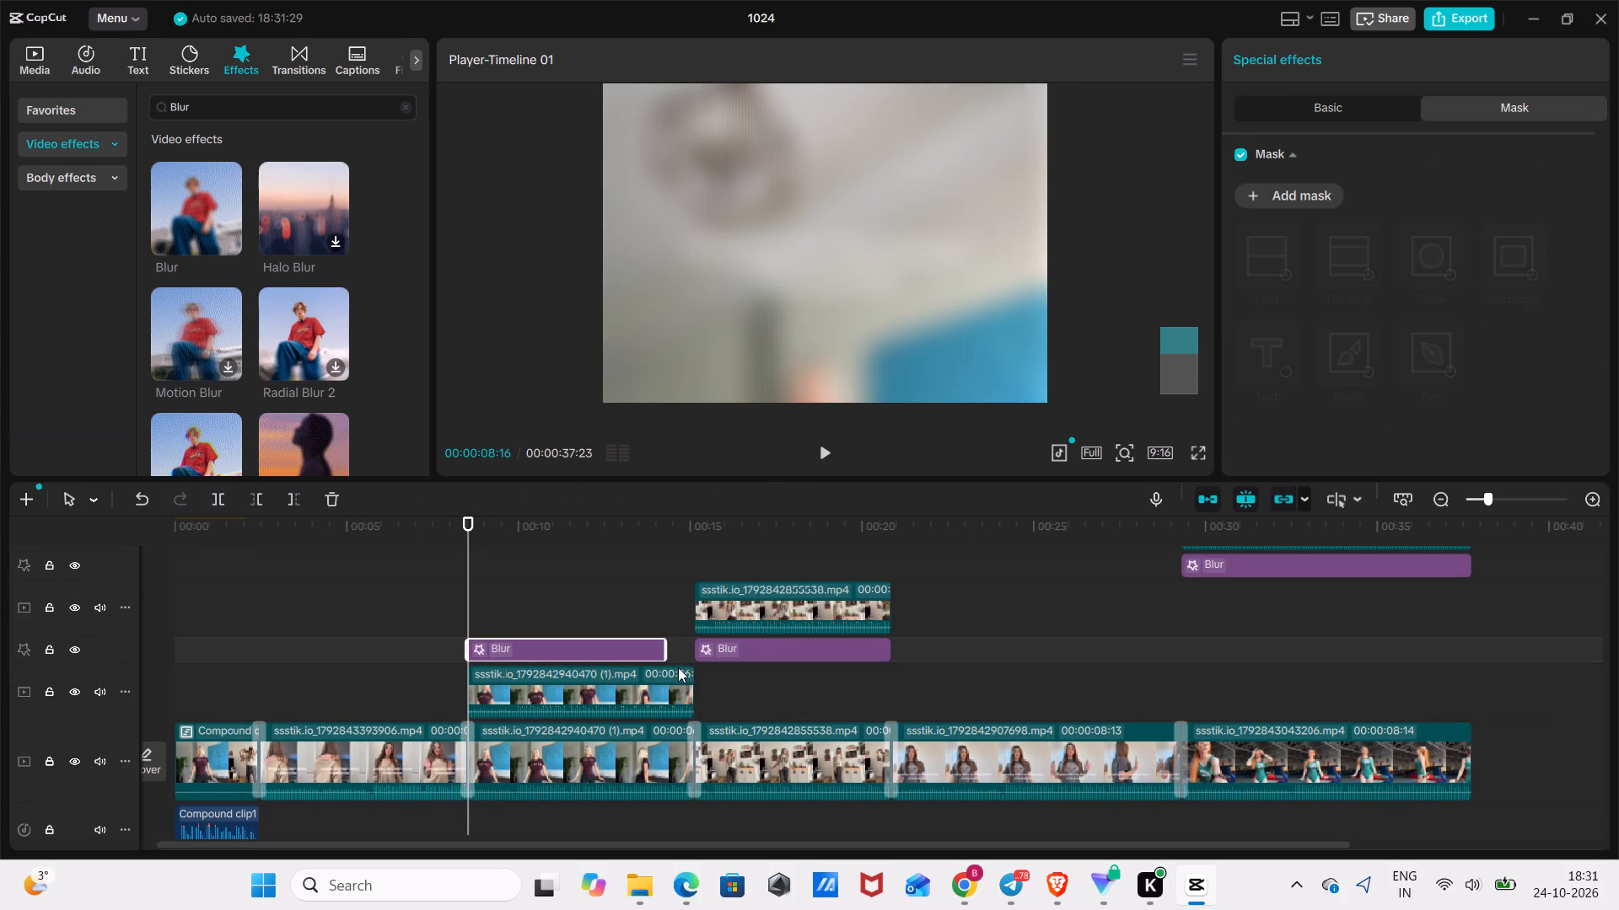
drag(583, 645, 581, 713)
drag(574, 642, 584, 718)
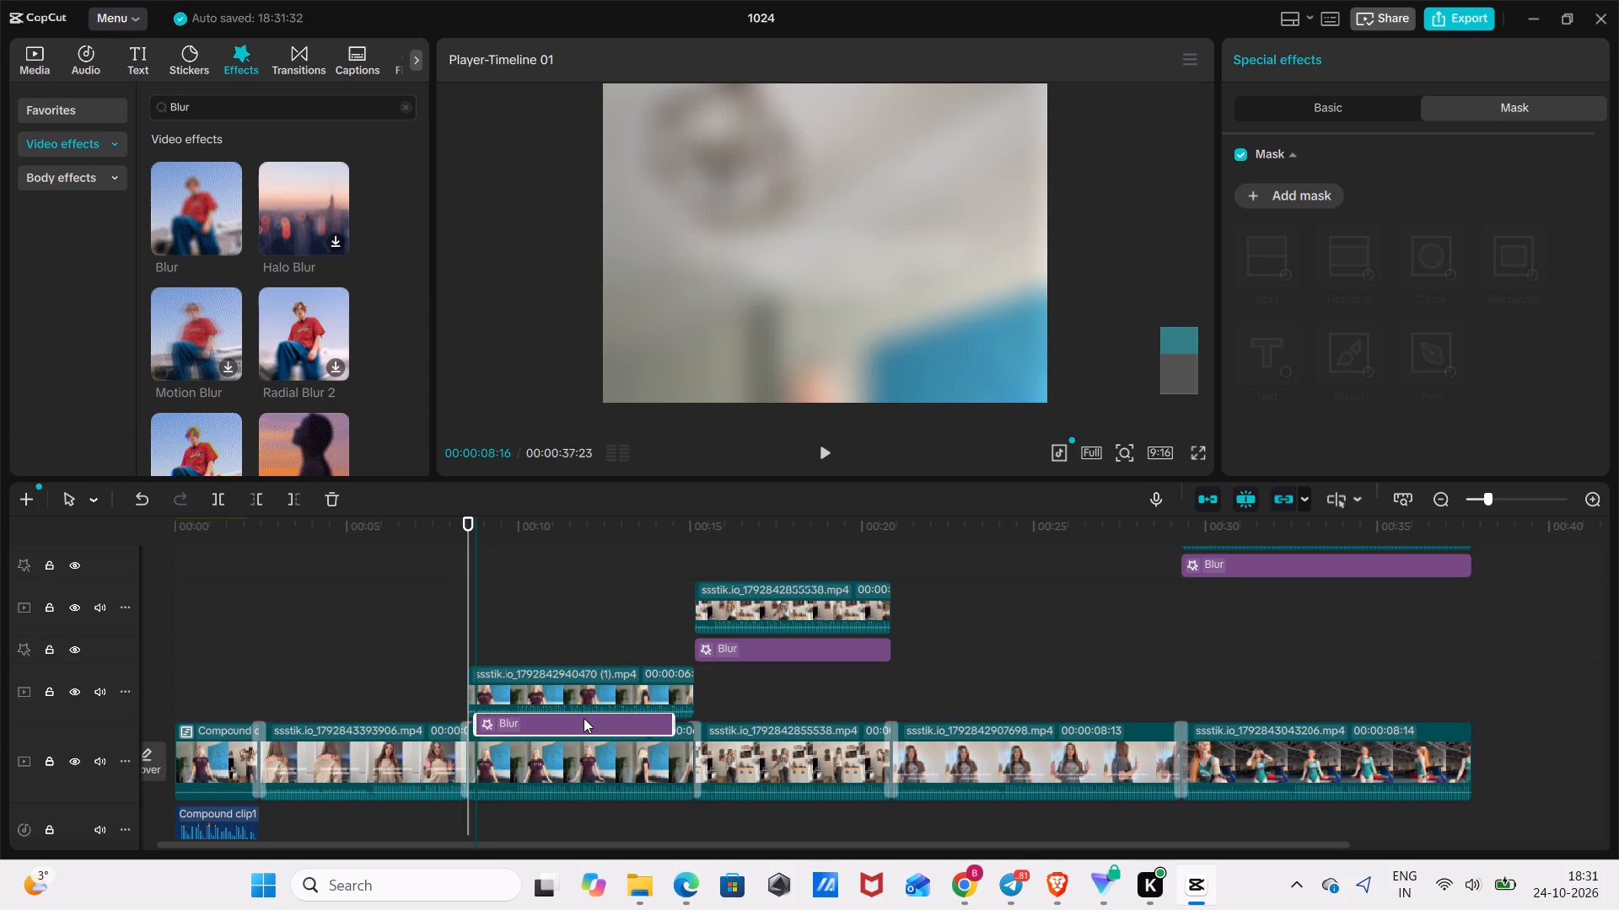
drag(584, 718, 575, 722)
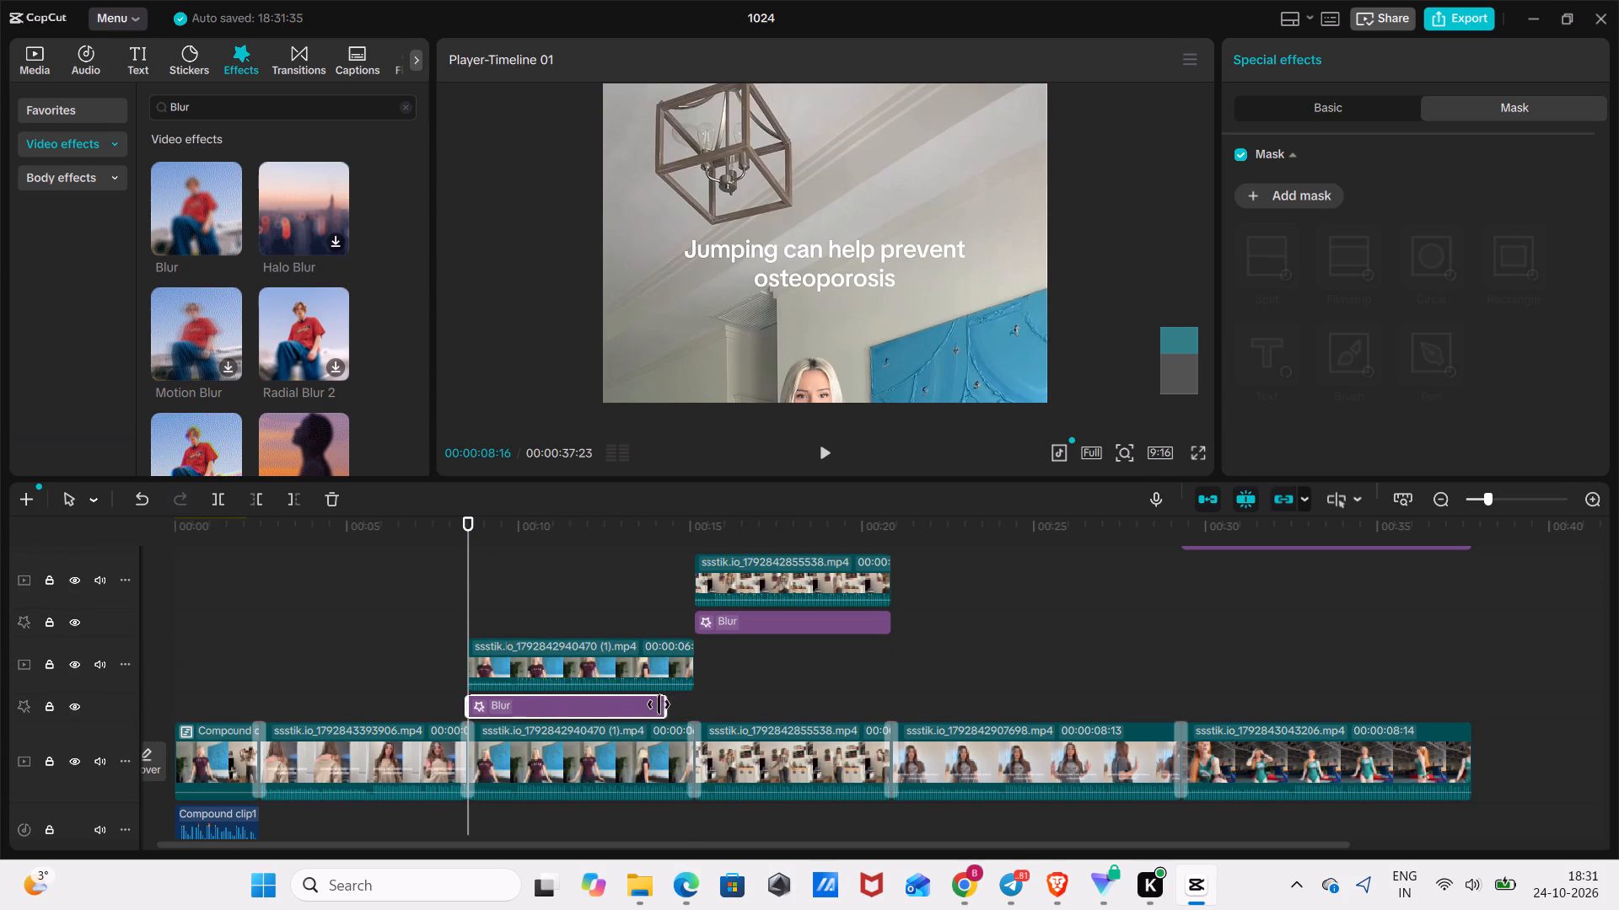
drag(664, 708, 688, 713)
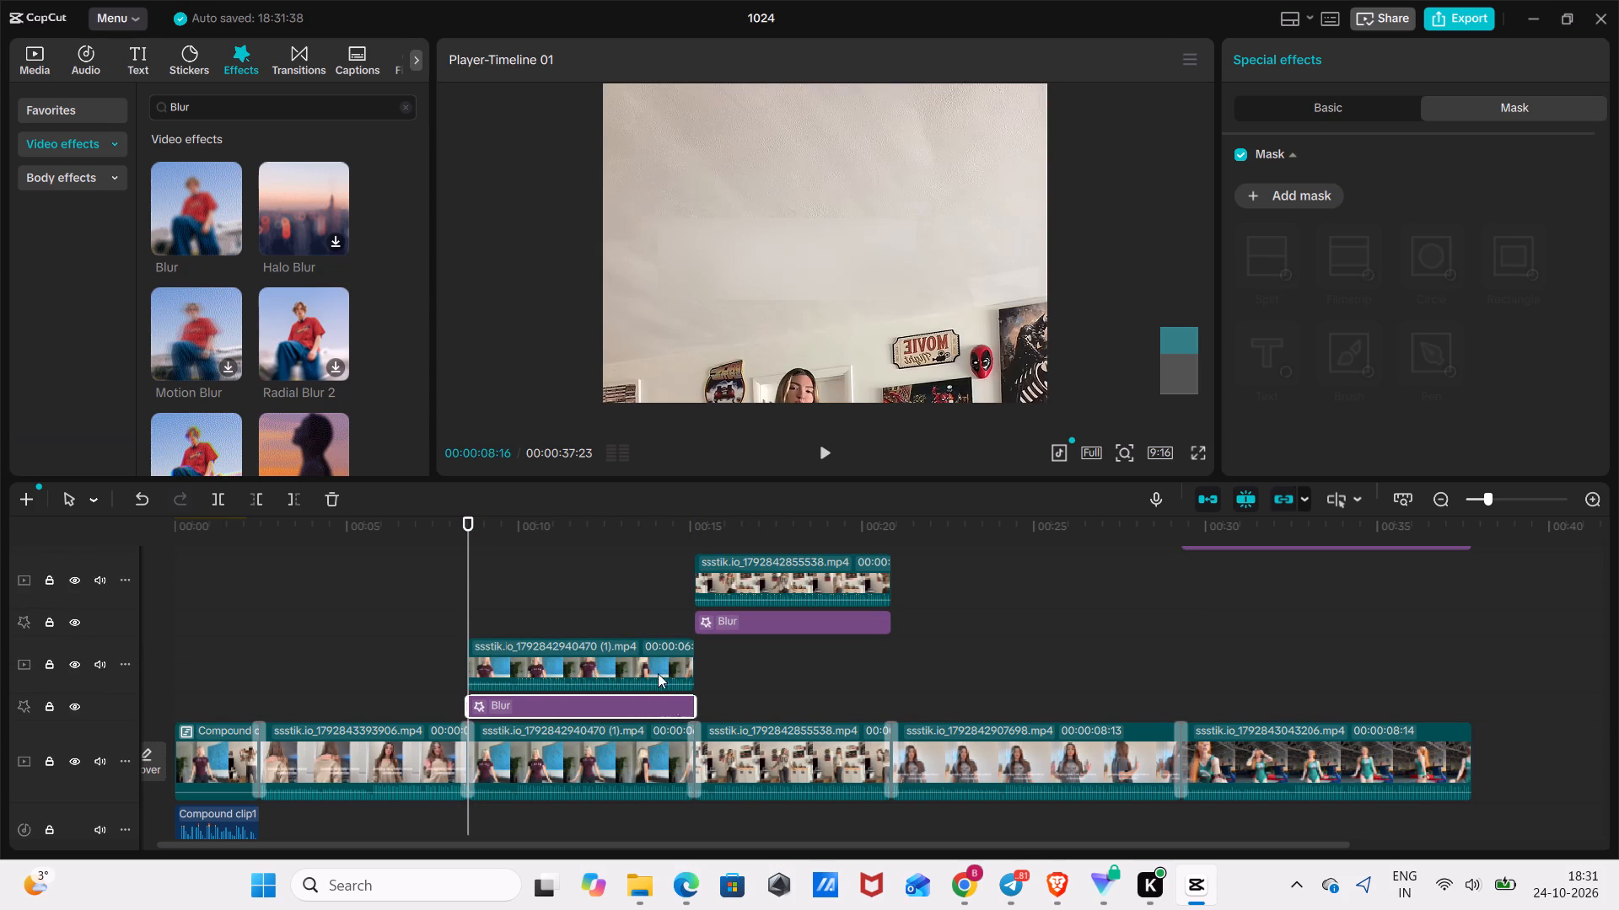
Add an inverted rectangle mask to the duplicated second ranked clip above the Blur effect.
click(573, 565)
click(585, 667)
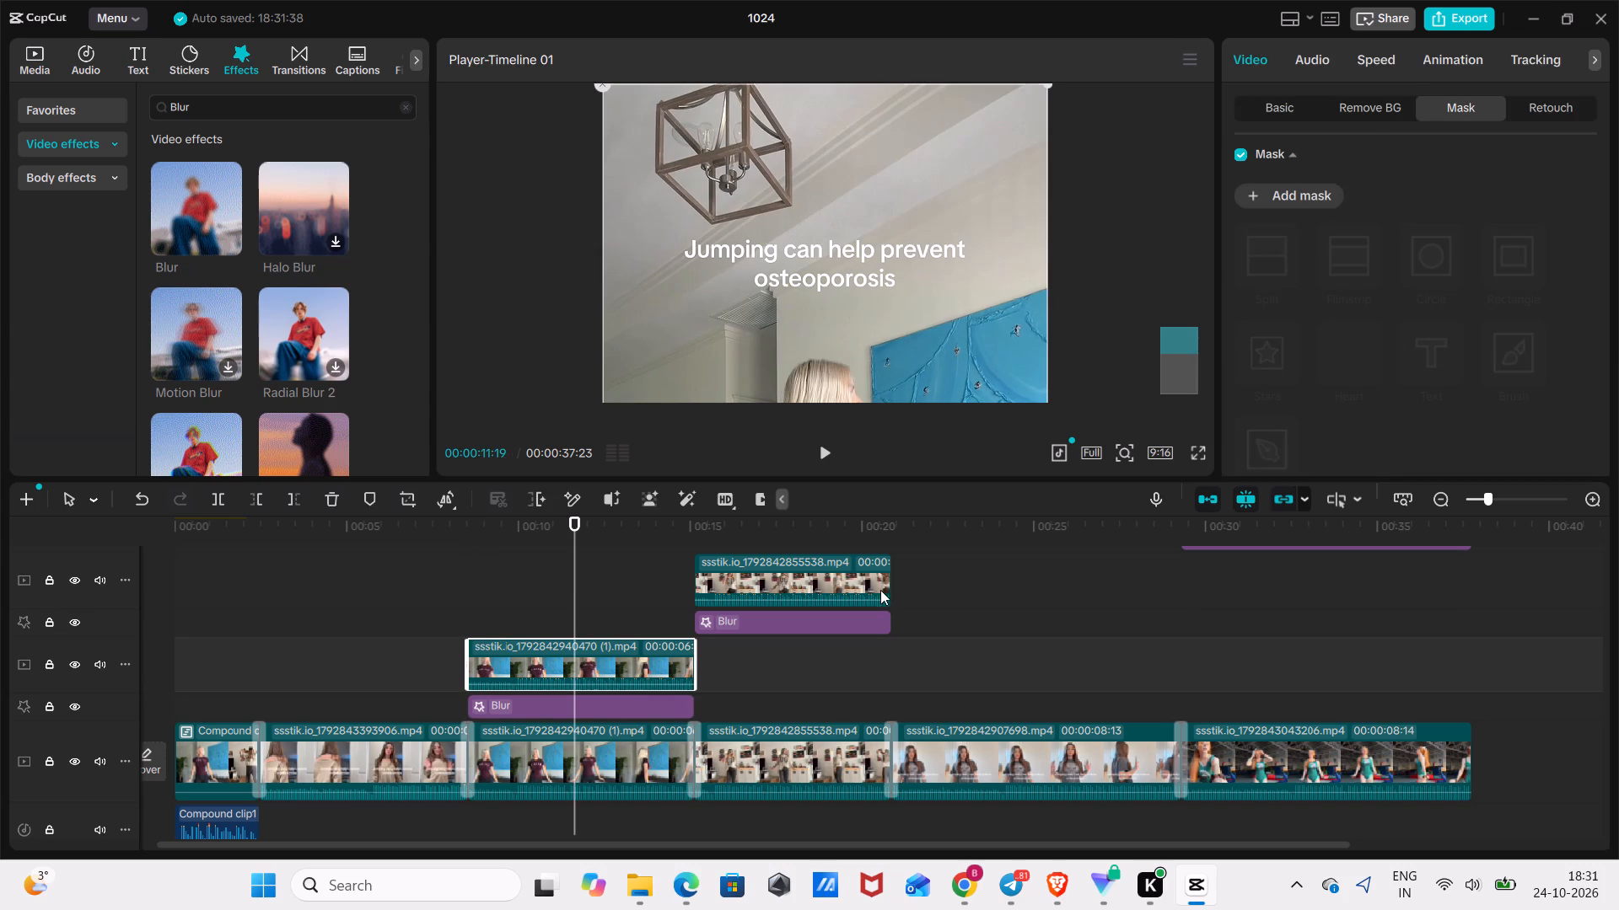
click(1299, 201)
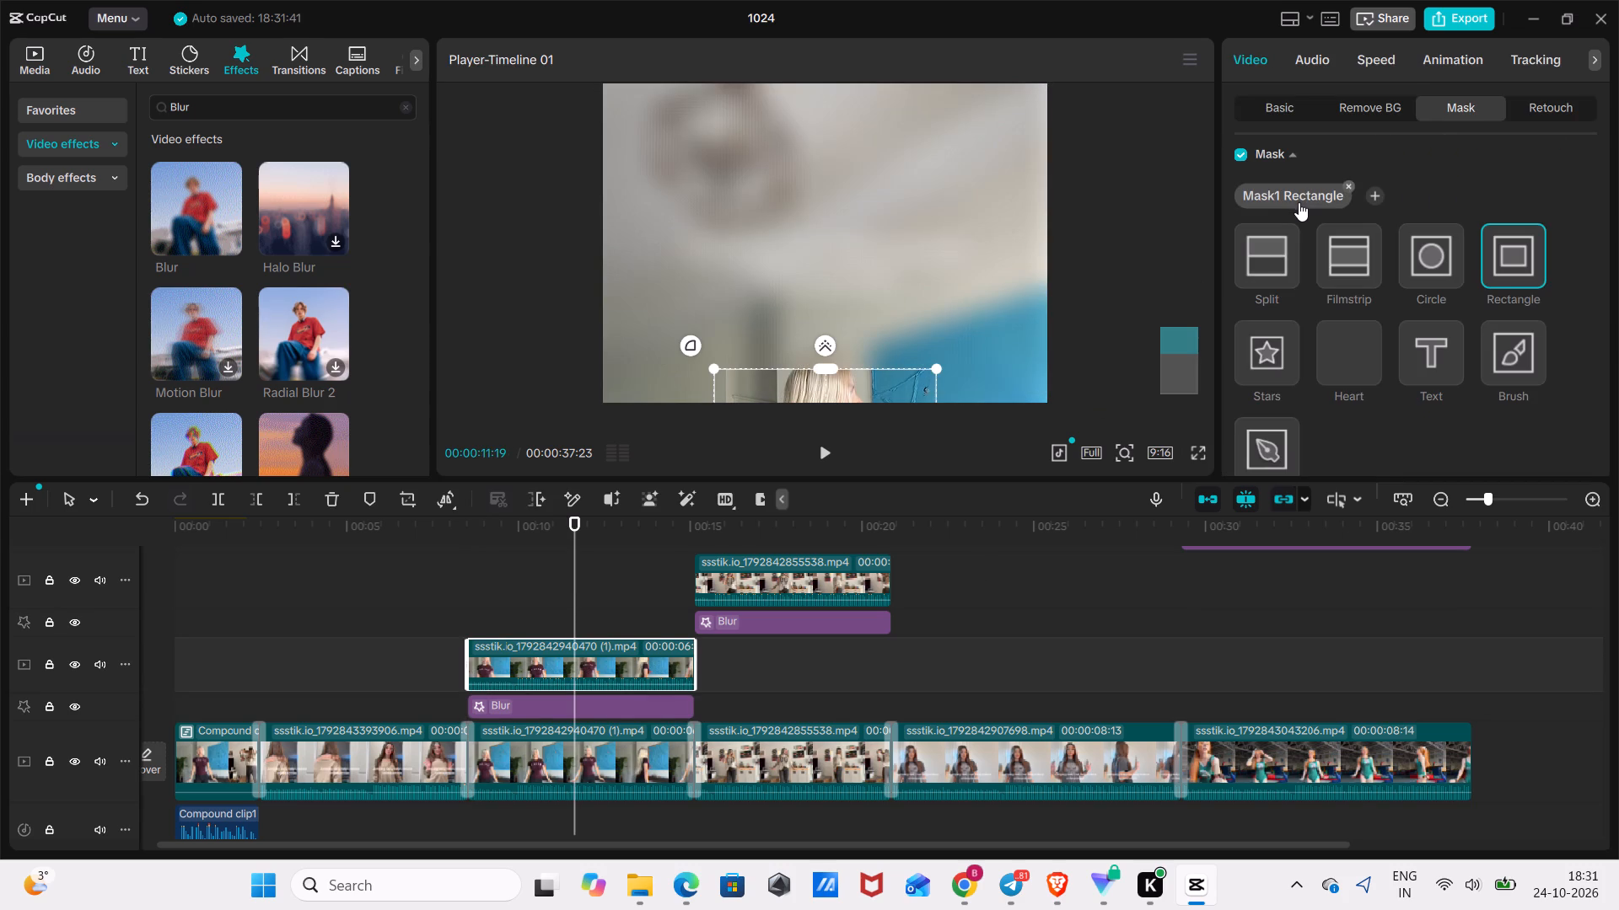
scroll(1423, 379, down, 2)
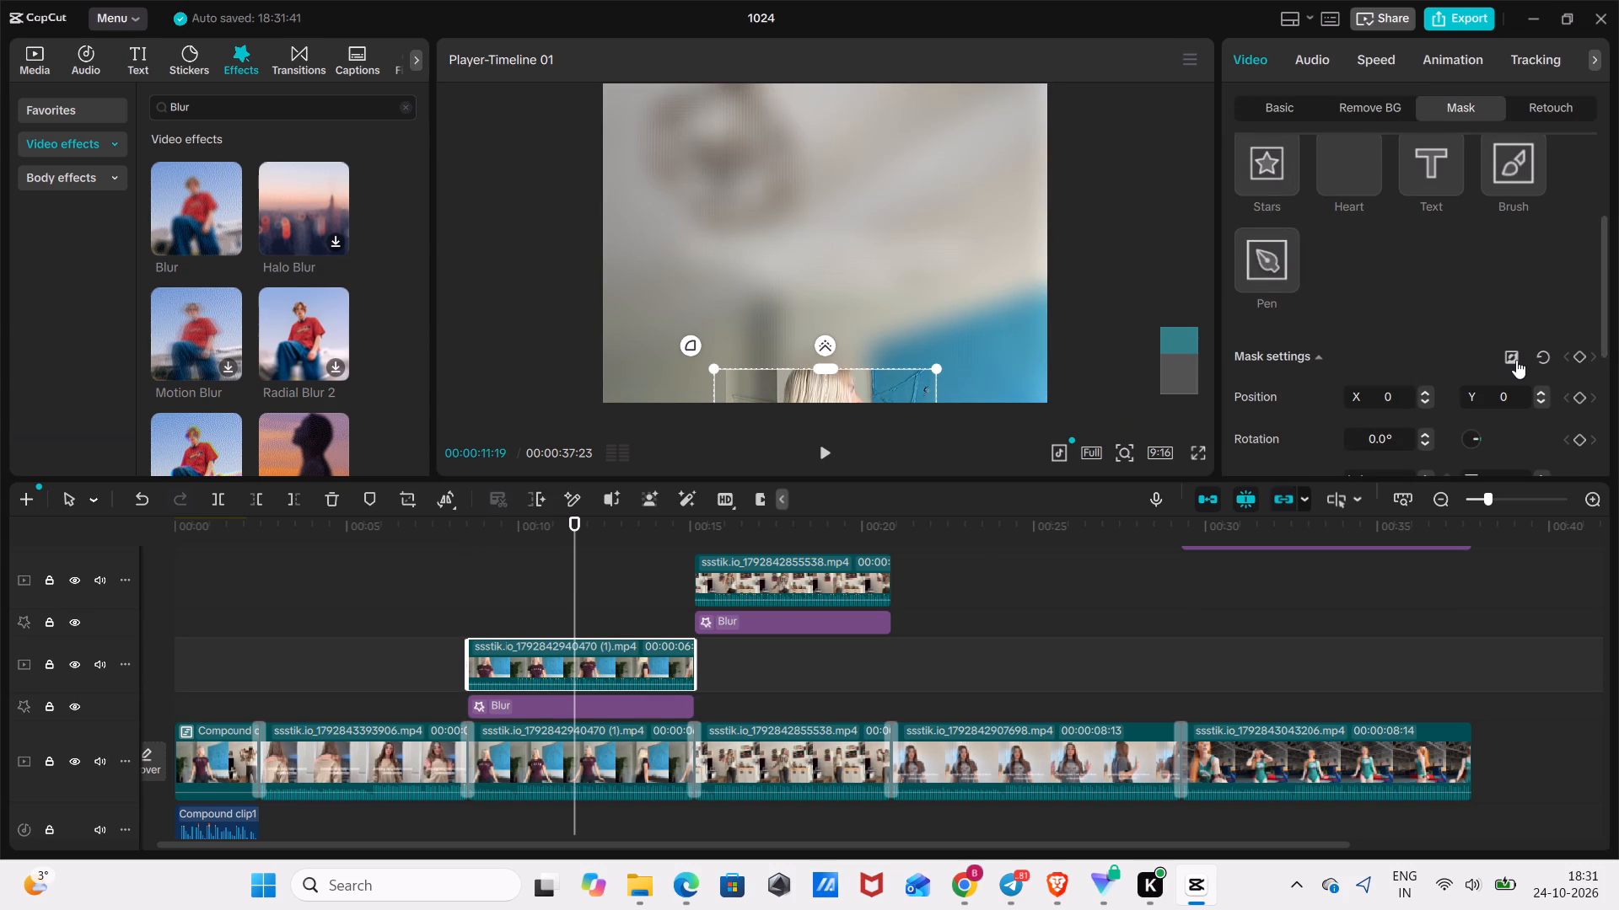
click(1516, 358)
Position the rectangle mask at about X 0, Y 525 and resize it to cover both lines of "Jumping can help prevent osteoporosis".
drag(884, 382, 893, 249)
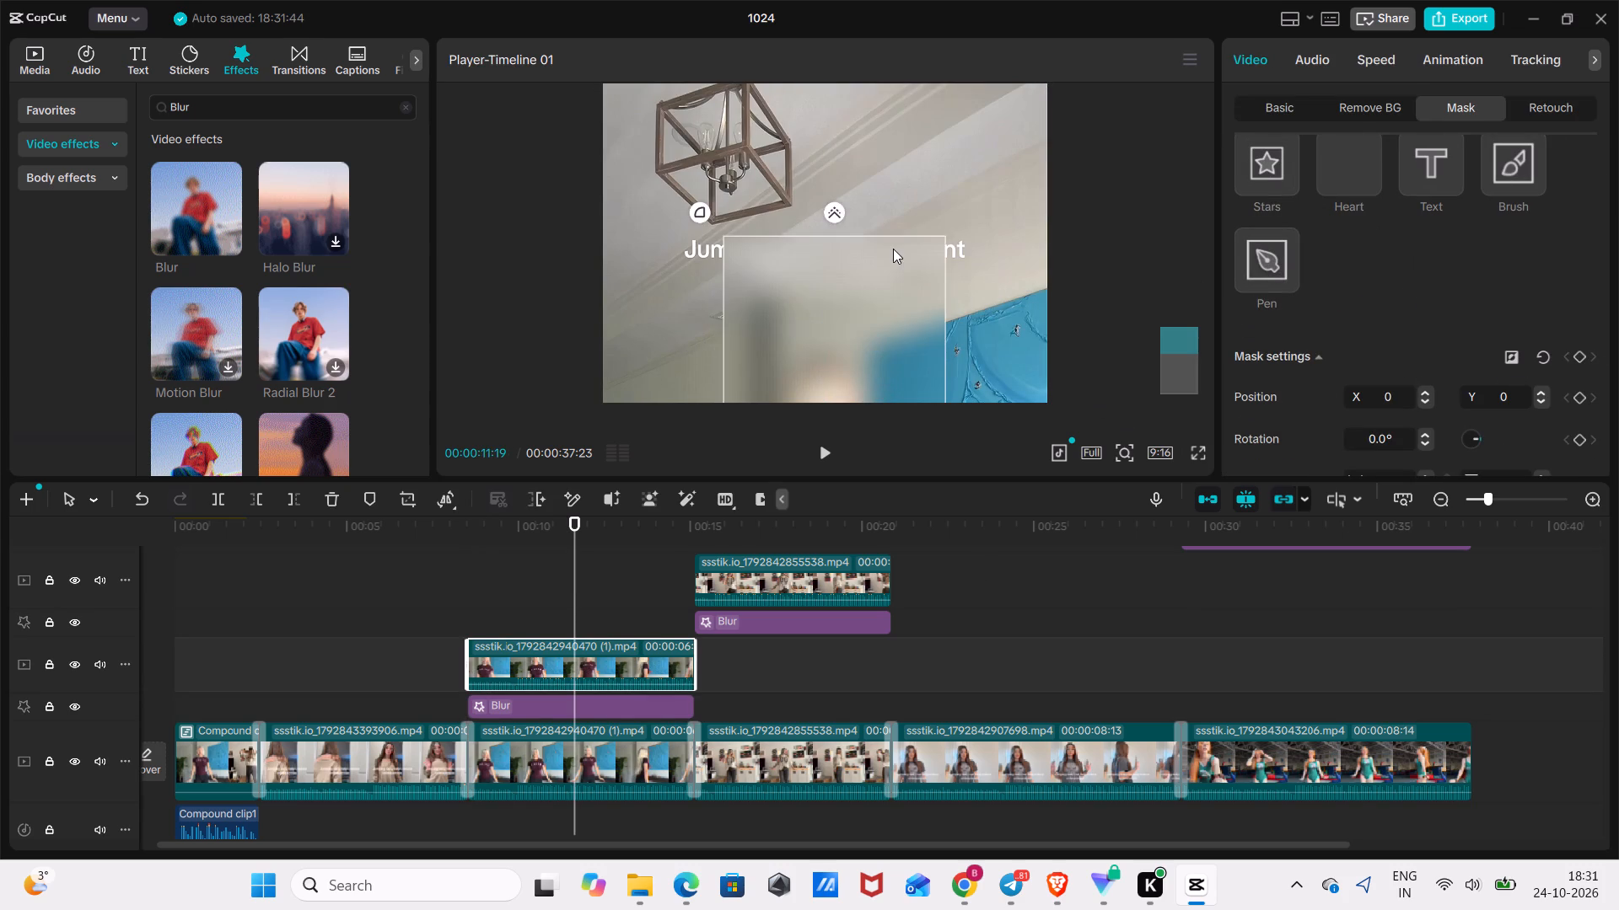
drag(893, 249, 906, 139)
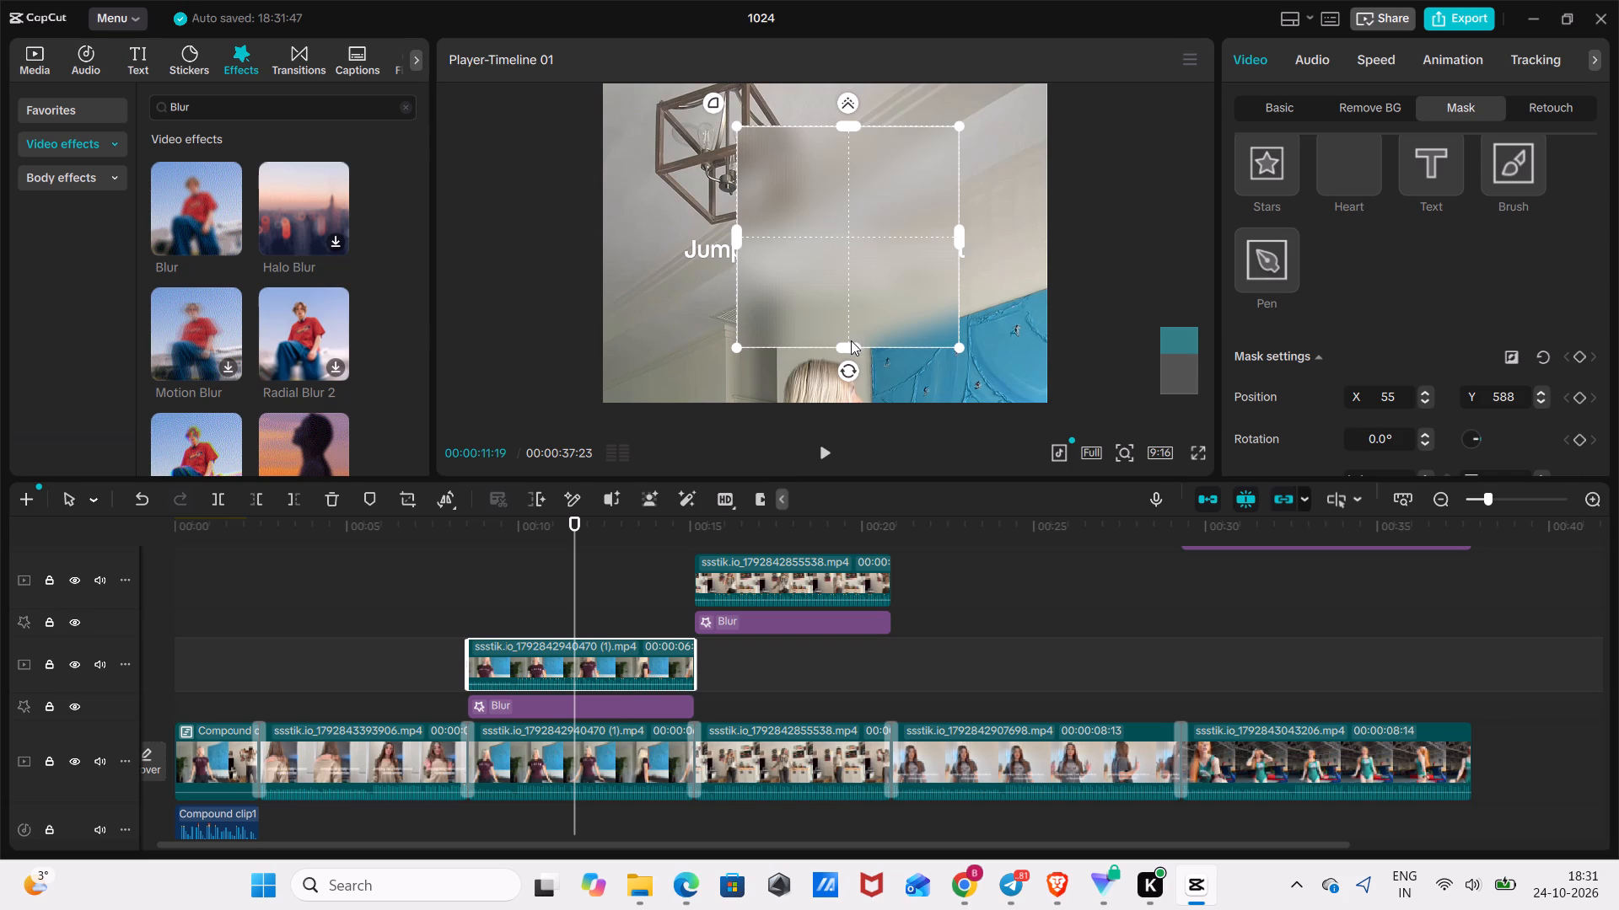
drag(851, 340, 853, 329)
drag(857, 335, 865, 244)
drag(867, 222, 844, 260)
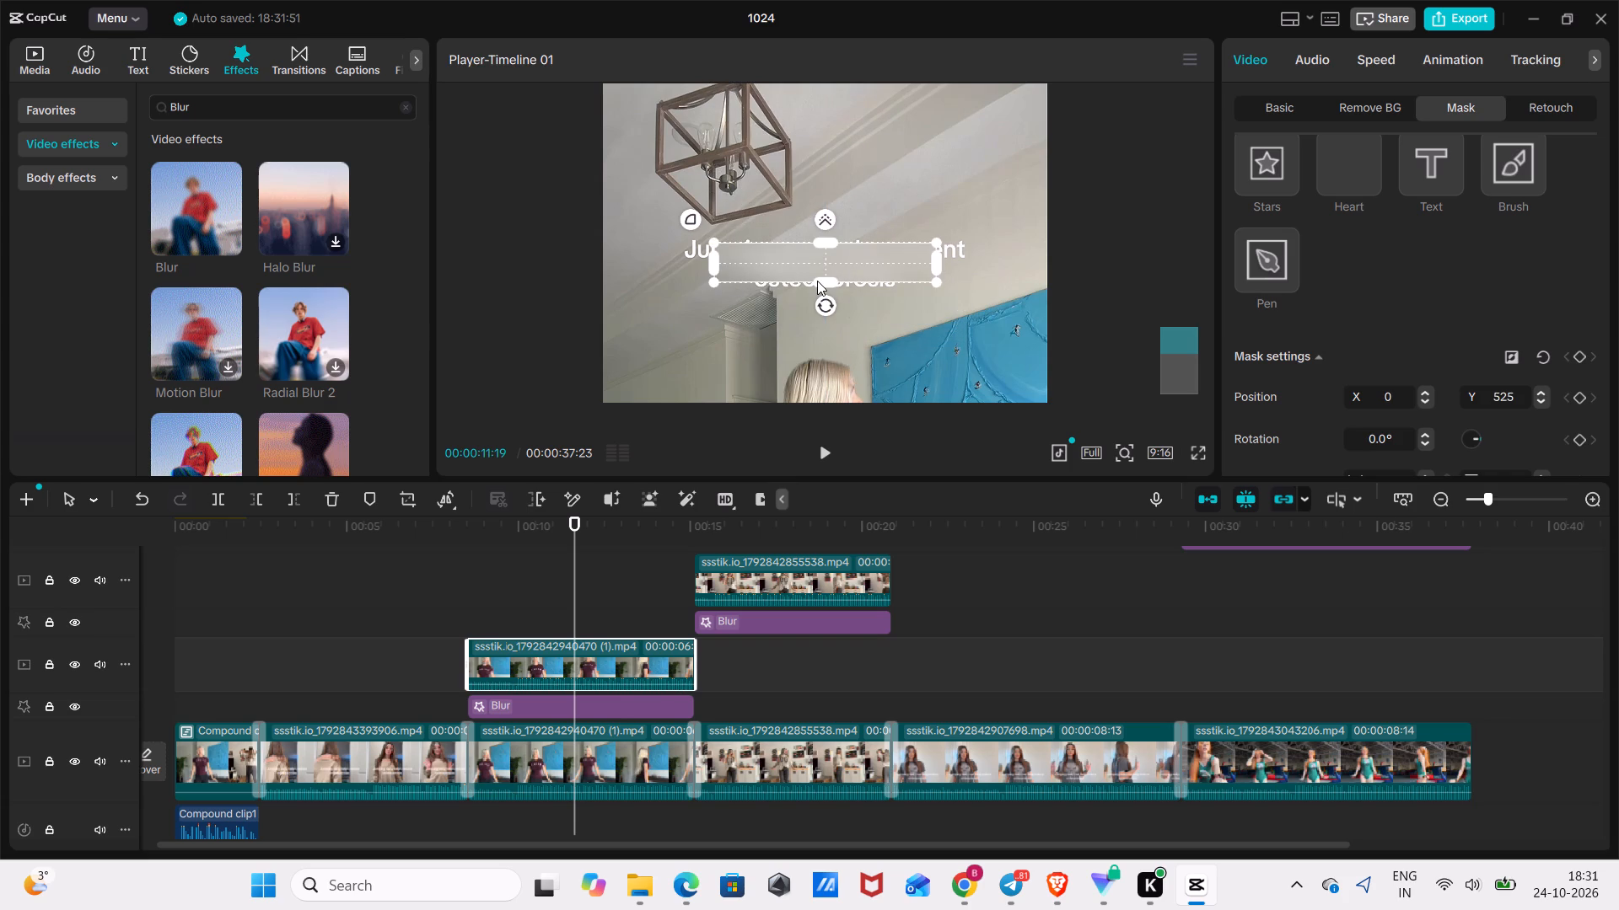
drag(817, 281, 813, 302)
drag(935, 266, 949, 270)
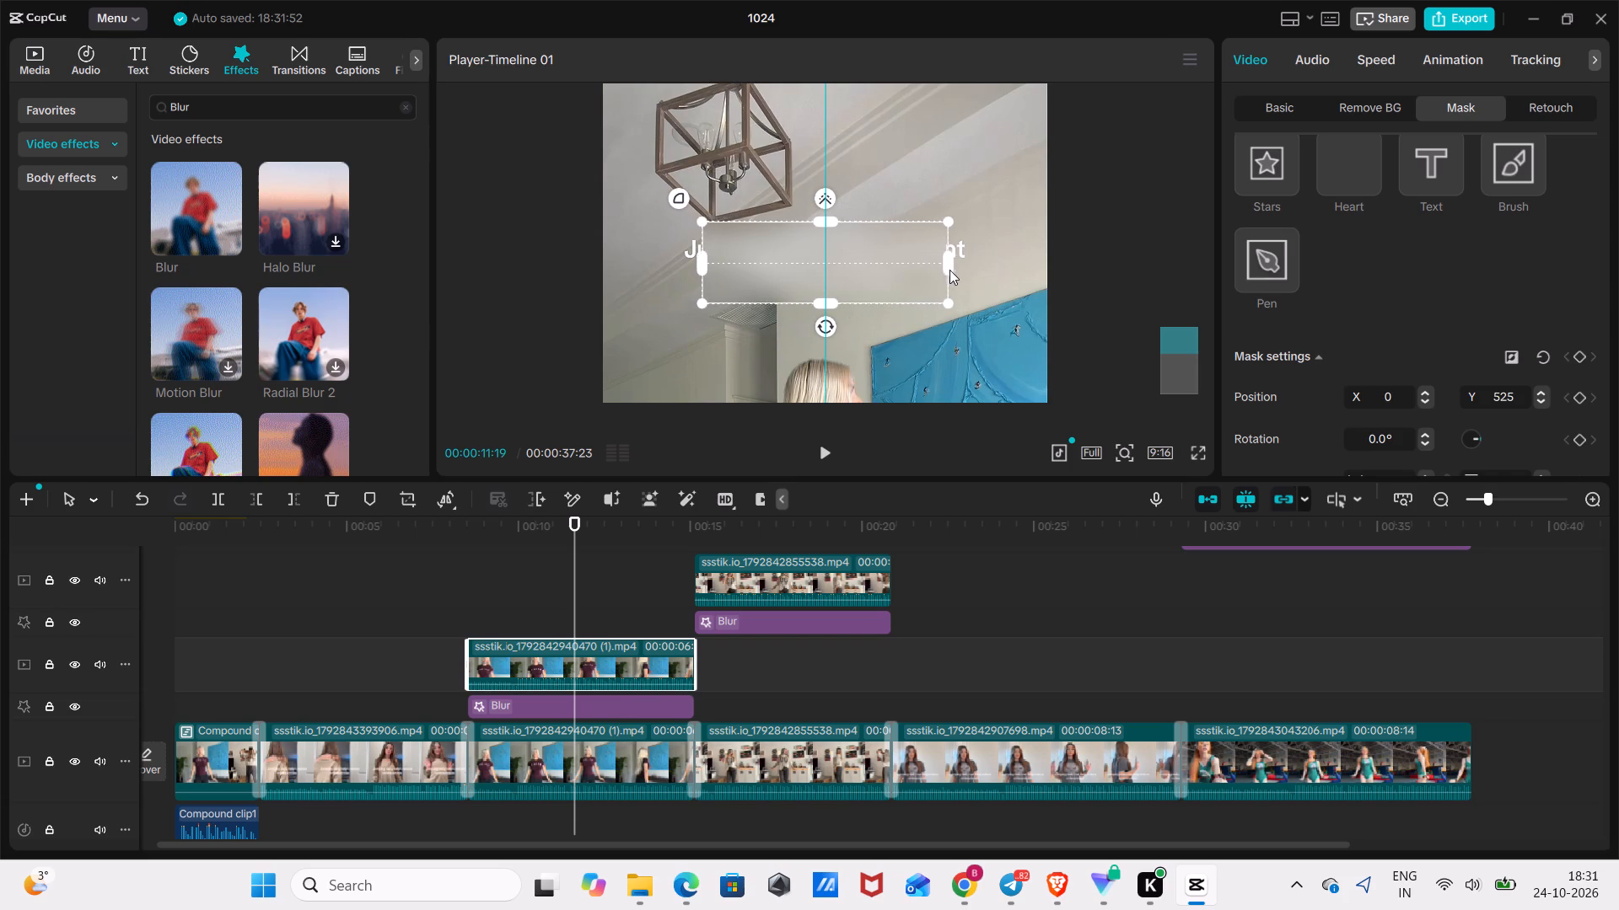
drag(949, 270, 962, 273)
click(967, 333)
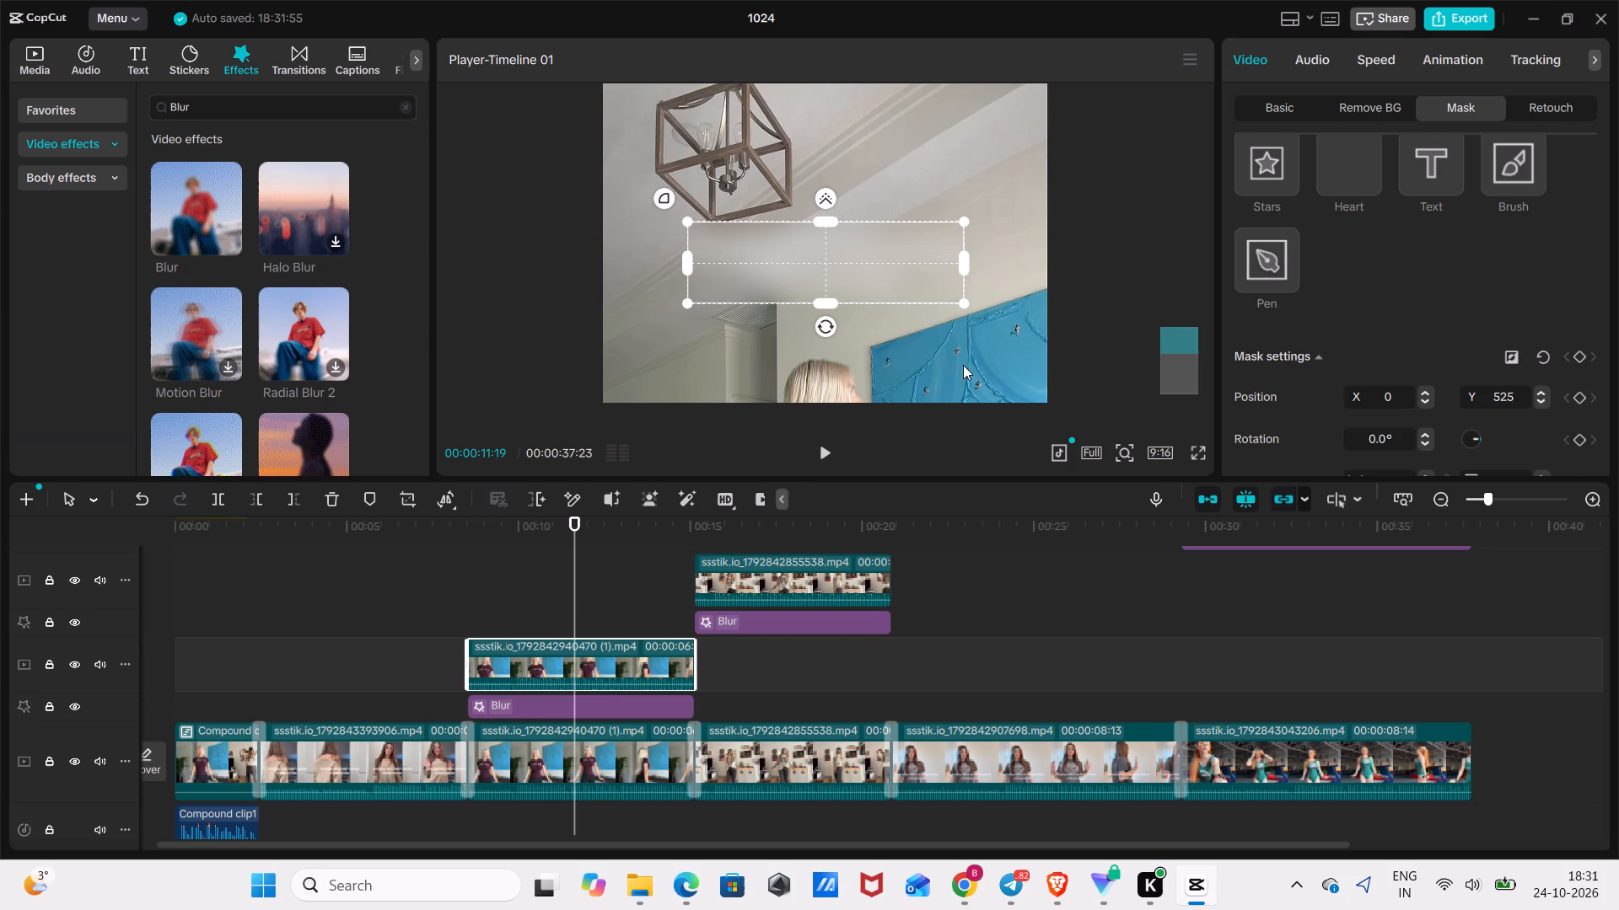
Fit the whole vertical frame in the preview and examine the intro and the first ranked clip's opening.
click(979, 563)
drag(978, 565, 512, 624)
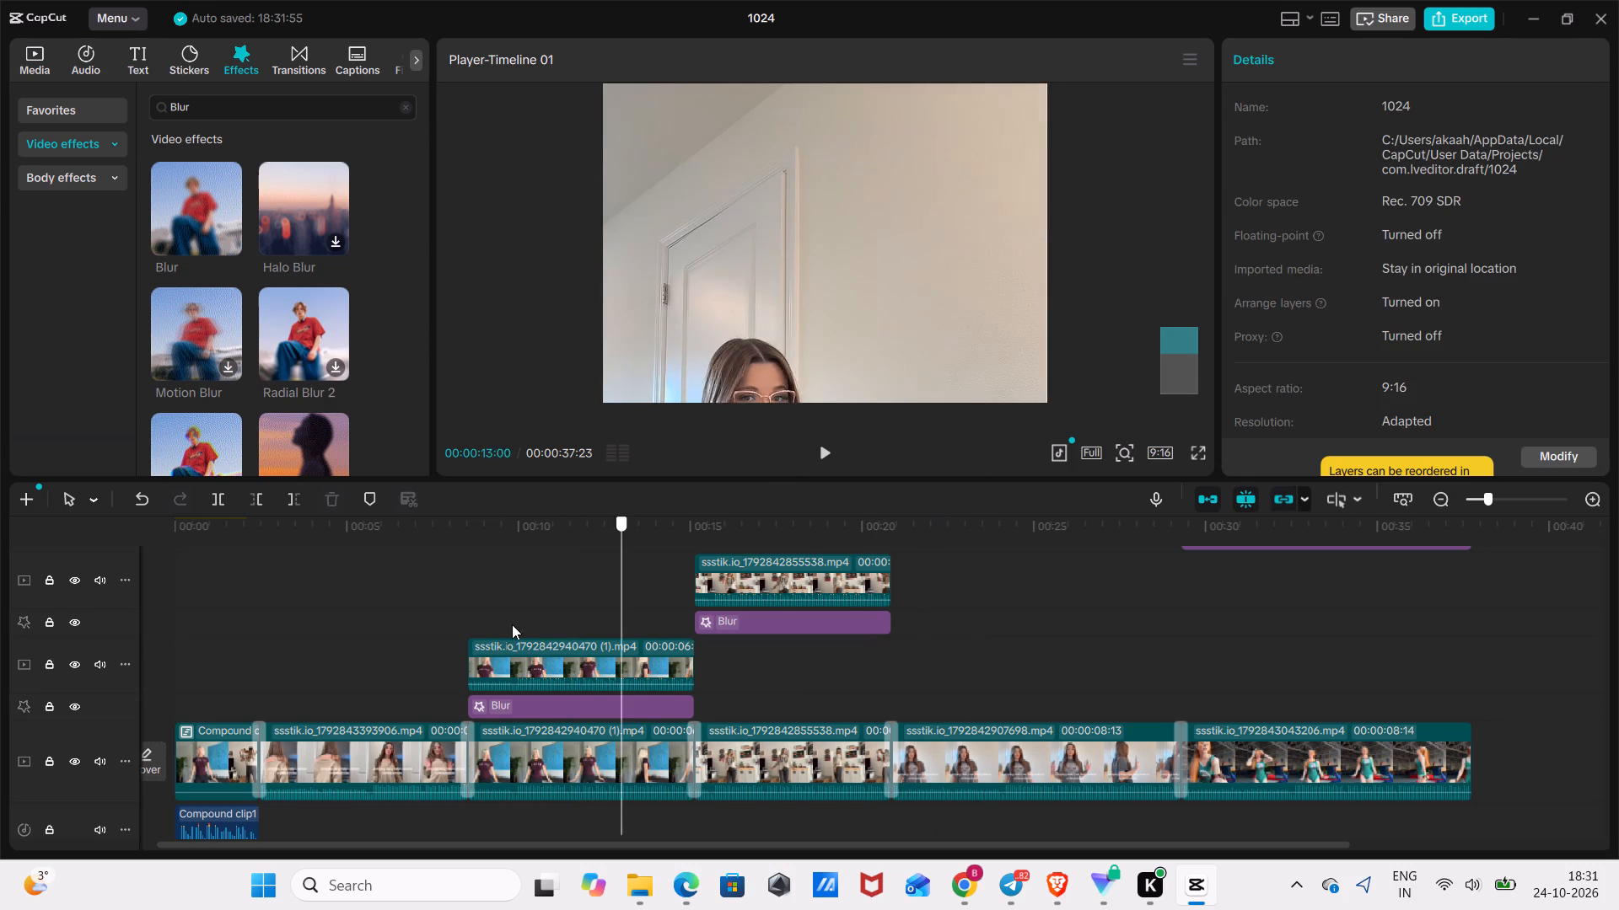
drag(512, 624, 363, 664)
scroll(352, 662, up, 3)
click(1123, 471)
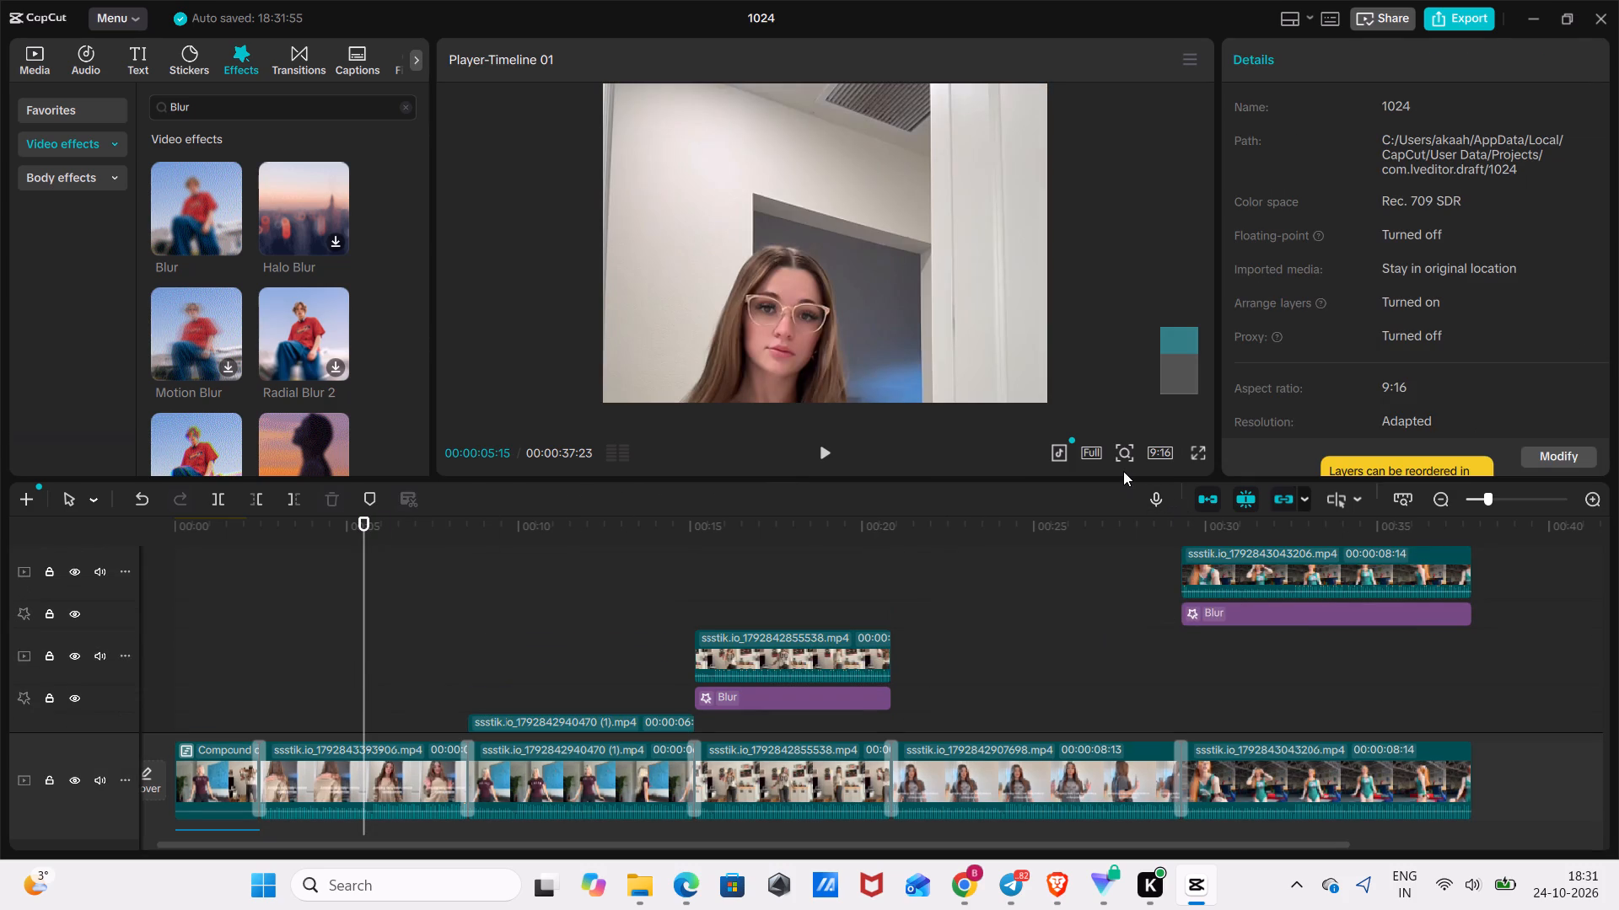
click(1123, 466)
drag(1104, 496, 1091, 508)
drag(368, 548, 255, 597)
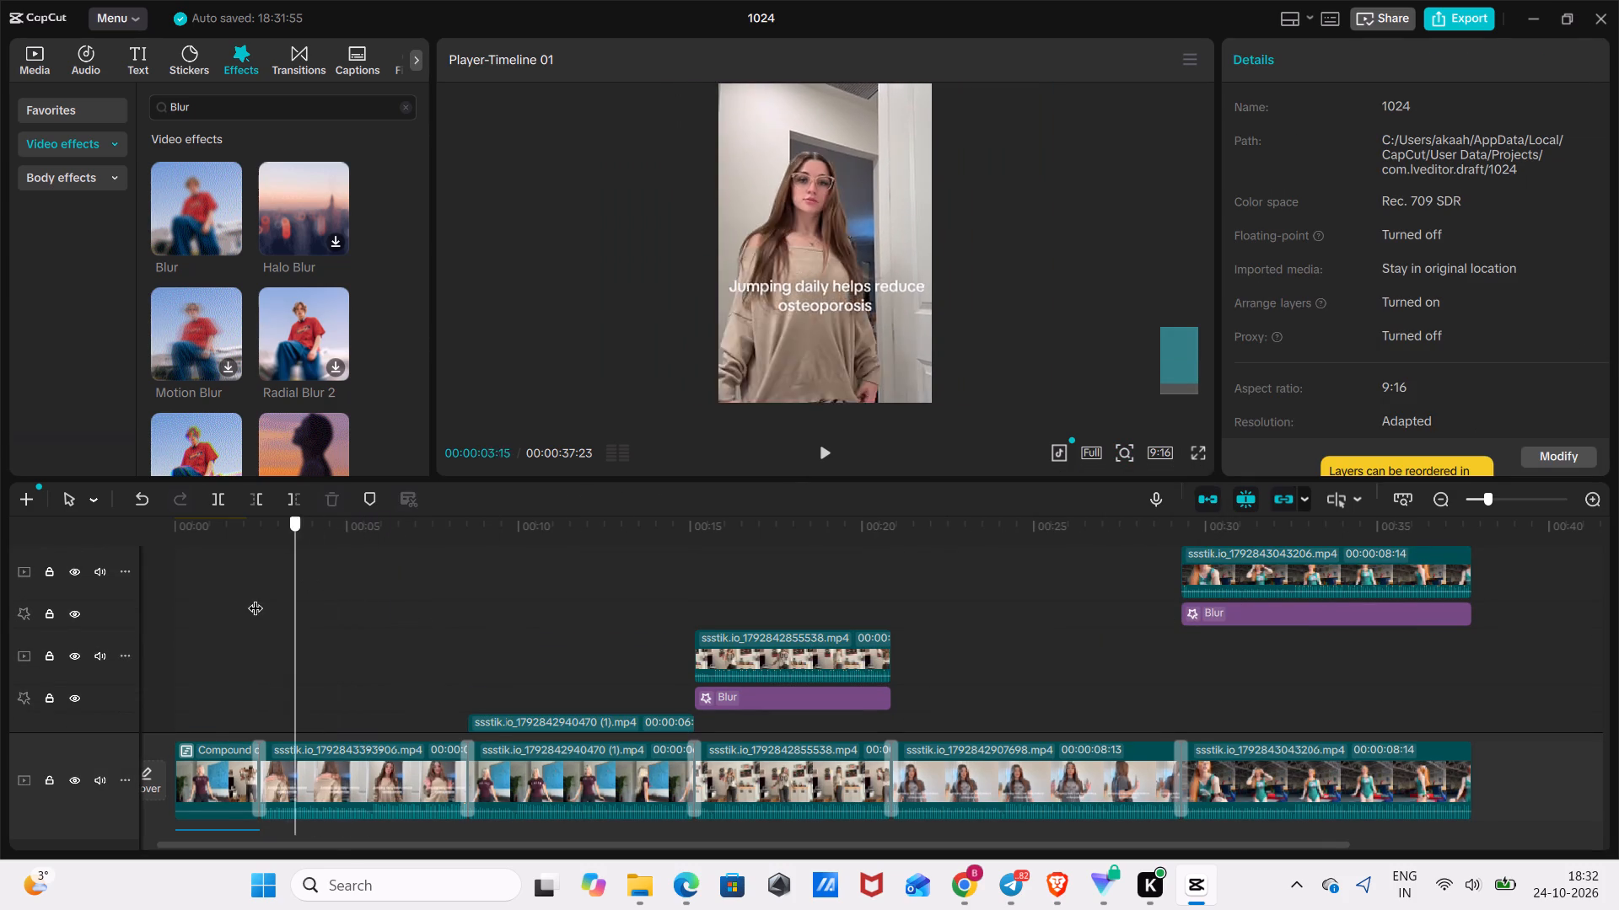
drag(255, 597, 67, 674)
scroll(445, 592, down, 10)
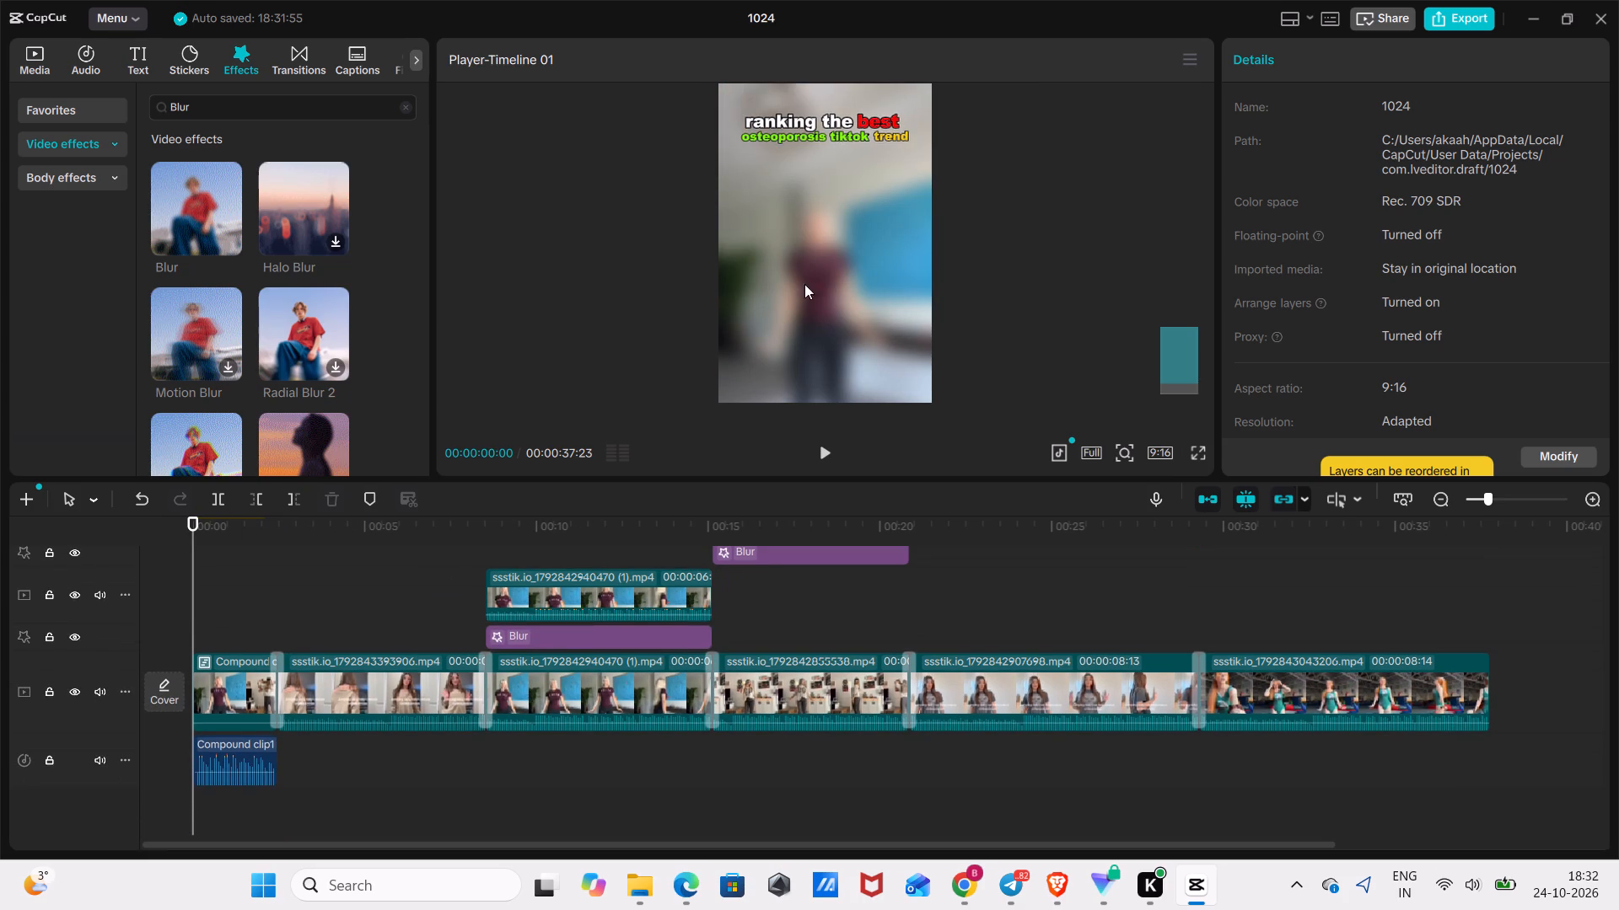
click(349, 587)
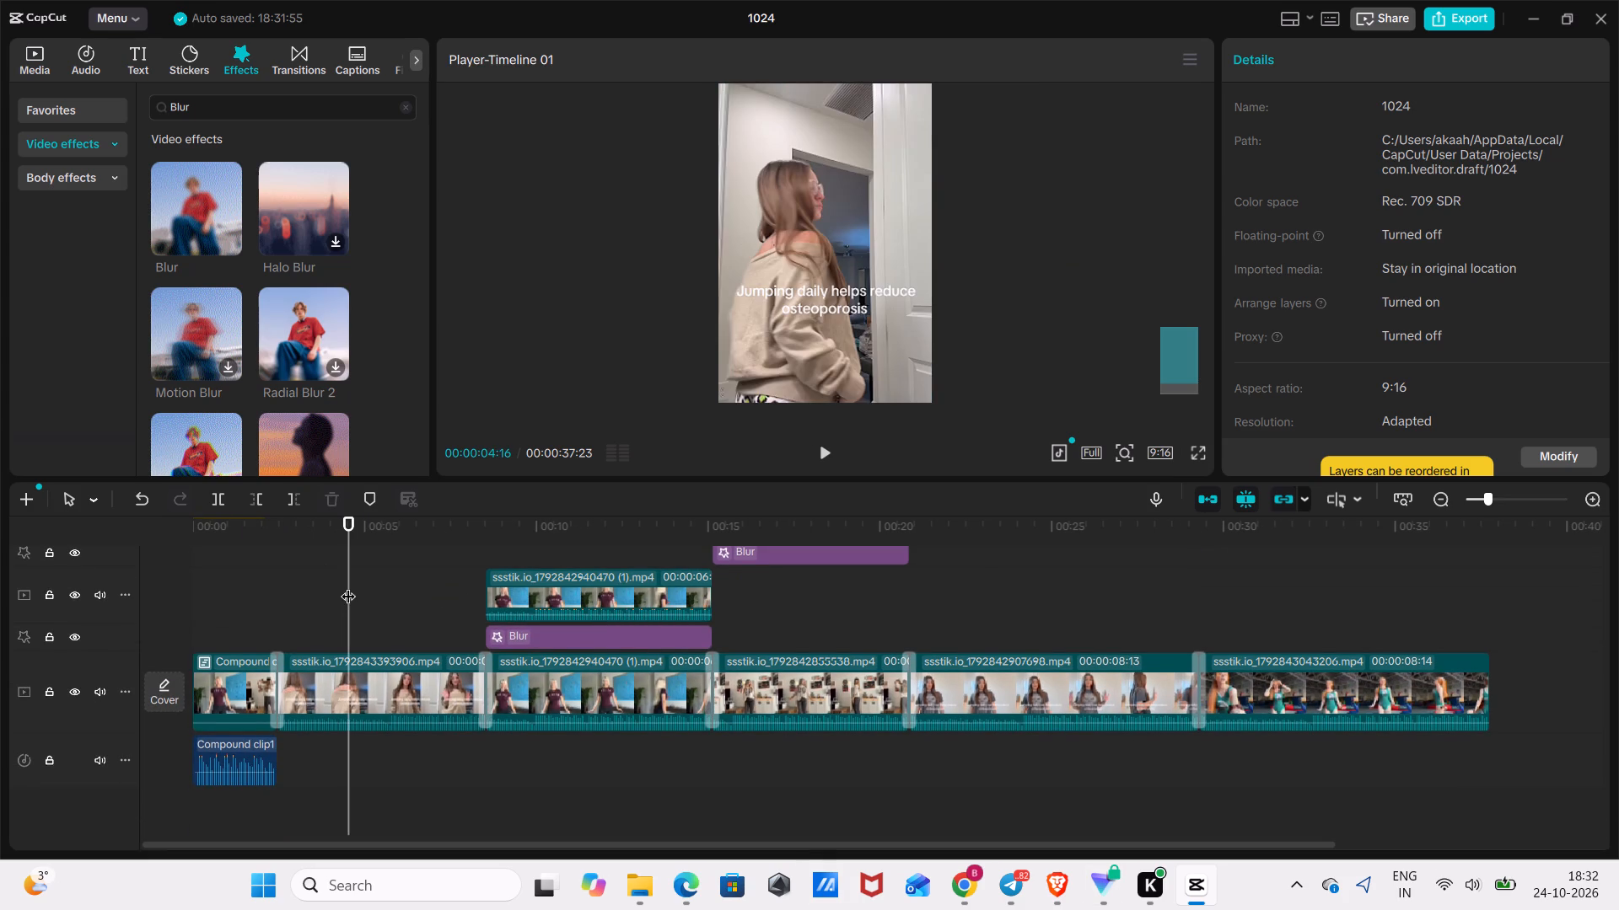
drag(348, 586, 301, 624)
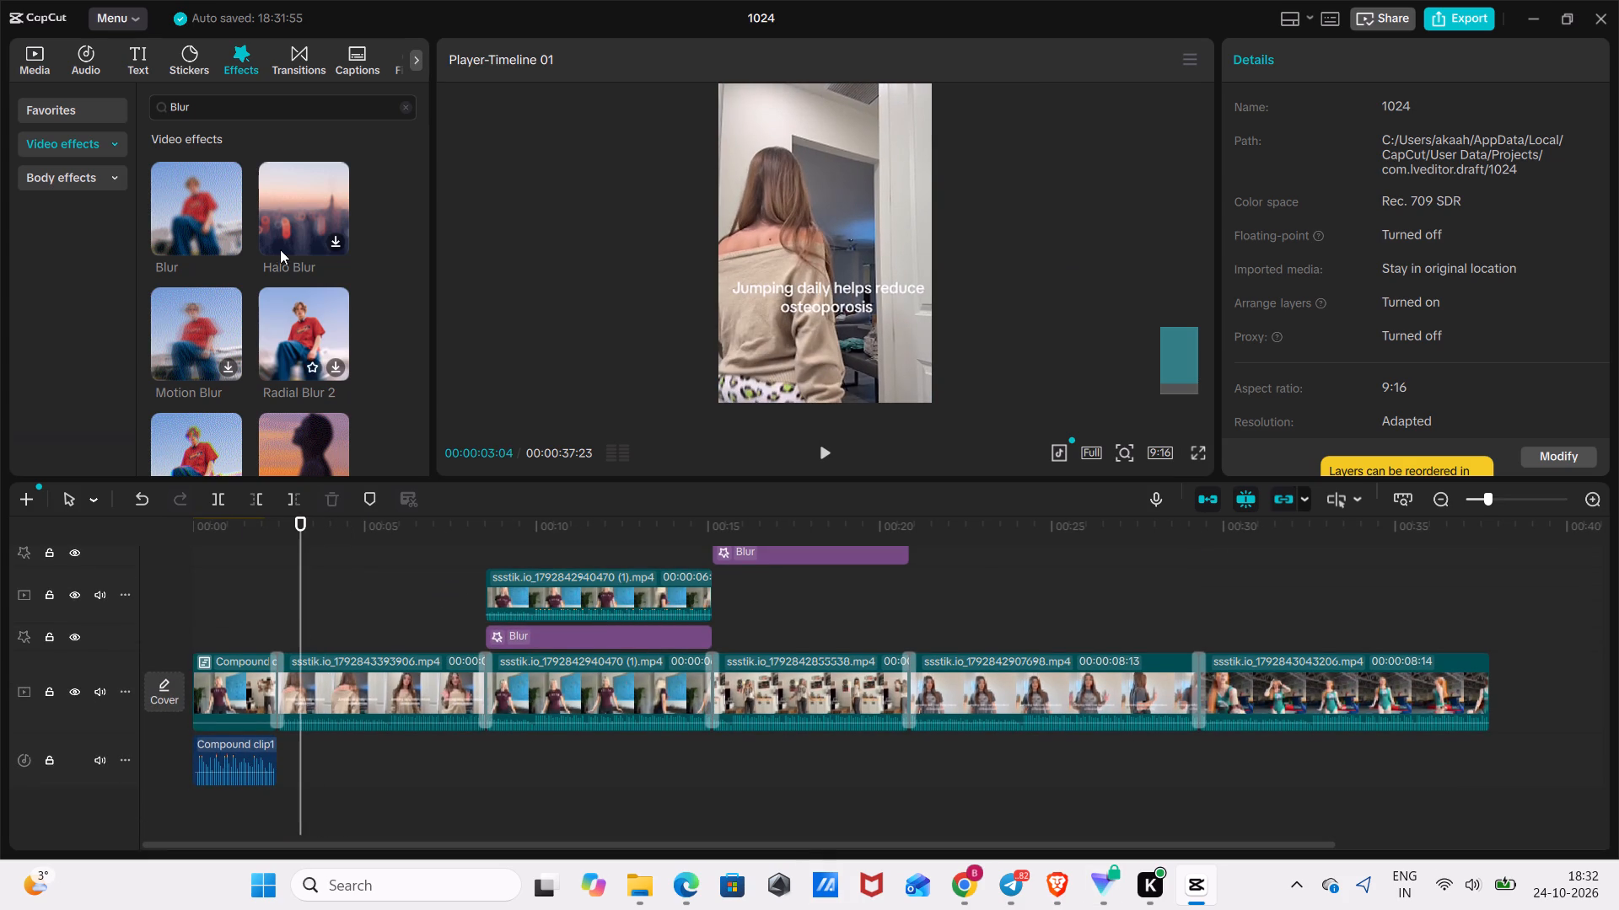
Add the unused 10-second cartesia voiceover WAV to the audio track, starting about 4 seconds in under the first ranked clip.
click(39, 66)
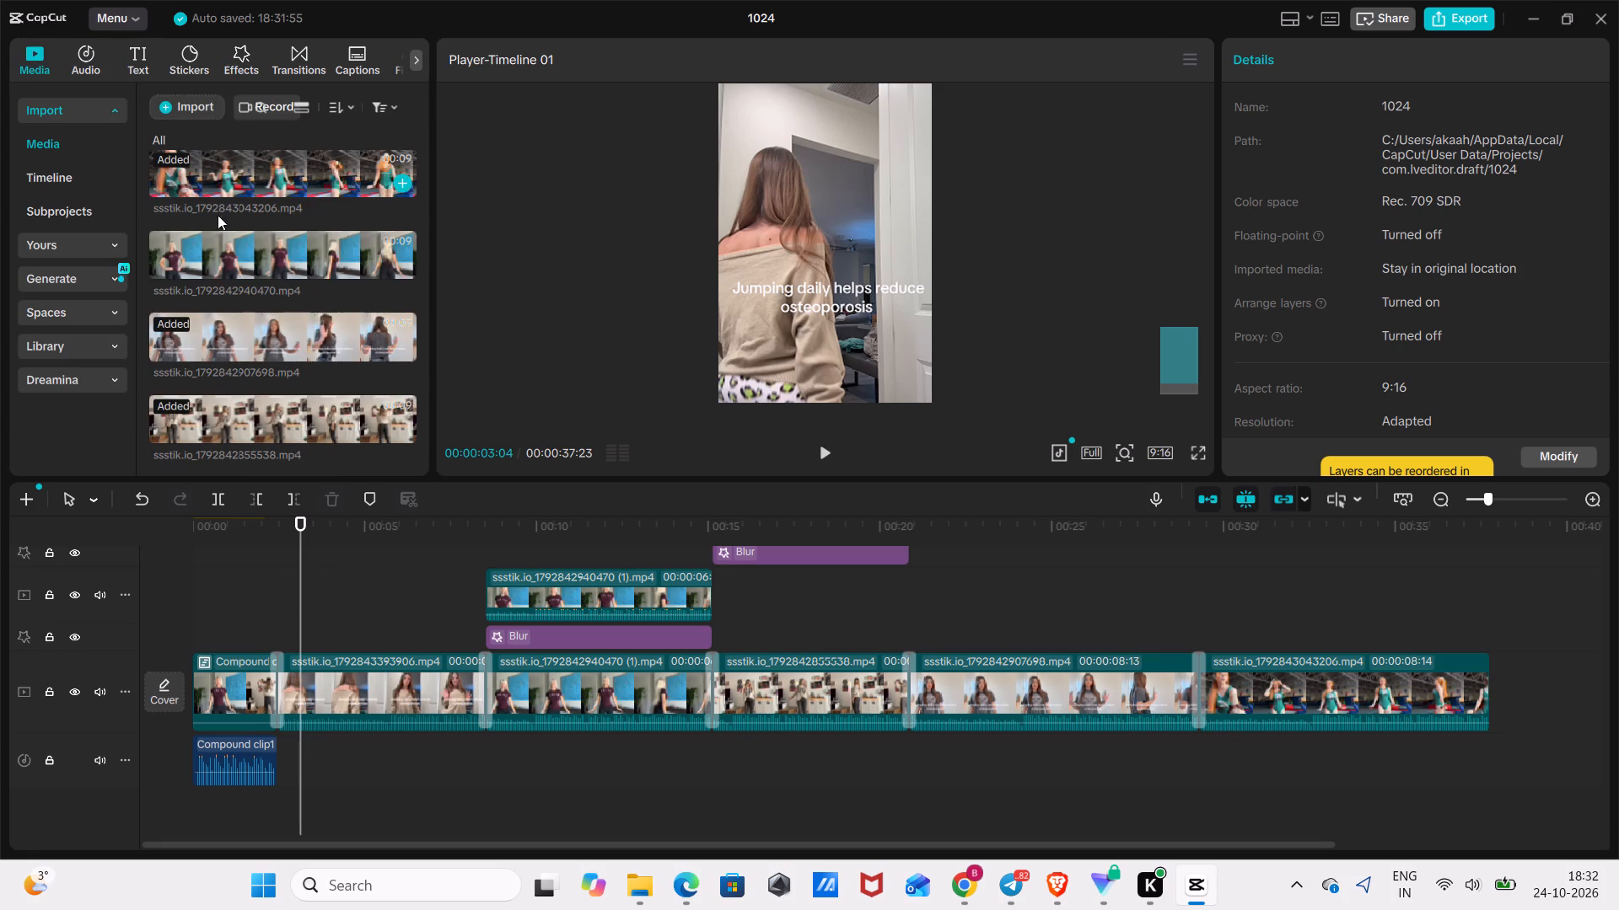
scroll(215, 251, up, 10)
drag(288, 166, 356, 600)
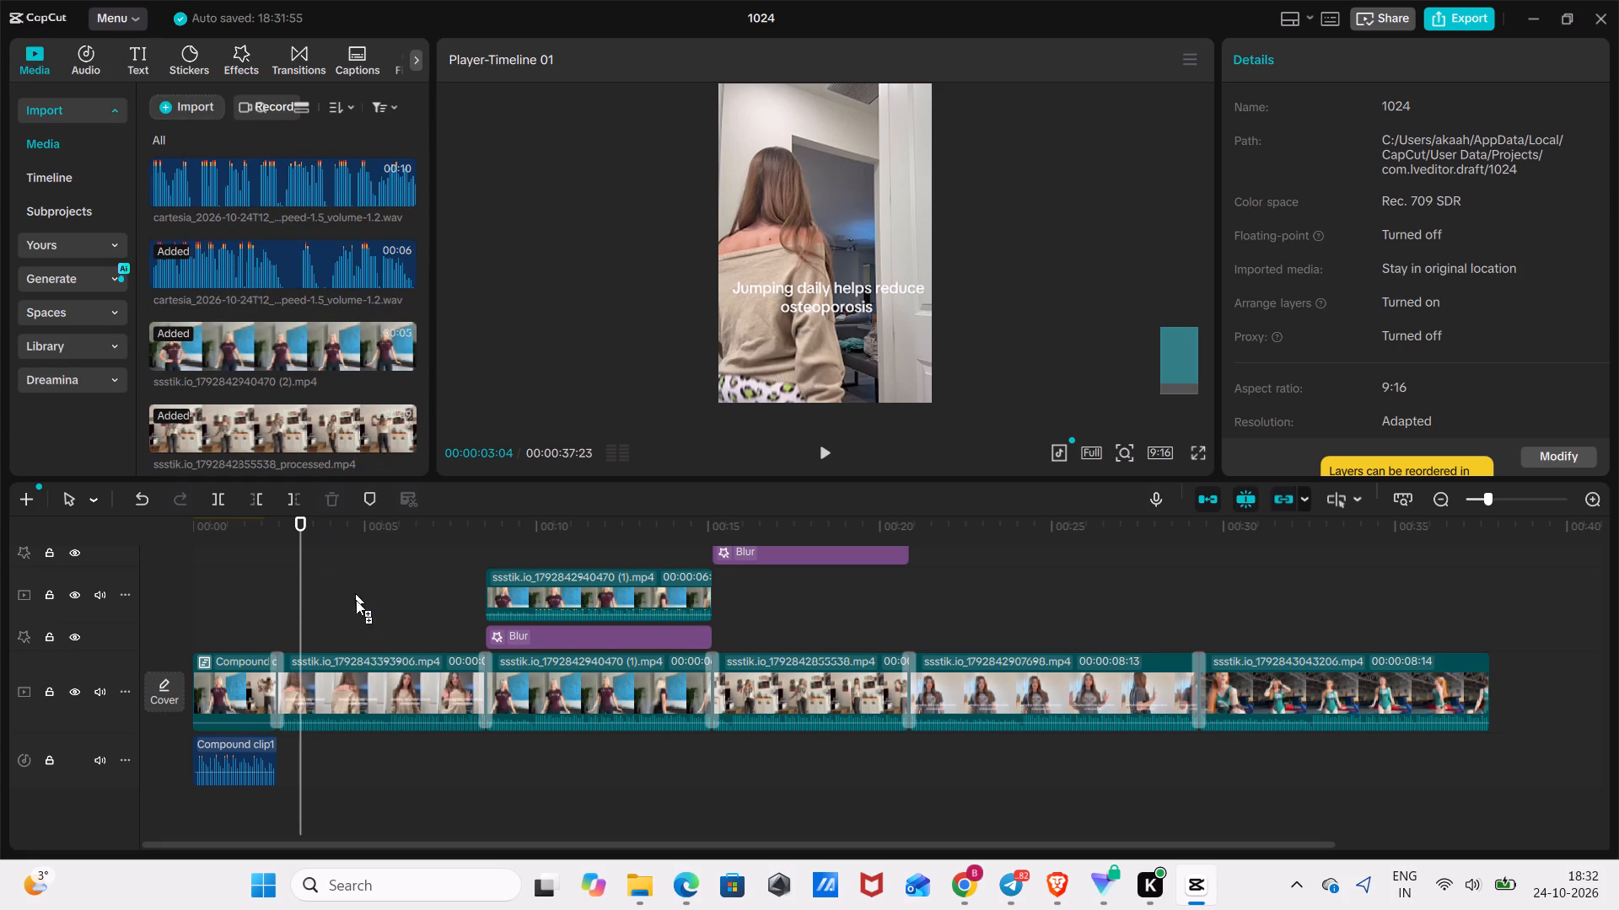
drag(356, 600, 336, 774)
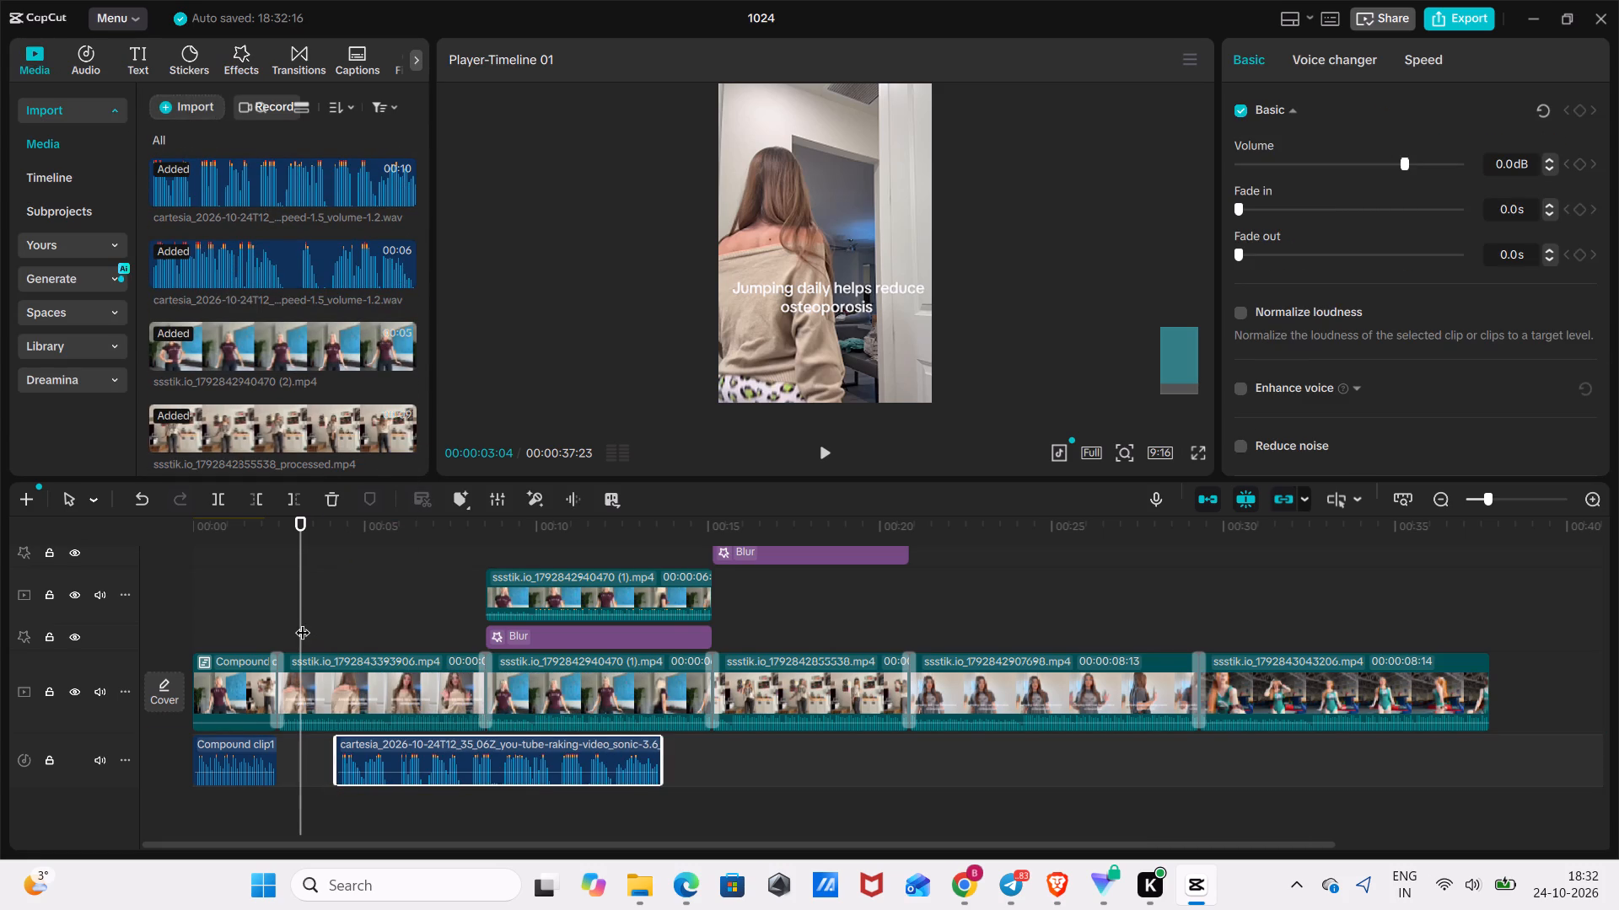
Listen to the new voiceover's opening and split it at 00:00:05:29.
key(space)
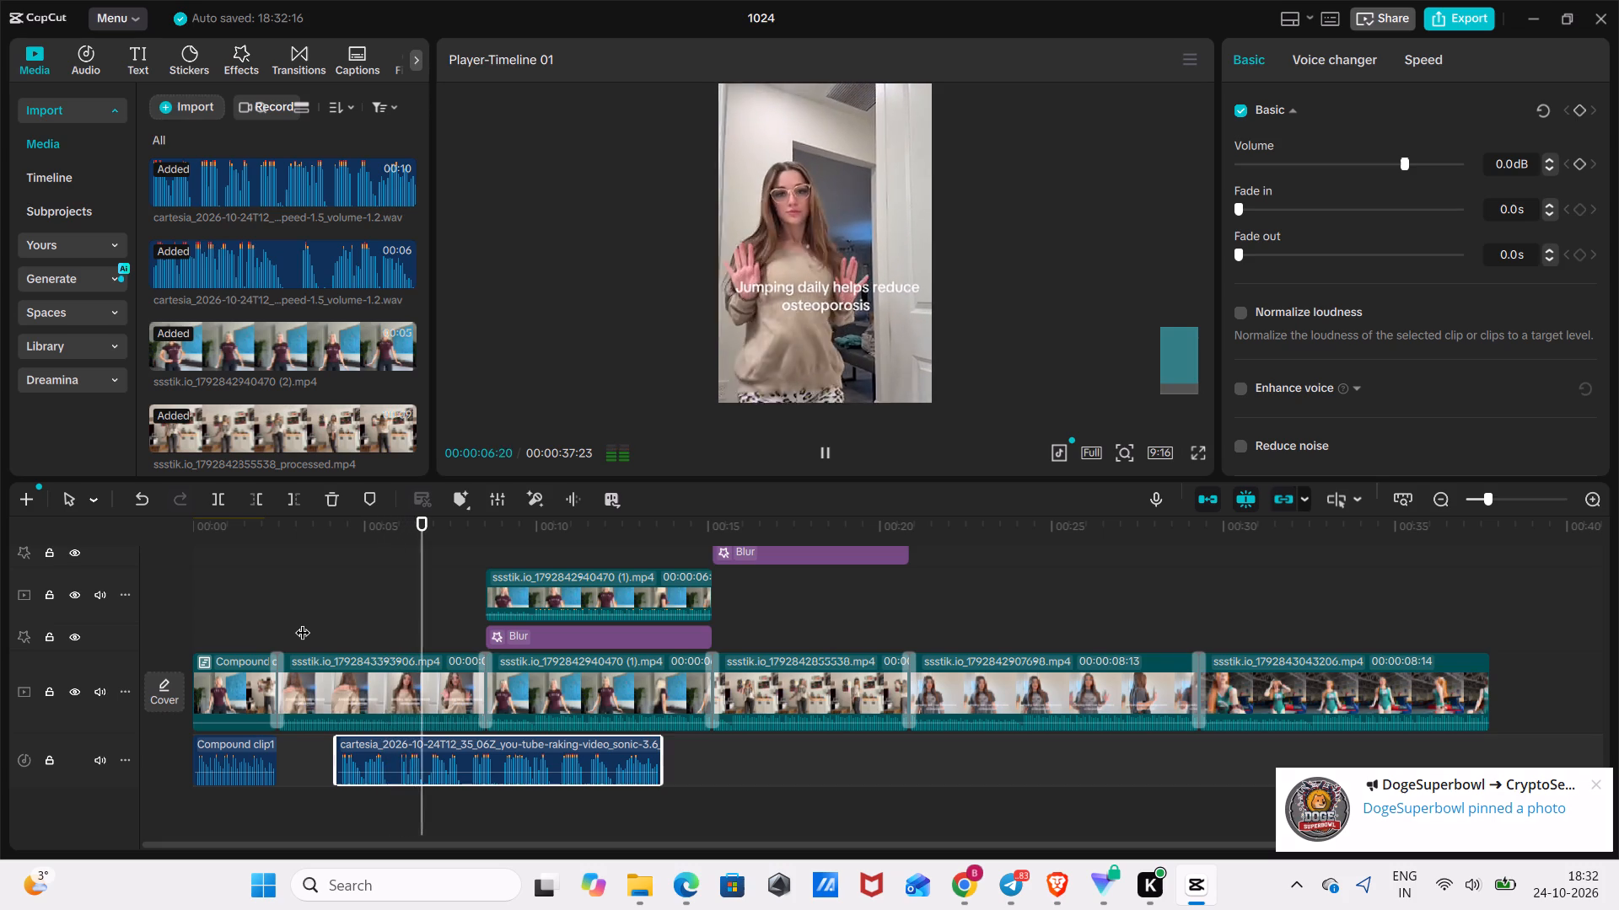
drag(451, 585, 391, 641)
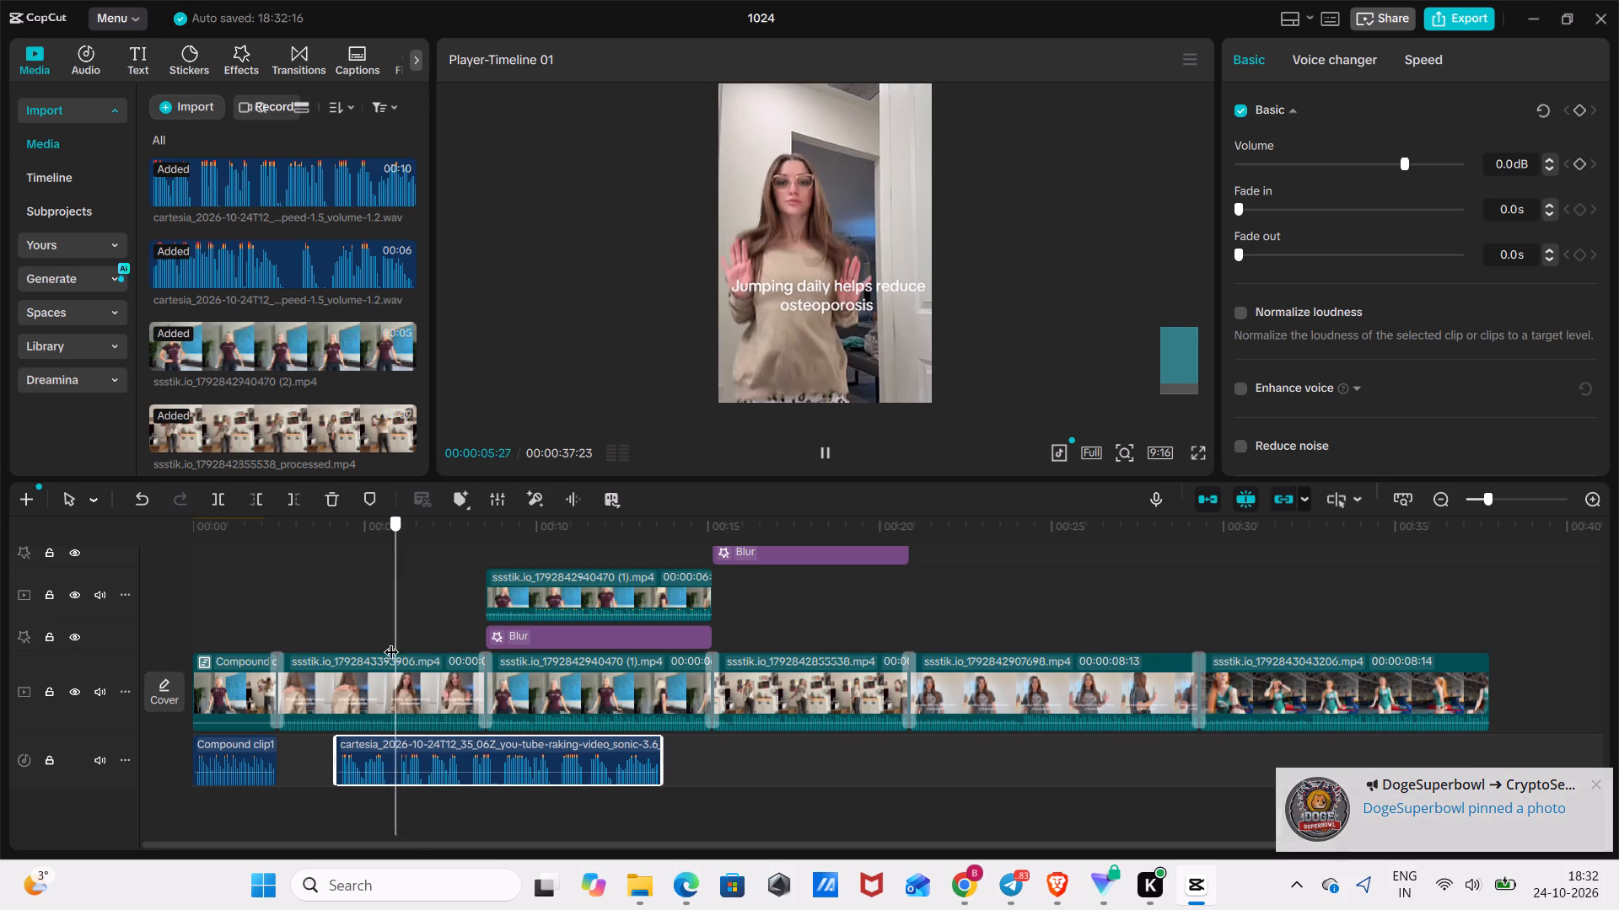
drag(391, 641, 385, 648)
click(391, 617)
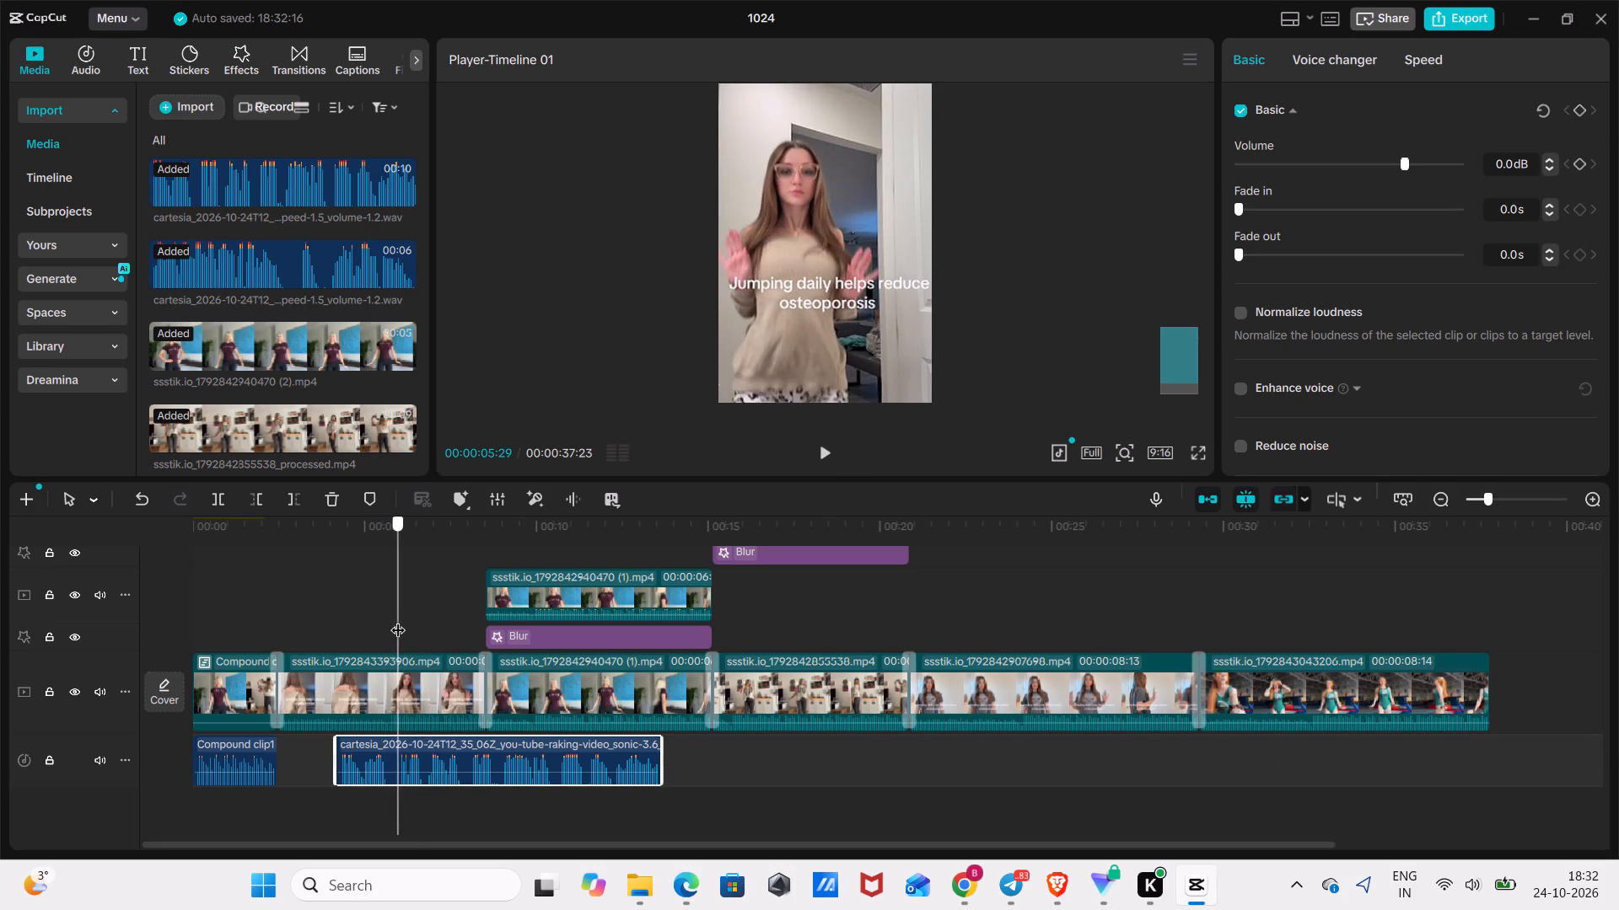
click(384, 762)
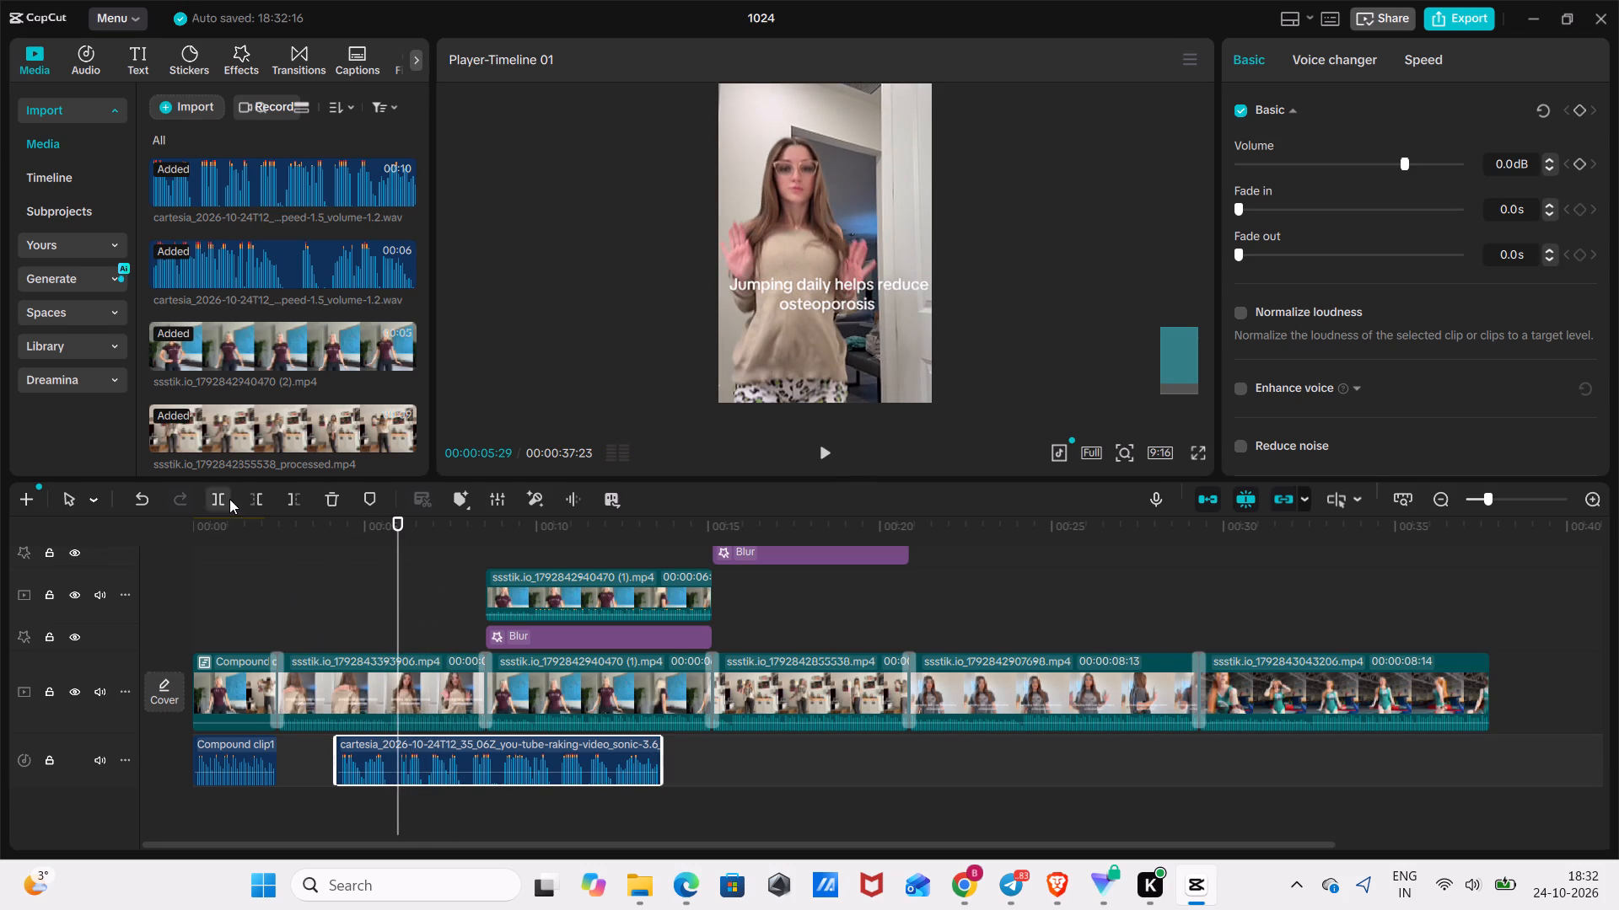
click(229, 498)
Pause the music video playing in Brave using the system media controls.
click(1498, 878)
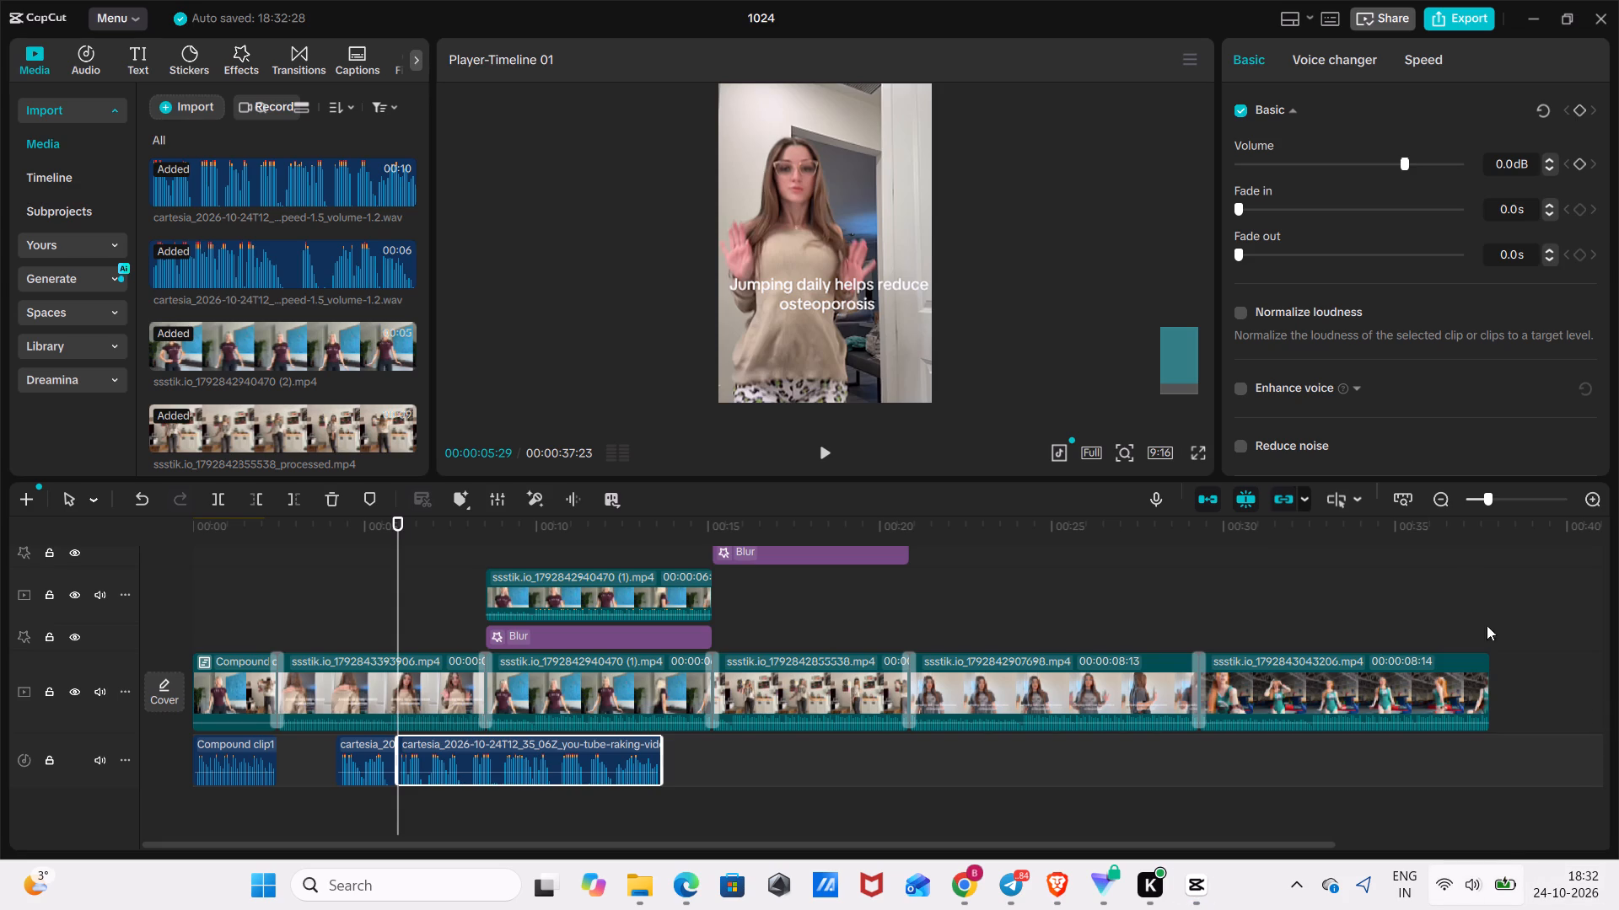
click(1433, 384)
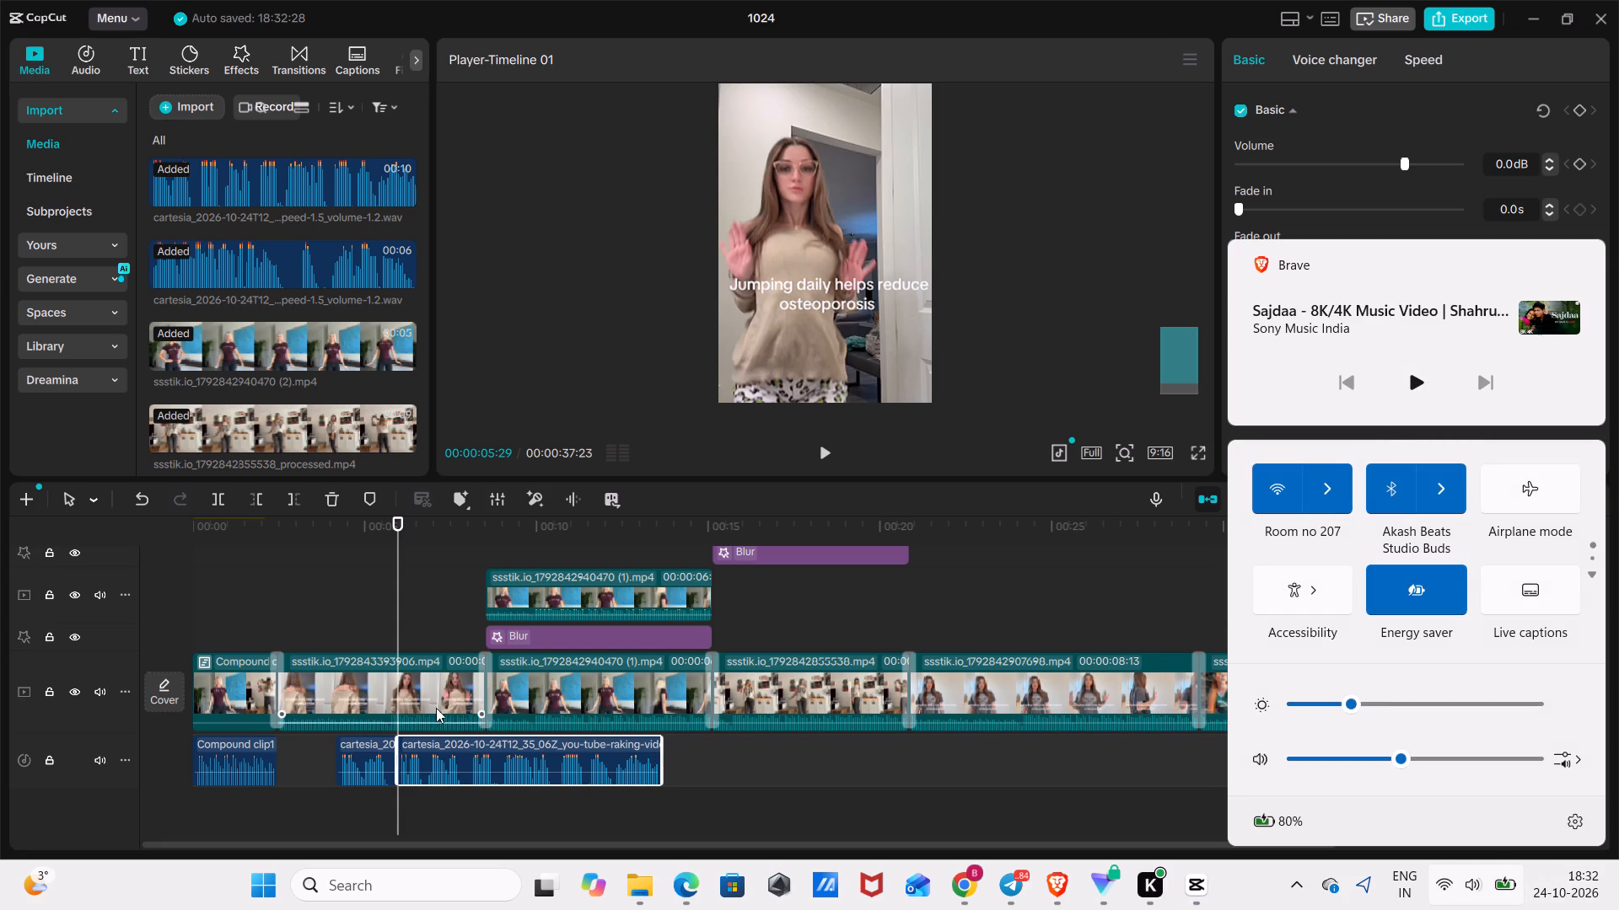
Listen to the voiceover after the first cut, split it at 00:00:06:25, and delete the short piece between the two cuts.
drag(403, 629, 421, 632)
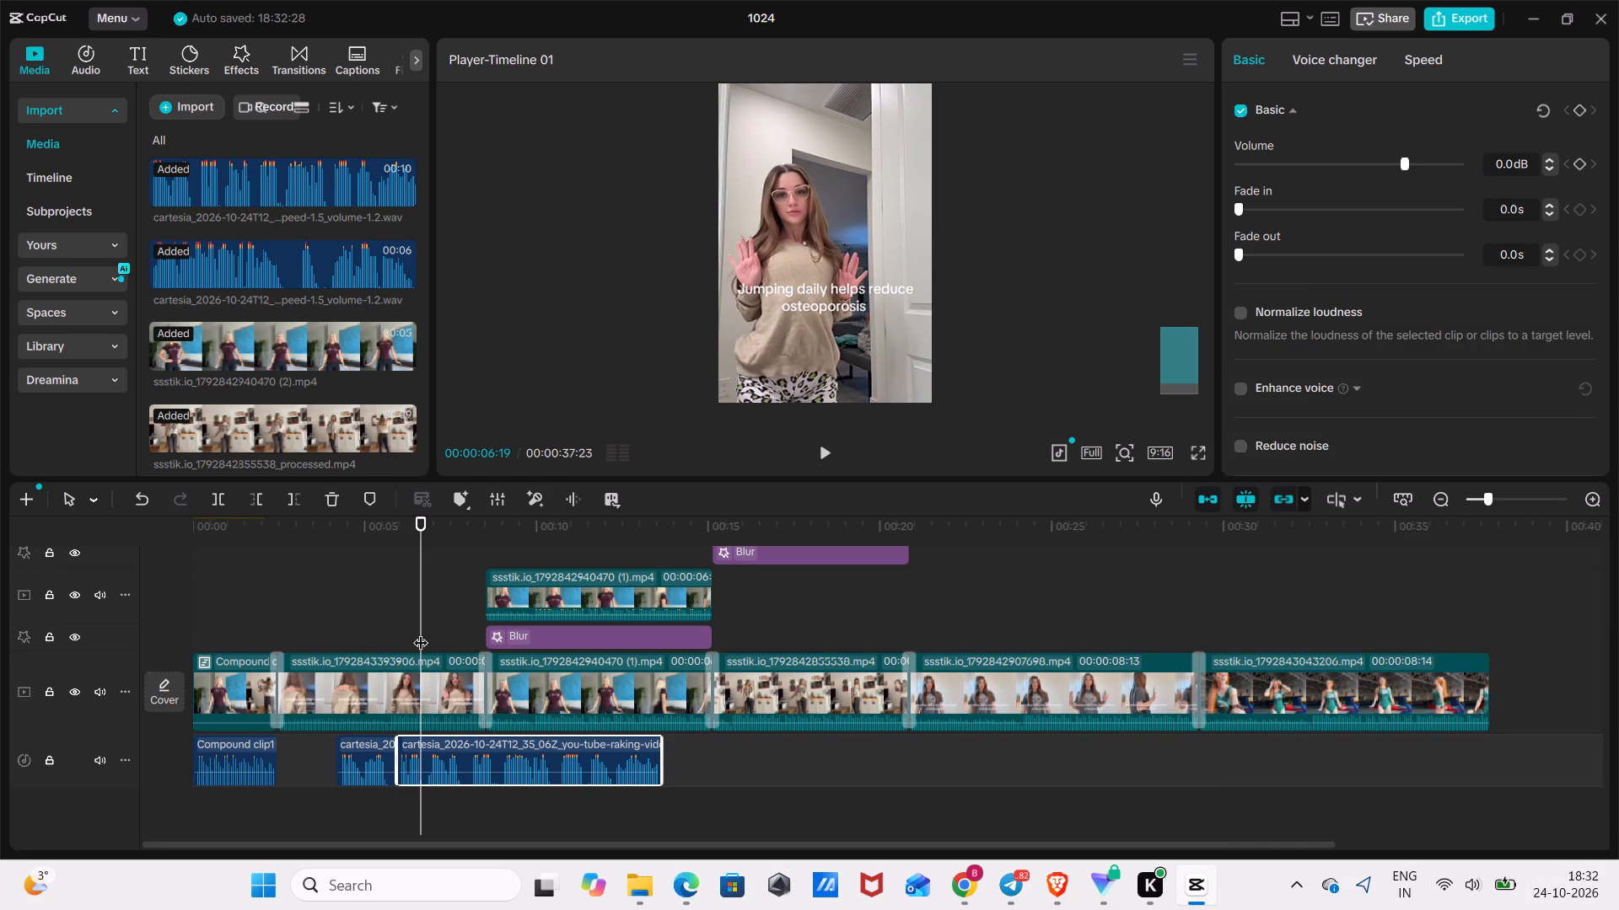
key(space)
key(space)
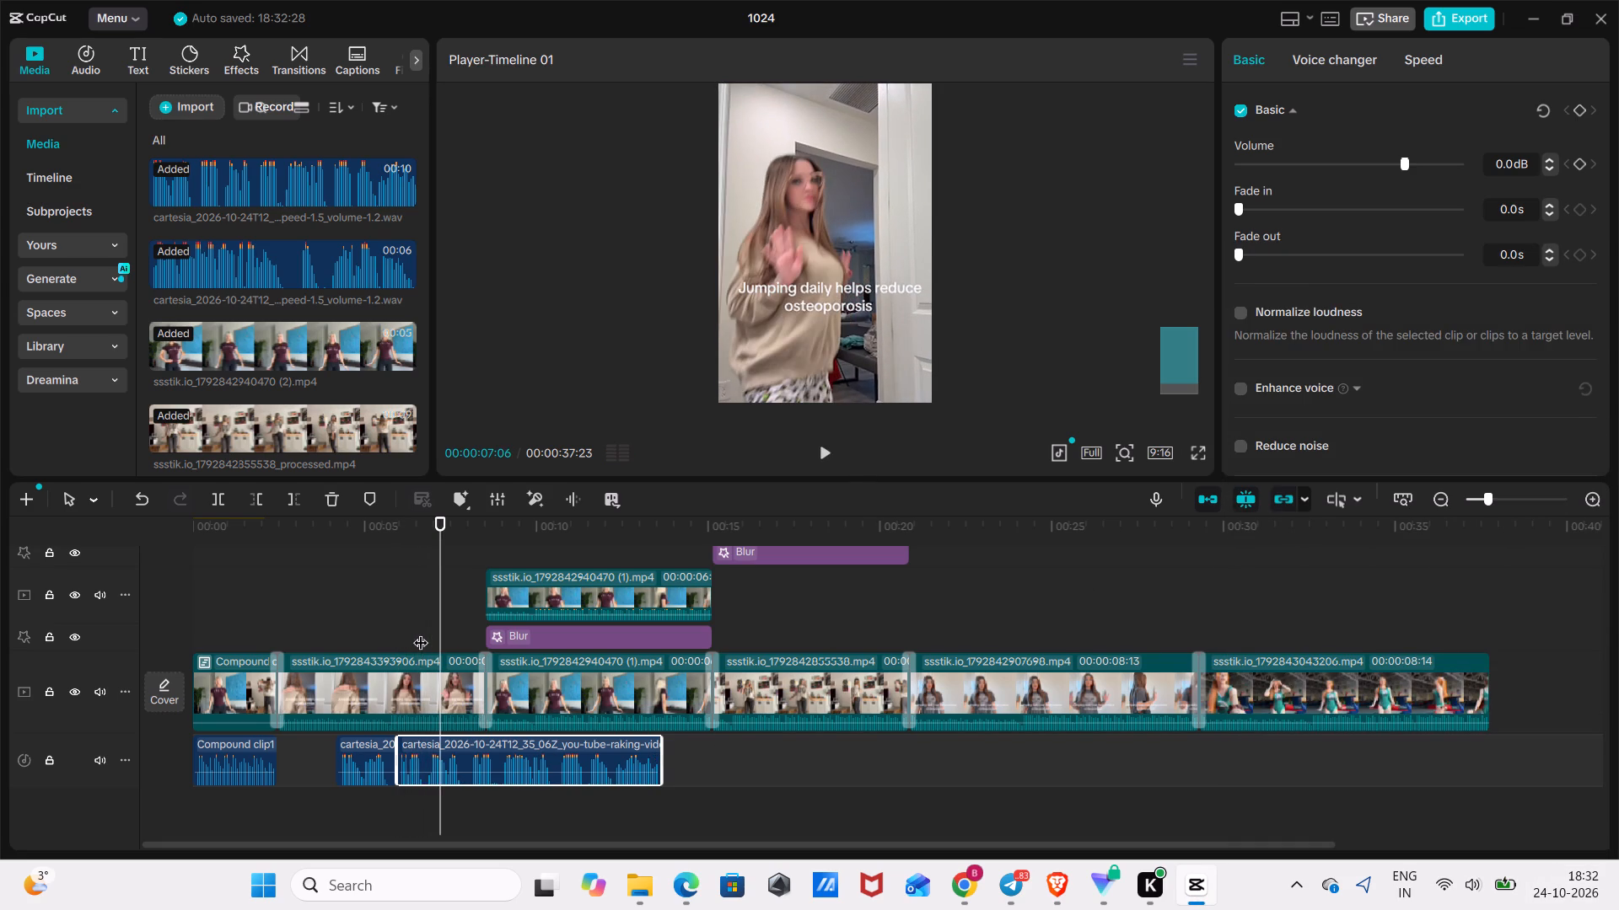
drag(440, 603, 386, 632)
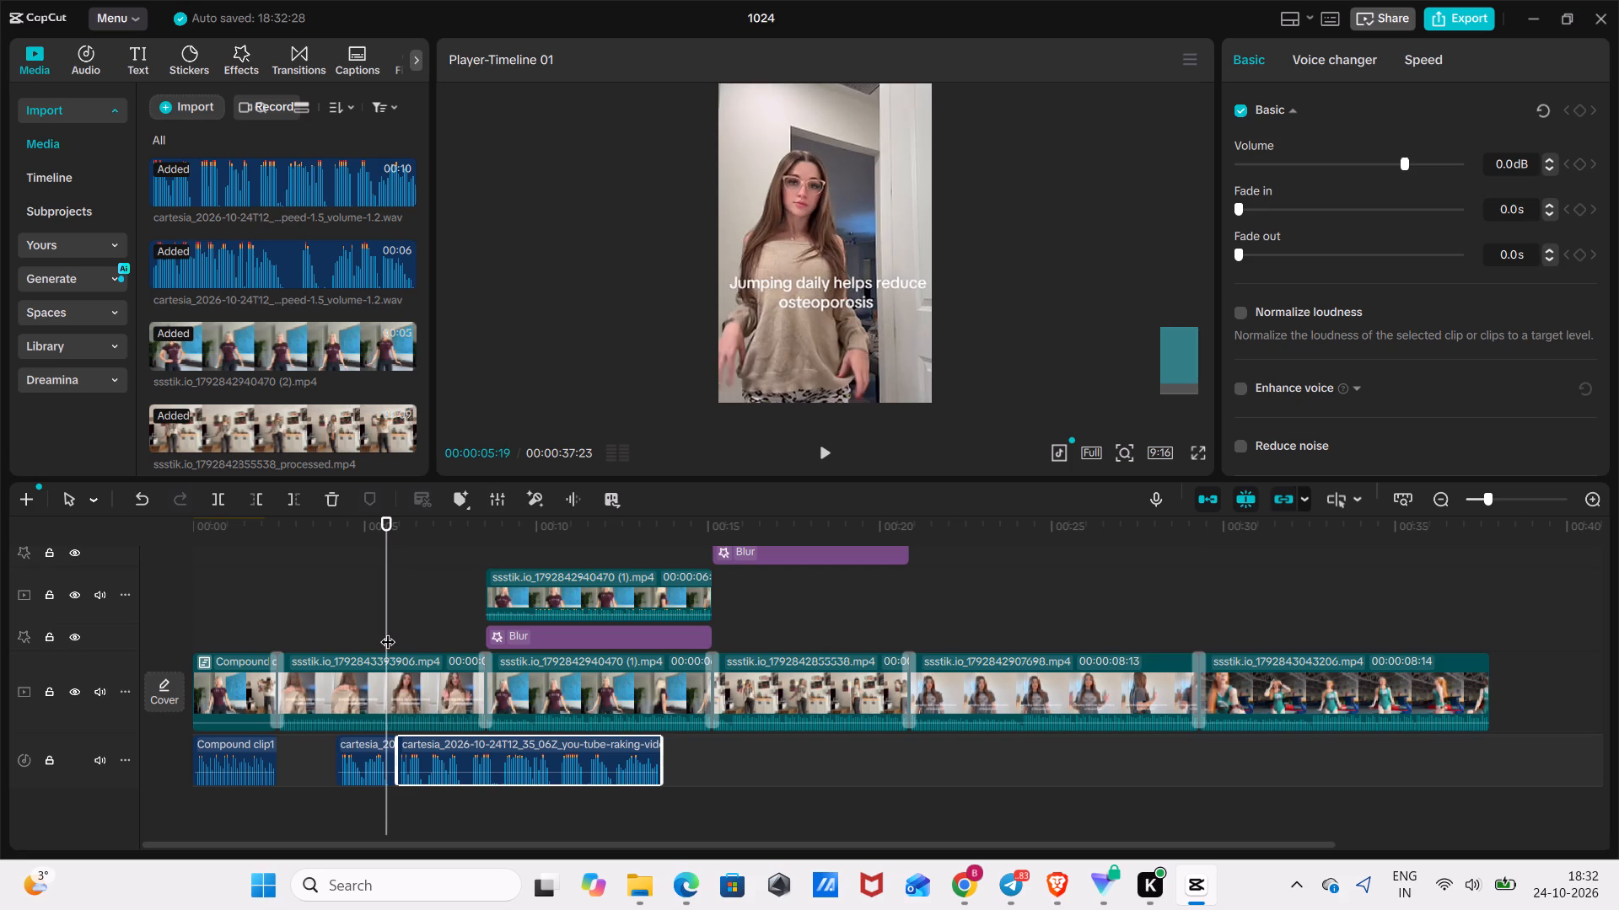
key(space)
key(space)
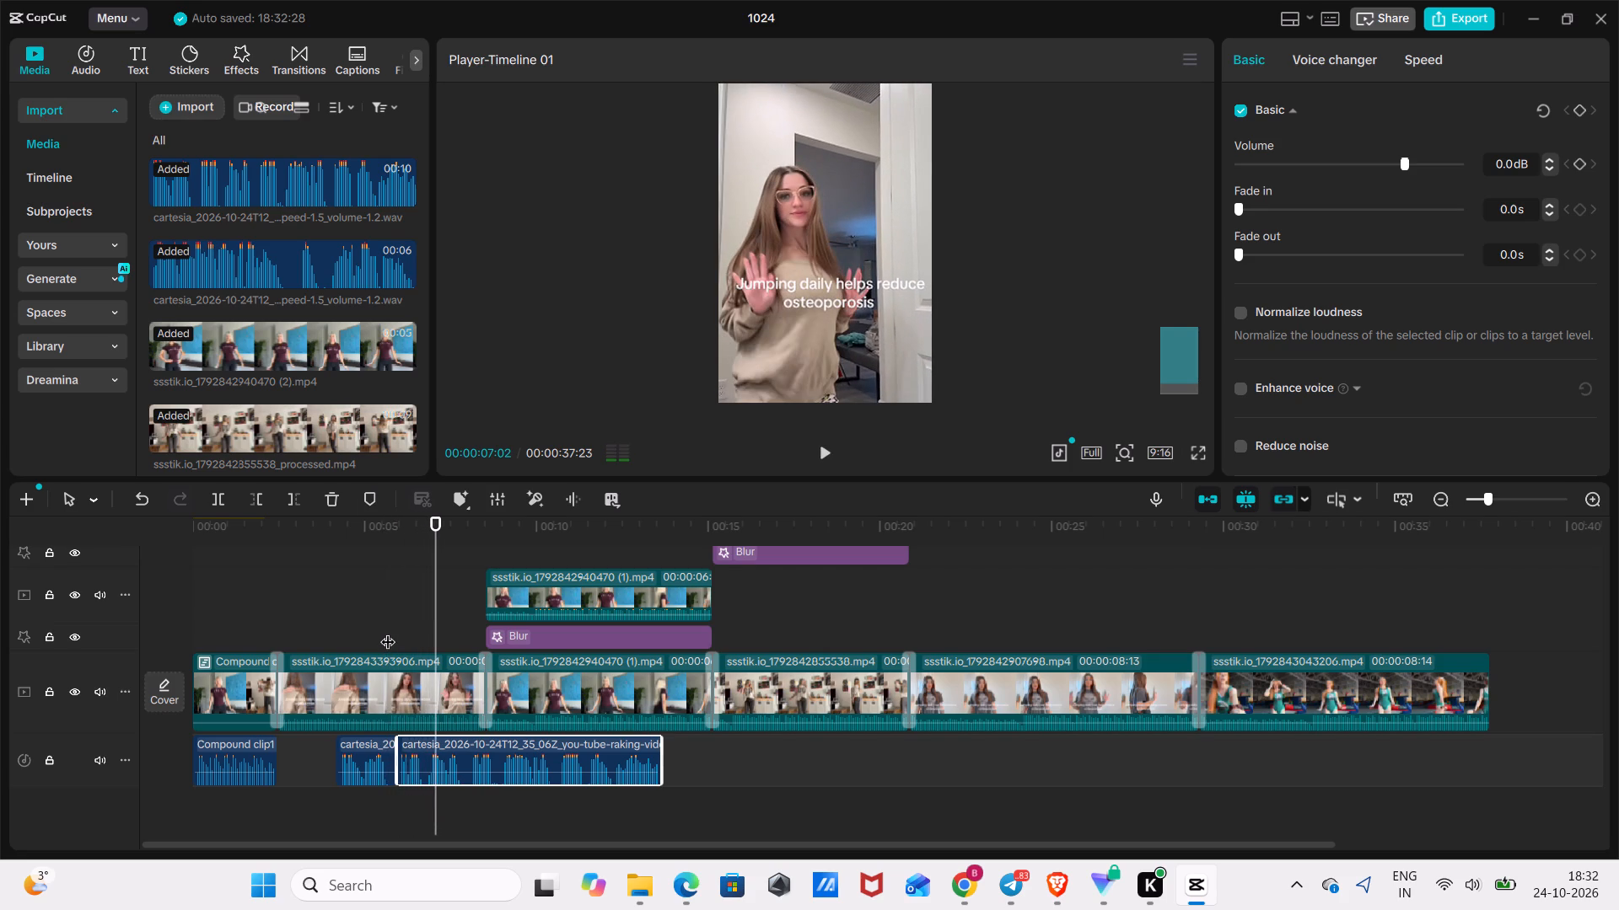
drag(432, 567, 429, 569)
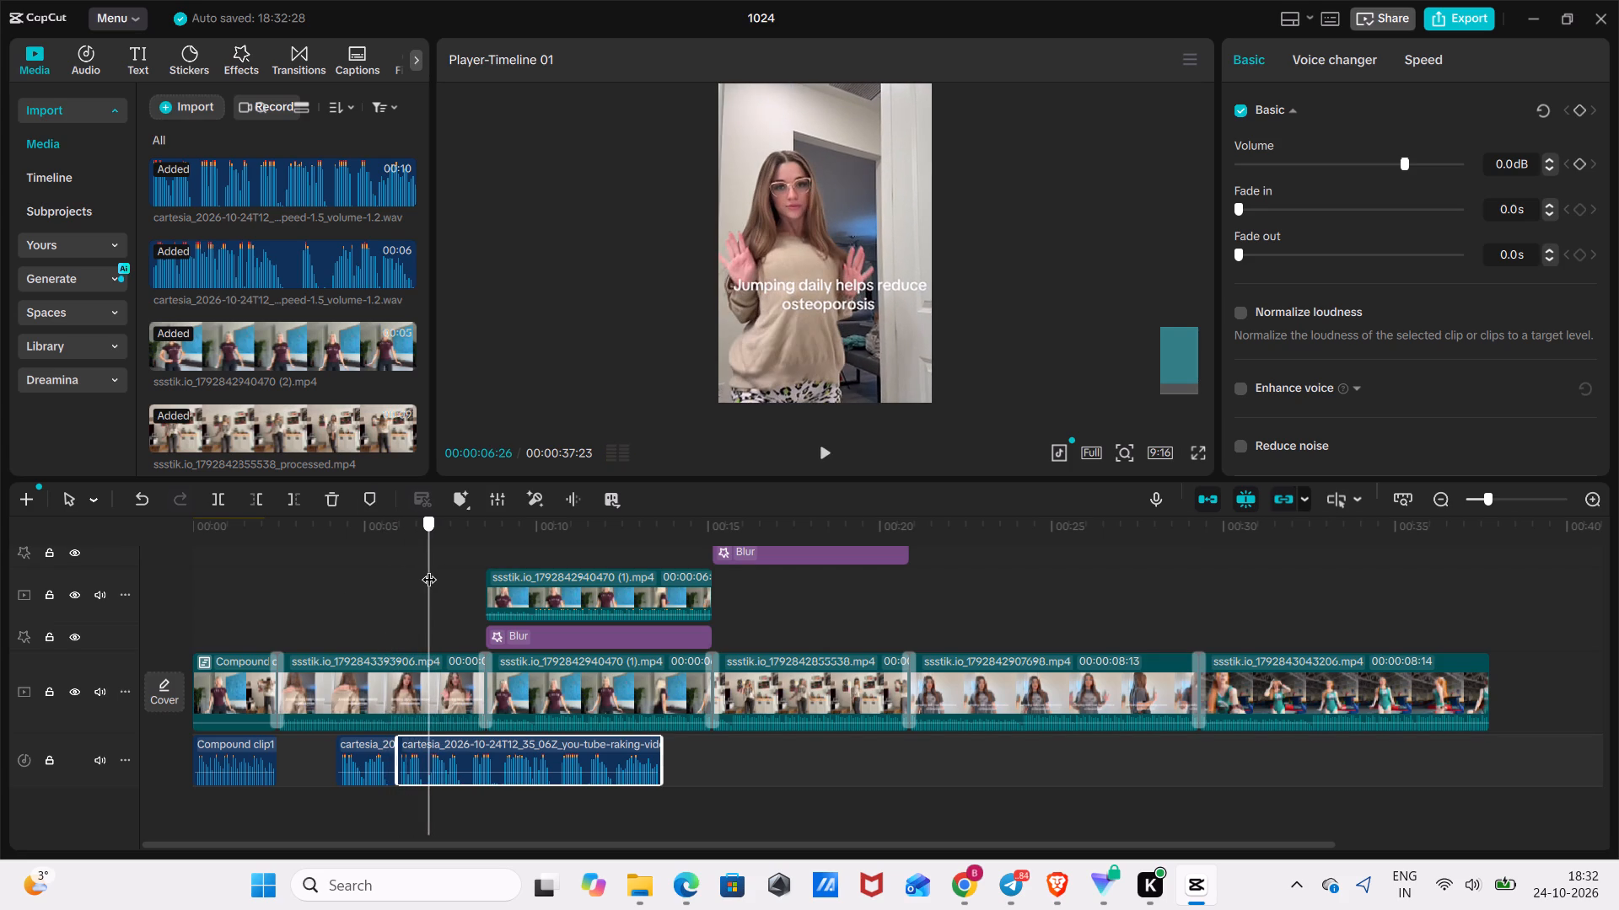
drag(429, 569, 428, 575)
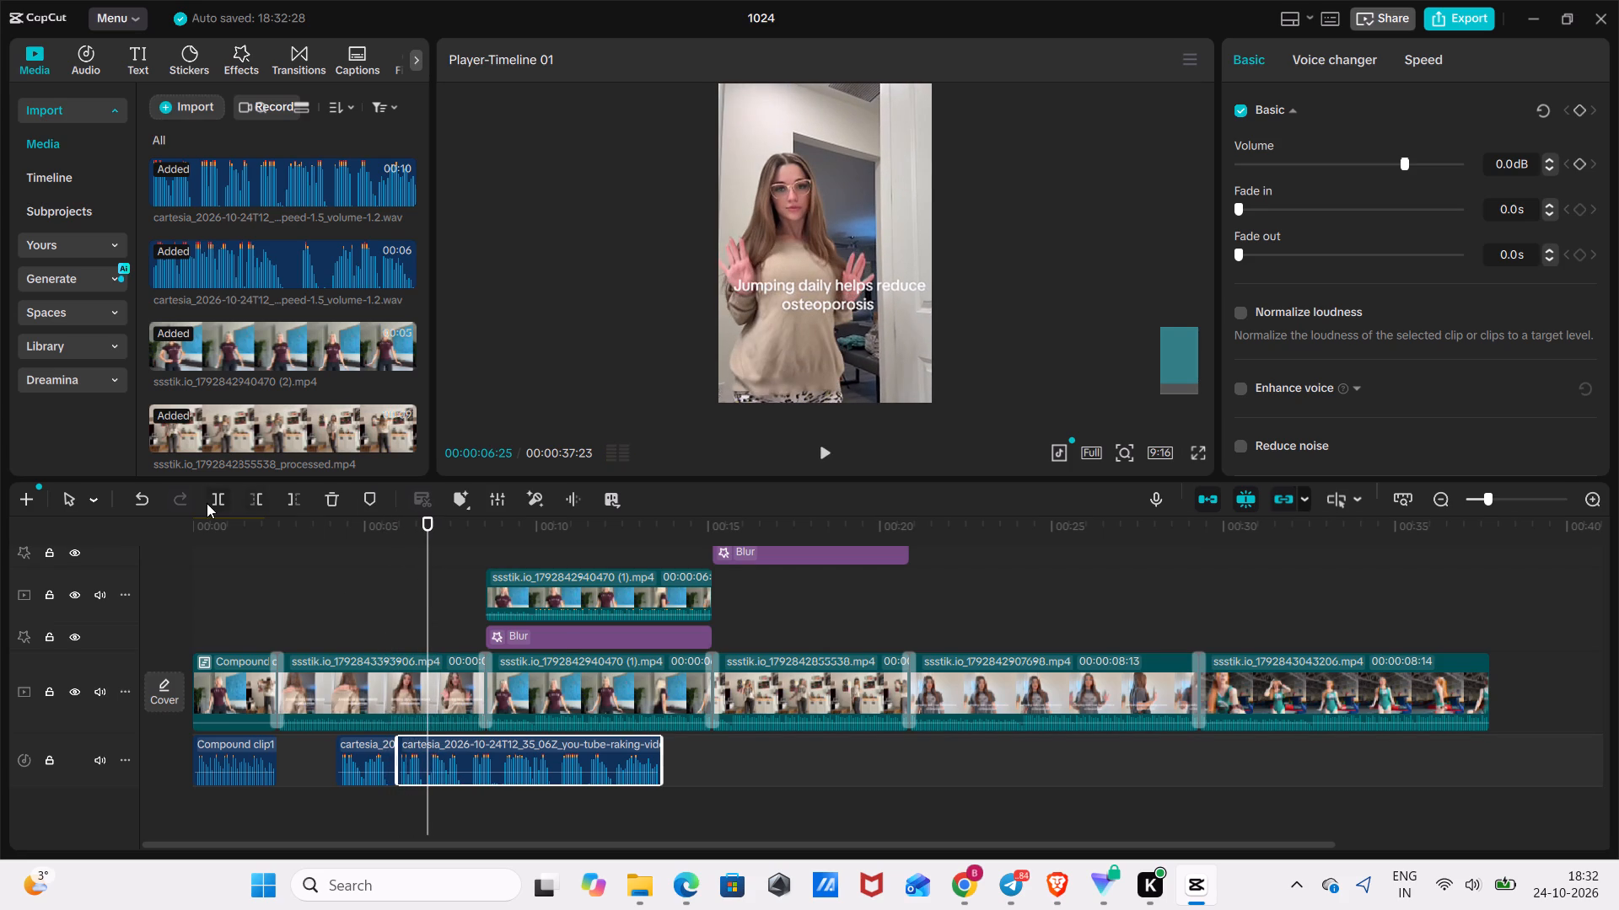
click(207, 500)
click(415, 779)
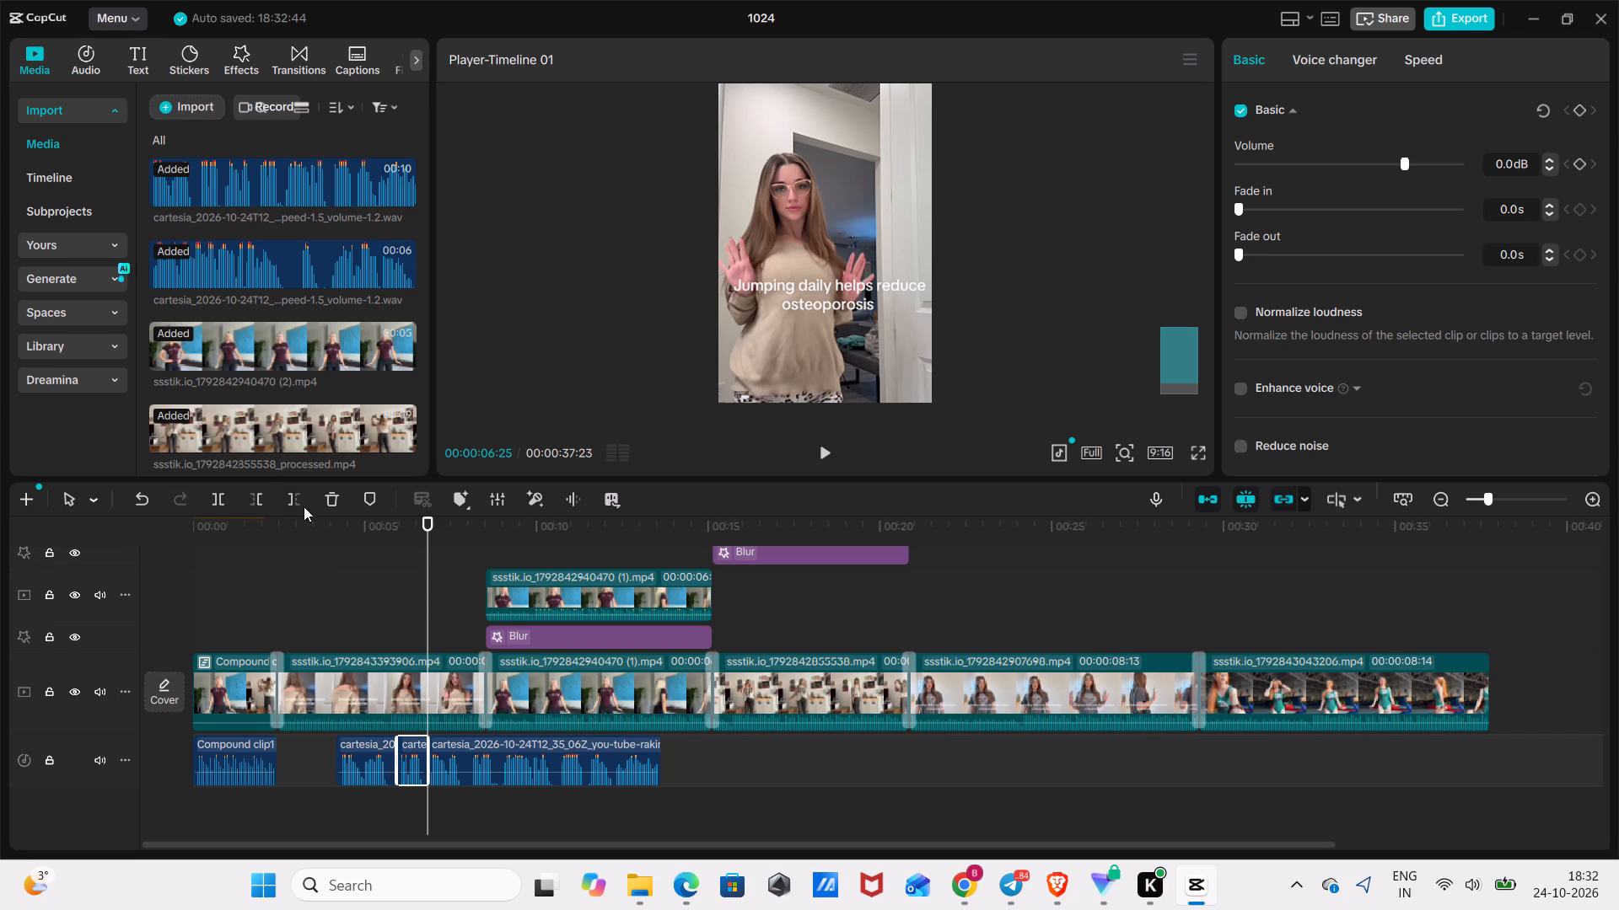
click(332, 492)
Listen onward, split the voiceover at 00:00:08:27 and 00:00:08:01, and delete the piece between these cuts.
key(space)
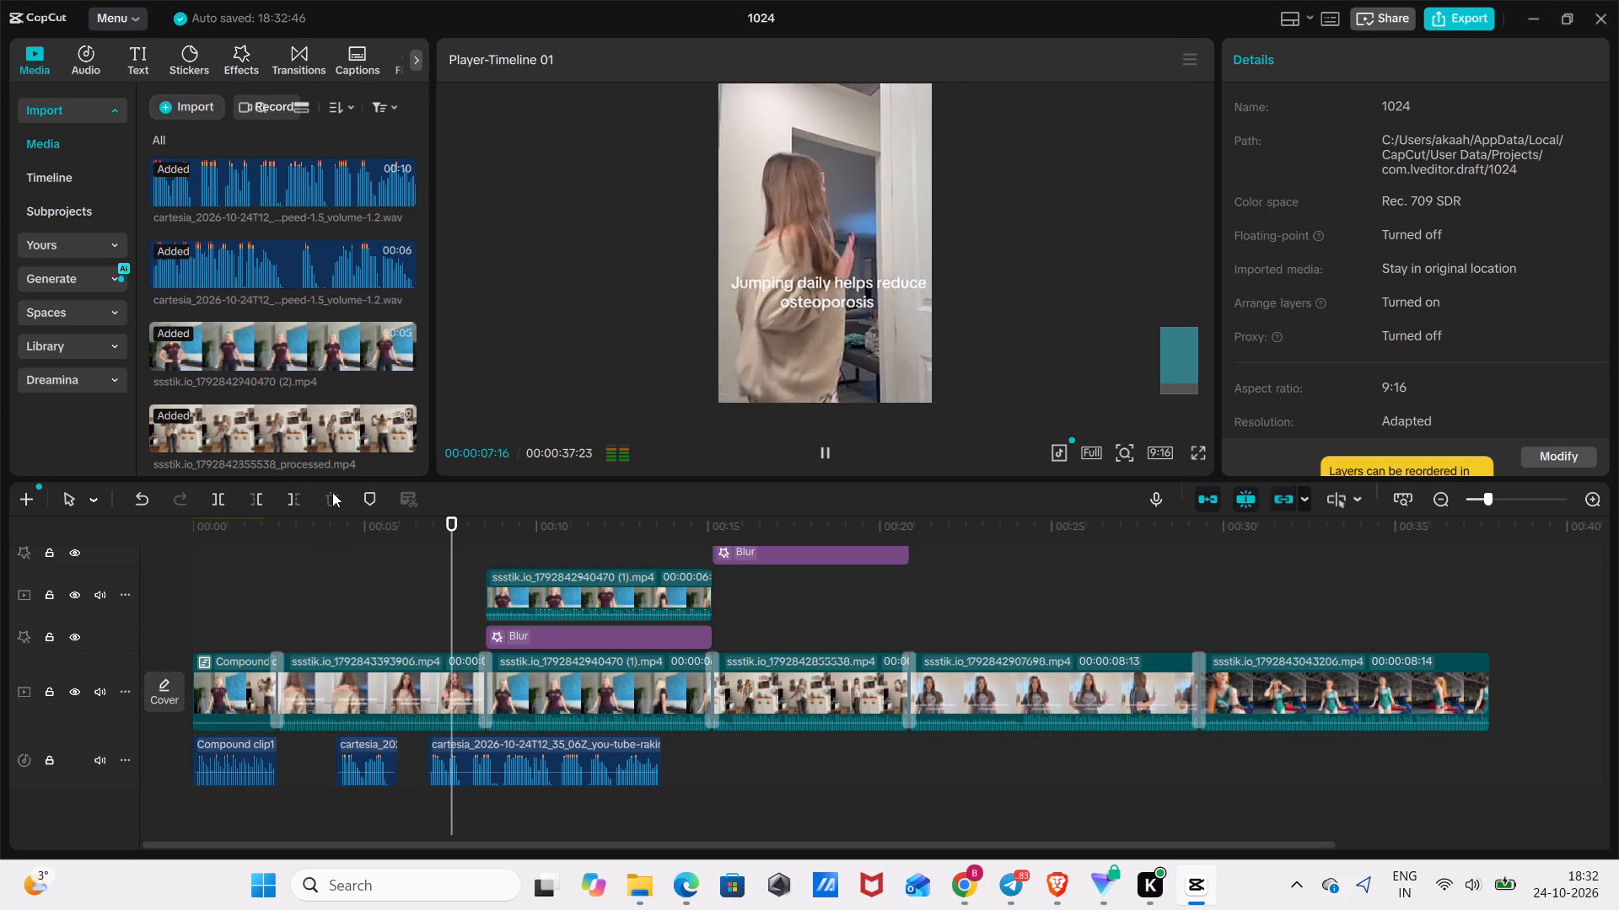
key(space)
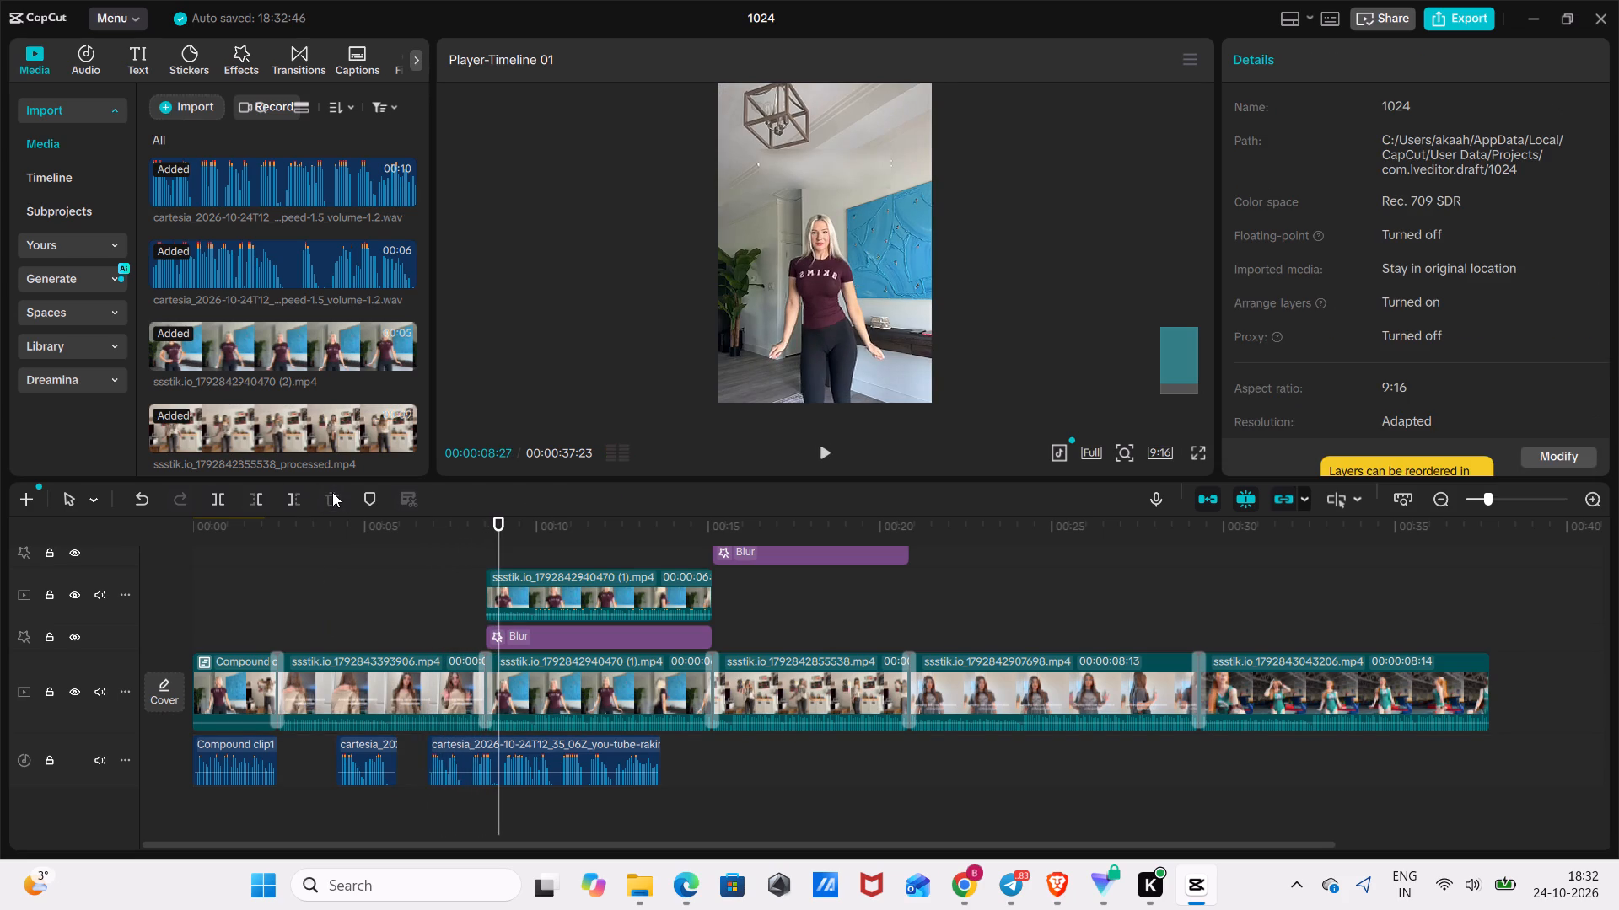
click(498, 777)
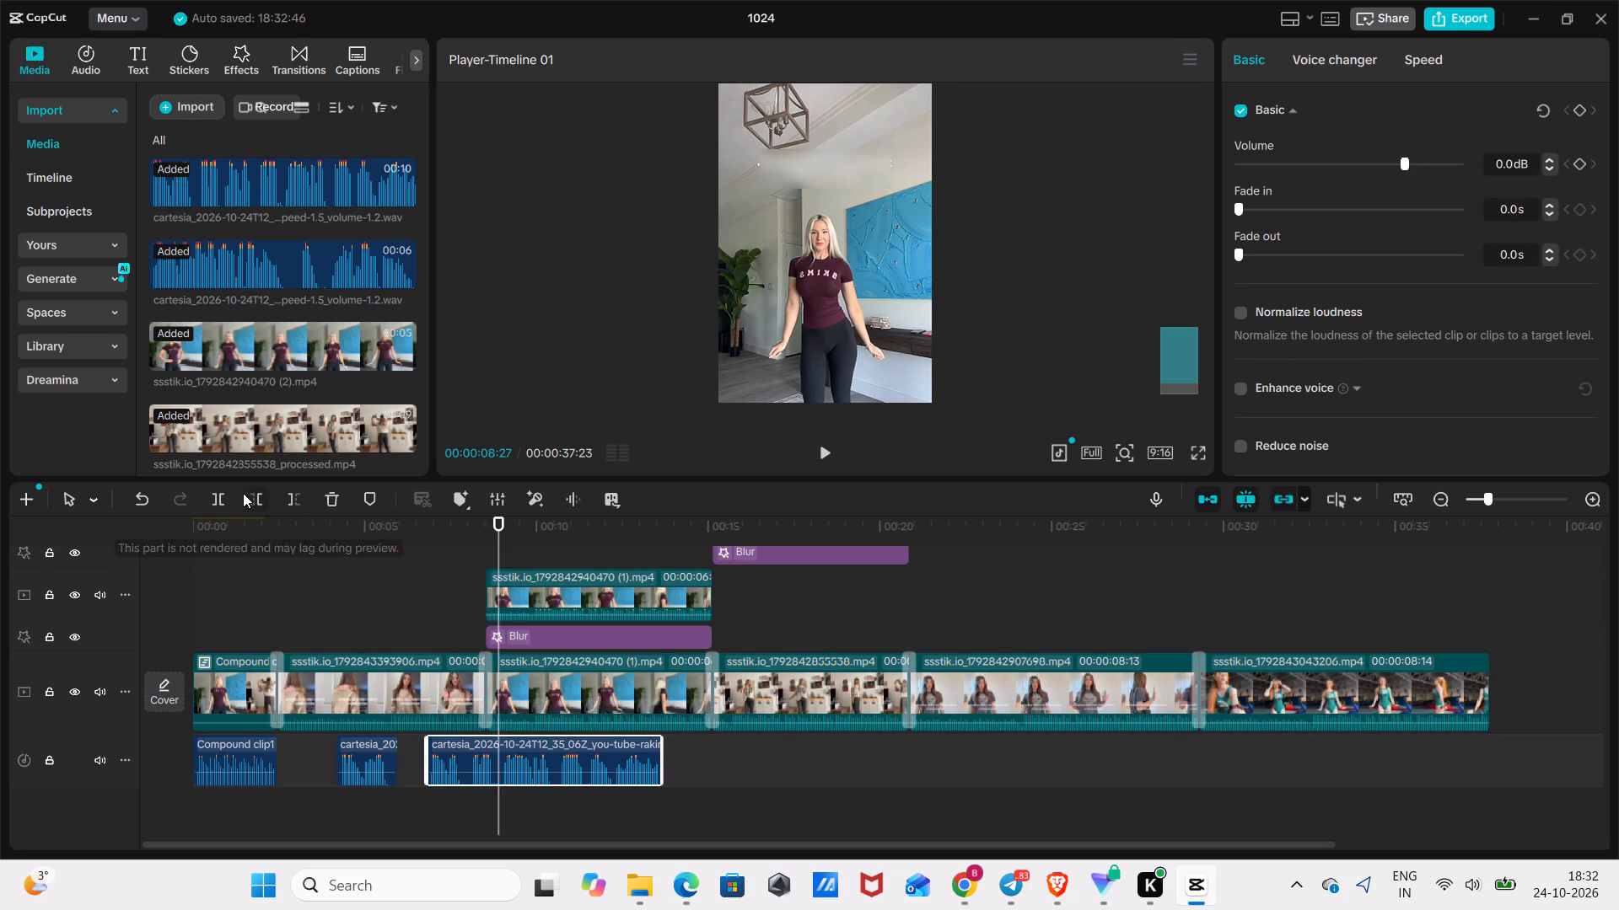
click(229, 500)
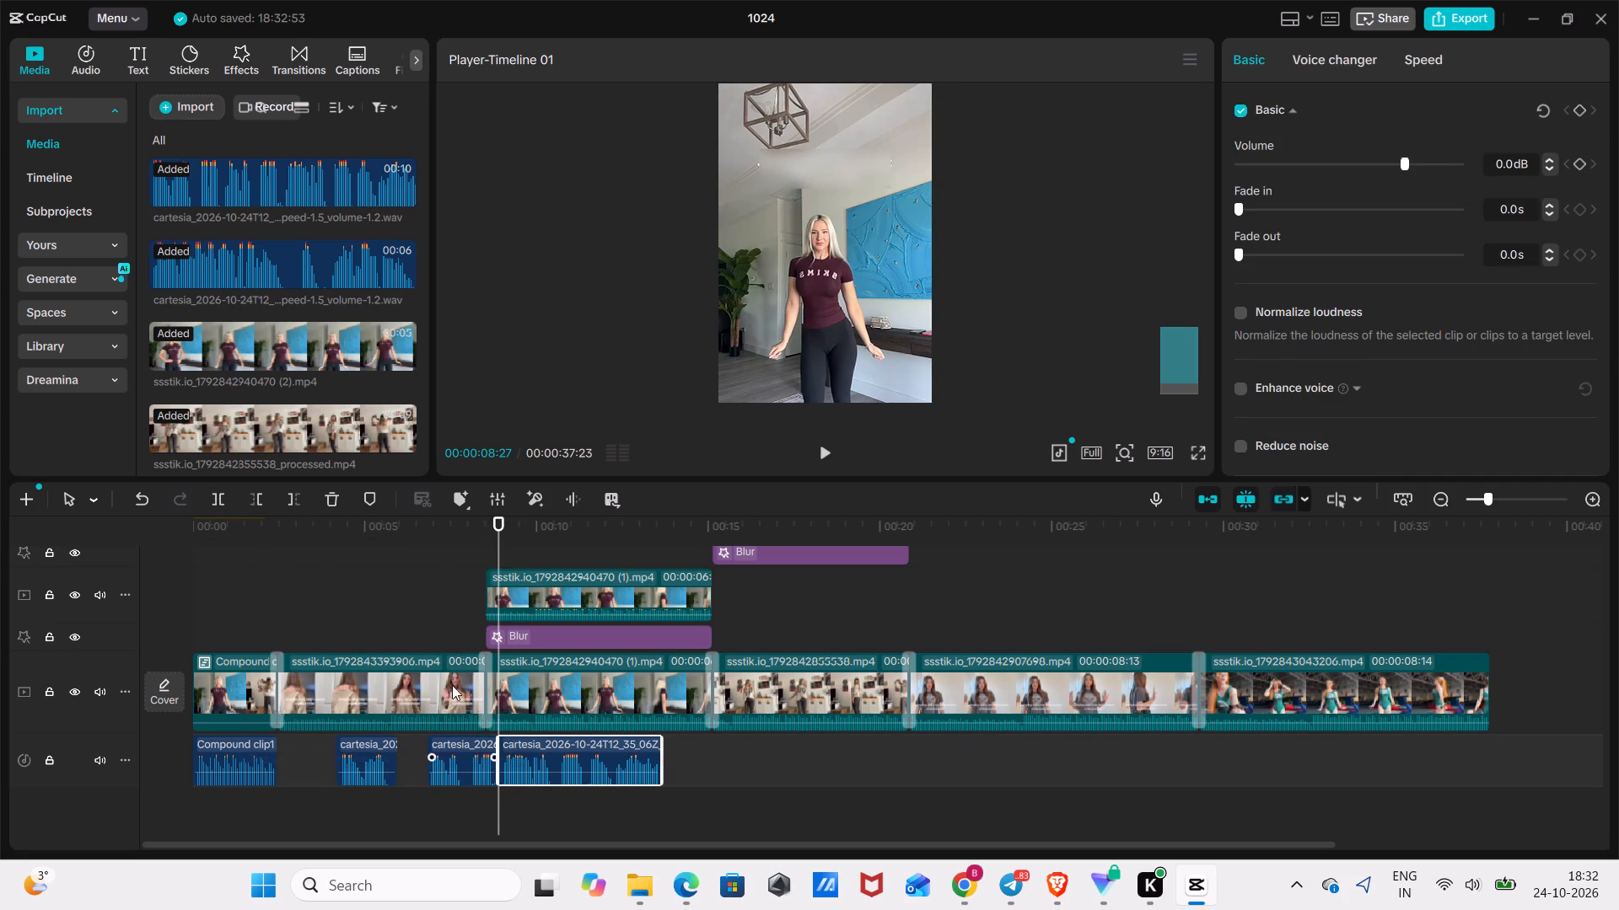
drag(495, 535, 469, 568)
click(473, 774)
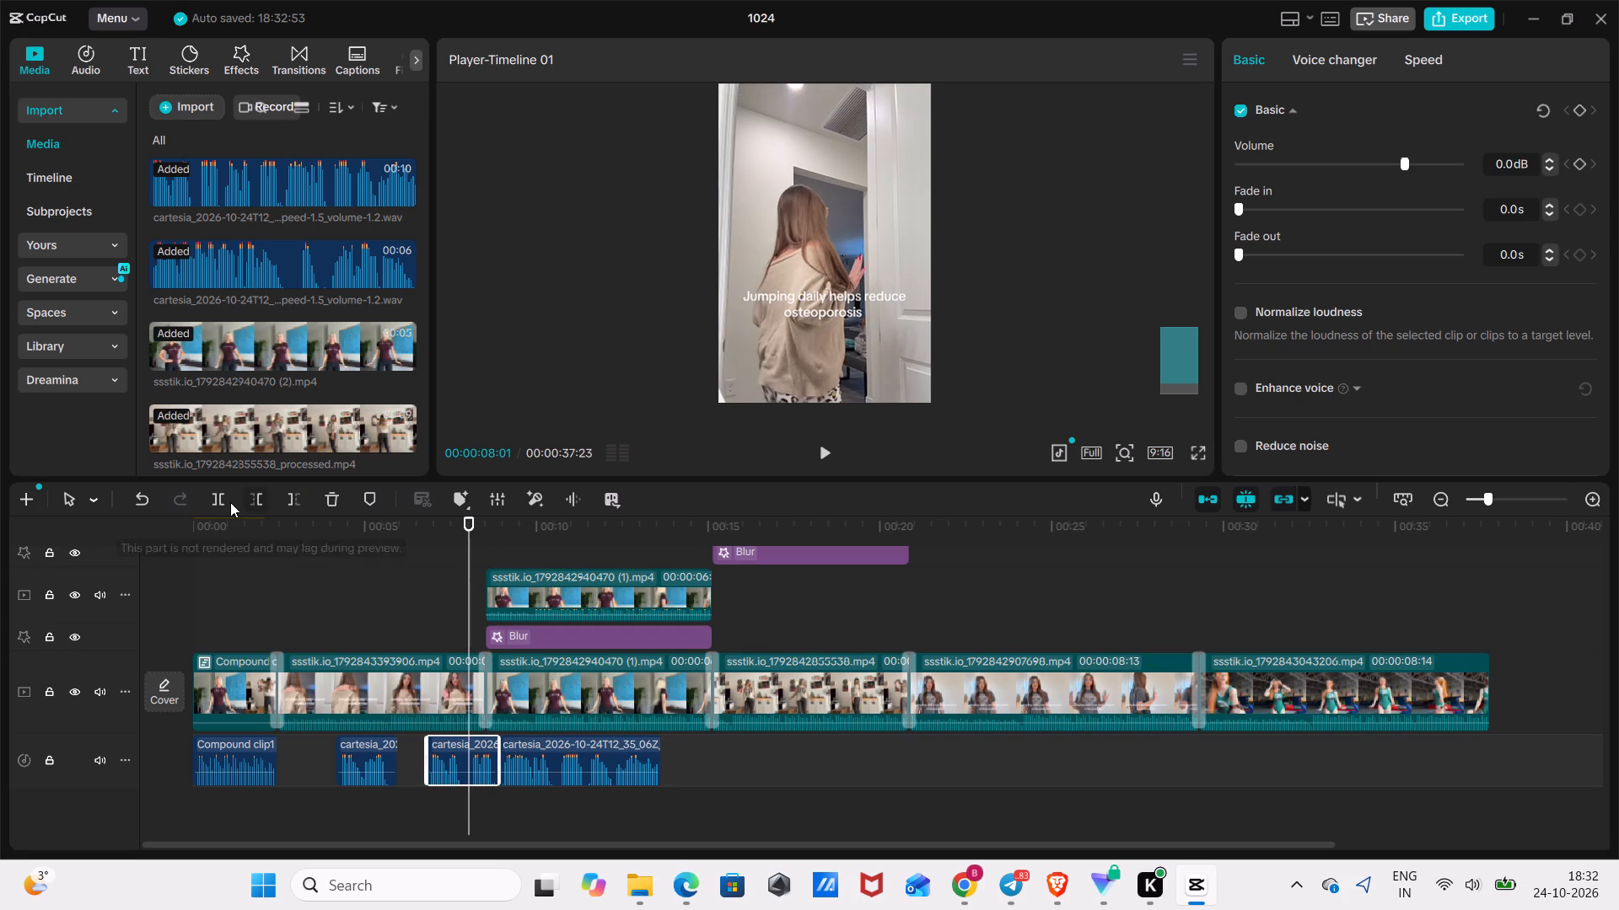
click(229, 500)
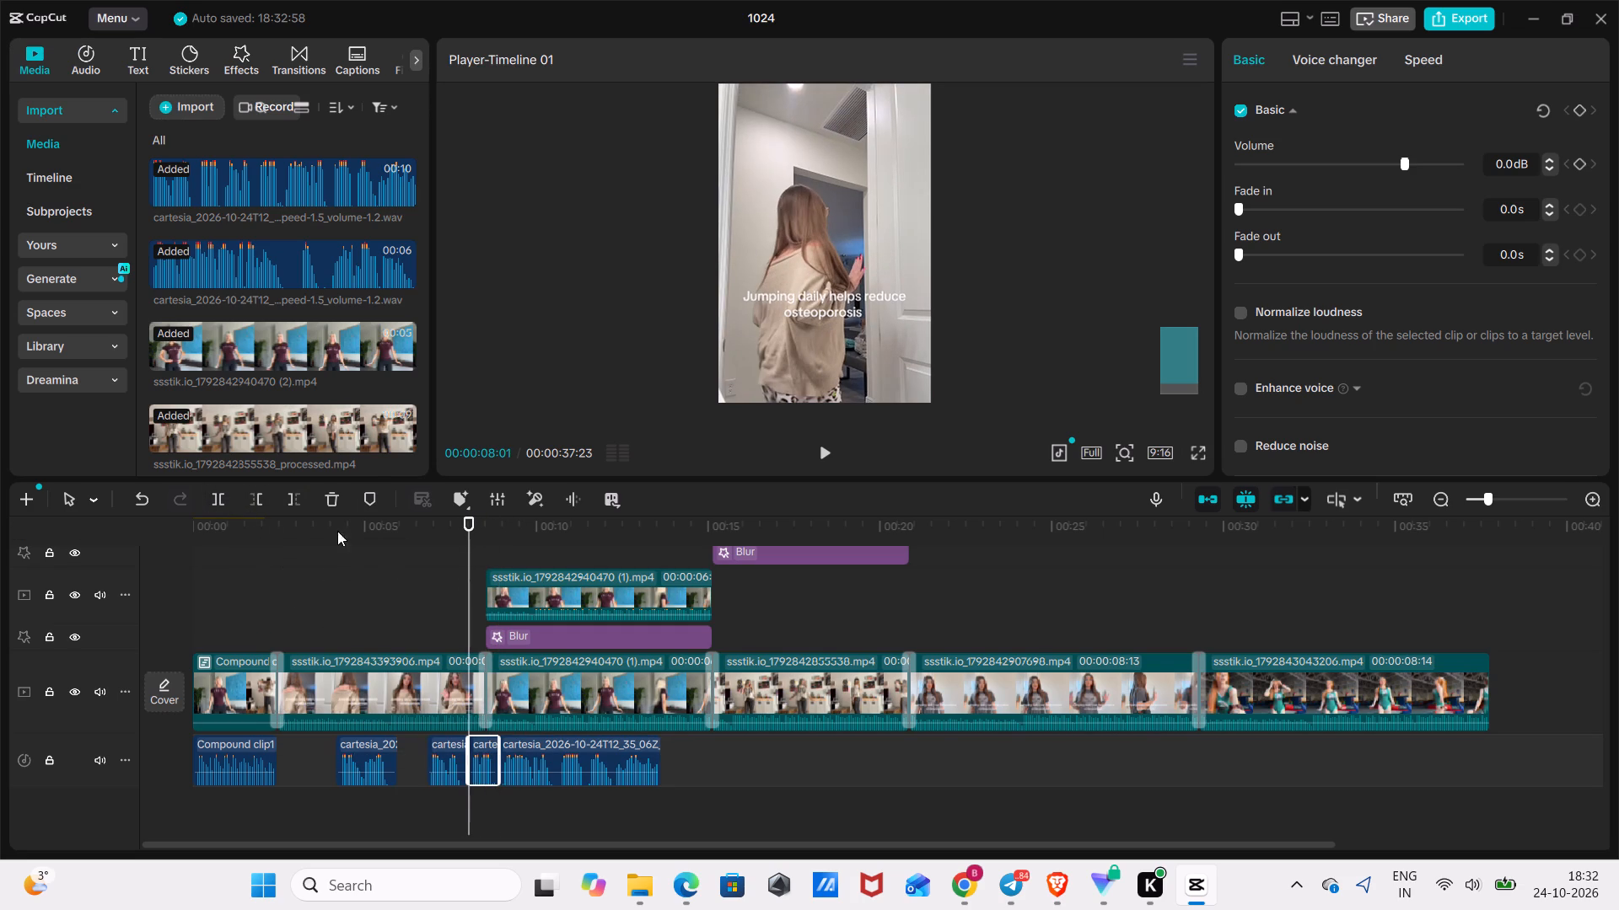
click(330, 485)
click(333, 490)
Listen to the remaining voiceover, split it at 00:00:11:16 and 00:00:10:18, and delete the piece between these cuts.
key(space)
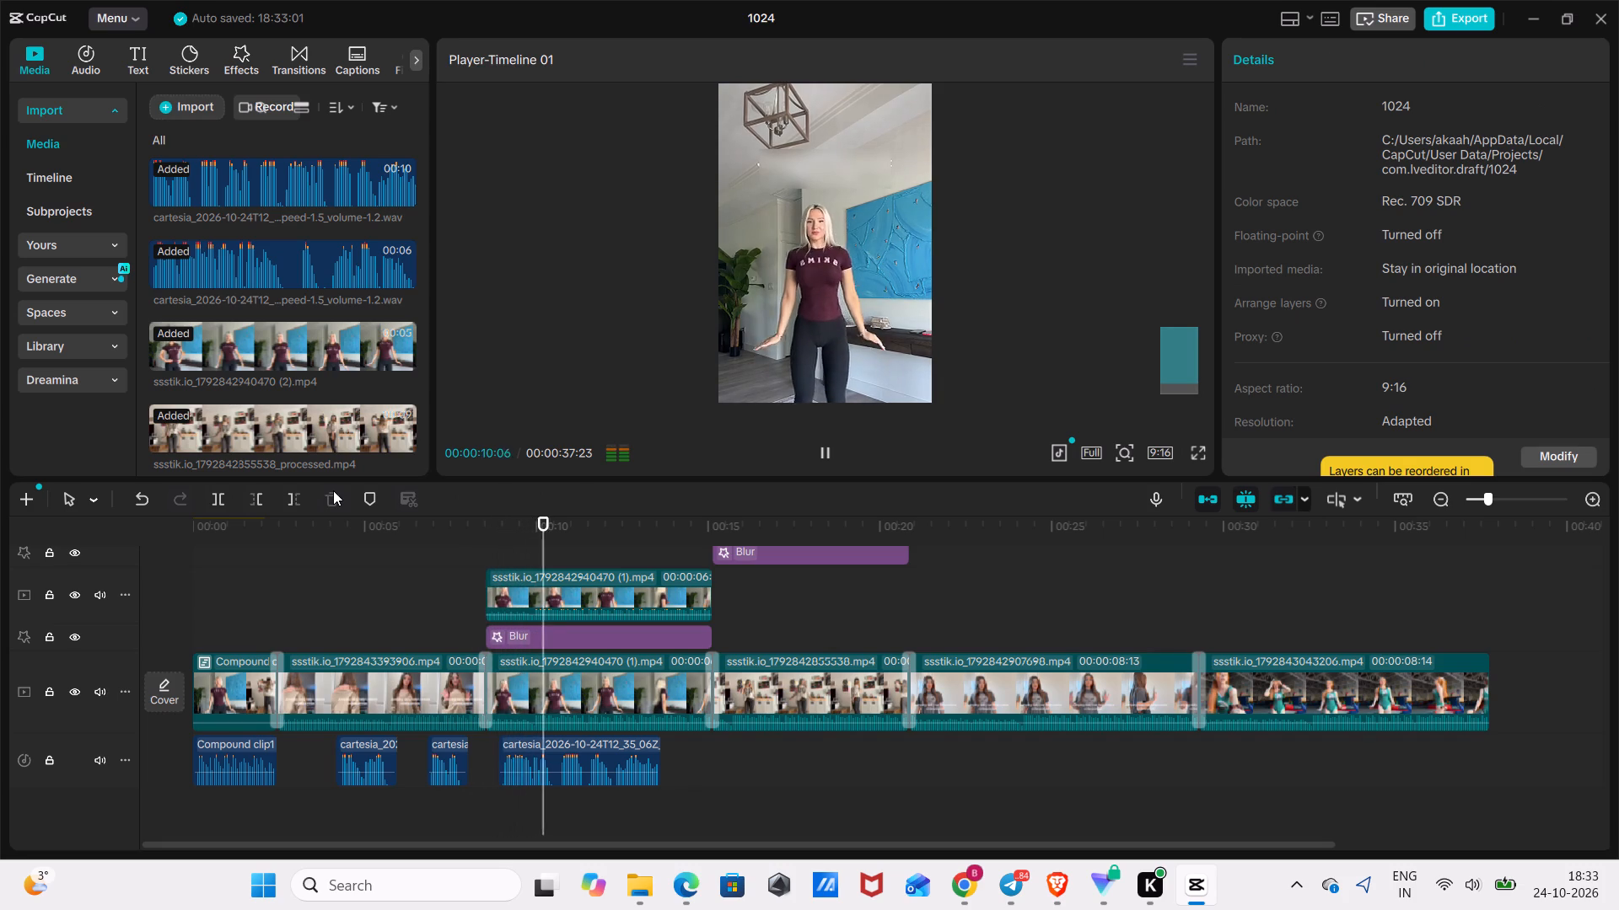
key(space)
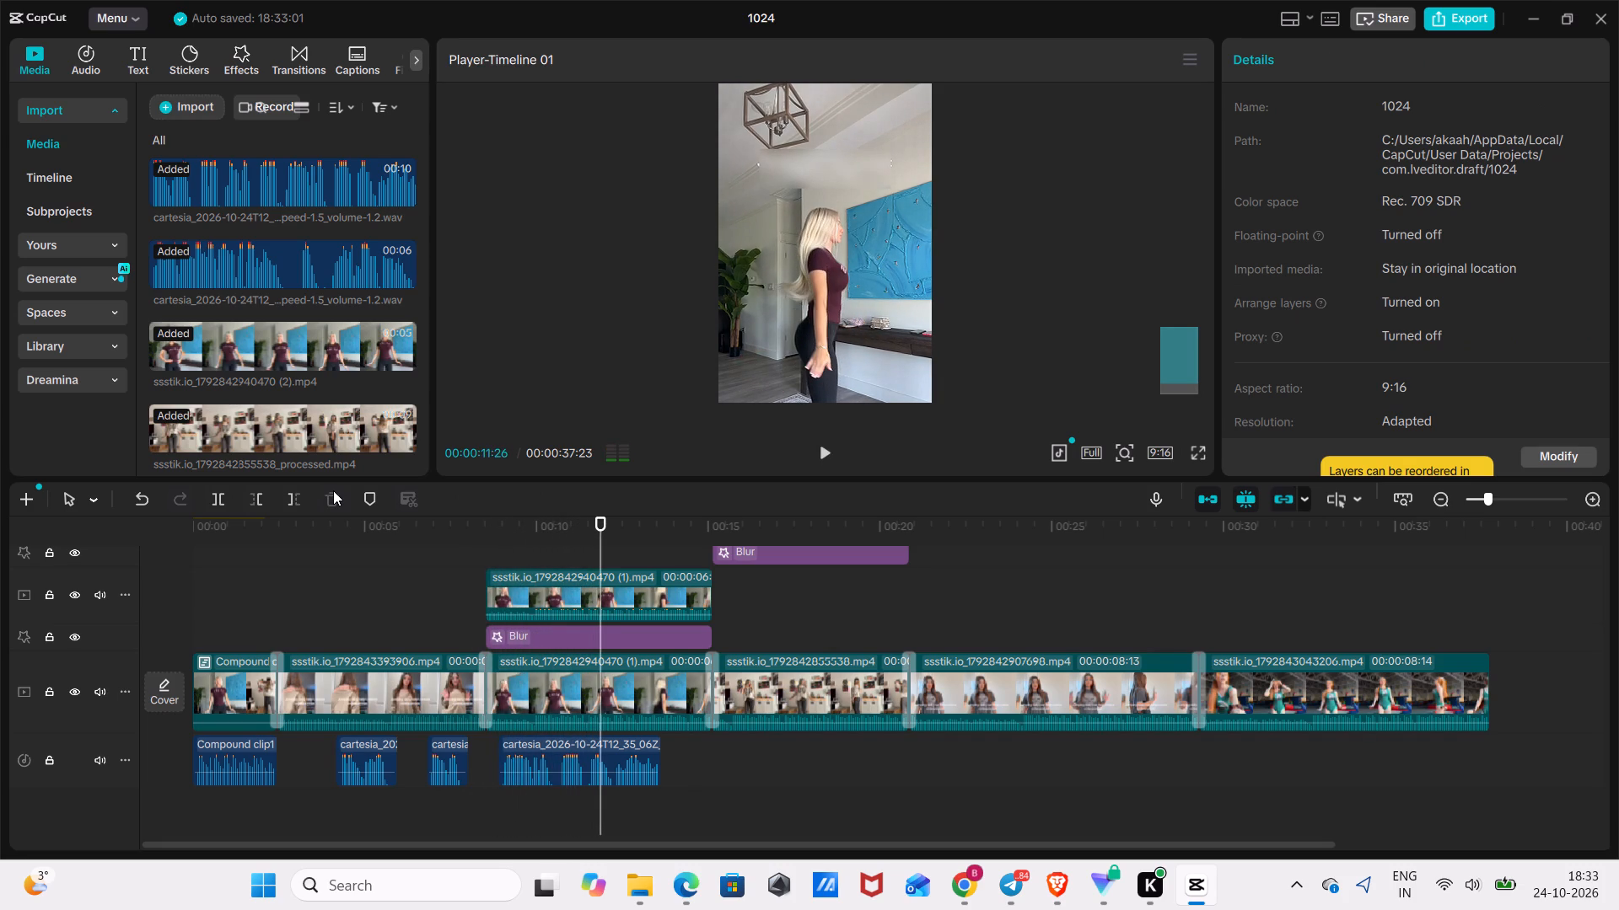
drag(598, 527, 593, 533)
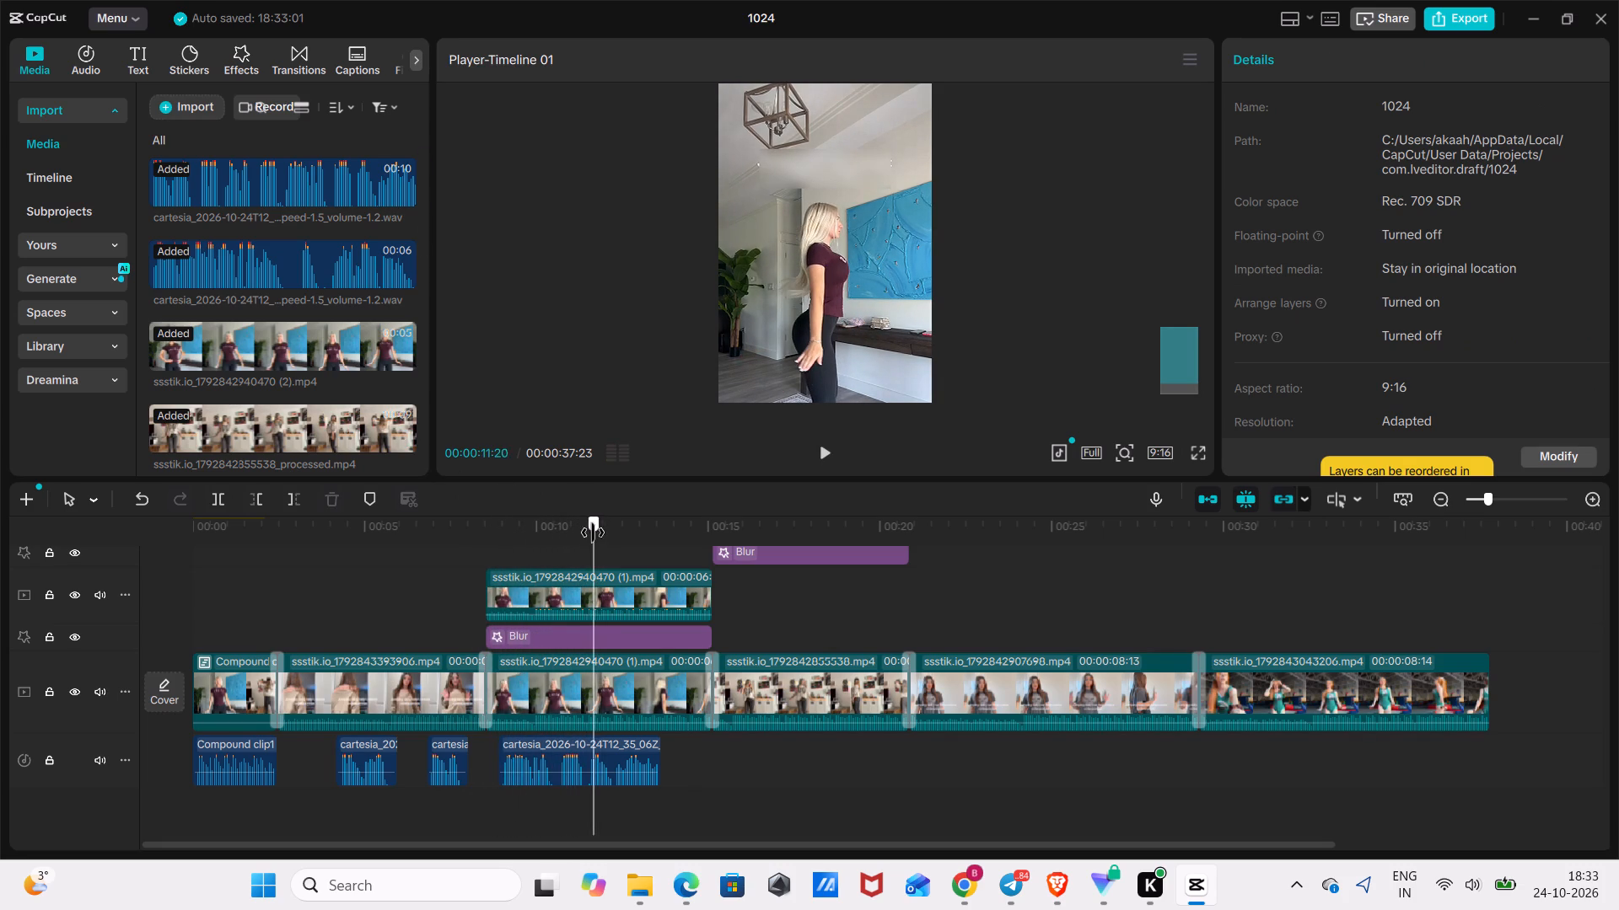
drag(593, 533, 589, 538)
click(584, 755)
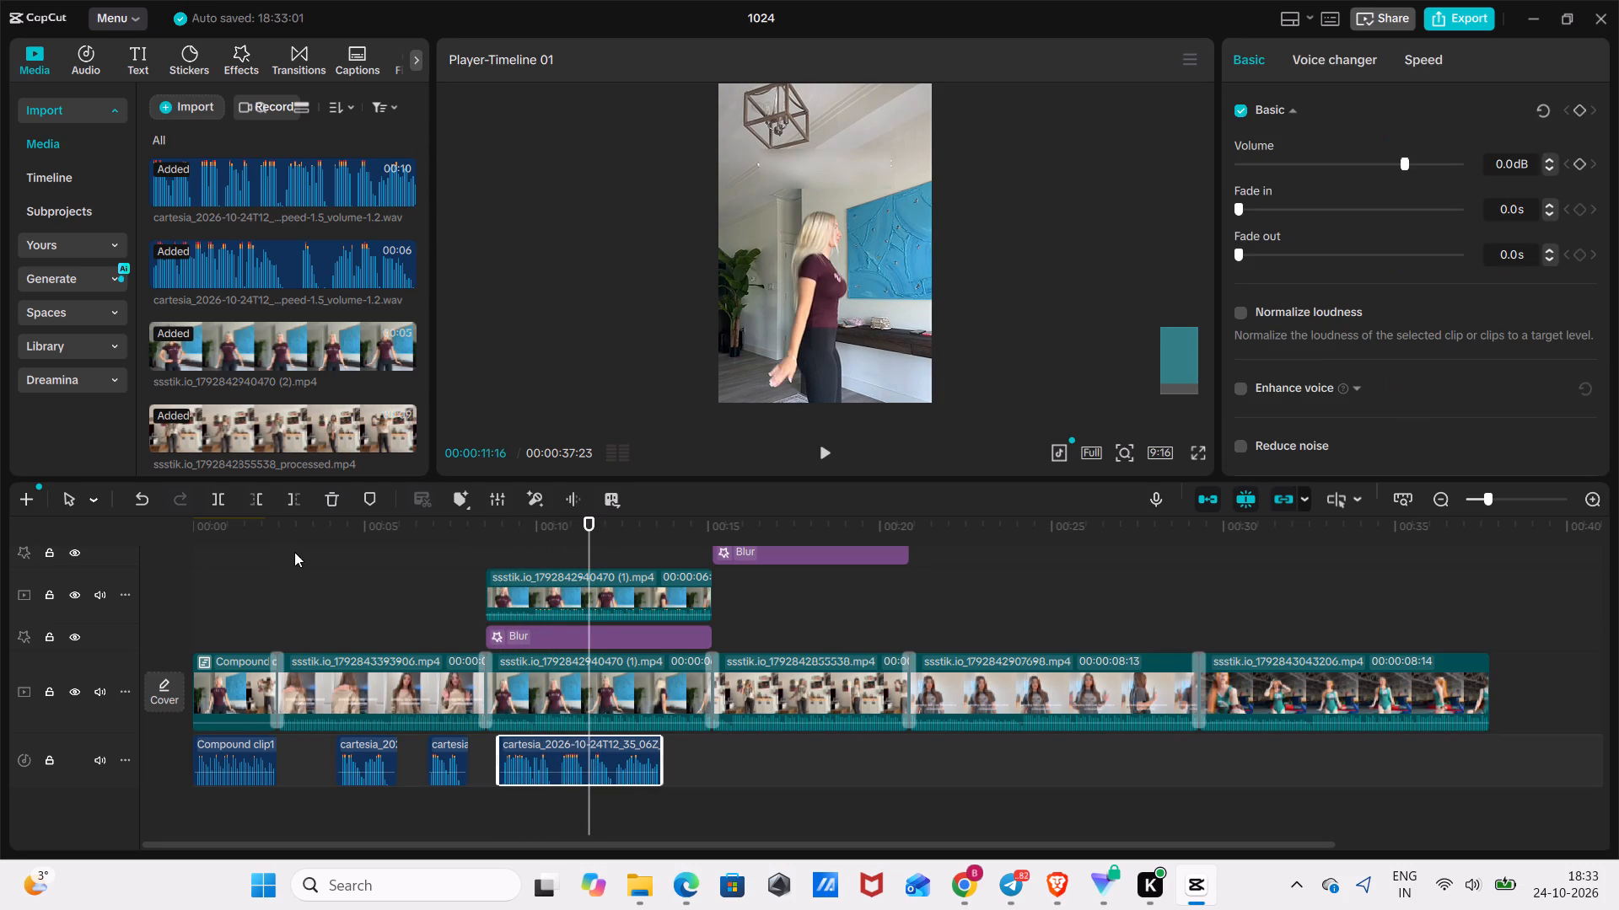
click(220, 495)
drag(592, 532, 590, 532)
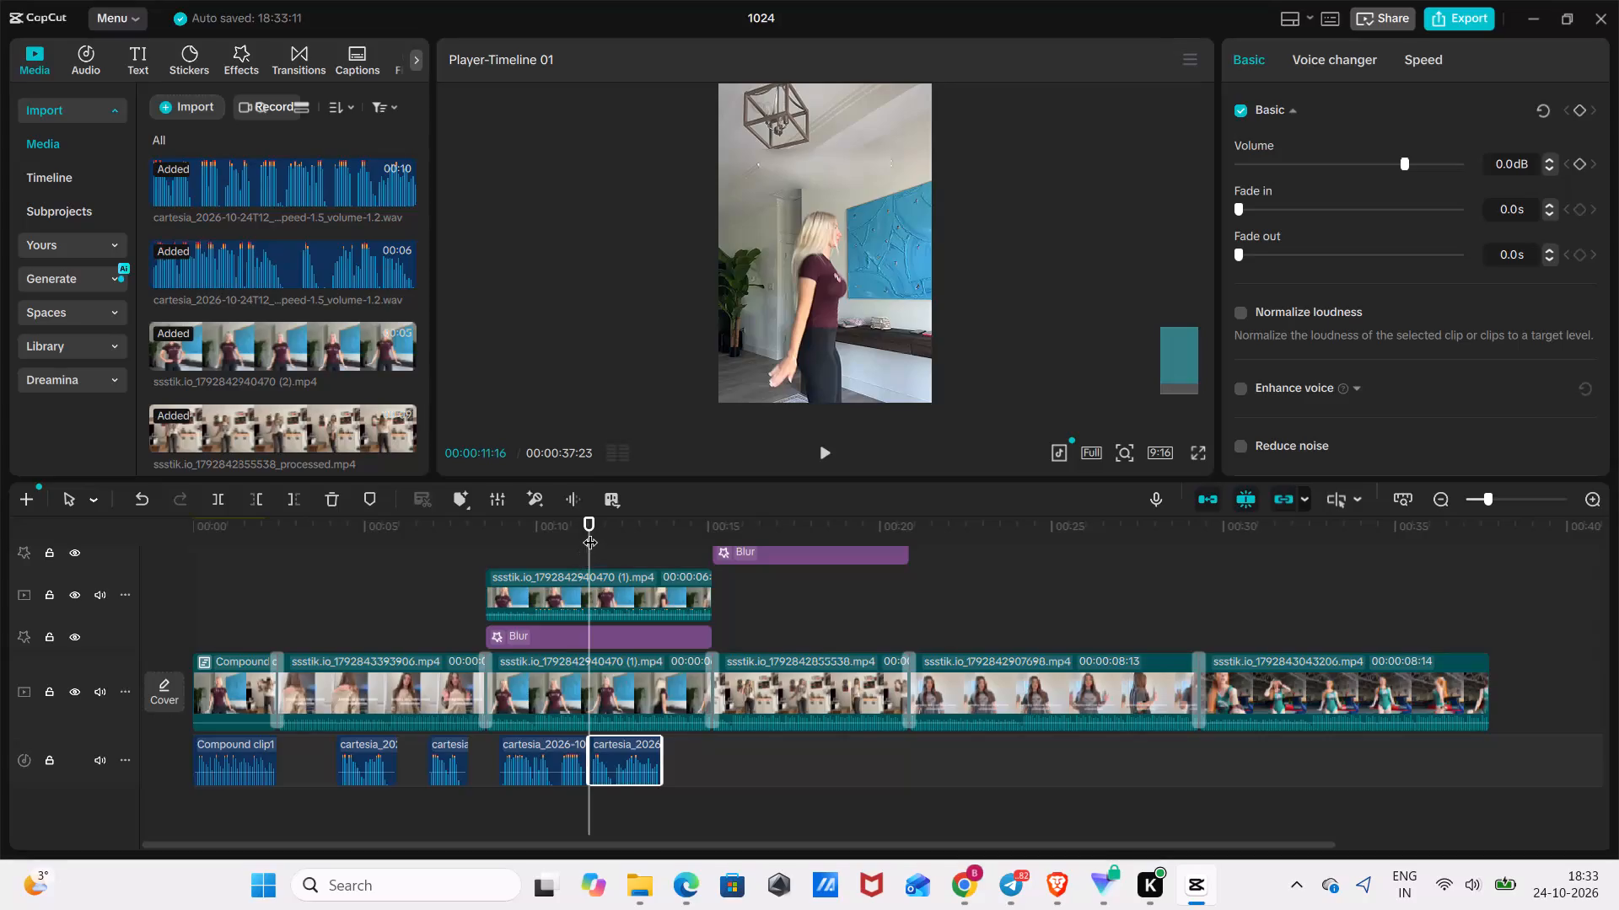
drag(590, 532, 557, 568)
click(578, 773)
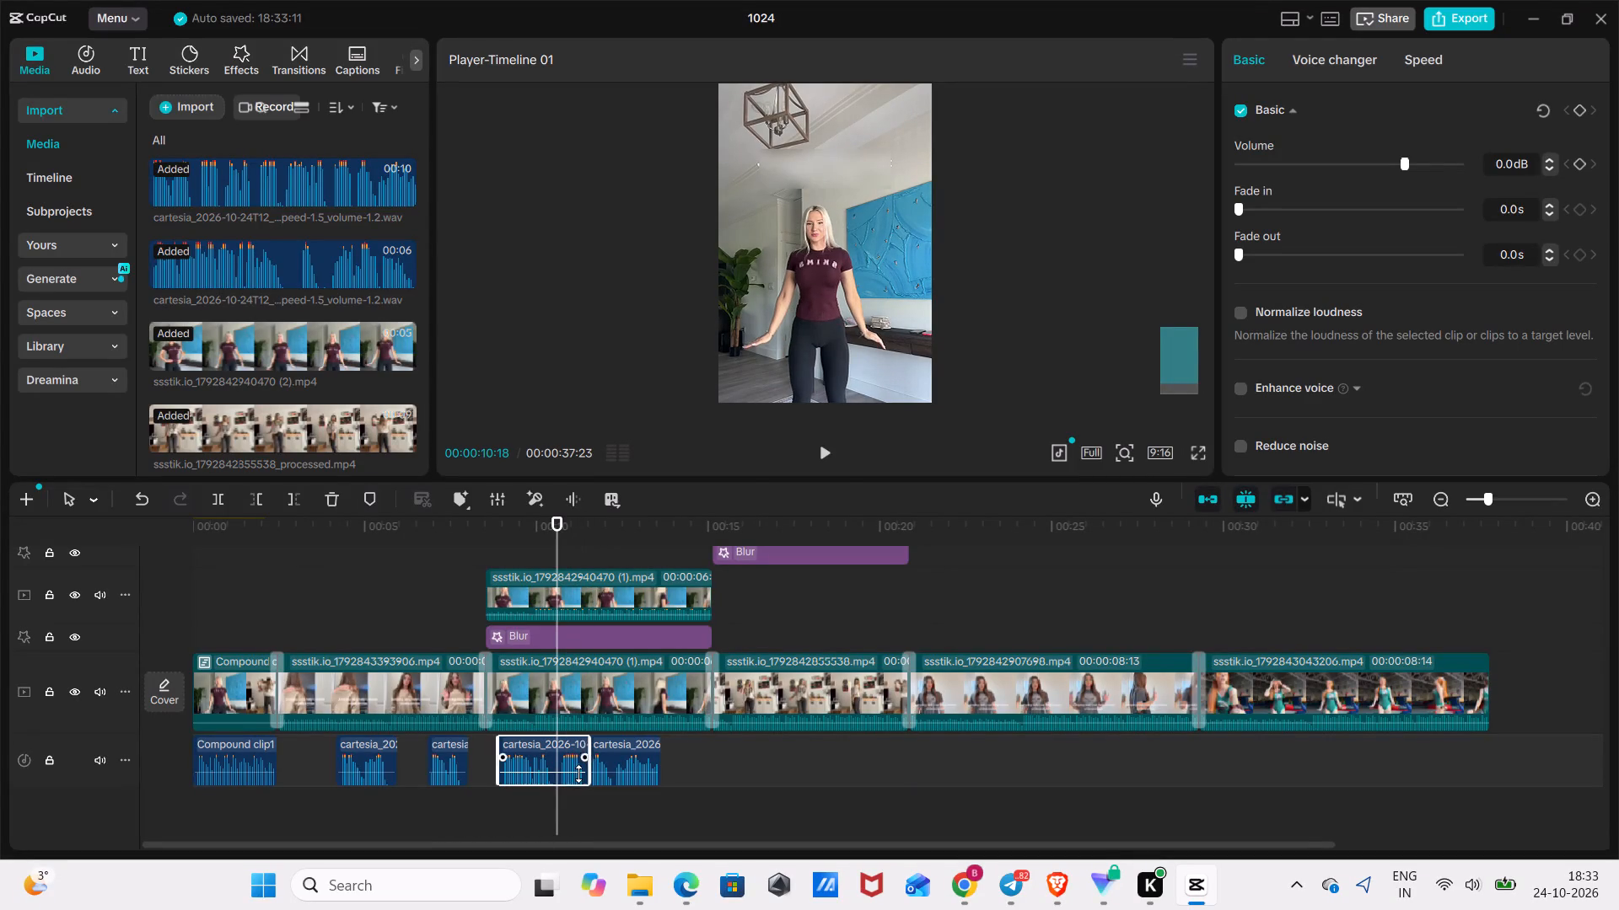
click(213, 500)
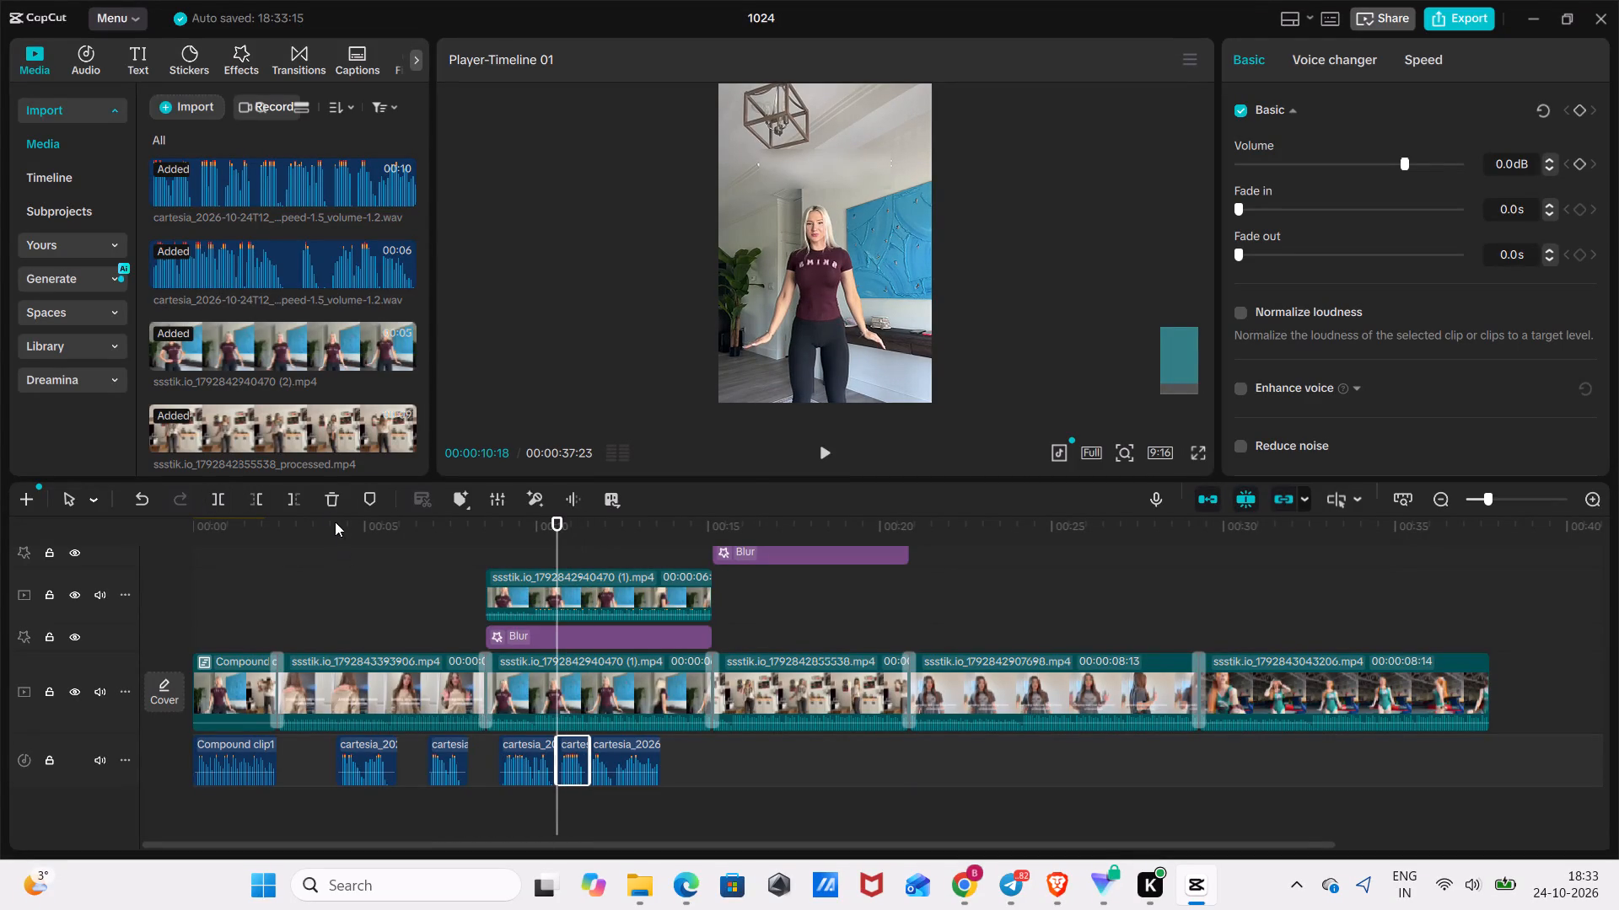
click(333, 498)
Reposition the four voiceover segments under the first, third, fourth and fifth ranked clips, starting at about 4, 16, 23 and 31 seconds.
drag(635, 758, 1350, 773)
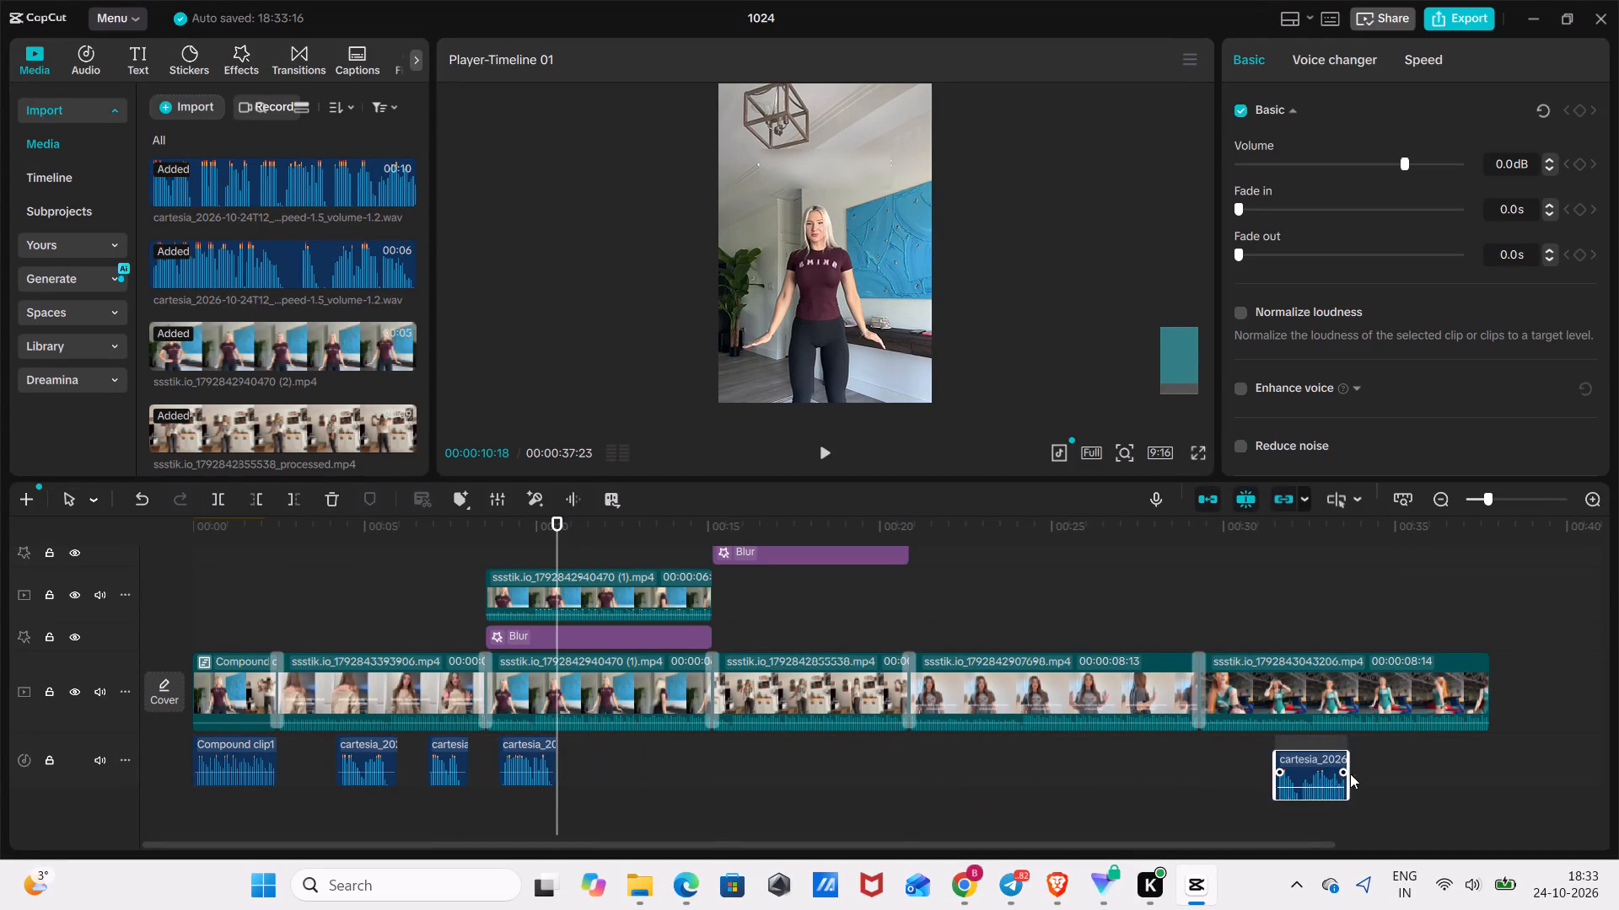
drag(1350, 773, 1285, 764)
drag(521, 764, 627, 768)
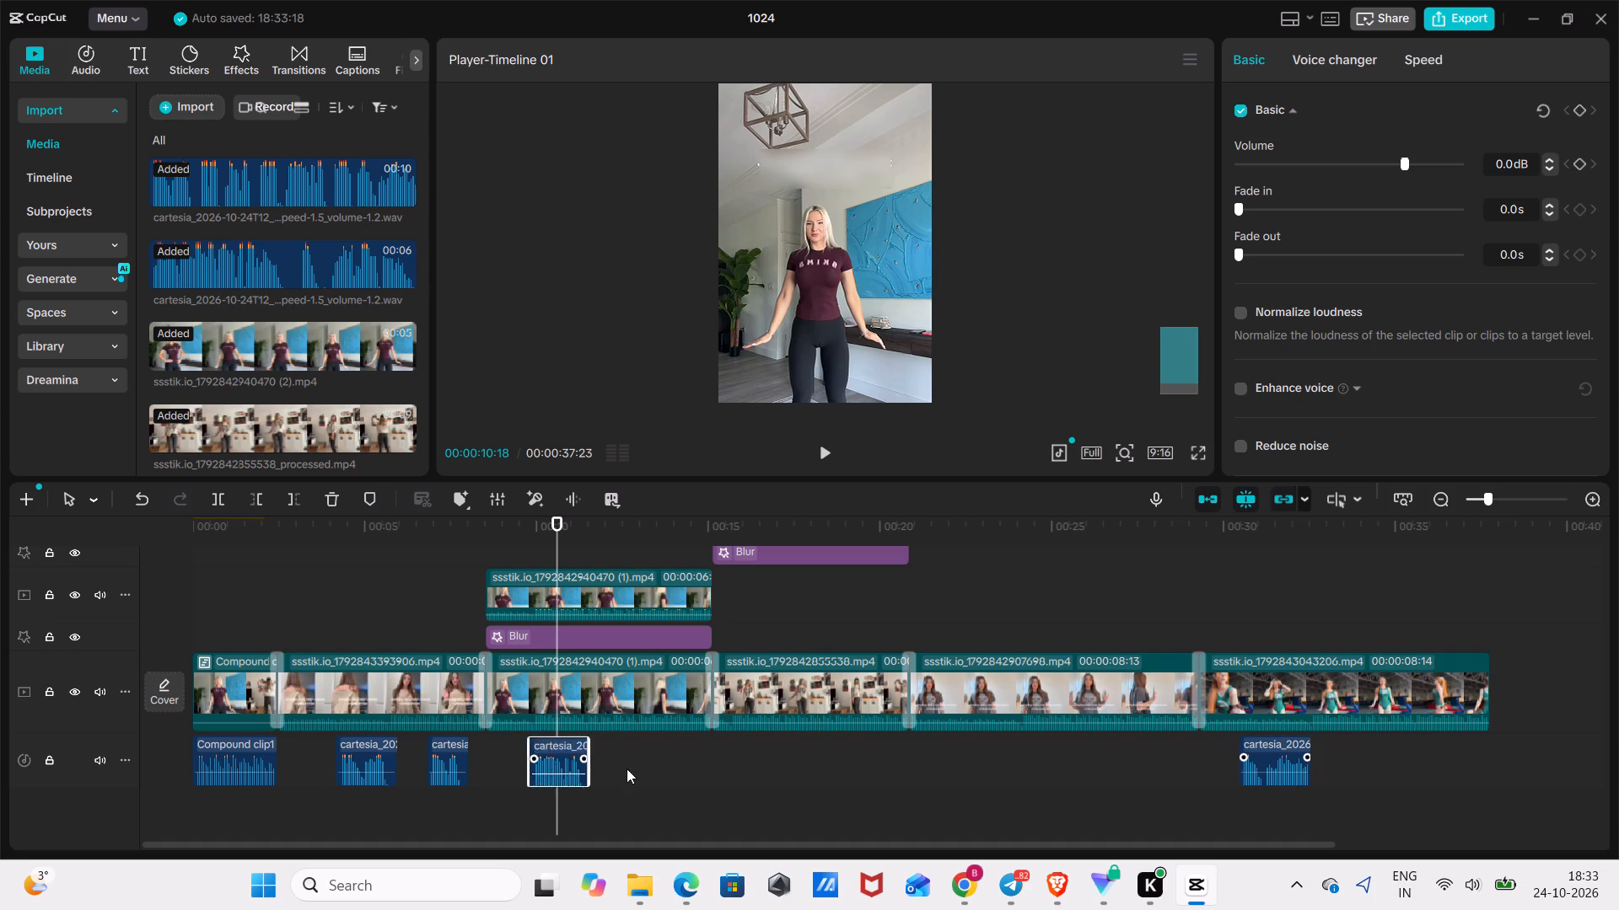
drag(627, 768, 975, 764)
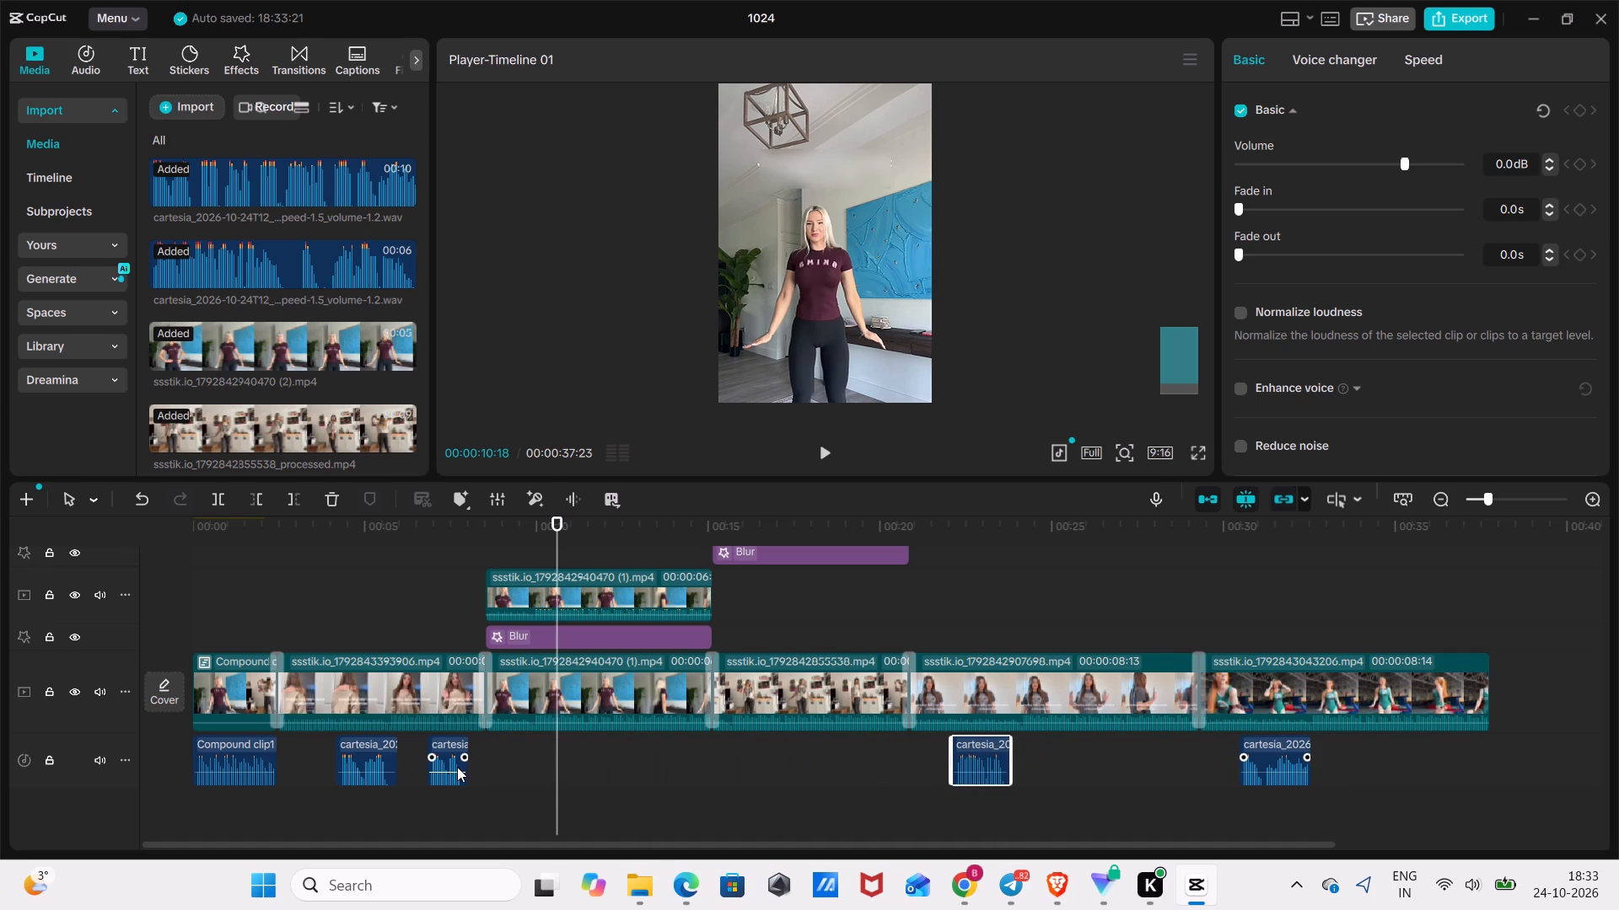
drag(456, 767, 773, 758)
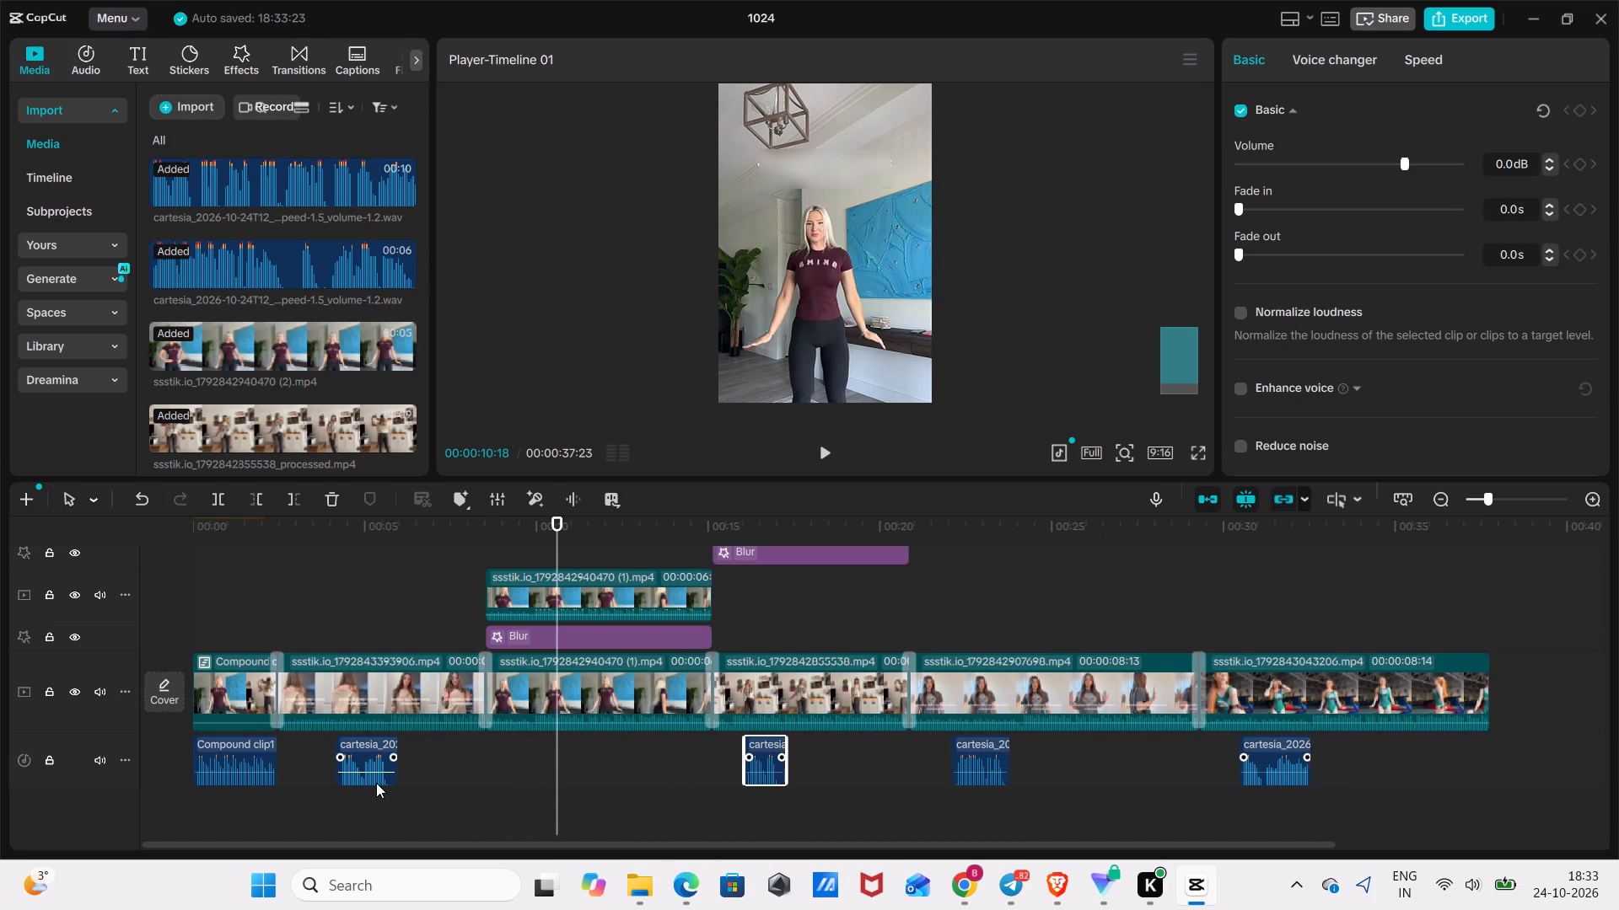
drag(376, 781, 363, 779)
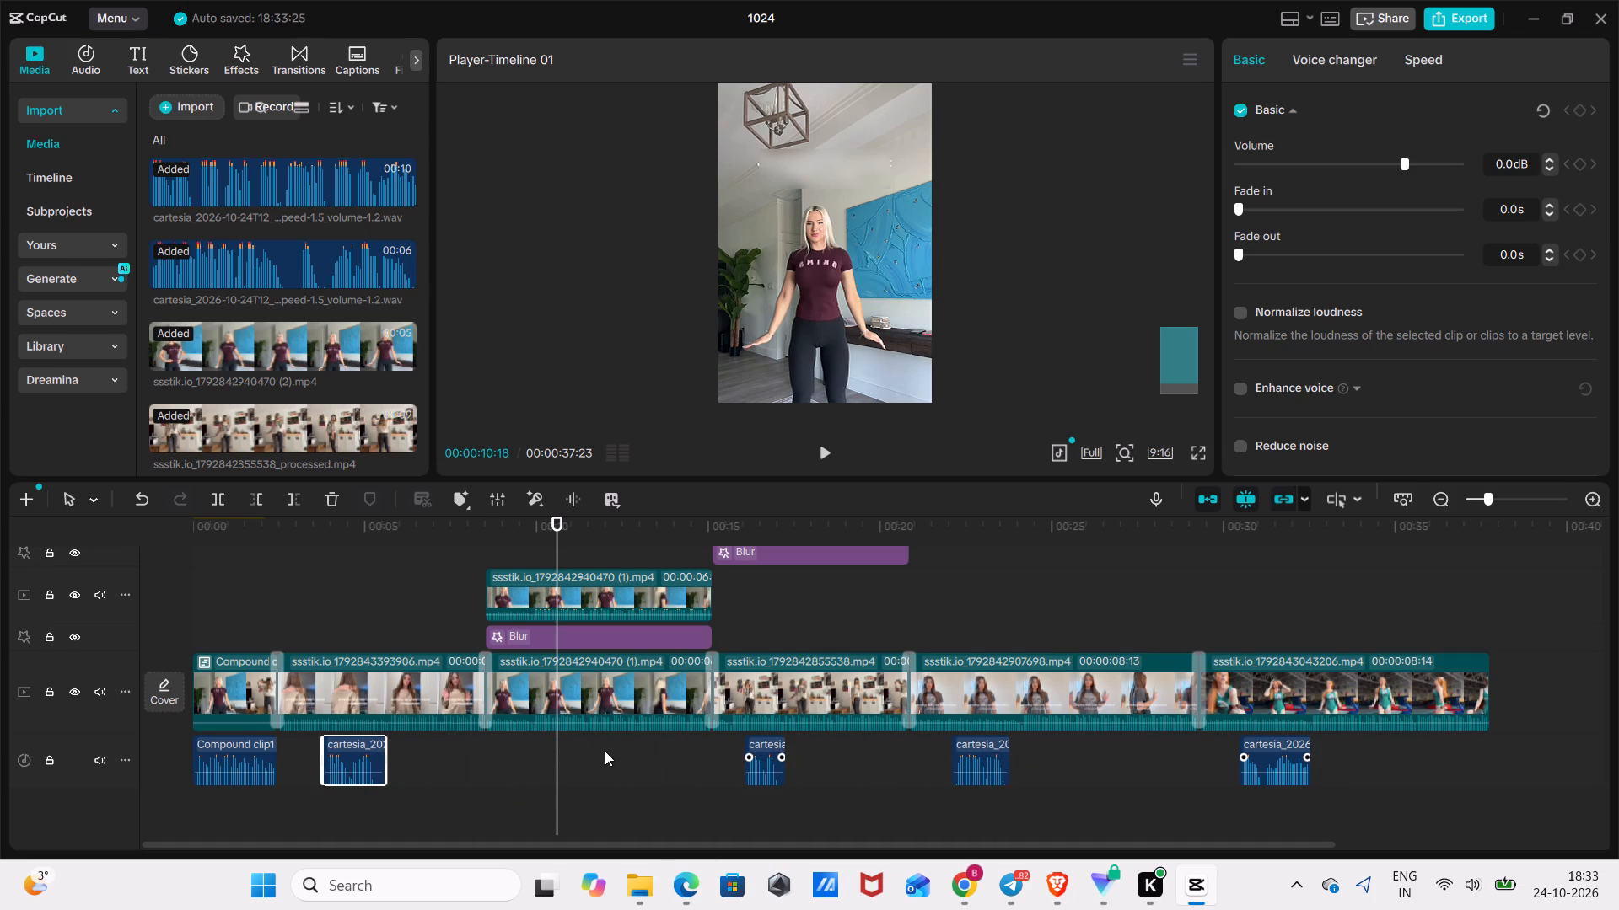
drag(976, 756, 997, 755)
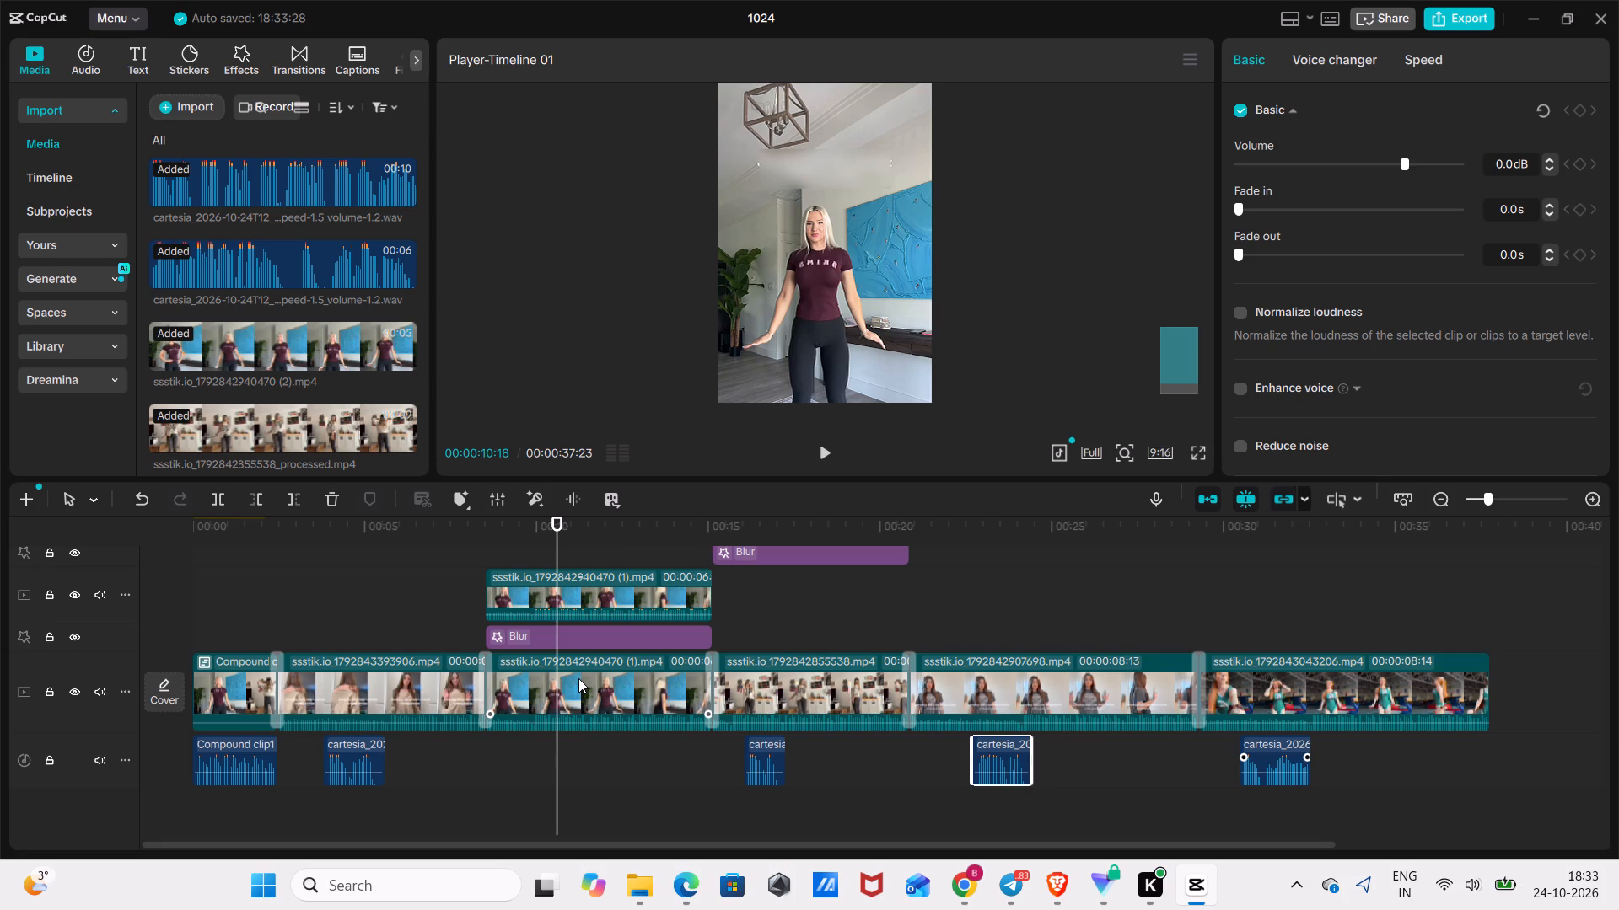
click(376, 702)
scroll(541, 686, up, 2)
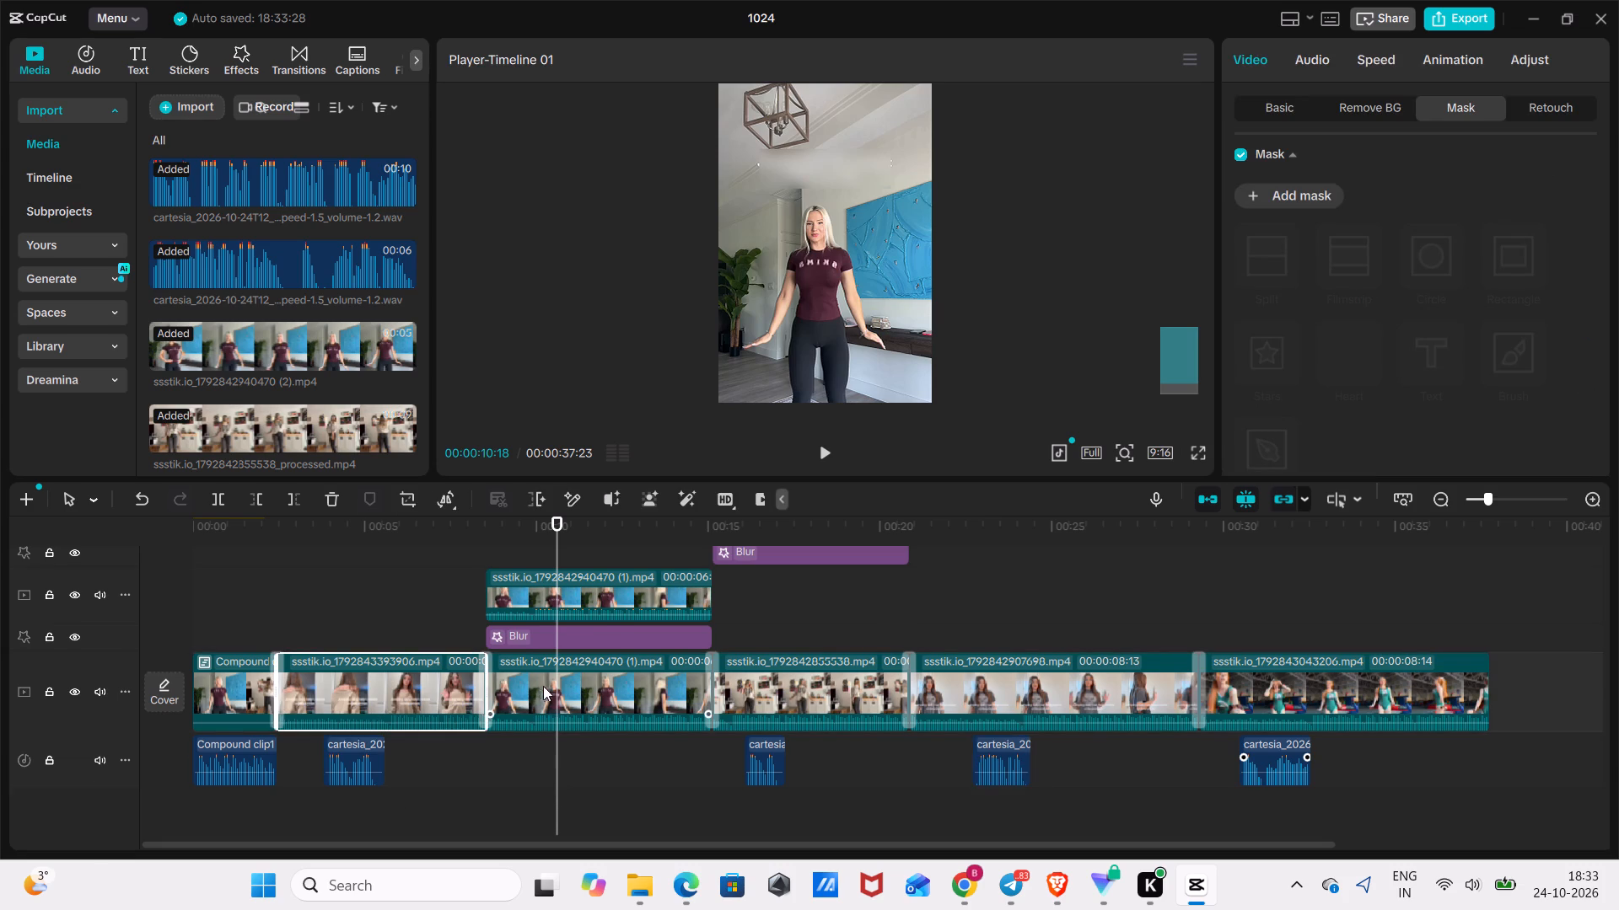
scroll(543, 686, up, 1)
Resume the music video in Brave using the system media controls.
click(1476, 880)
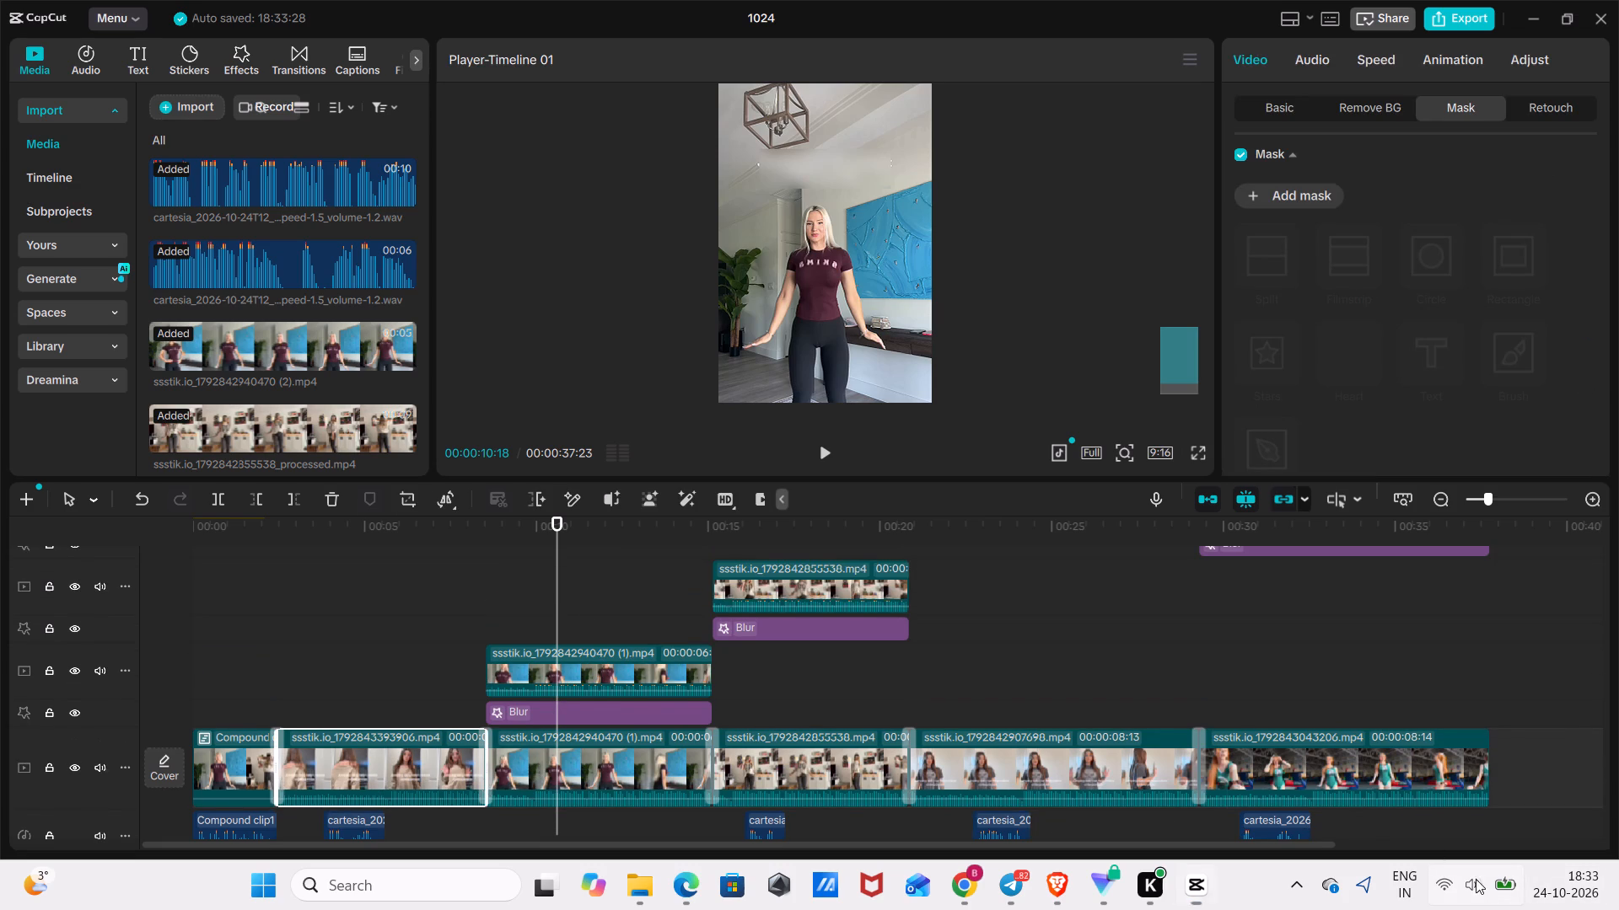
click(1412, 359)
click(1507, 870)
click(1417, 385)
Combine the second ranked clip, its overlay copy and its Blur effect into a compound clip.
click(605, 580)
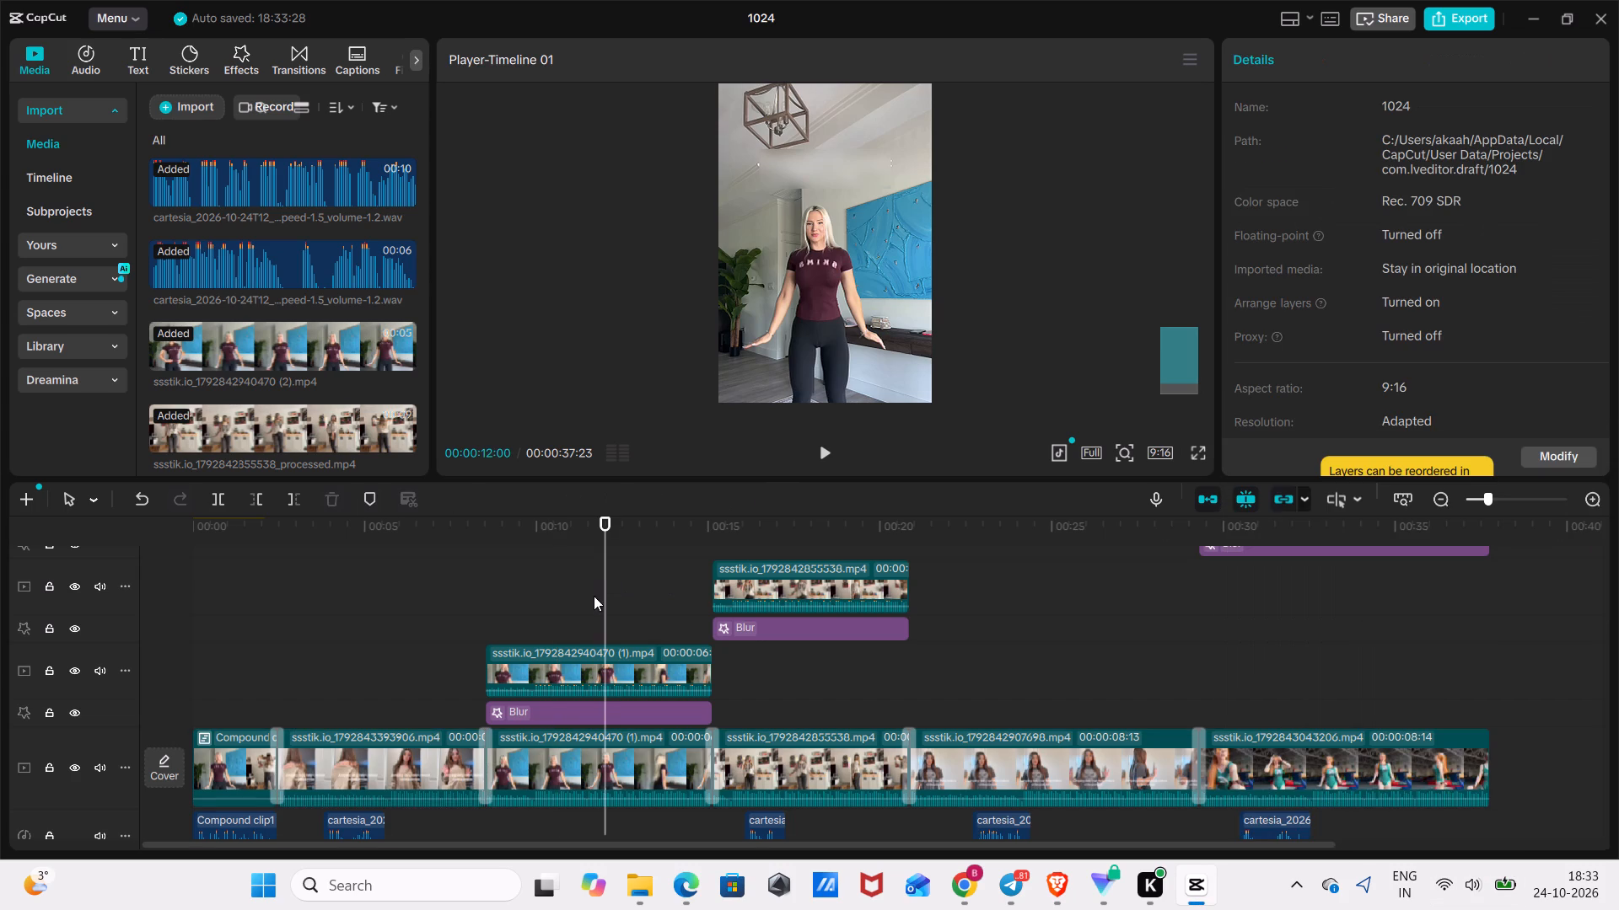
drag(481, 586, 612, 769)
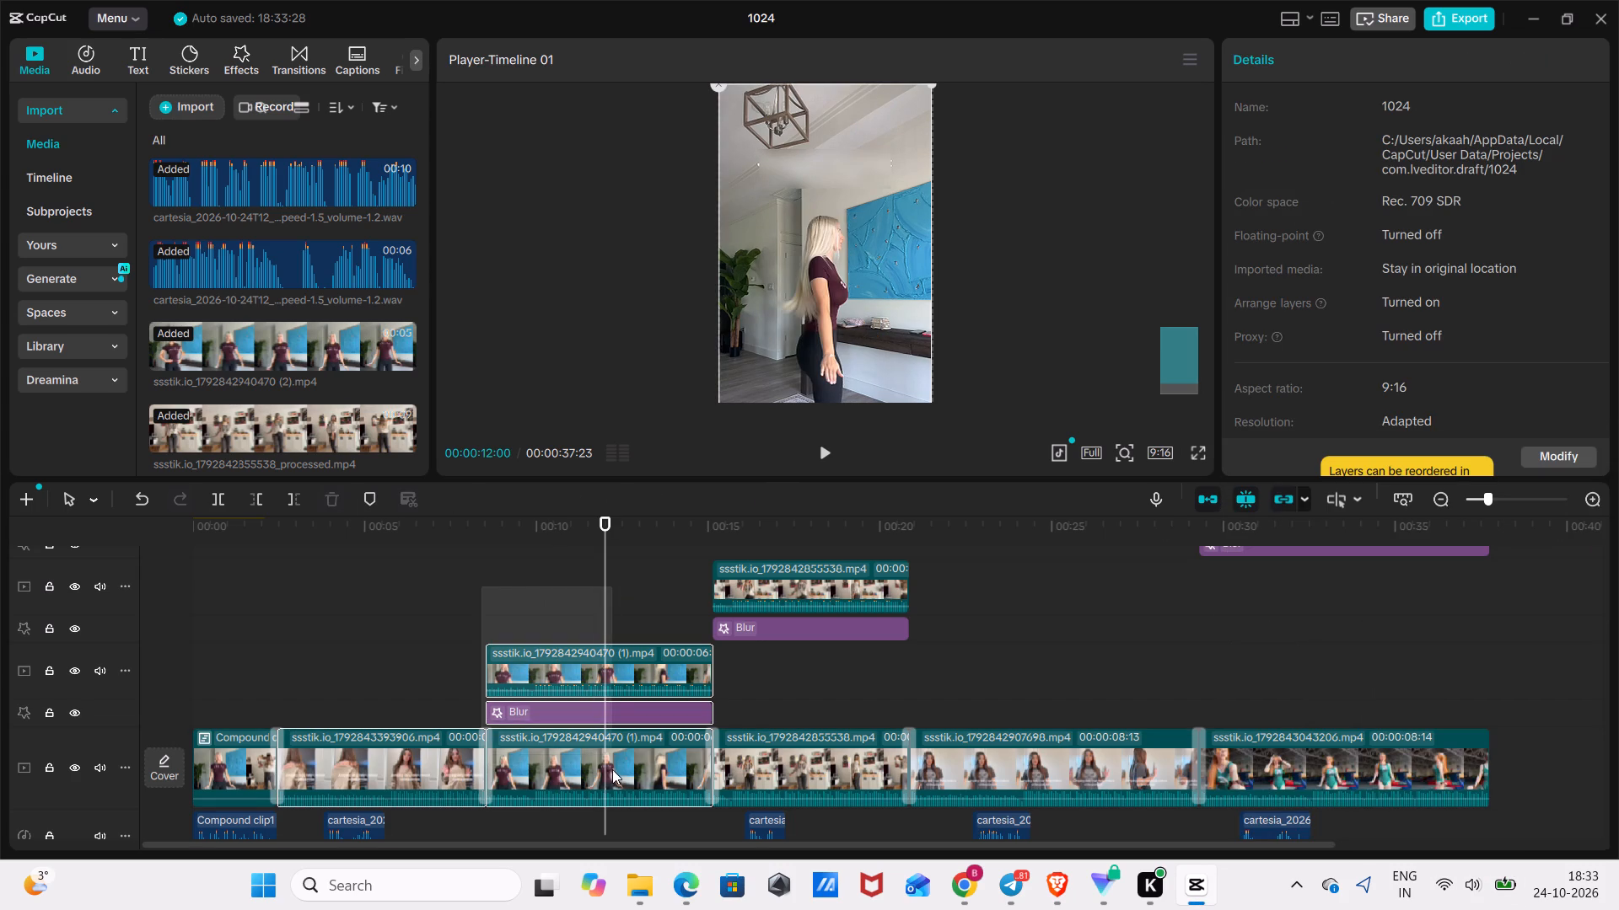
drag(612, 769, 620, 697)
click(612, 581)
drag(568, 601, 594, 640)
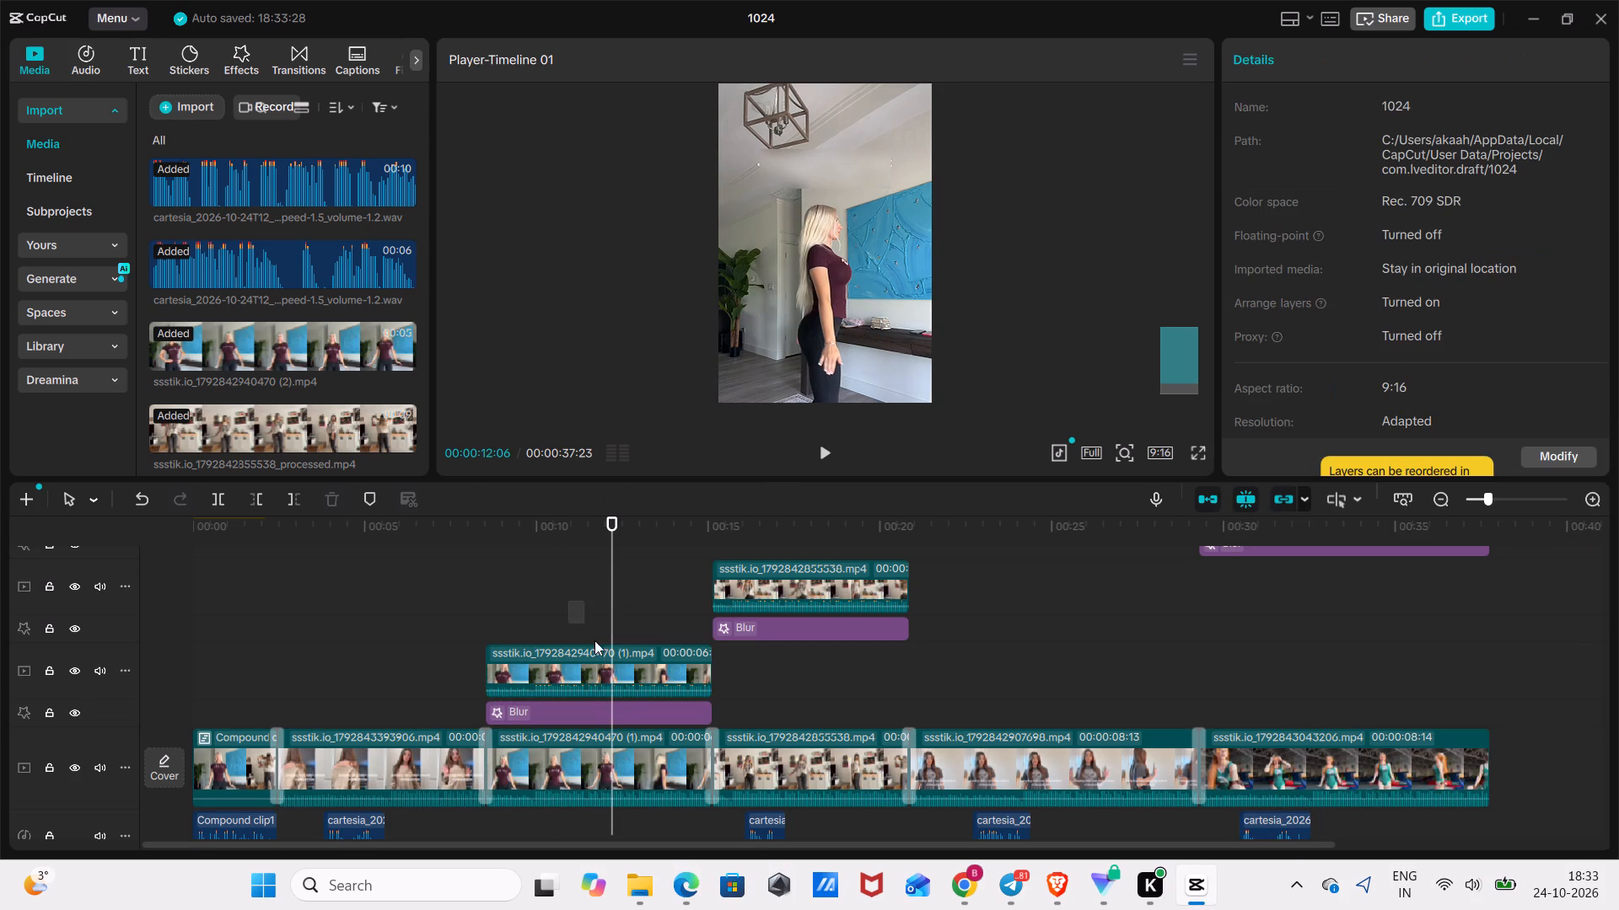
drag(594, 640, 628, 763)
right_click(628, 763)
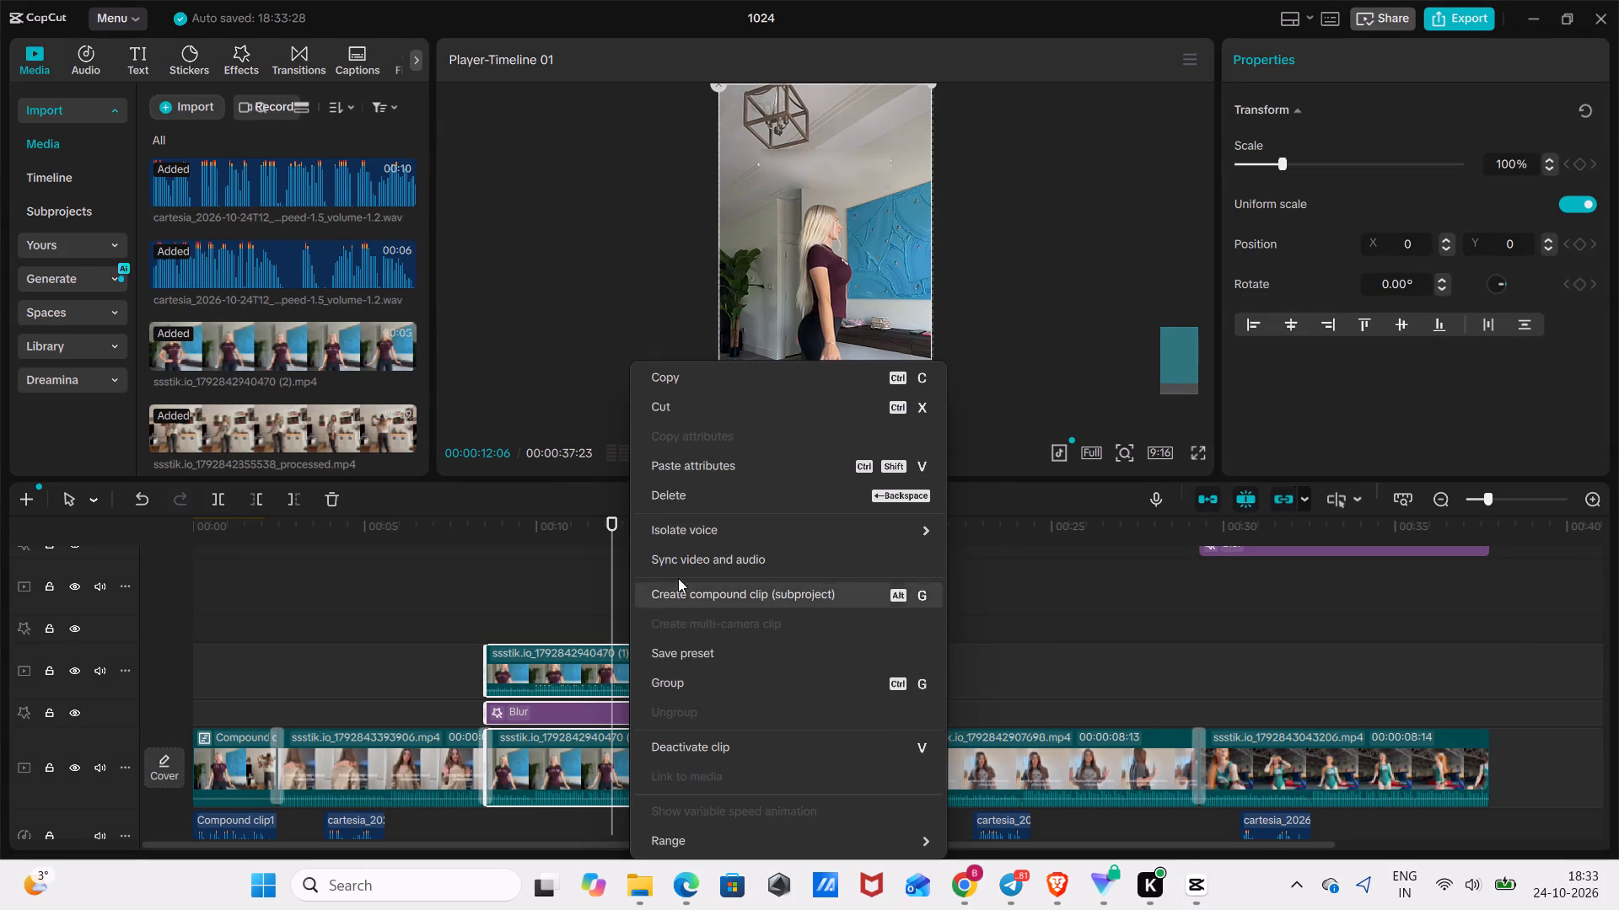
click(693, 589)
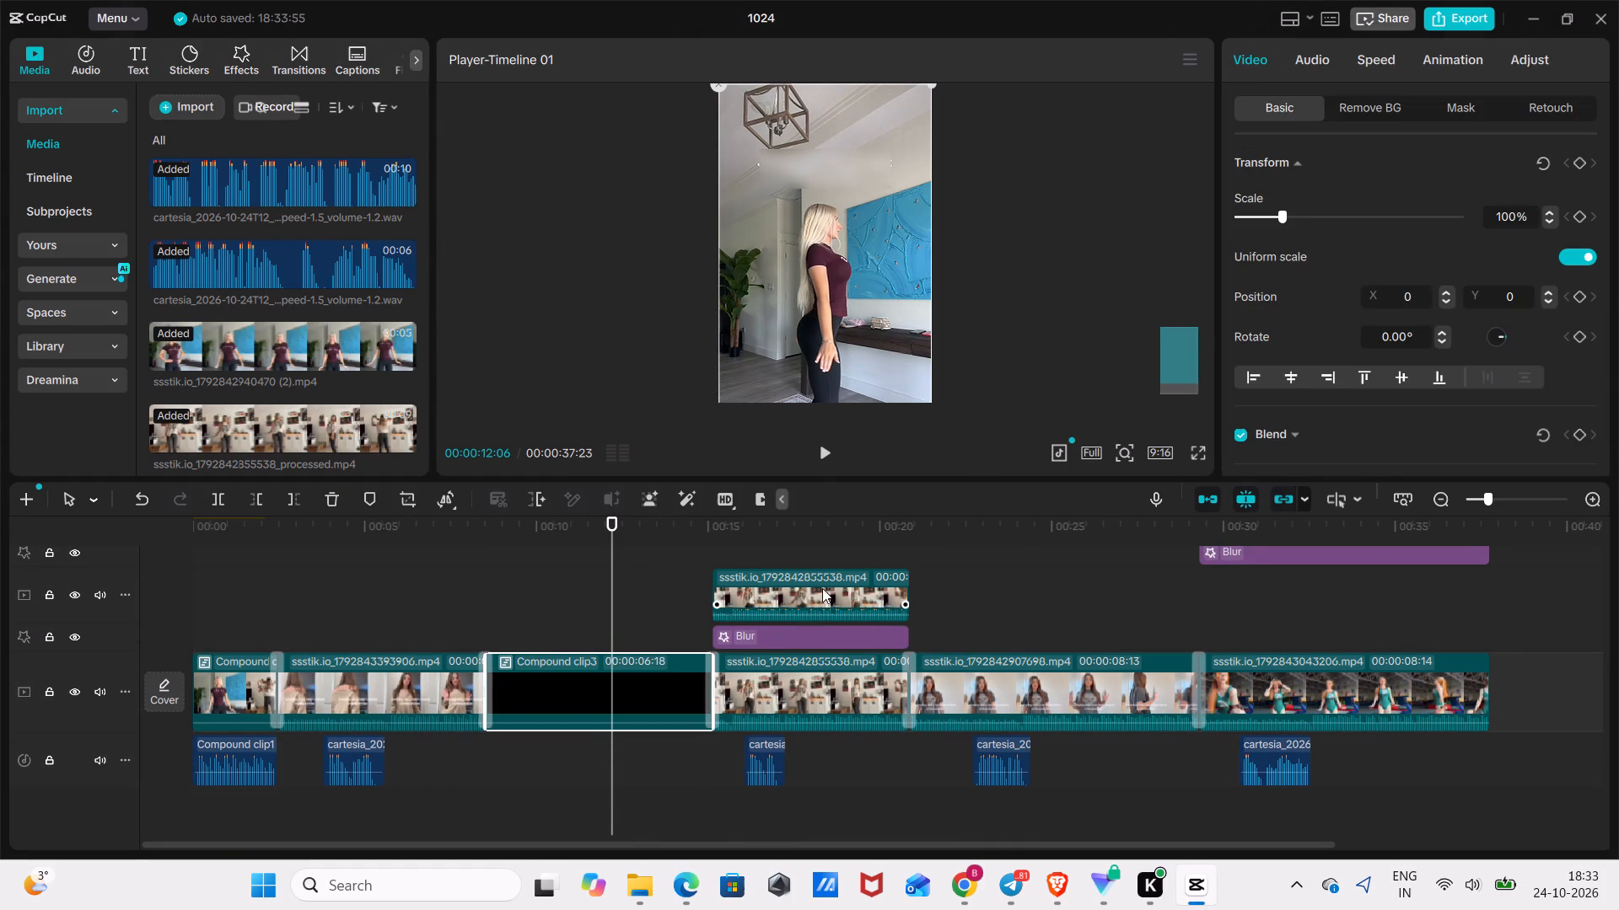
Combine the third ranked clip, its overlay copy and its Blur effect into a compound clip.
scroll(858, 657, up, 2)
drag(818, 561, 833, 708)
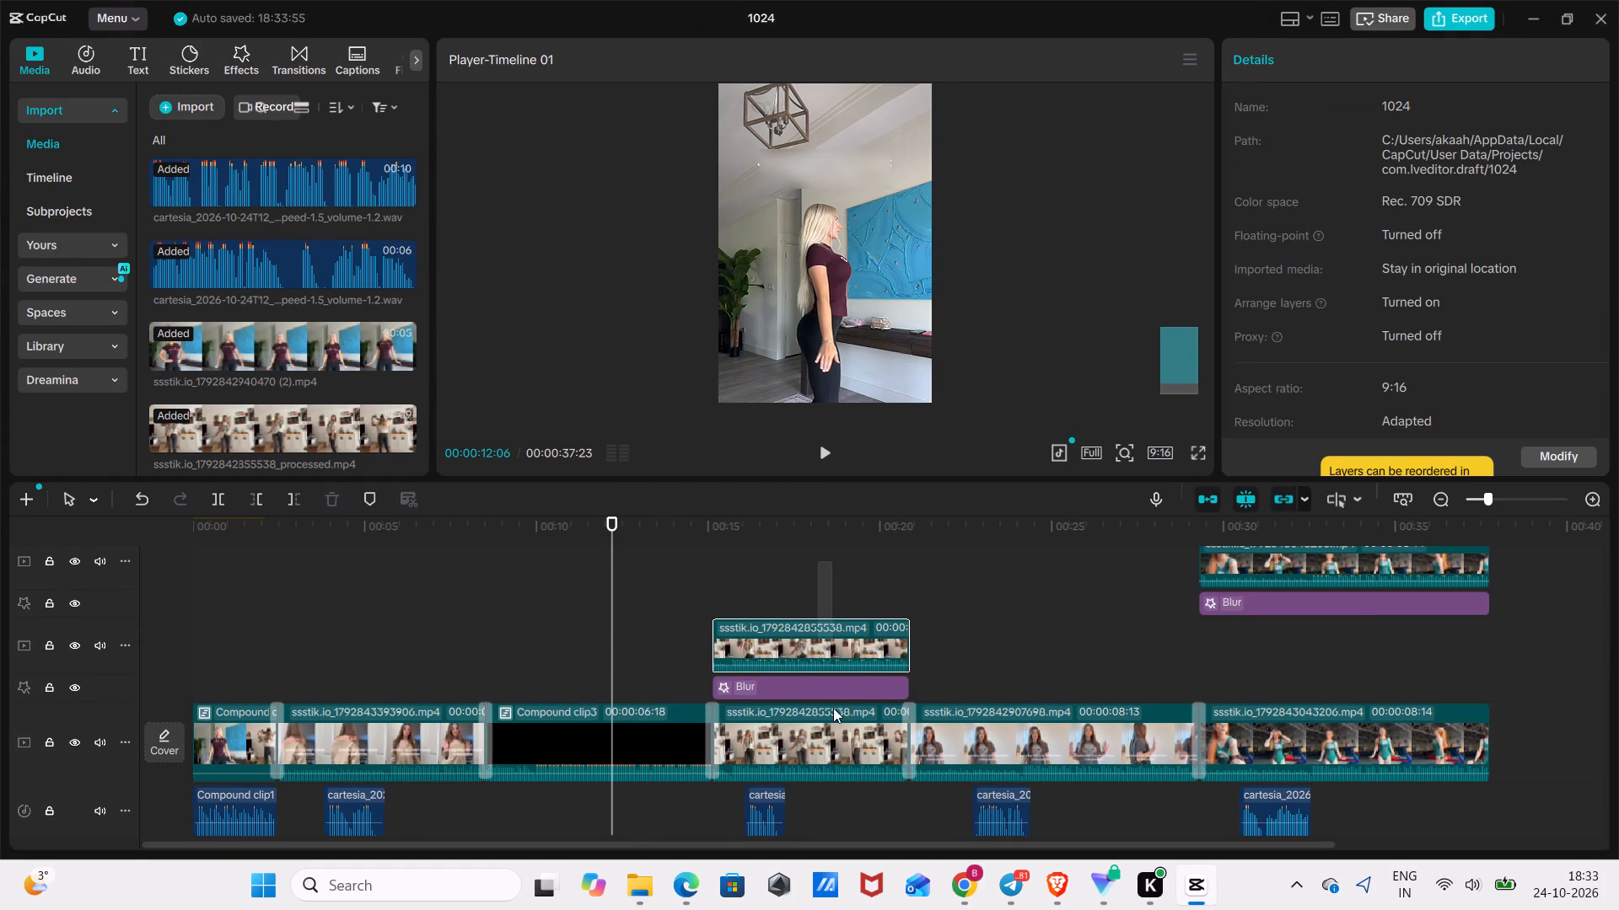
drag(833, 708, 832, 731)
right_click(832, 732)
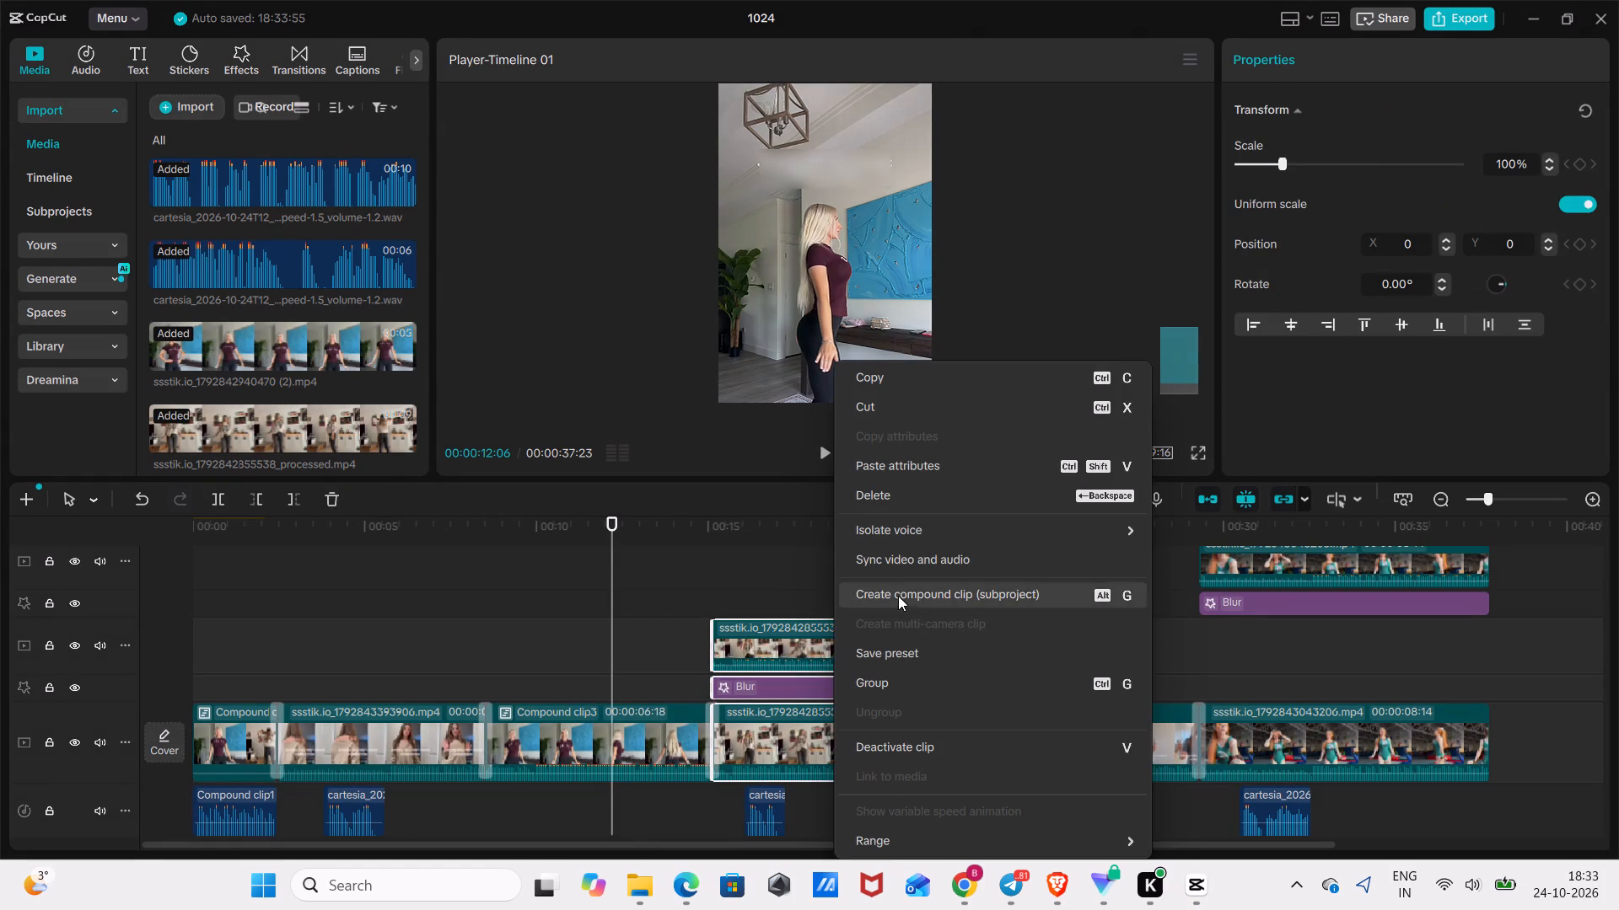
click(899, 597)
Combine the fifth ranked clip, its overlay copy and its Blur effect into a compound clip.
scroll(1100, 634, up, 2)
drag(1343, 564, 1344, 565)
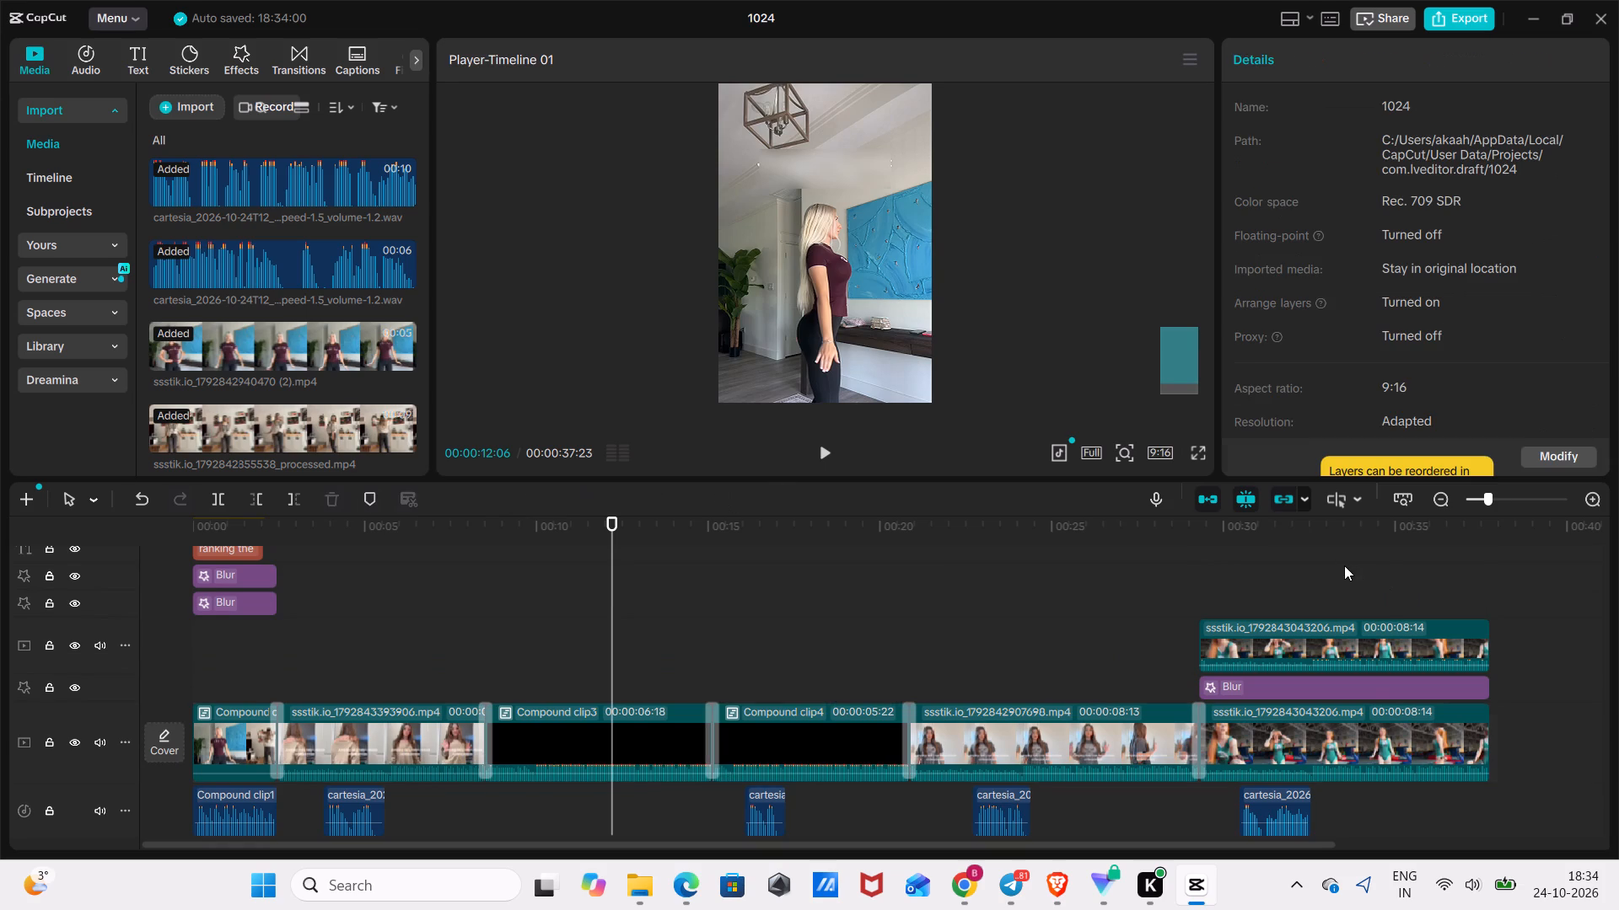
drag(1344, 565, 1380, 733)
right_click(1374, 725)
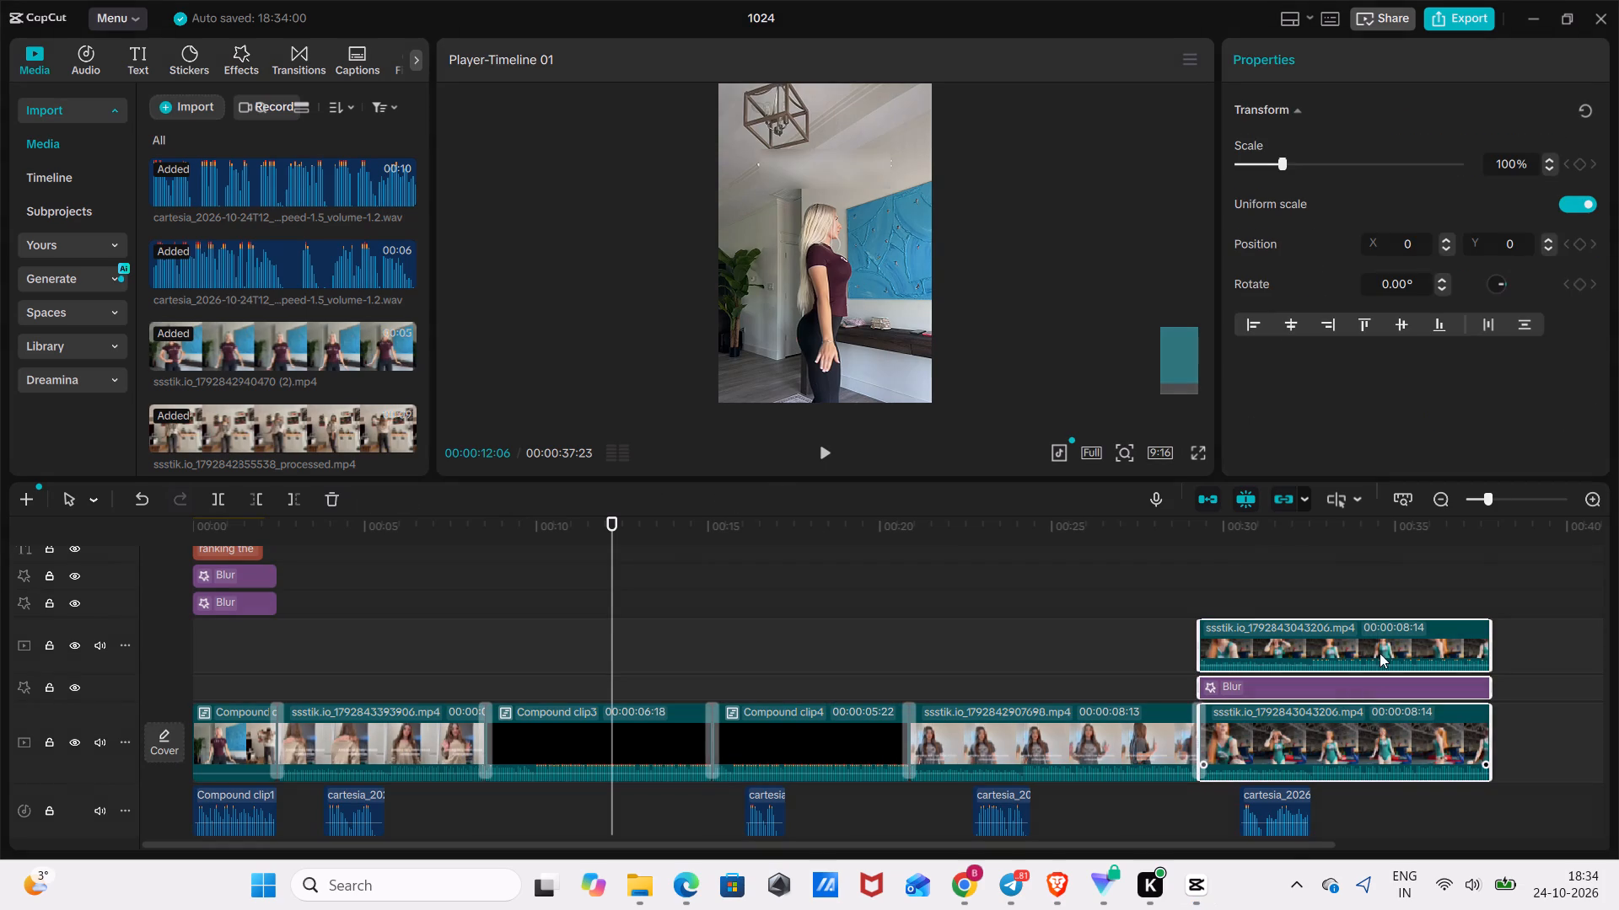
click(1391, 591)
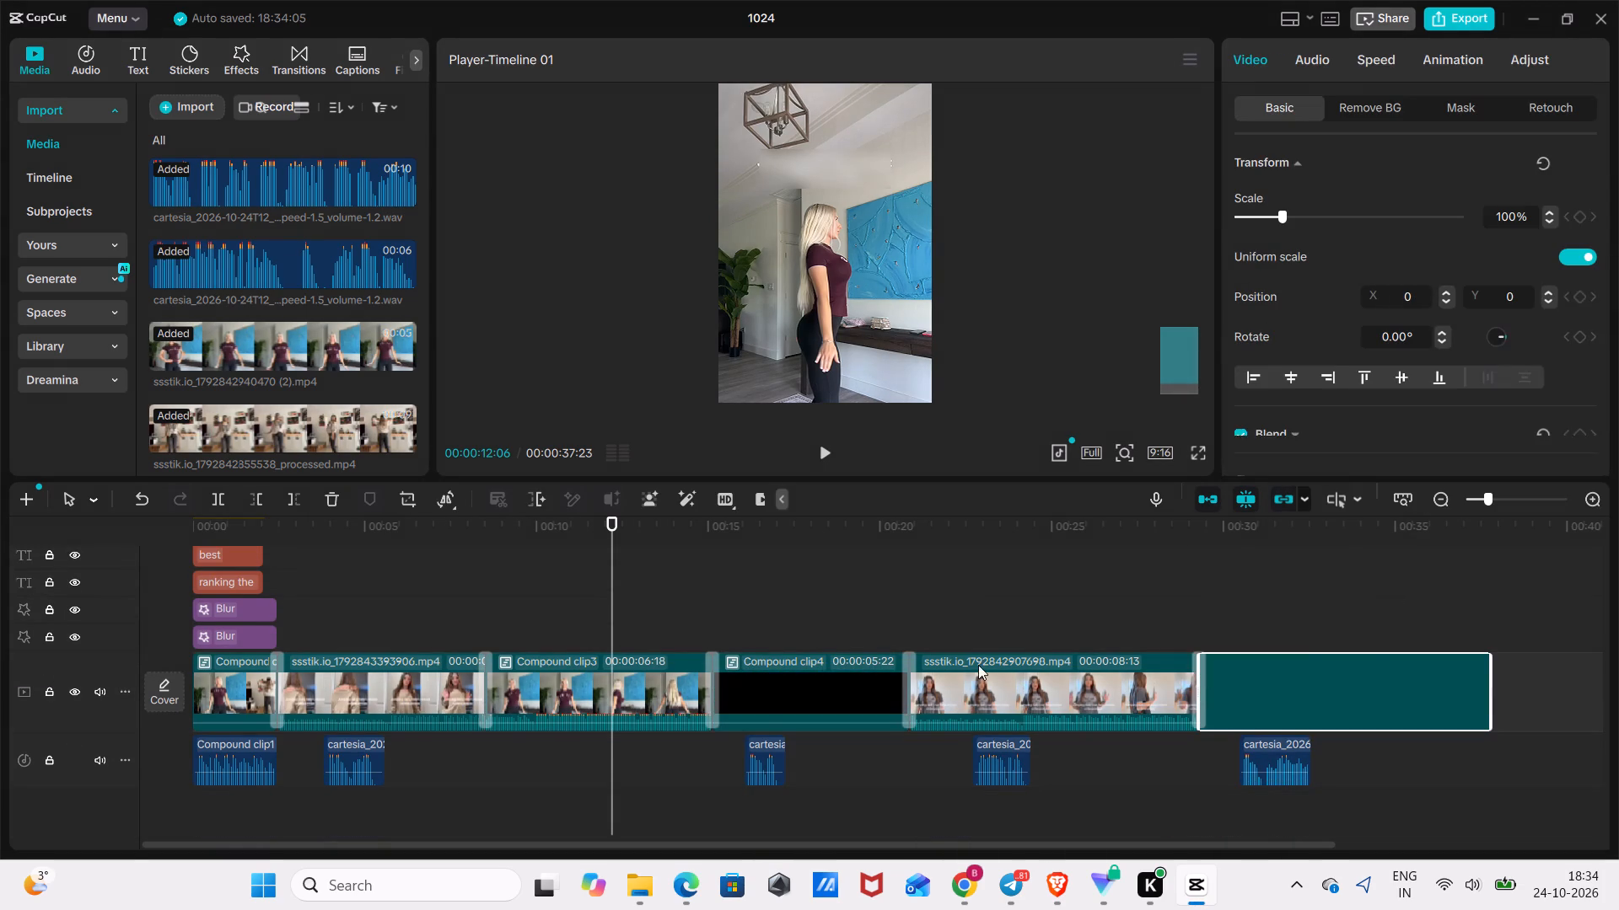
Play the edit from about 4 seconds to near its end, and scrub back through the ranked clips to review them.
click(992, 598)
drag(991, 597, 466, 676)
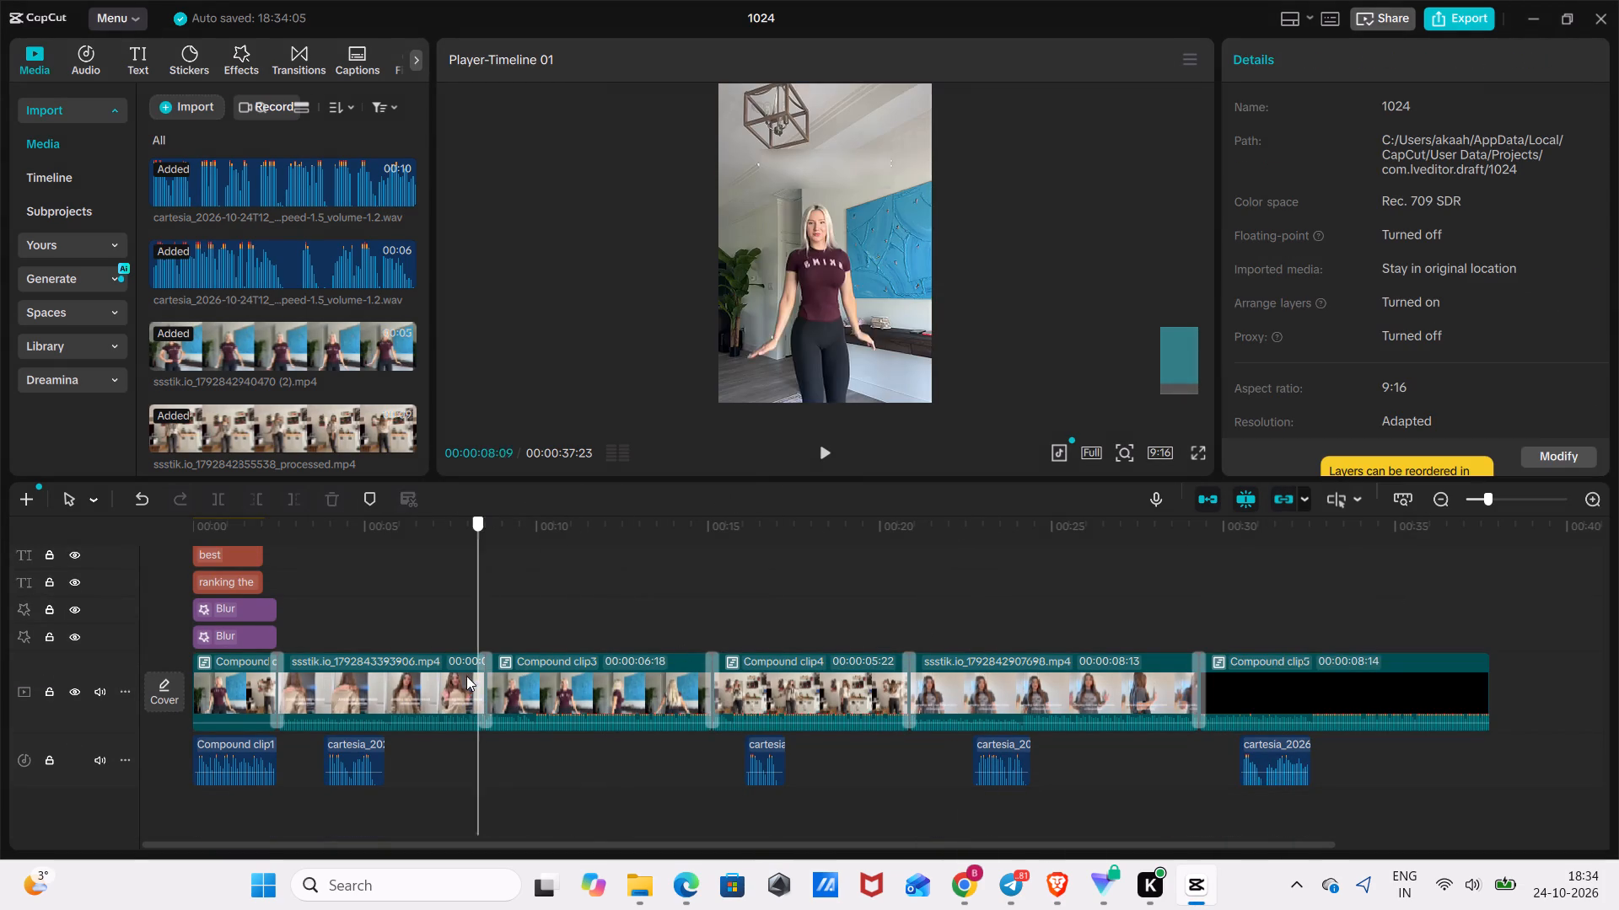
drag(466, 676, 346, 705)
click(1126, 452)
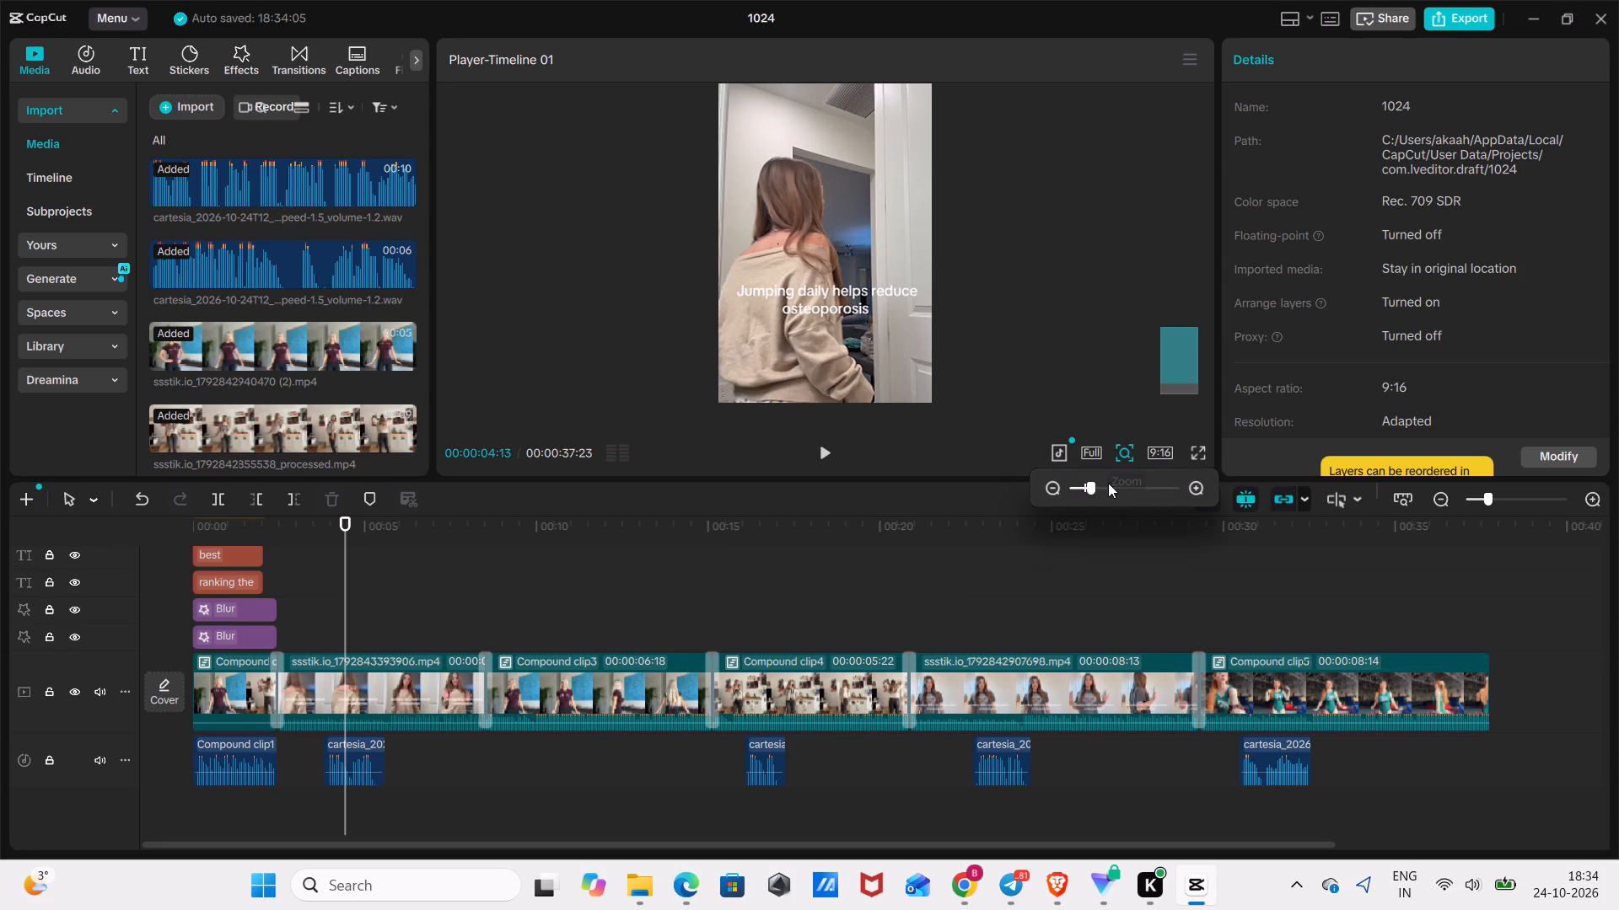
click(1079, 490)
key(space)
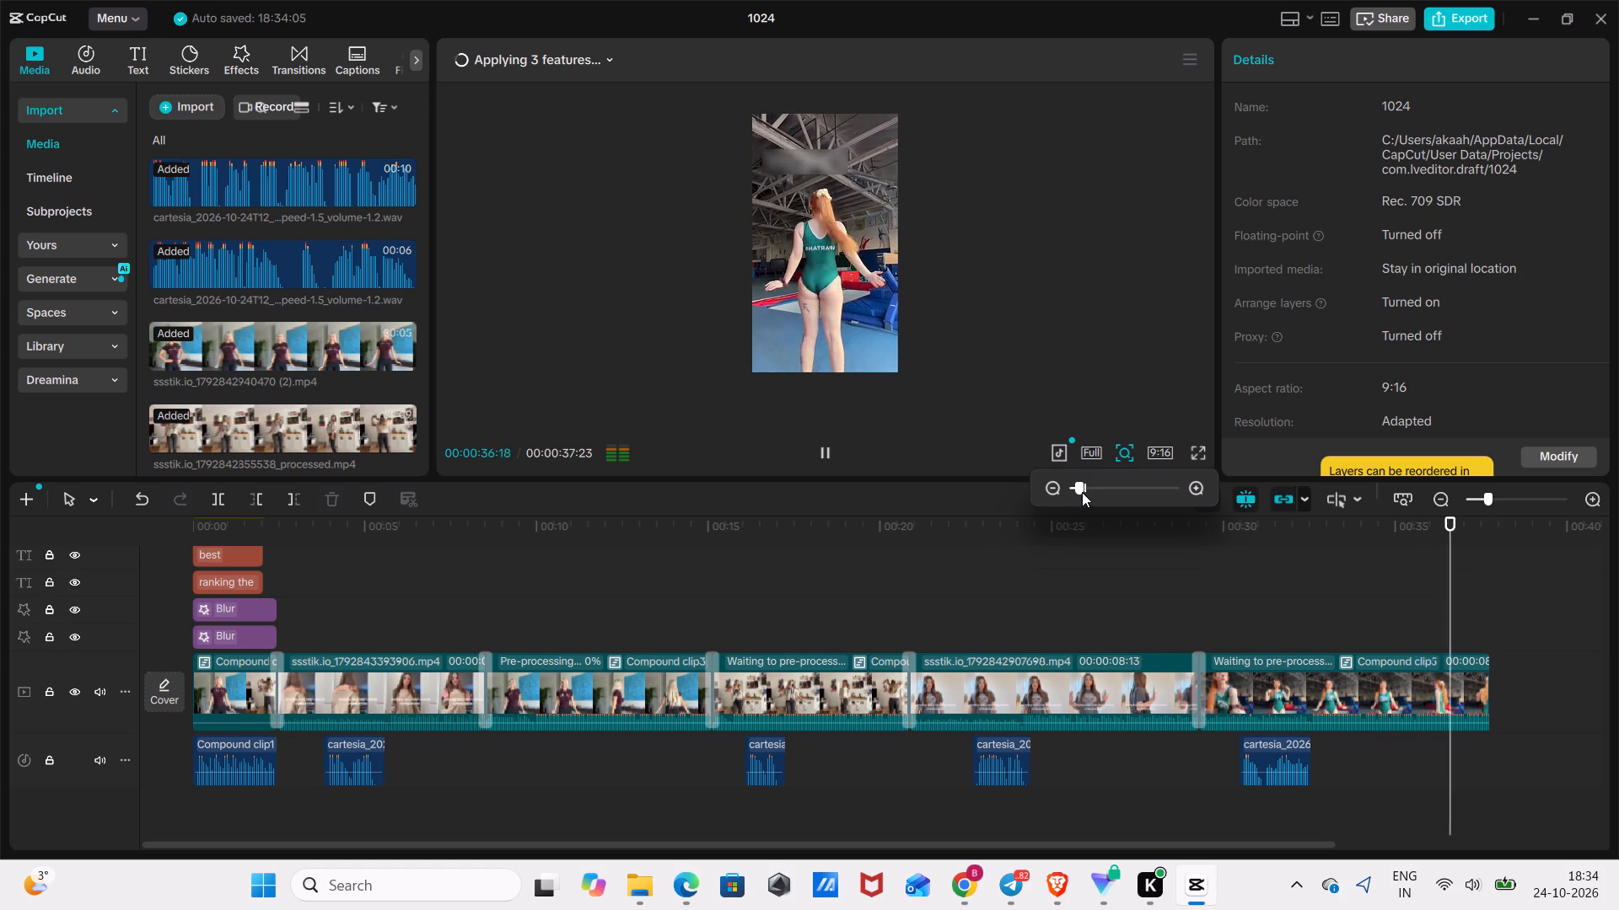
click(995, 597)
drag(995, 597, 755, 690)
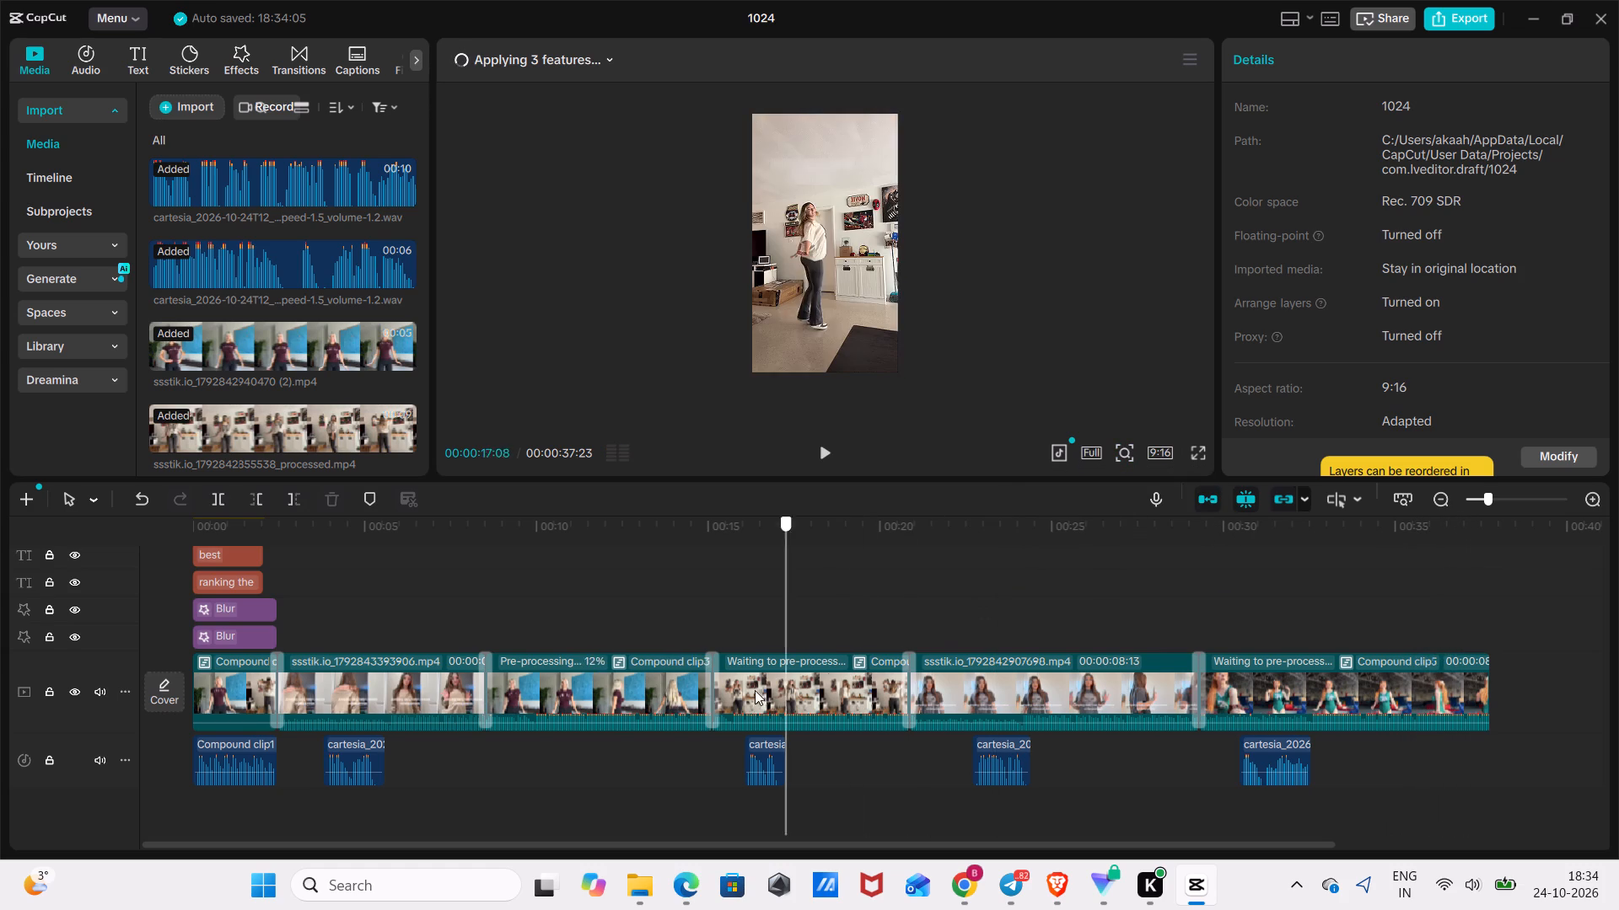
drag(755, 690, 420, 787)
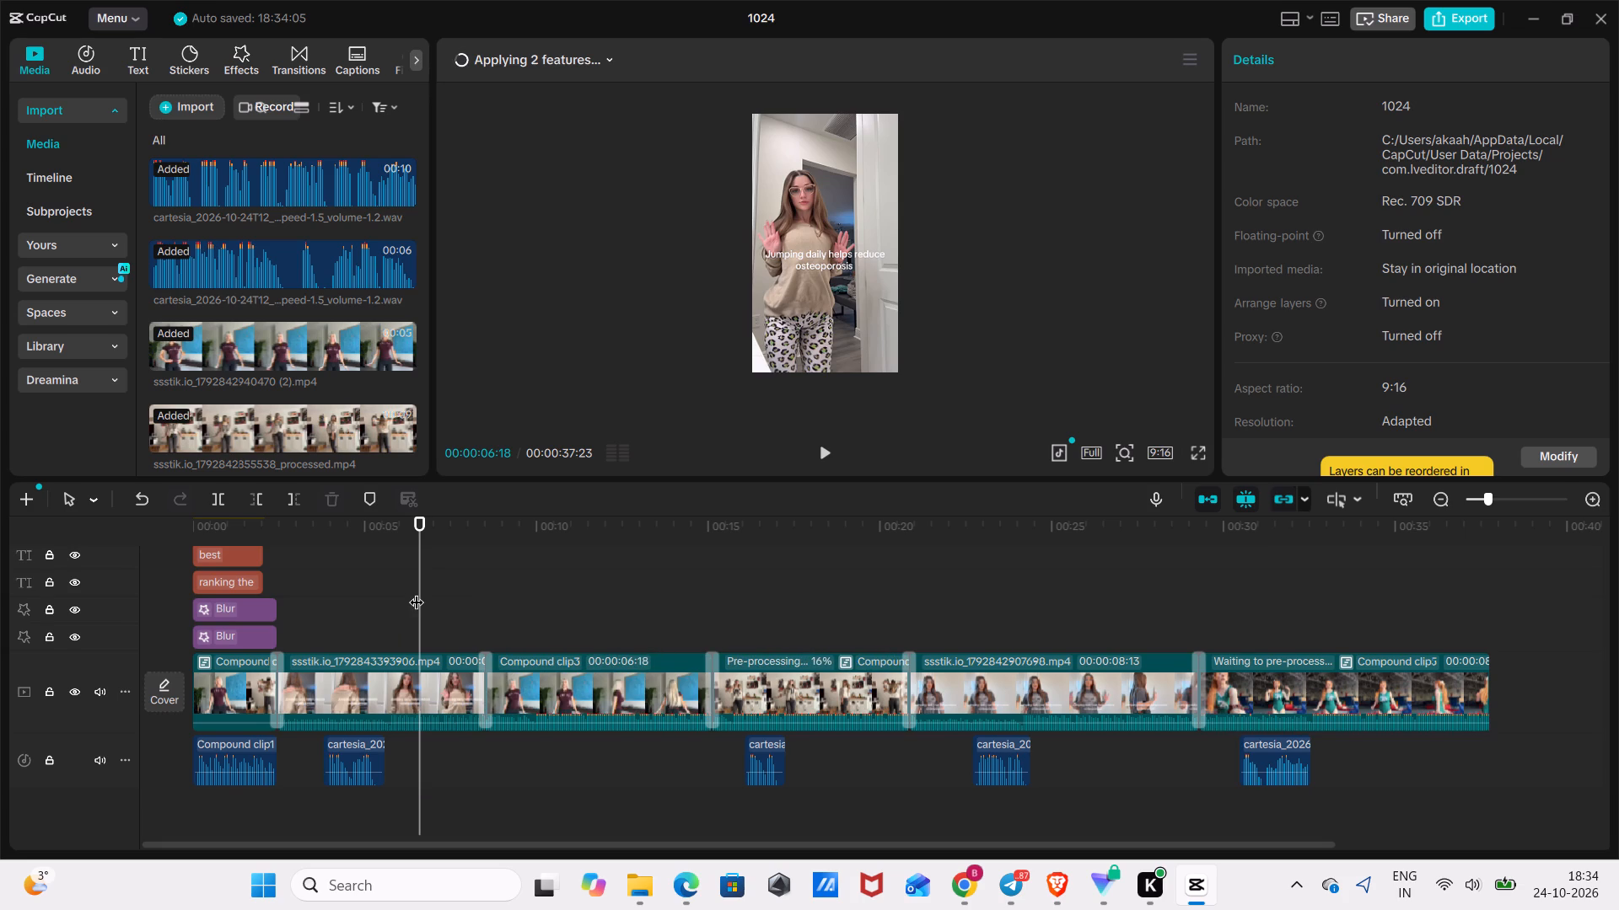
Crop about the top fifth off the first ranked clip, keeping its full width and bottom edge.
drag(417, 591, 317, 676)
click(333, 693)
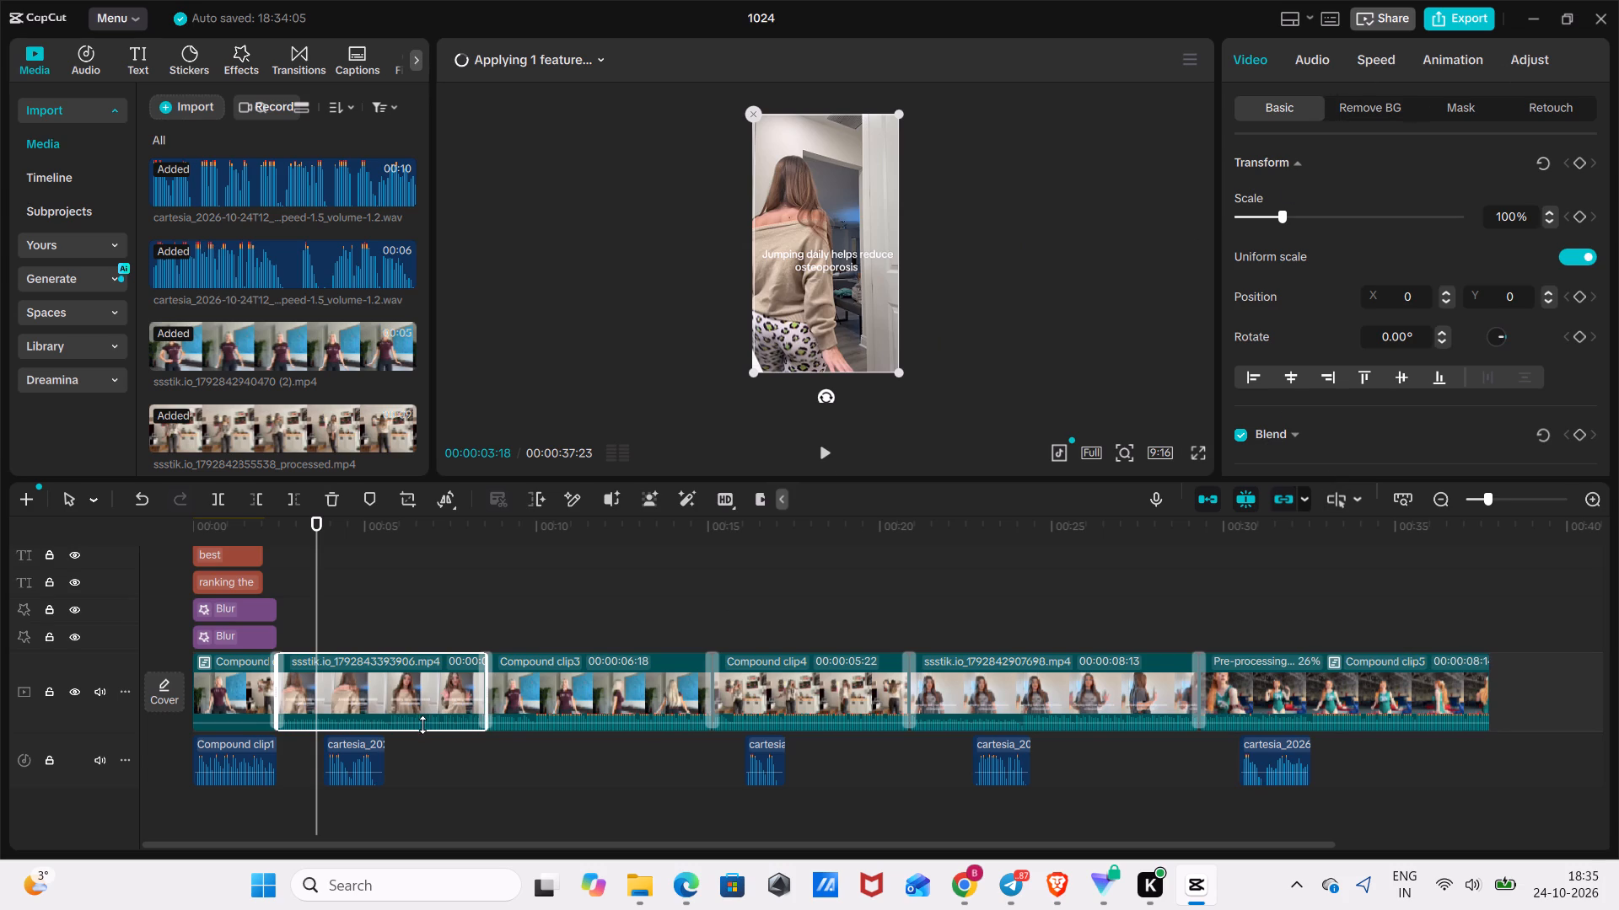
right_click(420, 700)
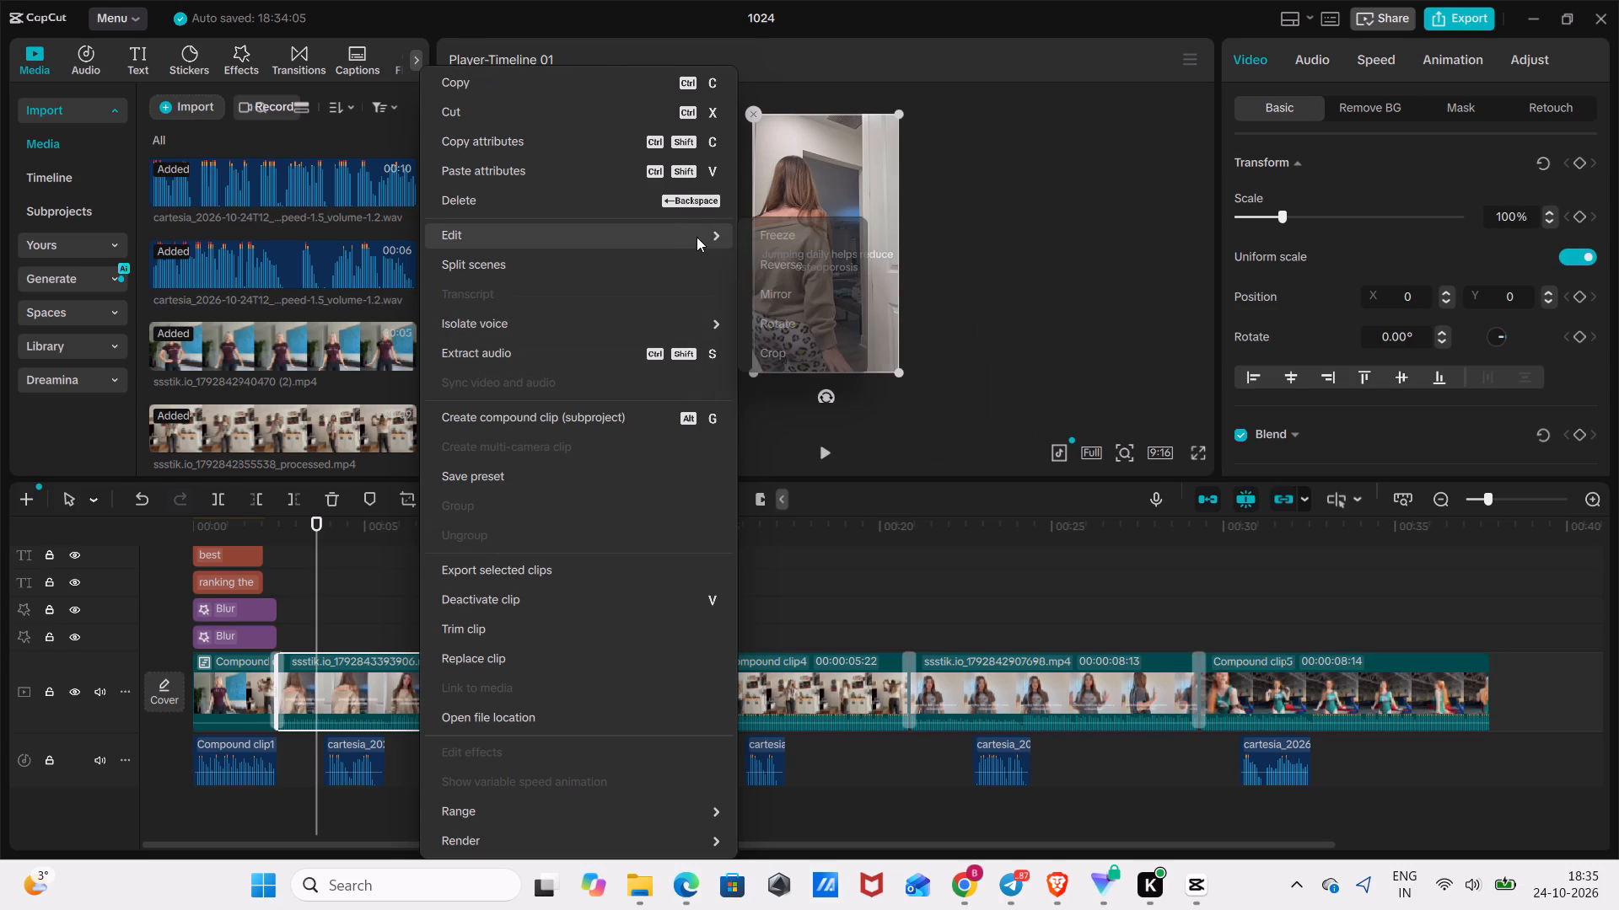
click(790, 348)
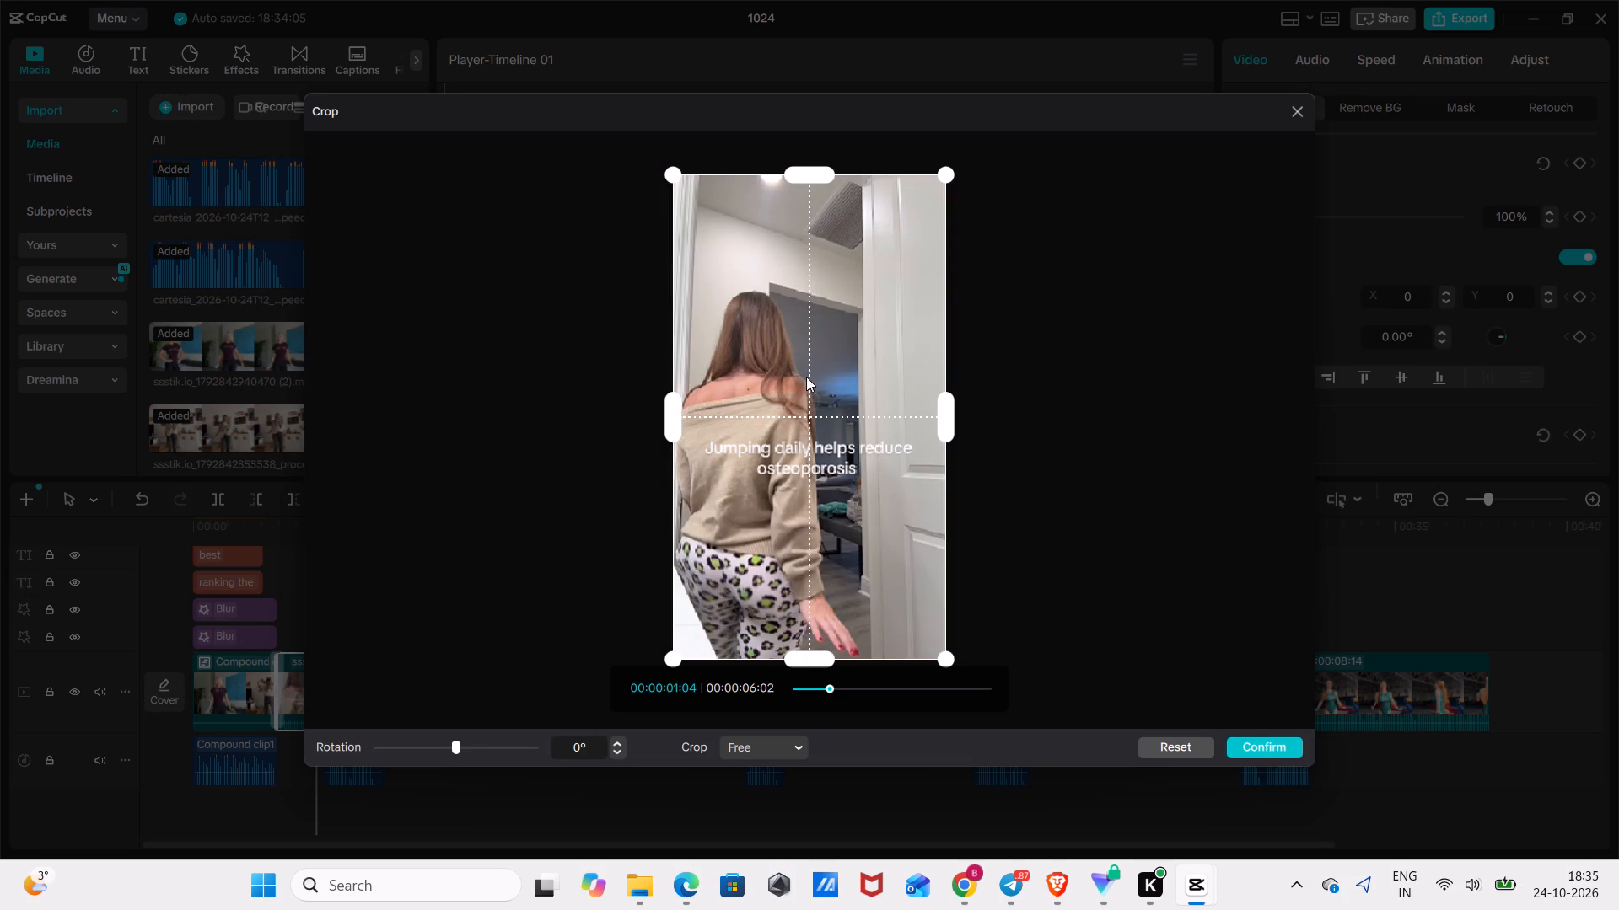
drag(815, 173, 827, 276)
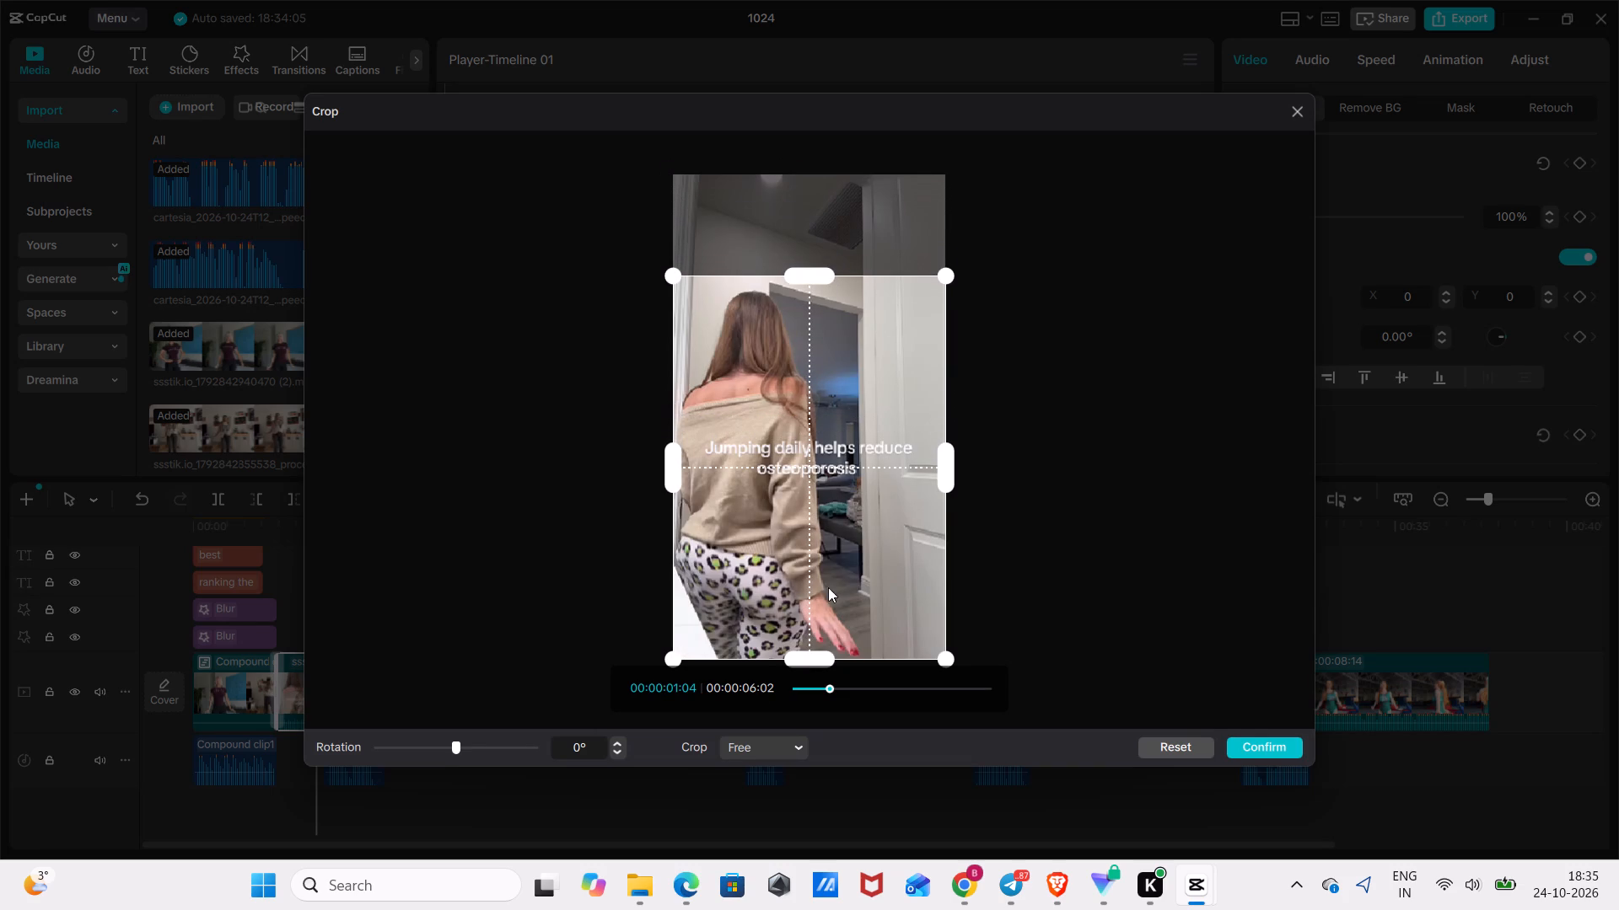
drag(815, 655, 813, 666)
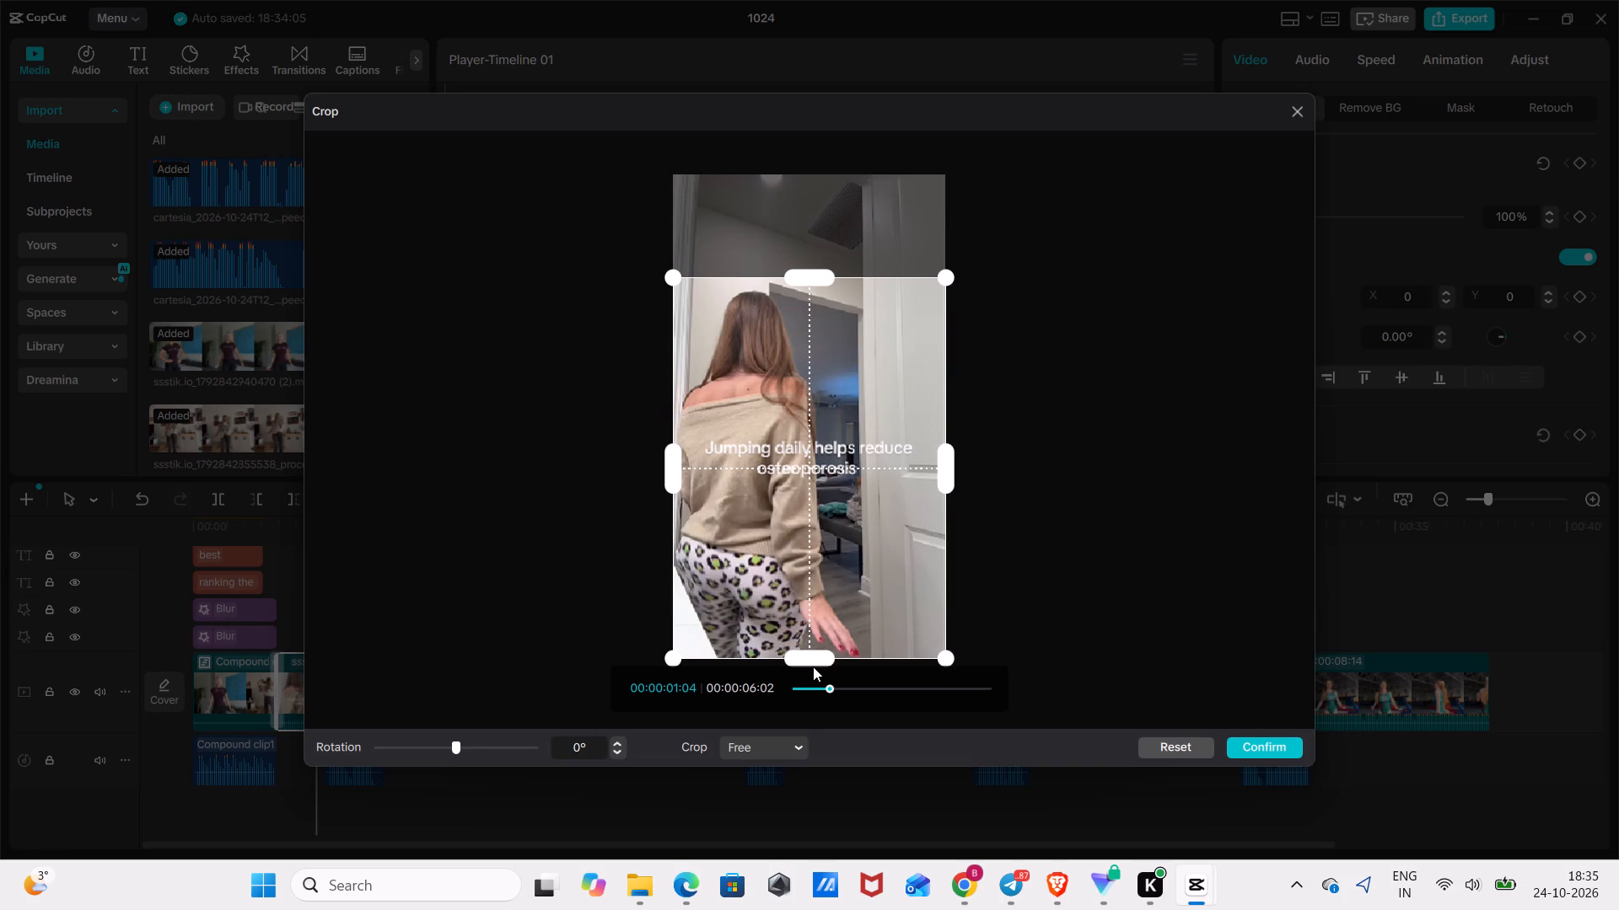
drag(813, 666, 813, 666)
click(949, 472)
click(1258, 746)
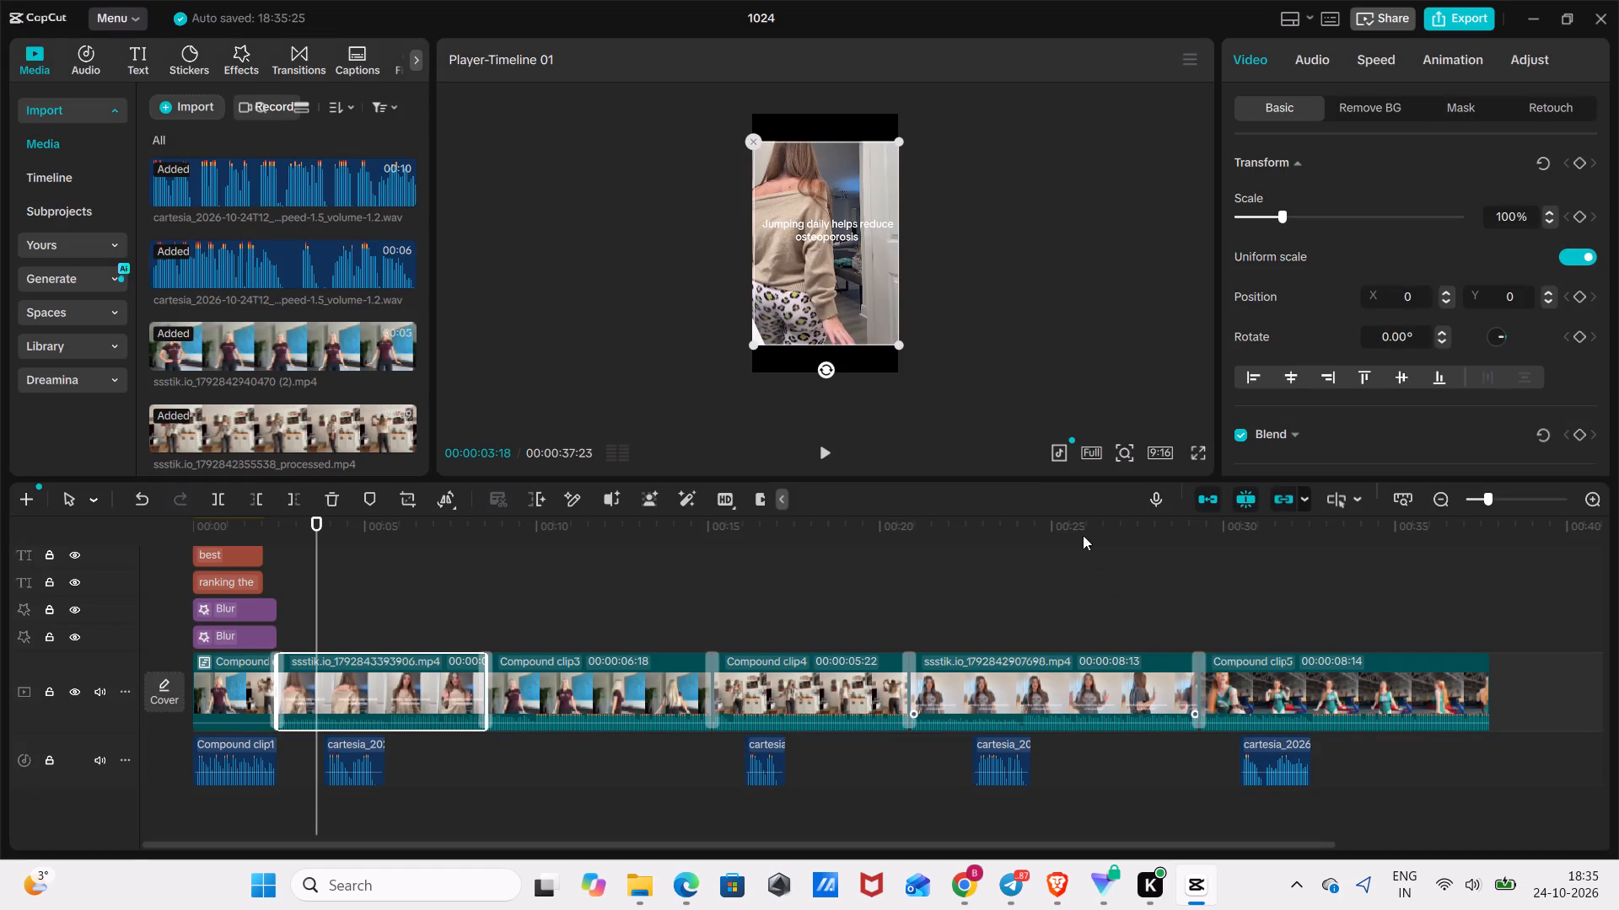
click(847, 313)
Crop about the top quarter and a thin strip of the bottom off the second ranked clip.
click(601, 693)
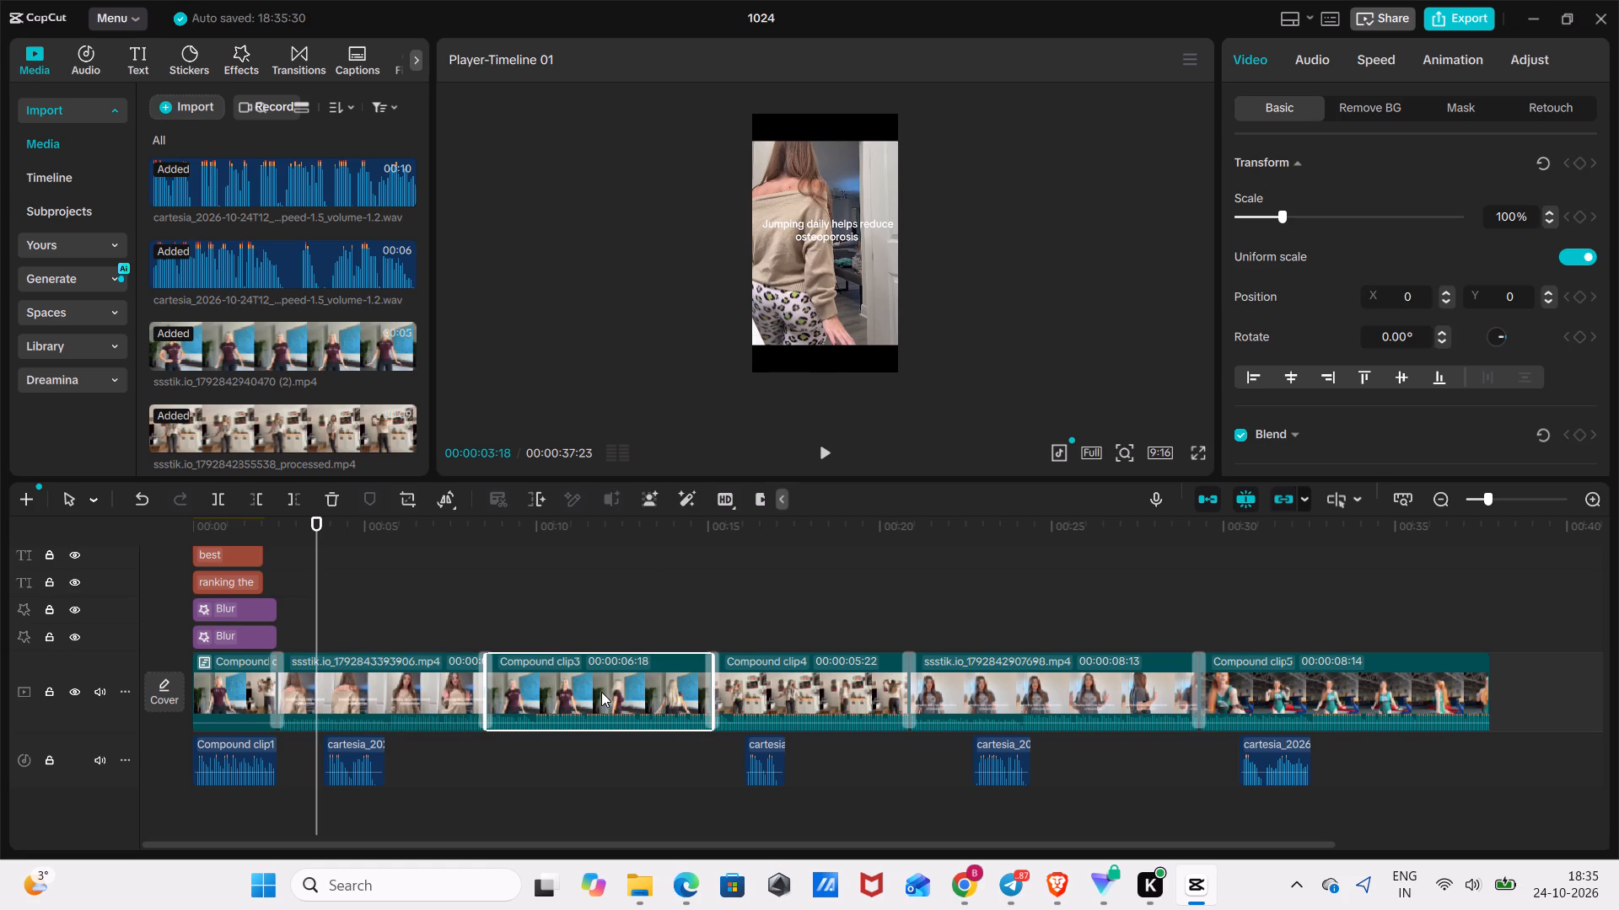
click(558, 586)
click(595, 715)
right_click(595, 712)
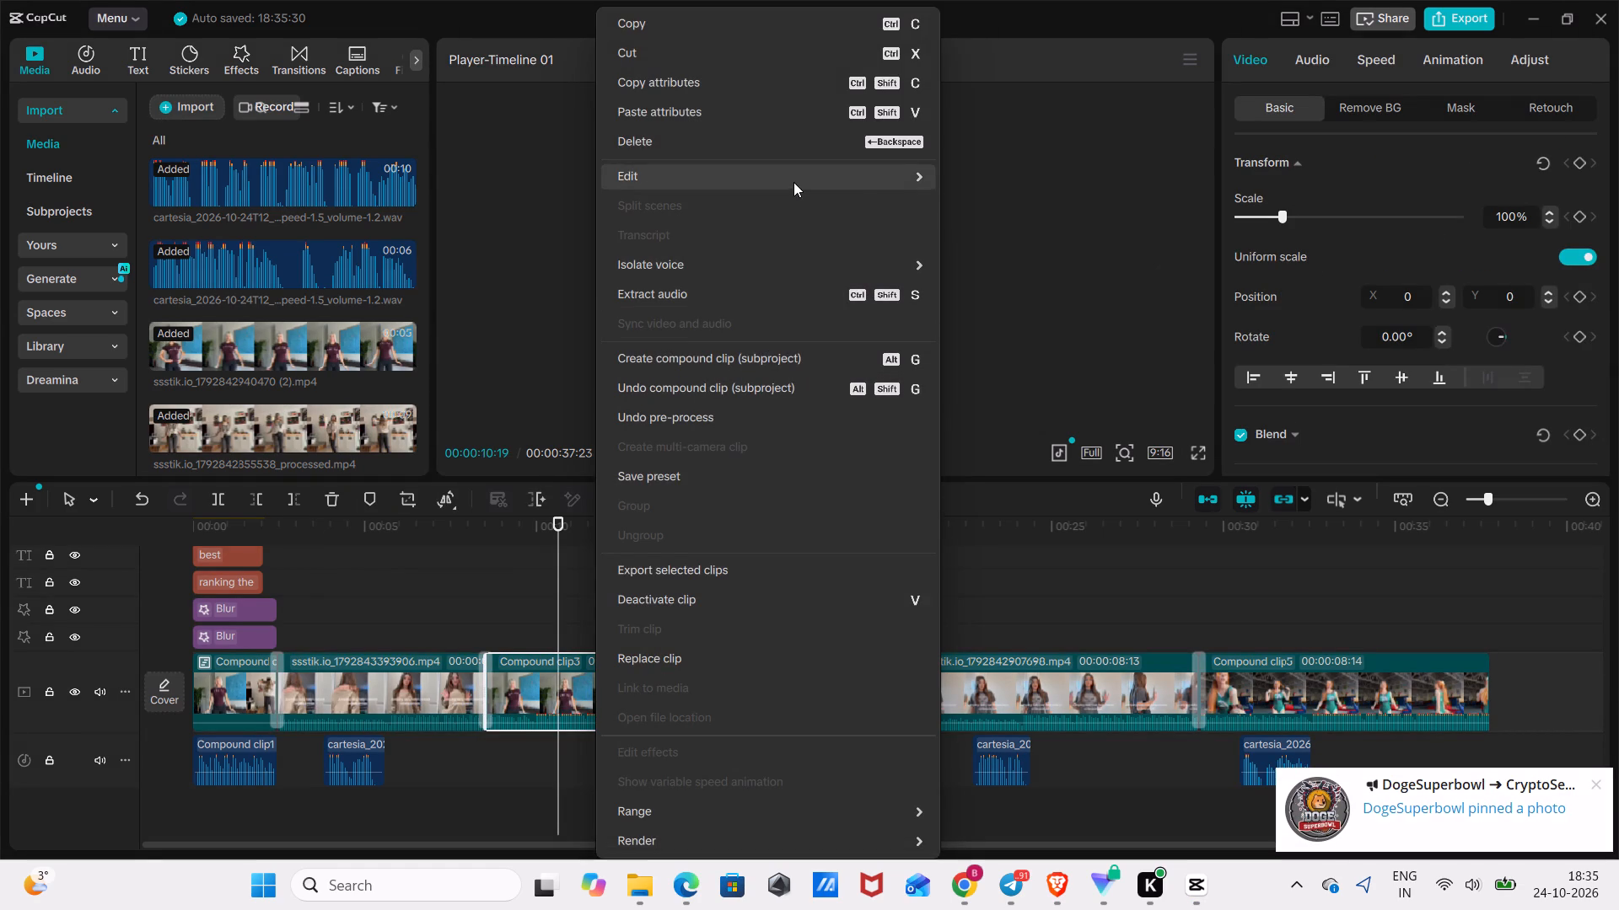
click(989, 302)
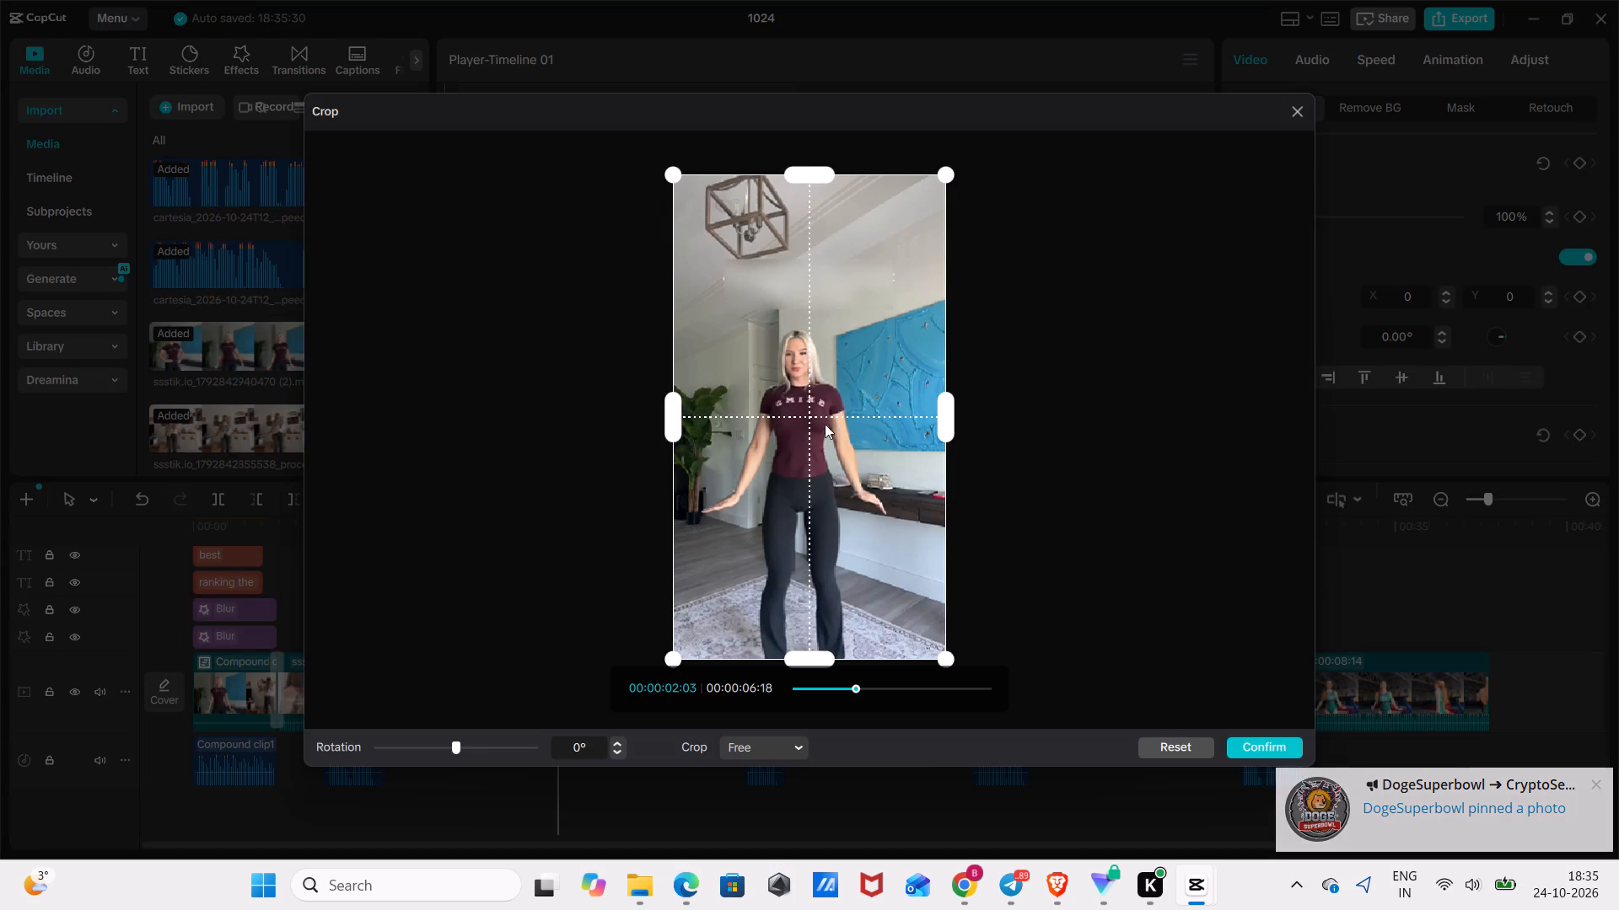
drag(806, 169, 818, 293)
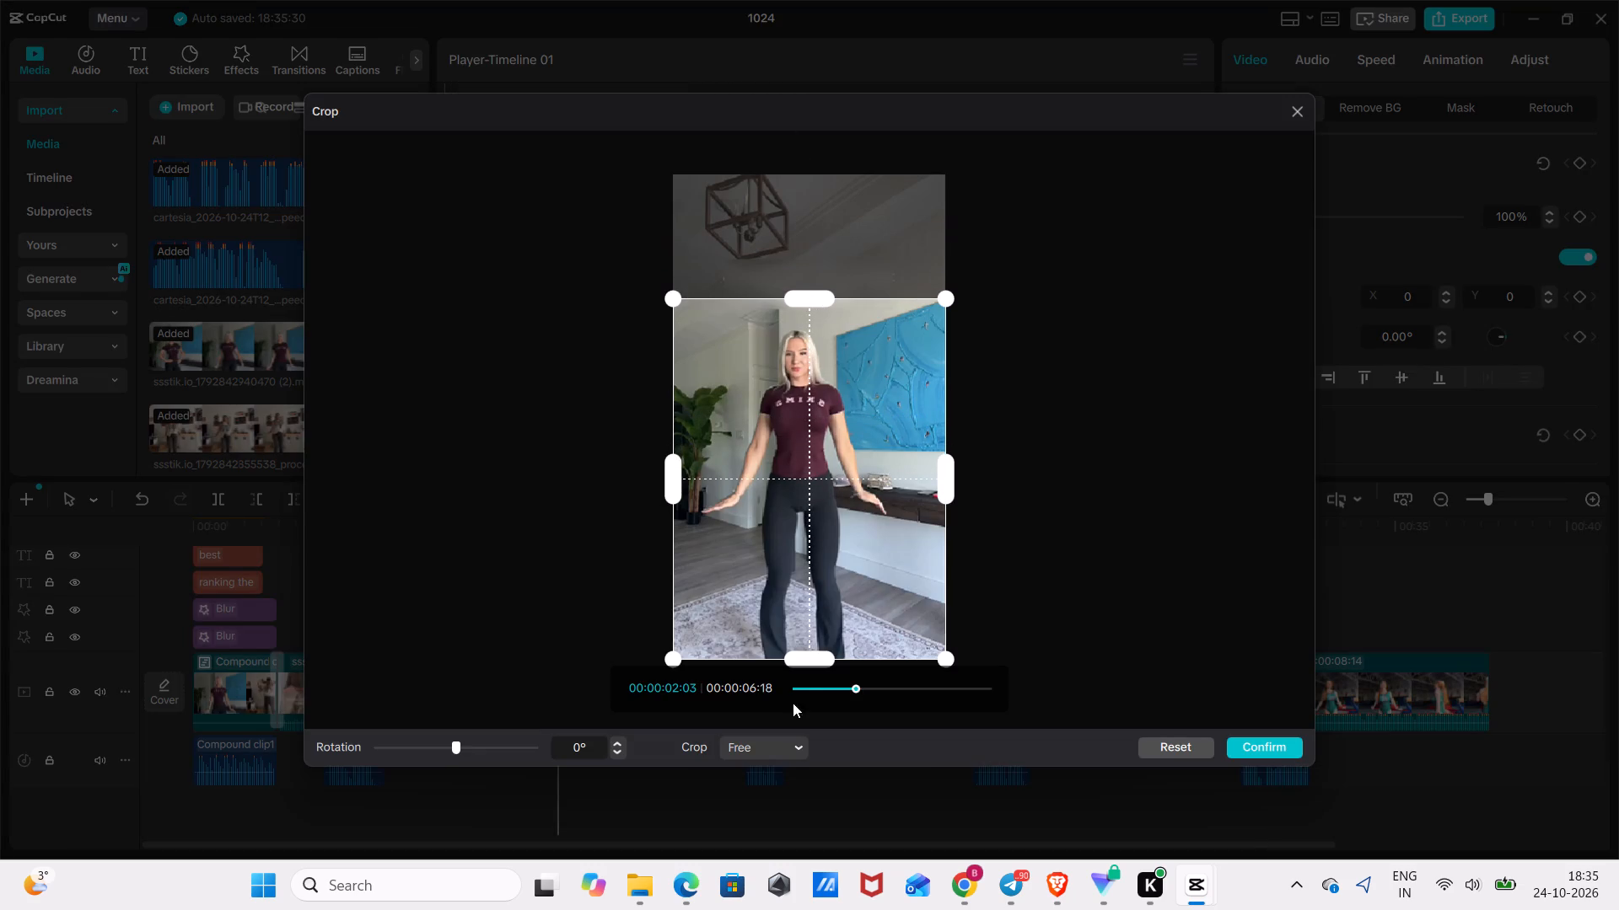
drag(808, 653, 806, 635)
click(1264, 748)
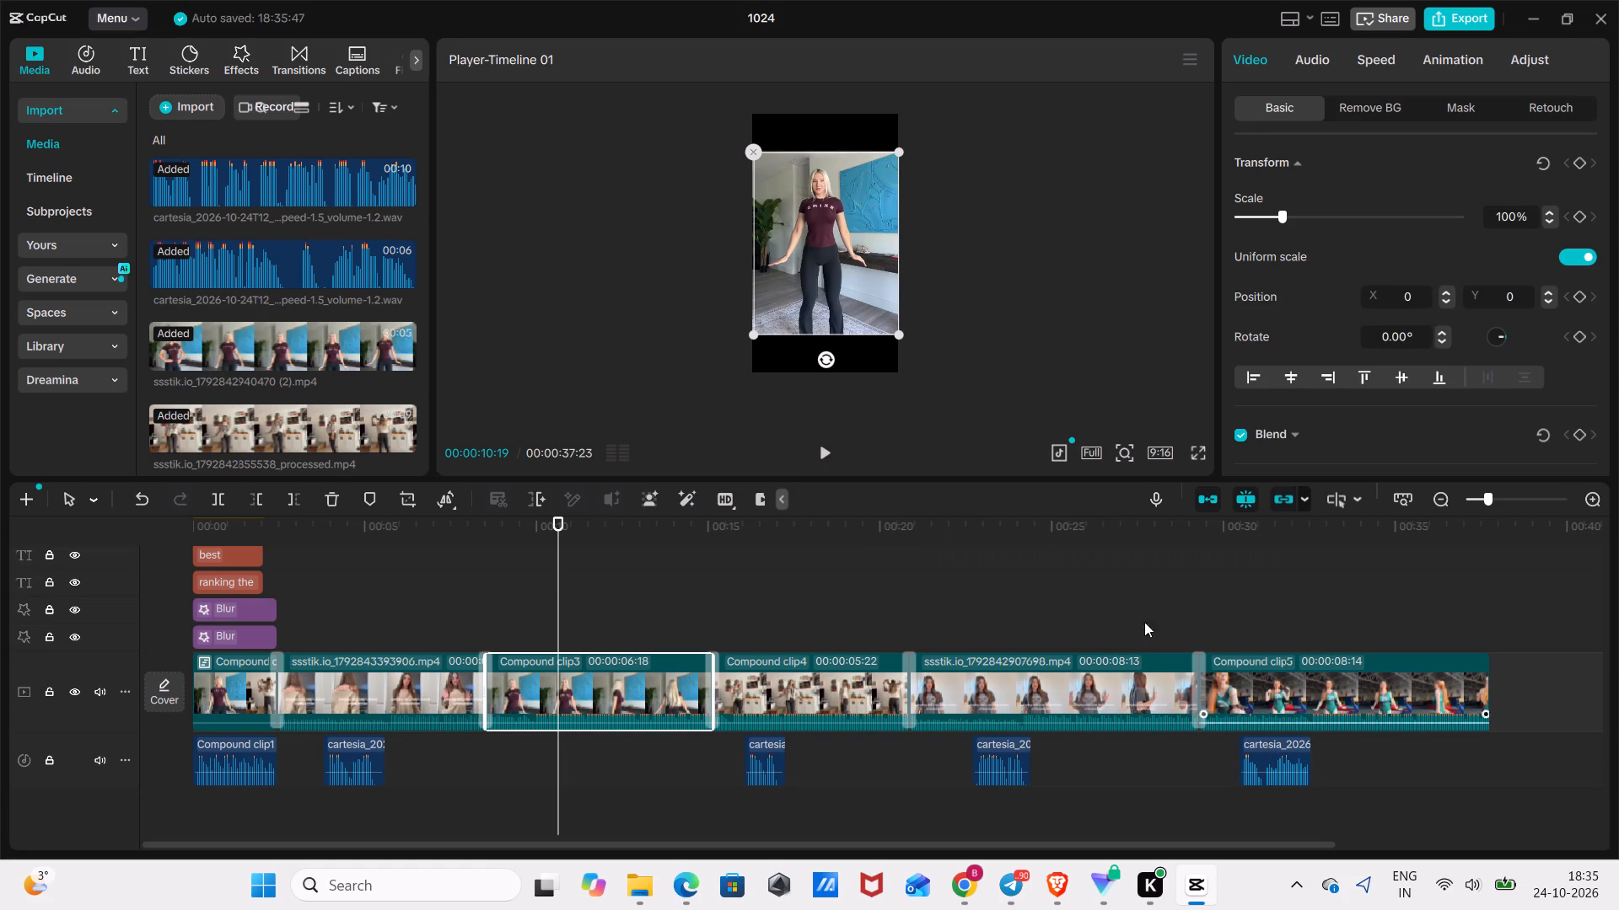
Crop the third ranked clip, removing a little over the top quarter and about the bottom tenth.
click(806, 678)
click(808, 565)
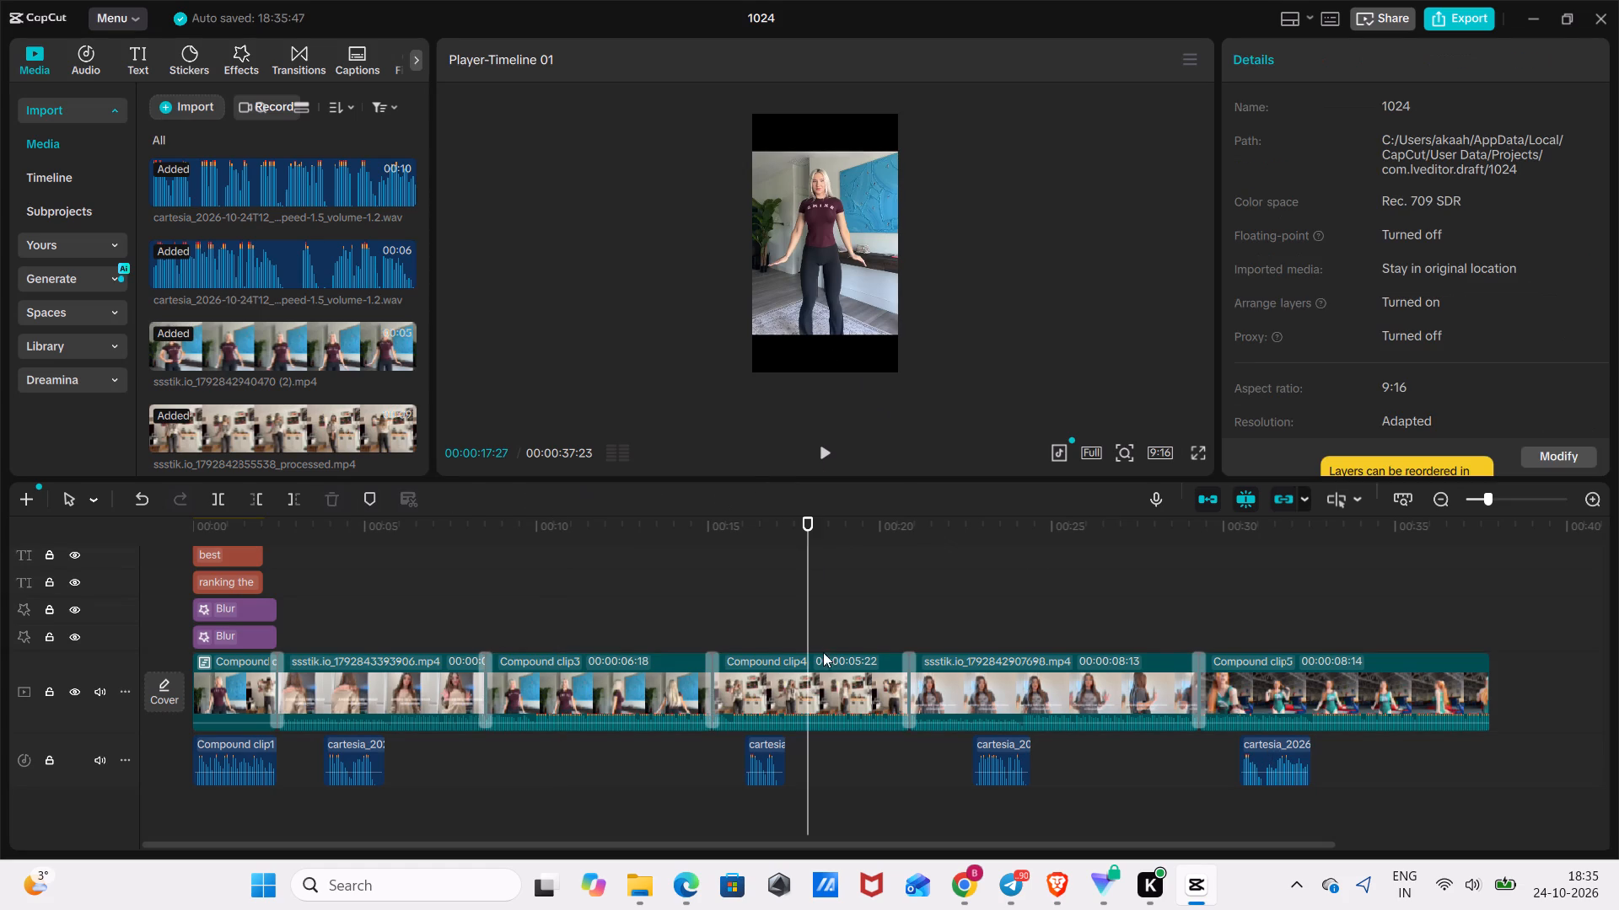
right_click(842, 694)
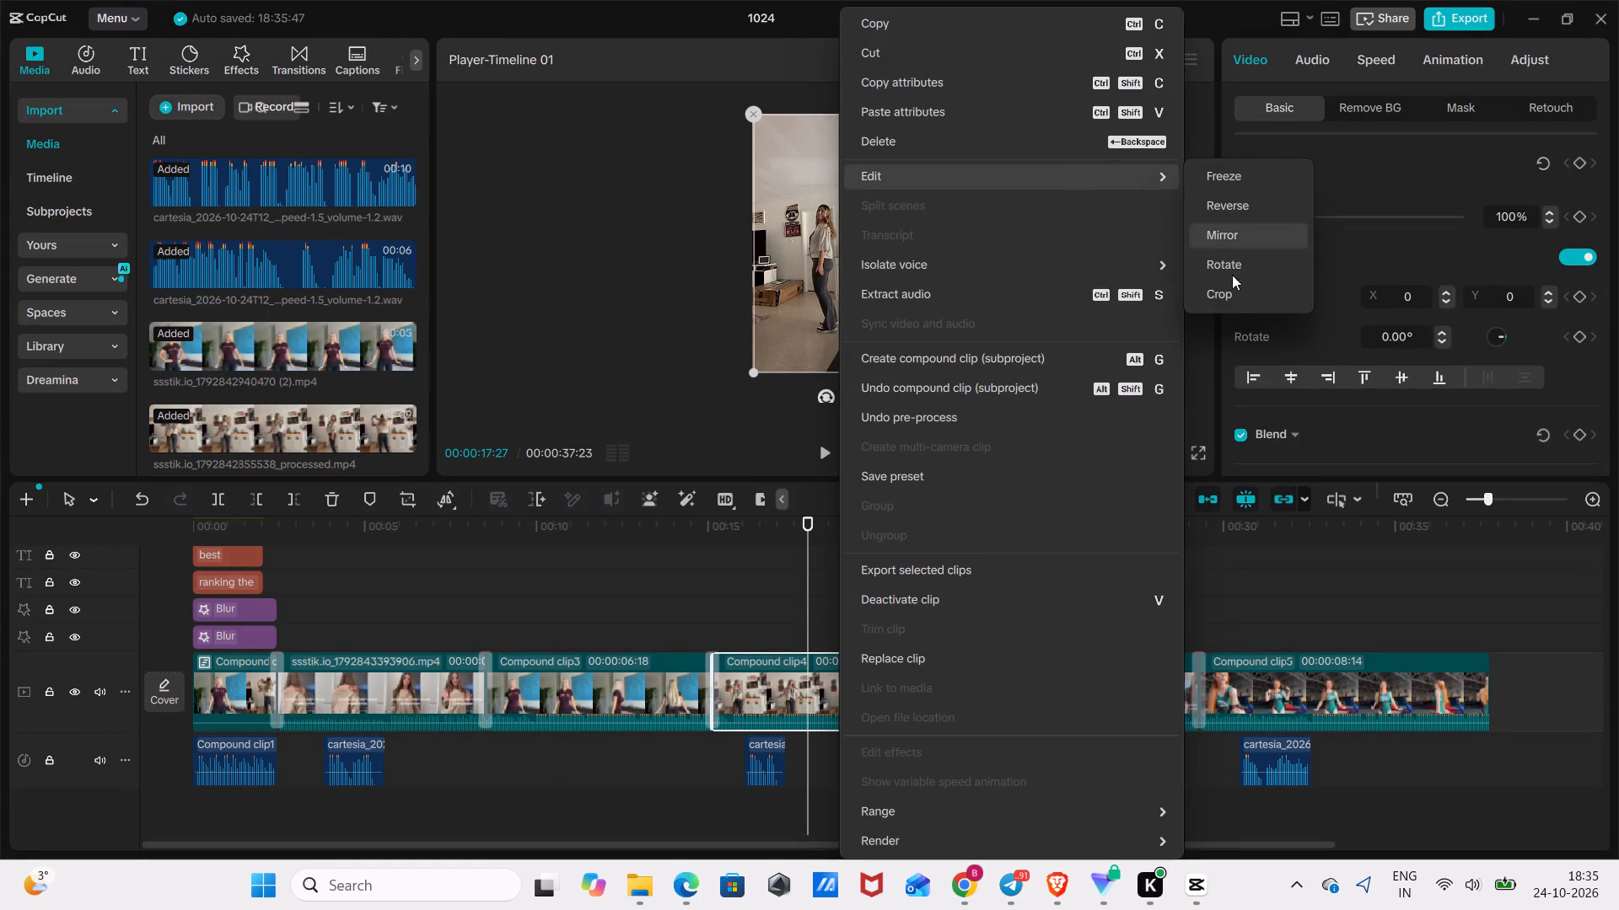
click(1235, 293)
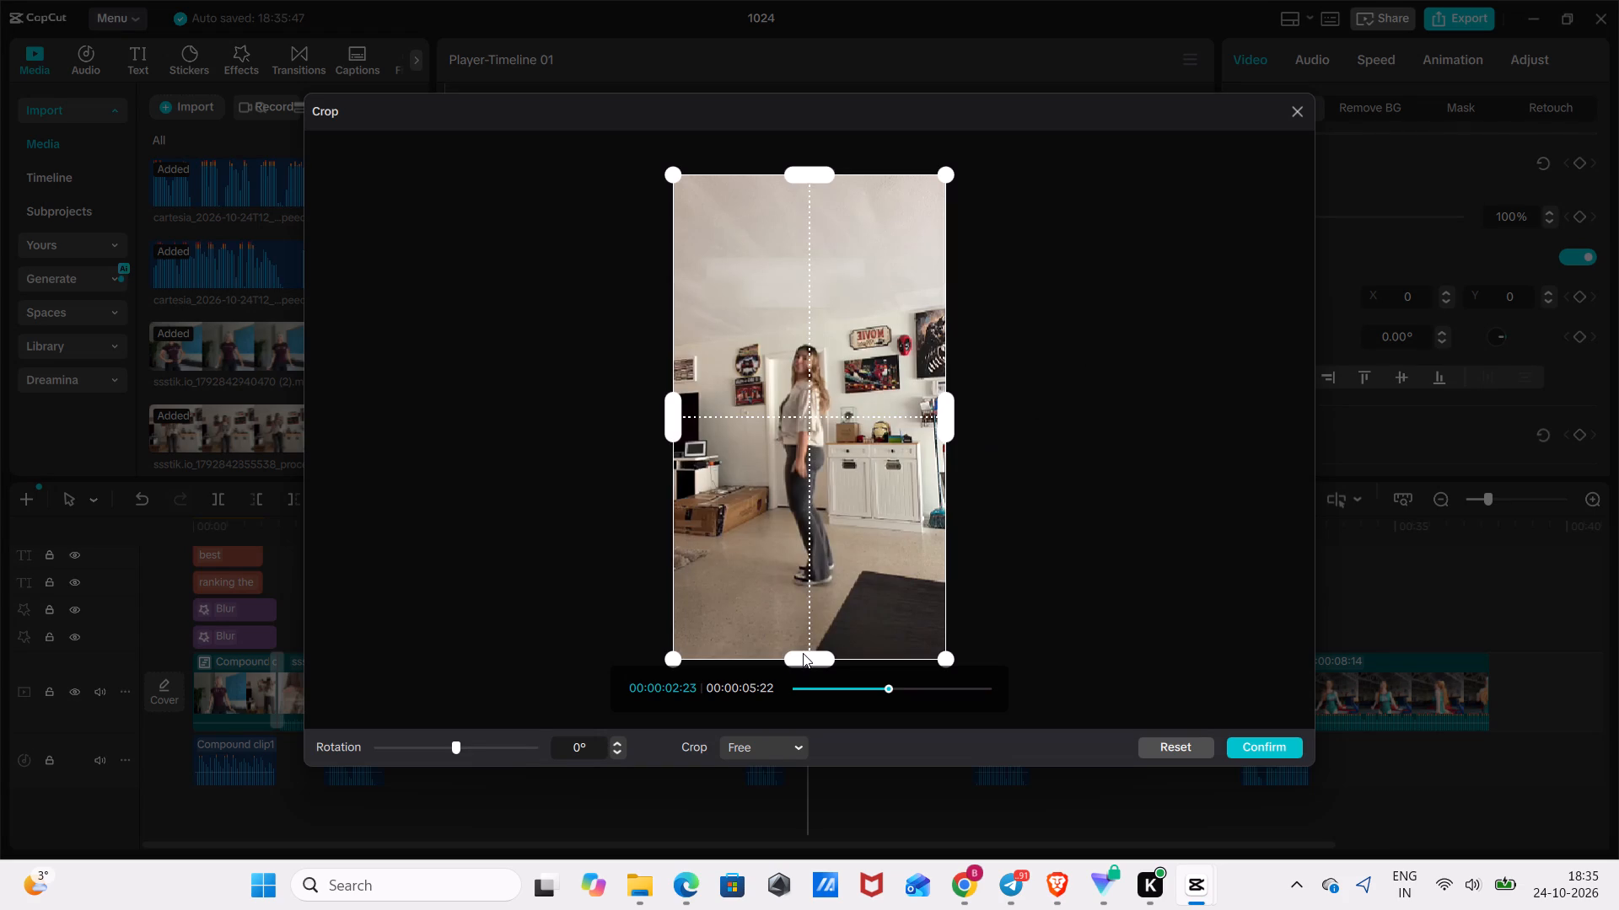
drag(803, 652, 797, 598)
drag(820, 175, 821, 185)
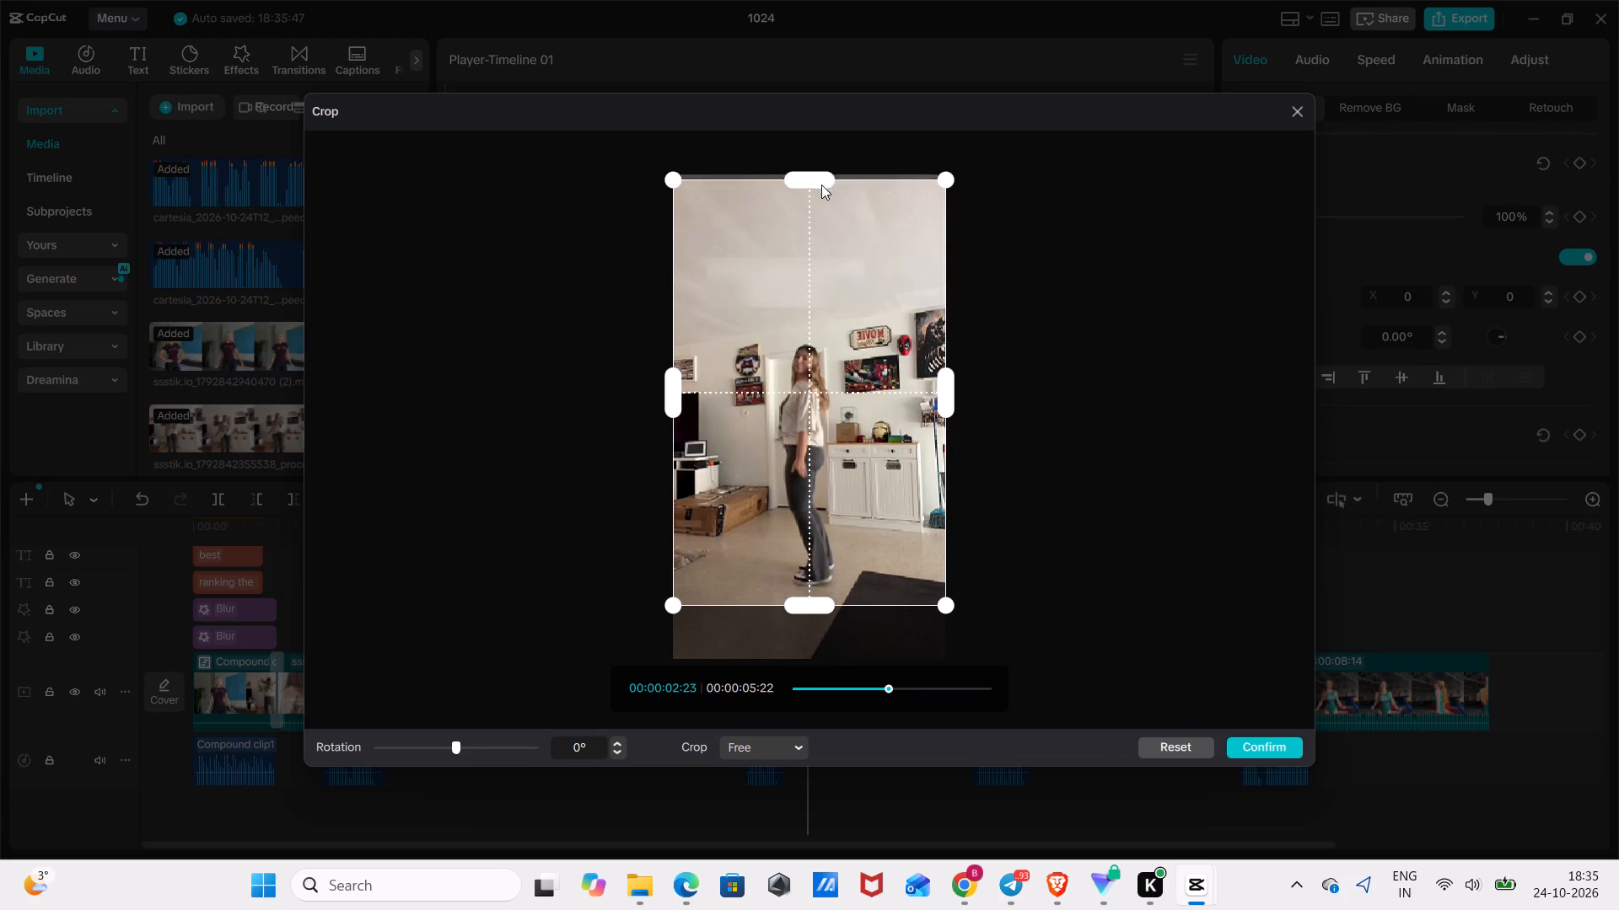
drag(821, 185, 826, 312)
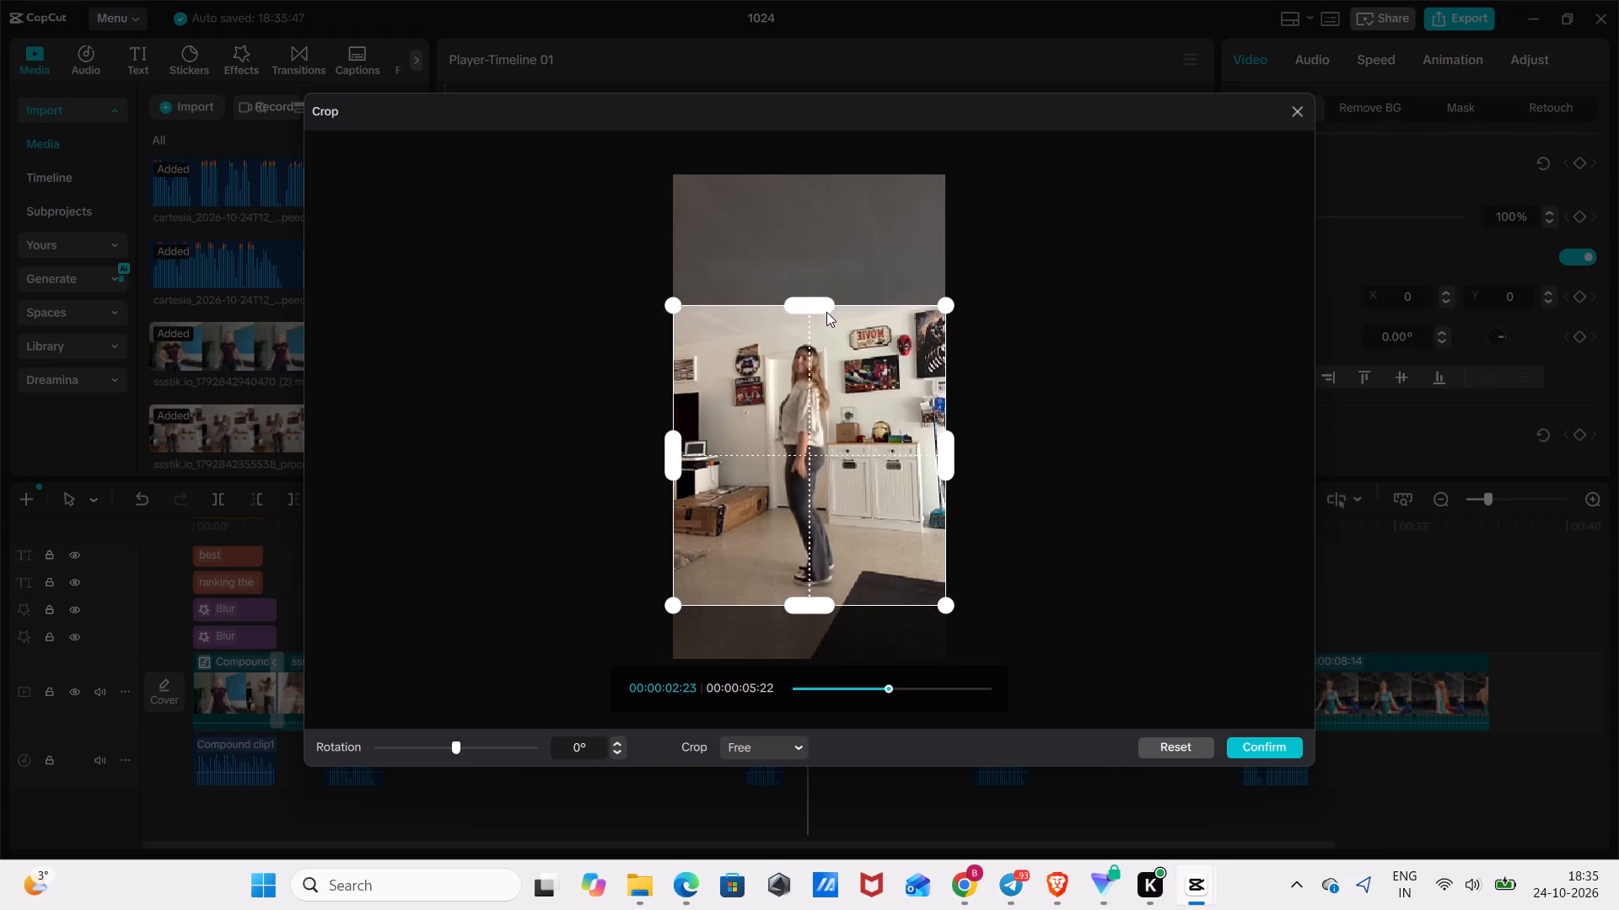
drag(826, 312, 826, 316)
click(1281, 747)
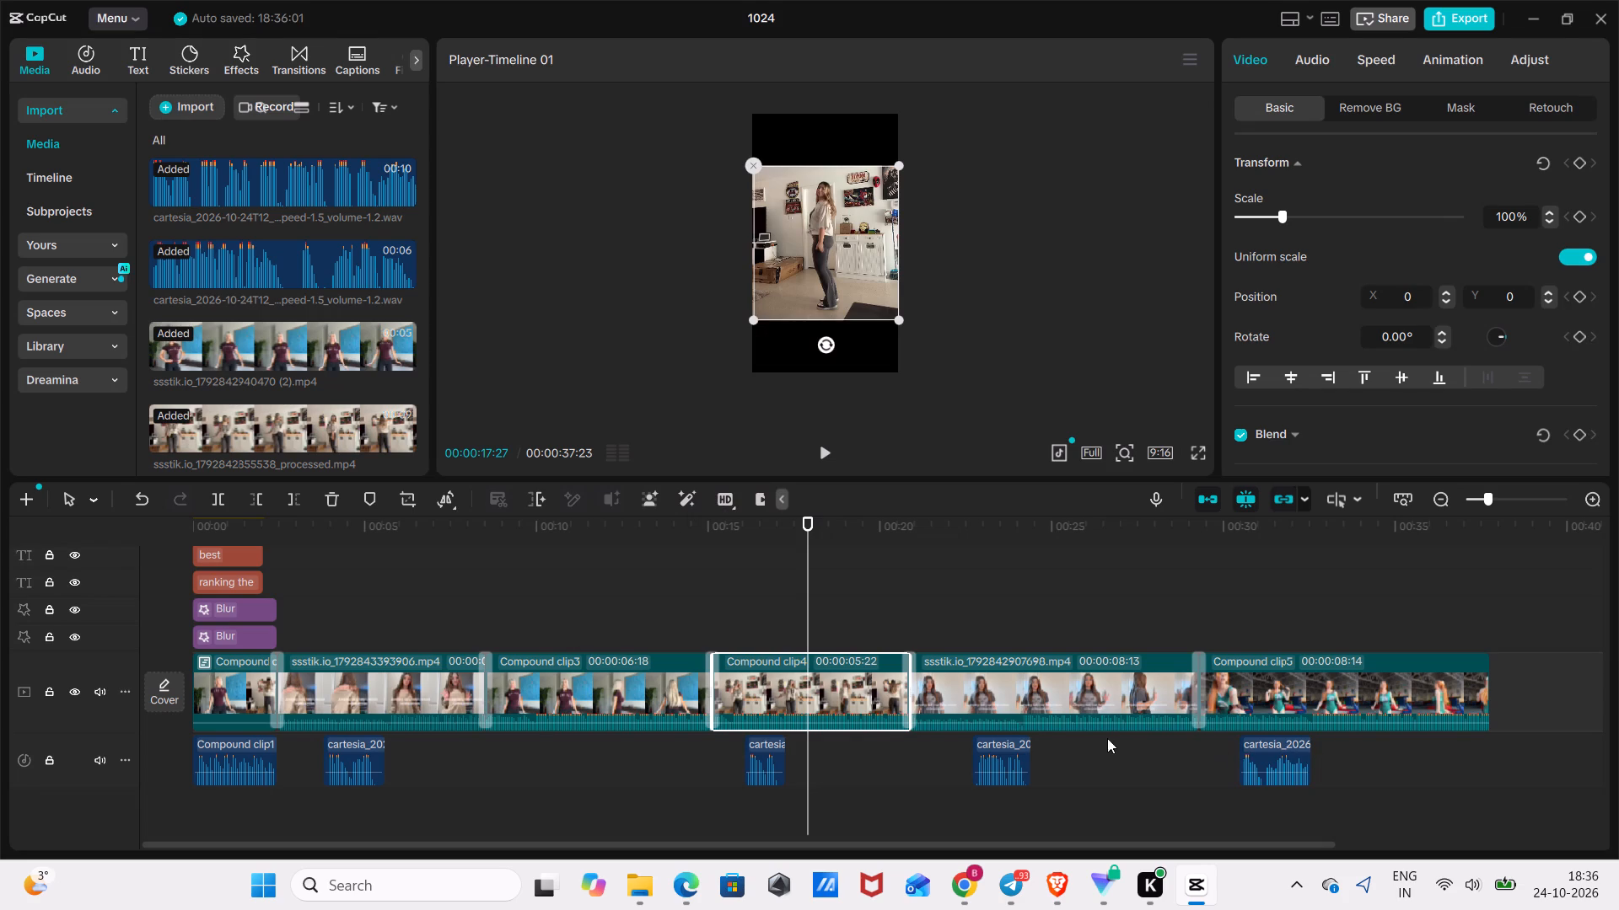
Crop slightly less than the top third off the fourth ranked clip, keeping its full width and bottom edge.
click(1078, 709)
right_click(1078, 699)
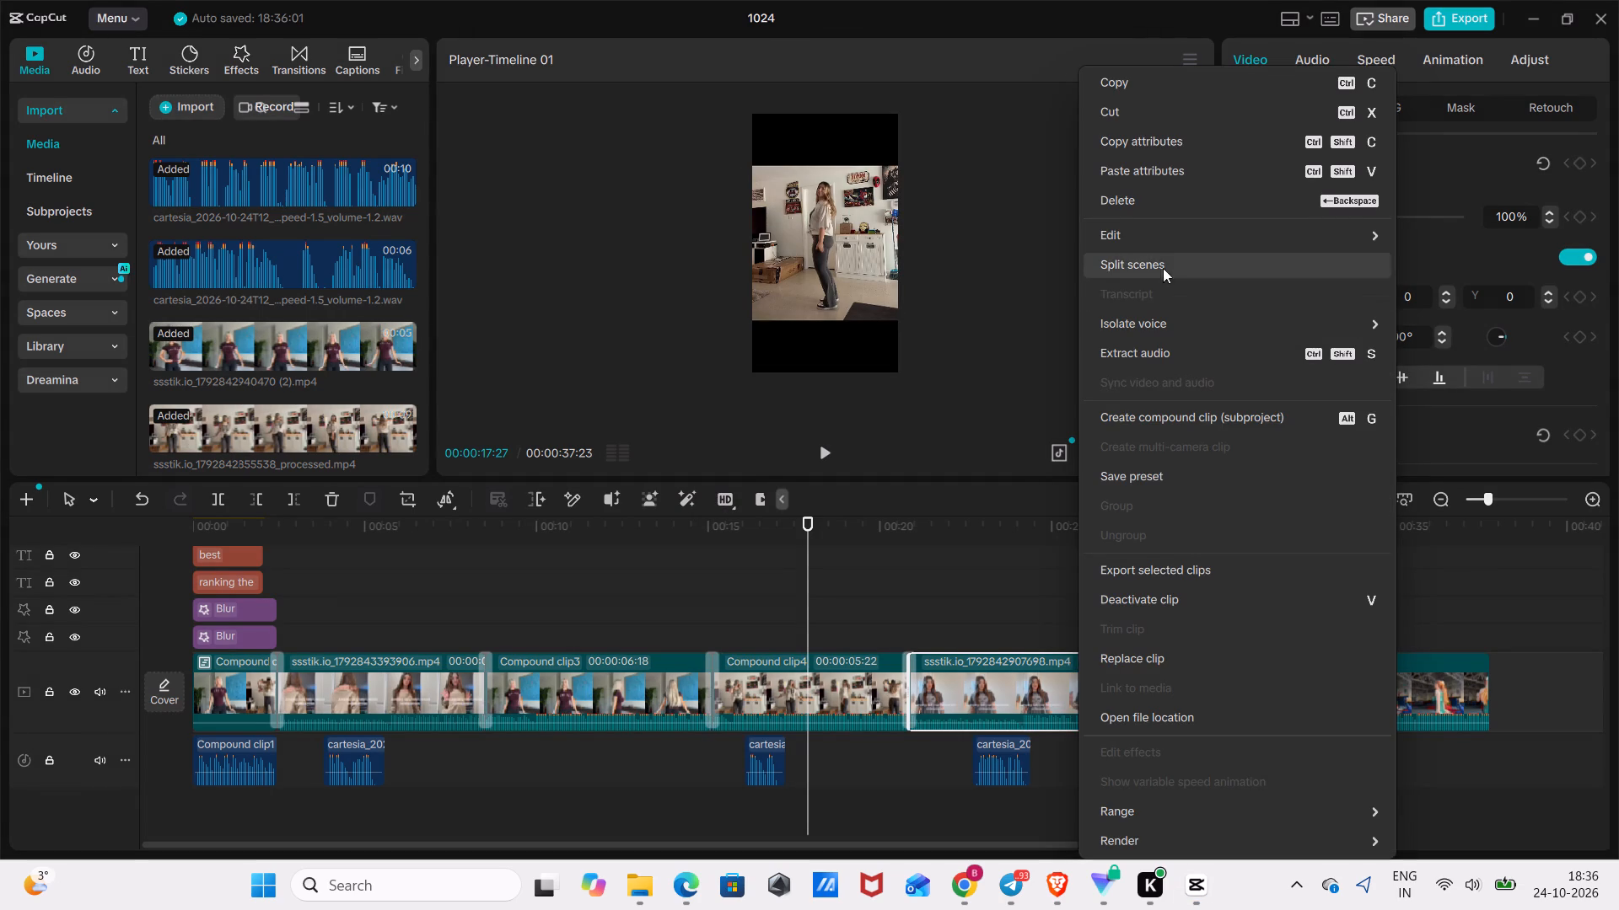
click(1454, 357)
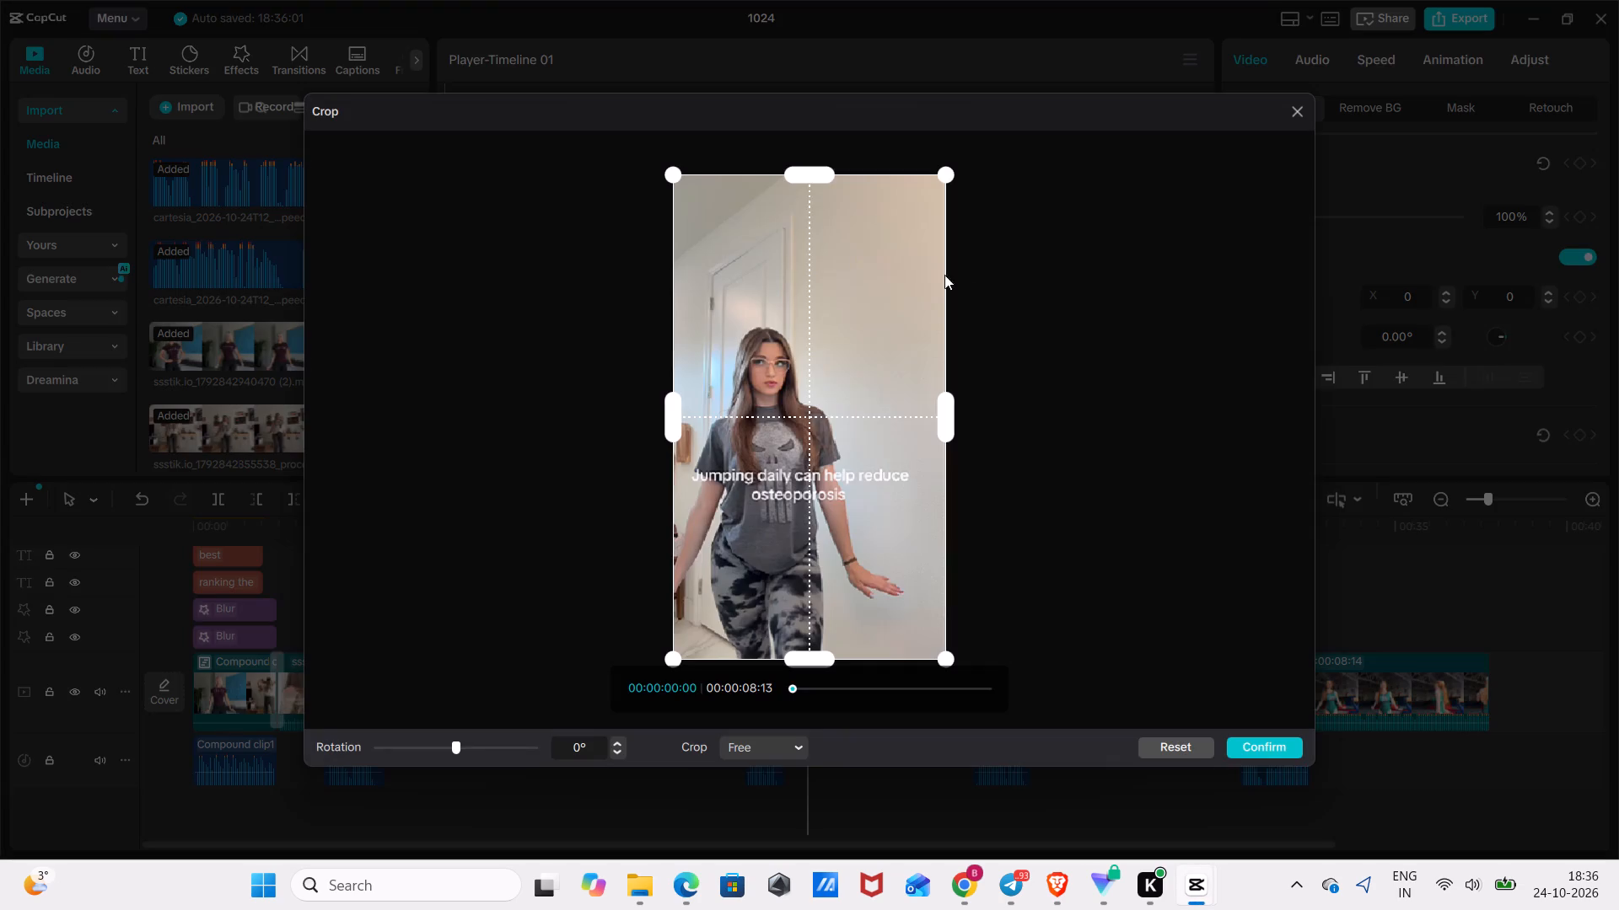
drag(819, 174, 826, 314)
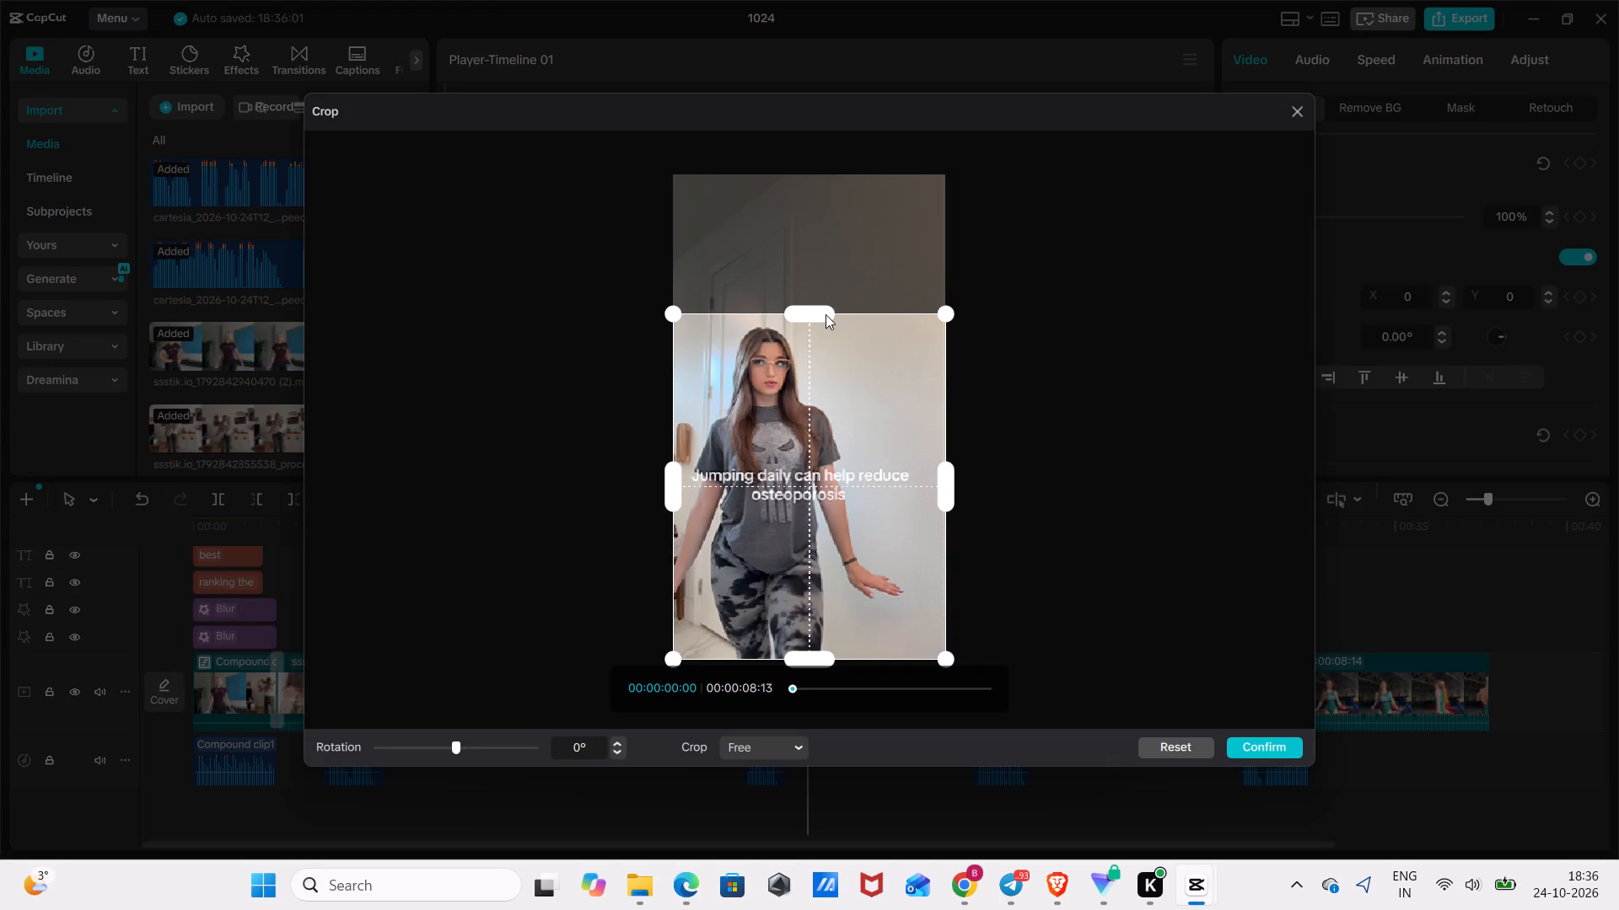
drag(826, 314, 826, 315)
click(1269, 730)
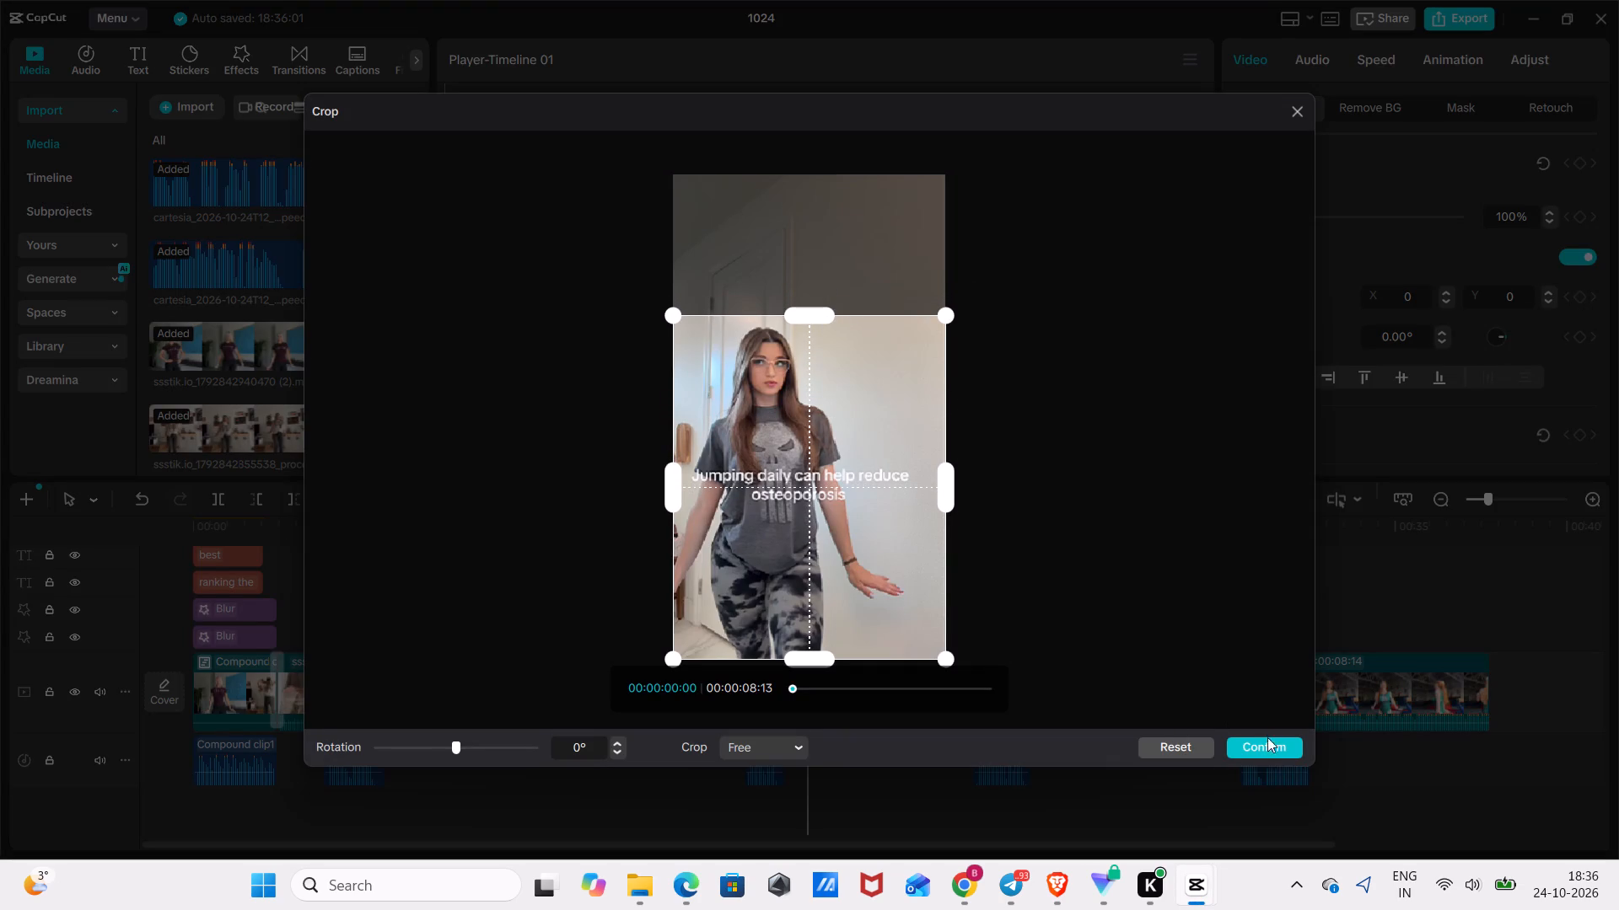
click(1267, 747)
Crop about the top eighth and a thin strip of the bottom off the fifth ranked clip, keeping its full width.
click(1329, 699)
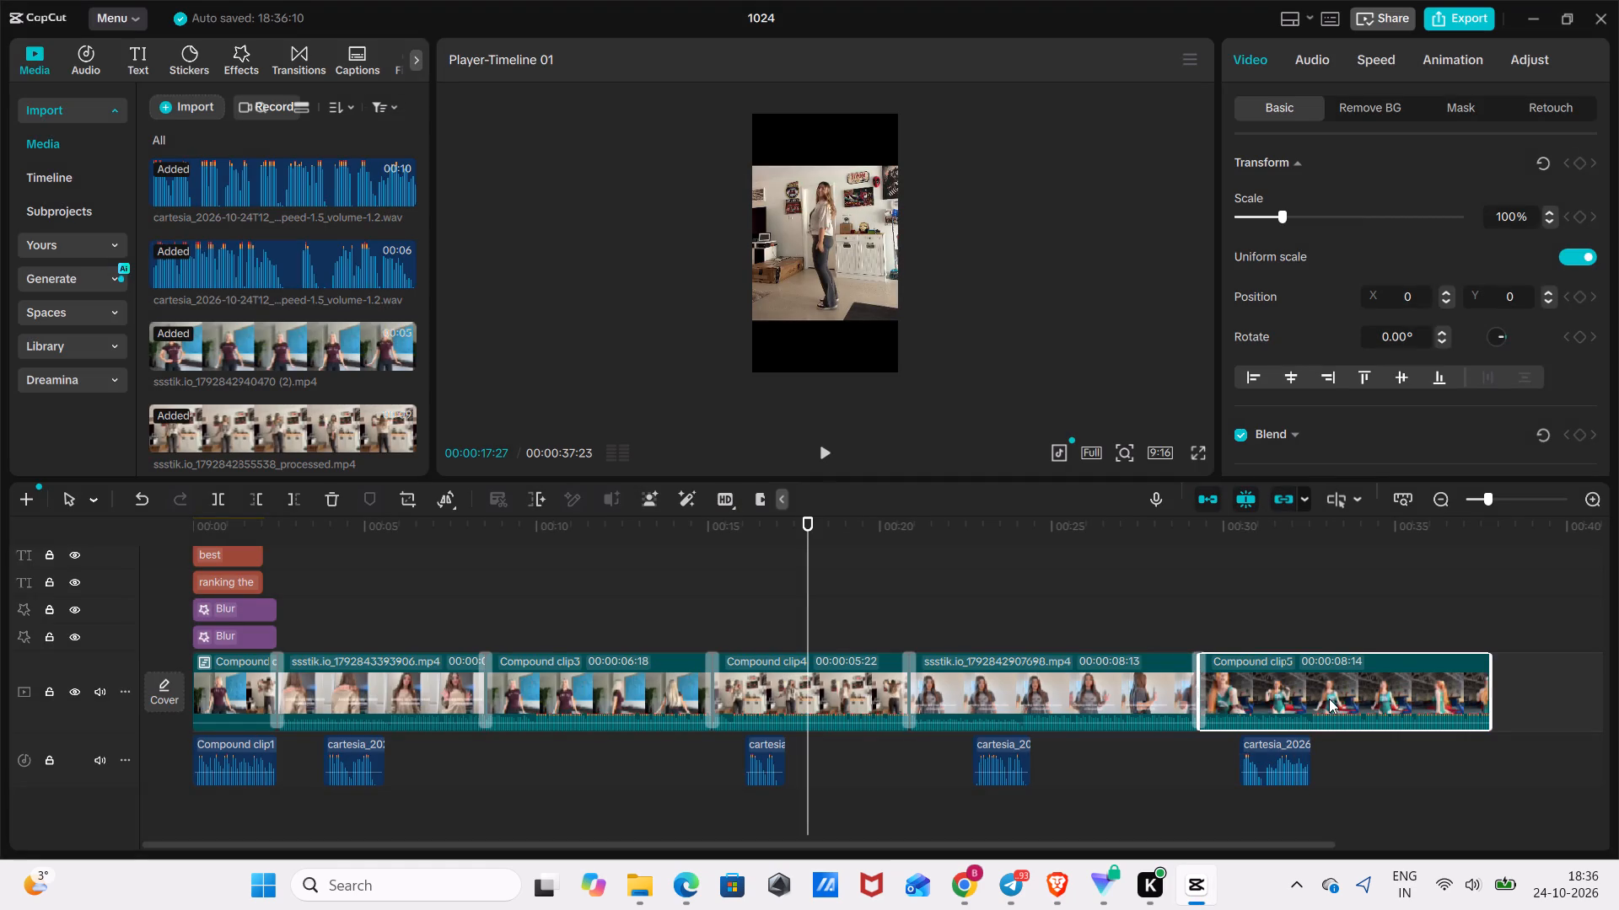
right_click(1329, 699)
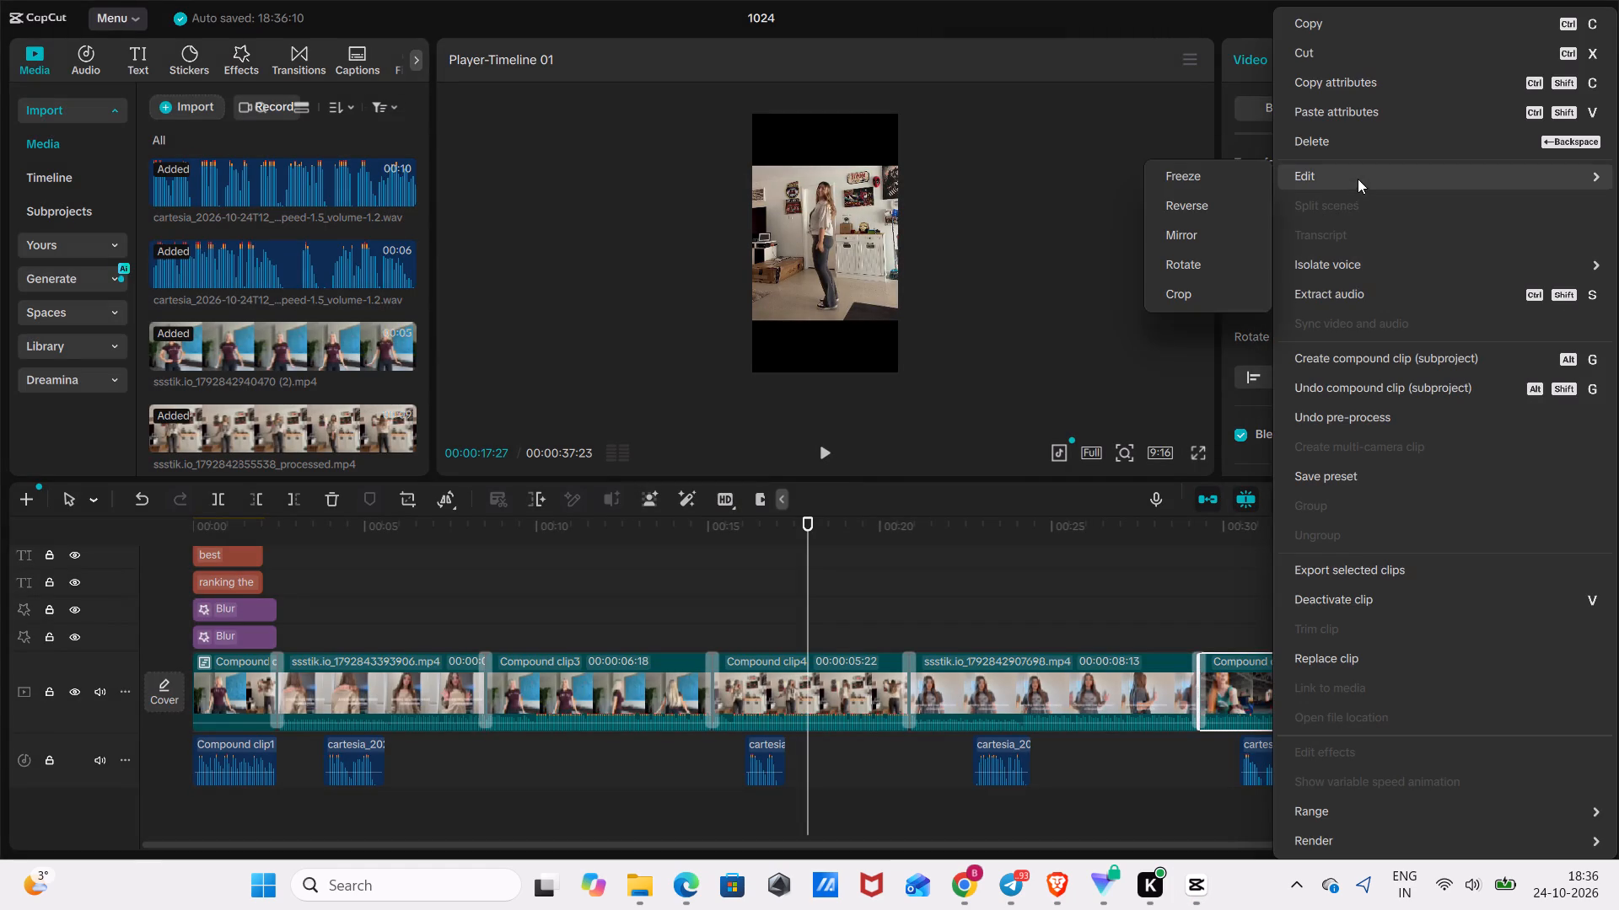
click(1224, 288)
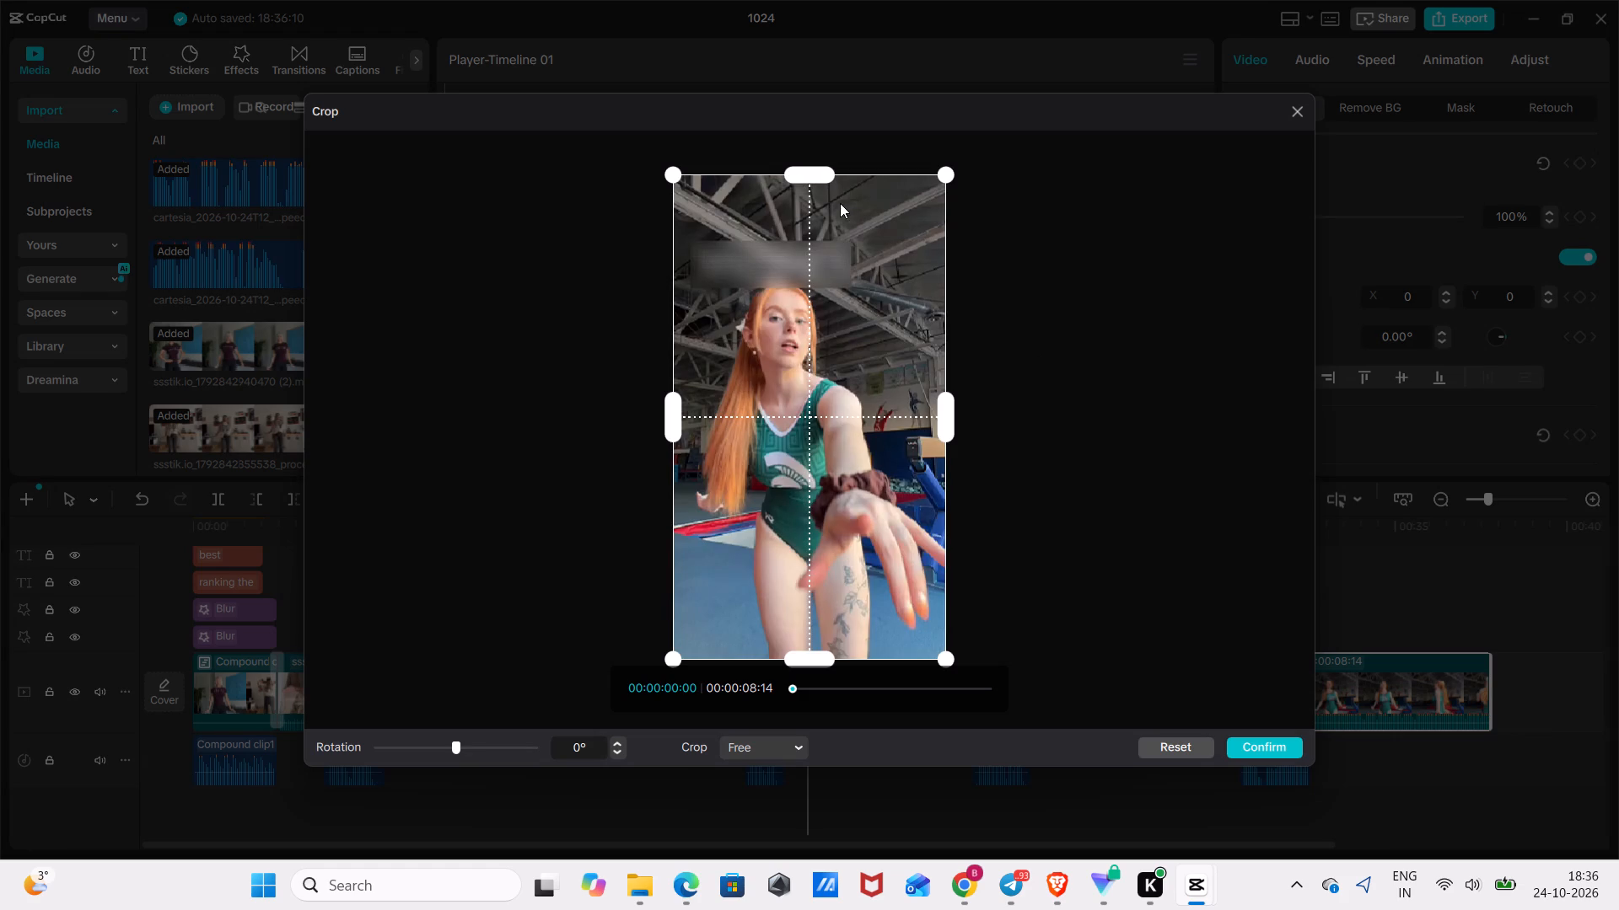
drag(826, 165, 836, 226)
drag(809, 176, 815, 243)
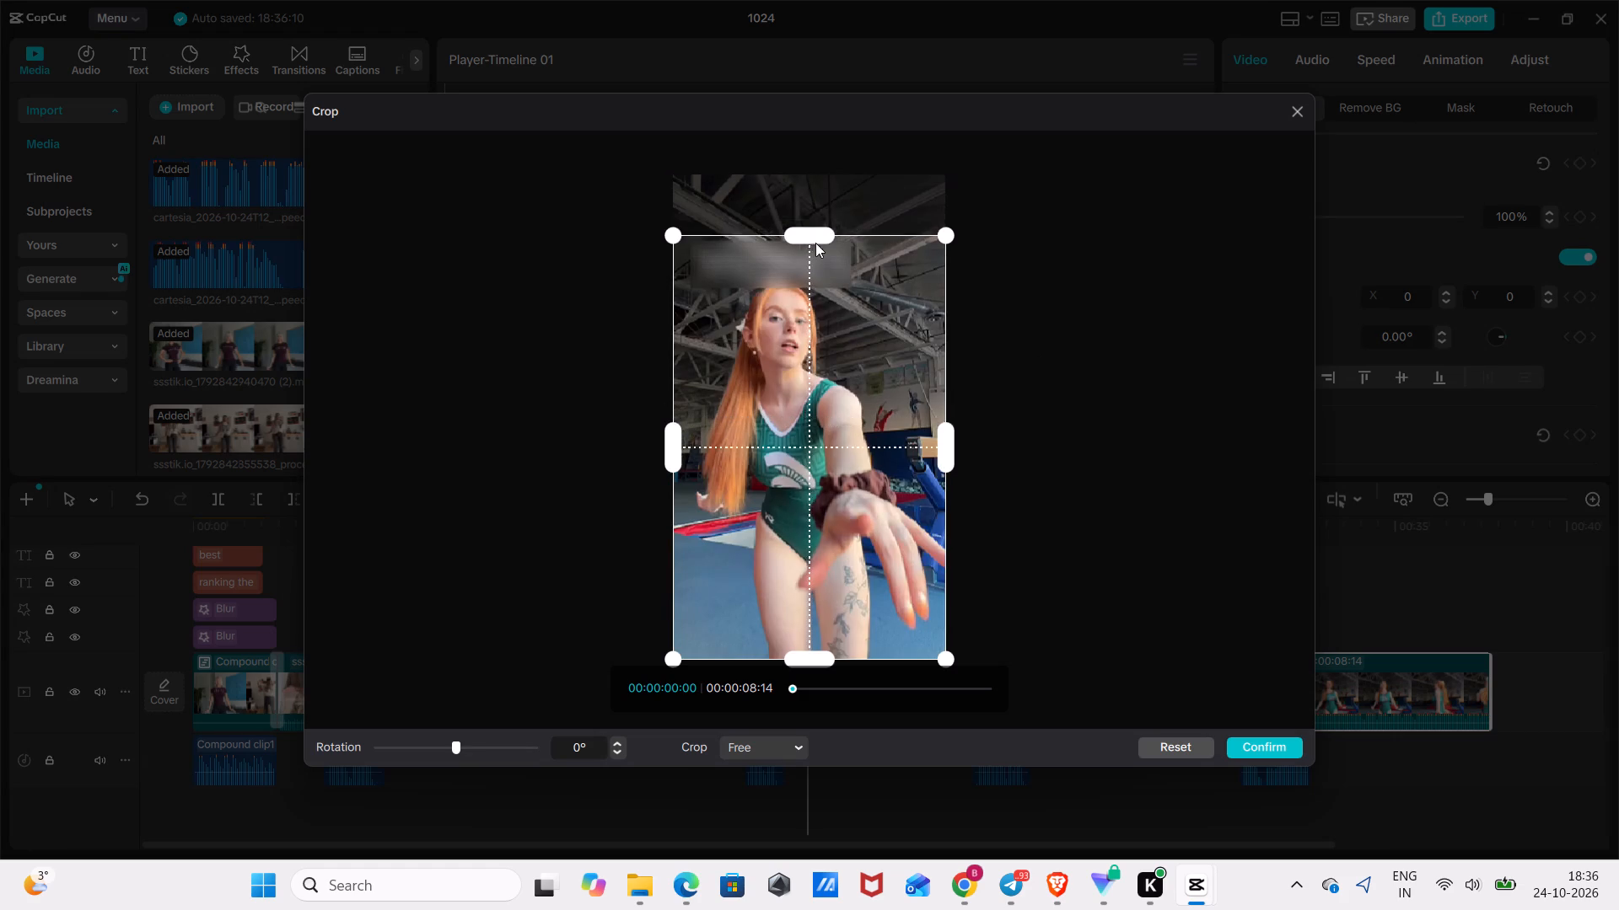
drag(815, 243, 818, 252)
drag(812, 649, 815, 625)
drag(827, 262, 830, 279)
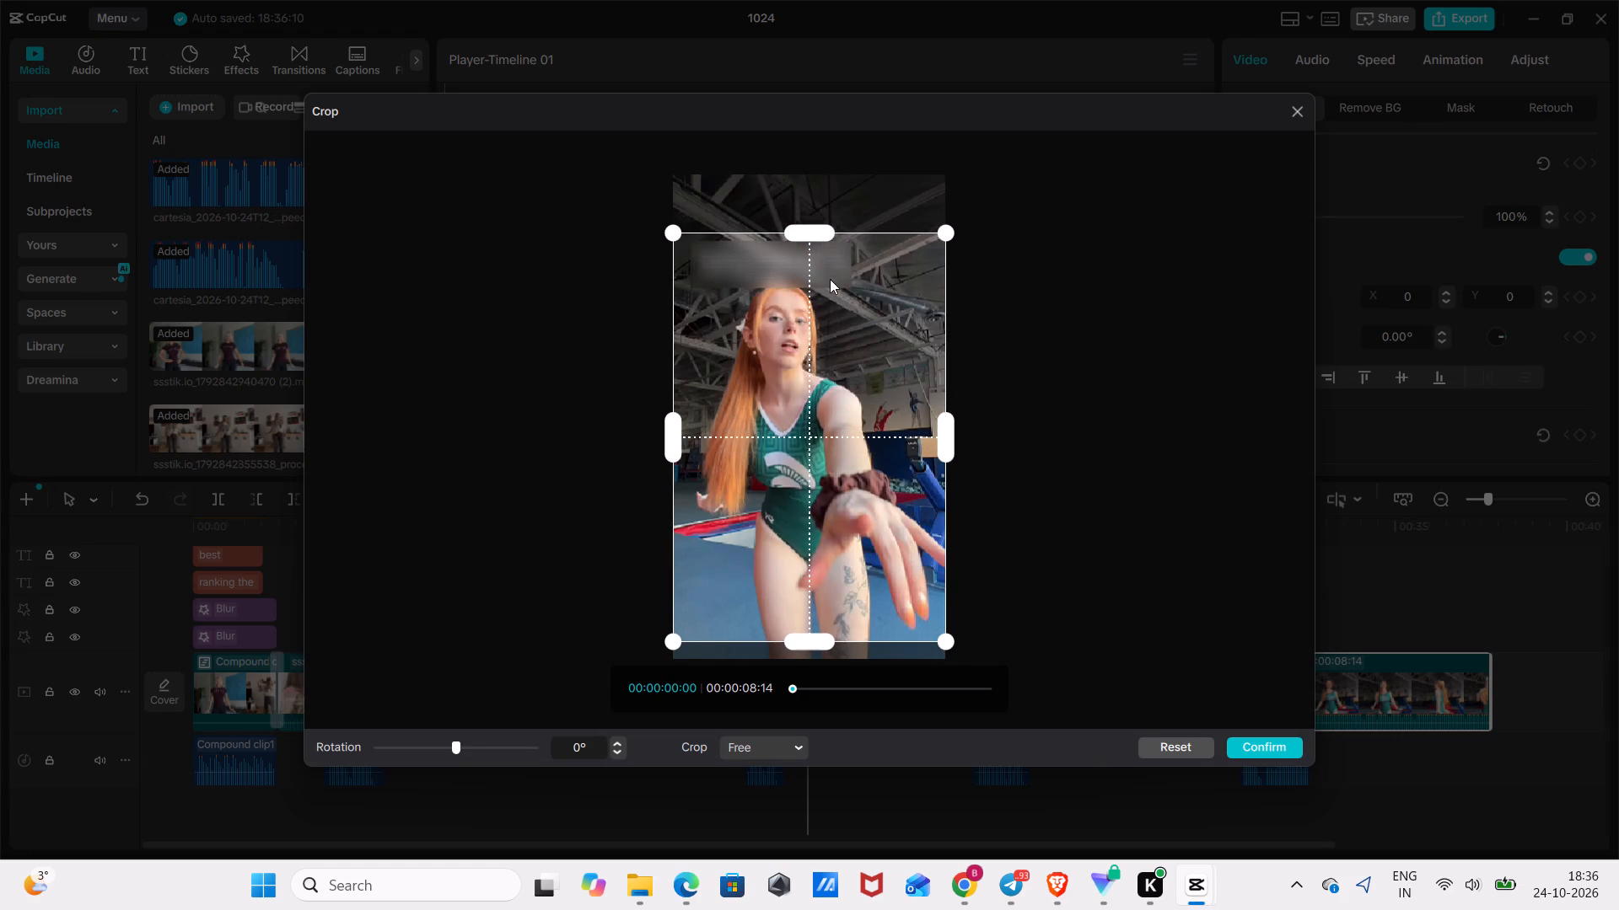
drag(830, 279, 831, 281)
drag(815, 655, 813, 632)
click(1272, 739)
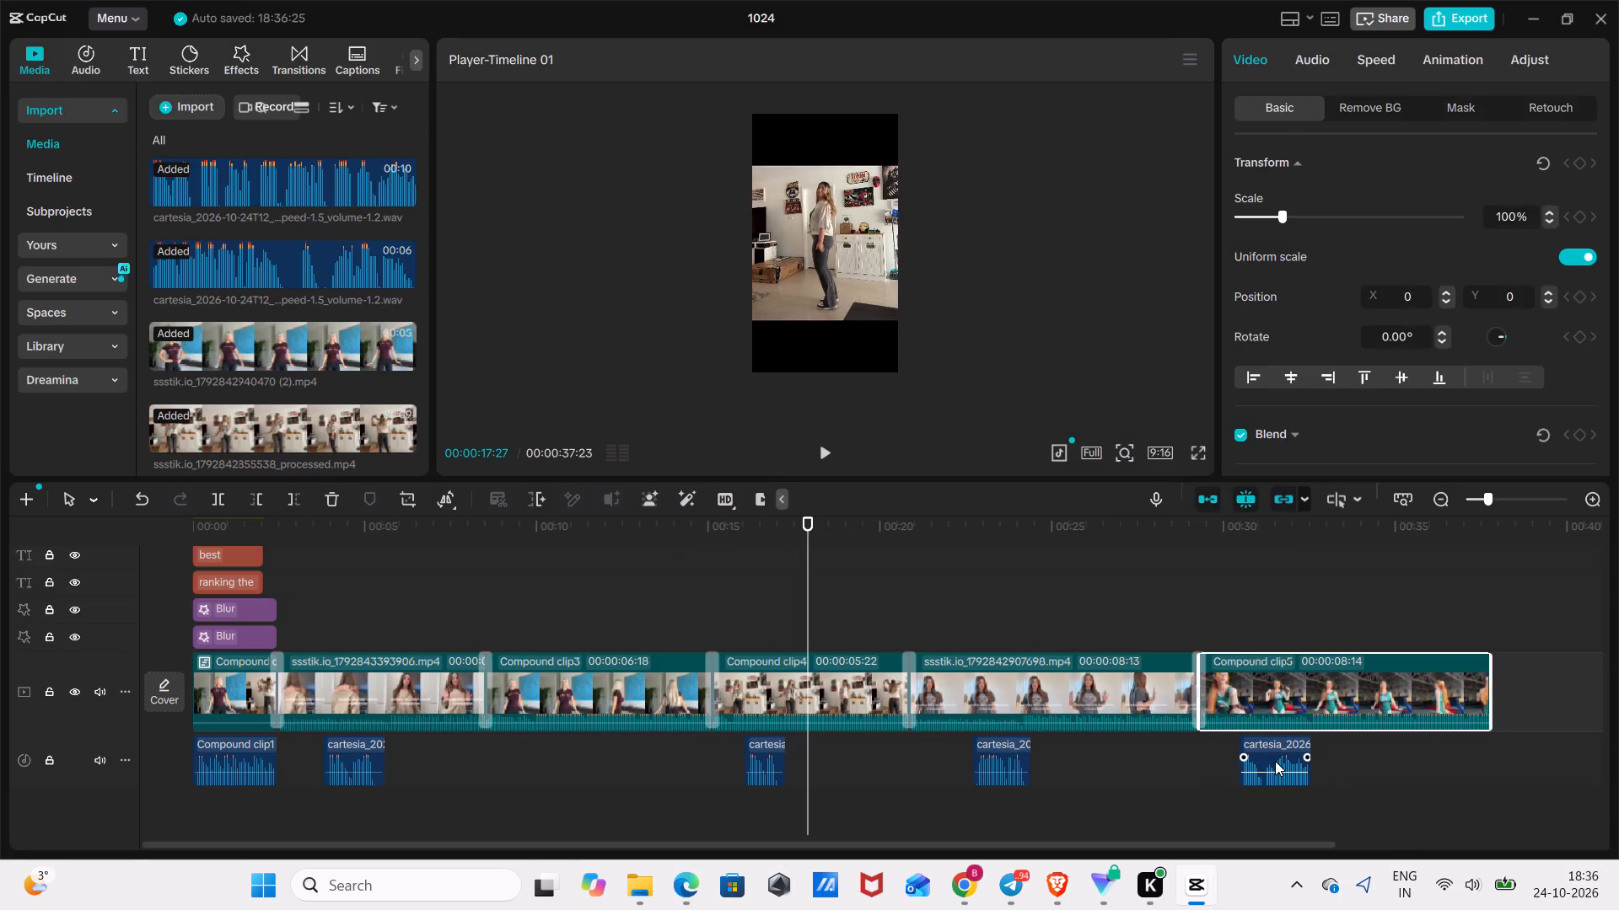
Check the framing and centring of the five cropped ranked clips in the preview, one after another.
click(966, 576)
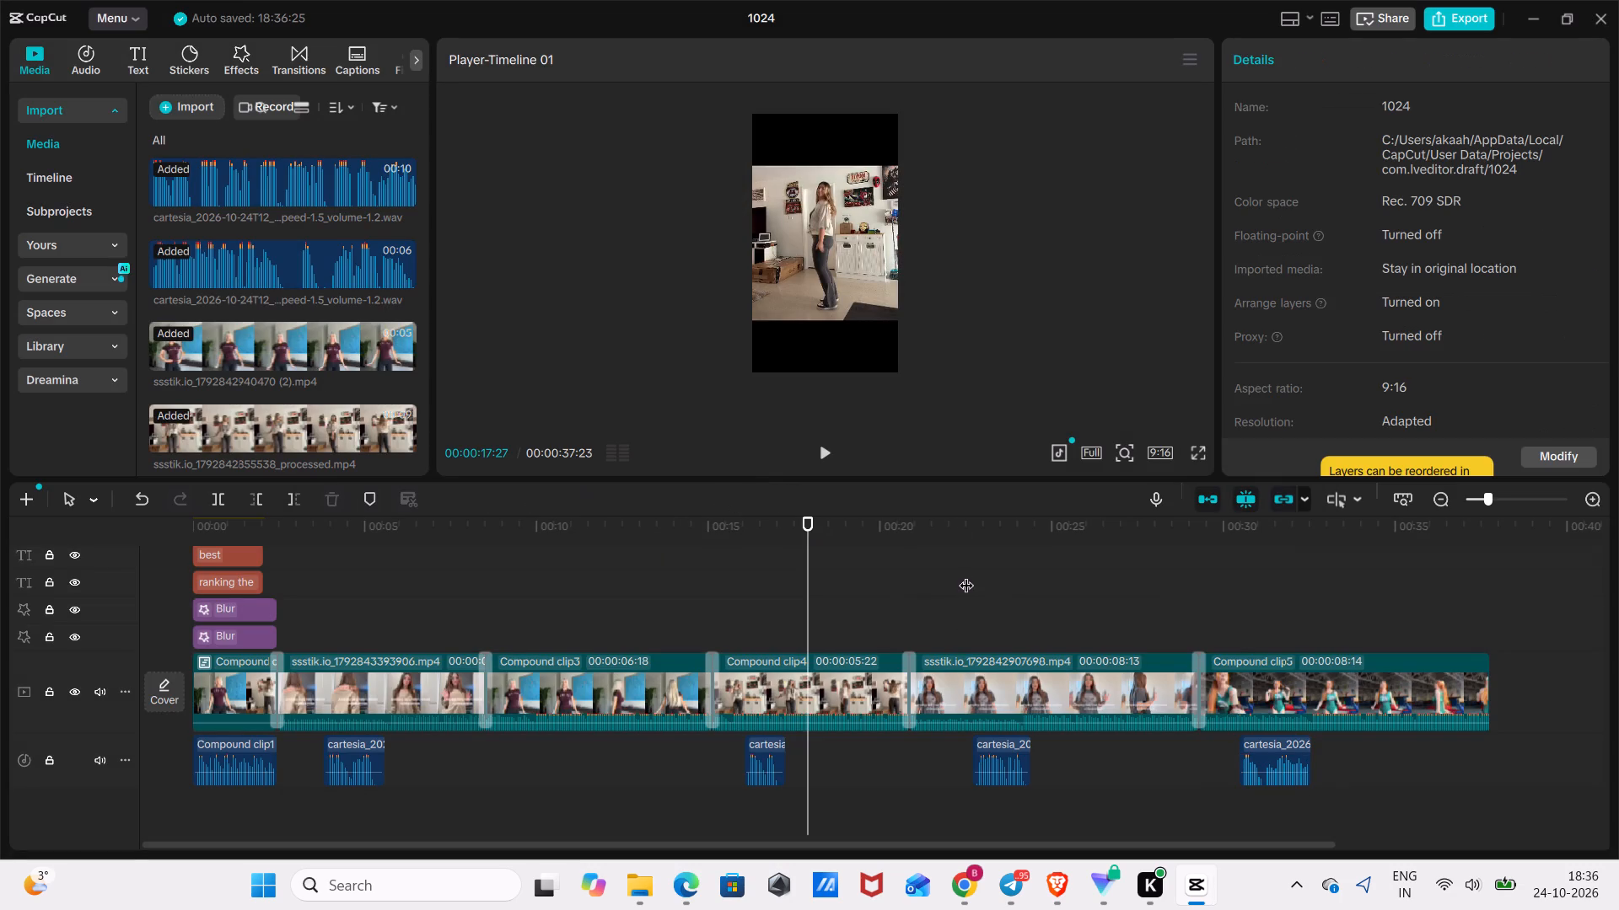
click(1317, 624)
drag(1315, 623, 1163, 641)
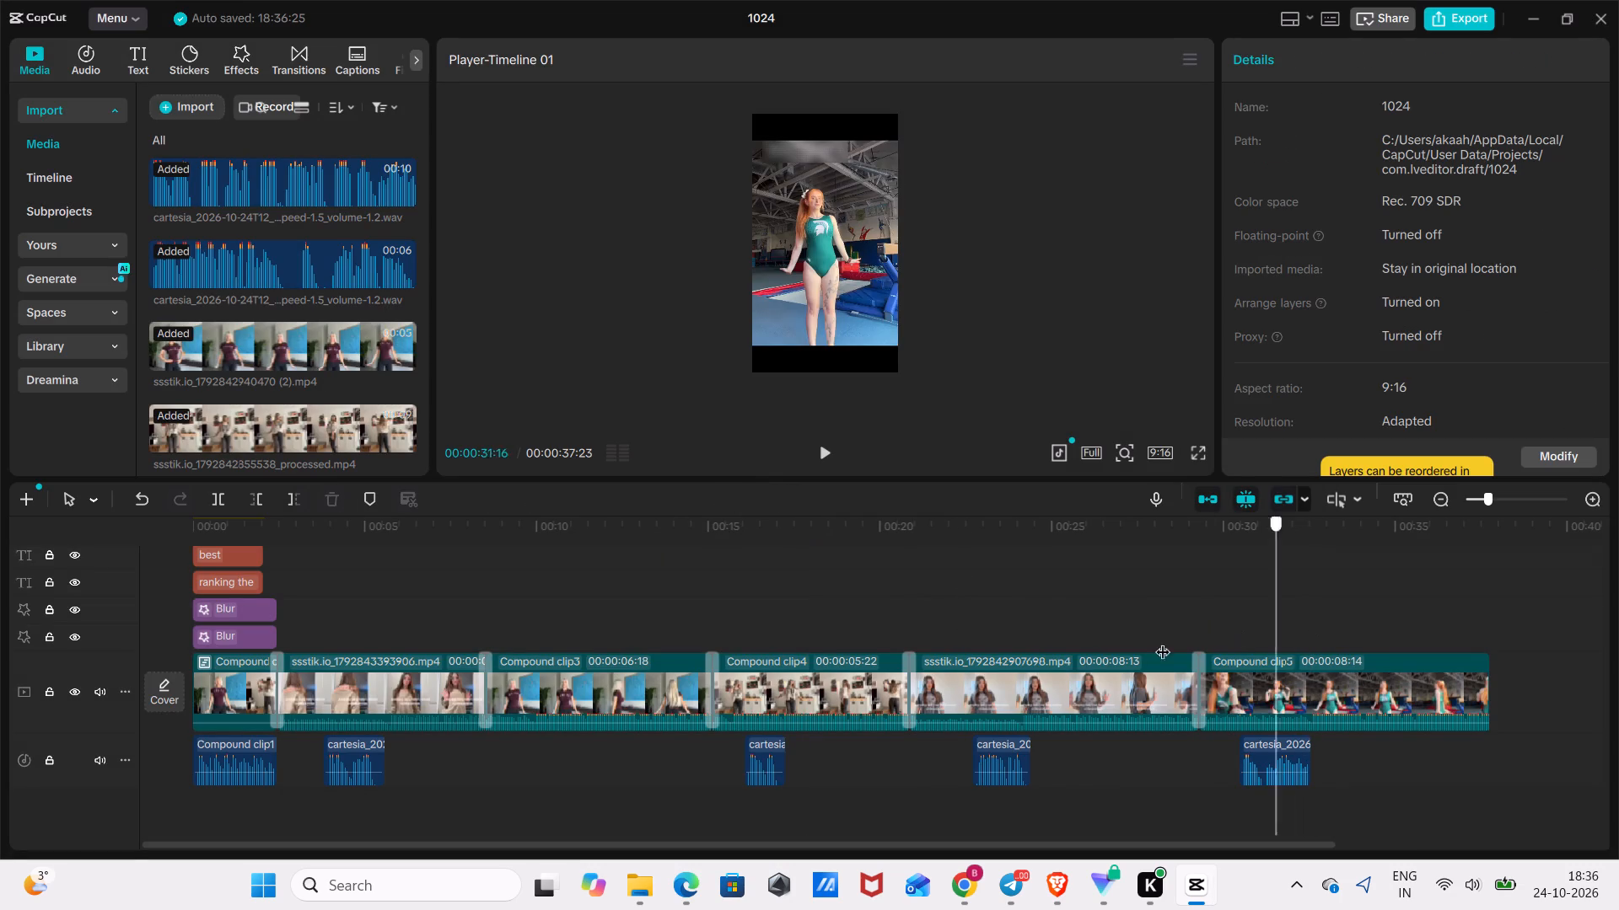
drag(1163, 641, 367, 803)
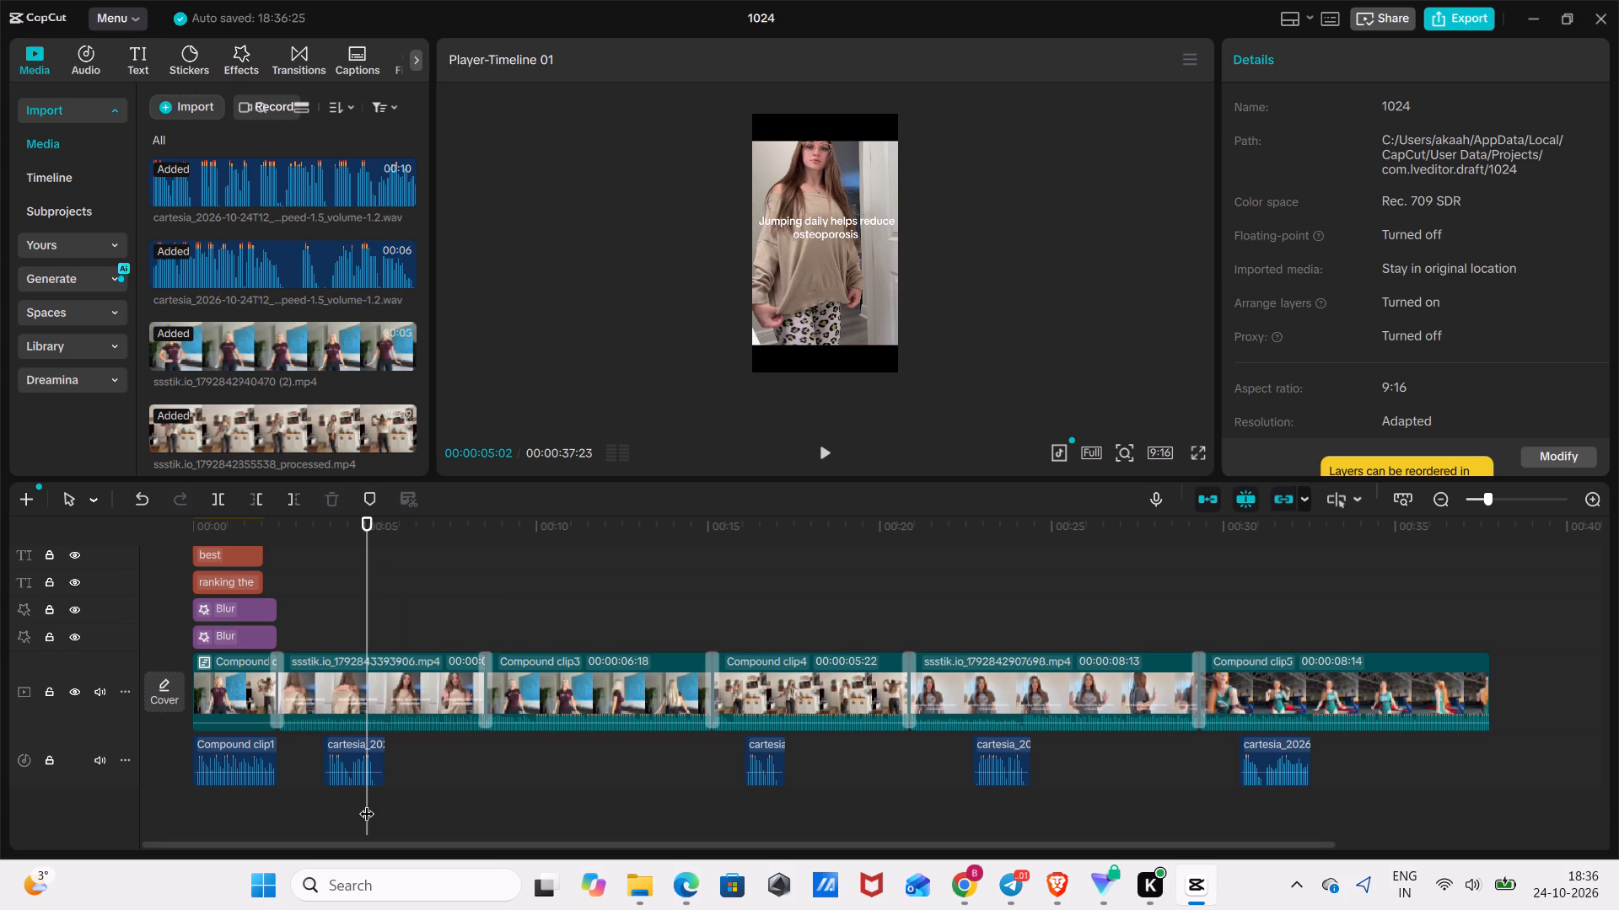
click(820, 282)
click(820, 282)
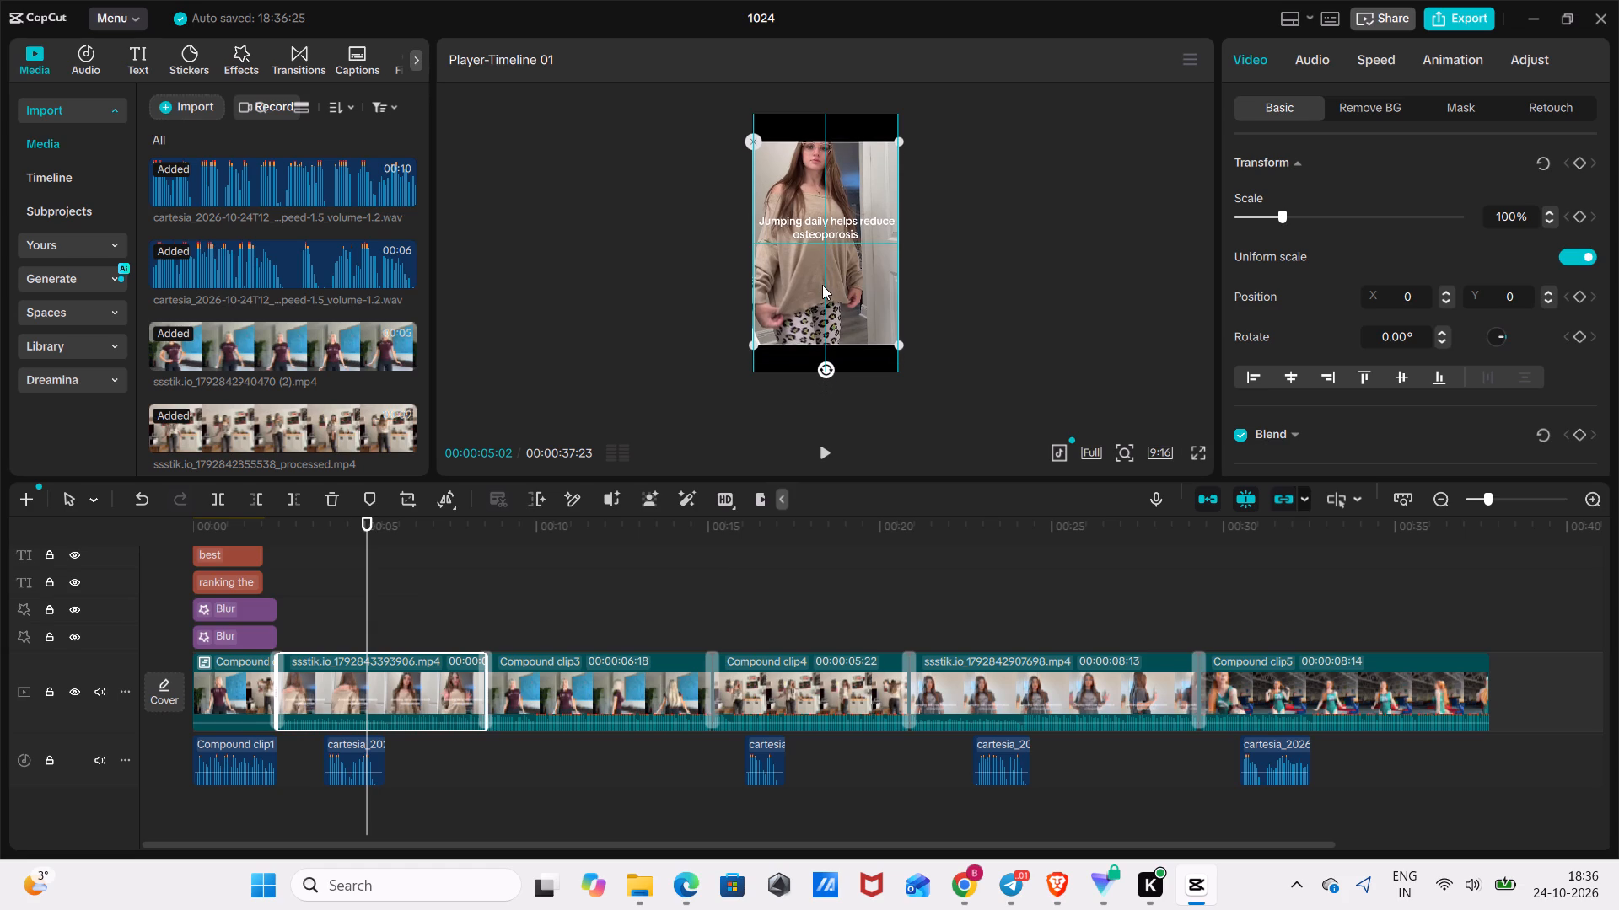
click(621, 621)
click(626, 725)
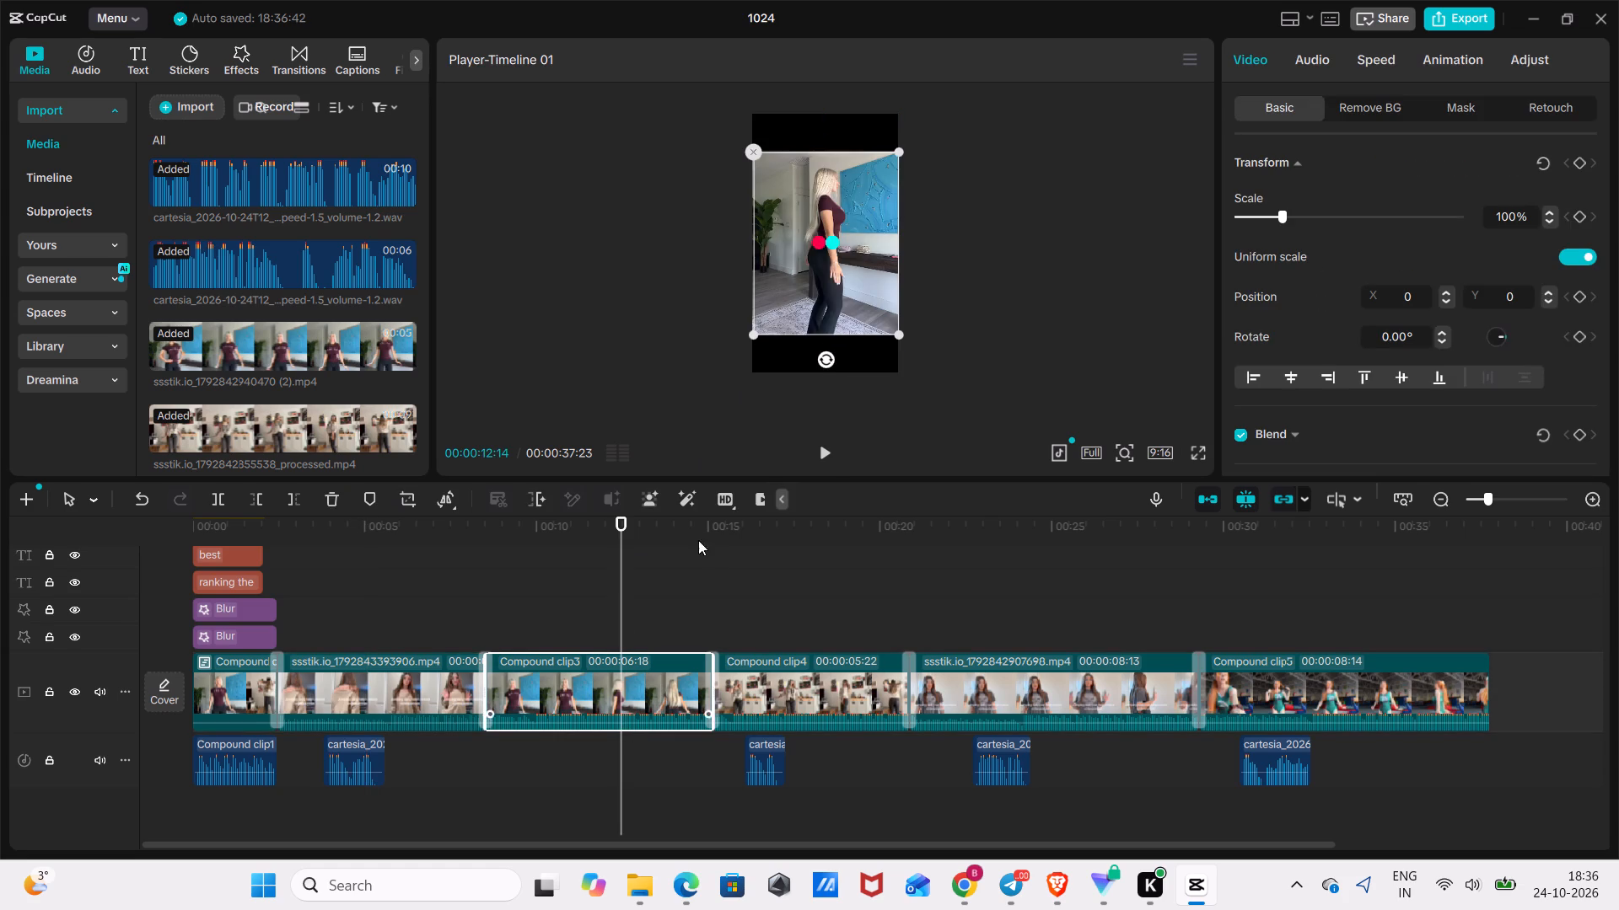
click(815, 237)
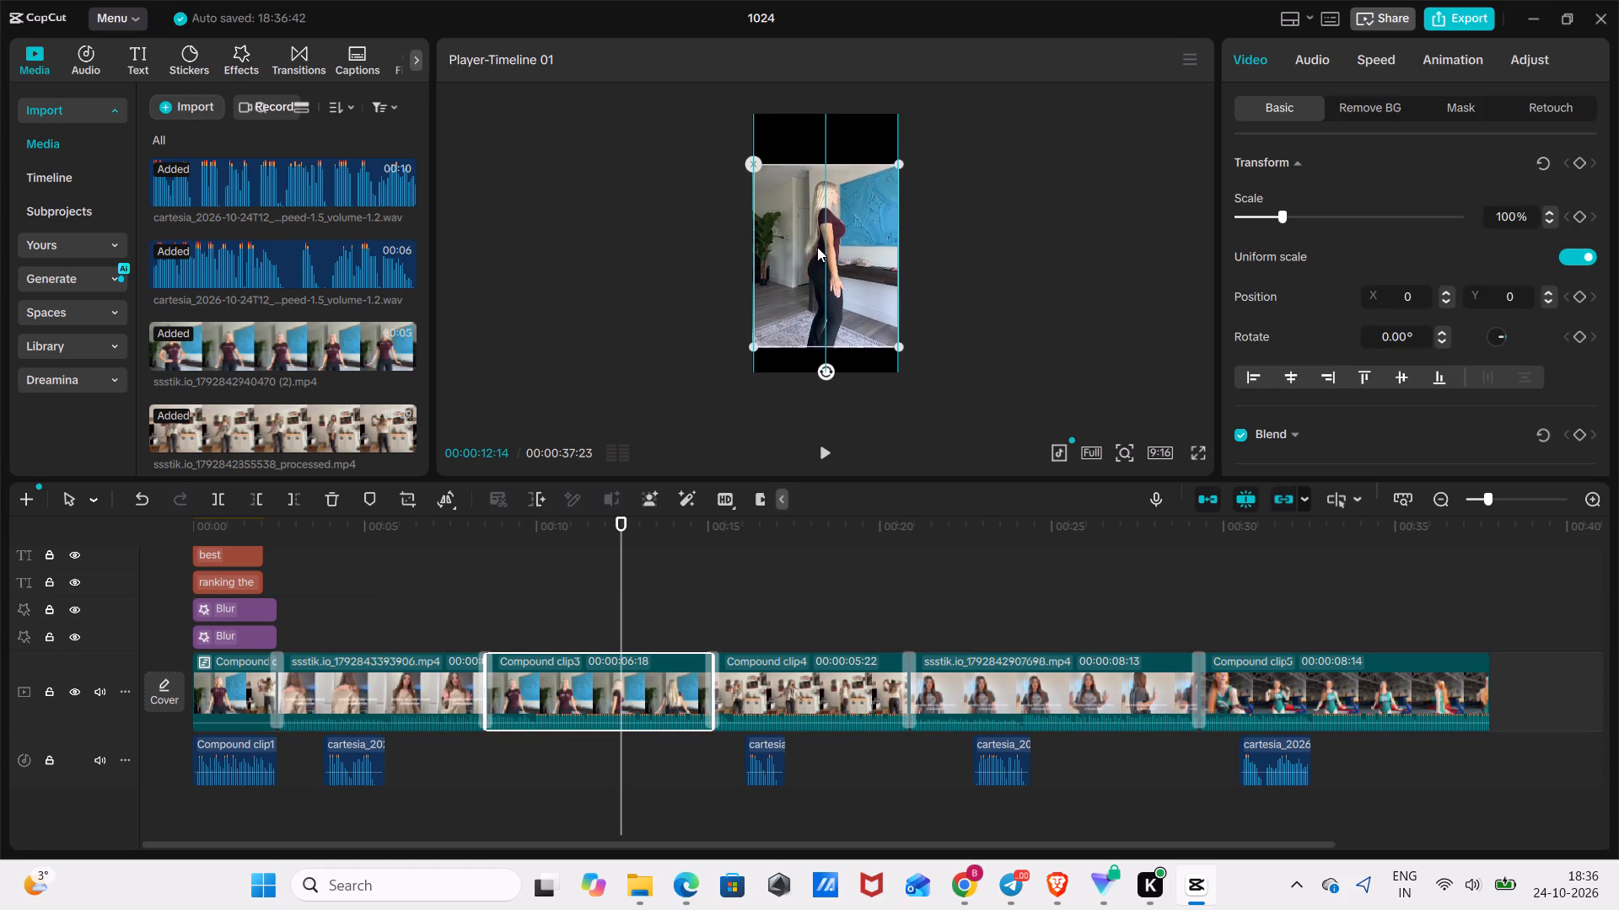
click(797, 588)
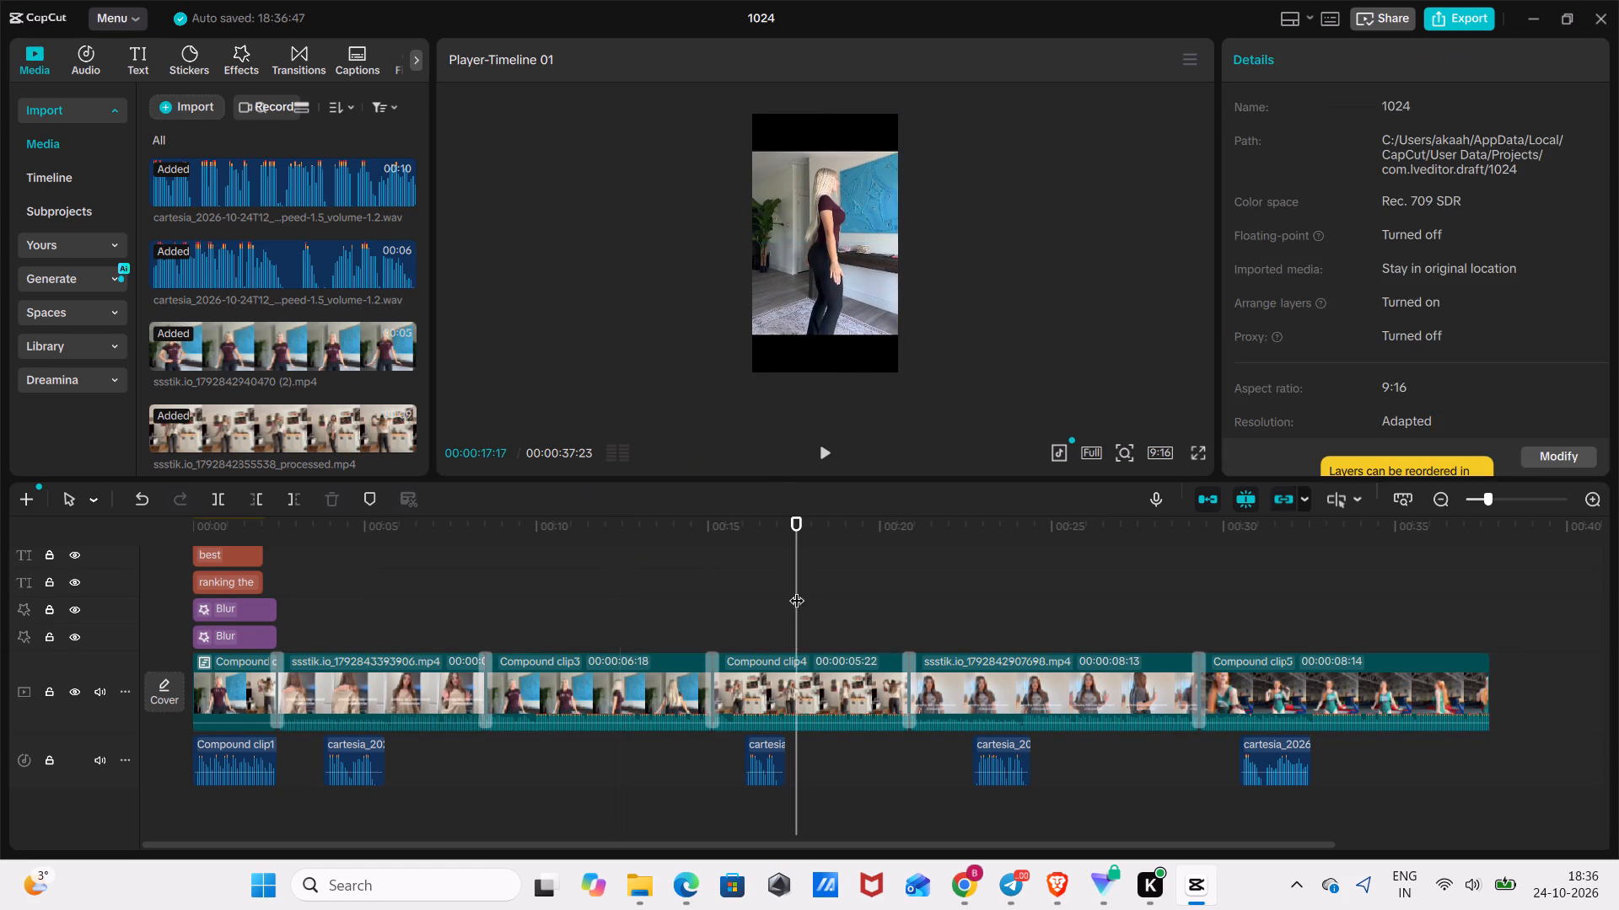
click(798, 693)
drag(822, 205, 822, 218)
click(820, 241)
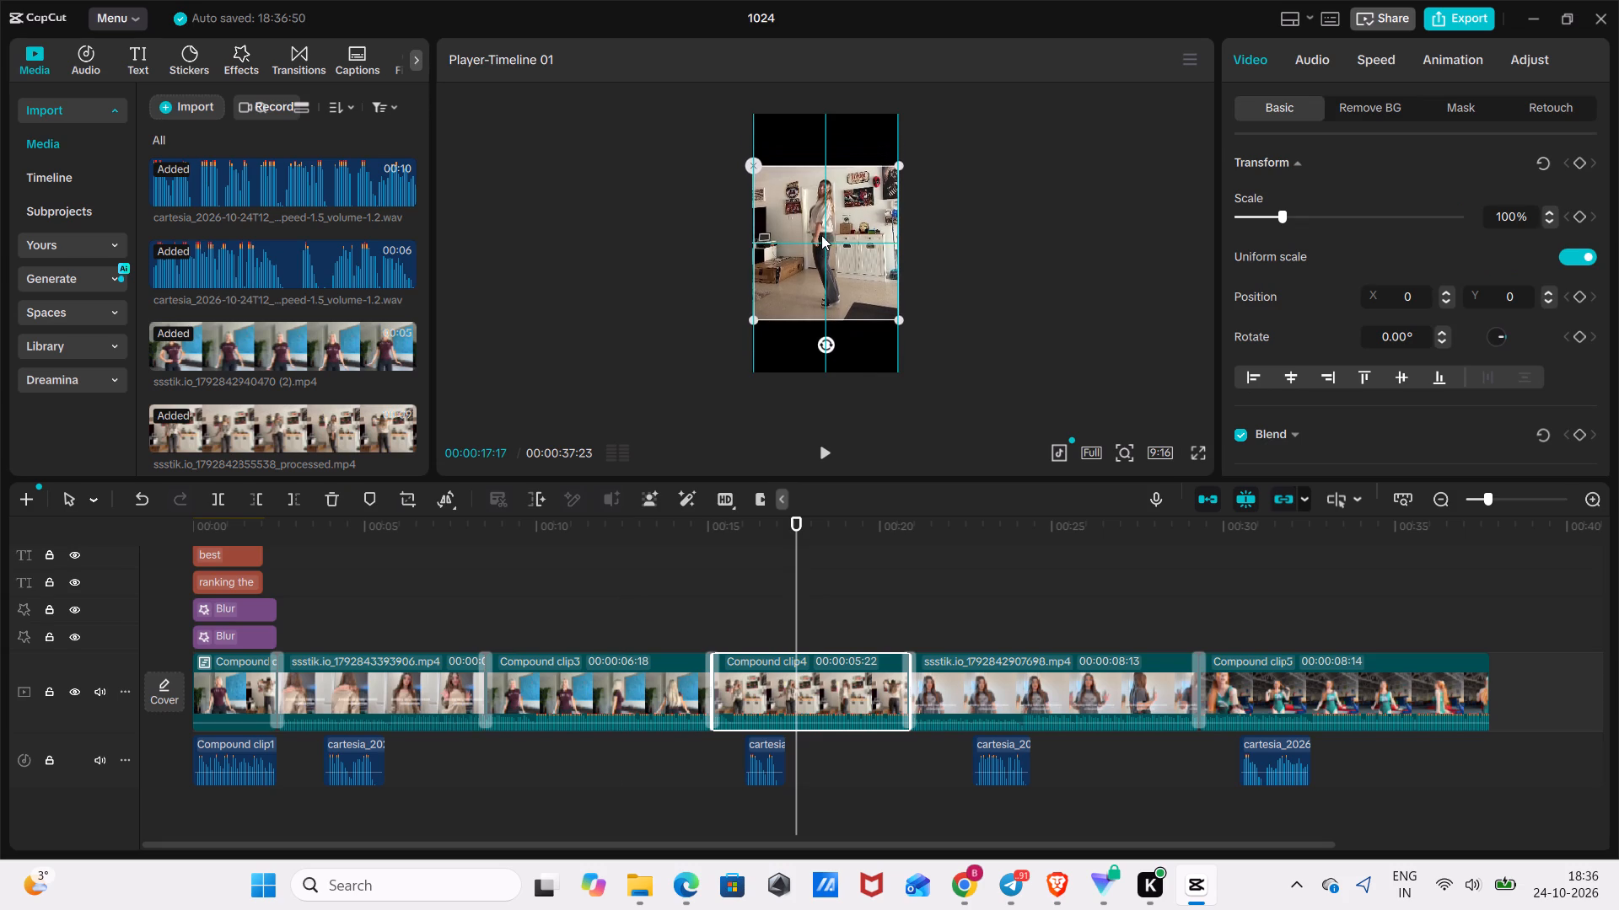
click(989, 625)
click(1041, 683)
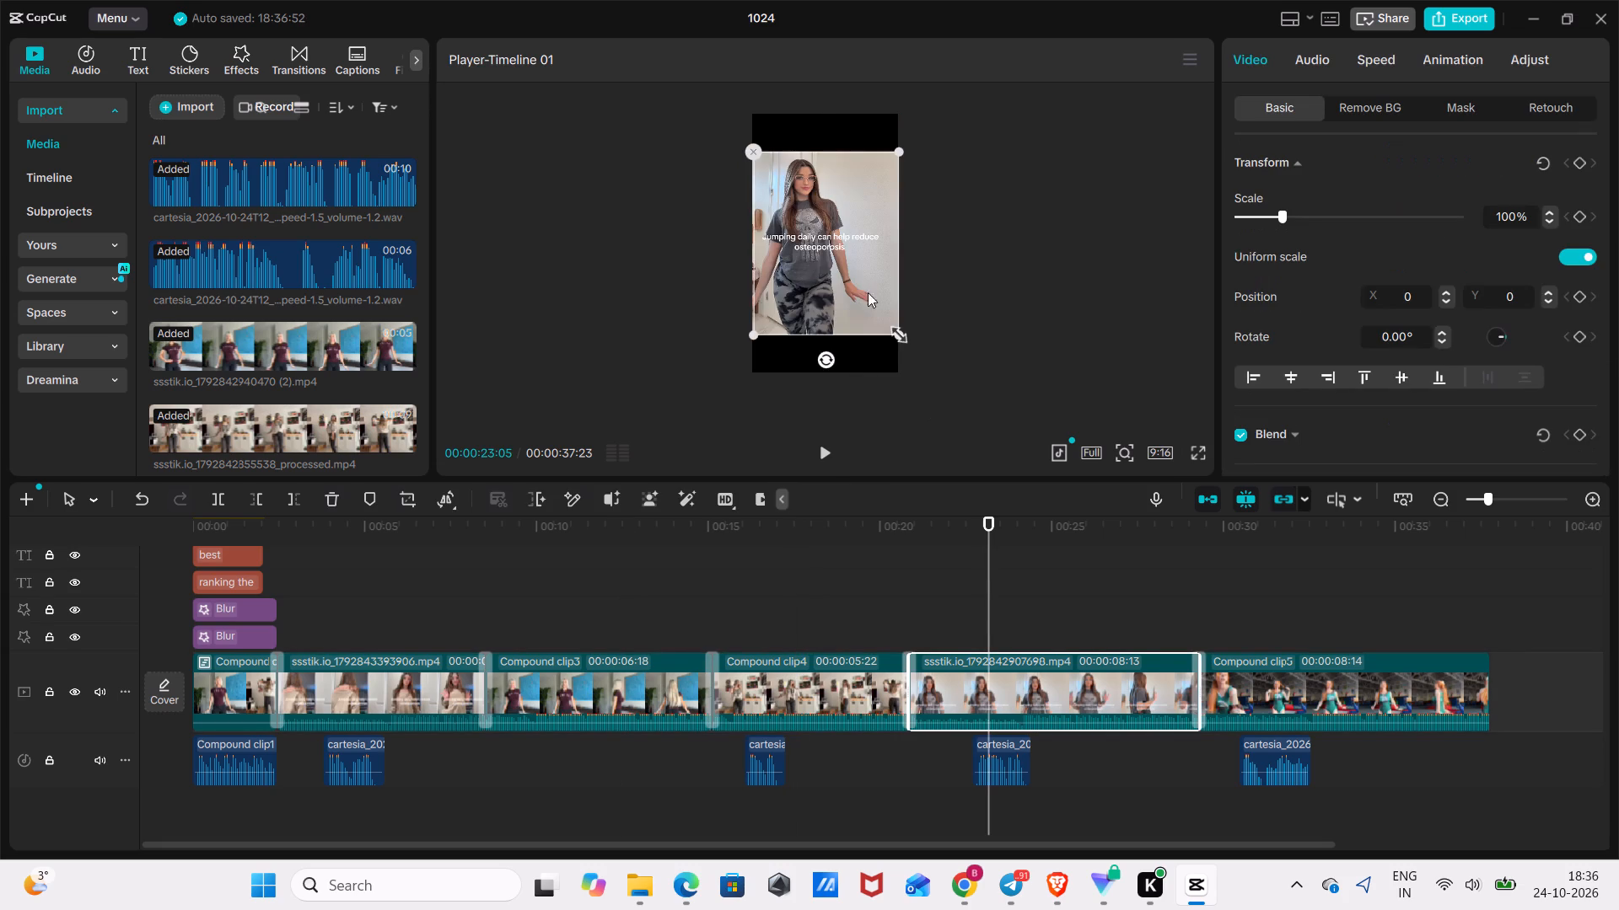
click(849, 247)
click(1340, 602)
click(1341, 704)
click(836, 254)
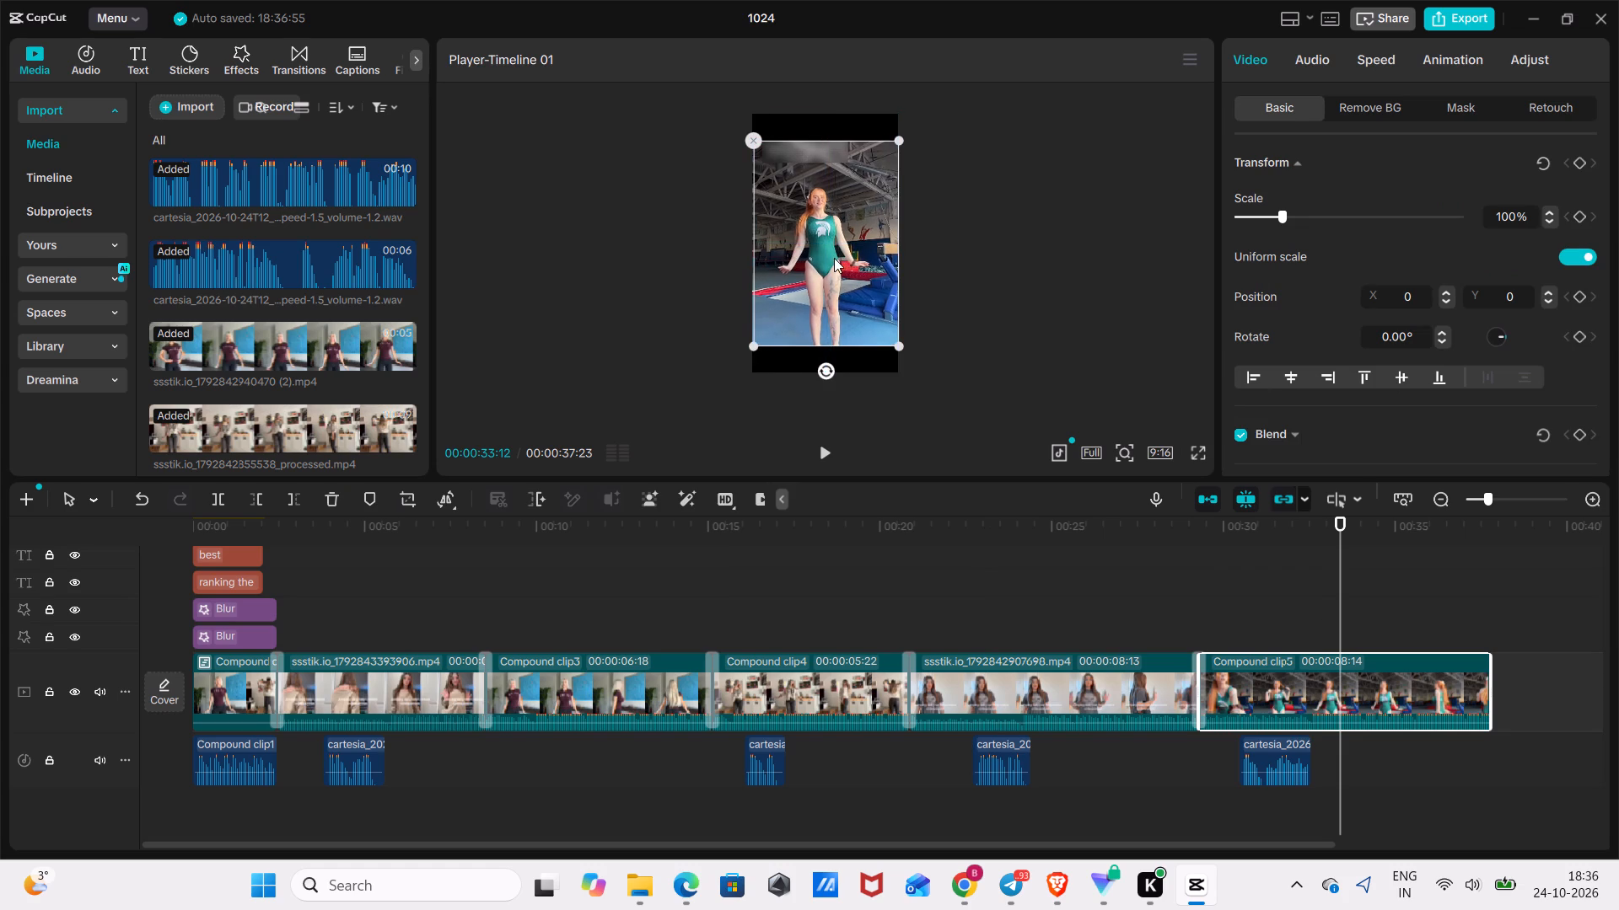
Tighten the fifth ranked clip's crop to remove about the top quarter and a very thin strip of the bottom.
right_drag(1350, 665, 1331, 661)
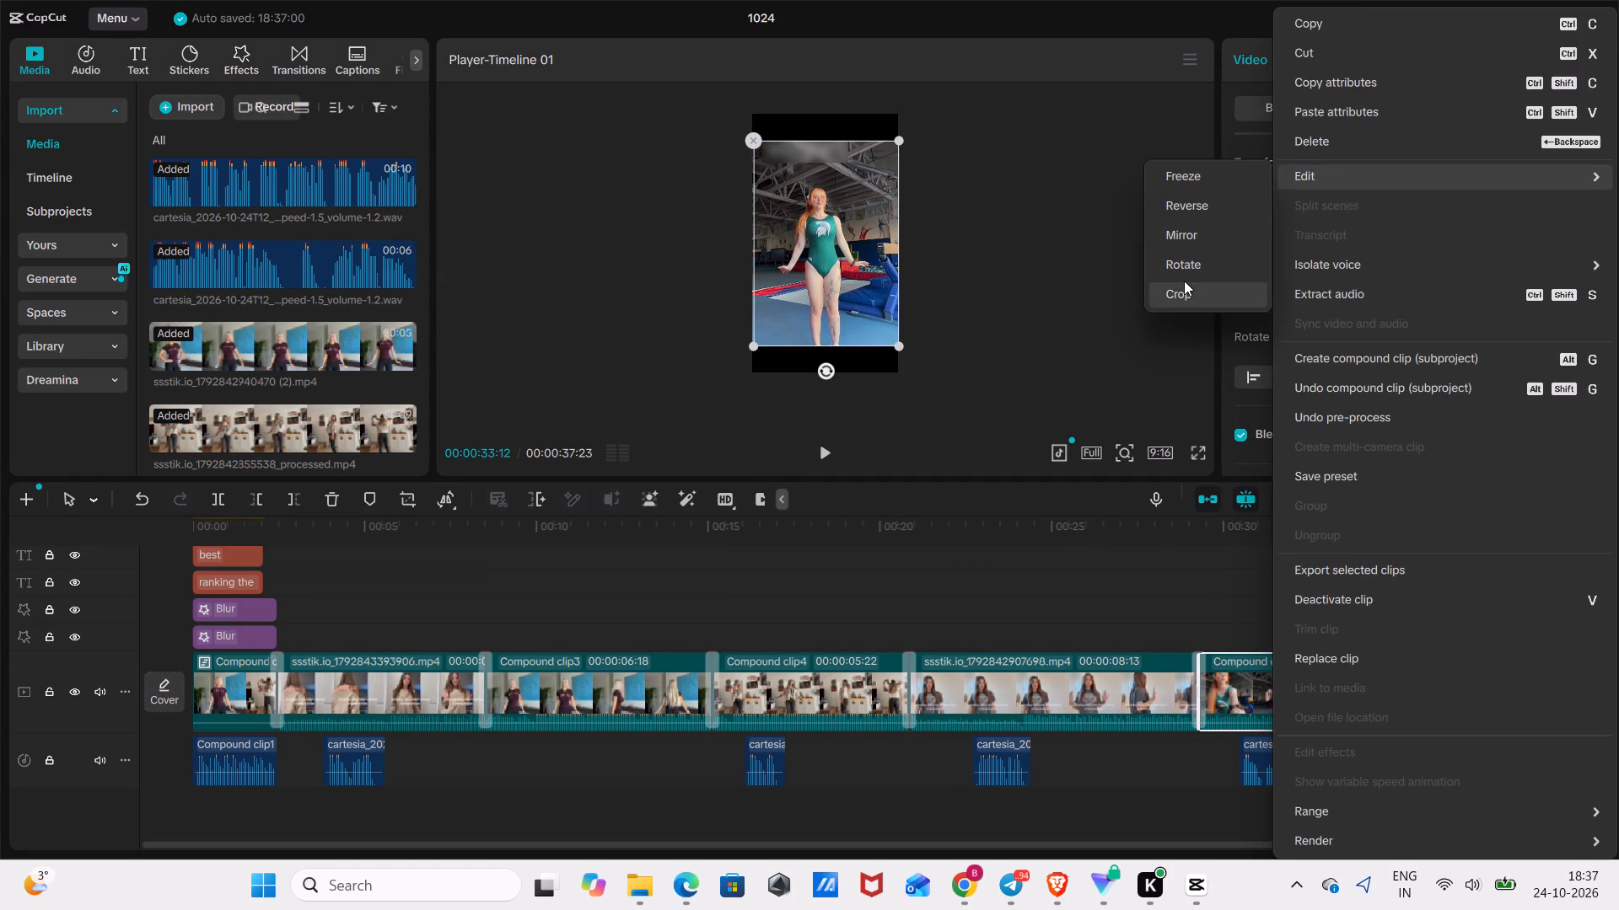
click(1184, 287)
drag(800, 236, 806, 255)
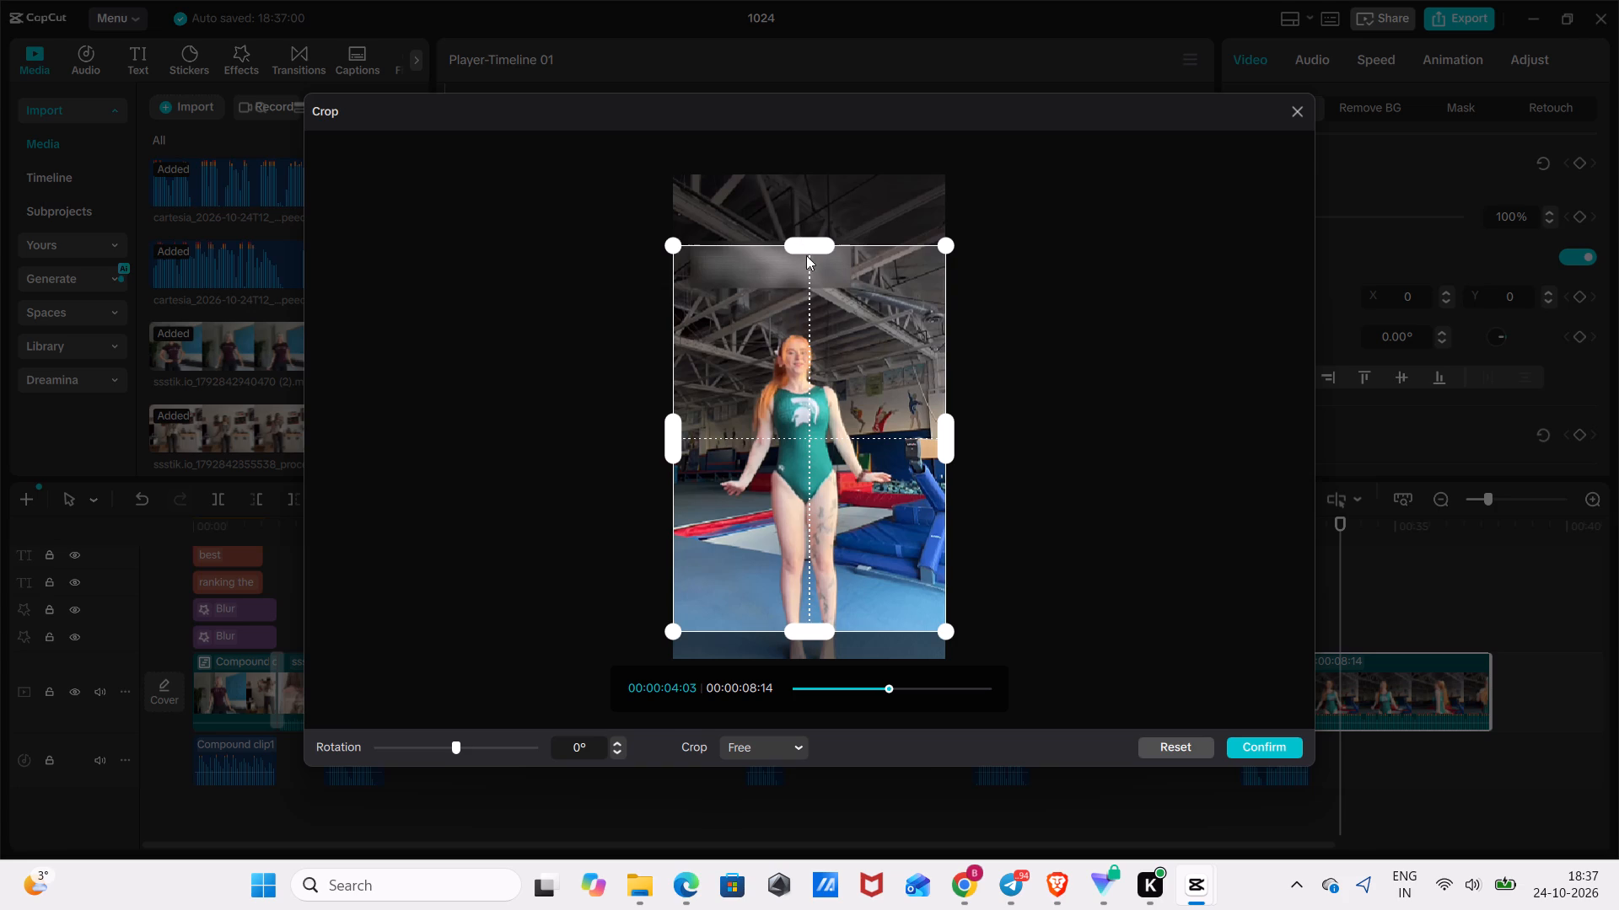
drag(806, 255, 809, 277)
drag(808, 244, 811, 284)
drag(861, 549, 860, 563)
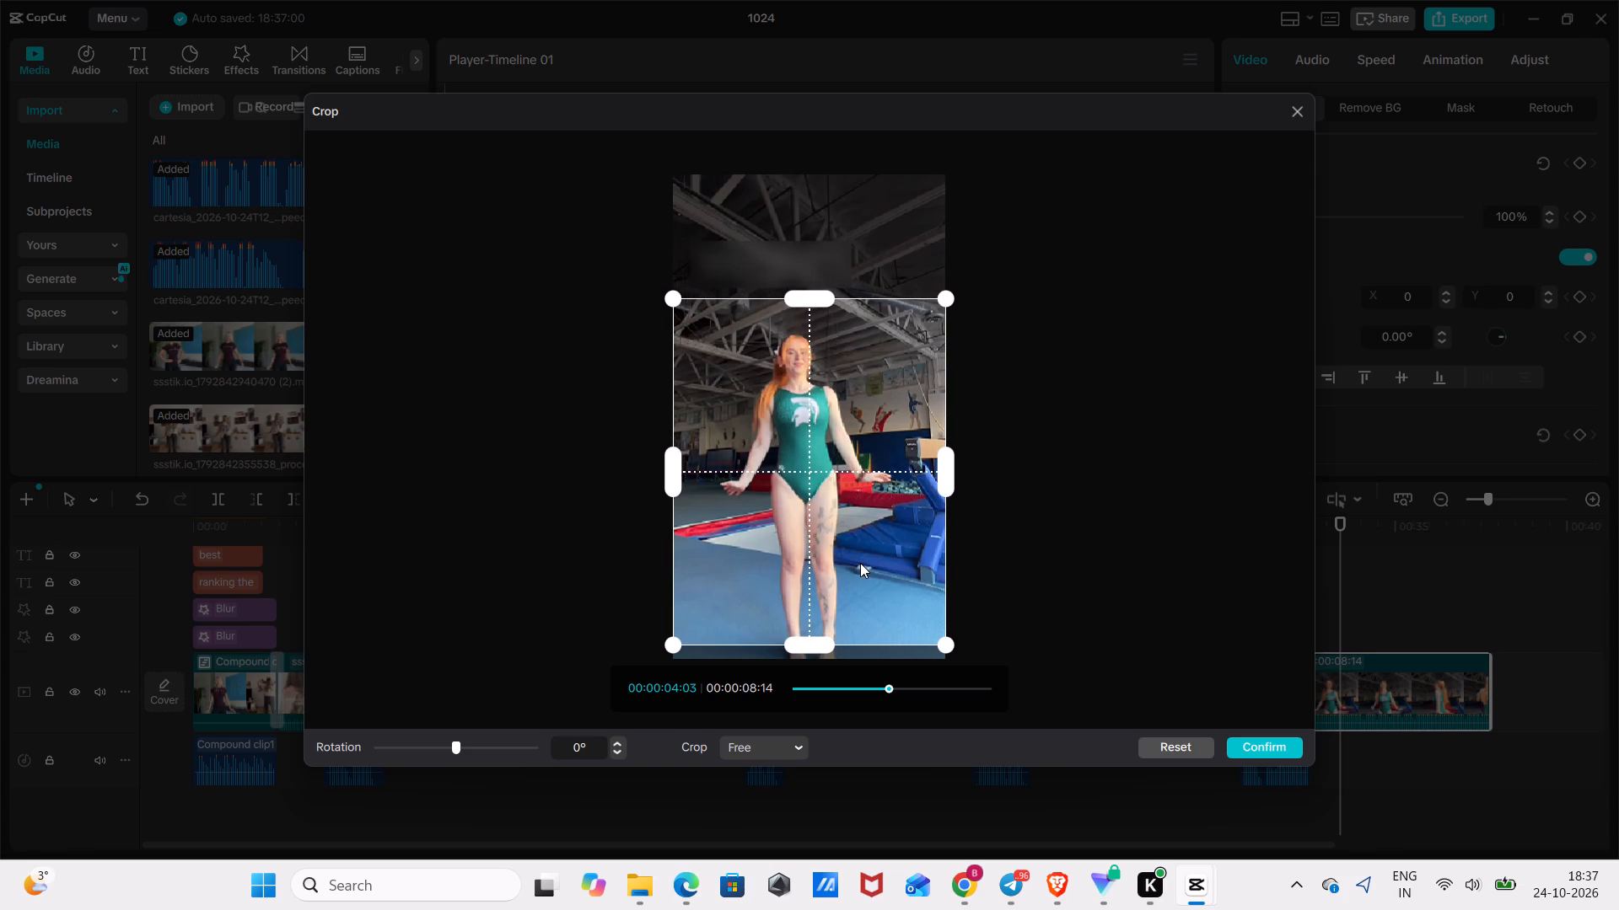
drag(860, 563, 860, 565)
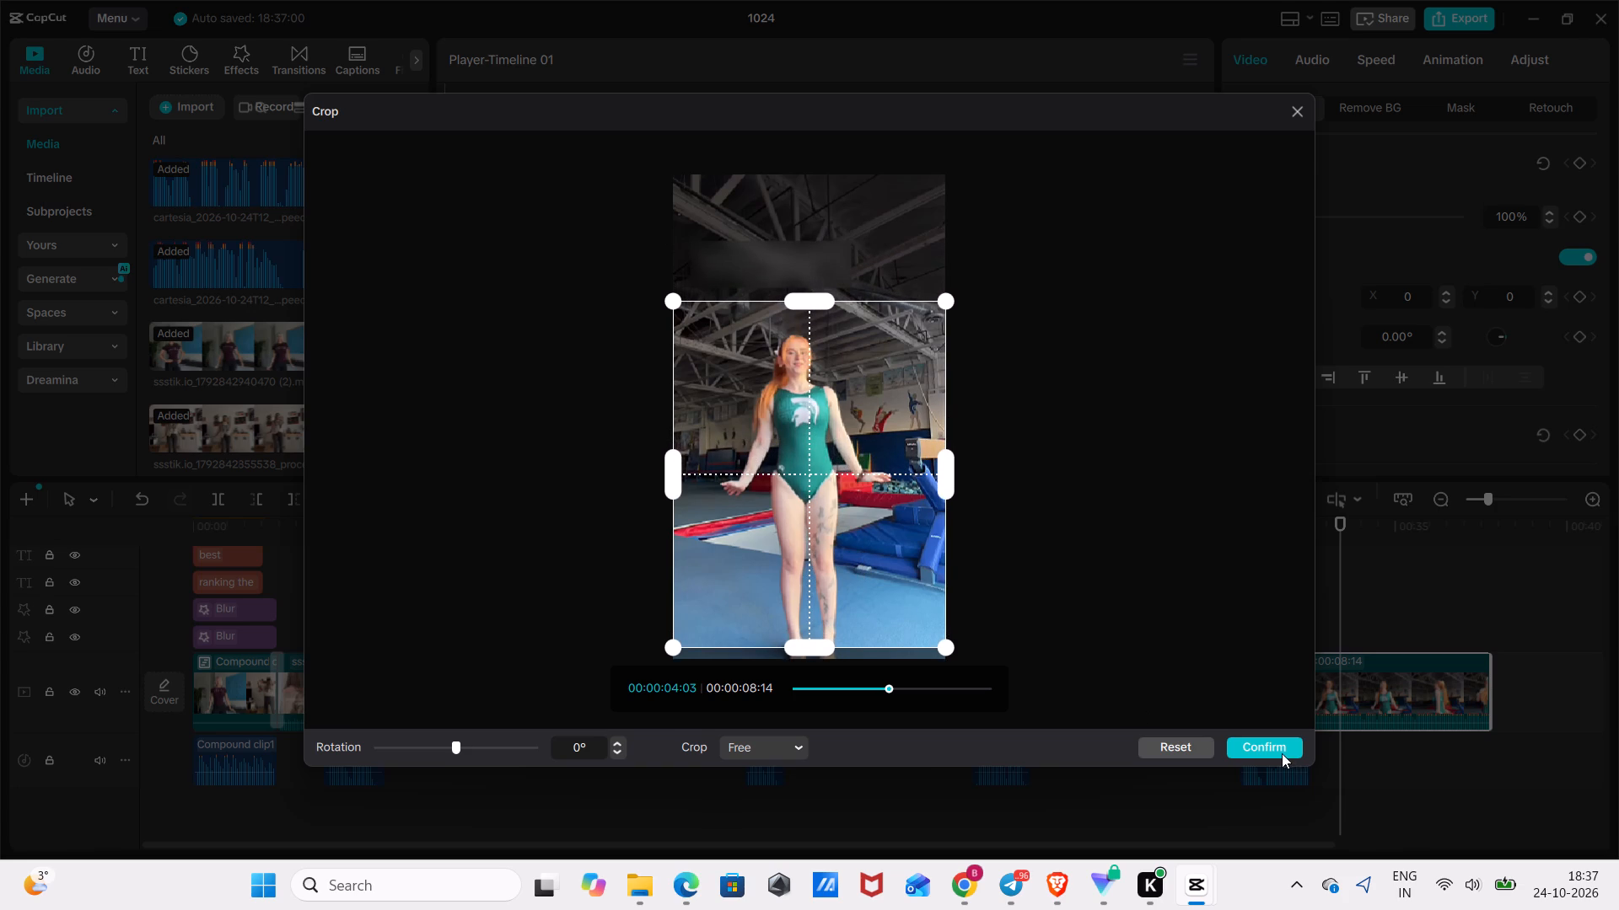
click(1282, 752)
click(842, 280)
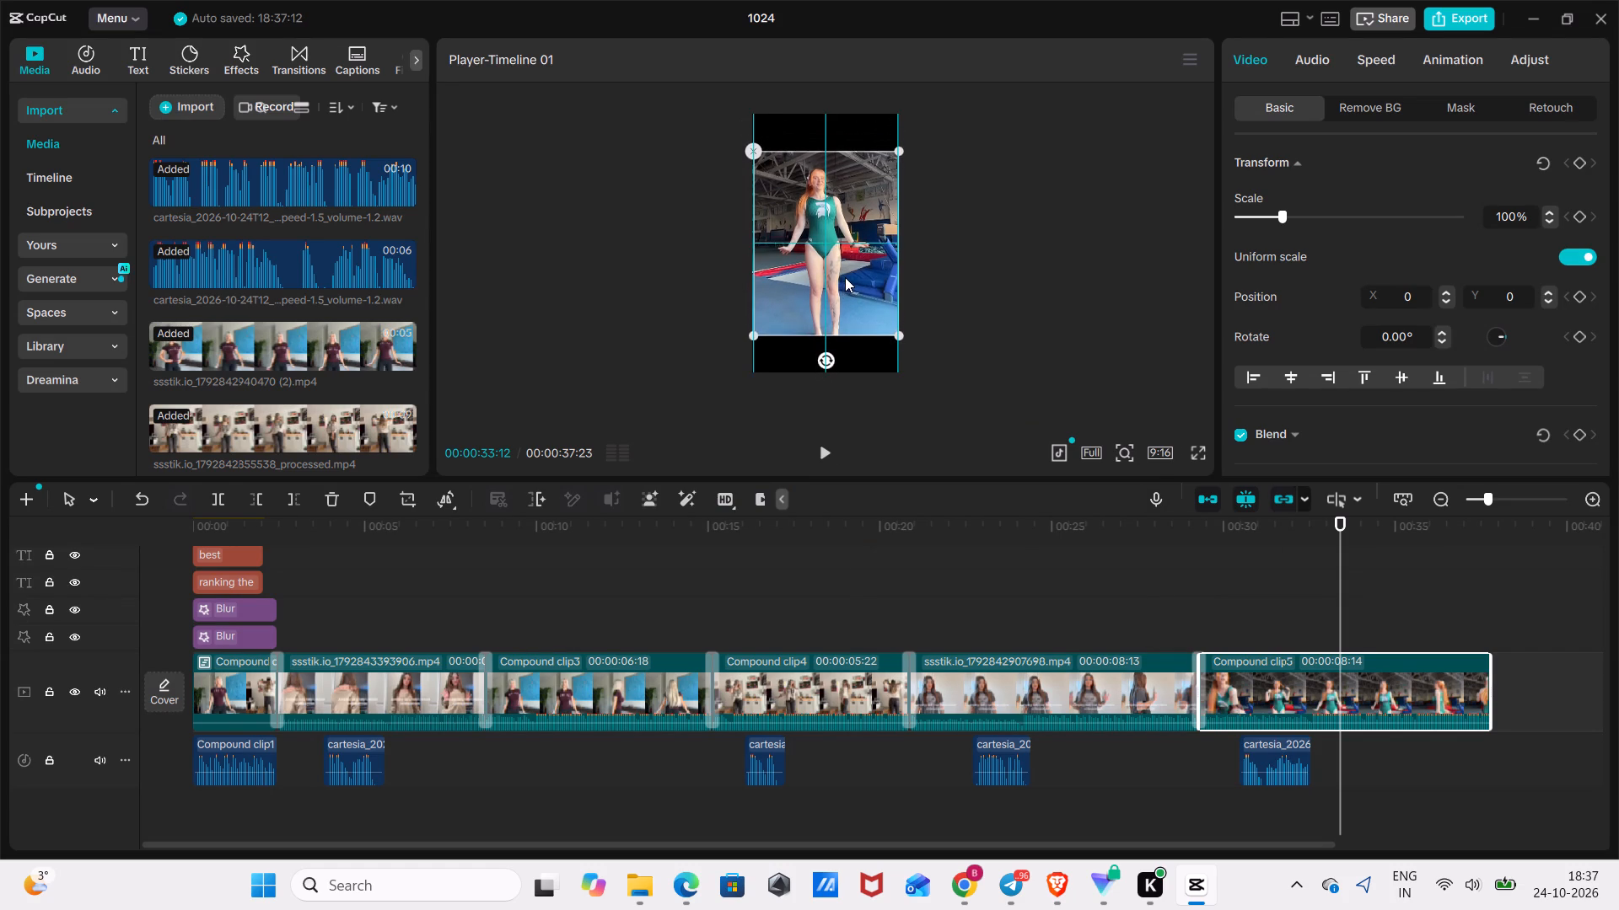
Extend all four title text layers (ranking the, best, osteoporosis tiktok, trend) together to the end of the last clip.
click(720, 575)
drag(722, 574, 330, 707)
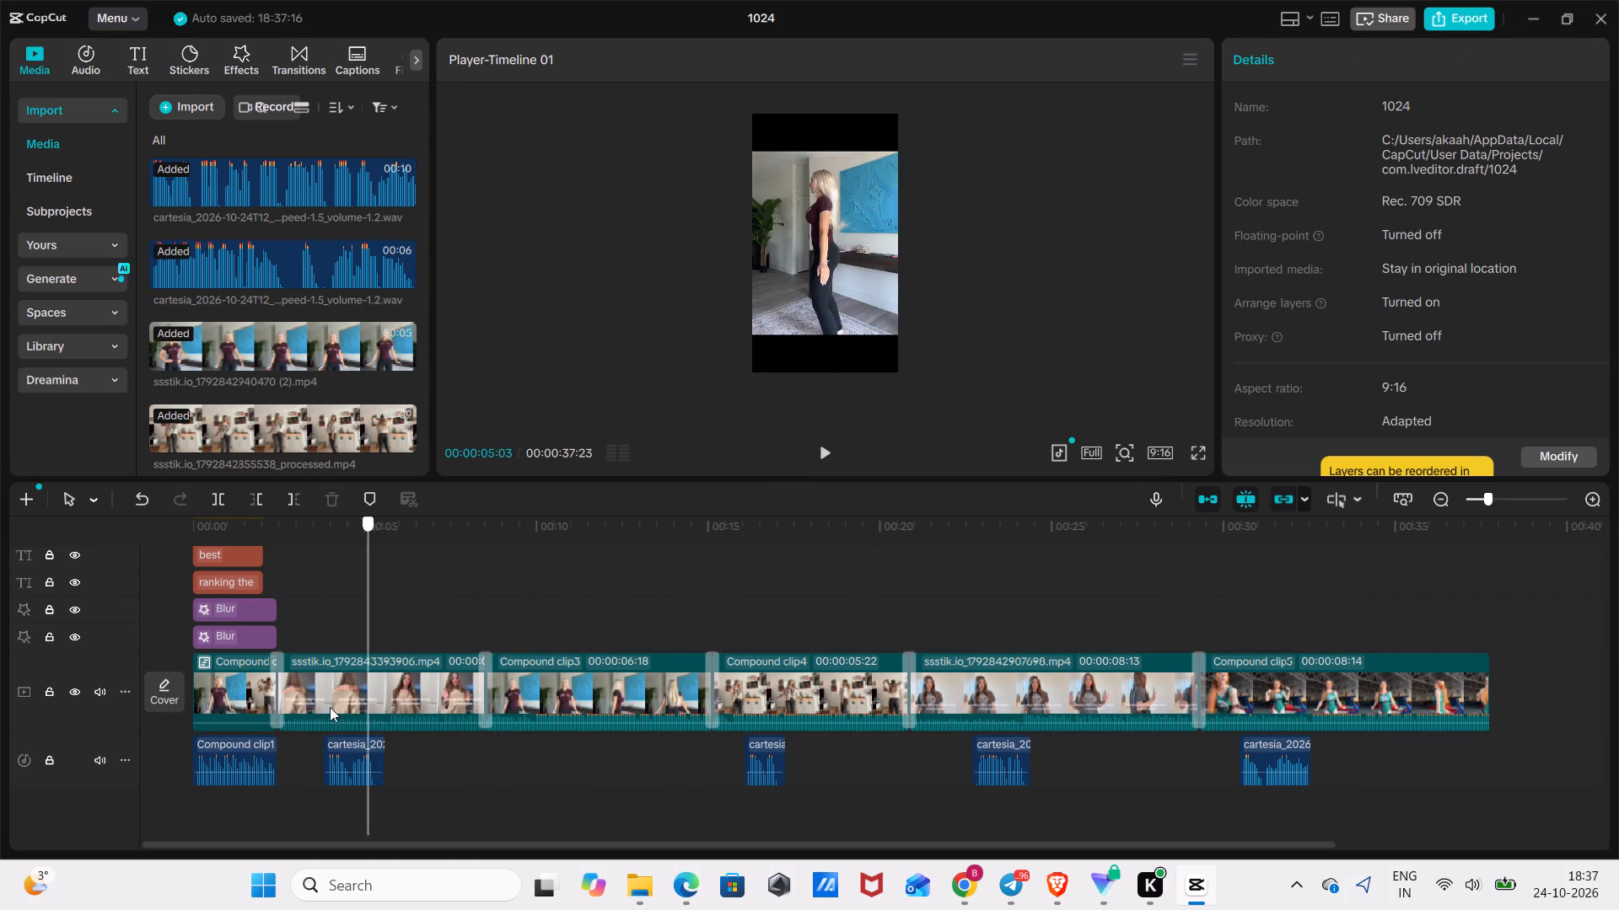
drag(330, 707, 289, 738)
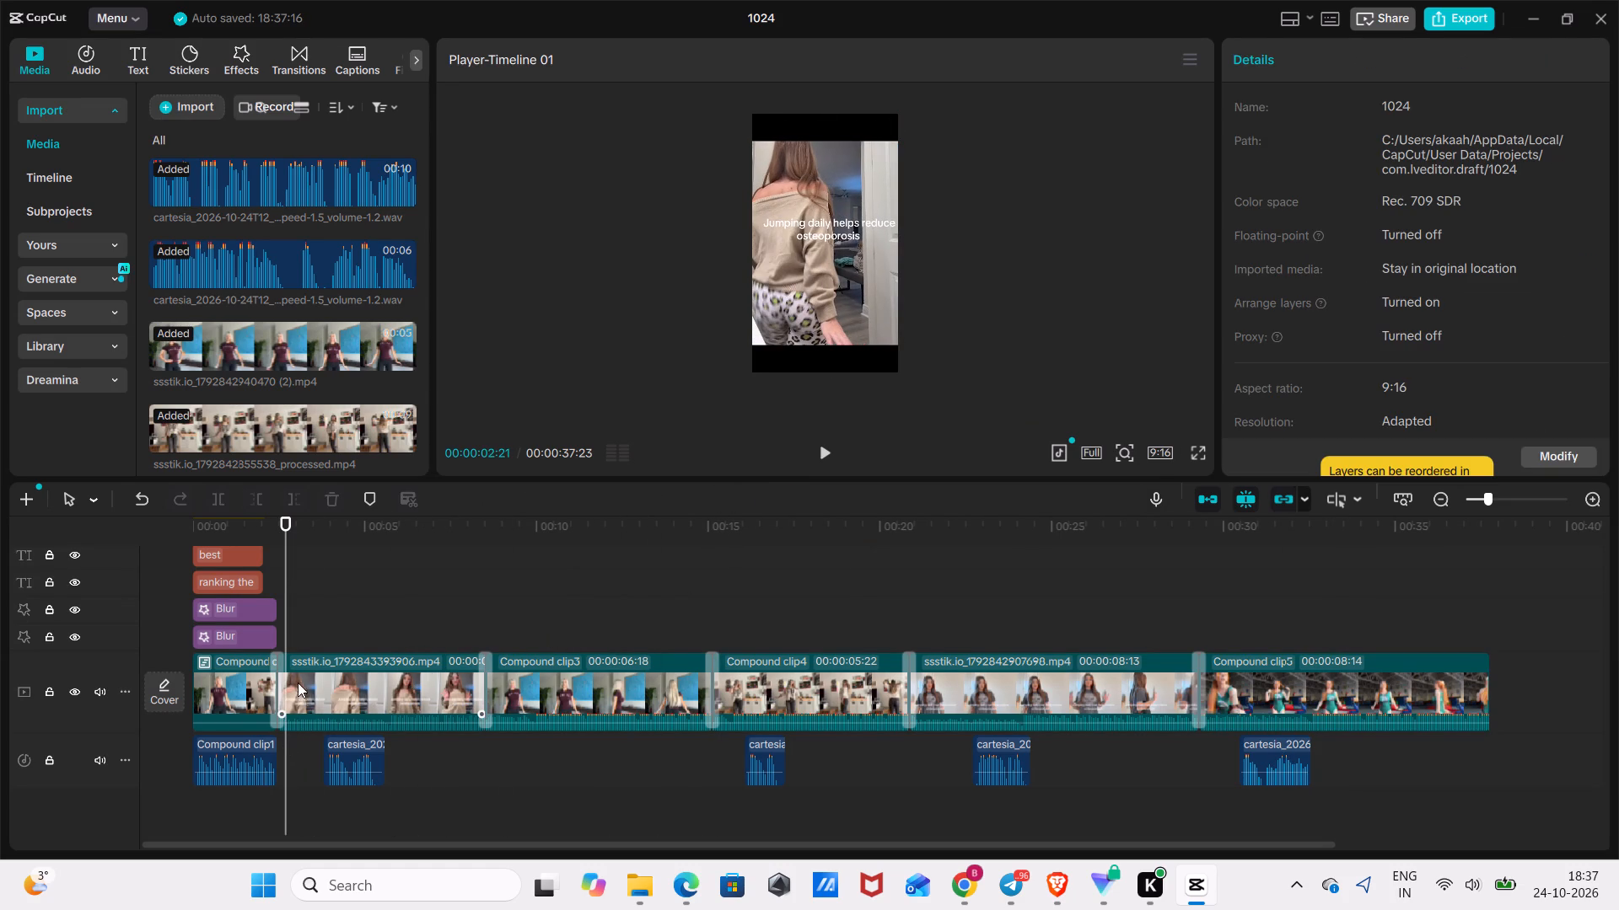
drag(289, 553, 175, 619)
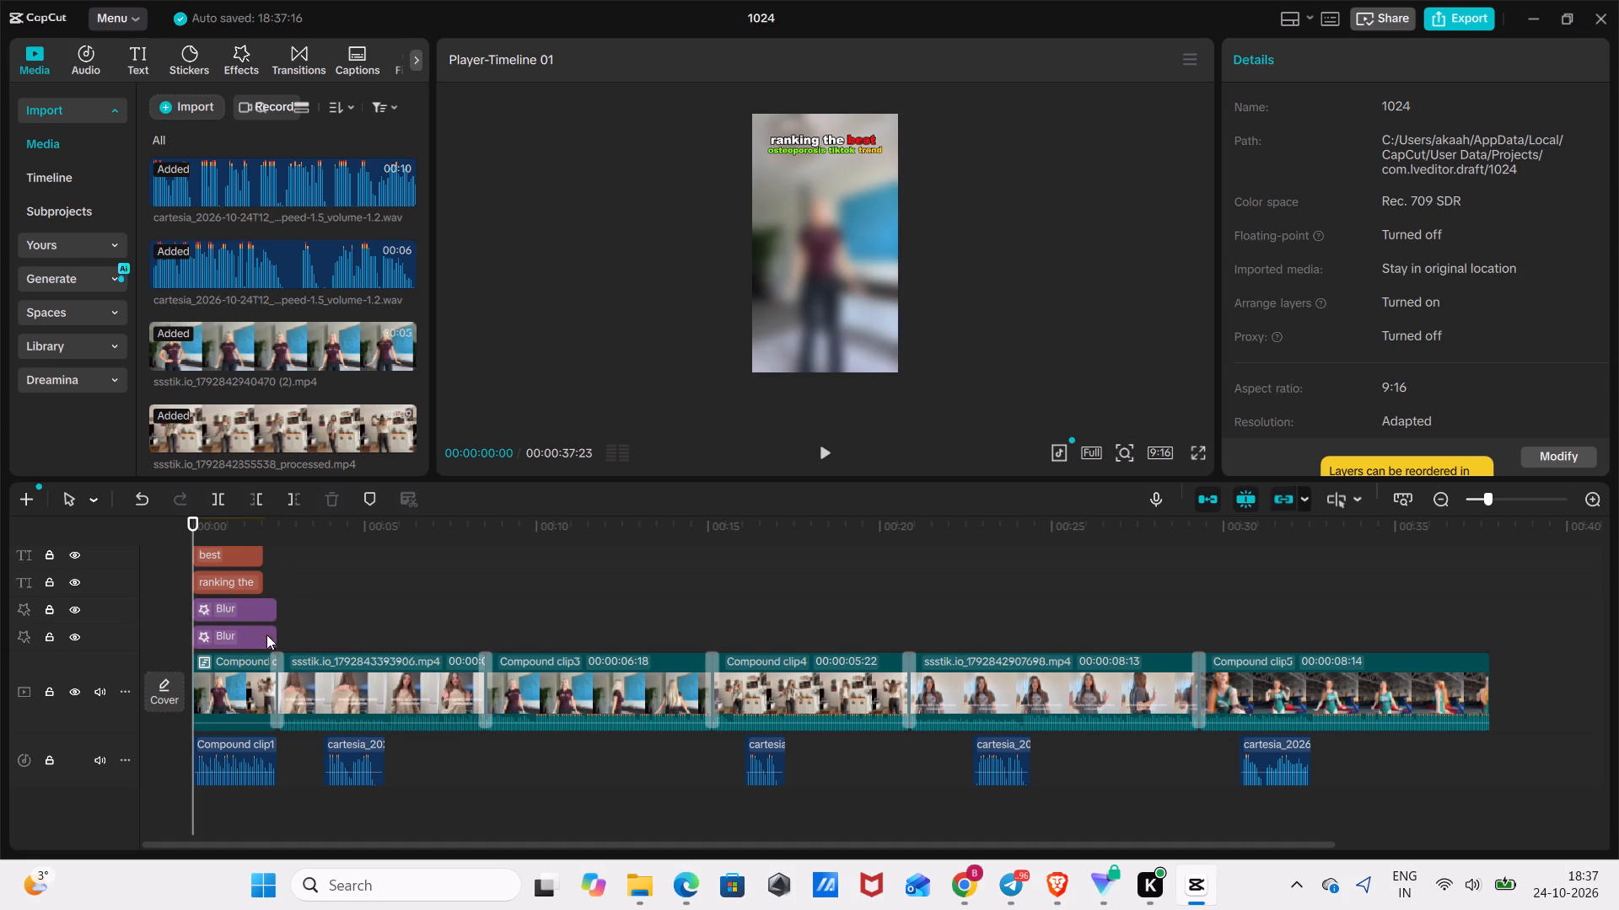
click(305, 589)
drag(304, 588, 272, 612)
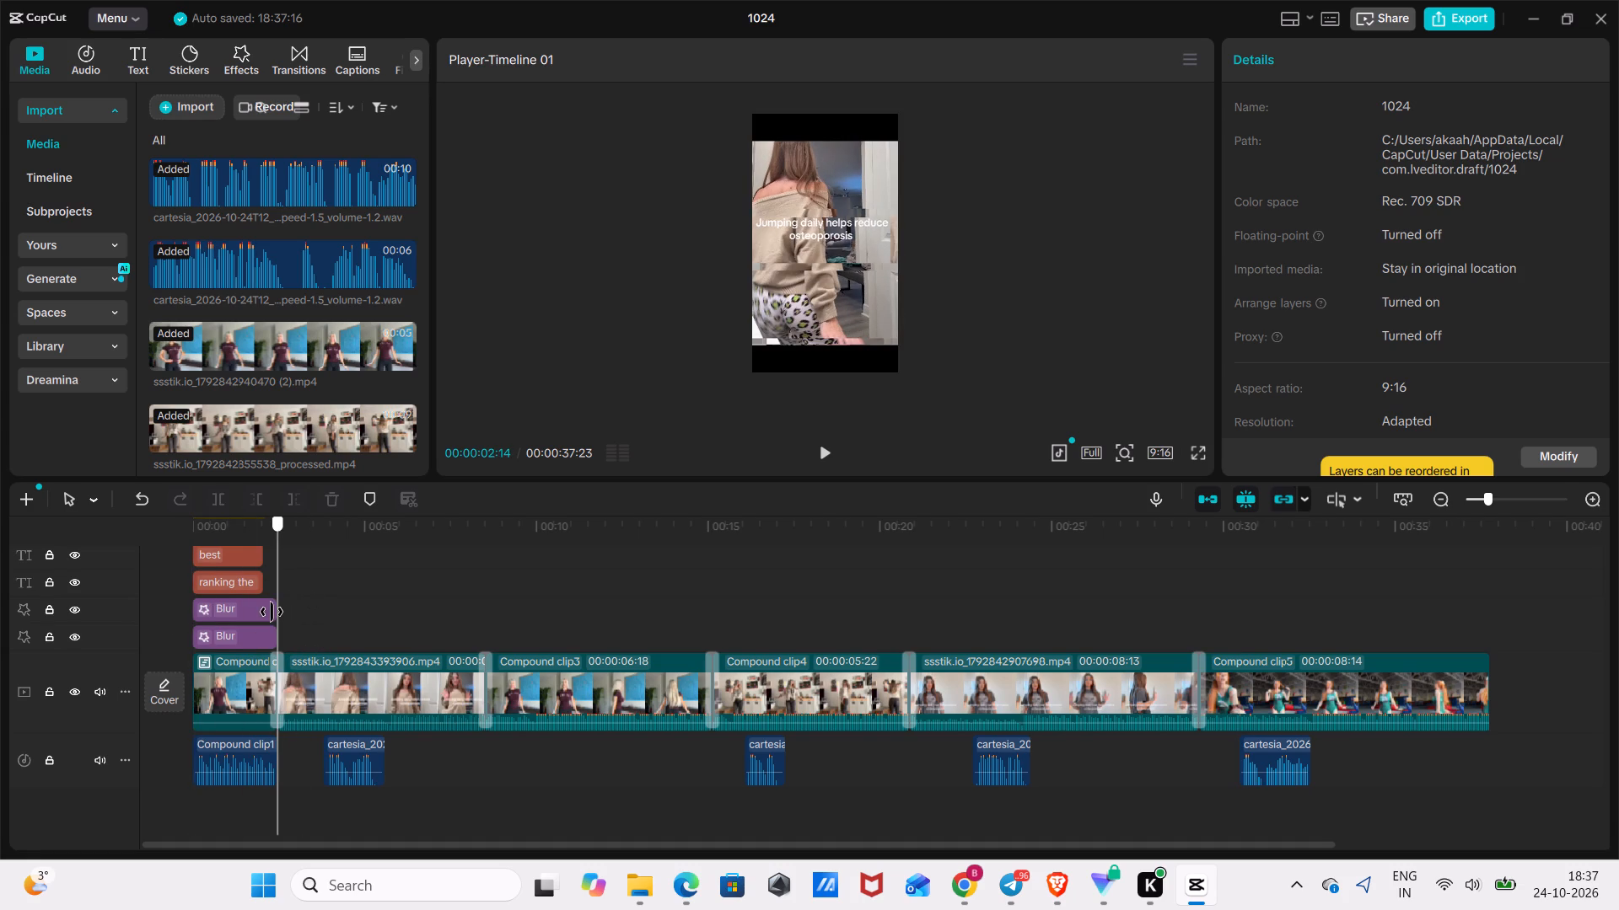
drag(272, 612, 272, 613)
scroll(371, 649, up, 10)
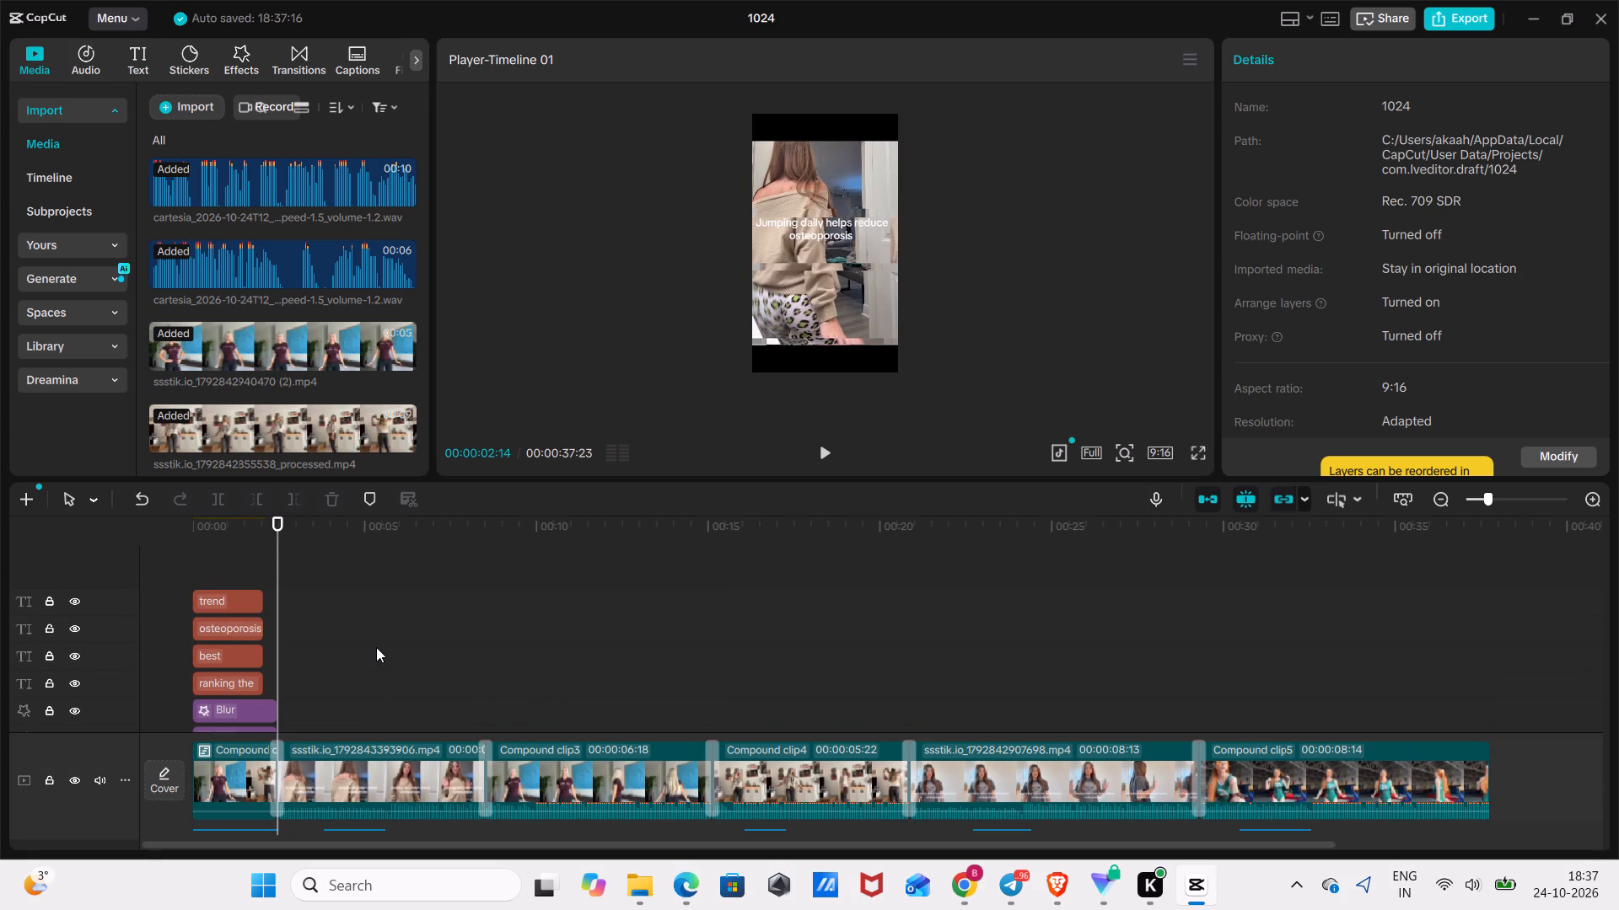
drag(234, 550, 271, 666)
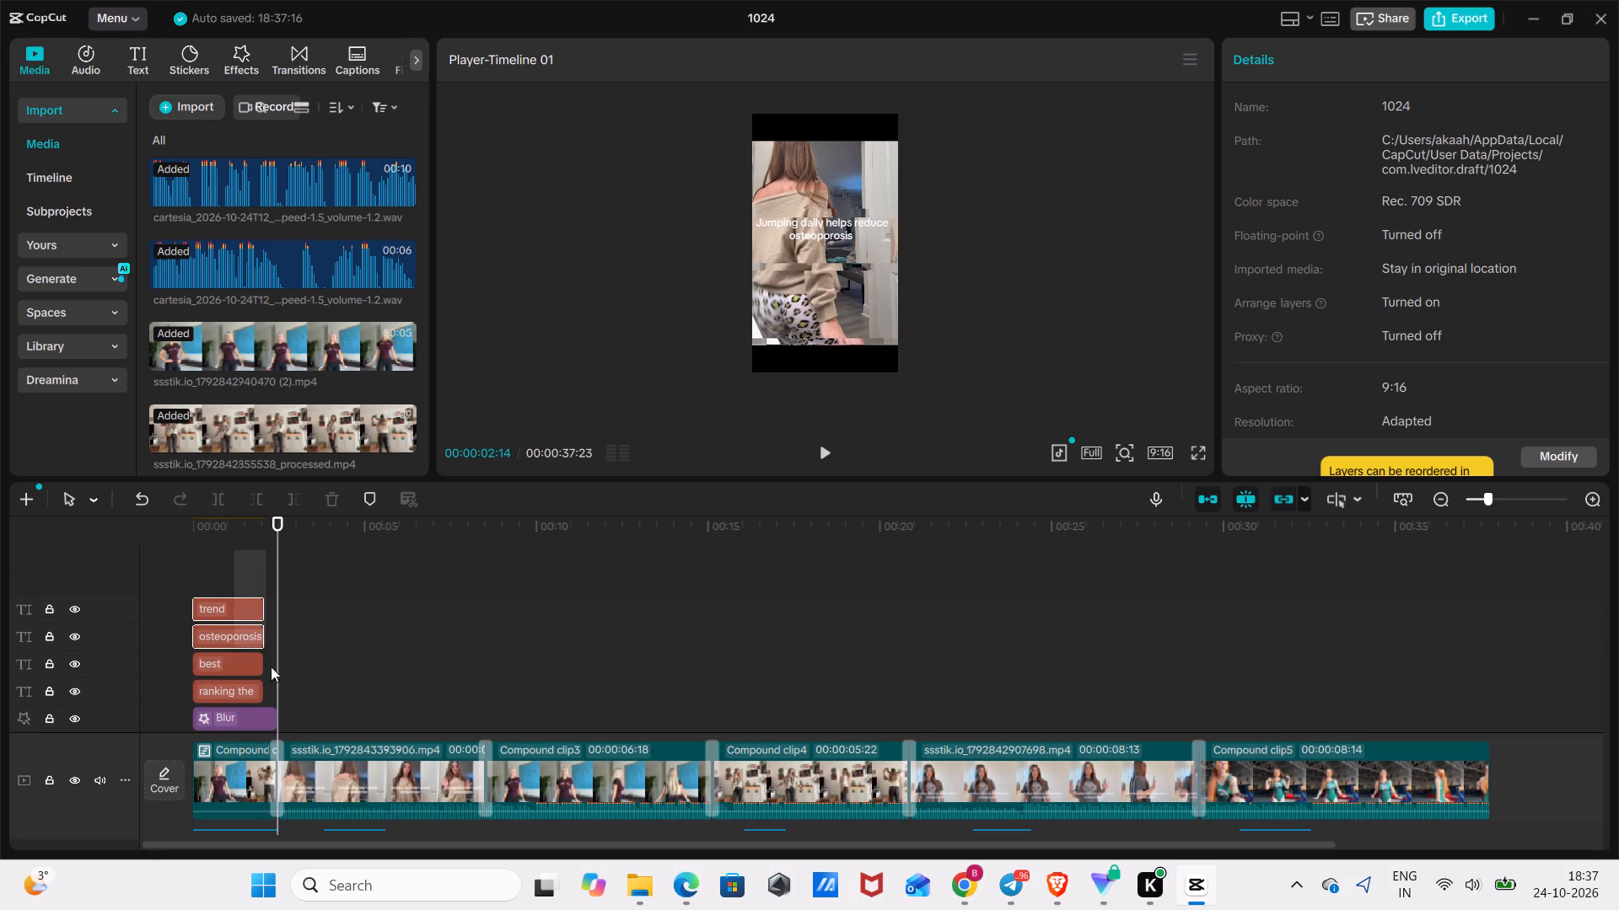
drag(271, 666, 273, 683)
drag(261, 639, 675, 723)
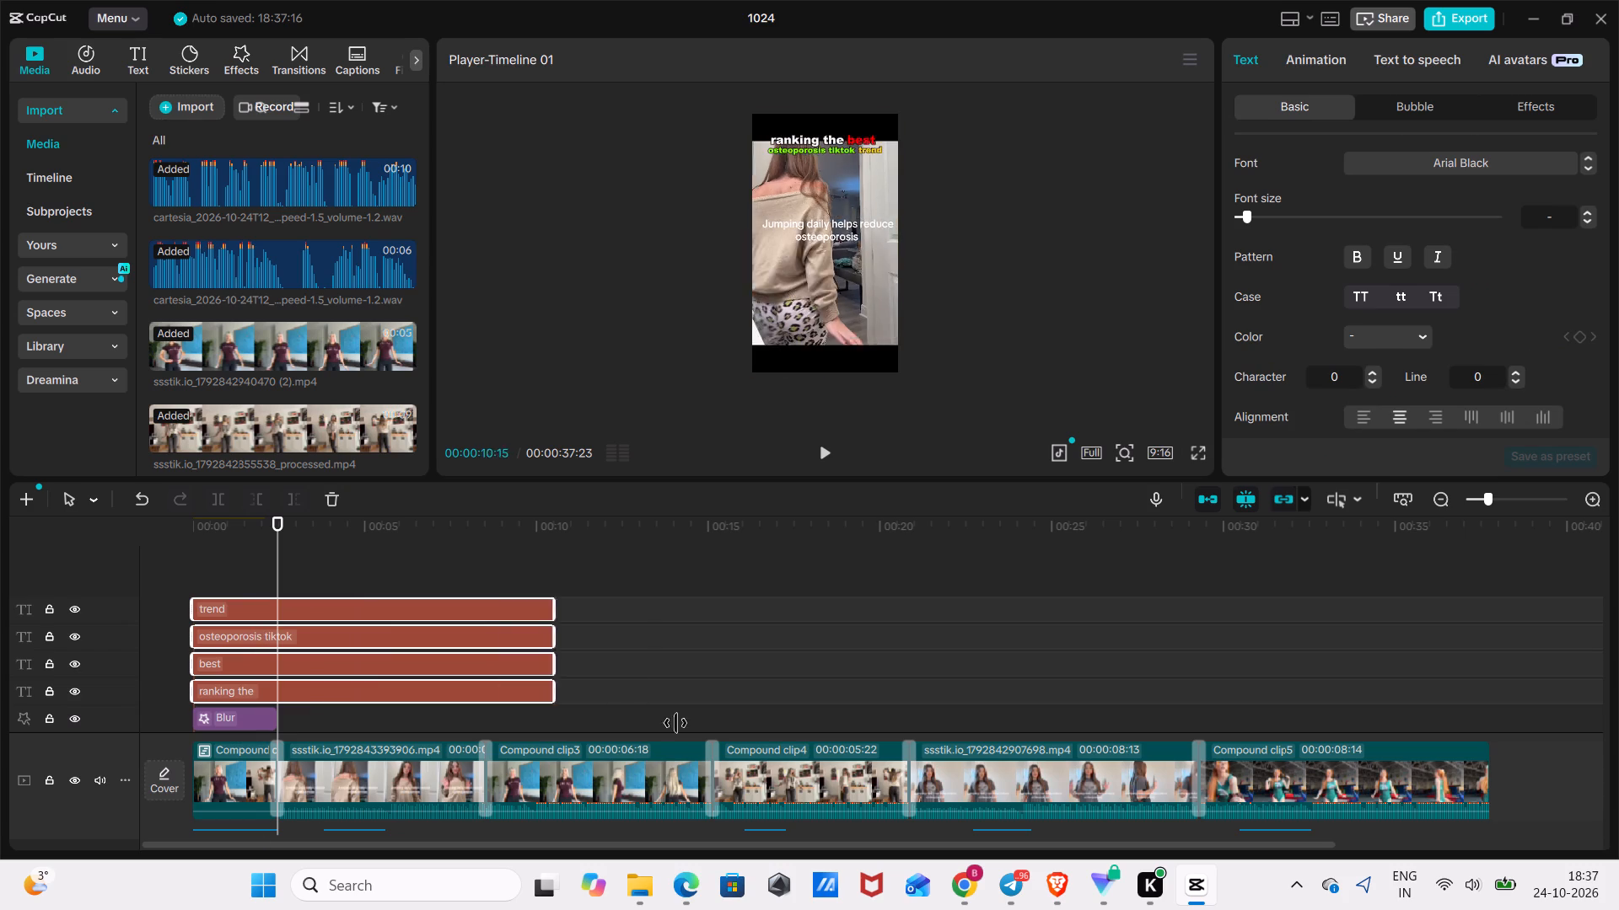
drag(675, 723, 1483, 826)
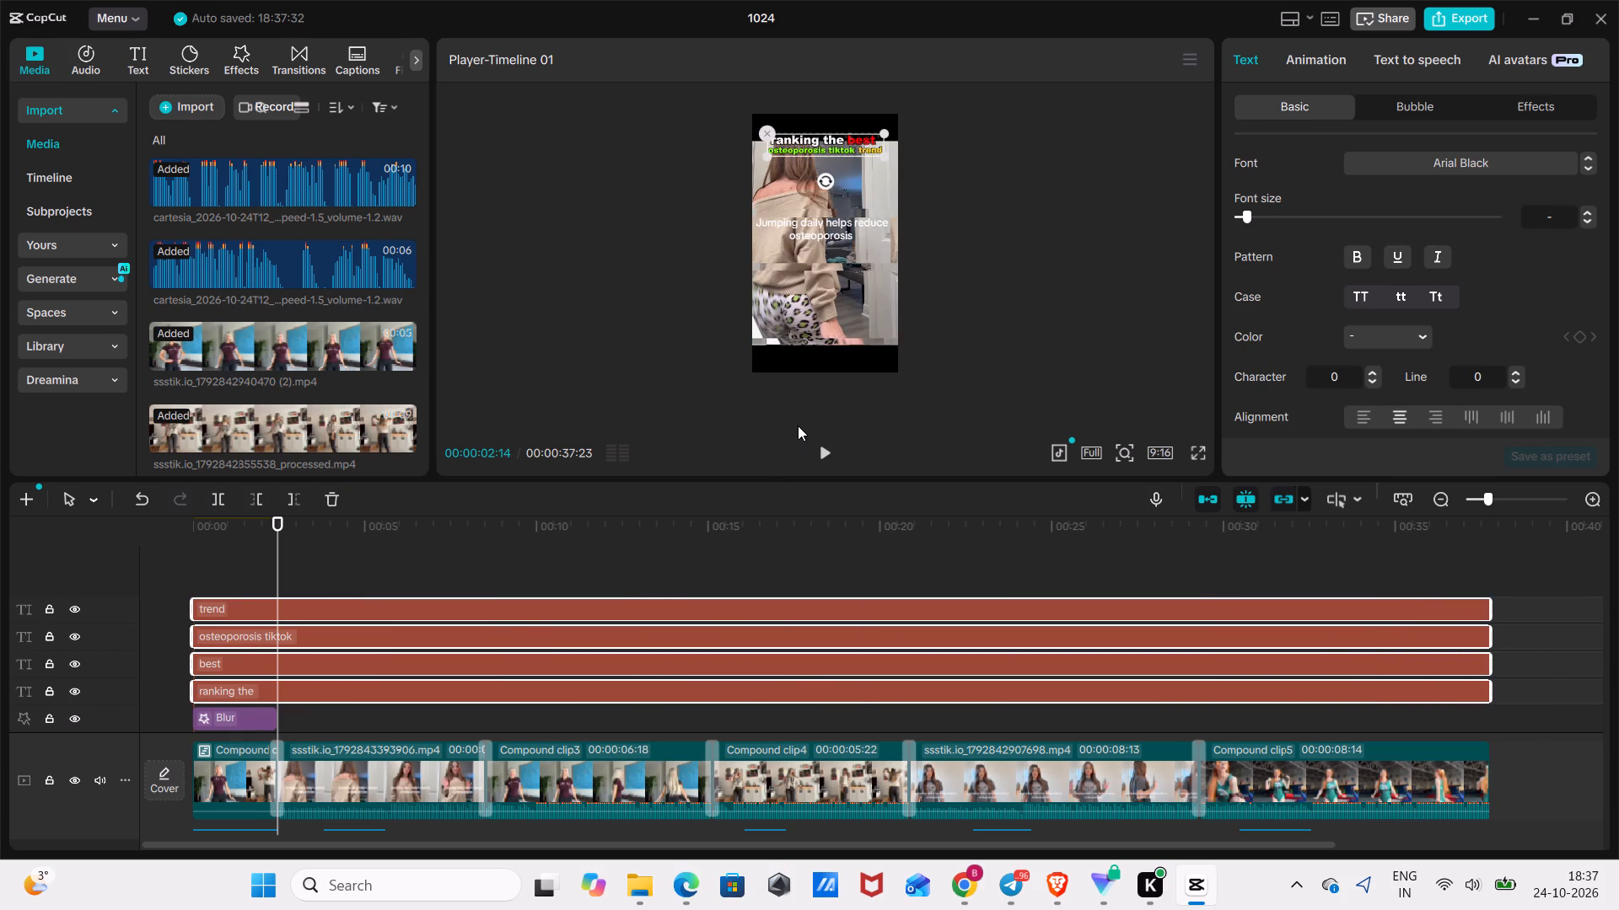
Move the four selected title text layers together slightly higher in the frame.
drag(833, 141, 833, 140)
drag(833, 140, 833, 131)
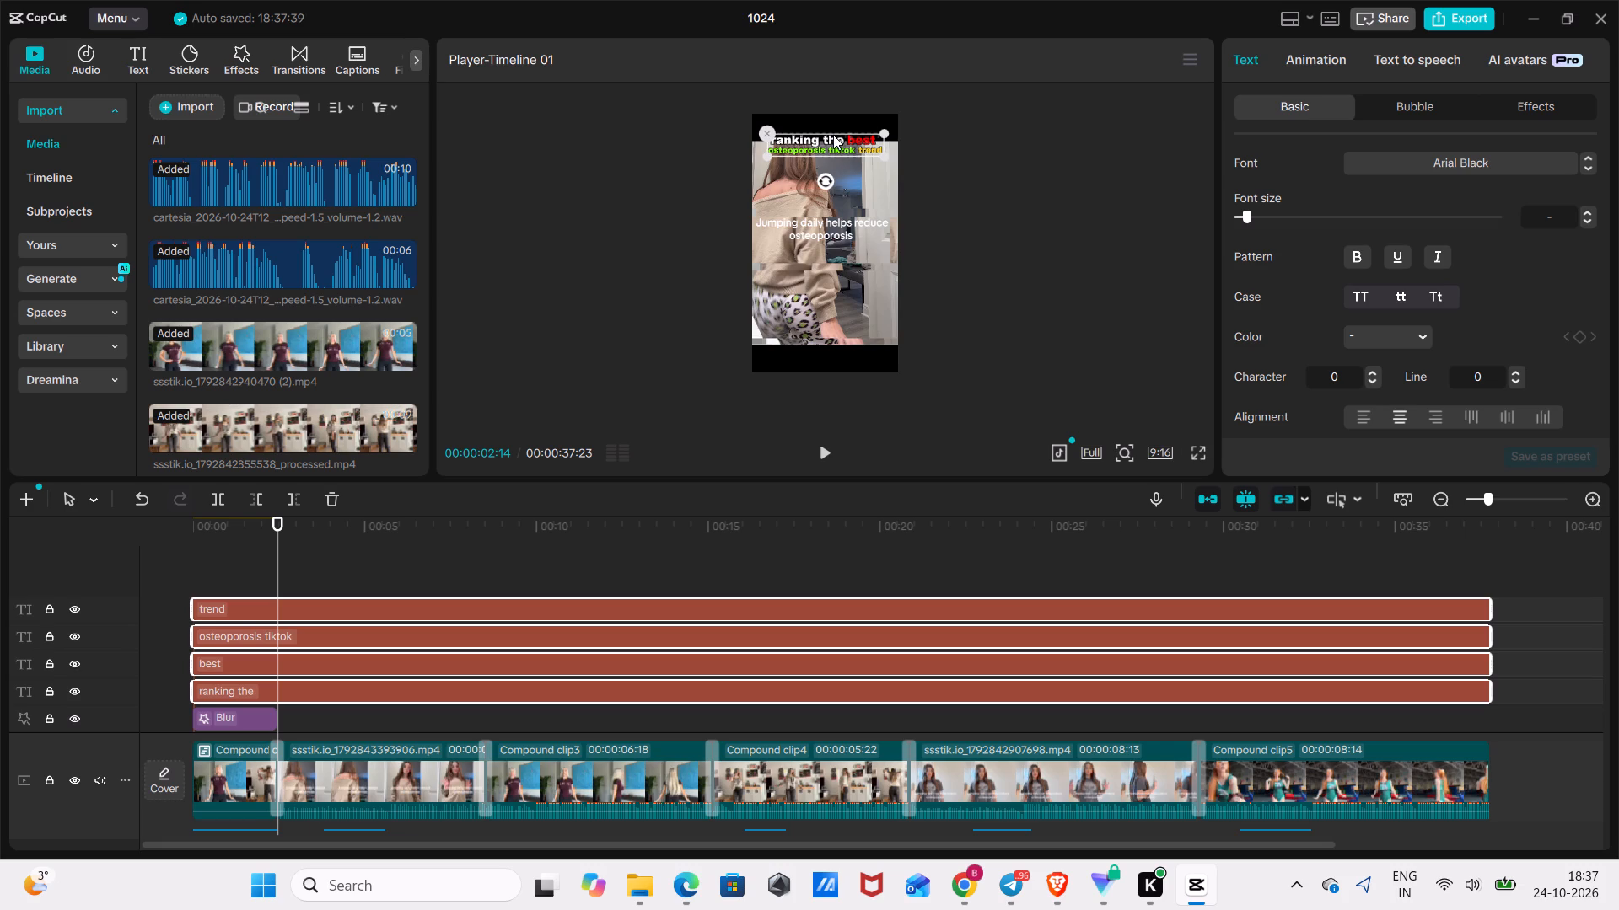
click(831, 141)
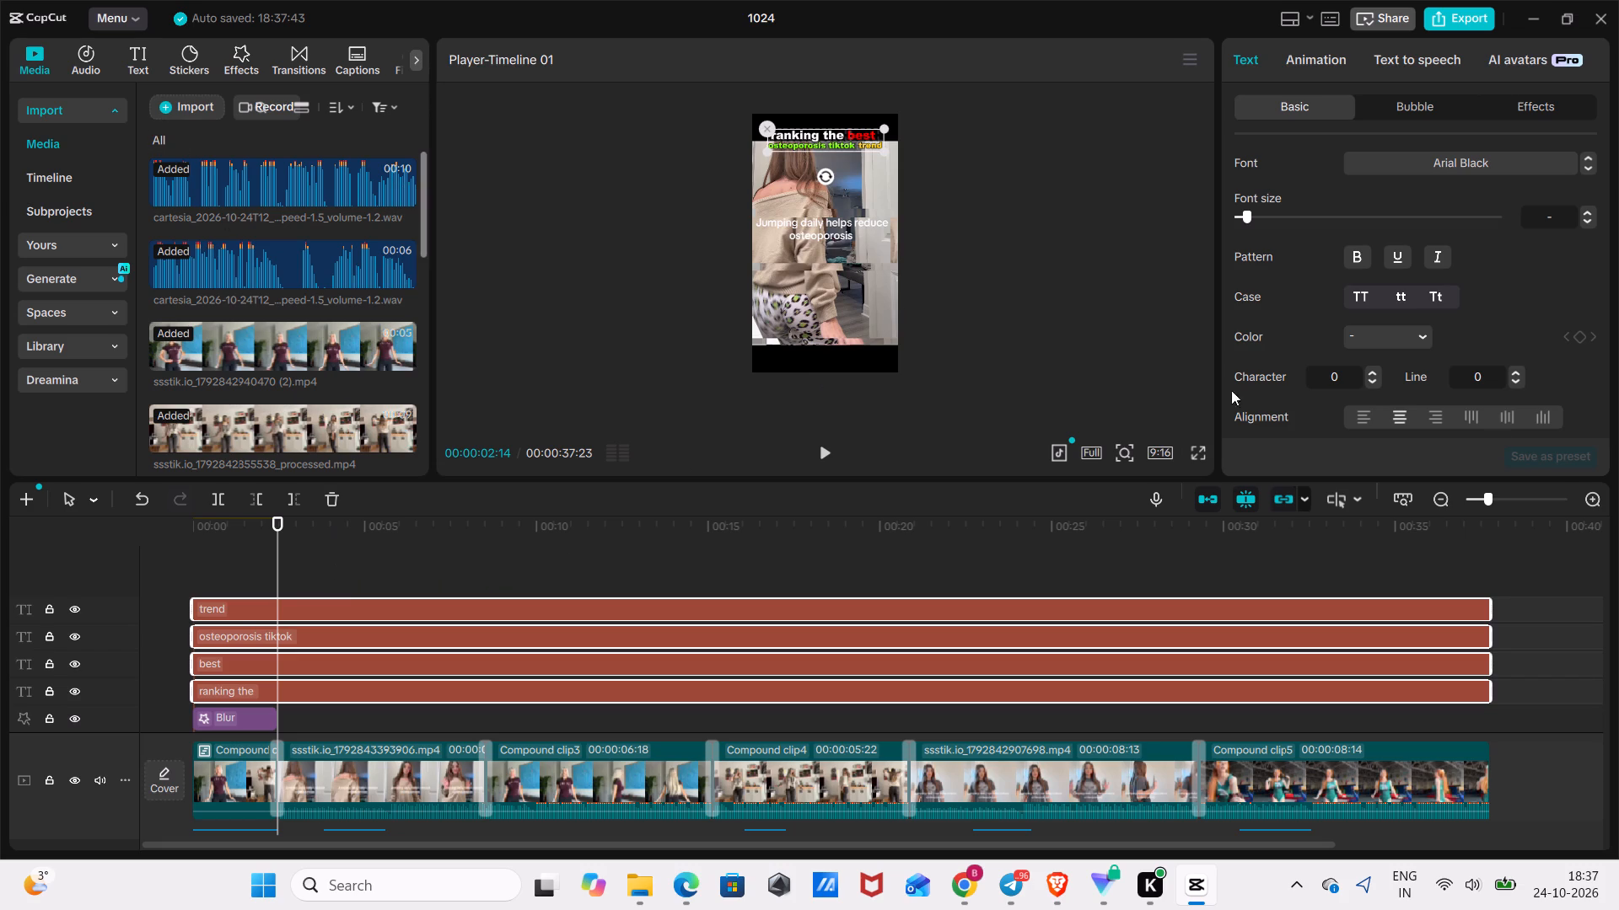
Give the first ranked clip a Blur canvas background at the second-lightest strength and apply it to all clips.
click(1129, 446)
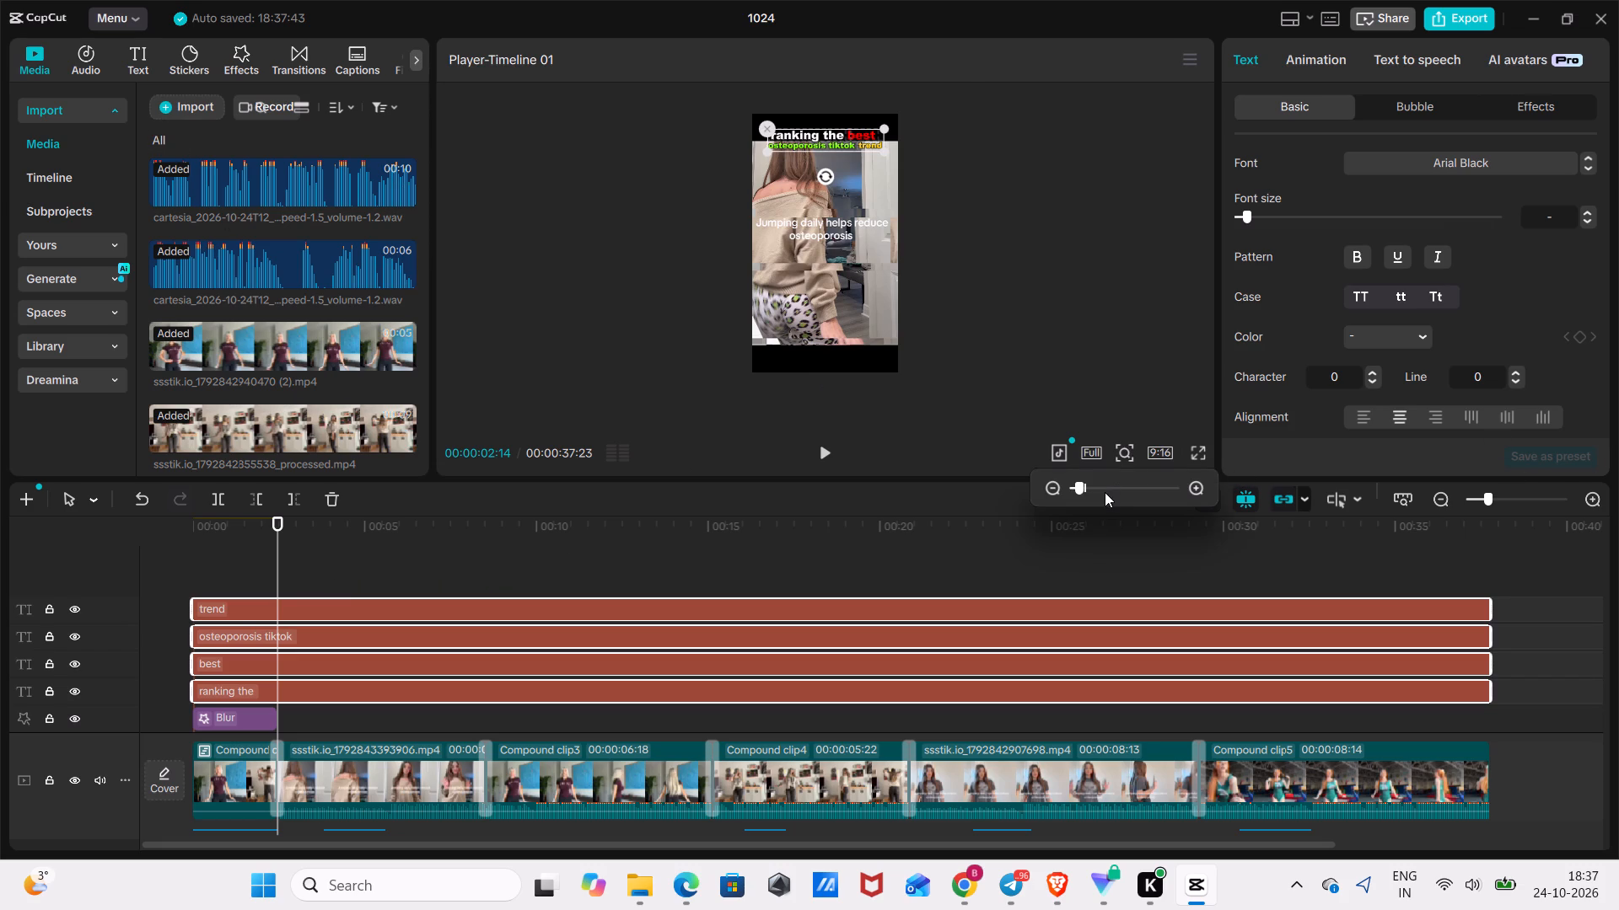
click(1105, 492)
scroll(891, 332, down, 5)
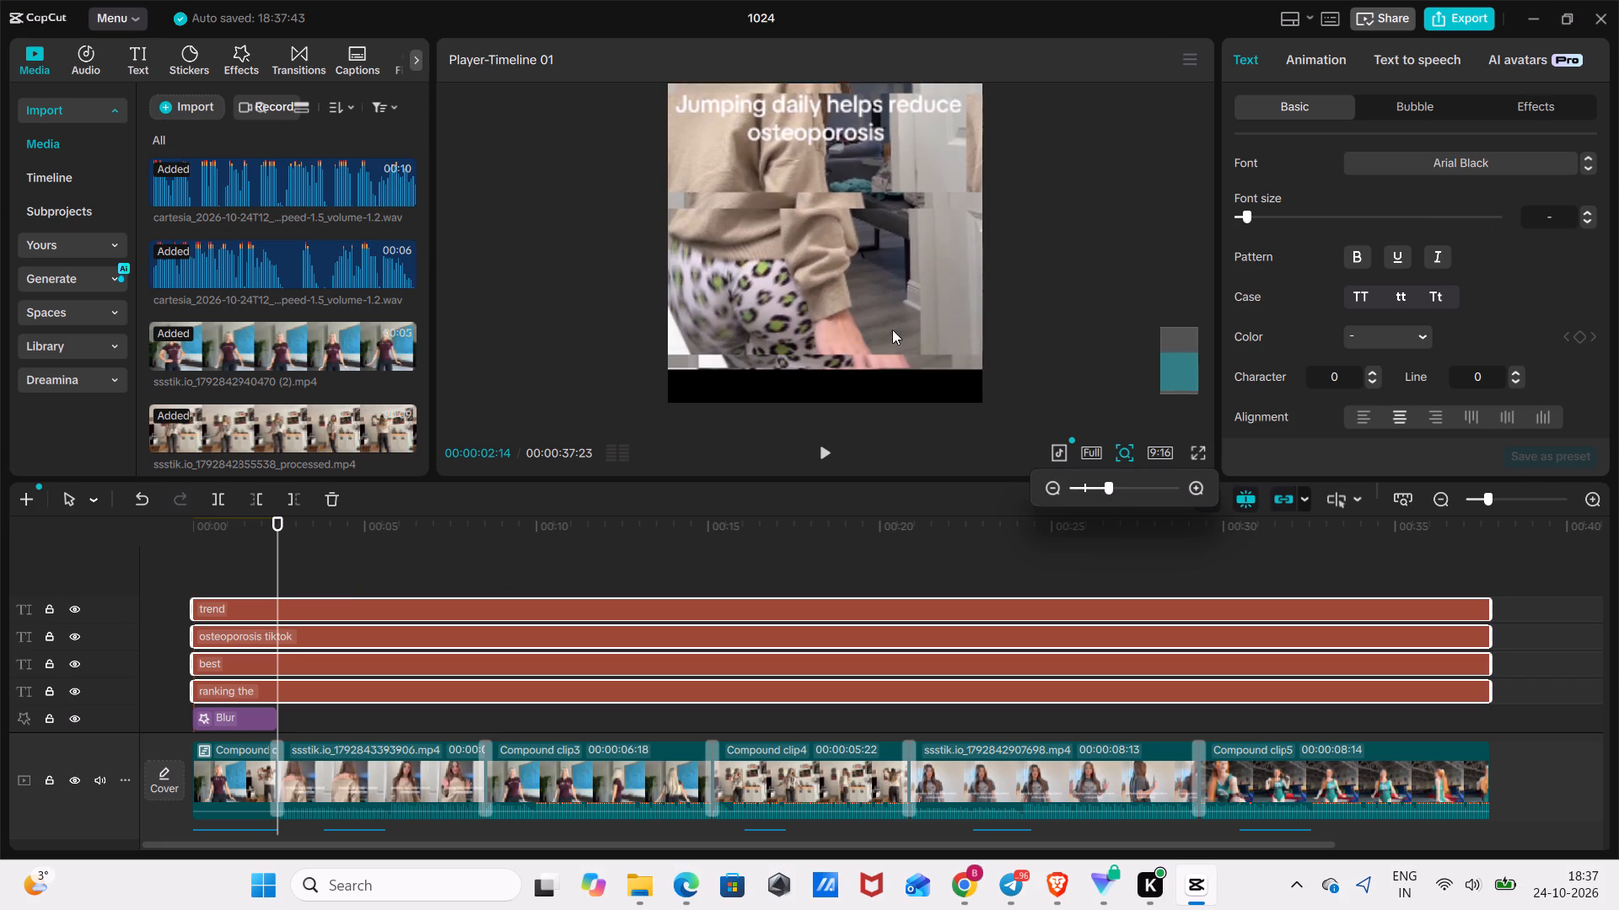
scroll(891, 329, down, 3)
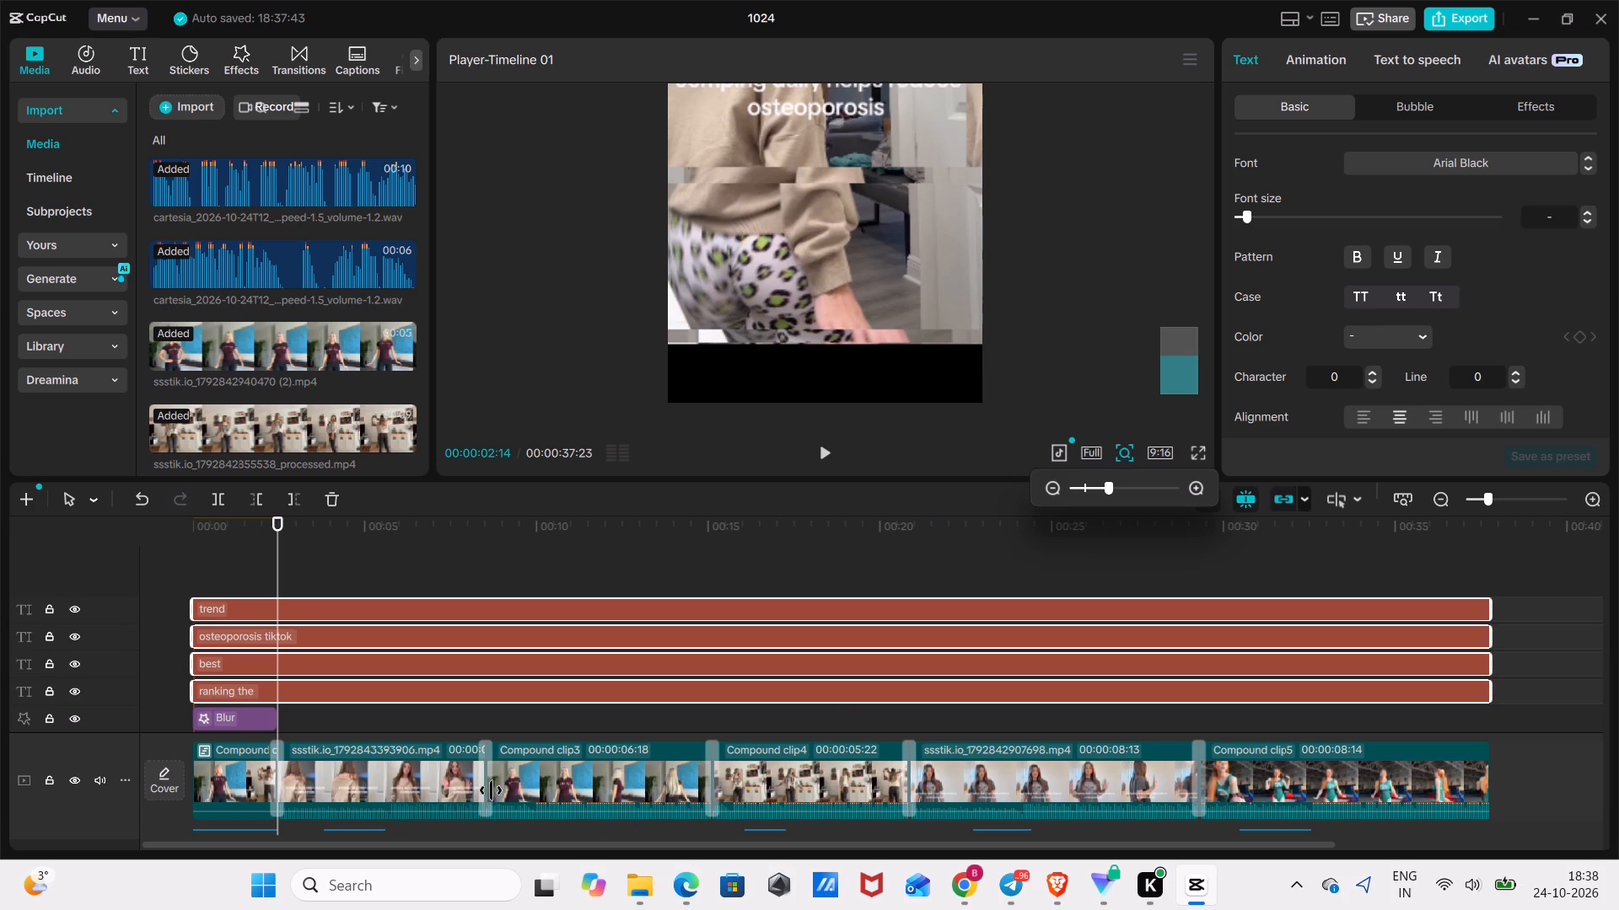
click(391, 766)
scroll(1323, 283, down, 8)
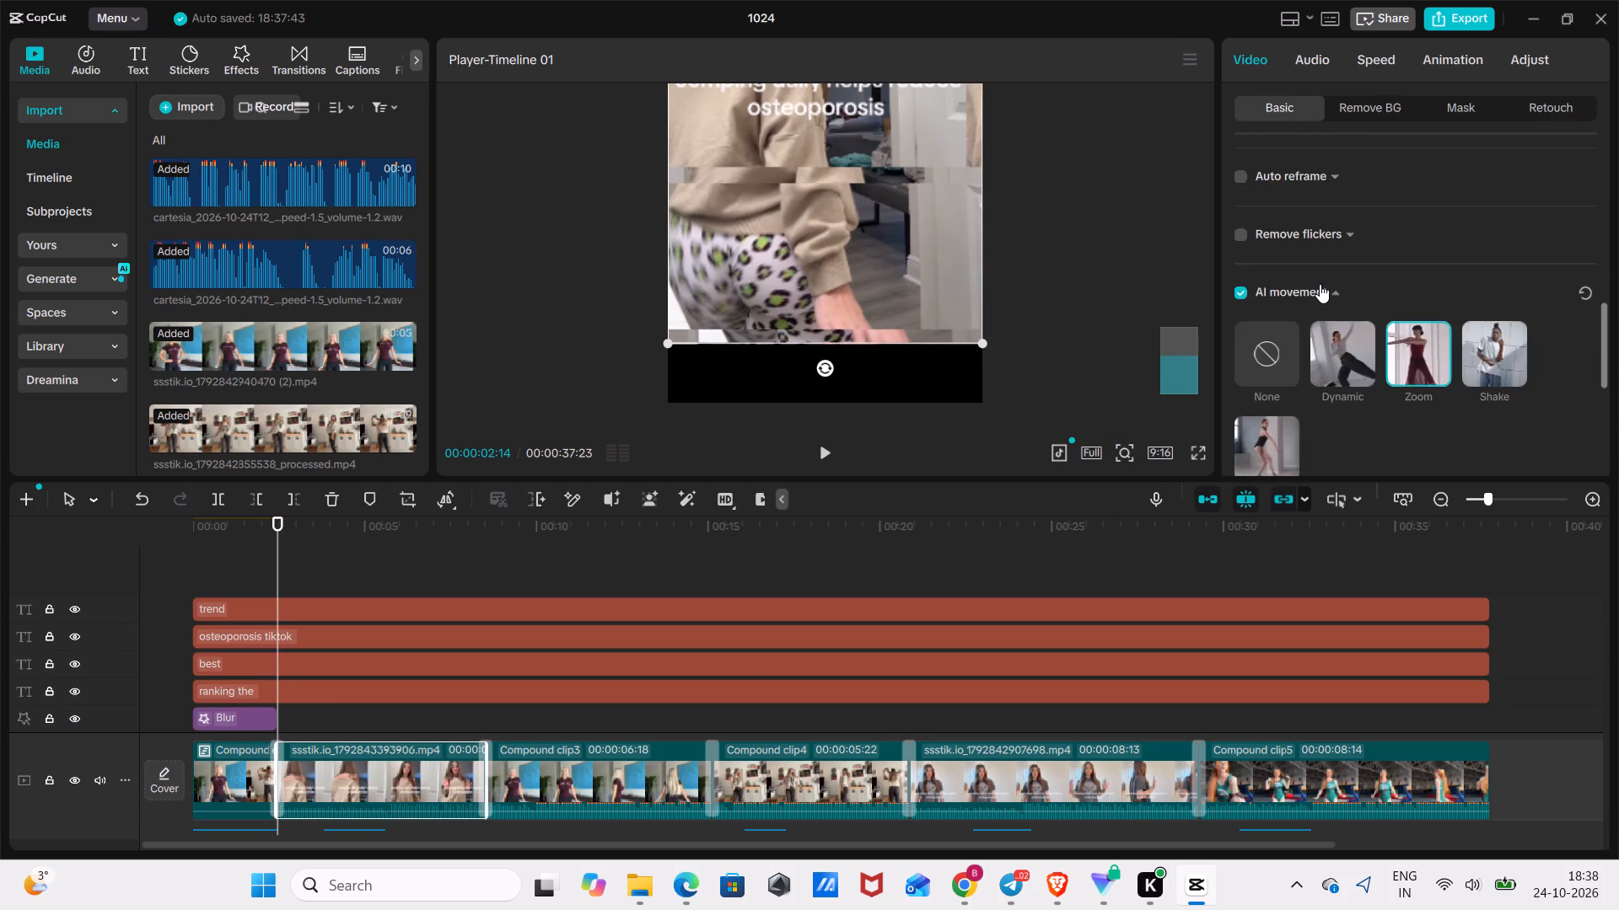
scroll(1320, 284, down, 5)
scroll(1286, 312, up, 3)
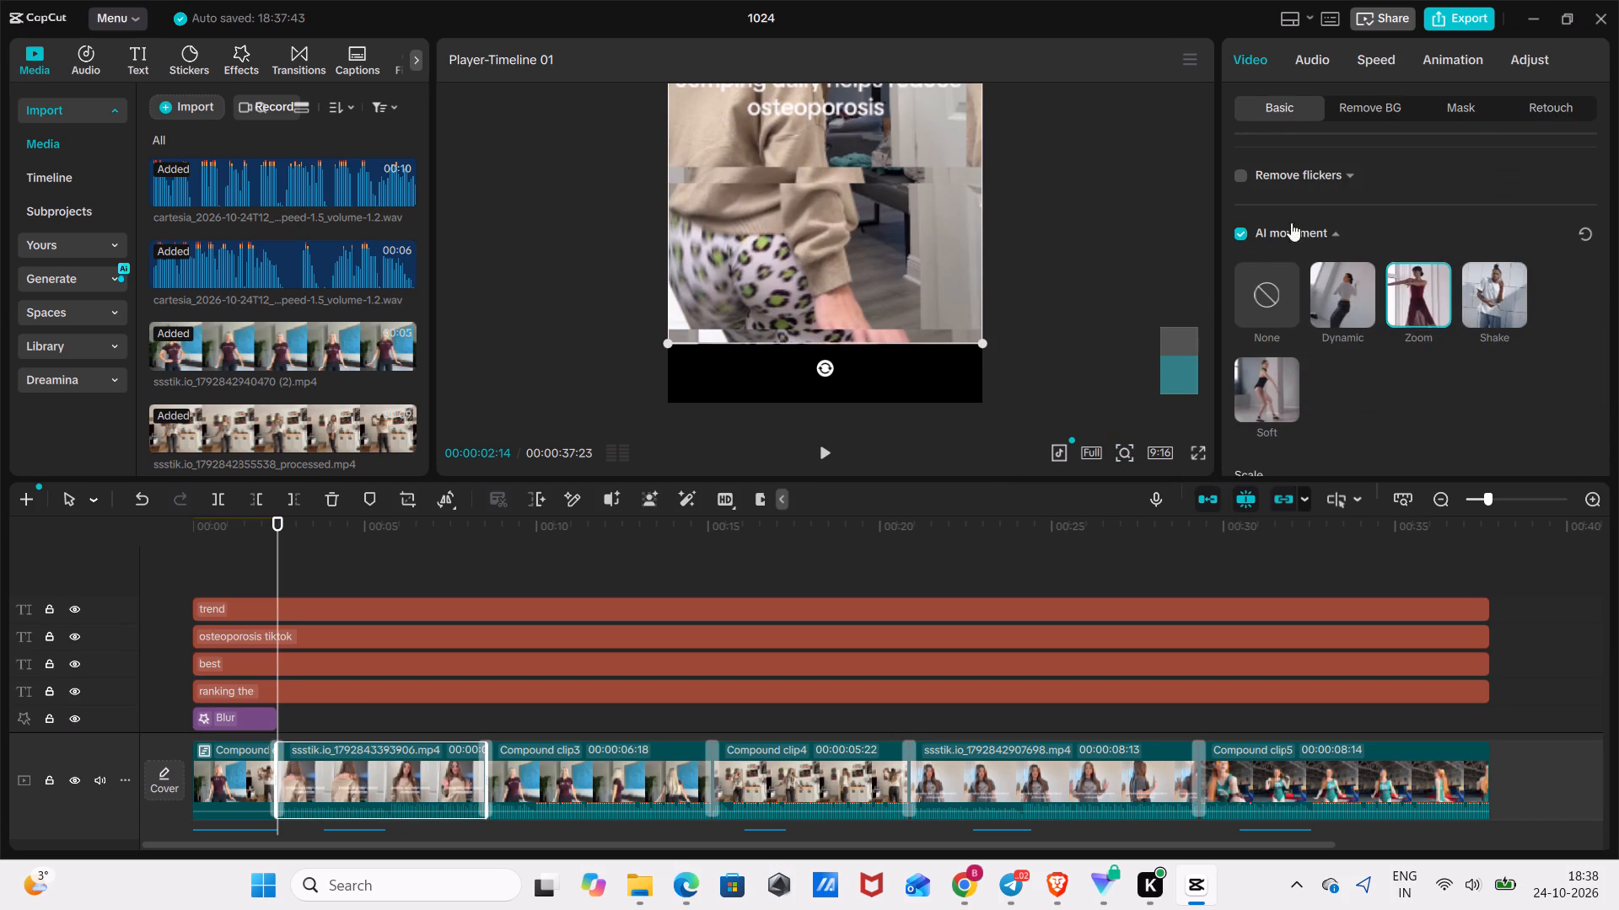
click(1319, 231)
scroll(1291, 301, down, 5)
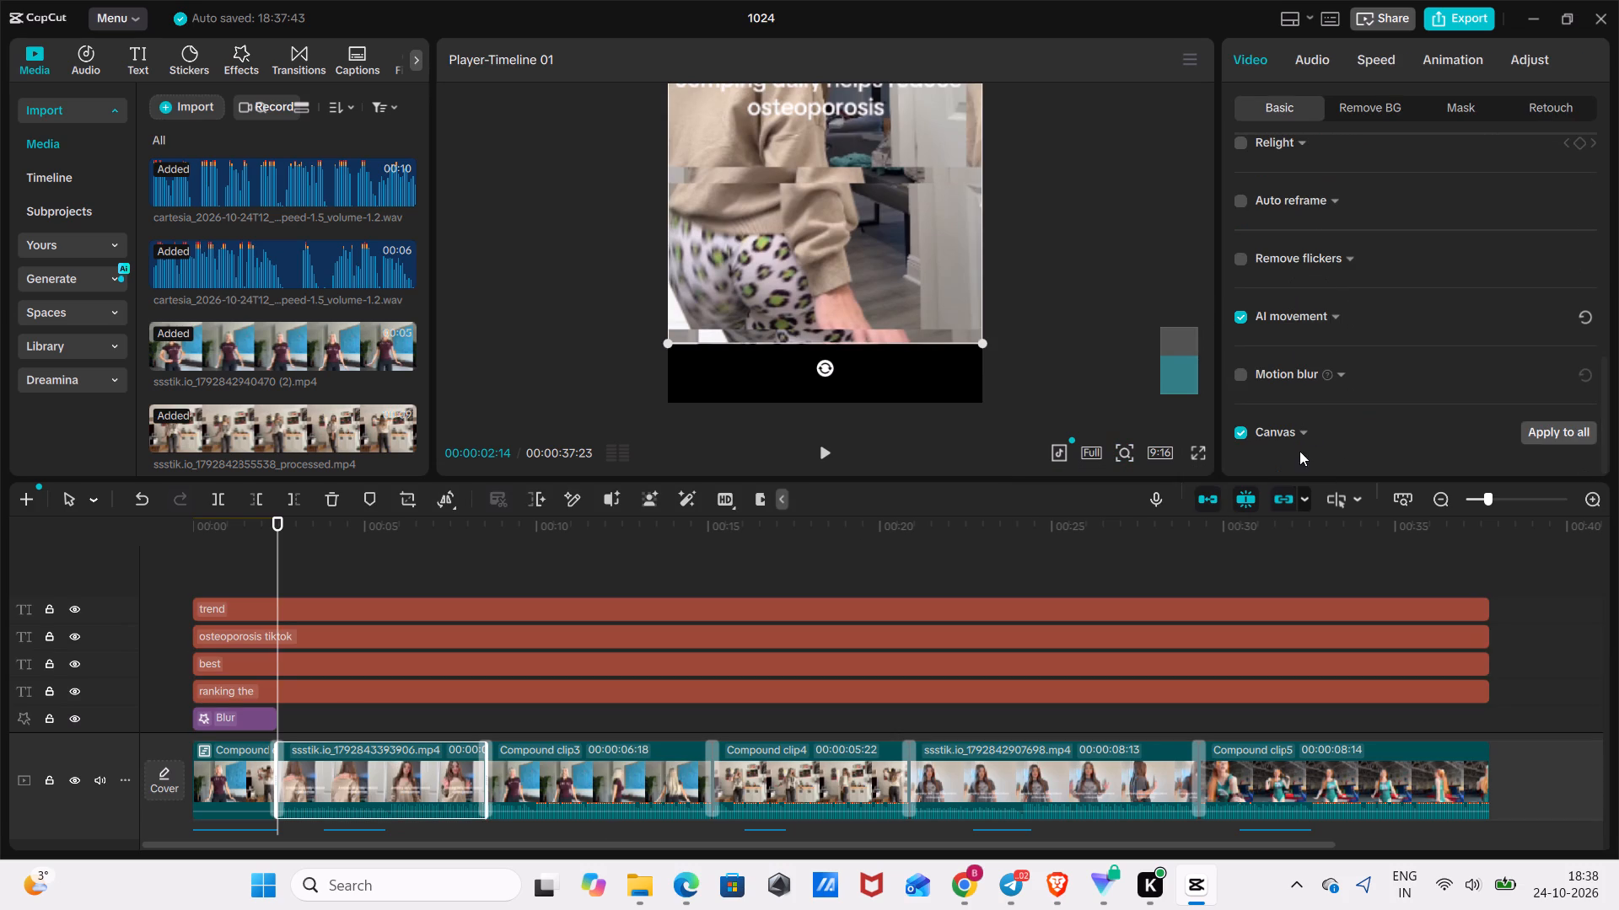
click(1299, 441)
click(1561, 427)
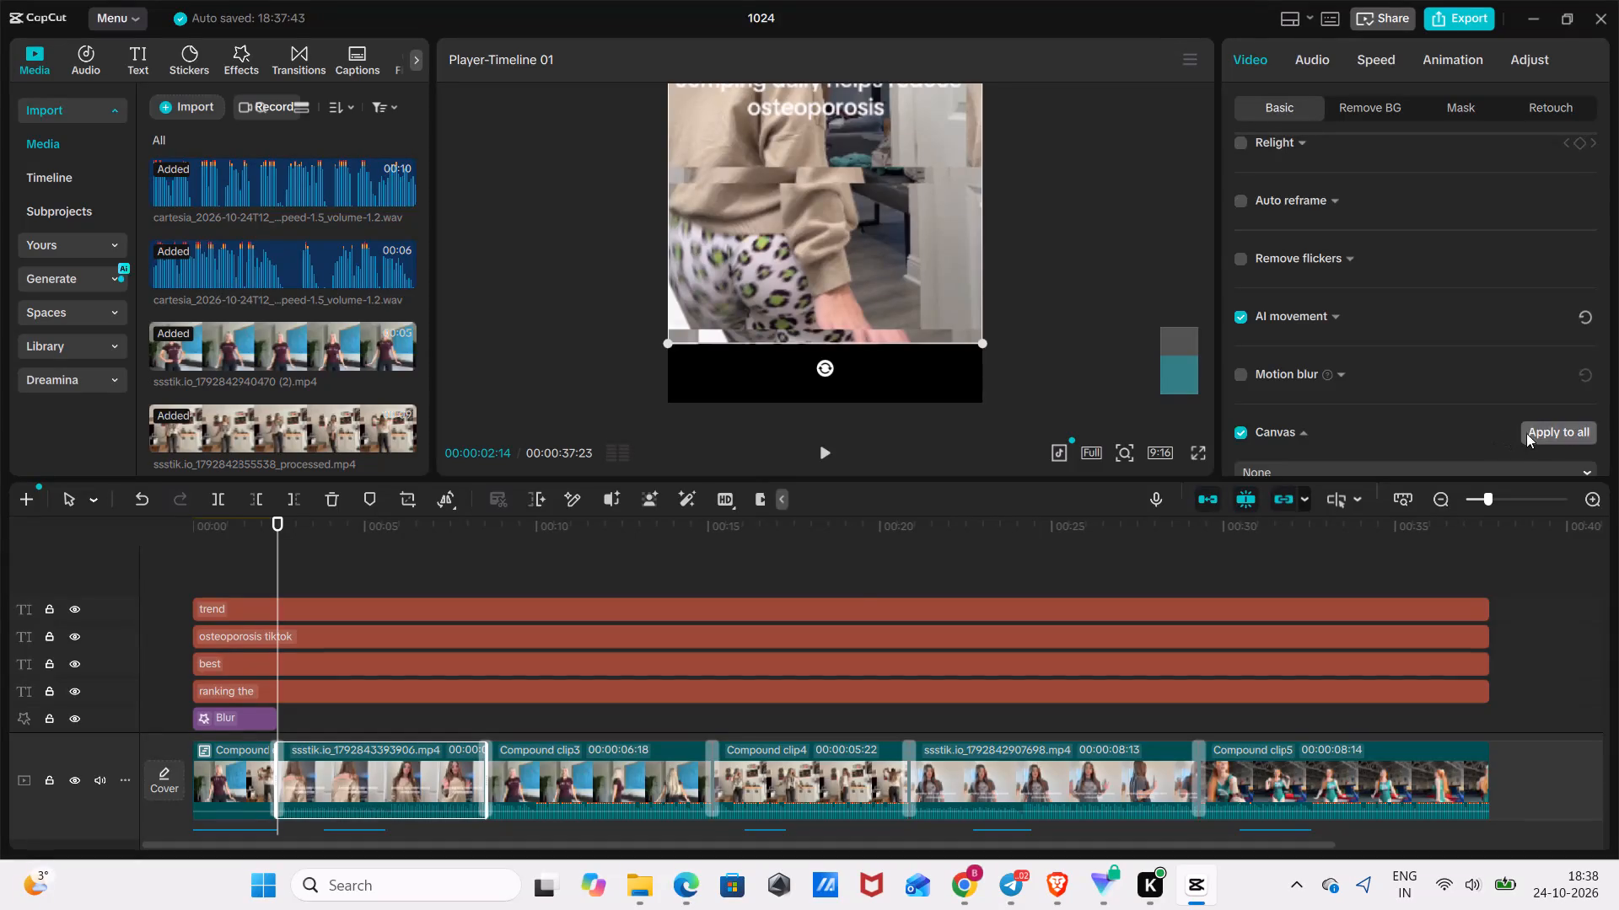
scroll(1459, 425, down, 2)
click(1343, 433)
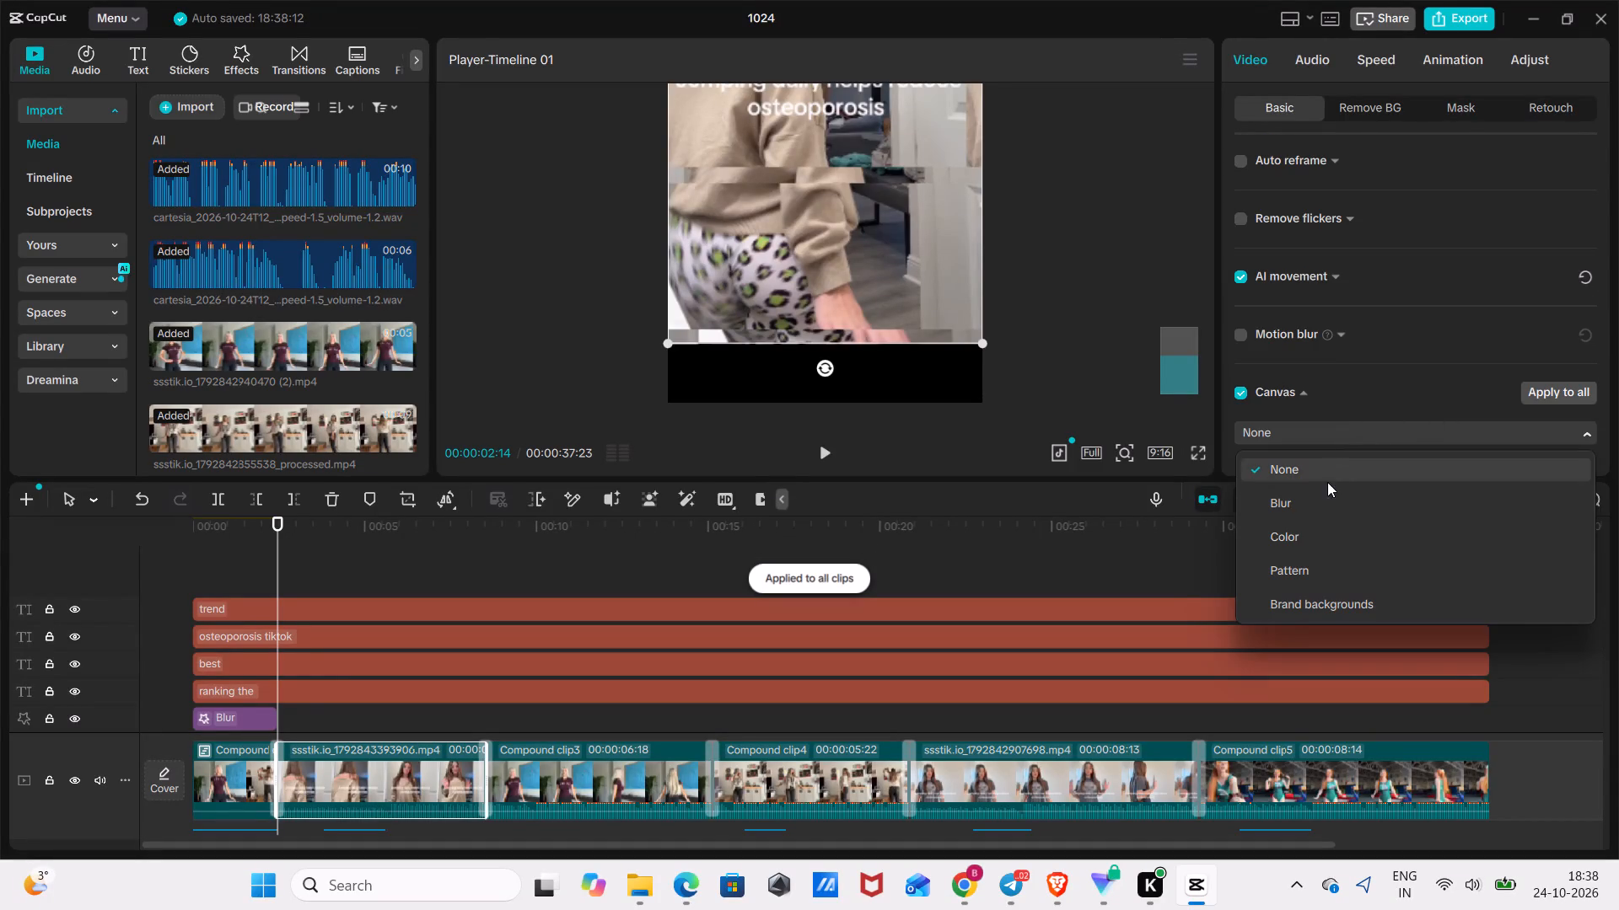
click(1325, 500)
scroll(1337, 433, down, 2)
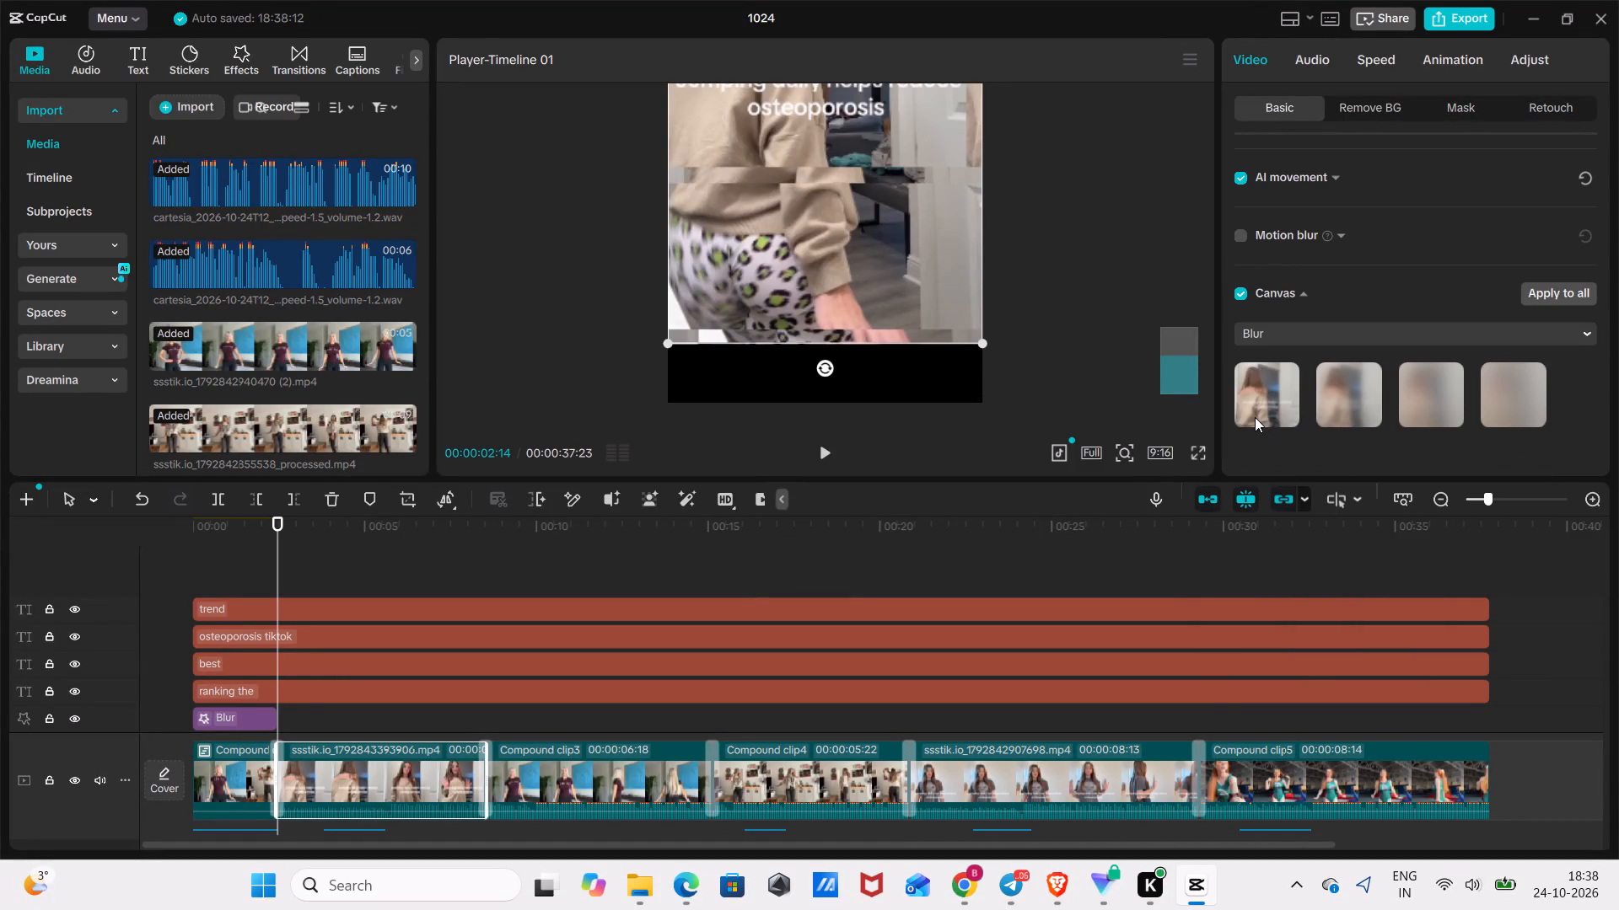
click(1331, 404)
click(1560, 294)
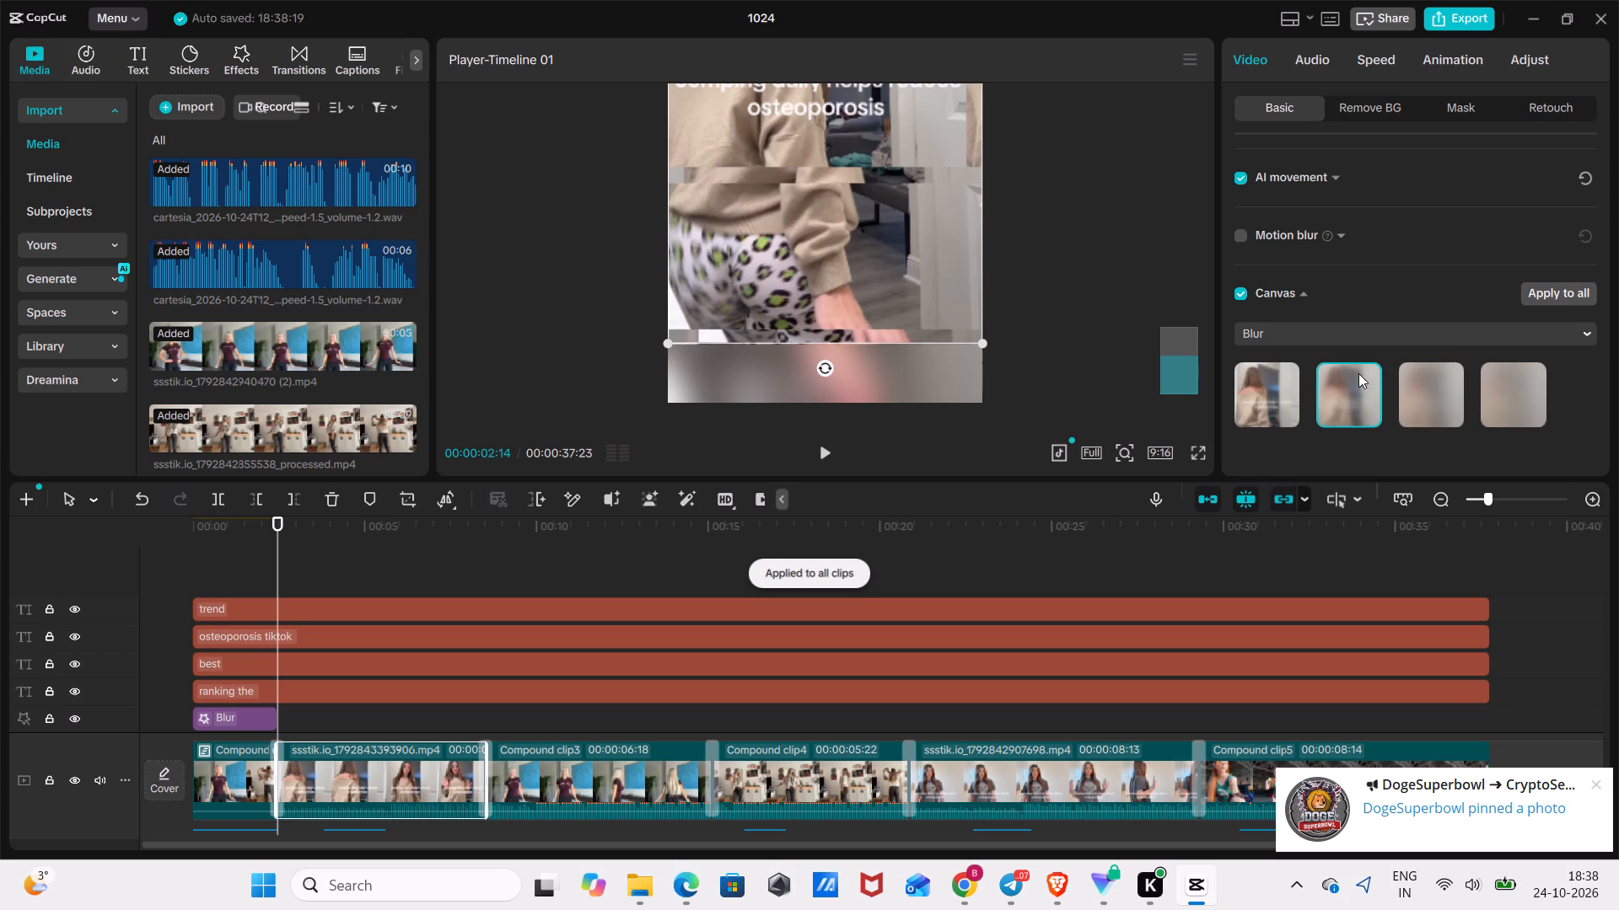
Change the canvas background to the lightest blur and apply it to all clips.
click(1257, 408)
click(1542, 298)
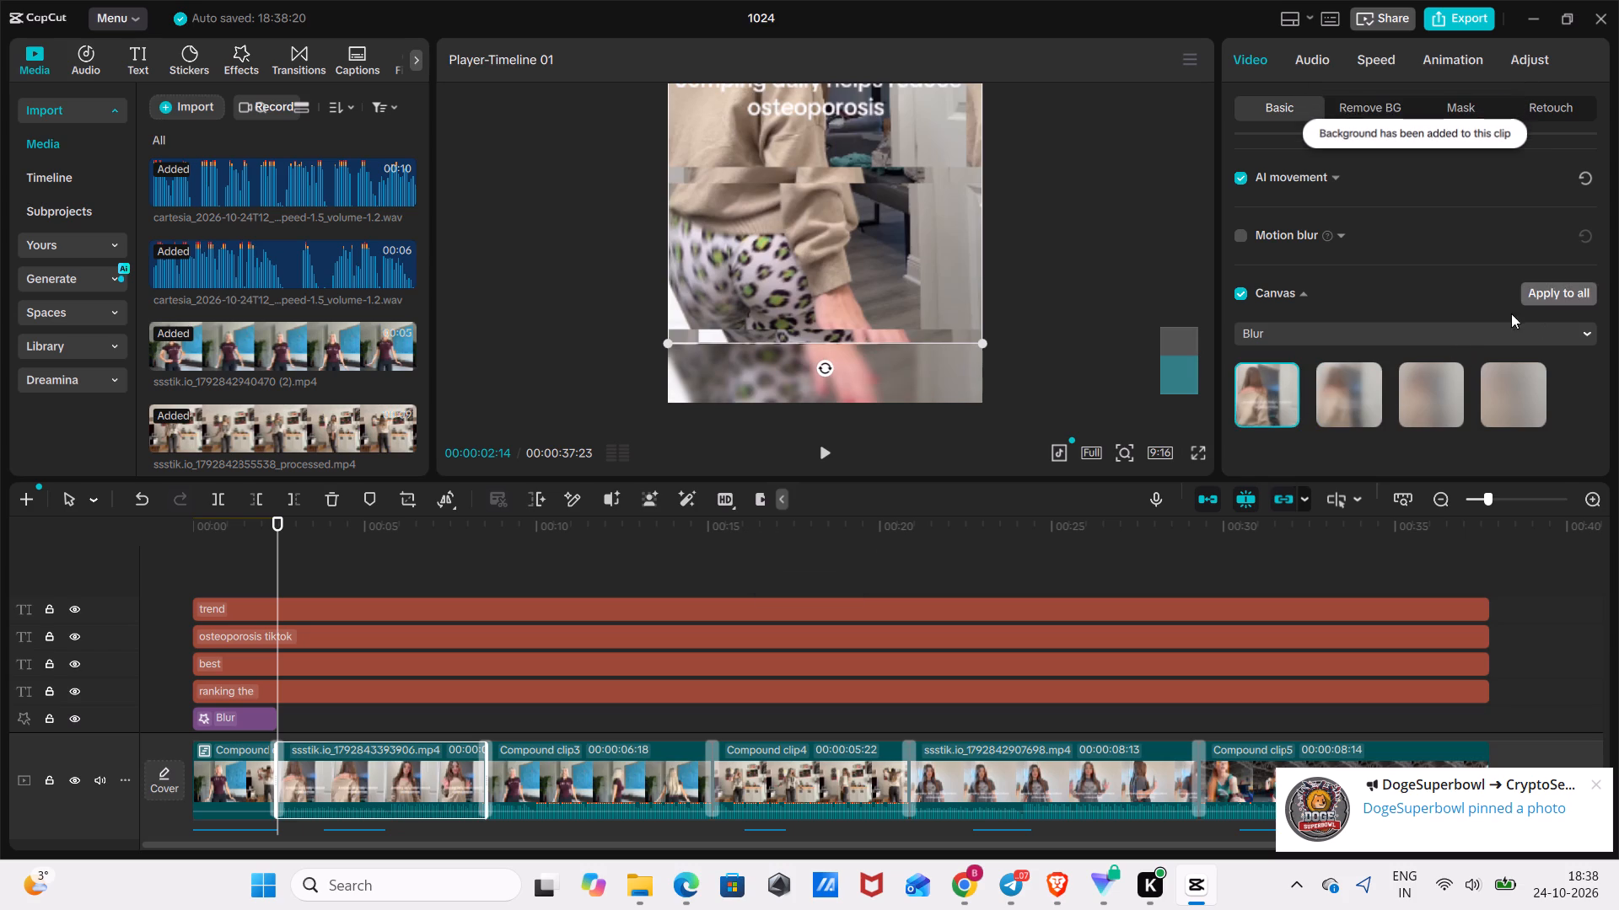
Check the blurred canvas background in the preview across the early clips and around the first transition.
click(727, 555)
drag(727, 555, 625, 589)
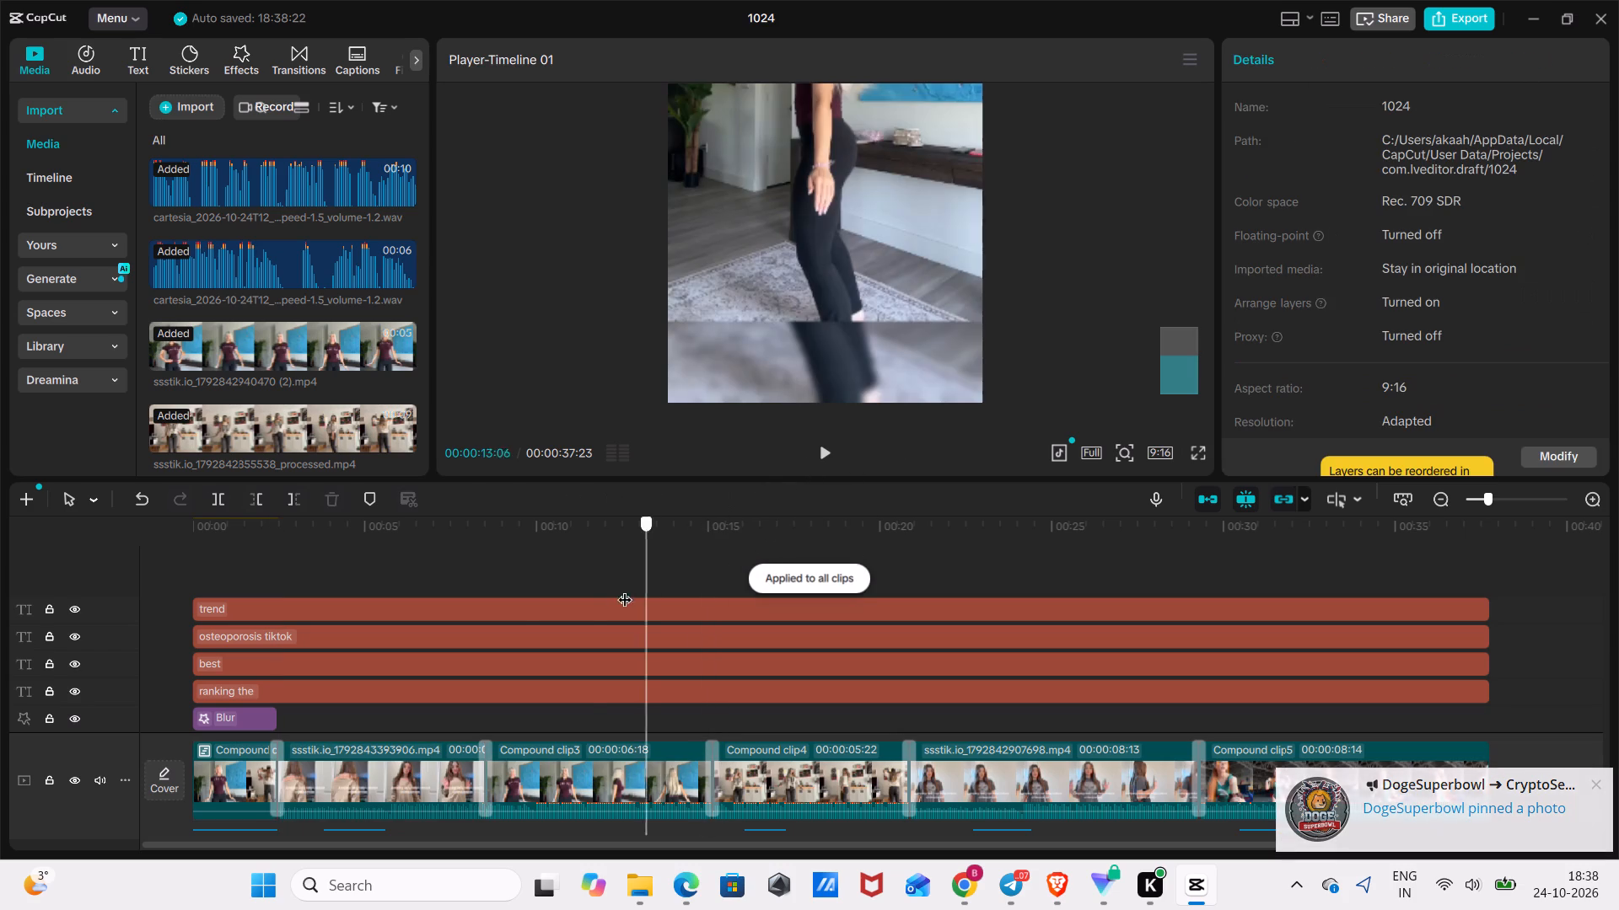
drag(625, 589, 267, 666)
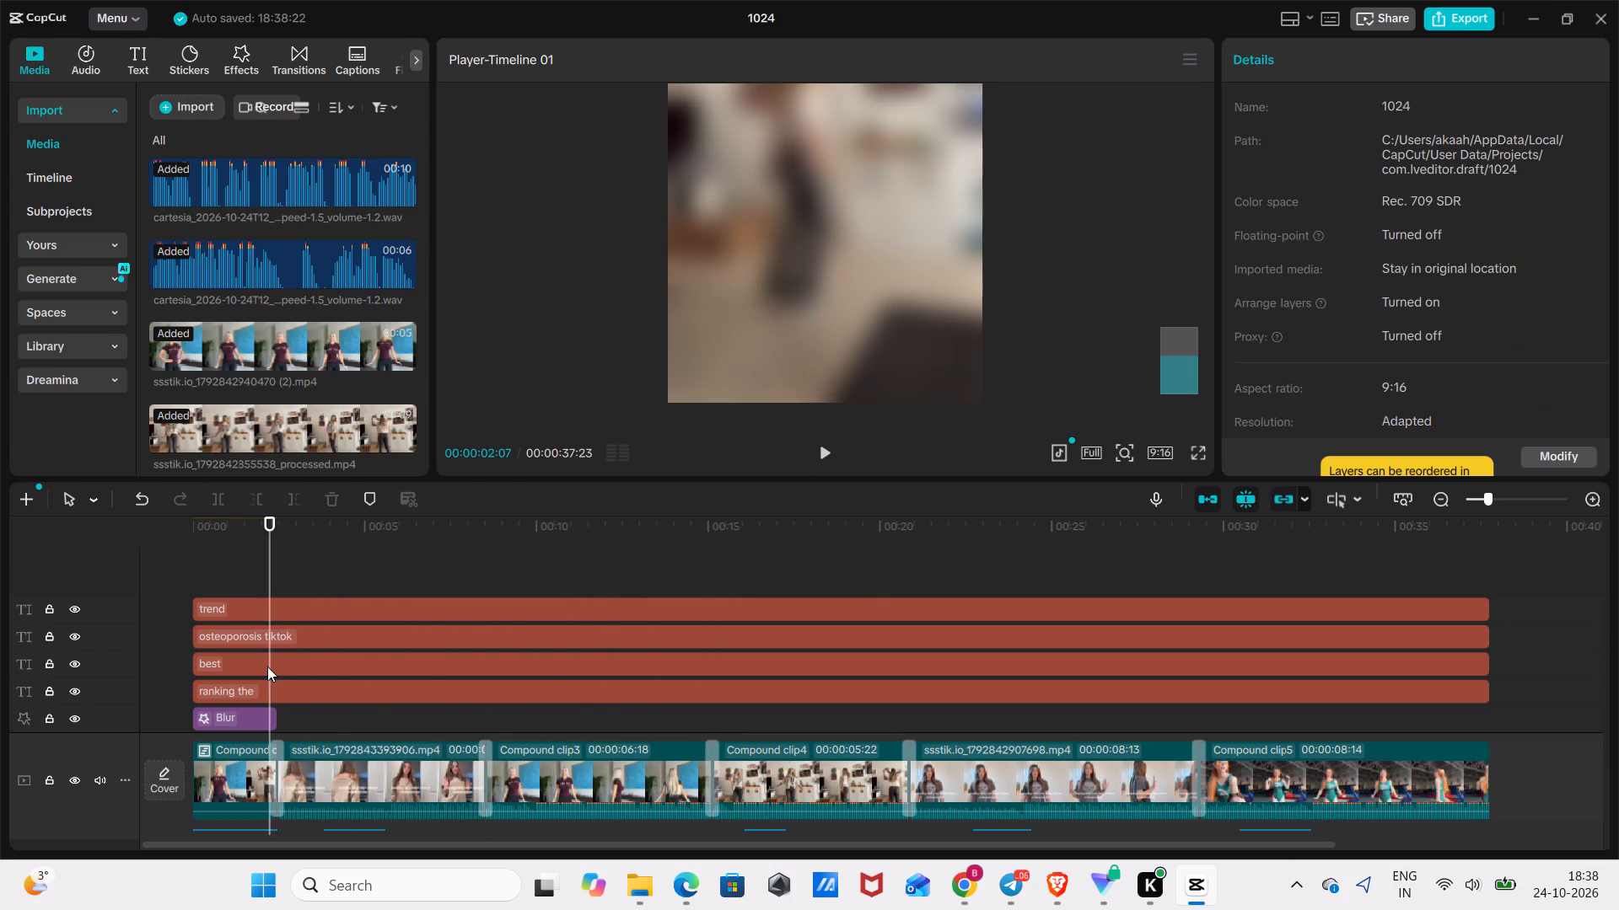
click(277, 668)
drag(272, 533, 288, 535)
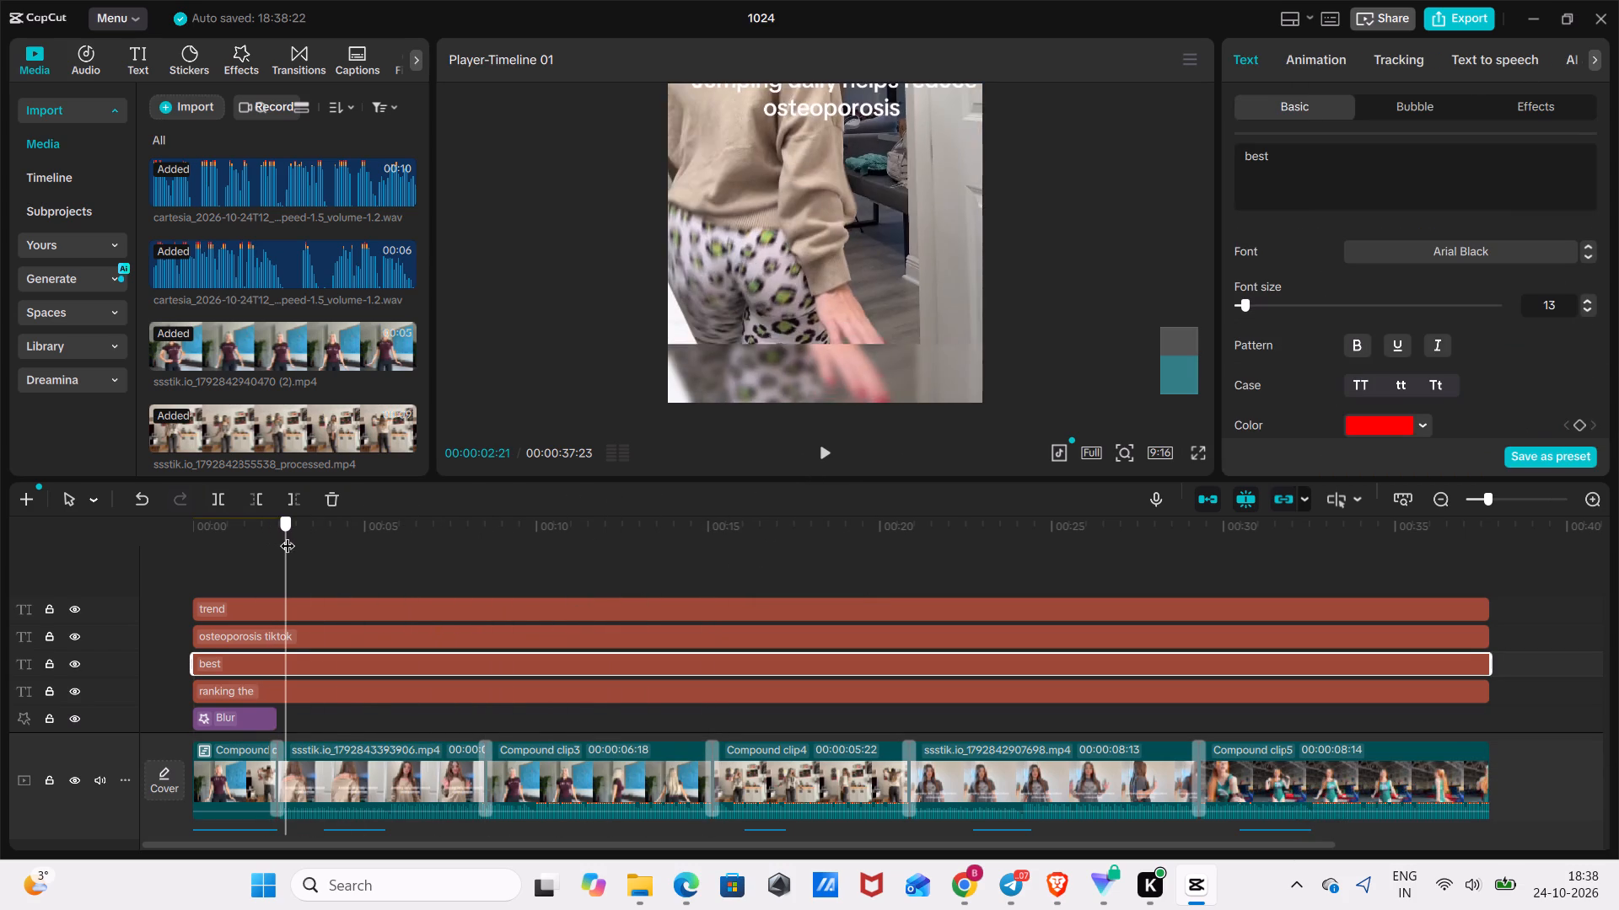
drag(288, 535, 277, 544)
scroll(363, 578, up, 5)
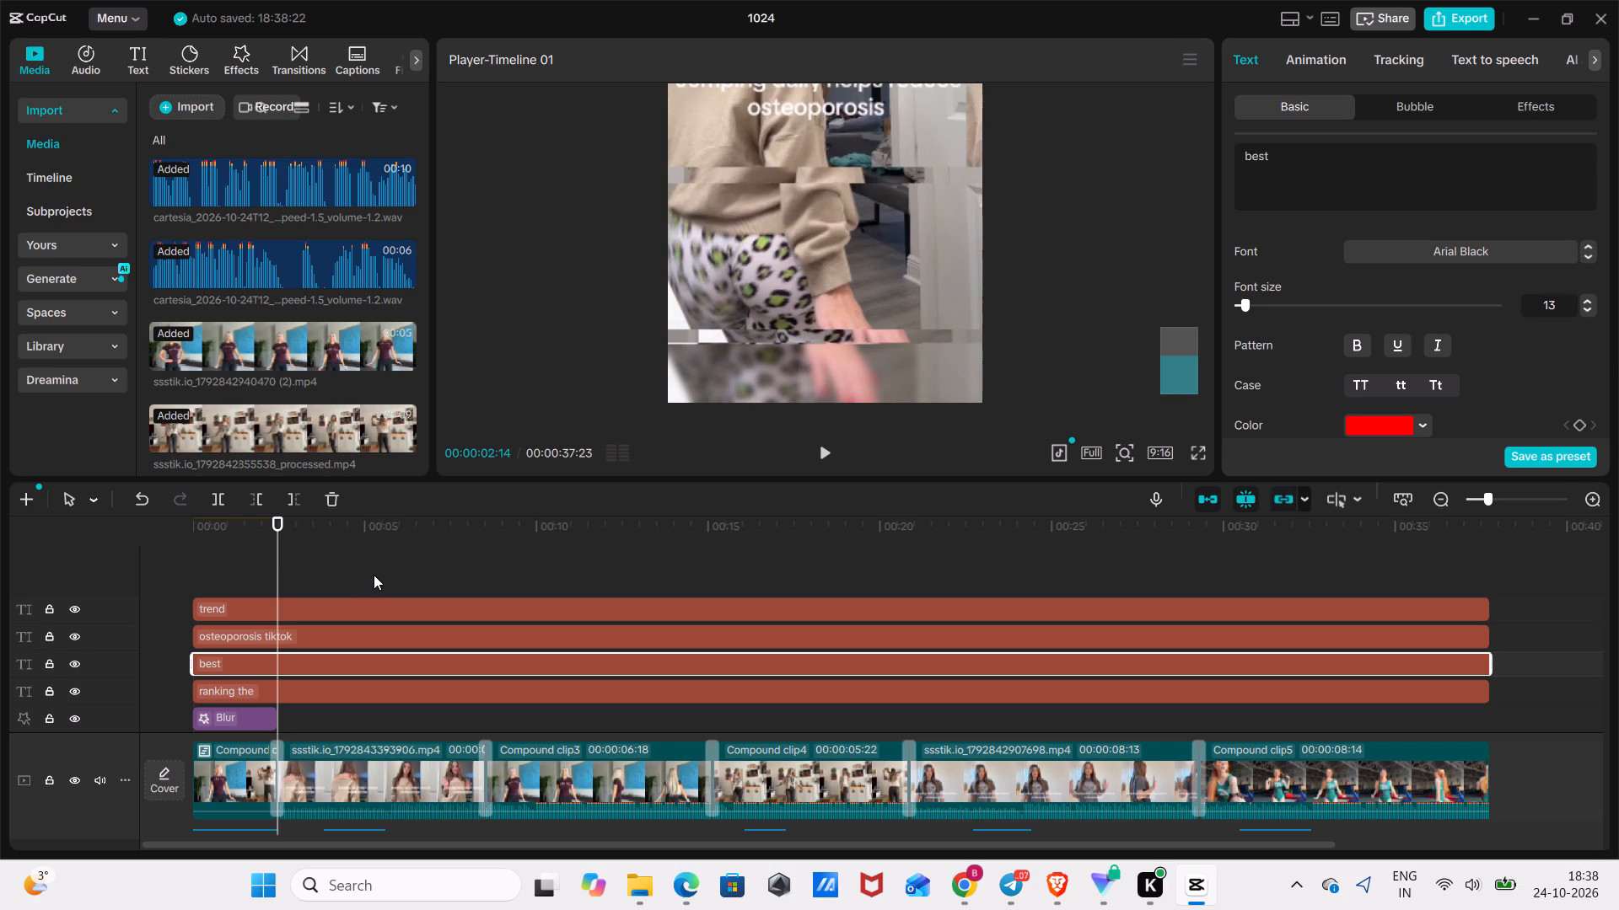
click(374, 575)
drag(369, 538, 318, 572)
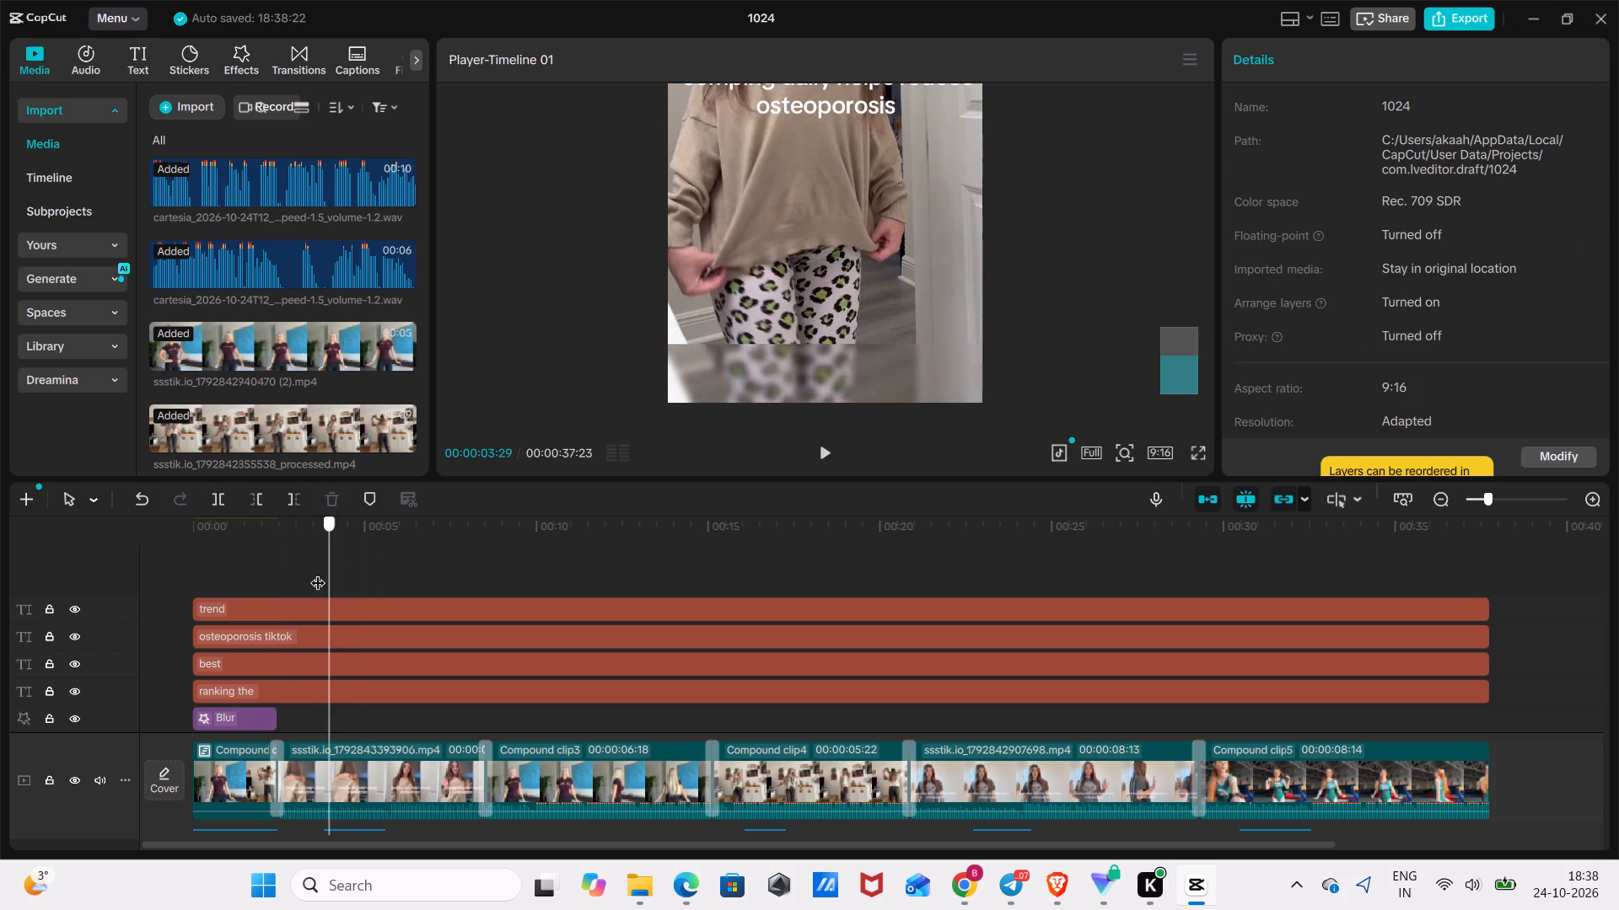
drag(318, 572, 278, 624)
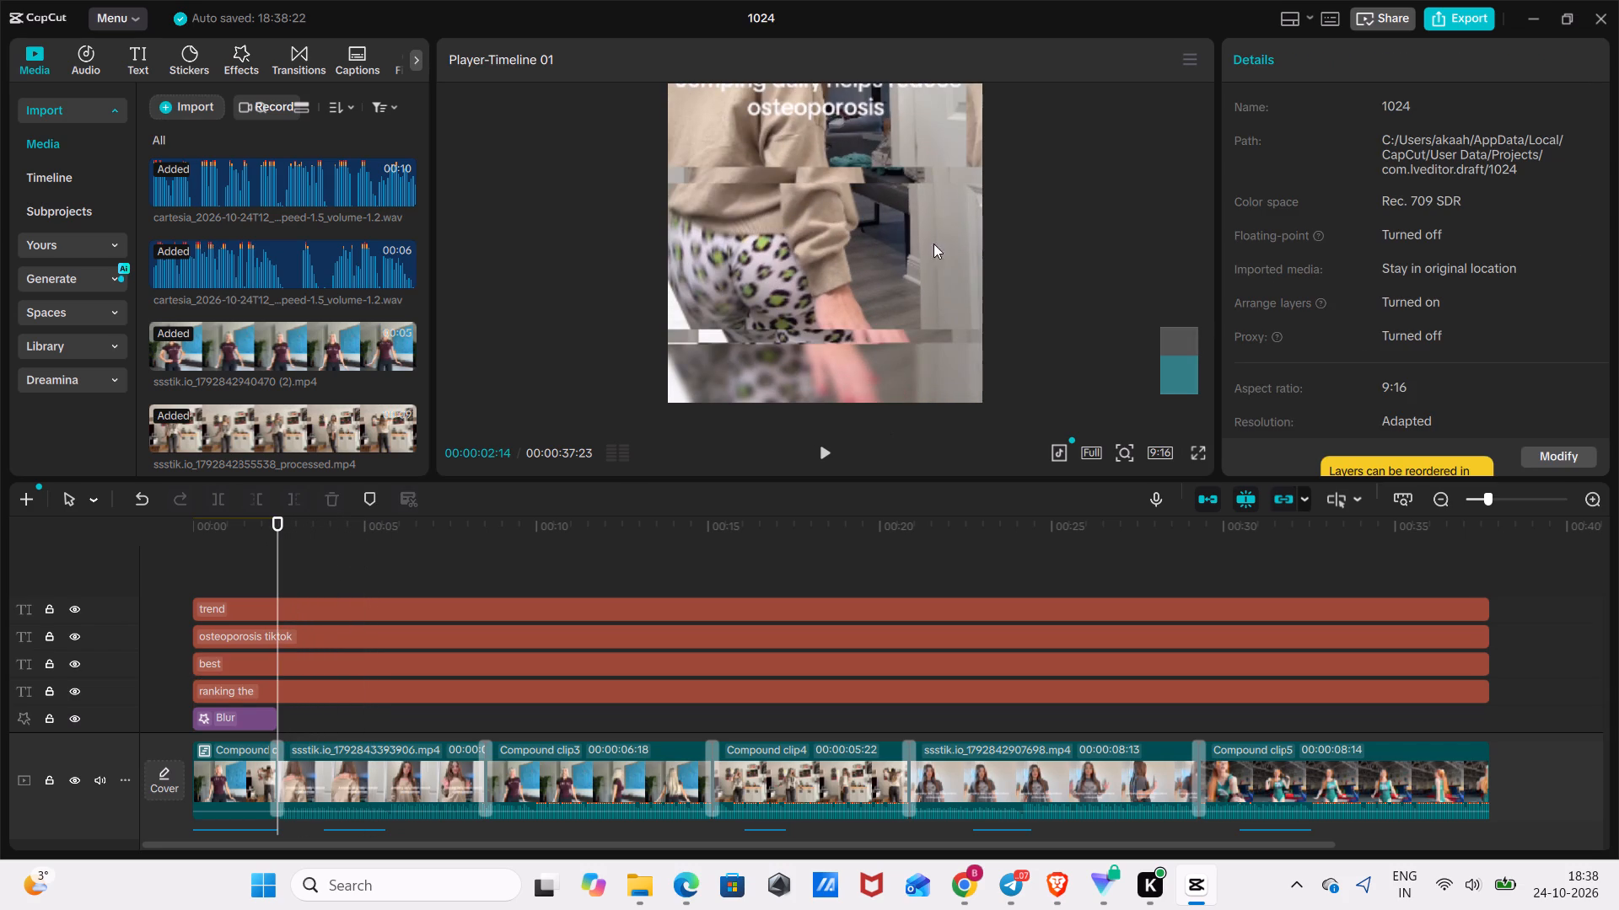
Add a default text at the start of the first ranked clip with a black stroke of thickness 33.
scroll(895, 249, up, 15)
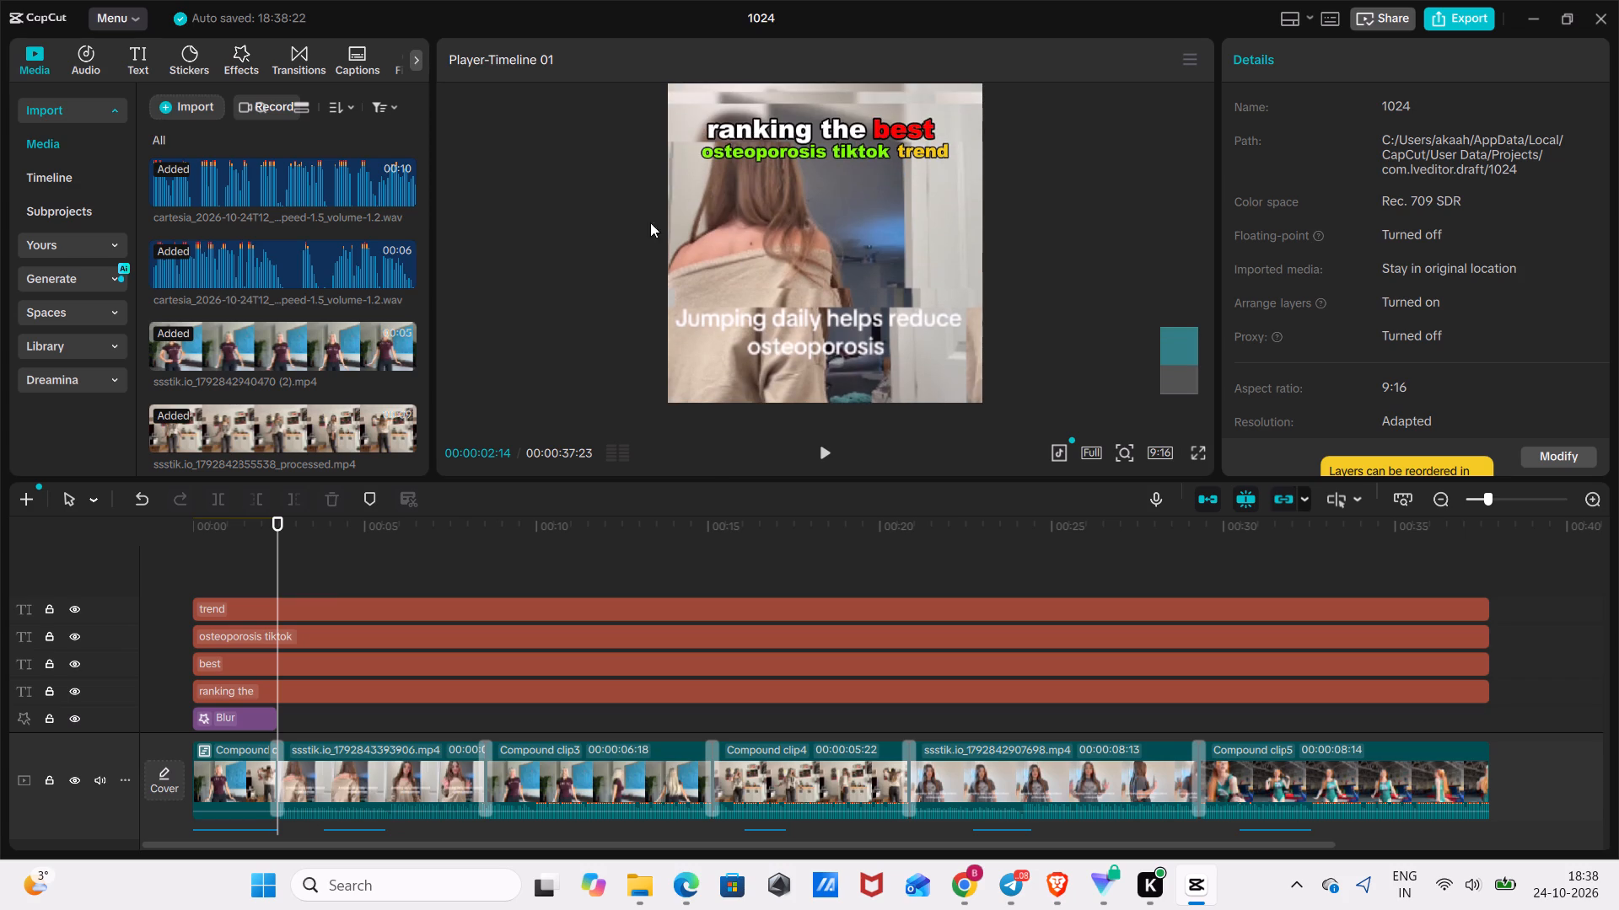
click(138, 60)
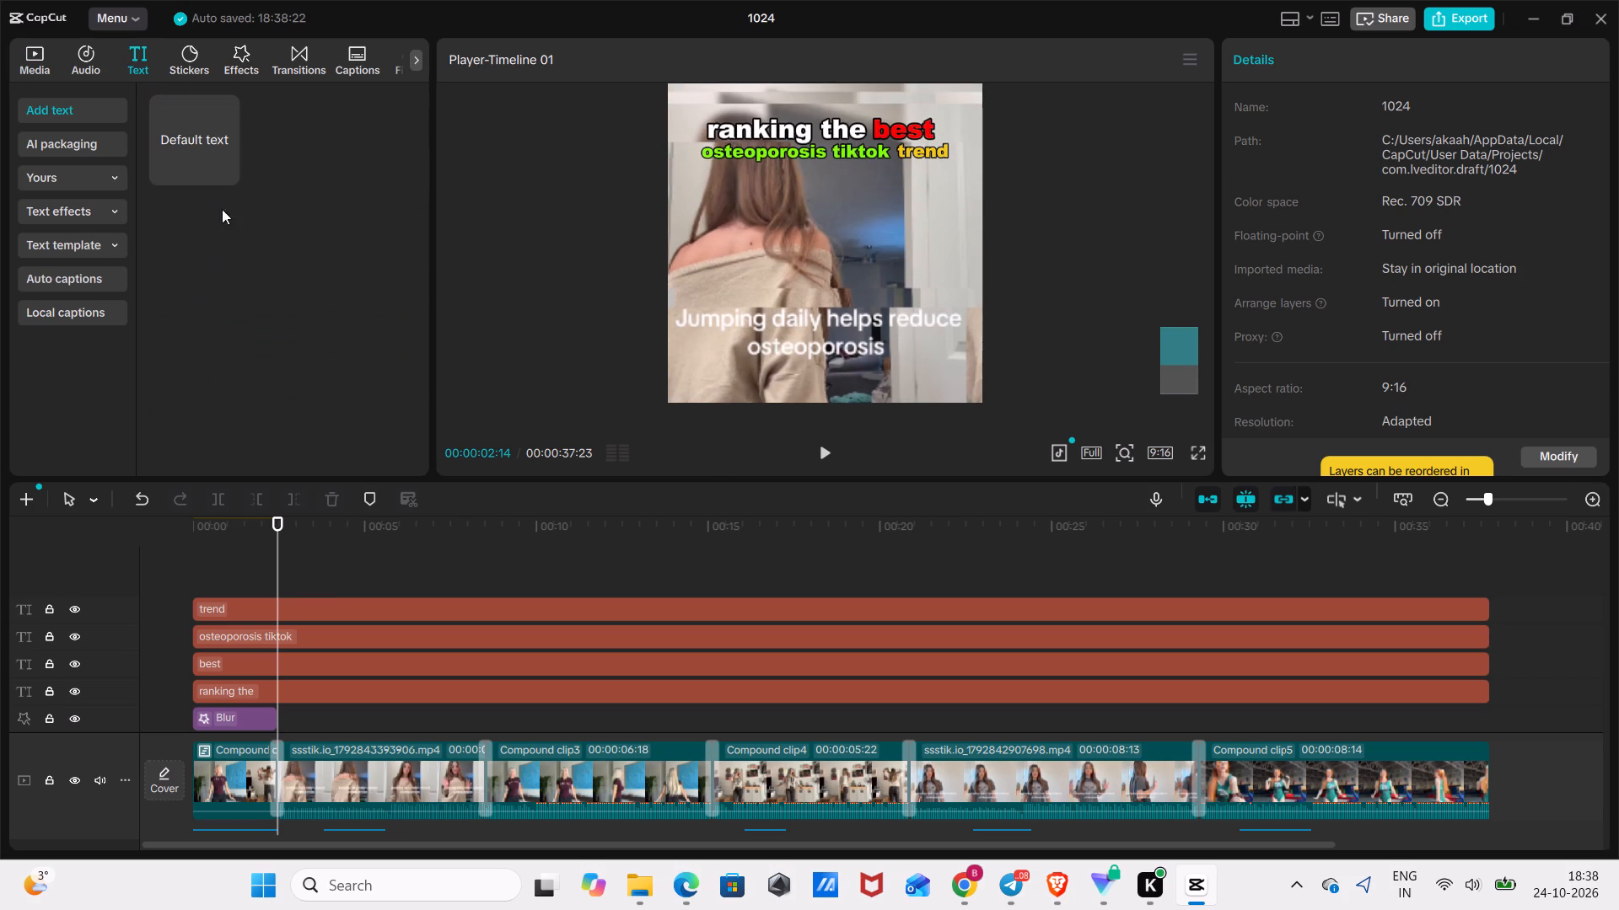
click(233, 169)
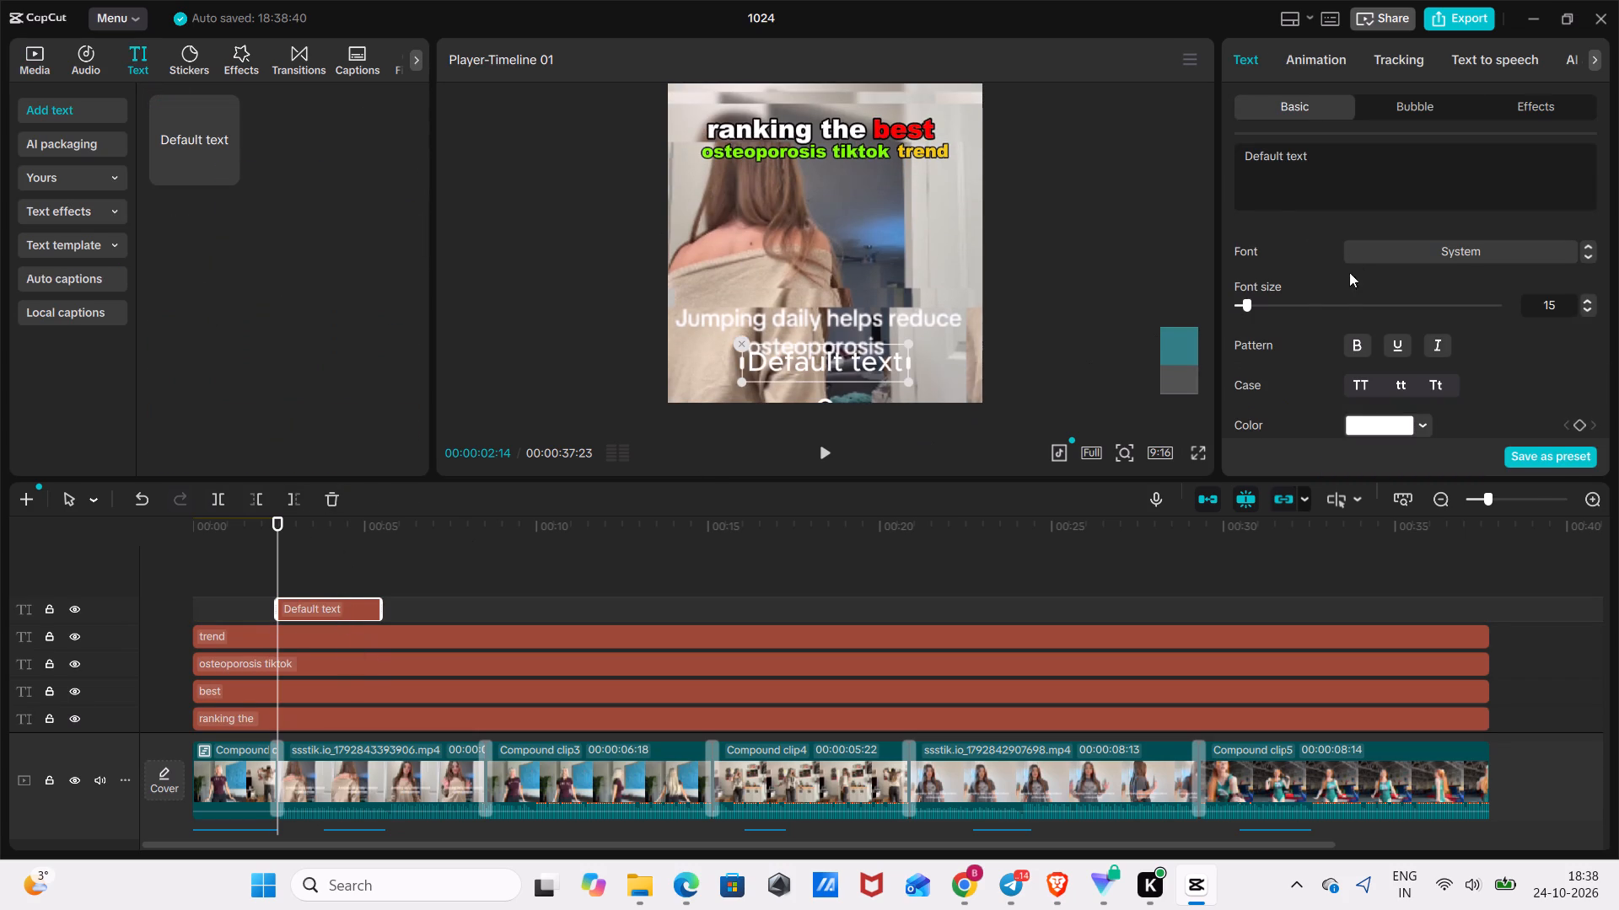
scroll(1349, 279, down, 1)
click(1433, 330)
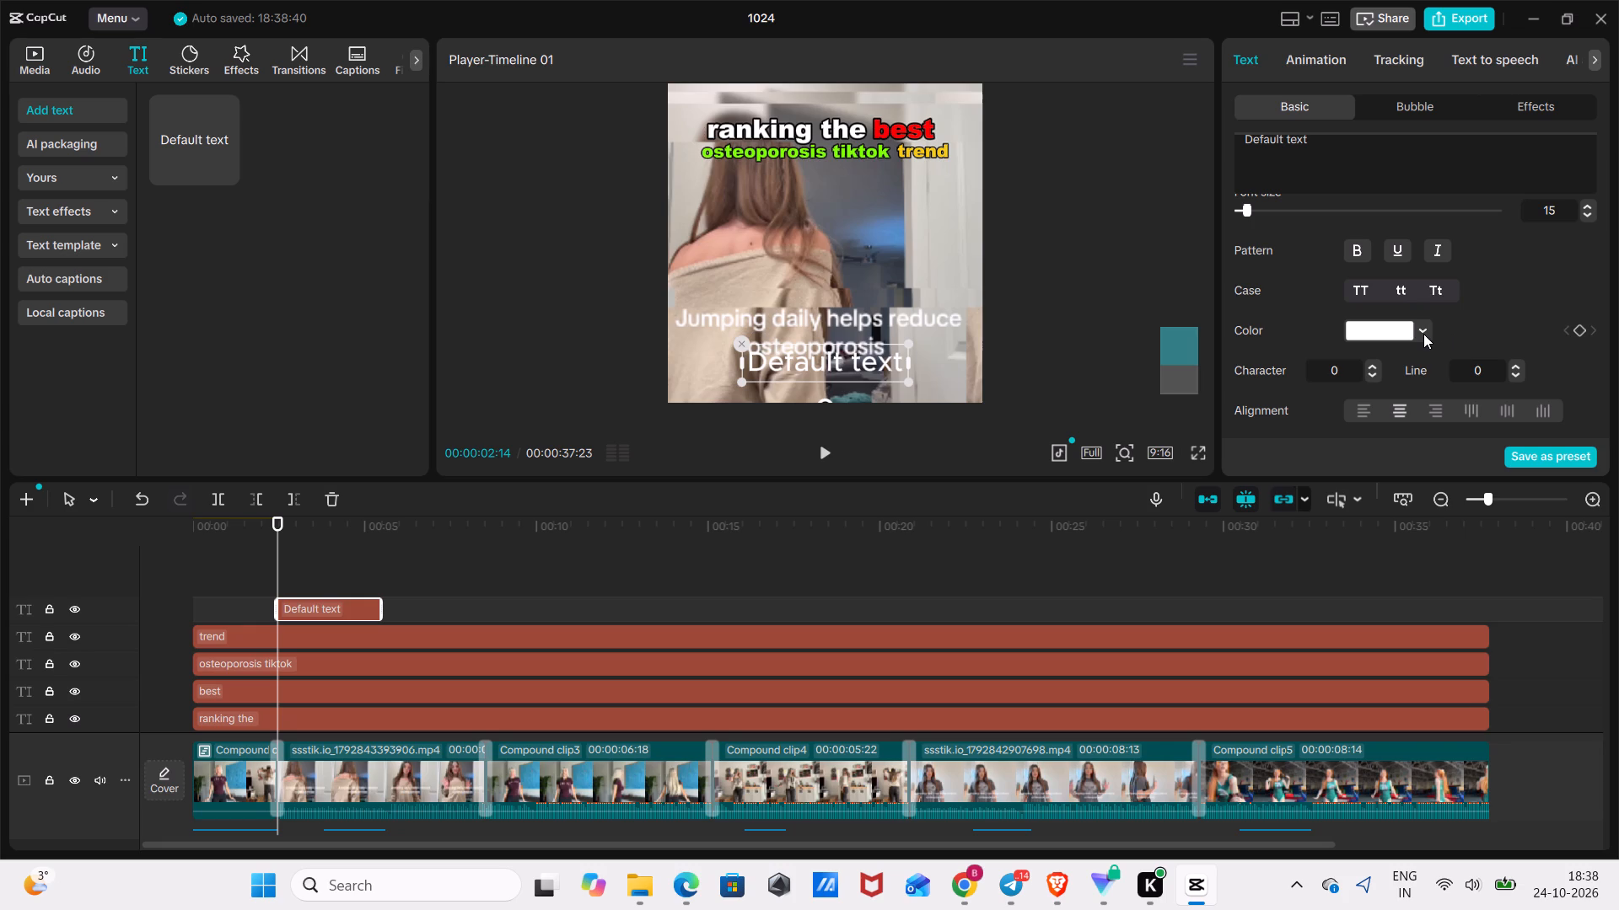
scroll(1471, 311, down, 4)
scroll(1350, 332, down, 2)
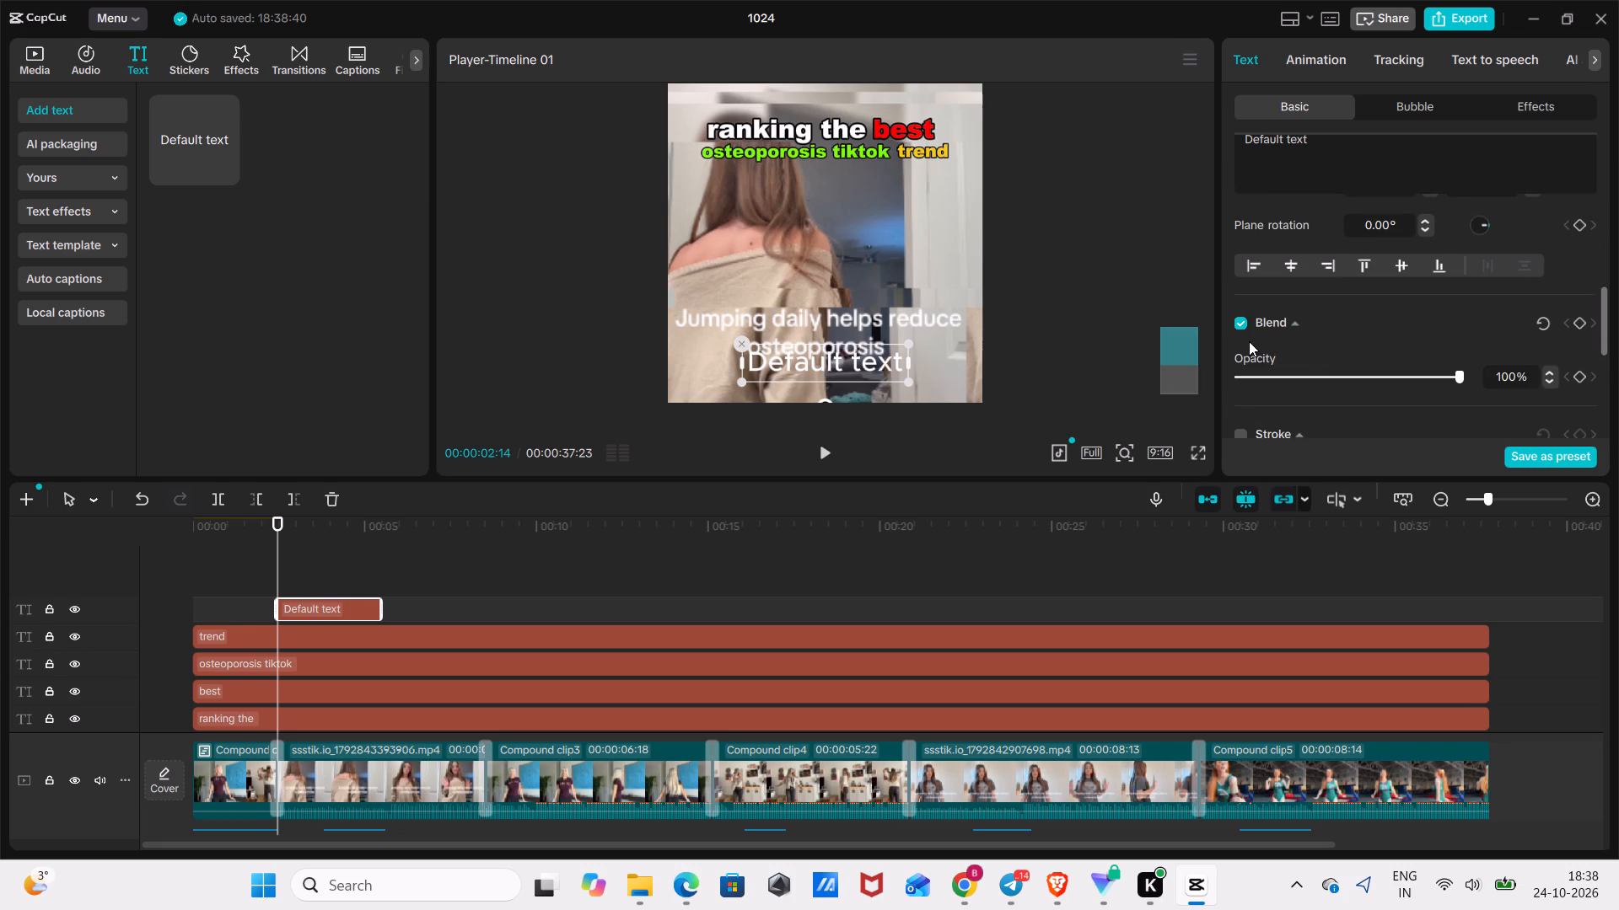
scroll(1249, 341, down, 1)
click(1242, 341)
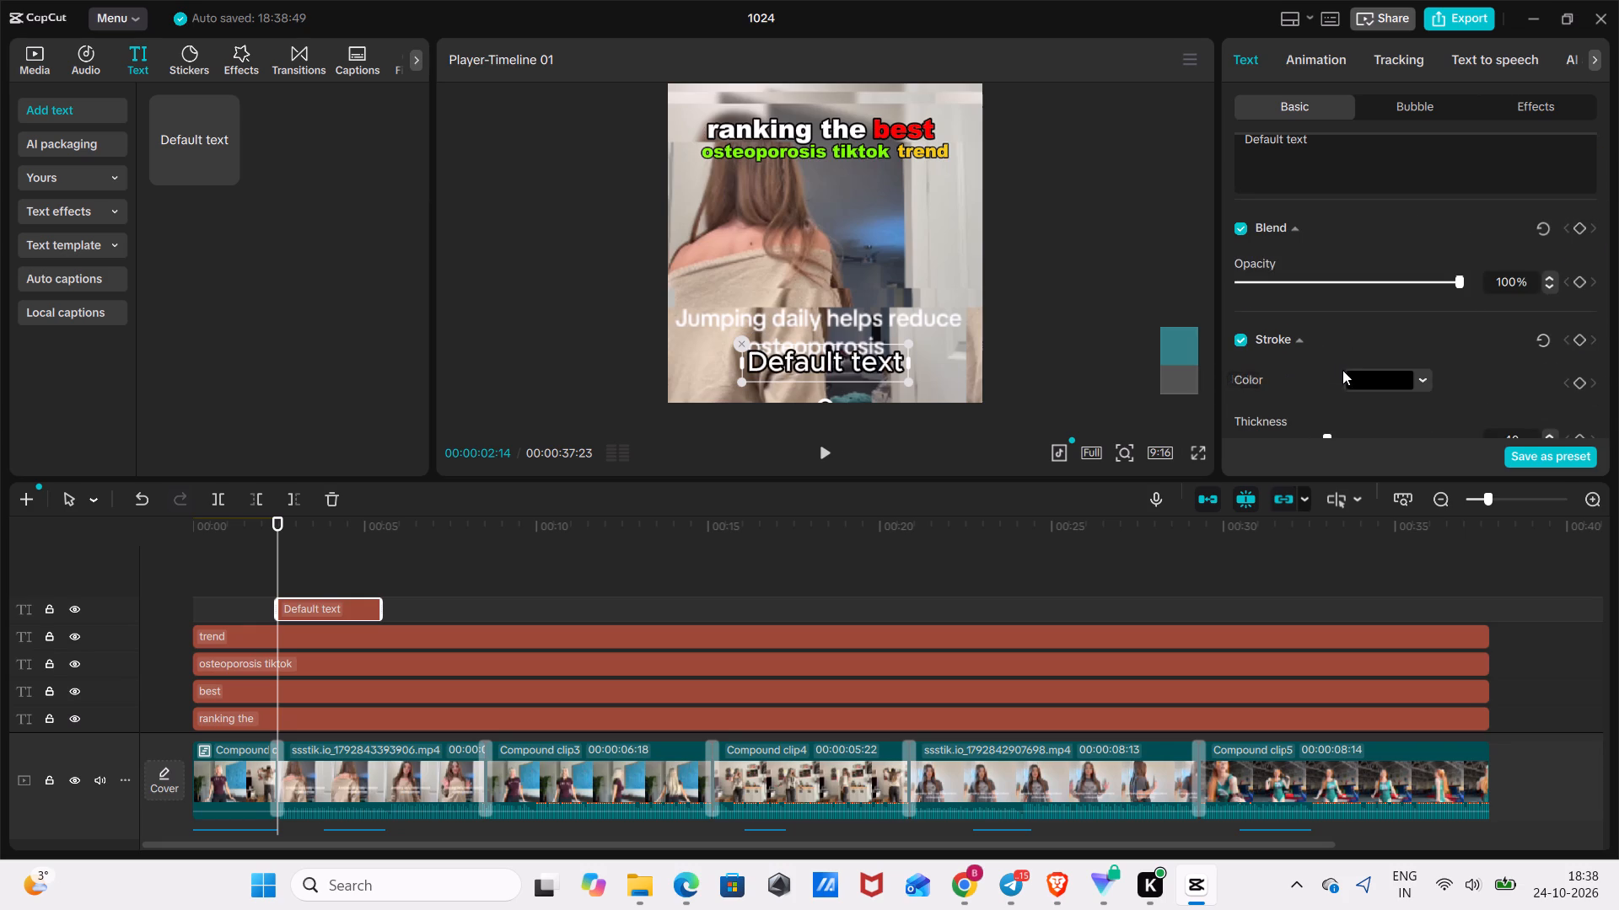
scroll(1342, 367, down, 2)
drag(1325, 244, 1309, 257)
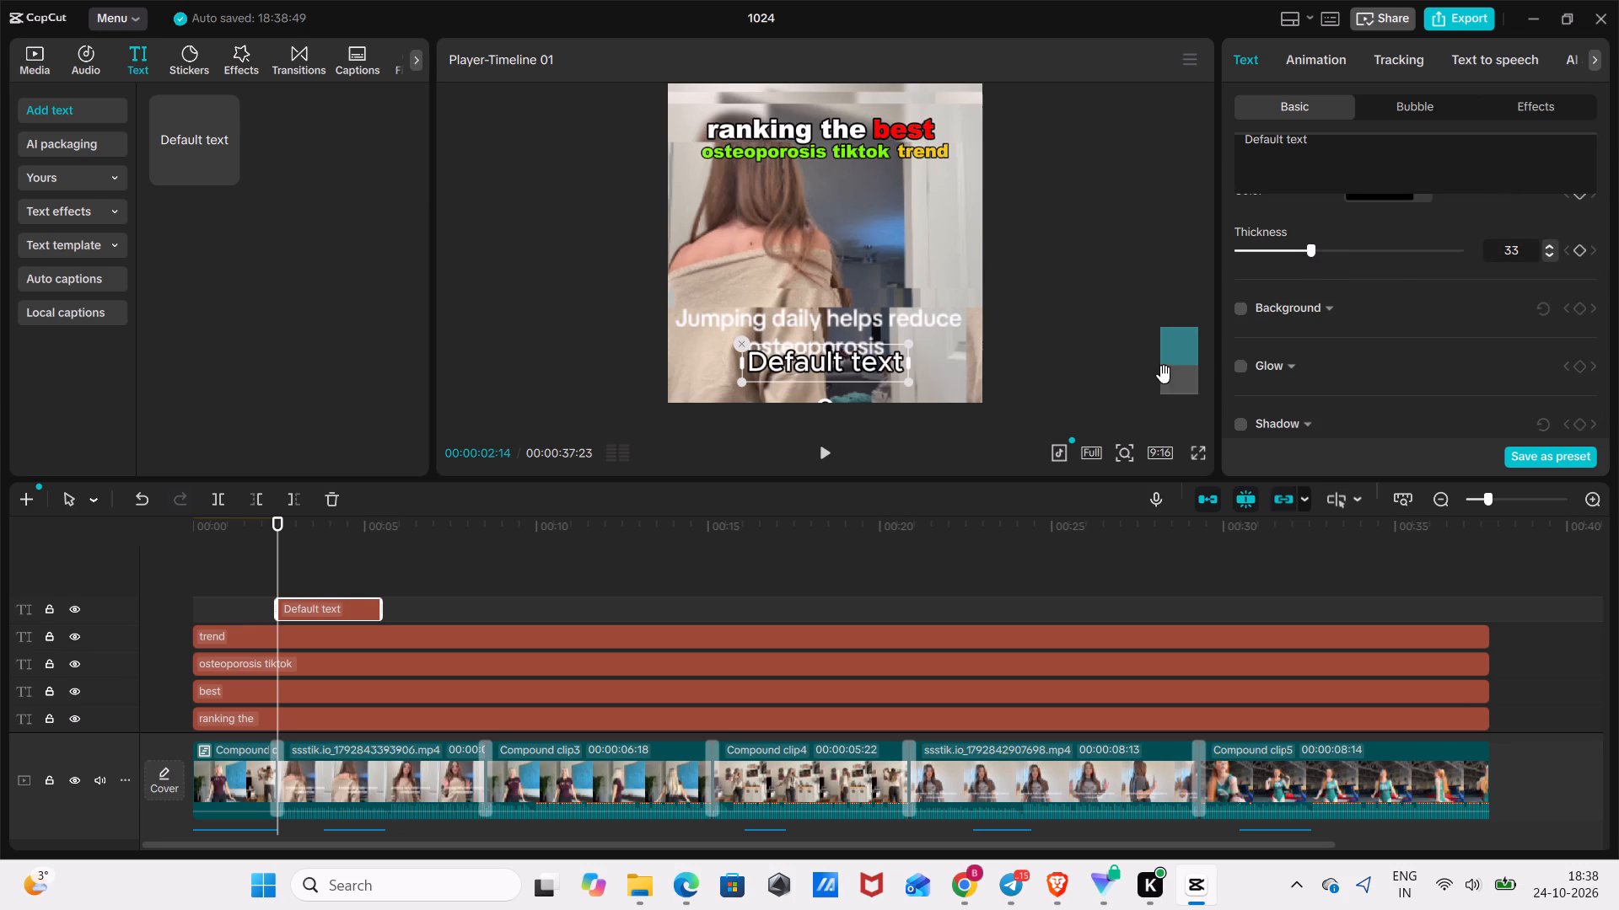
Replace the new text's content with "1.".
scroll(1449, 312, up, 5)
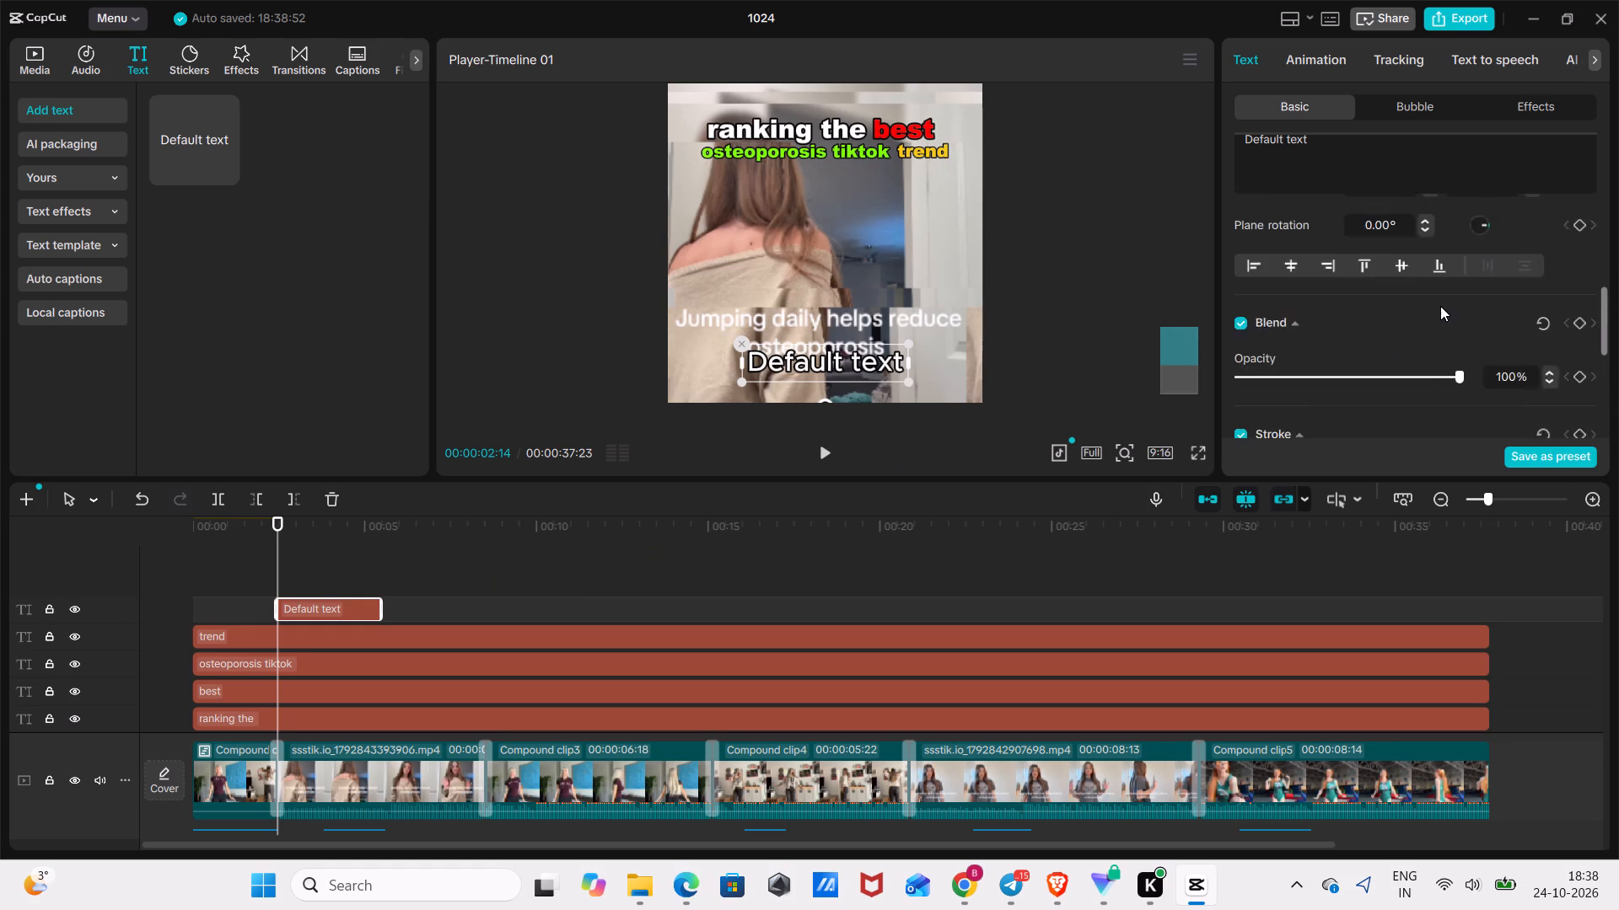
scroll(1440, 306, up, 5)
click(1429, 188)
key(ctrl+a)
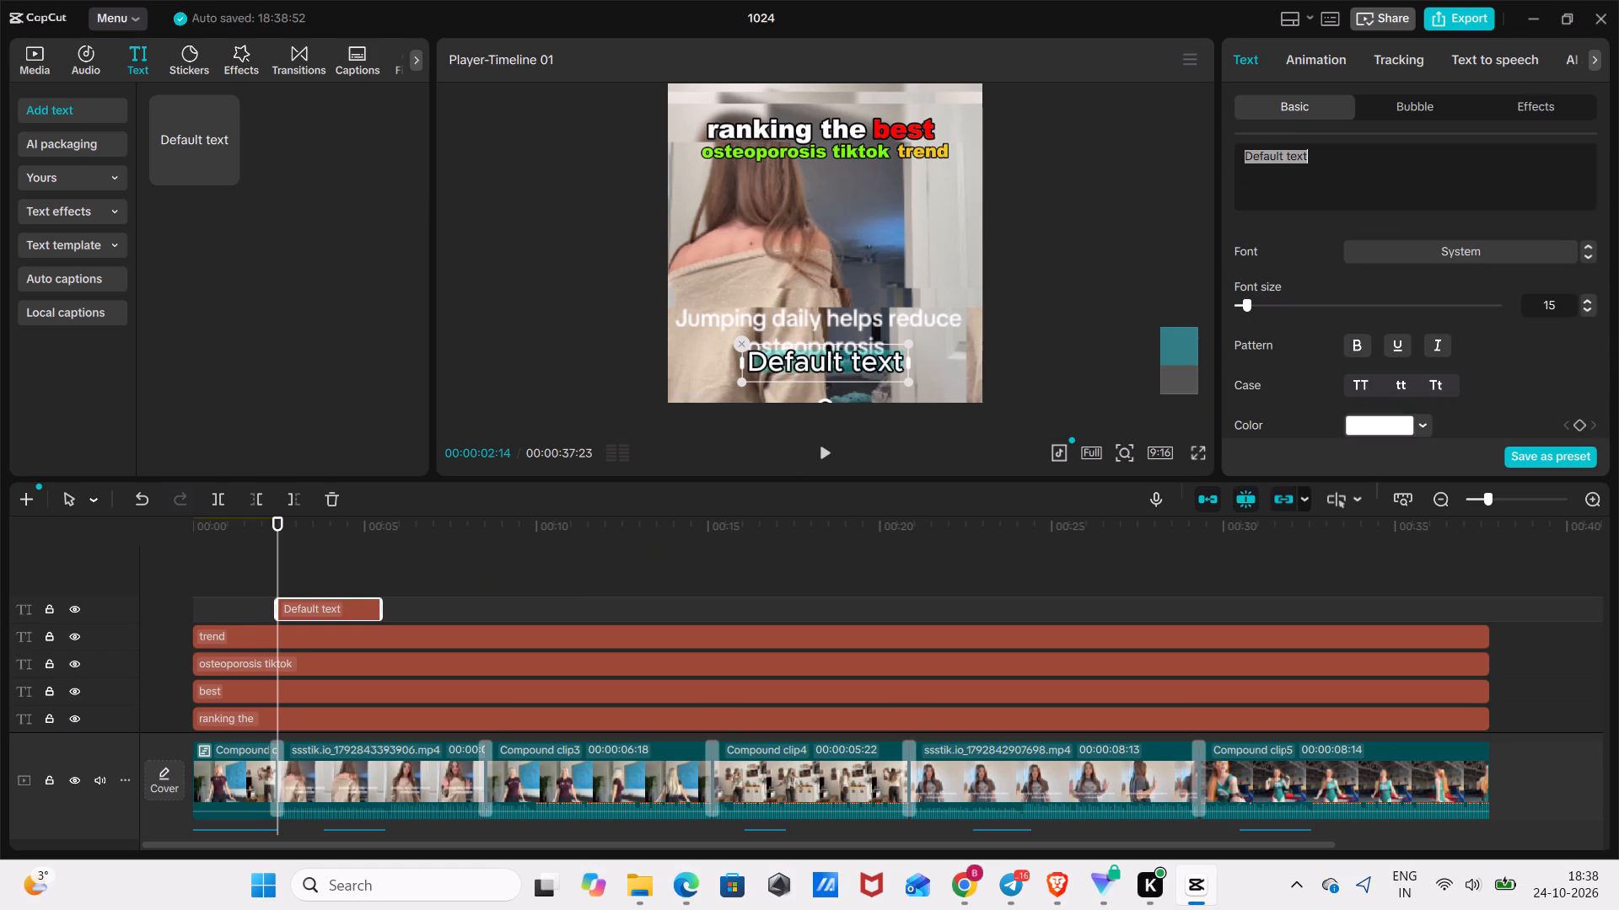
key(1)
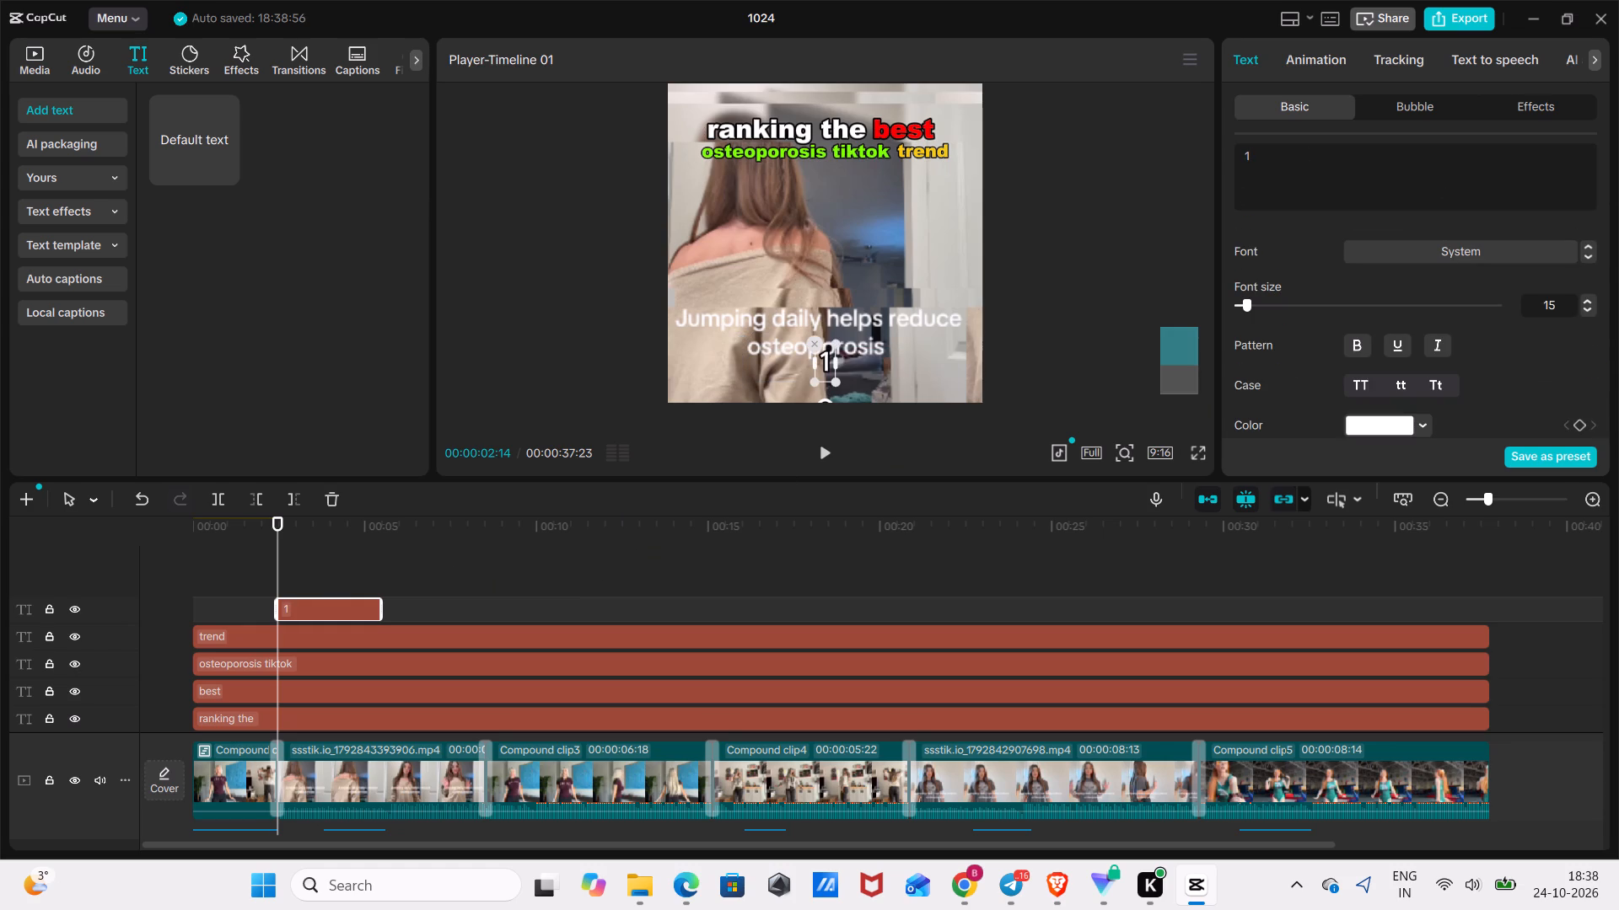
key(period)
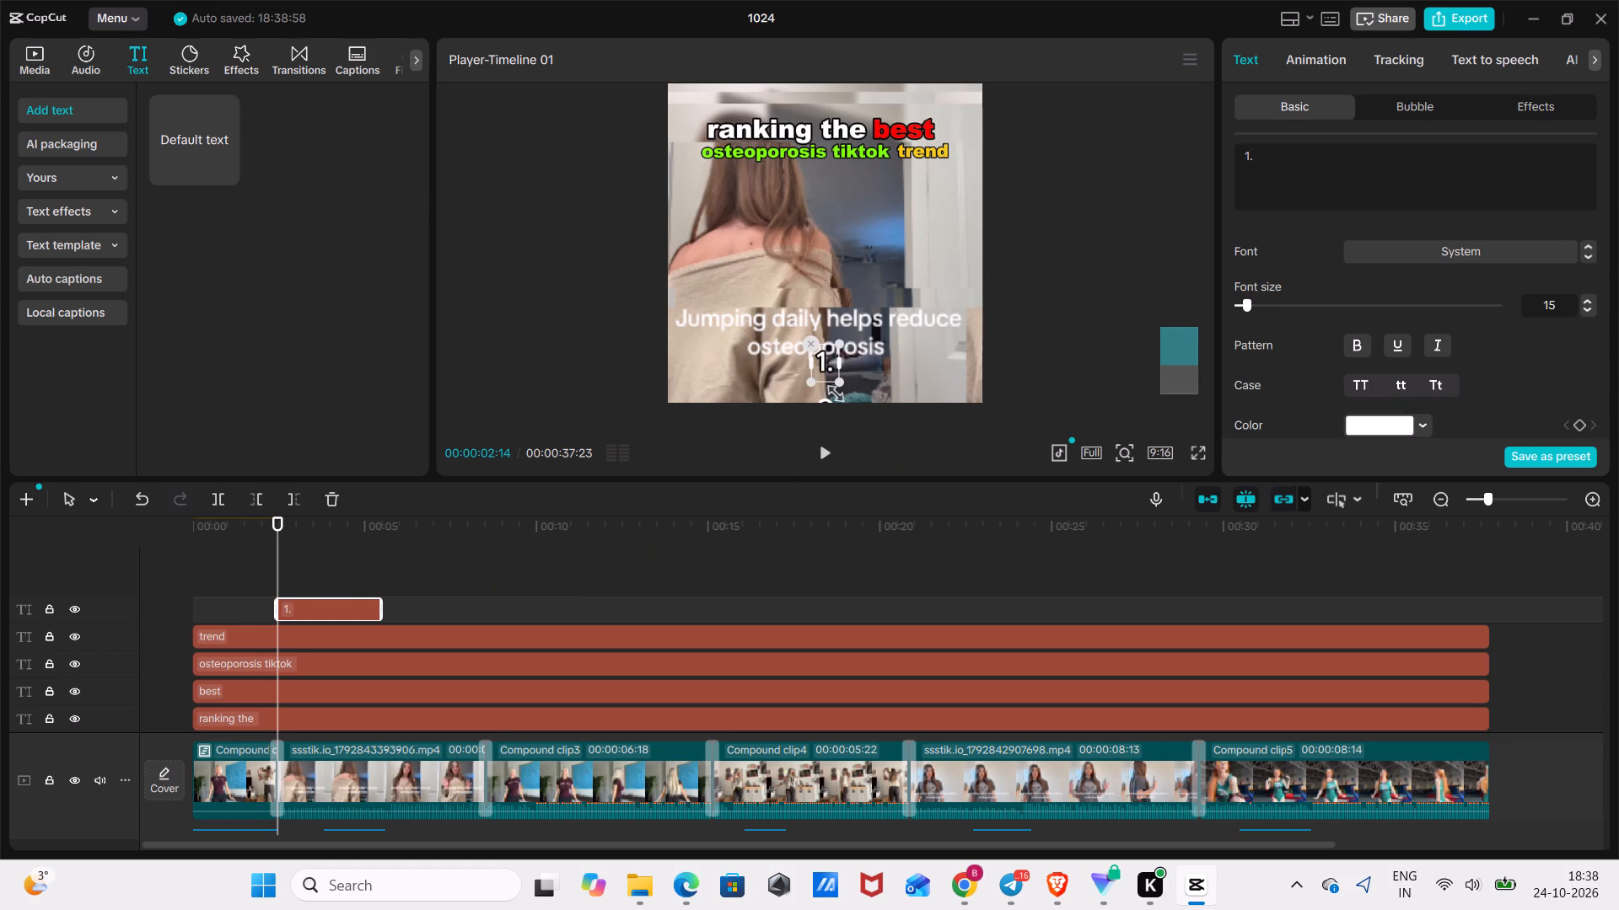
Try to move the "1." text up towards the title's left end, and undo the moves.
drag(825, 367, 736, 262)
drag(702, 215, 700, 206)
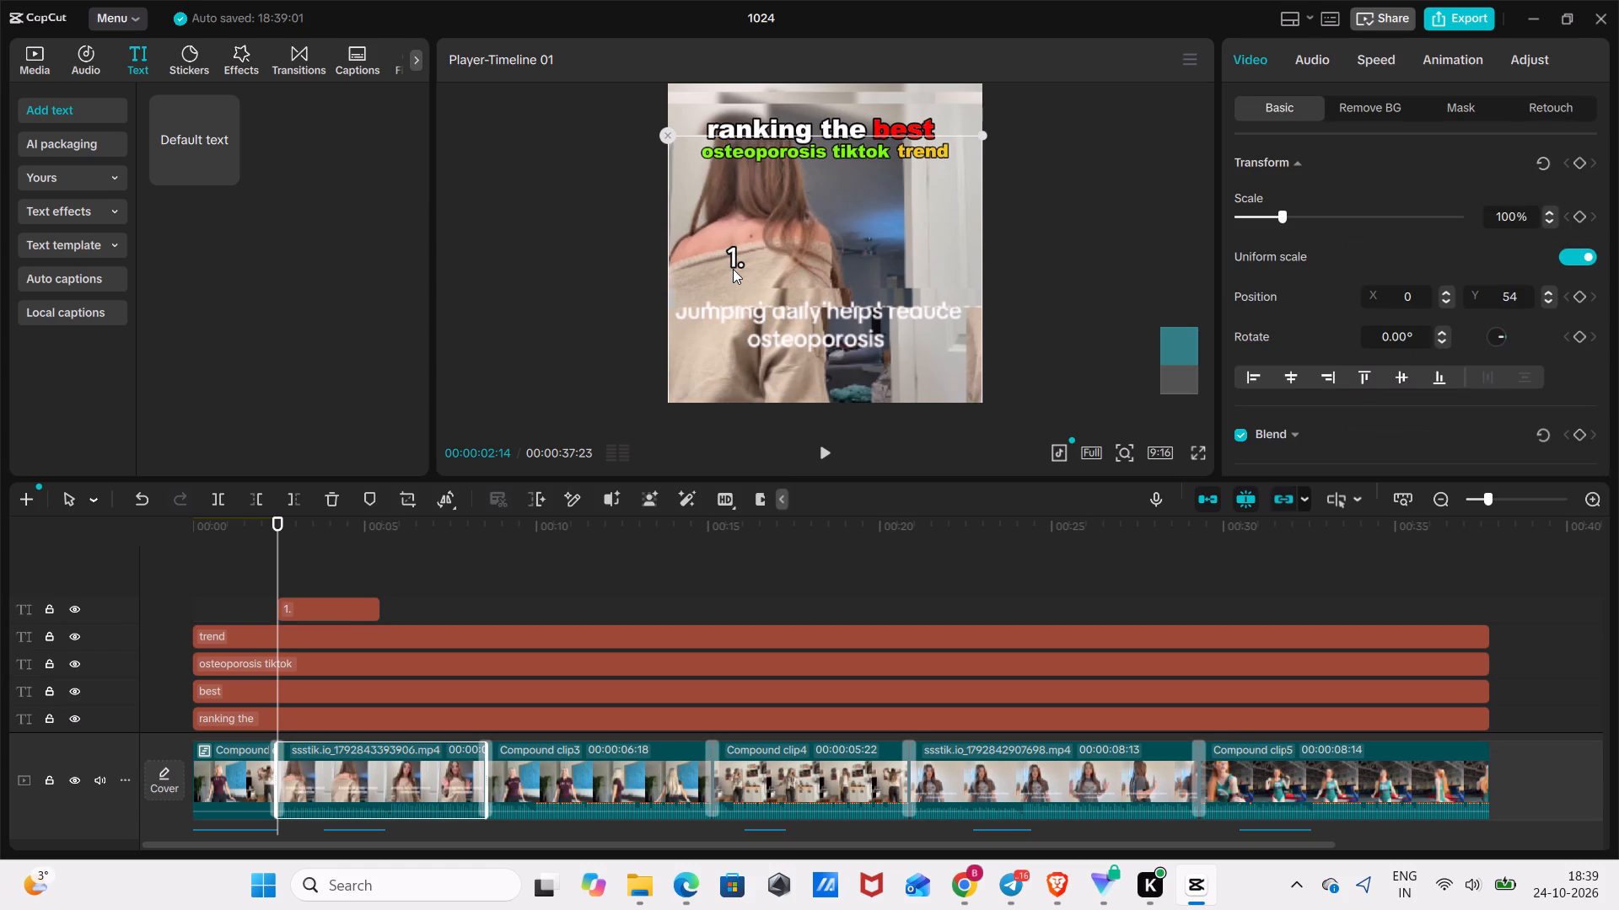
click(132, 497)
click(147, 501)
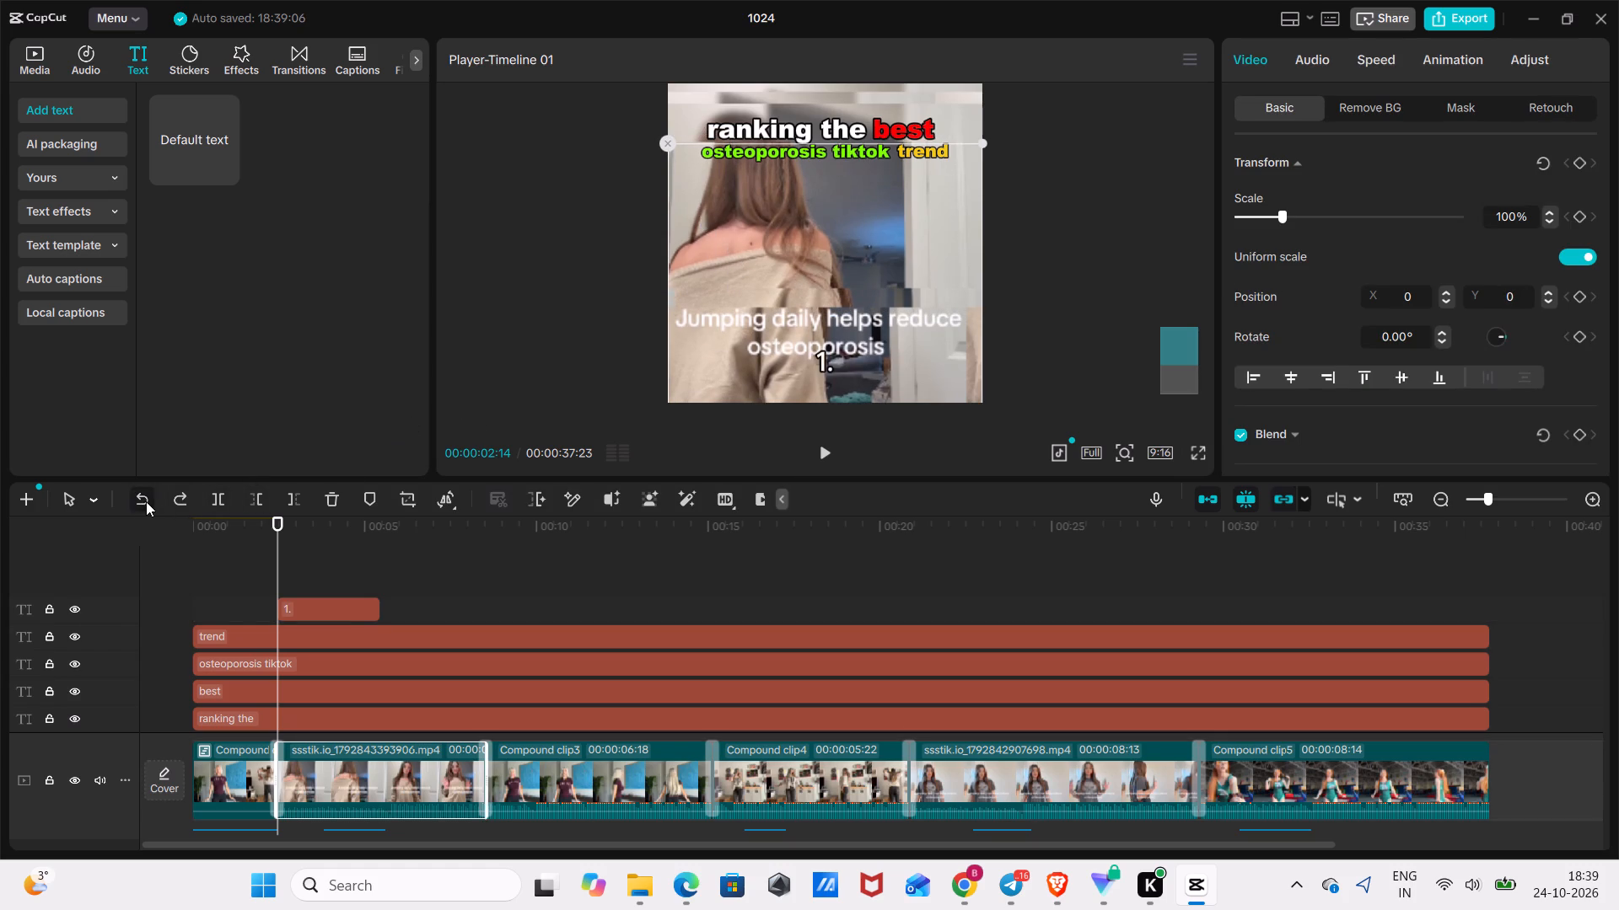
Reduce the "1." text to font size 12 and place it just below the left end of the title.
click(830, 372)
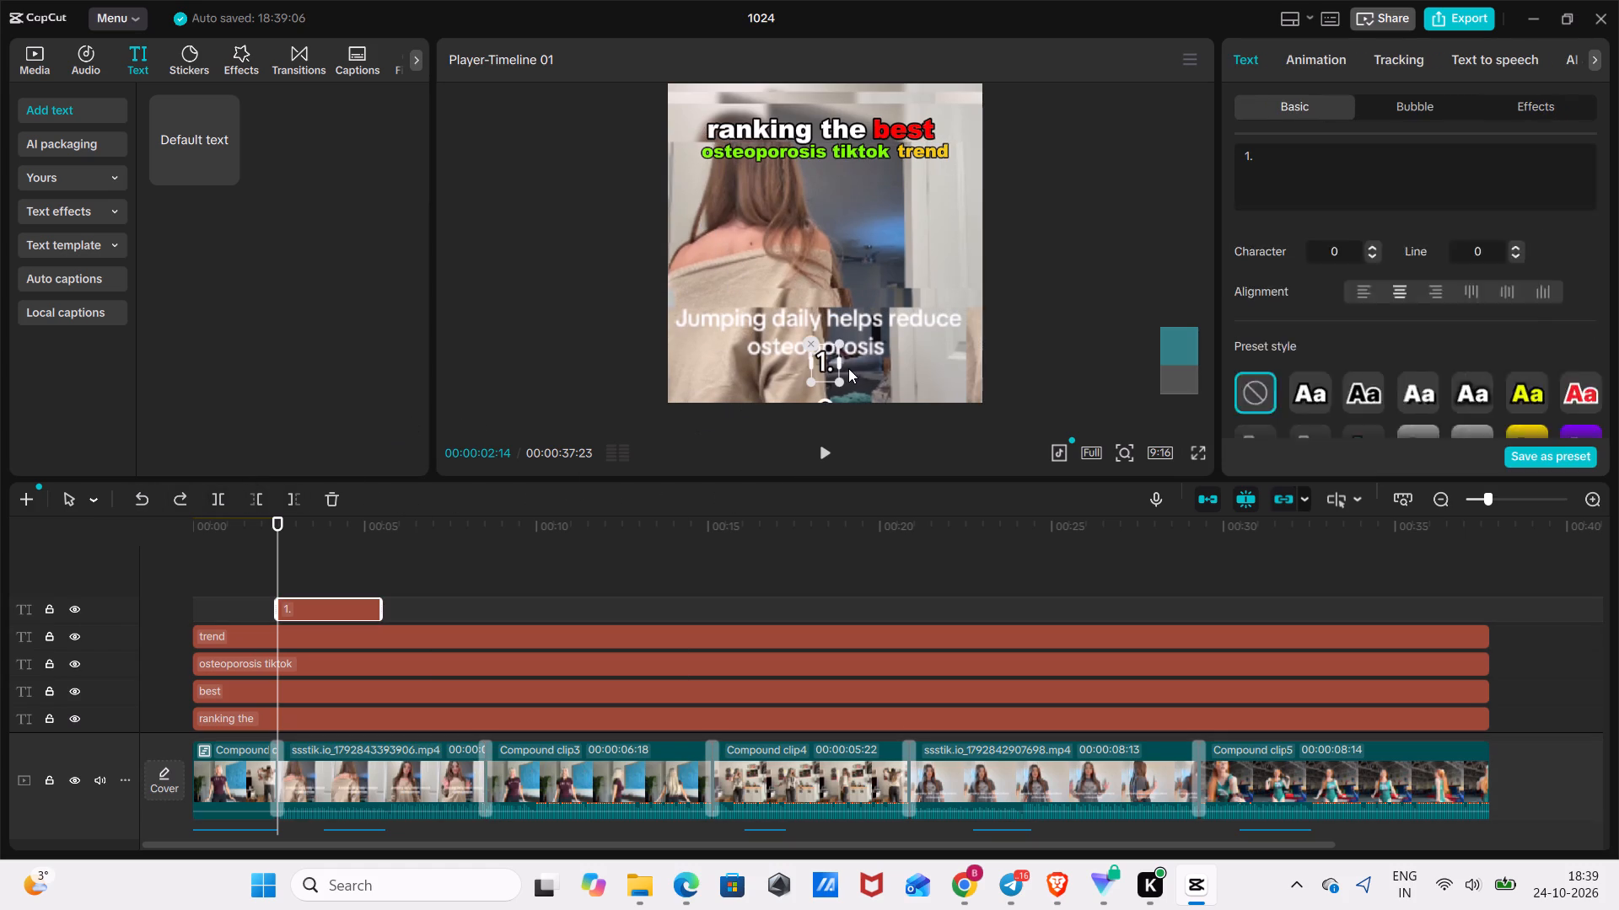
double_click(1588, 315)
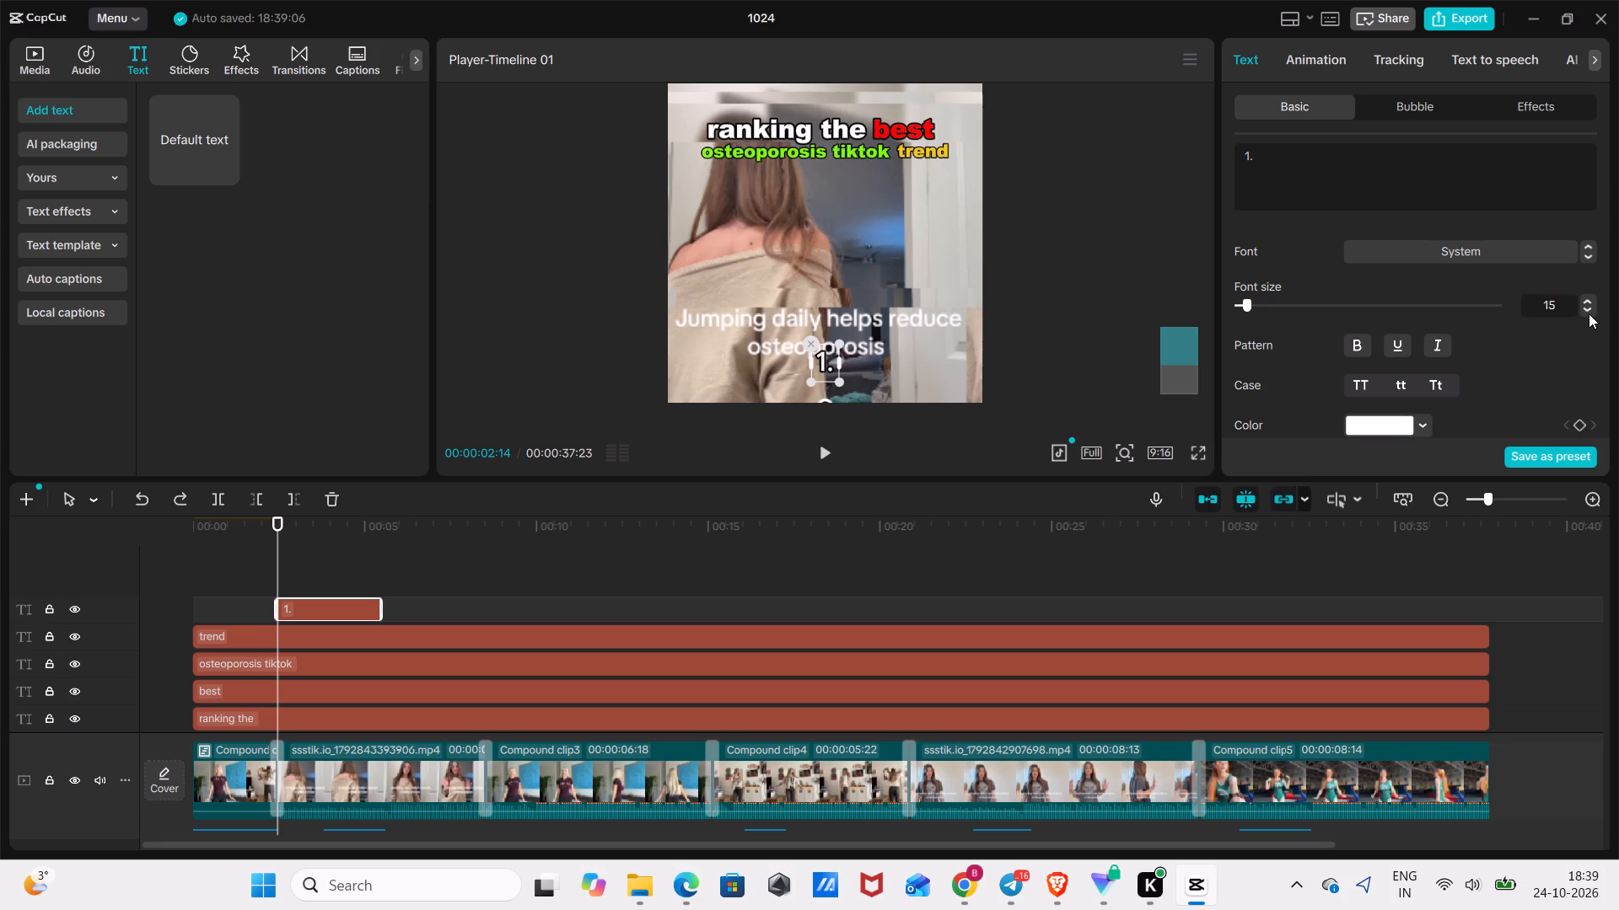
double_click(1589, 308)
click(1589, 308)
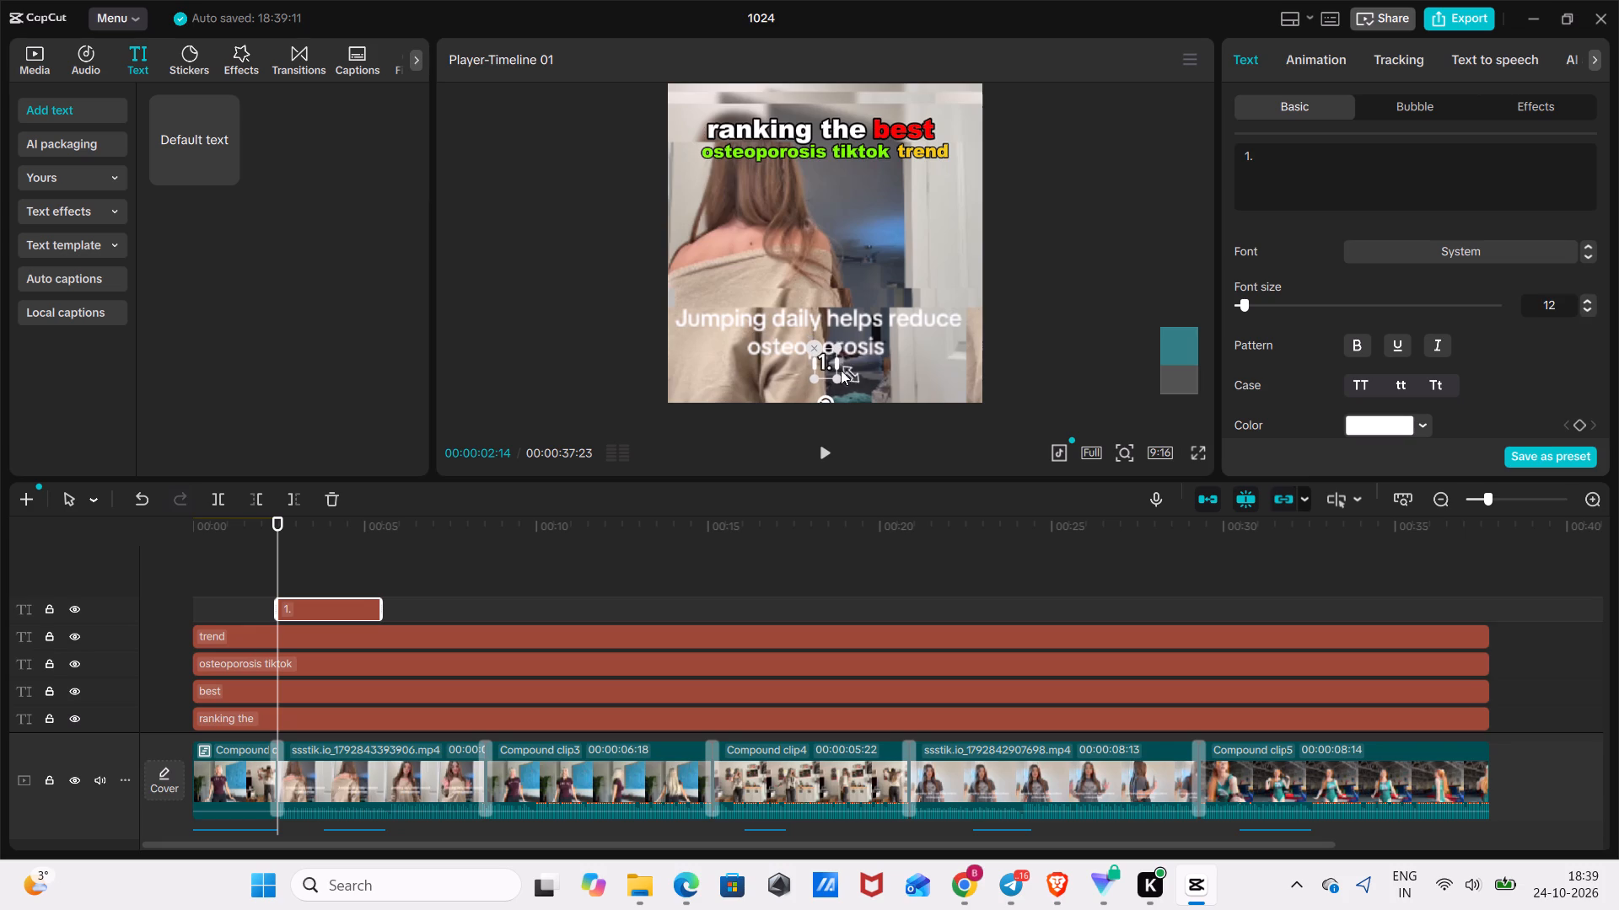
drag(822, 365, 728, 238)
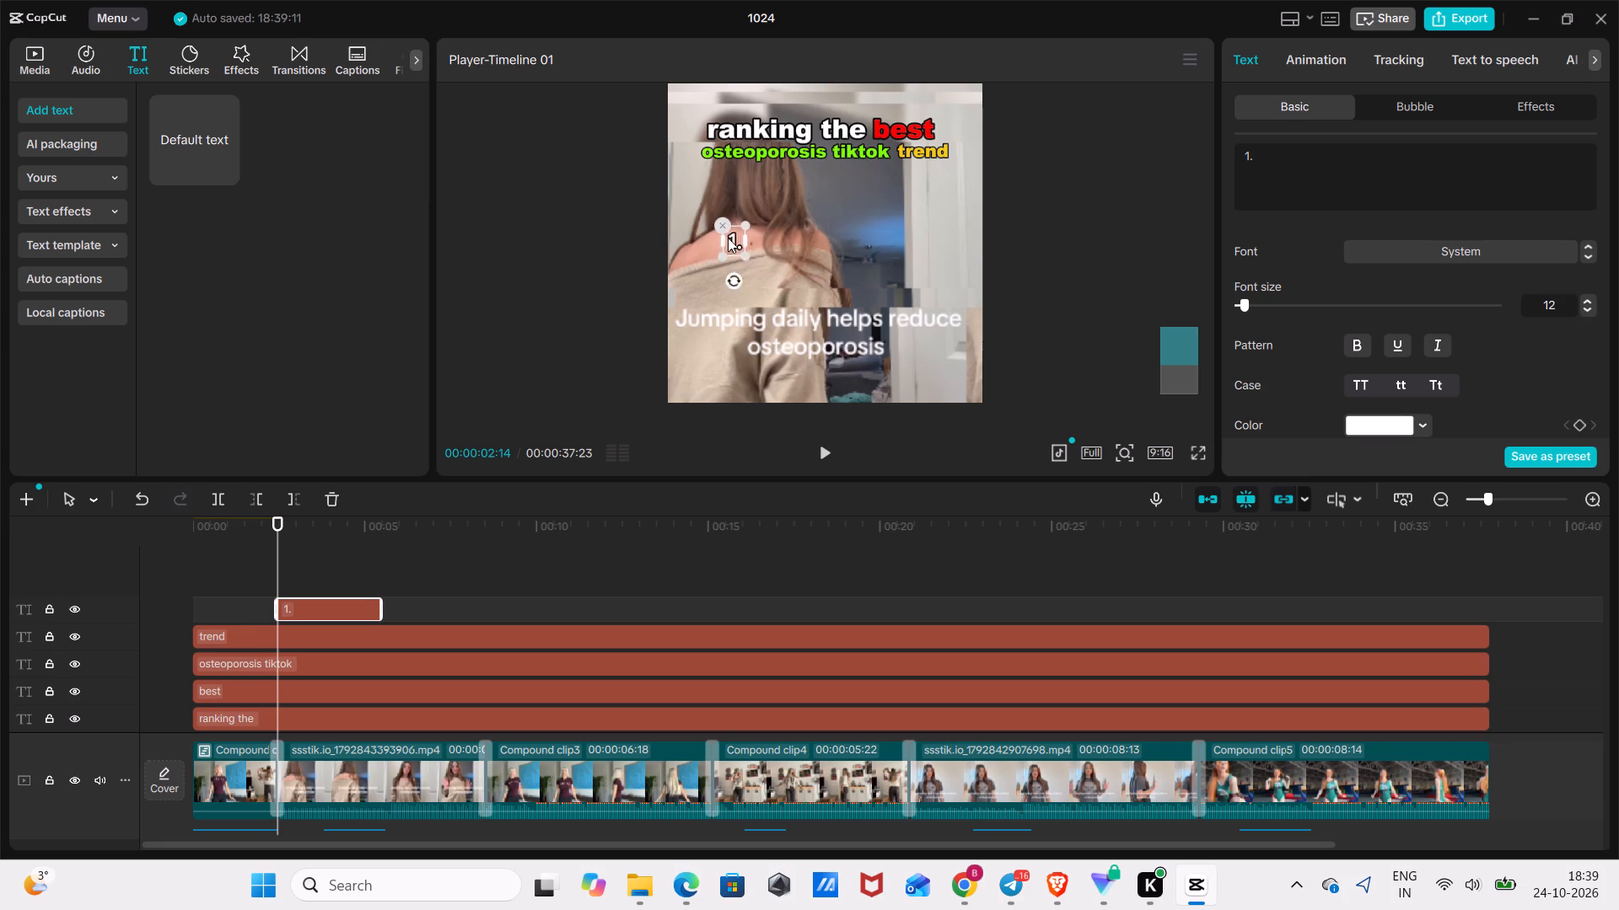
drag(728, 238, 707, 185)
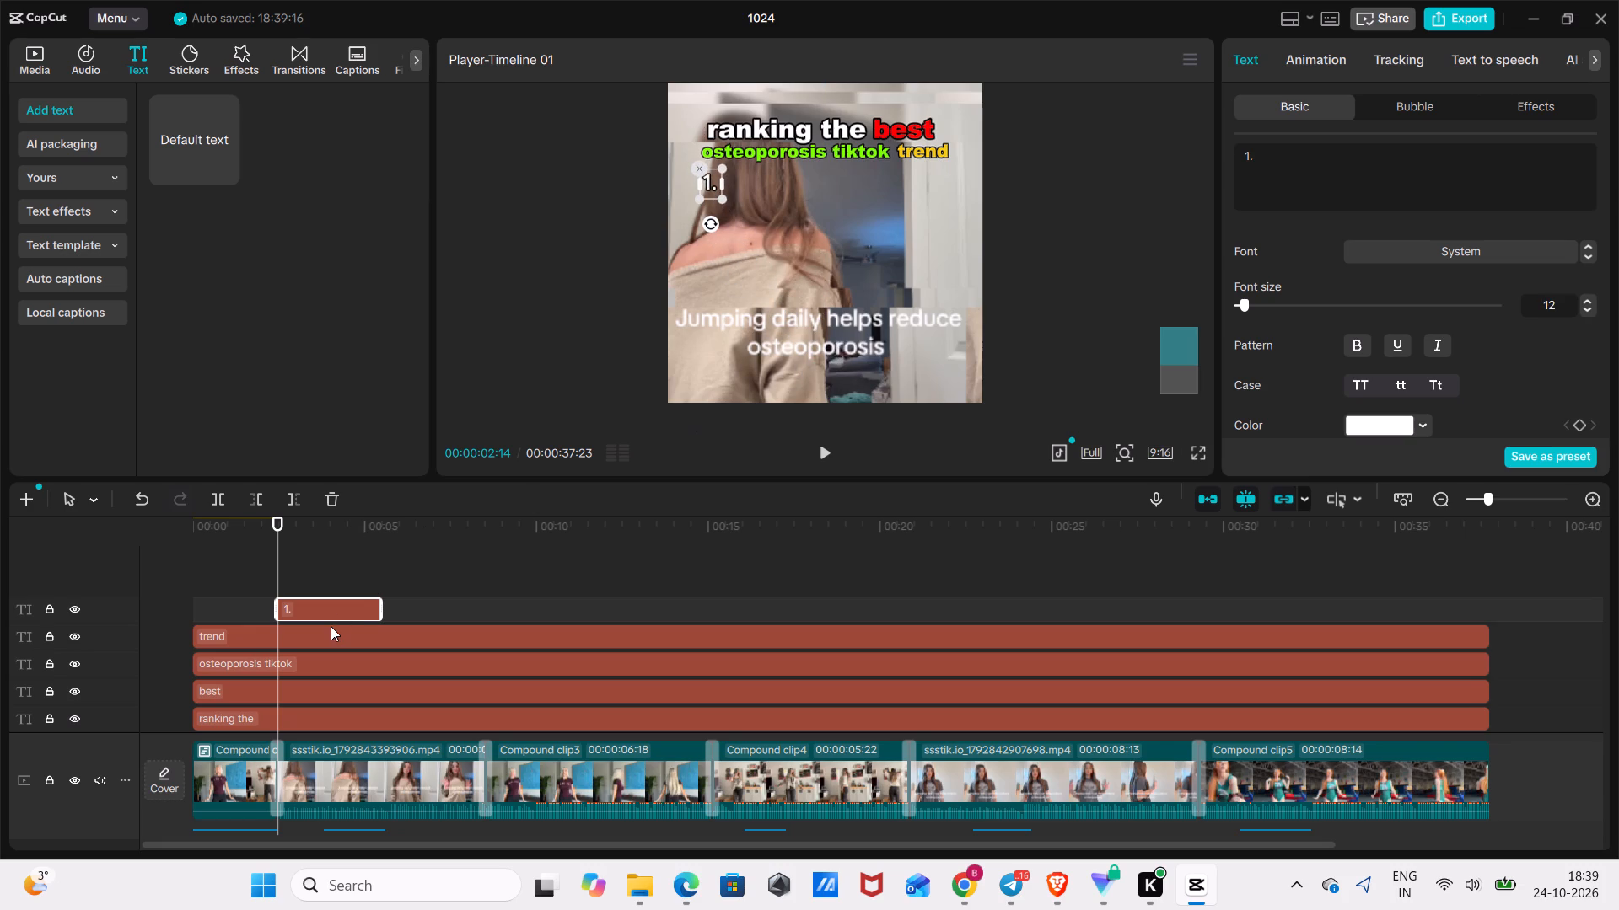
Copy the "1." text and paste four duplicates at 00:00:02:14, the start of the first ranked clip.
click(331, 622)
click(320, 609)
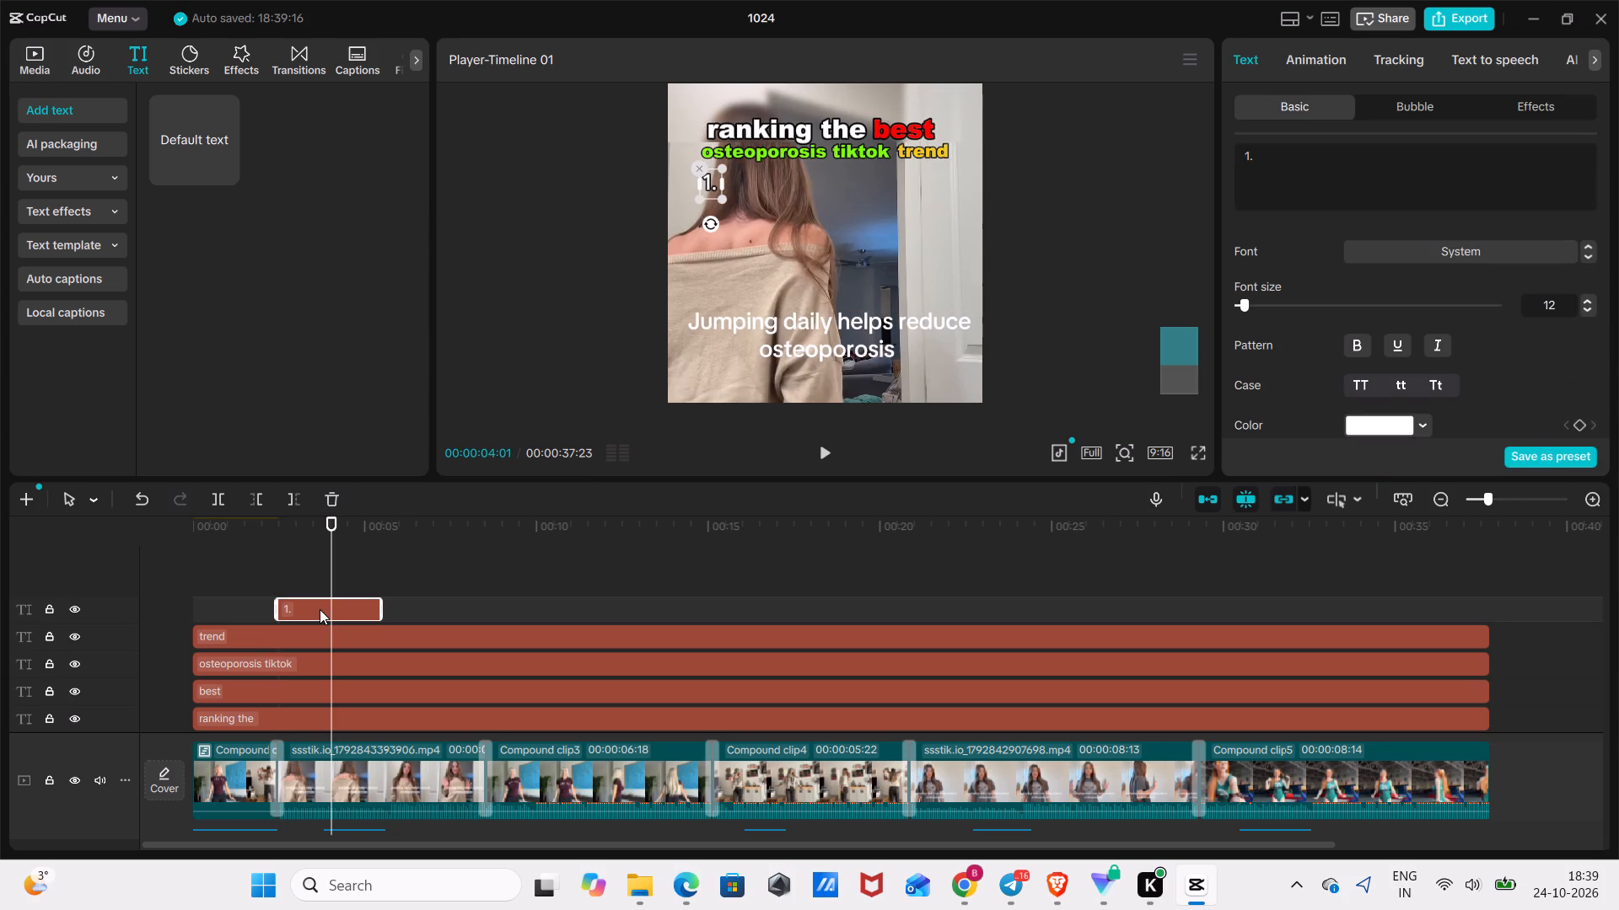
key(ctrl+c)
drag(333, 536, 275, 571)
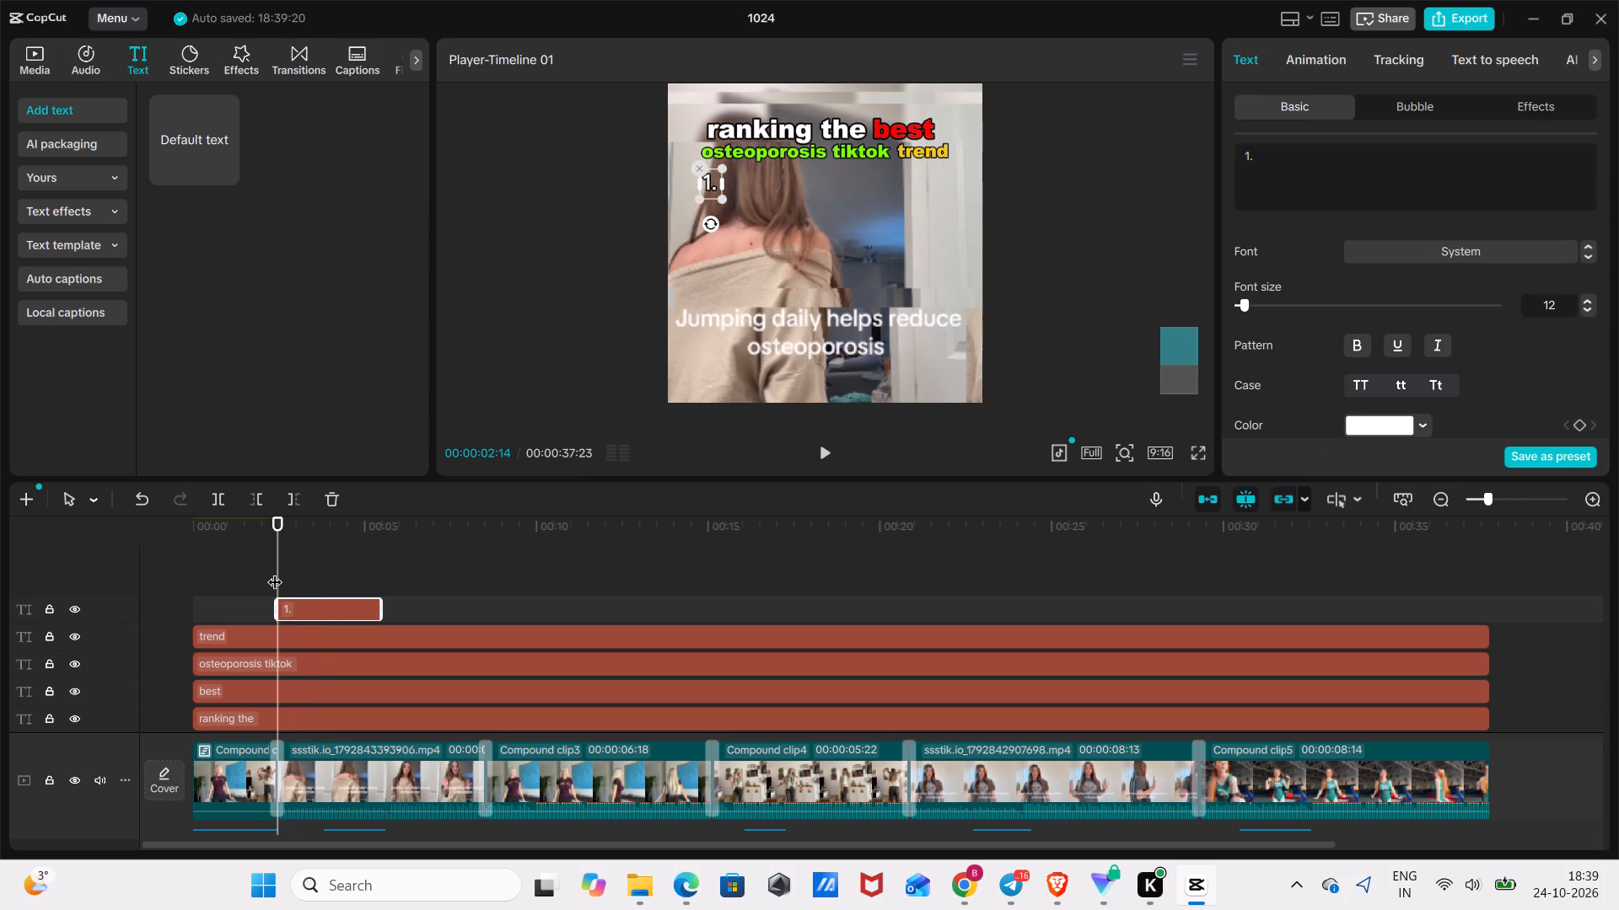
key(ctrl+v)
key(ctrl+v)
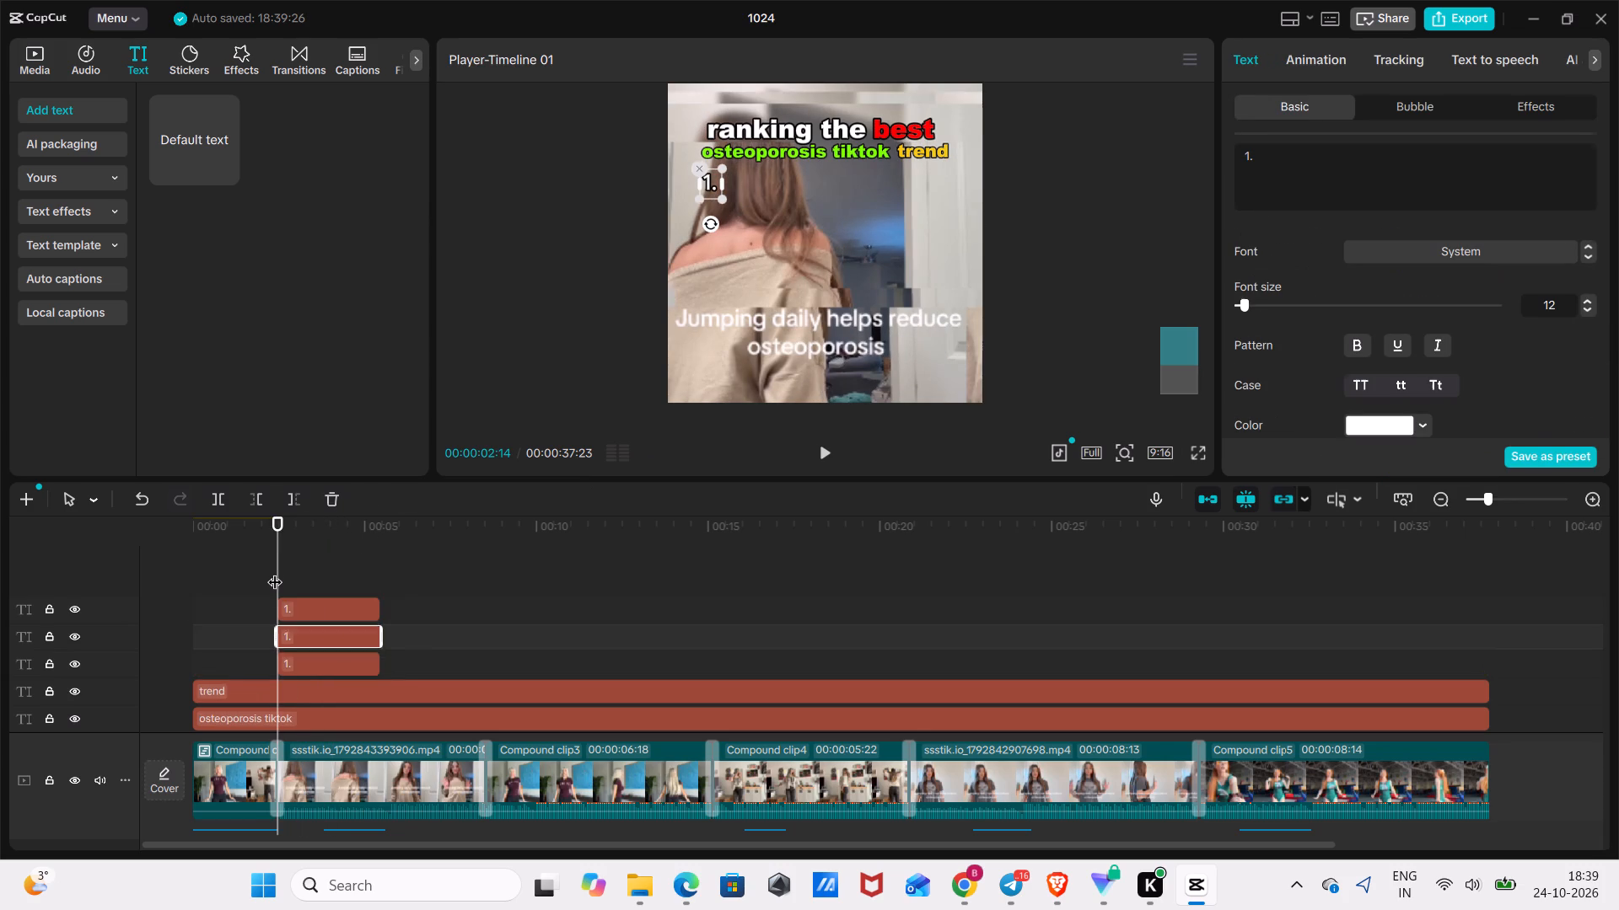
key(ctrl+v)
key(ctrl+v)
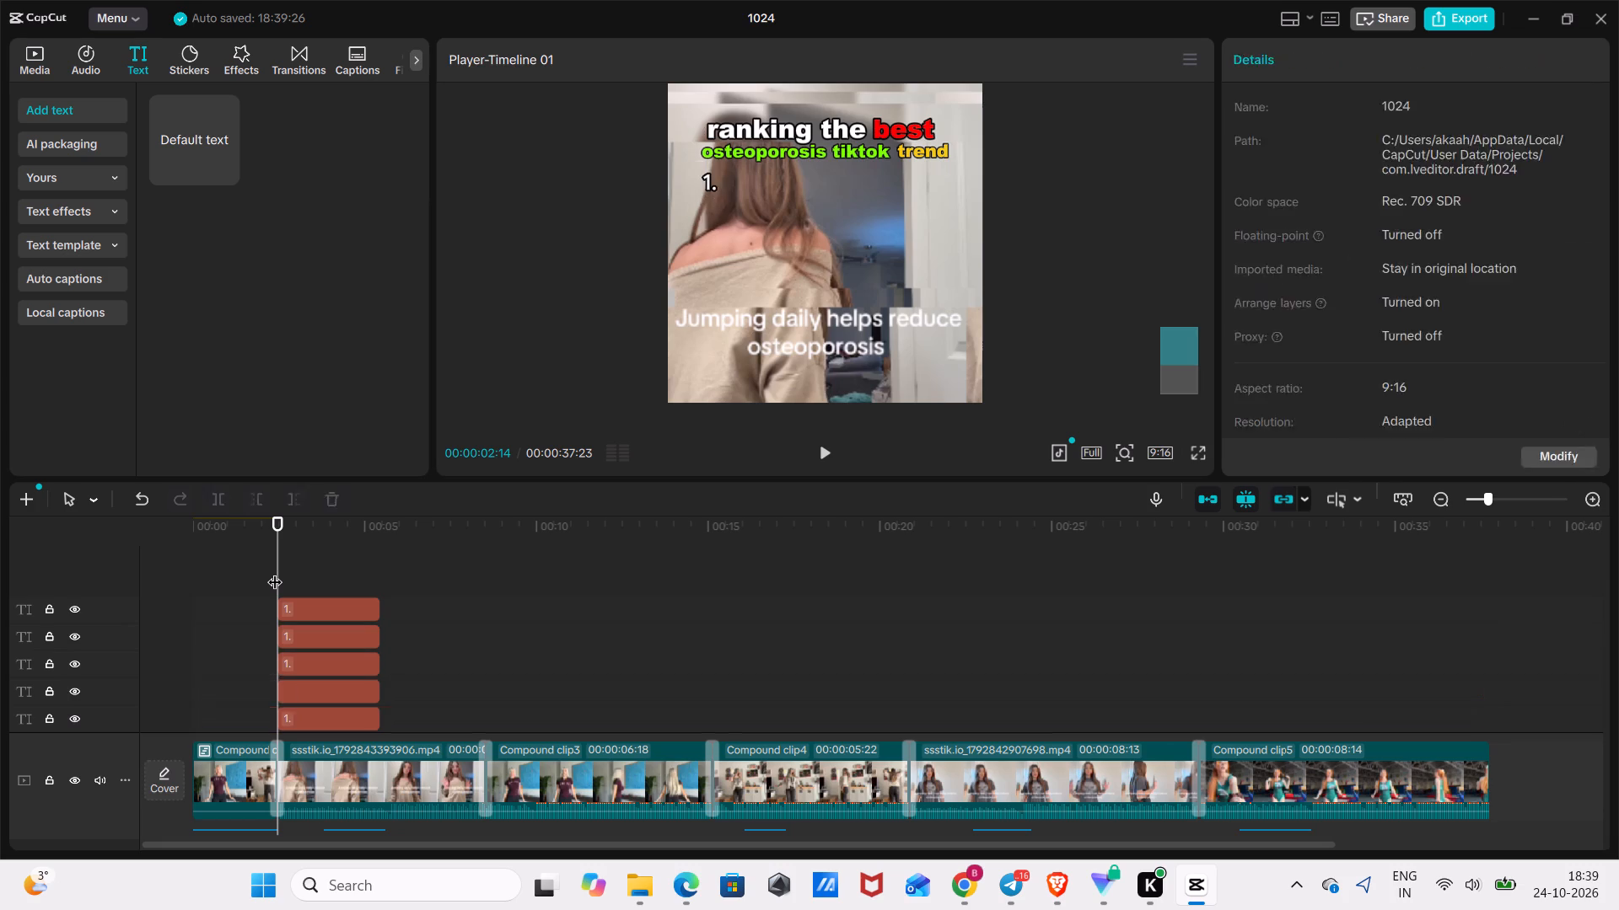
Change the first duplicate's content to "2." and place it directly below the "1." label.
click(1339, 175)
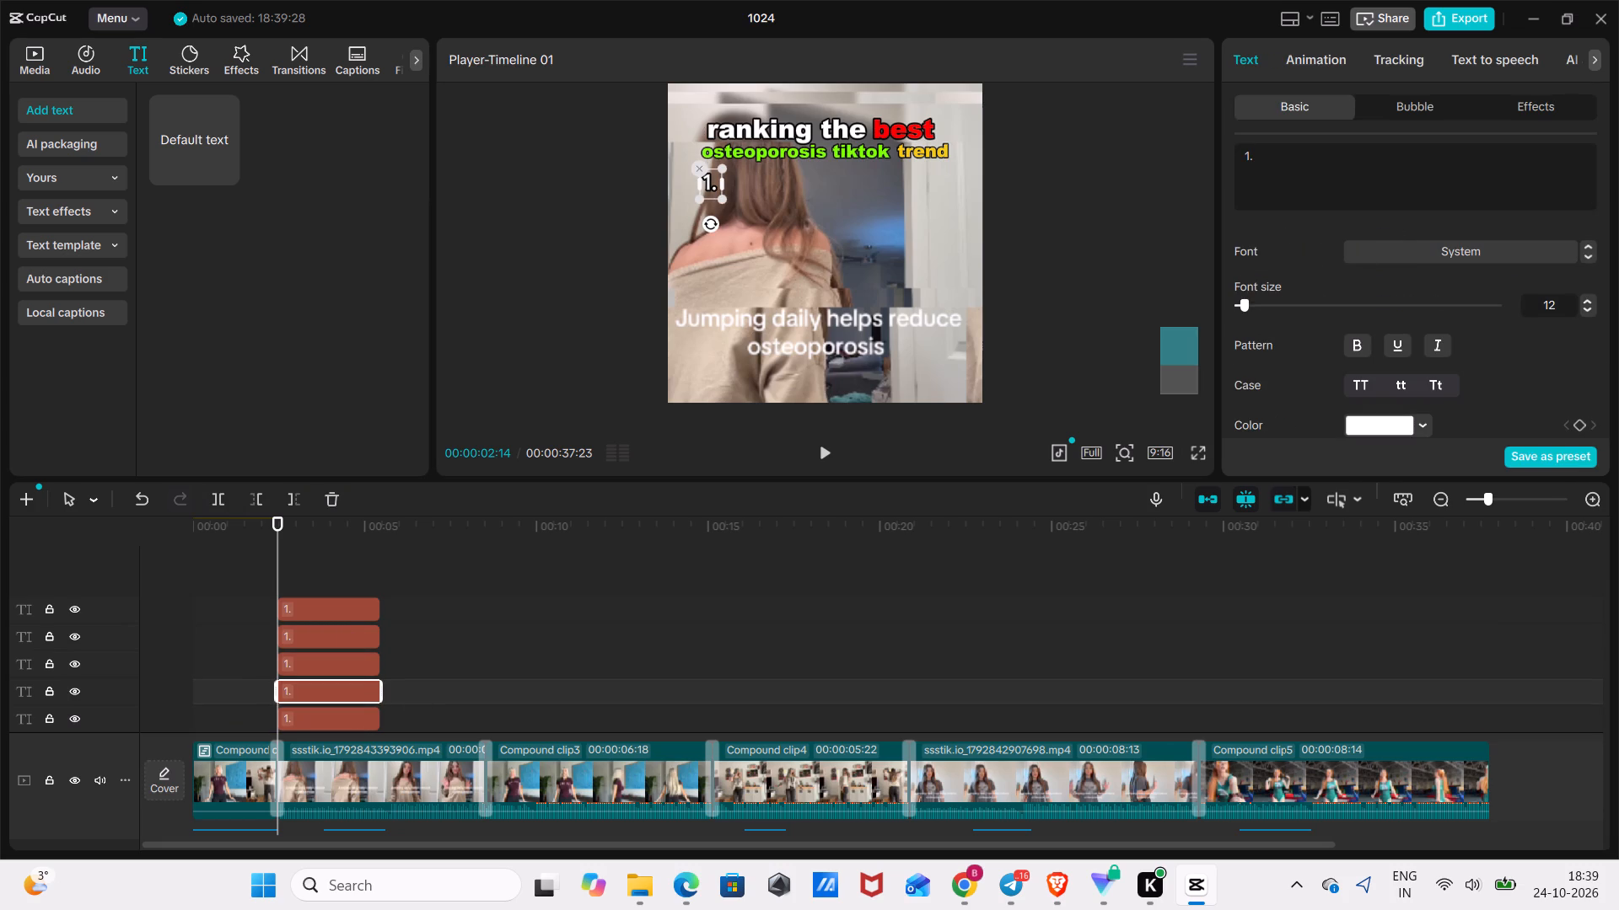
key(BackSpace)
key(BackSpace)
key(BackSpace)
key(2)
key(period)
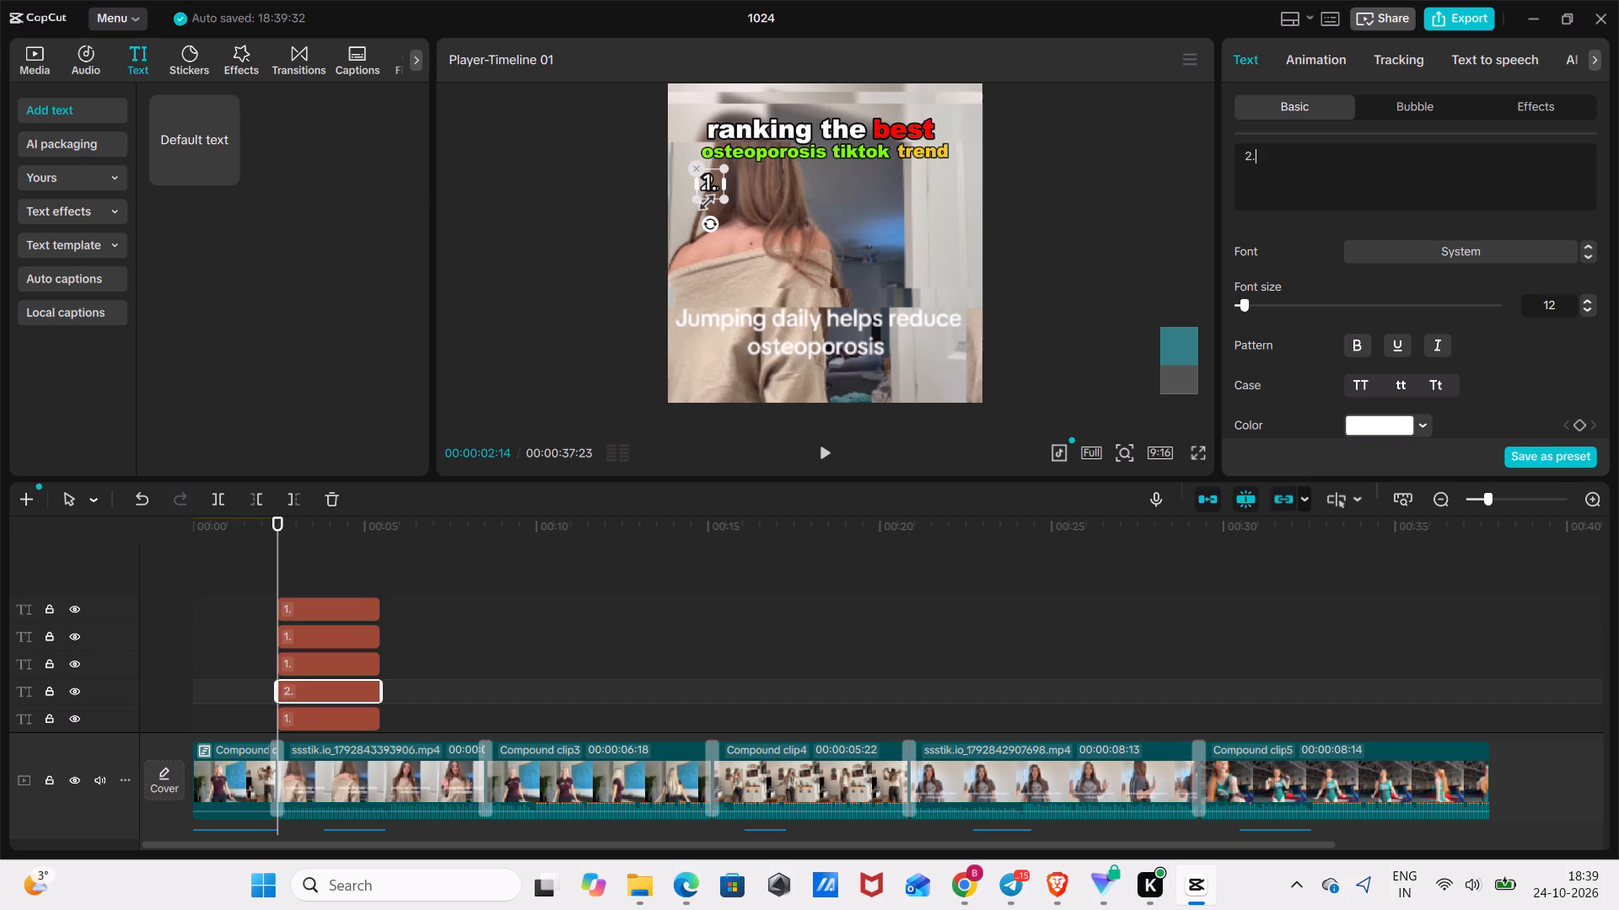
drag(706, 190, 707, 211)
drag(707, 211, 707, 217)
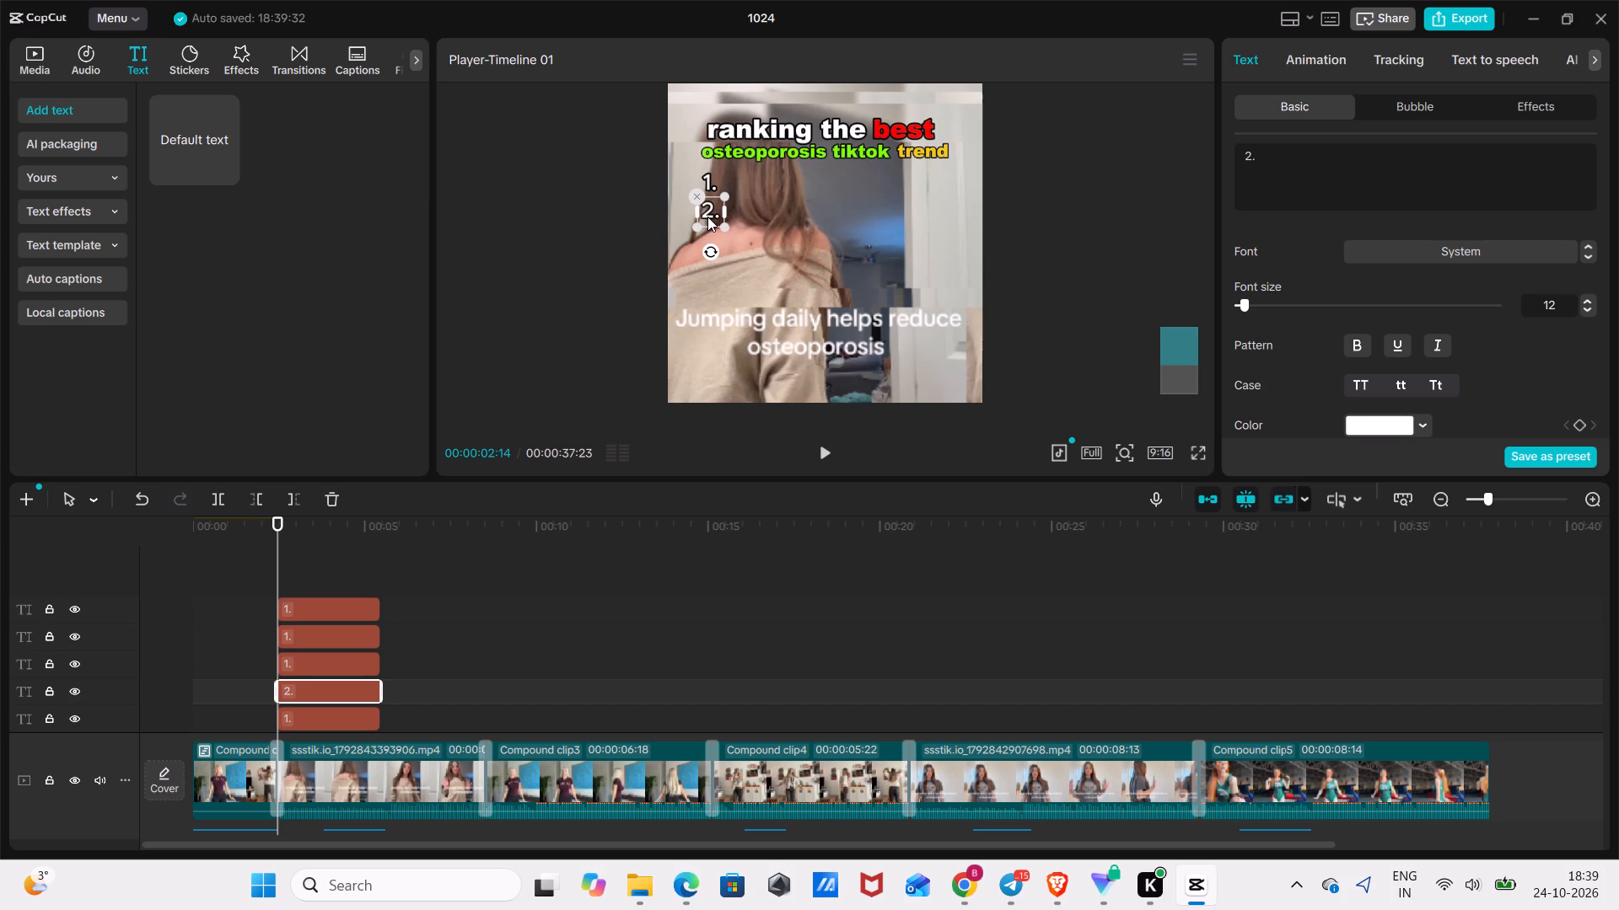
drag(707, 217, 707, 216)
Change the second duplicate's content to "3." and place it directly below the "2." label.
click(333, 669)
click(1313, 192)
key(Left)
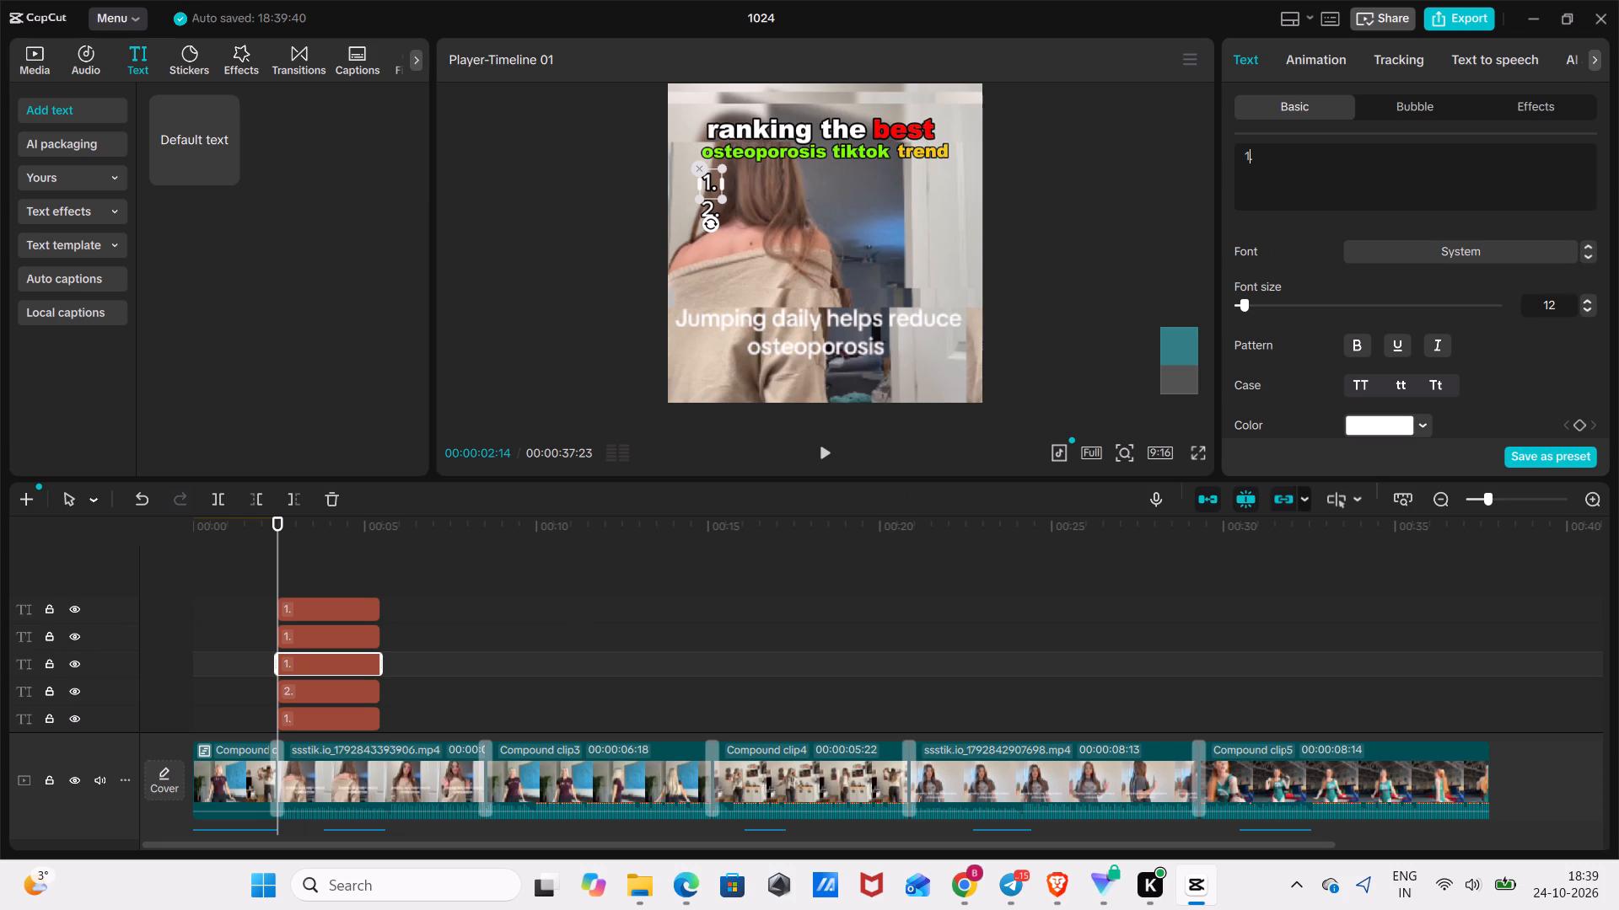
key(BackSpace)
key(3)
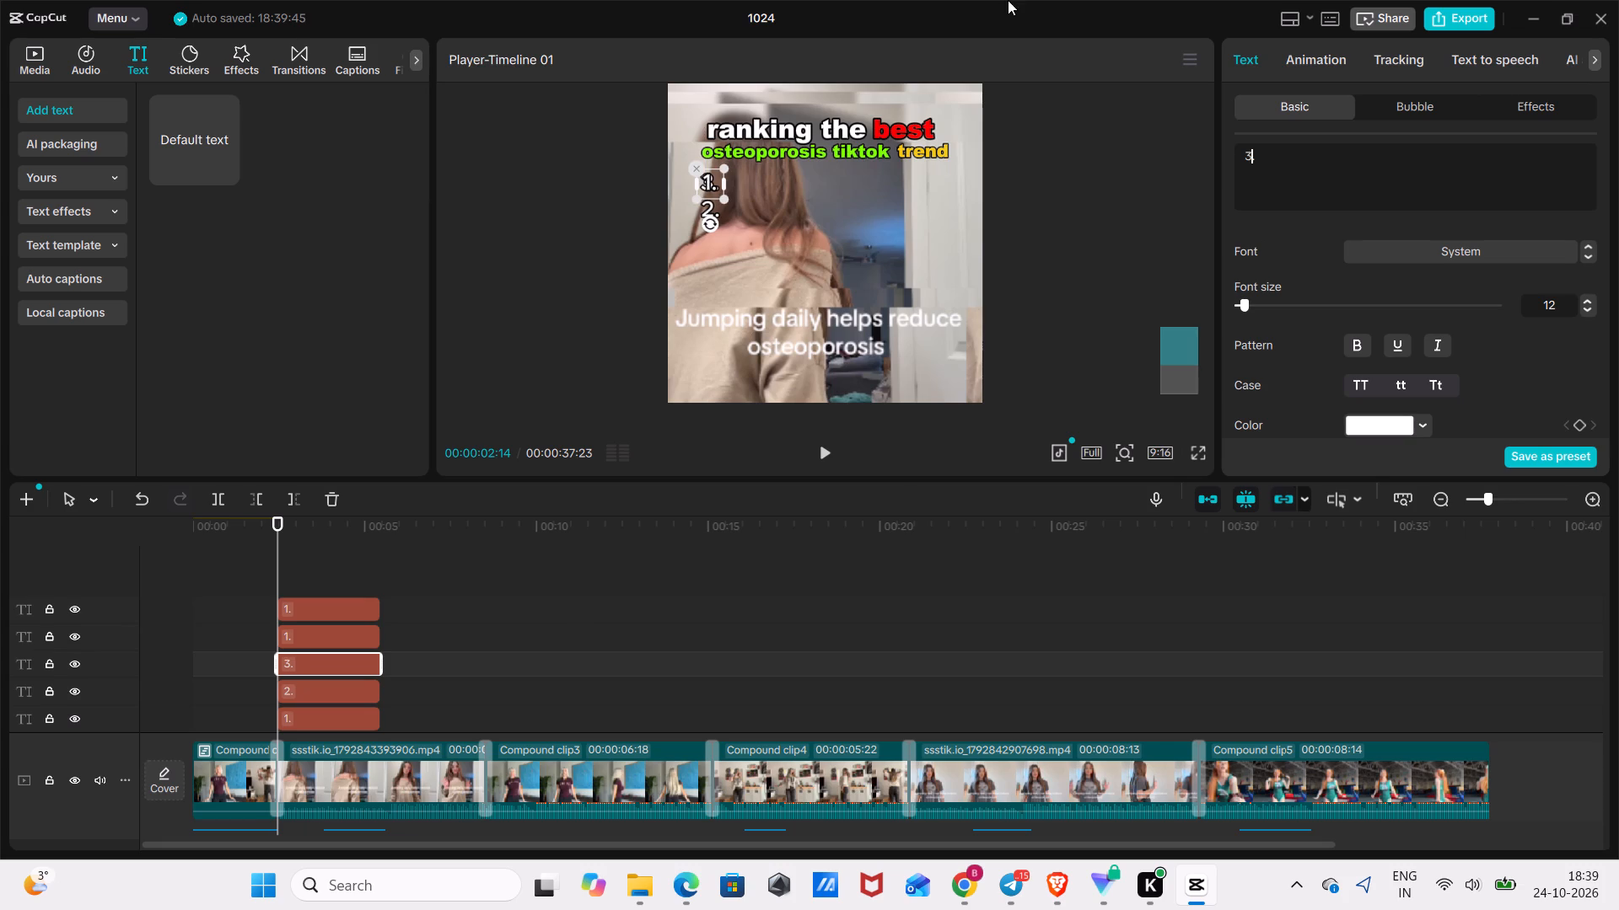
drag(706, 192, 703, 215)
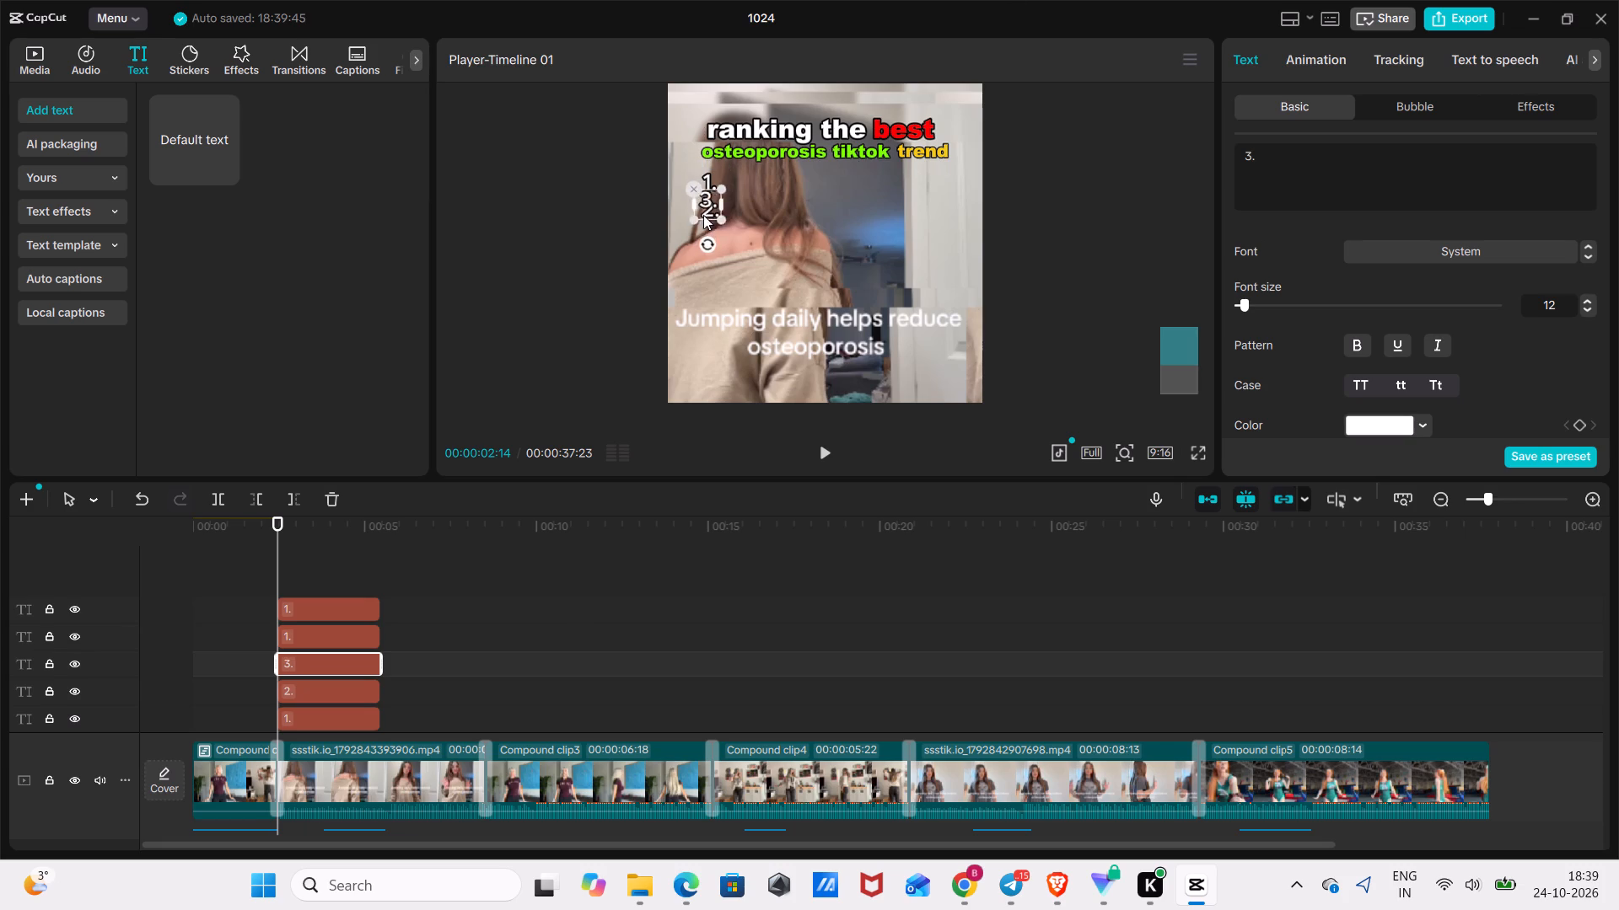
drag(703, 215, 707, 238)
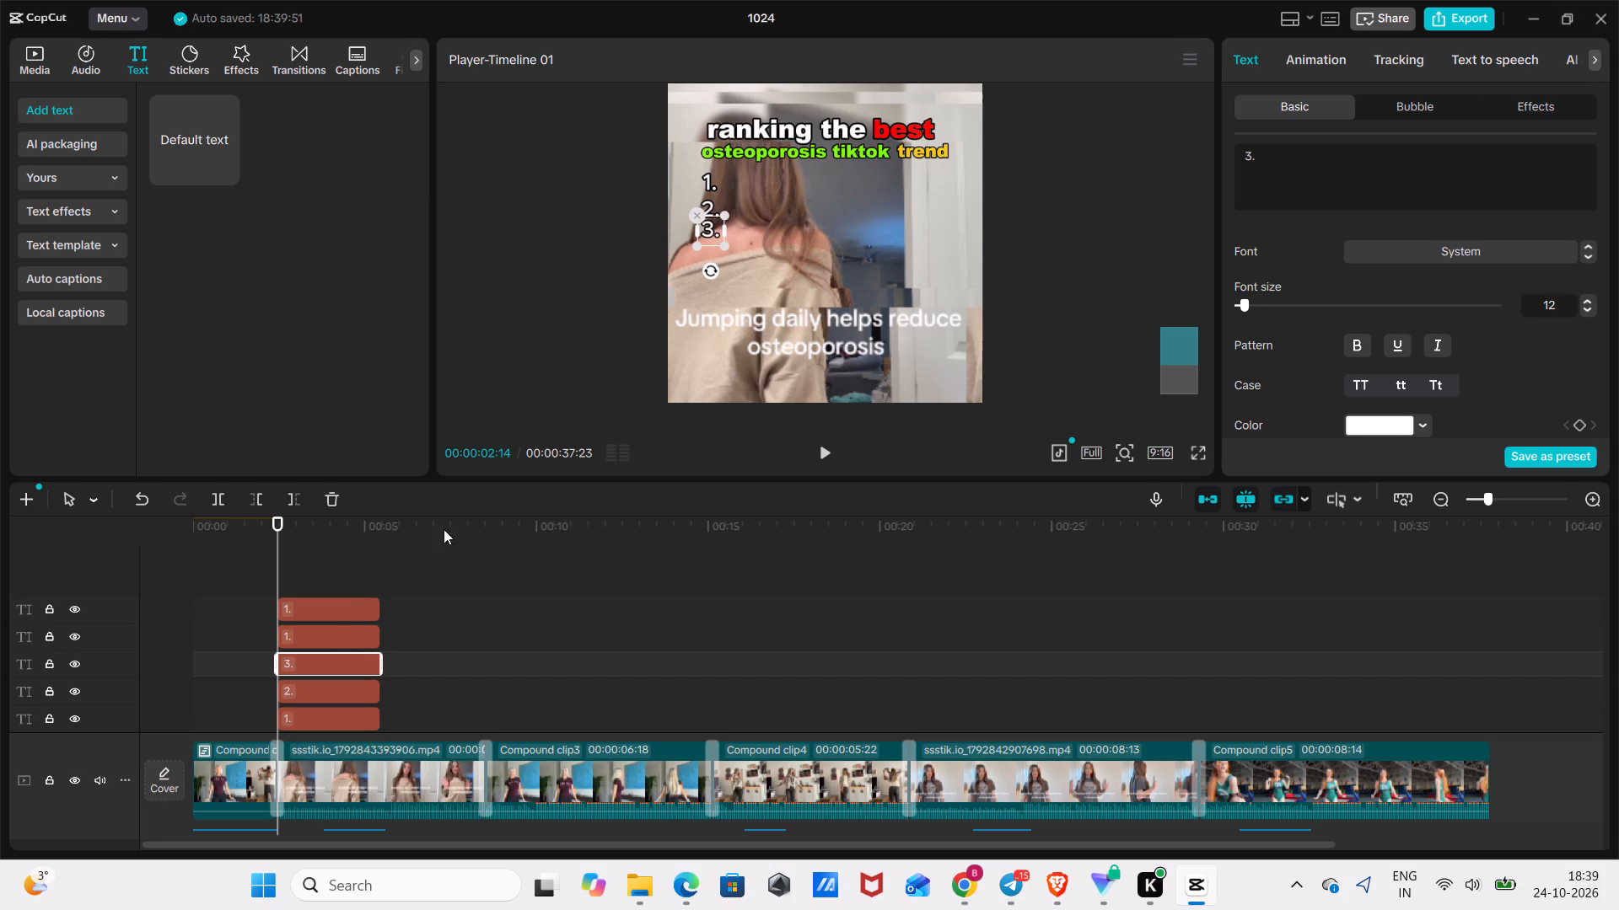
Change the third duplicate's content to "4." and place it directly below the "3." label.
click(330, 634)
click(1364, 161)
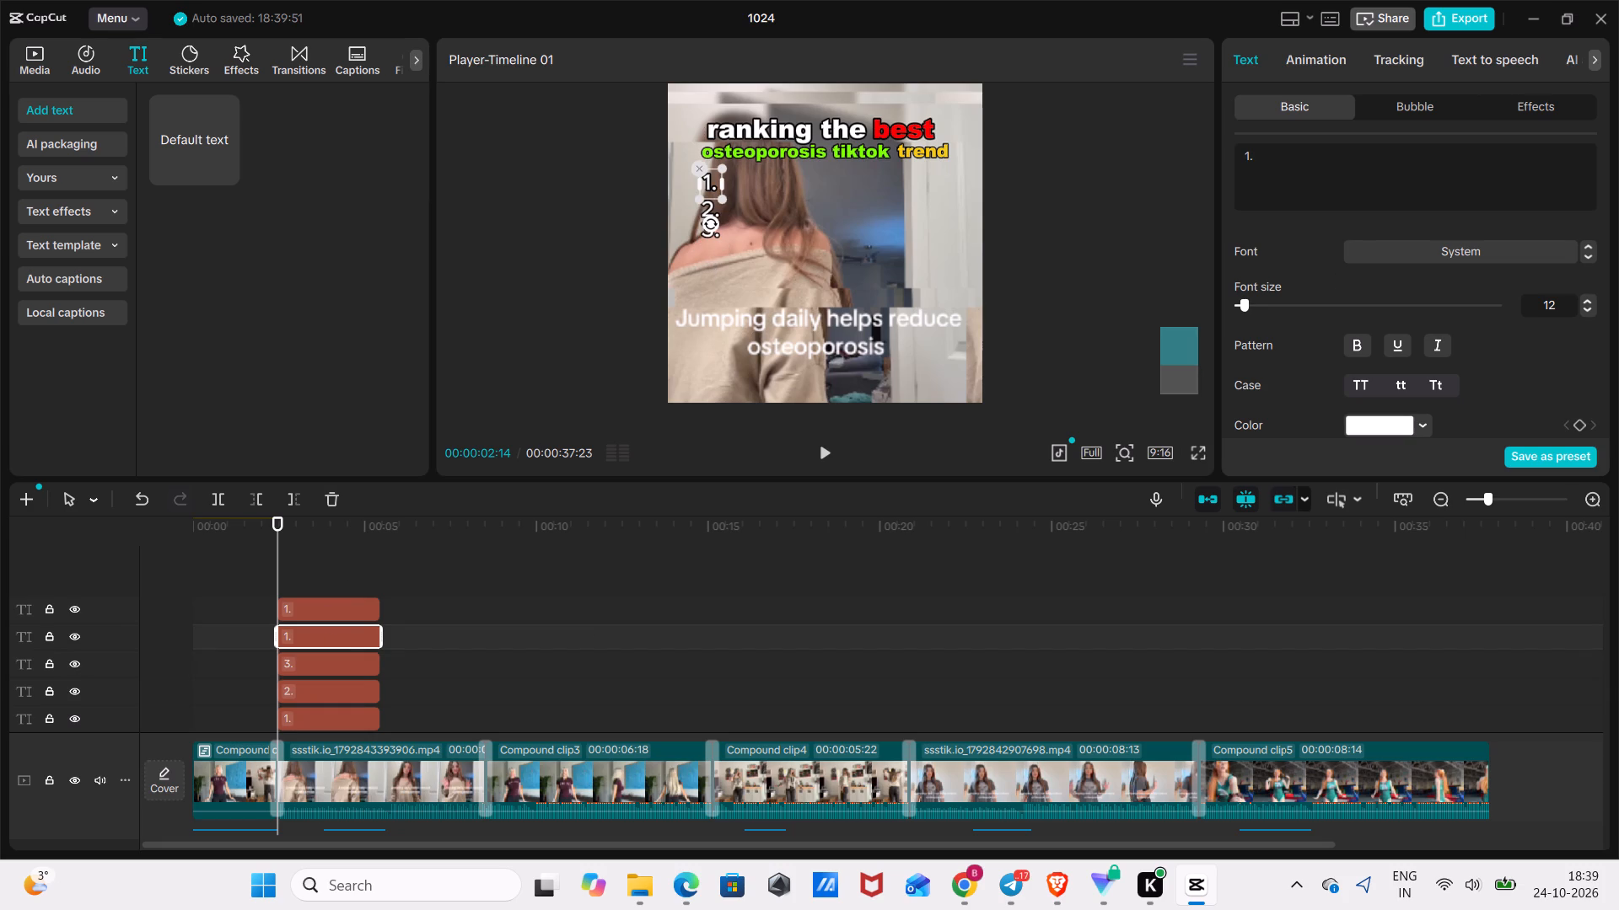
key(Left)
key(BackSpace)
key(4)
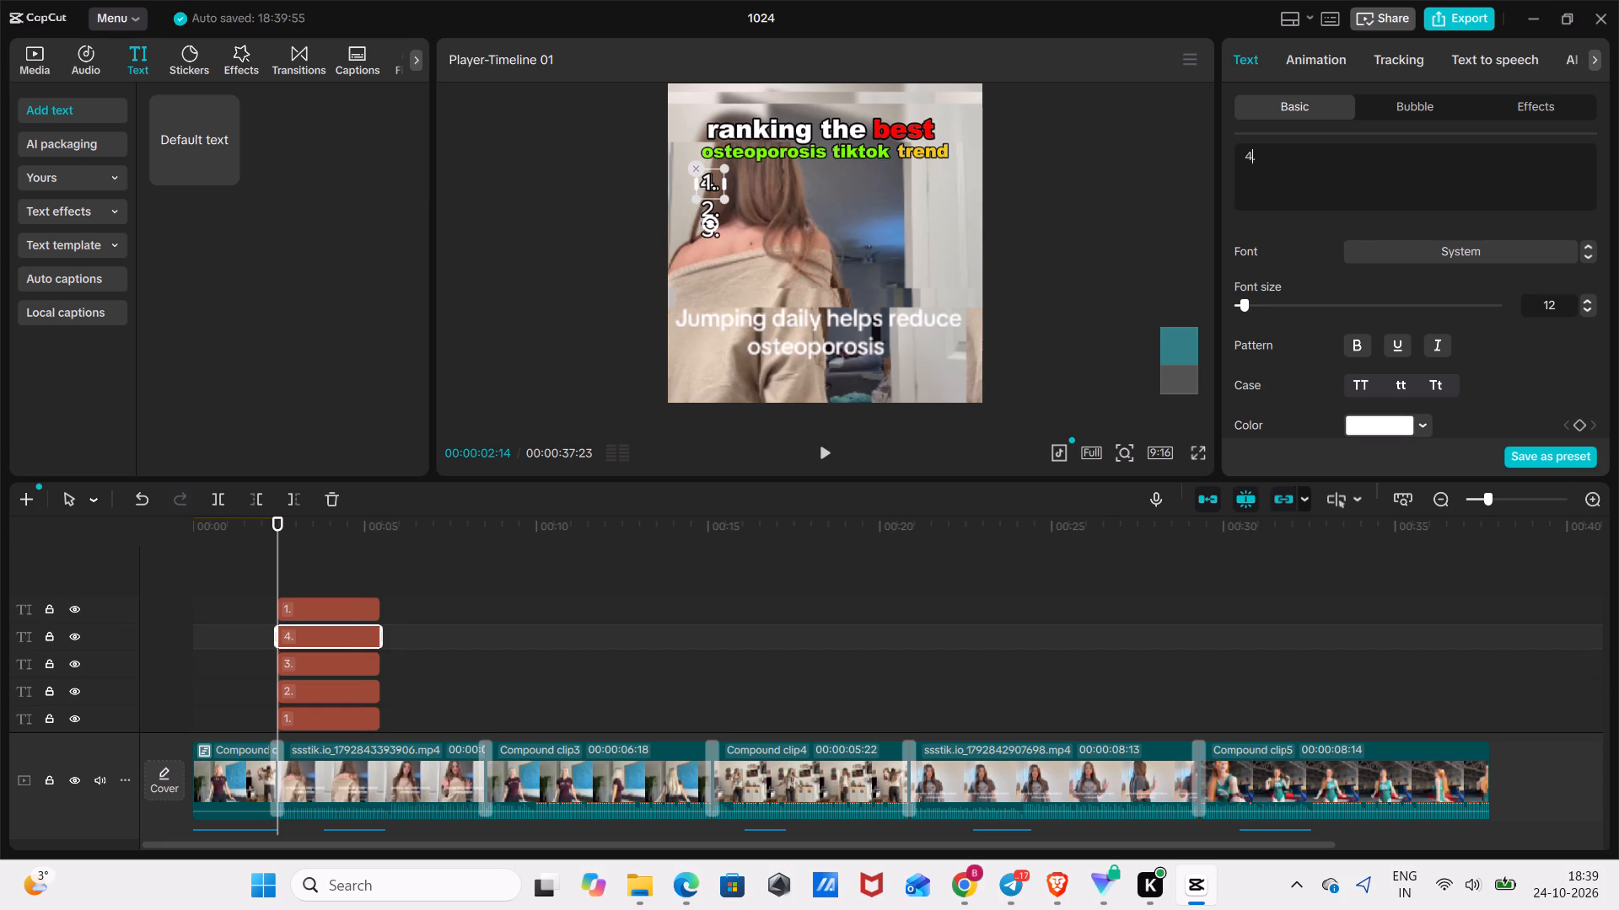
drag(710, 193, 711, 195)
drag(711, 195, 712, 261)
Change the last duplicate's content to "5." and place it directly below the "4." label.
click(344, 602)
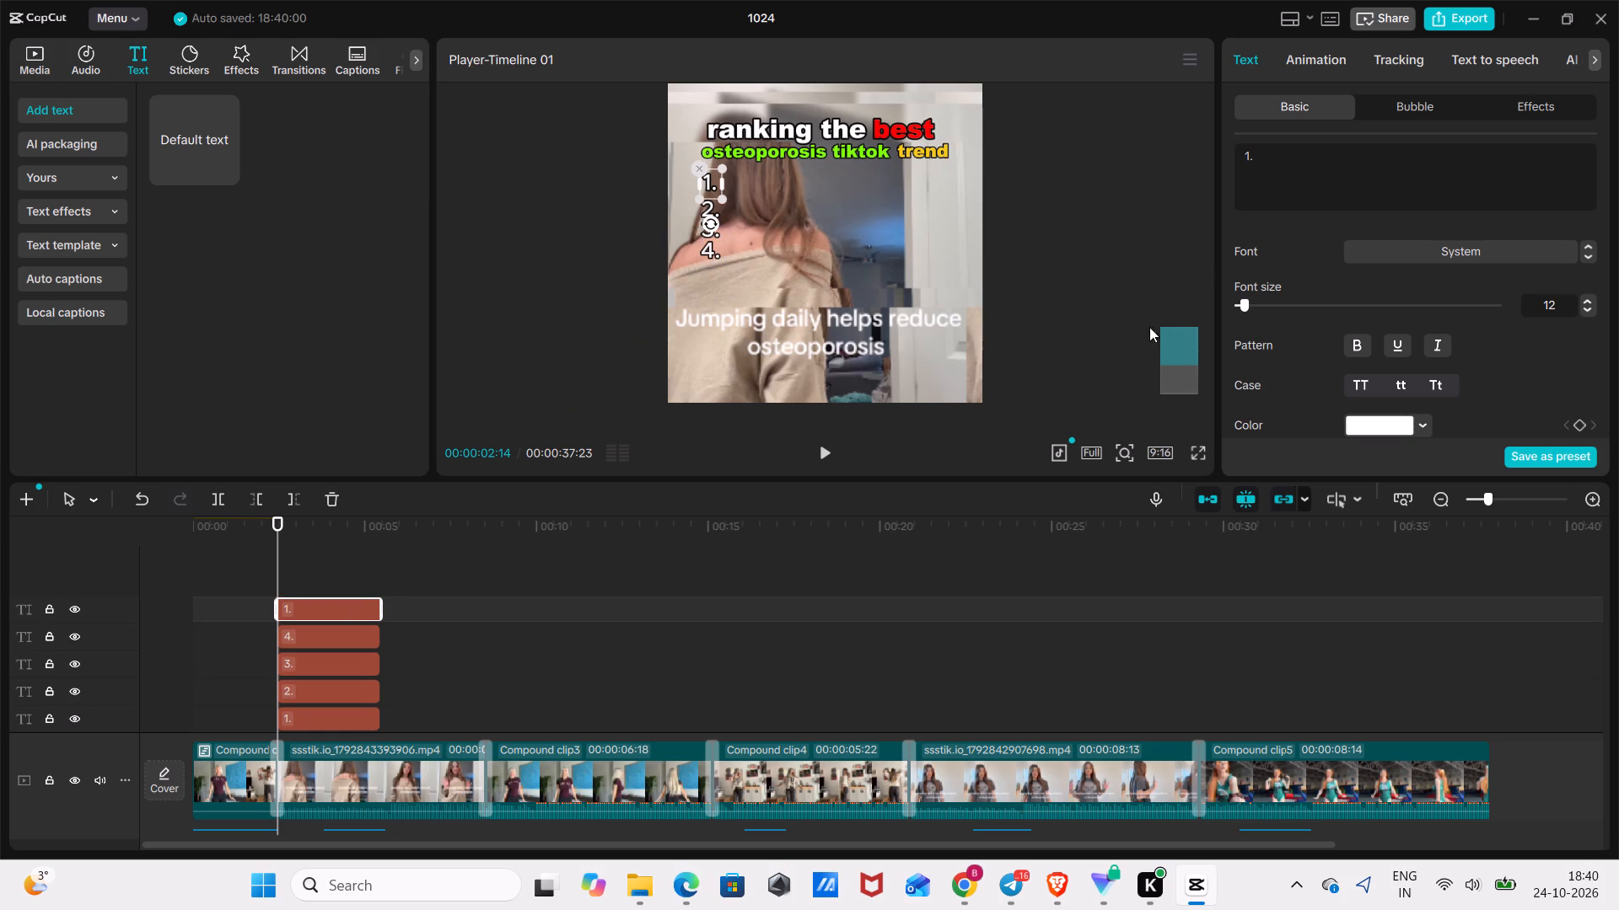
click(1298, 195)
key(Left)
key(BackSpace)
key(5)
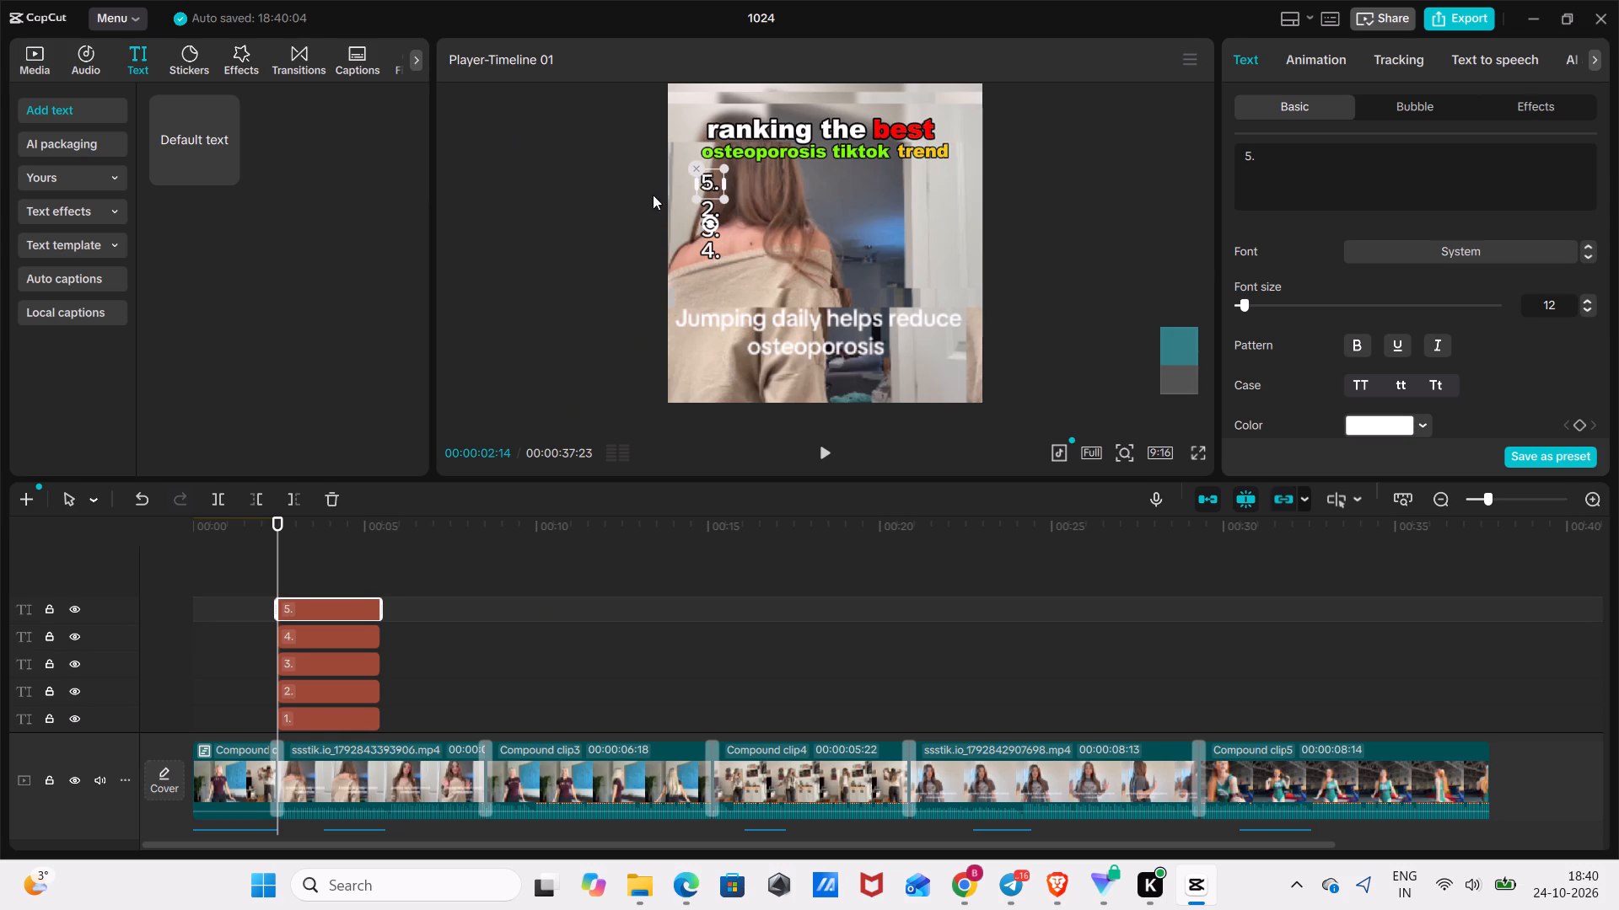
drag(706, 187, 701, 276)
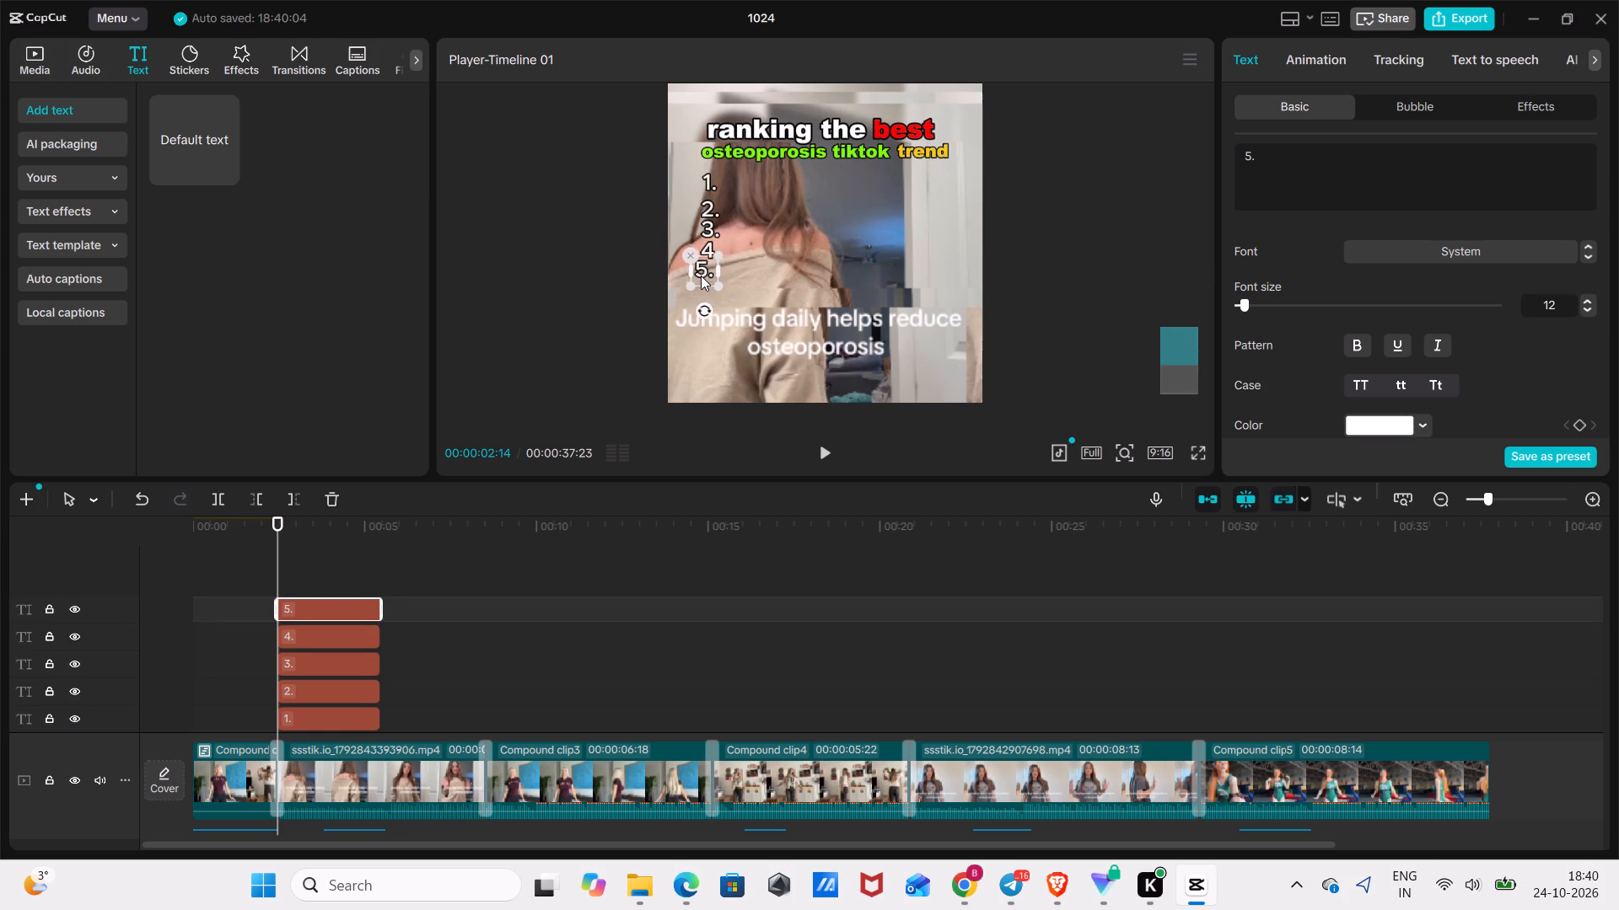
drag(701, 276, 708, 280)
click(780, 244)
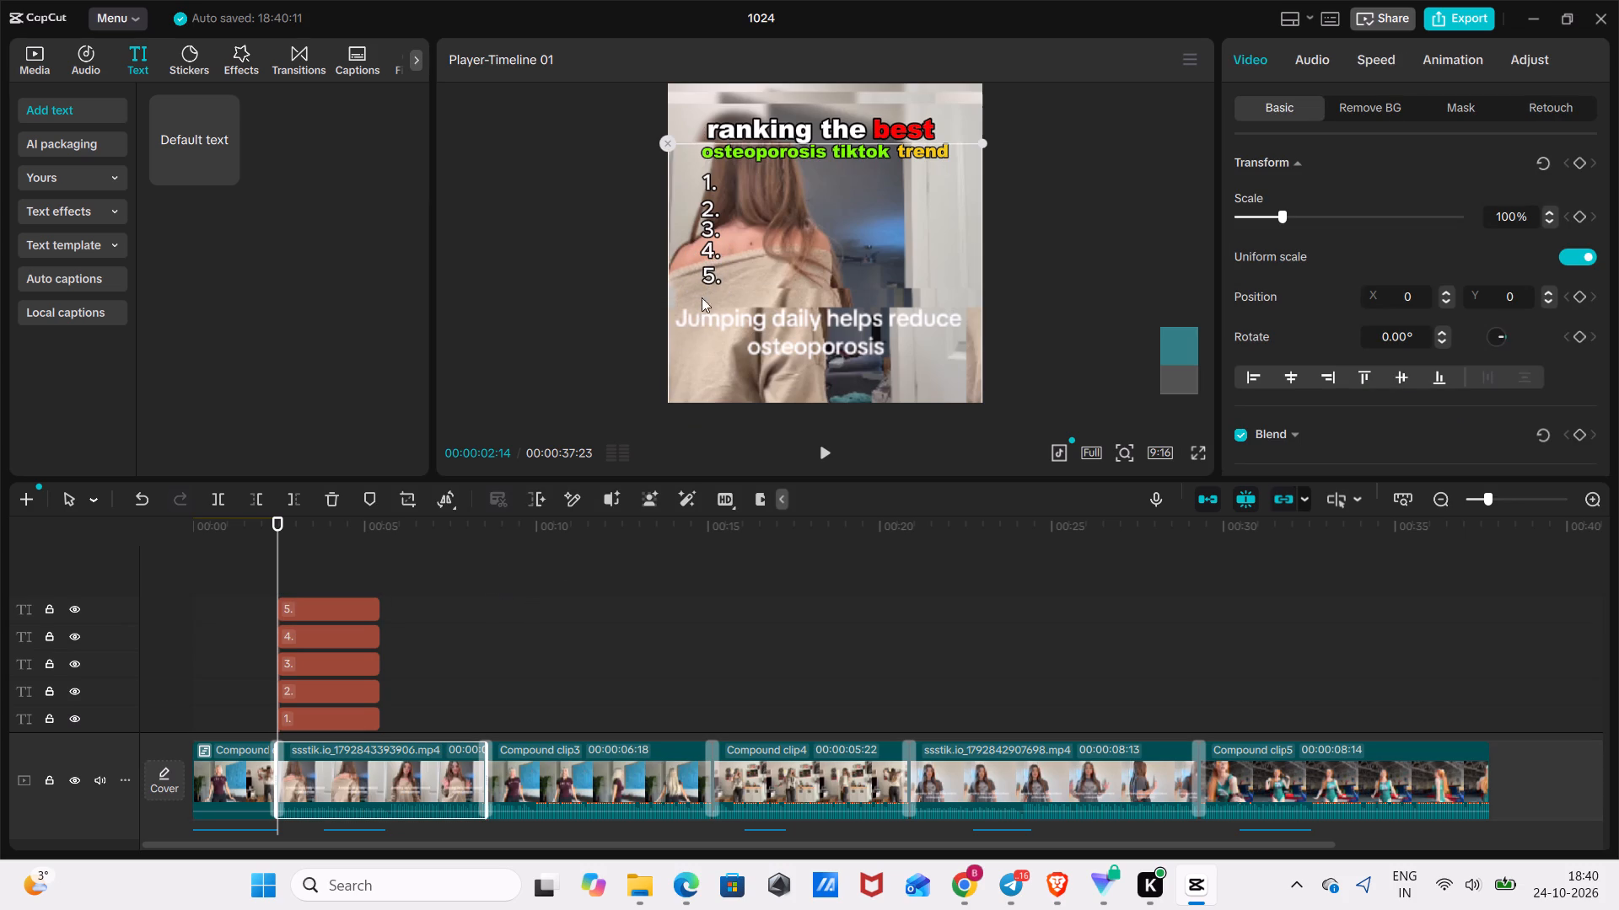
Nudge the "3.", "4." and "5." labels in the preview to even out the vertical spacing of the rank list.
click(706, 233)
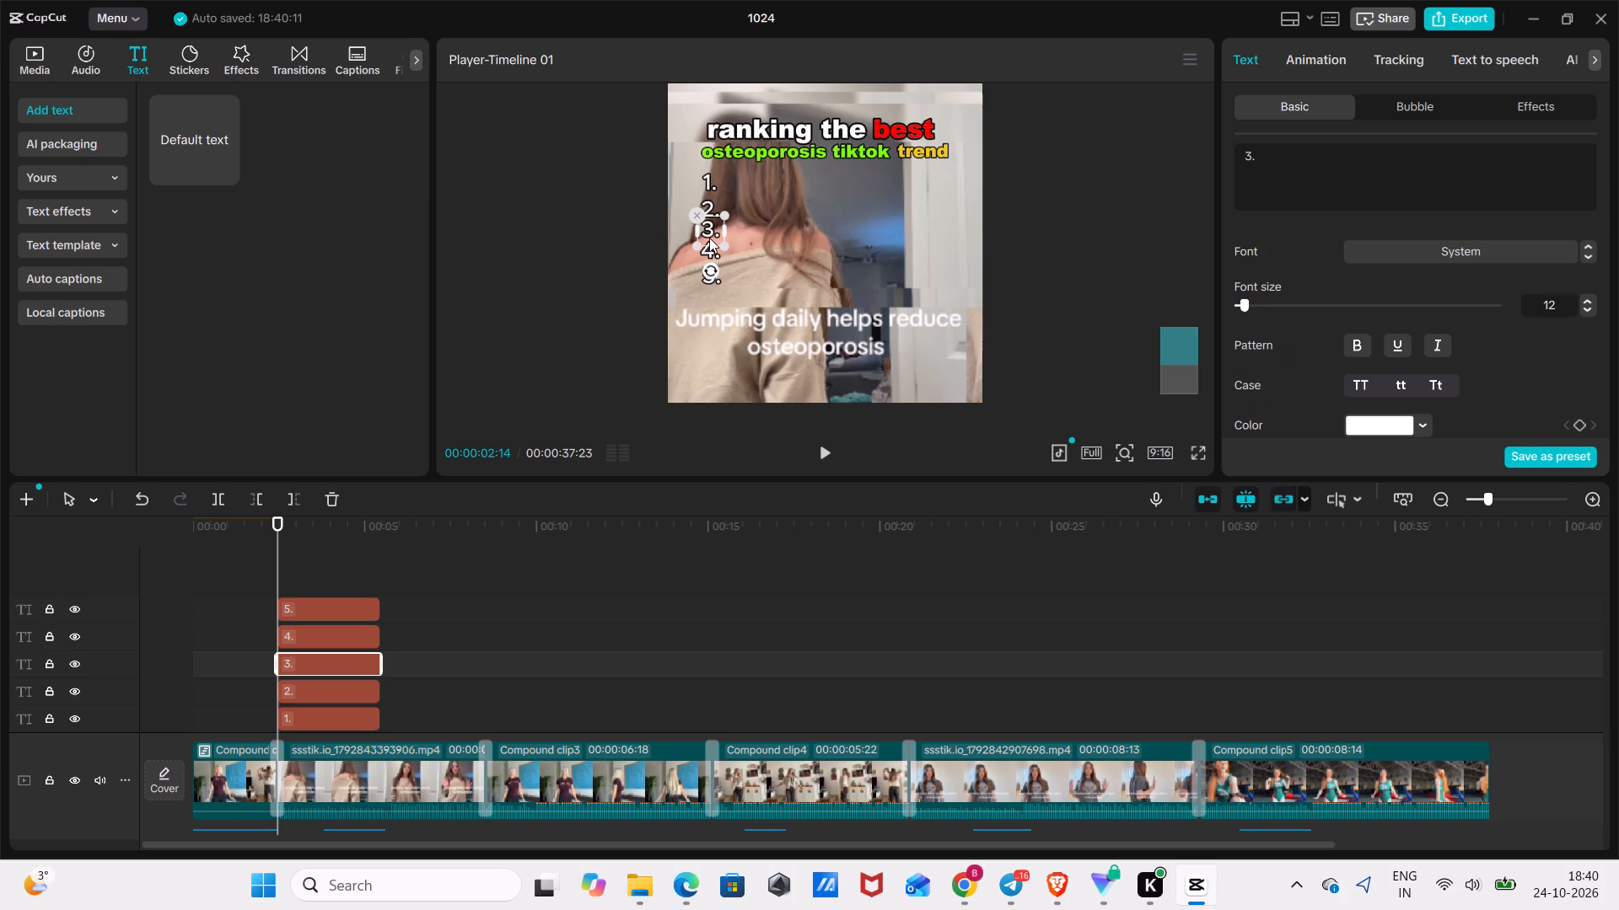
click(708, 237)
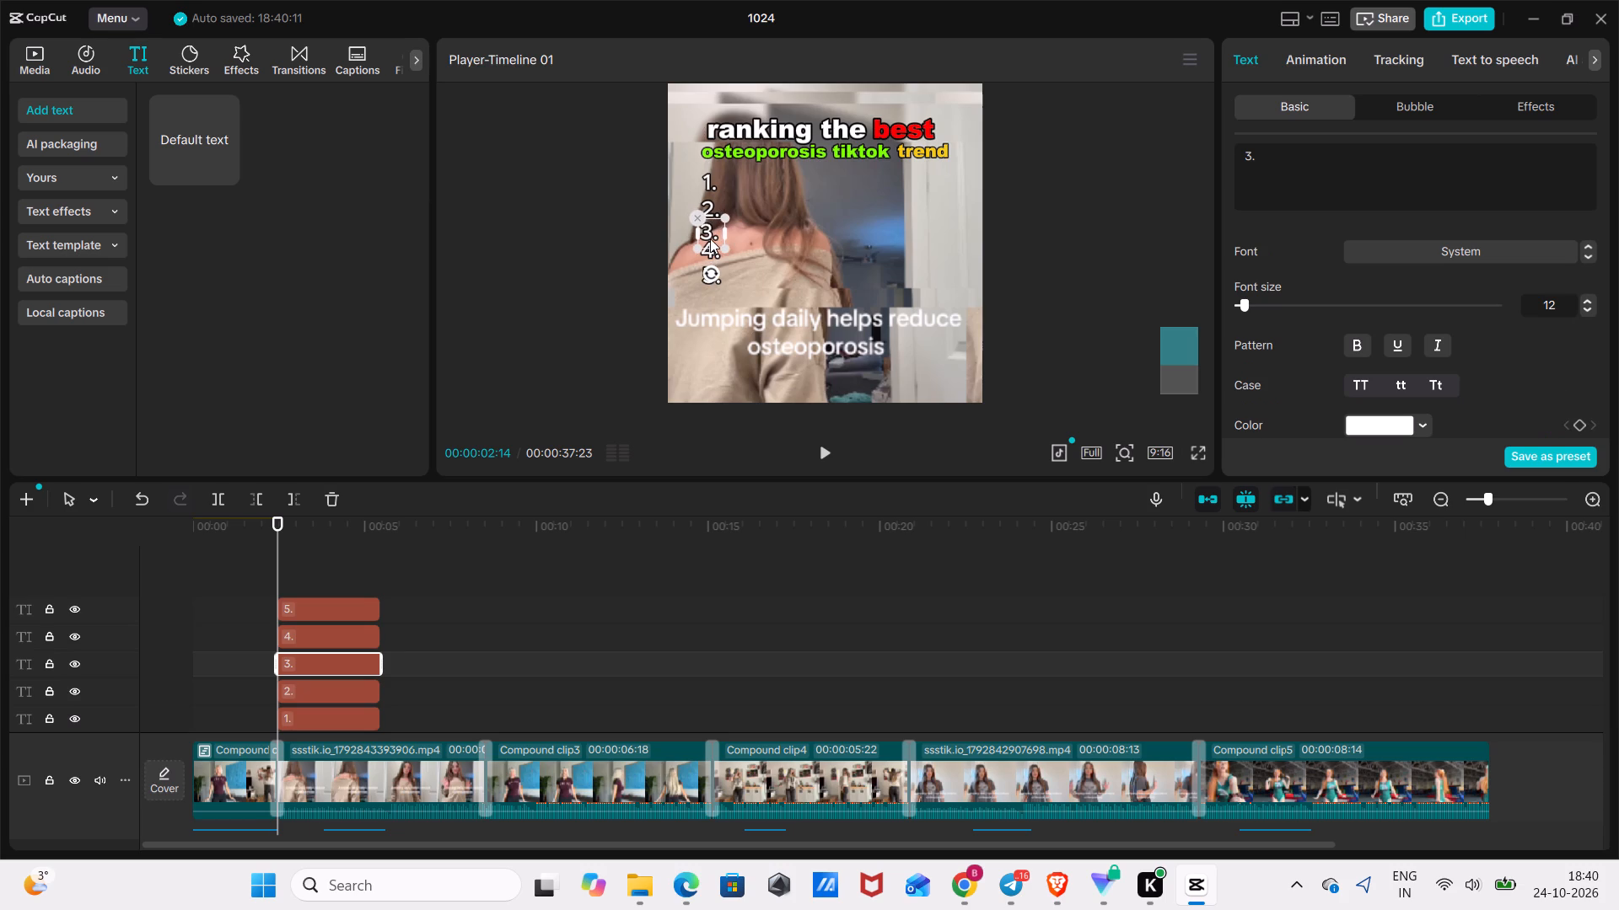
click(740, 281)
click(713, 253)
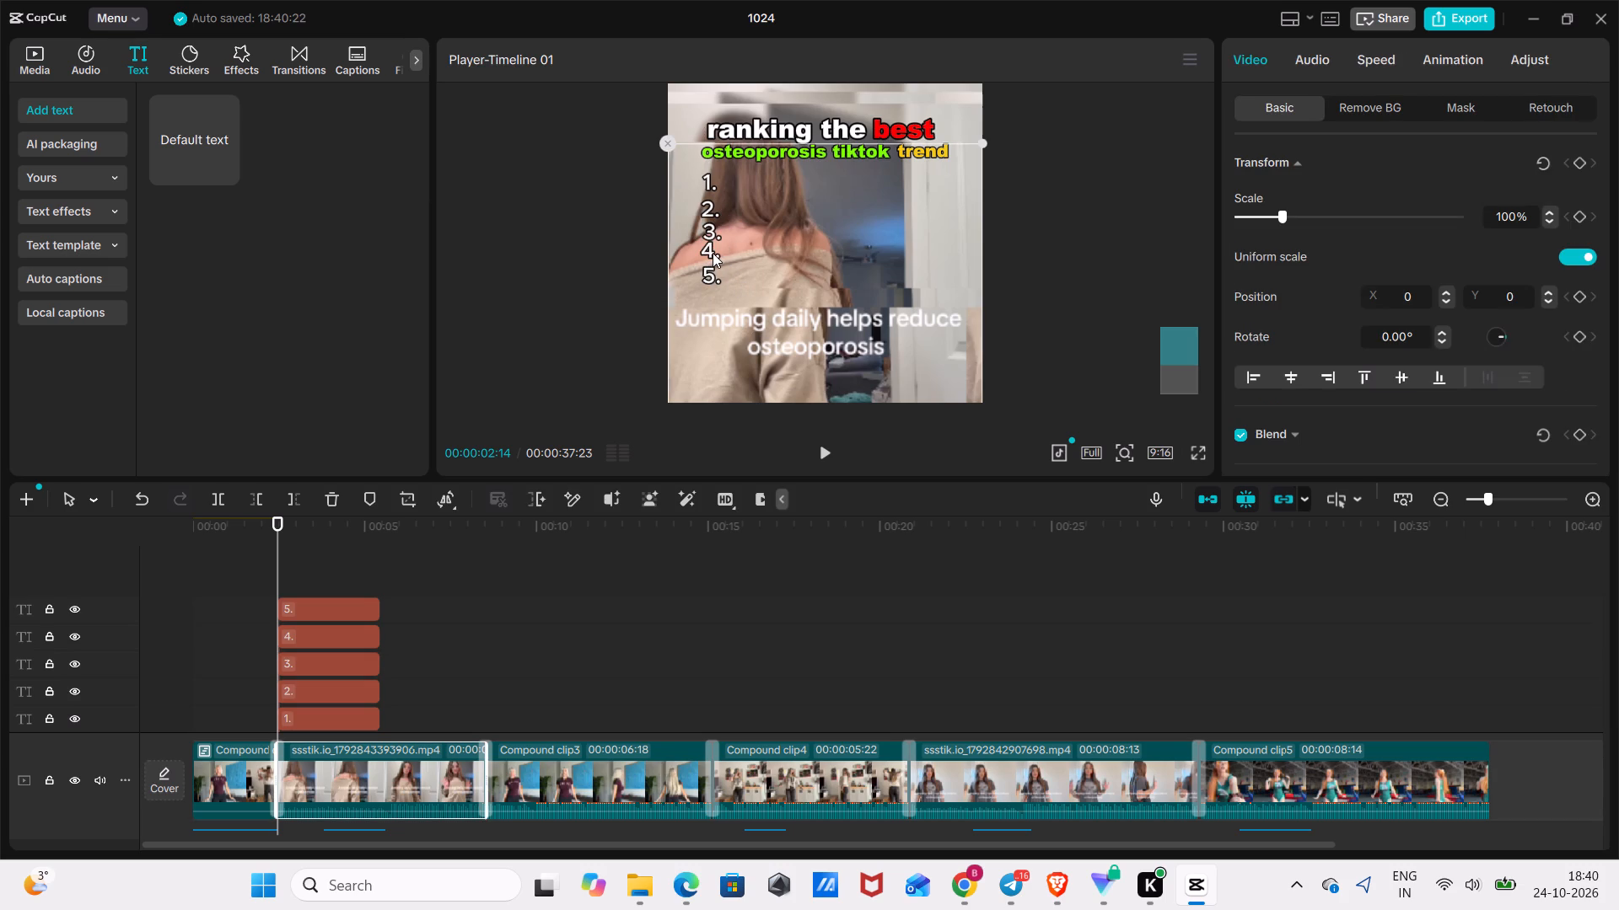
click(706, 252)
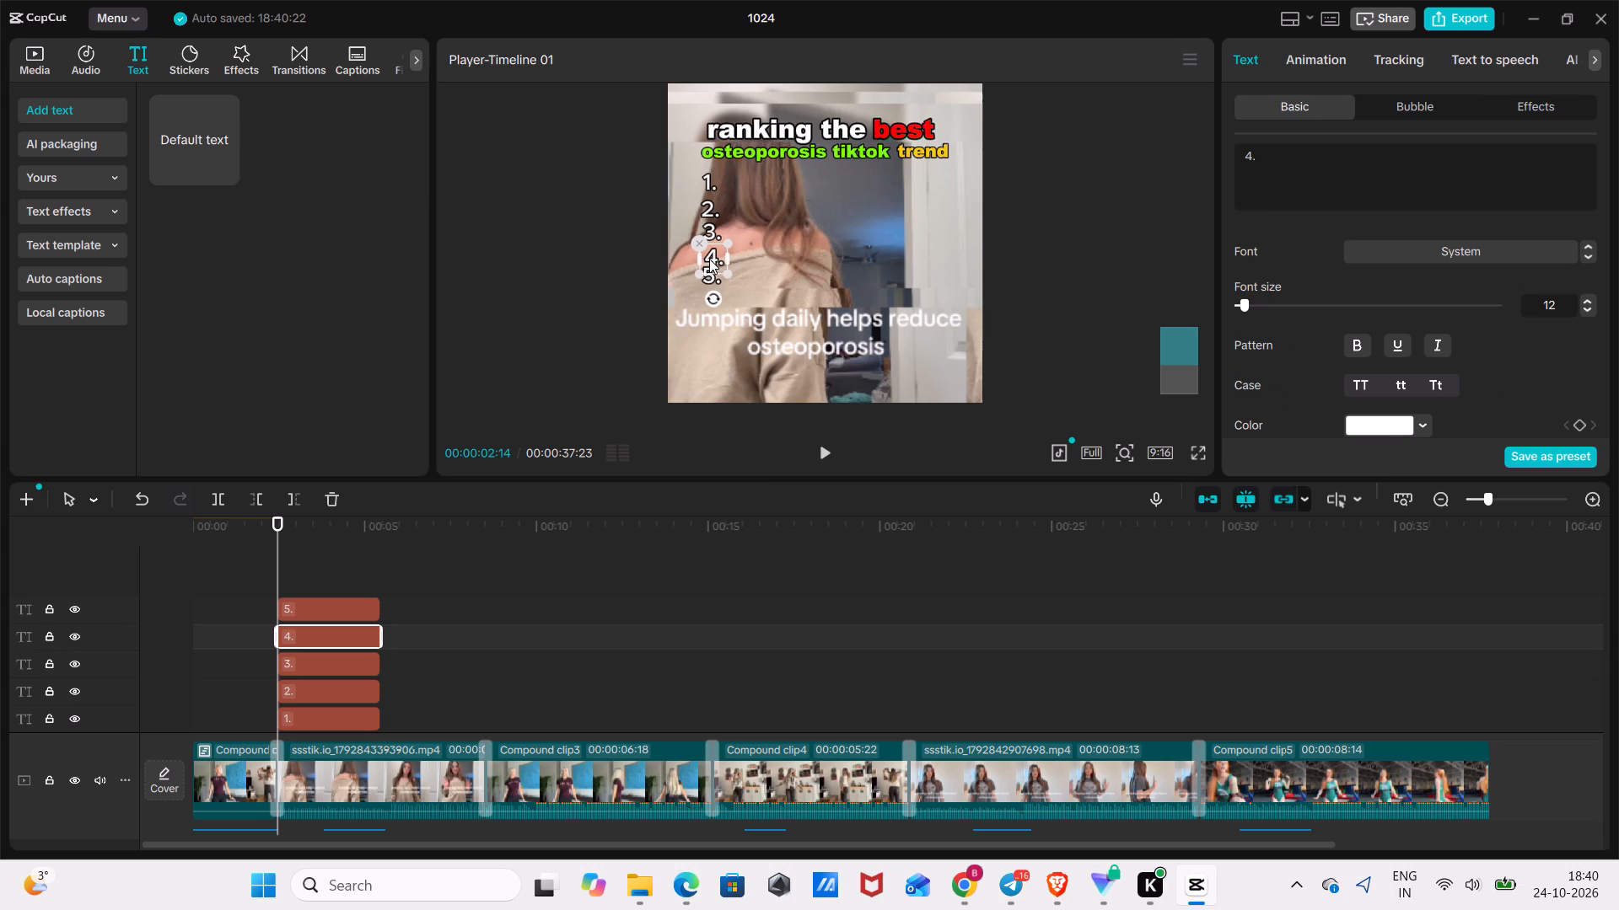
click(708, 288)
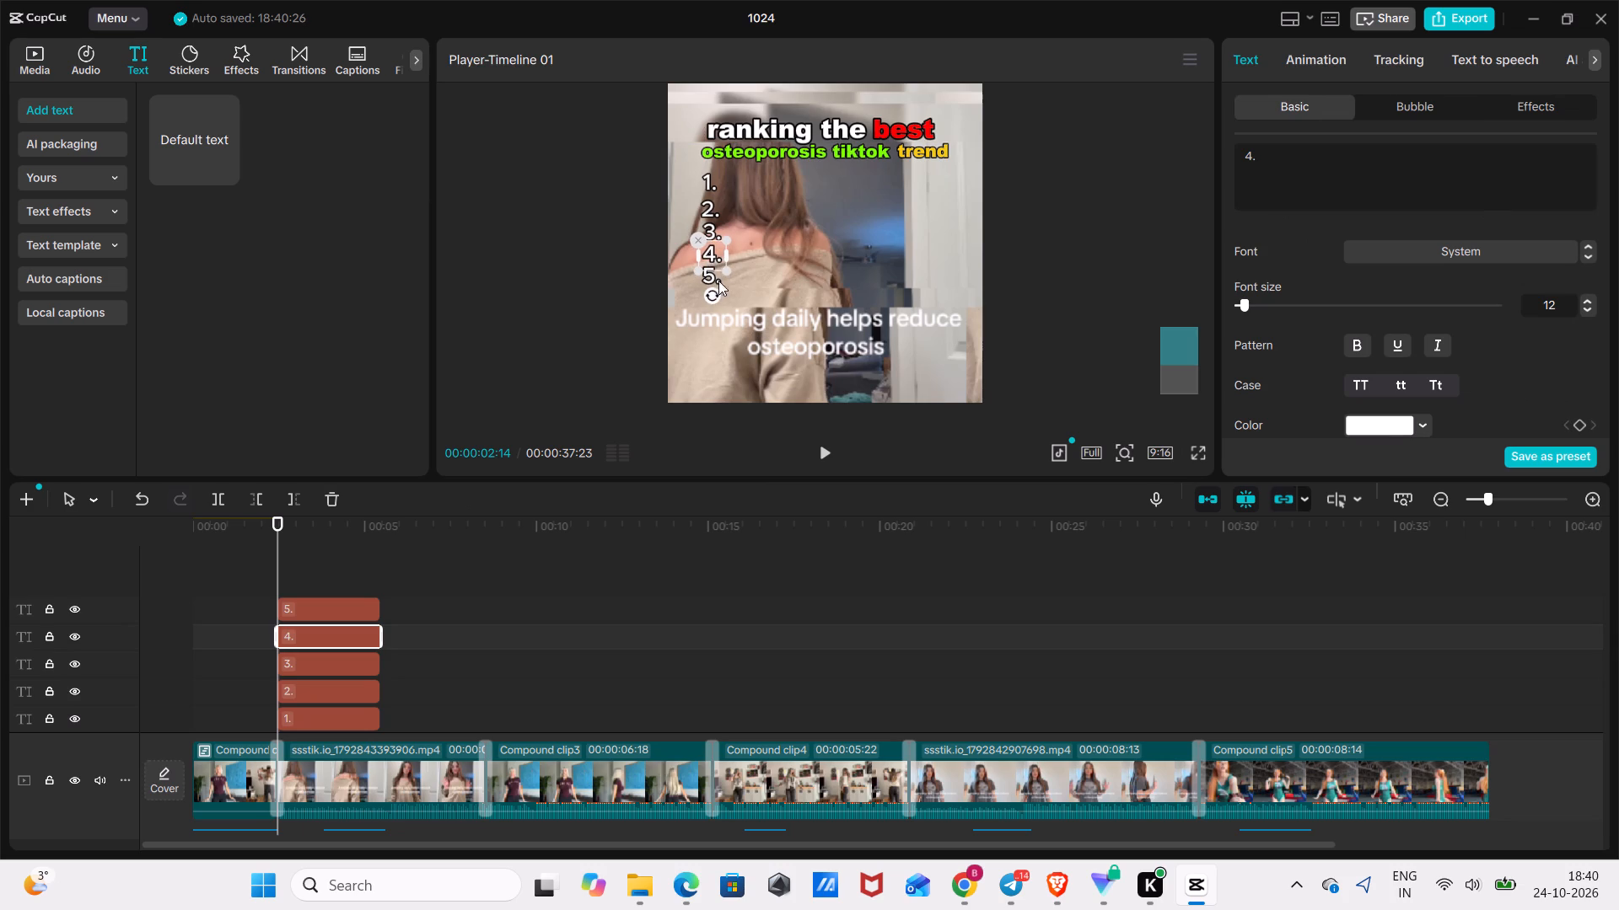
click(763, 281)
click(708, 277)
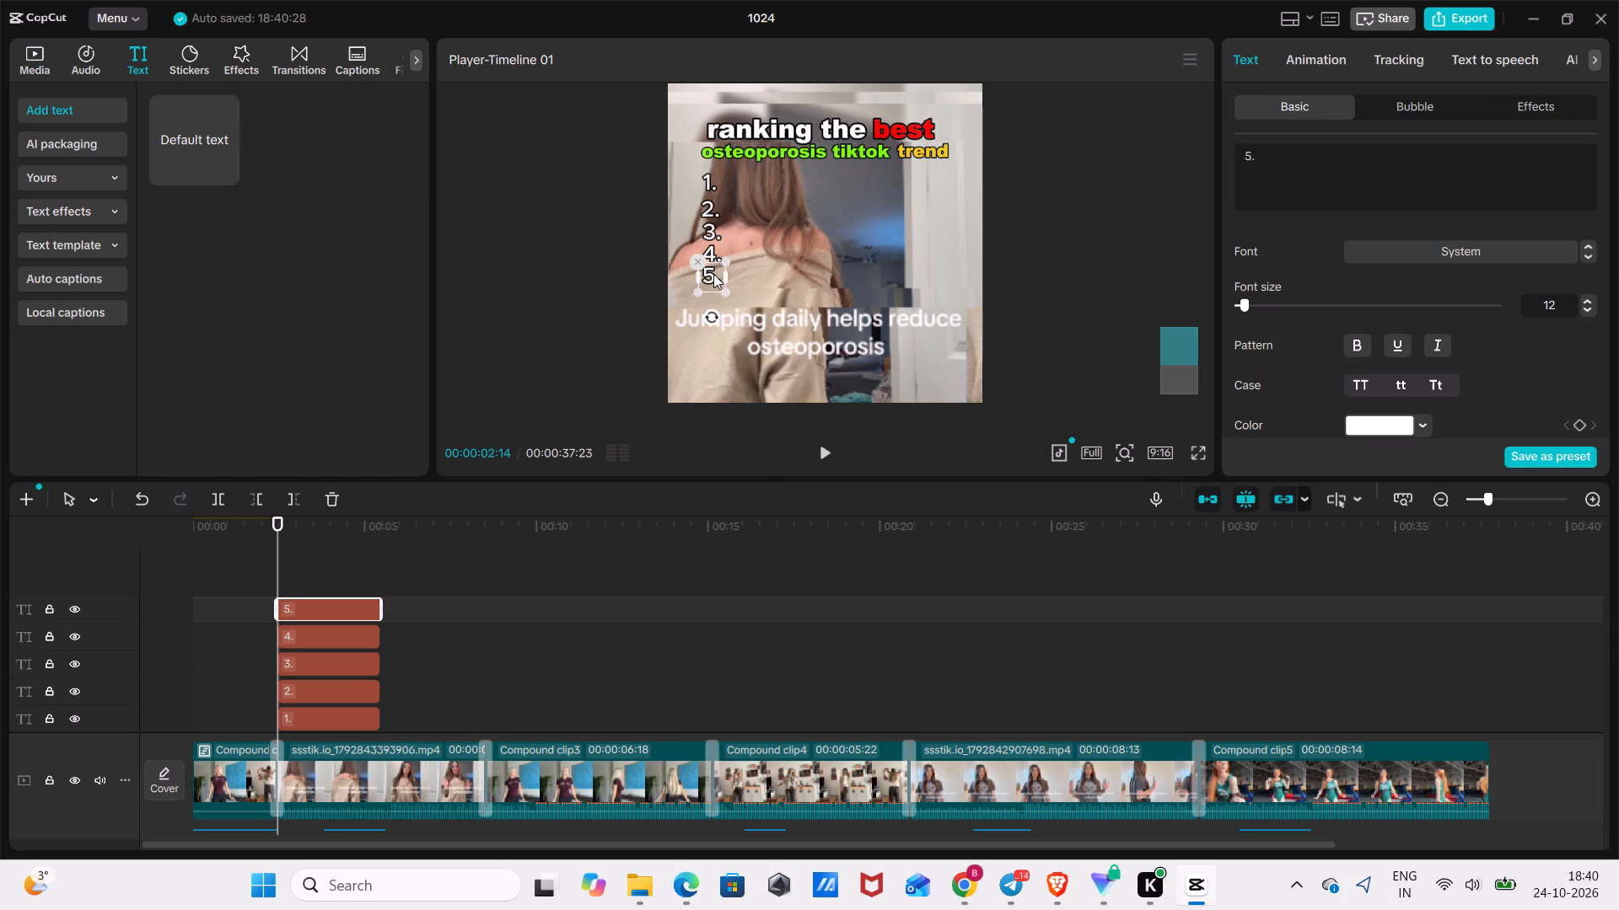
click(711, 275)
Change the text colour of the "1." rank label to yellow, hex FFCD00.
click(759, 256)
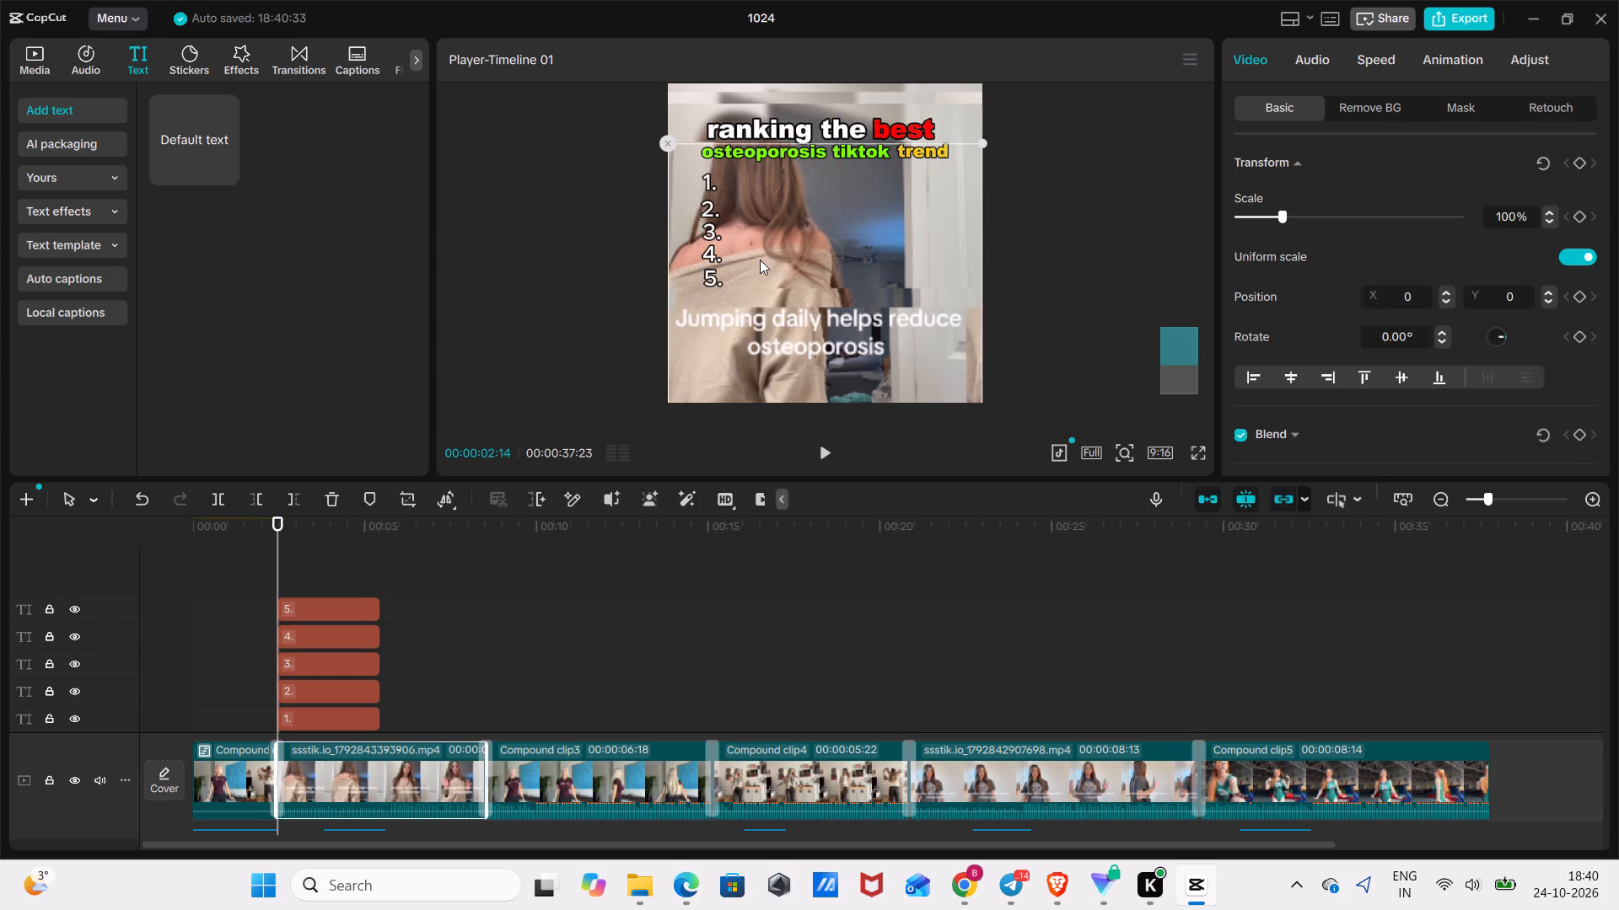
click(330, 727)
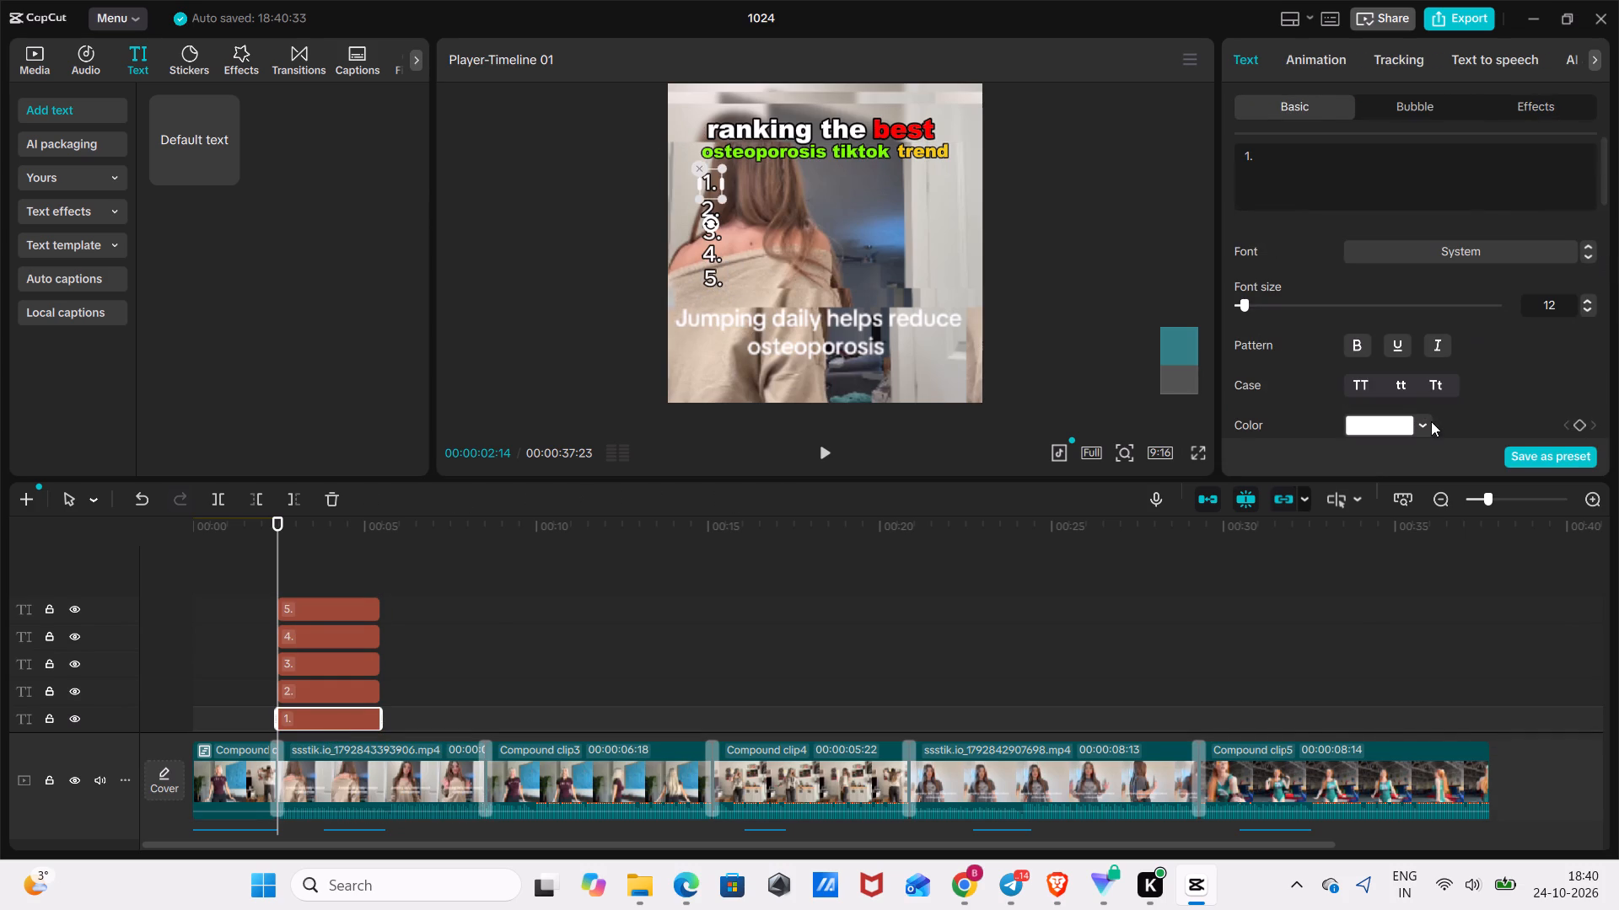
click(1431, 421)
drag(1529, 468, 1618, 420)
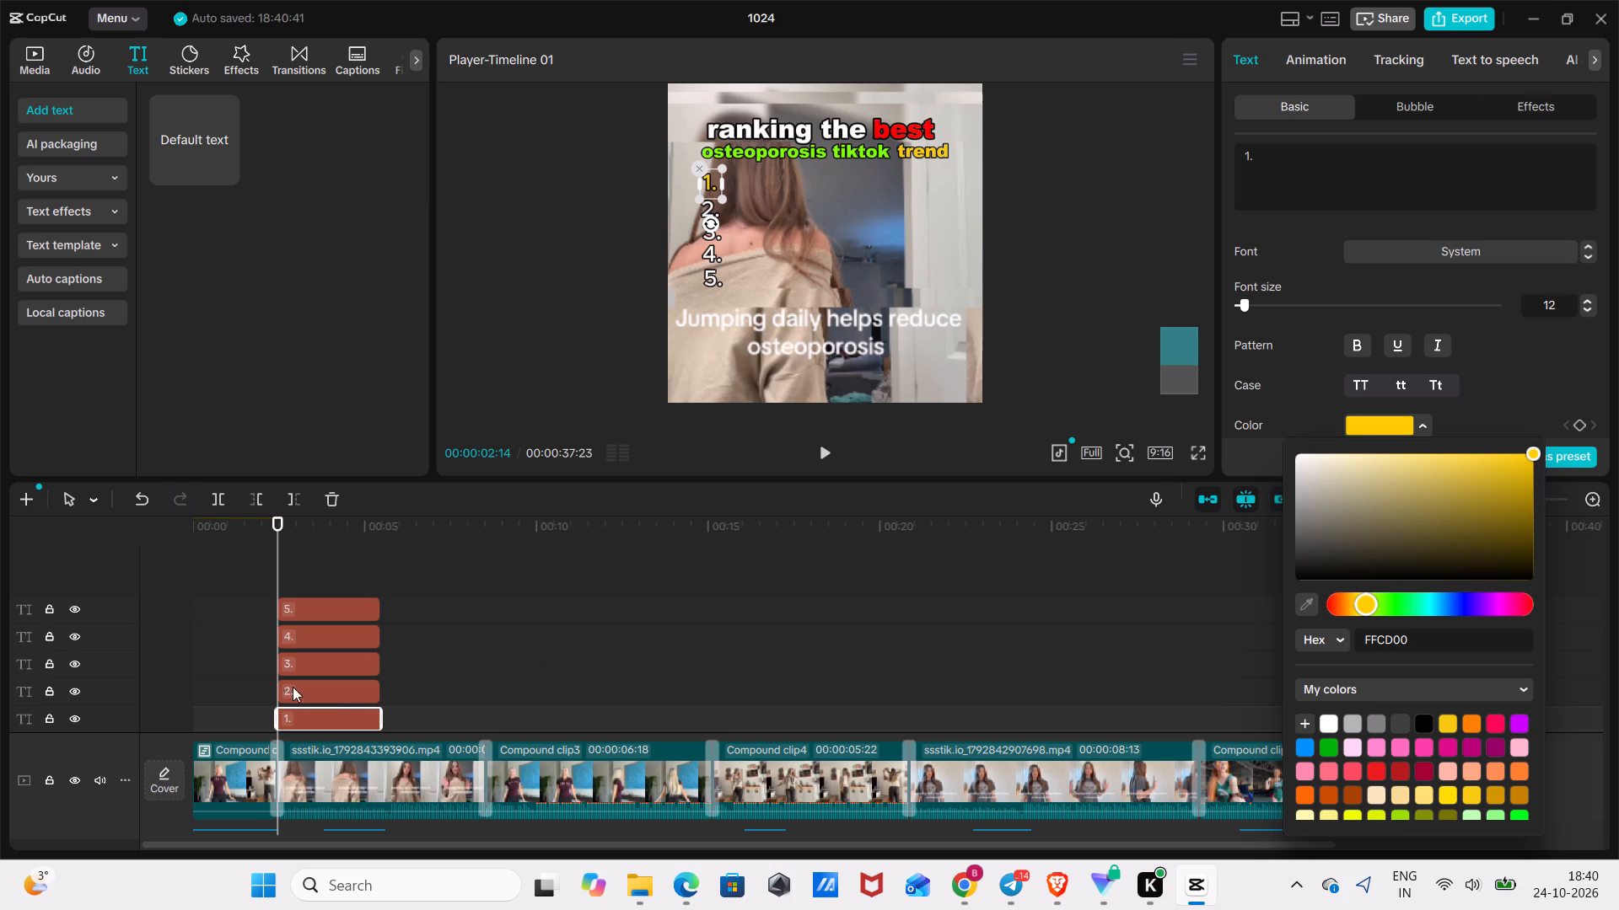
Change the text colour of the "2." rank label to bright green.
click(332, 700)
click(1419, 432)
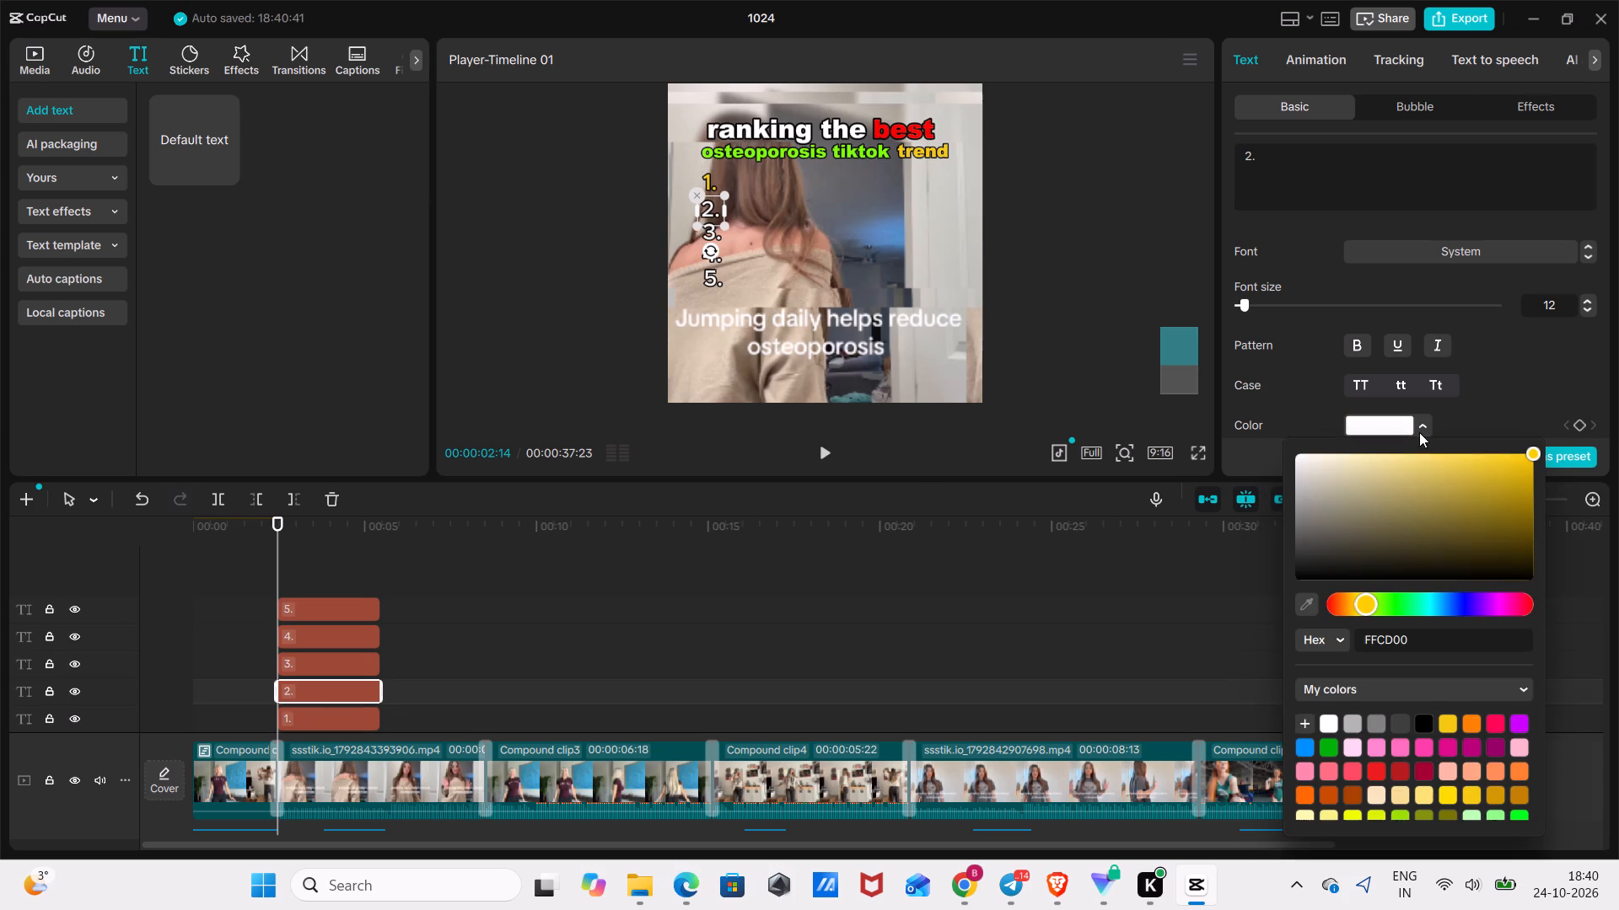
click(1394, 609)
click(1604, 419)
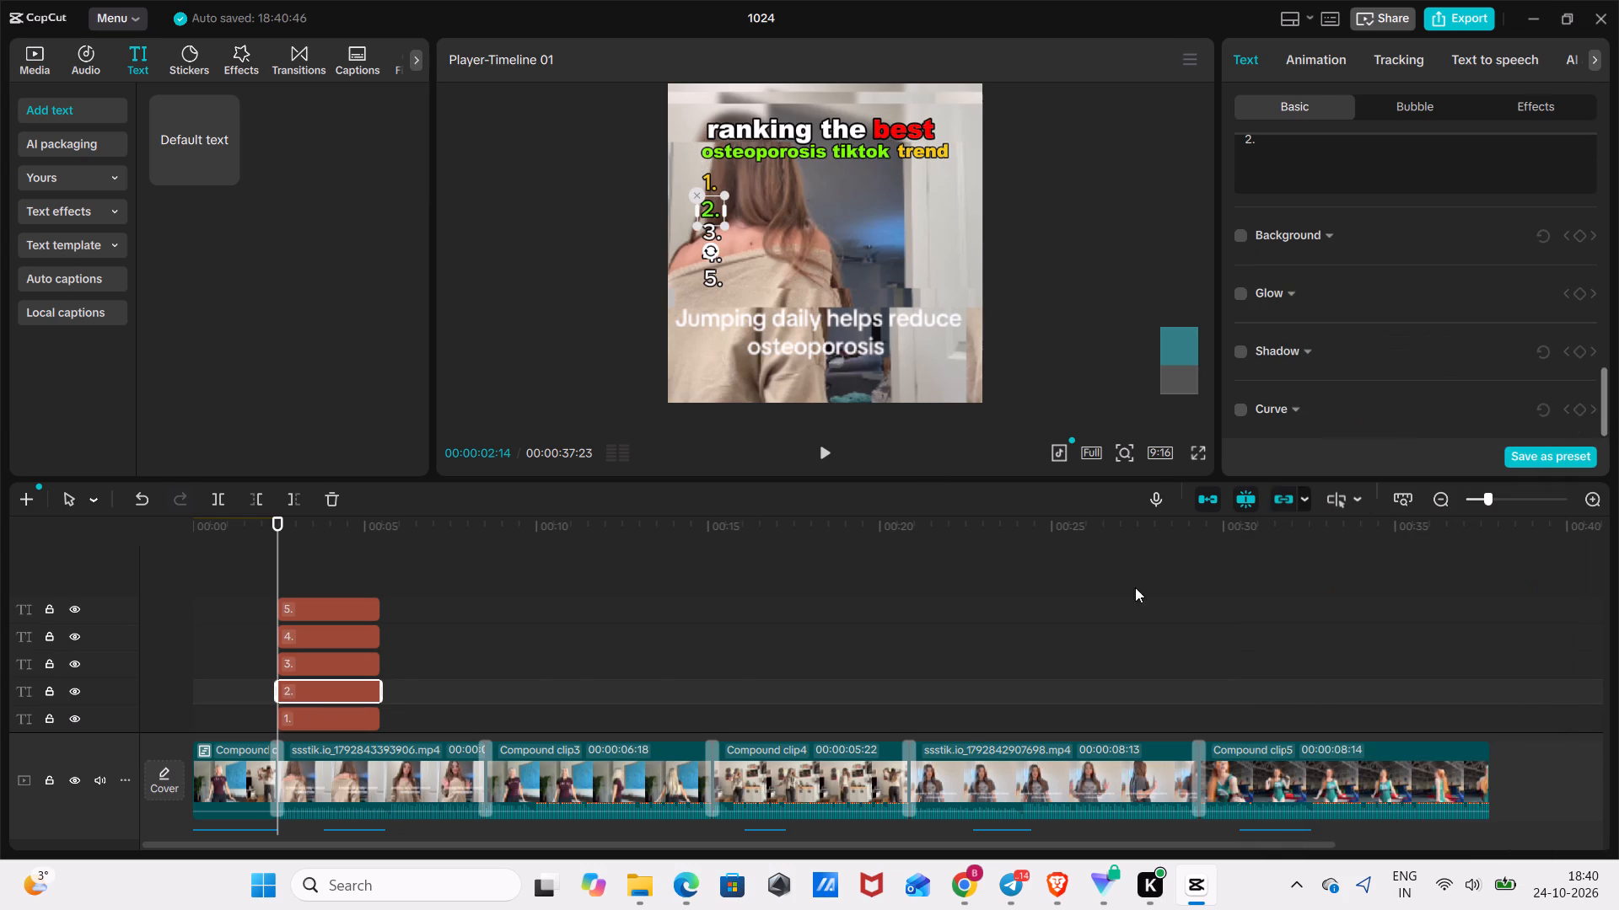
Change the text colour of the "3." rank label to blue, hex 00A0FF.
click(370, 663)
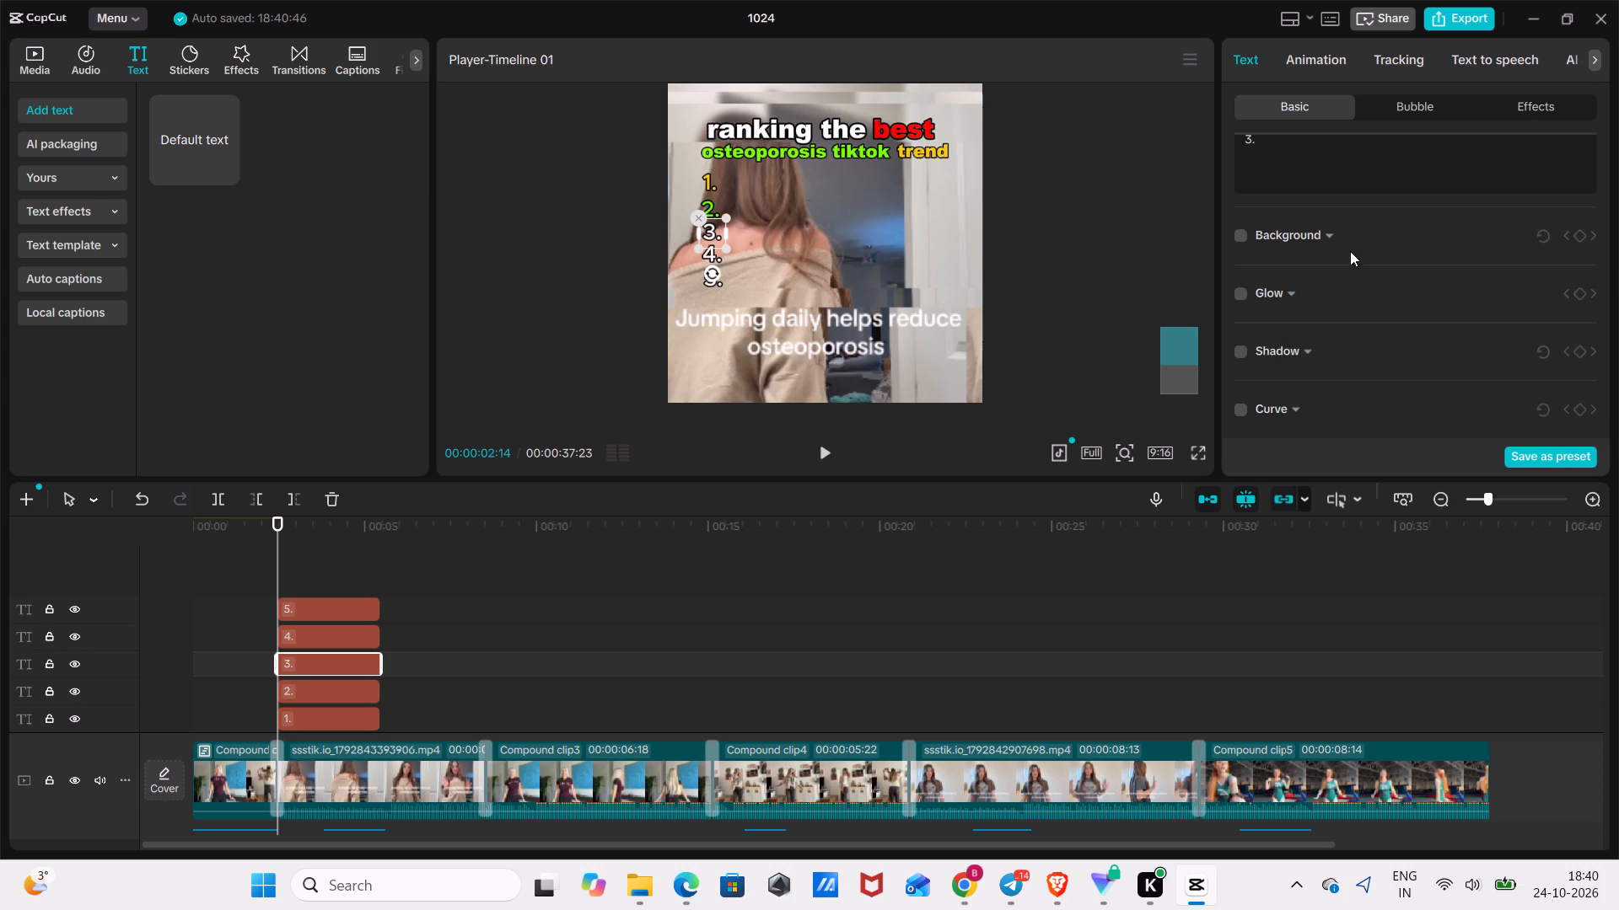
scroll(1354, 248, up, 7)
scroll(1418, 302, up, 2)
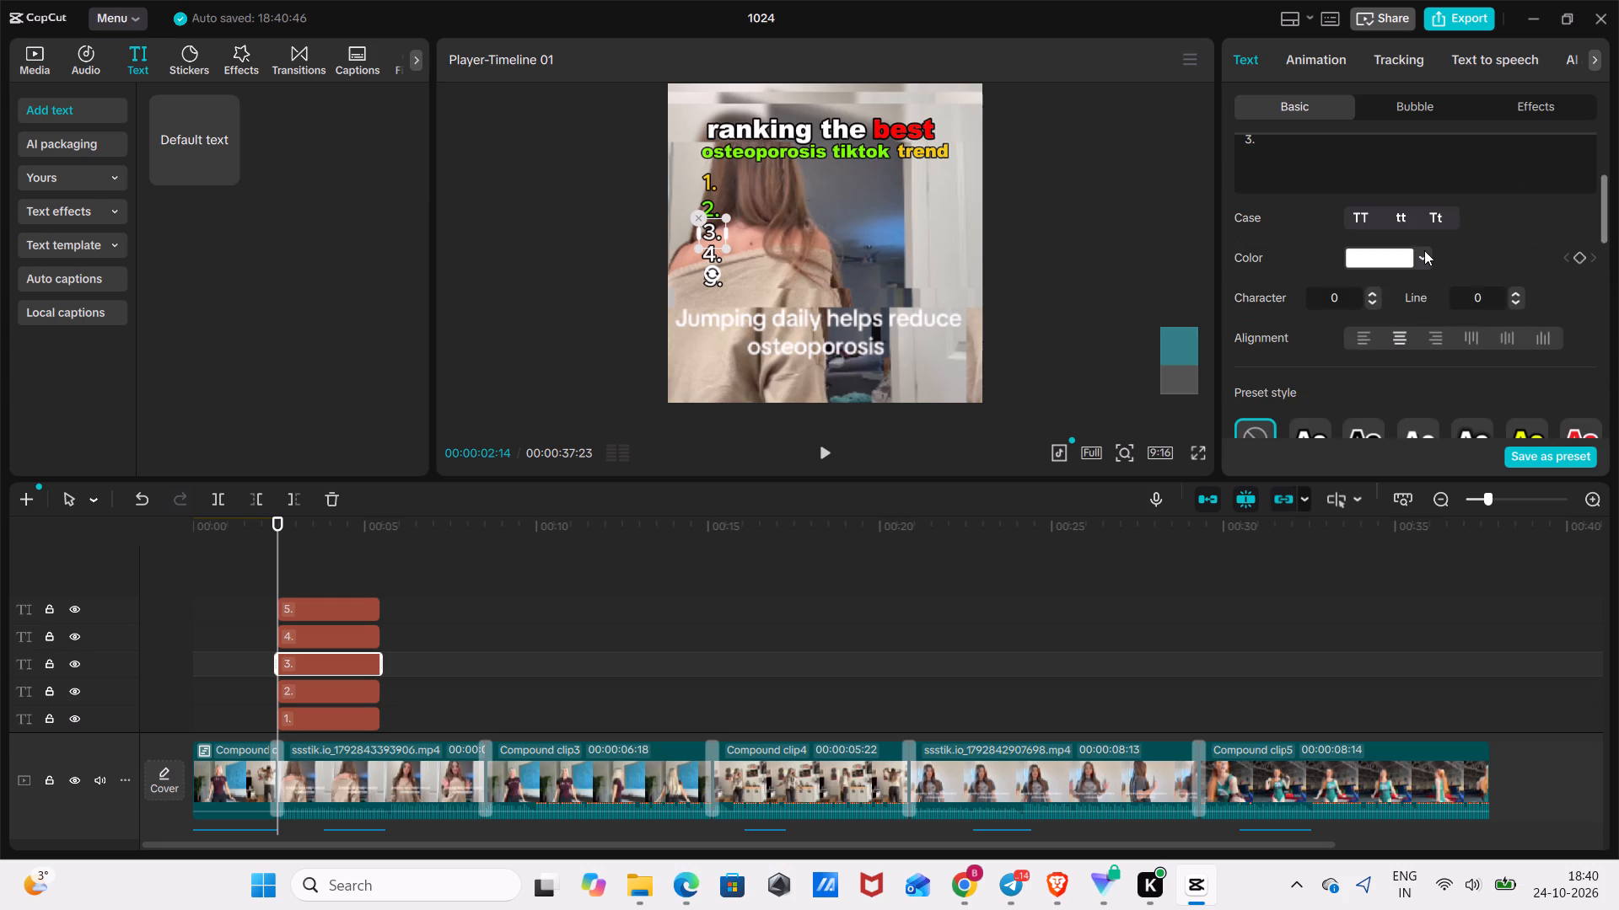
click(1424, 250)
click(1455, 437)
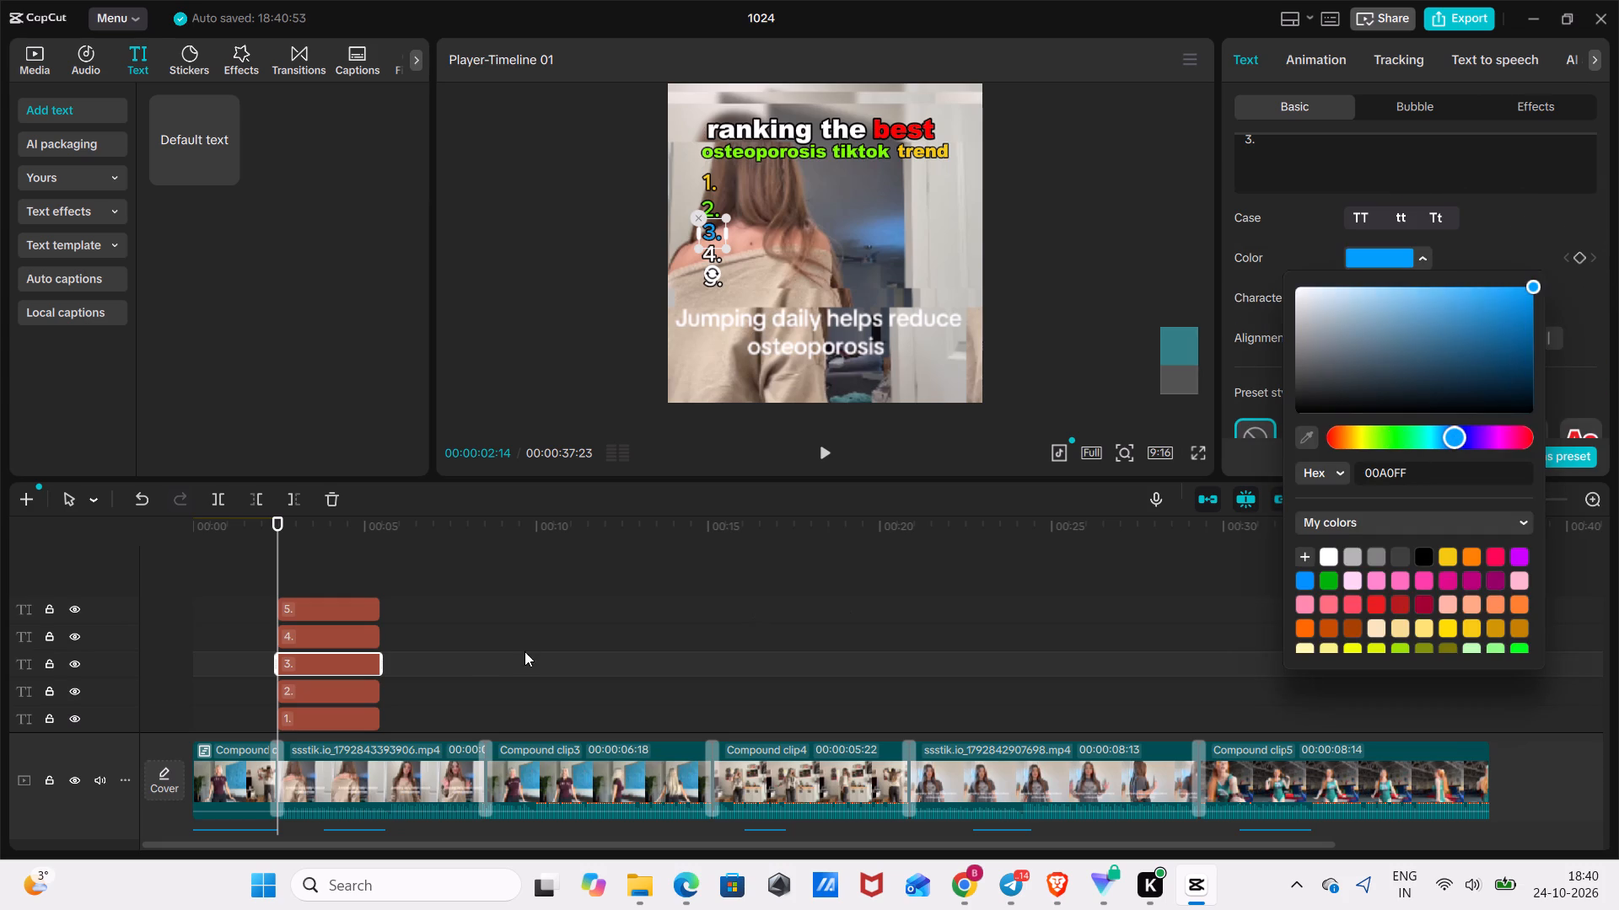
Change the text colour of the "4." rank label to magenta, hex EA00FF.
click(353, 640)
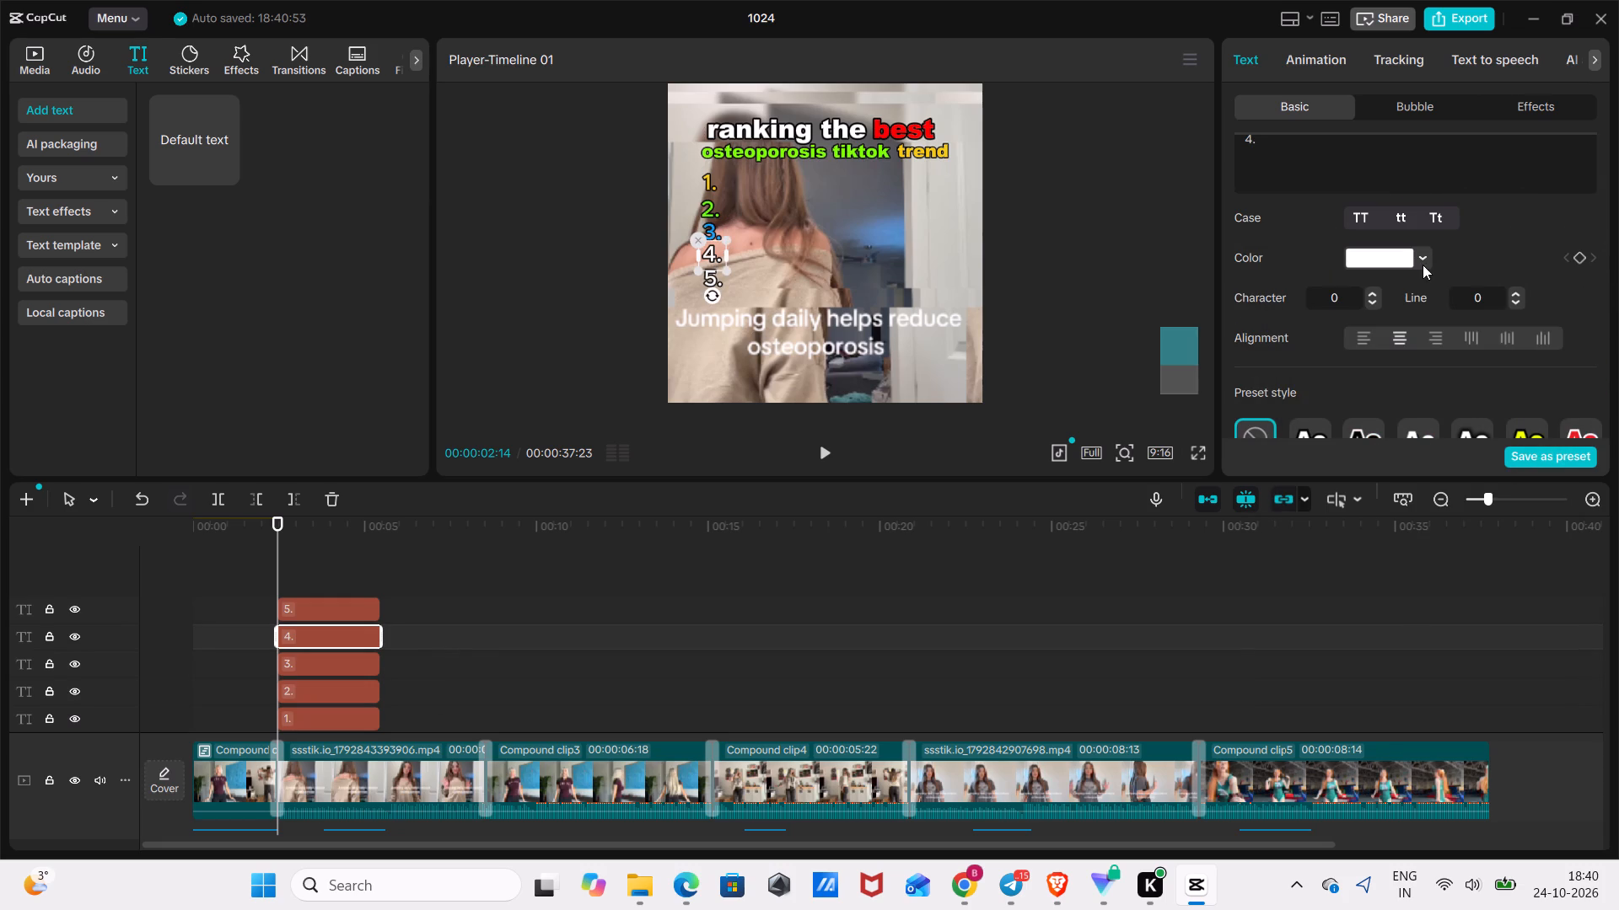
click(1422, 257)
drag(1518, 436, 1573, 424)
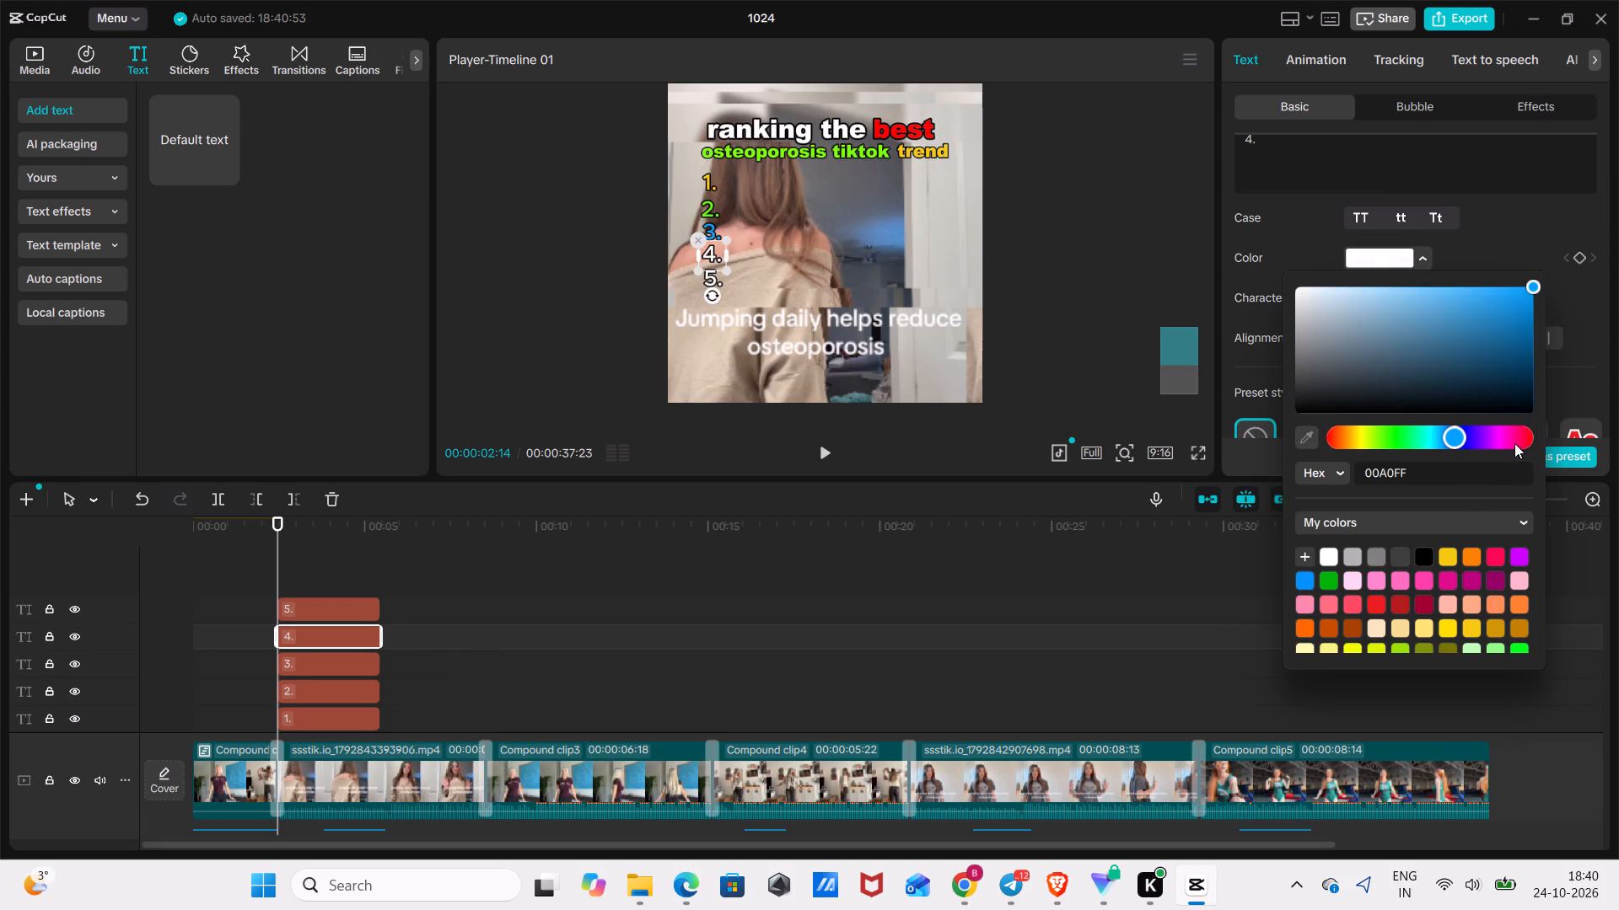
drag(1516, 443, 1556, 438)
double_click(1494, 439)
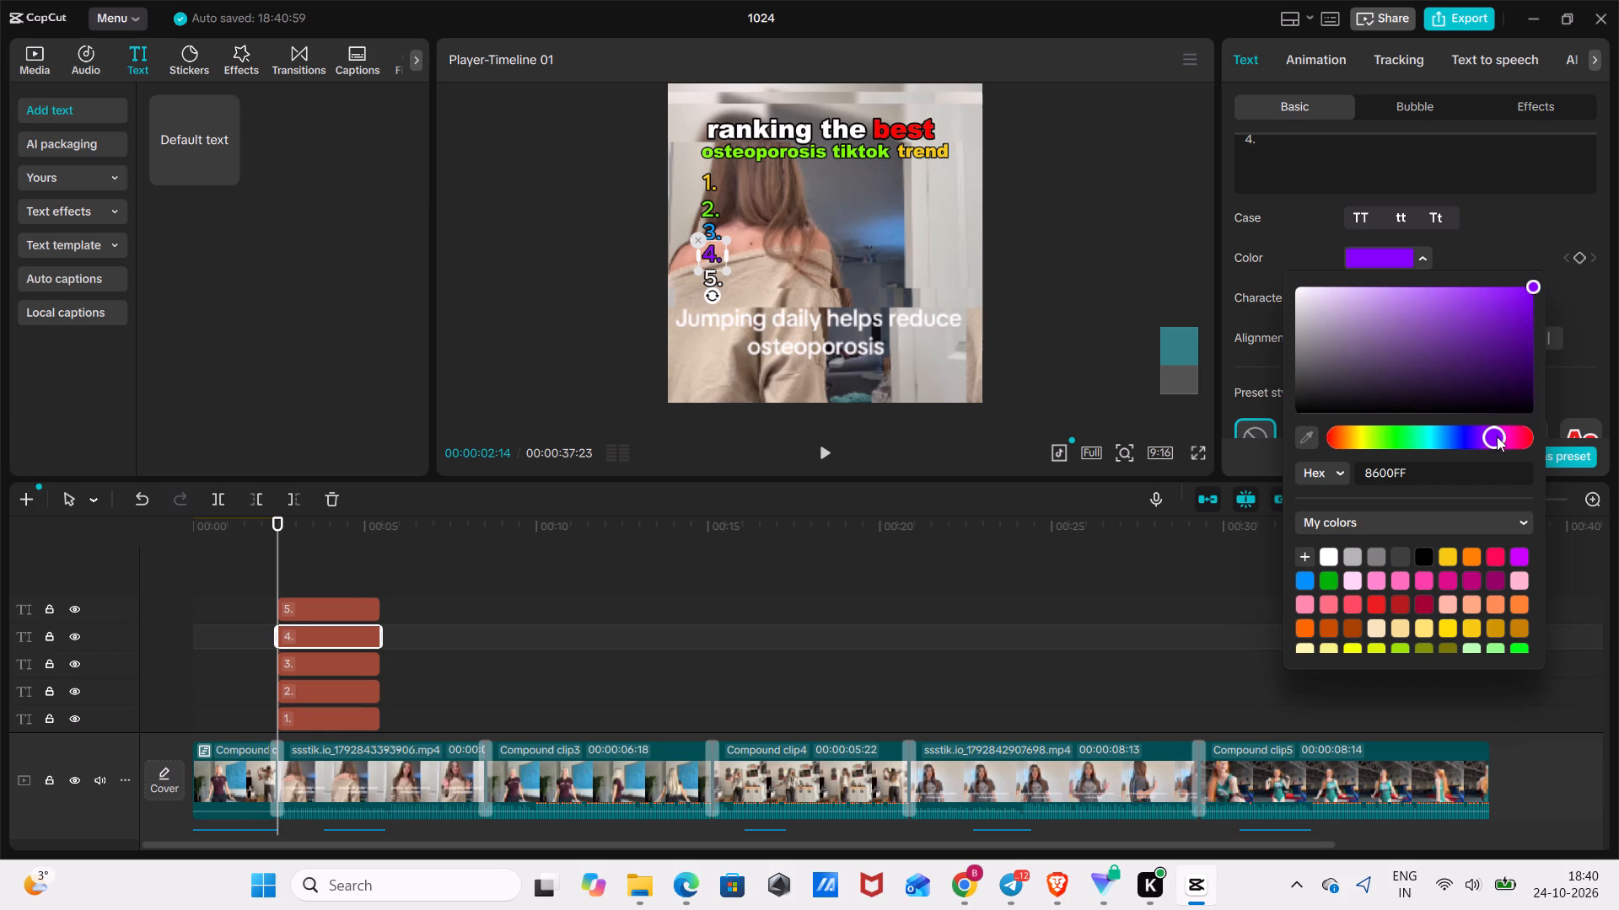
drag(1497, 436, 1502, 446)
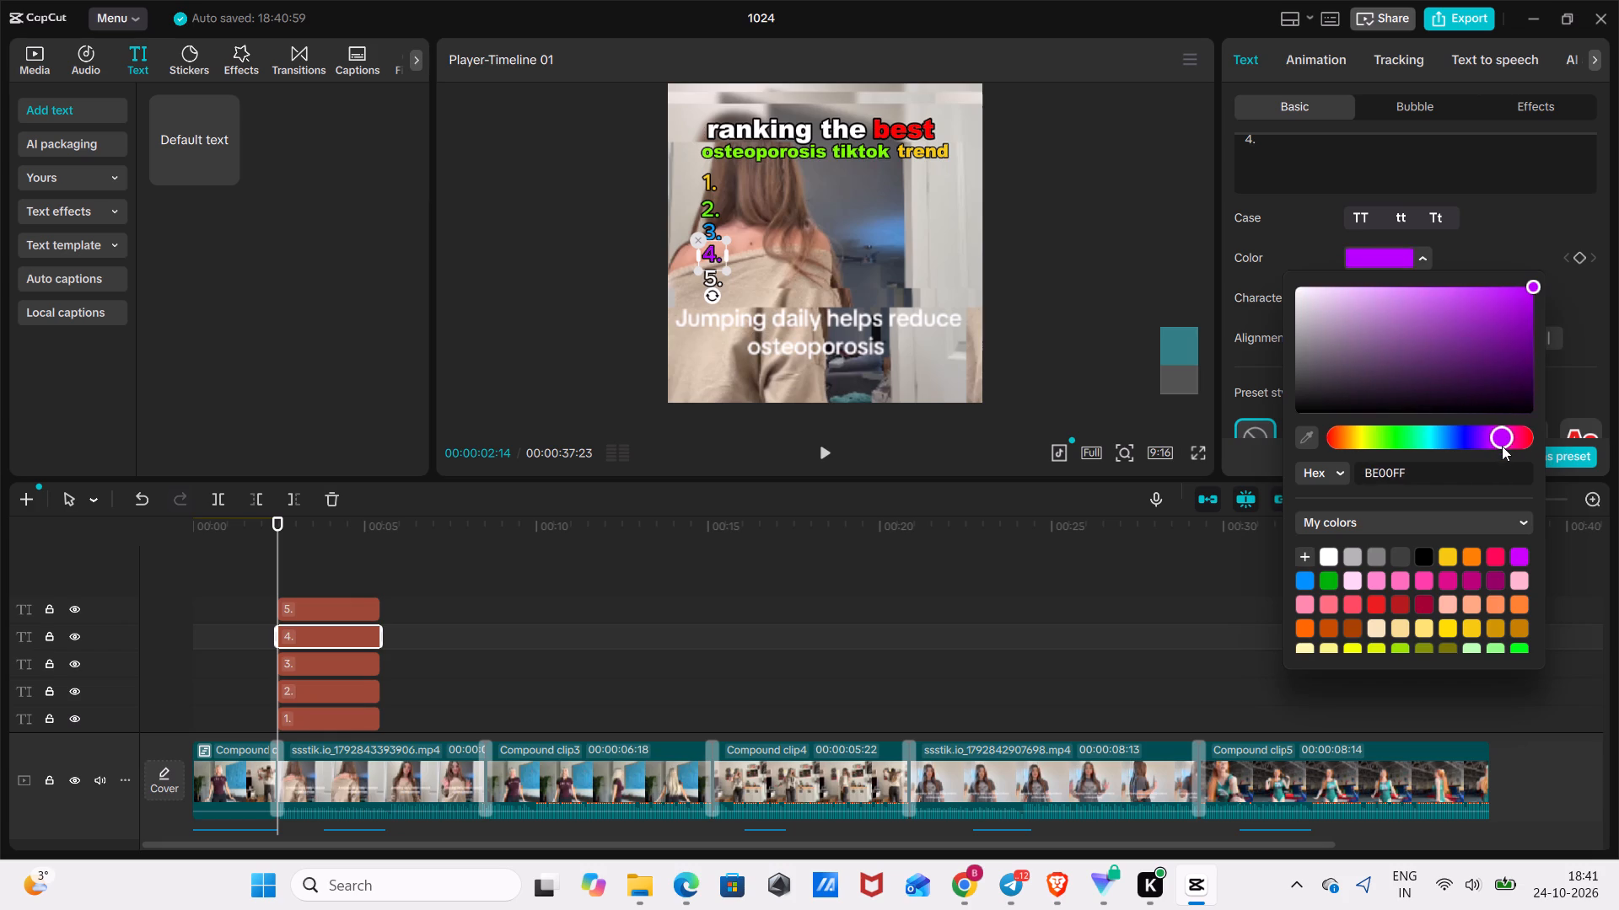
drag(1502, 446, 1508, 449)
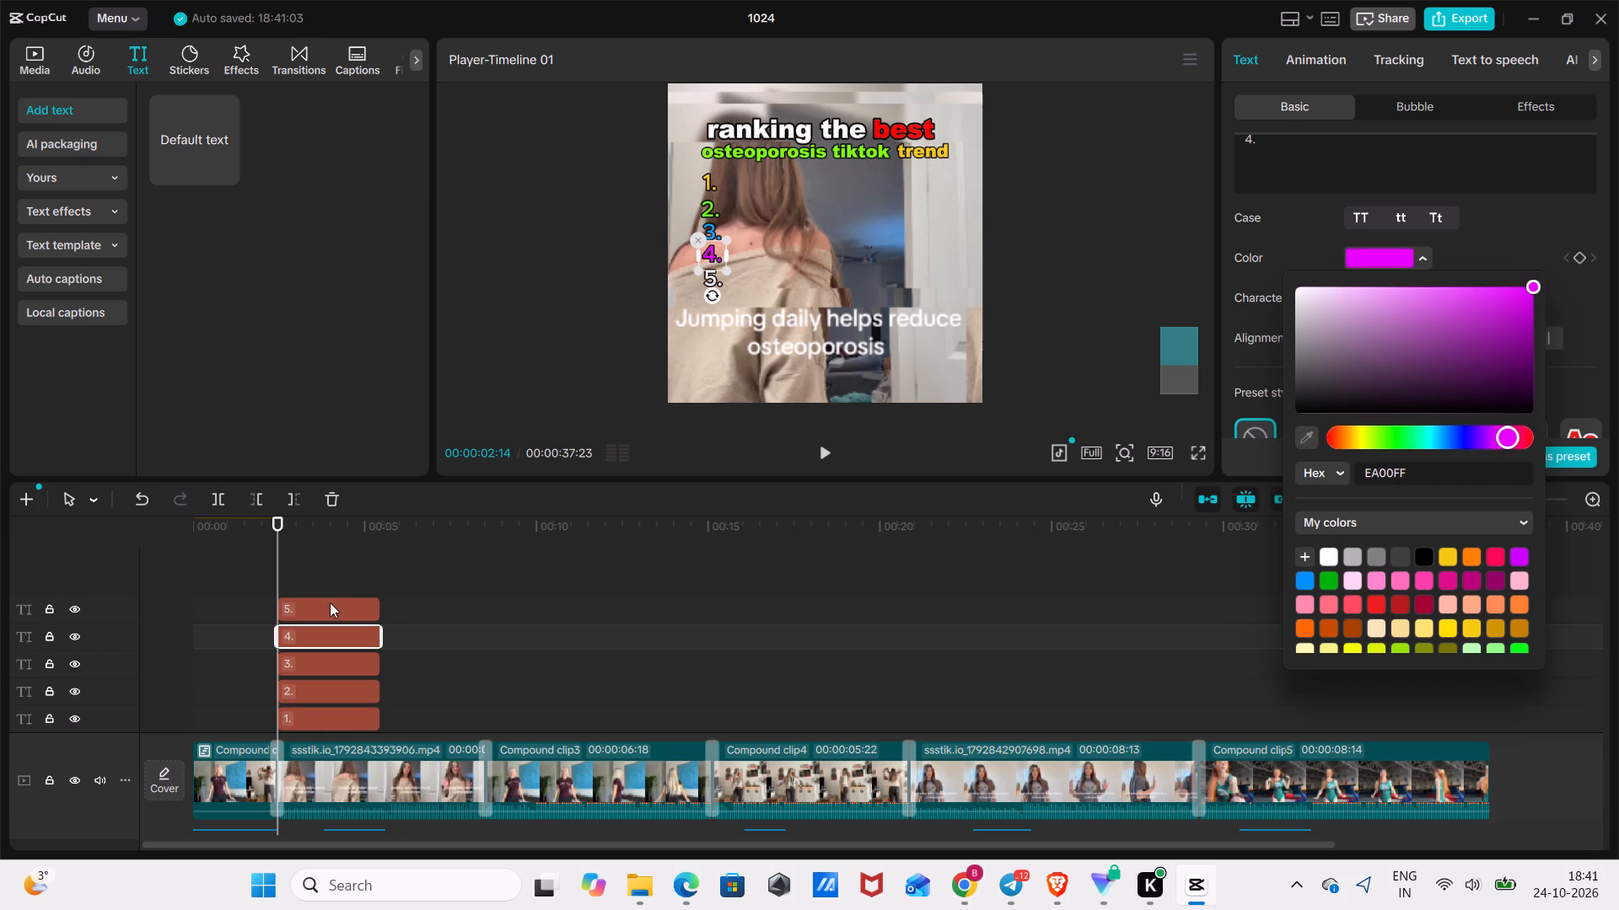
Change the text colour of the "5." rank label to red, hex FF0000.
click(331, 601)
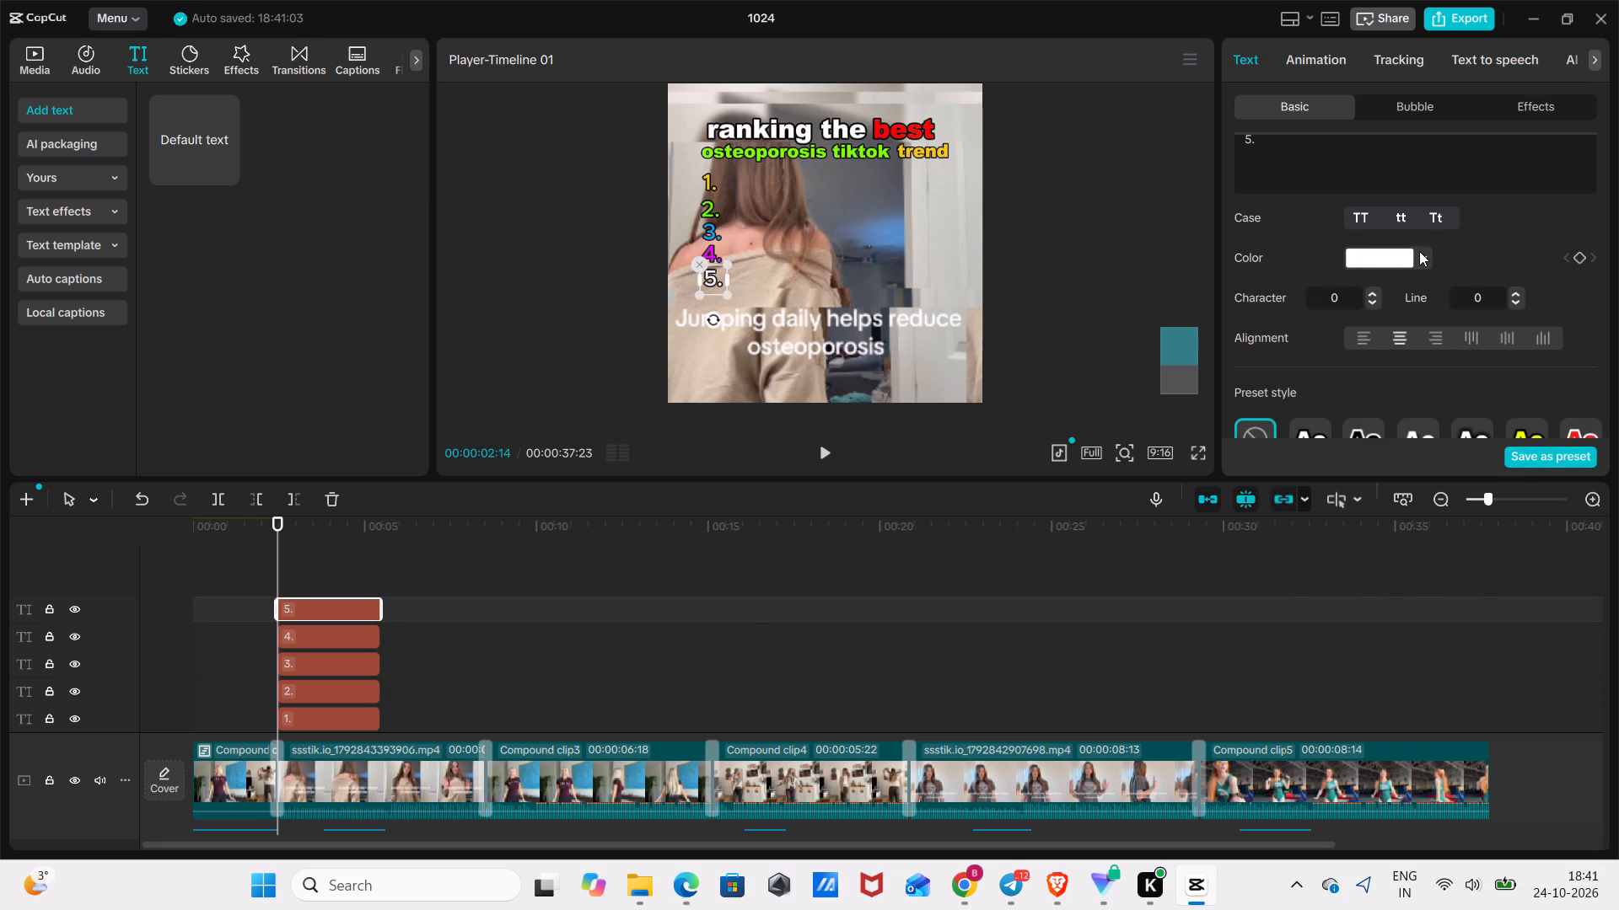
click(1419, 251)
drag(1391, 462, 1386, 454)
drag(1385, 441, 1220, 465)
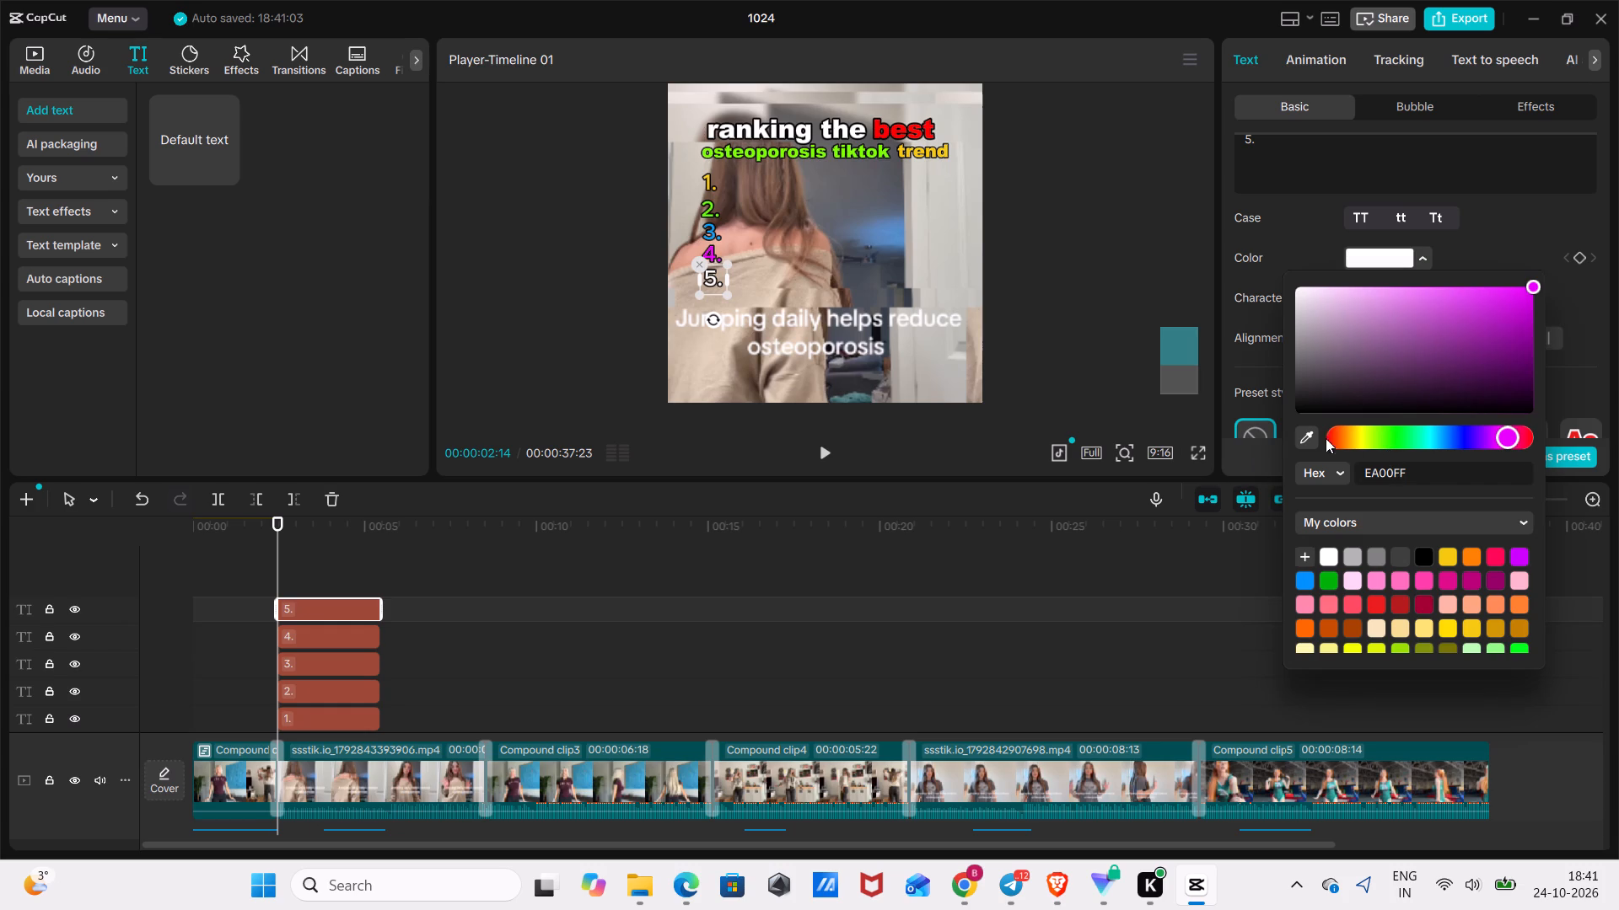
drag(1364, 433, 1306, 446)
triple_click(1336, 440)
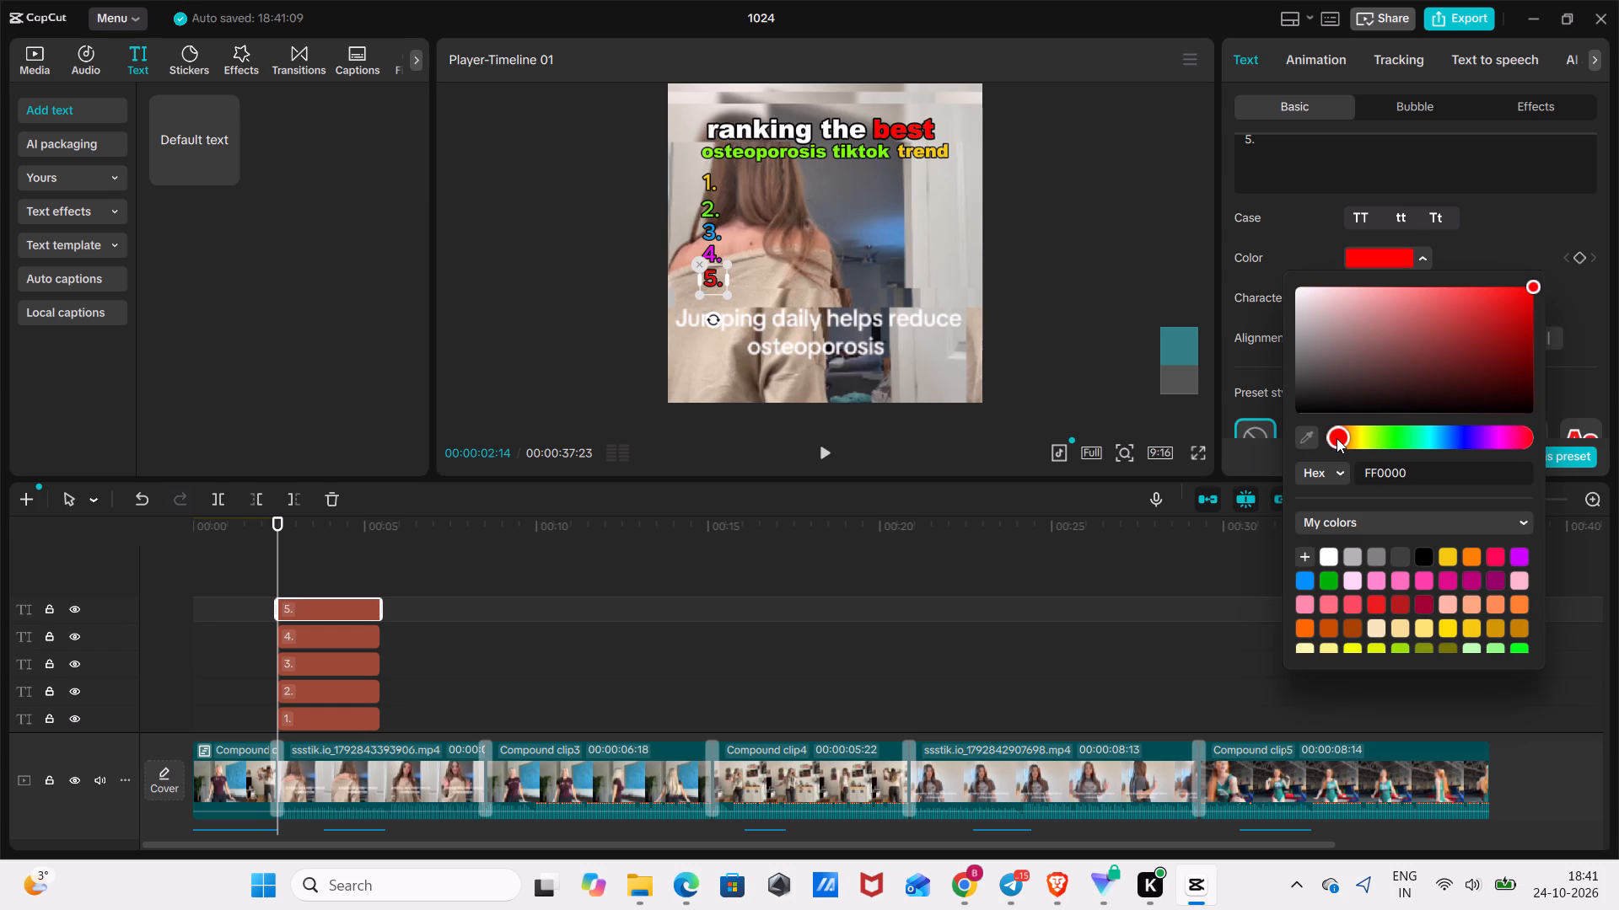
click(927, 653)
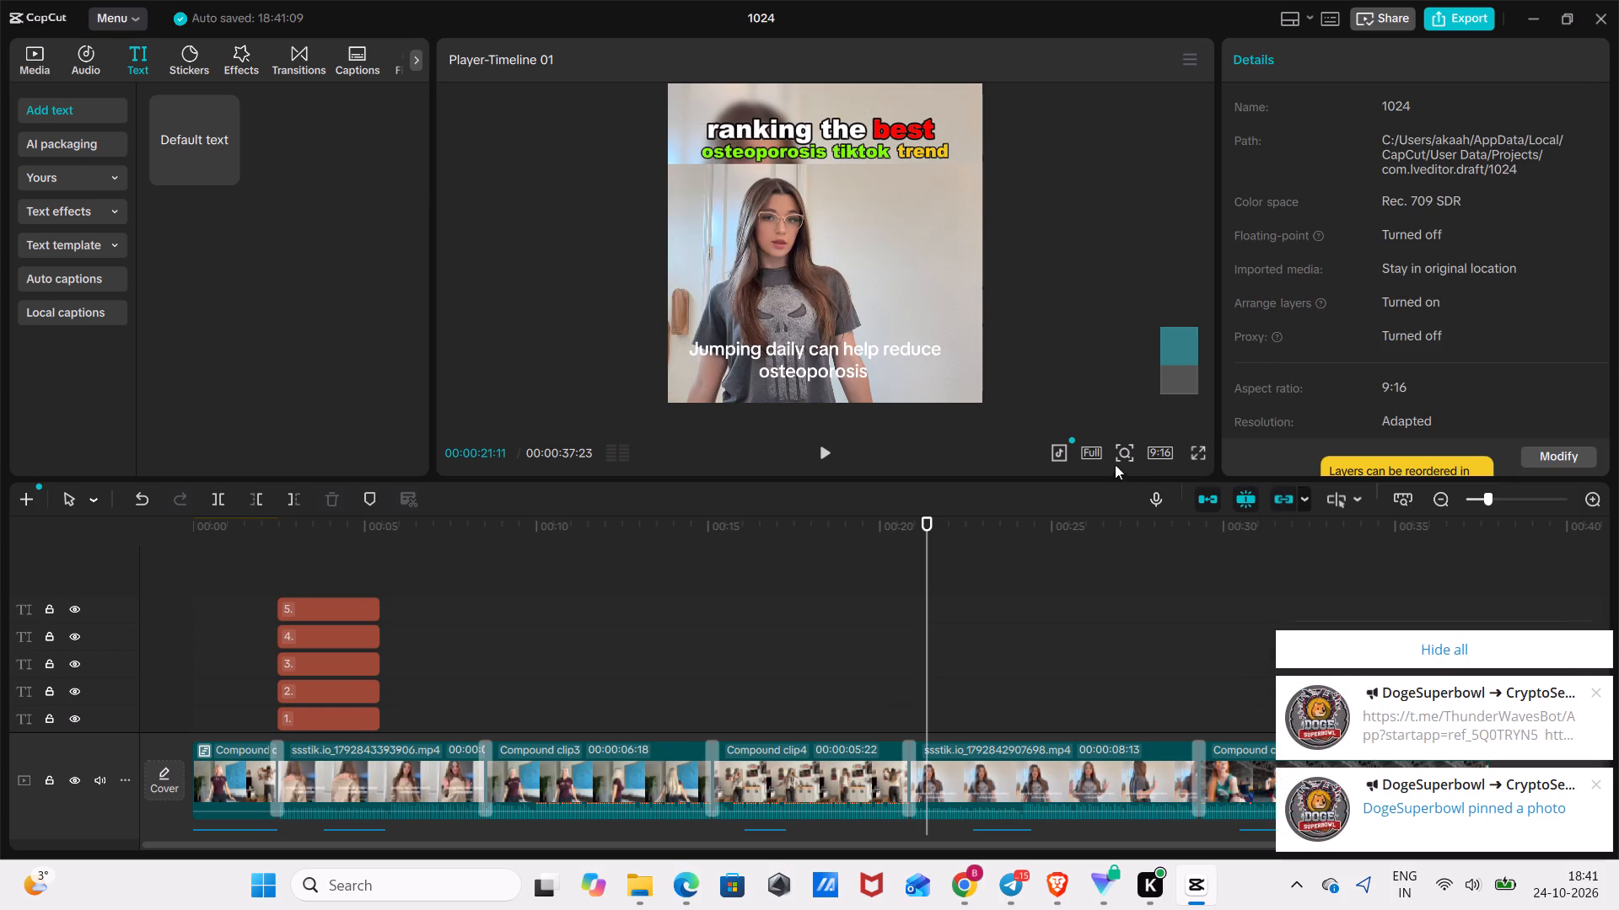
Fine-tune the horizontal alignment of the "2." label in the rank list by setting its X position to -776.
click(1111, 456)
drag(1104, 489, 1151, 498)
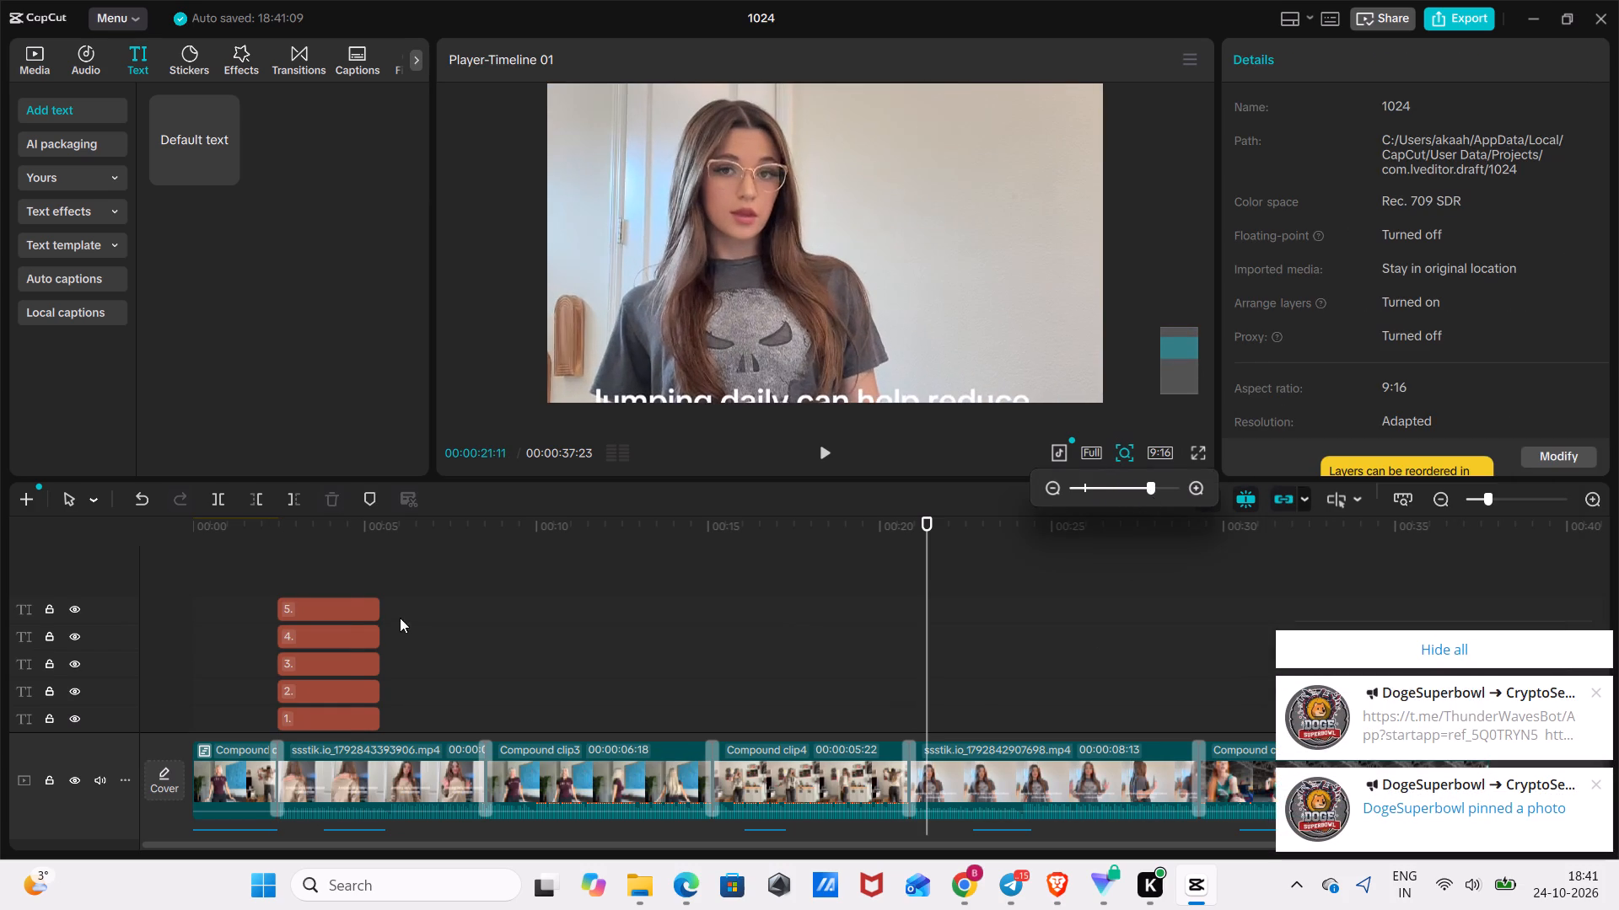
click(352, 586)
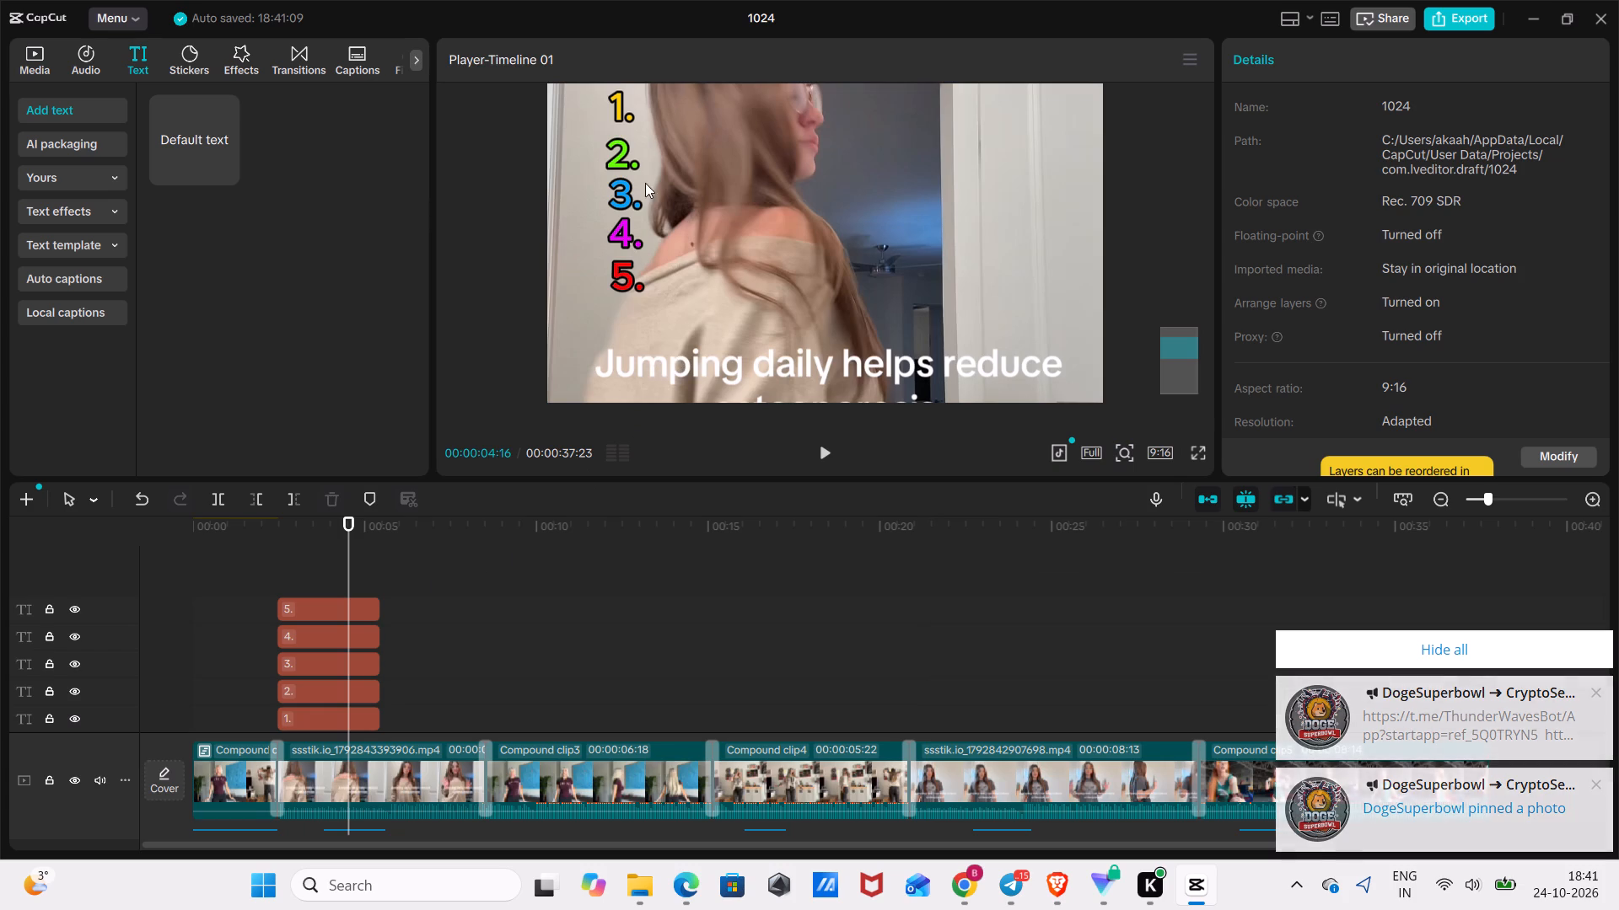
scroll(649, 158, up, 2)
click(618, 205)
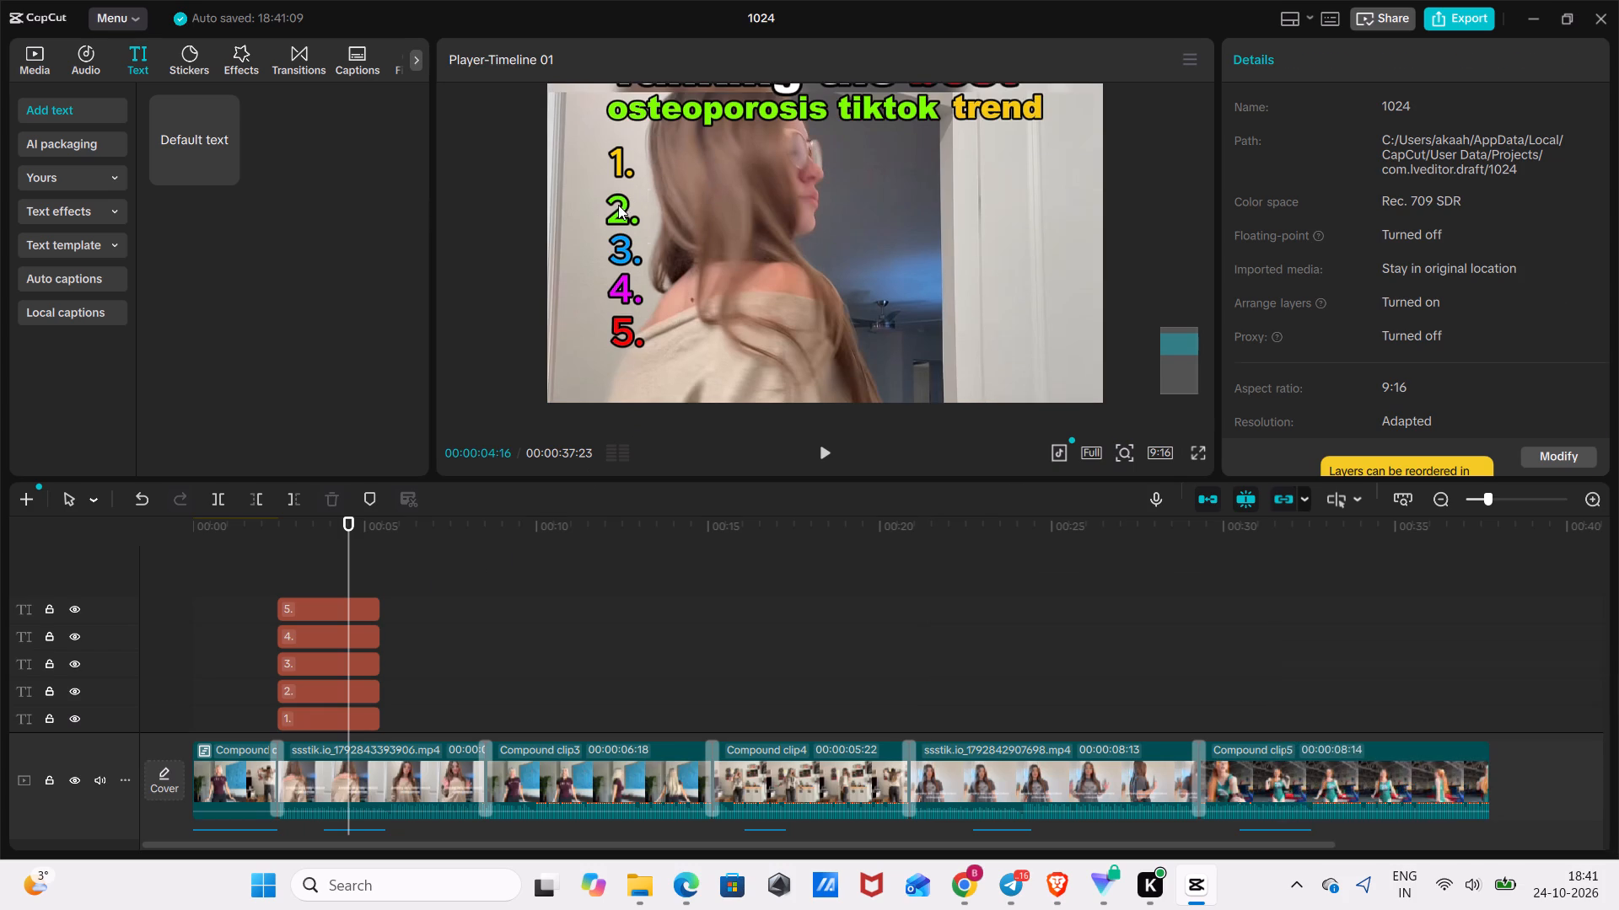
scroll(1387, 333, down, 2)
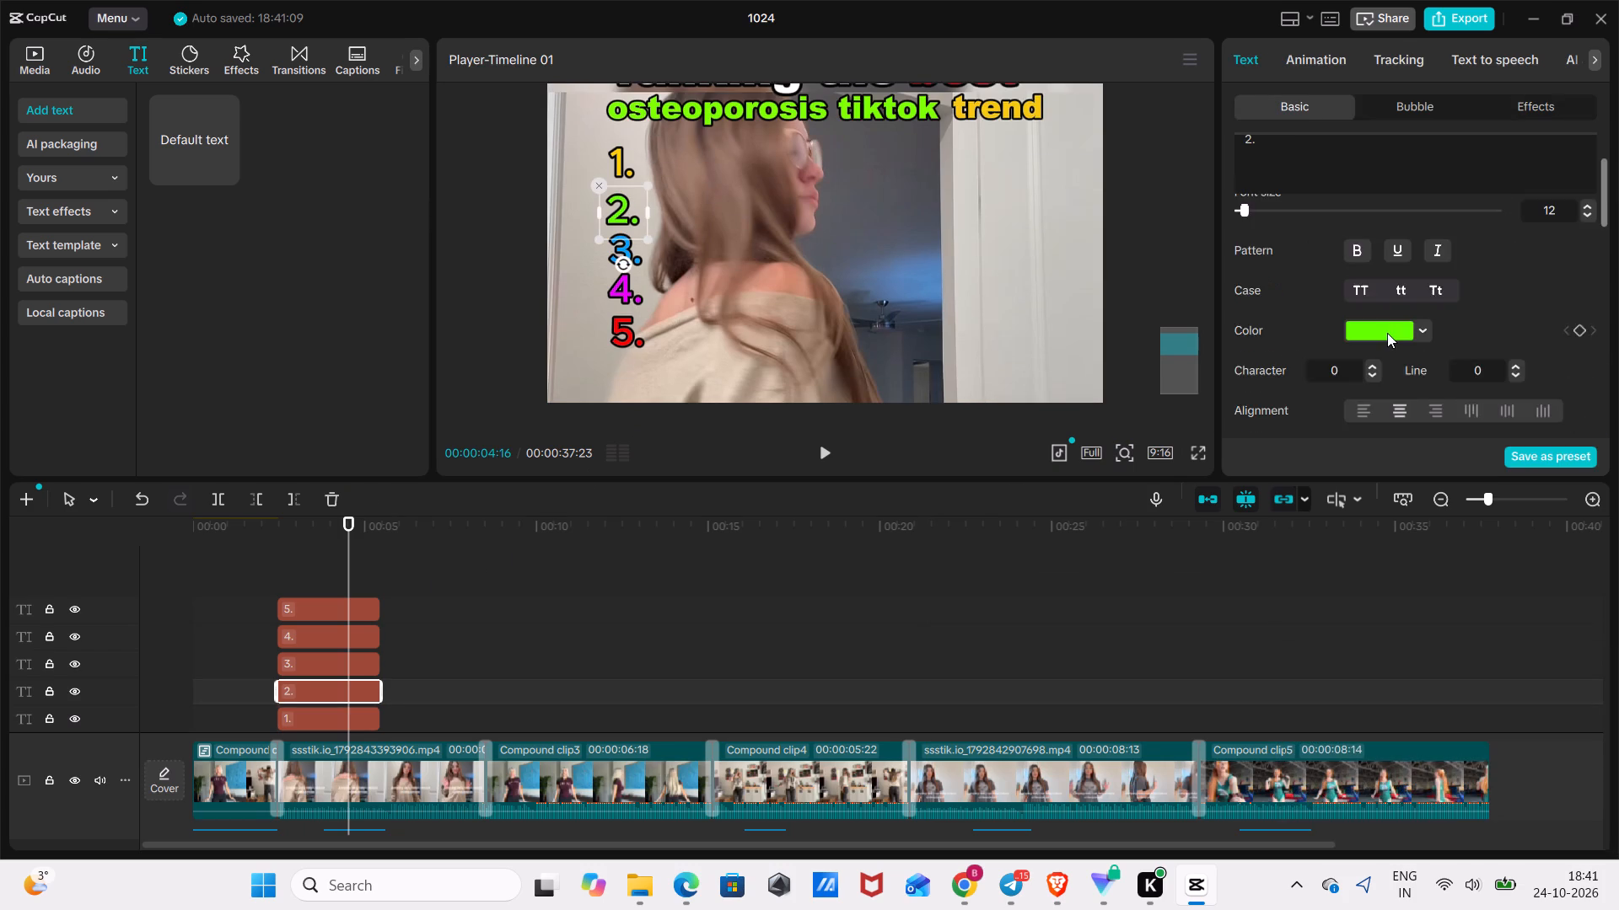
scroll(1387, 333, down, 3)
click(1425, 370)
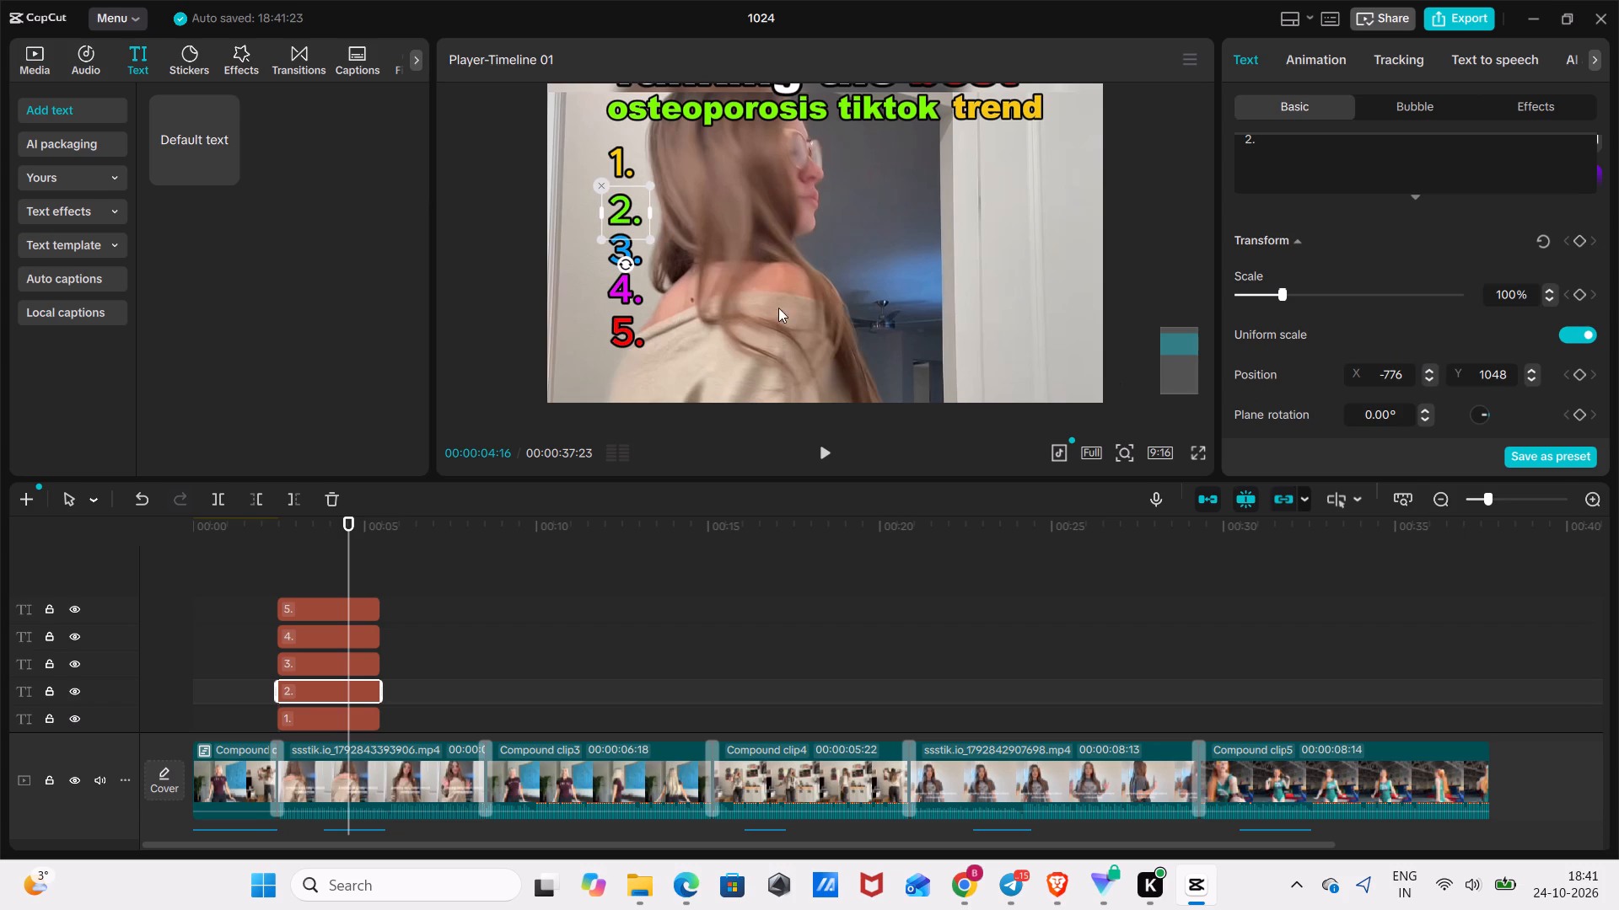
Lower the "3." label slightly in the rank list by setting its Y position to 884.
click(603, 253)
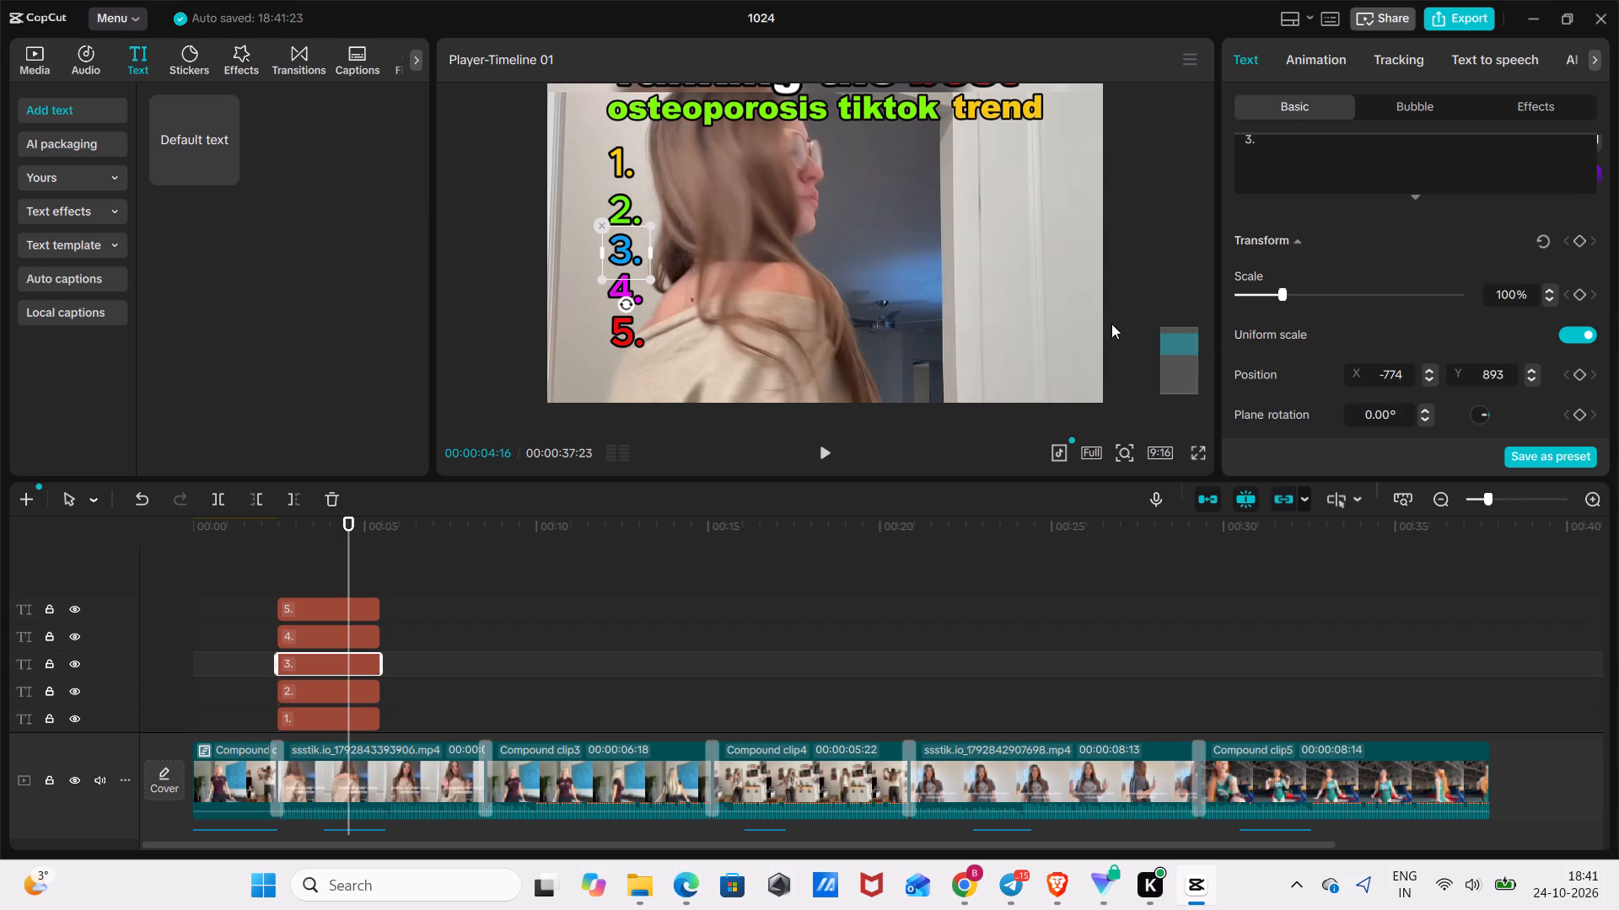
click(1433, 384)
click(1530, 378)
click(618, 299)
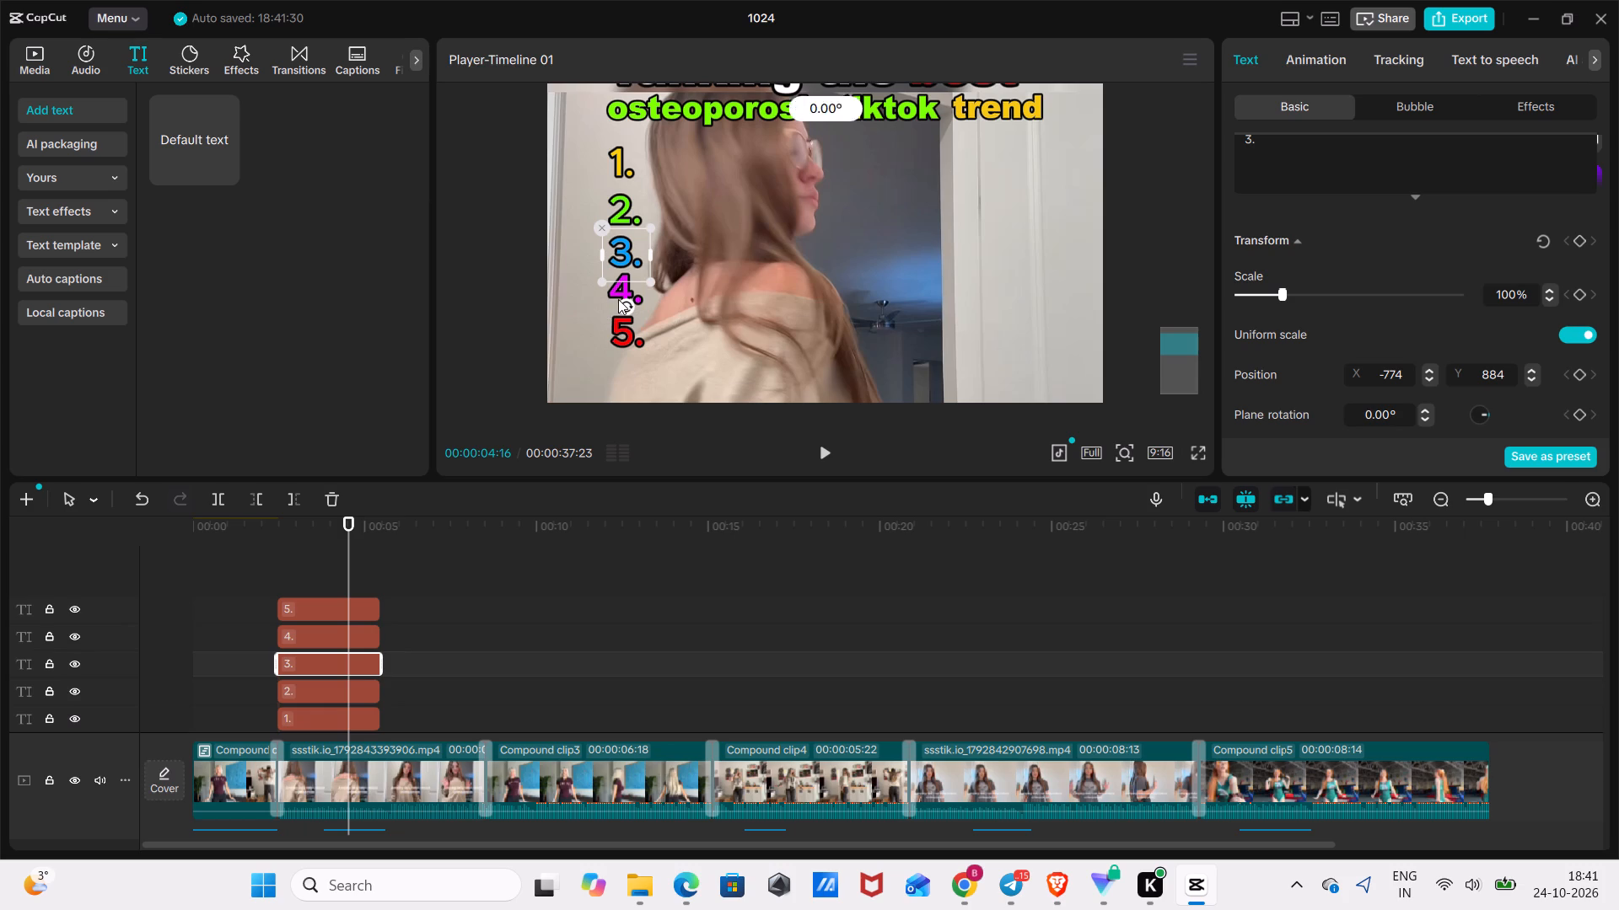
Align the "4." label with the rank list by setting its position to X -780, Y 732.
click(343, 630)
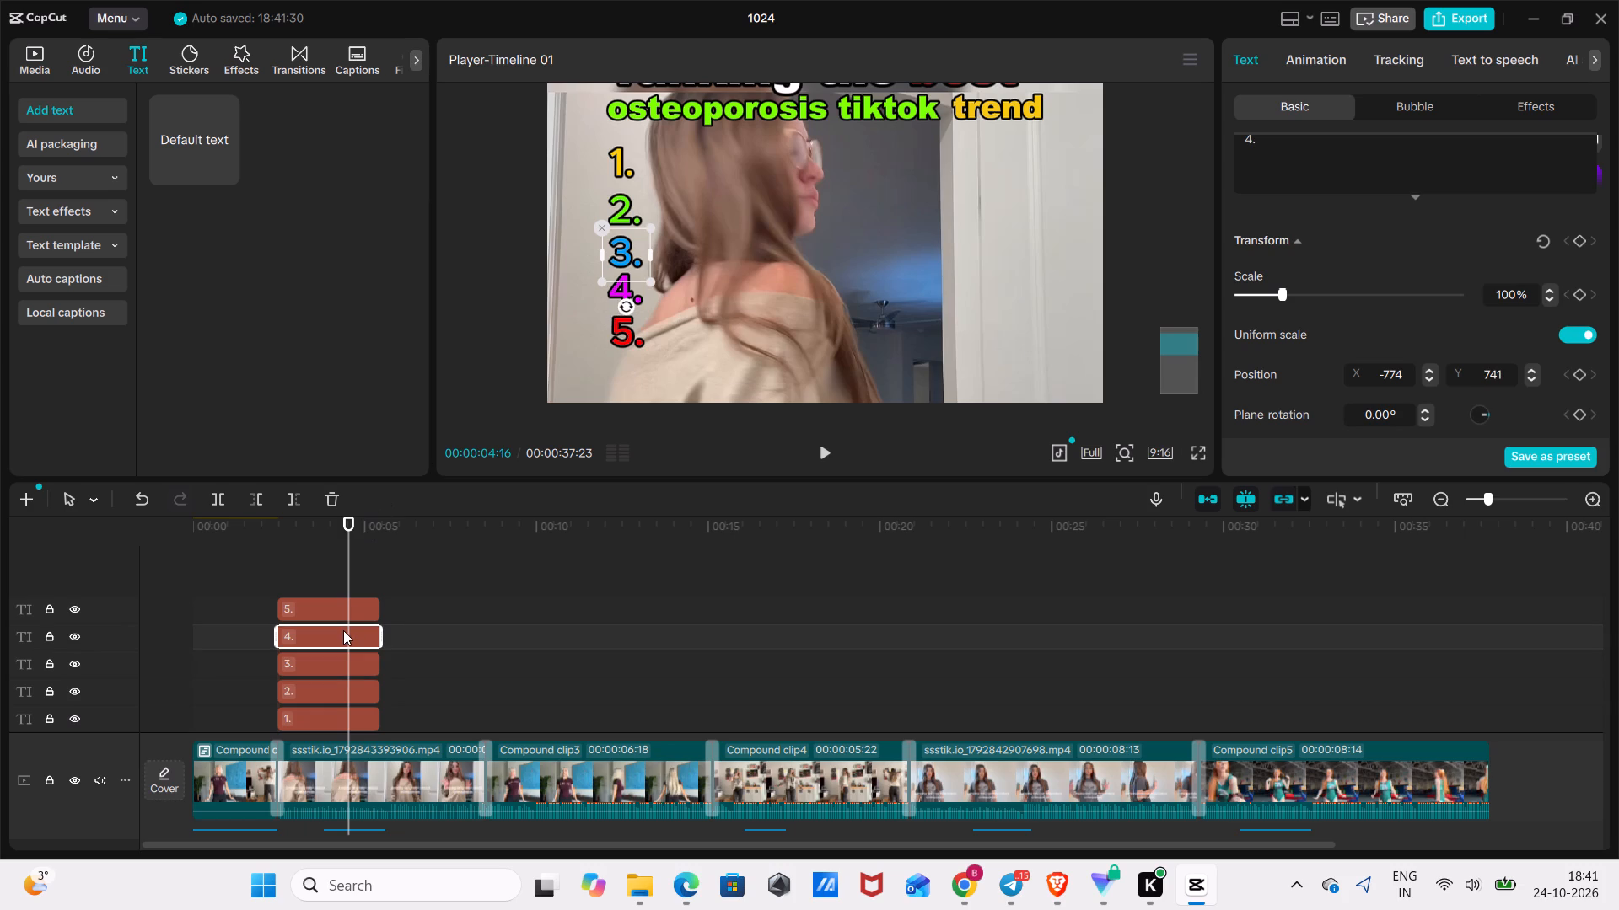
click(1536, 382)
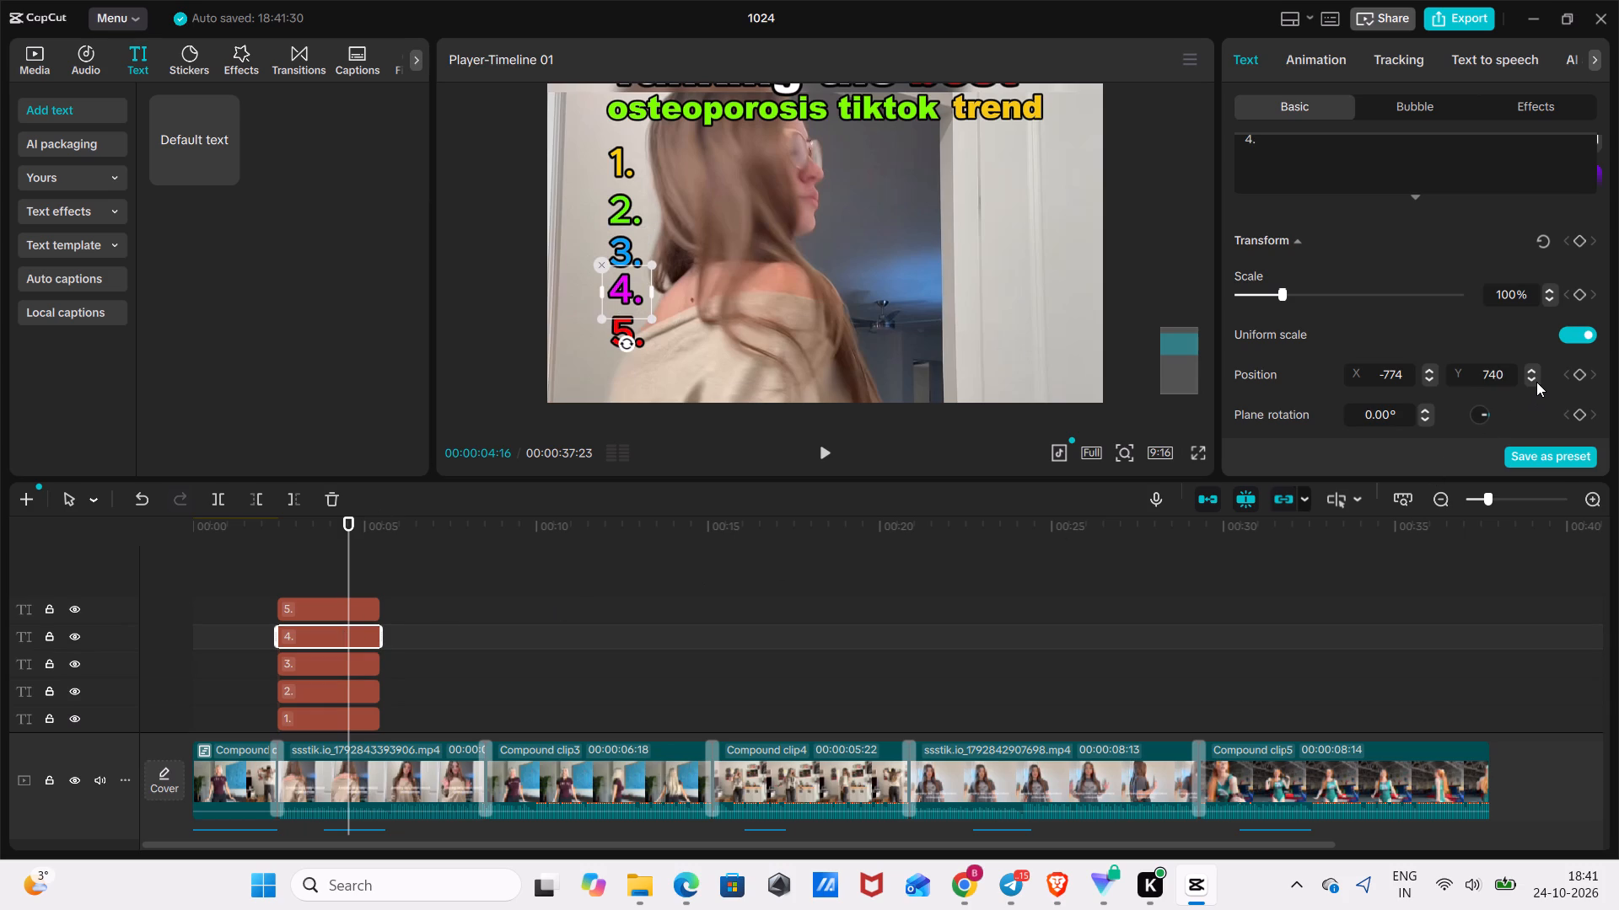
click(1426, 376)
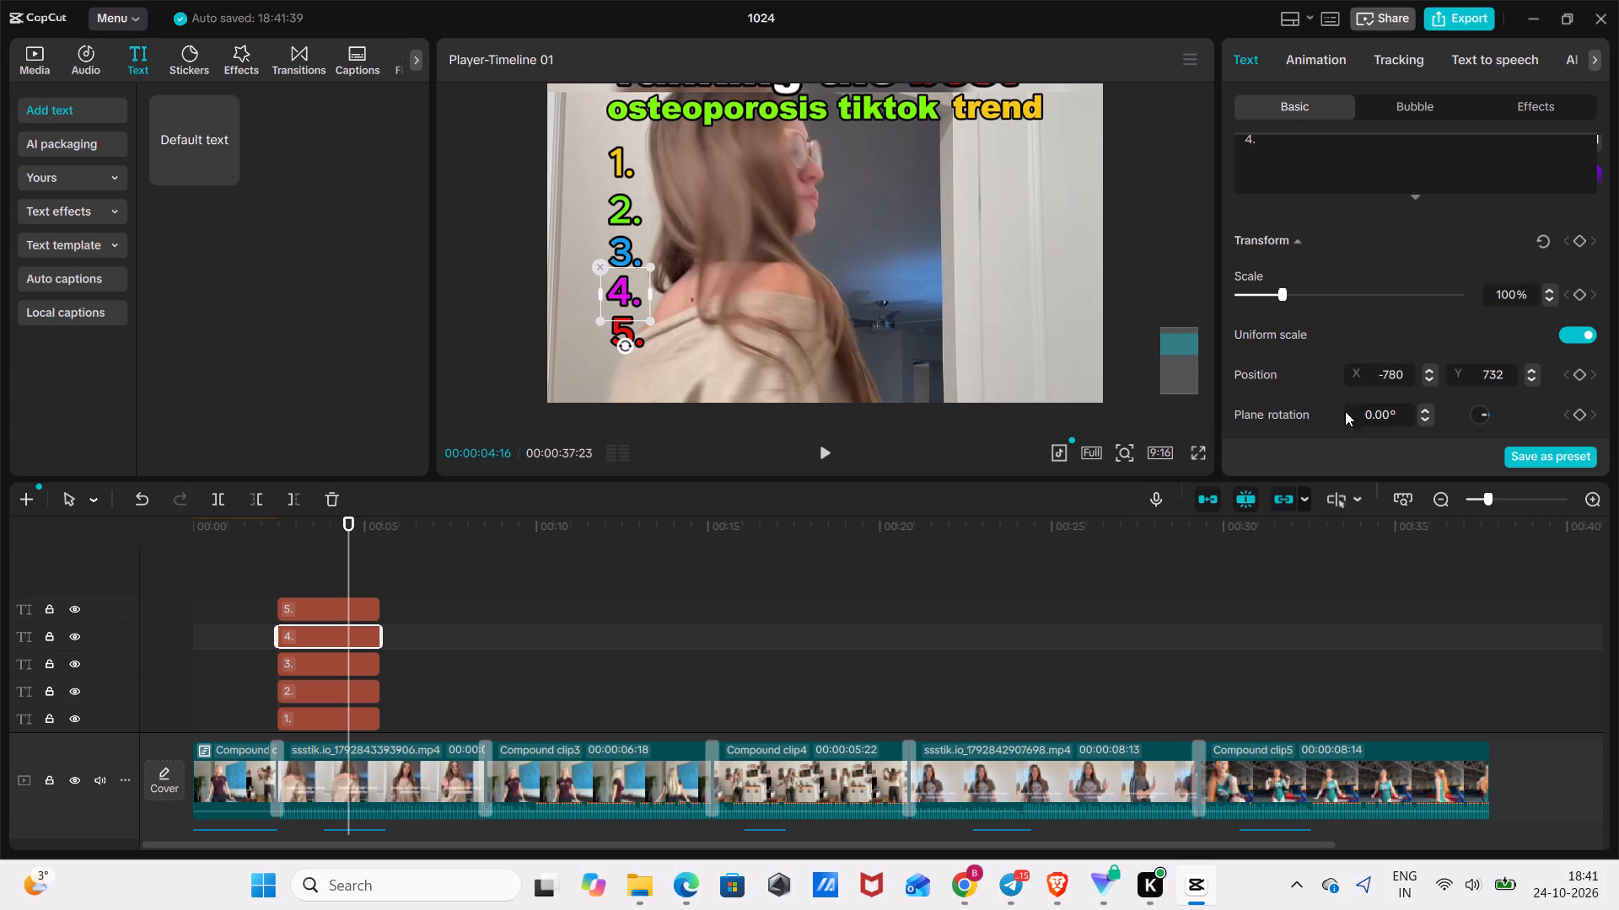
Align the "5." label with the rank list by setting its position to X -771, Y 571.
click(343, 603)
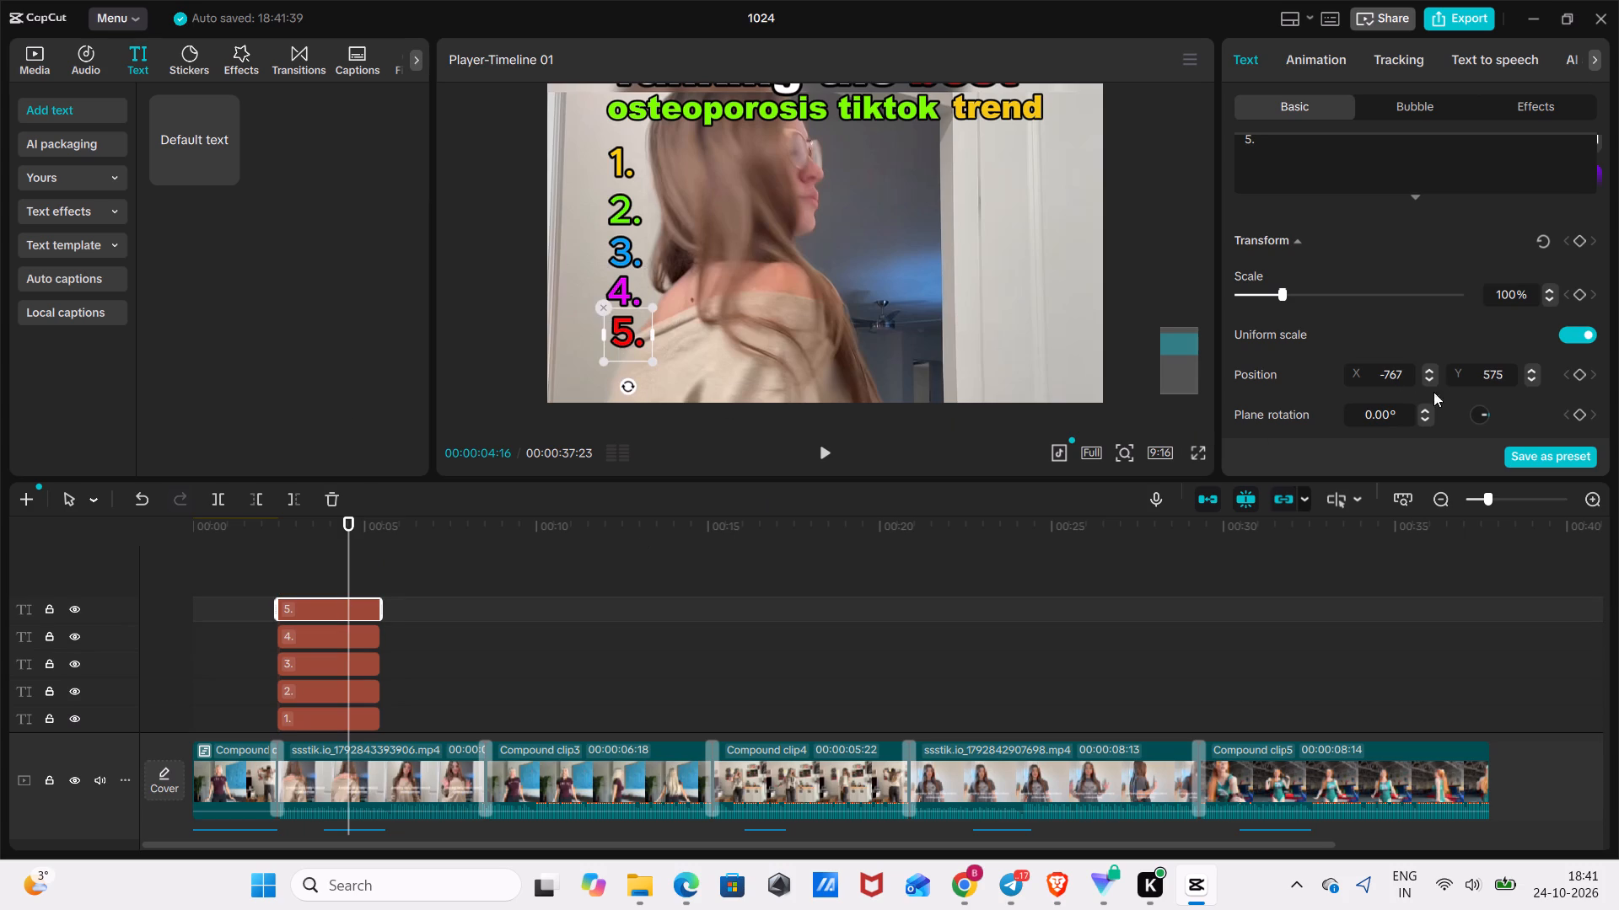
click(1530, 381)
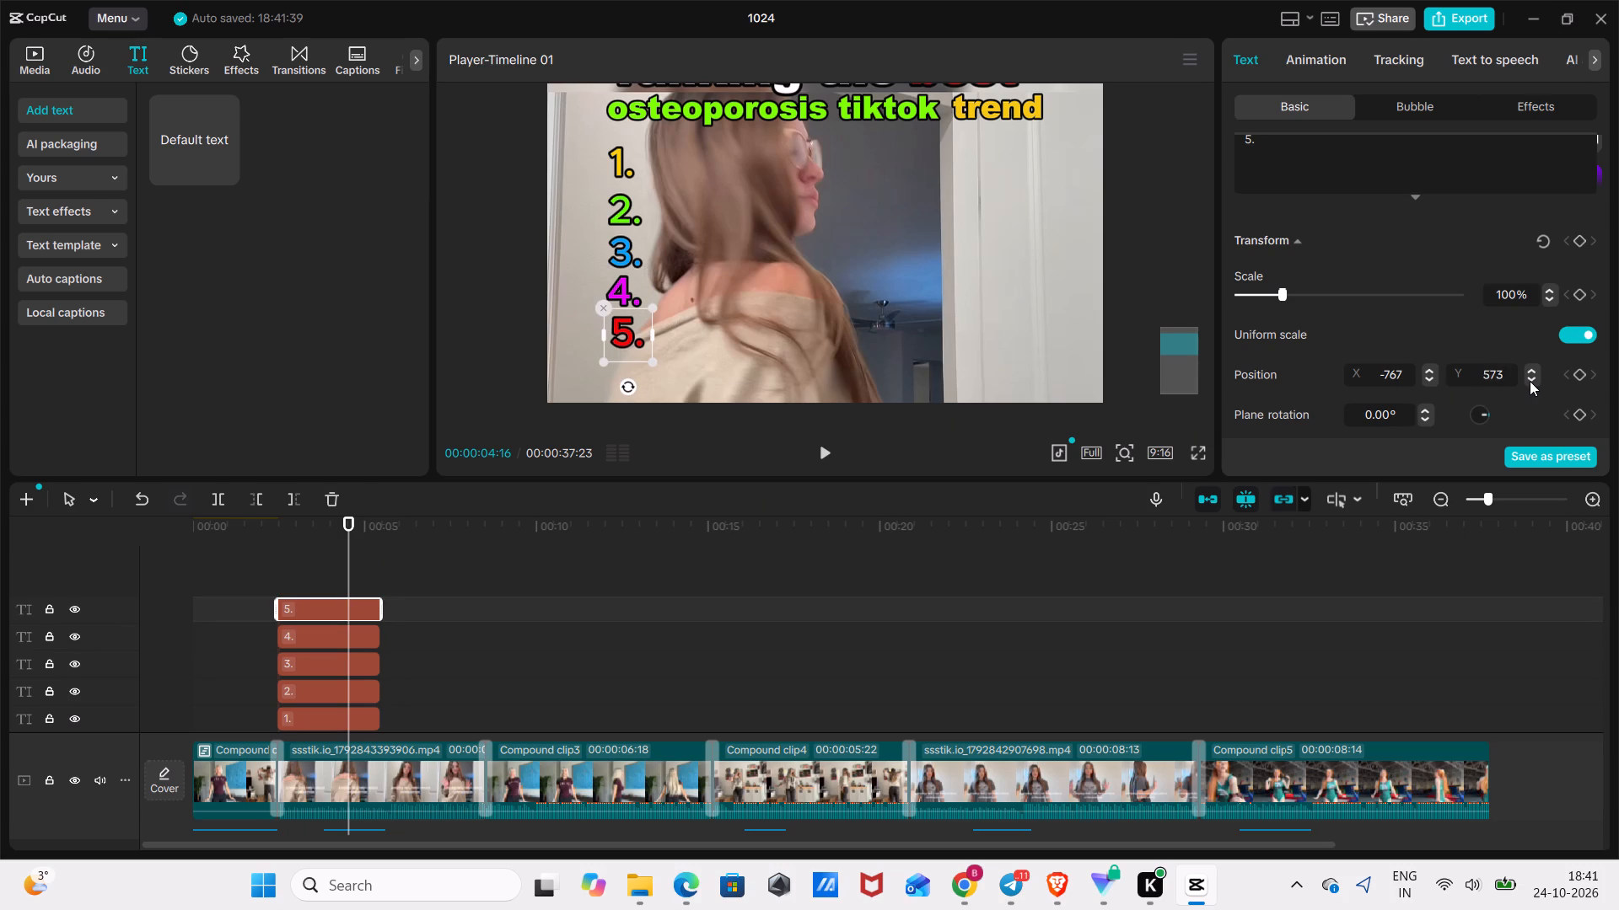
double_click(1530, 381)
click(1436, 377)
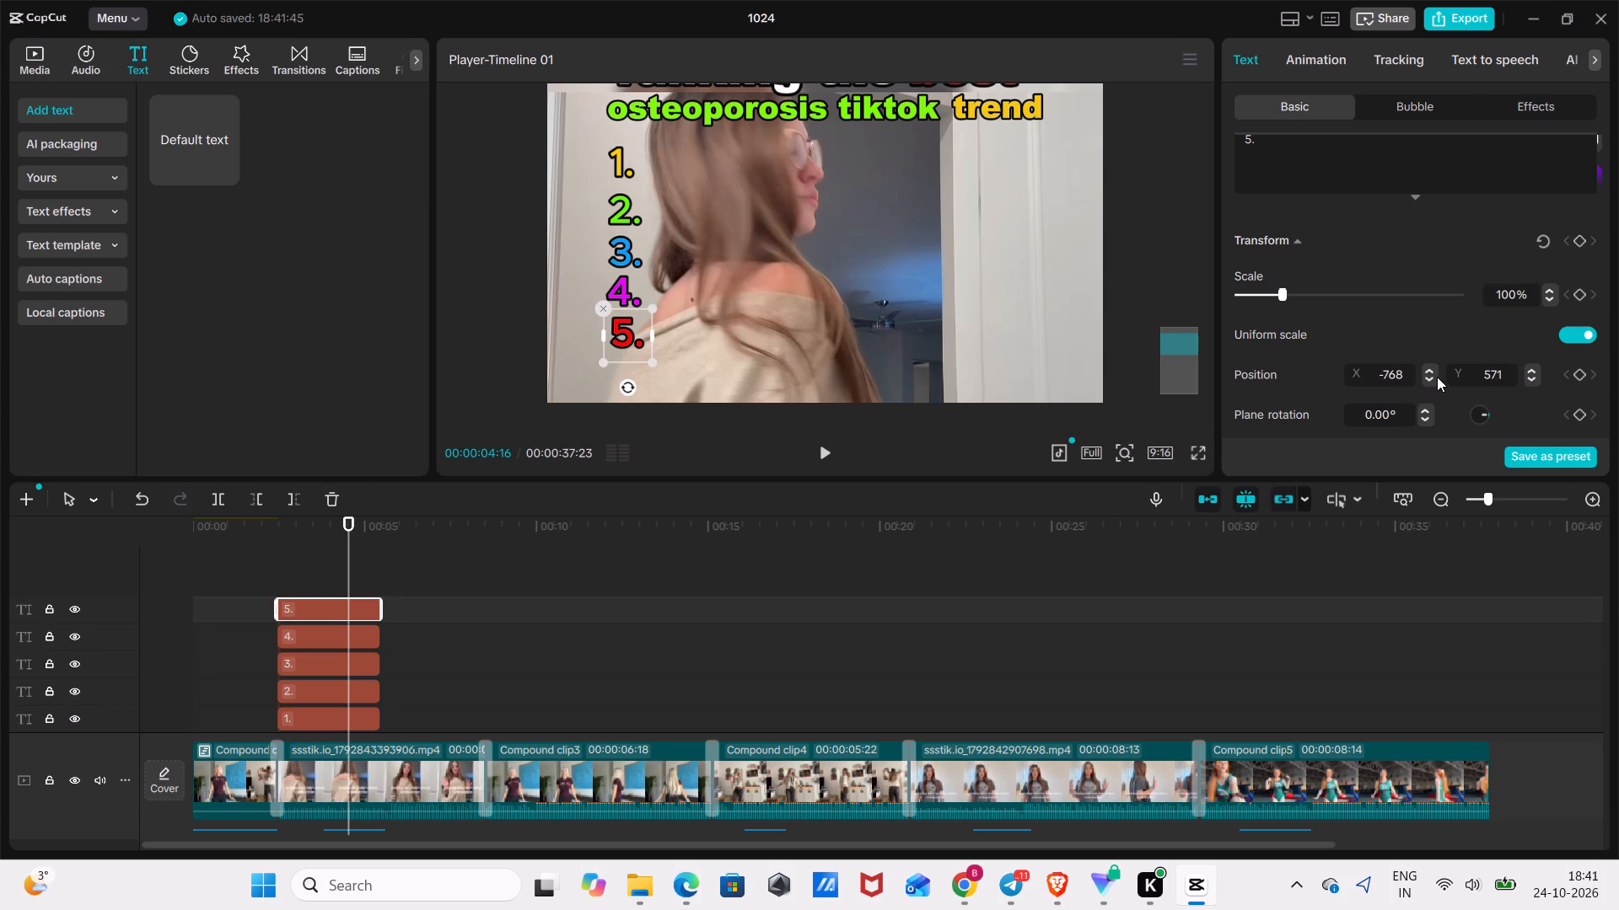
triple_click(1437, 377)
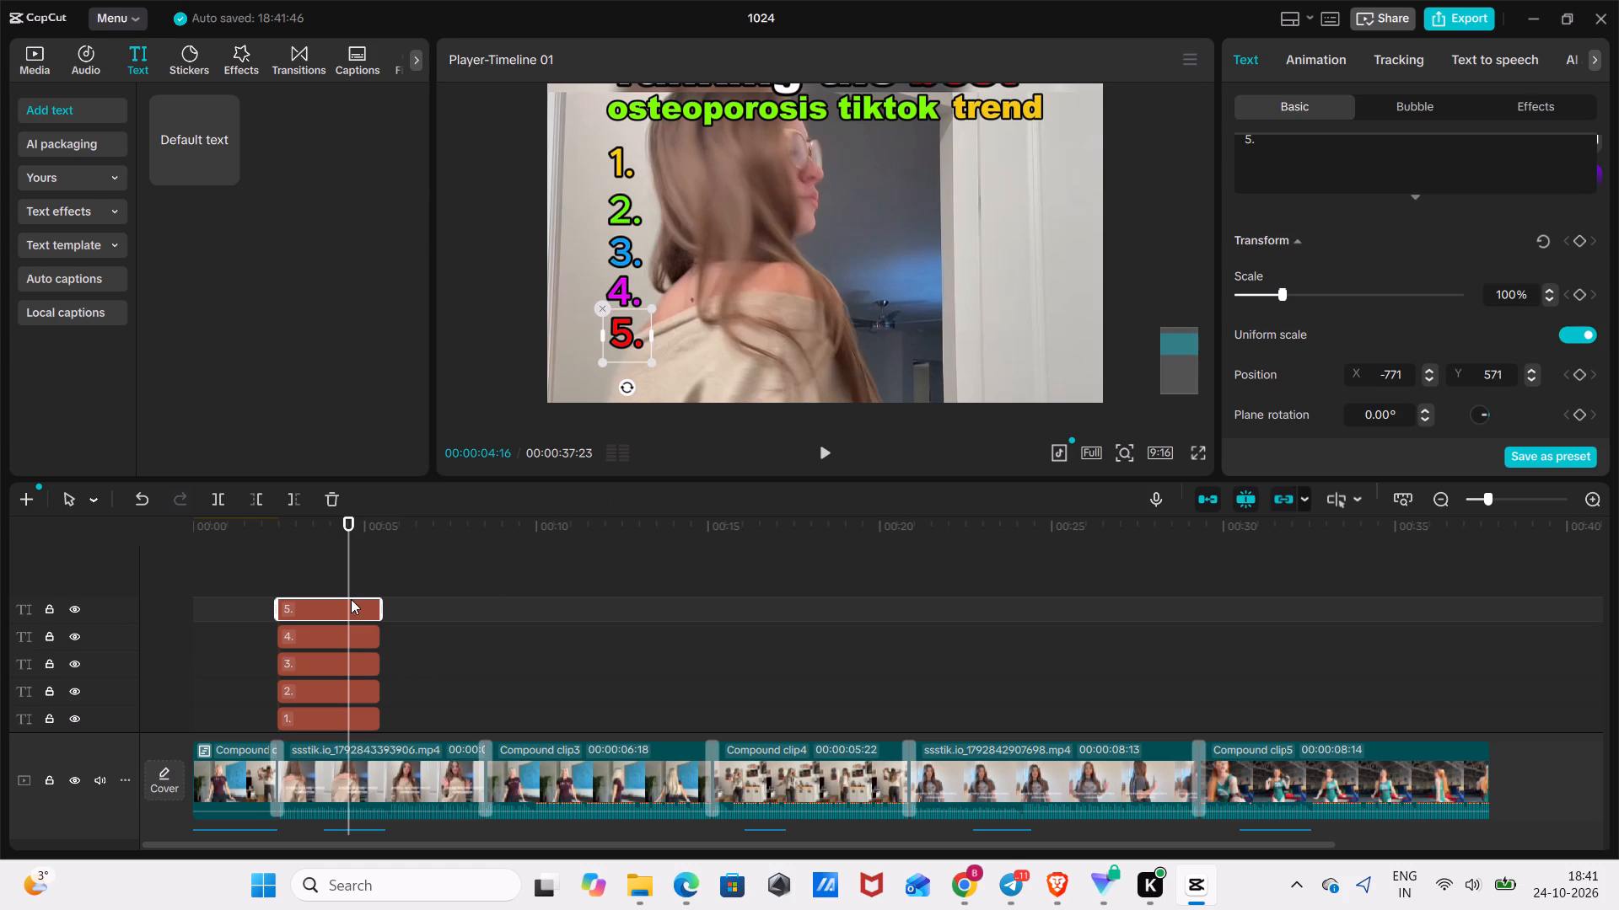
Extend all five rank labels, "1." to "5.", together so they last until the end of the video.
drag(379, 548, 368, 728)
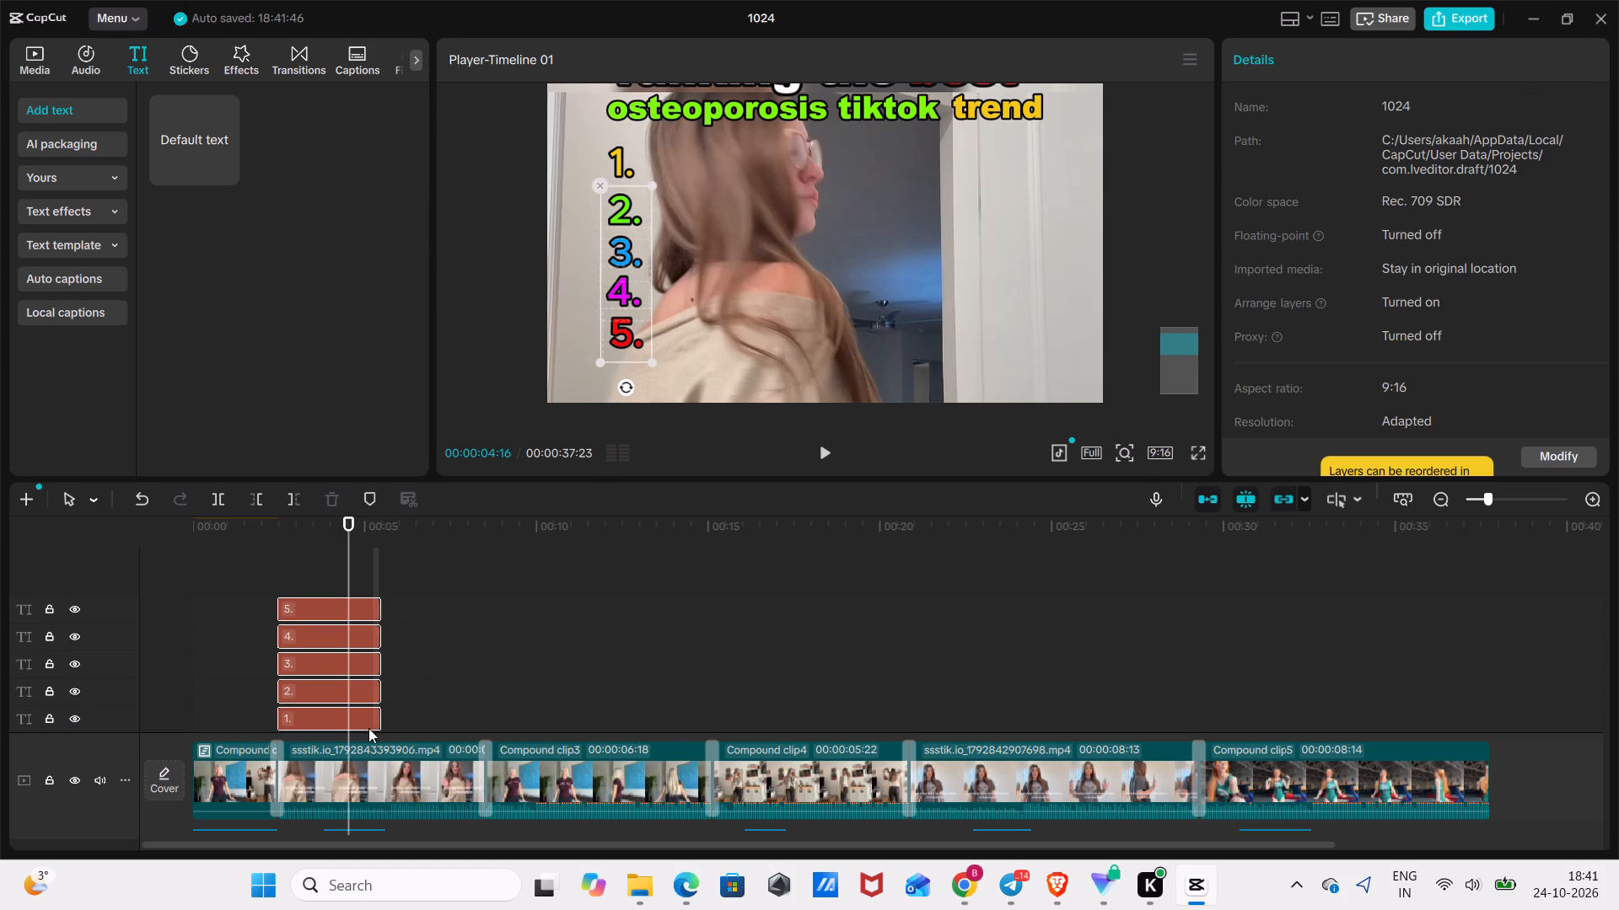
drag(368, 728, 357, 732)
drag(374, 682, 1313, 784)
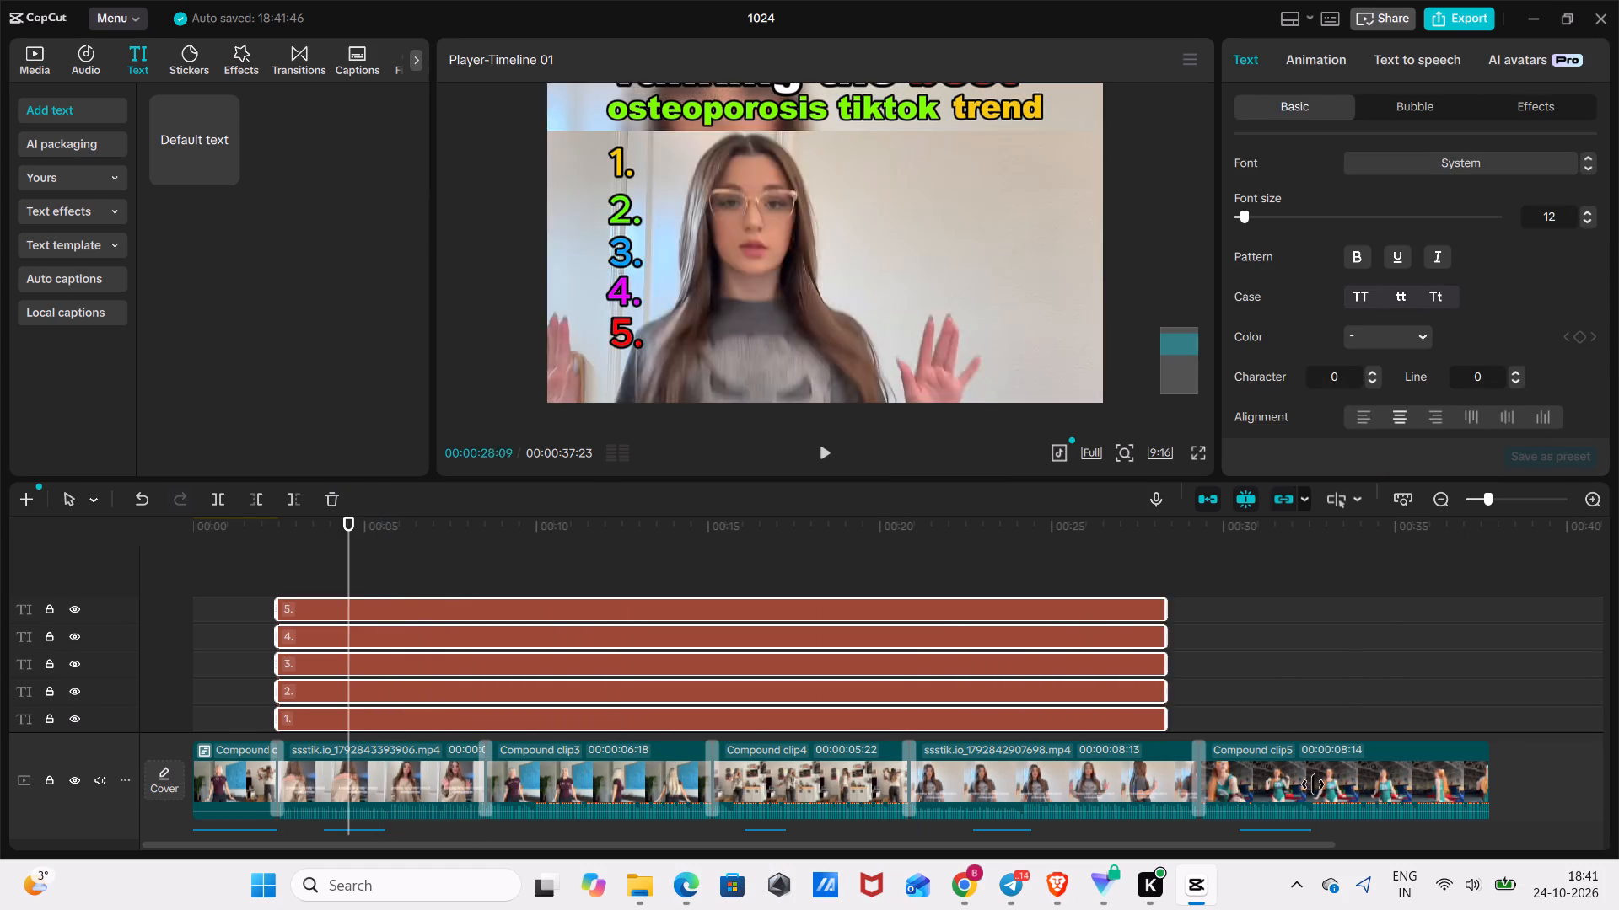
drag(1313, 784, 1482, 804)
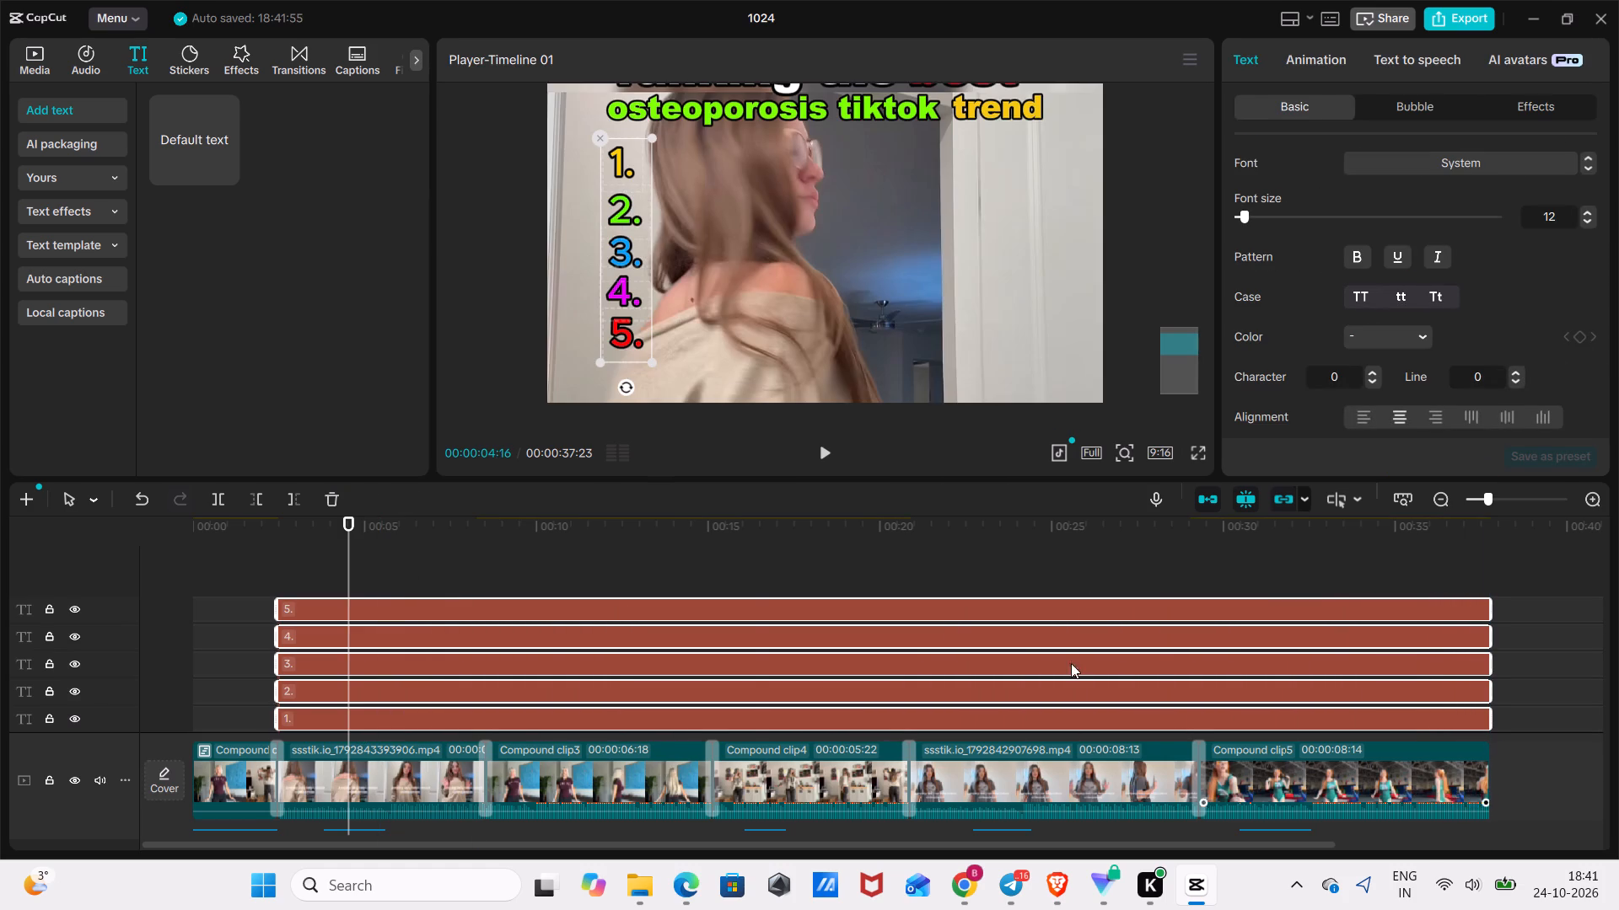
Review how the rank labels sit over the early clips and where the second clip's voiceover segment starts.
click(755, 539)
drag(754, 538, 422, 615)
scroll(406, 618, down, 5)
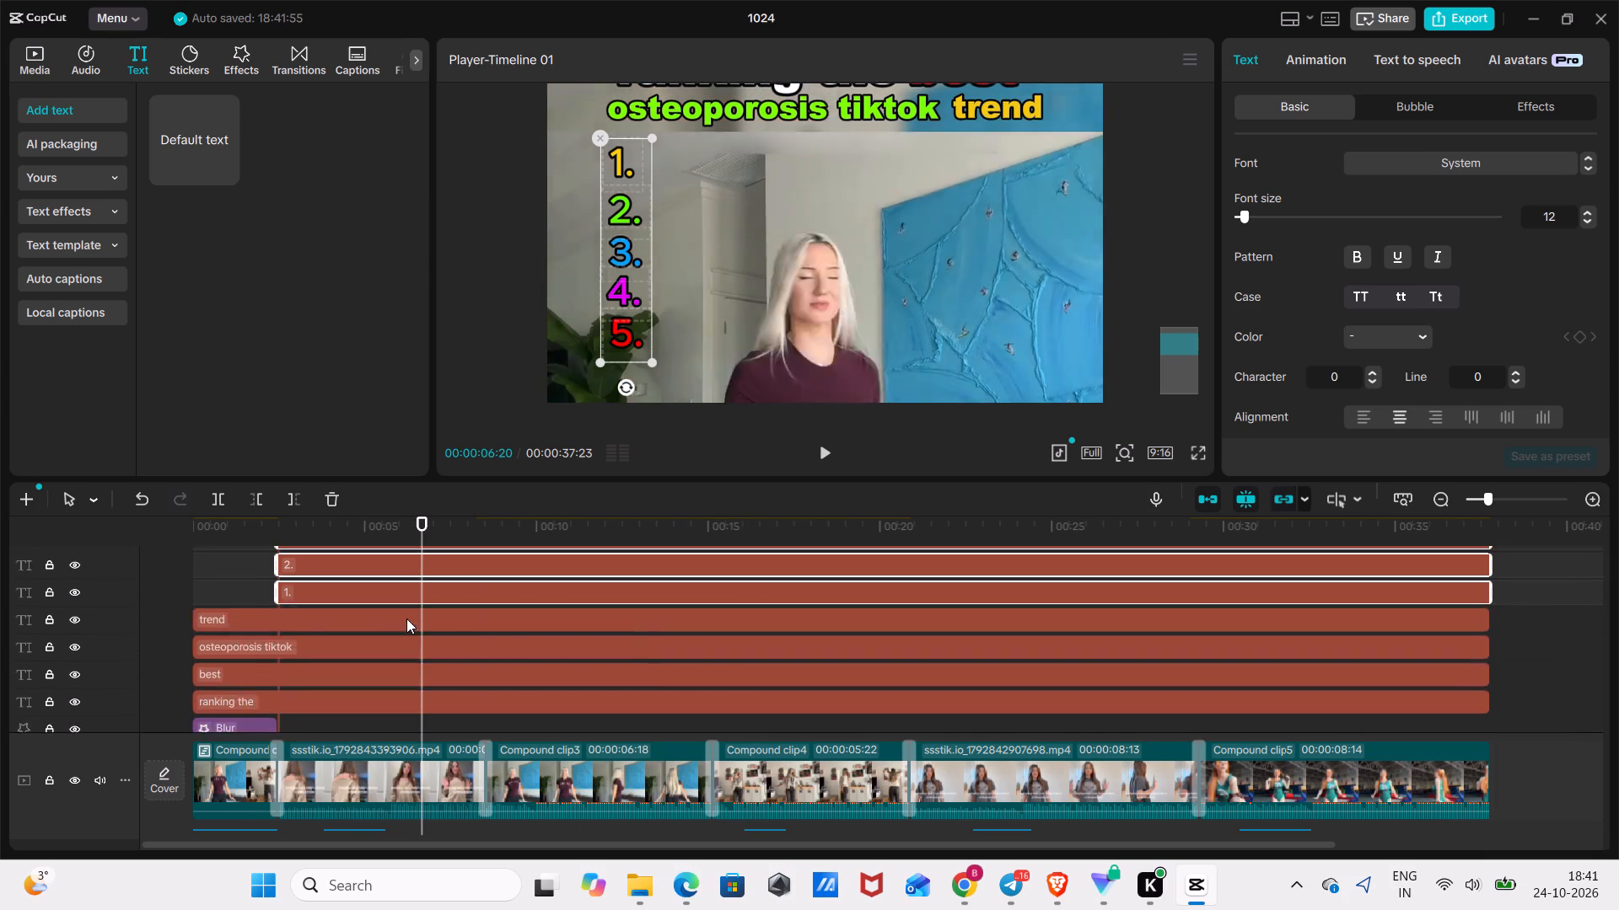
scroll(406, 618, down, 8)
drag(426, 530, 326, 595)
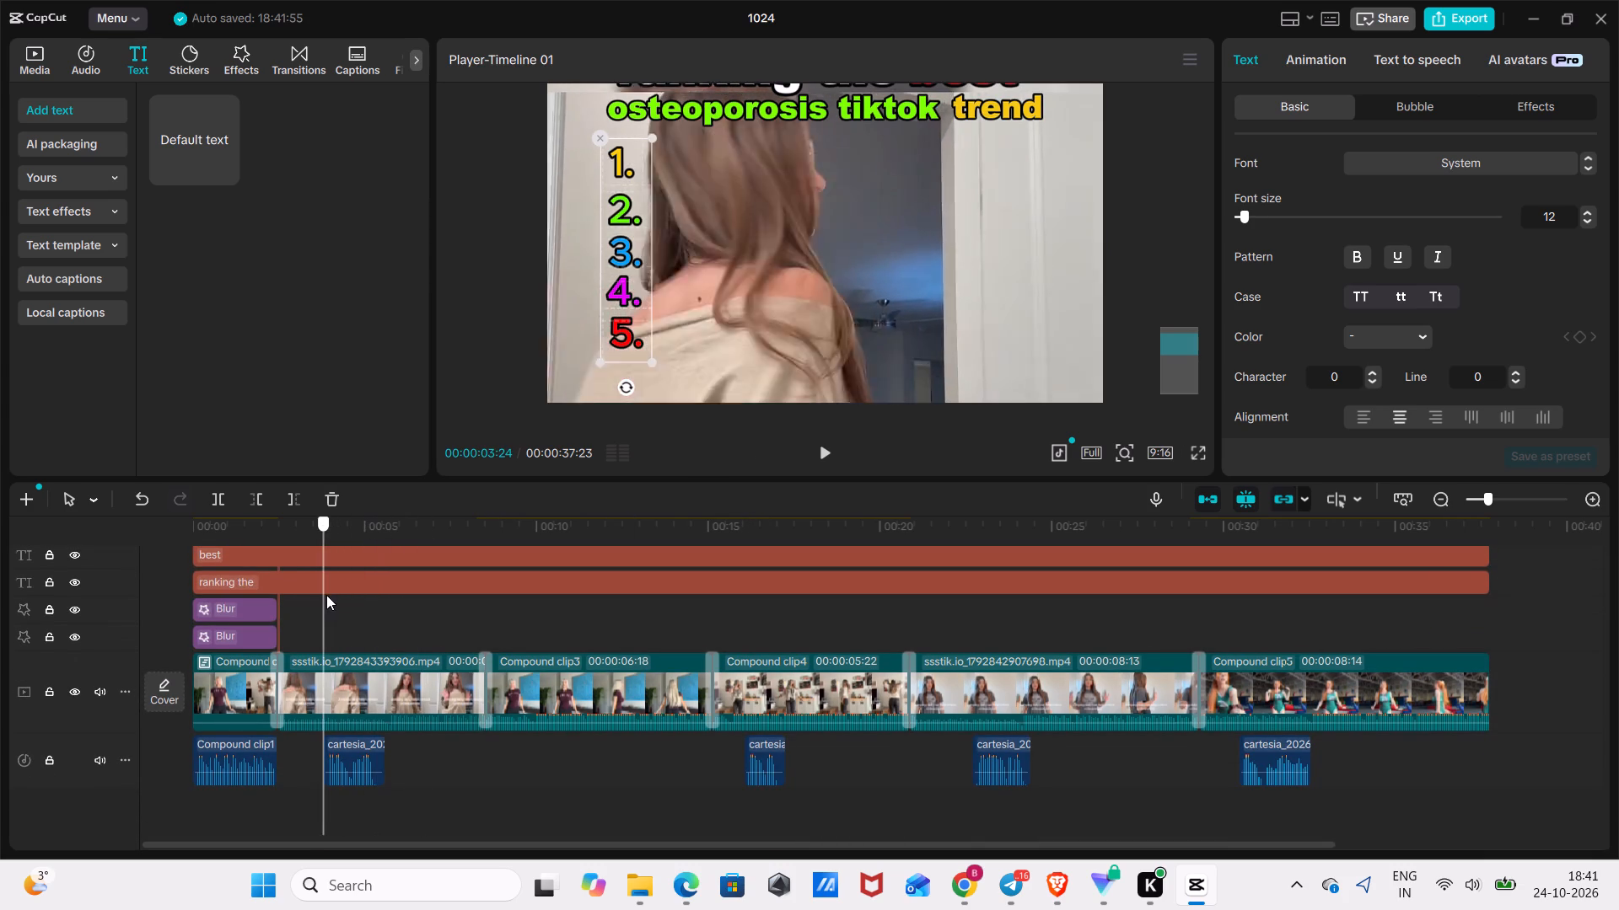
drag(326, 595, 325, 595)
click(361, 651)
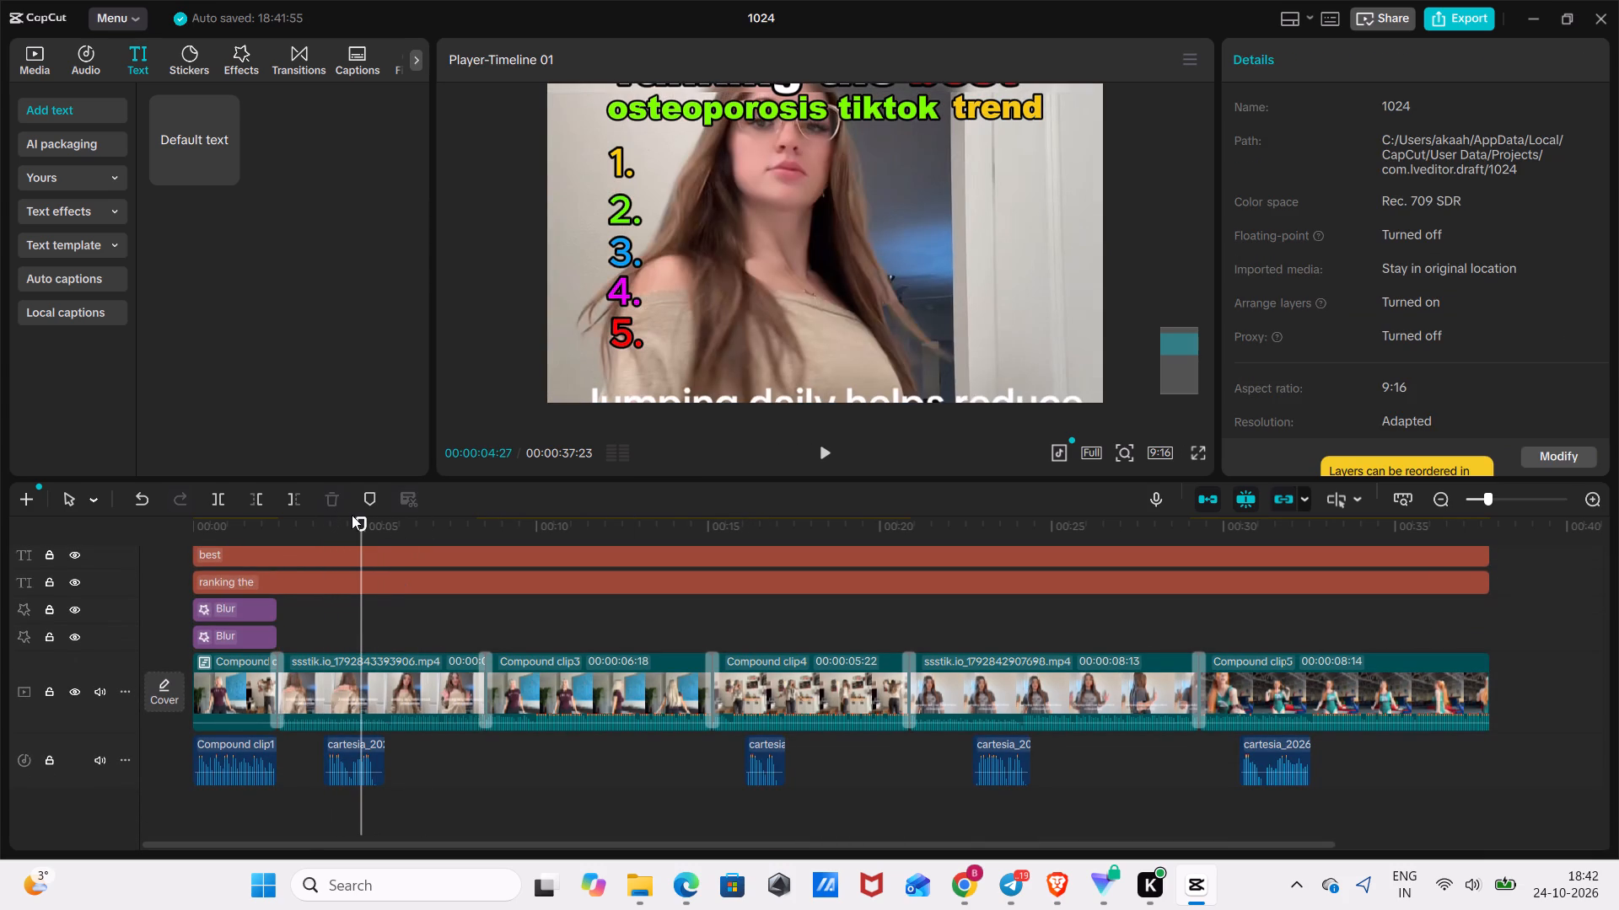
drag(360, 525, 325, 557)
Mute the original audio of the five ranked clips after the intro, setting each one's volume to -∞ dB.
click(376, 688)
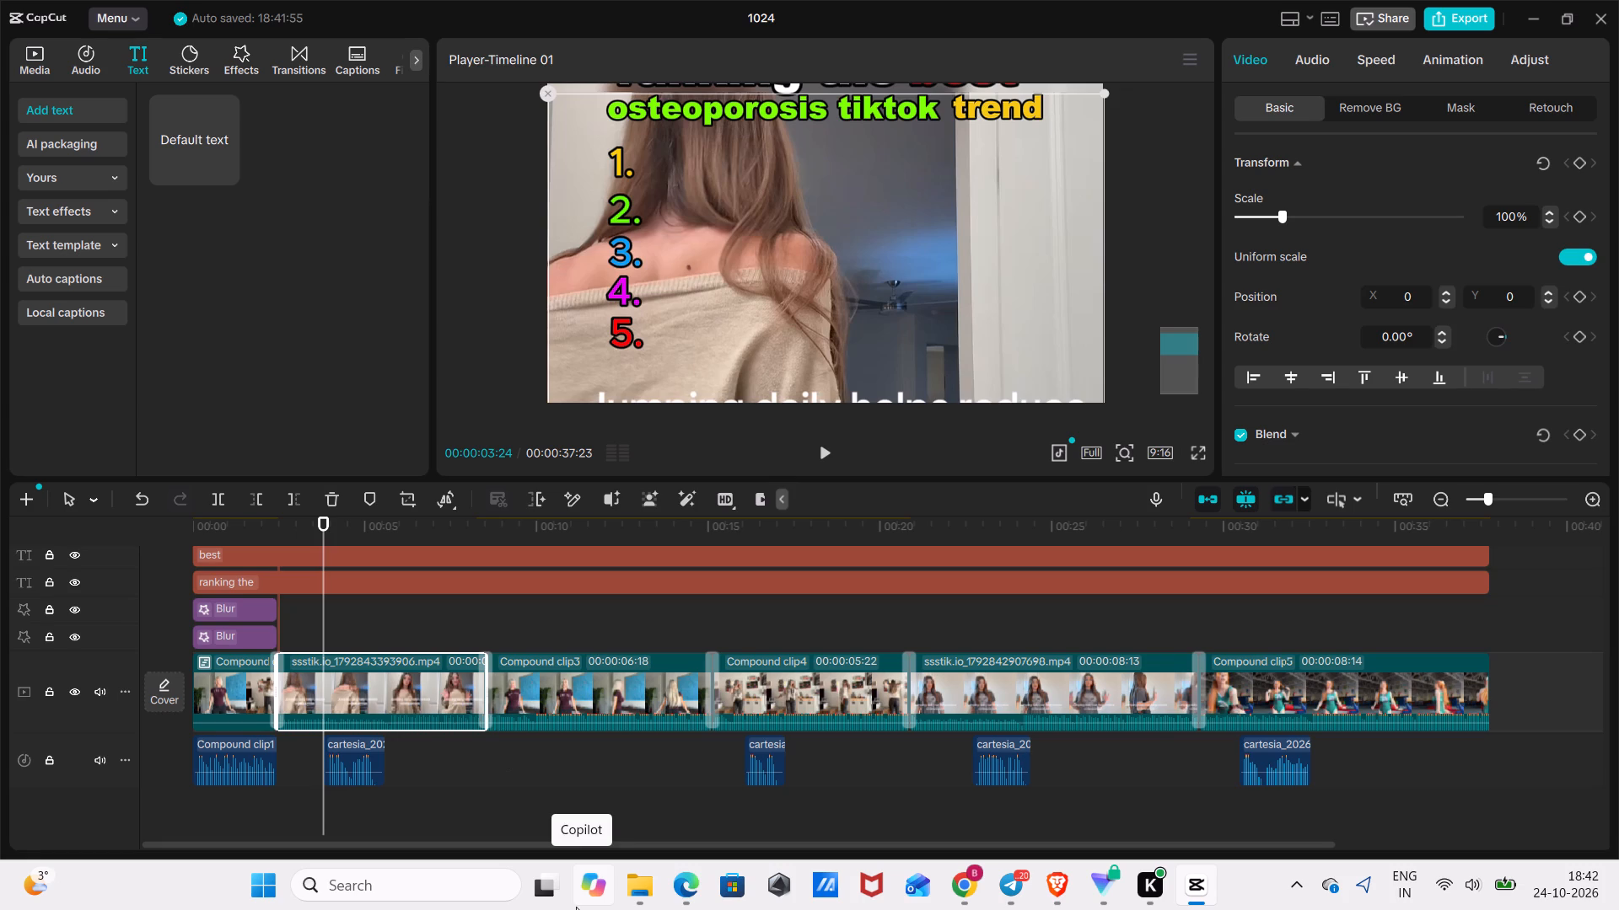
click(1317, 60)
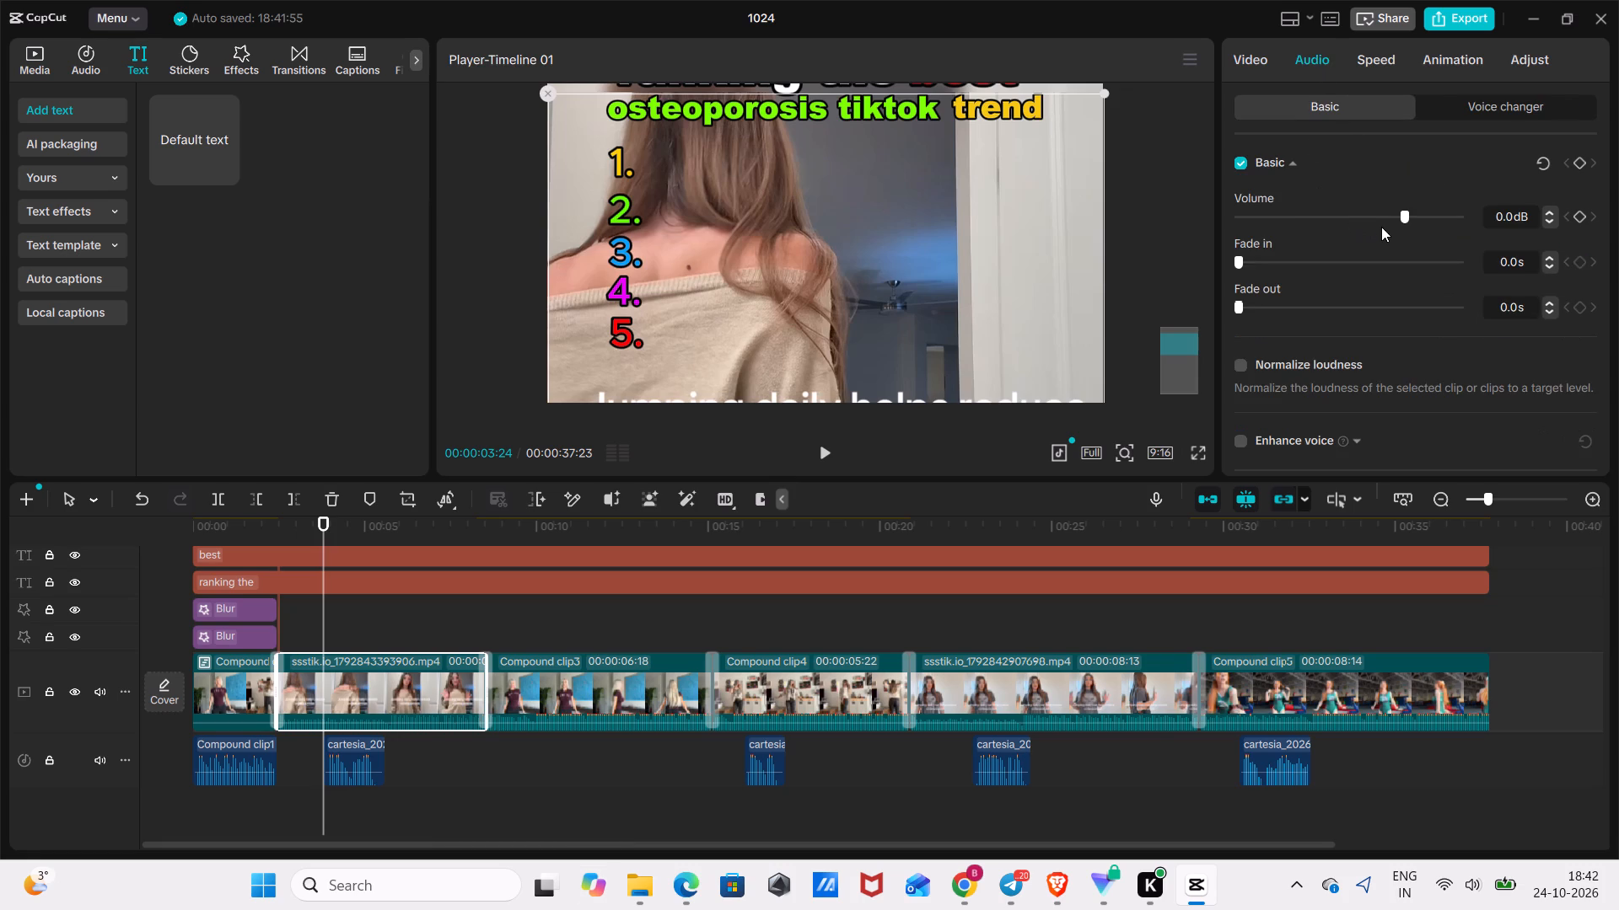
drag(1381, 217, 1003, 332)
click(583, 718)
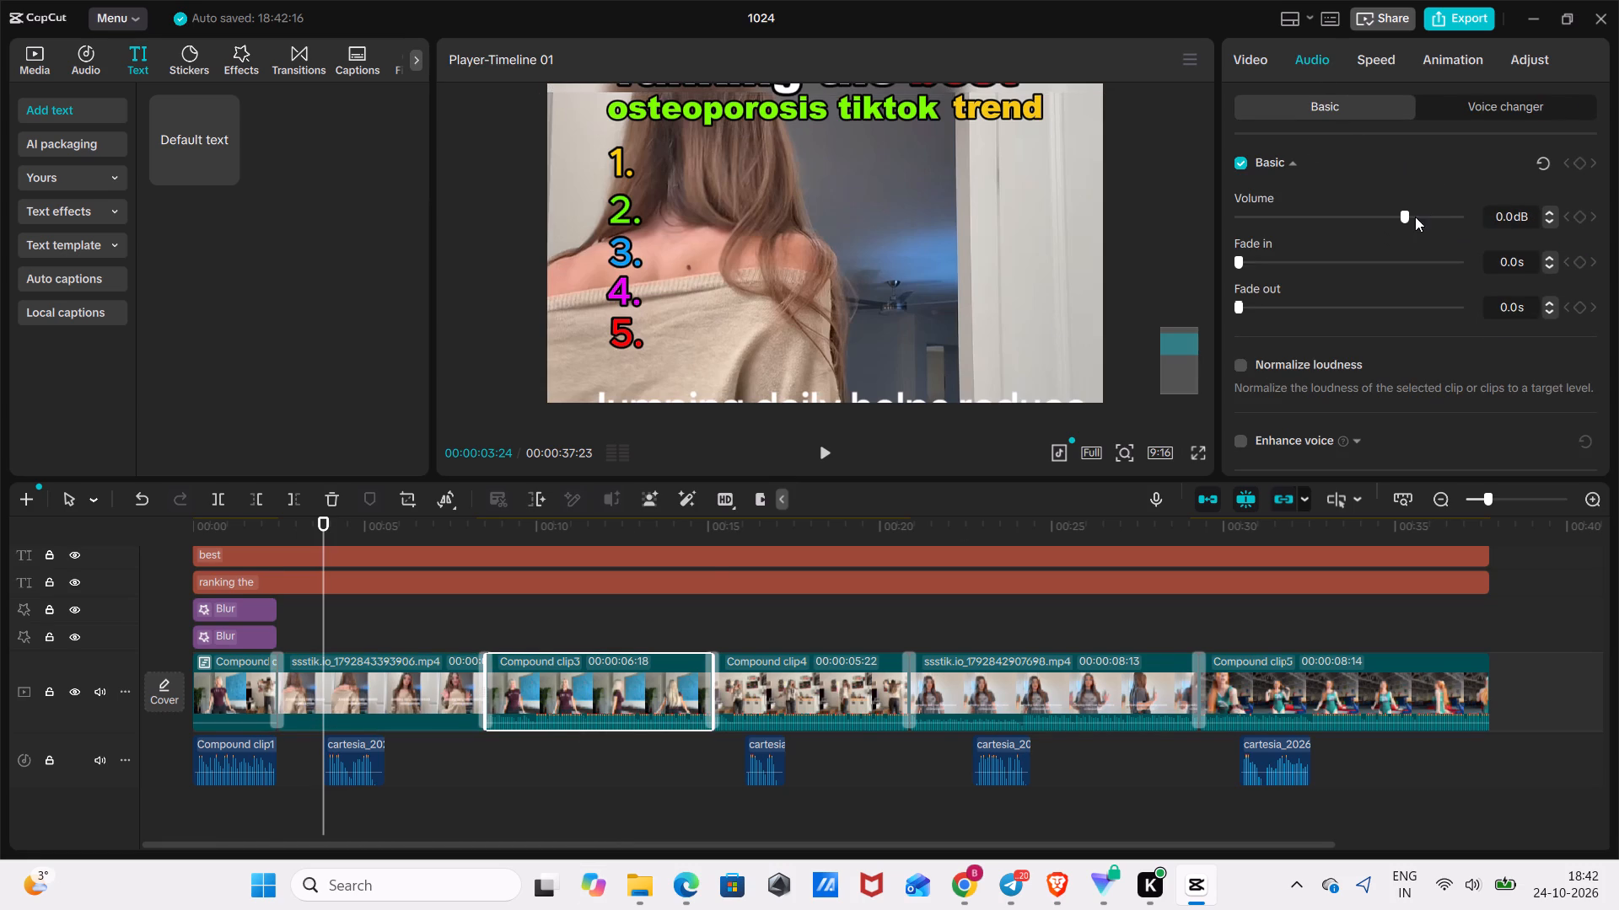
drag(1412, 217, 1017, 299)
click(812, 699)
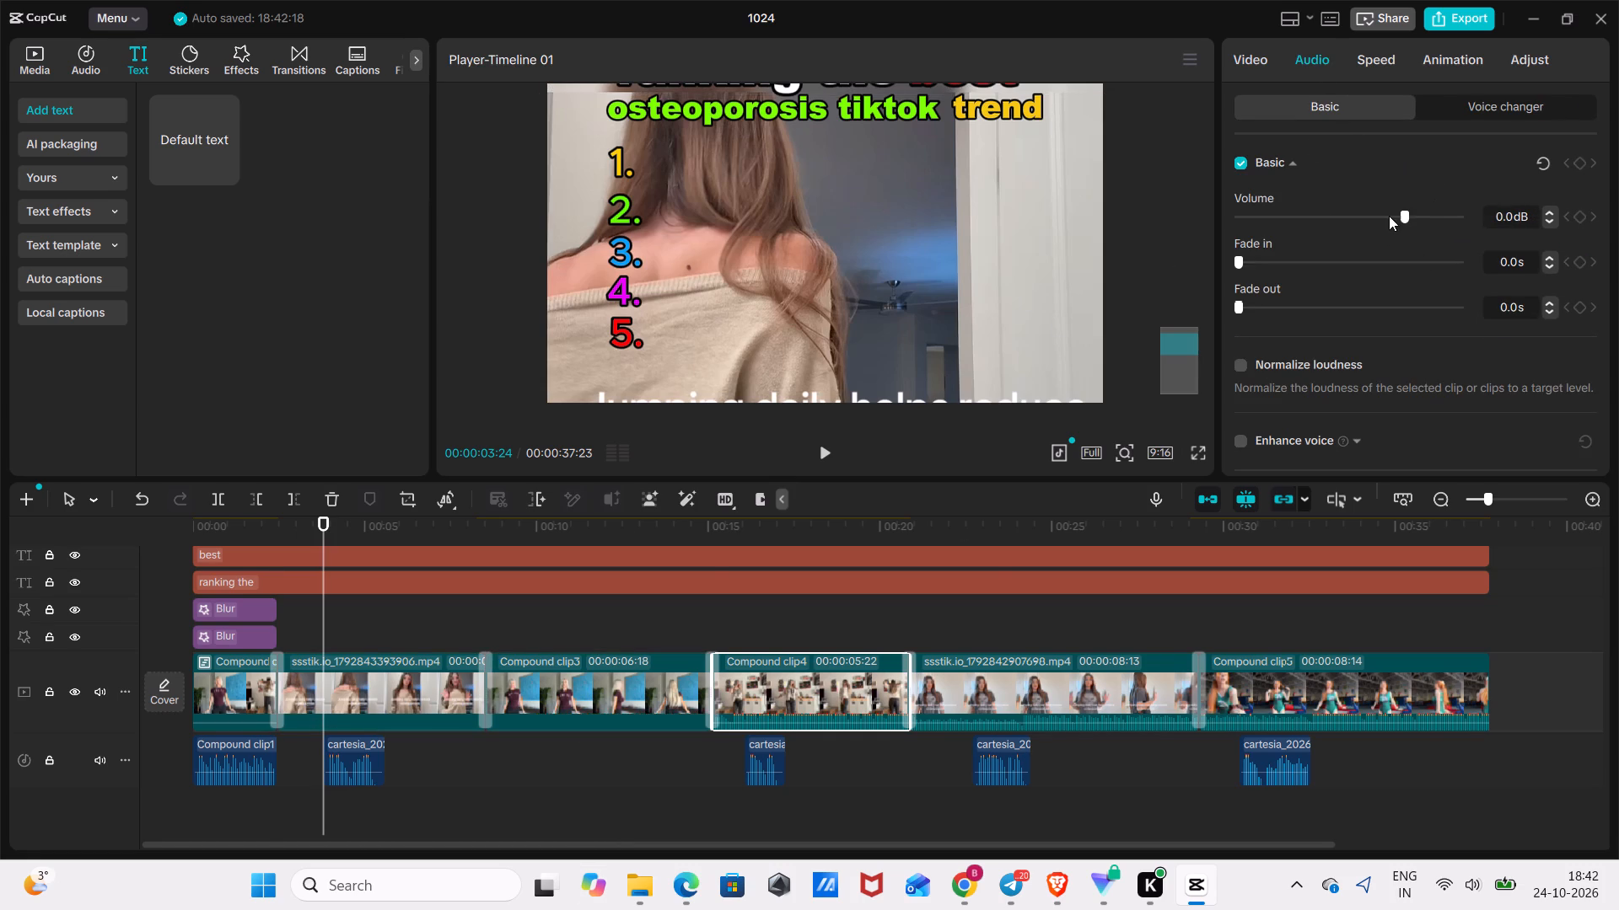
drag(1390, 215, 1131, 252)
click(1075, 701)
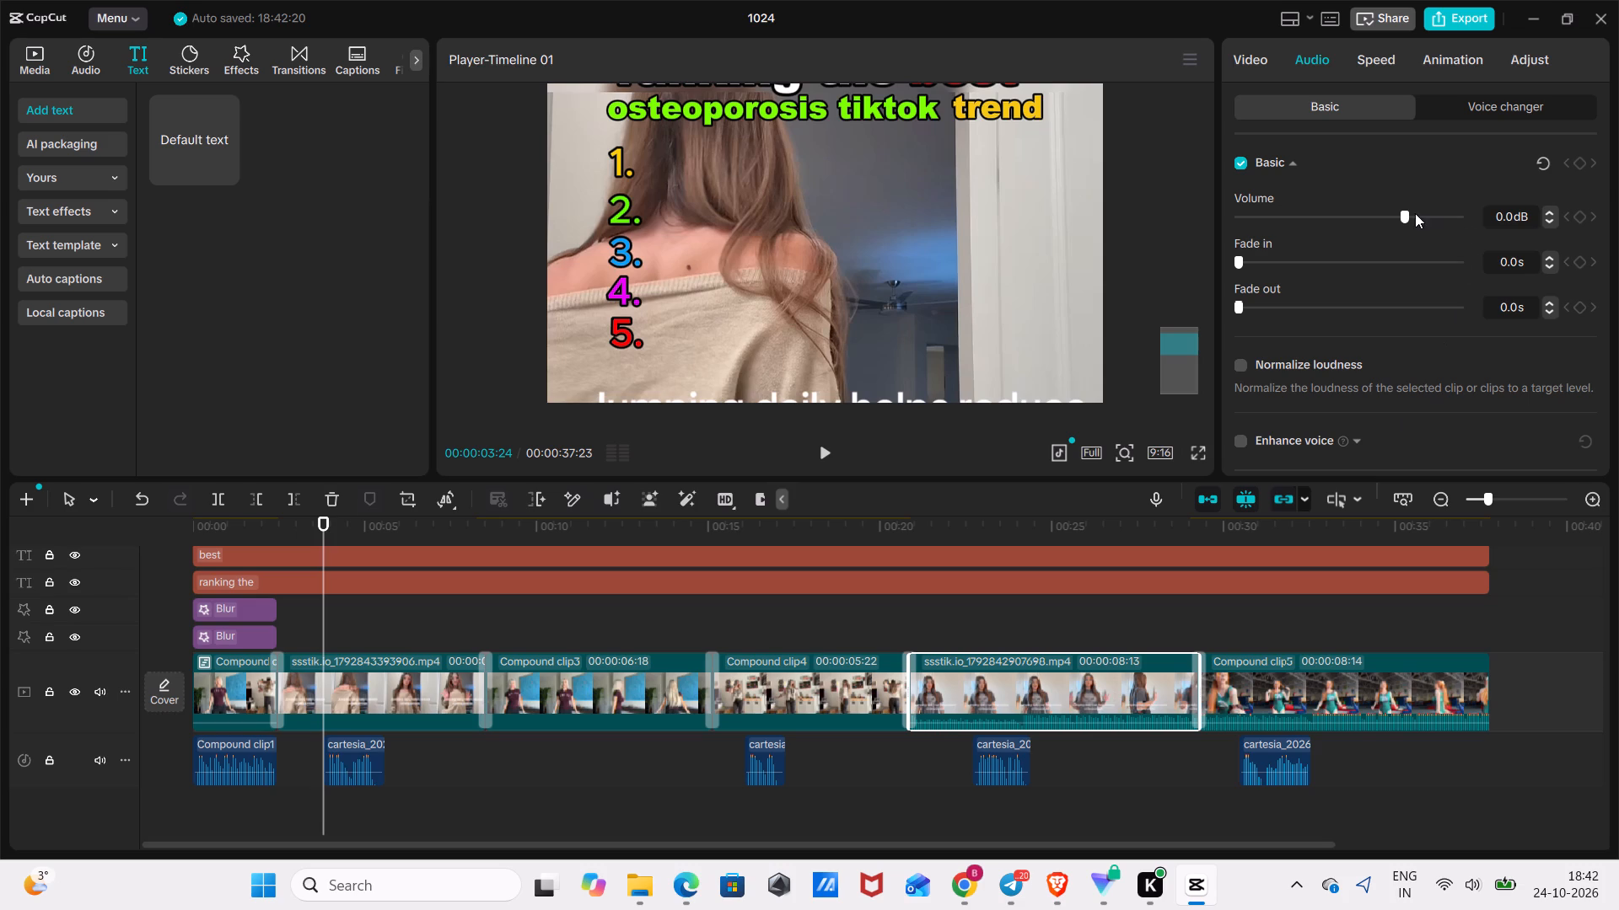
drag(1409, 212, 1035, 288)
click(1331, 709)
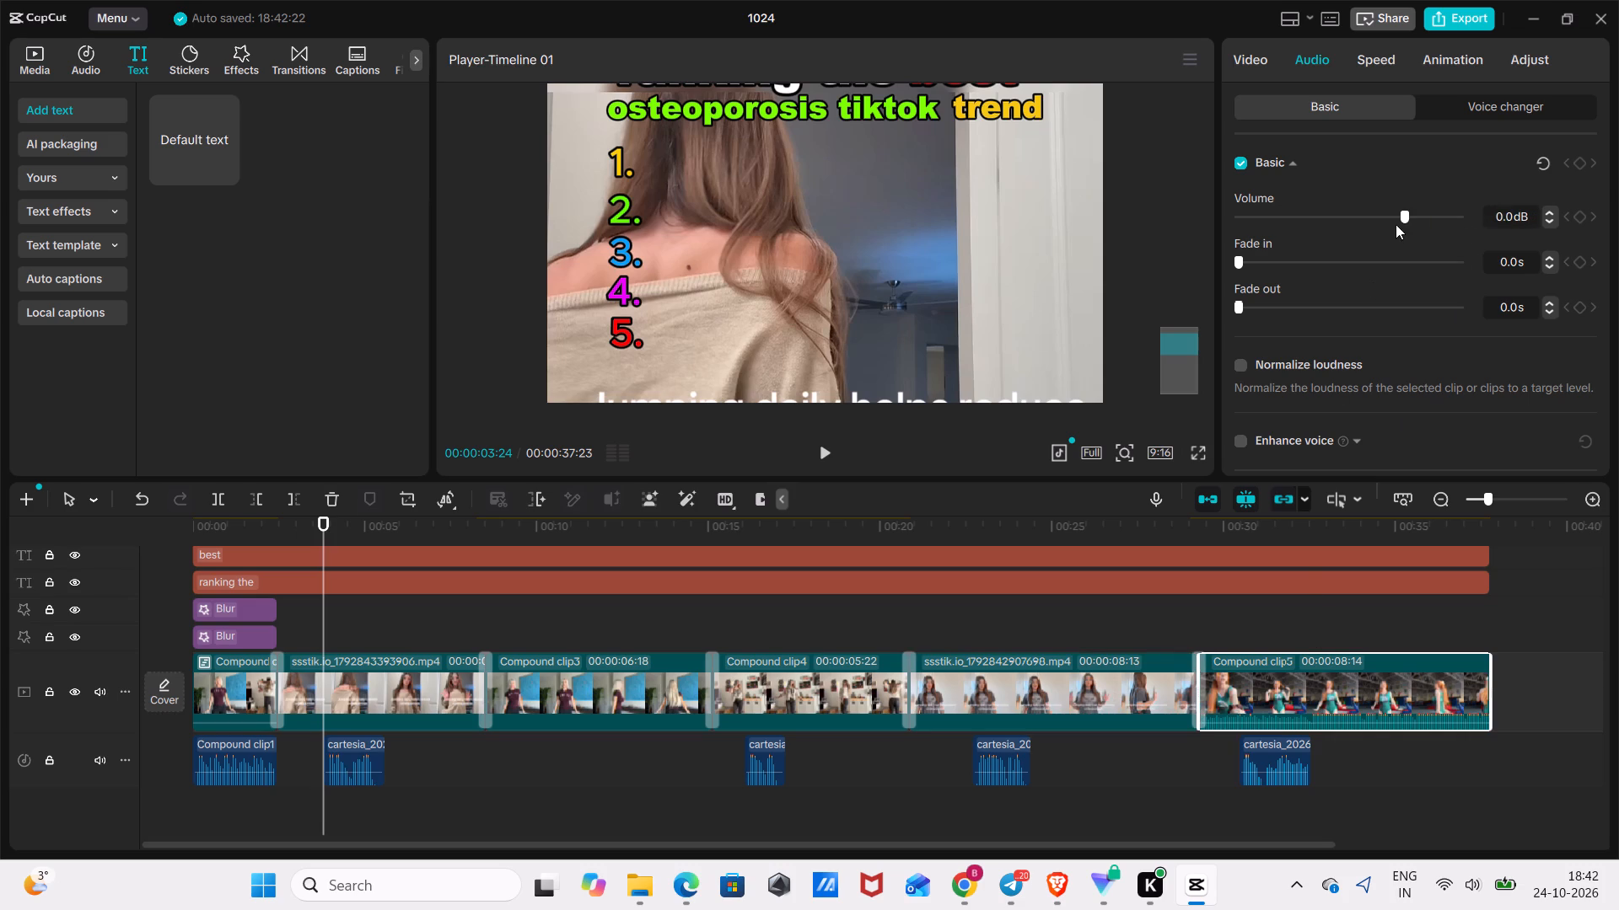
drag(1396, 223, 1046, 234)
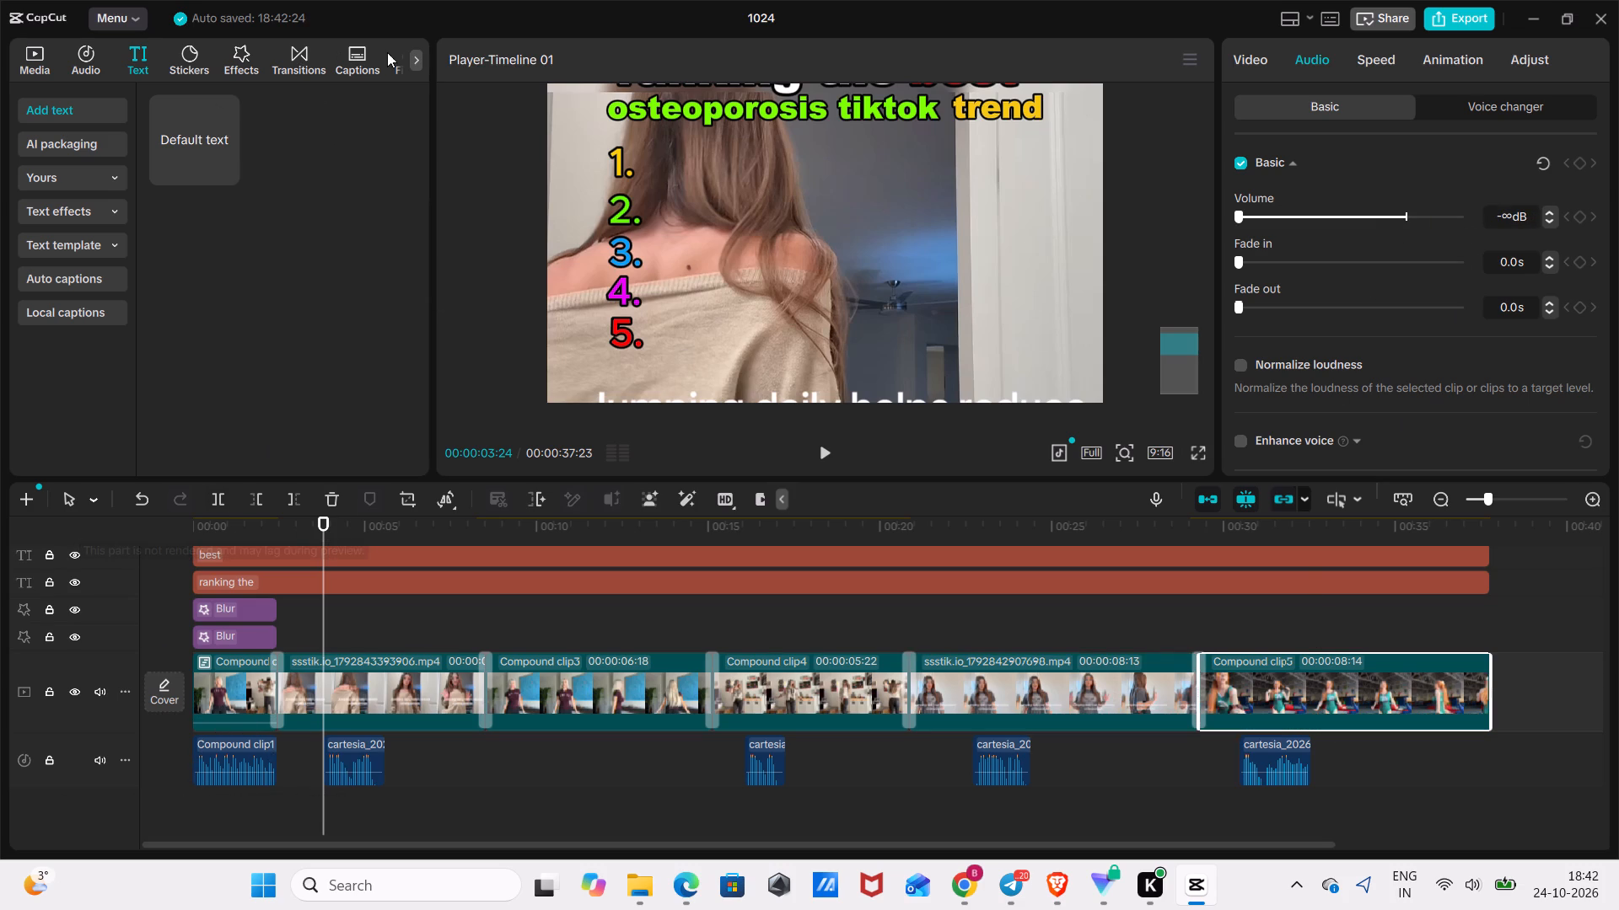
Generate automatic captions for the voiceover with English as the spoken language.
click(367, 63)
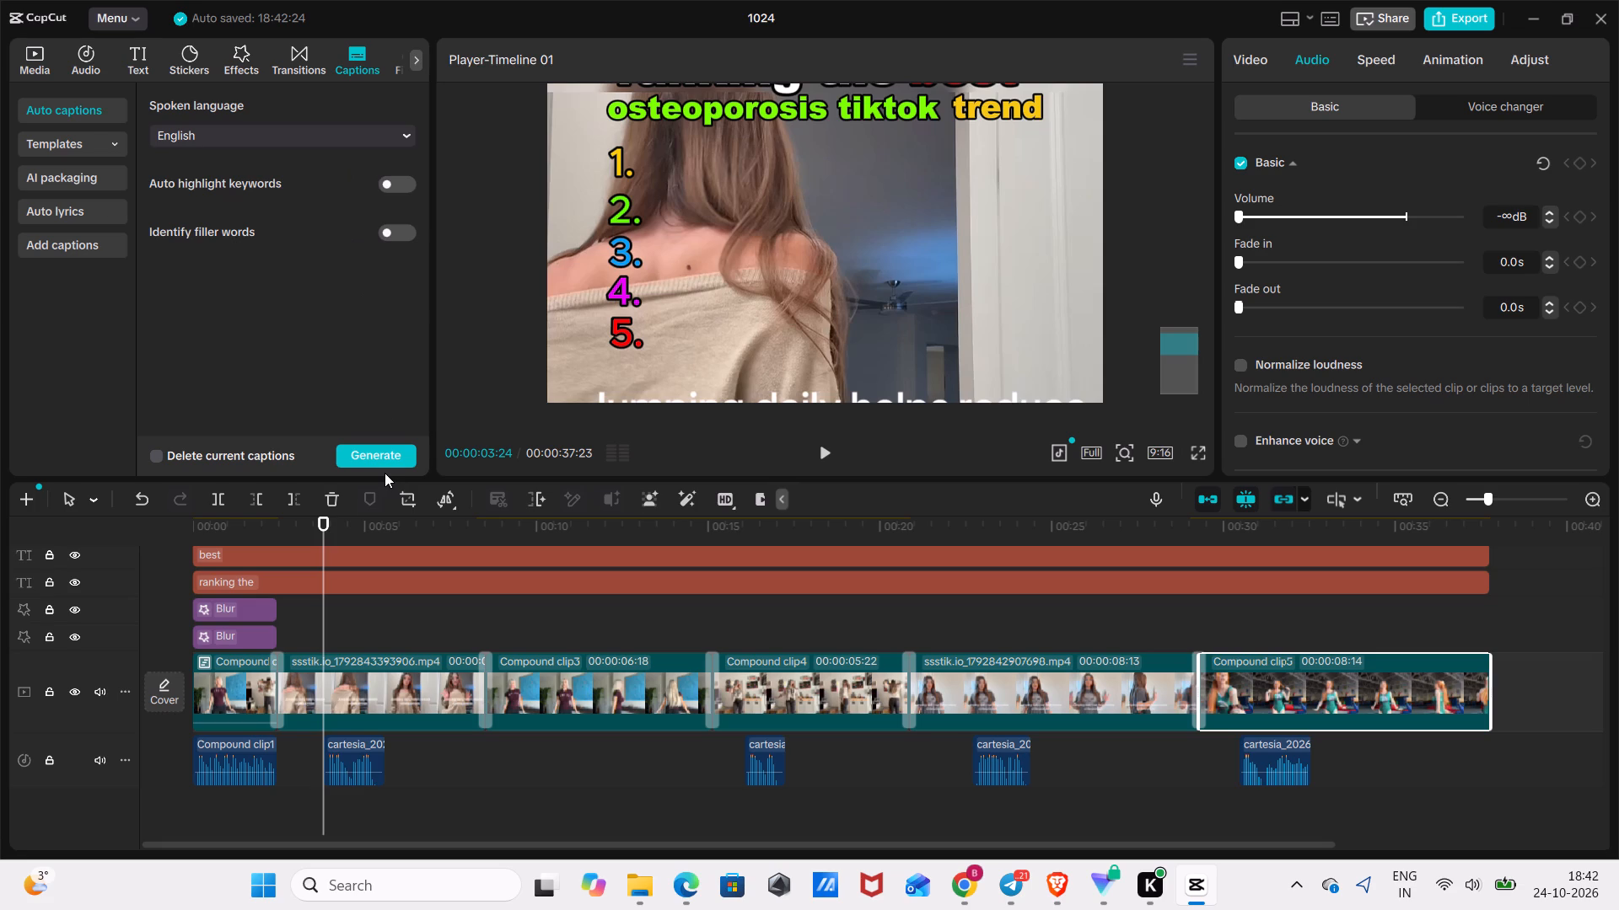
click(384, 472)
click(399, 452)
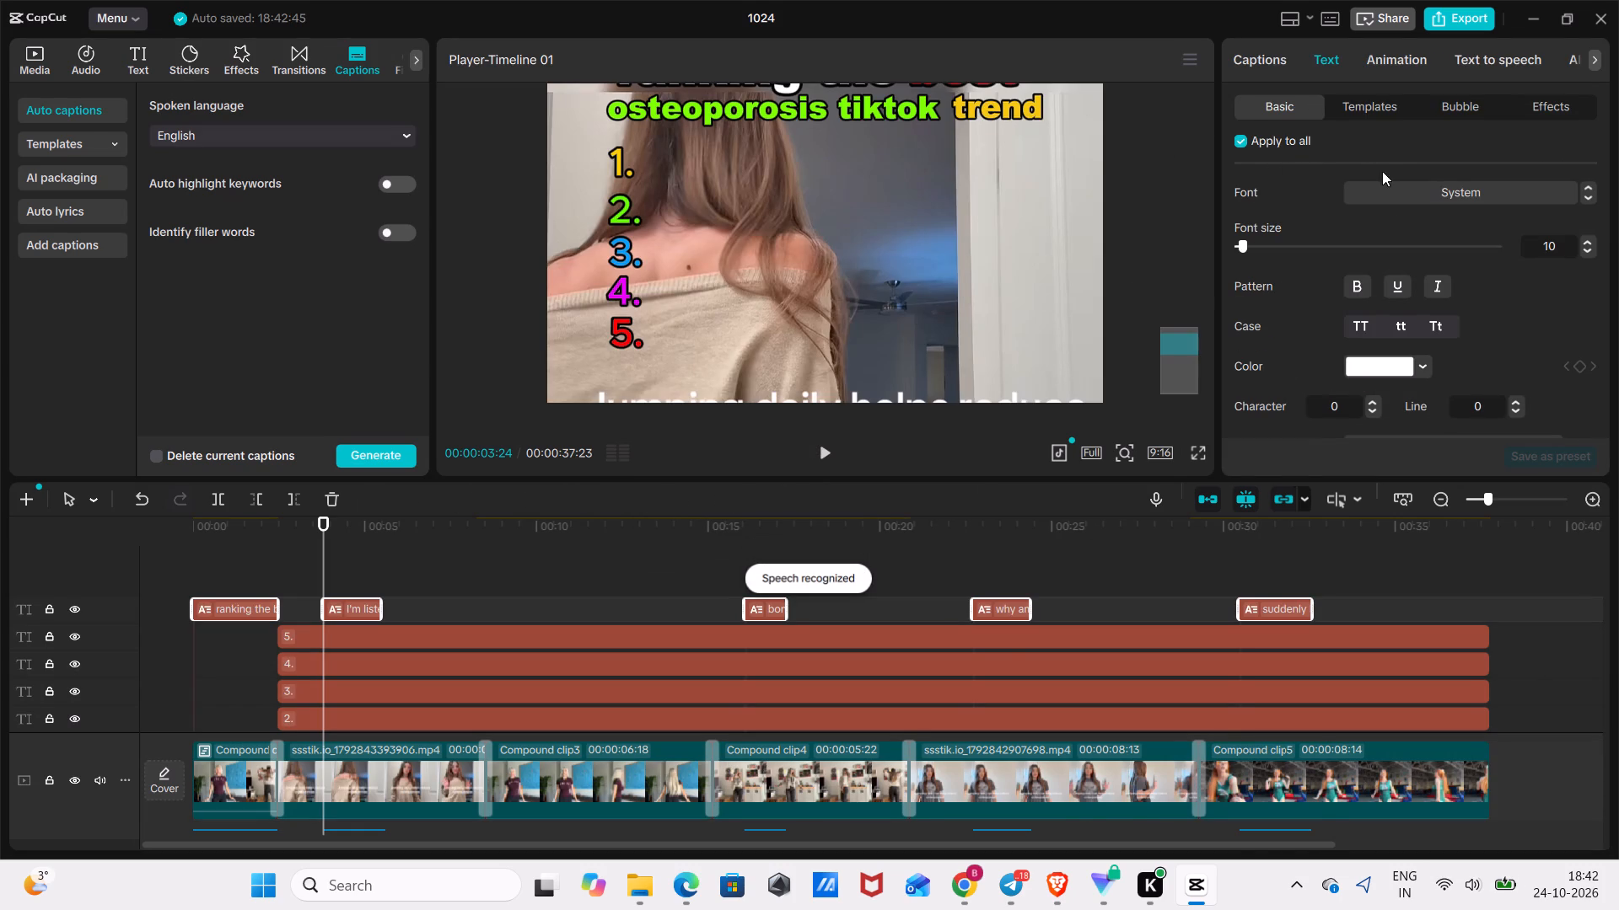
Apply the favourite cyan BROWN text template to all generated captions.
click(1366, 97)
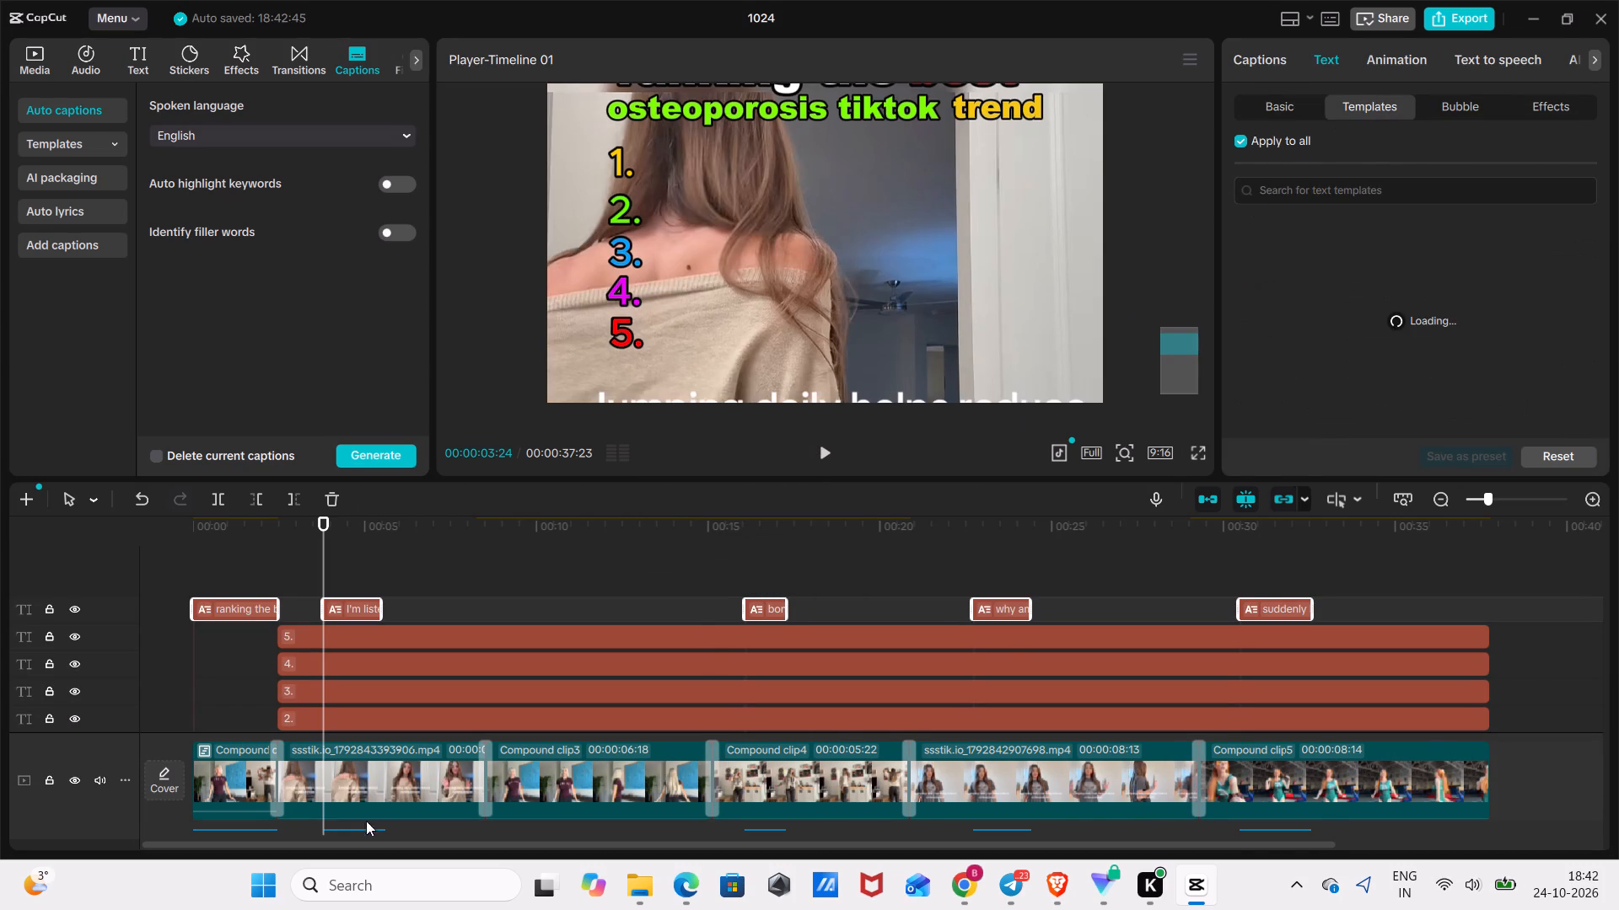
drag(325, 535, 143, 612)
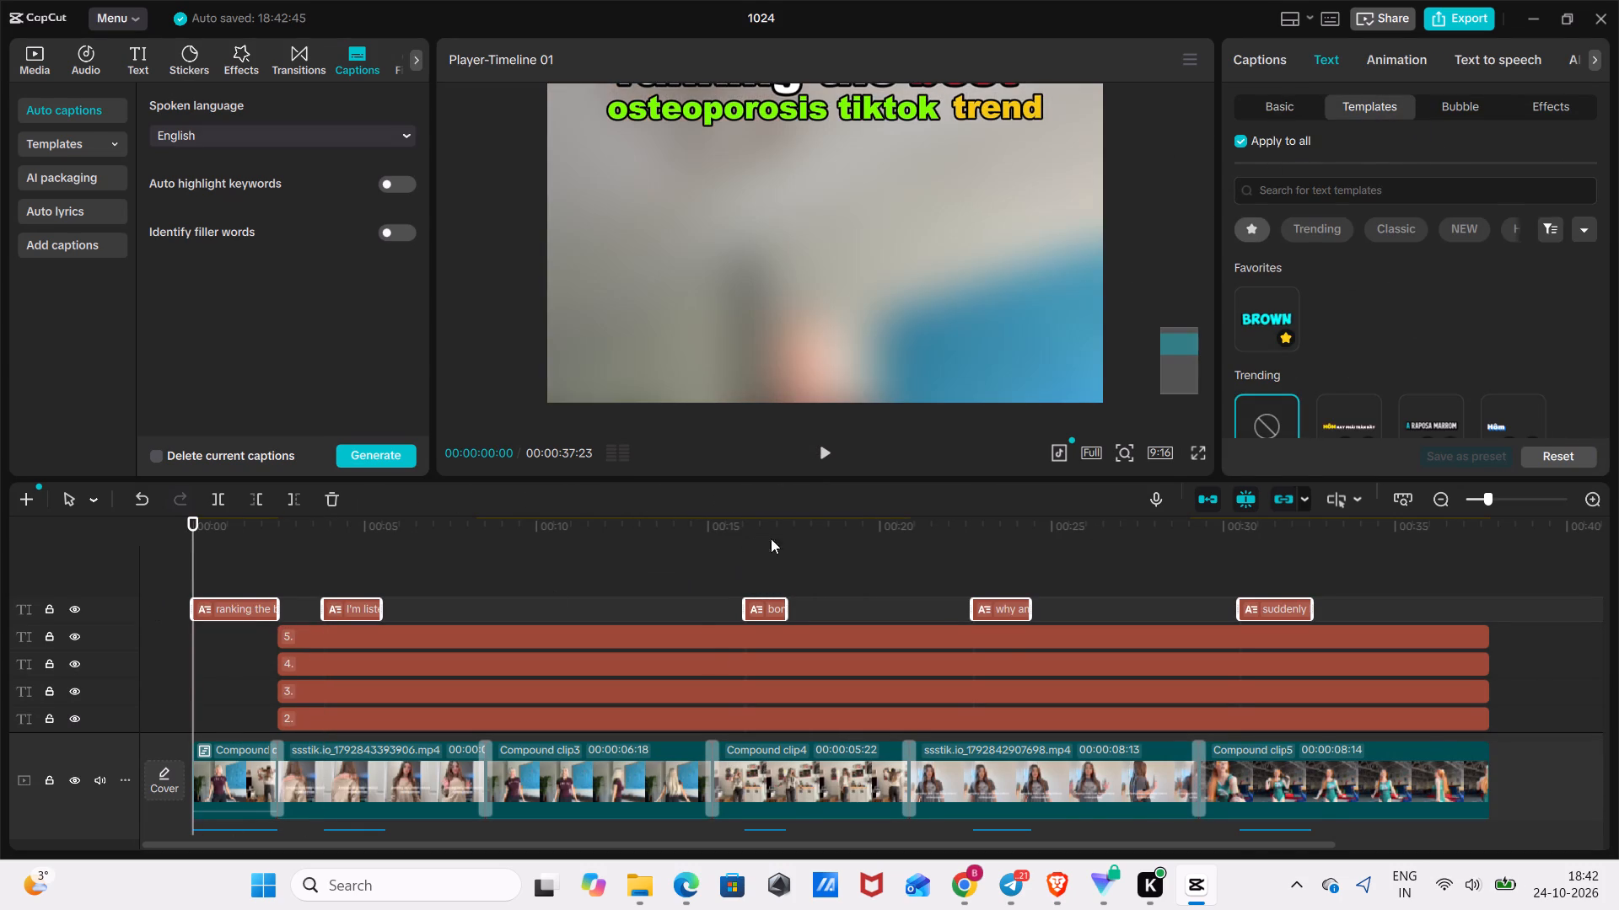
scroll(797, 302, down, 11)
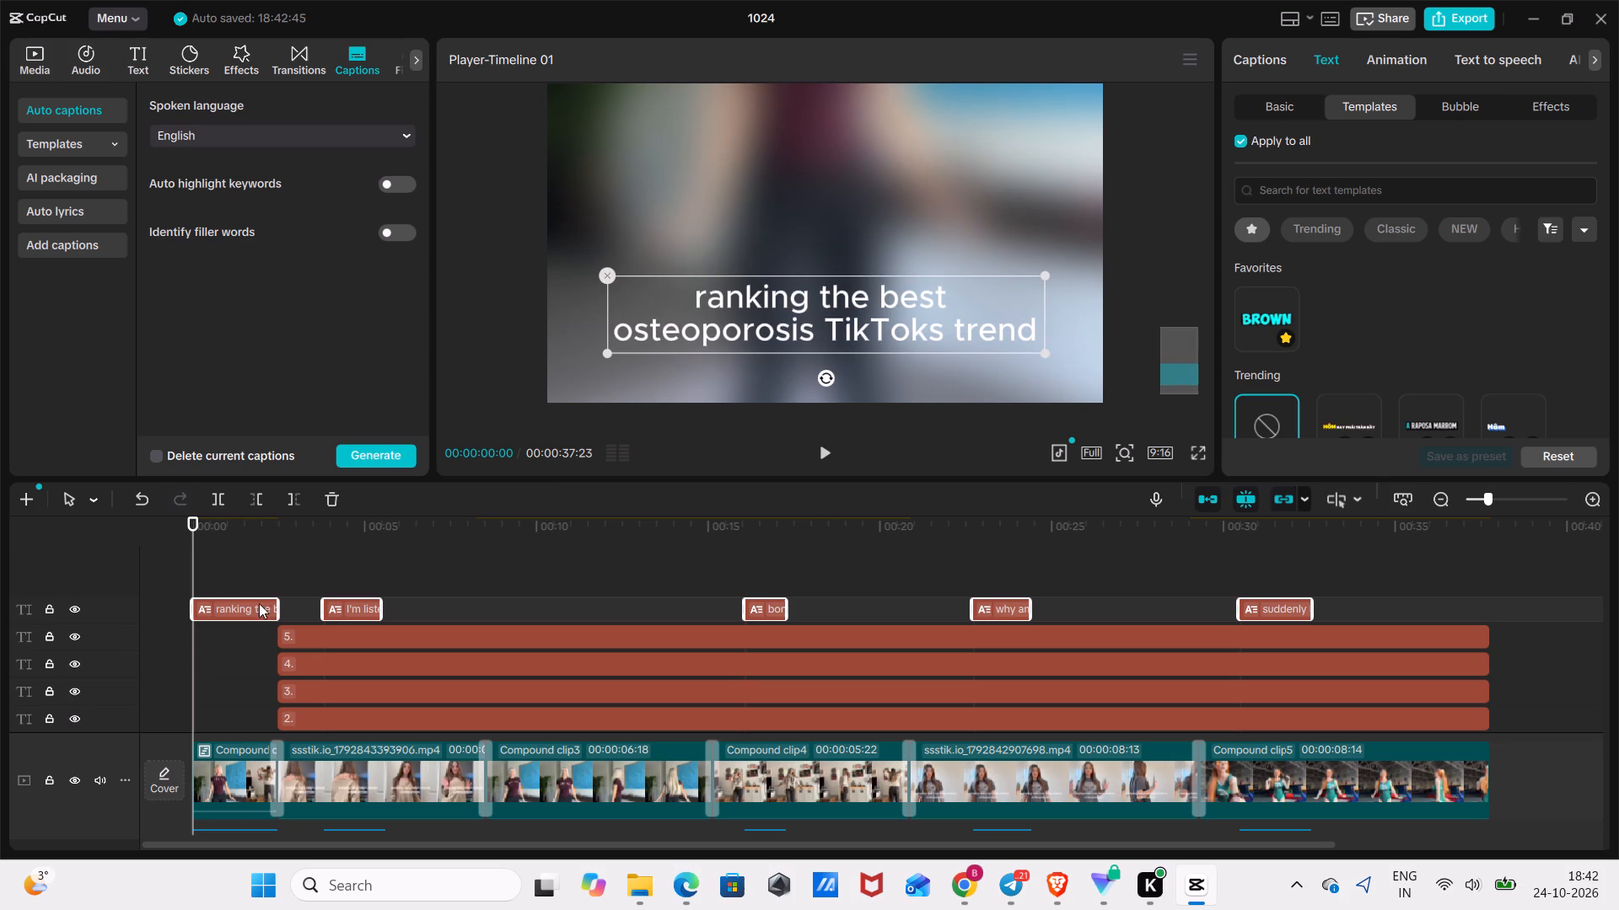
click(1263, 322)
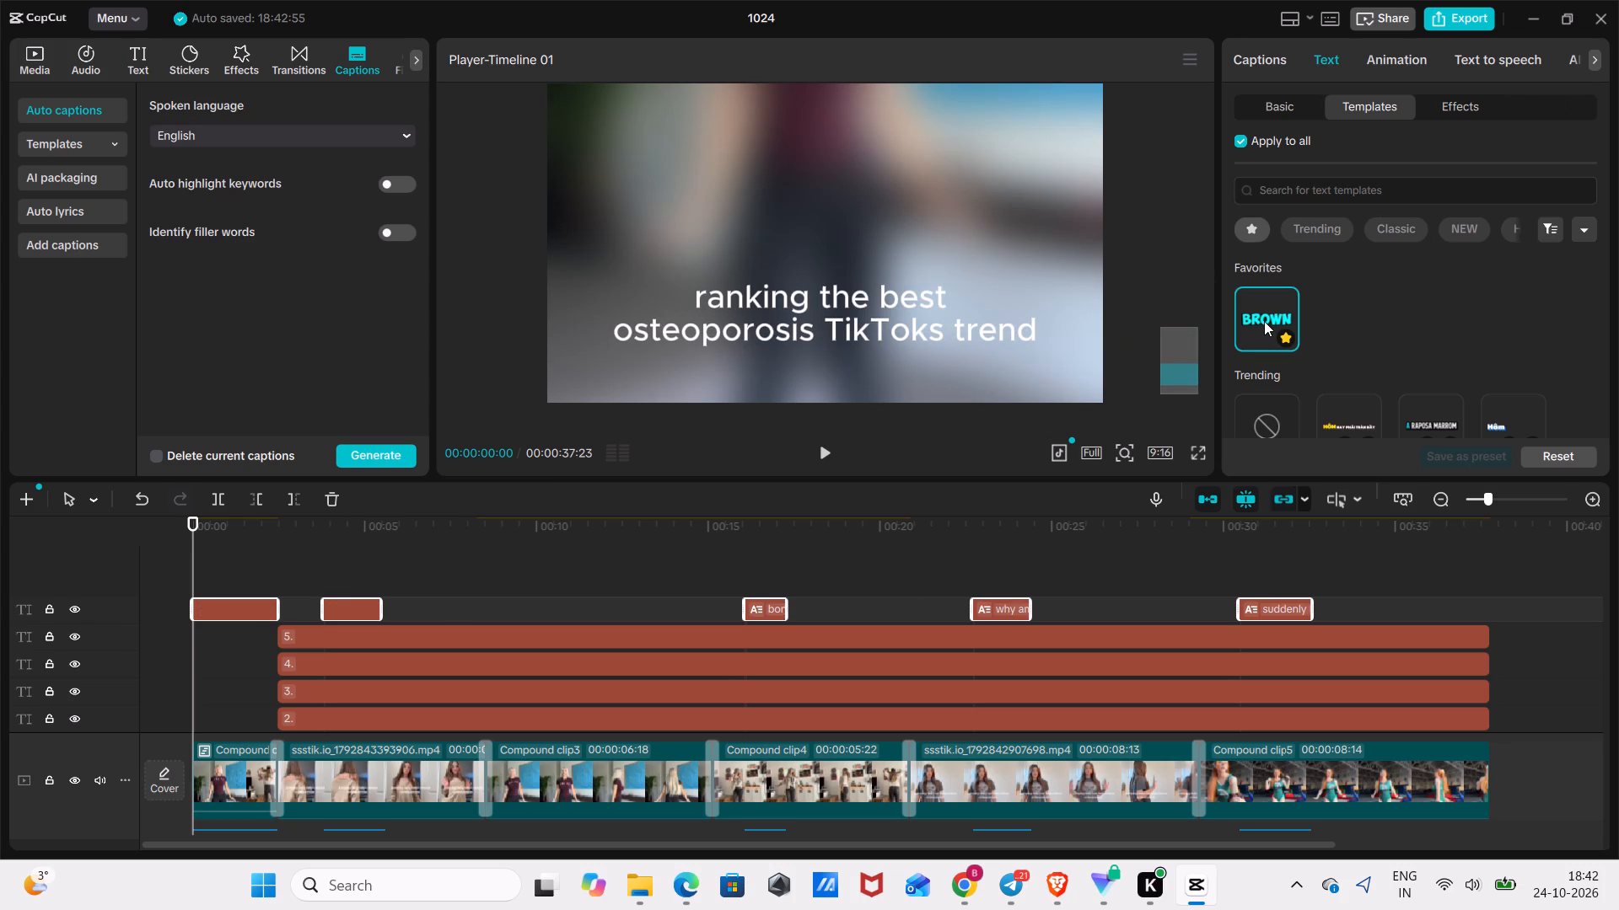
Move all the captions up together to the middle of the frame, keeping them horizontally centred.
click(1282, 107)
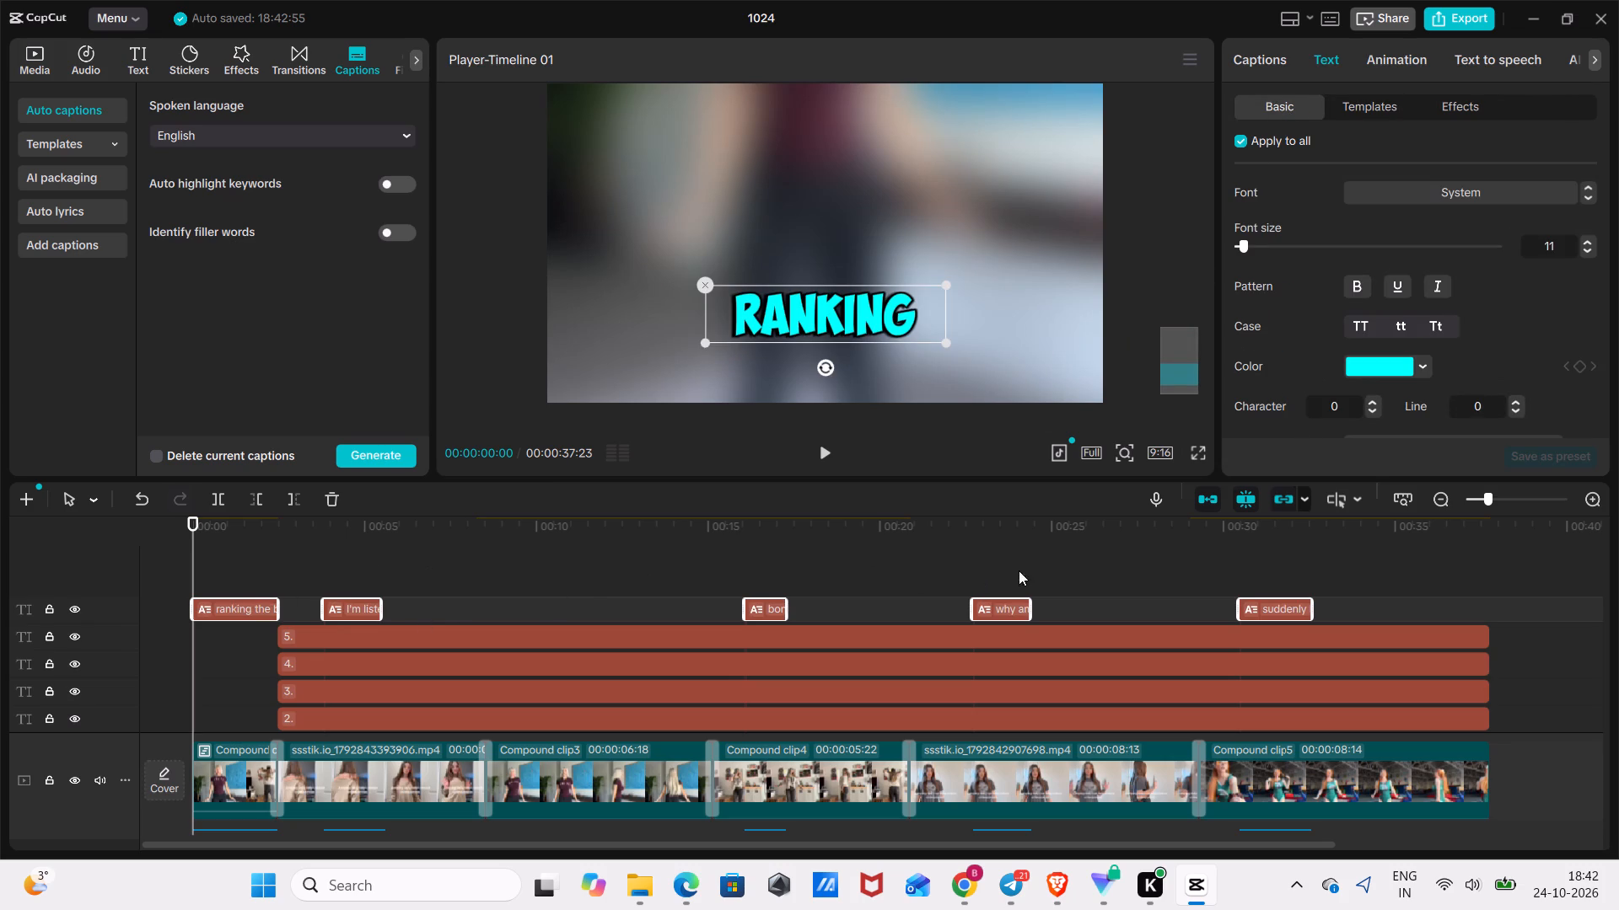
click(1121, 462)
drag(1113, 484, 1092, 492)
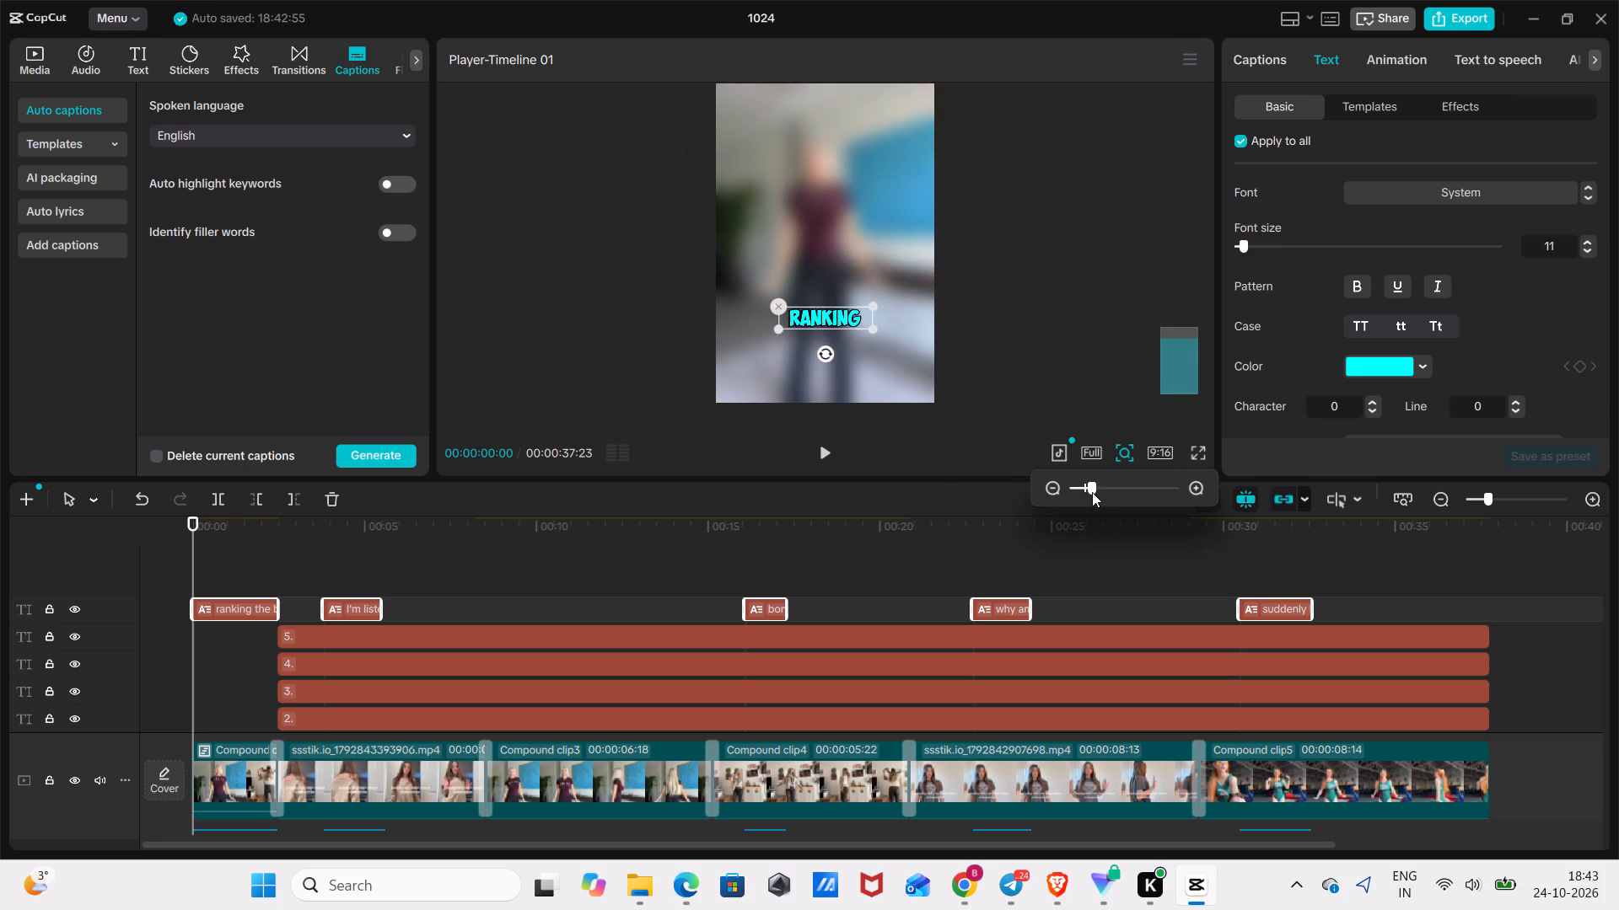
drag(1092, 492, 1089, 493)
drag(833, 336, 836, 270)
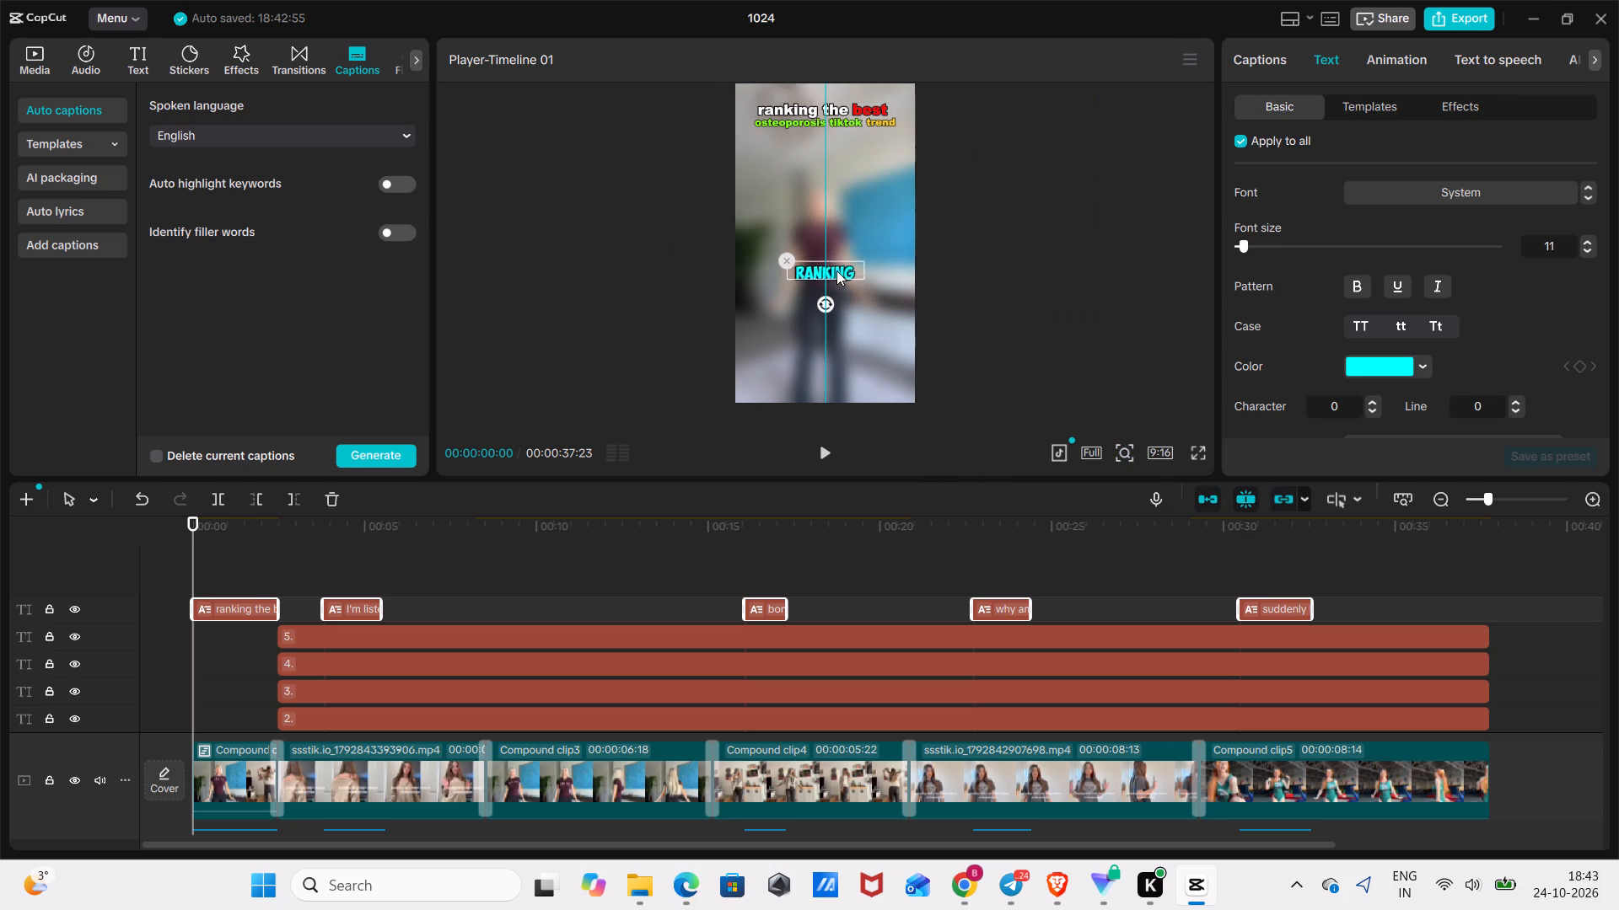
drag(836, 270, 836, 254)
Turn off applying changes to all captions and nudge only the intro caption slightly higher.
click(1240, 139)
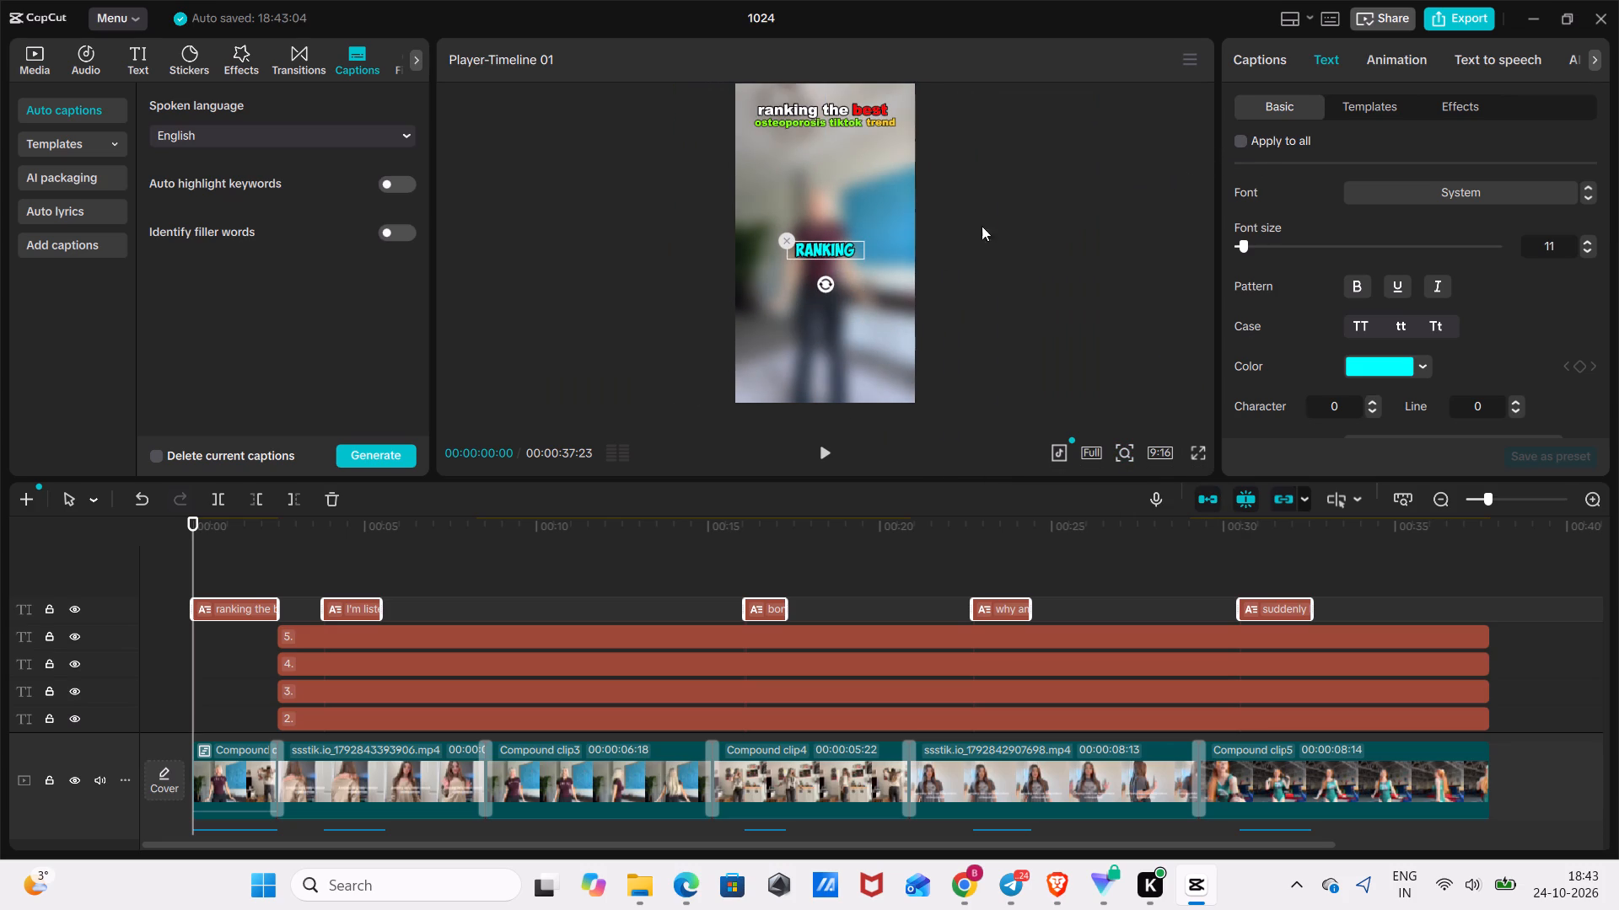
click(818, 251)
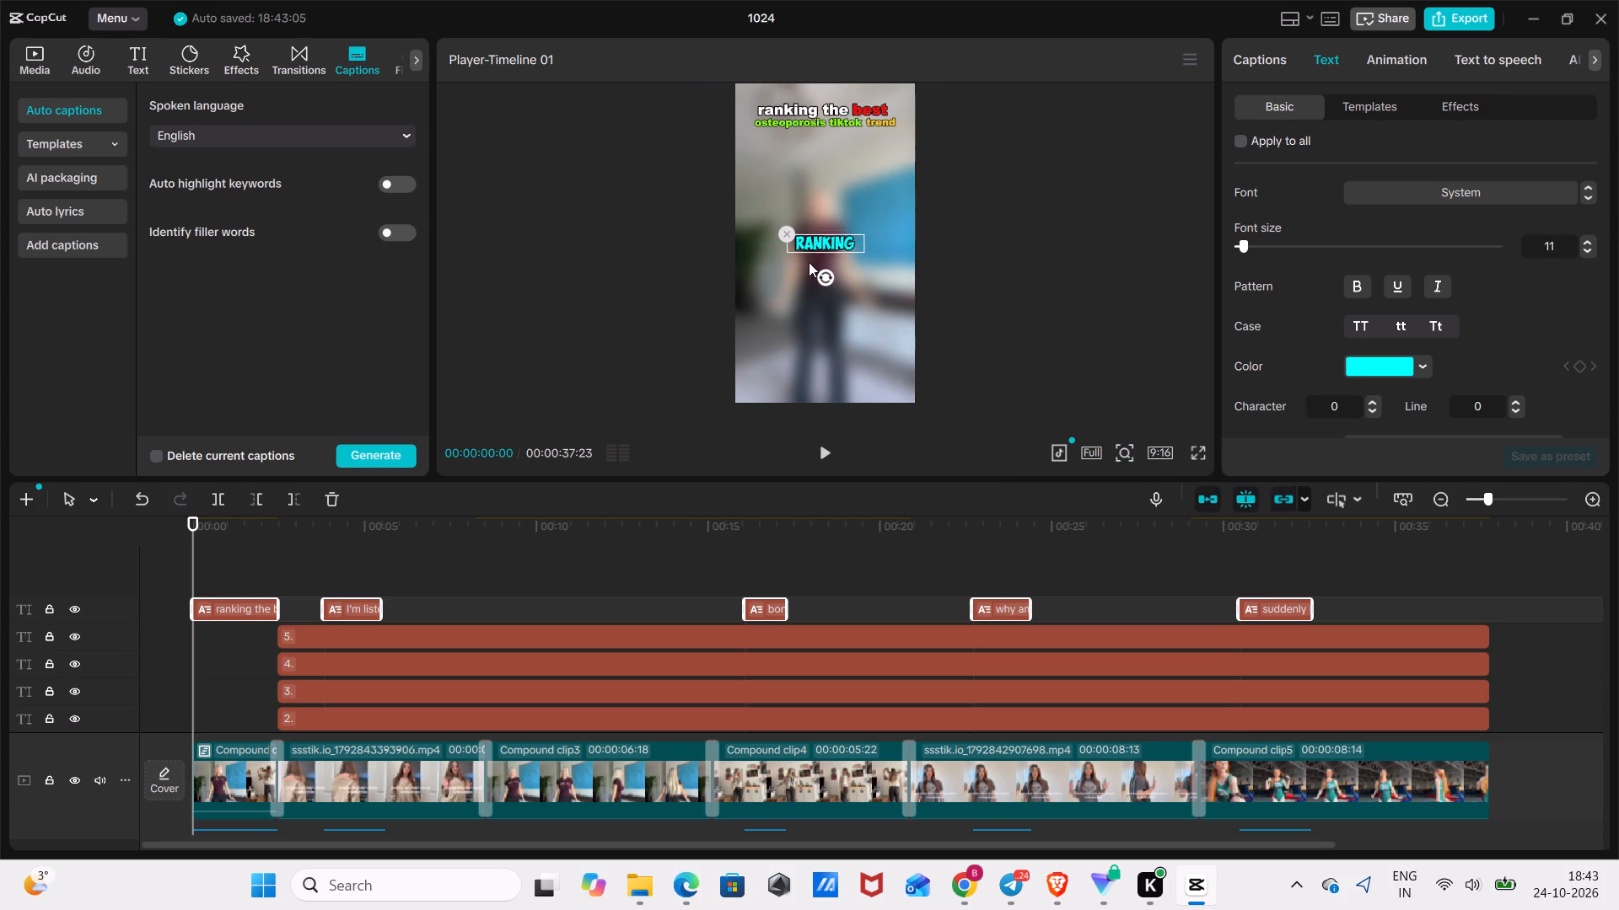
click(357, 576)
click(357, 597)
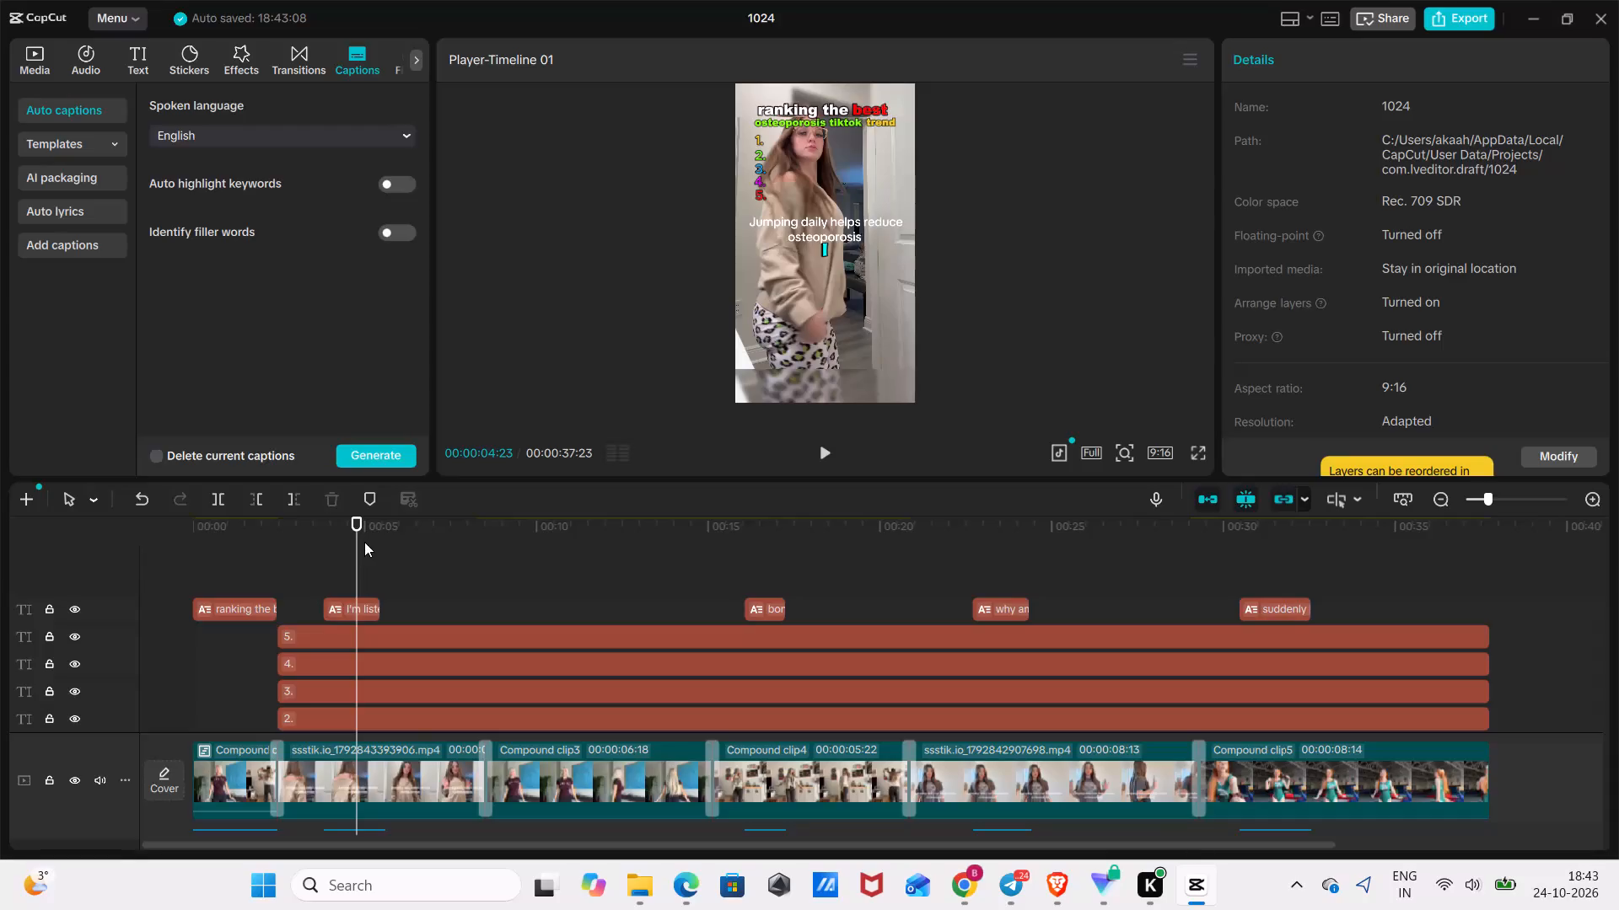
Keyframe the intro caption's colour from cyan at its start to orange at 00:00:02:07, on the word "TREND".
drag(354, 549, 146, 617)
click(215, 604)
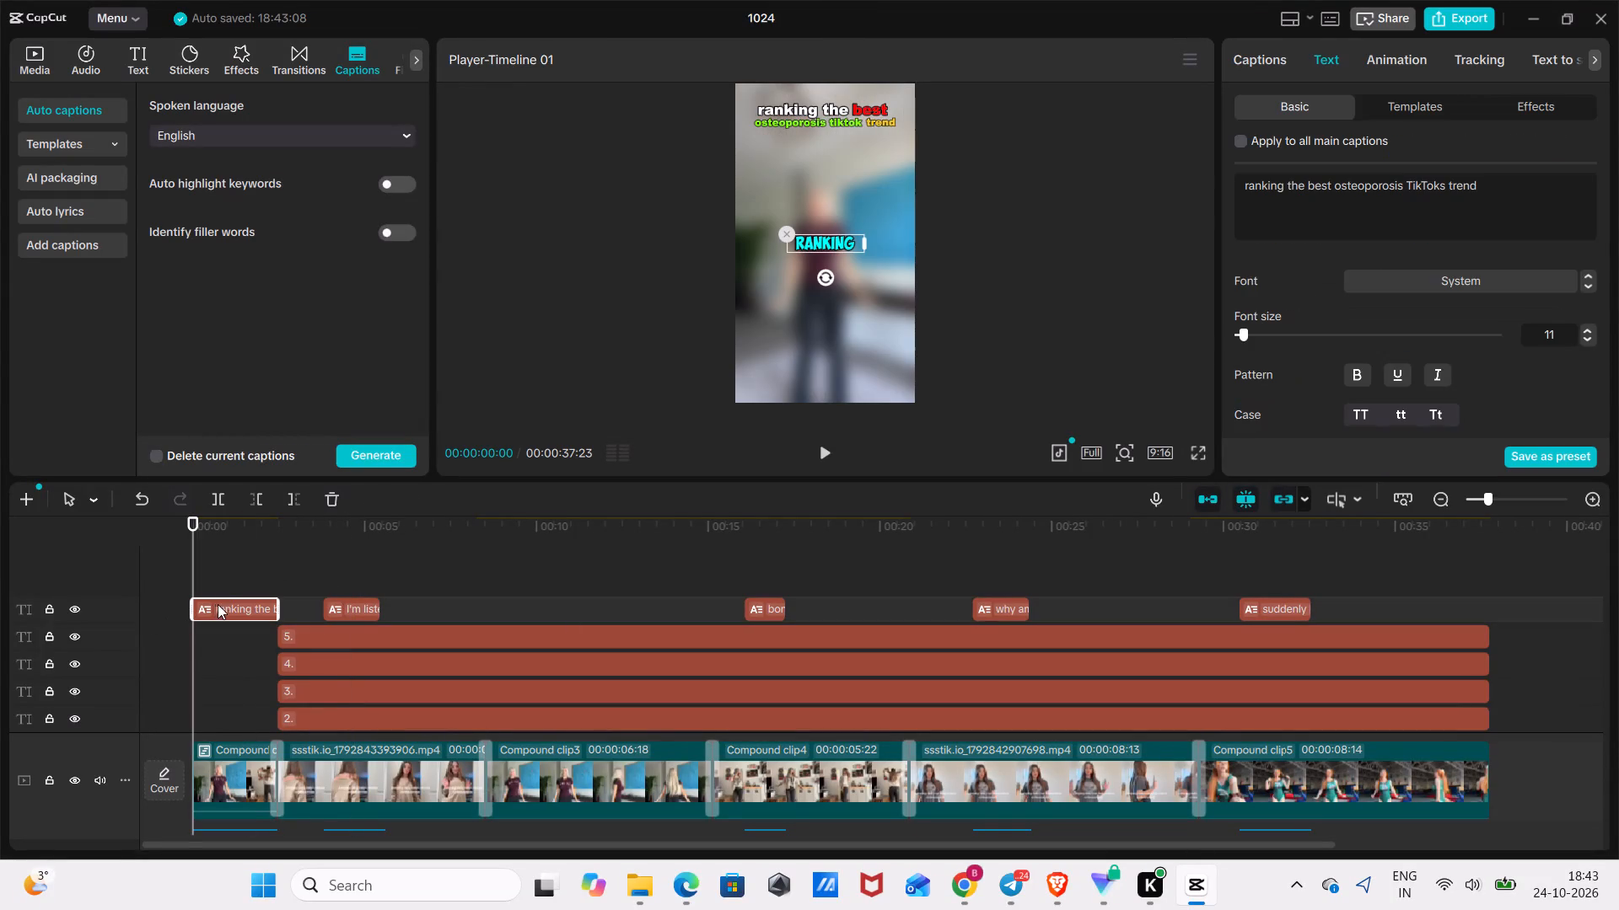
scroll(1562, 334, down, 2)
click(1575, 265)
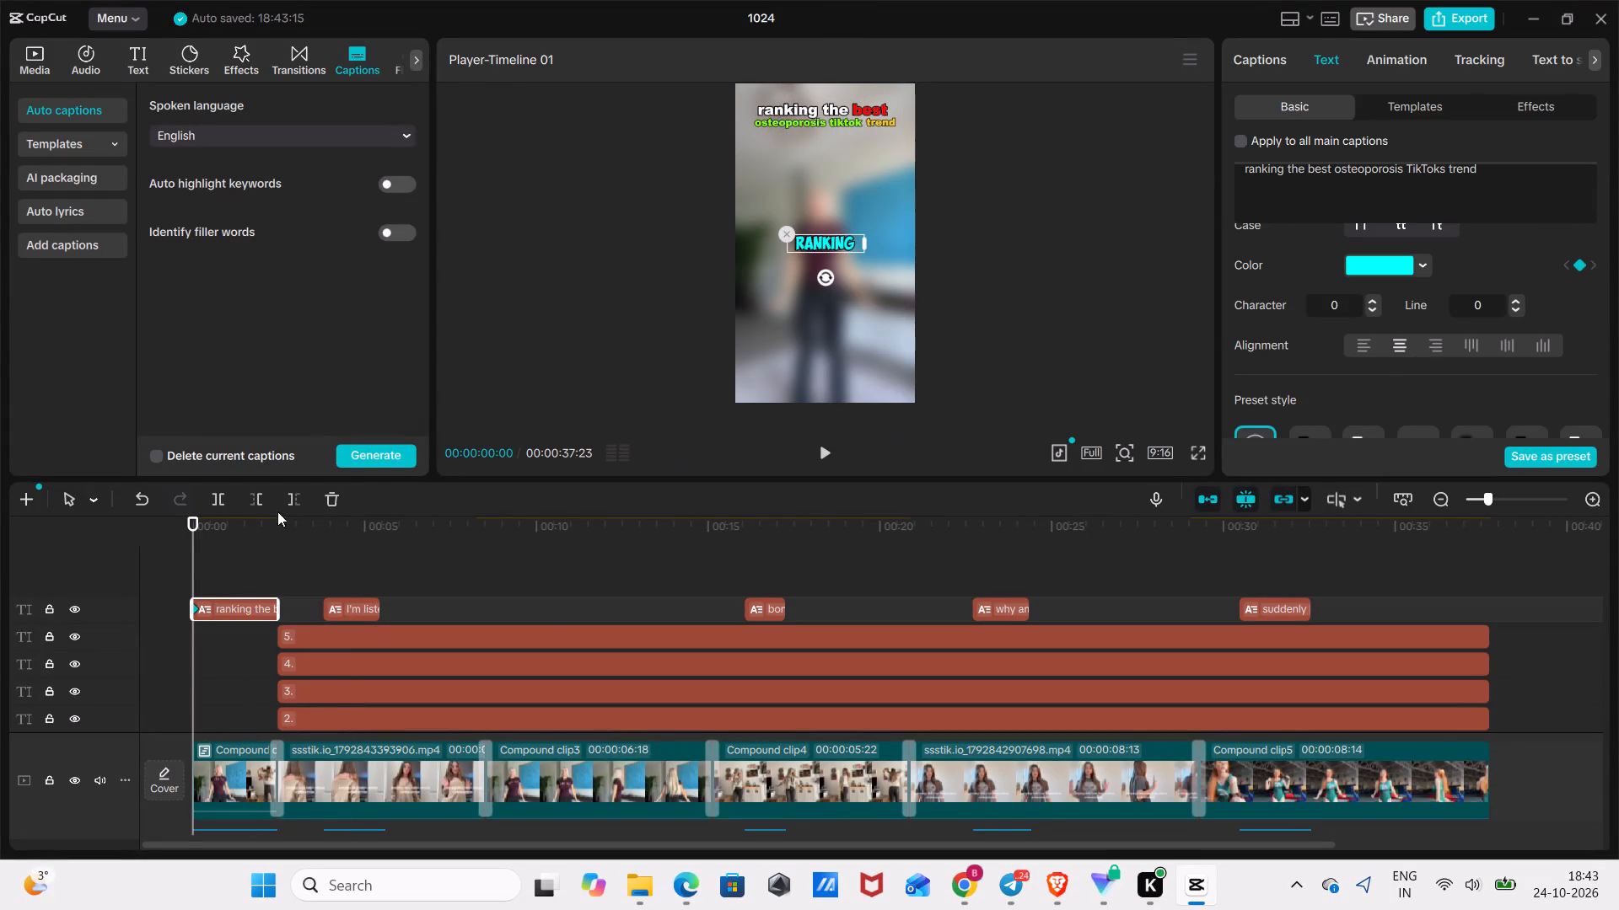
drag(196, 528, 263, 561)
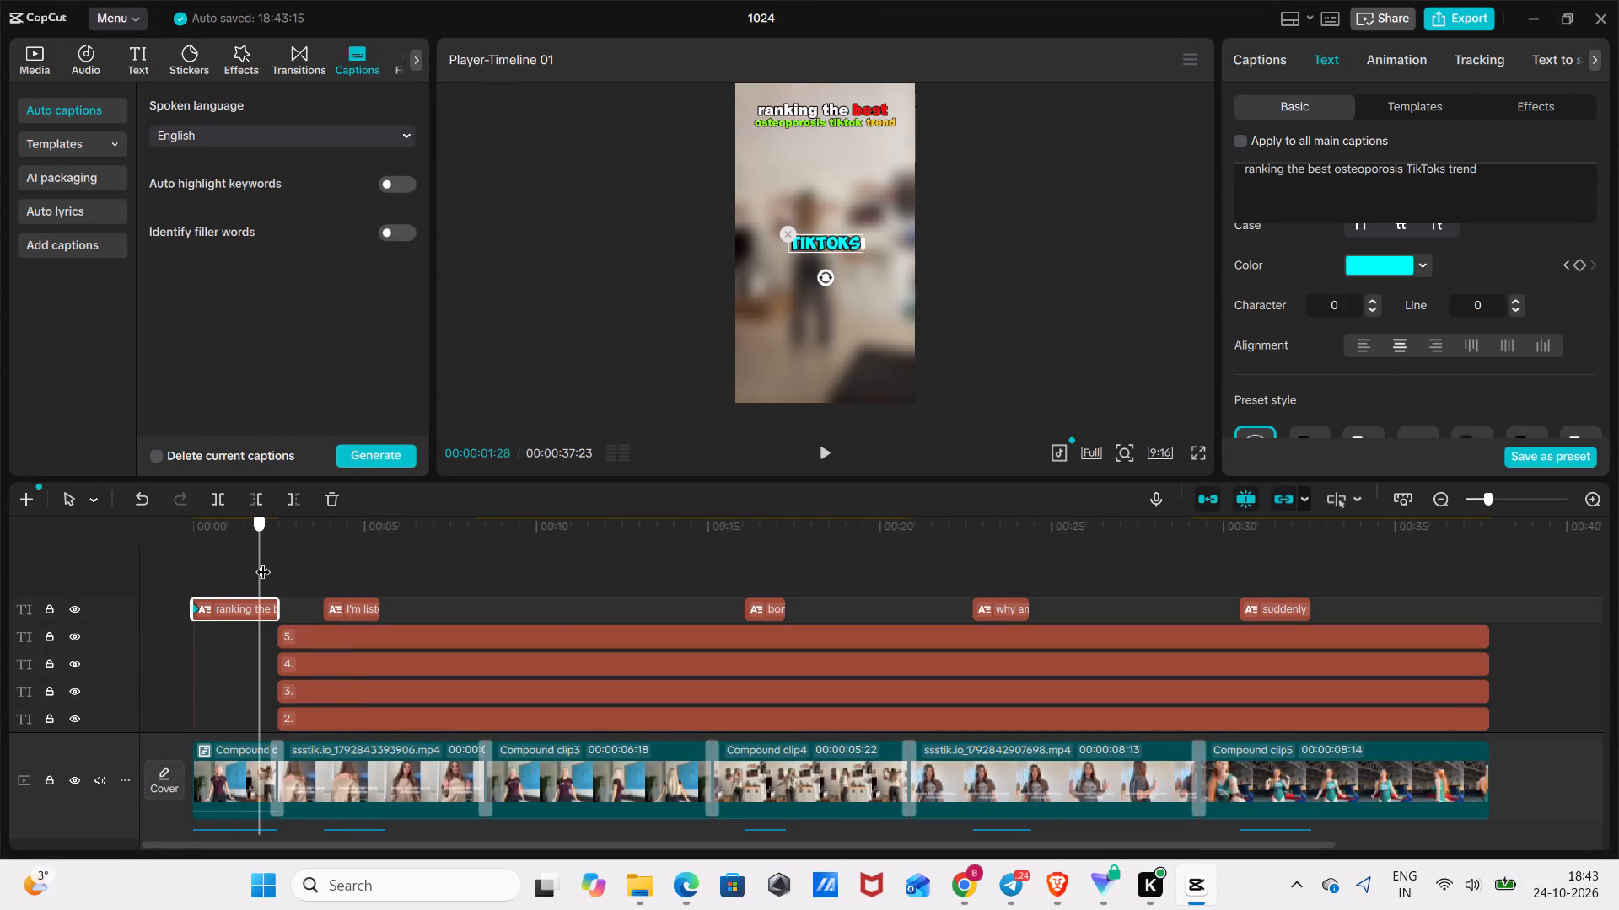
drag(263, 561, 267, 561)
click(1579, 266)
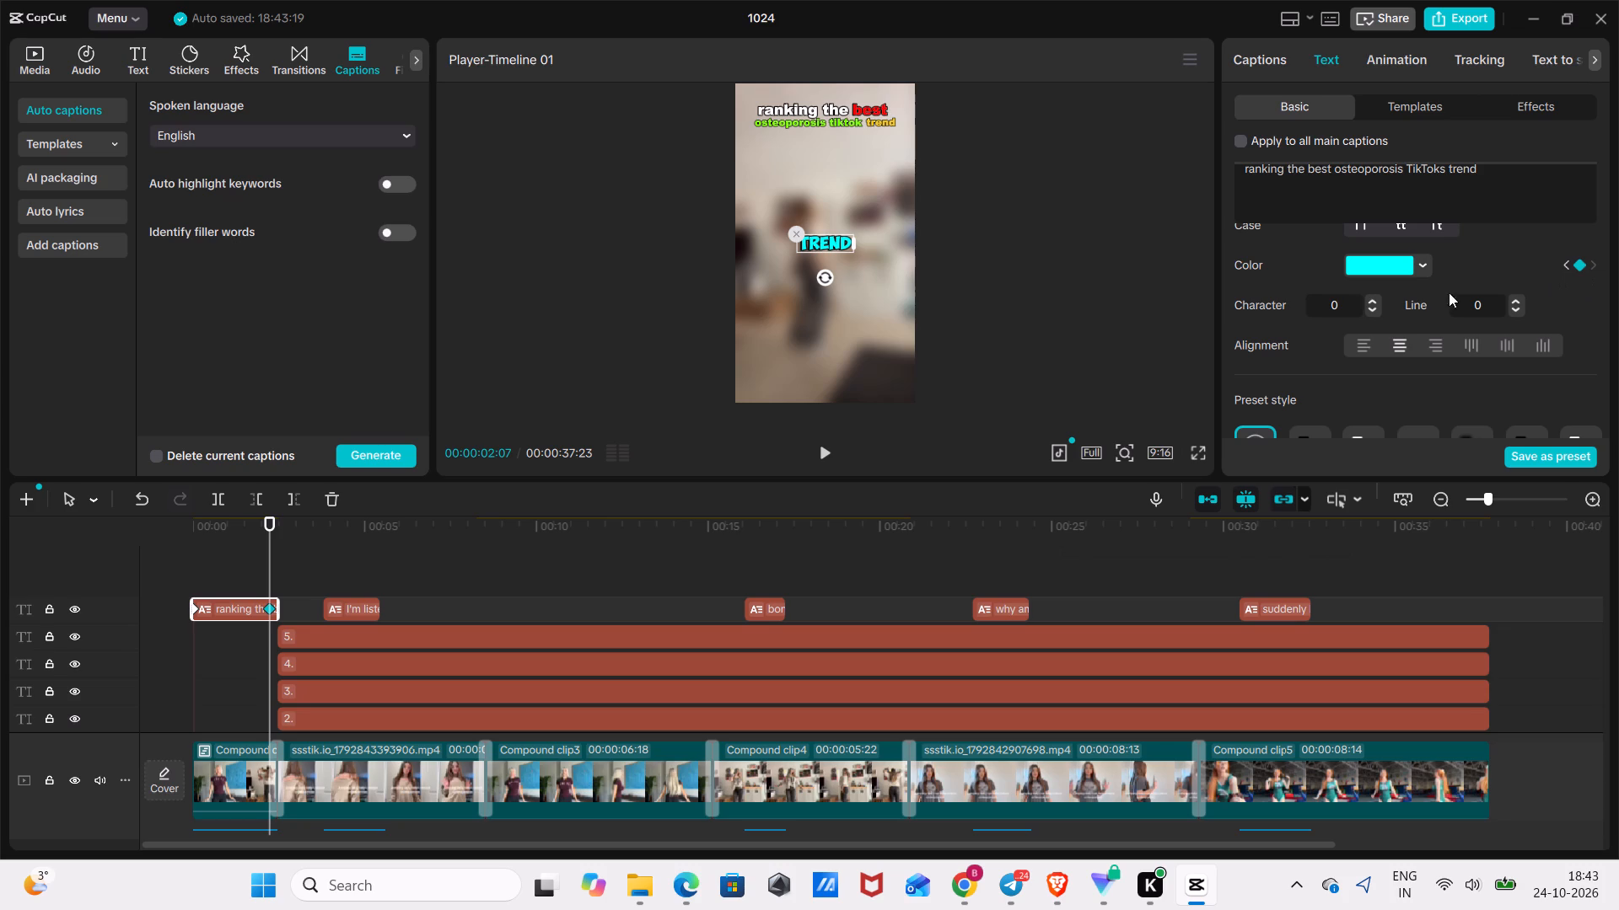
click(1423, 269)
drag(1429, 438, 1380, 452)
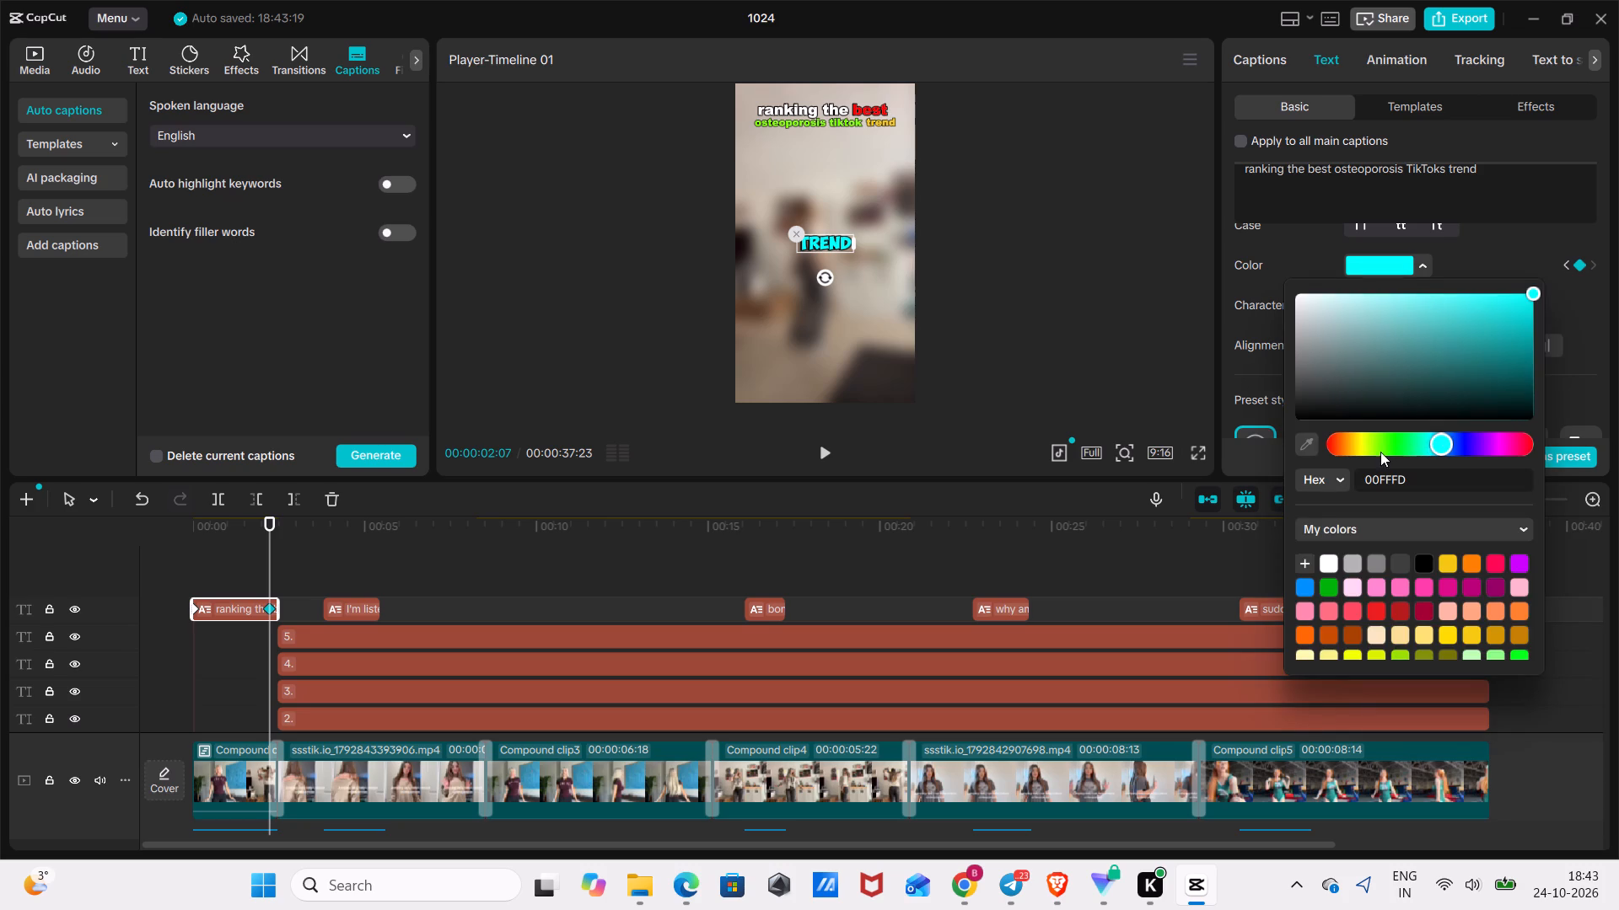
Set the intro caption's text colour at the 00:00:02:07 keyframe to orange FF6F00.
drag(1380, 452, 1372, 454)
drag(1373, 452, 1353, 459)
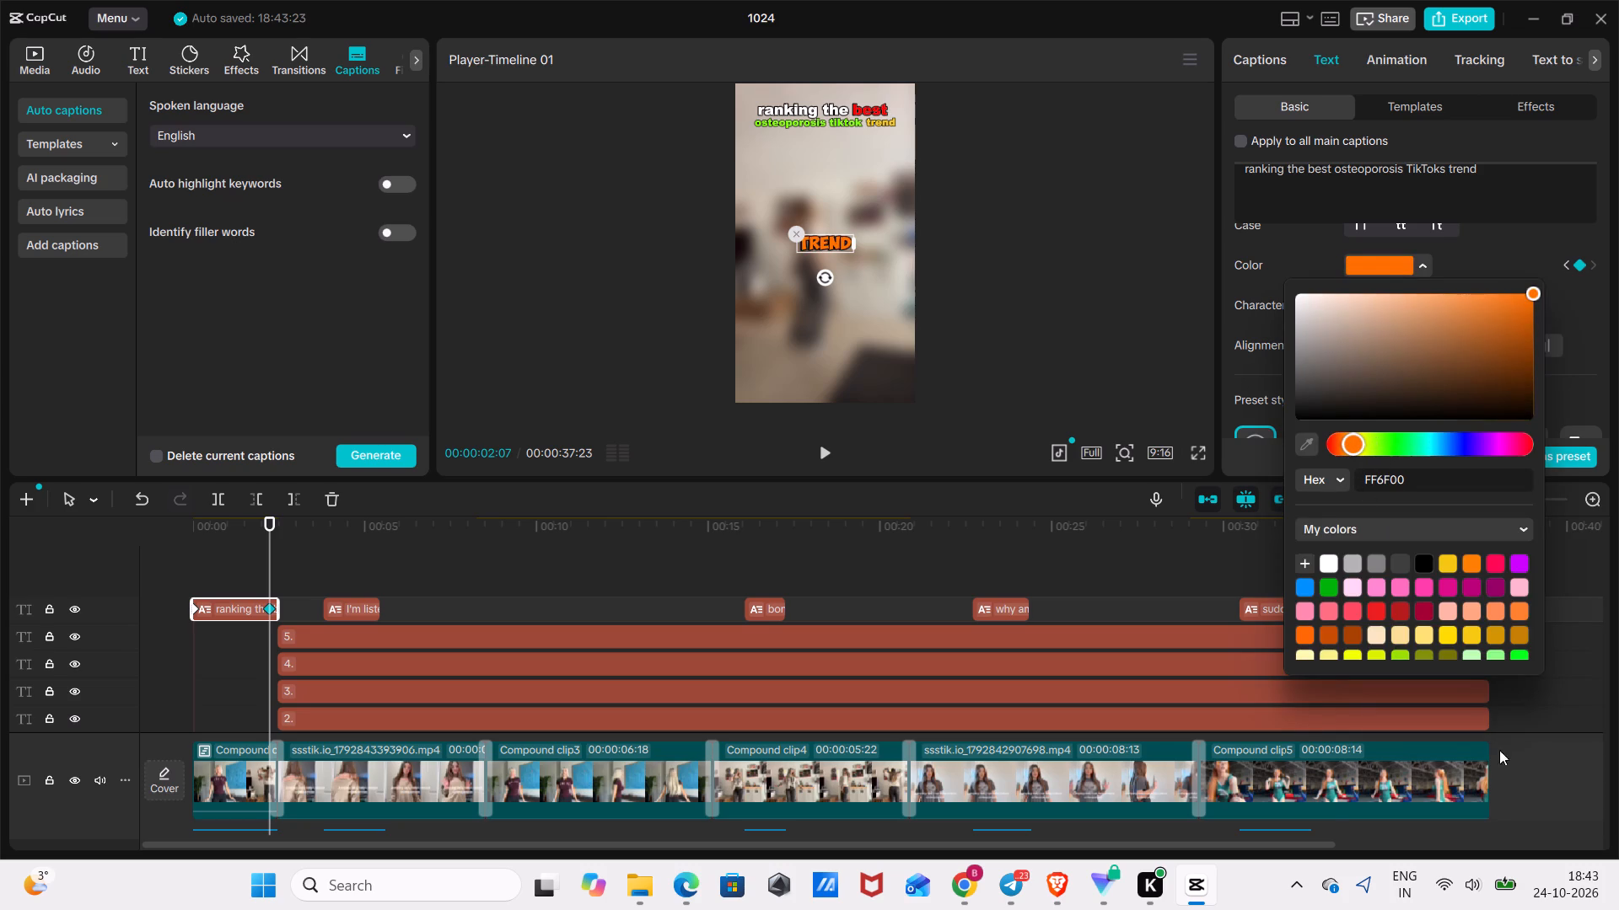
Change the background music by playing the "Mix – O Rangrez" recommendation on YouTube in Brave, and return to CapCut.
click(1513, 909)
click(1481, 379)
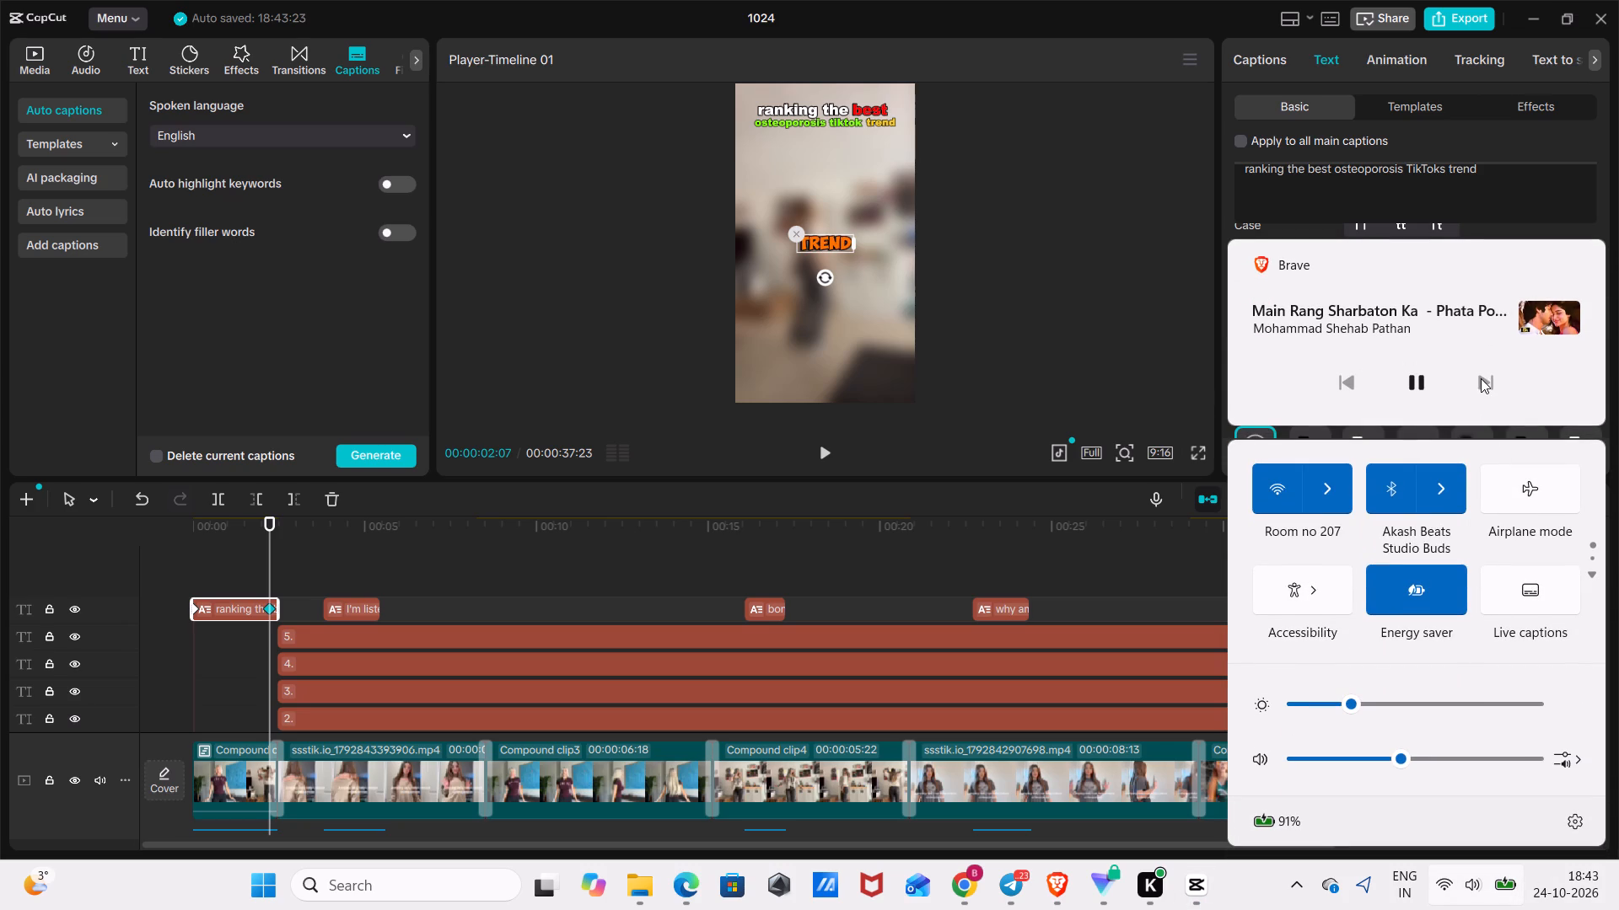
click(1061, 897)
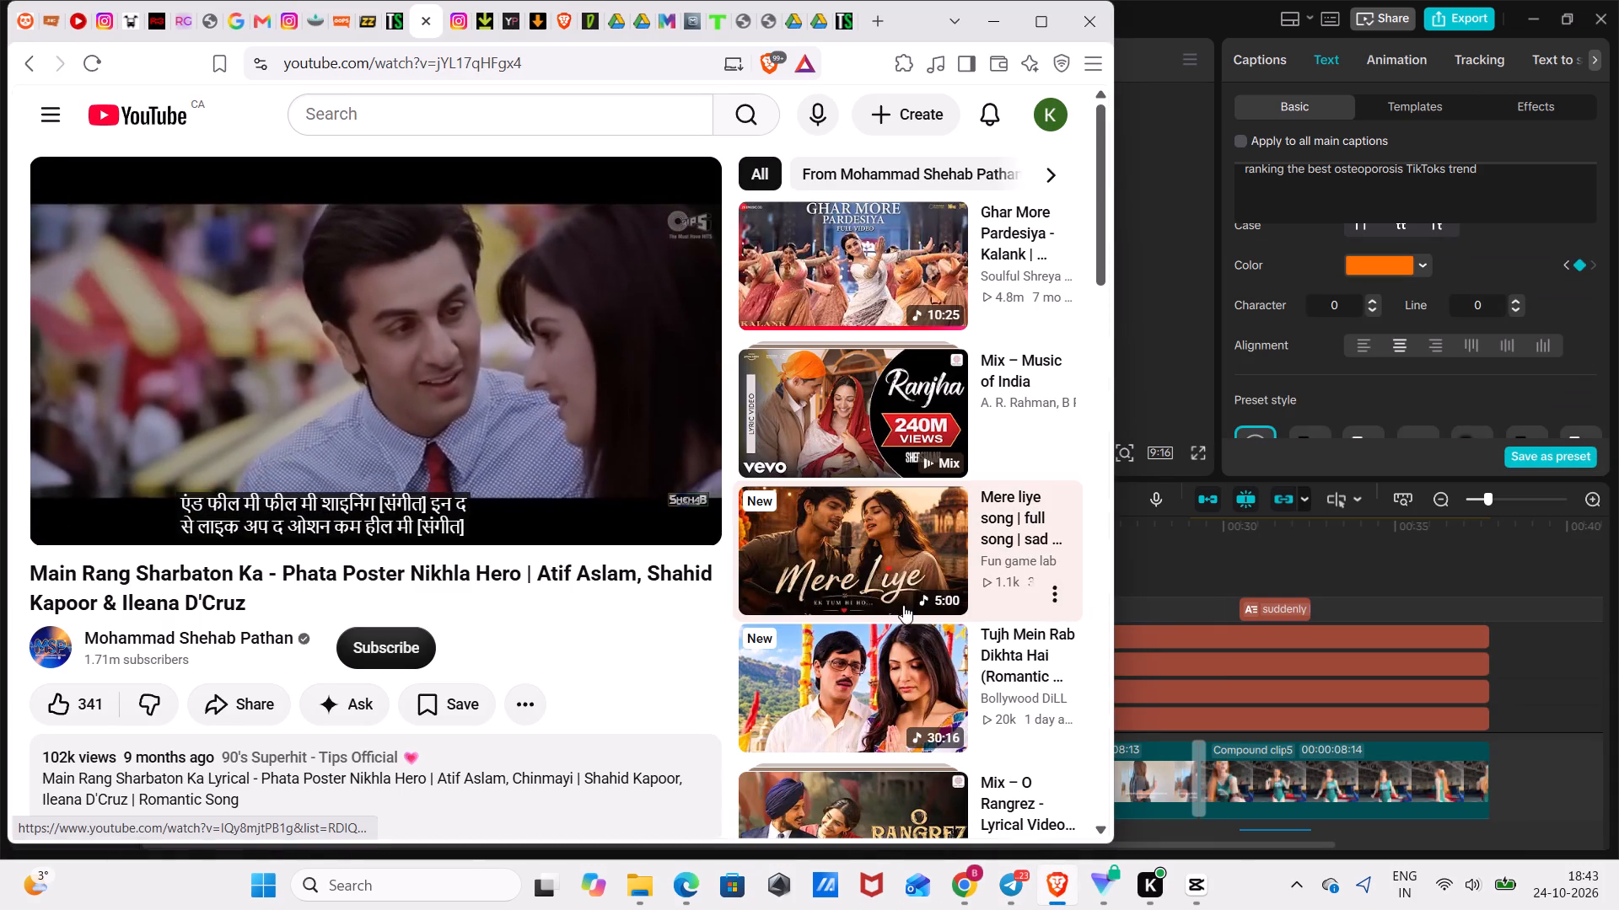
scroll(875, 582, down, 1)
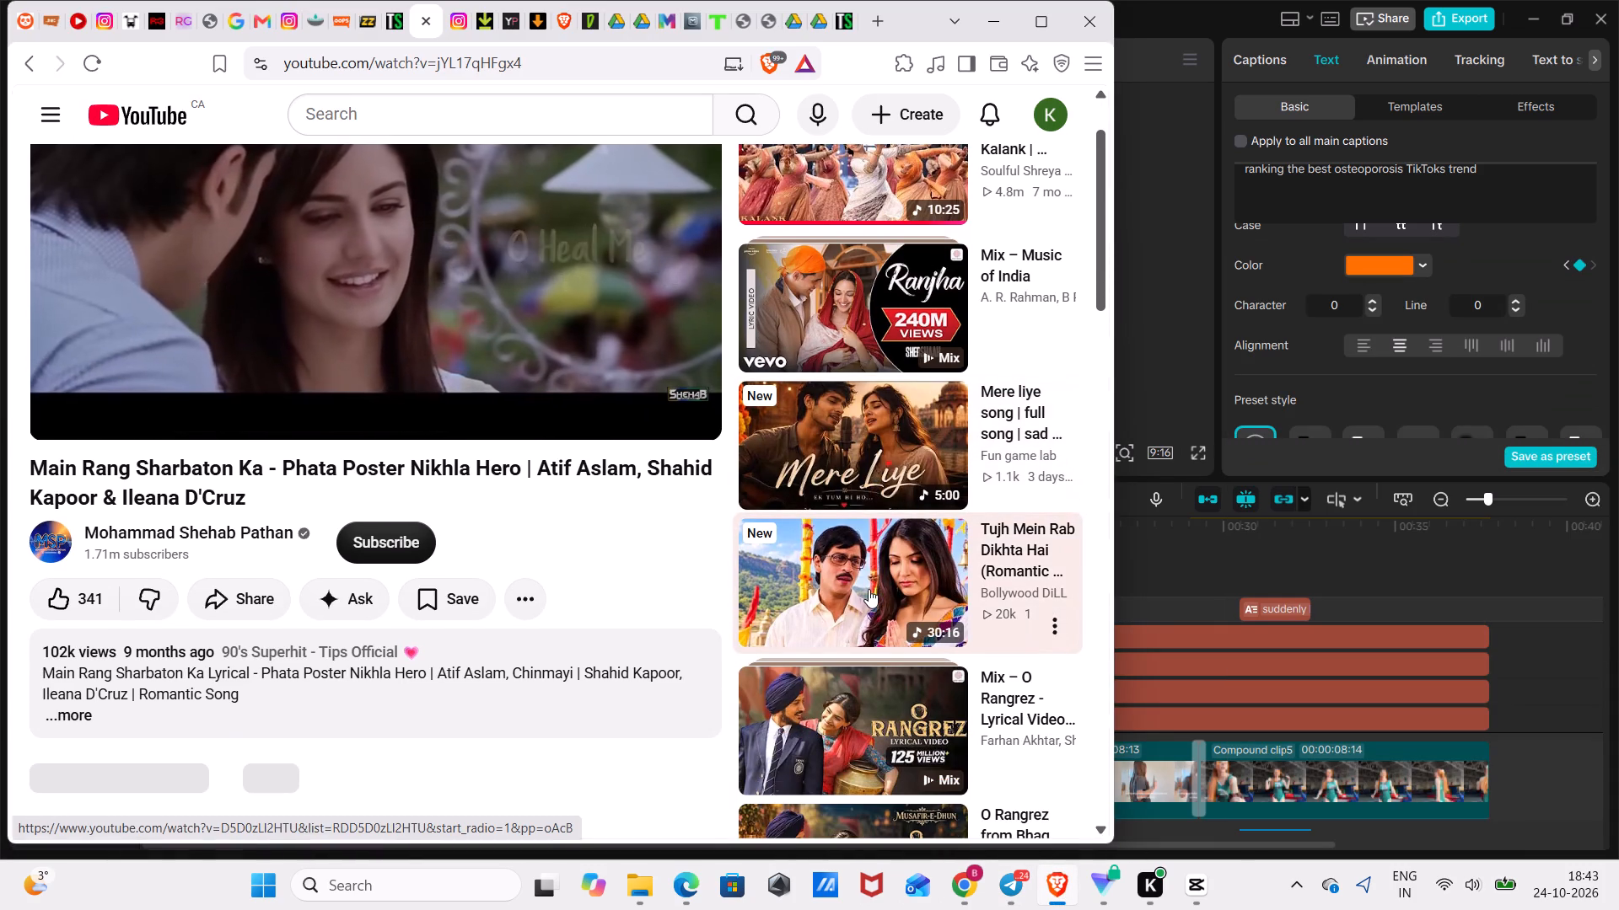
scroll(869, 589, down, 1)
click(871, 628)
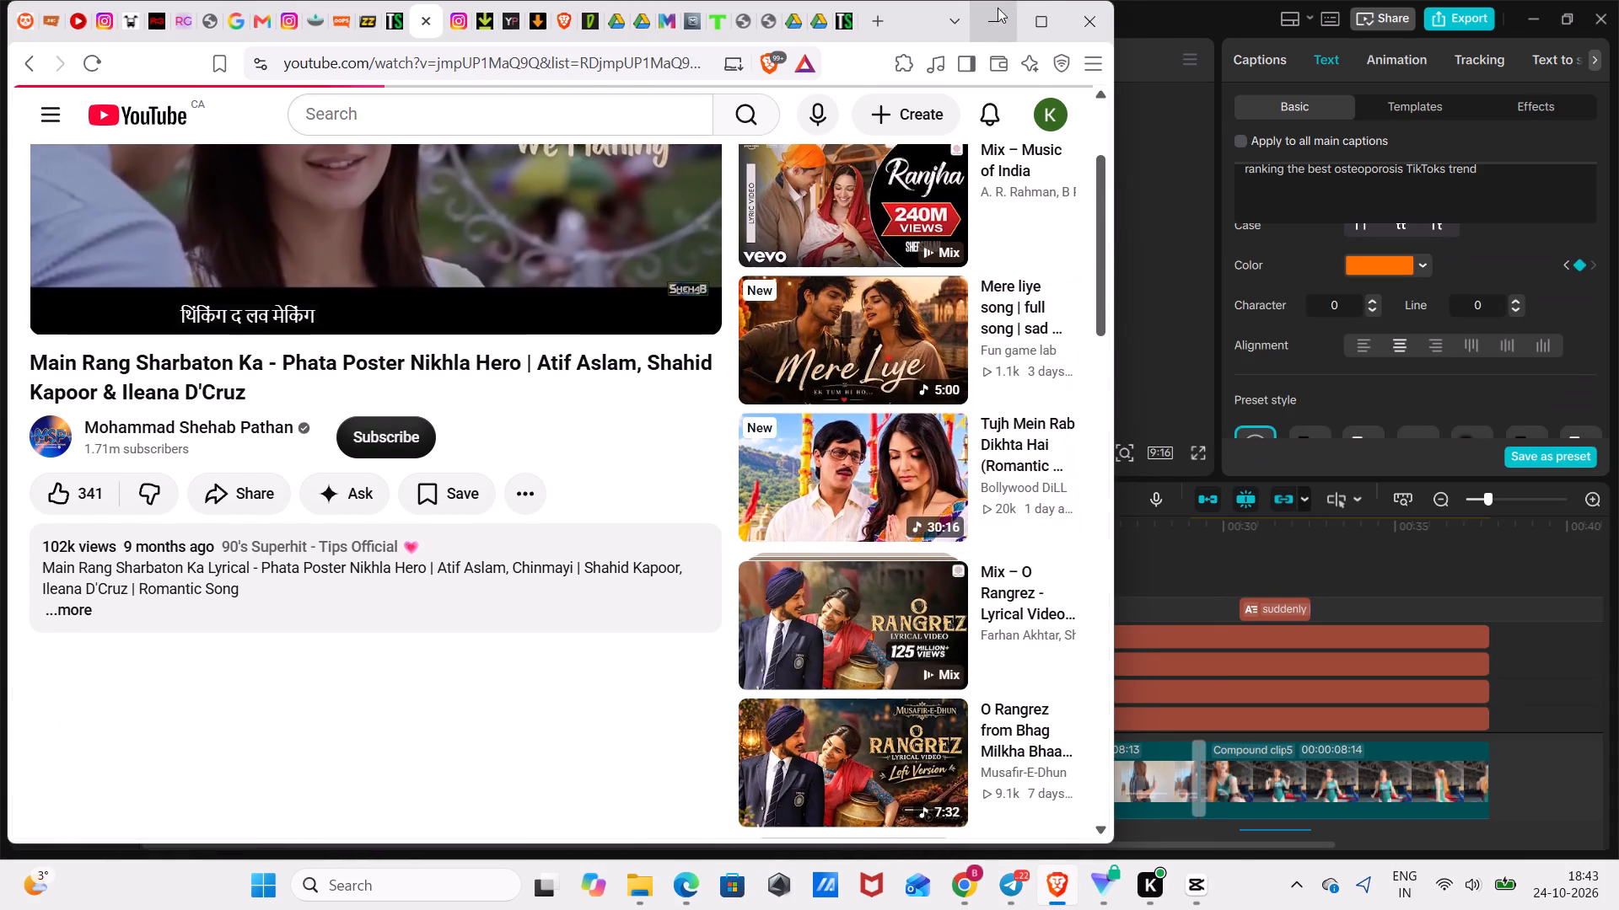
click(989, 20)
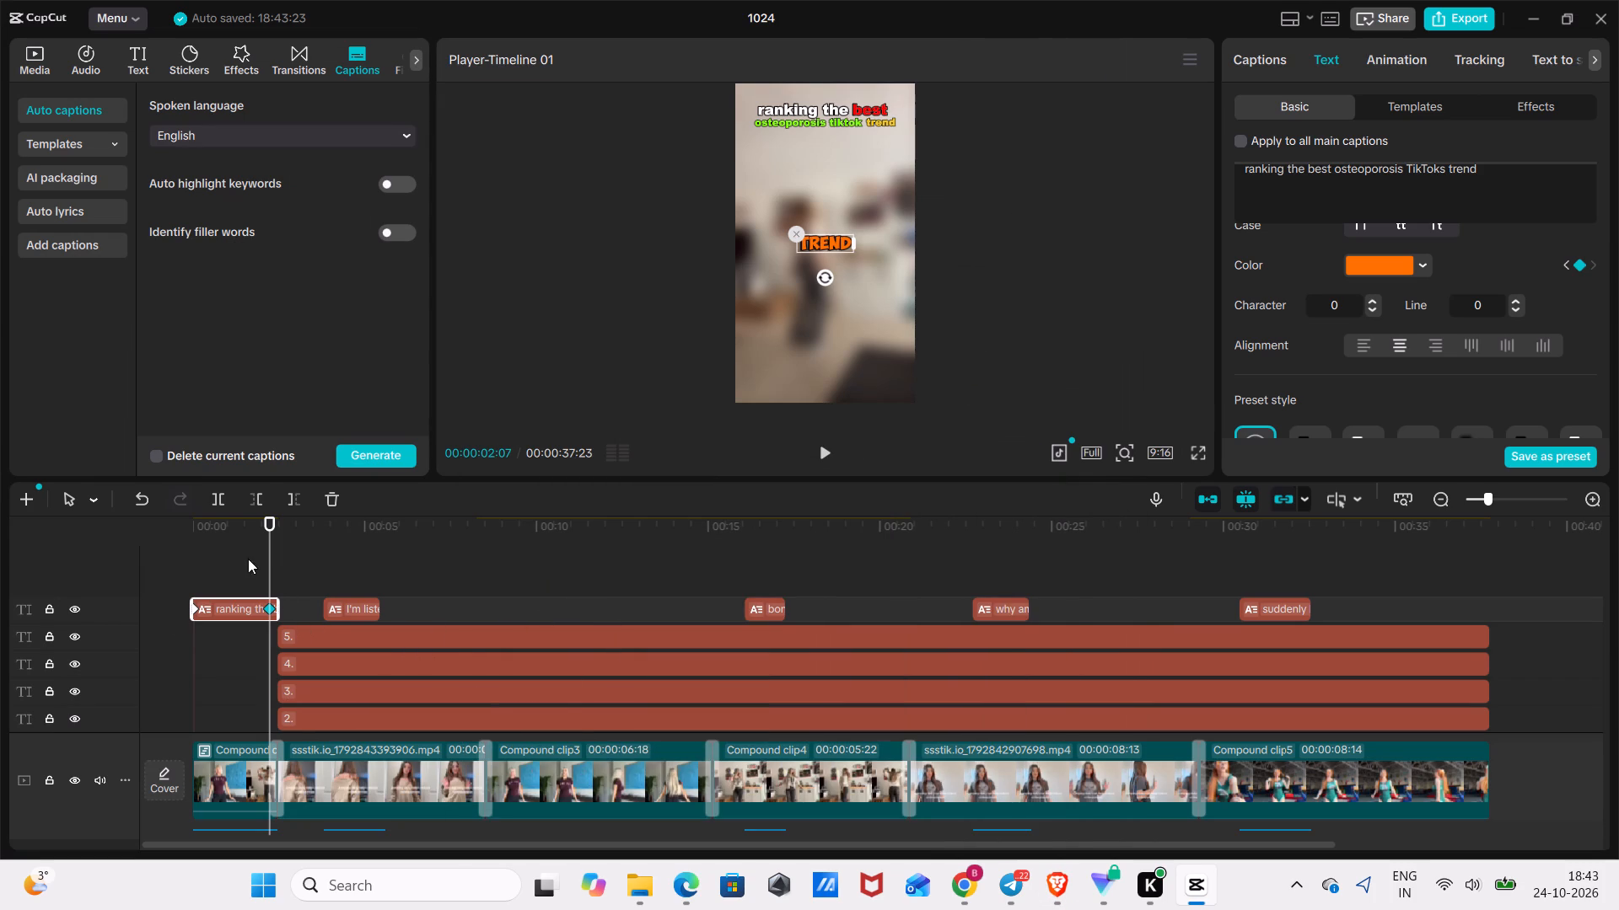
Move the "I'm listening I swear" caption down, clear of the clip's built-in "Jumping daily helps reduce osteoporosis" text.
drag(266, 551, 344, 560)
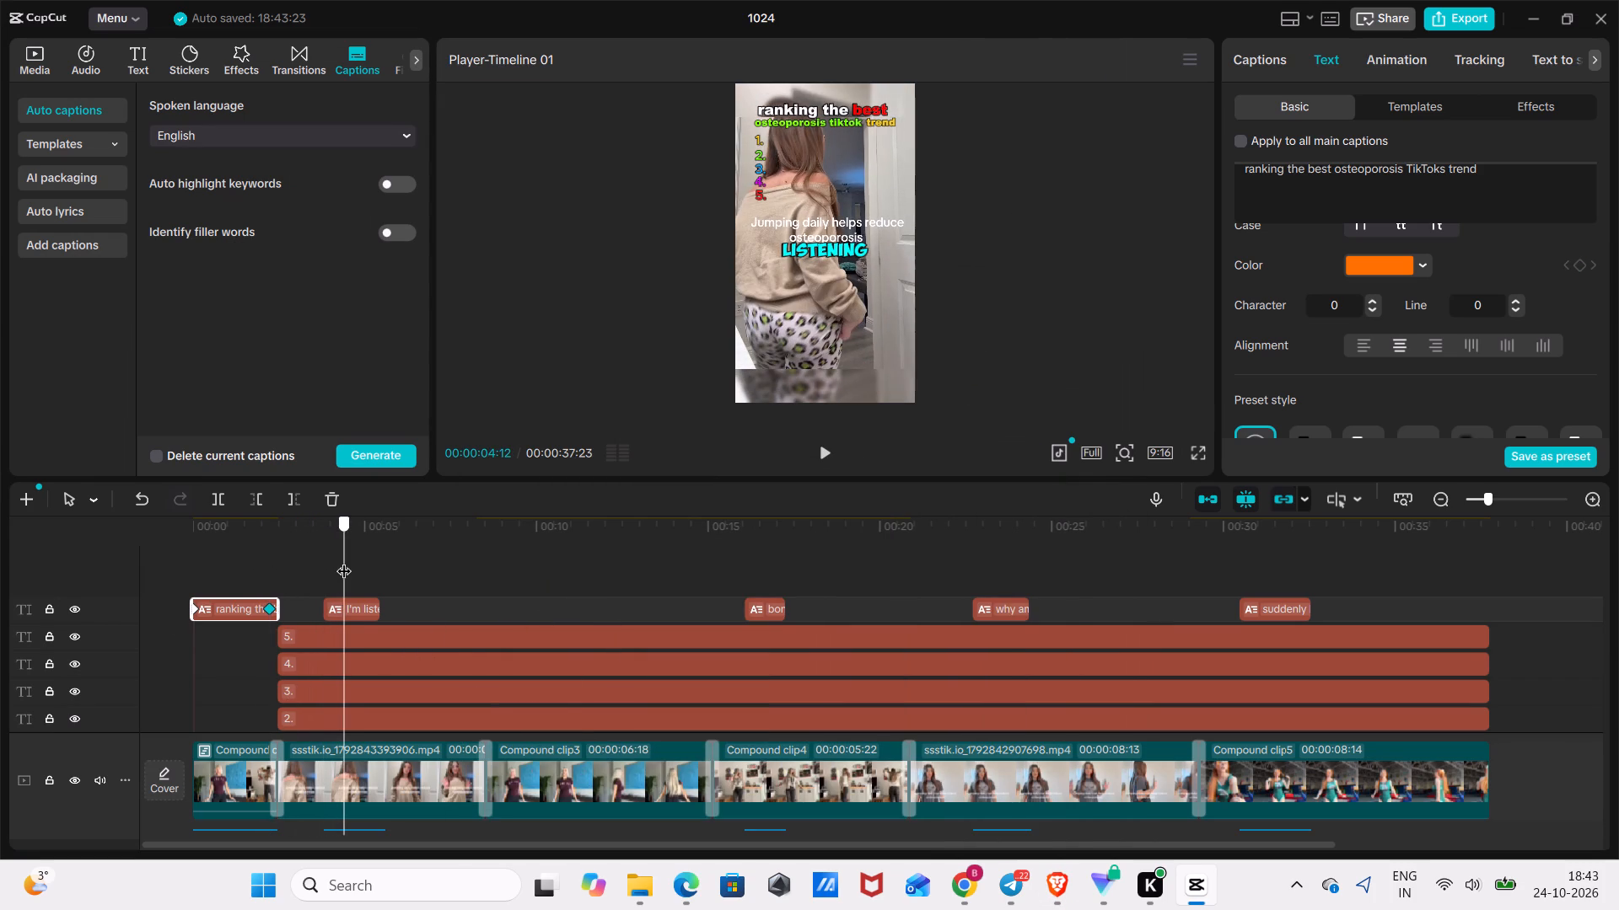
click(357, 609)
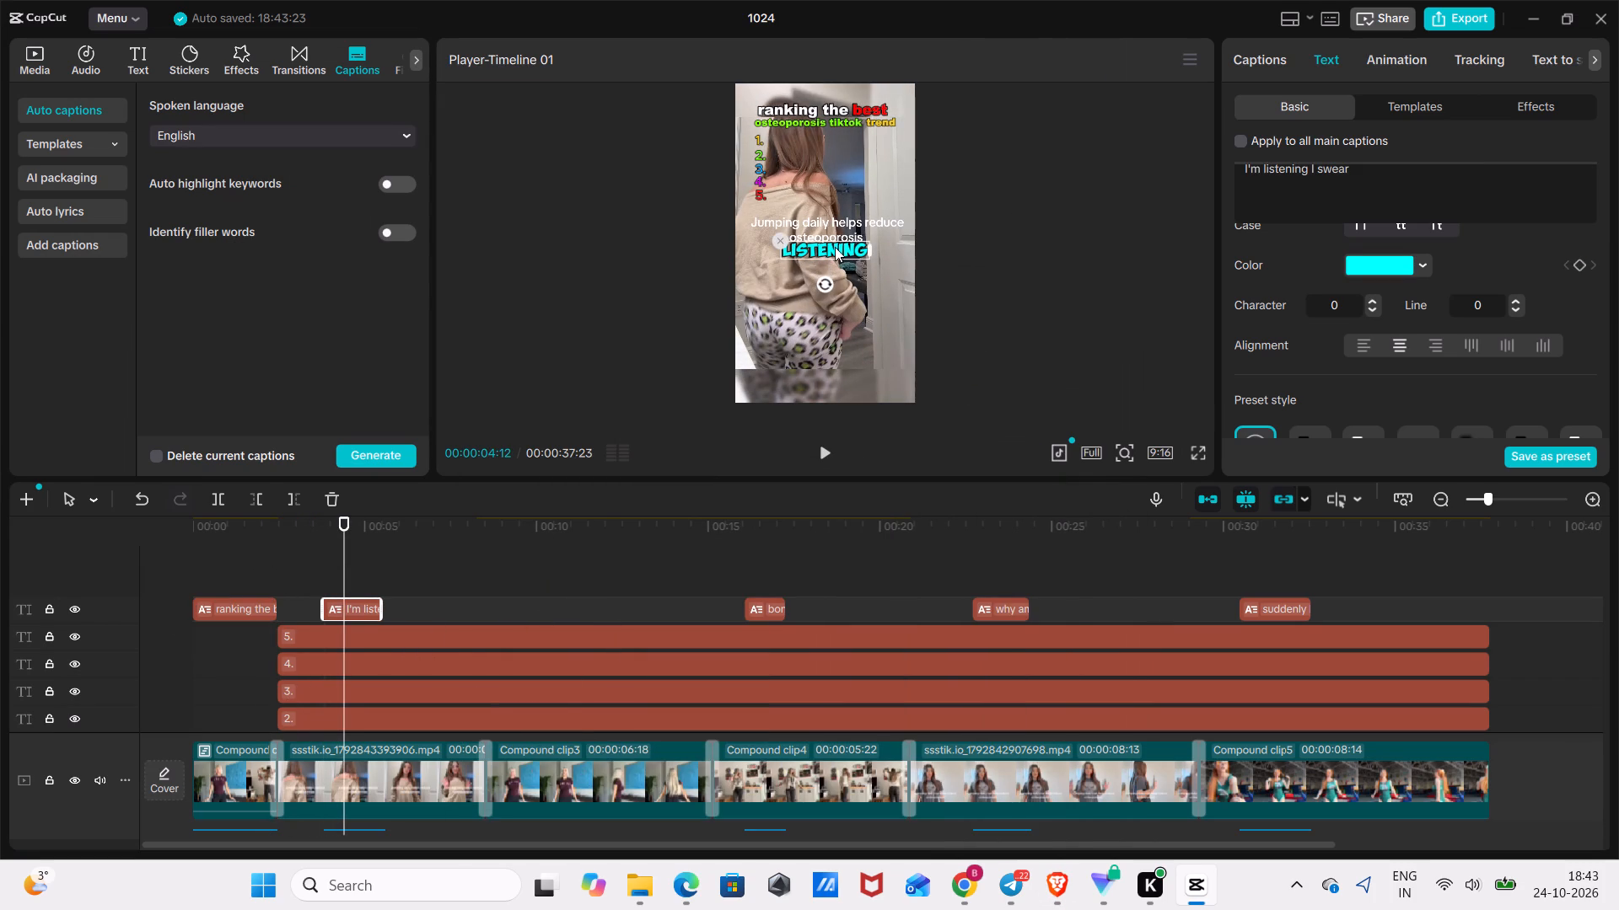
drag(835, 244, 837, 279)
Move the "bone health right" caption slightly lower in the frame.
click(748, 569)
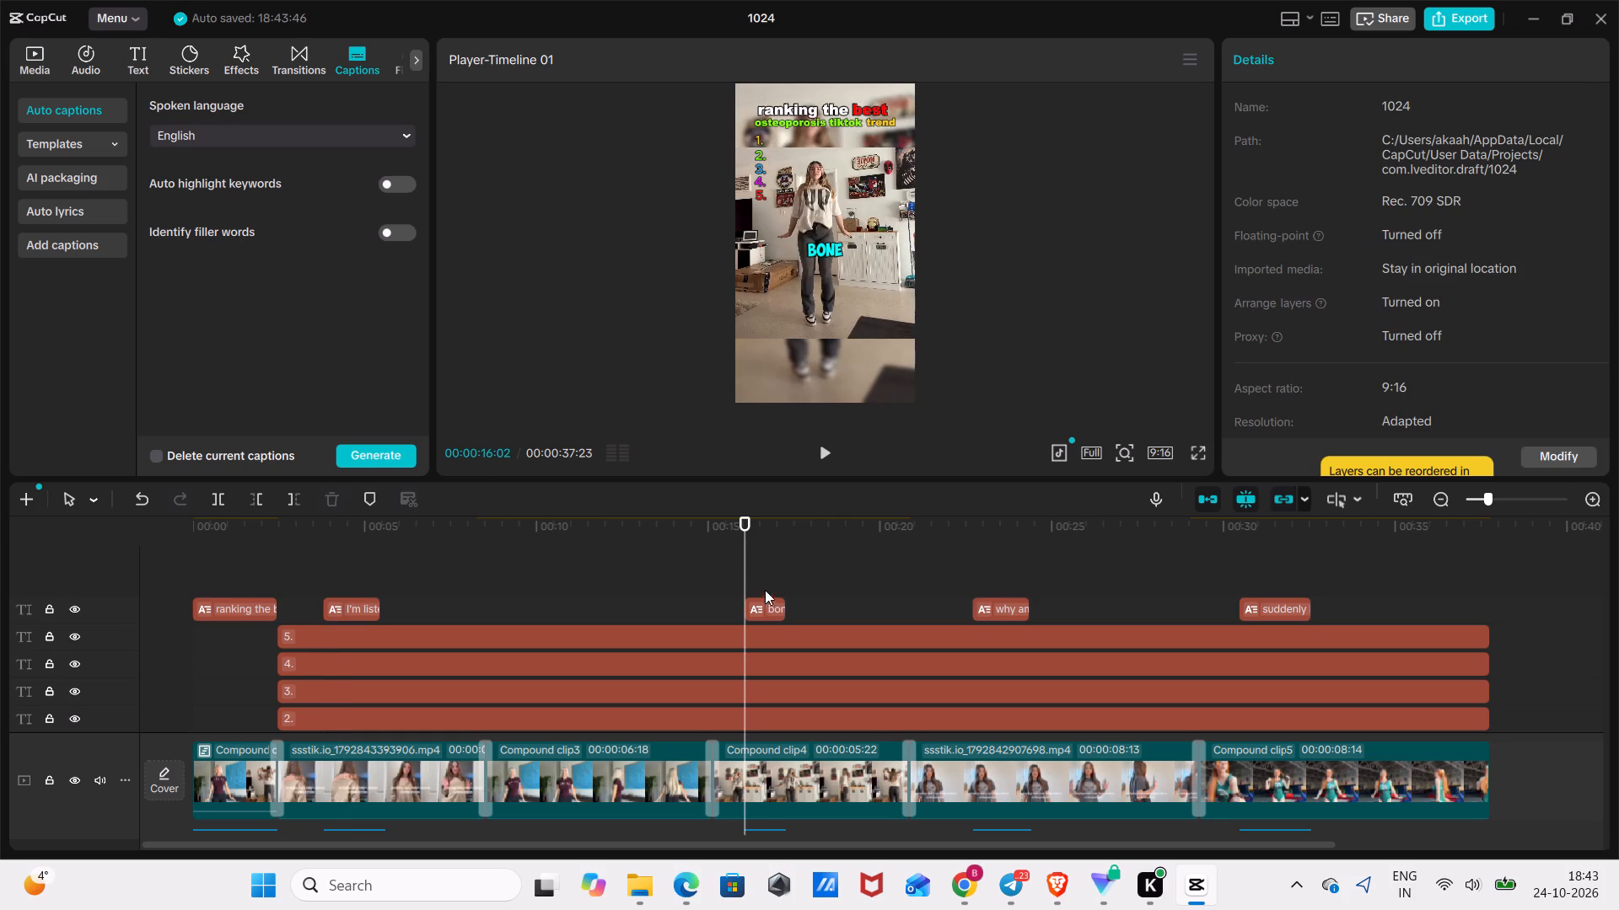
click(763, 559)
click(767, 598)
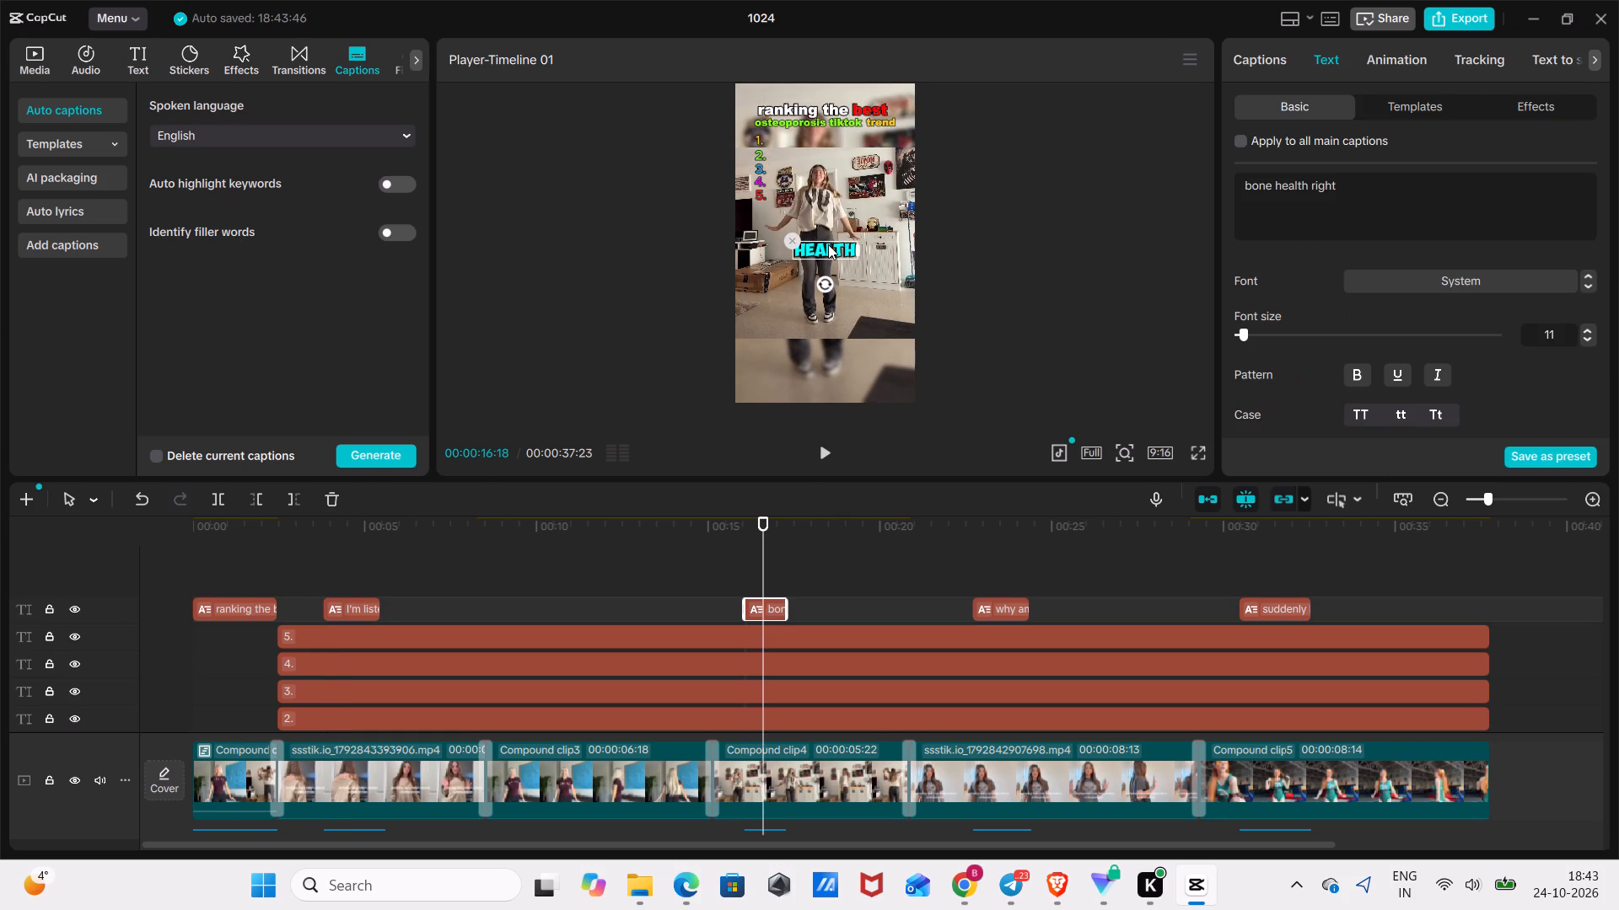
drag(828, 244, 829, 254)
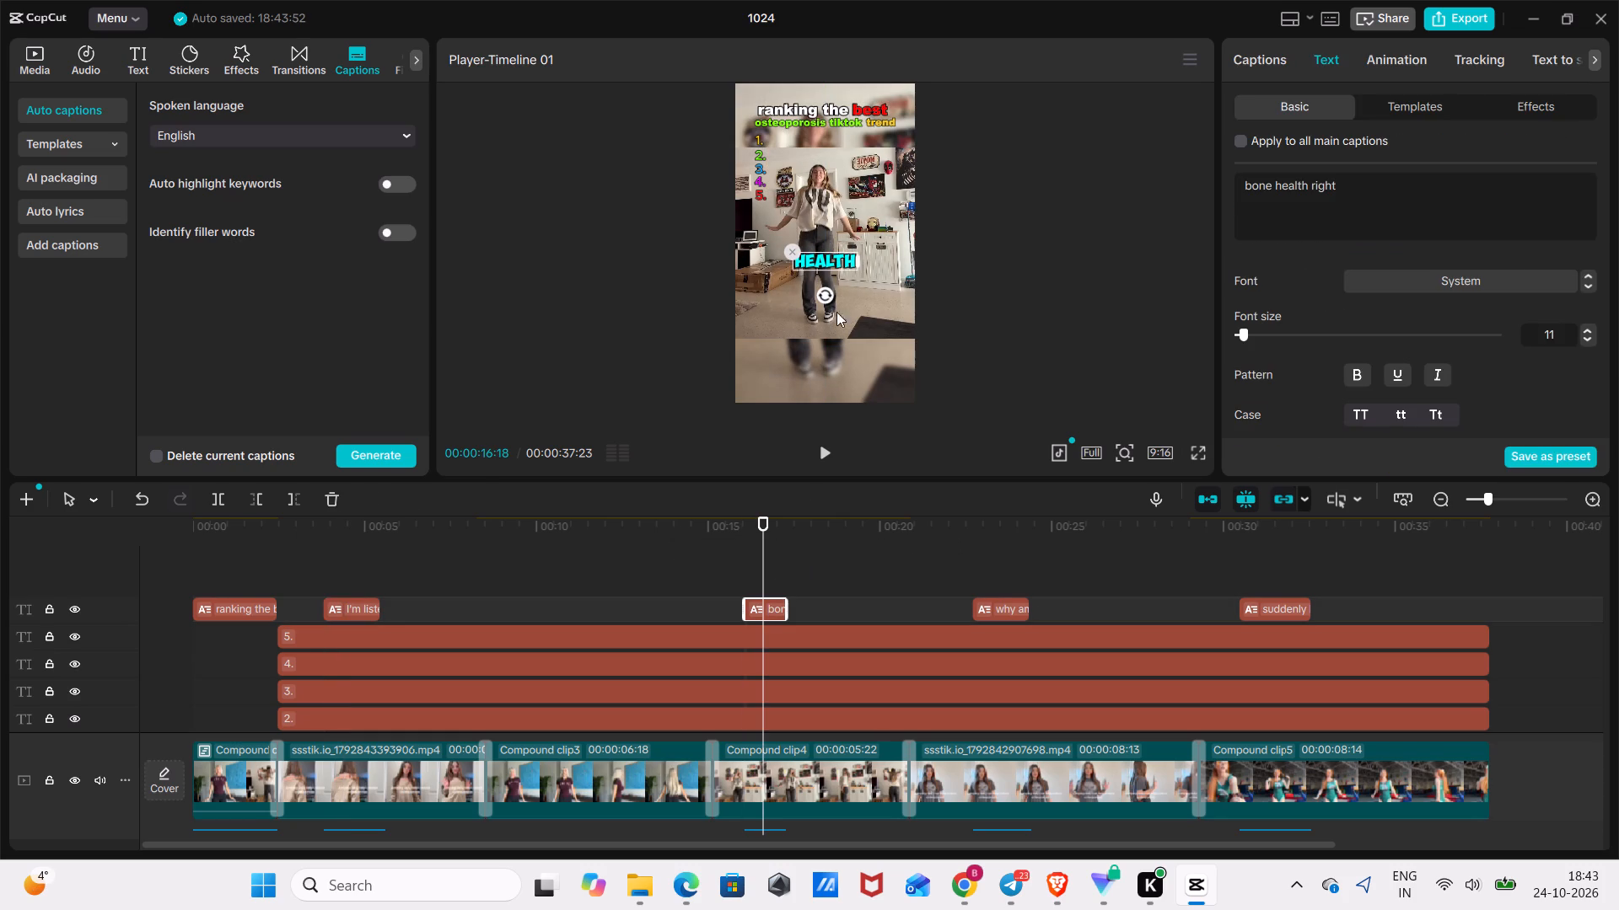
Nudge the "why am I watching in 4K" caption slightly up and left in the frame.
click(1008, 572)
click(999, 604)
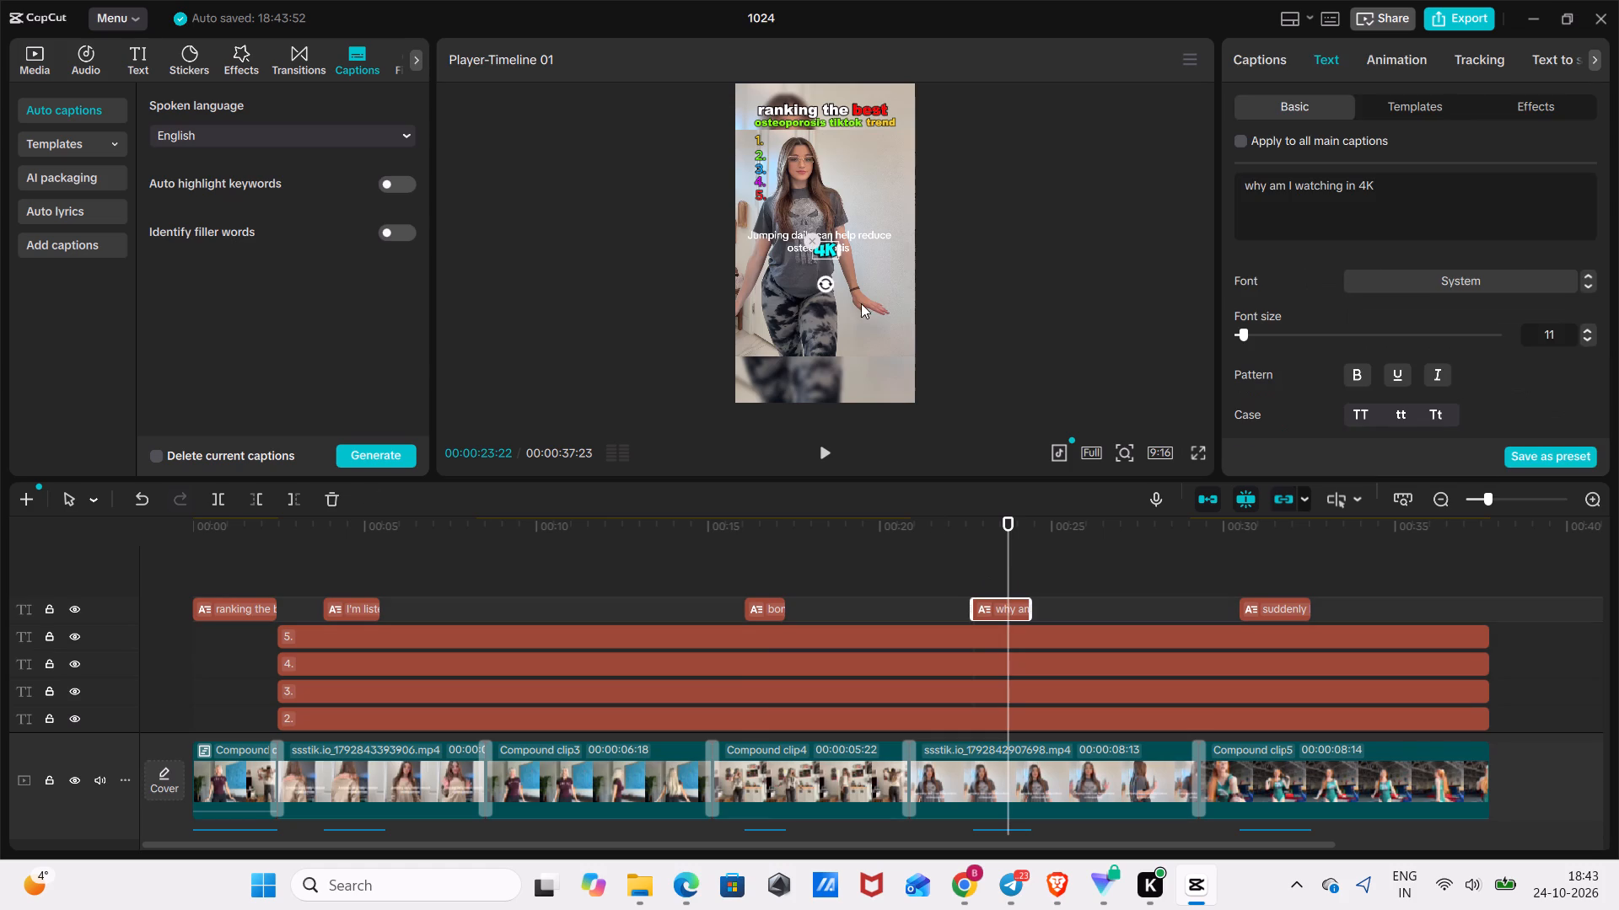
click(825, 246)
Move the "suddenly I love exercise" caption slightly higher in the frame.
click(1271, 557)
click(1283, 606)
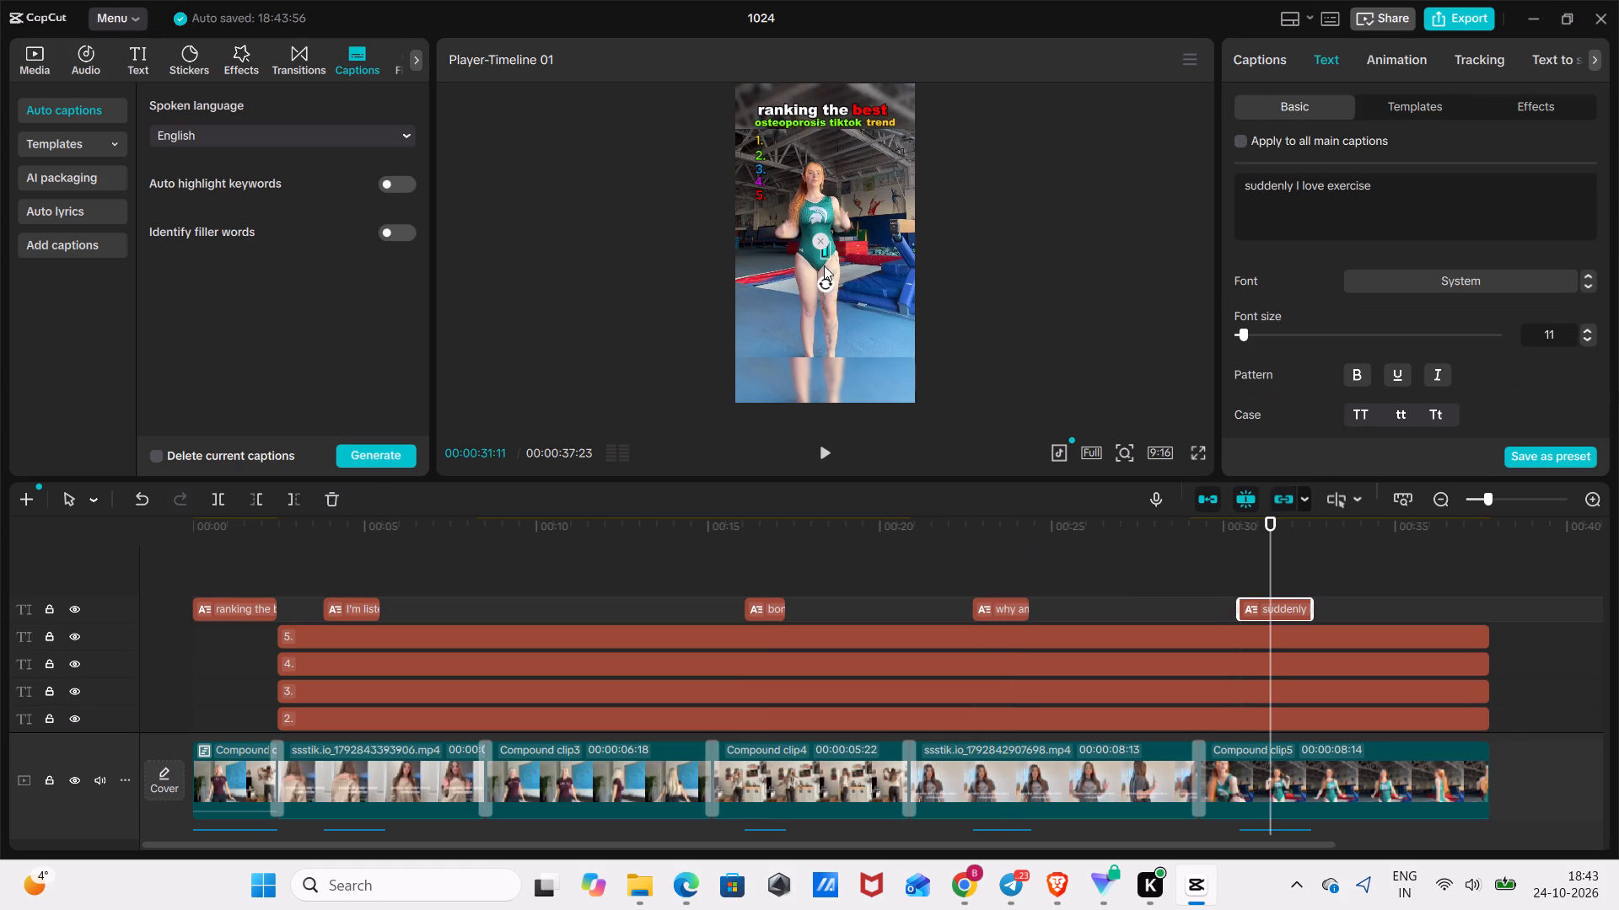
drag(824, 250, 826, 239)
Unmute the first ssstik clip after the intro, and set Compound clip4 to 0.0 dB and Compound clip3 to 3.8 dB.
click(907, 569)
drag(907, 567, 331, 647)
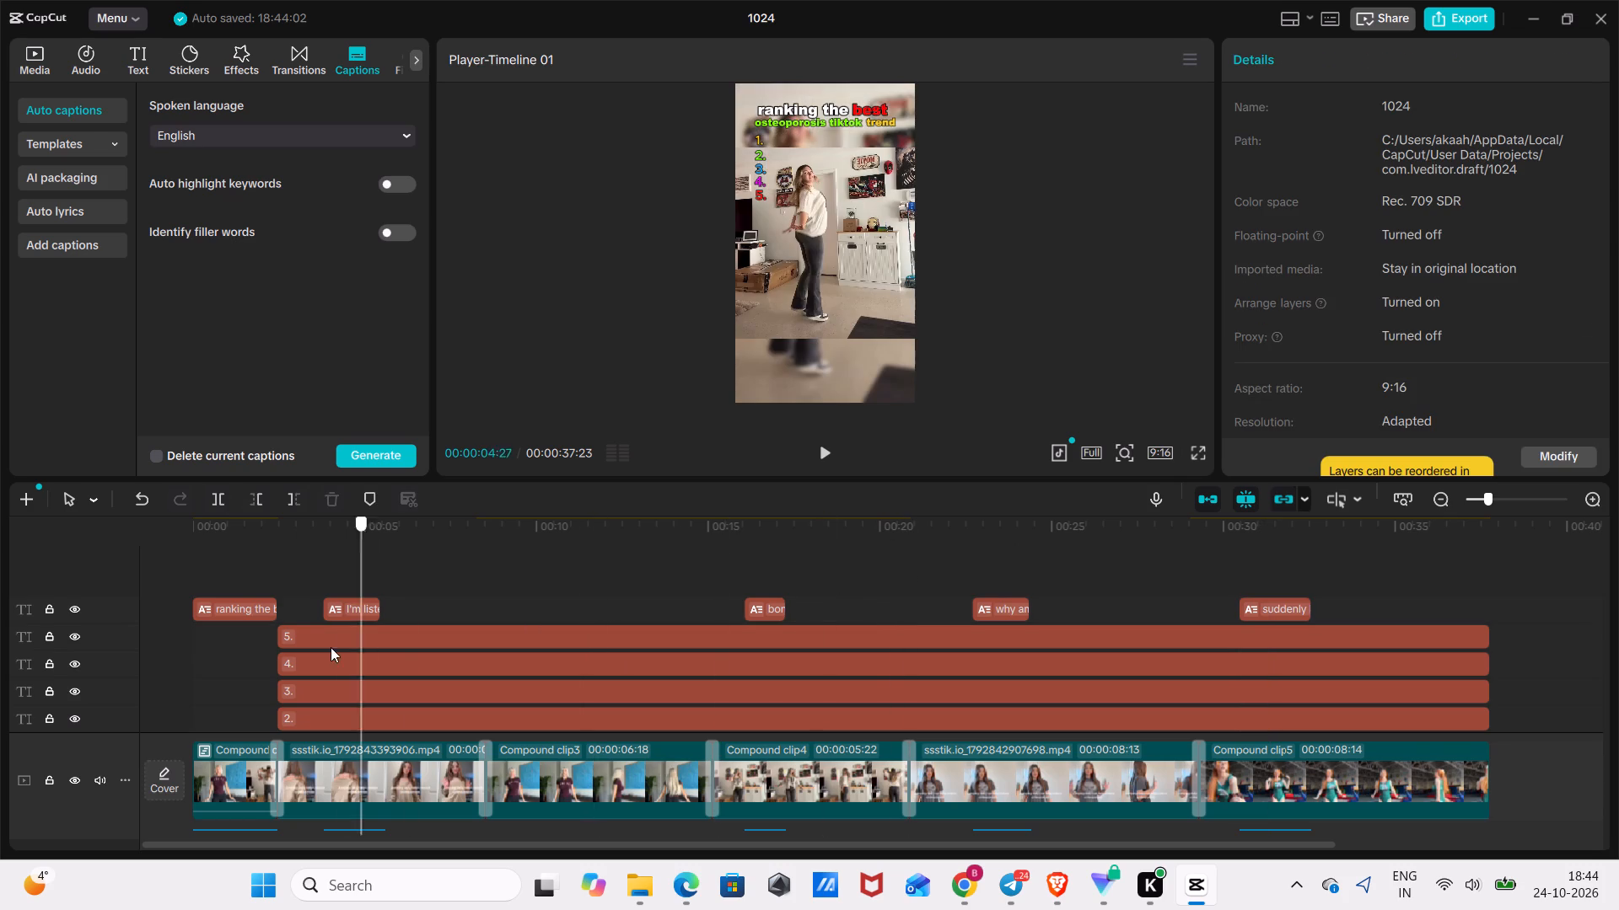
drag(331, 647, 287, 649)
click(430, 759)
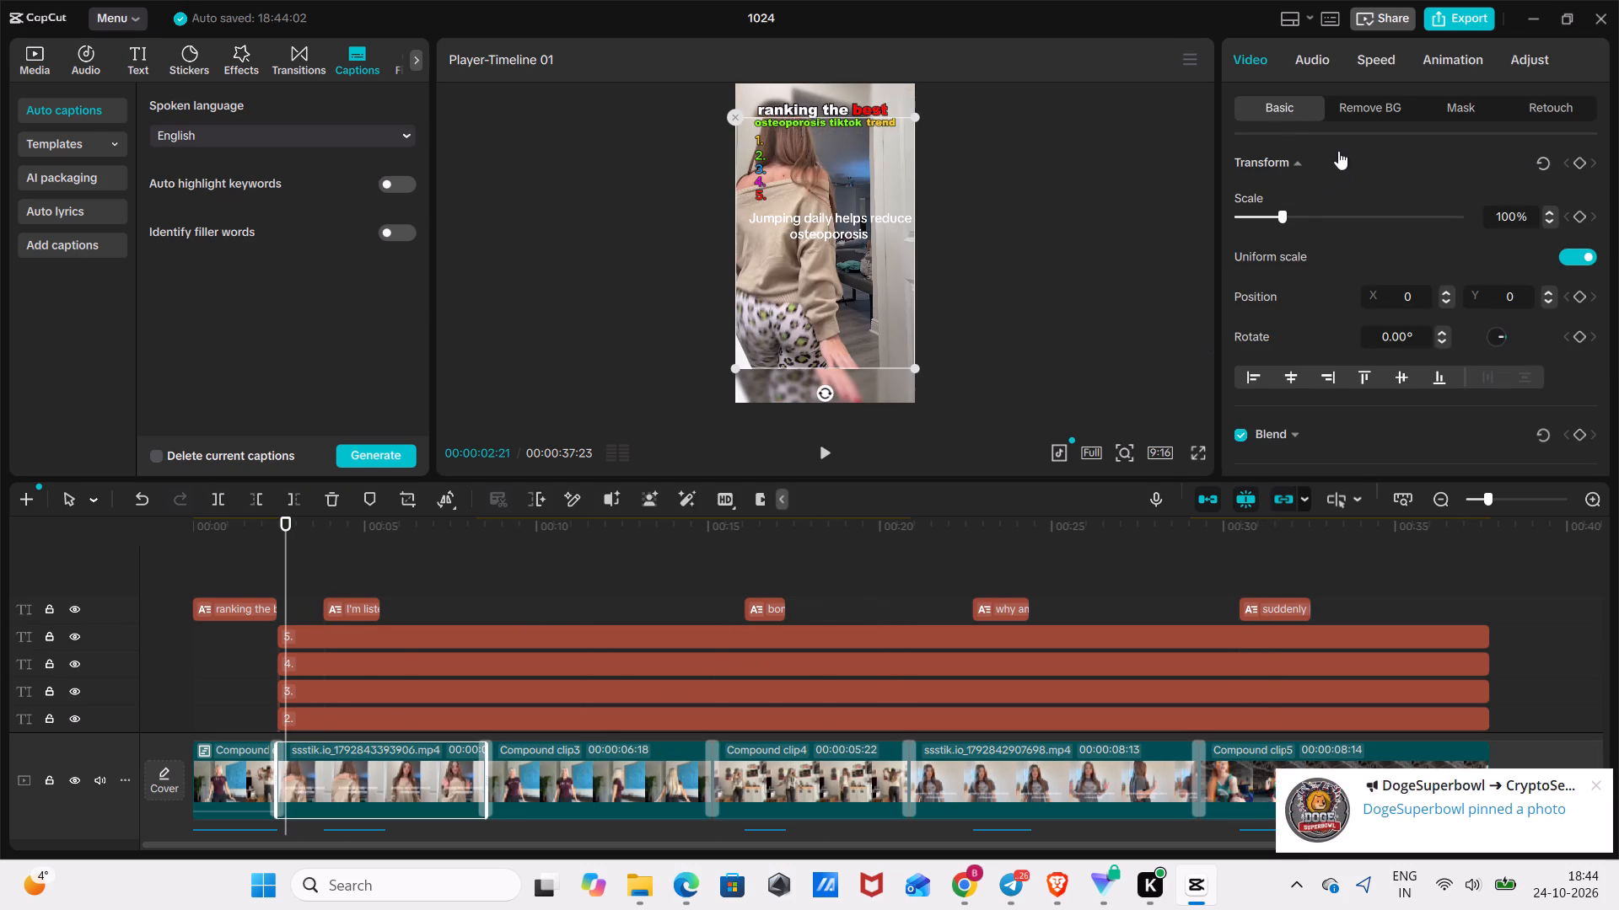
click(1332, 56)
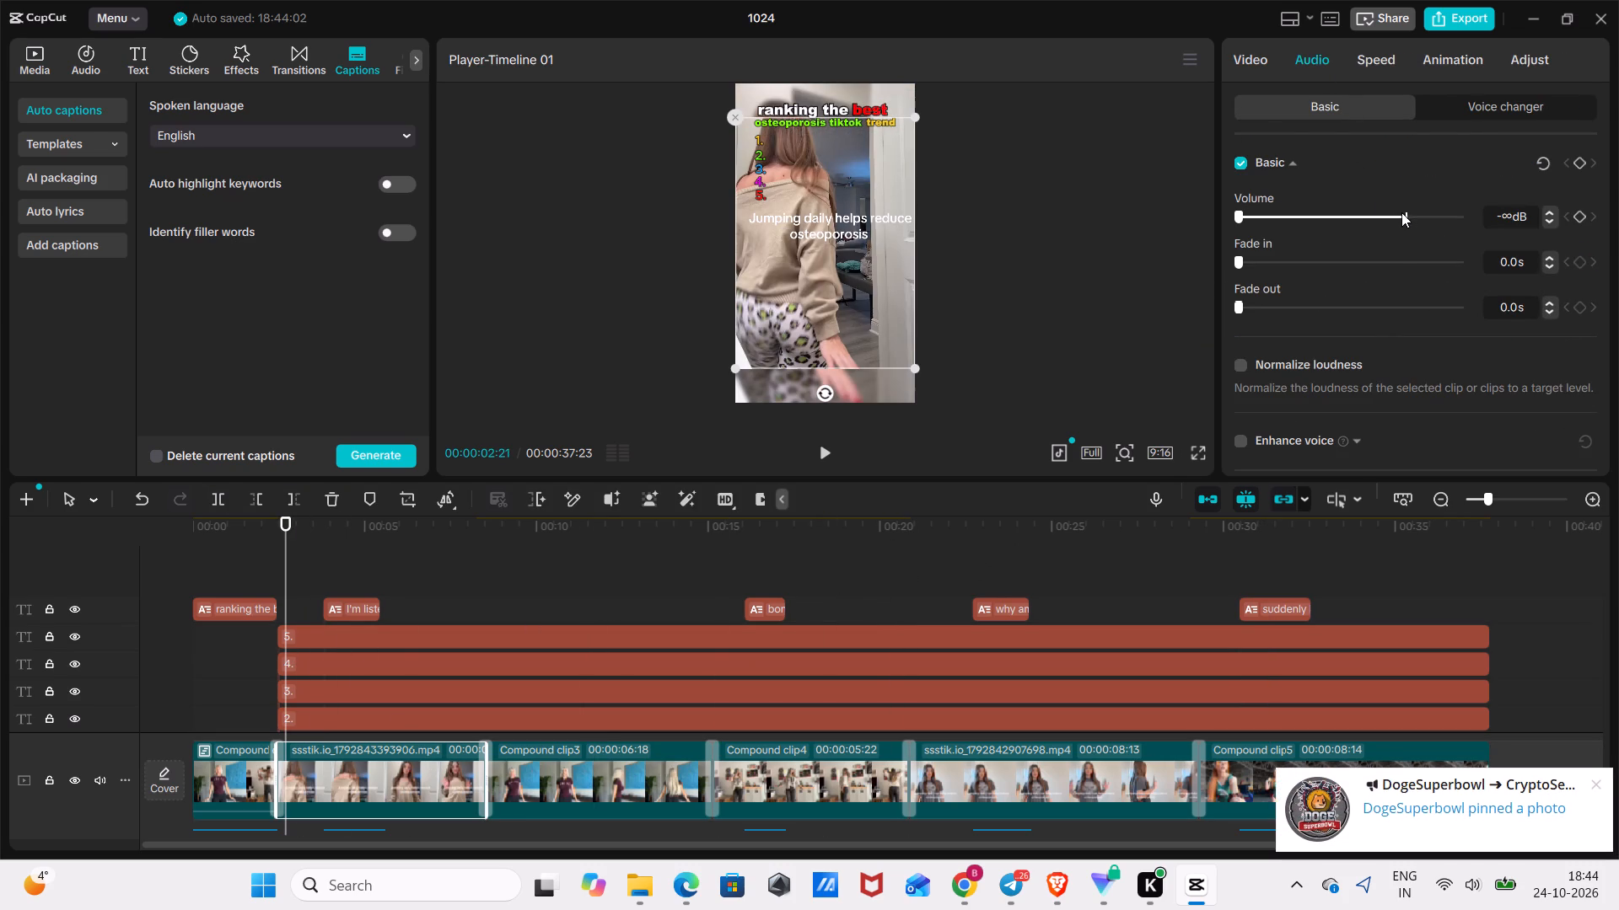
click(1401, 212)
click(740, 787)
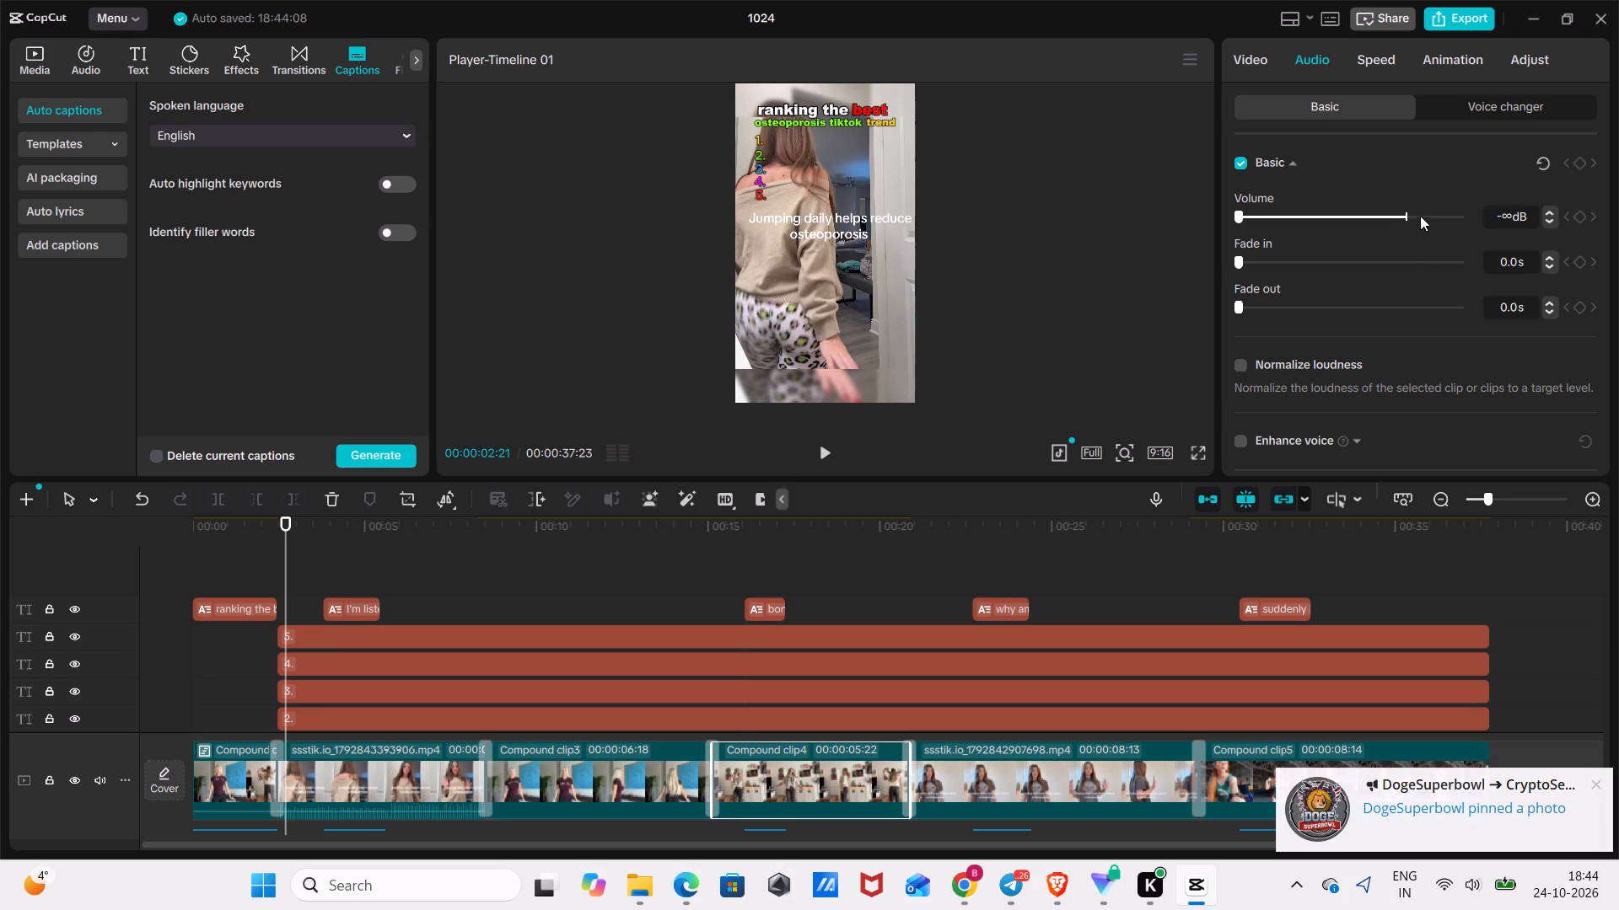
click(1401, 213)
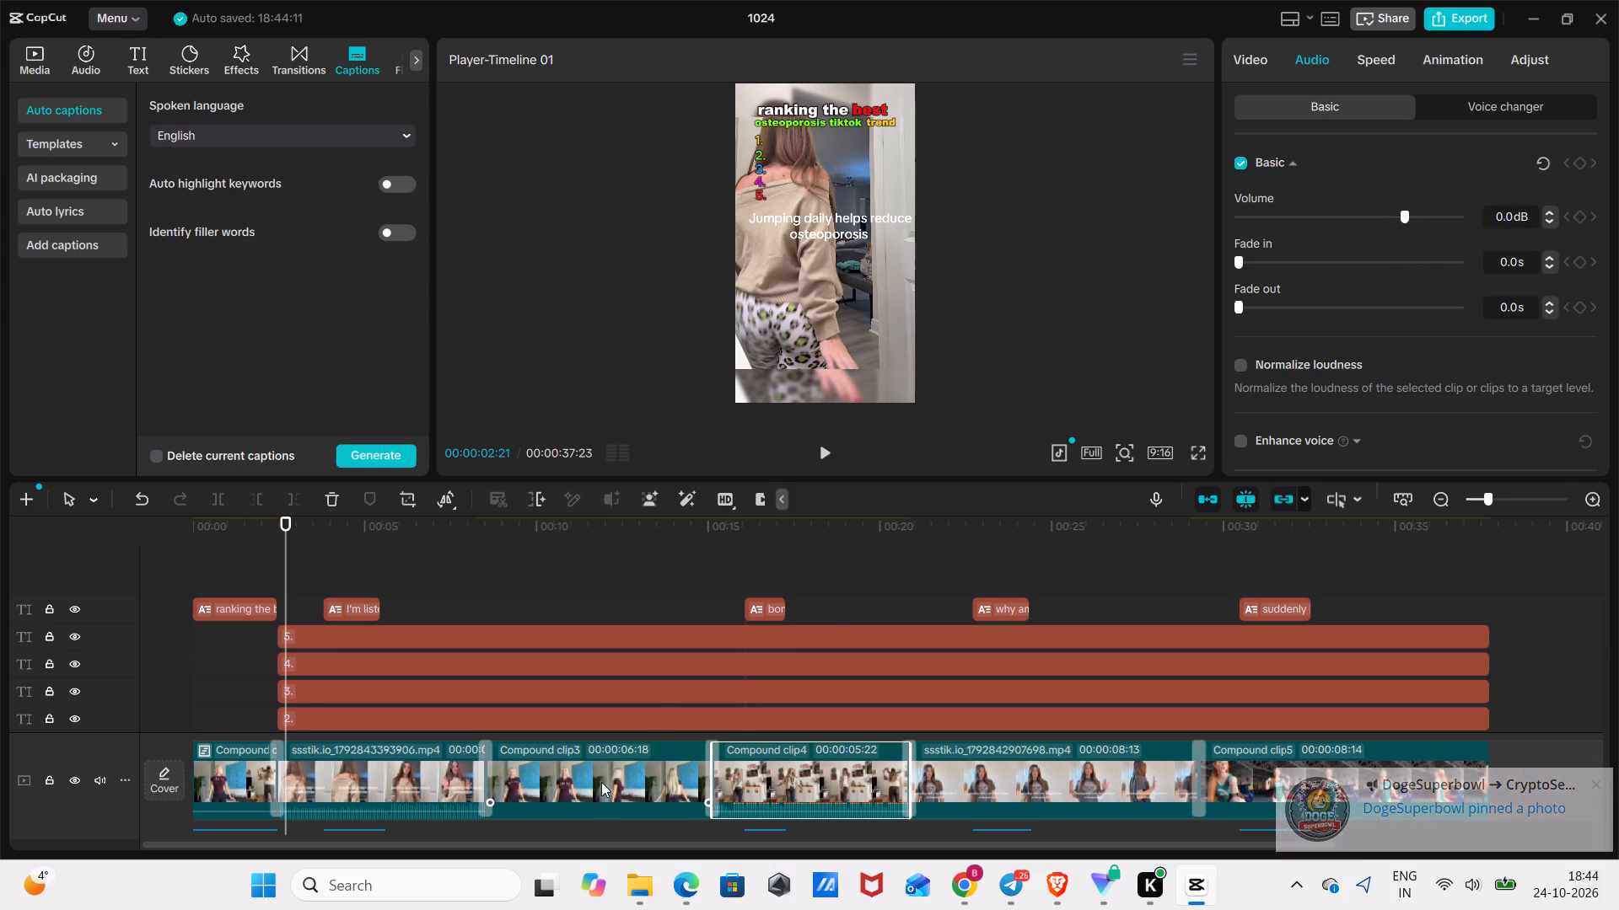
click(601, 782)
click(1411, 212)
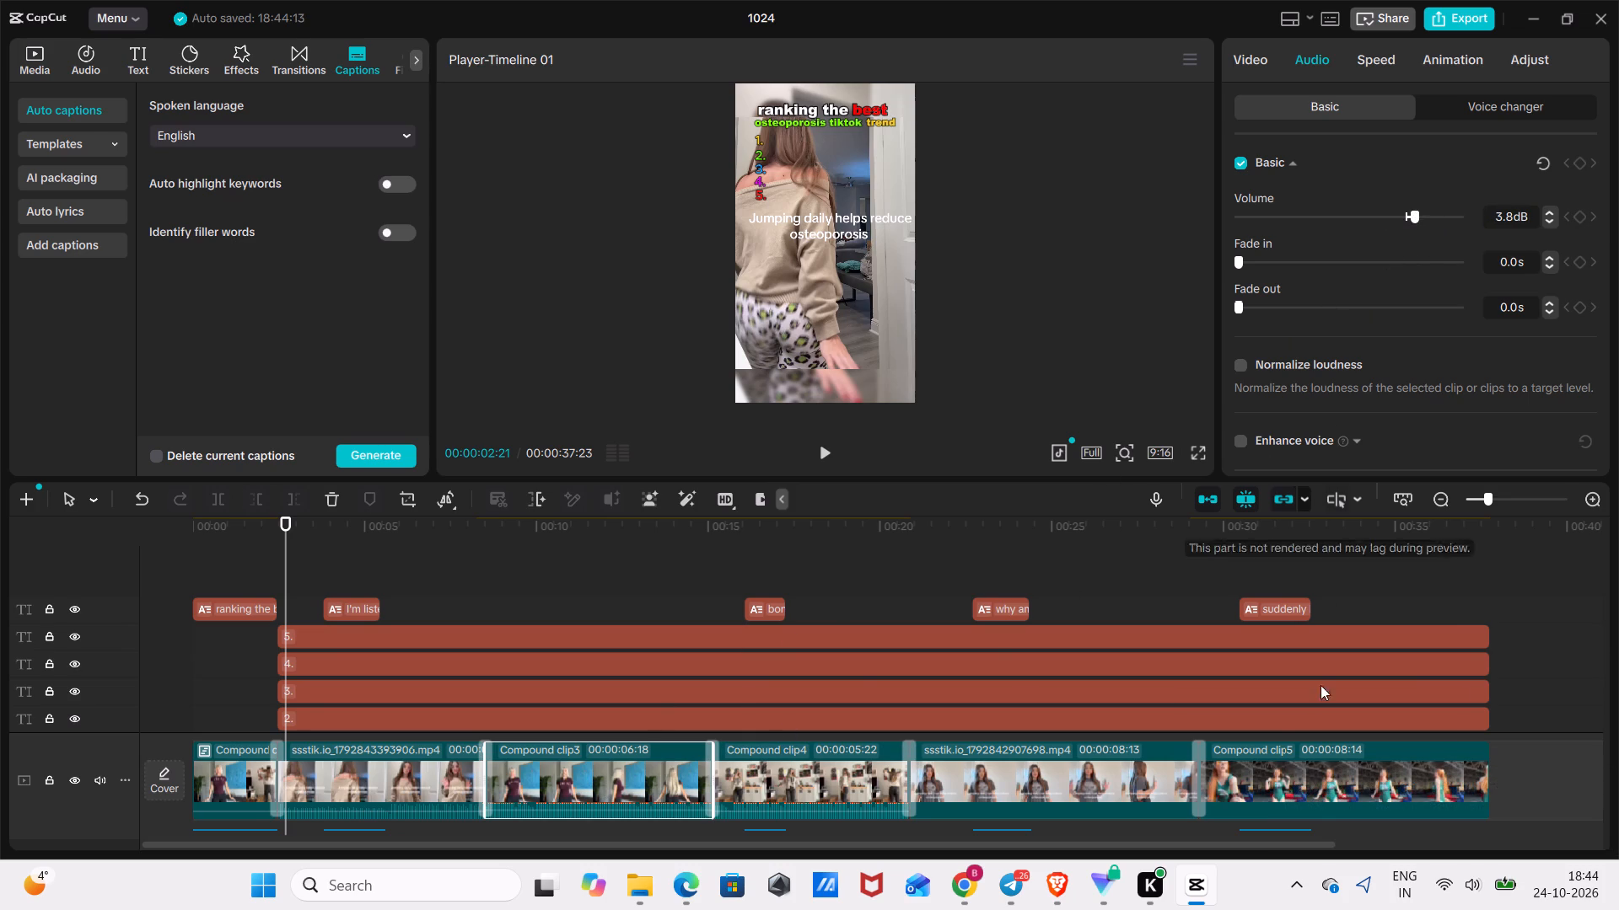
Unmute Compound clip5 and set the ssstik clip just before it to 0.0 dB.
click(1304, 800)
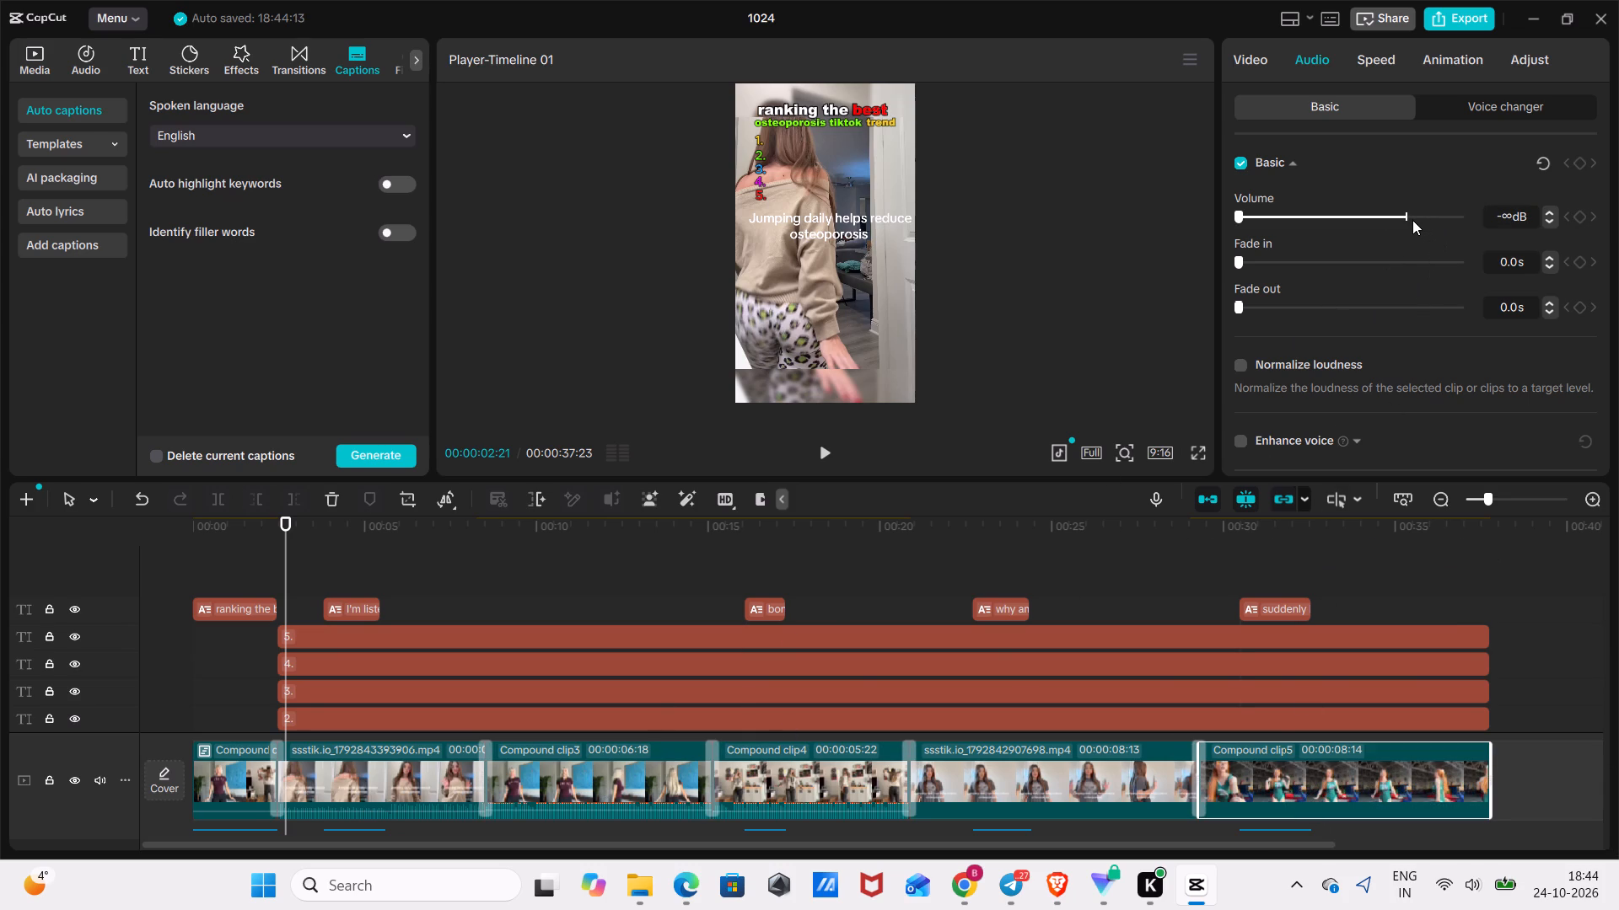
click(1412, 220)
click(1091, 778)
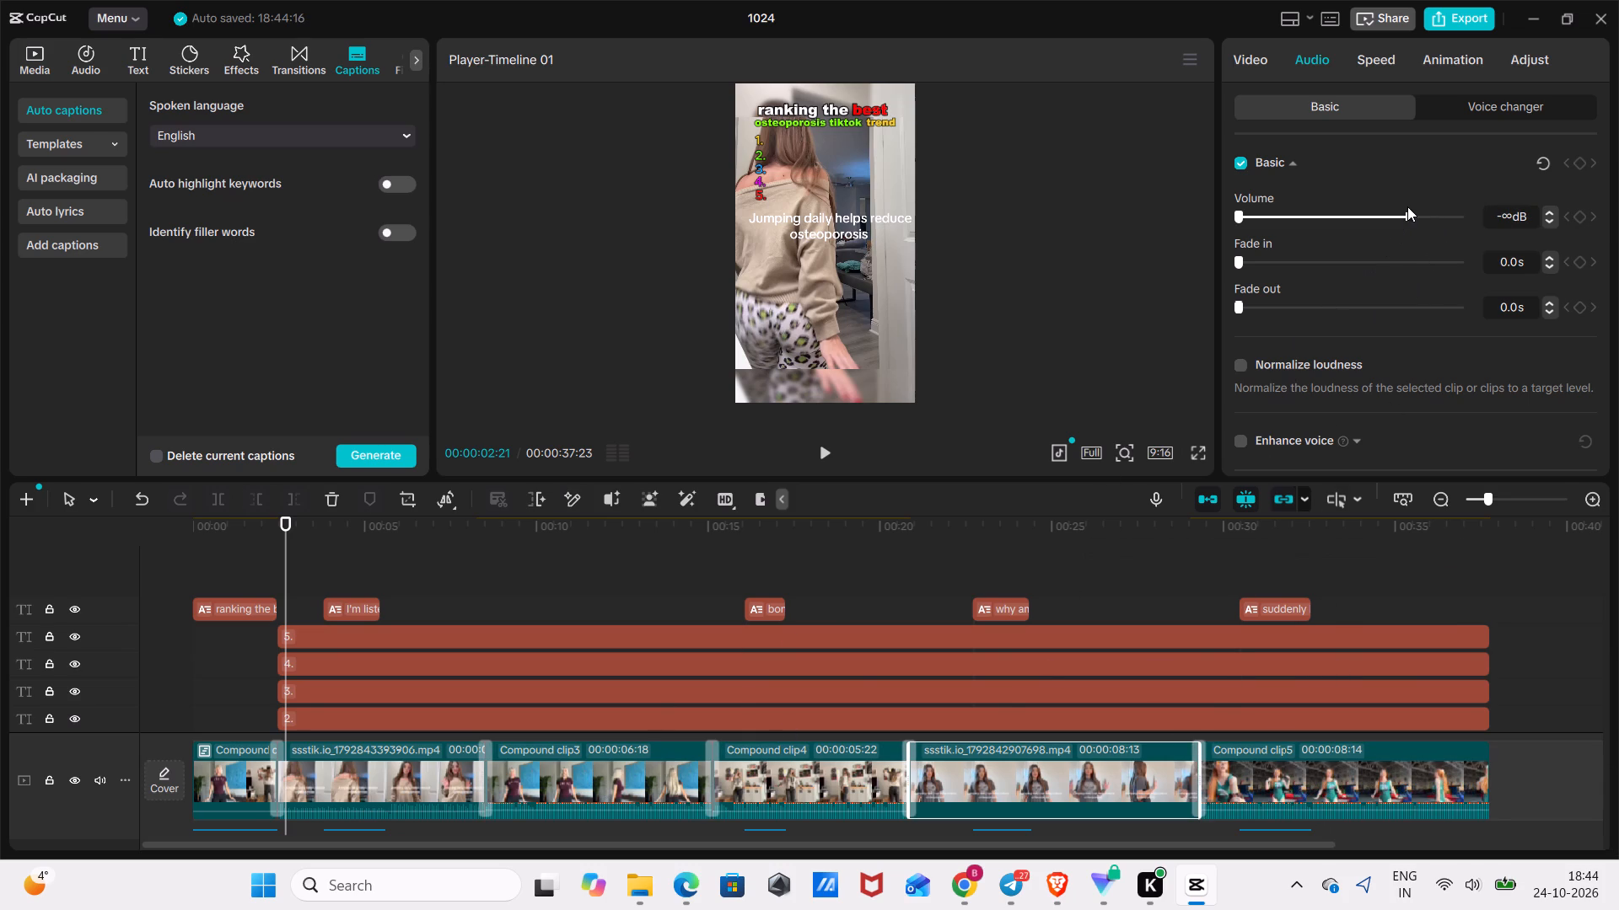
click(1407, 208)
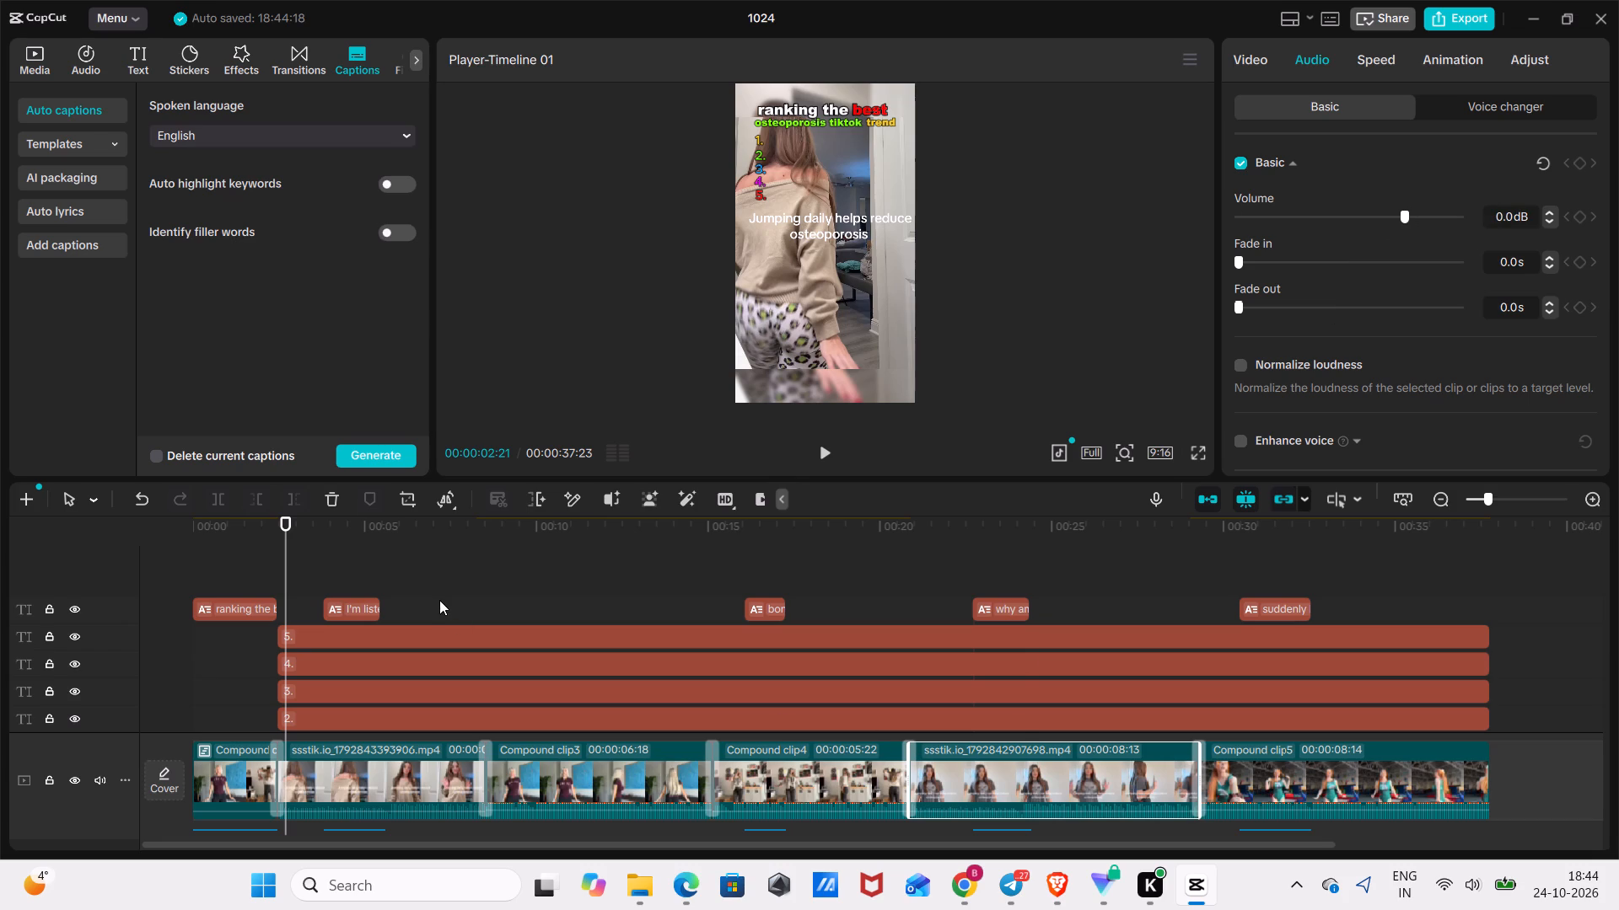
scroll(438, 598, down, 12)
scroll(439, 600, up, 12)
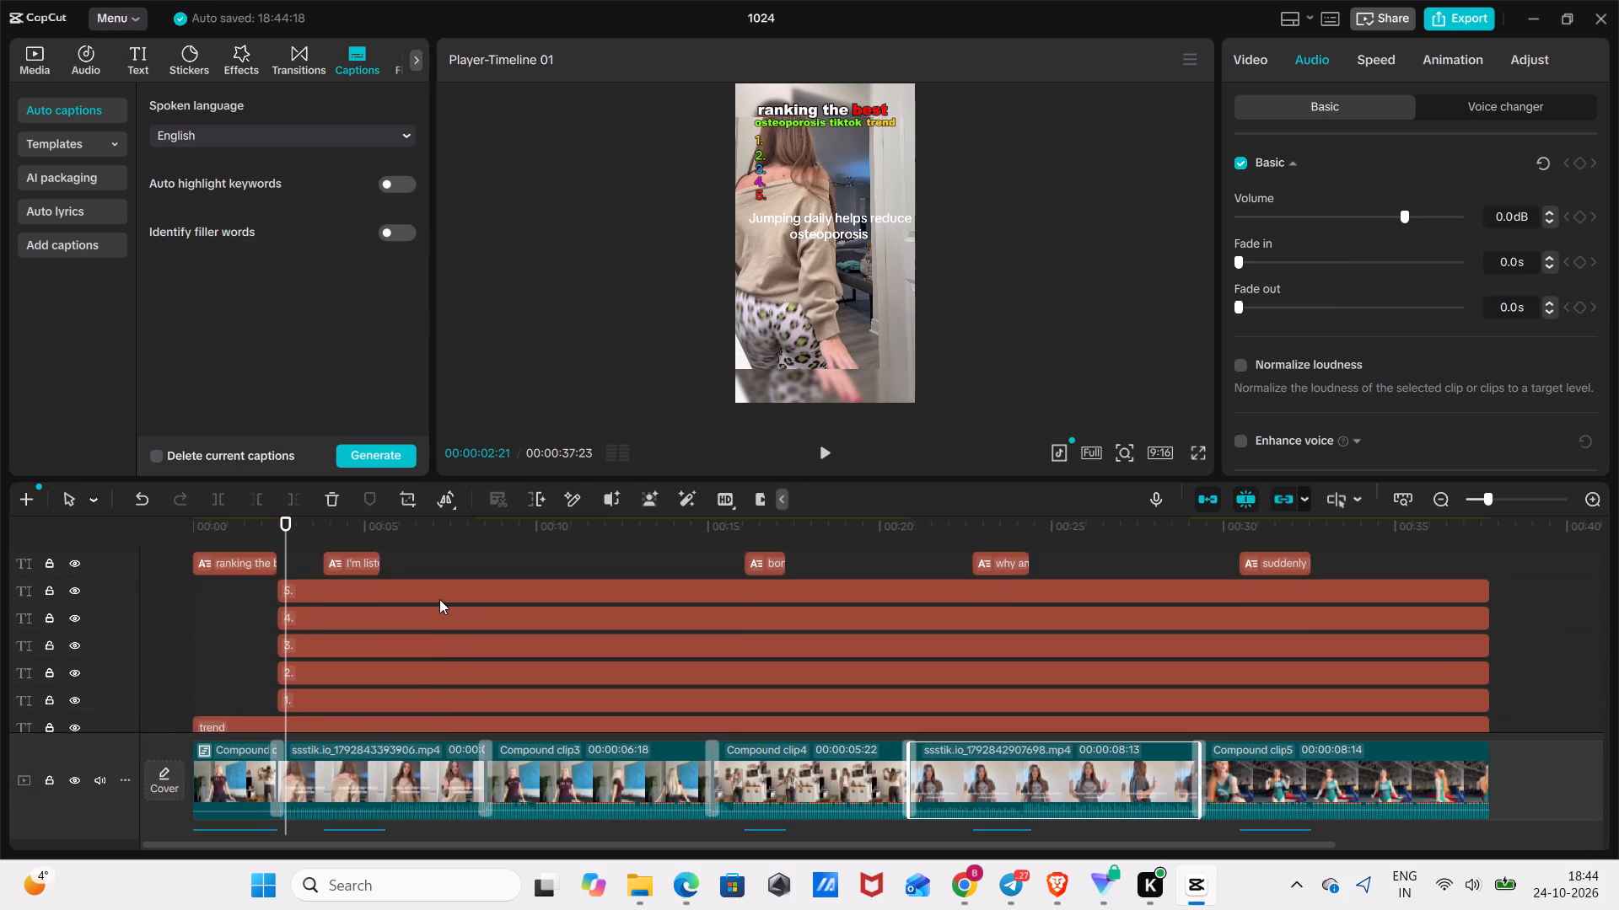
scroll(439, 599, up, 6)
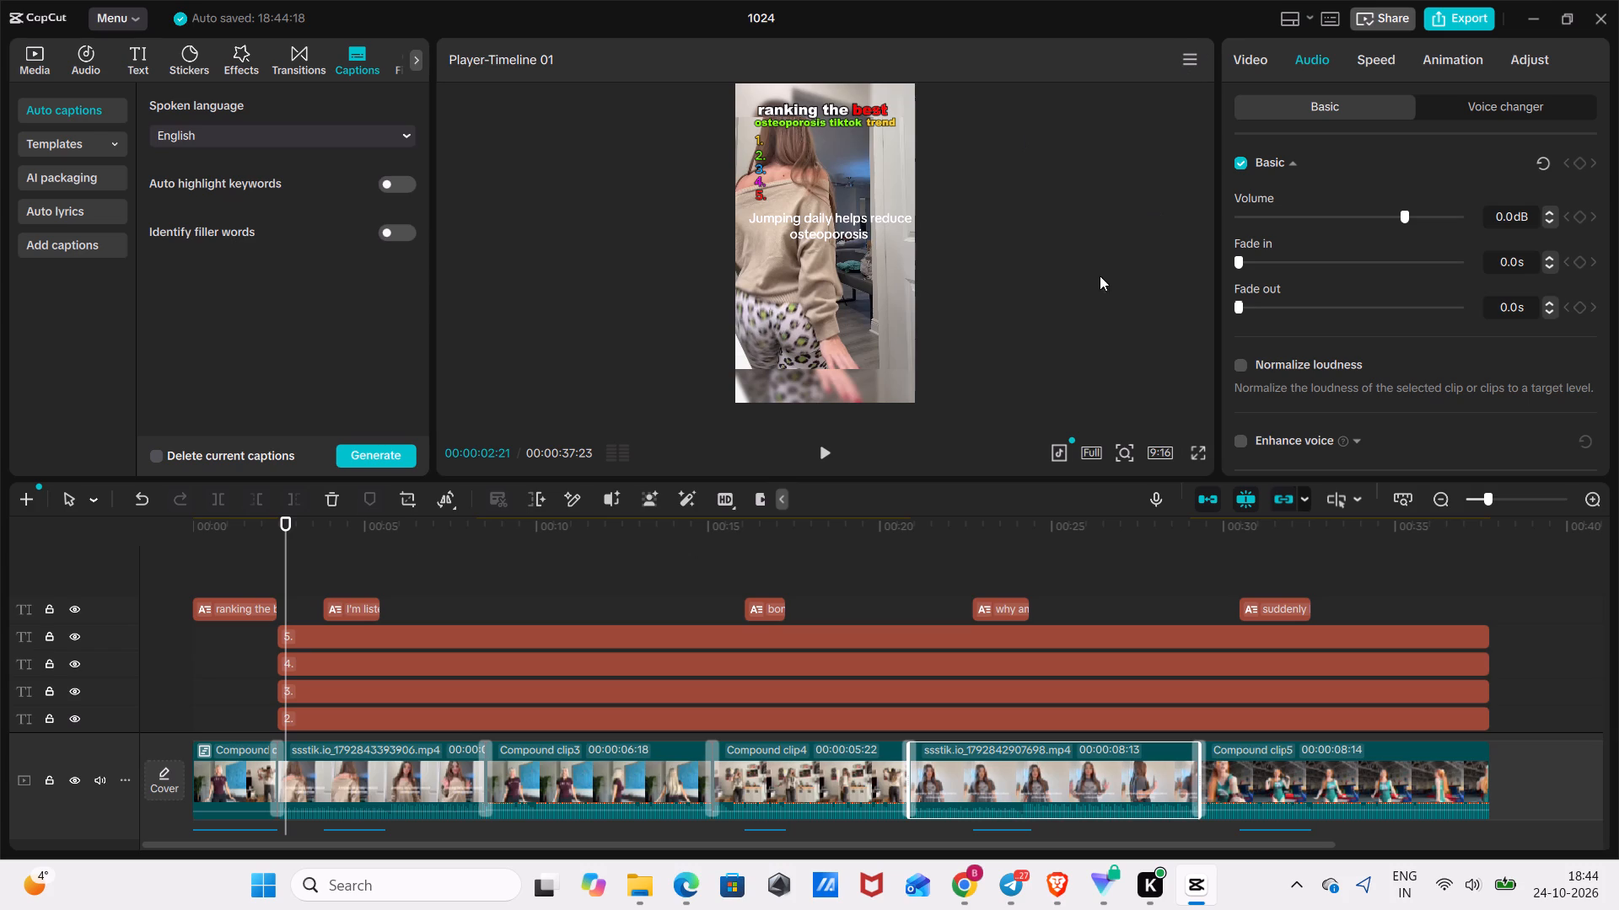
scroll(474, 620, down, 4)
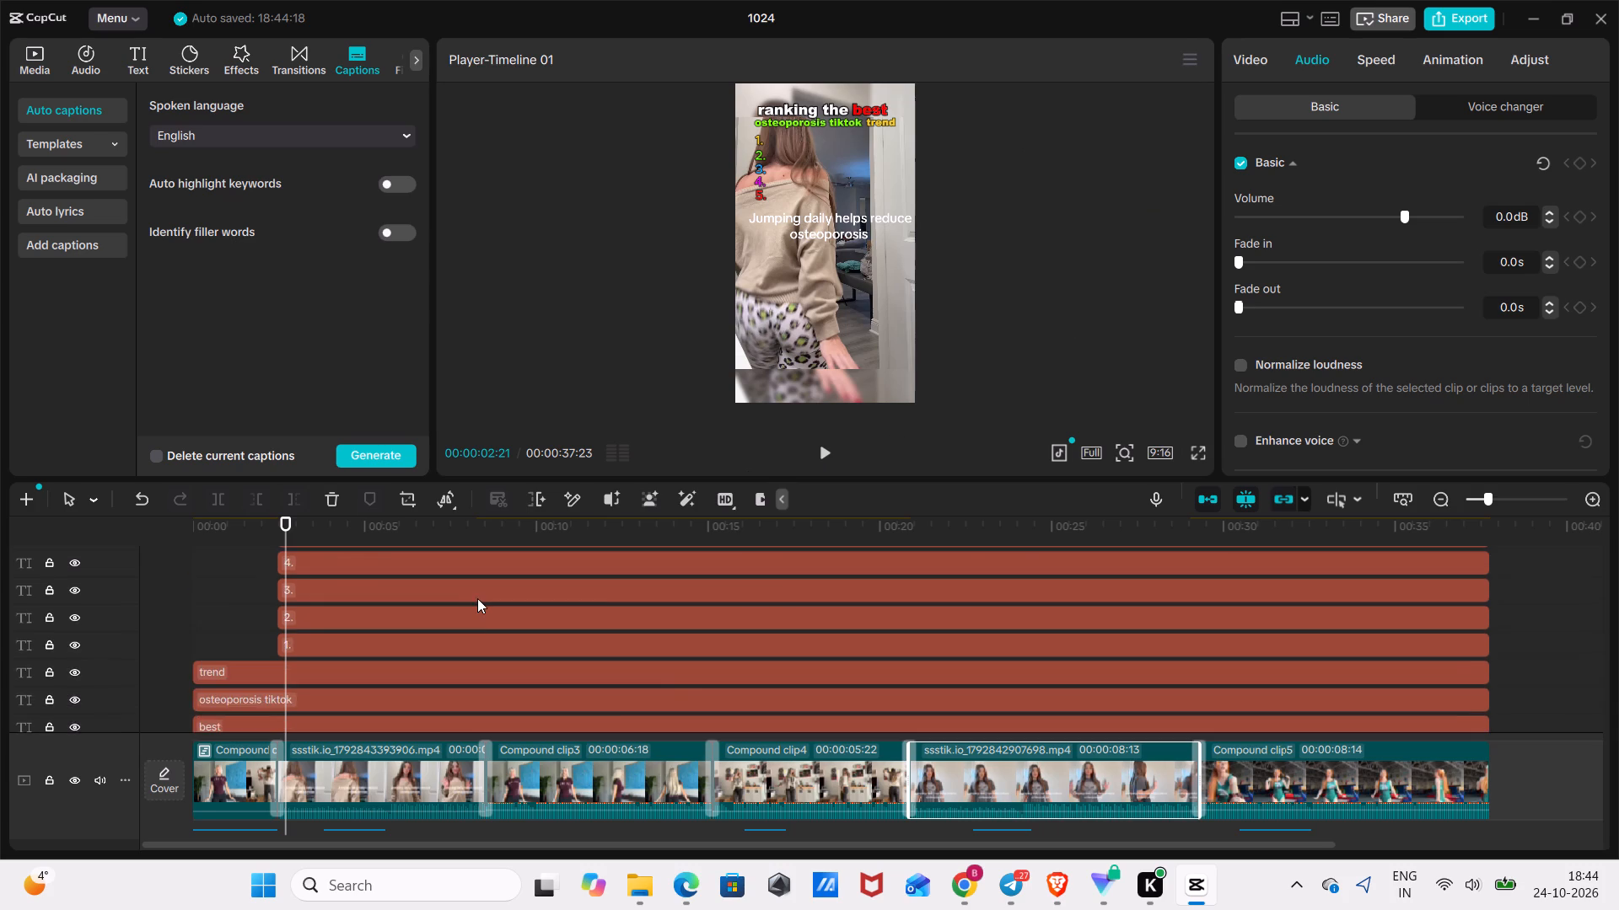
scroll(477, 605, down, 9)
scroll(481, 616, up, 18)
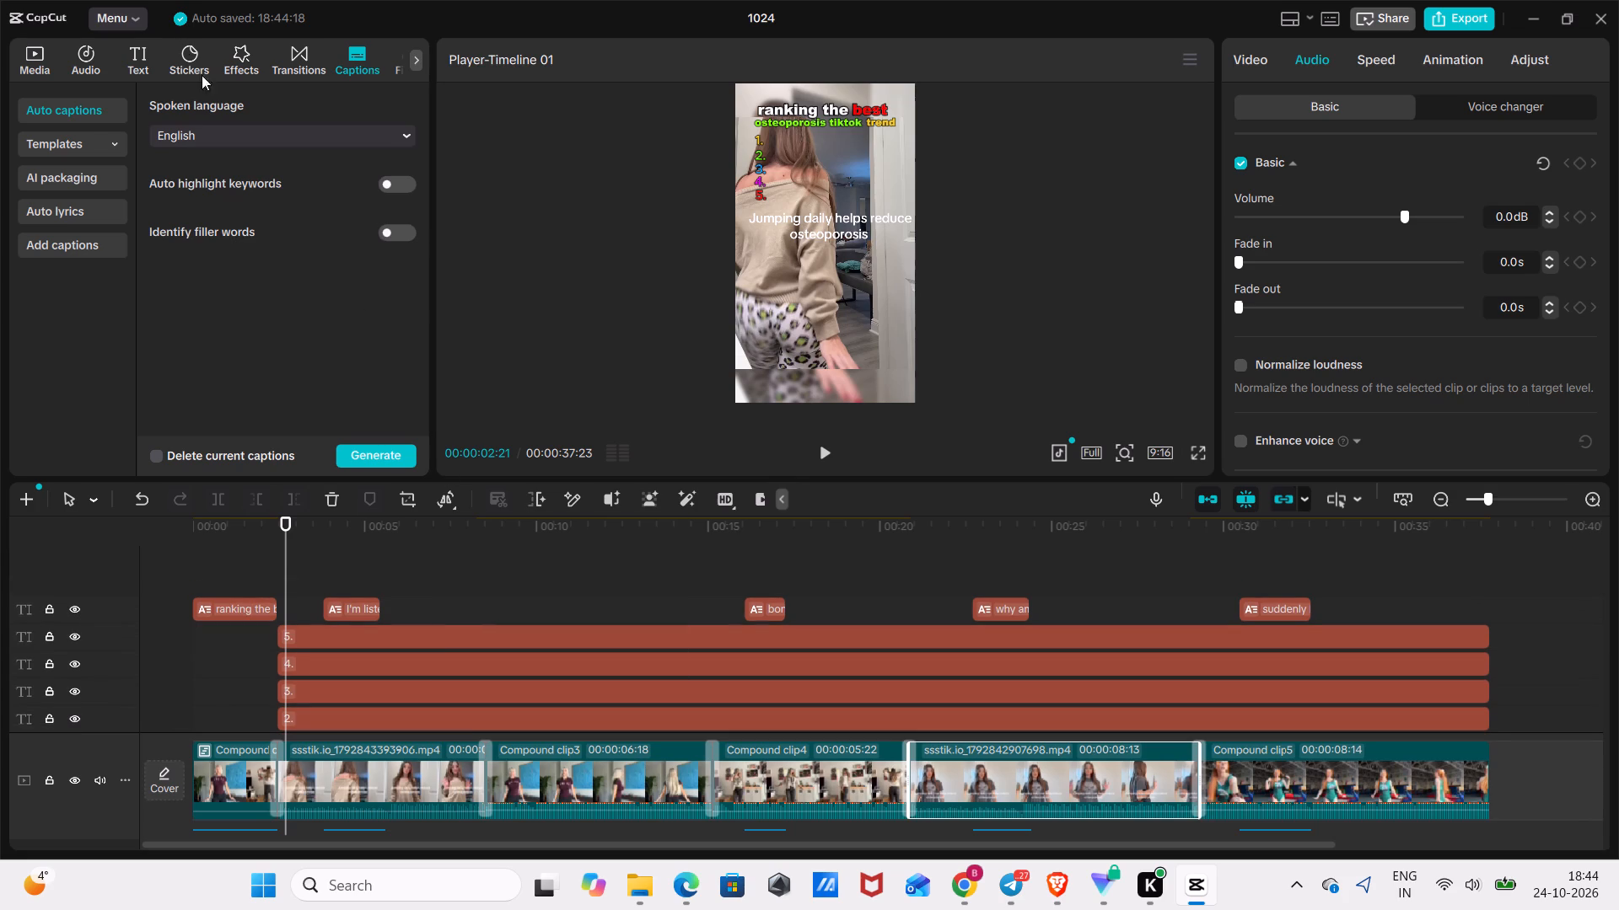
Clear the "Blur" search and browse the trending video effects, previewing BW CRT and Offset Strips.
click(247, 73)
click(409, 104)
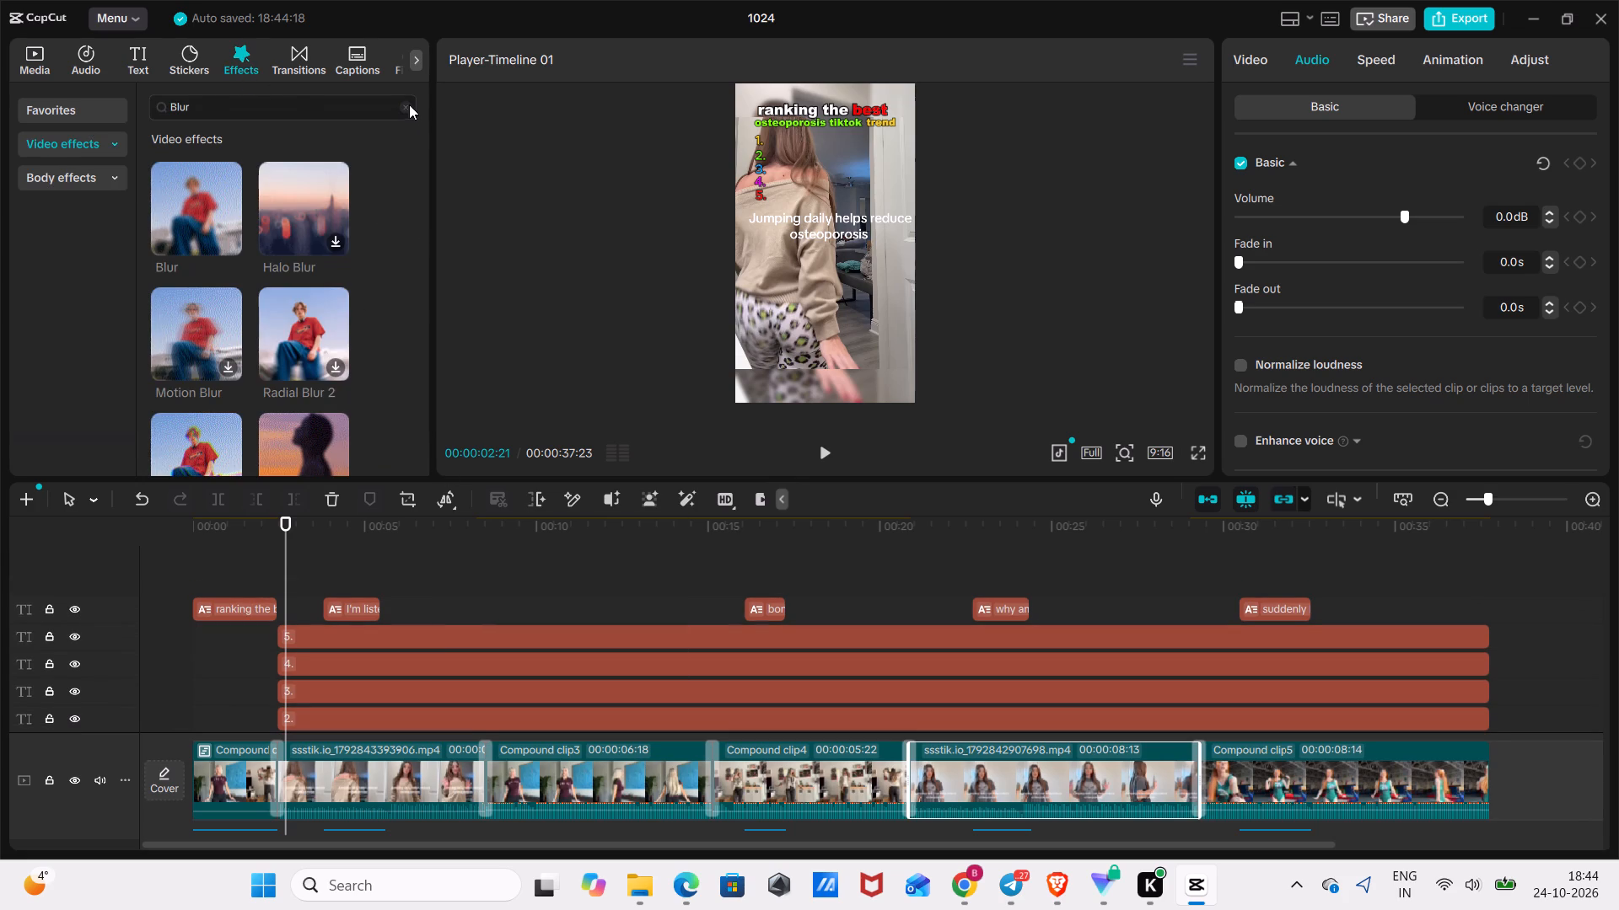
scroll(233, 292, down, 2)
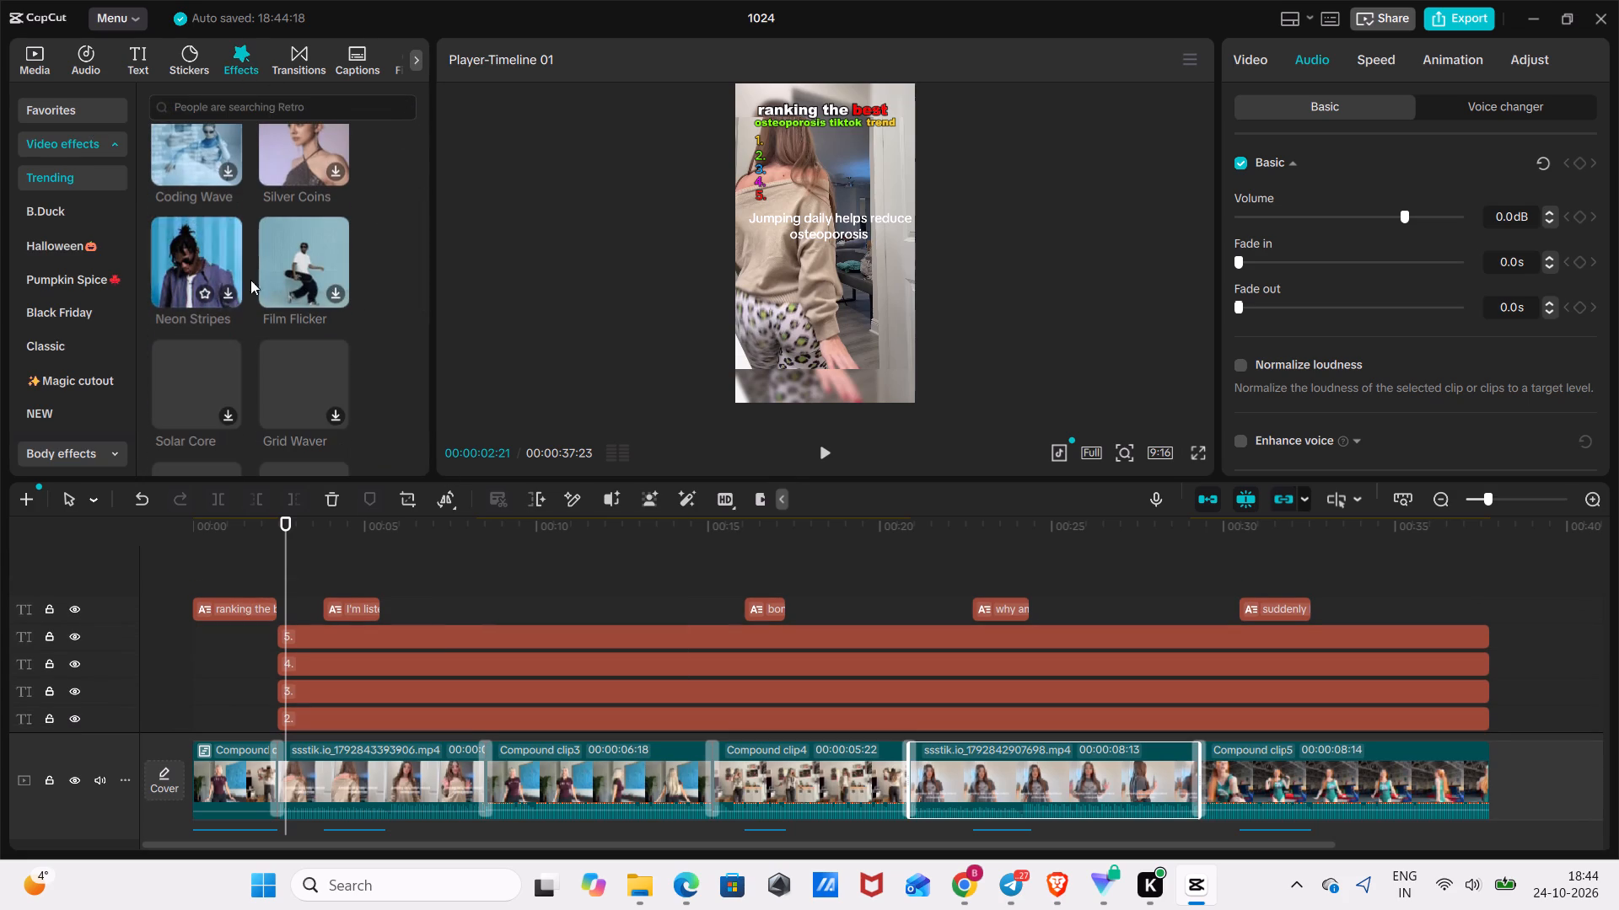
scroll(261, 277, down, 1)
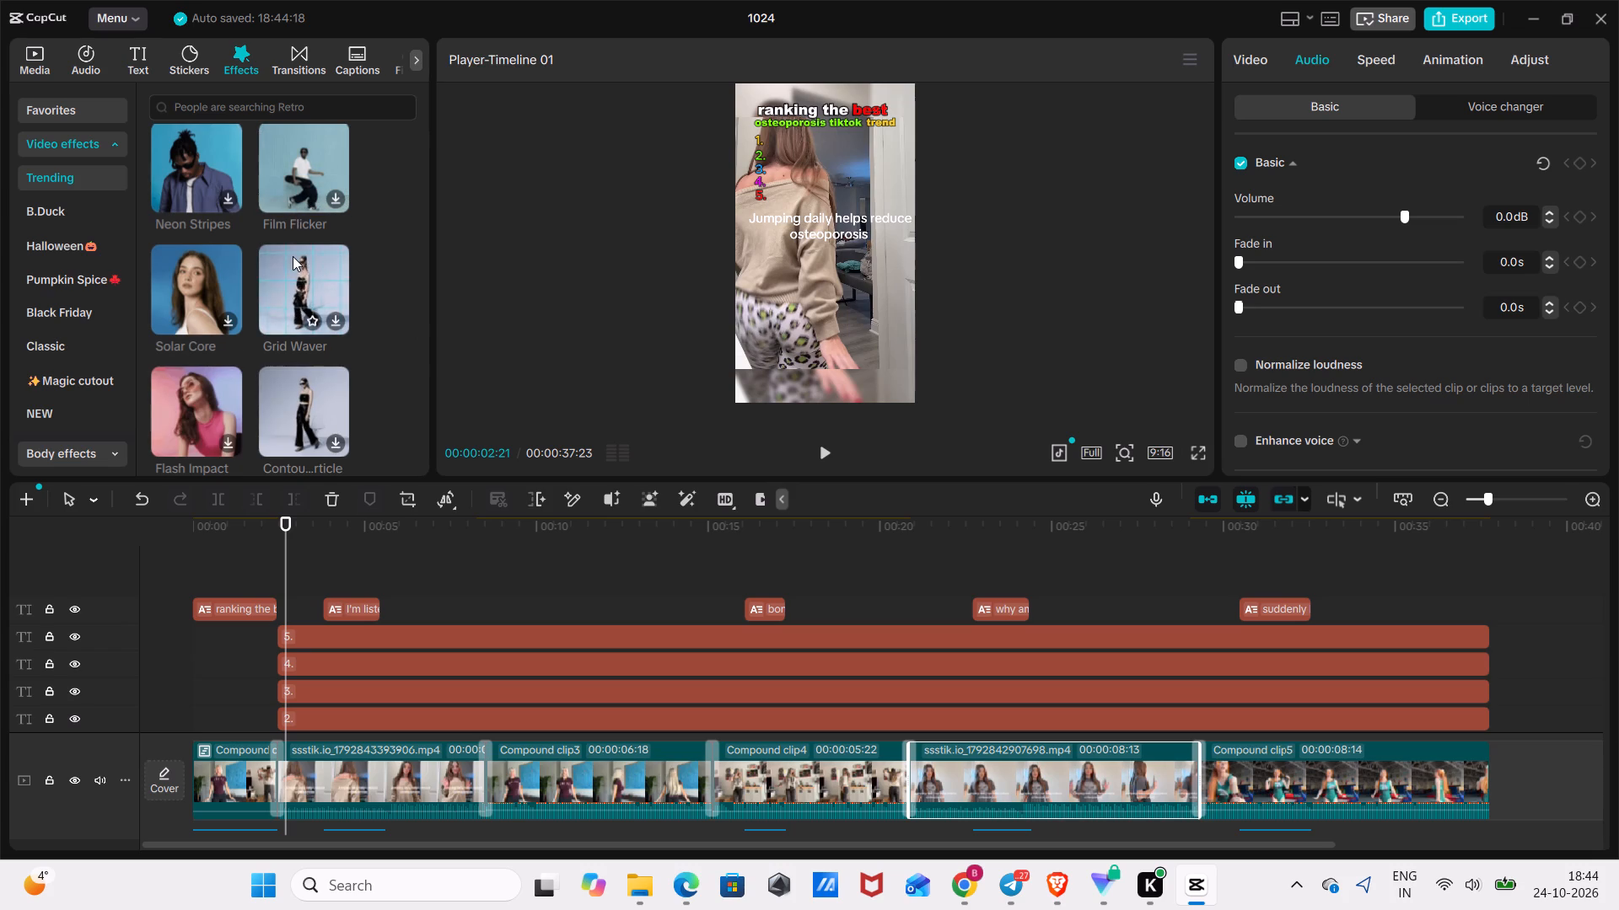
scroll(180, 296, down, 2)
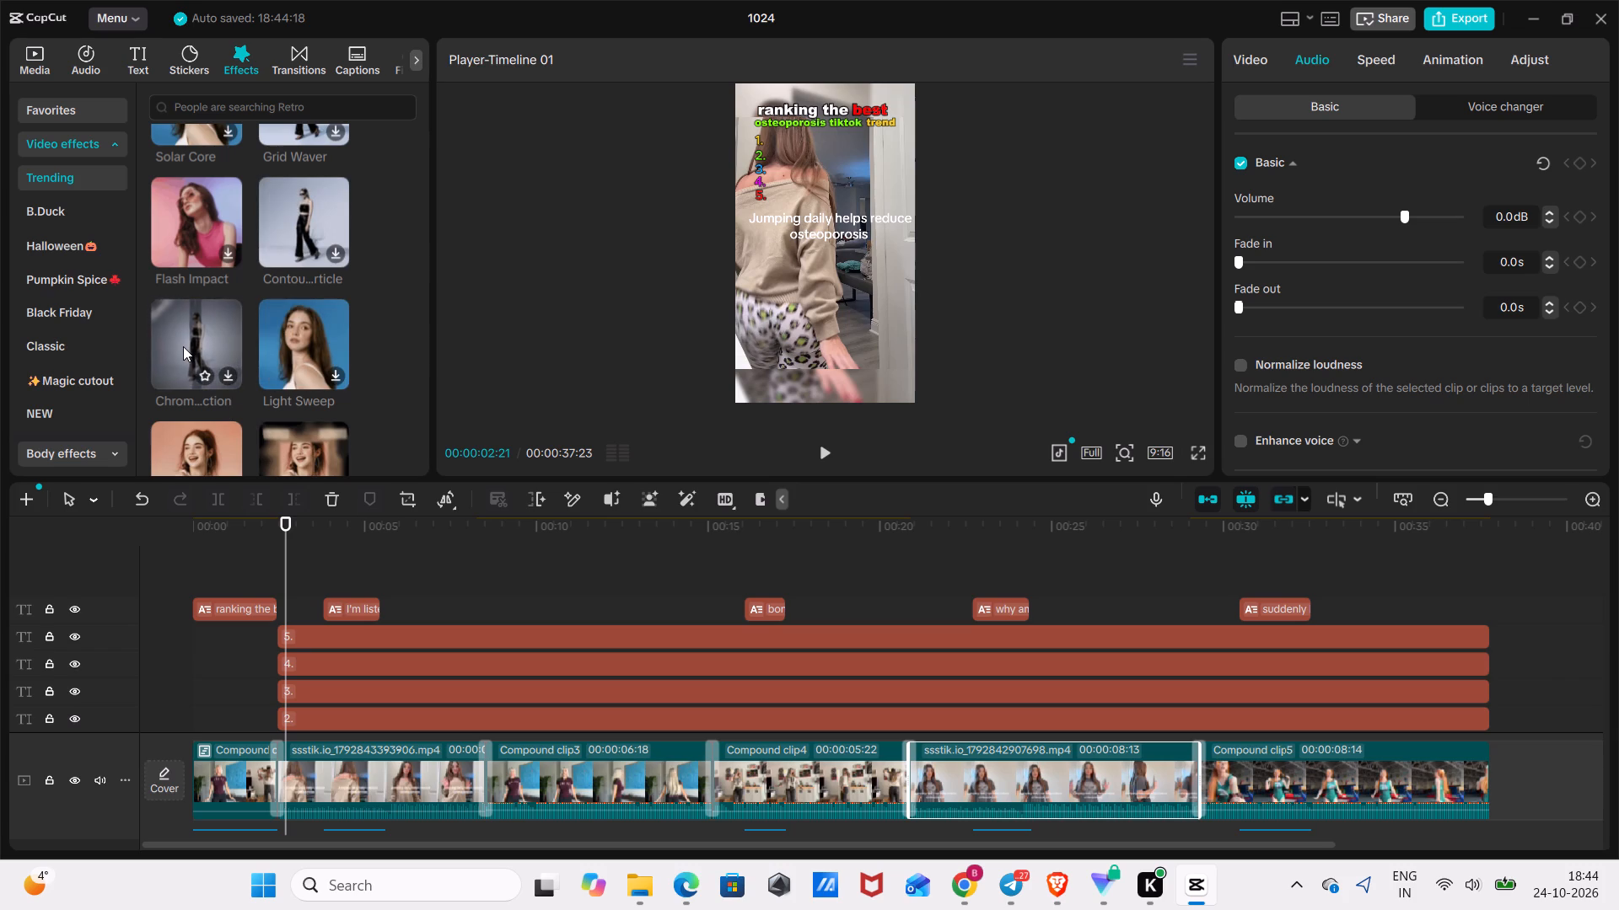
scroll(183, 346, down, 2)
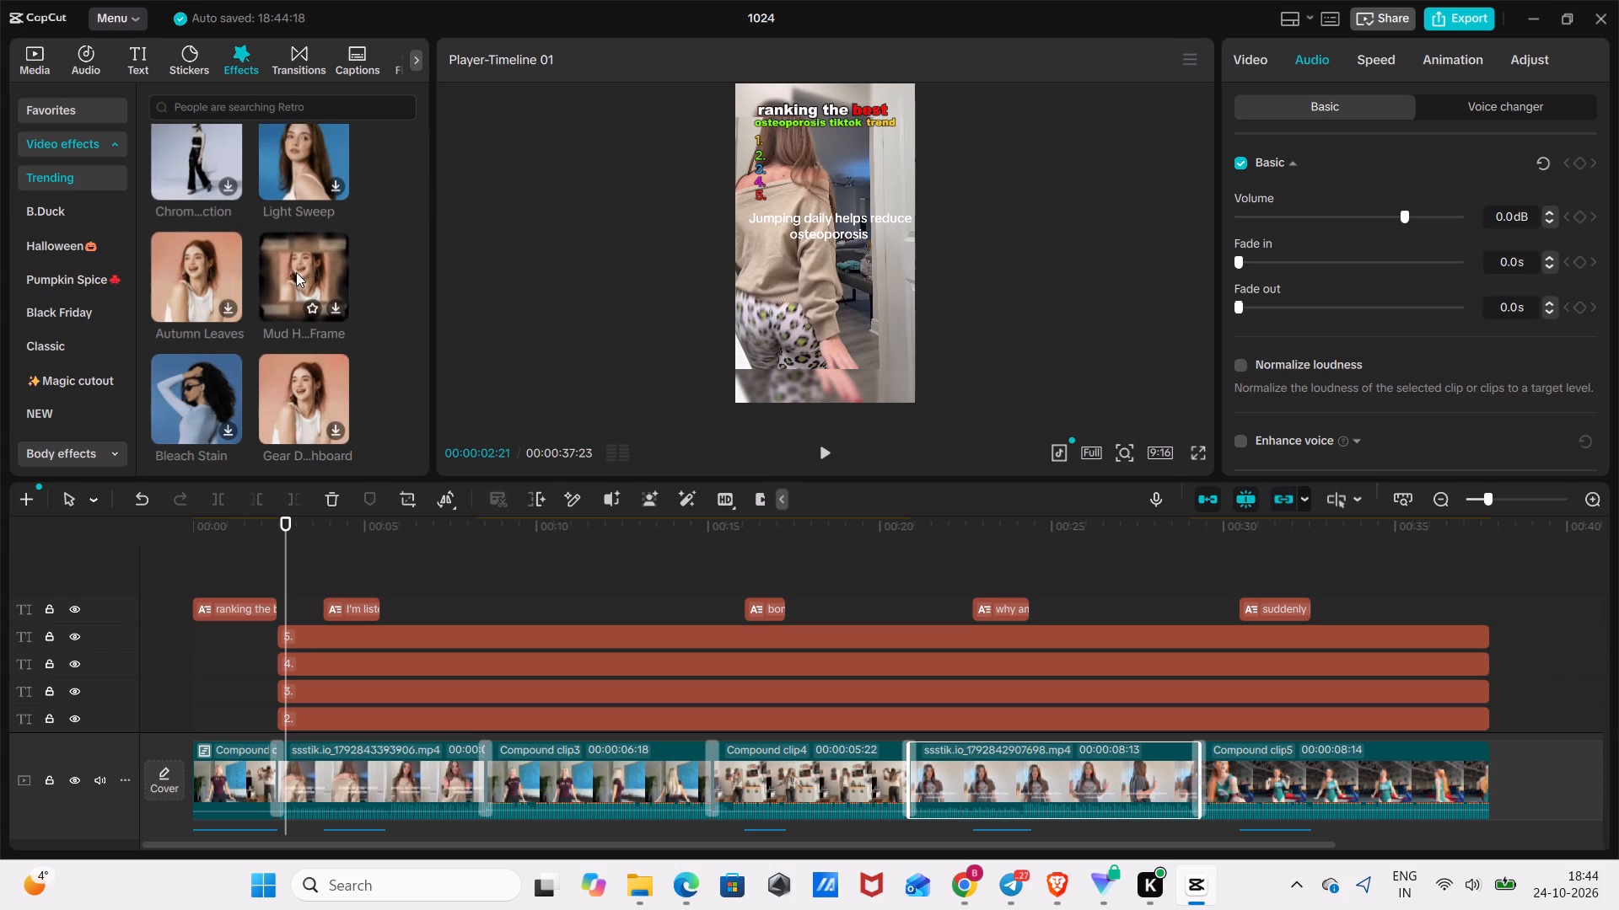
scroll(296, 272, down, 1)
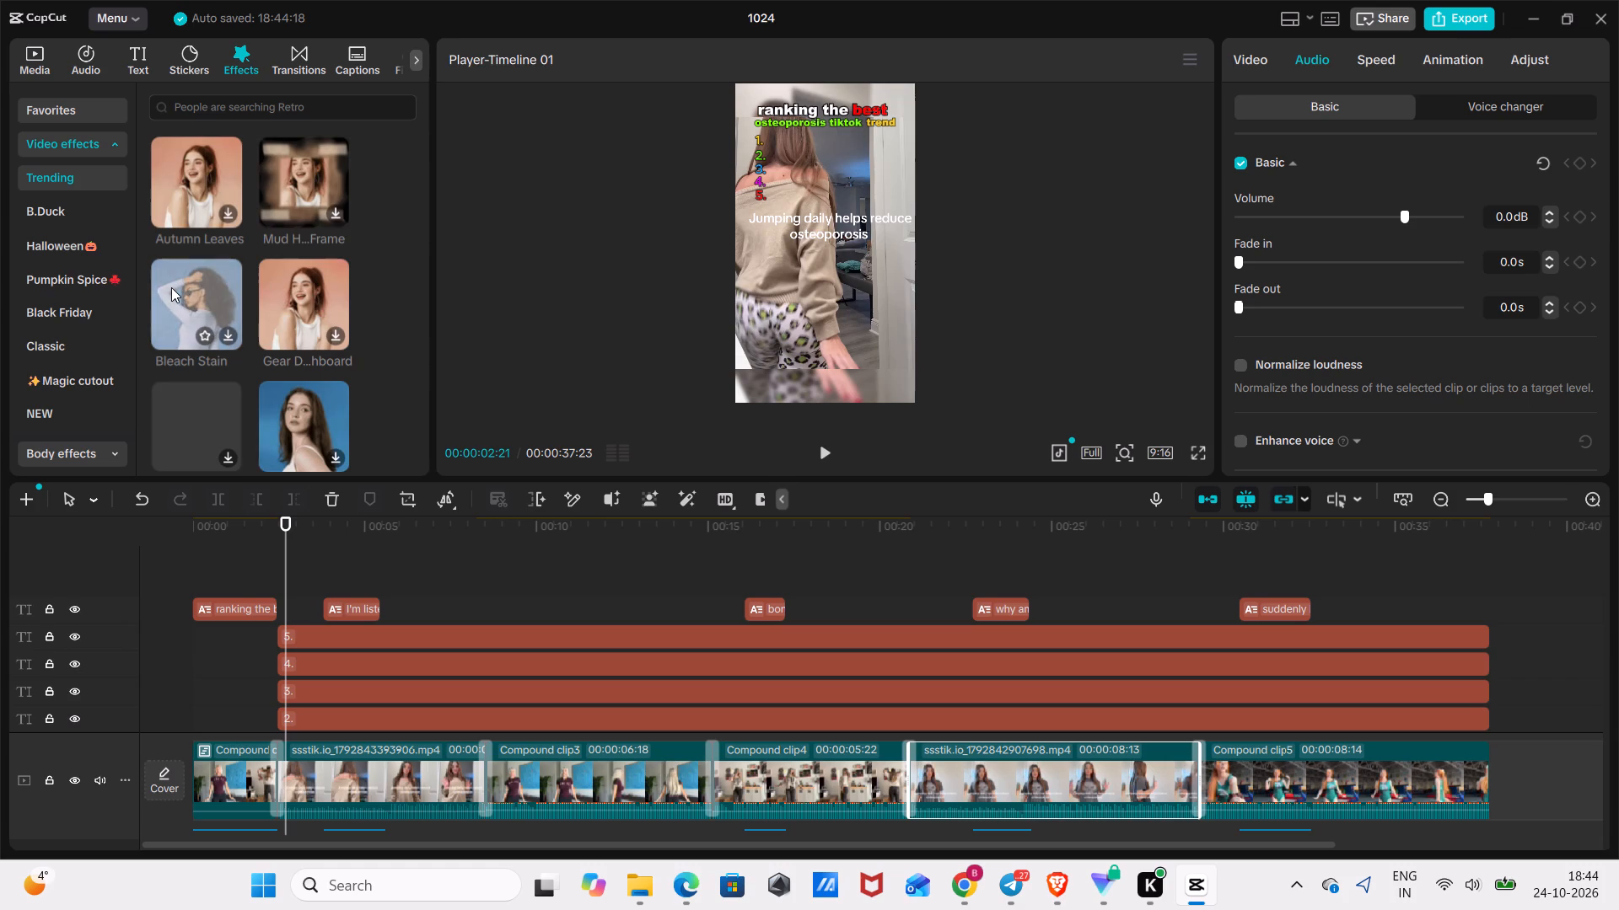
scroll(171, 287, down, 2)
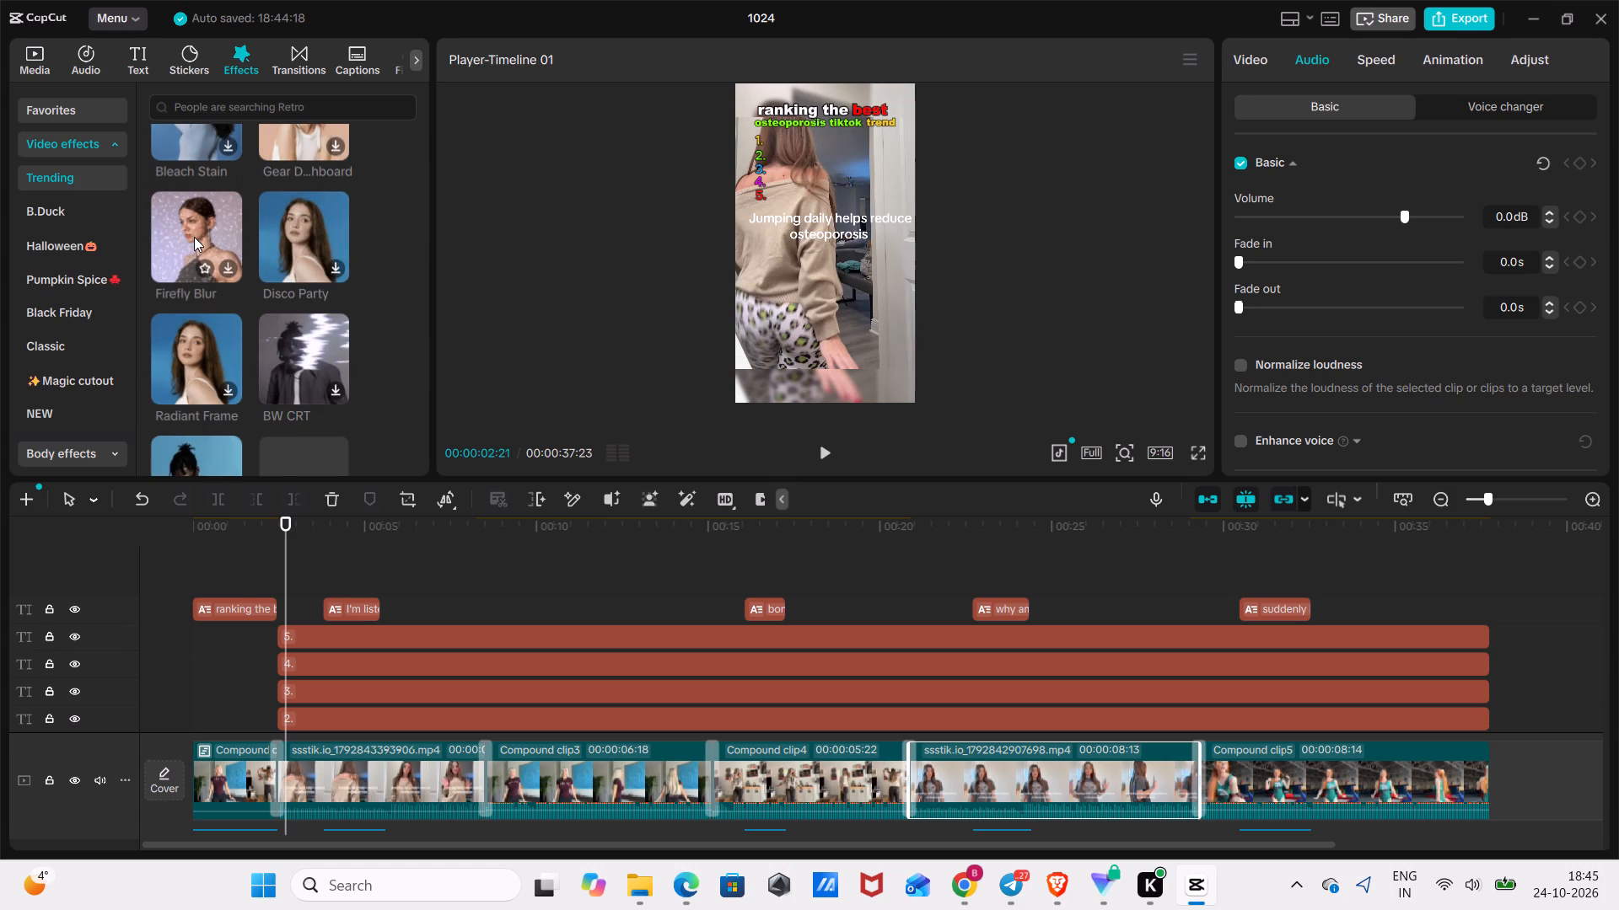
scroll(219, 361, down, 1)
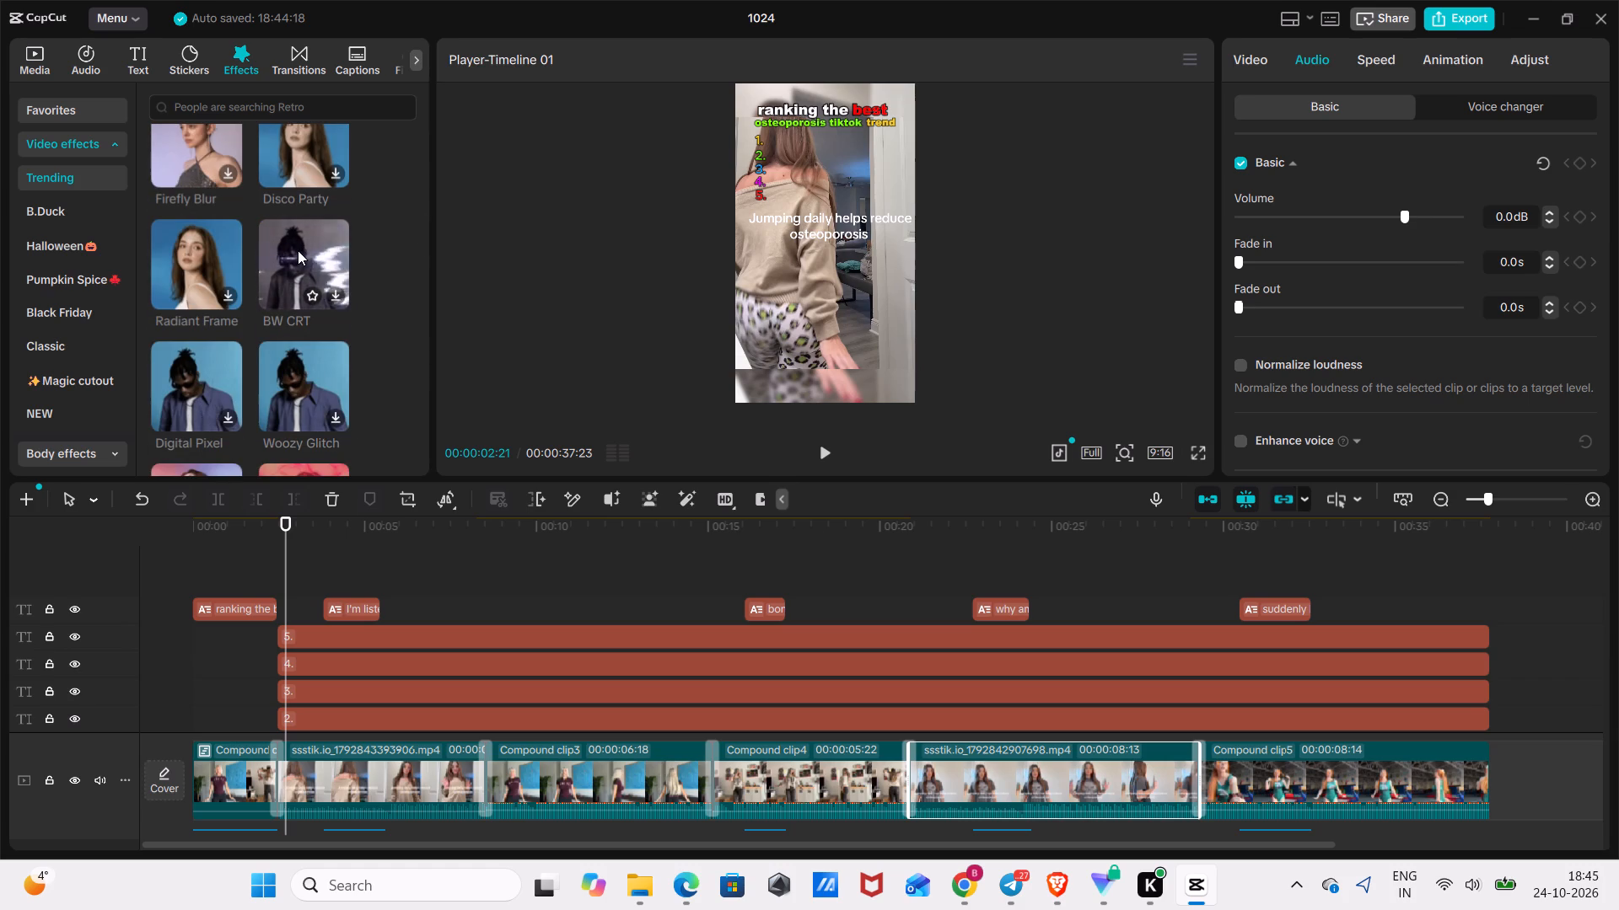
click(333, 300)
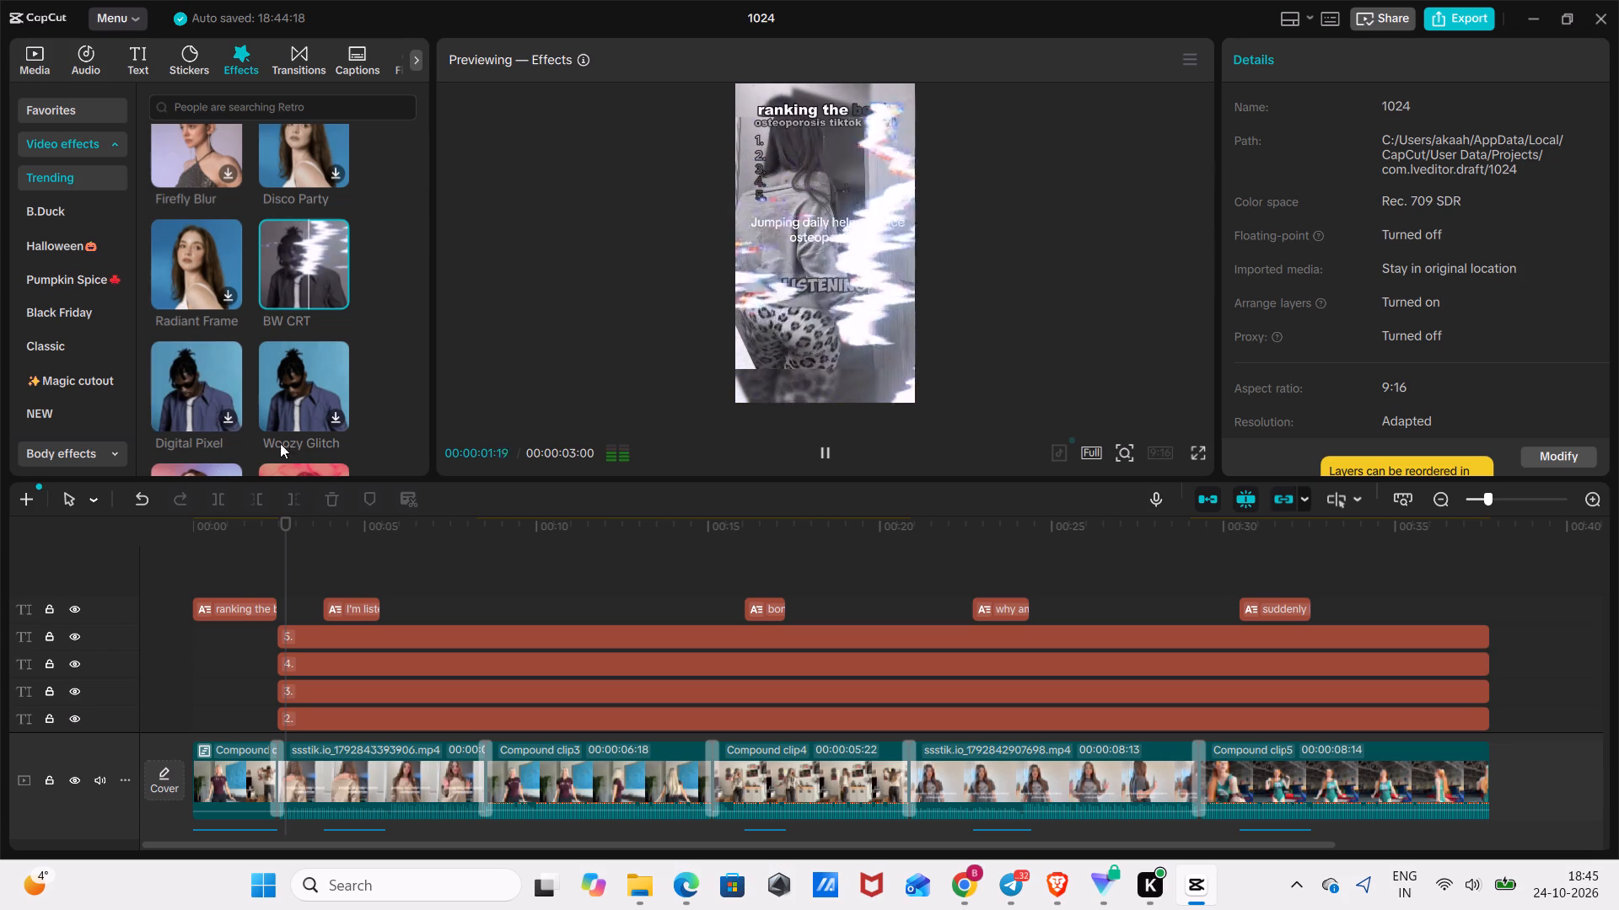
scroll(267, 347, down, 2)
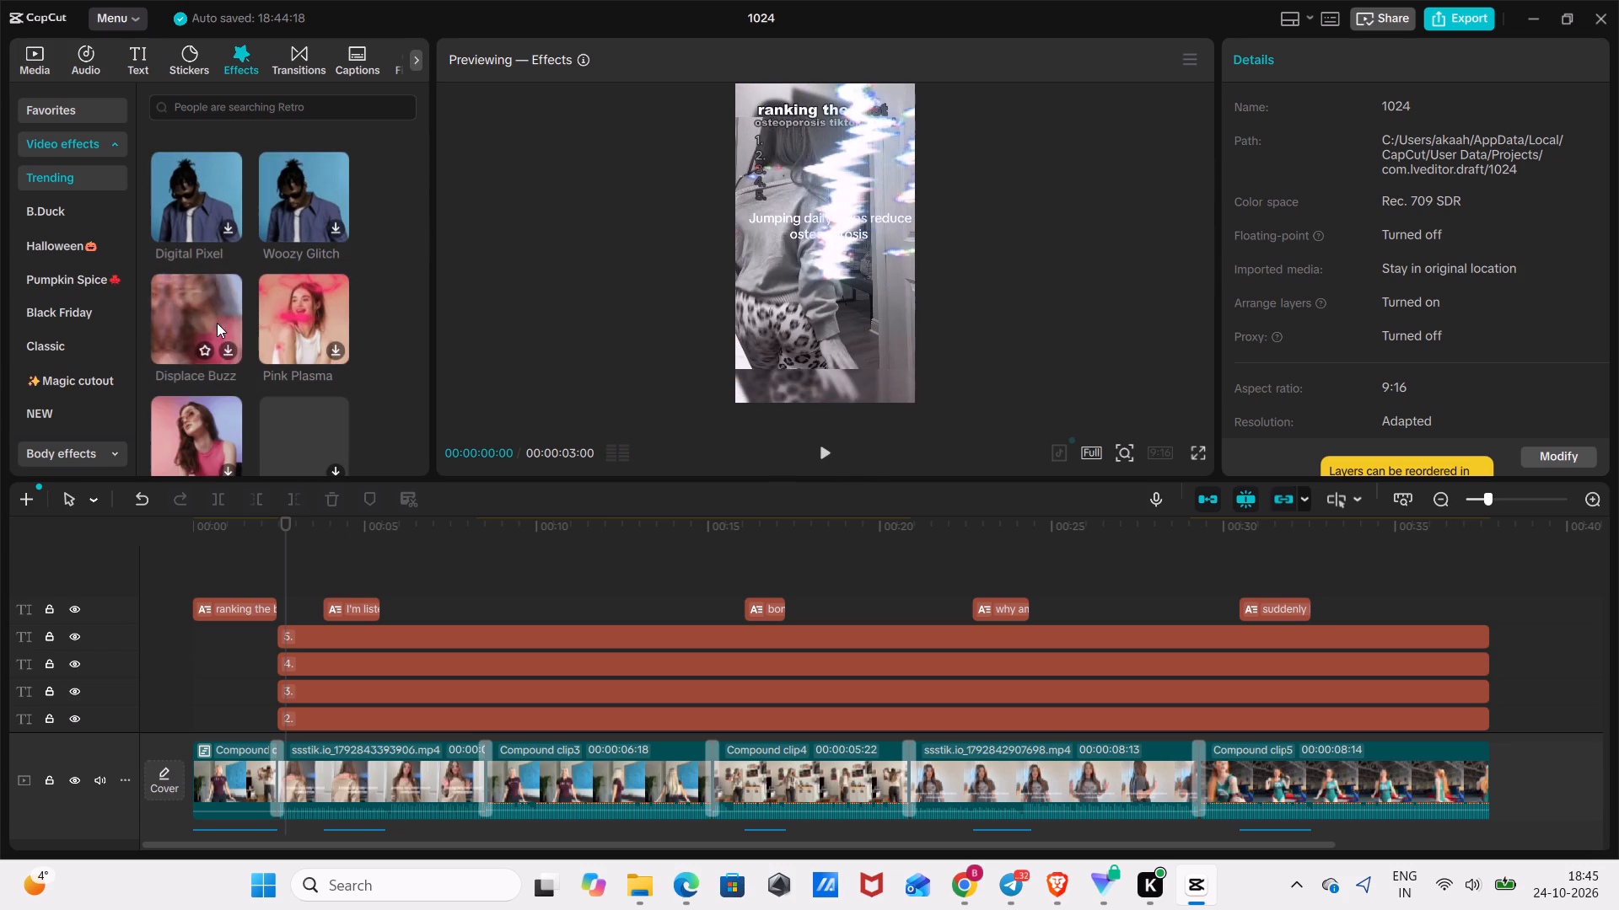
scroll(218, 323, down, 2)
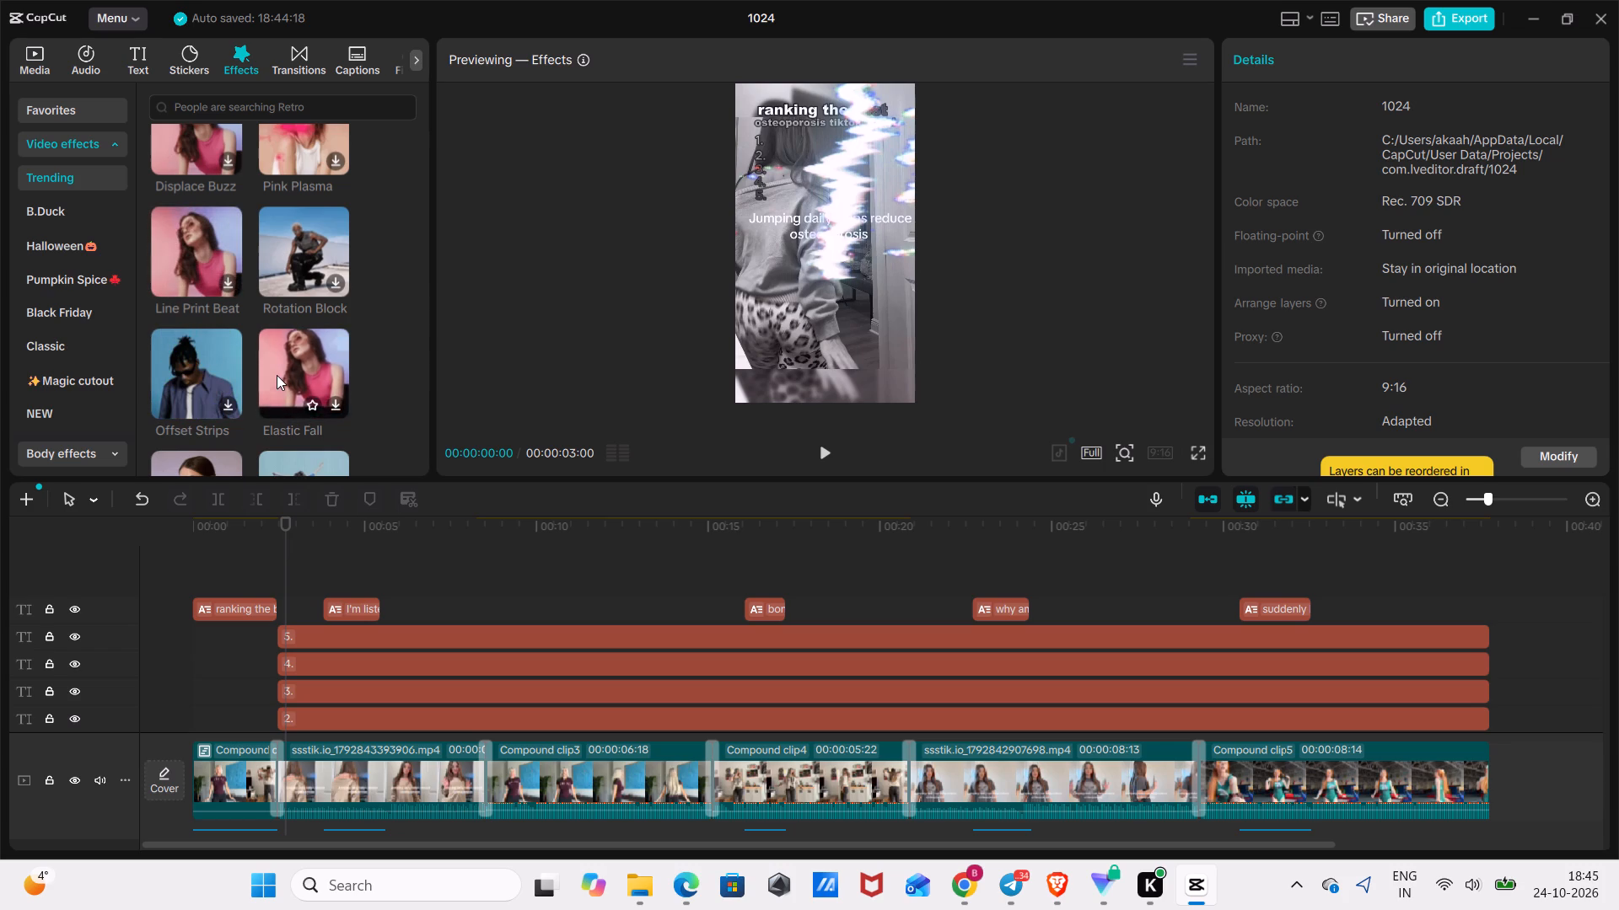
scroll(277, 375, down, 1)
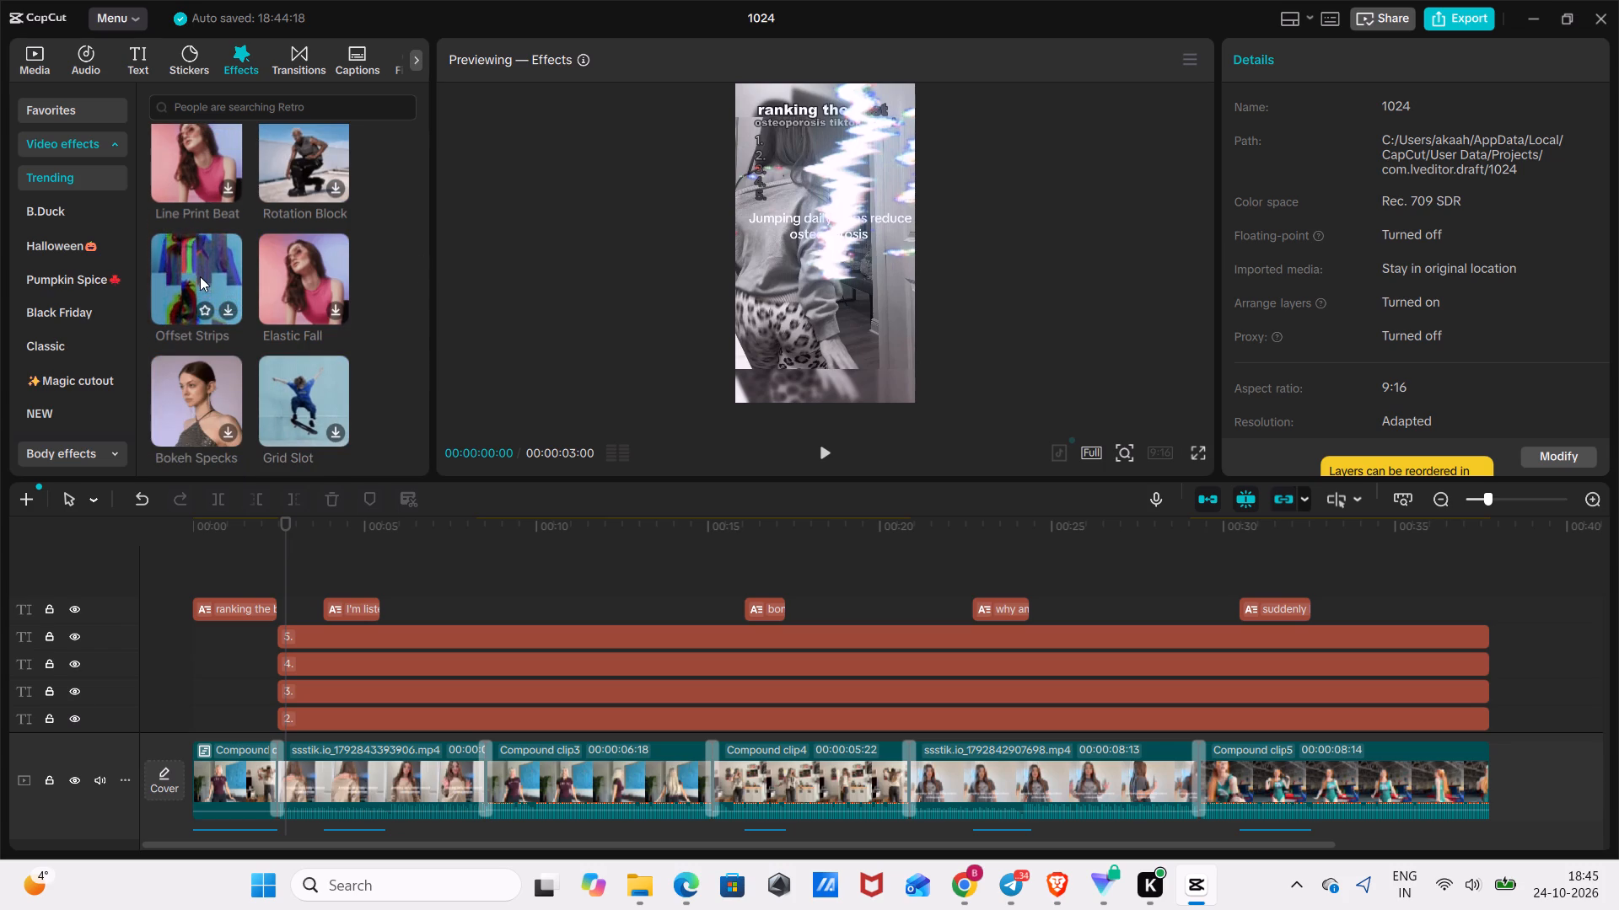
click(230, 313)
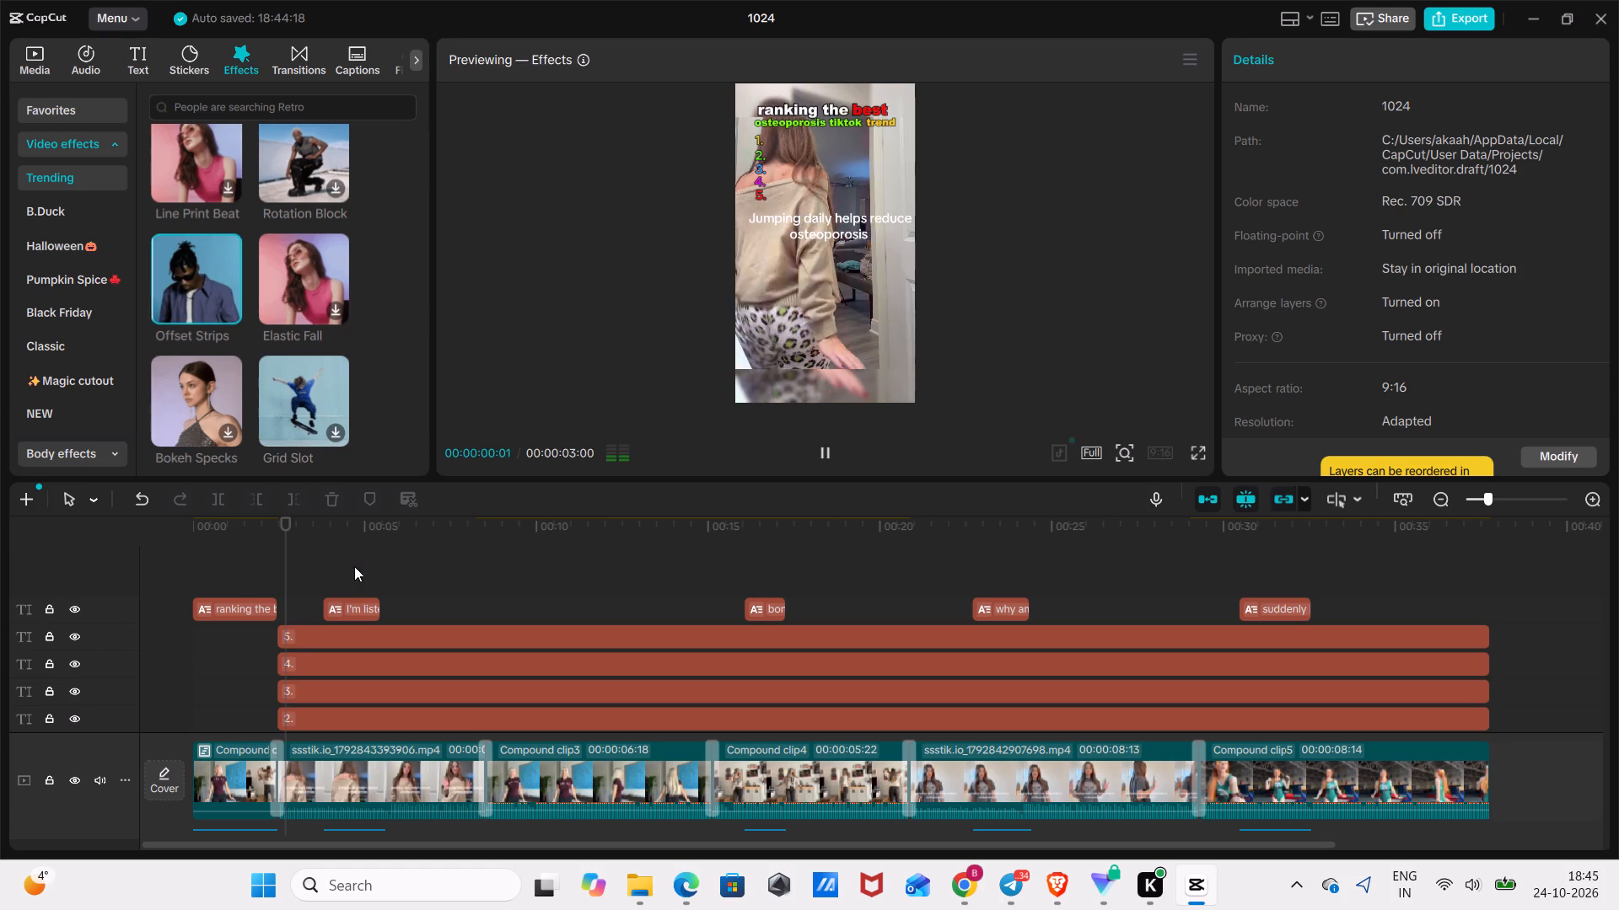
scroll(198, 325, down, 2)
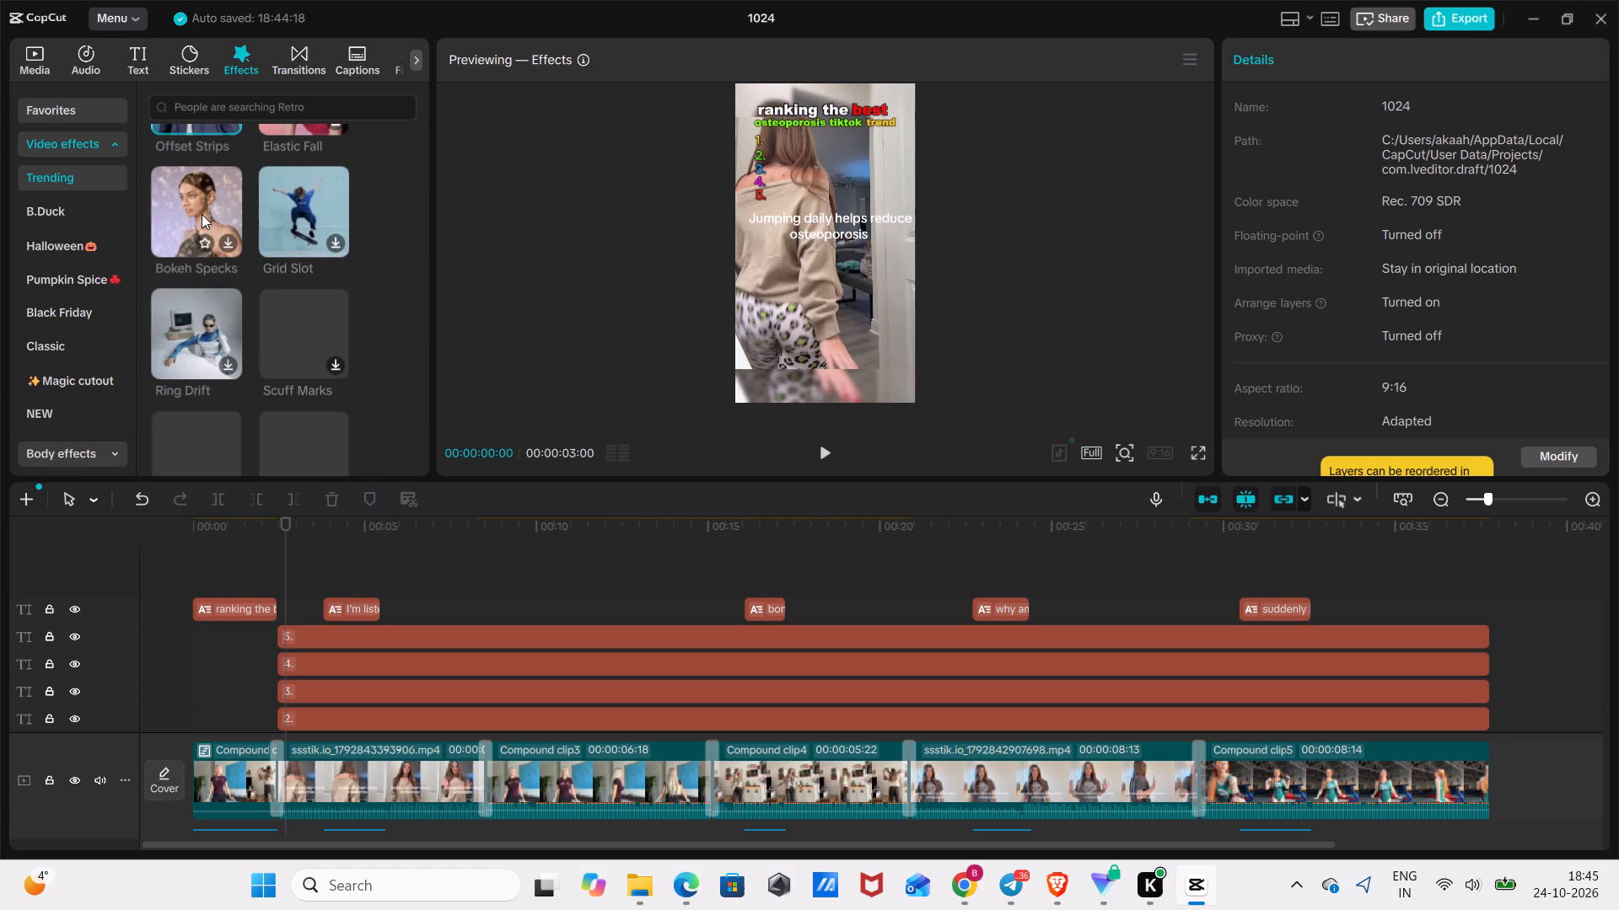
Preview the Scuff Marks video effect and add it to the timeline at 00:00:02:21.
click(286, 339)
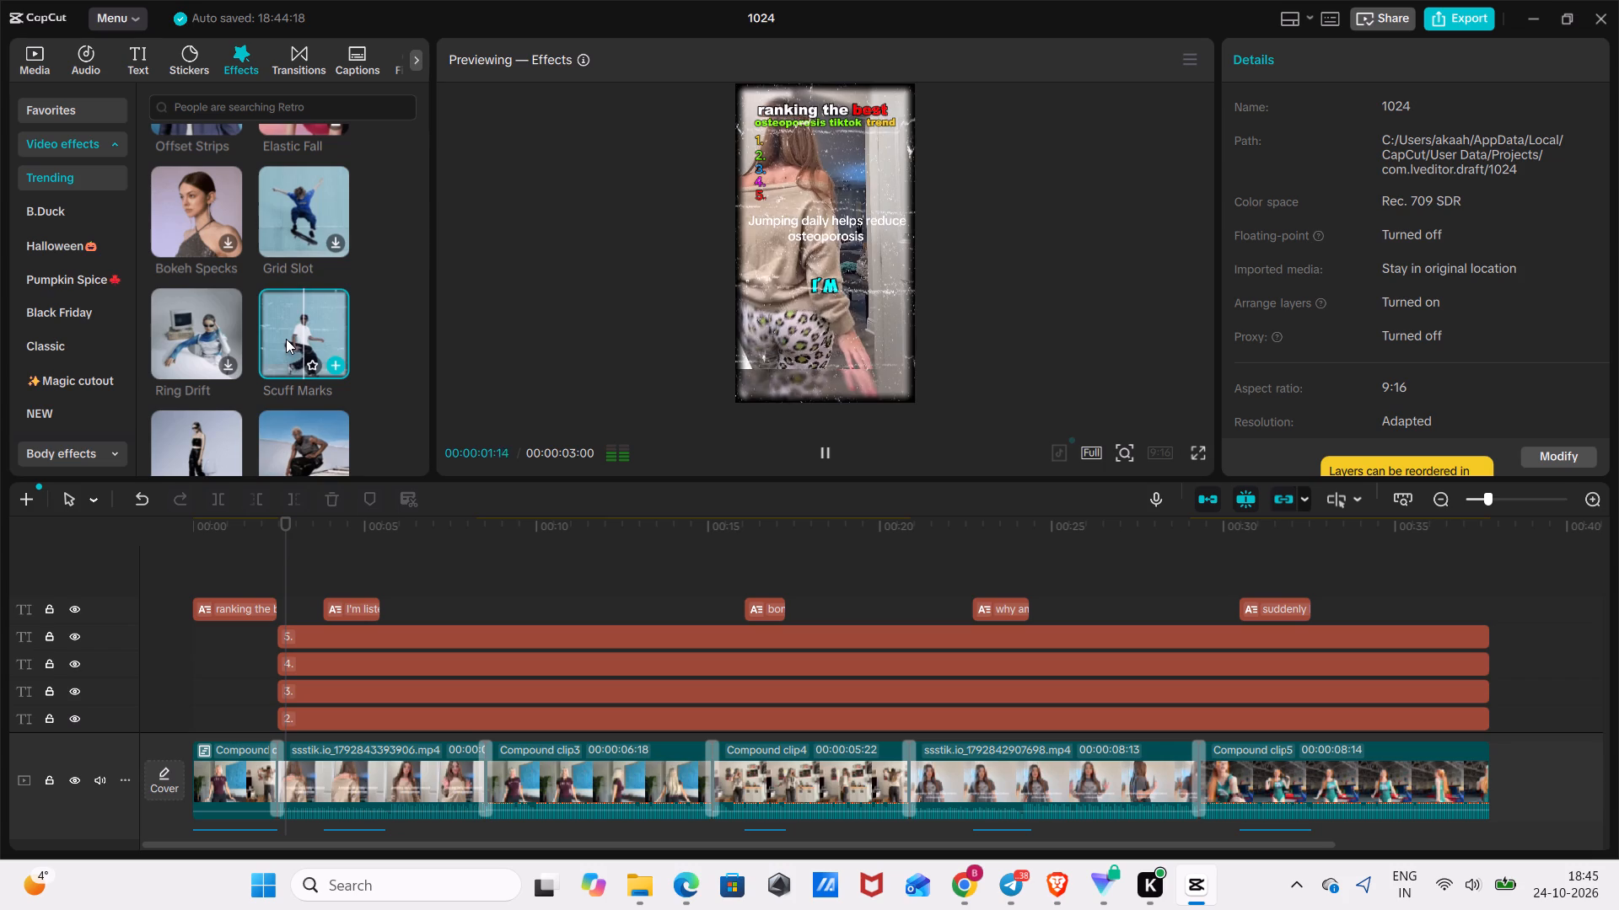
click(332, 363)
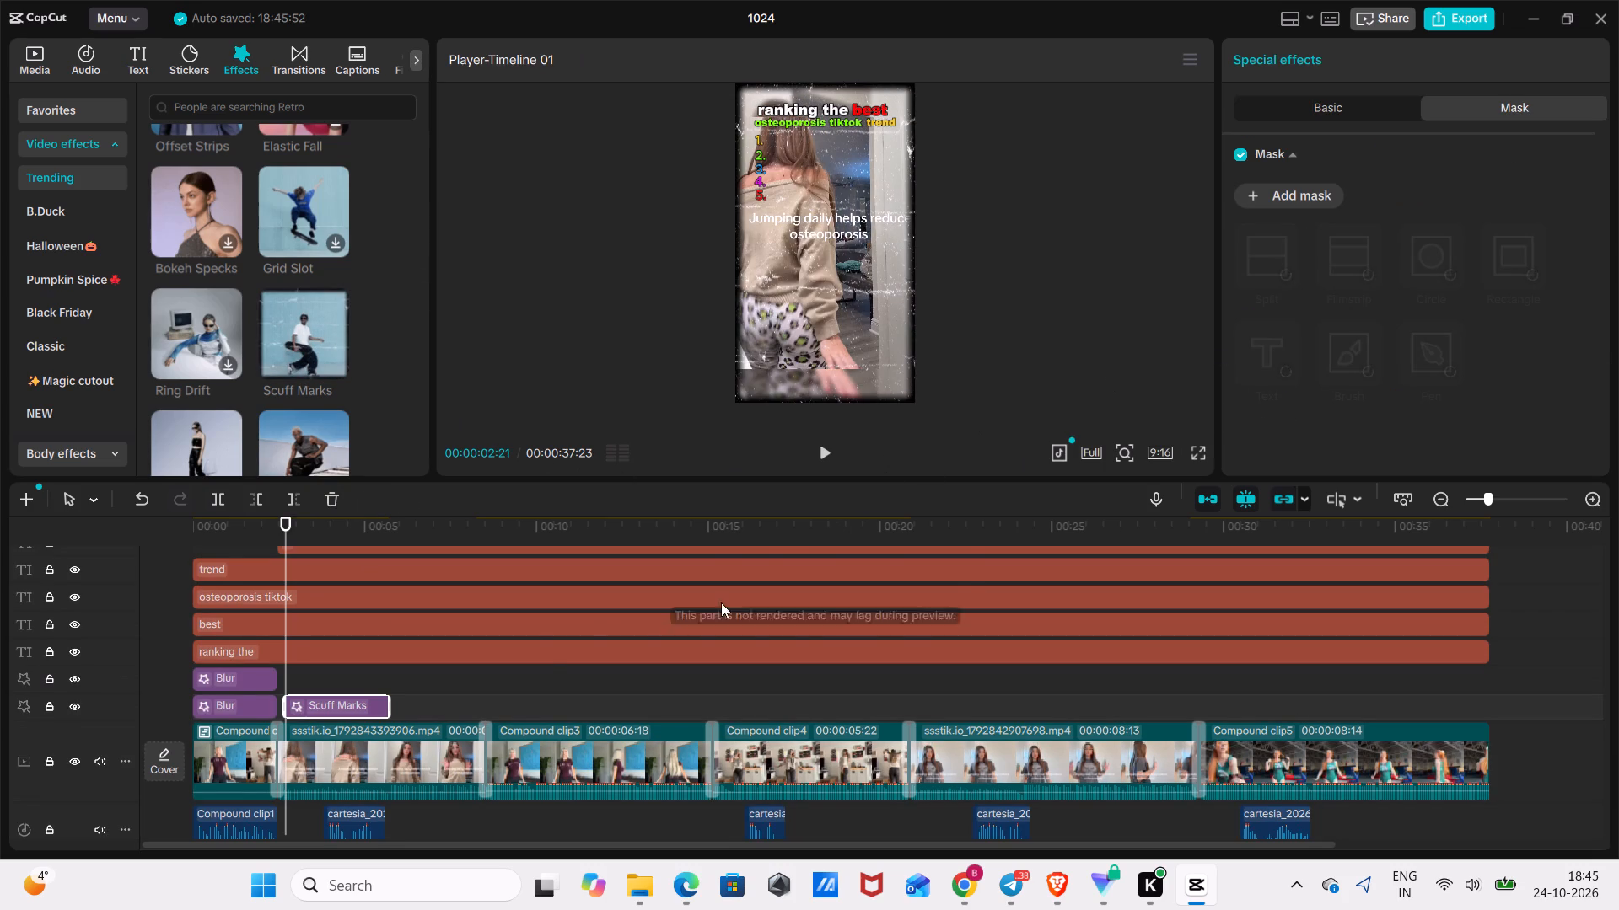
Set the Scuff Marks effect's speed to 0.
scroll(544, 648, up, 3)
scroll(538, 664, down, 3)
drag(352, 704, 353, 704)
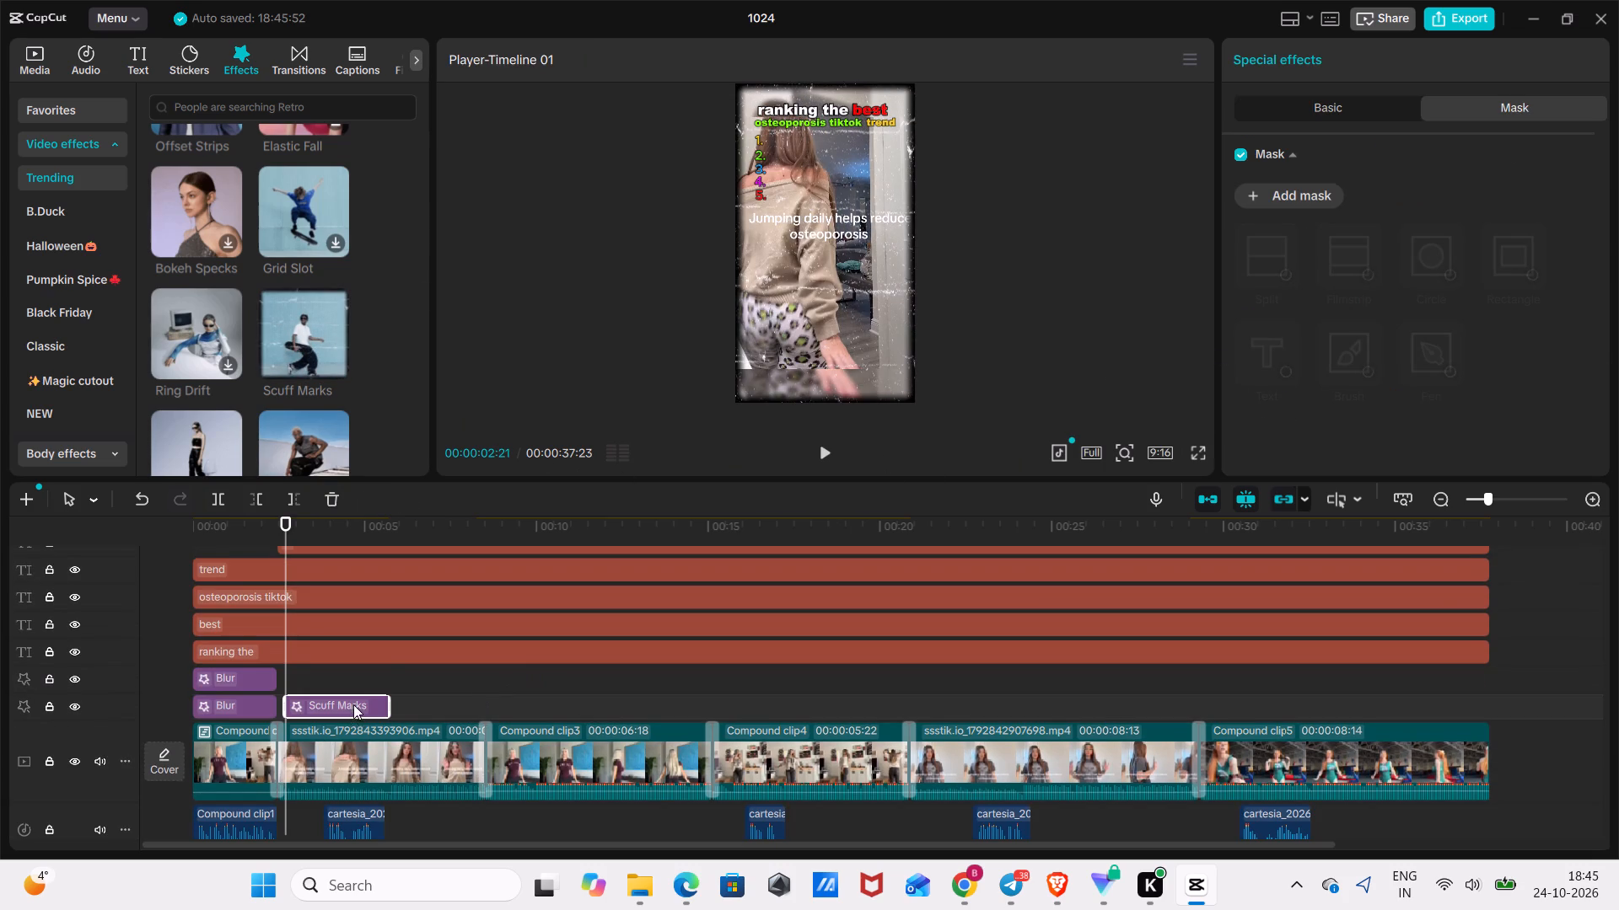
drag(353, 704, 358, 715)
click(358, 706)
click(1333, 99)
drag(1307, 243, 1224, 294)
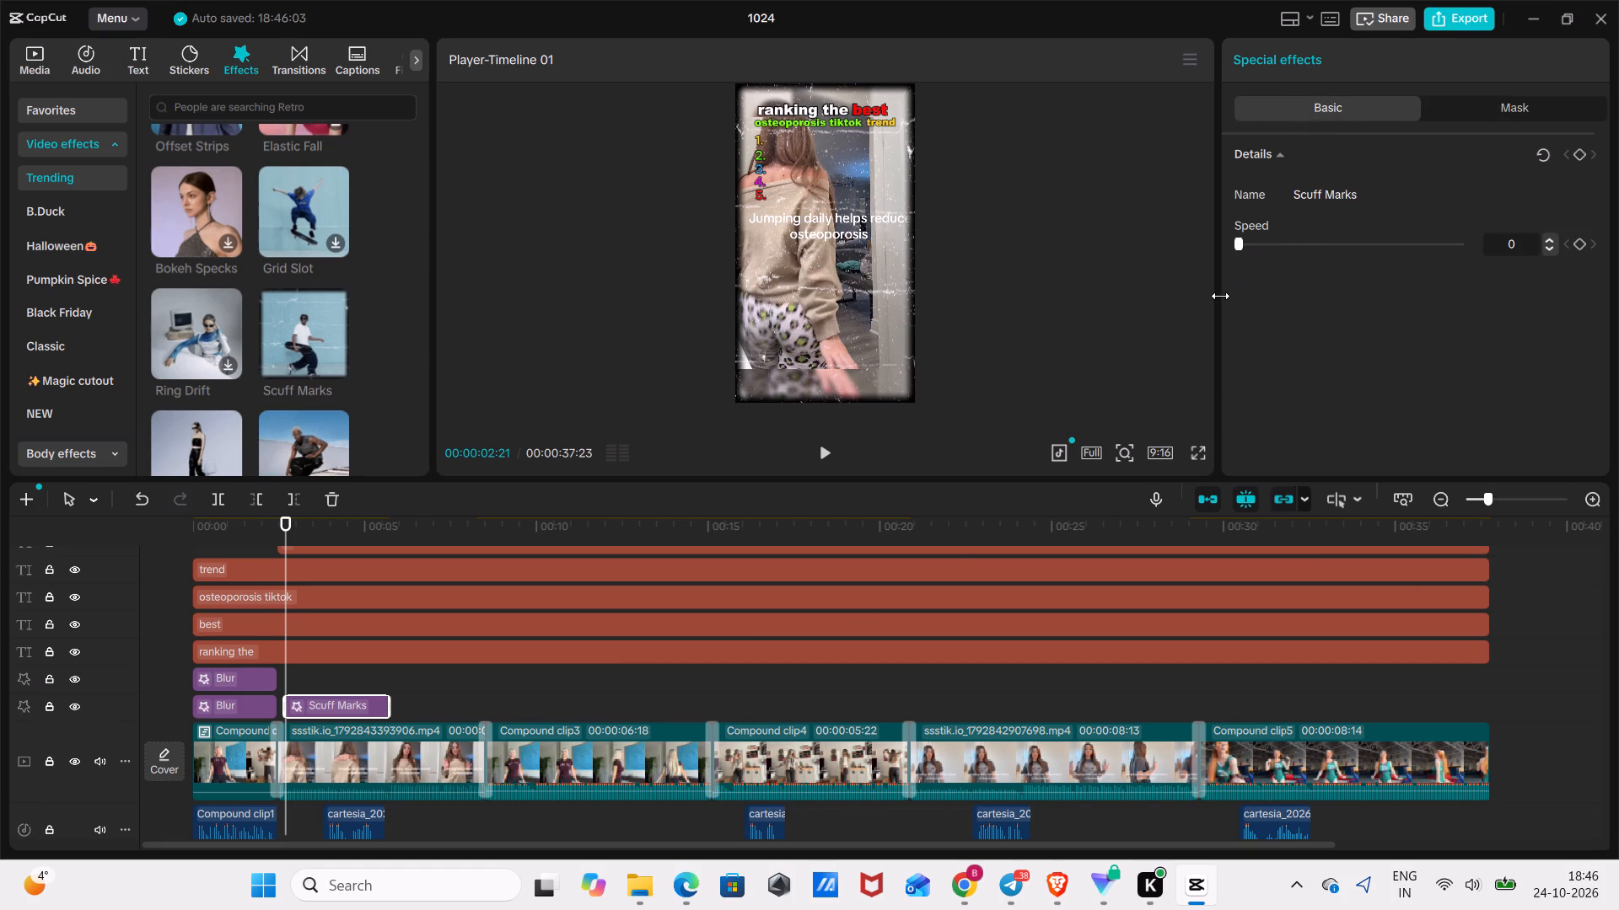
Play back the Scuff Marks effect over the second clip and delete it from the timeline.
key(space)
key(space)
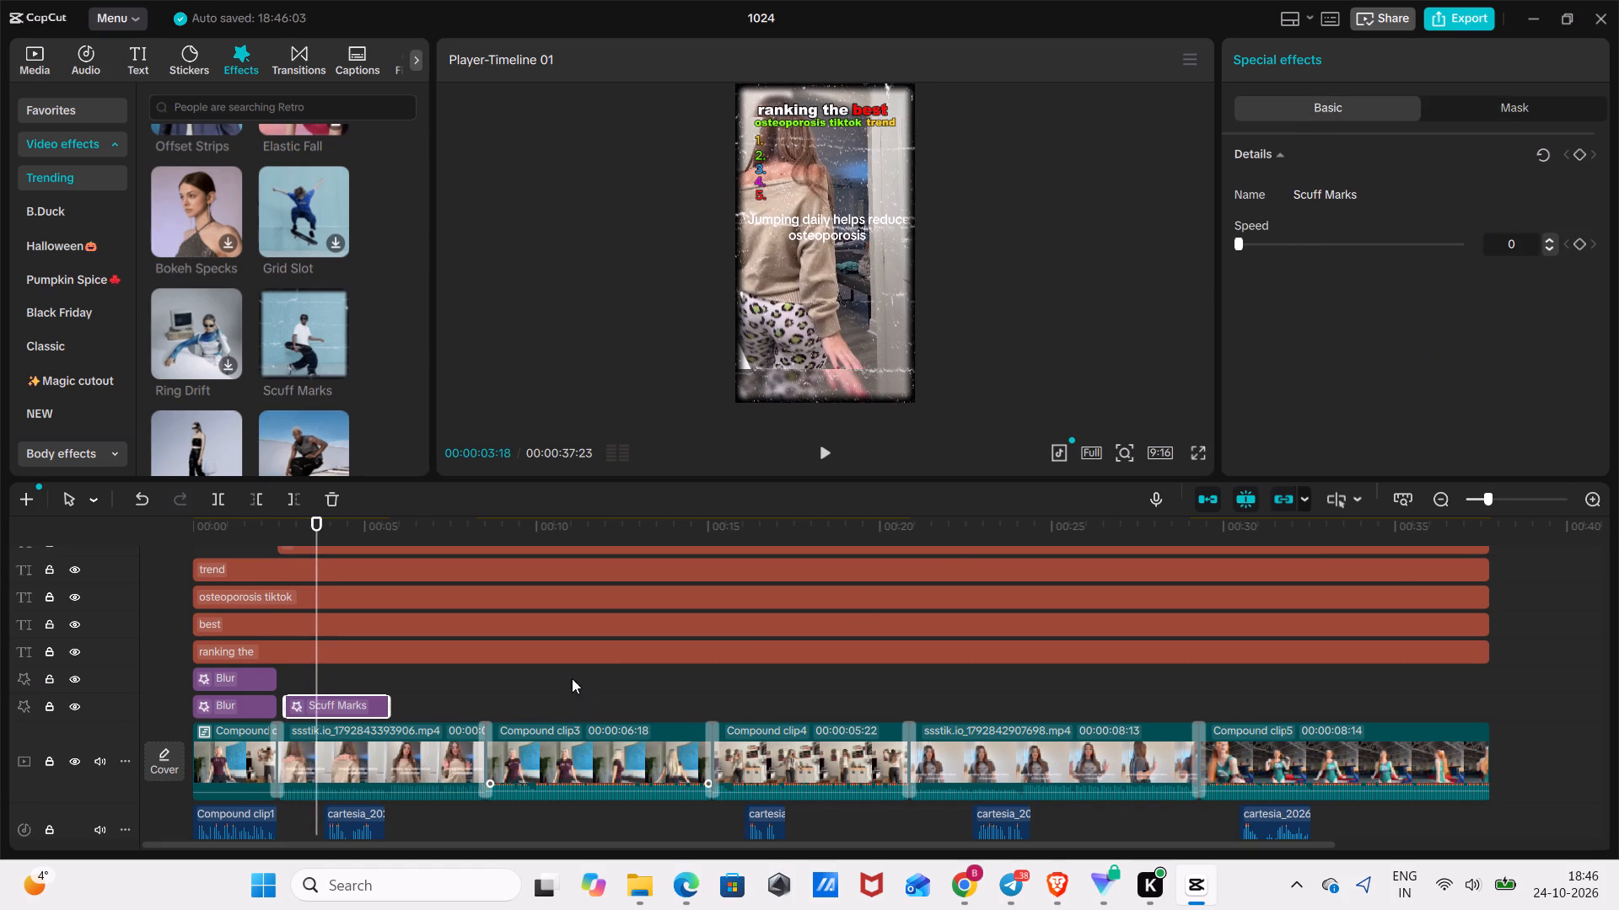
click(334, 504)
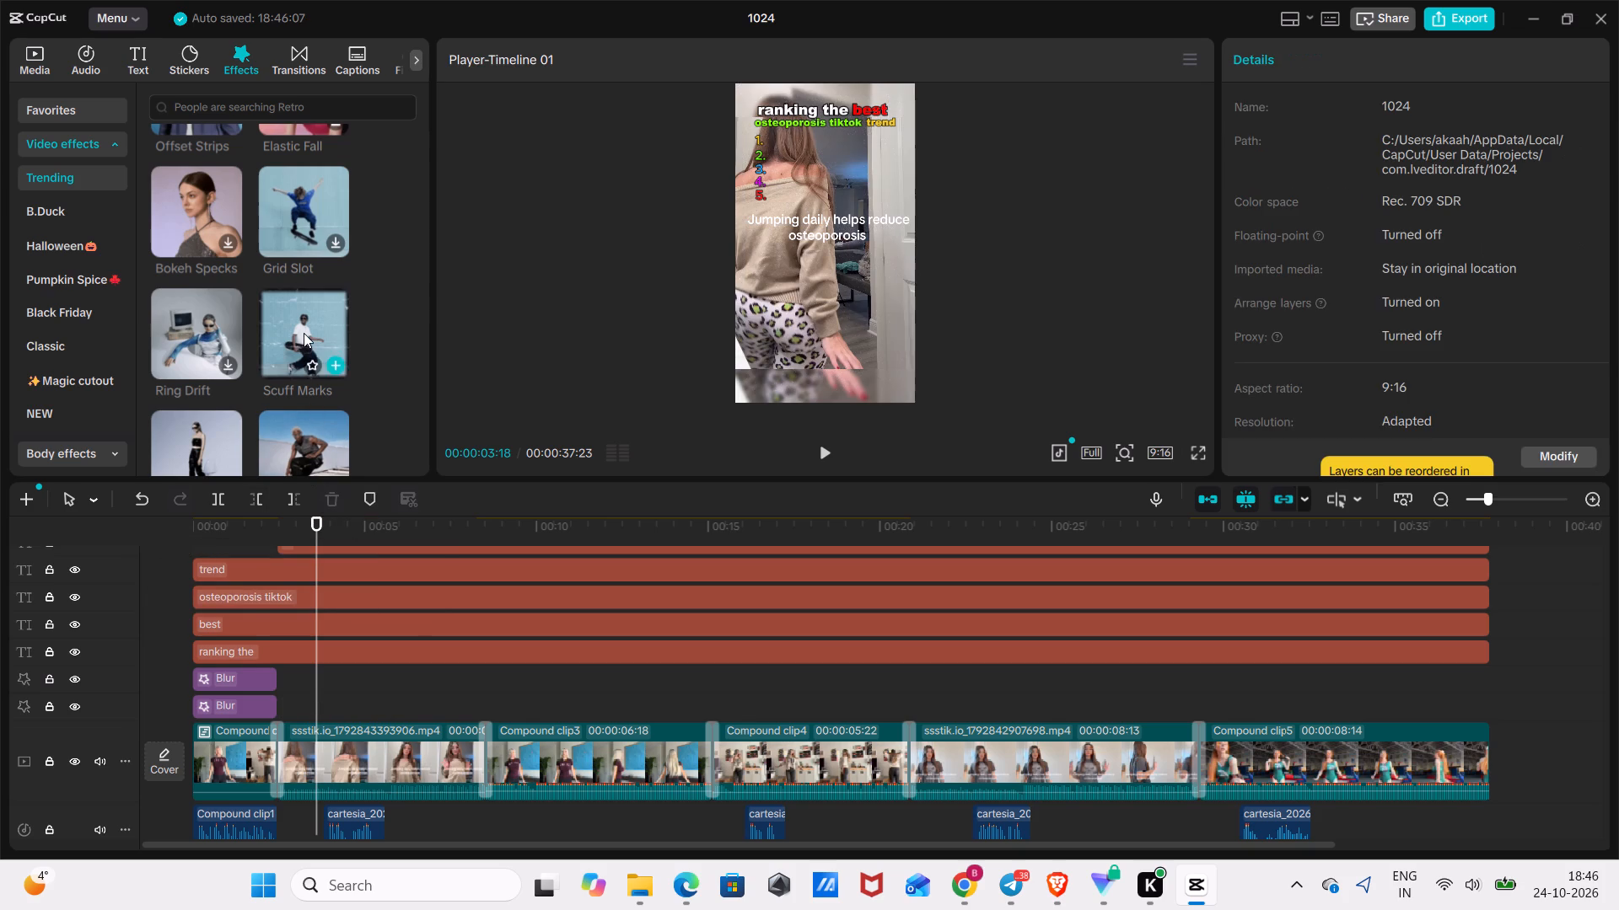
Browse the trending video effects beyond Scuff Marks and preview Chroma Error.
scroll(187, 335, down, 2)
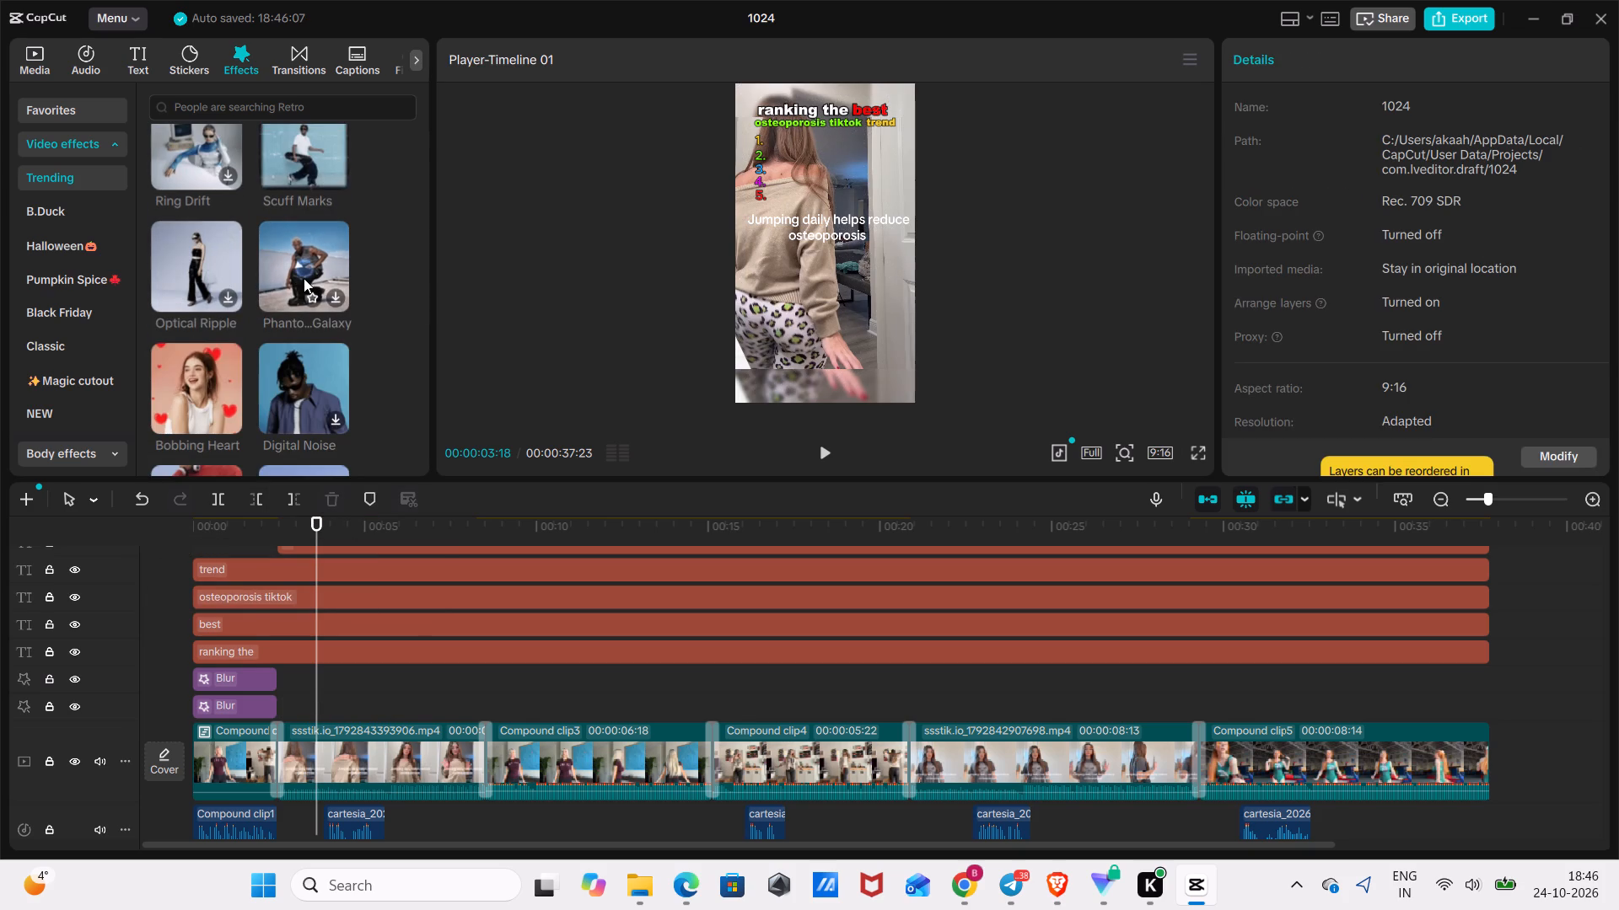
scroll(315, 282, down, 1)
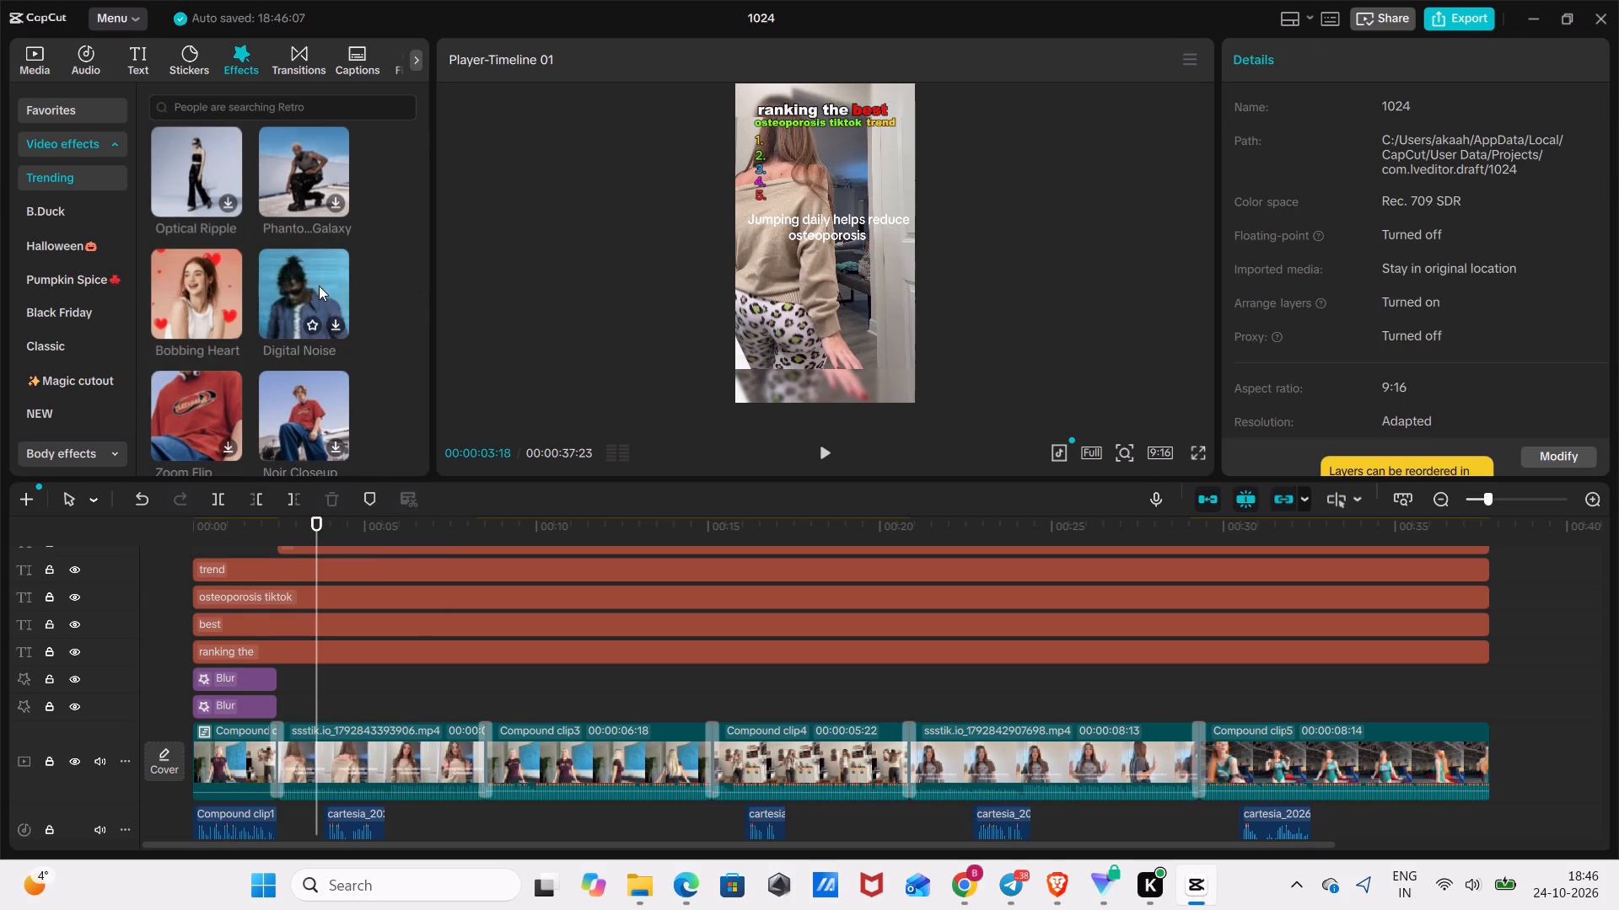
scroll(265, 329, down, 2)
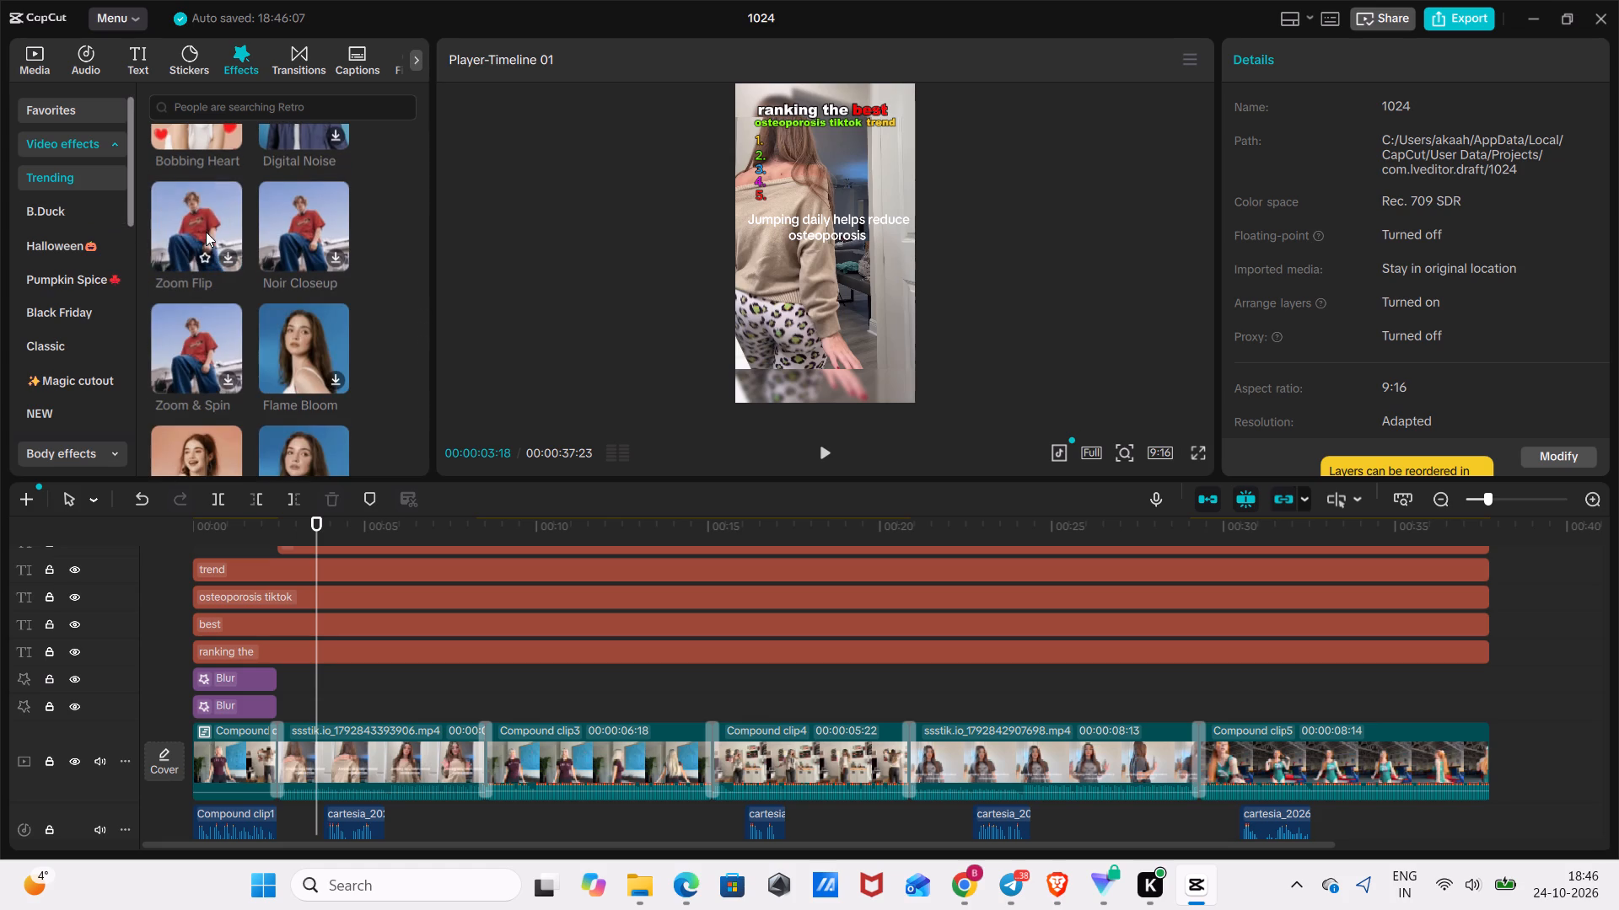
scroll(202, 232, down, 1)
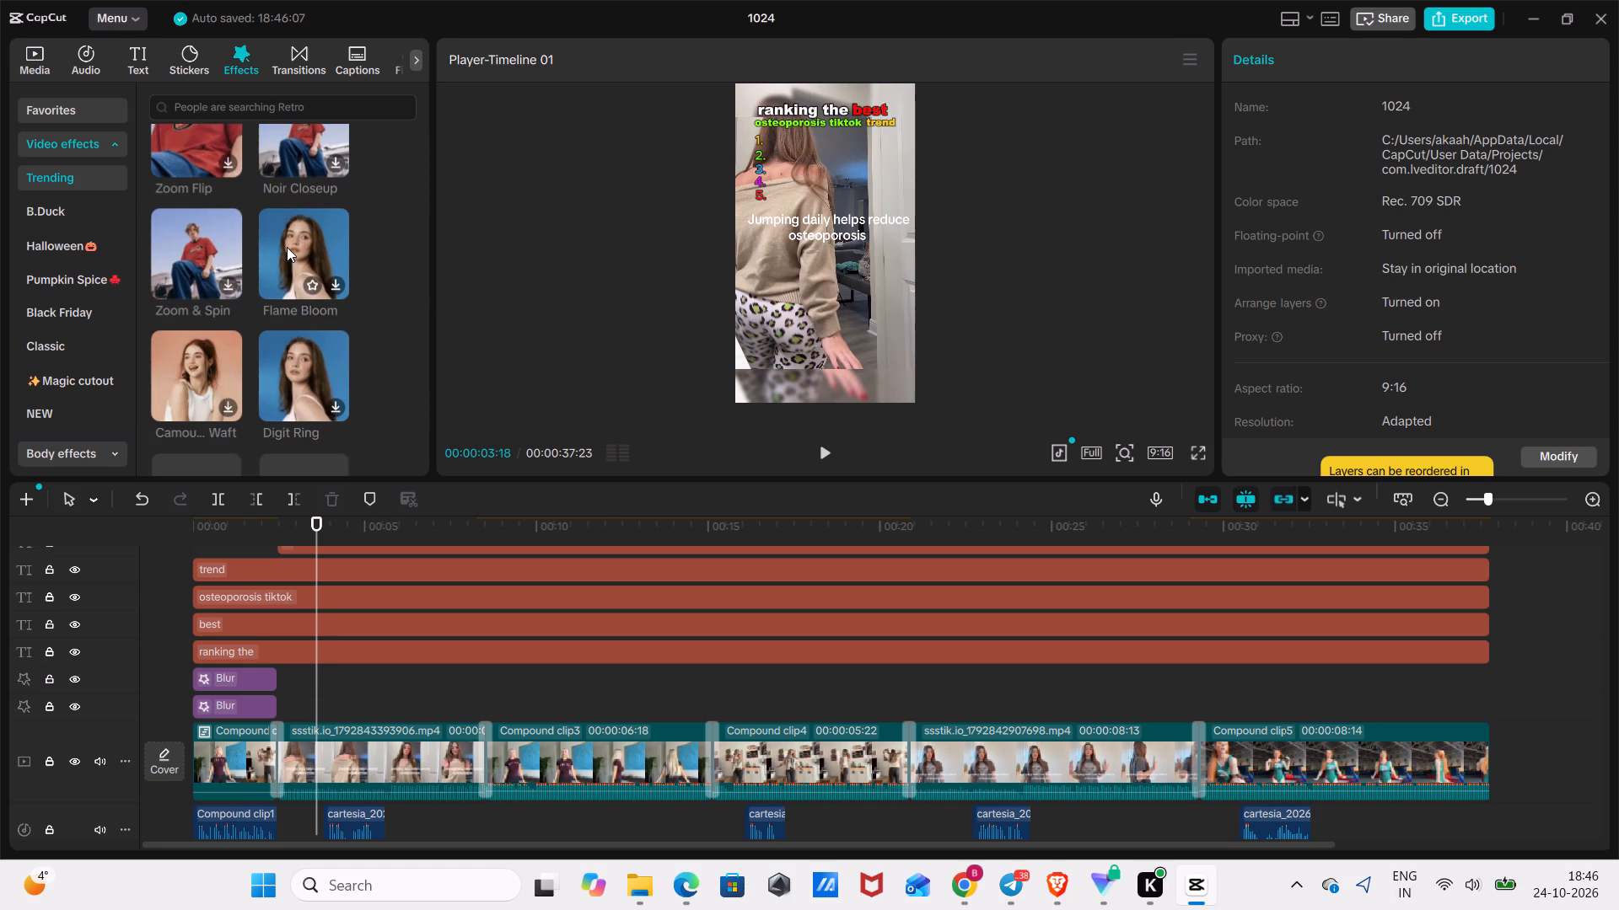
scroll(273, 360, down, 1)
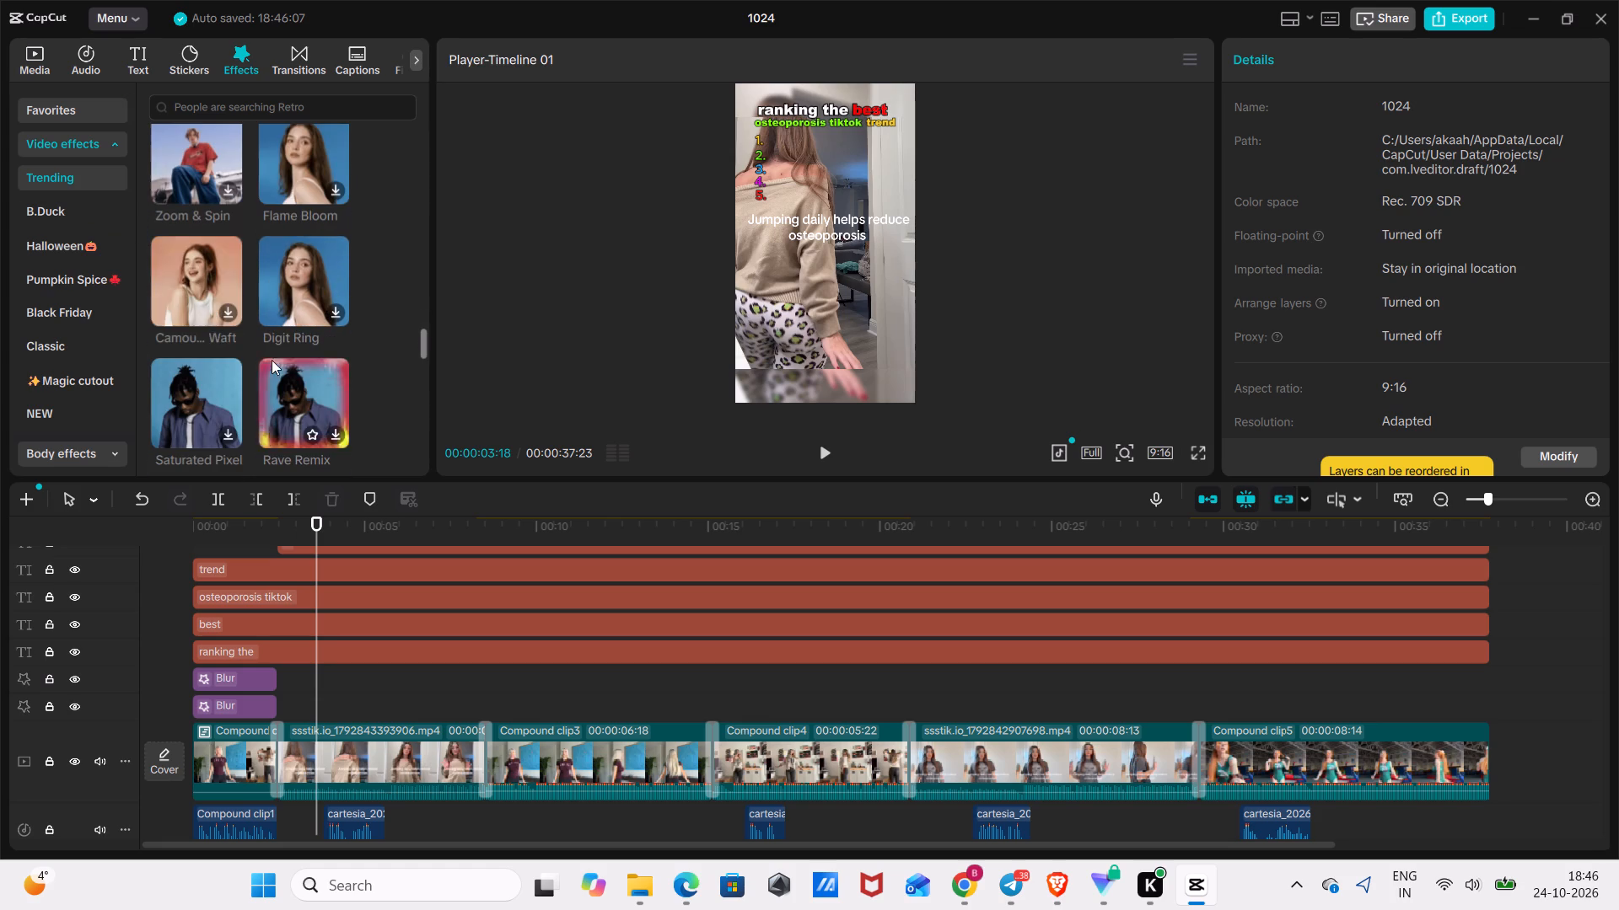
scroll(203, 284, down, 1)
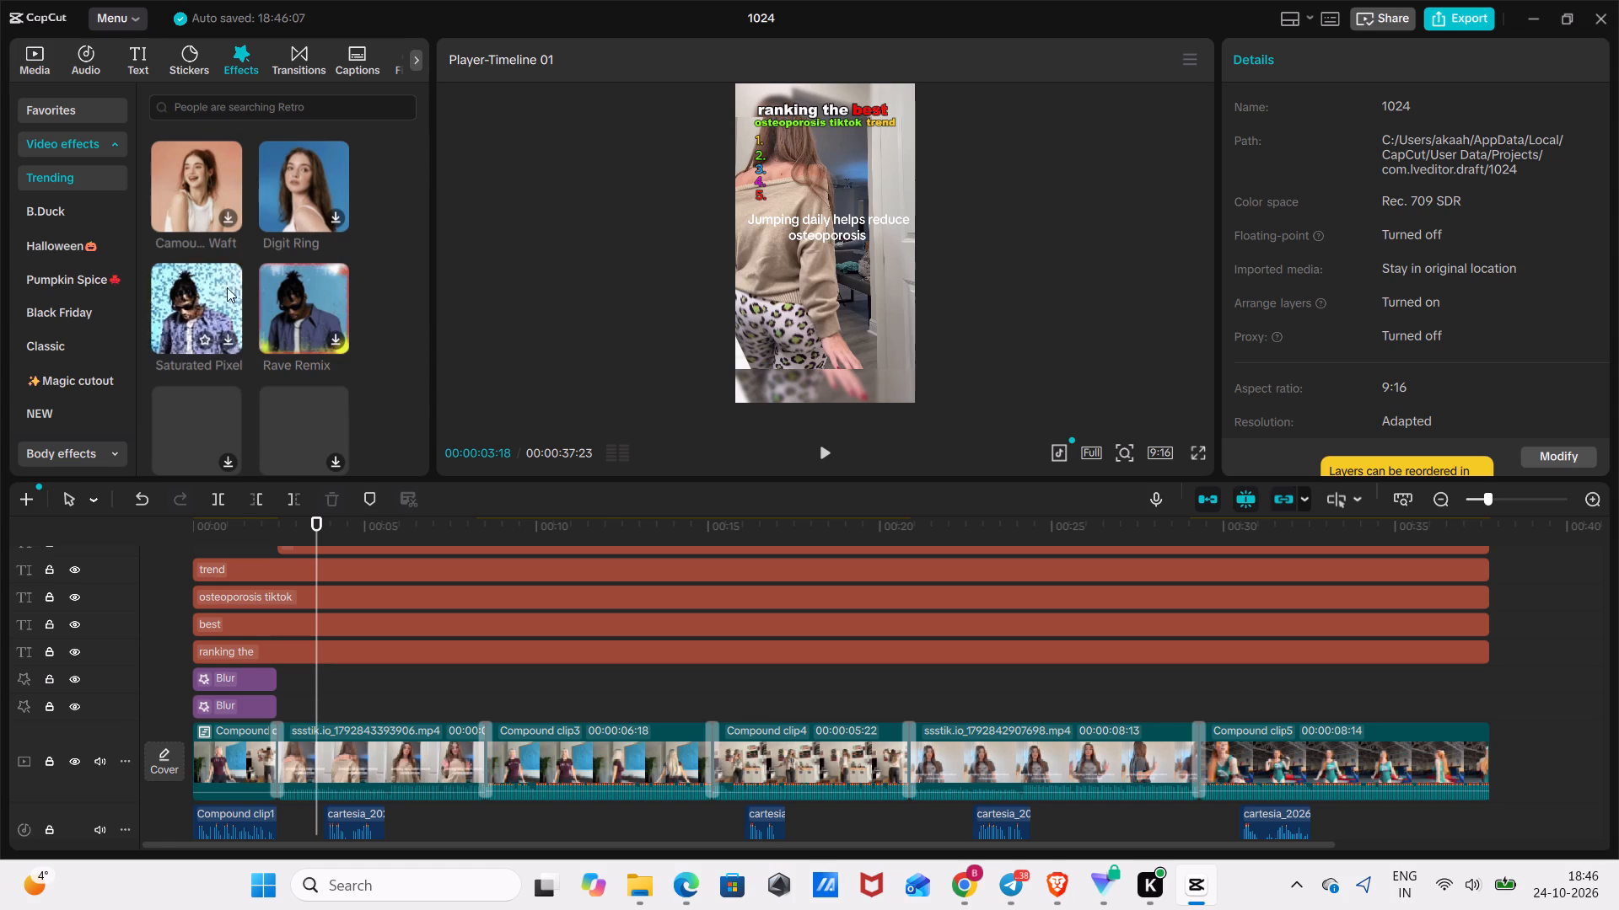
scroll(280, 296, down, 2)
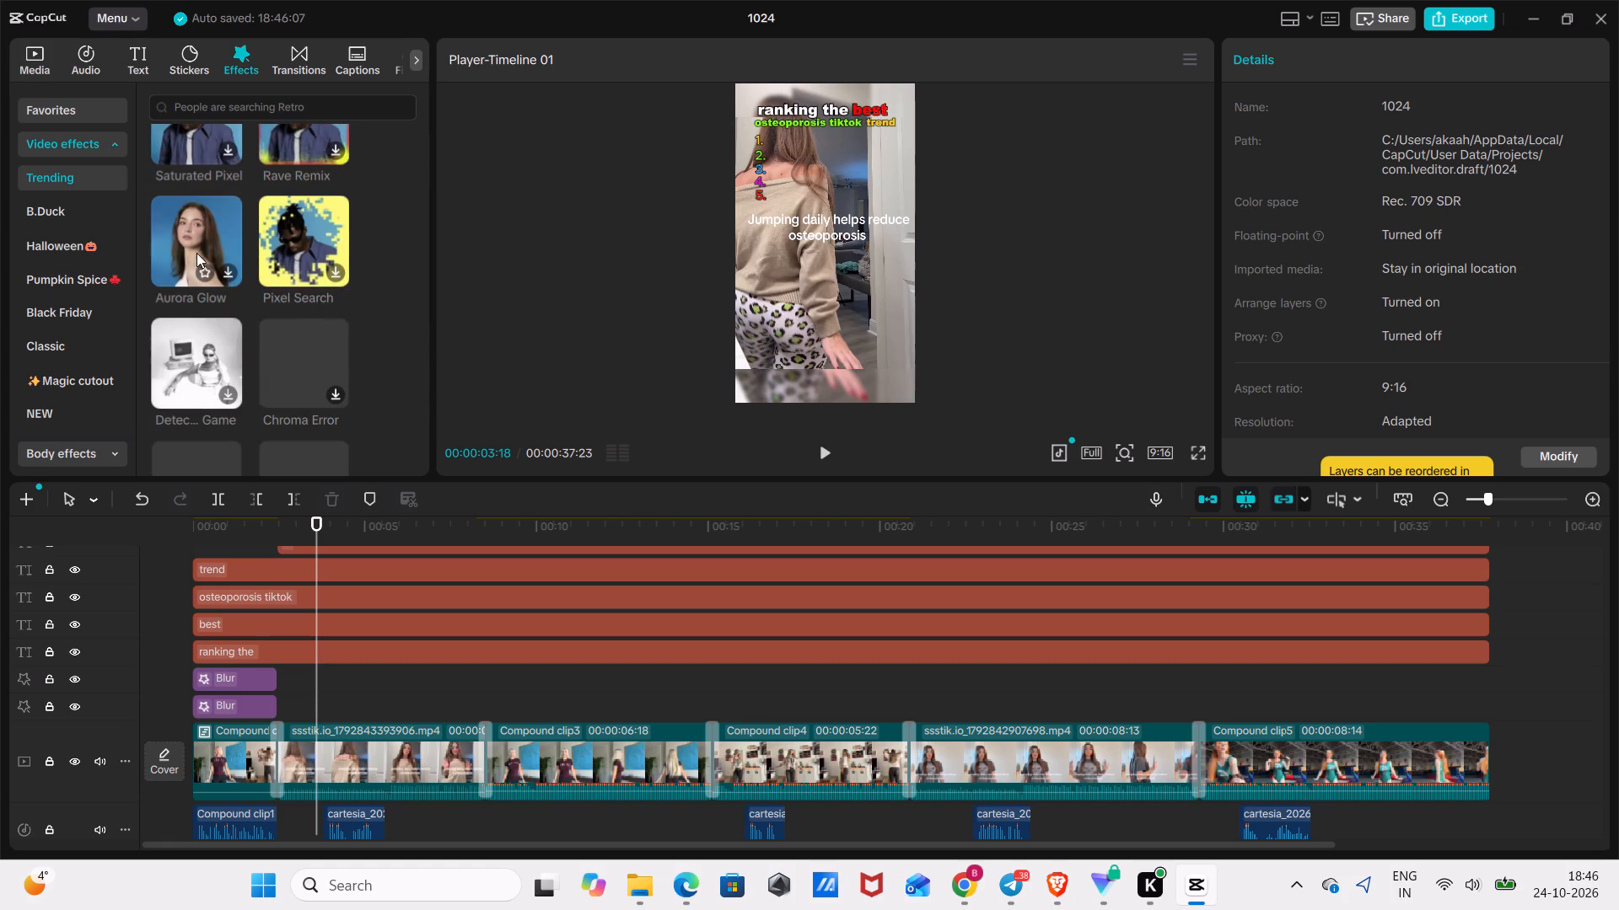
scroll(189, 254, down, 1)
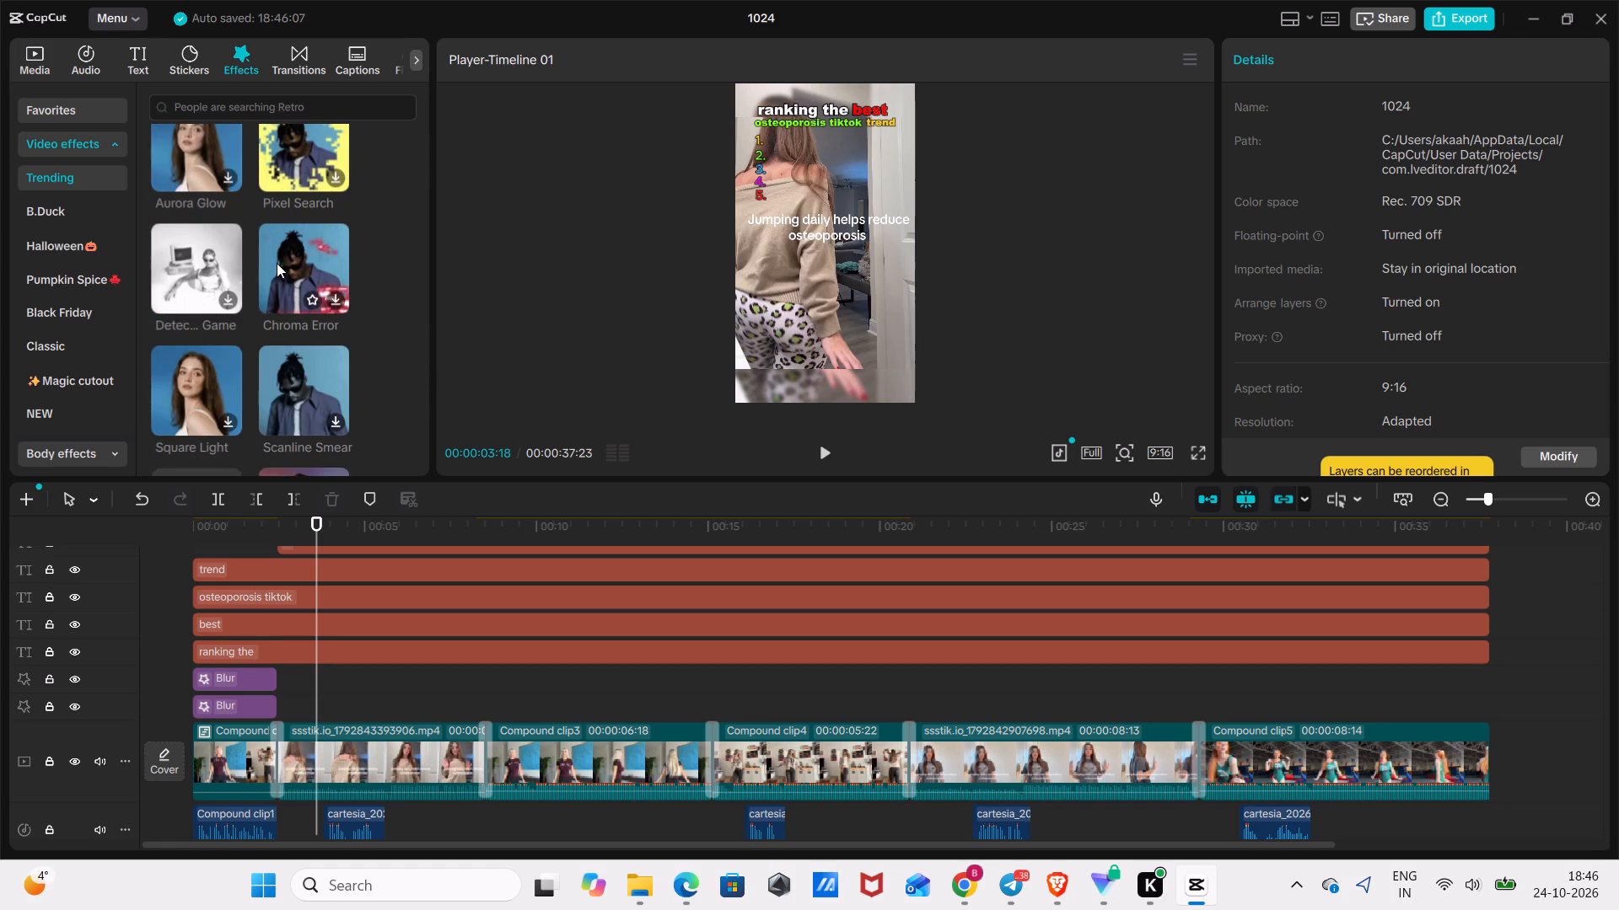
scroll(277, 263, down, 1)
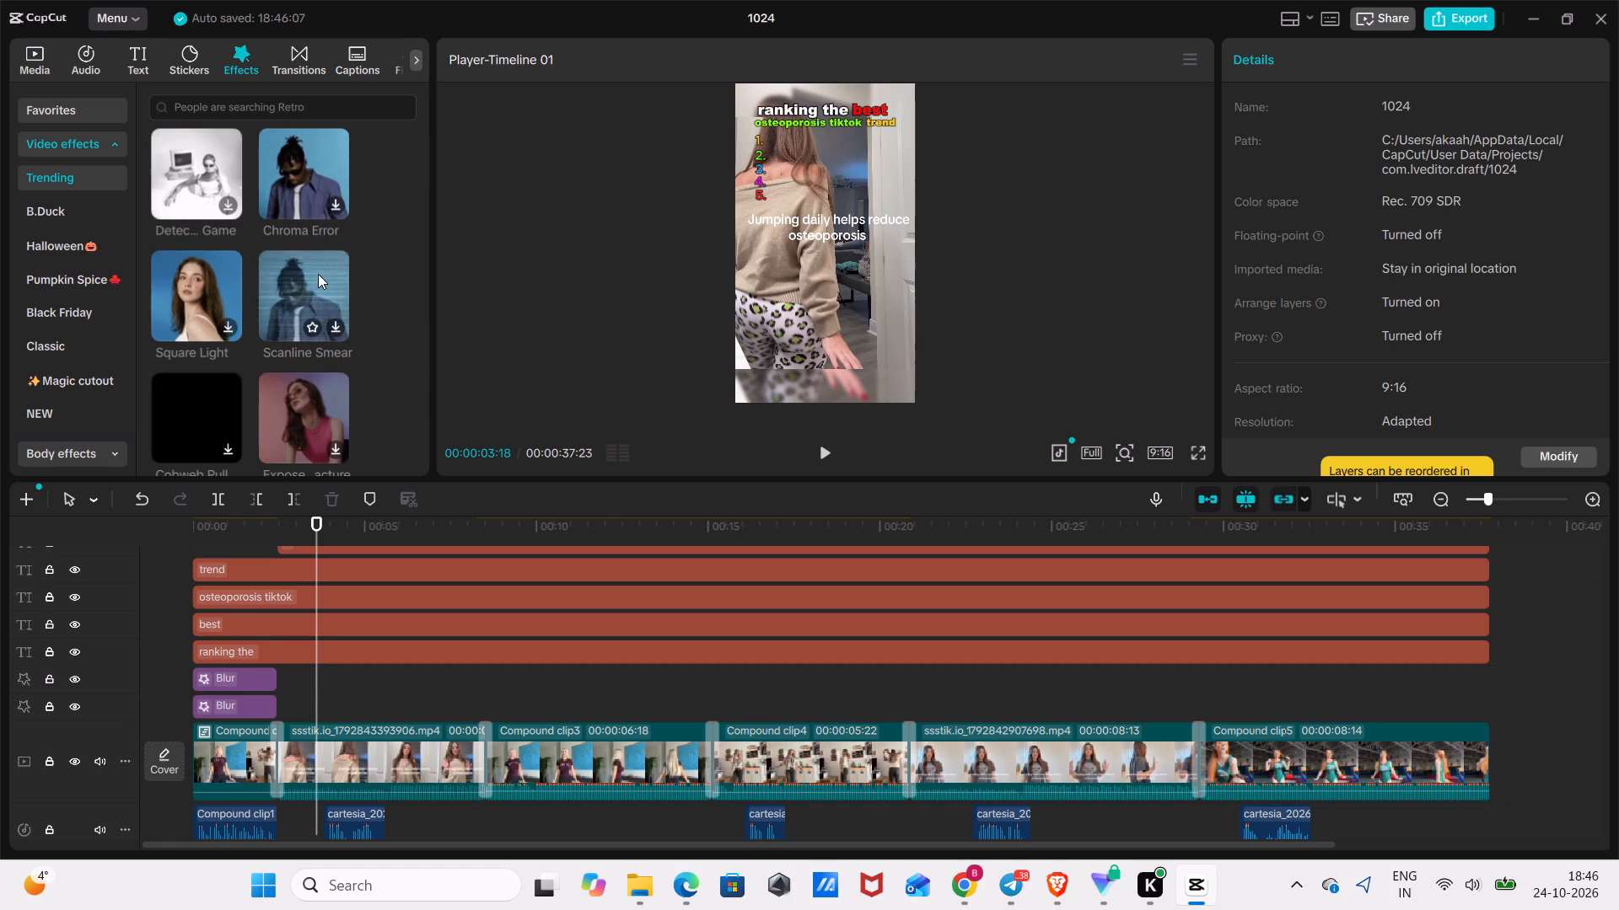
click(330, 182)
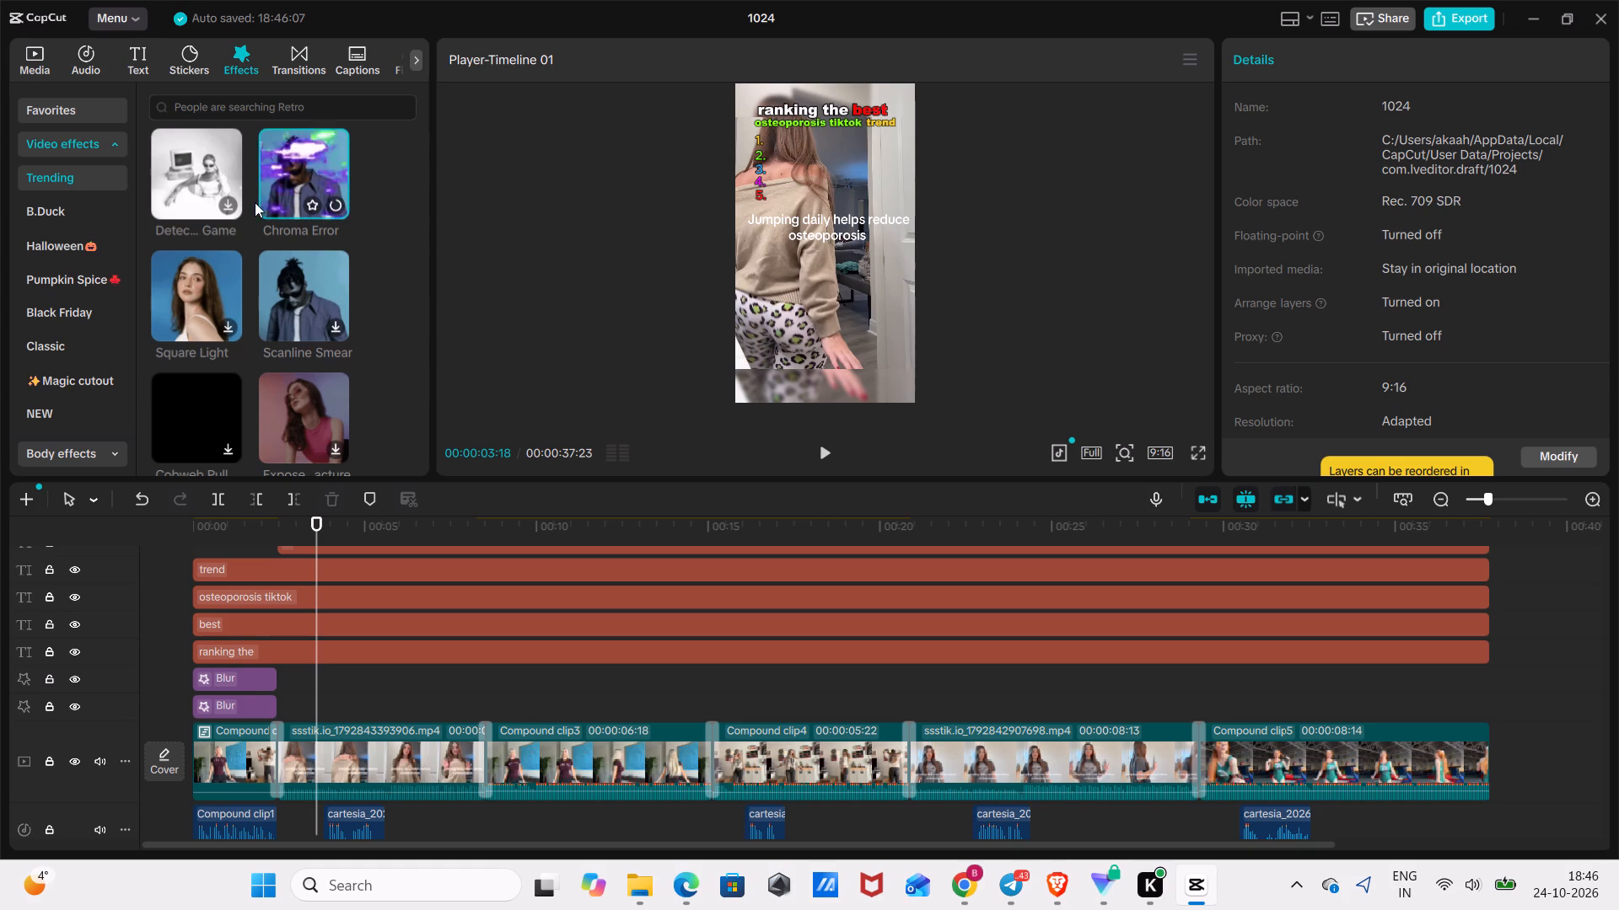
Look through more trending video effects beyond Chroma Error, down to Bokeh Cycle and Zoom Flip.
scroll(216, 196, up, 2)
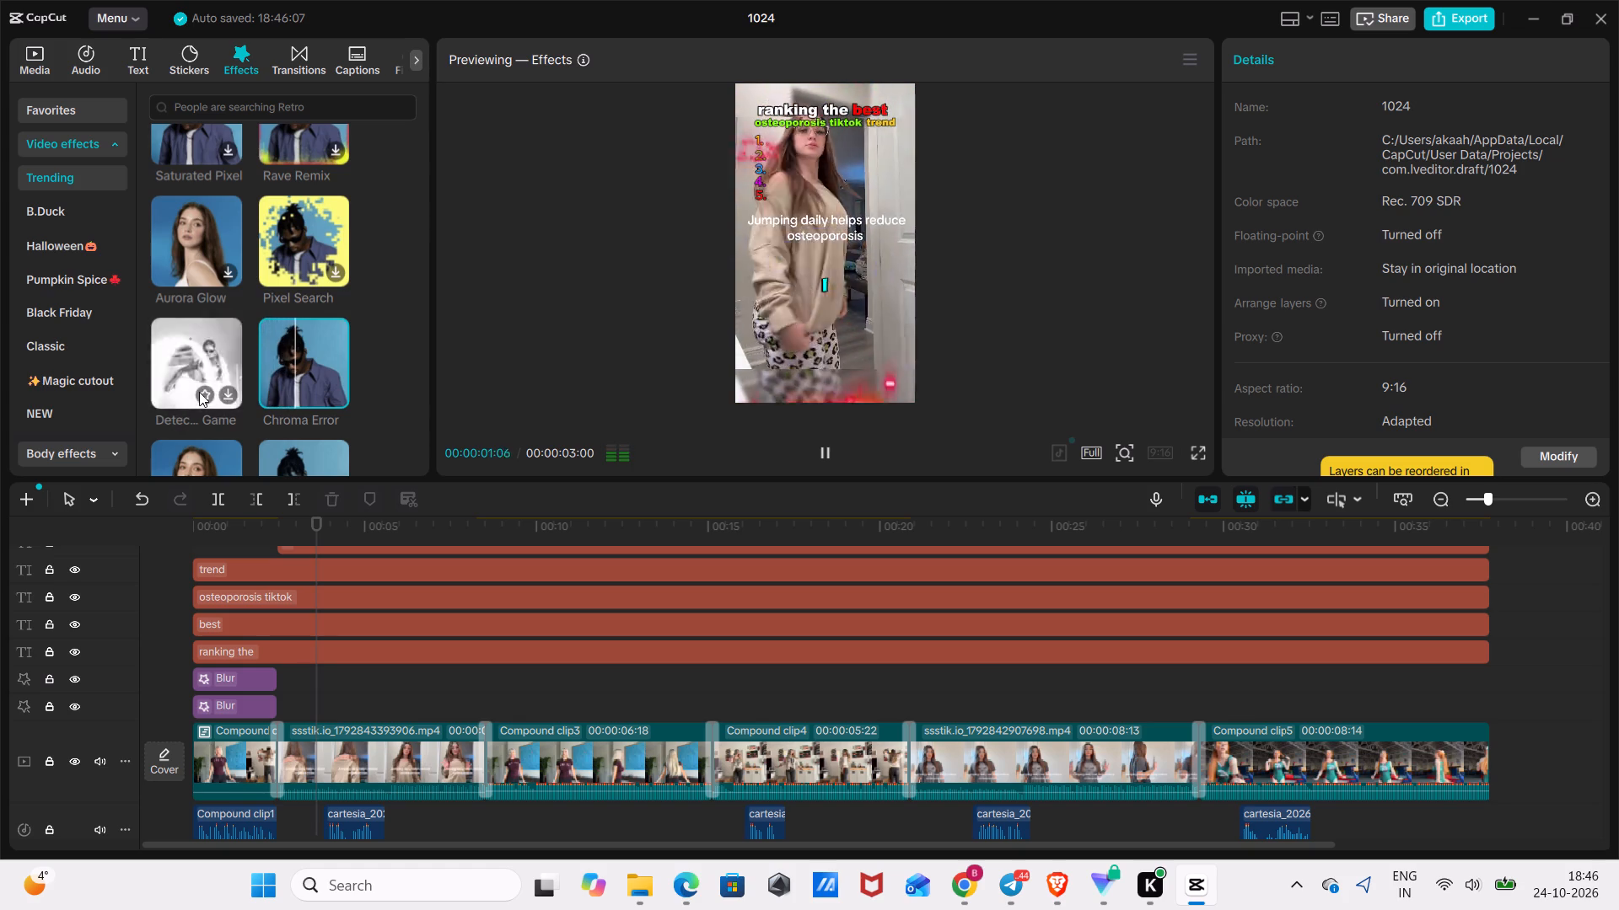
scroll(266, 399, down, 2)
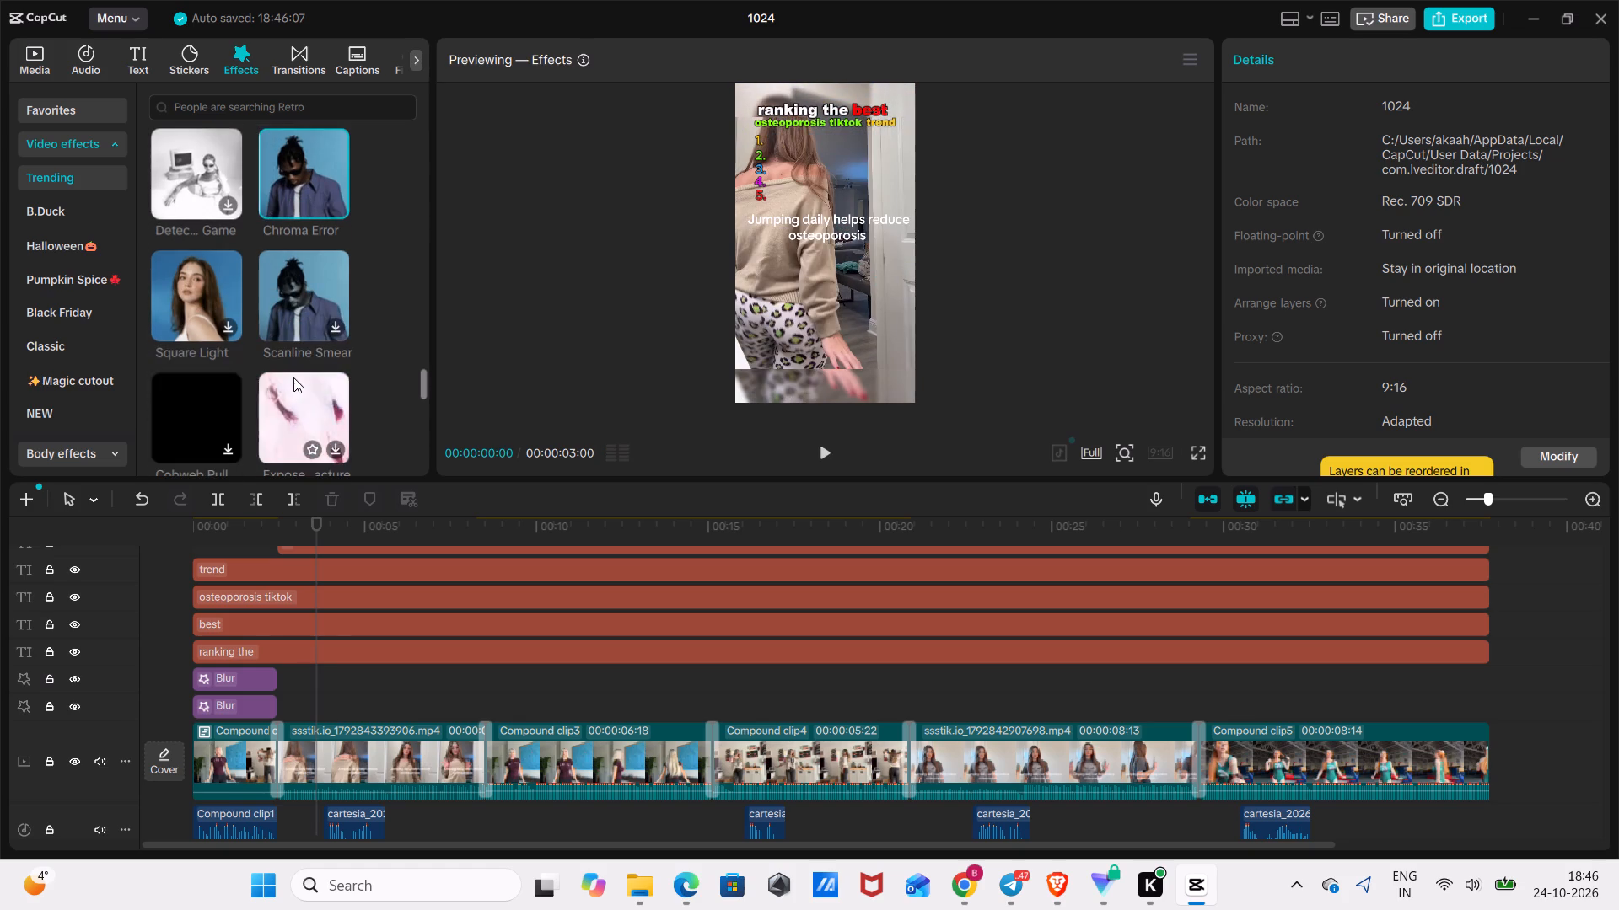
scroll(290, 379, down, 1)
scroll(219, 331, down, 1)
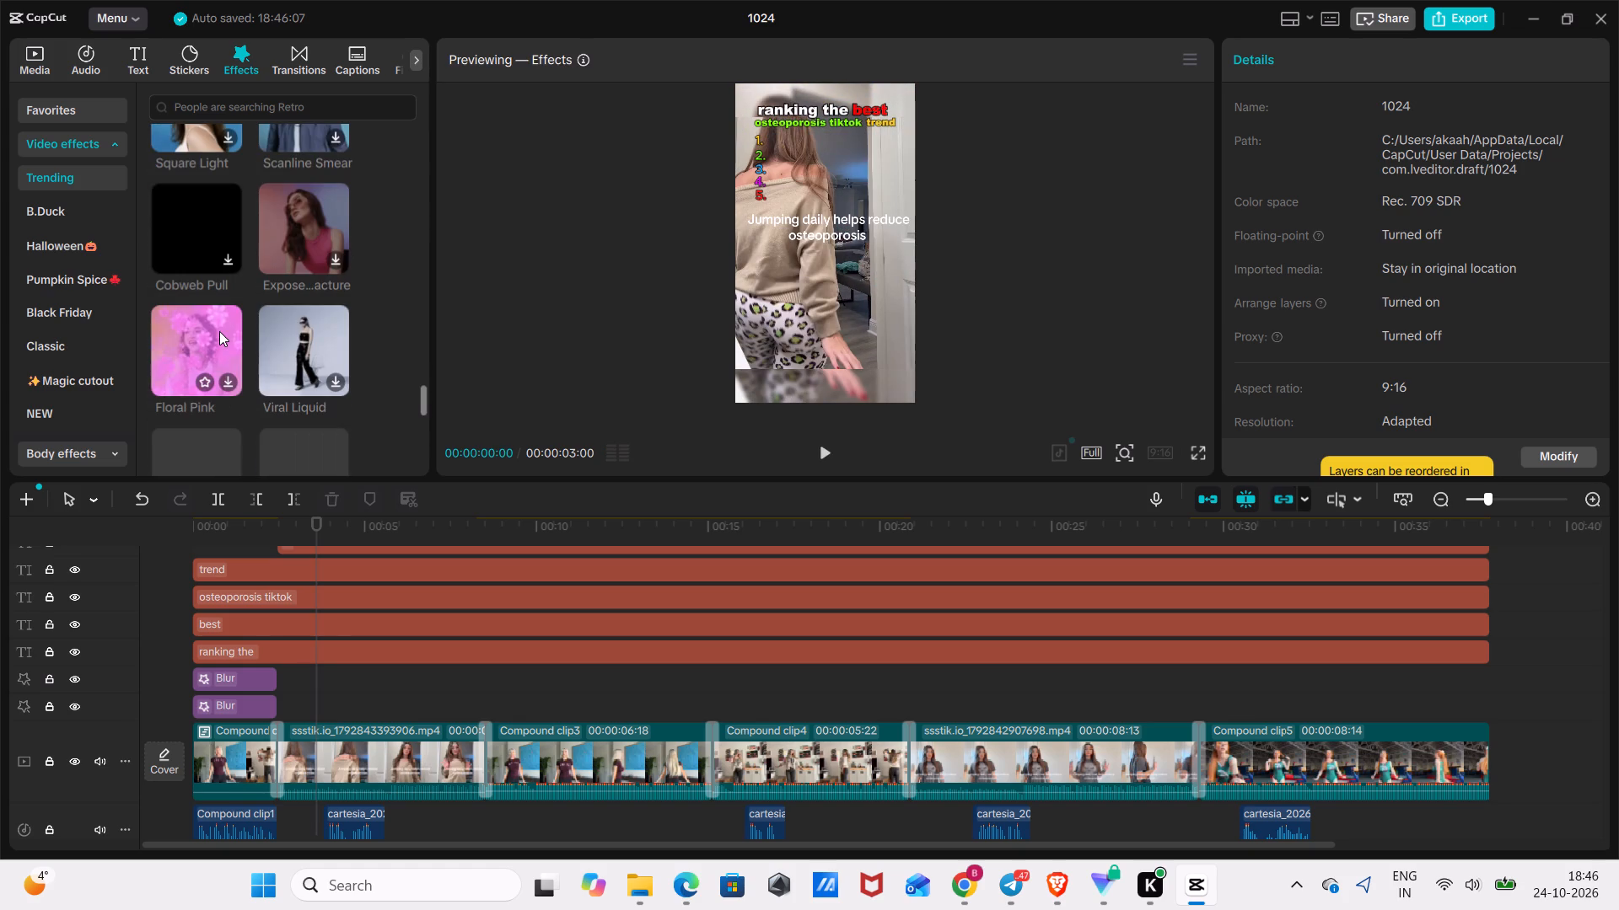
scroll(281, 351, down, 2)
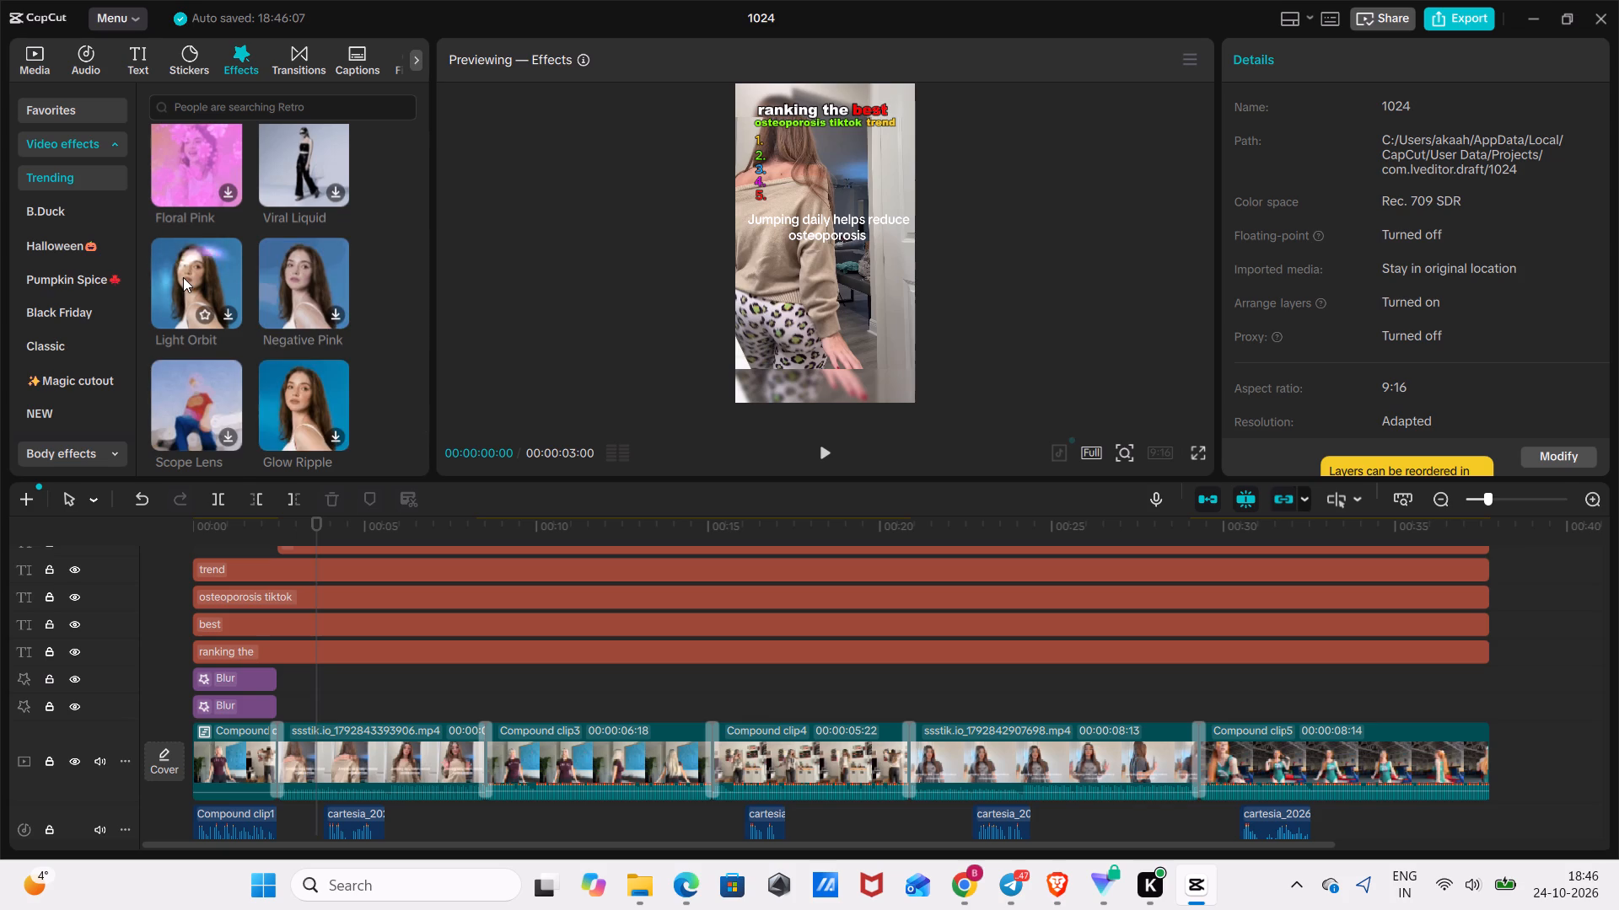
scroll(183, 277, down, 2)
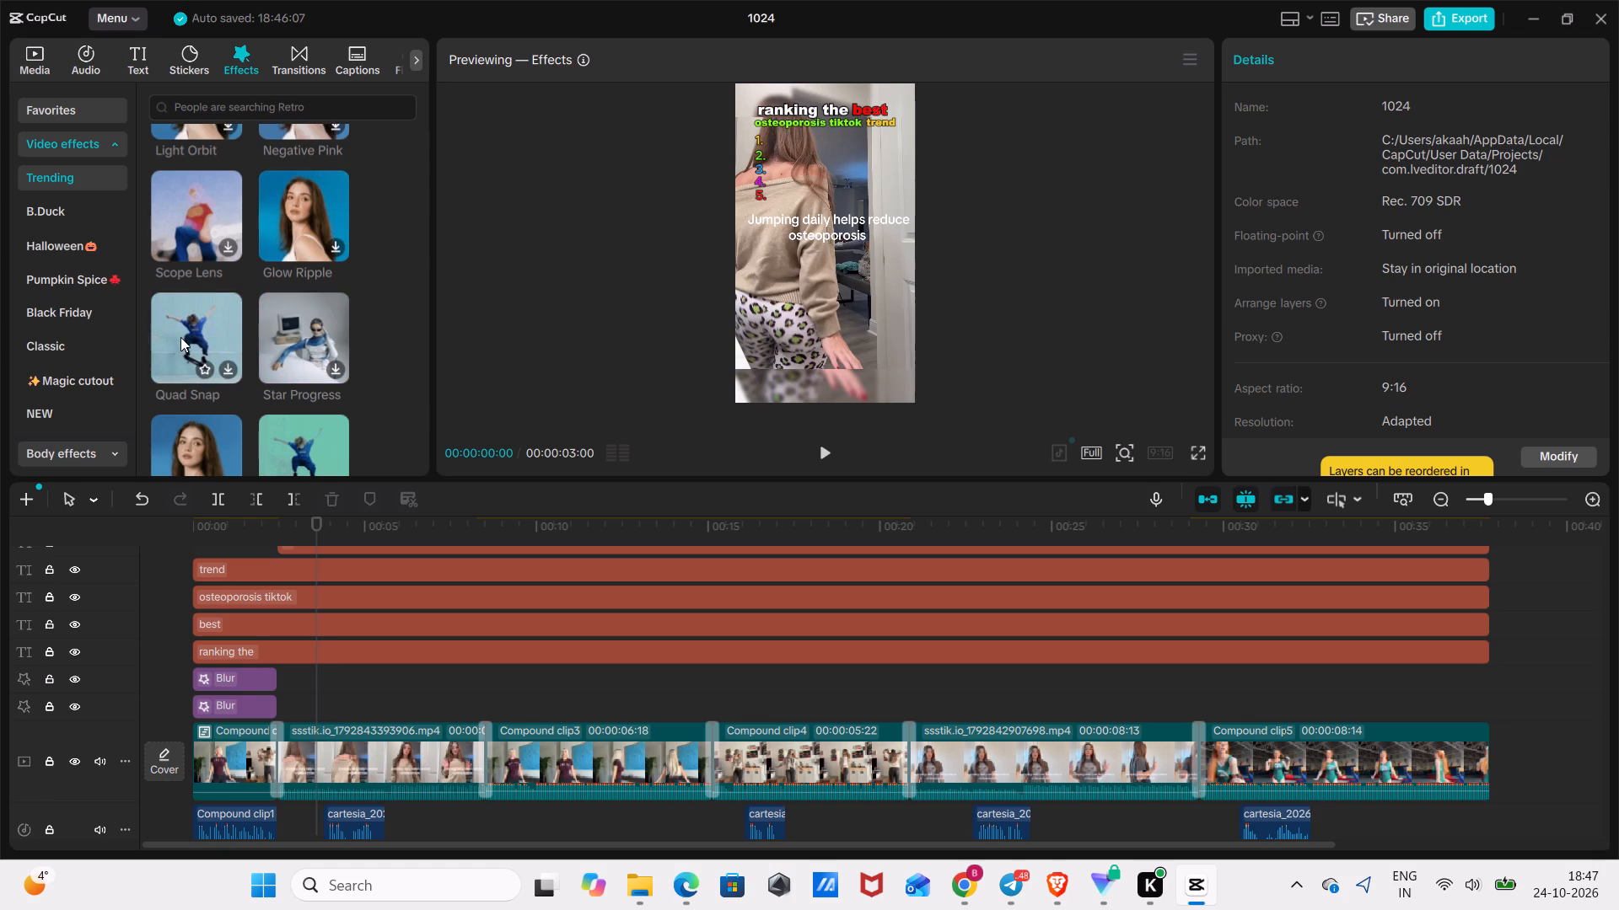
scroll(179, 337, down, 1)
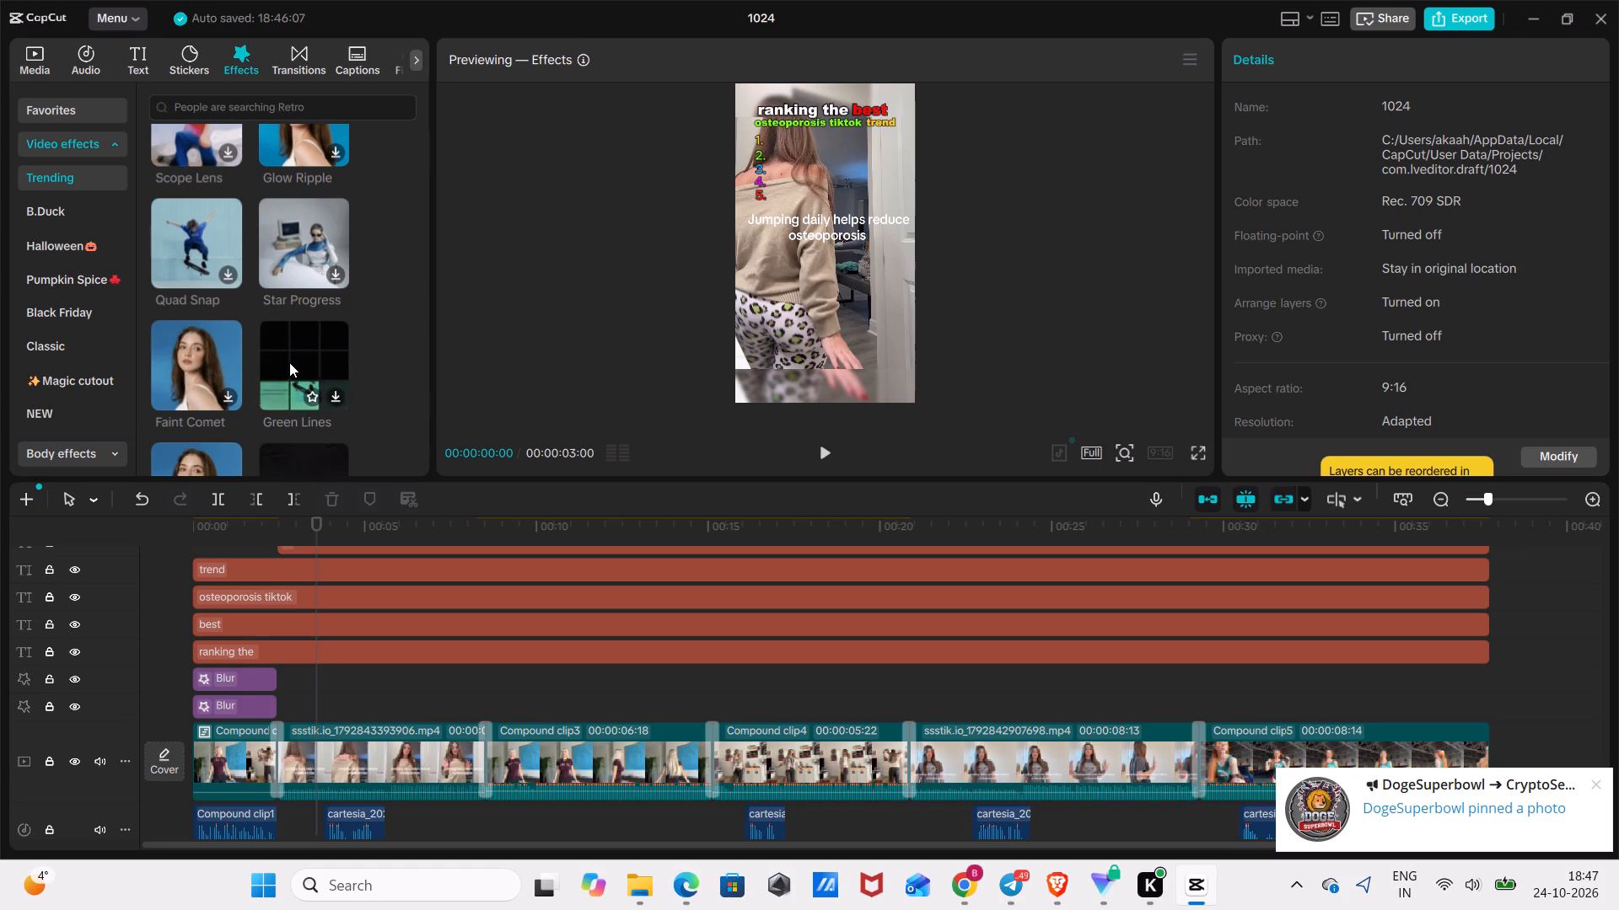
scroll(289, 362, down, 2)
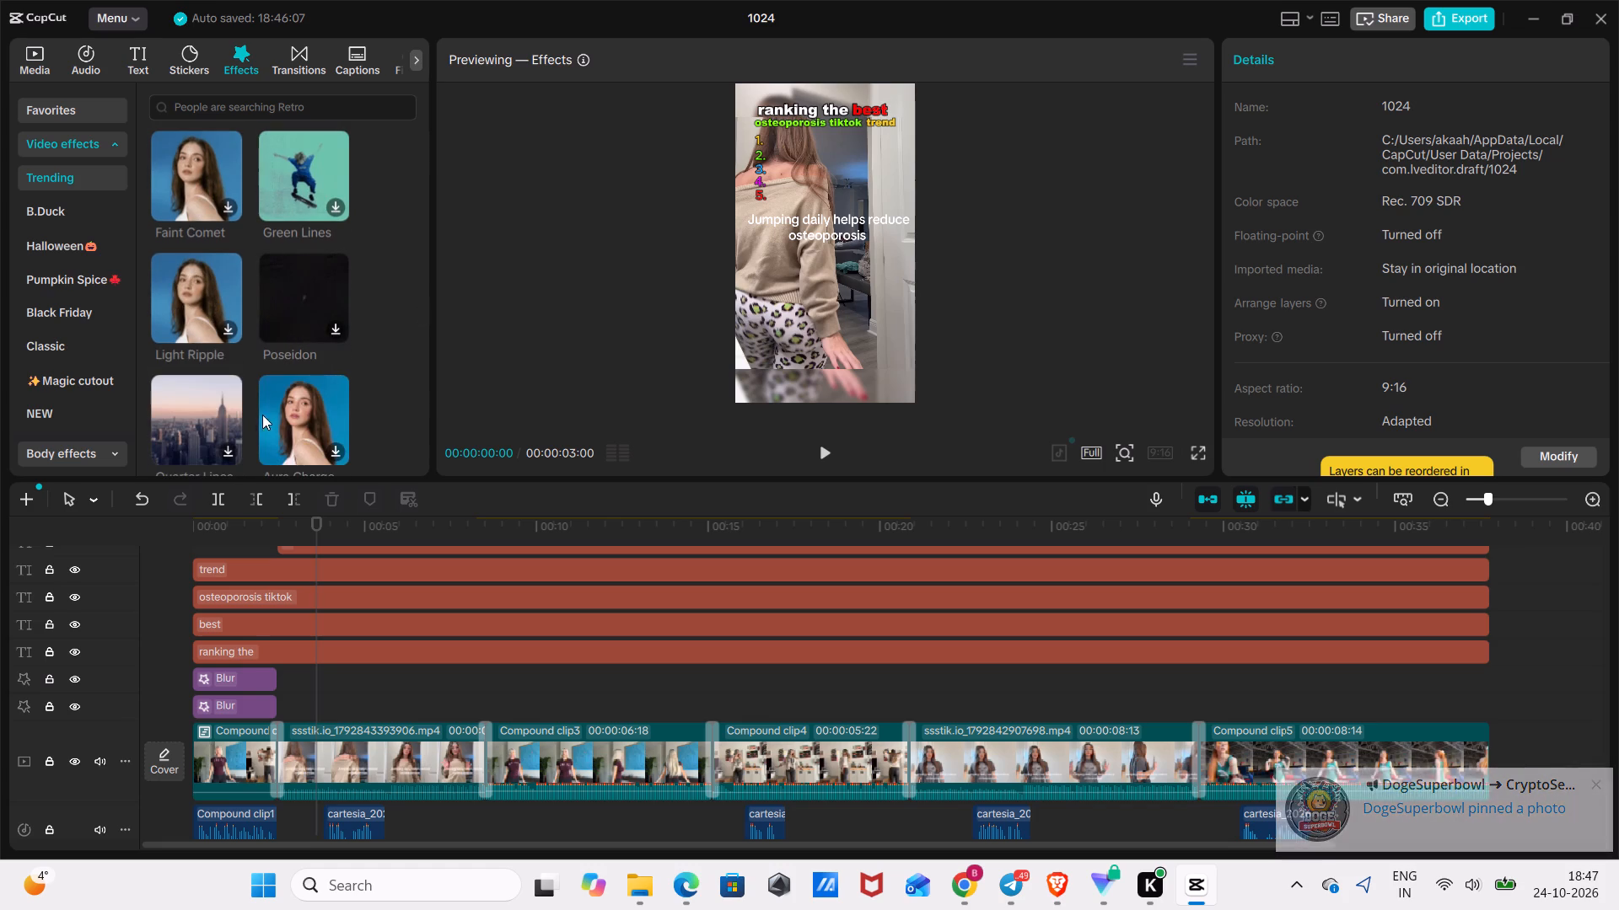
scroll(273, 417, down, 2)
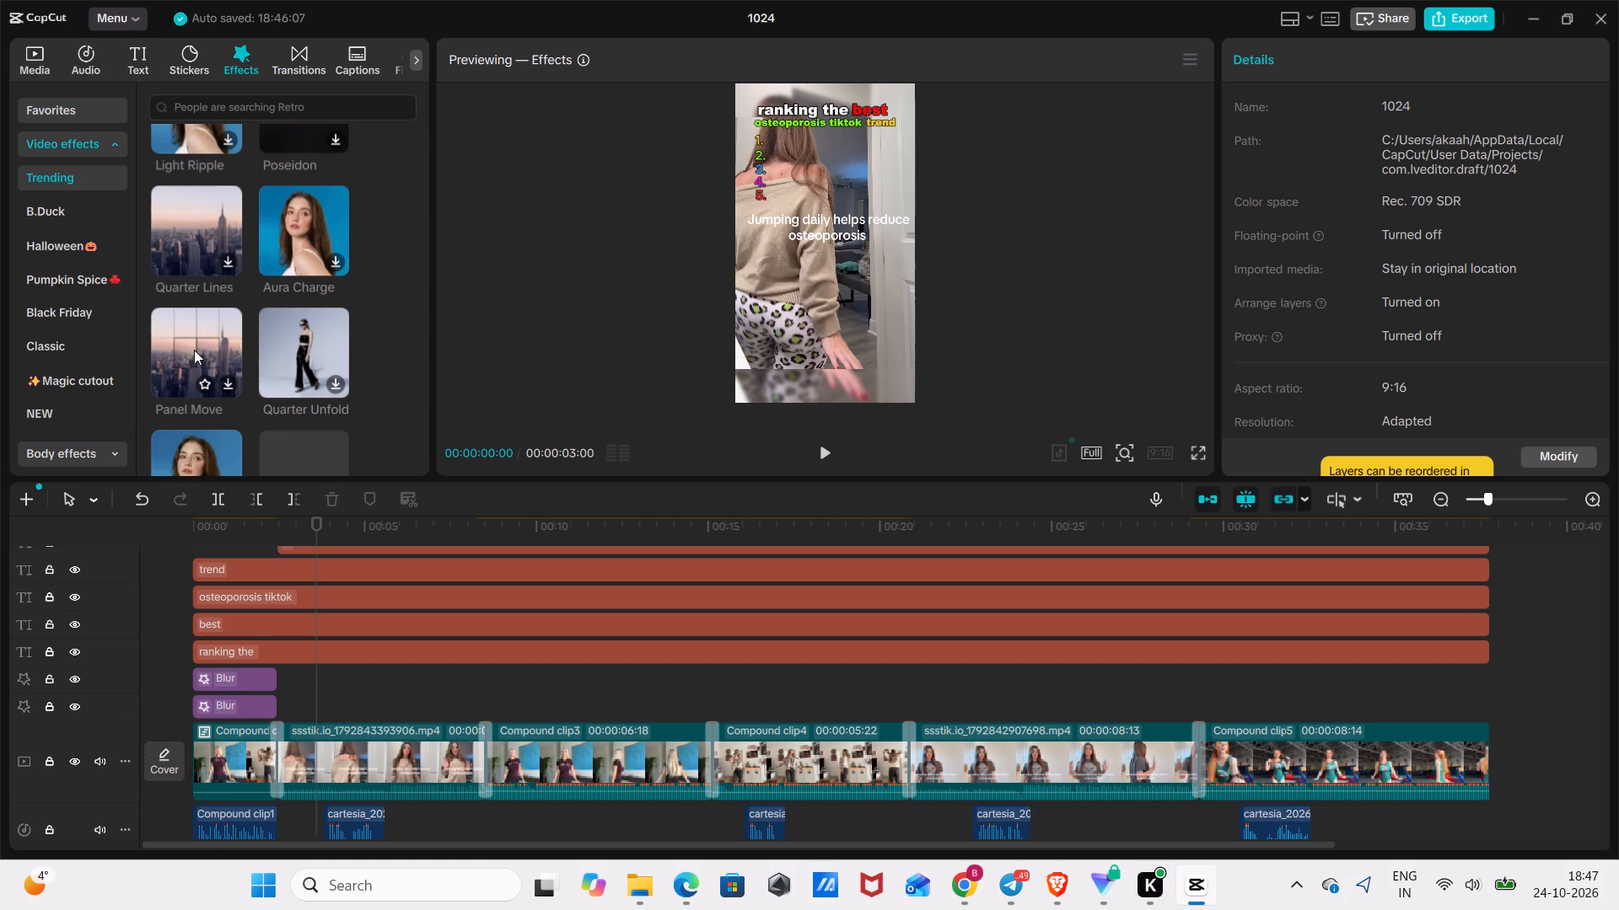
scroll(277, 347, down, 2)
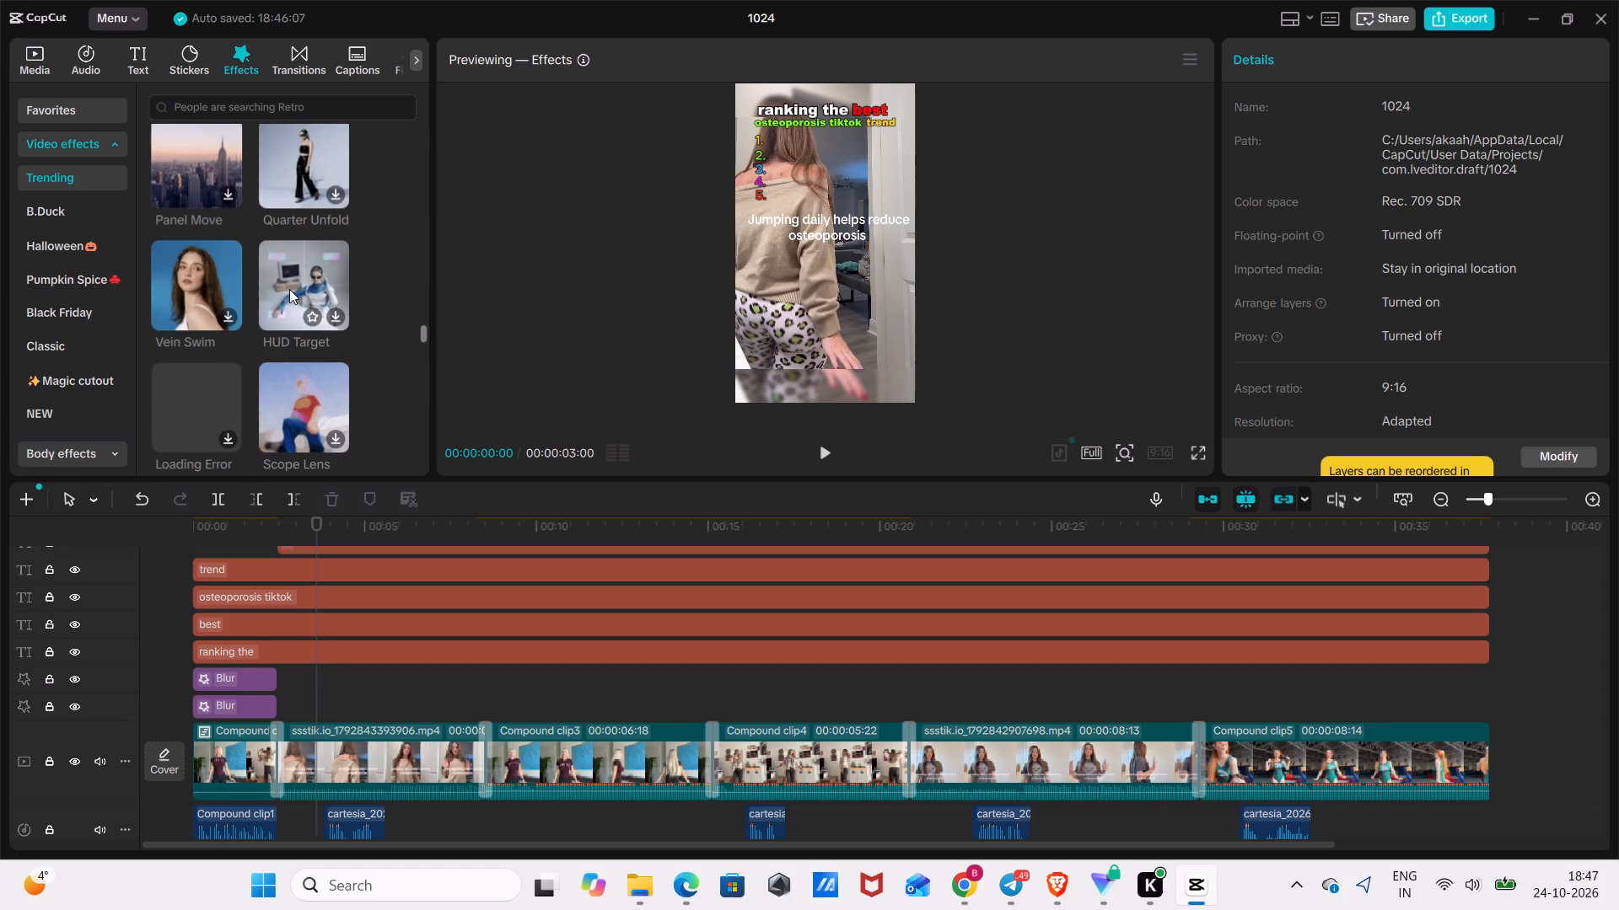
scroll(198, 297, down, 1)
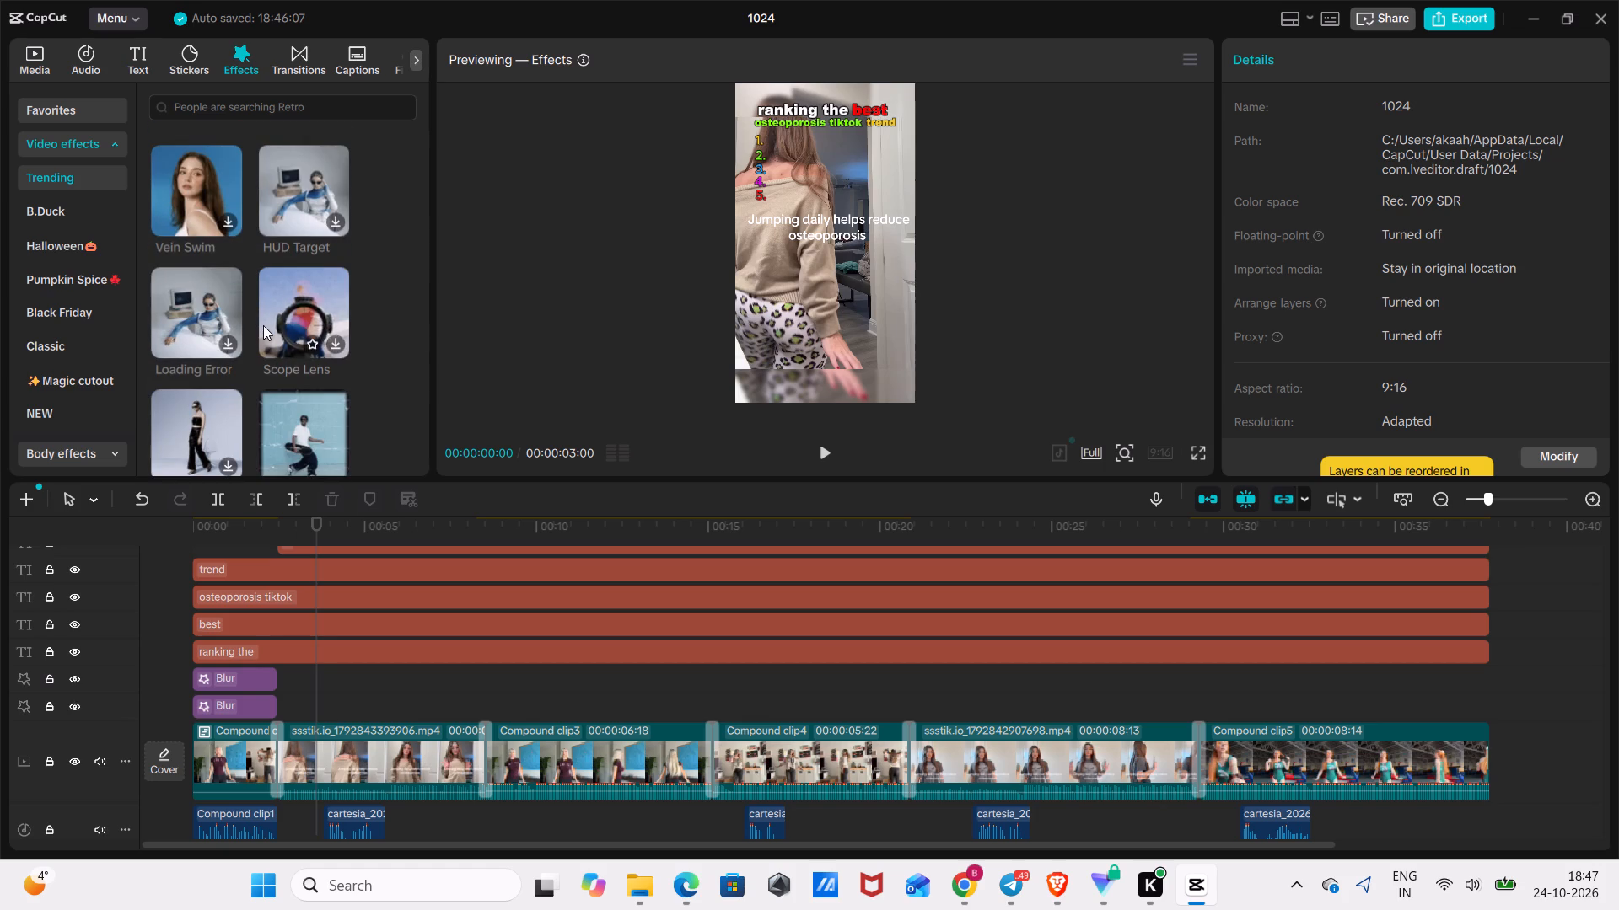
scroll(263, 325, down, 1)
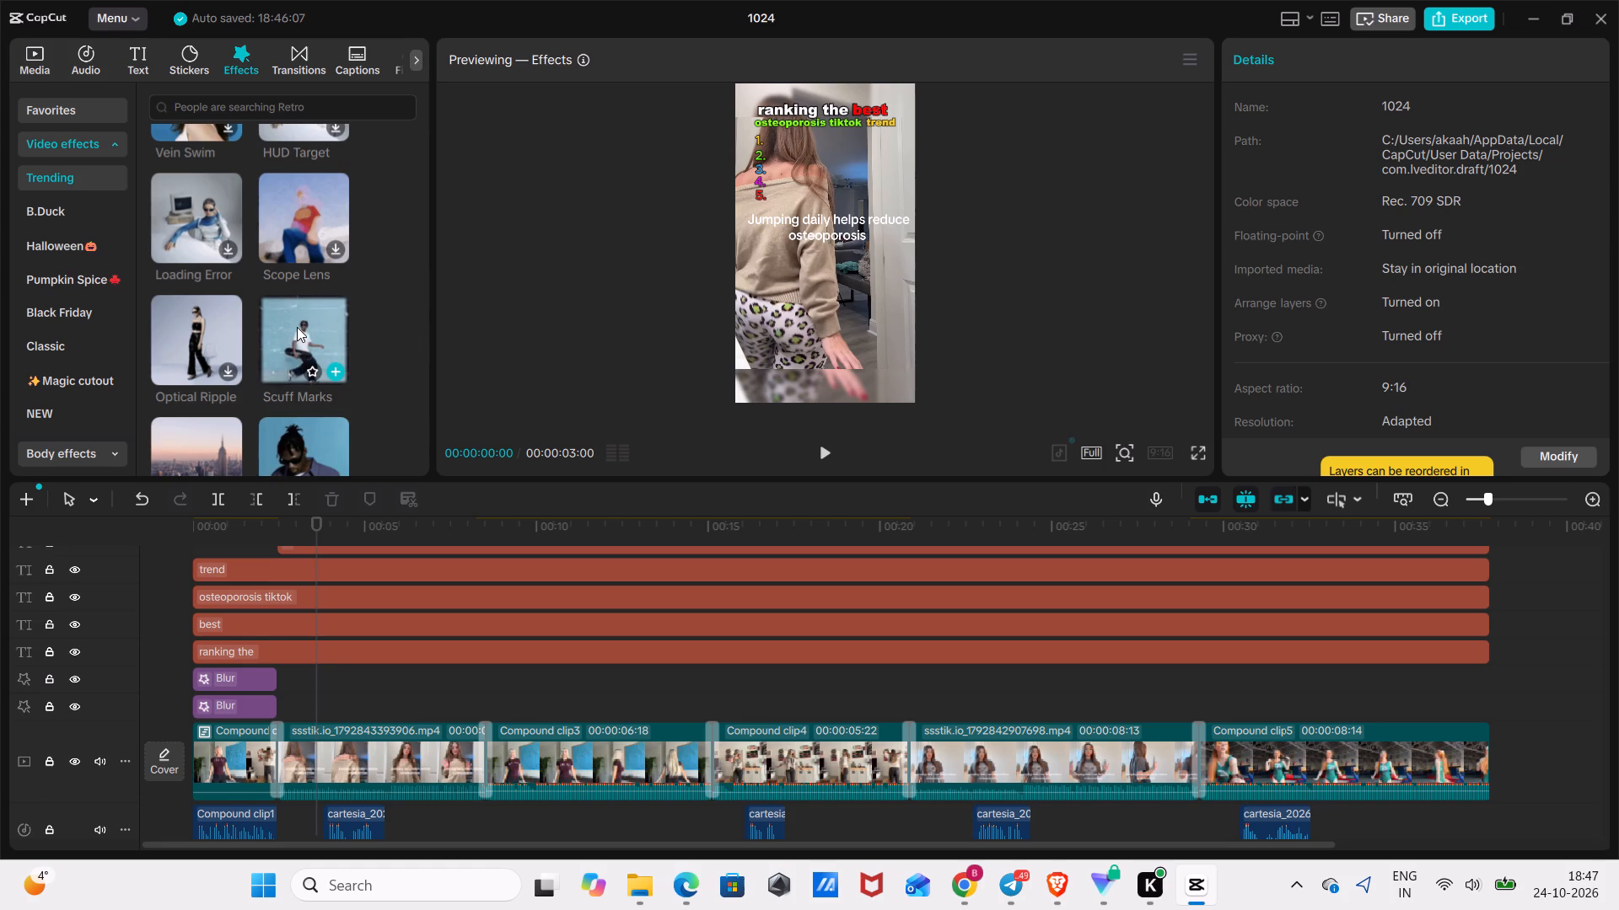
scroll(296, 327, down, 2)
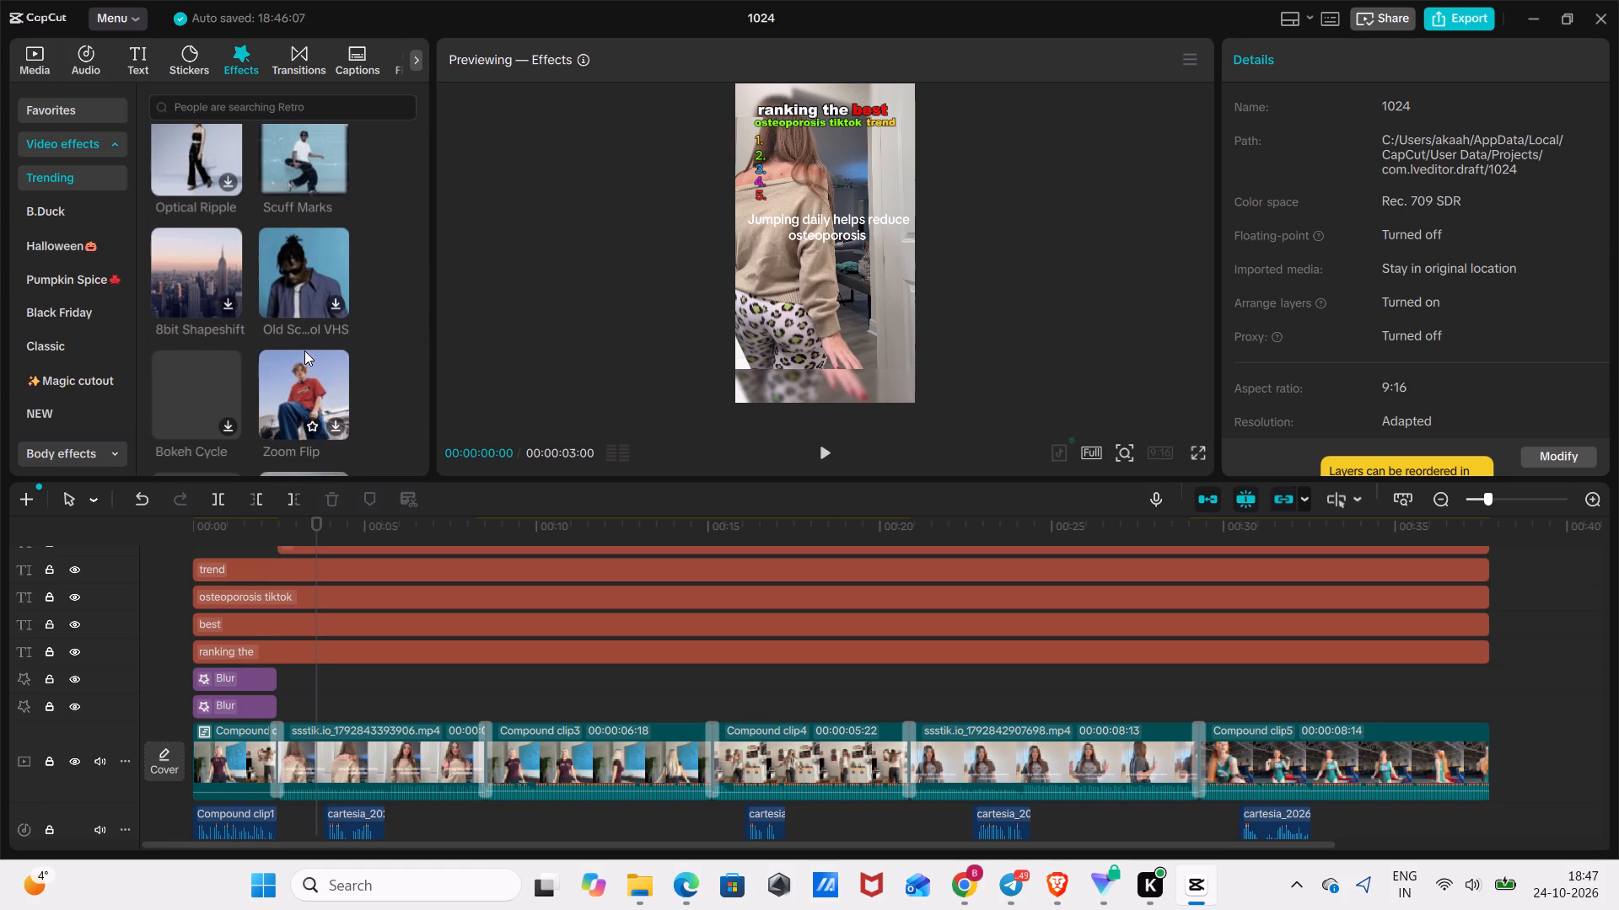
scroll(305, 351, down, 1)
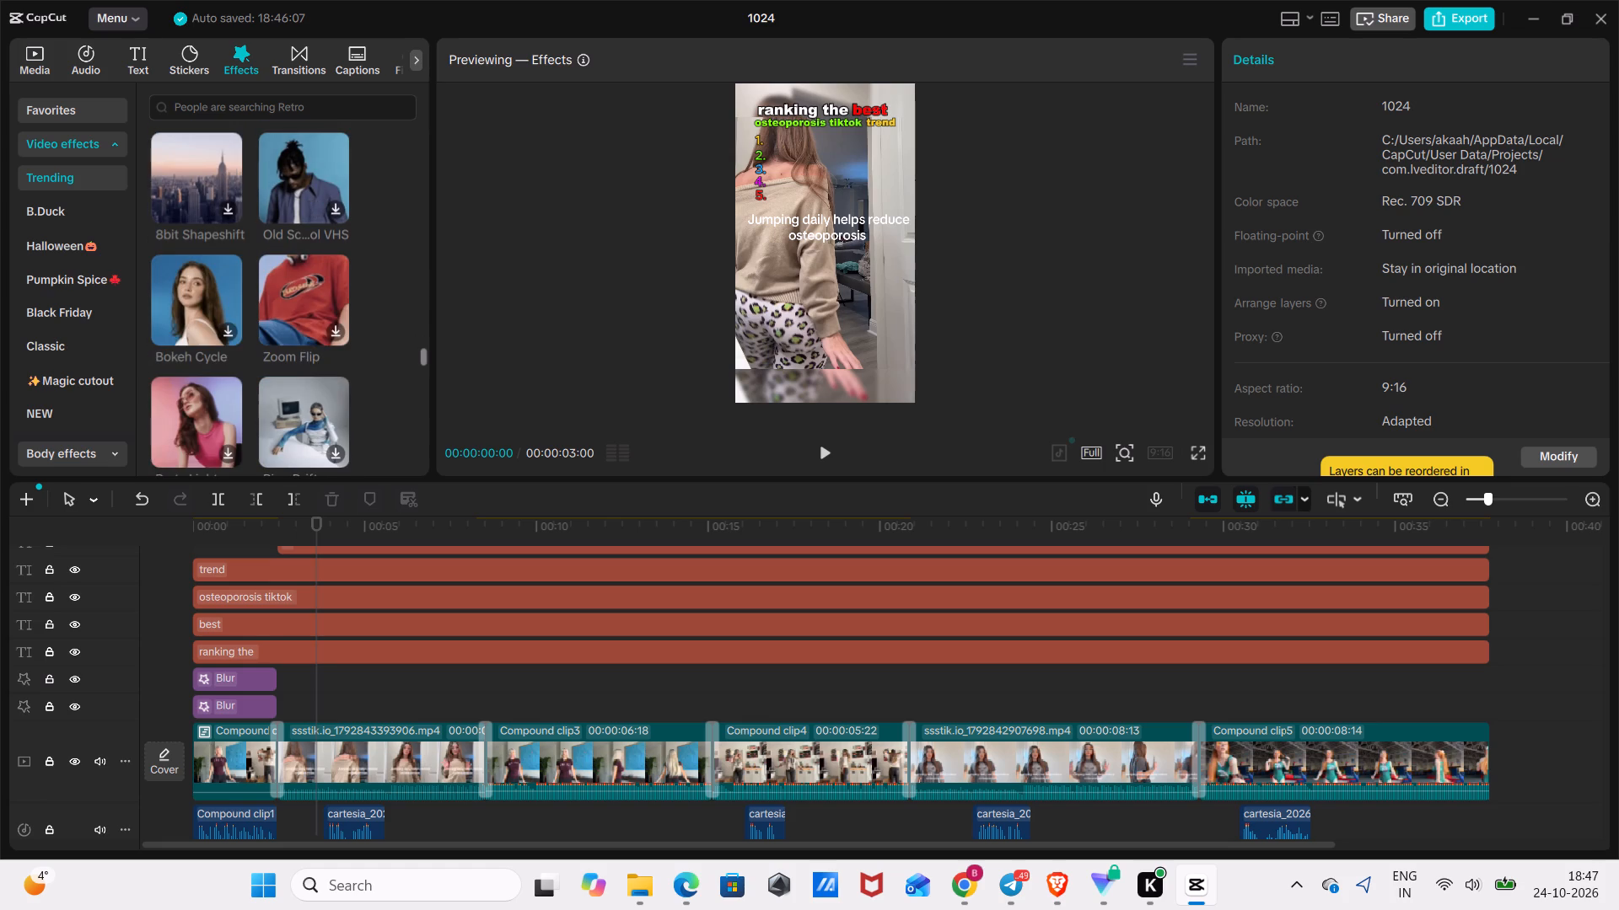
Search the effects for the trending term Glitter, look through the video effects offered and clear the search.
click(323, 105)
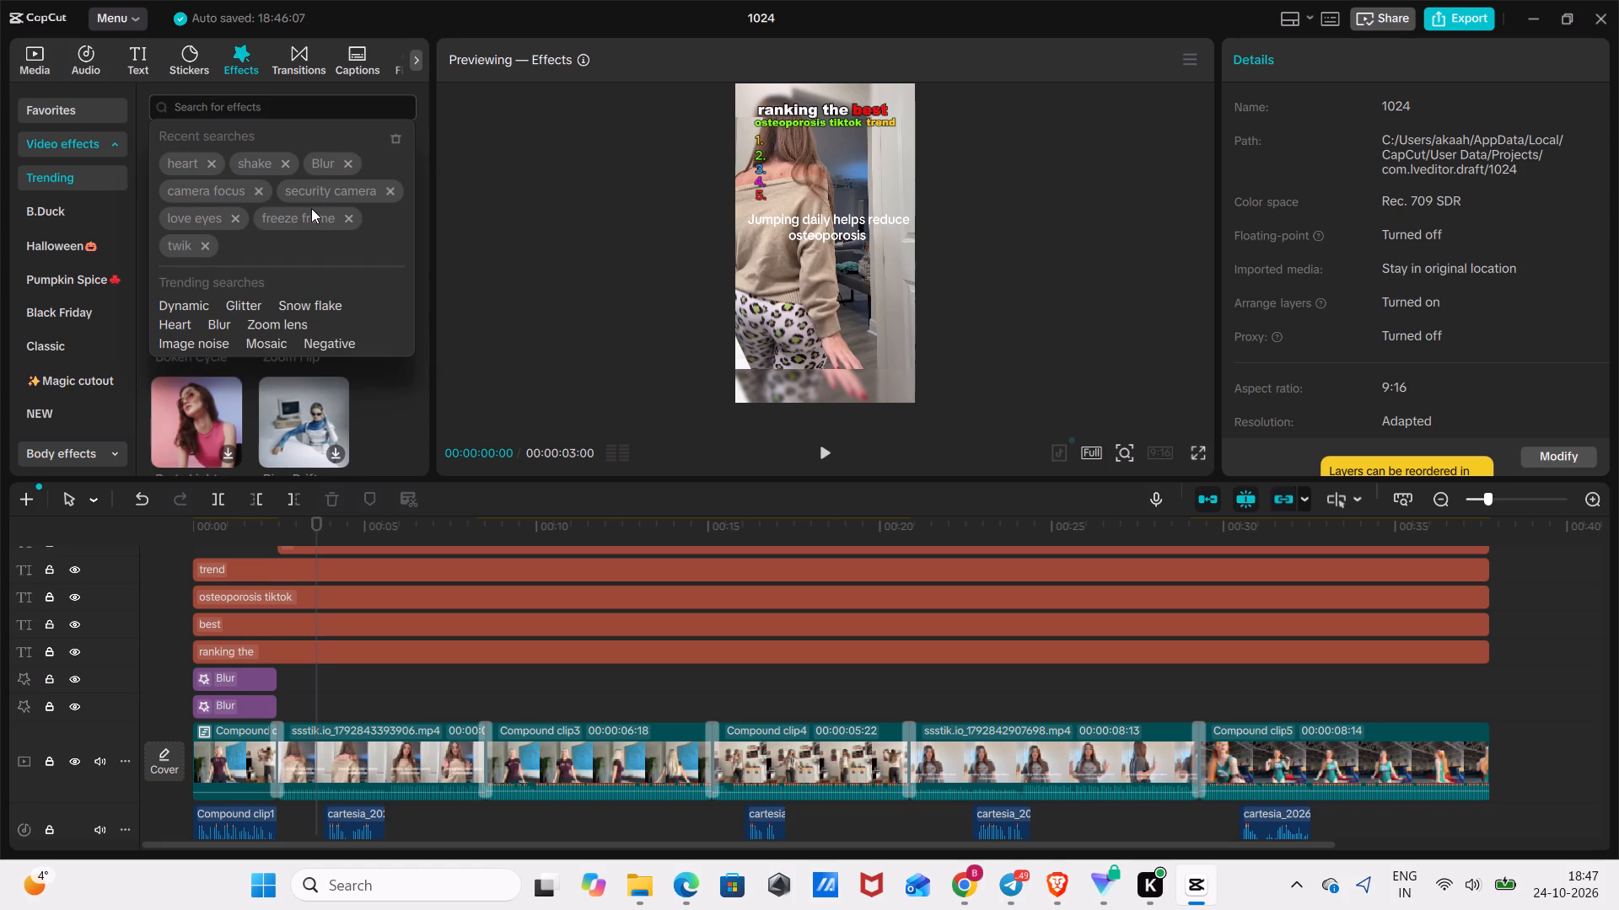
click(257, 303)
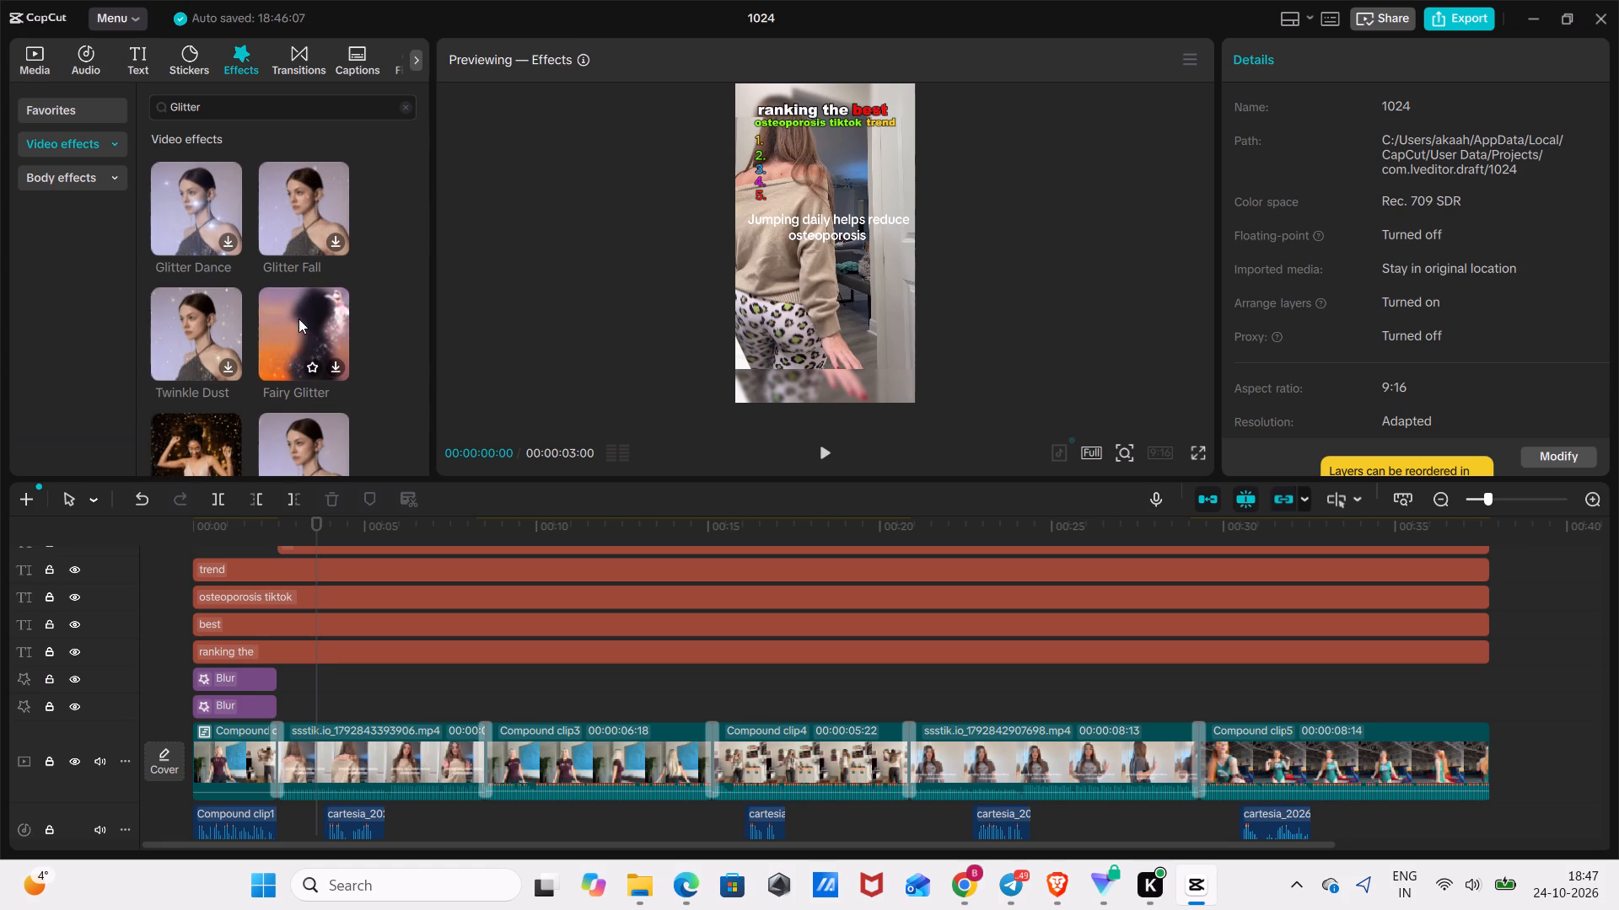
scroll(191, 277, down, 1)
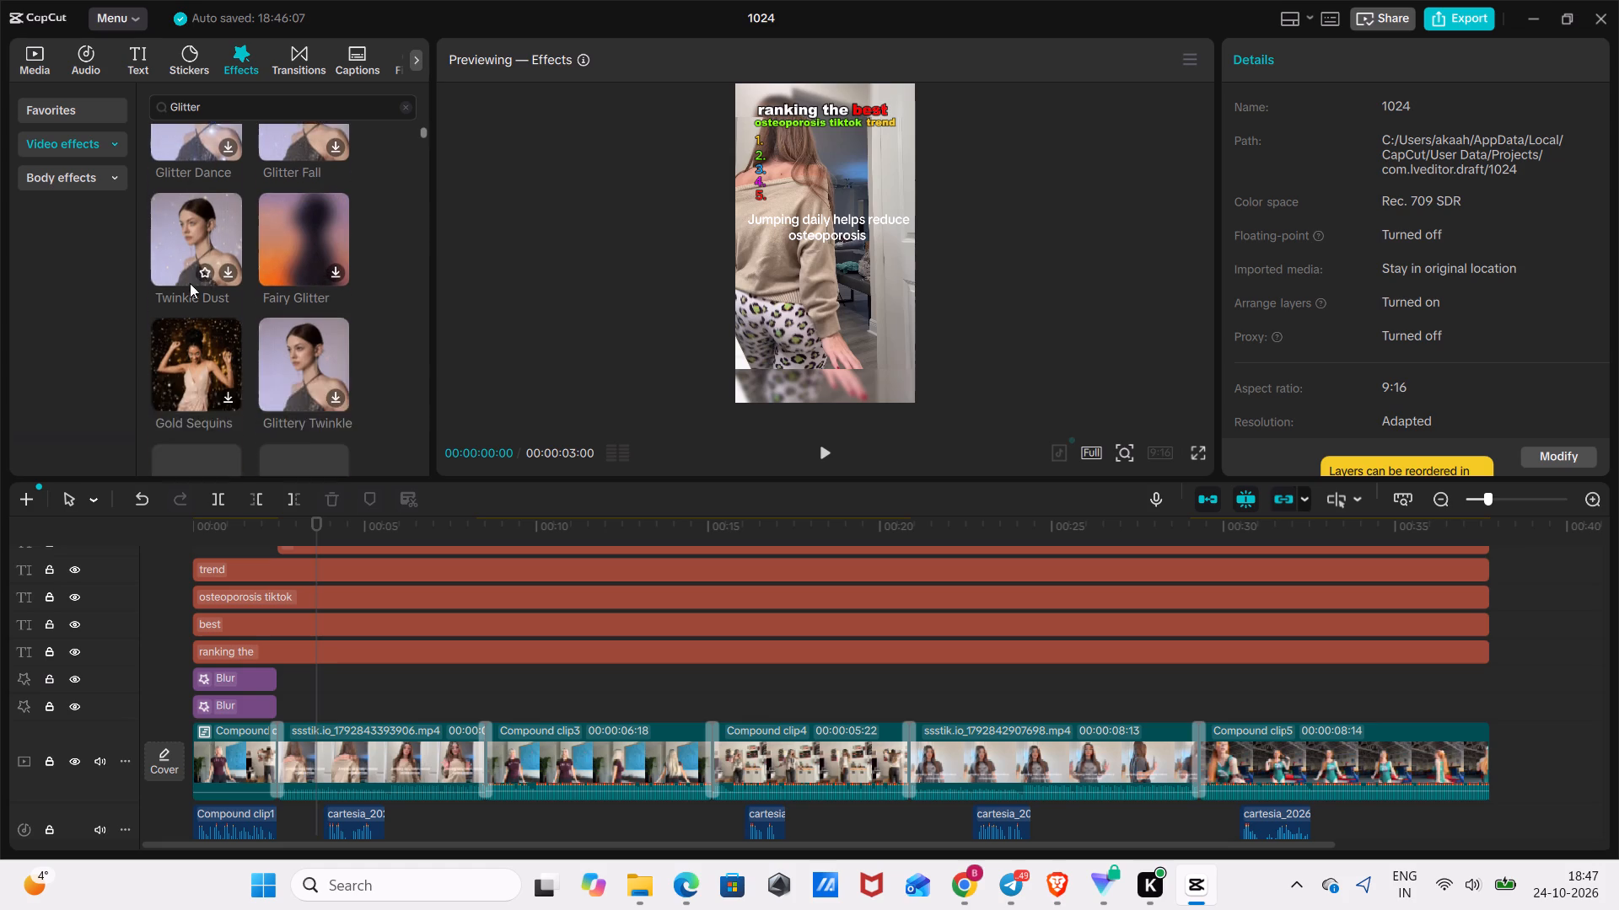
scroll(190, 283, down, 1)
click(411, 107)
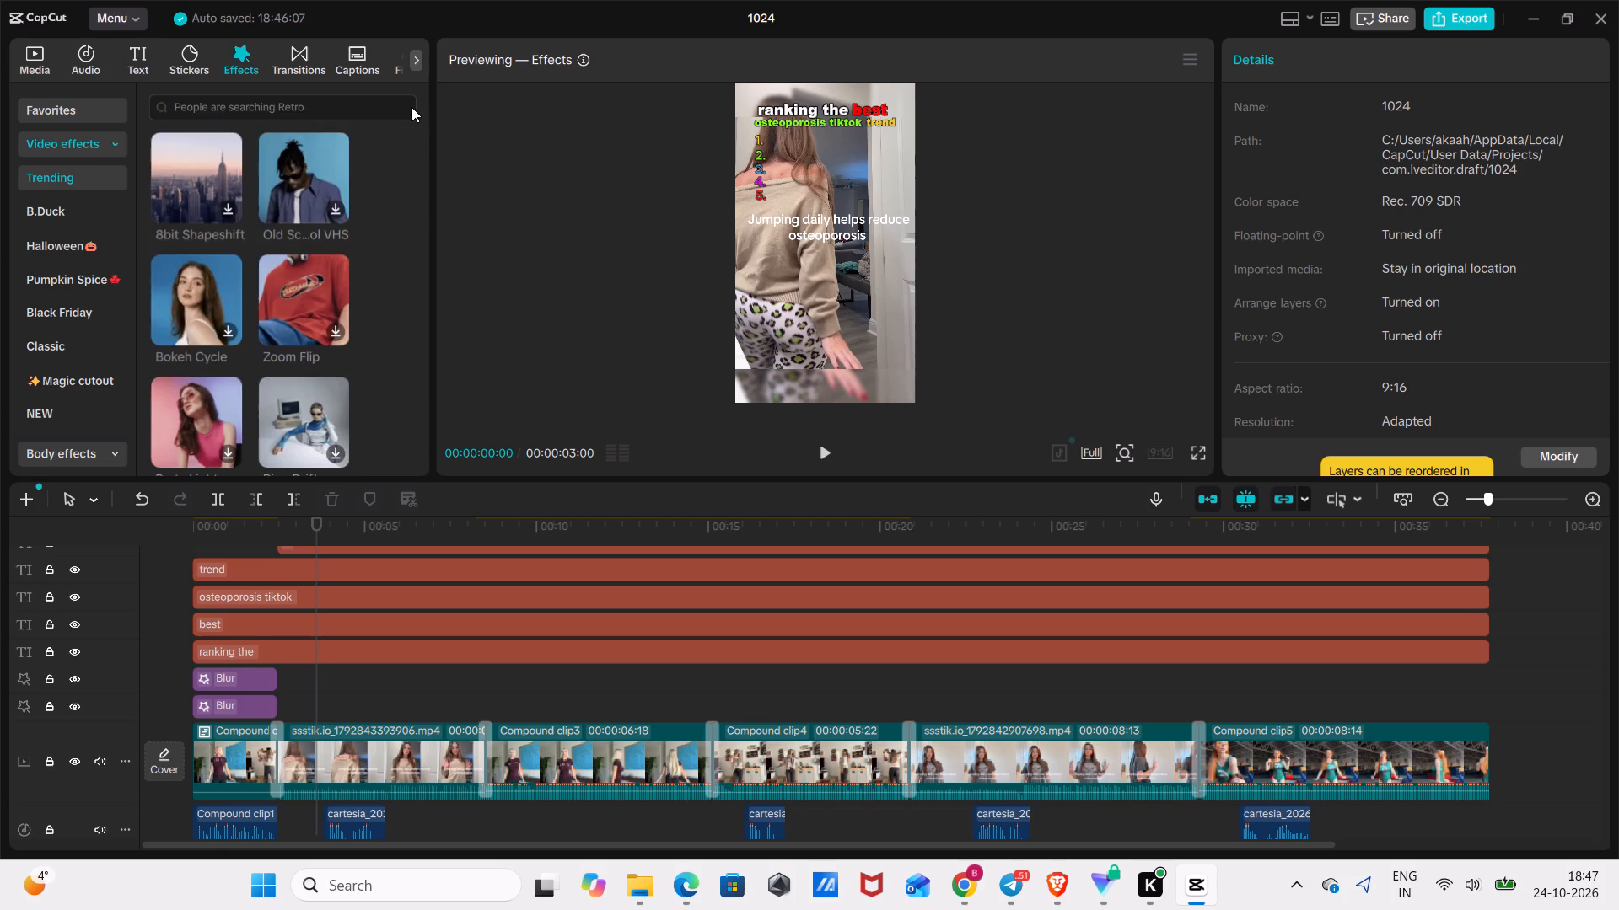
Search the effects for the trending term Mosaic and look through the video effects offered.
click(387, 112)
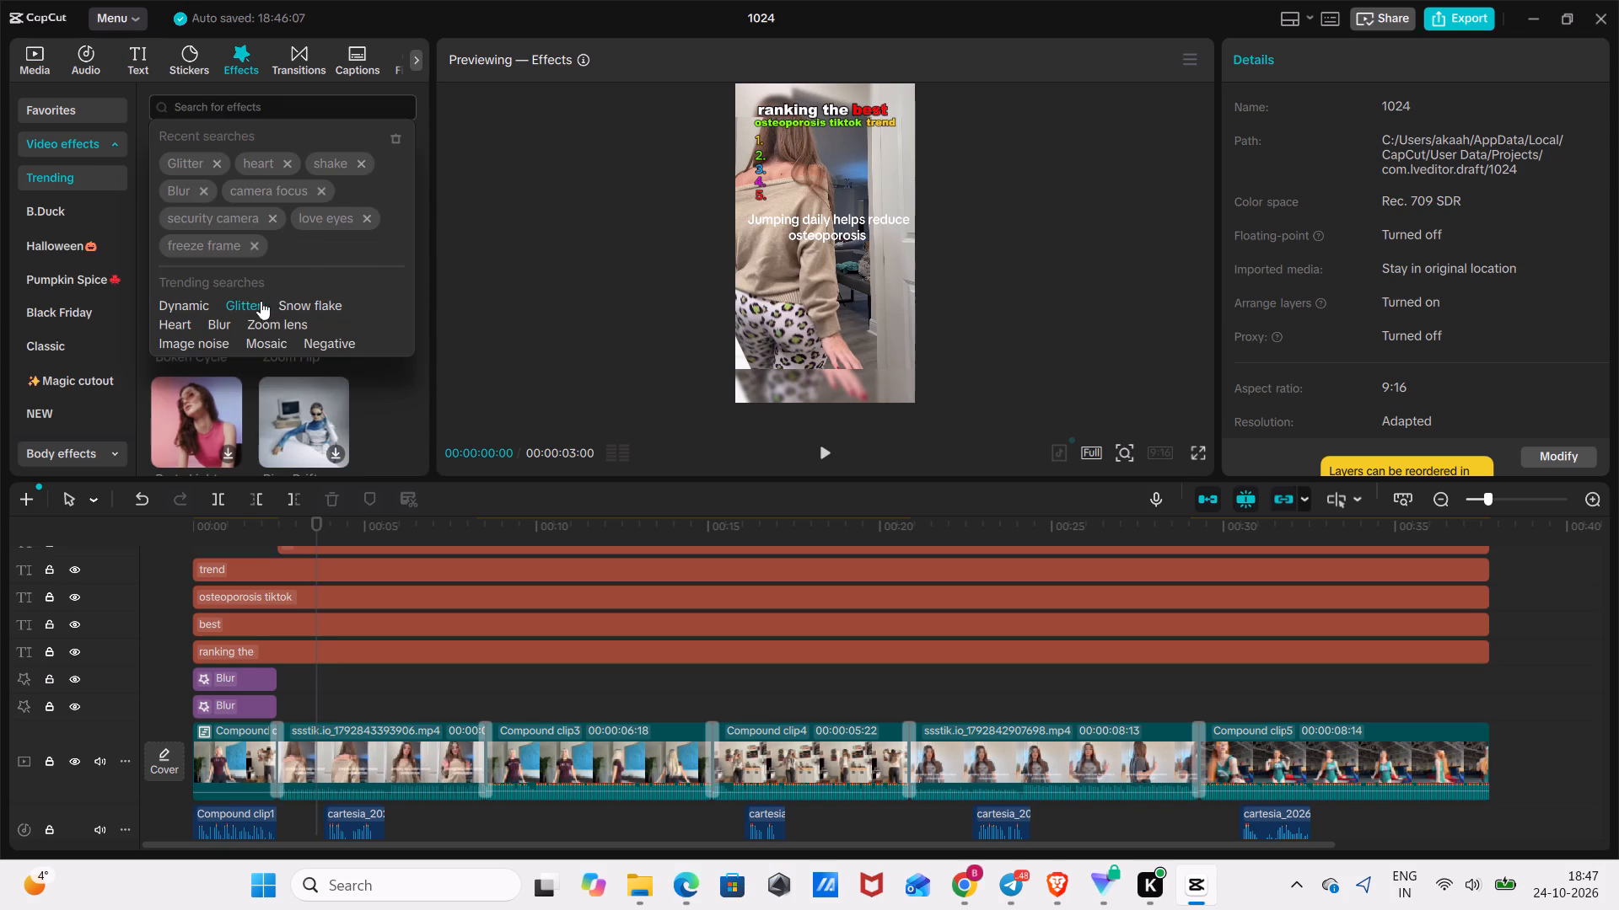
scroll(186, 331, down, 1)
scroll(304, 325, down, 2)
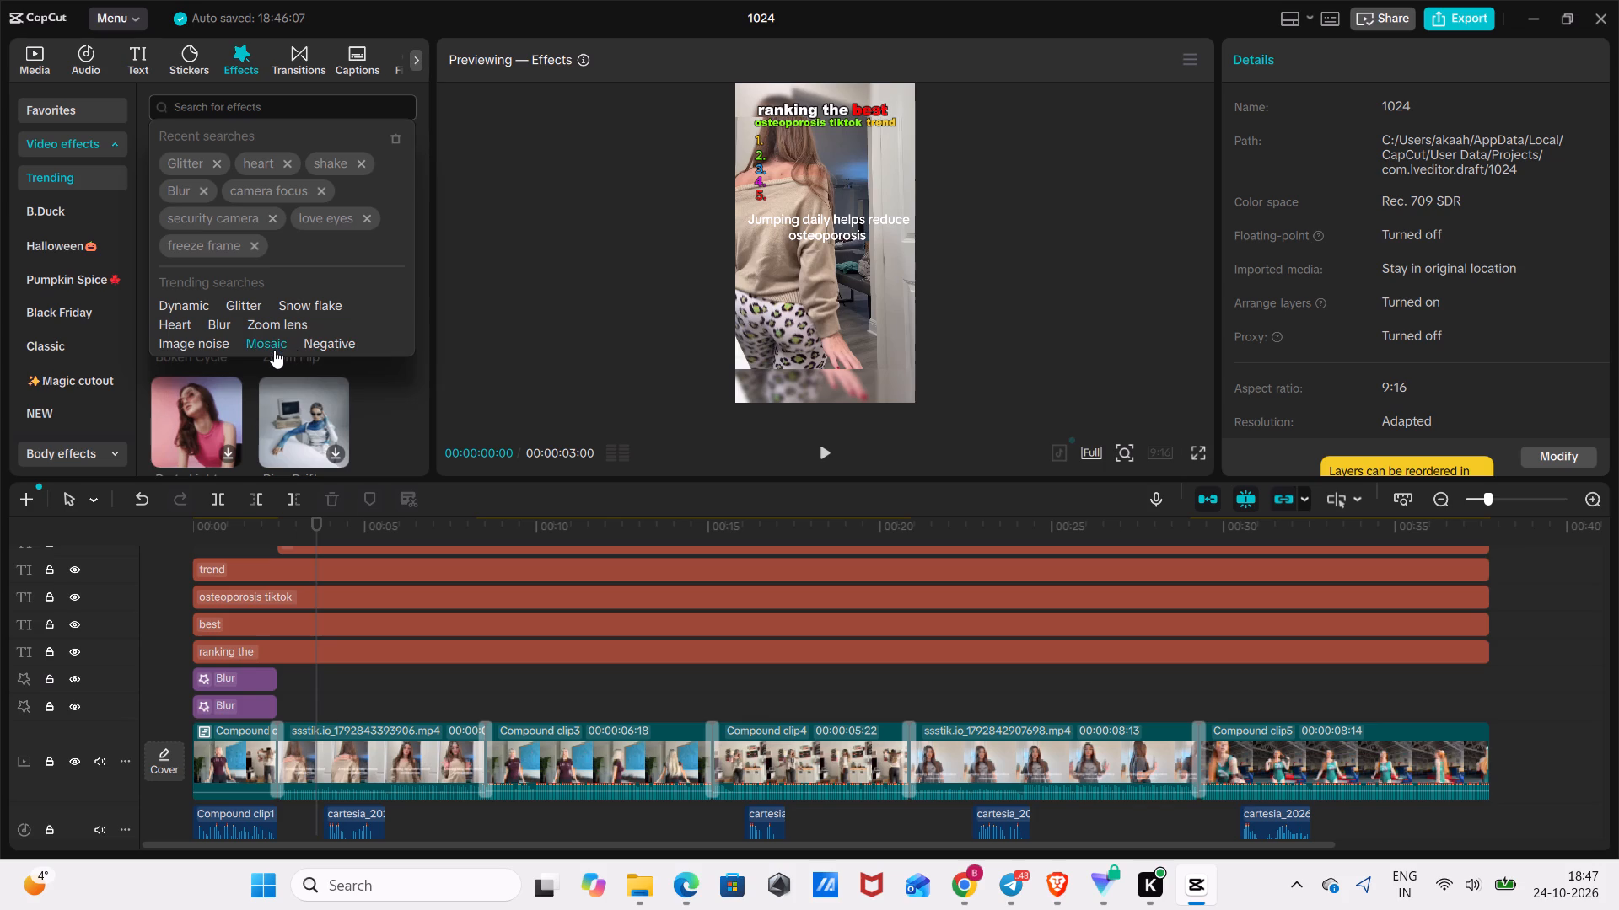
click(273, 350)
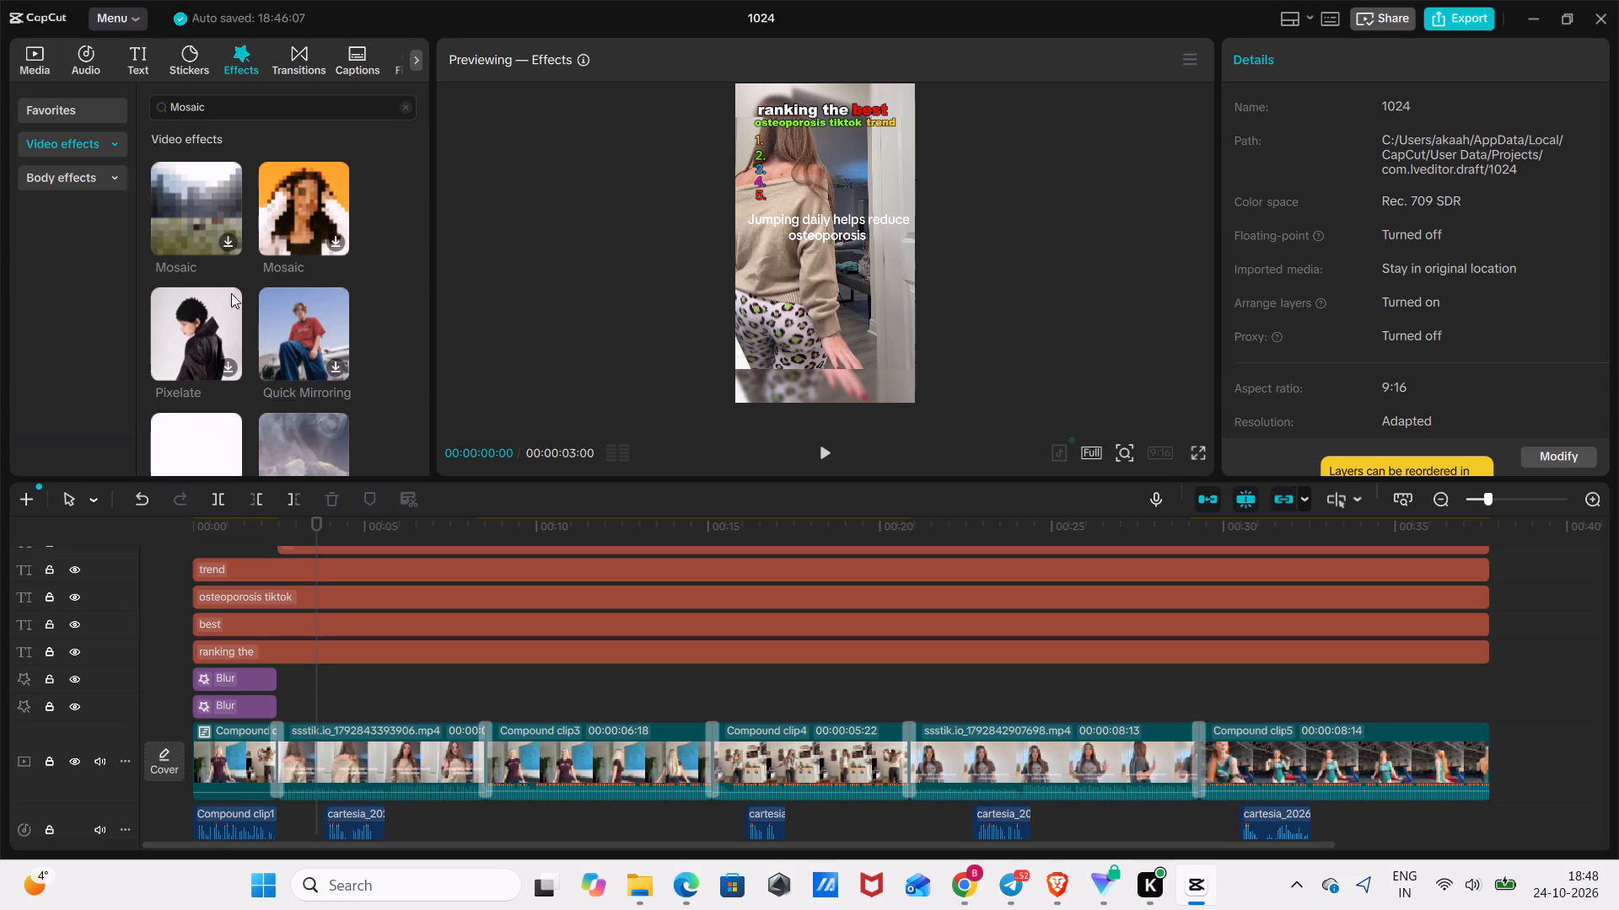
scroll(202, 329, down, 1)
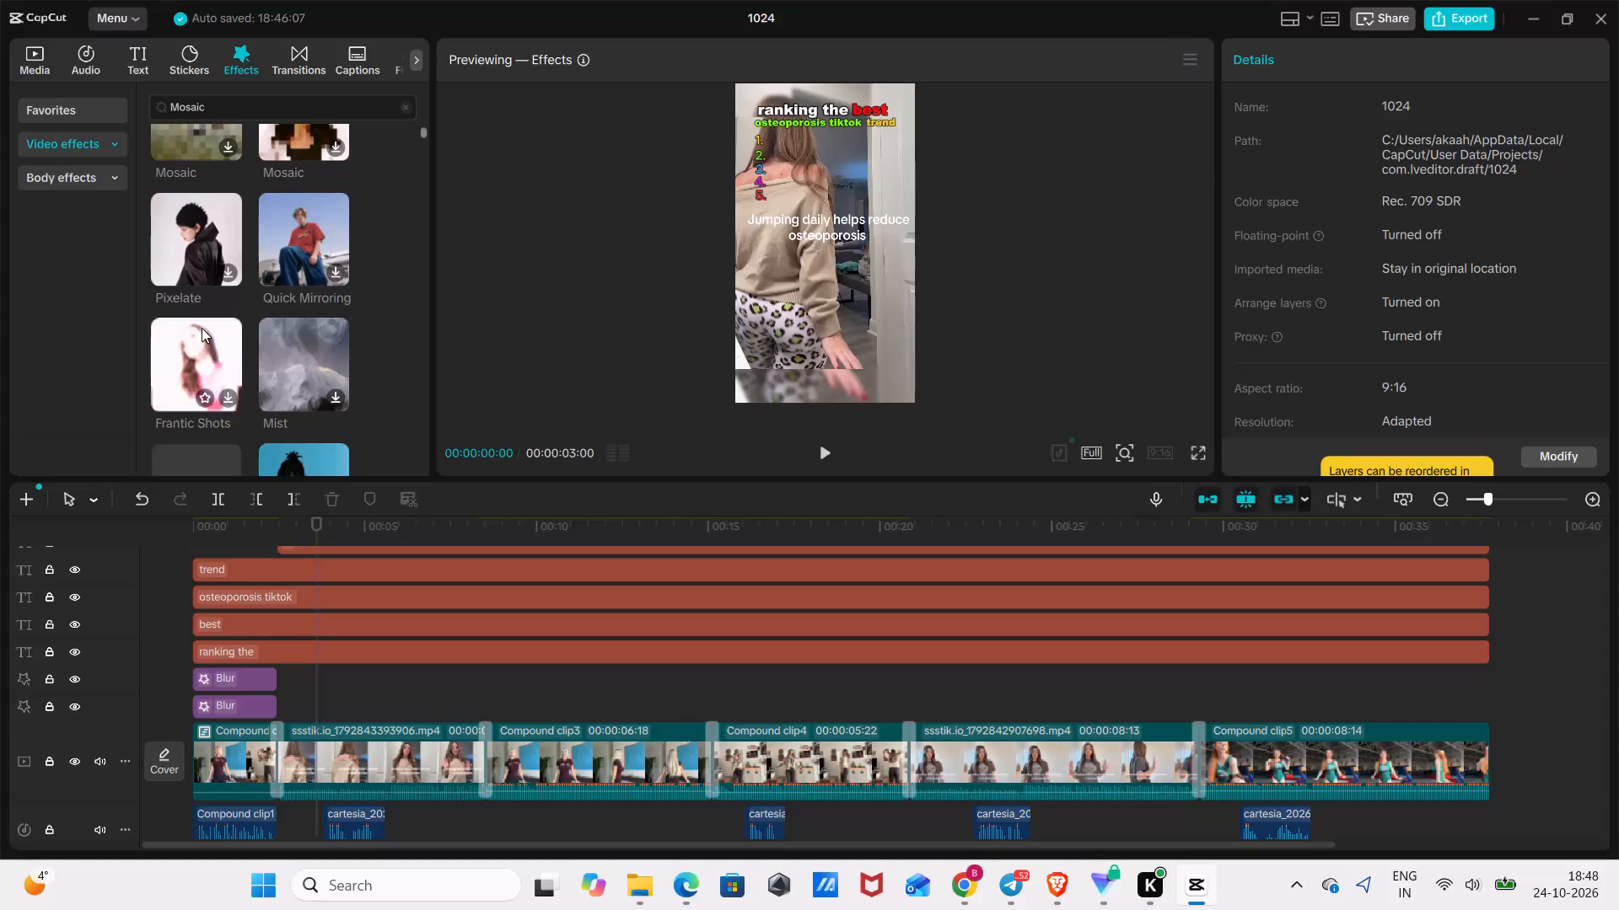
scroll(199, 349, down, 2)
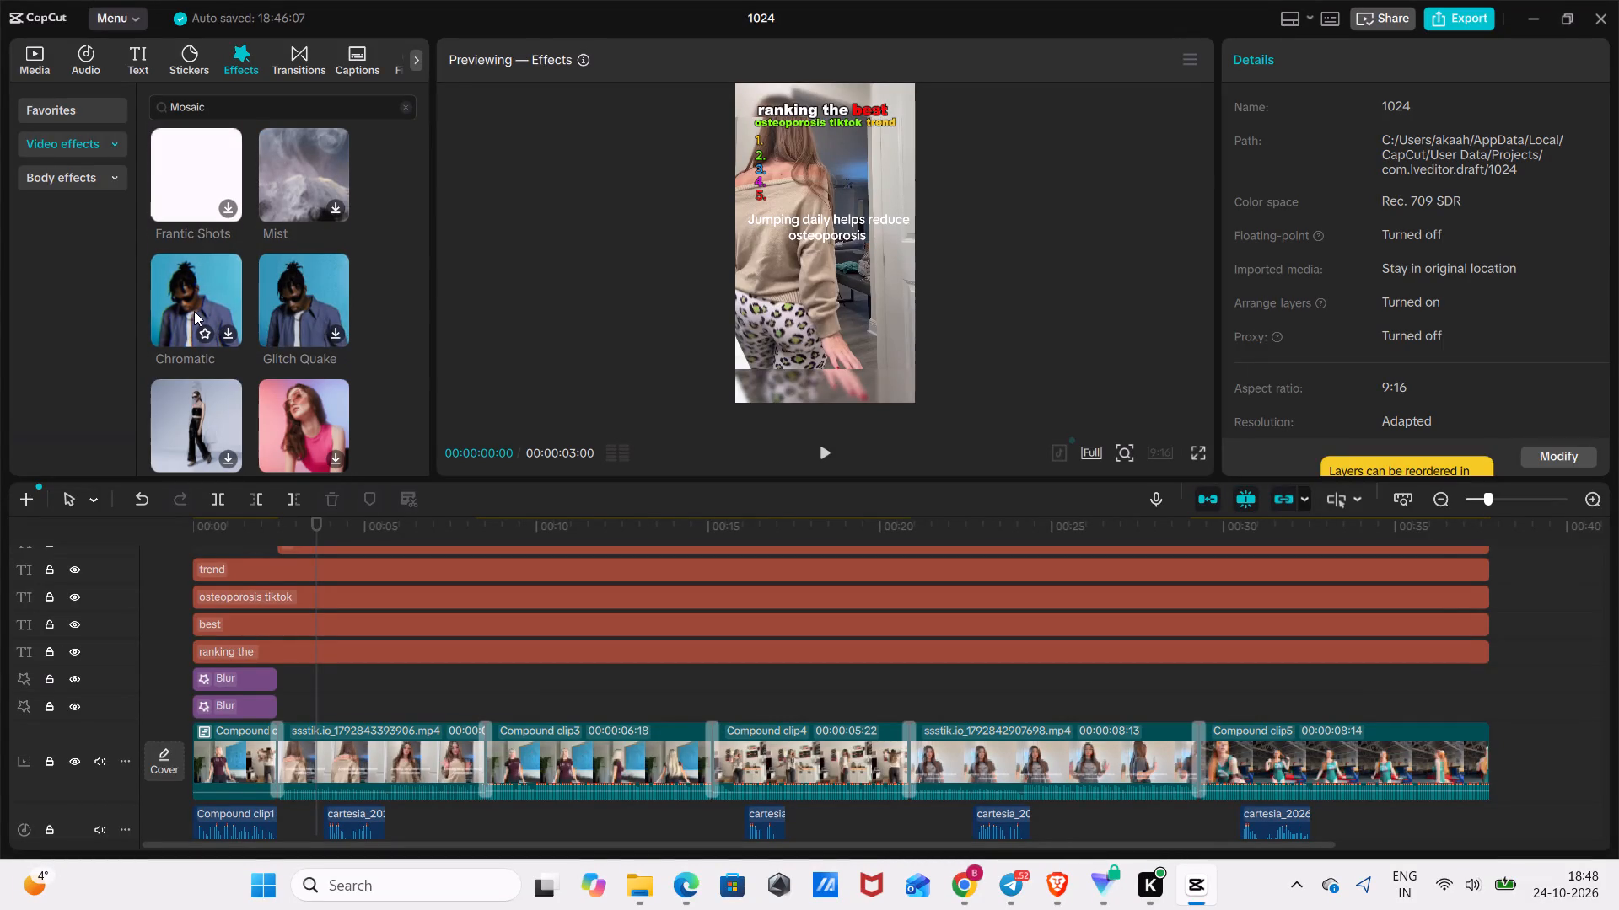
Preview the Chromatic and Glitch Quake effects, and add Chromatic over the second clip, starting at 00:00:03:18.
click(231, 335)
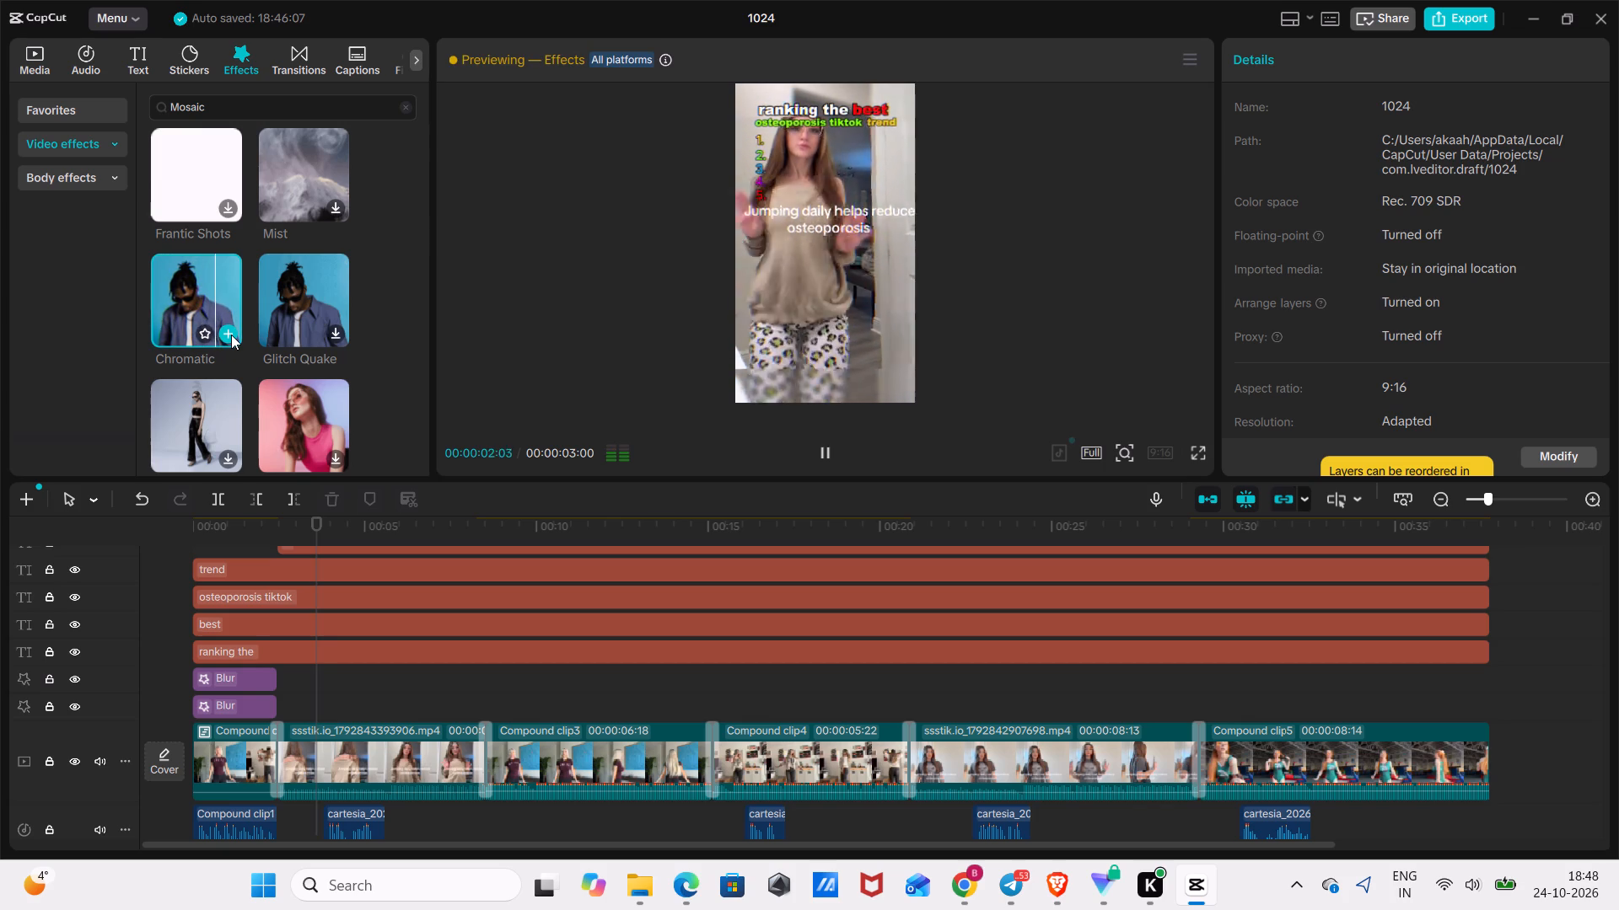
click(314, 310)
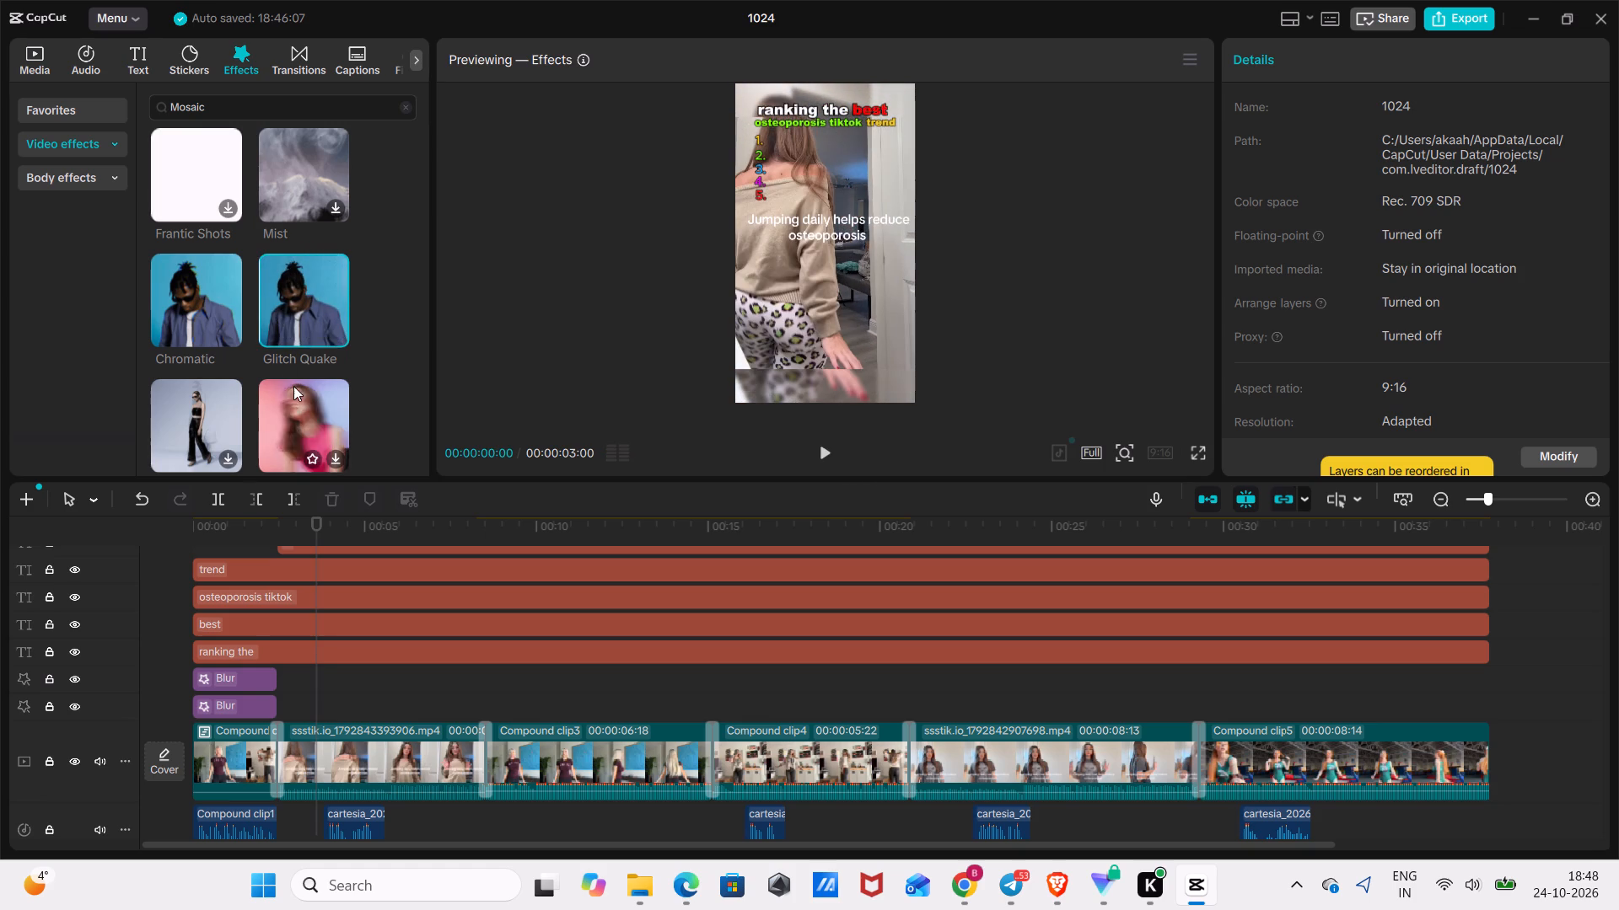
scroll(293, 390, down, 1)
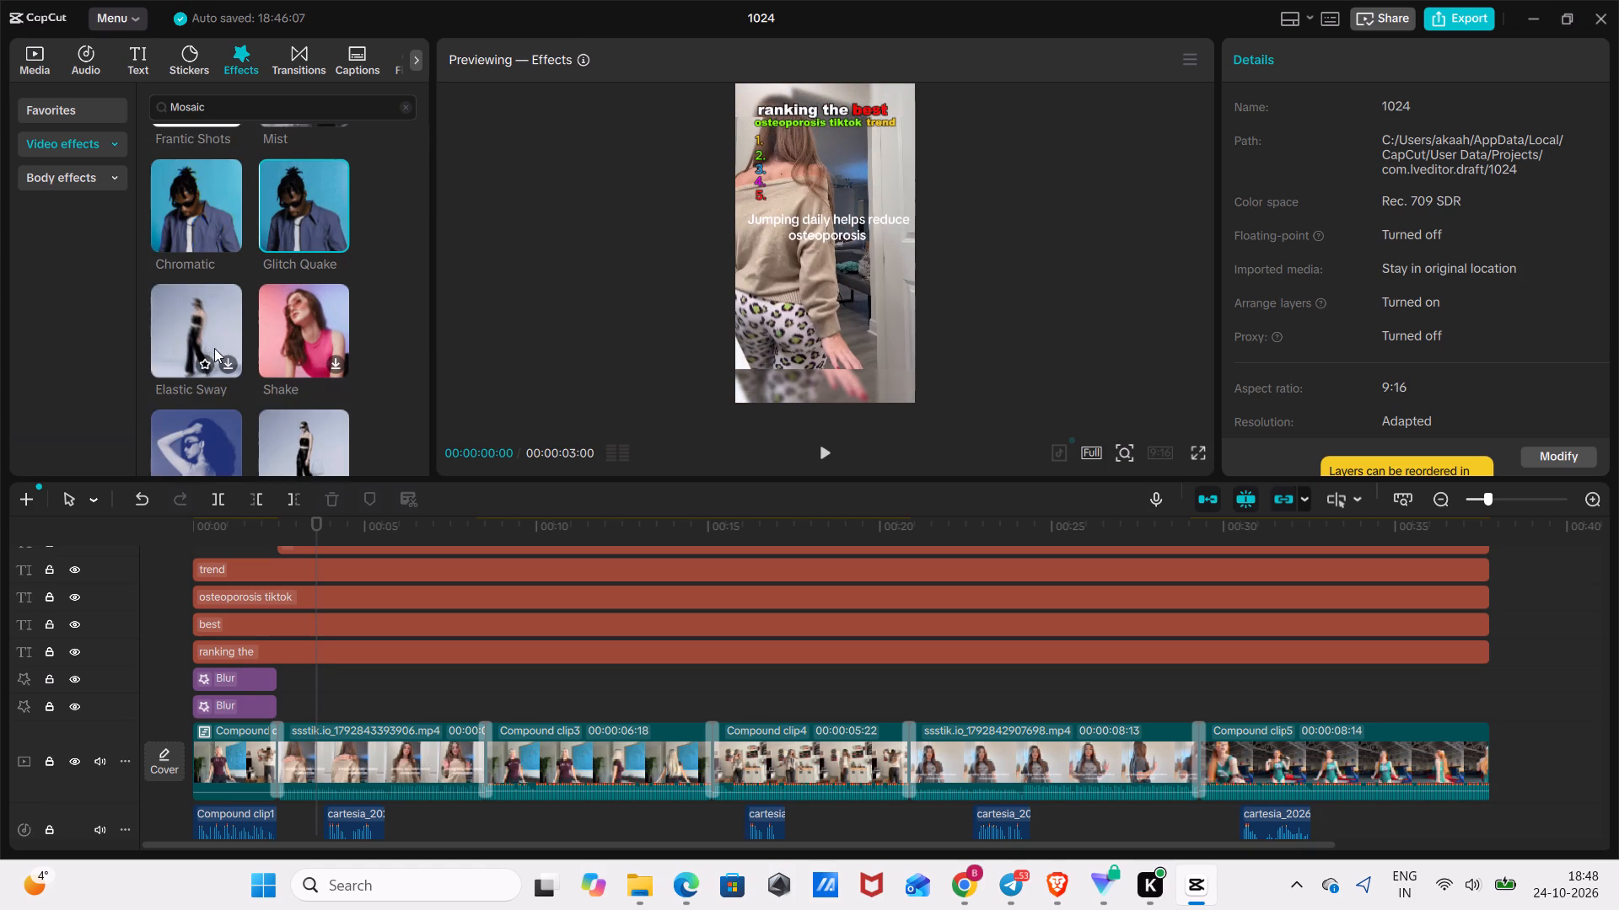
click(190, 227)
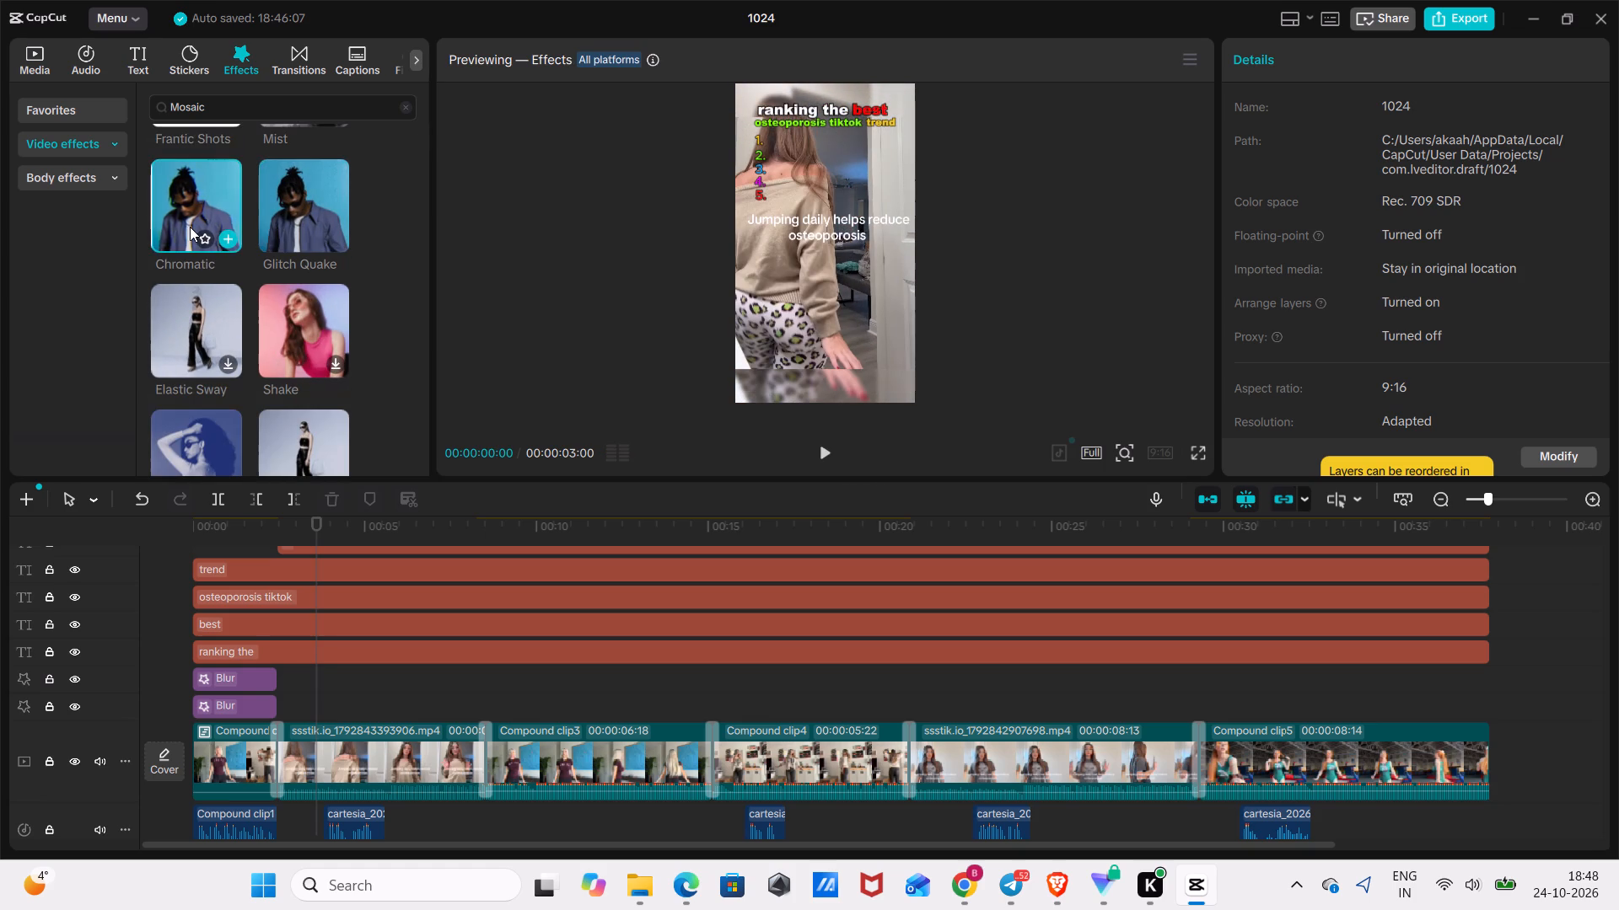
scroll(219, 321, down, 1)
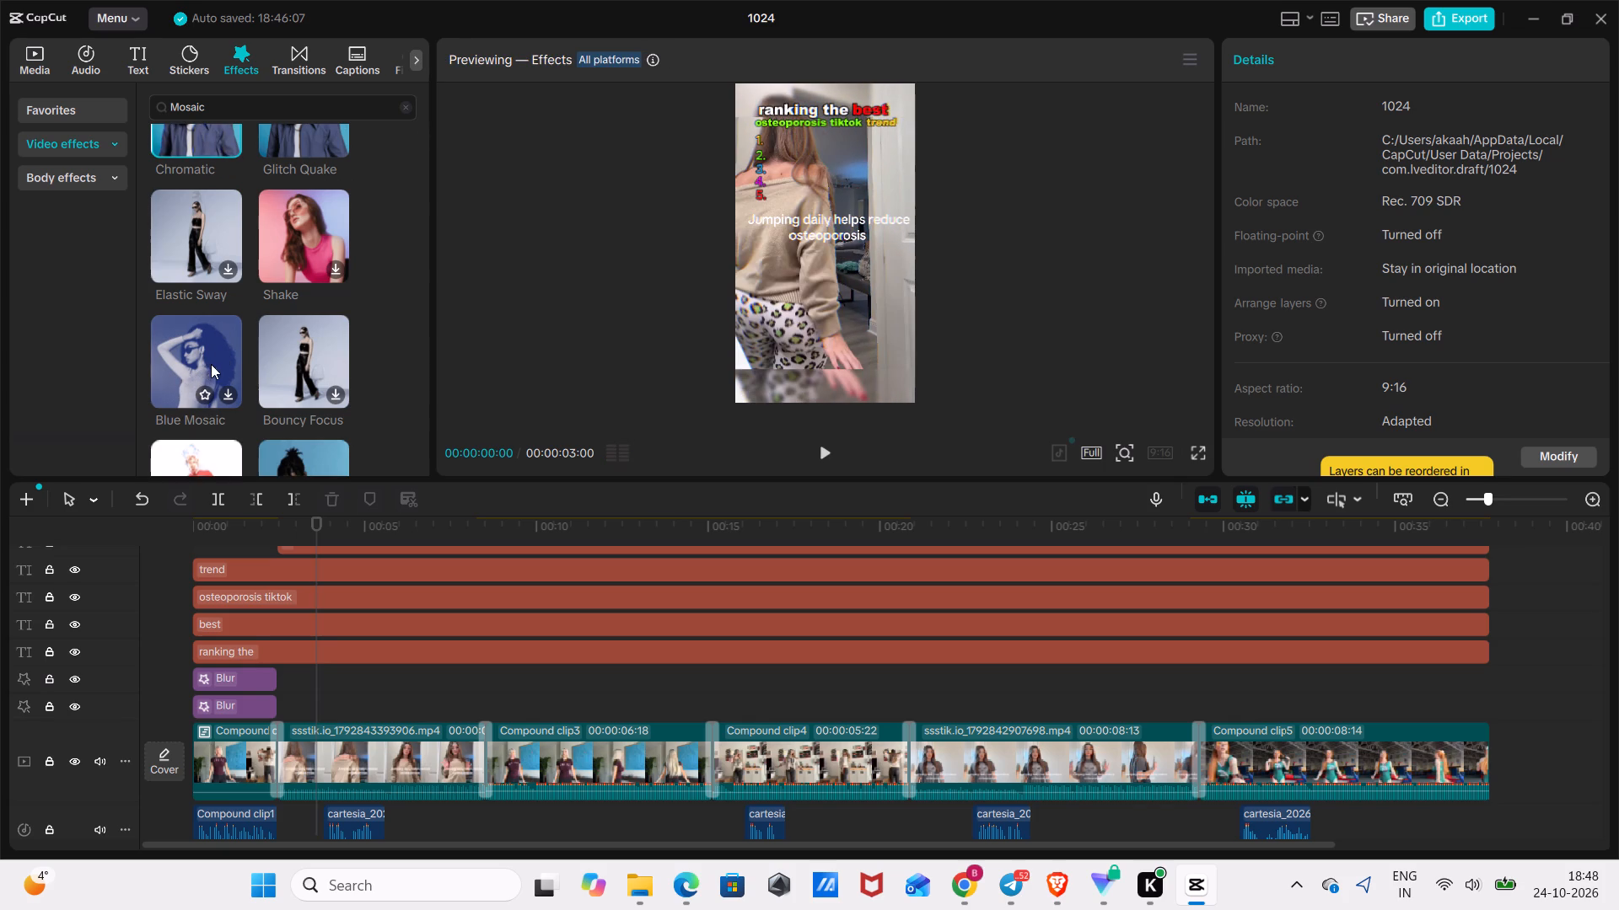
scroll(299, 344, down, 2)
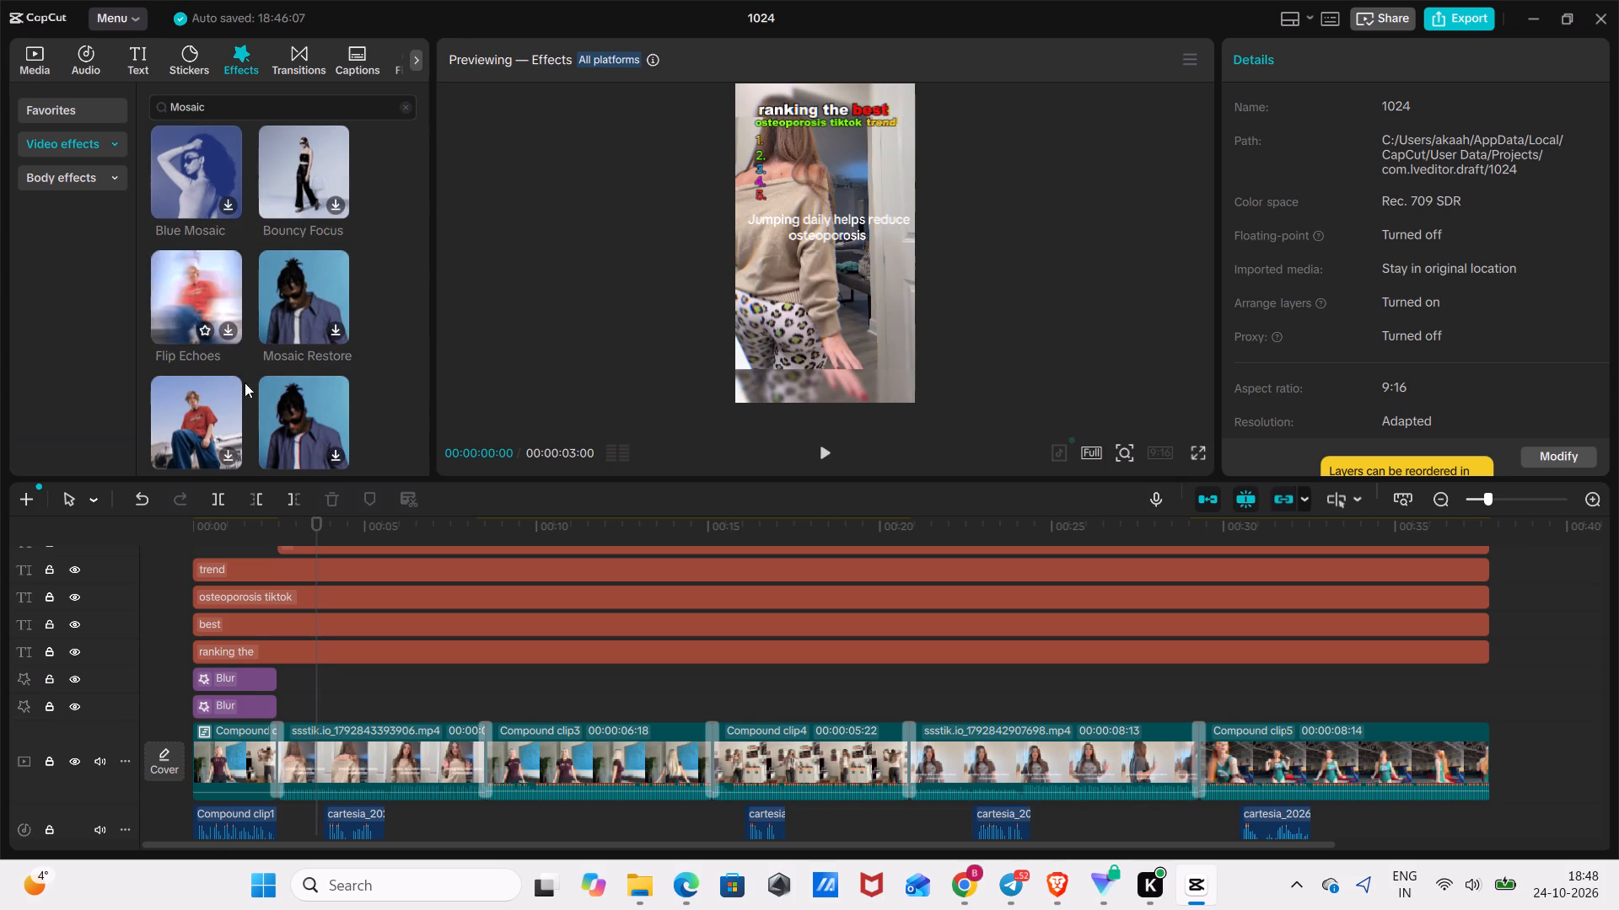
scroll(229, 316, up, 3)
click(228, 239)
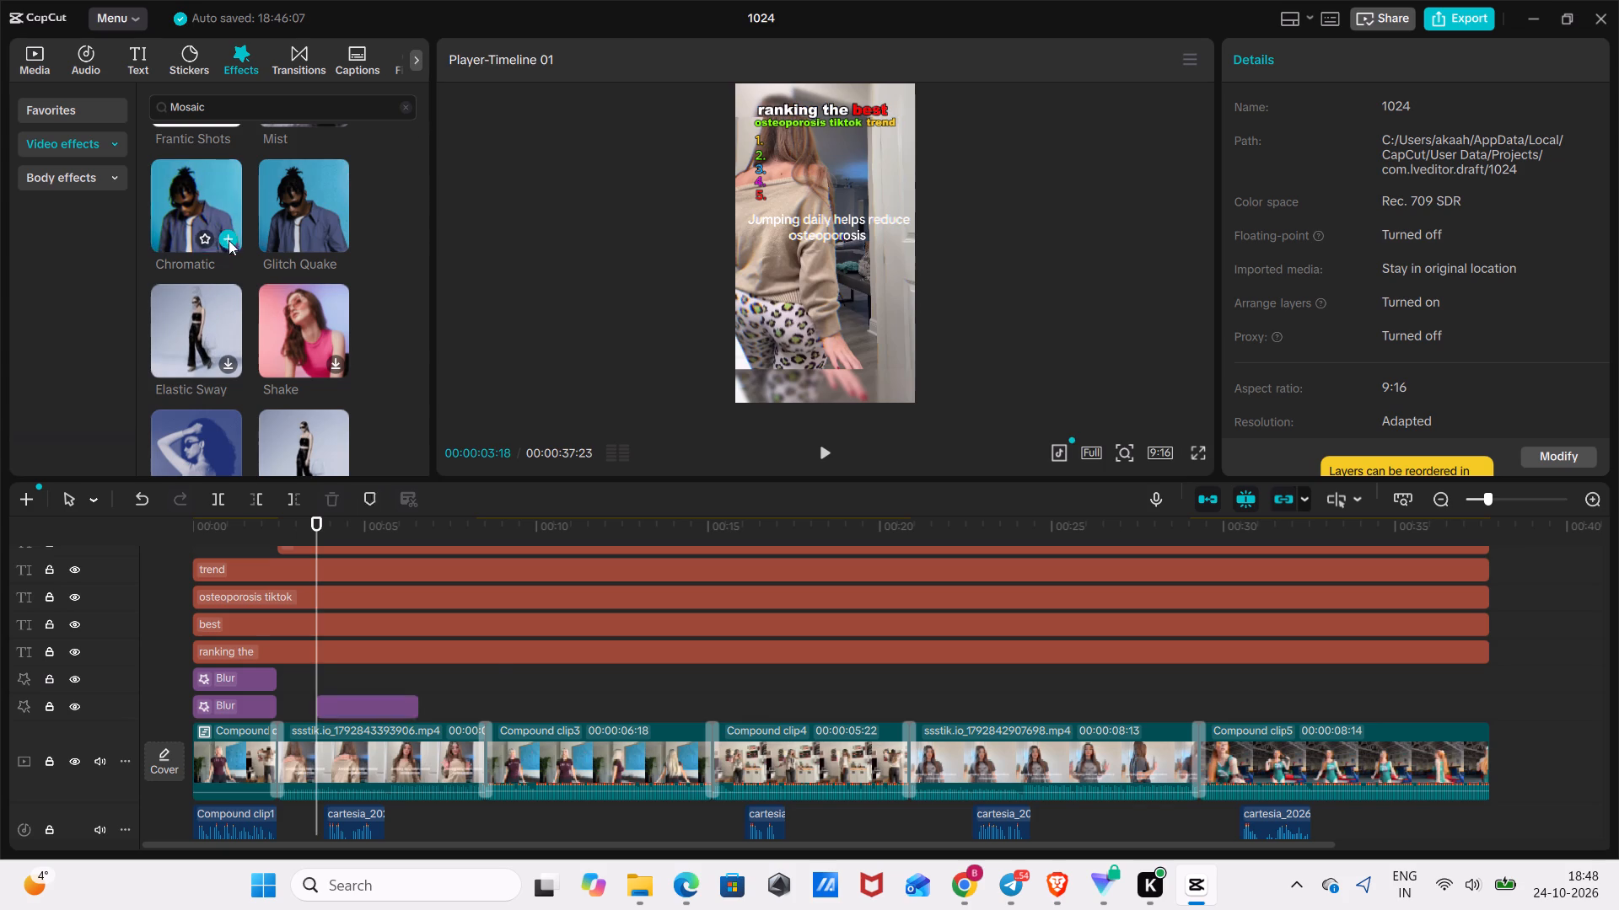
Shorten the Chromatic effect to about 2 seconds so it ends with the voiceover under the second clip.
key(space)
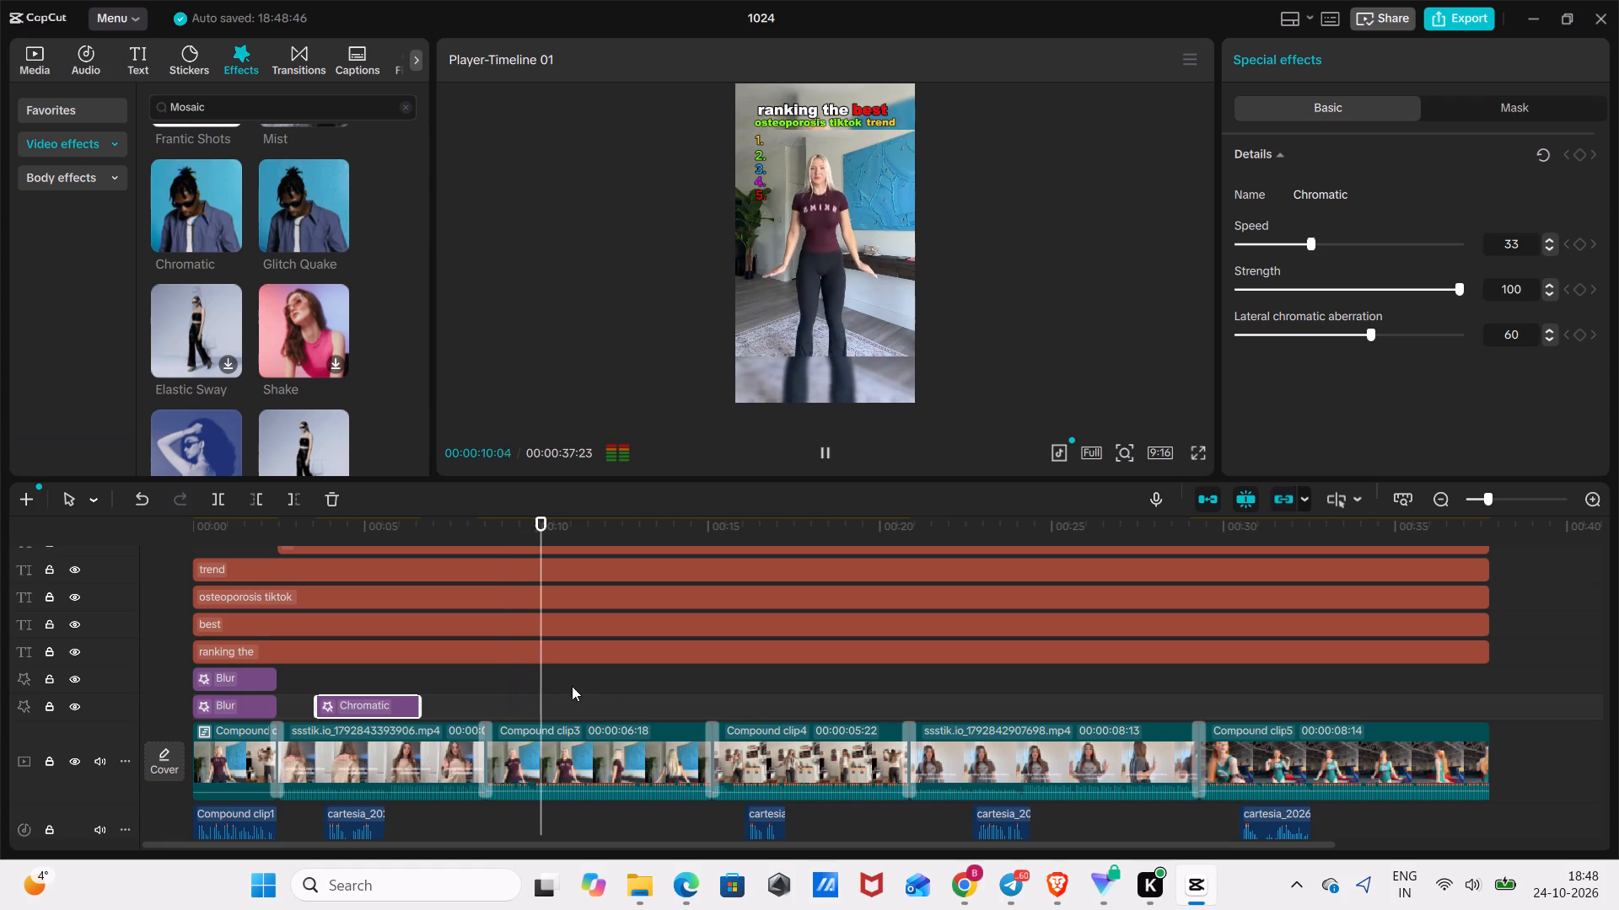
drag(419, 709, 383, 728)
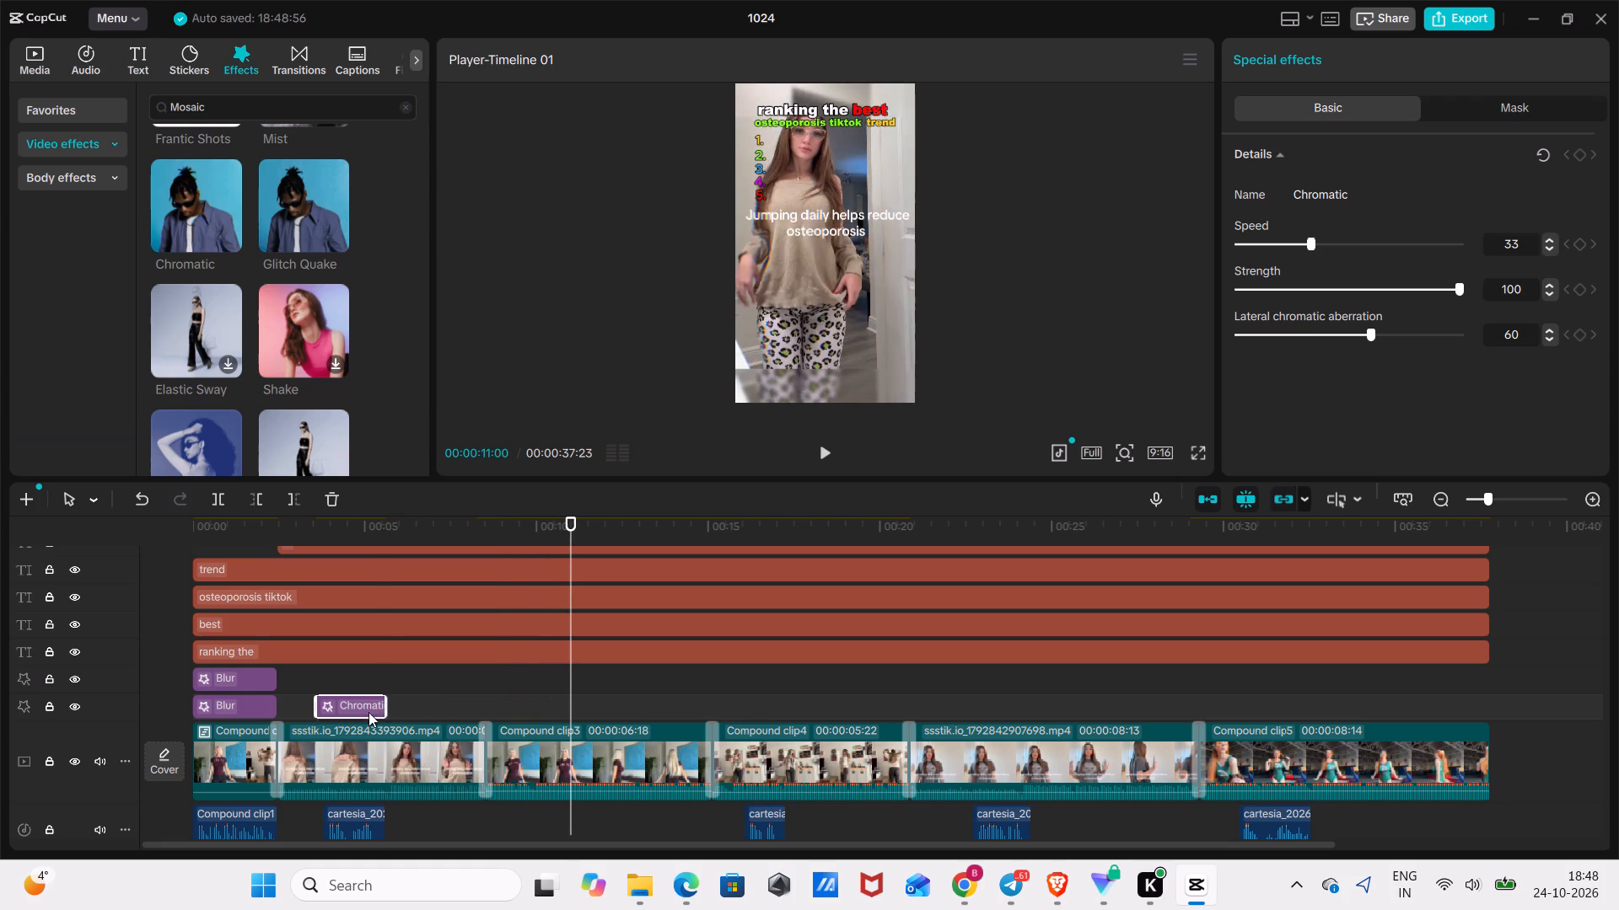
Copy the shortened Chromatic effect onto the four remaining clips at 00:00:11:00, 00:00:17:00, 00:00:23:19 and about 34 seconds, and play them back.
click(365, 709)
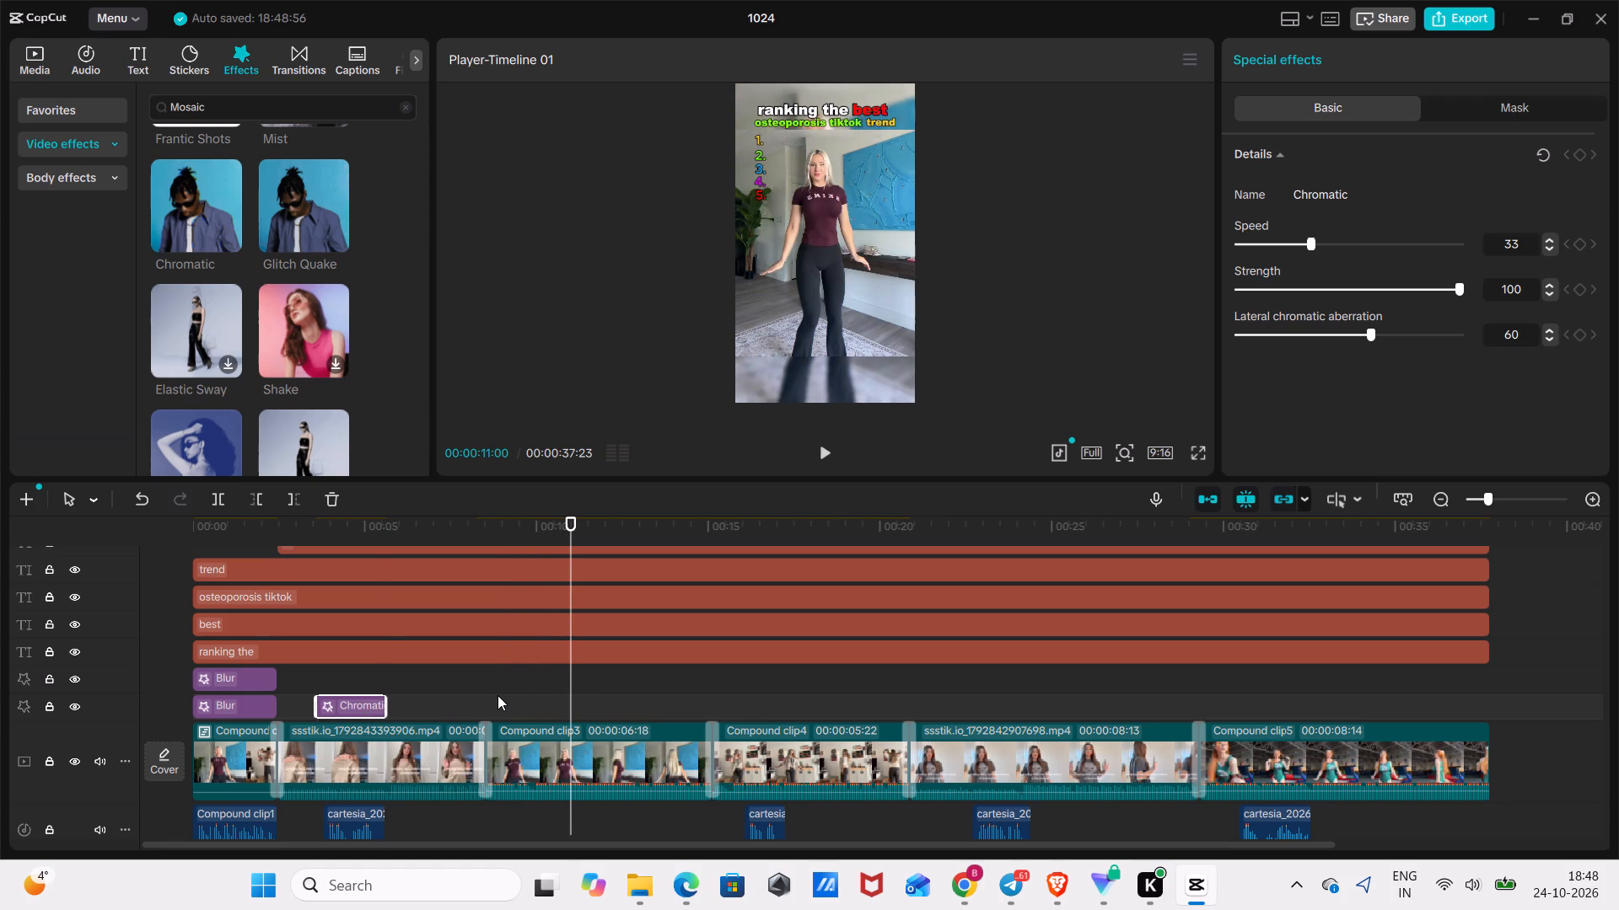
key(ctrl+c)
key(ctrl+v)
key(space)
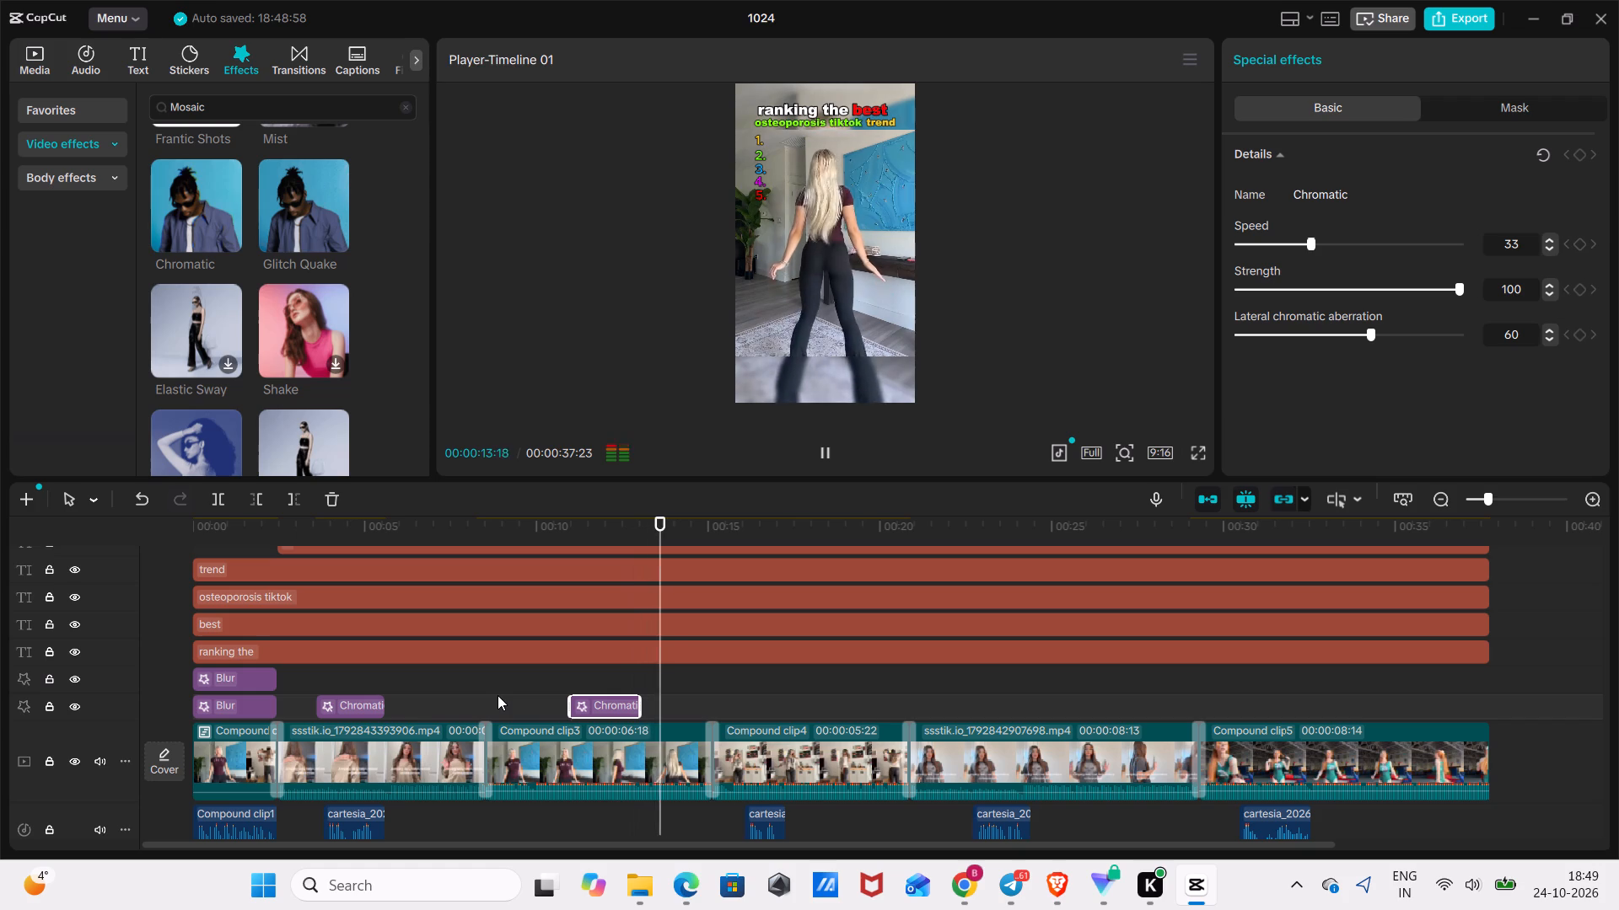
click(775, 682)
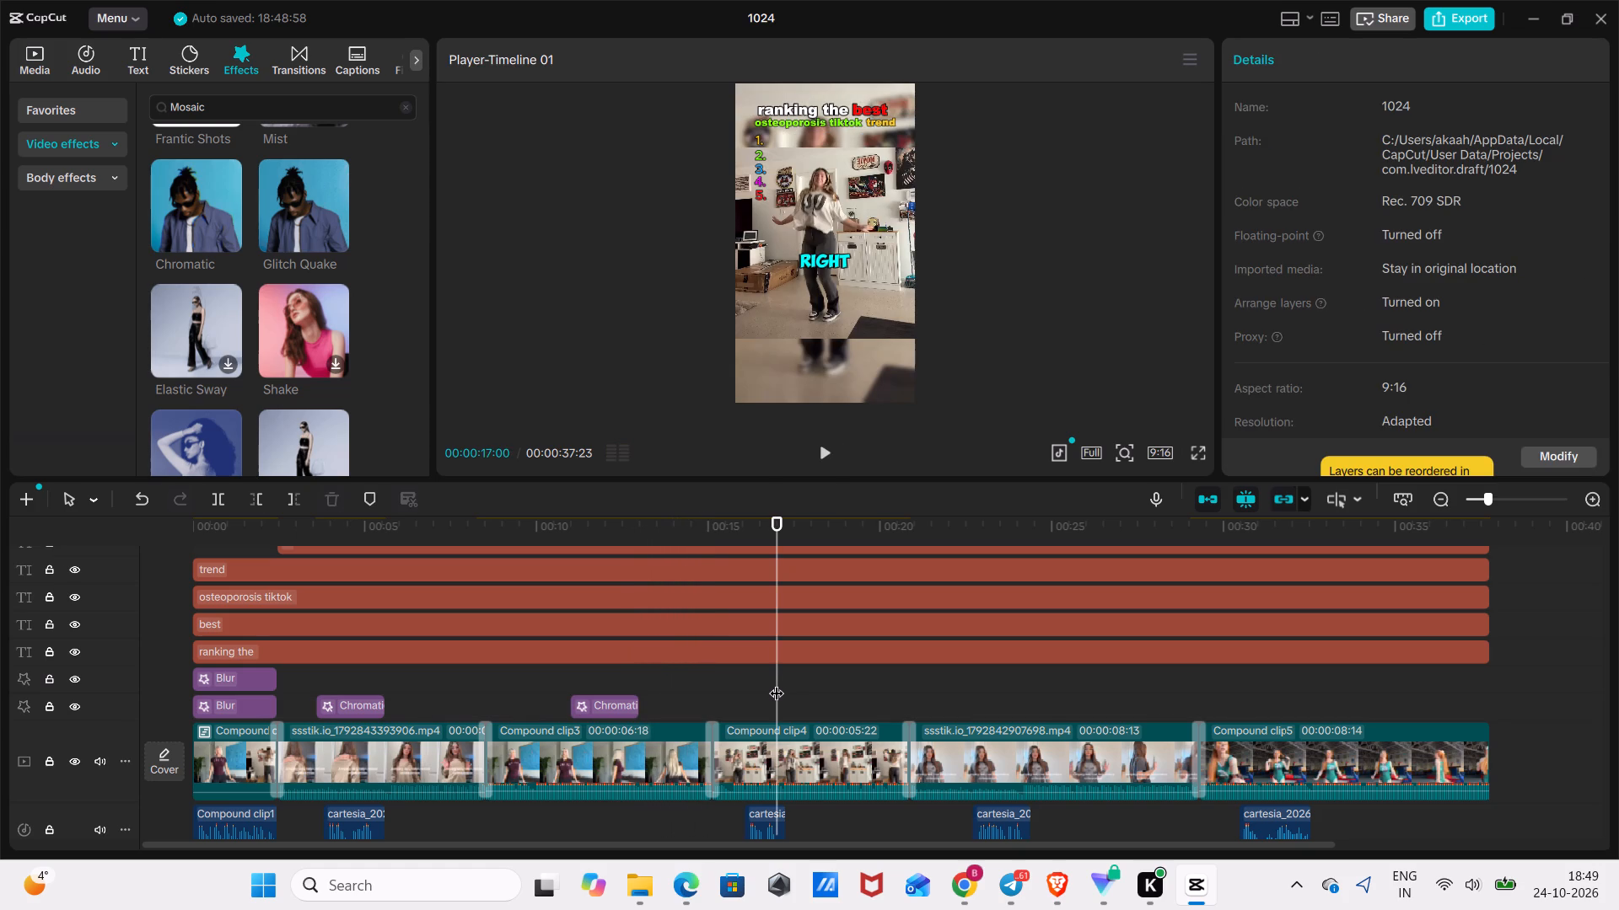
key(ctrl+v)
key(space)
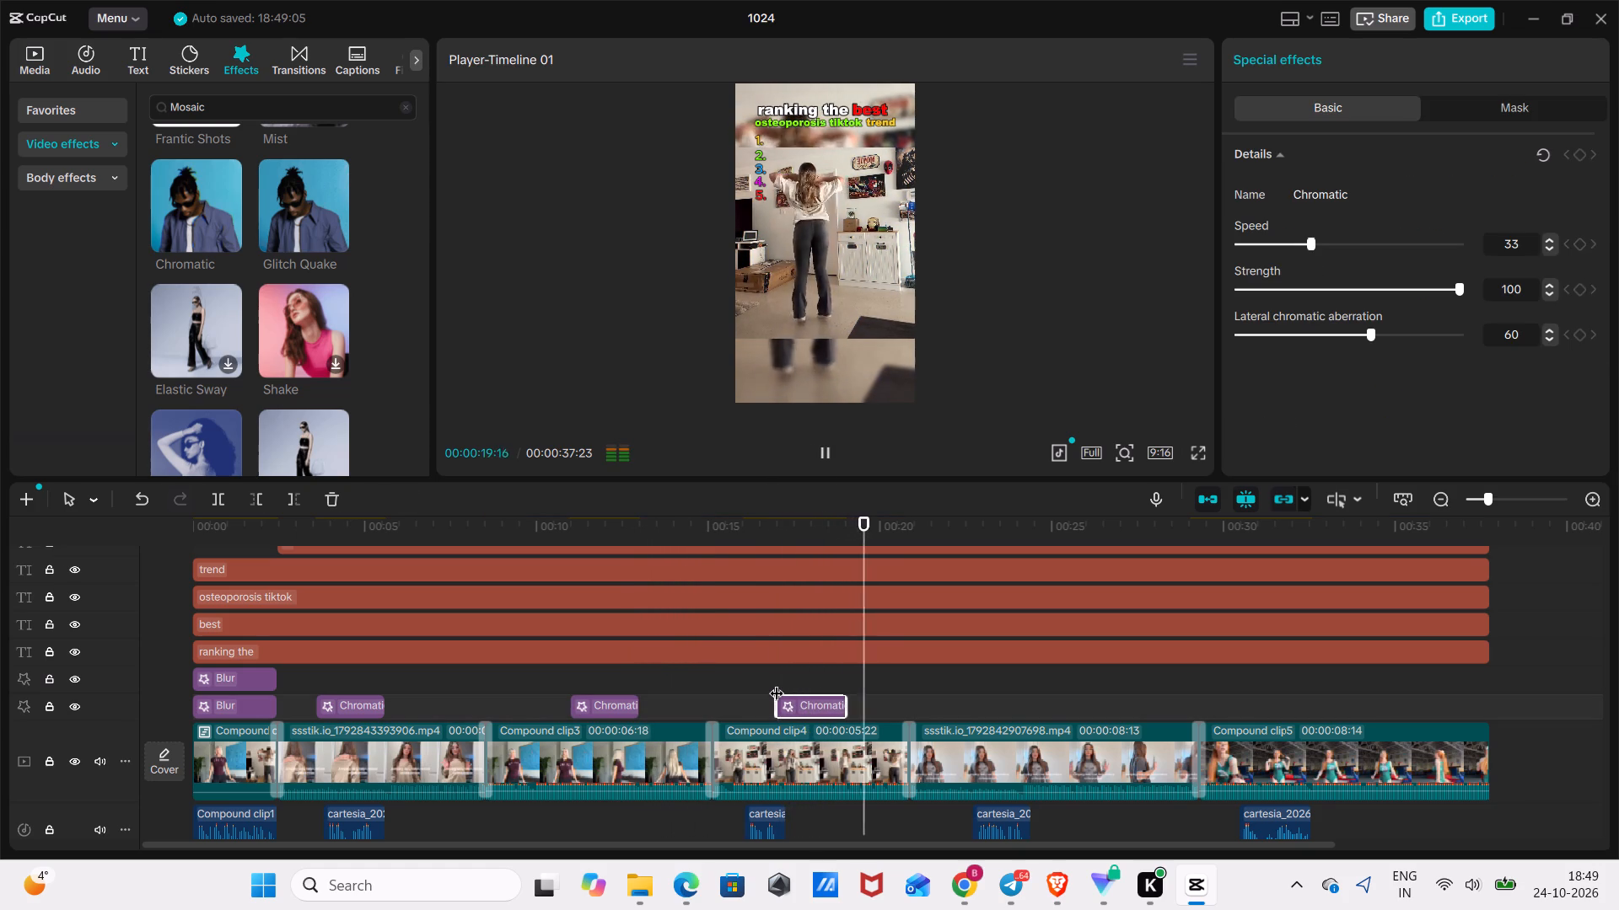
click(1003, 700)
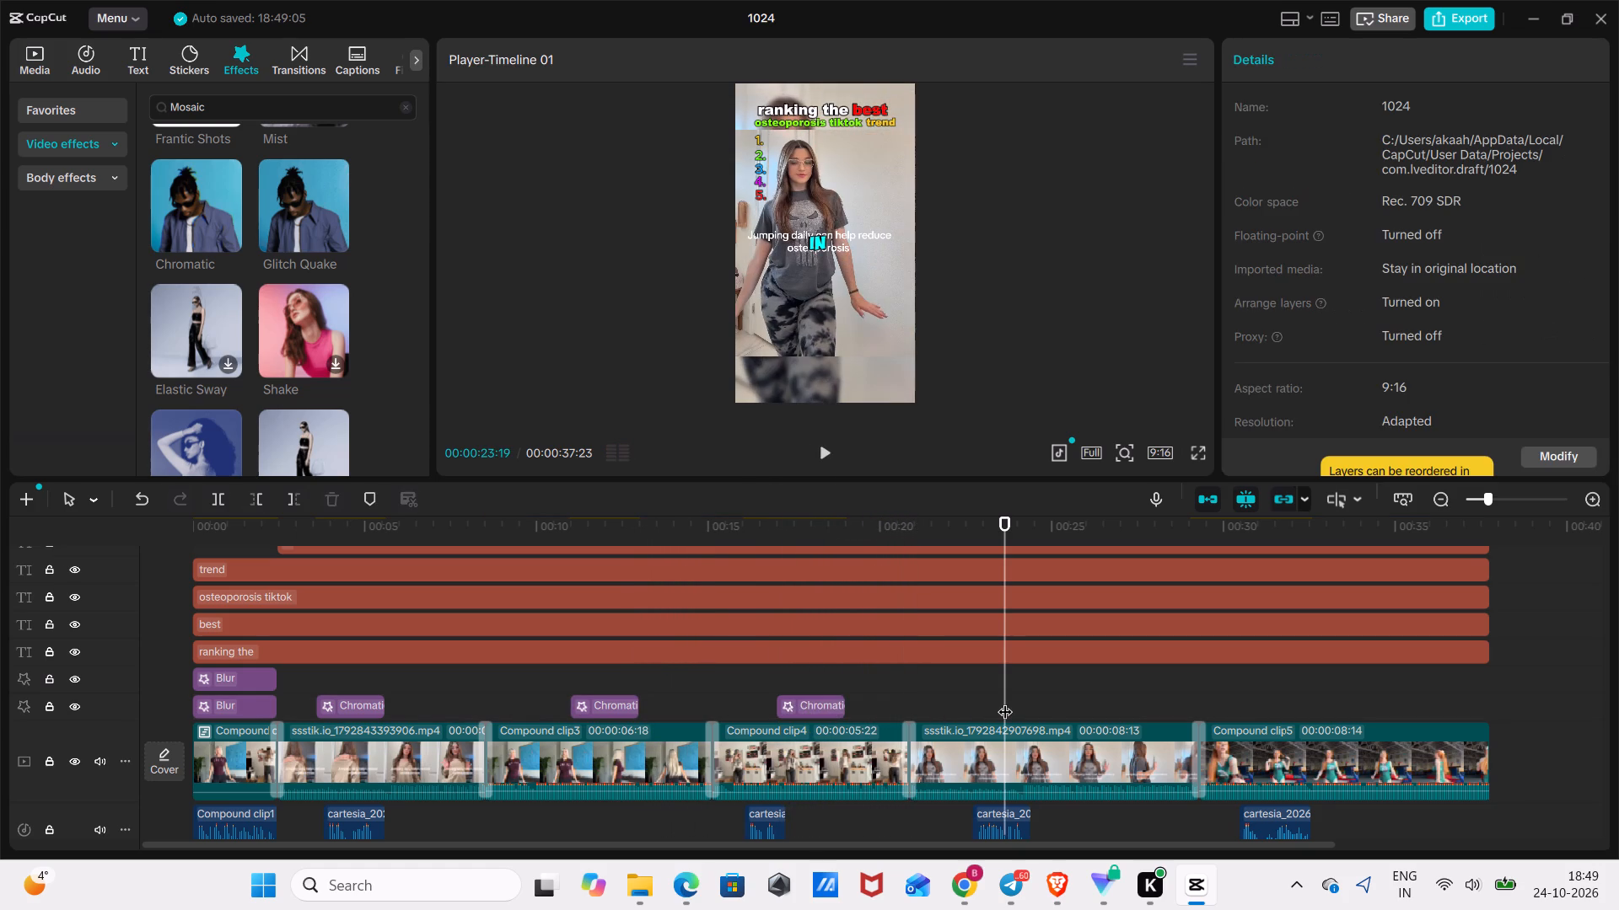
key(ctrl+v)
key(space)
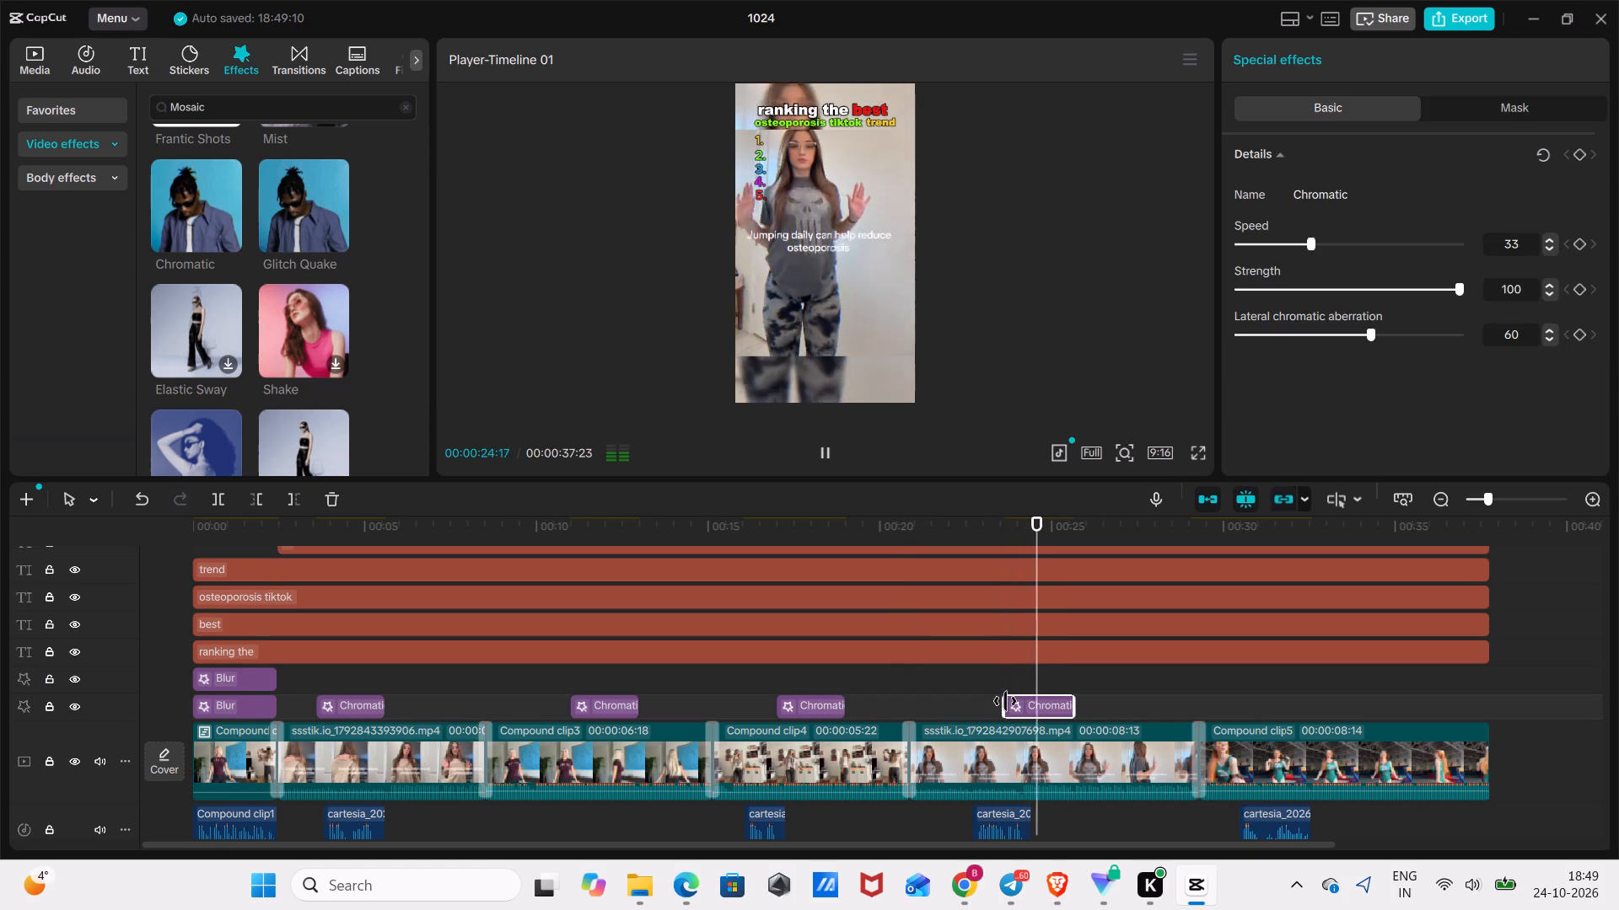
click(1369, 689)
key(ctrl+v)
key(space)
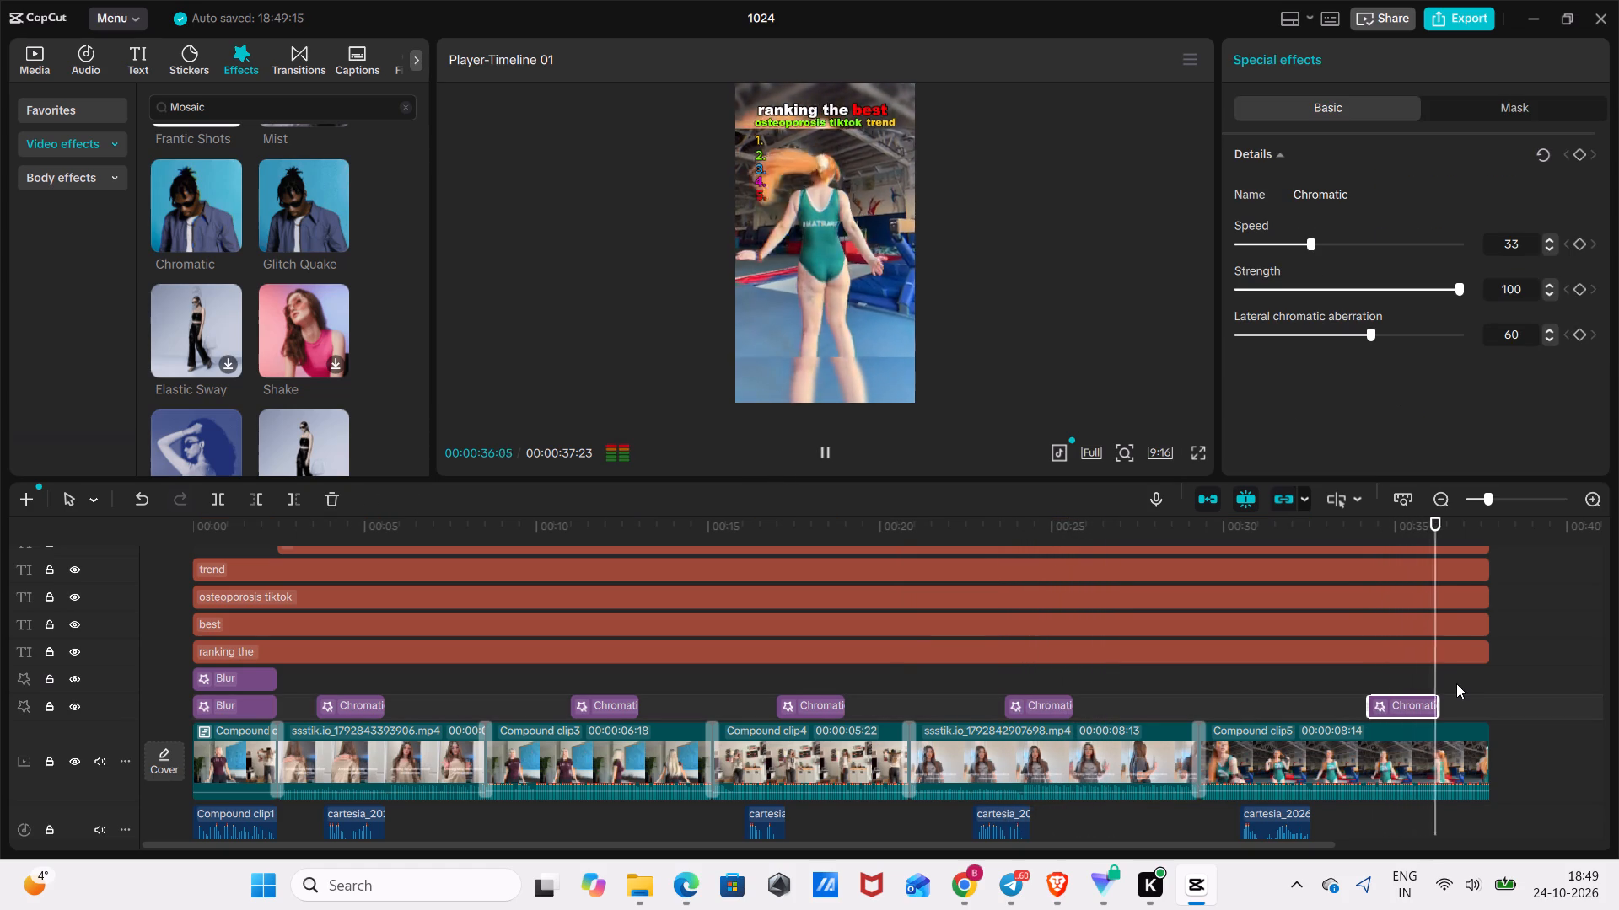
drag(1482, 531, 1084, 575)
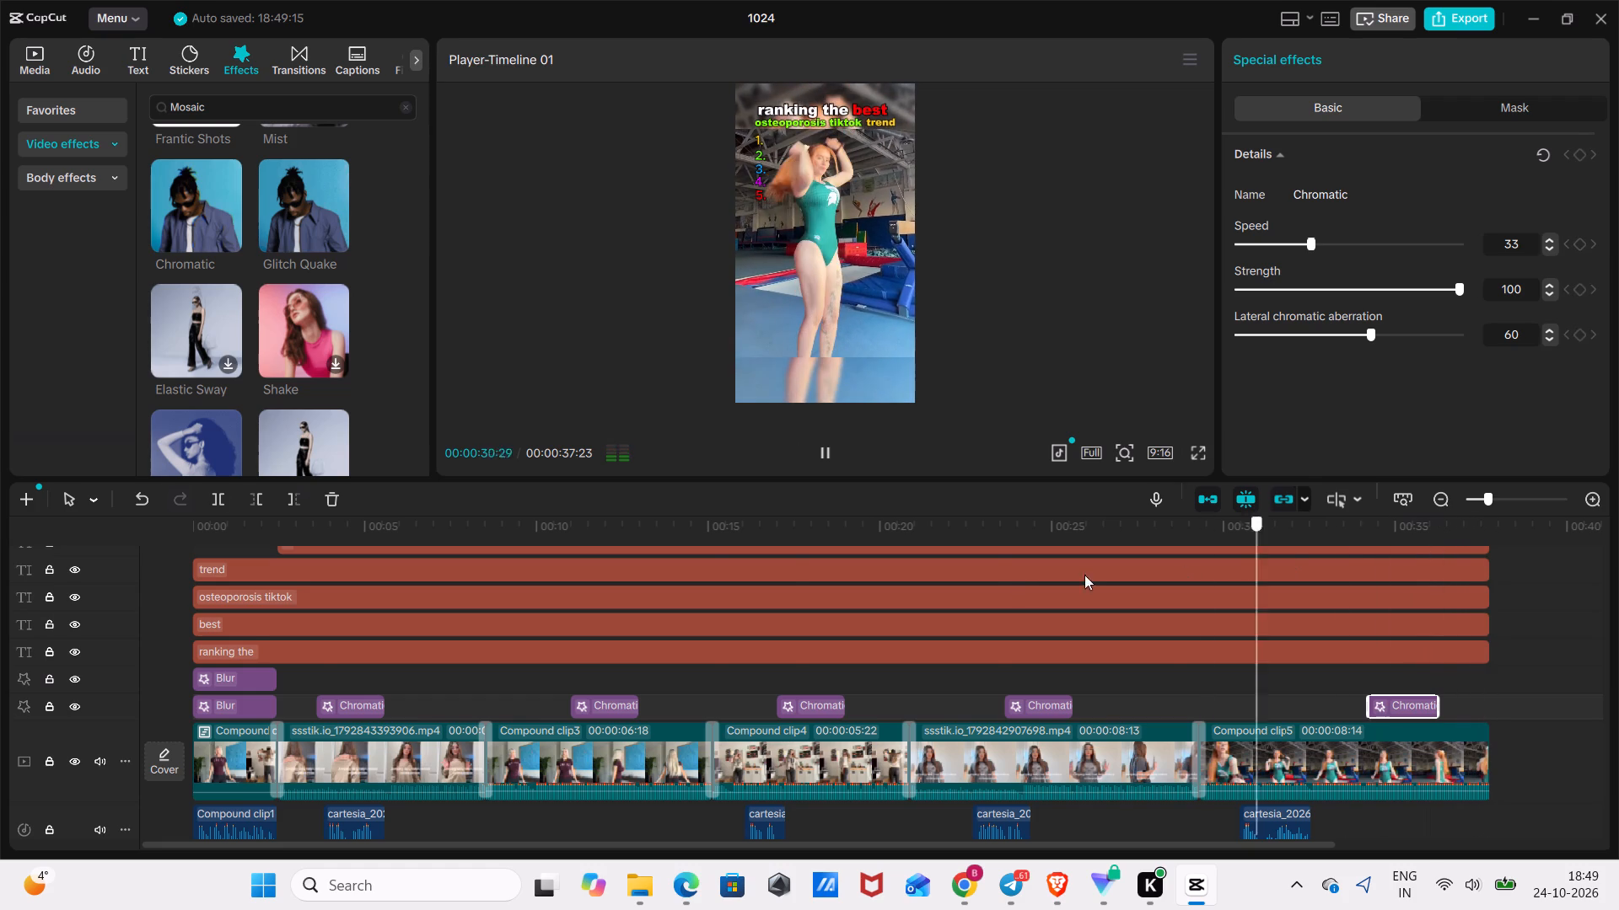
drag(1084, 575, 483, 688)
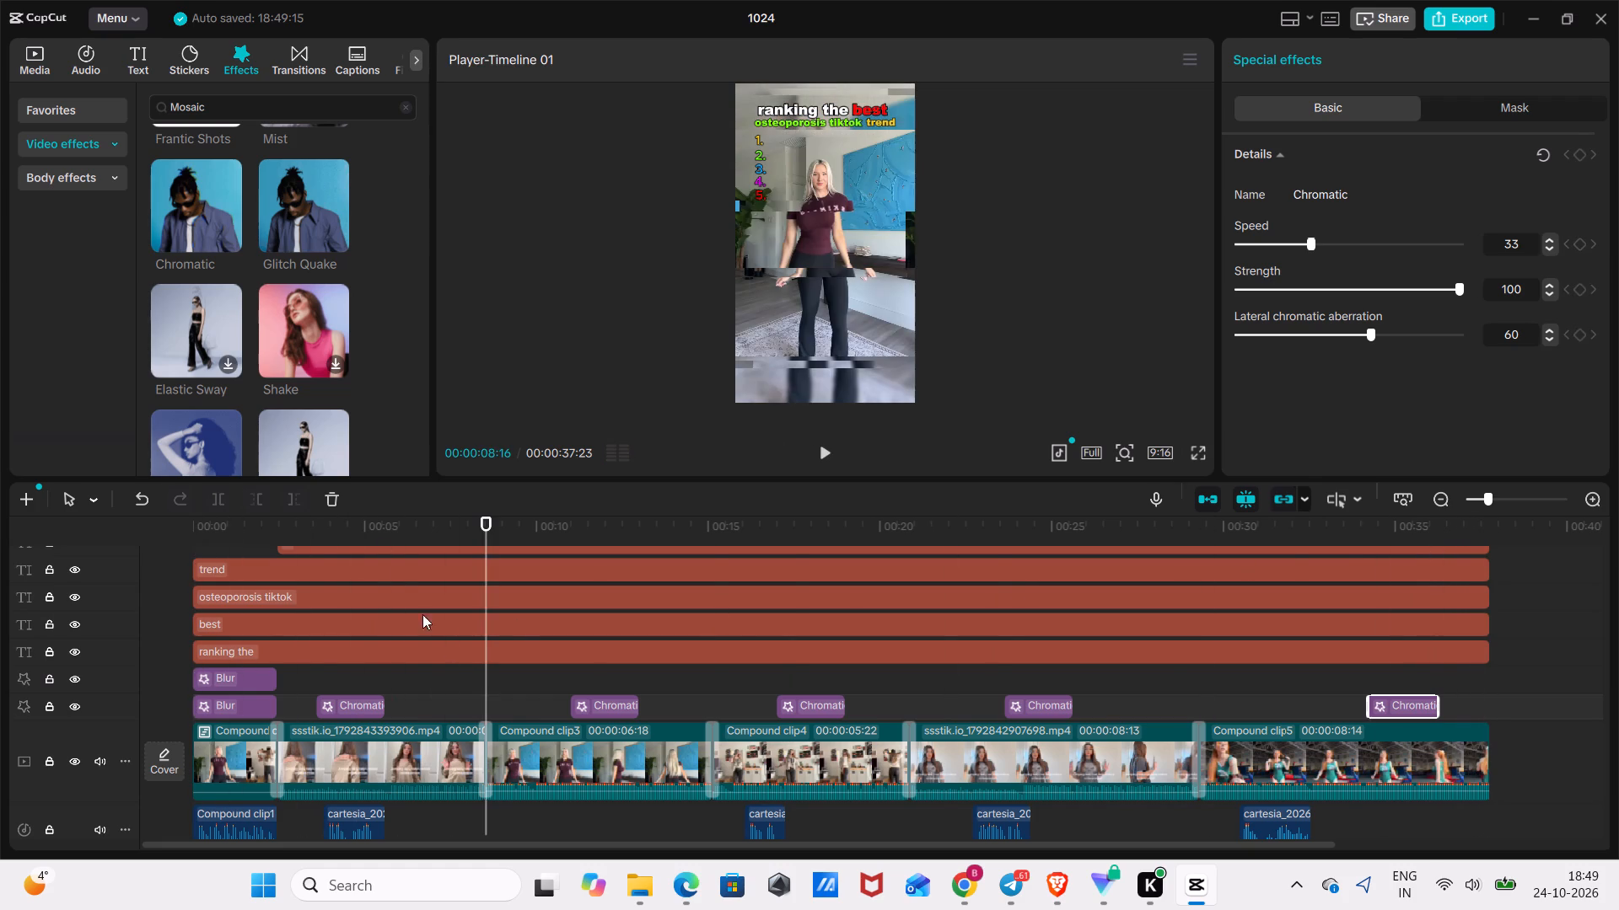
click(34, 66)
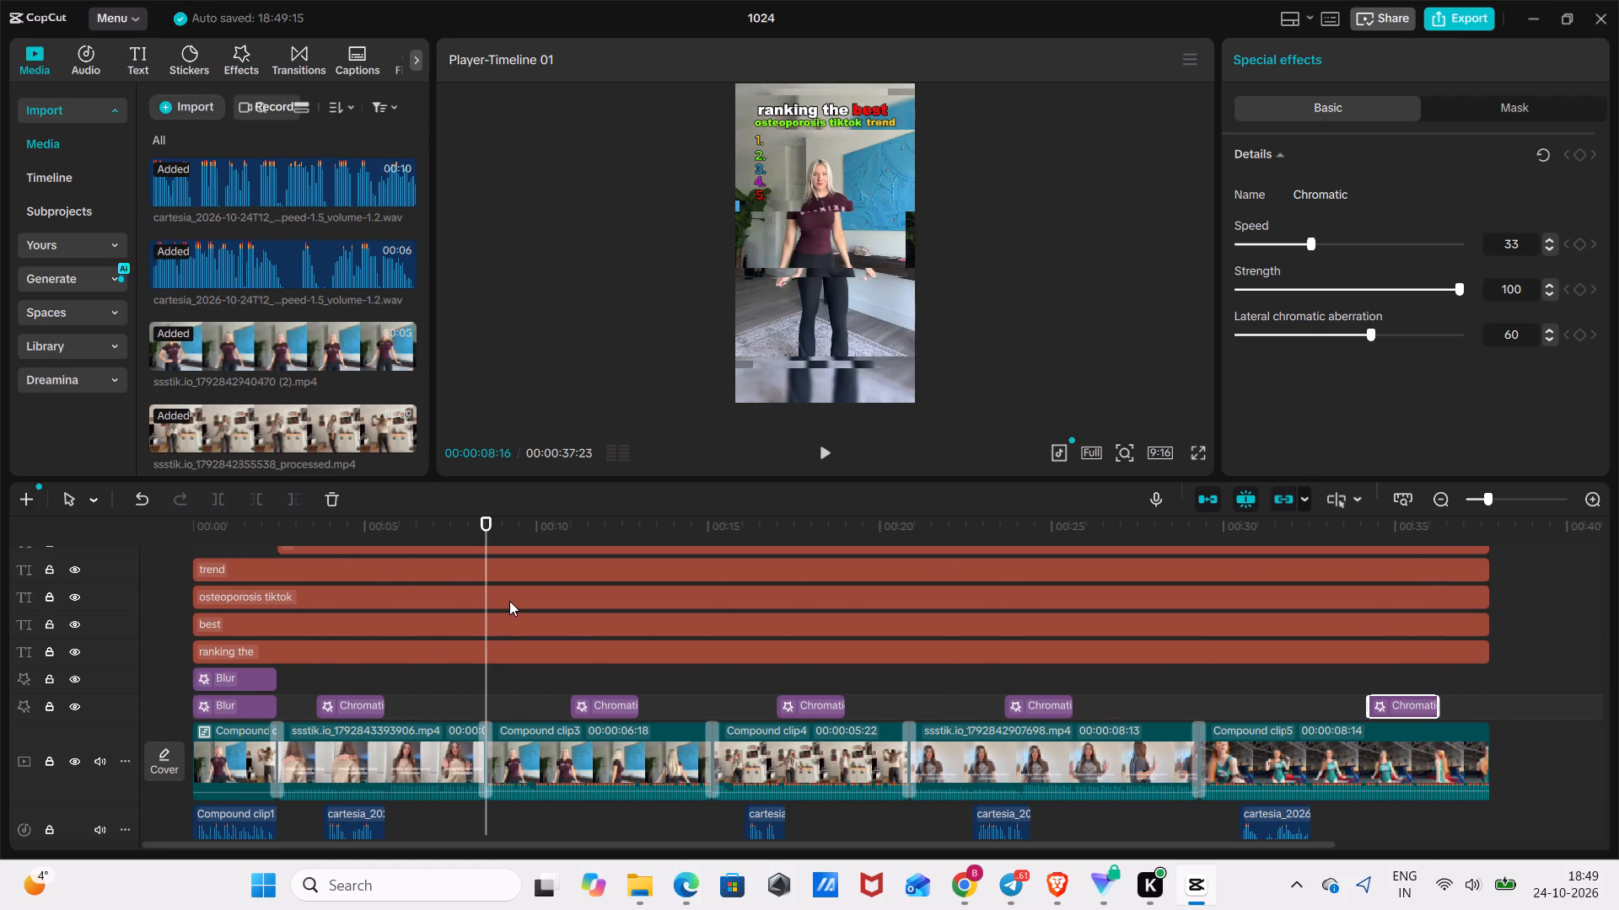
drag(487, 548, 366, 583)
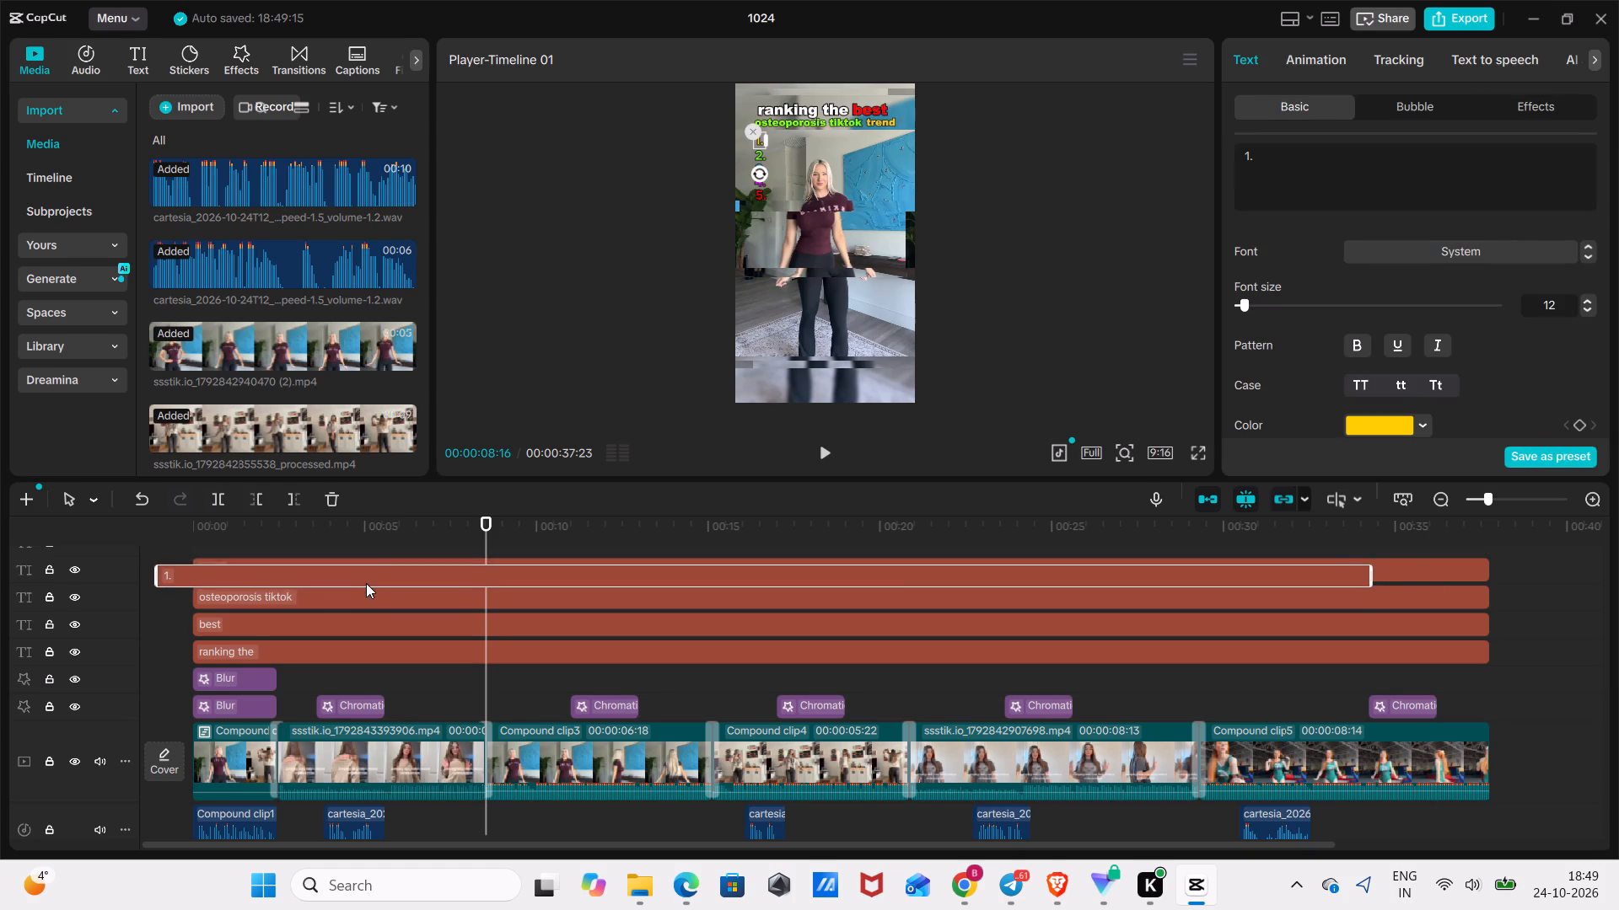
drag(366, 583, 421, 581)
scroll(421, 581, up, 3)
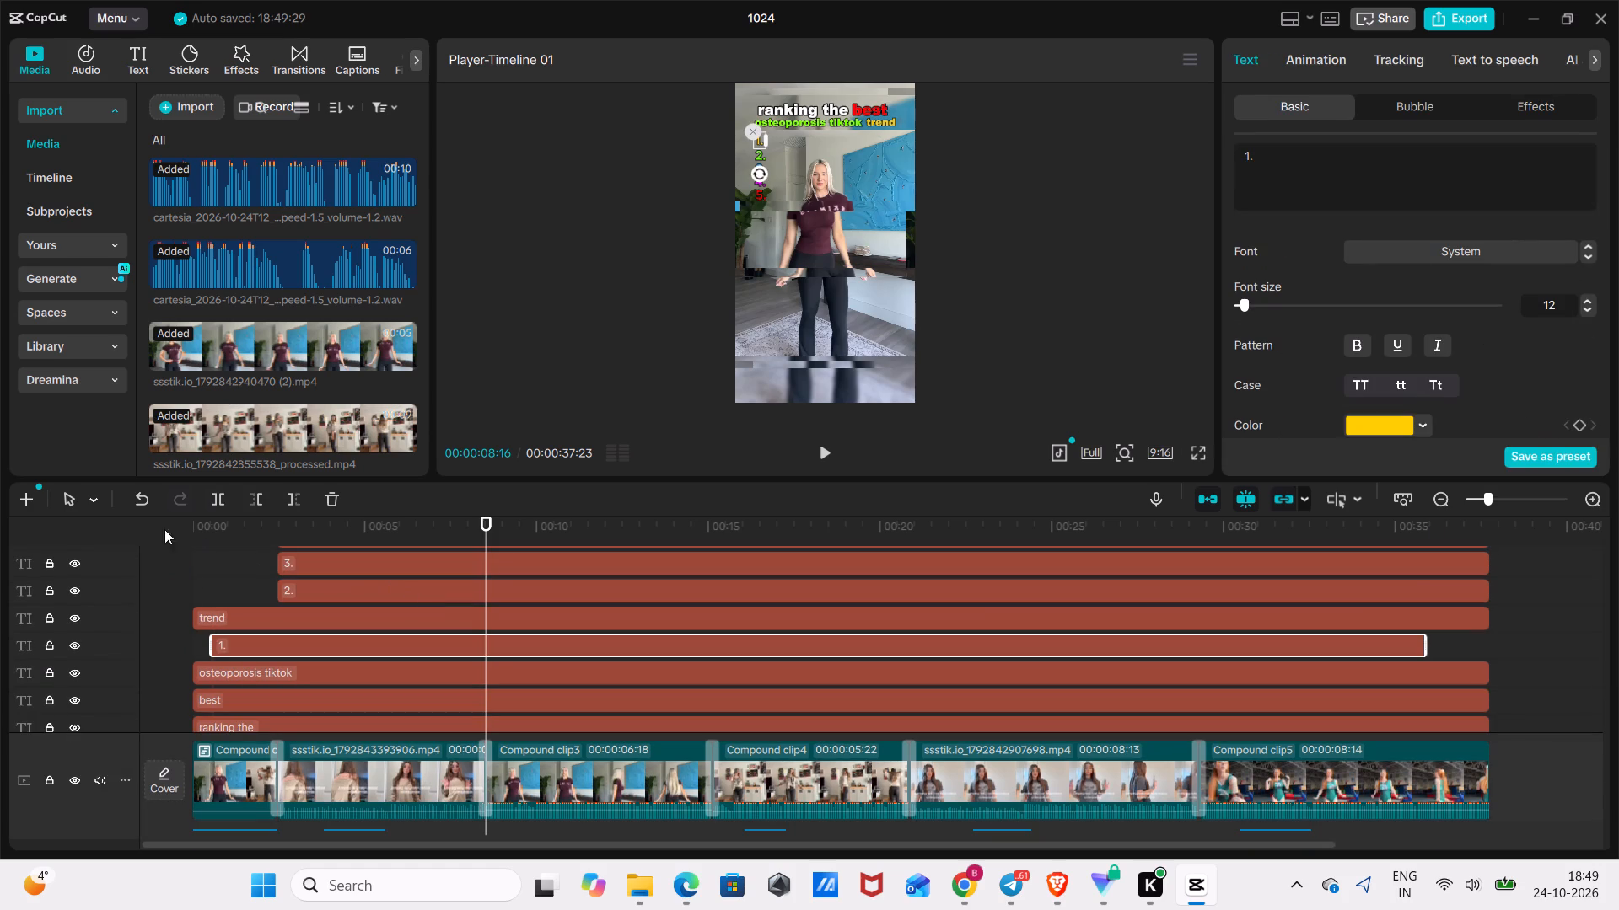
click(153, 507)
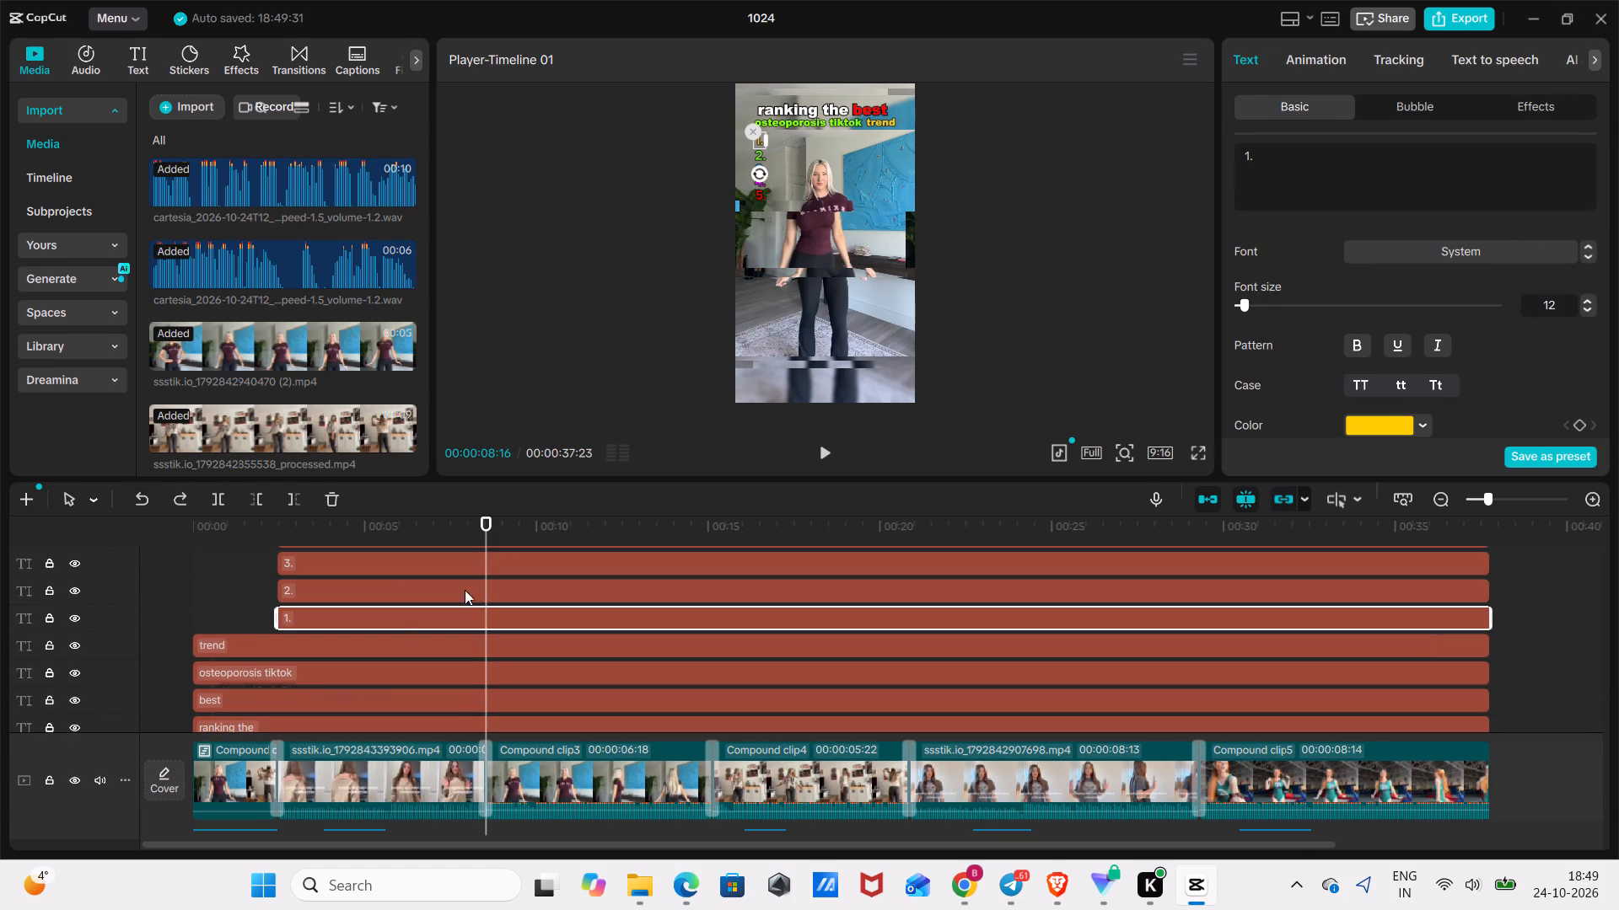
Search the sound effects for the trending term glitch and add the one-second YBMD glitch sound at the start of the timeline.
drag(488, 520, 137, 580)
click(78, 59)
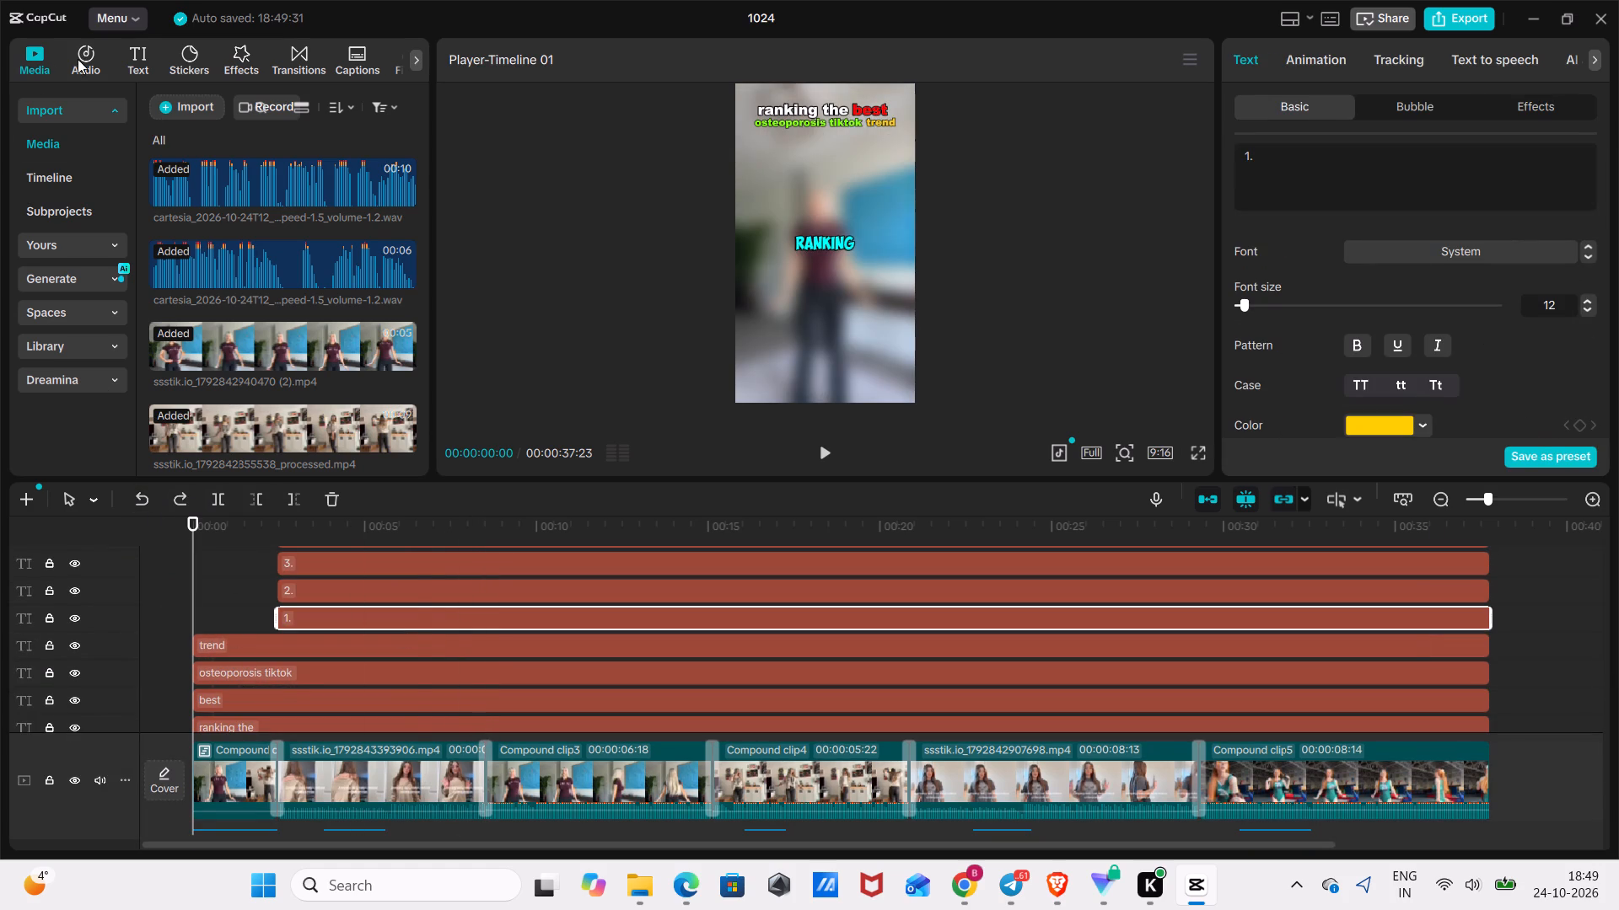
click(100, 250)
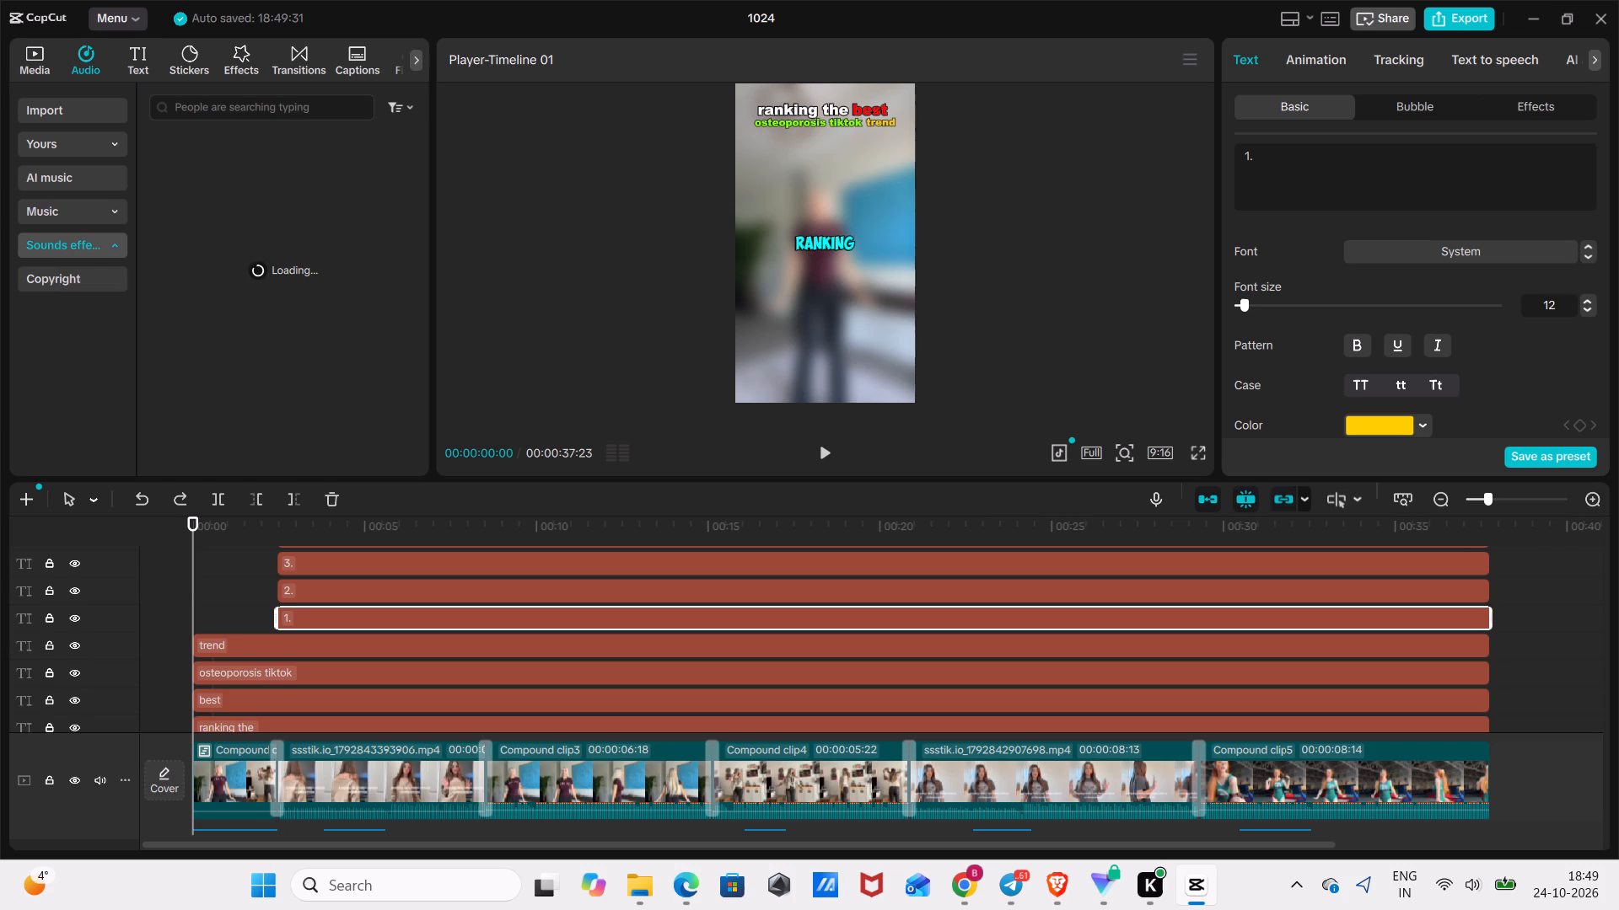
click(227, 108)
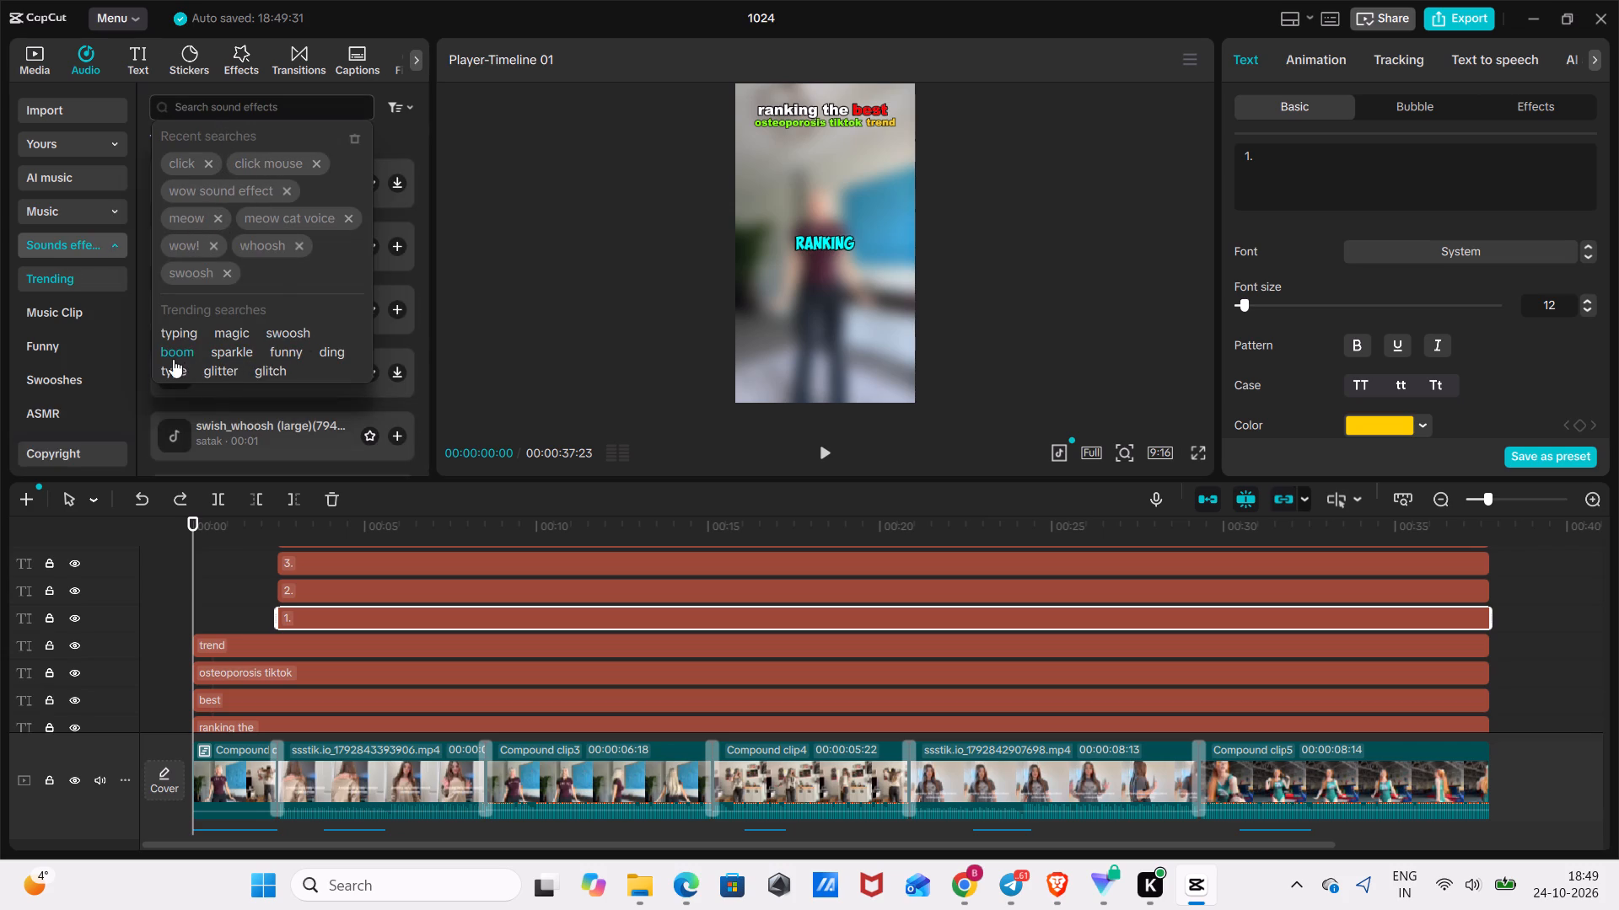
click(257, 375)
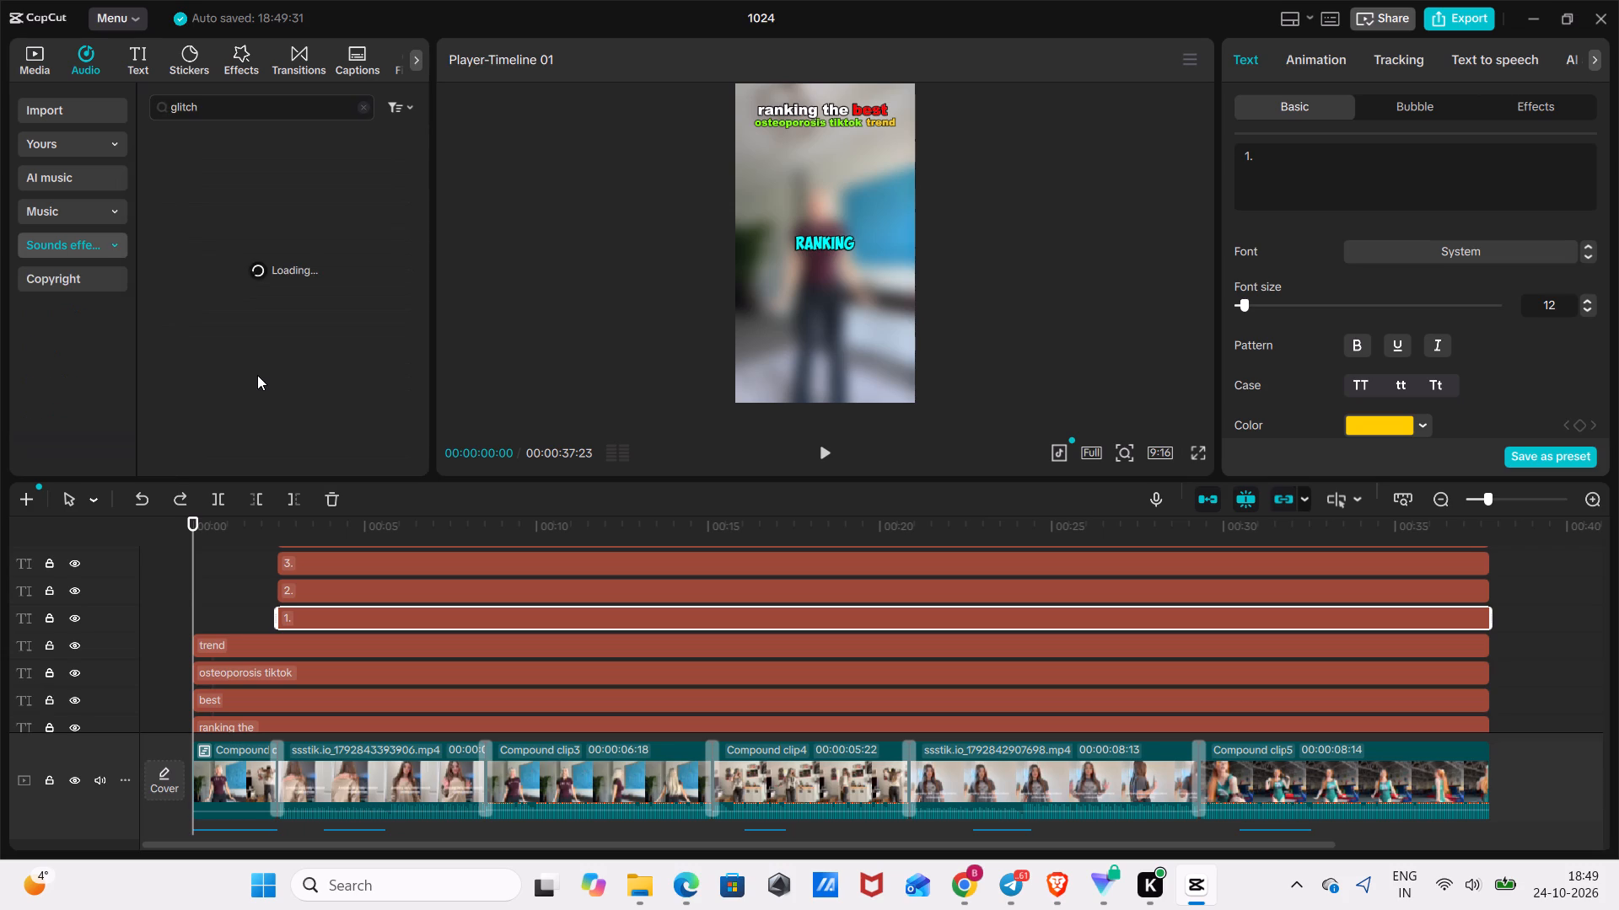
scroll(493, 531, down, 8)
scroll(467, 602, down, 3)
scroll(216, 242, up, 2)
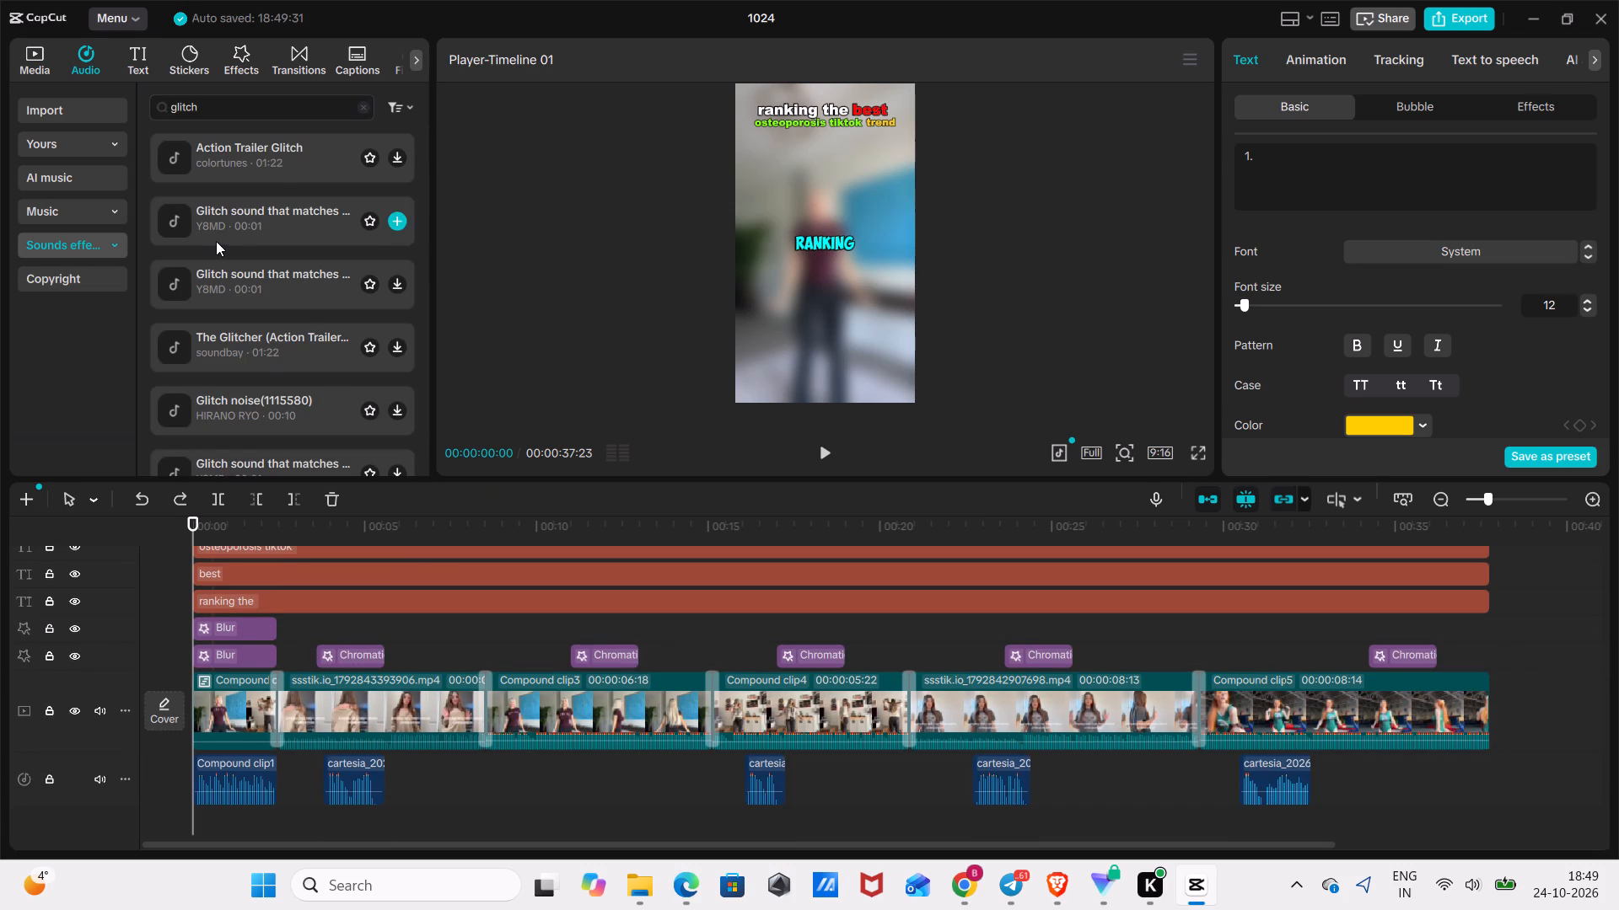
scroll(216, 241, up, 2)
click(320, 156)
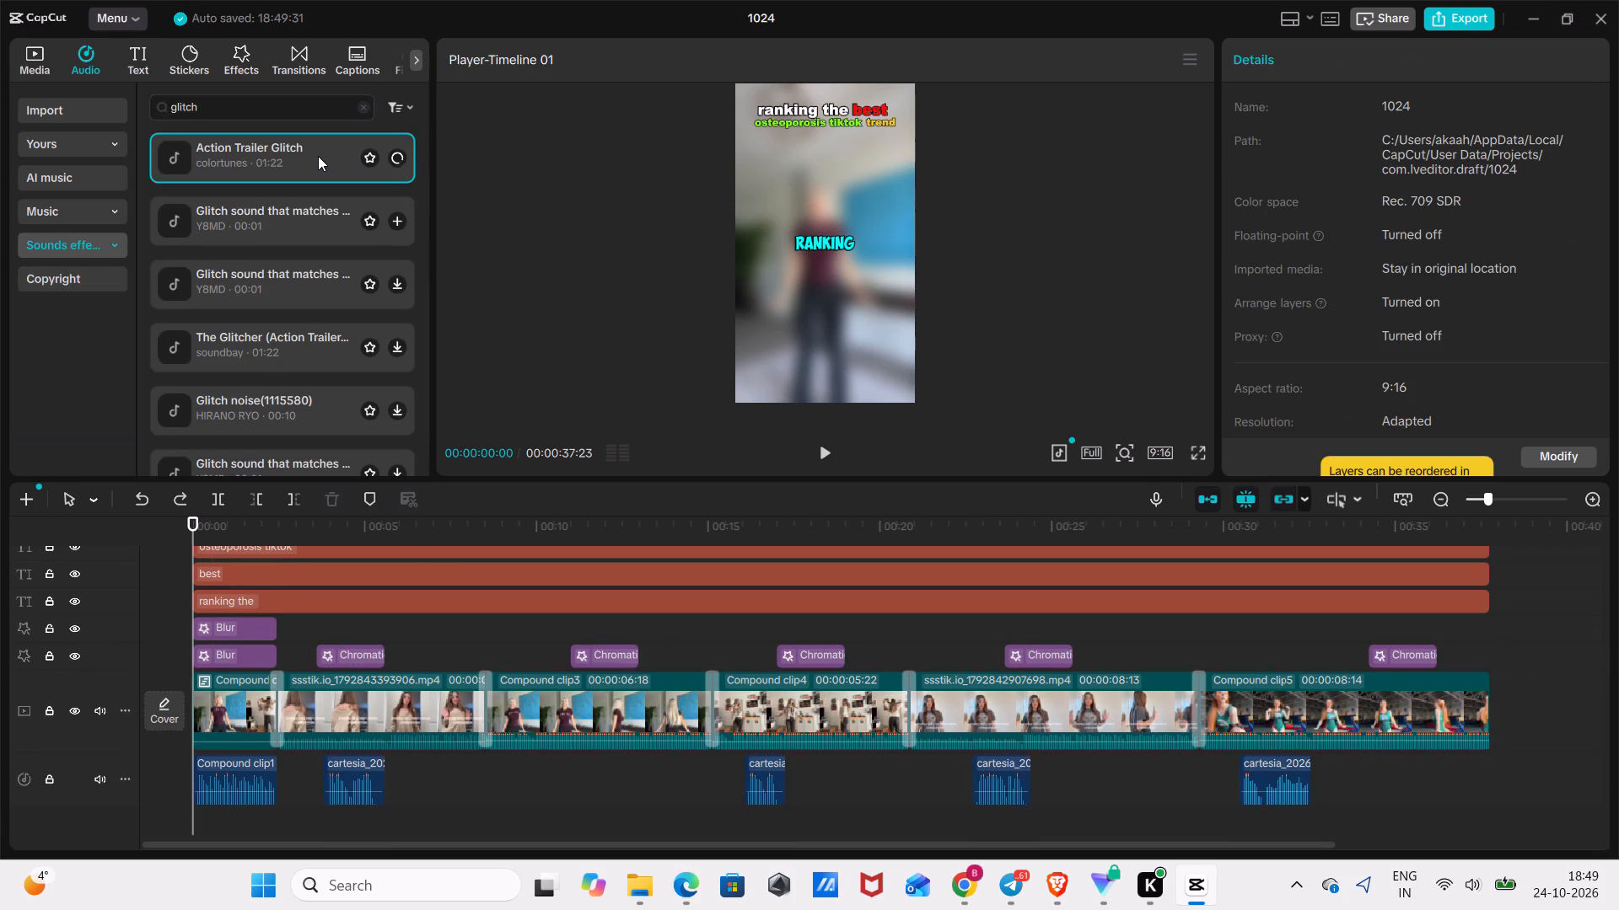
click(274, 237)
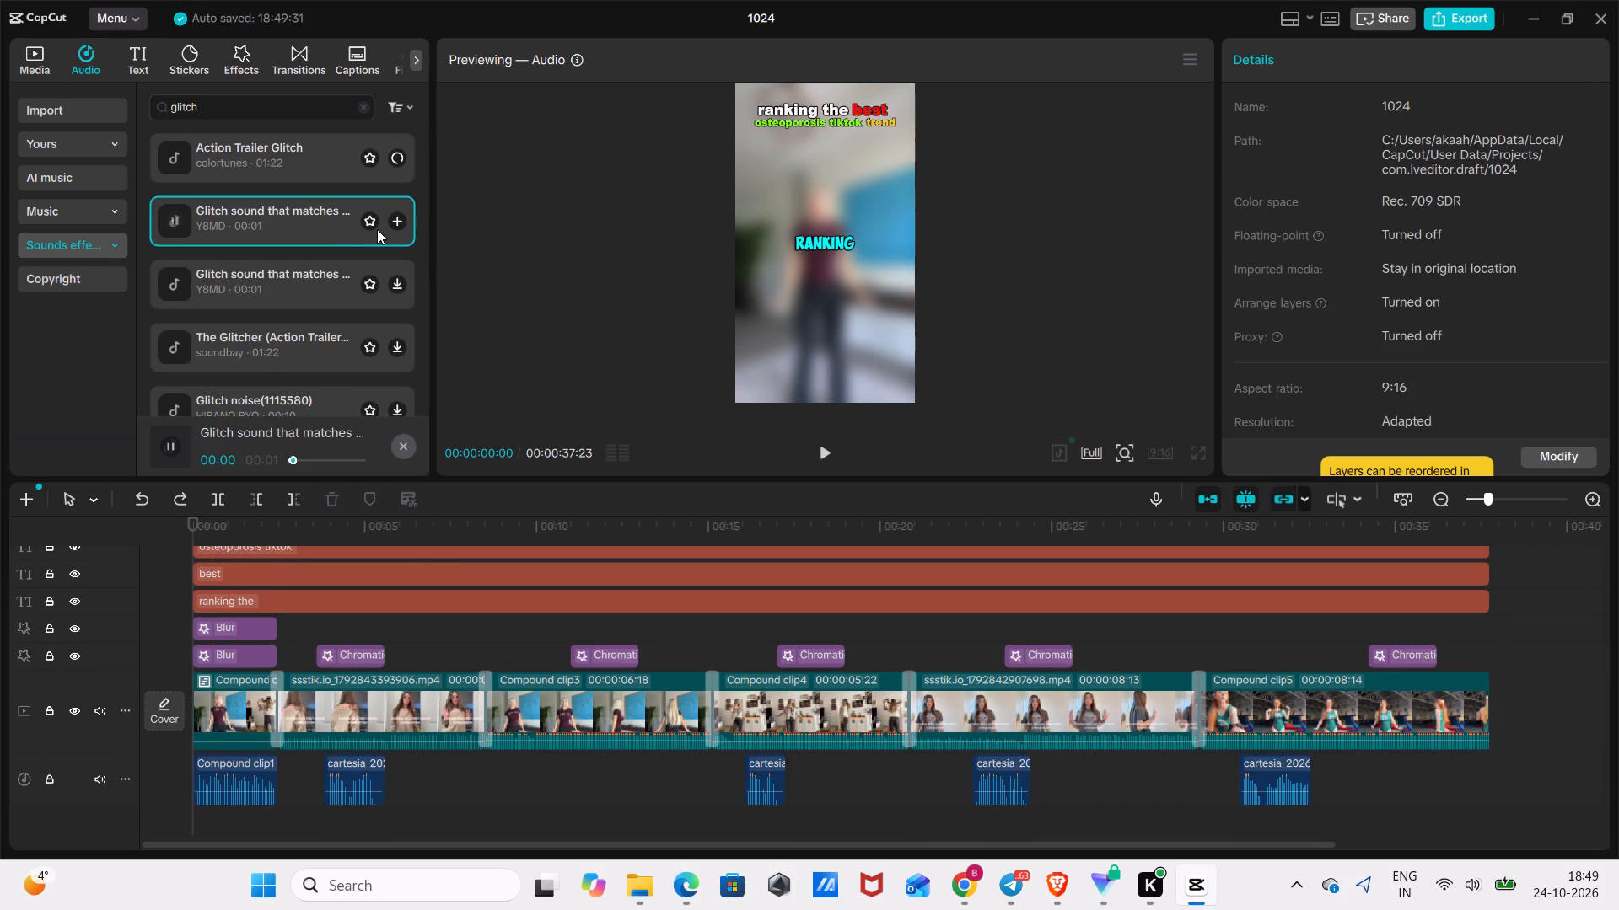
click(390, 230)
Give the second clip, ssstik.io_1792843393906.mp4, an audio fade-in of 0.6 s and a short audio fade-out.
scroll(305, 674, down, 2)
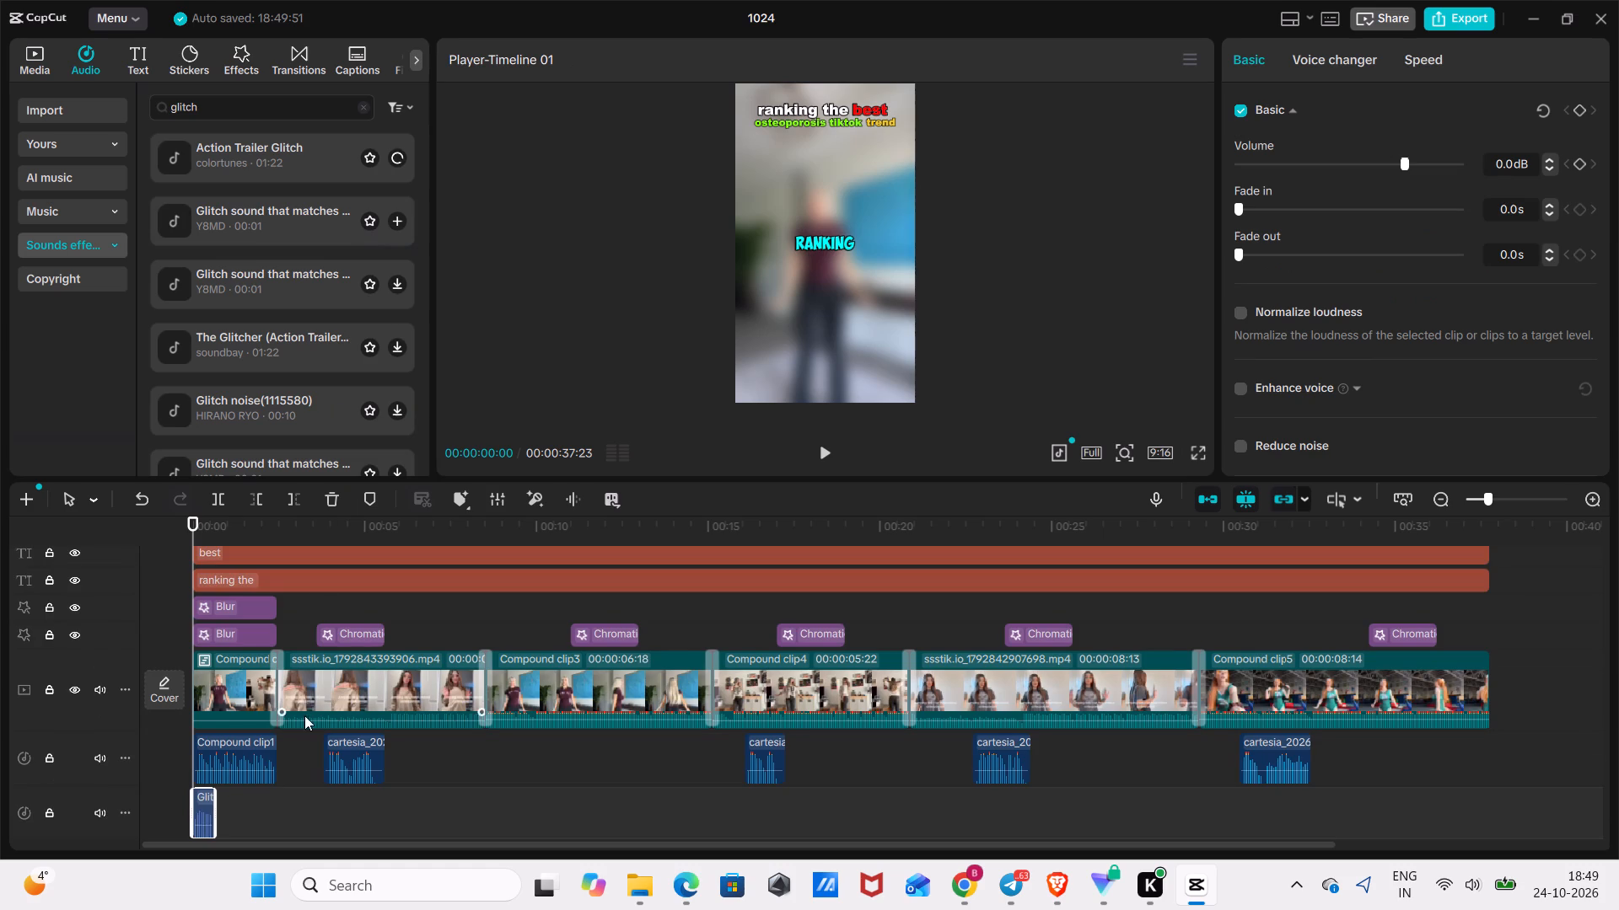
scroll(304, 715, down, 6)
drag(1485, 500, 1498, 507)
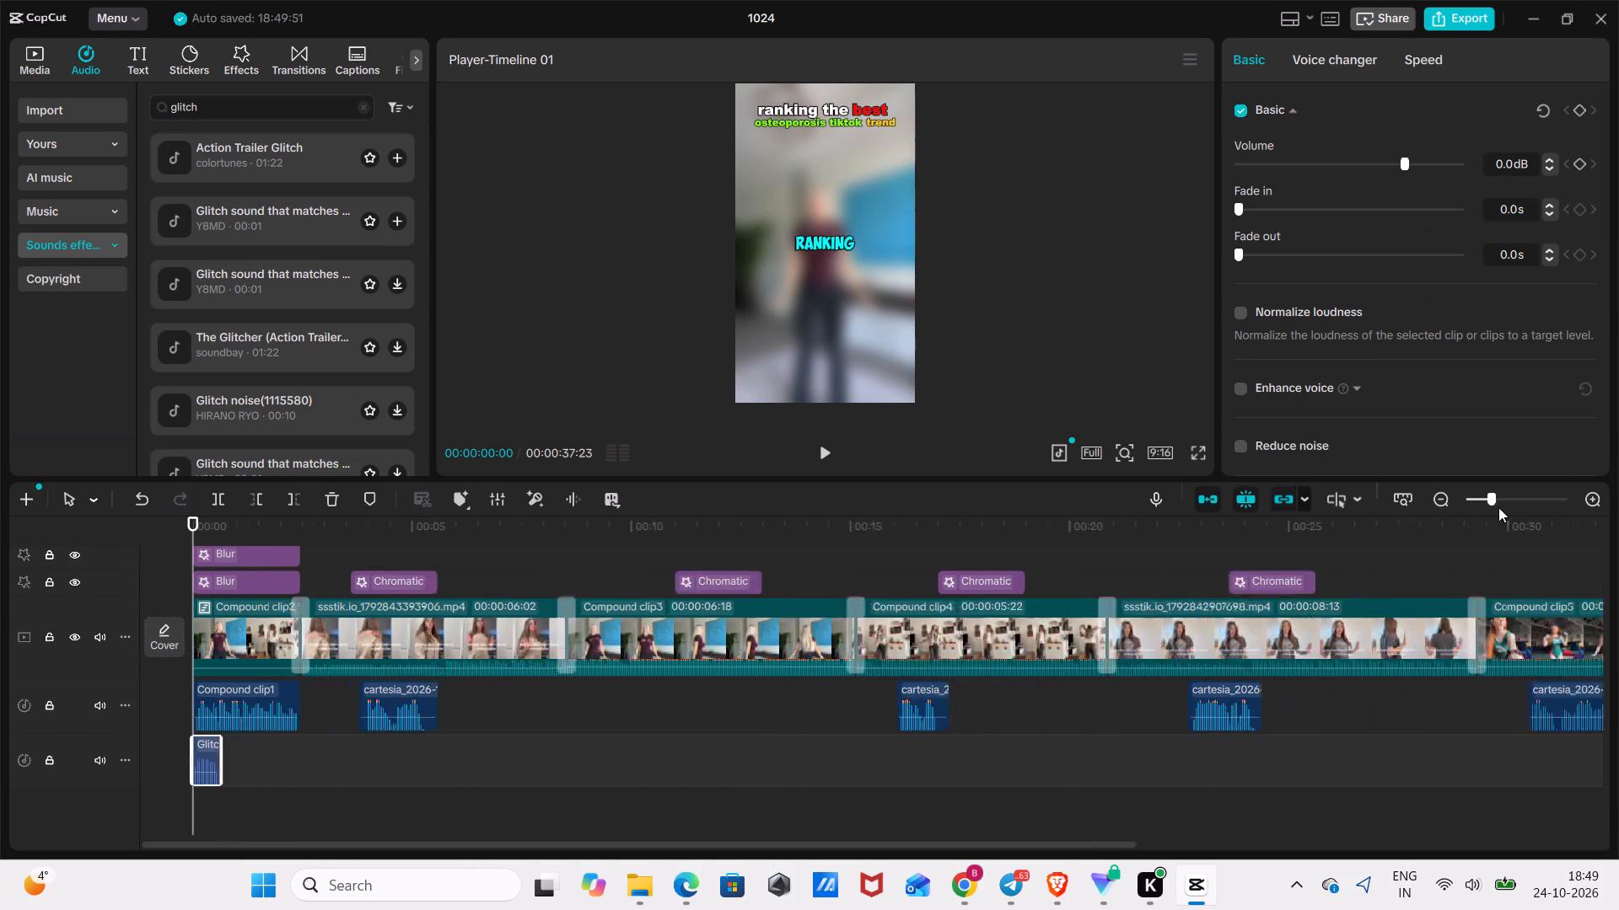
drag(1498, 507, 1504, 509)
click(863, 656)
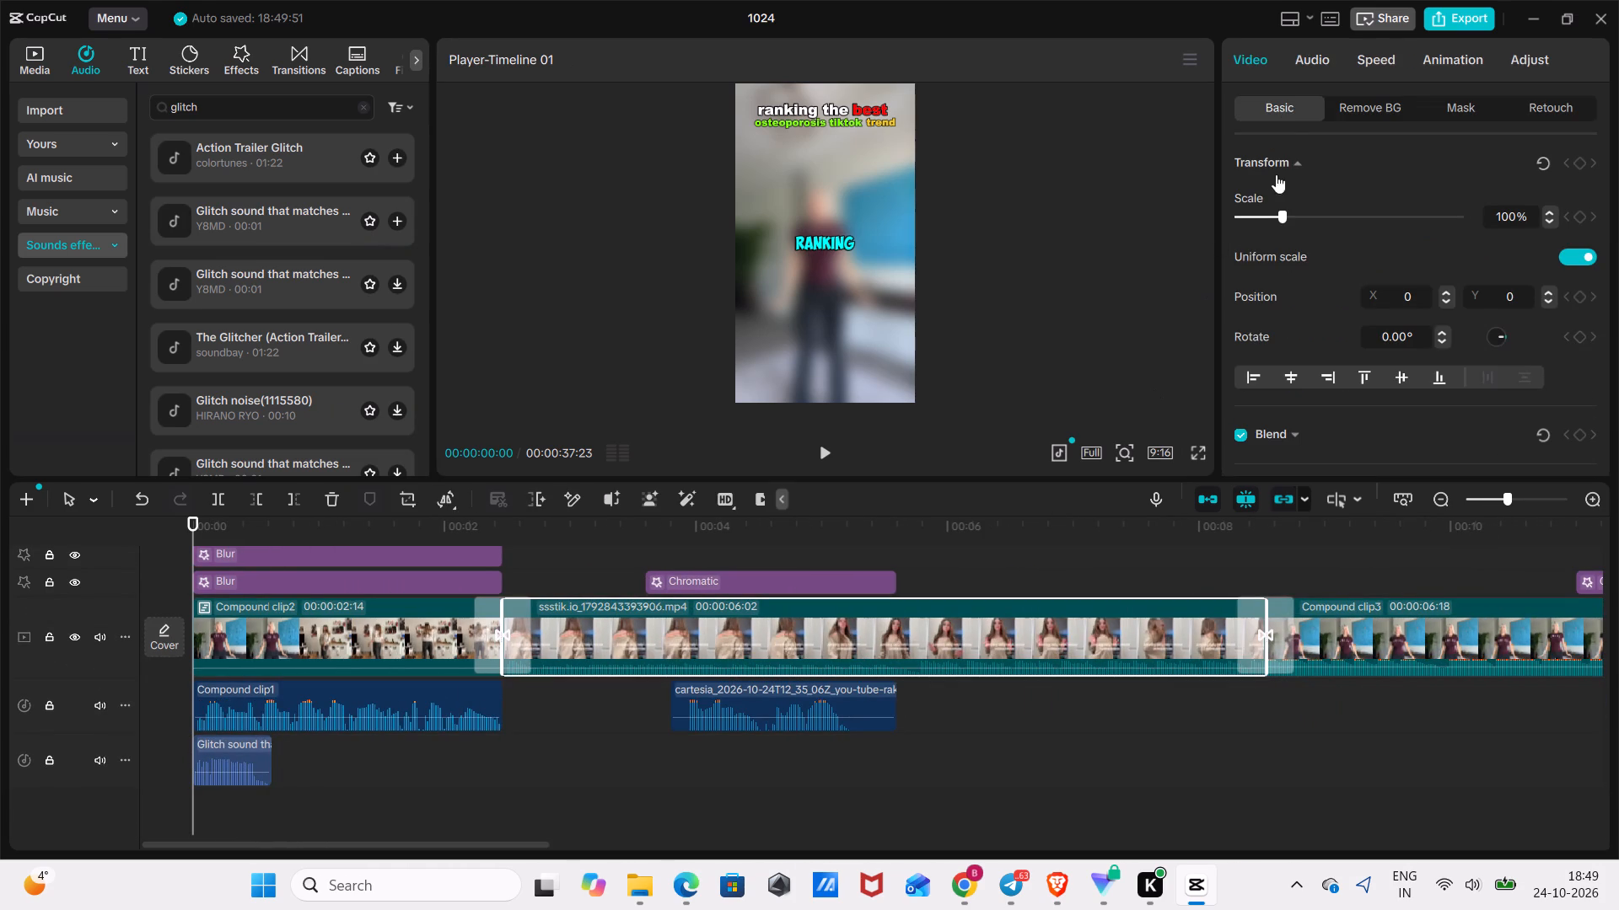
click(1307, 67)
drag(1235, 262, 1256, 272)
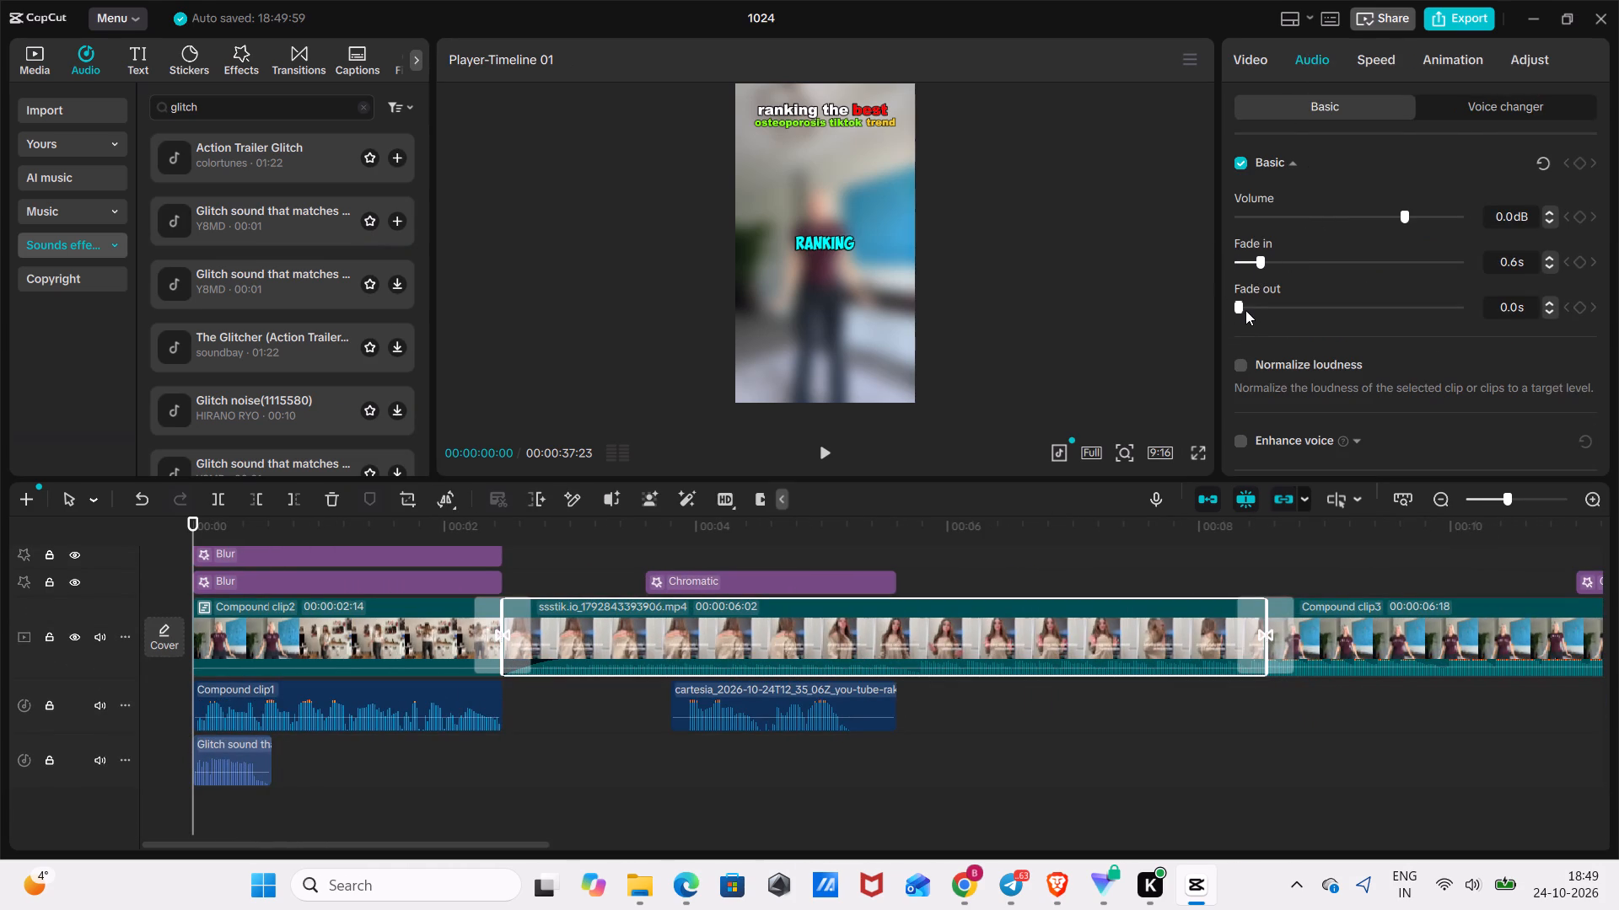
drag(1245, 308, 1259, 313)
Give the third clip, Compound clip3, an audio fade-in of 0.6 s and a fade-out of 0.6 s.
click(1348, 613)
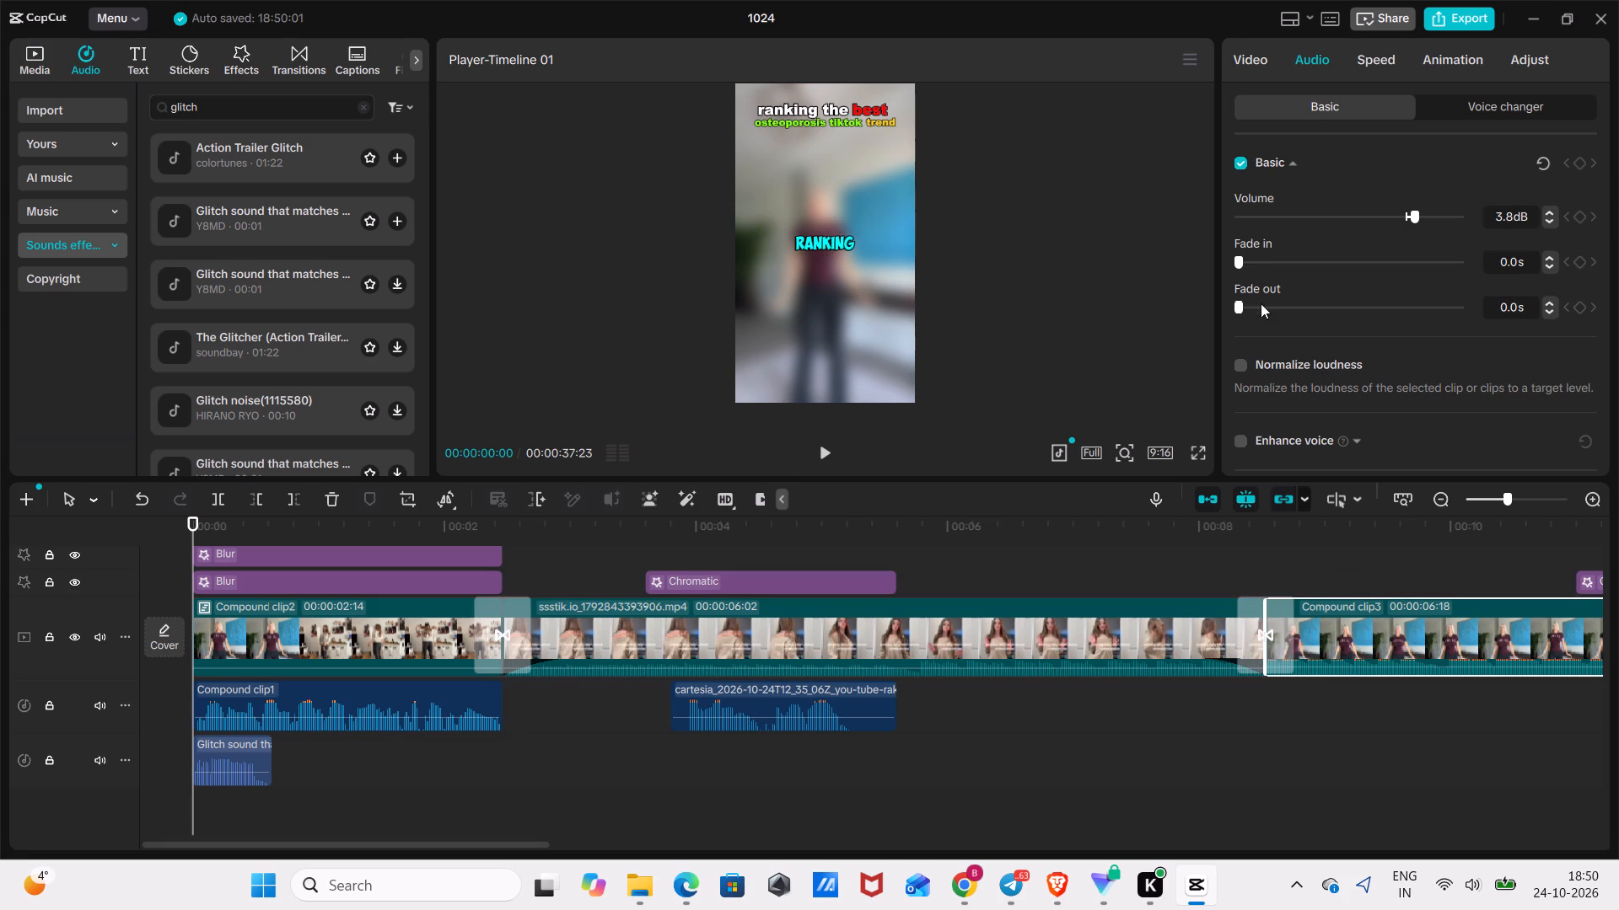
drag(1238, 261, 1257, 267)
drag(1241, 302, 1261, 318)
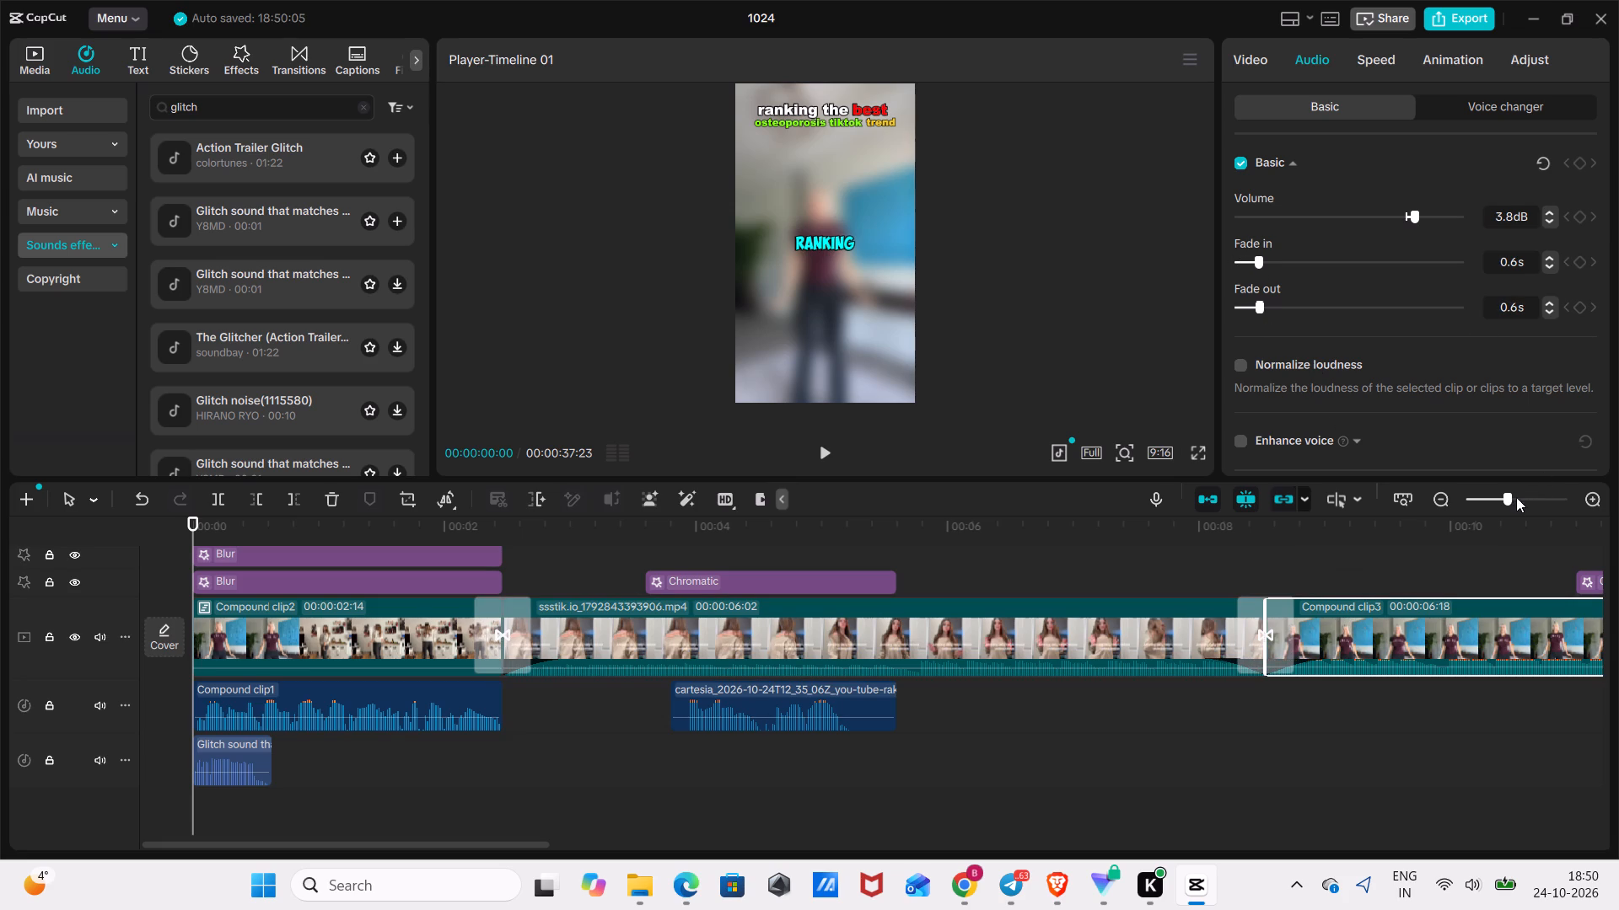
Give the fourth clip, Compound clip4, an audio fade-in of 0.3 s and a fade-out of 0.6 s.
drag(505, 839, 686, 845)
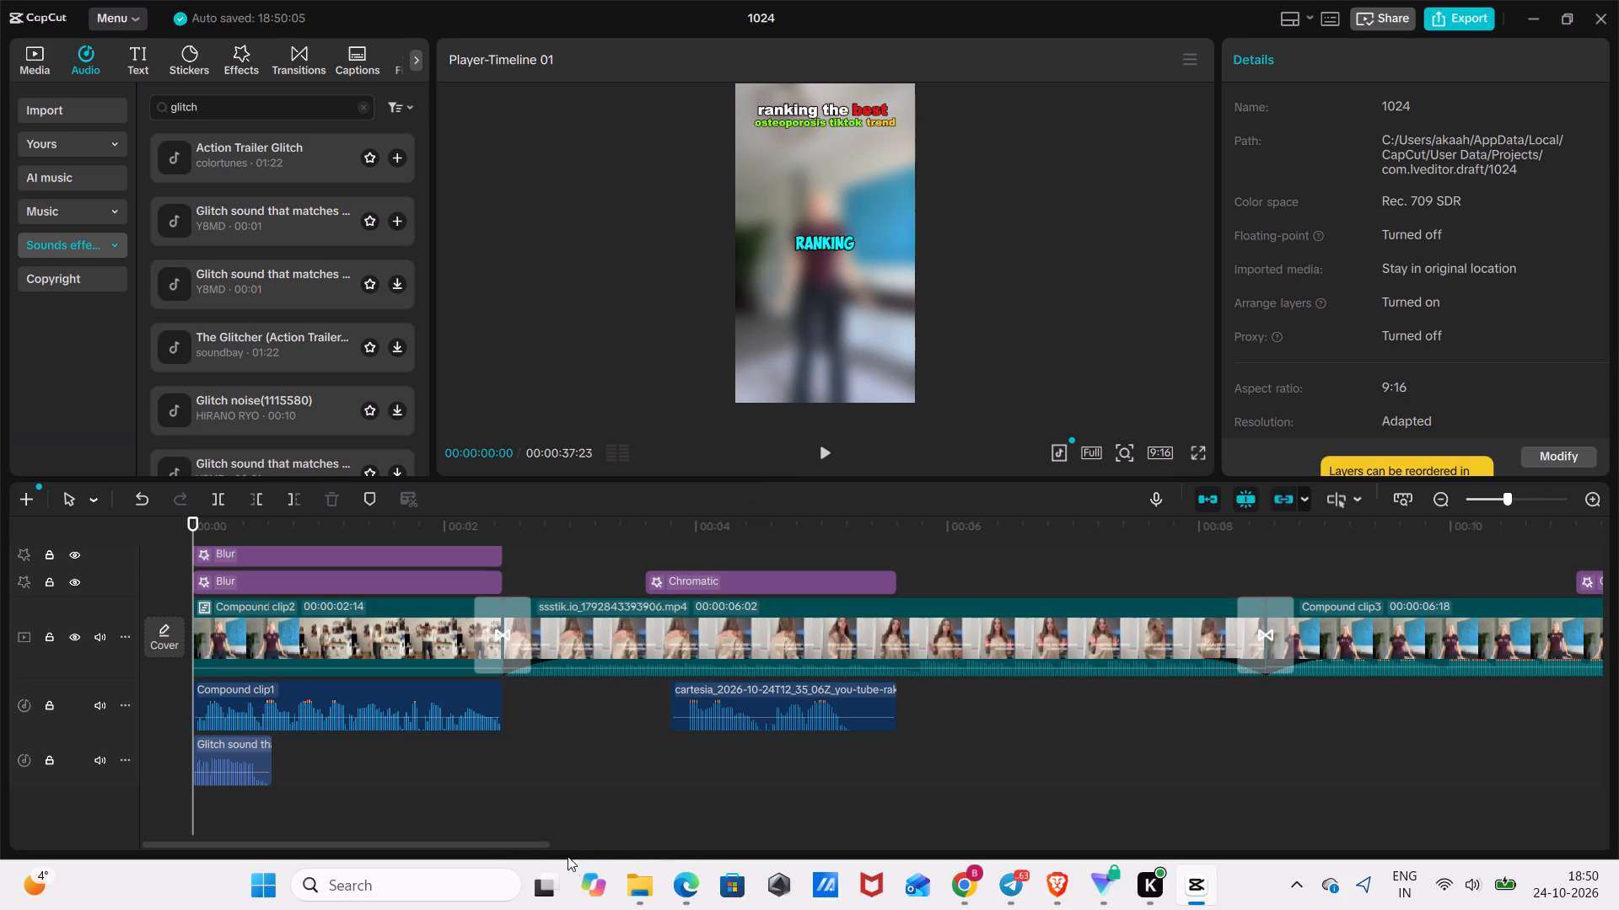
drag(540, 850, 586, 848)
drag(523, 843, 851, 891)
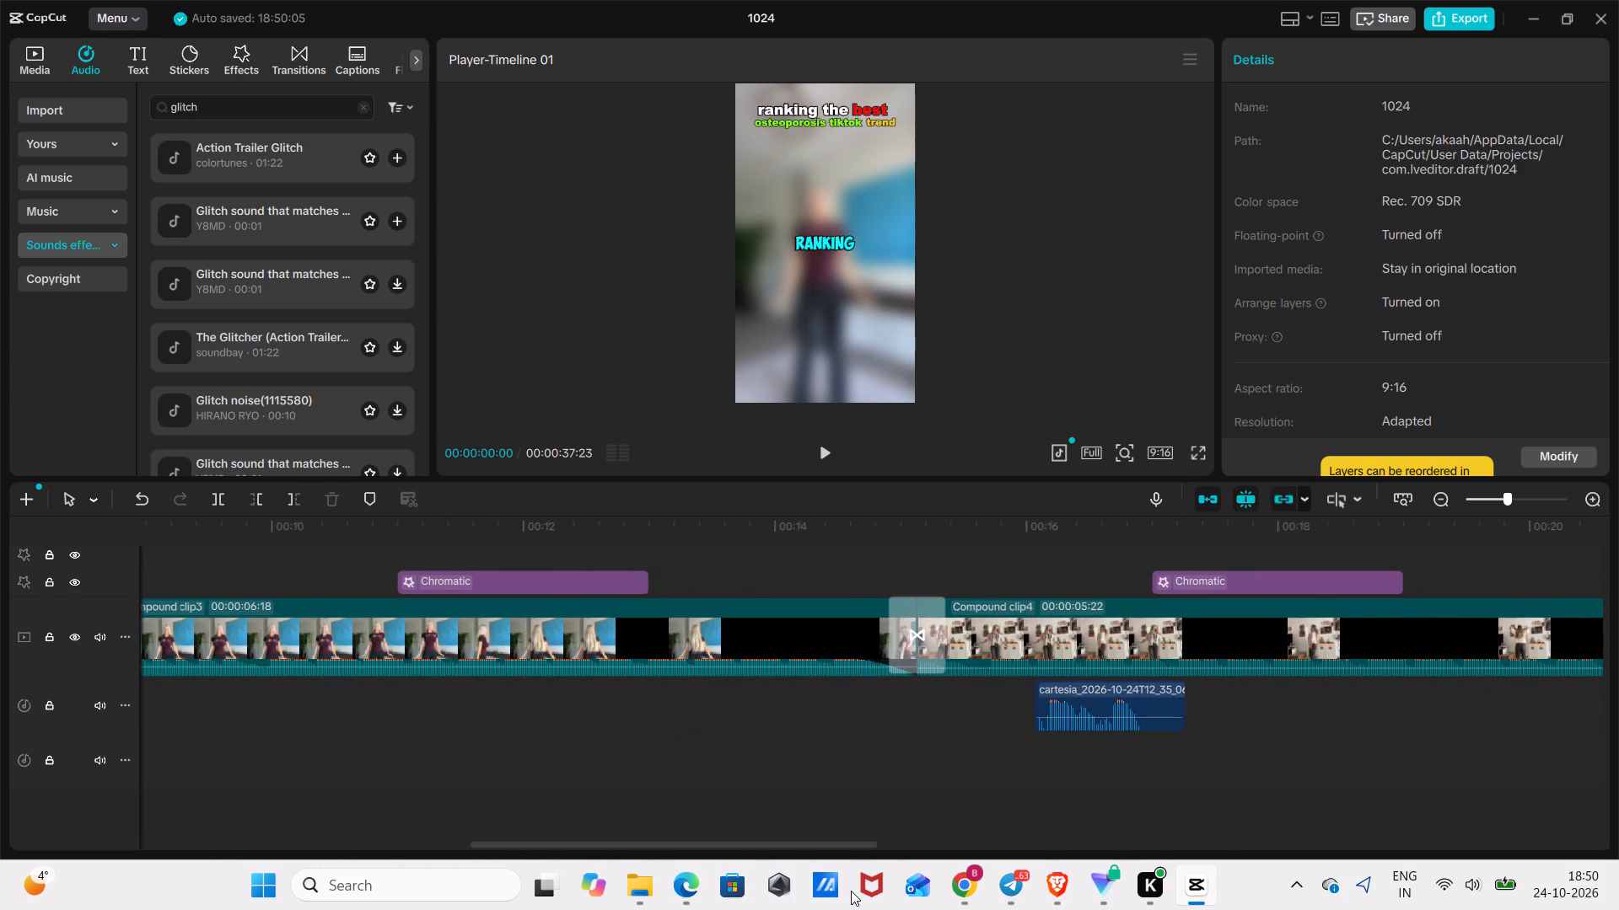
drag(851, 891, 856, 893)
click(1011, 629)
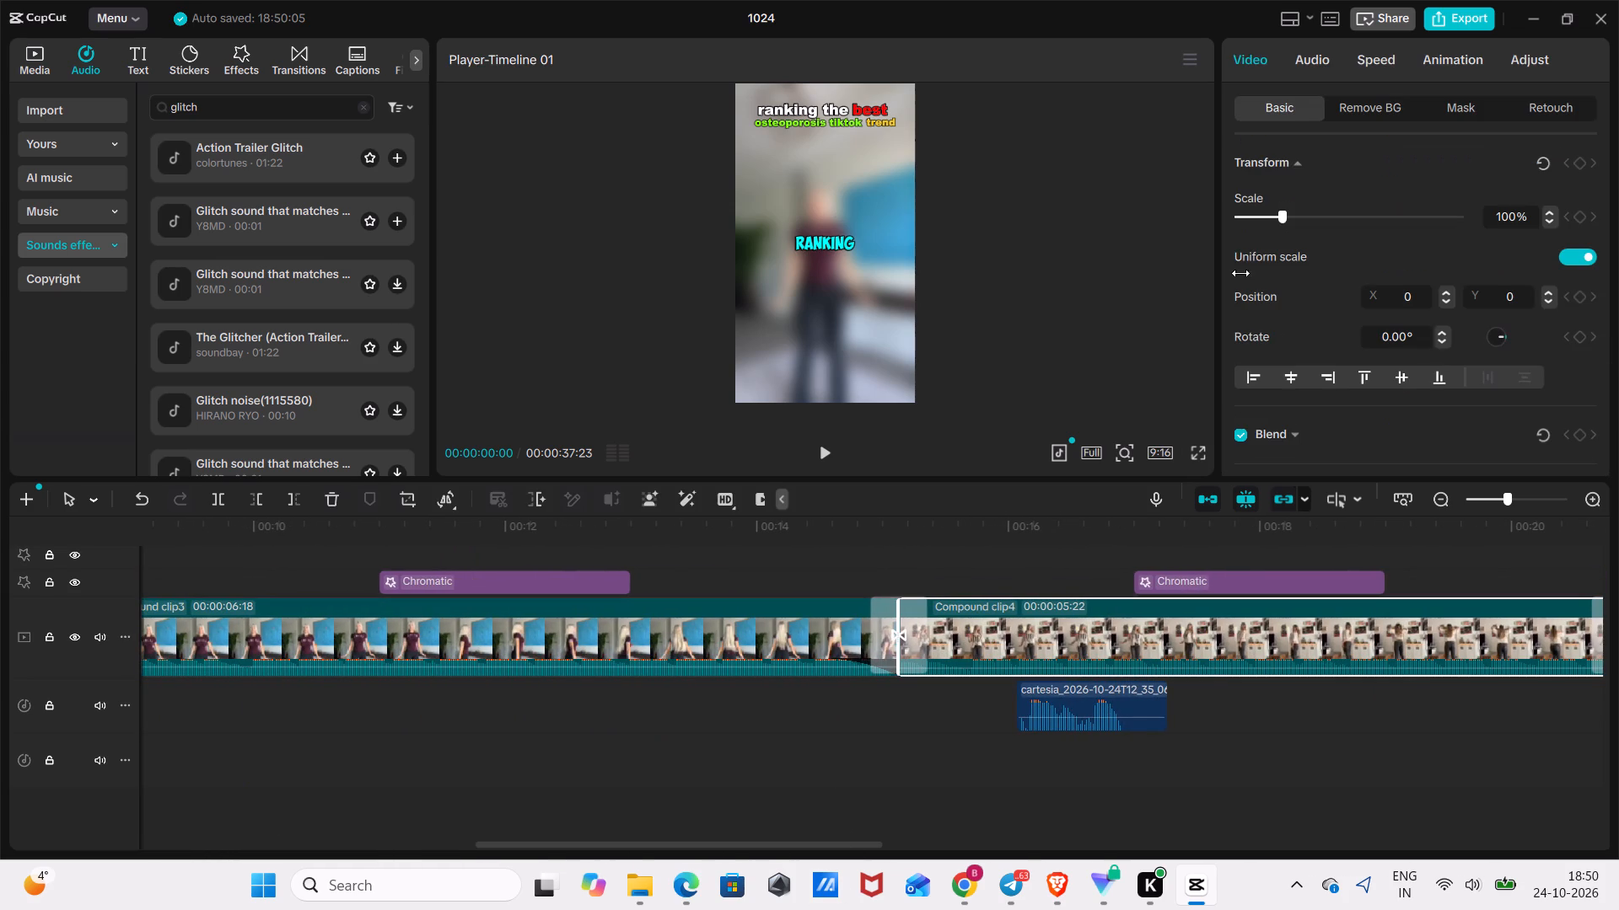
click(1315, 46)
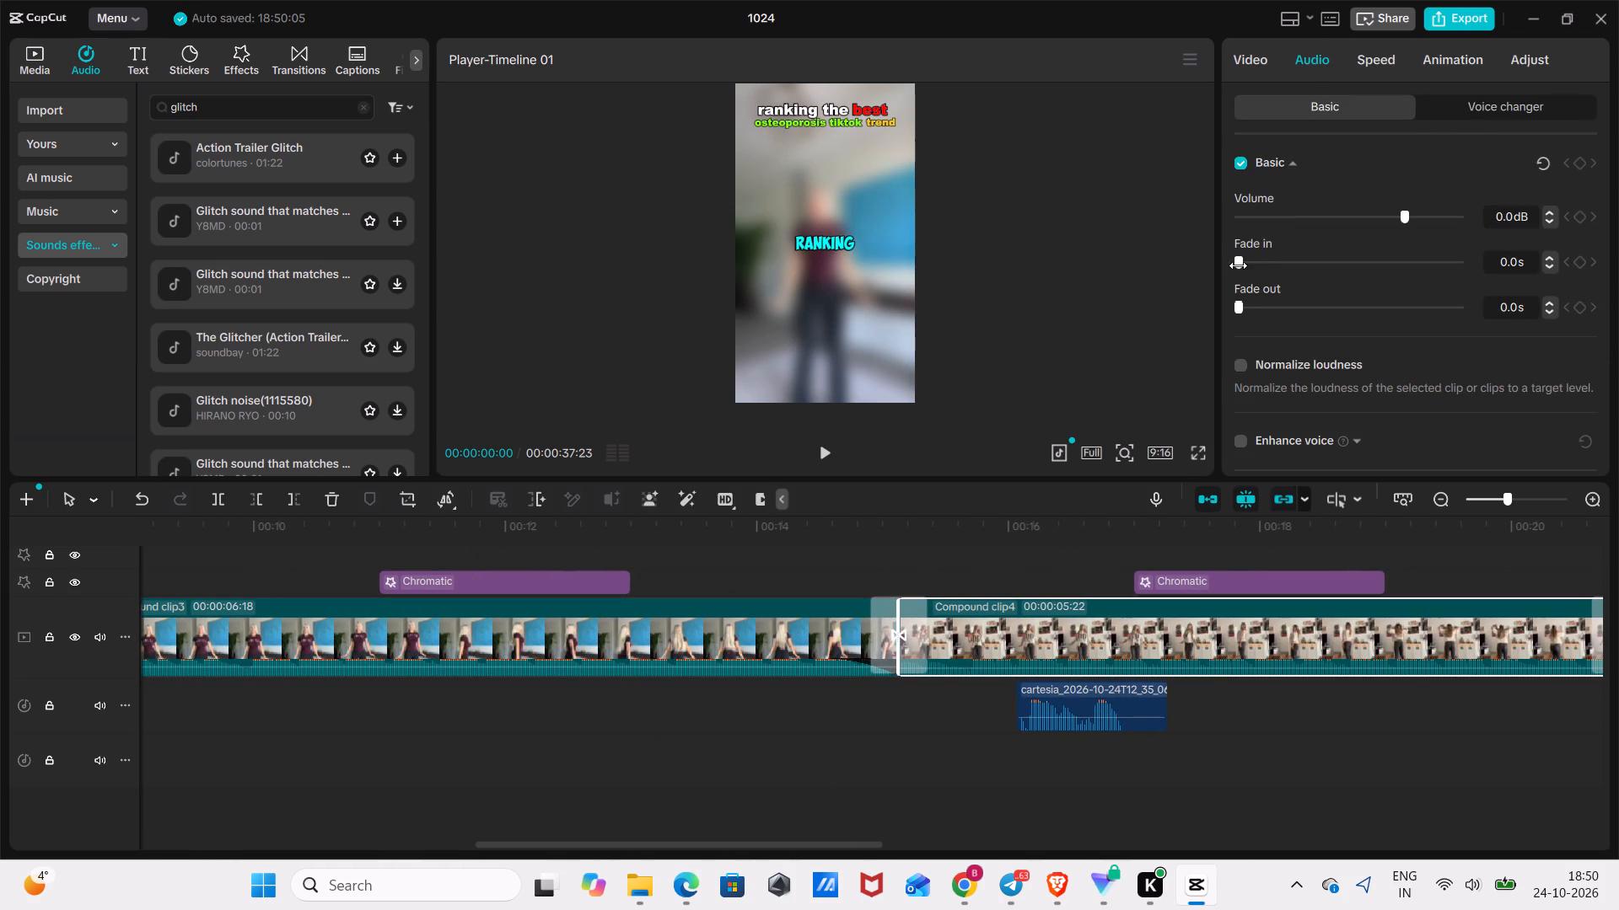
drag(1240, 267, 1252, 275)
drag(1240, 308, 1261, 313)
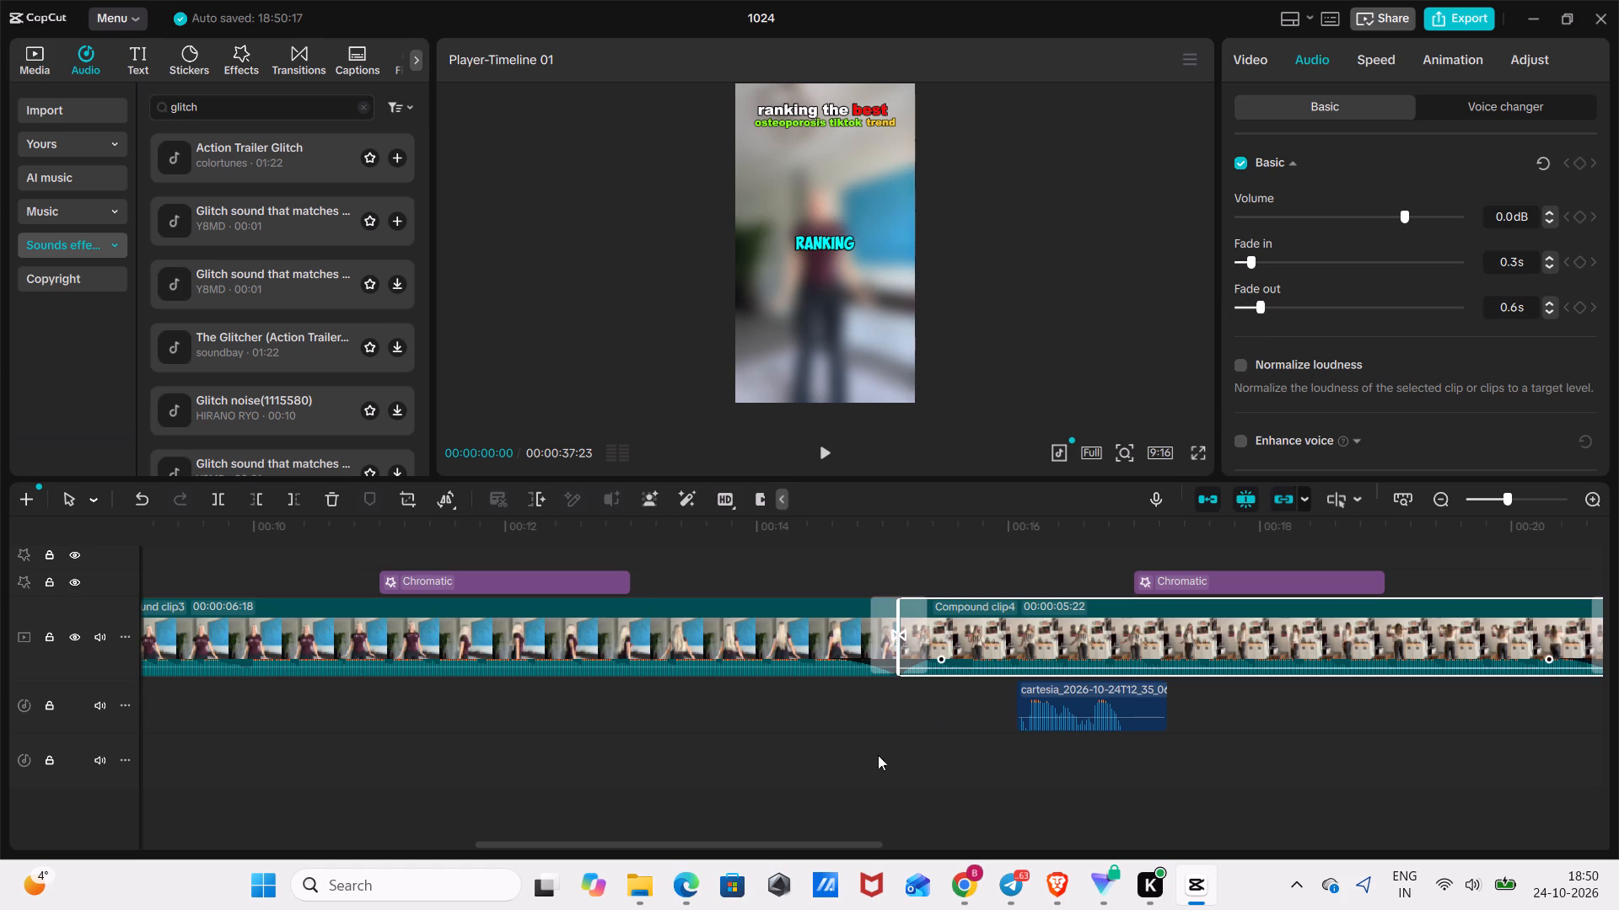
Give the fifth clip, ssstik.io_1792842907698.mp4, an audio fade-in of 0.4 s and a fade-out of 0.5 s.
drag(862, 845, 1211, 908)
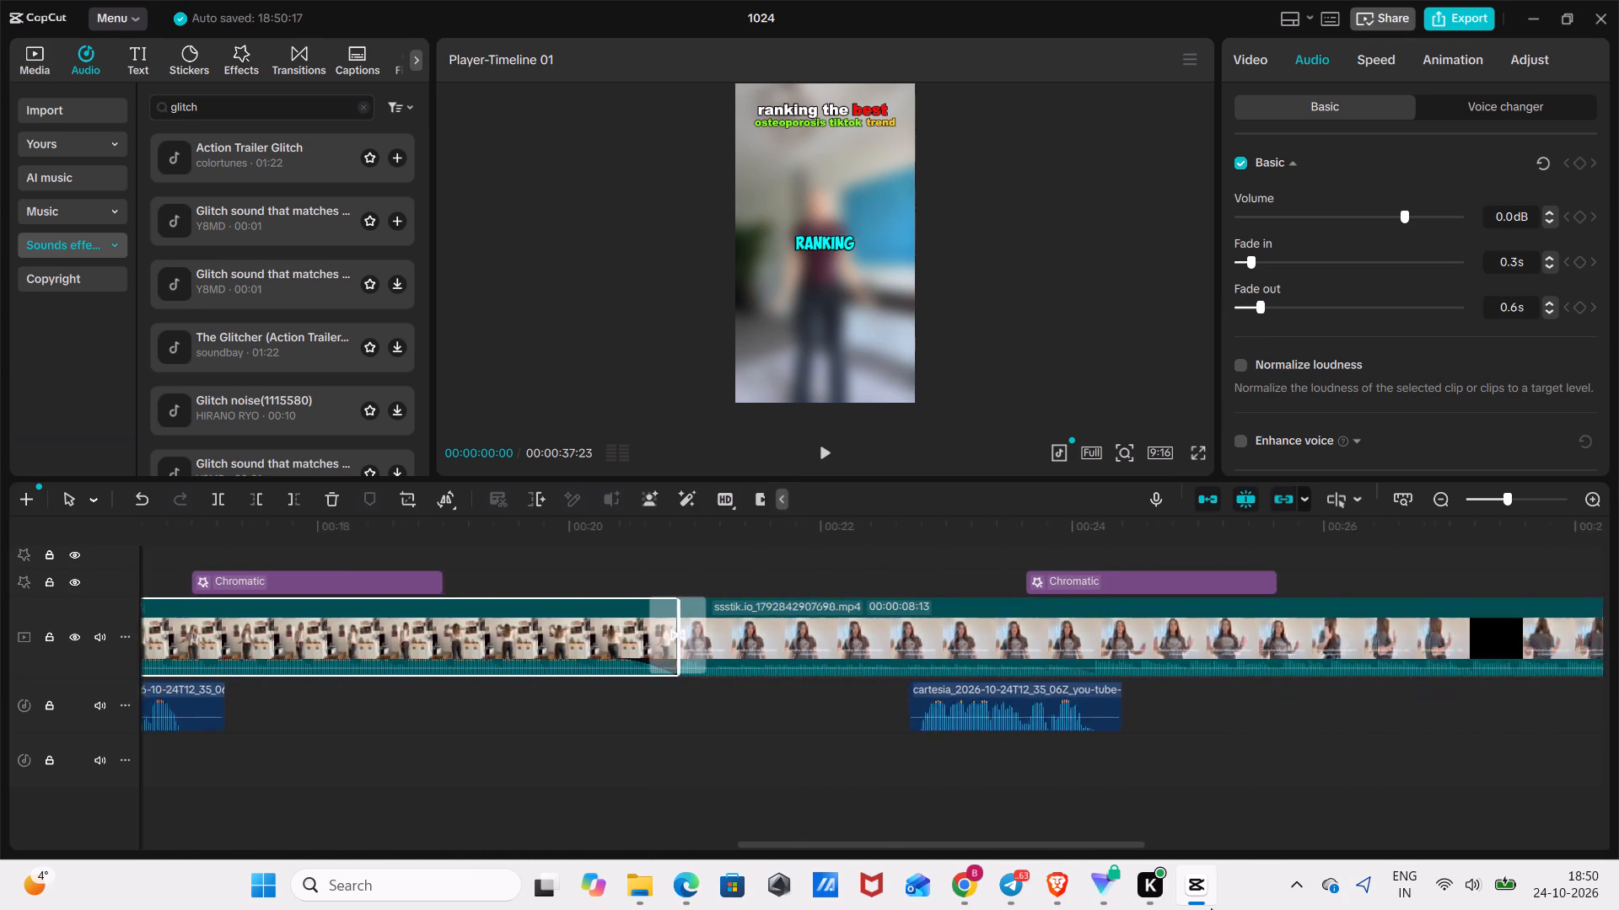
drag(1211, 908, 1287, 908)
click(885, 629)
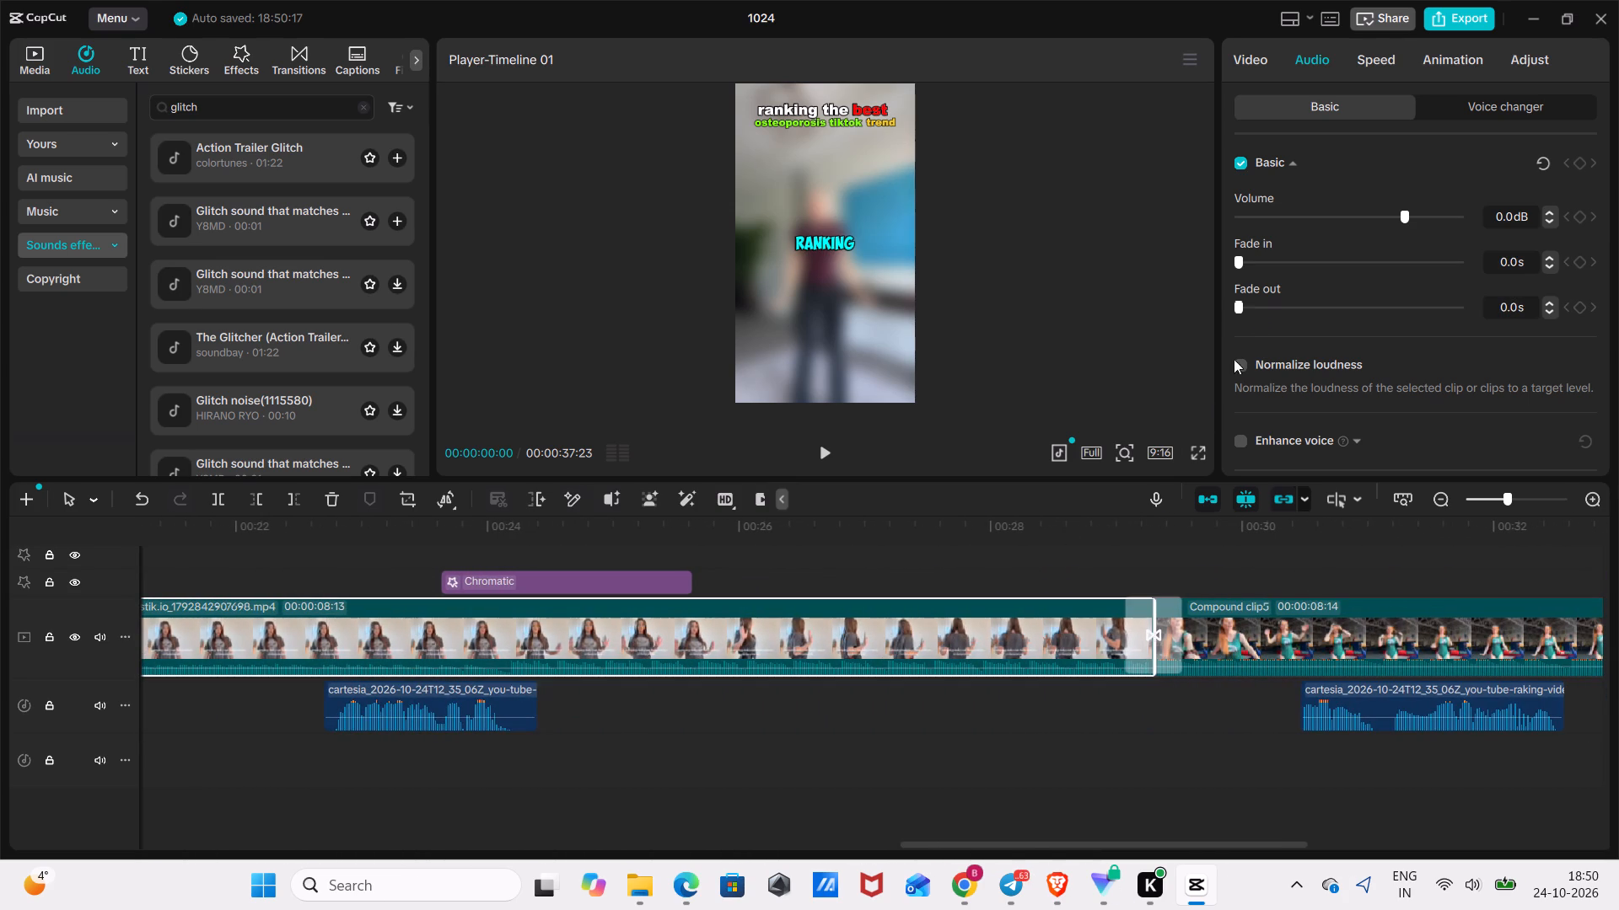
drag(1236, 270, 1249, 271)
drag(1238, 313, 1251, 319)
Give the last clip, Compound clip5, an audio fade-in of 0.6 s.
click(1320, 613)
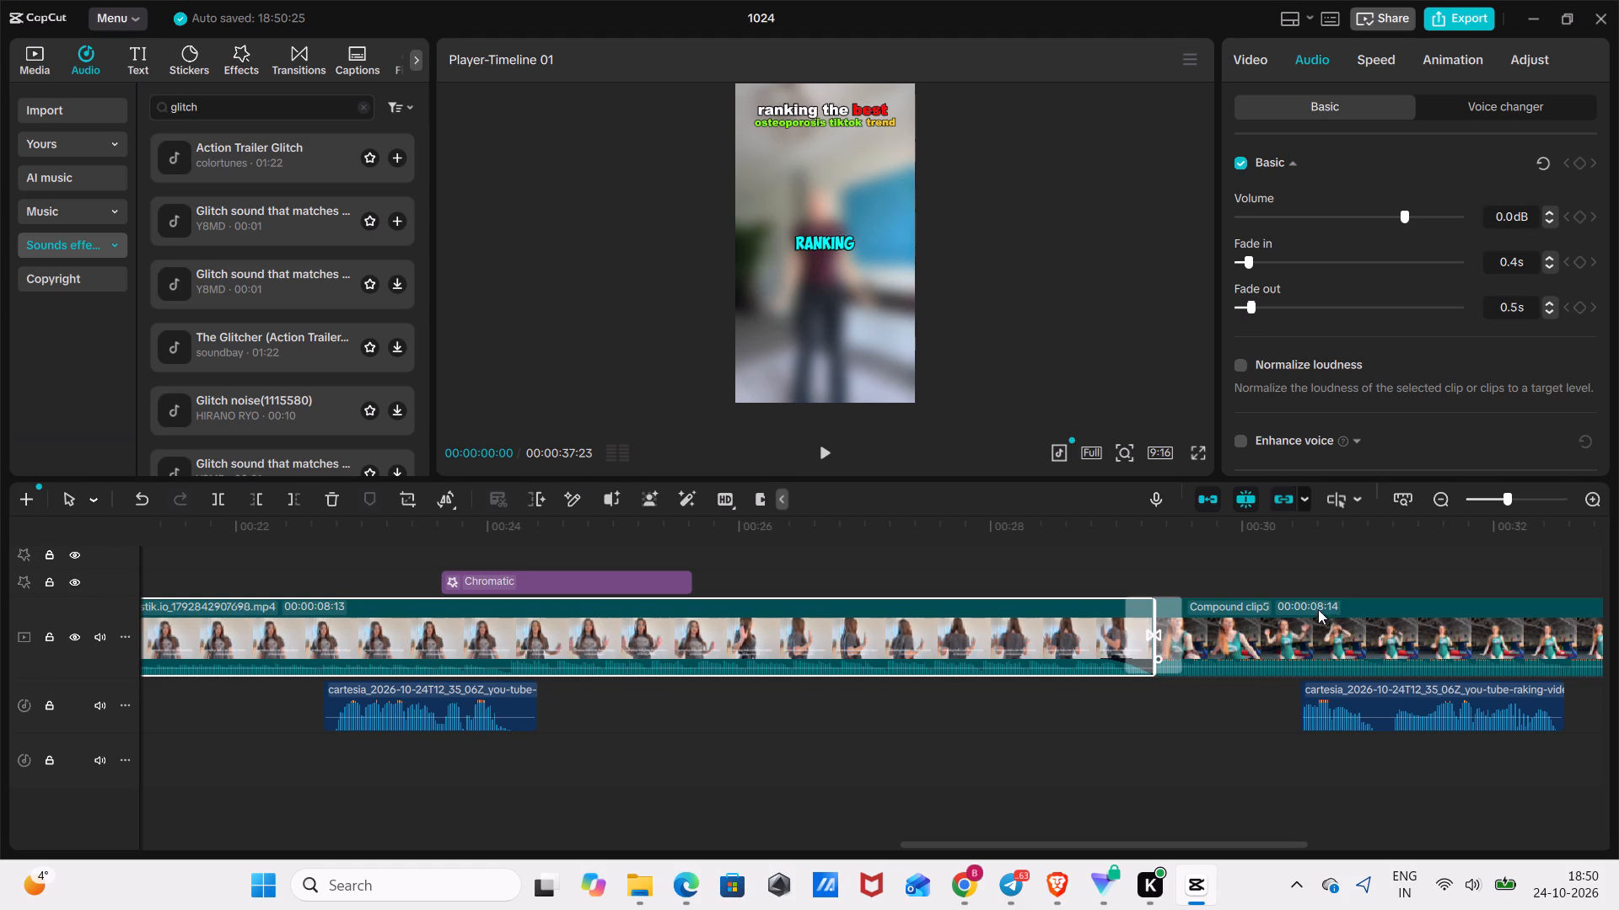
click(1247, 262)
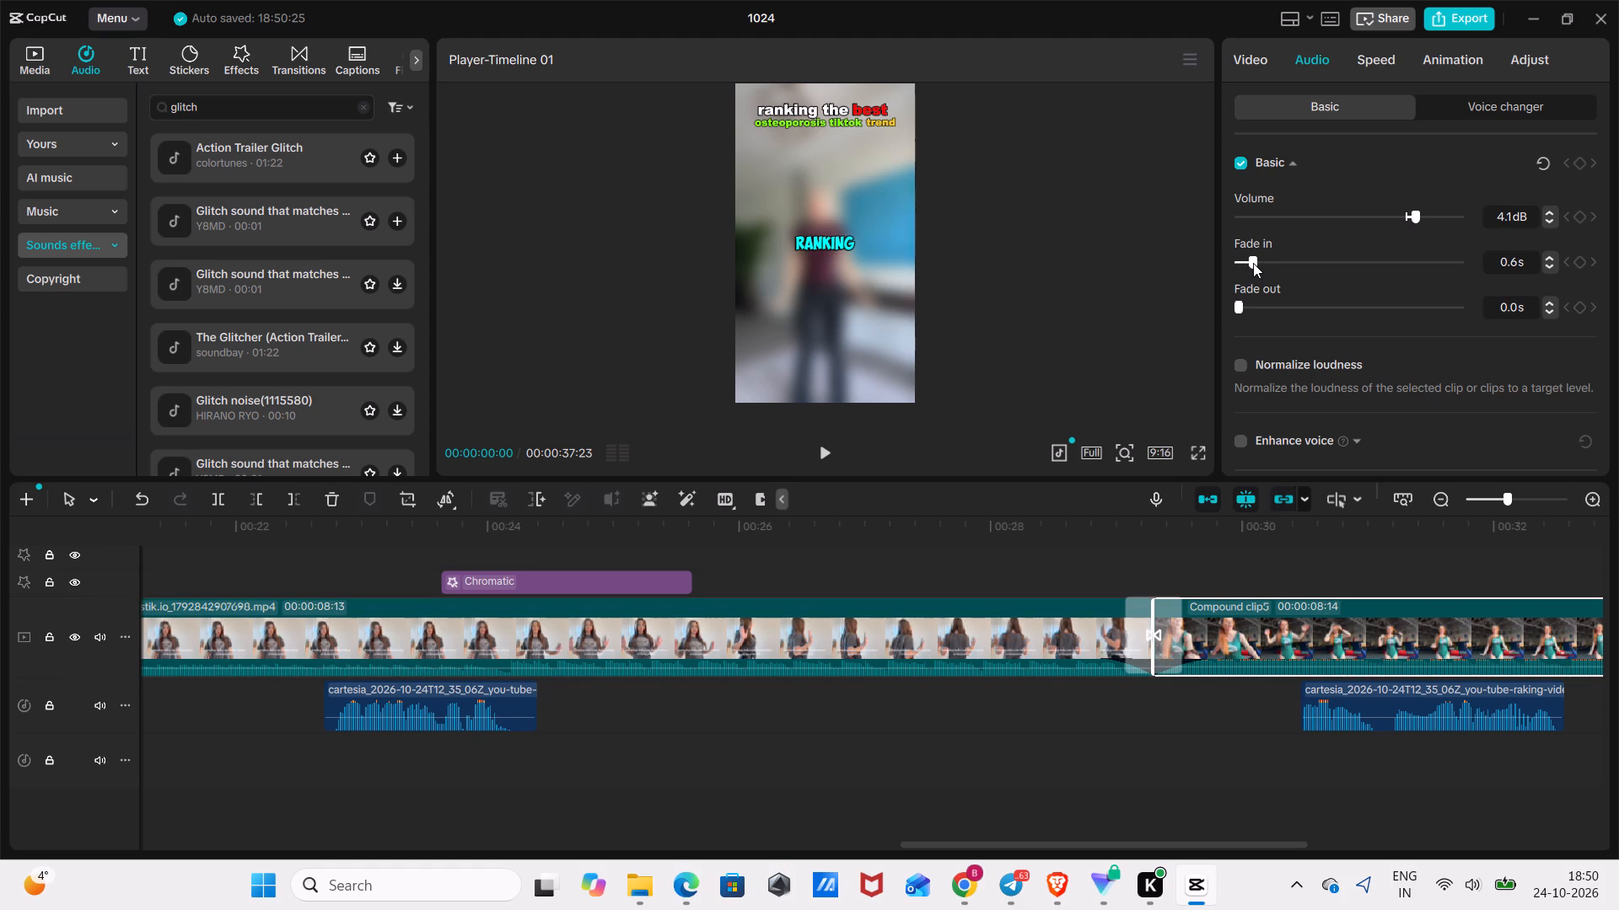
Move the glitch sound to about 2.2 s, under the transition between the first two clips, play it back, and set its volume to 3.1 dB.
click(1056, 559)
drag(1056, 559, 0, 655)
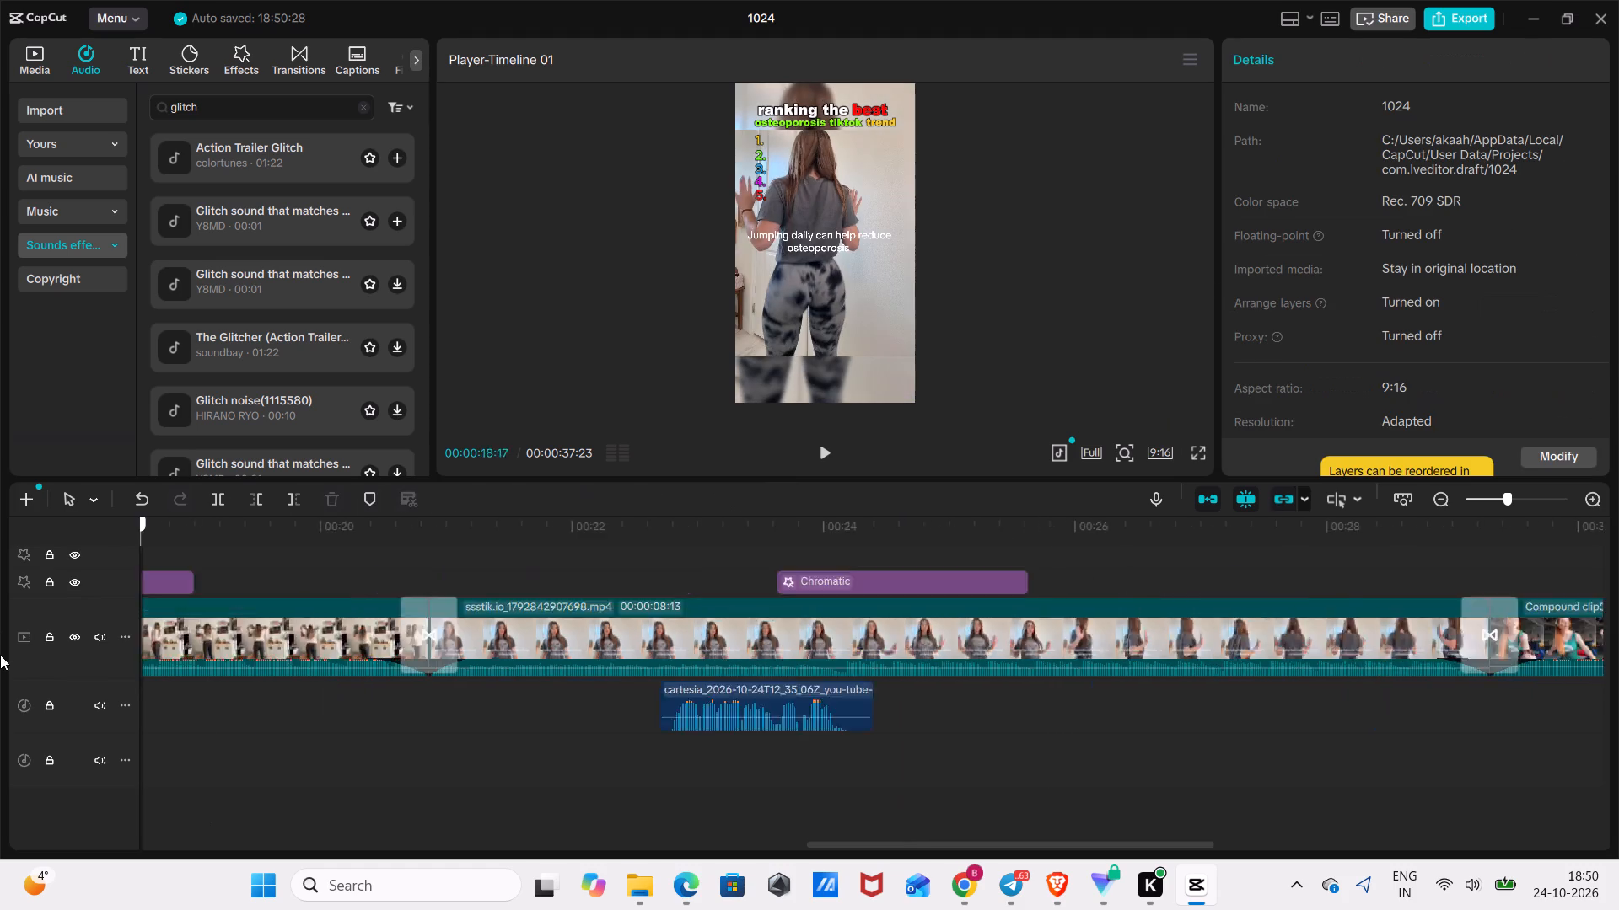
drag(0, 655, 0, 703)
click(235, 770)
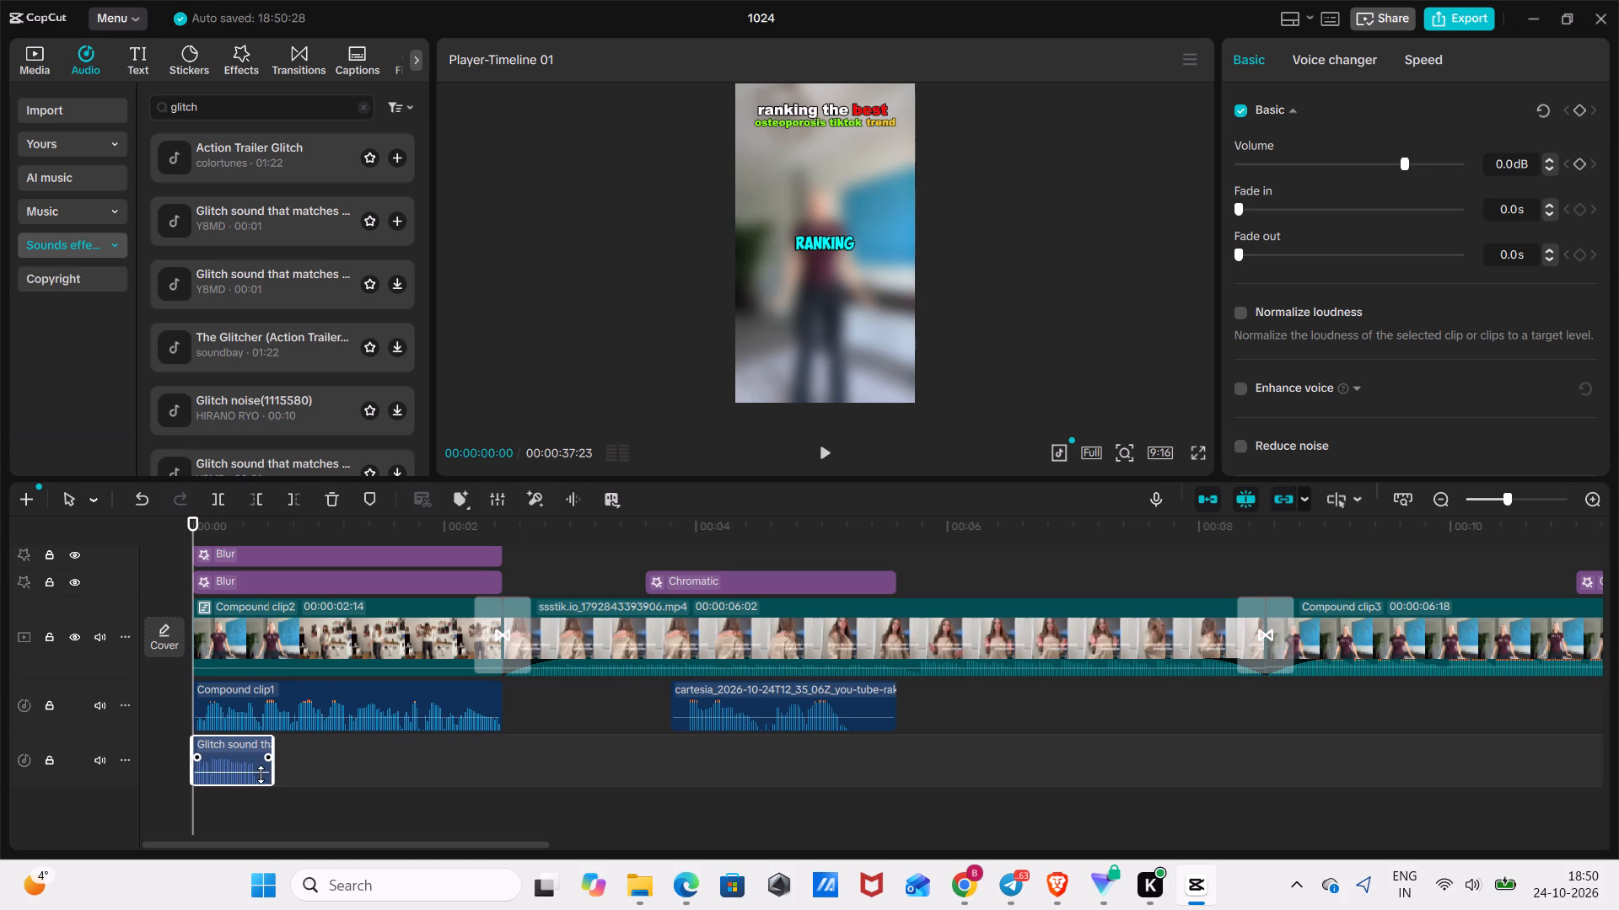
click(261, 774)
drag(239, 753, 272, 766)
drag(272, 766, 525, 784)
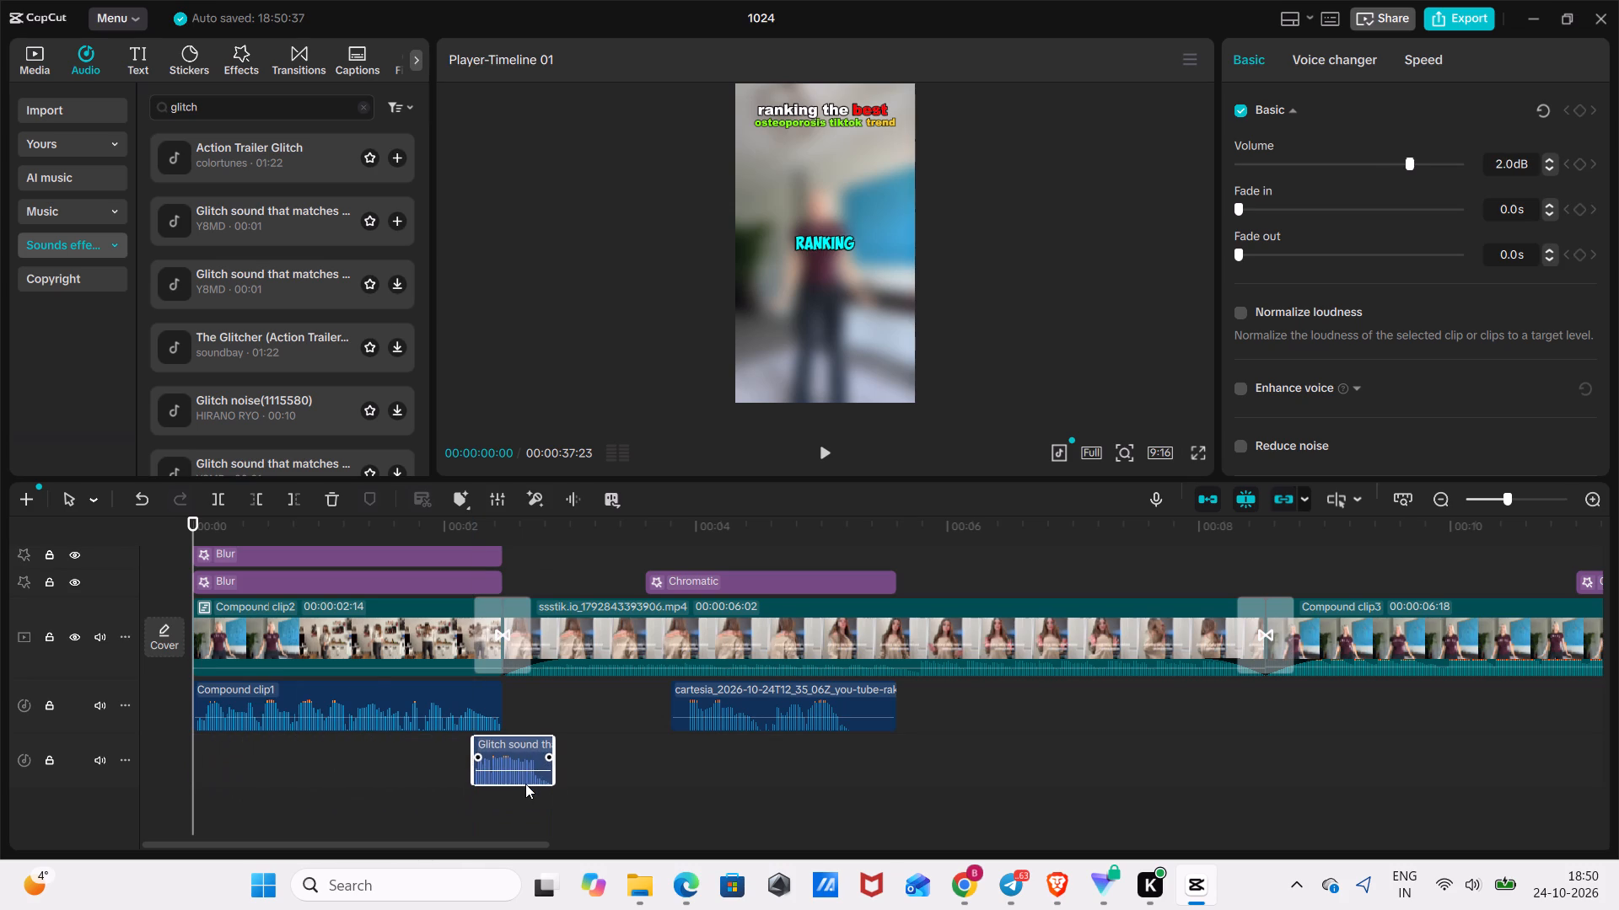
click(475, 530)
key(space)
key(space)
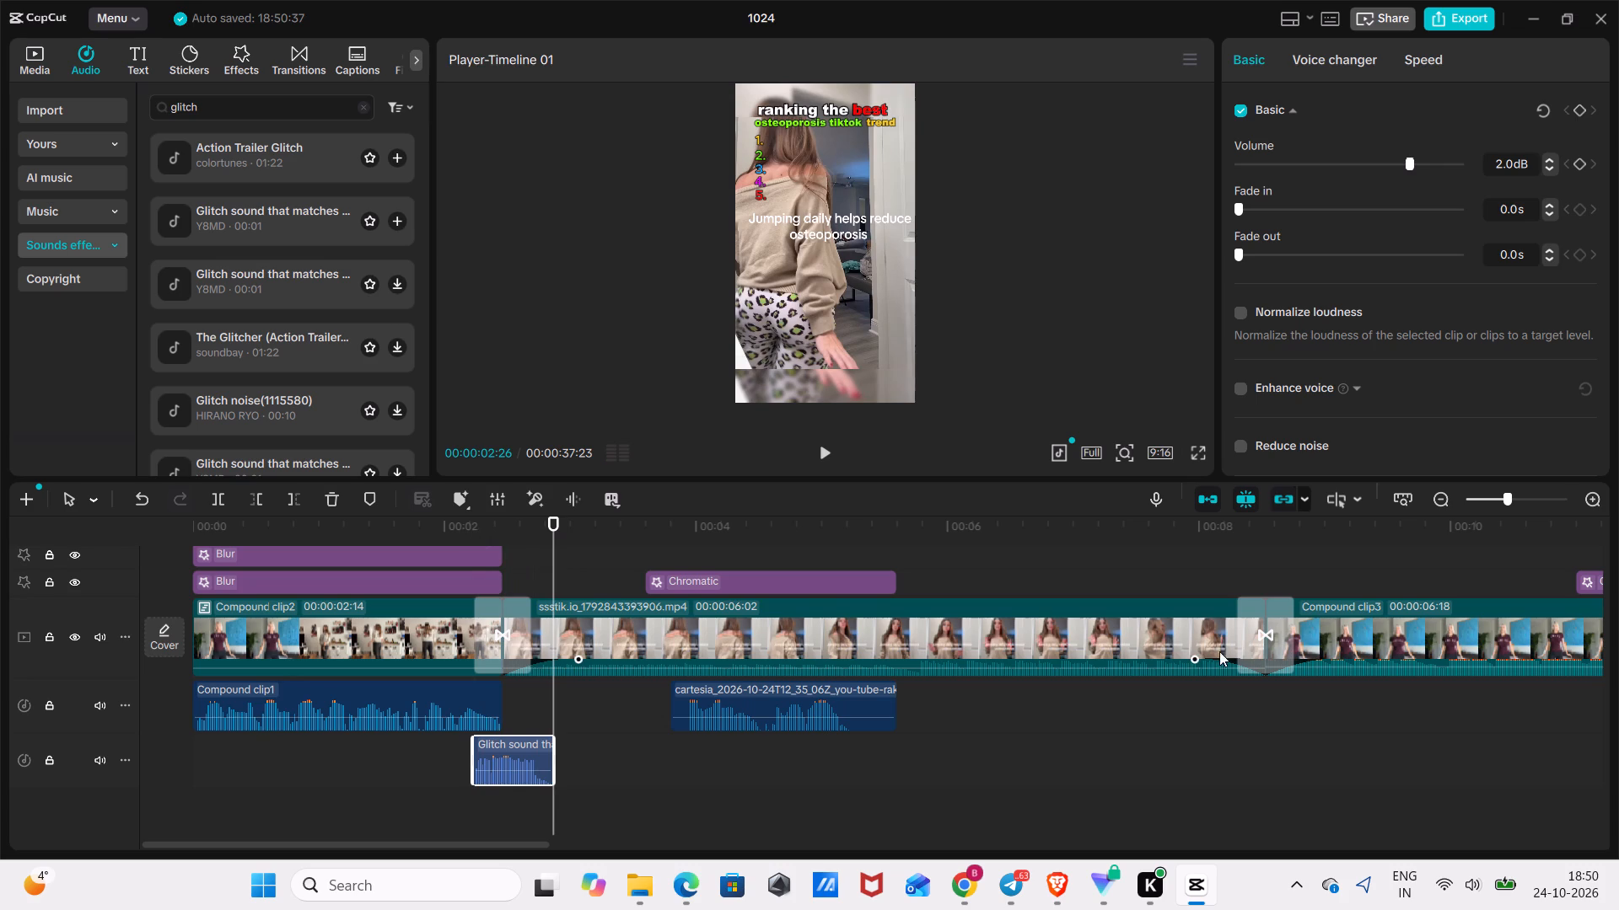
click(512, 772)
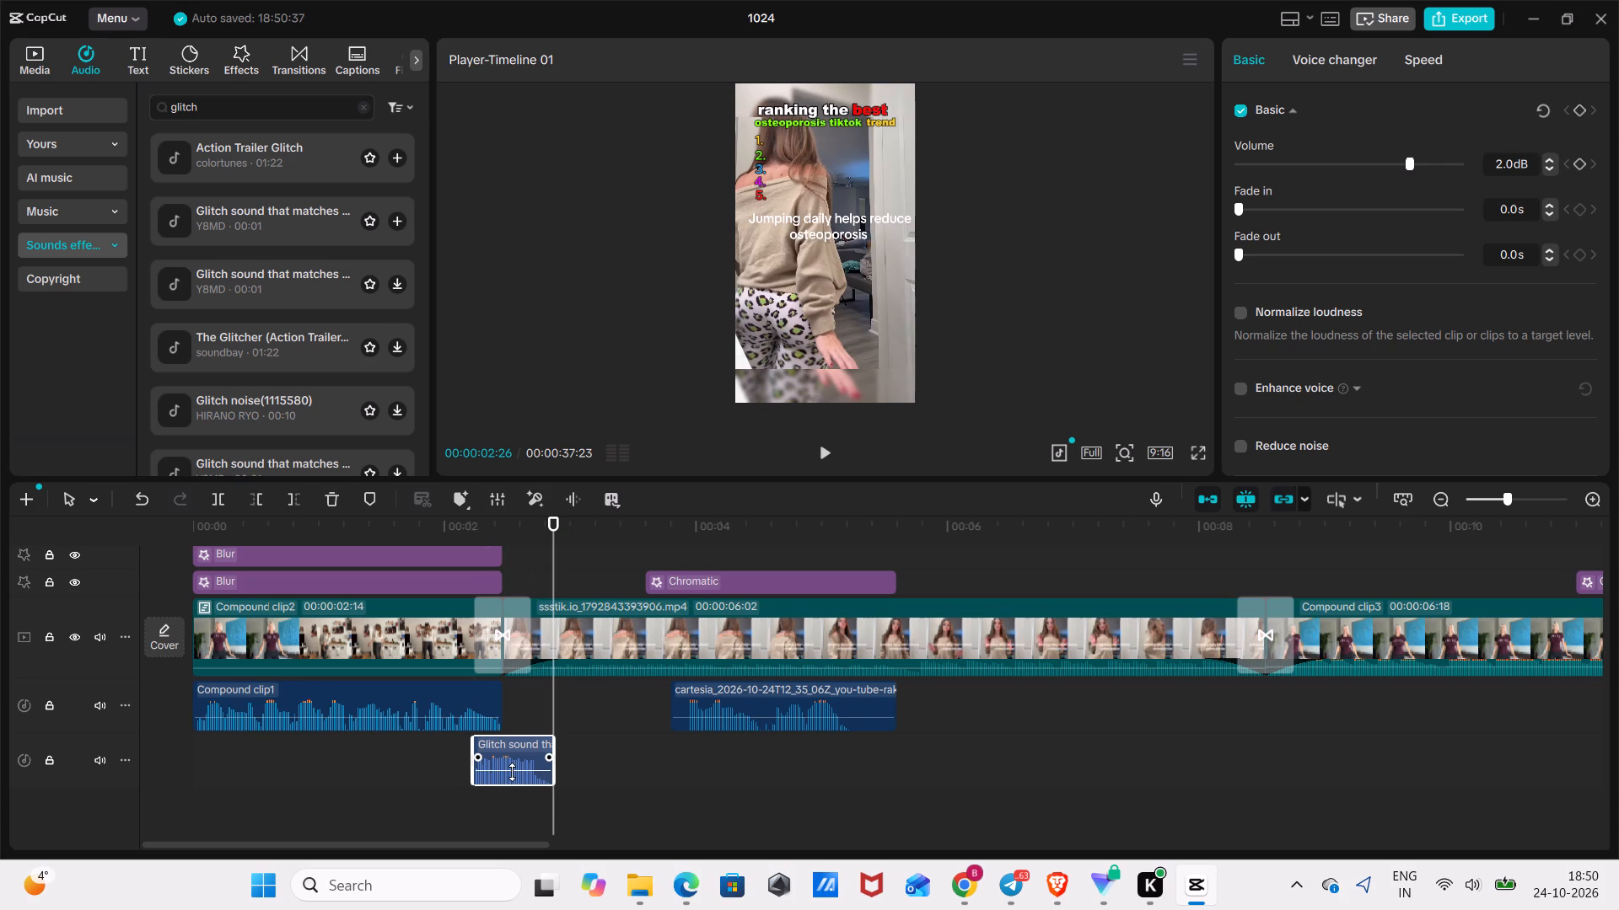
ctrl+click(512, 772)
Copy the glitch sound to about 00:00:08:09, under the transition between the second and third clips, and play it back.
key(ctrl+c)
click(1204, 763)
drag(1206, 763, 1213, 764)
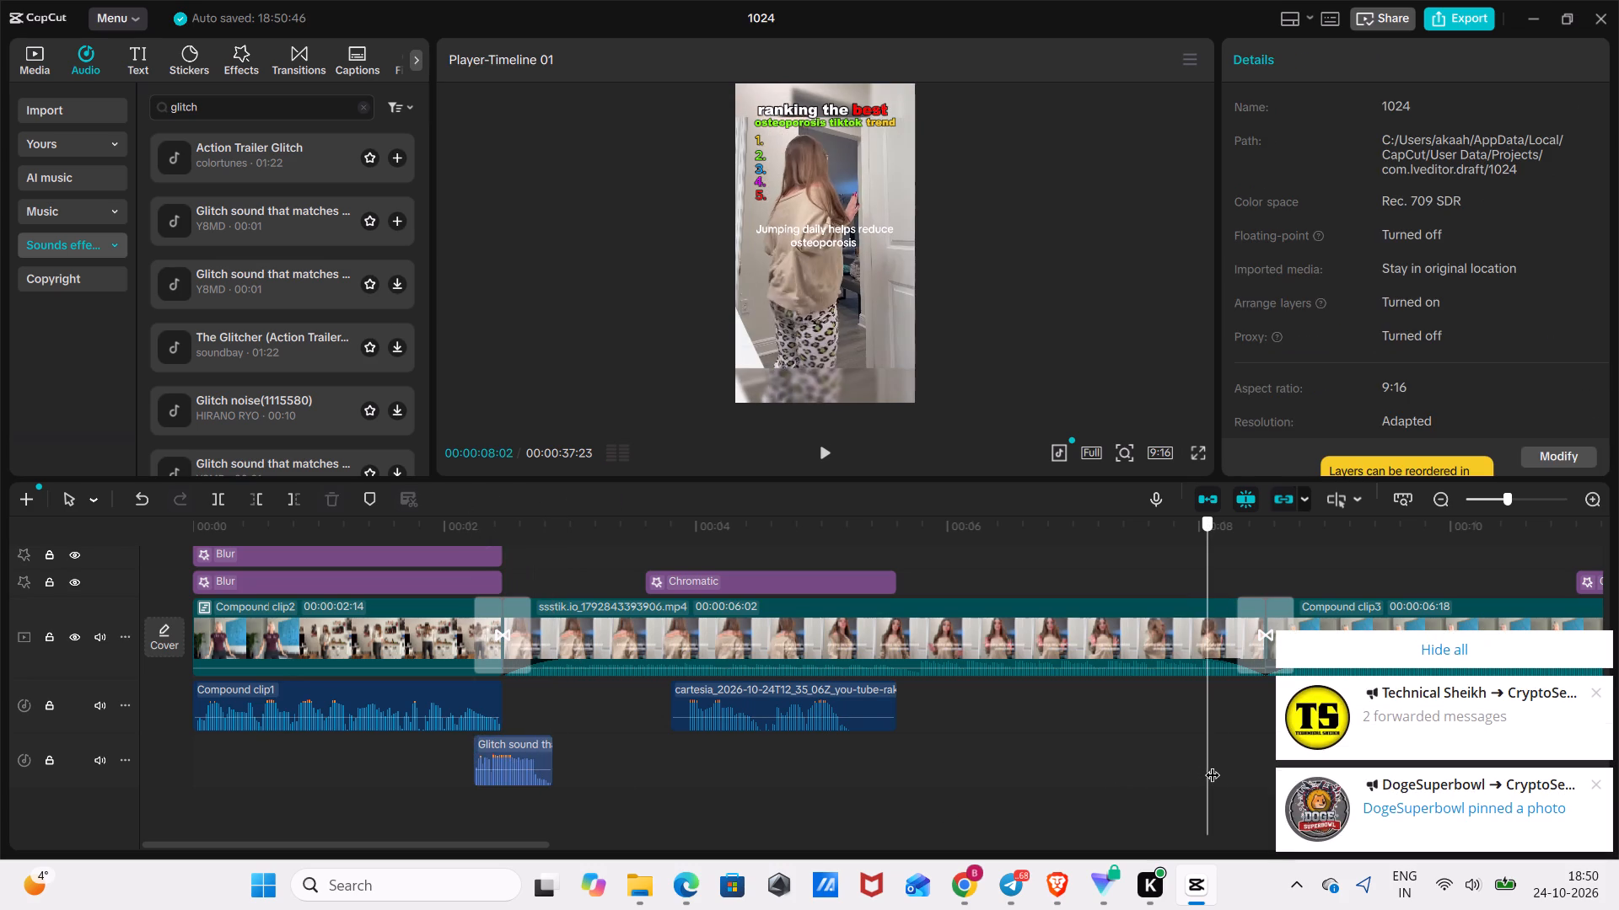
drag(1213, 764, 1238, 769)
key(ctrl+v)
key(space)
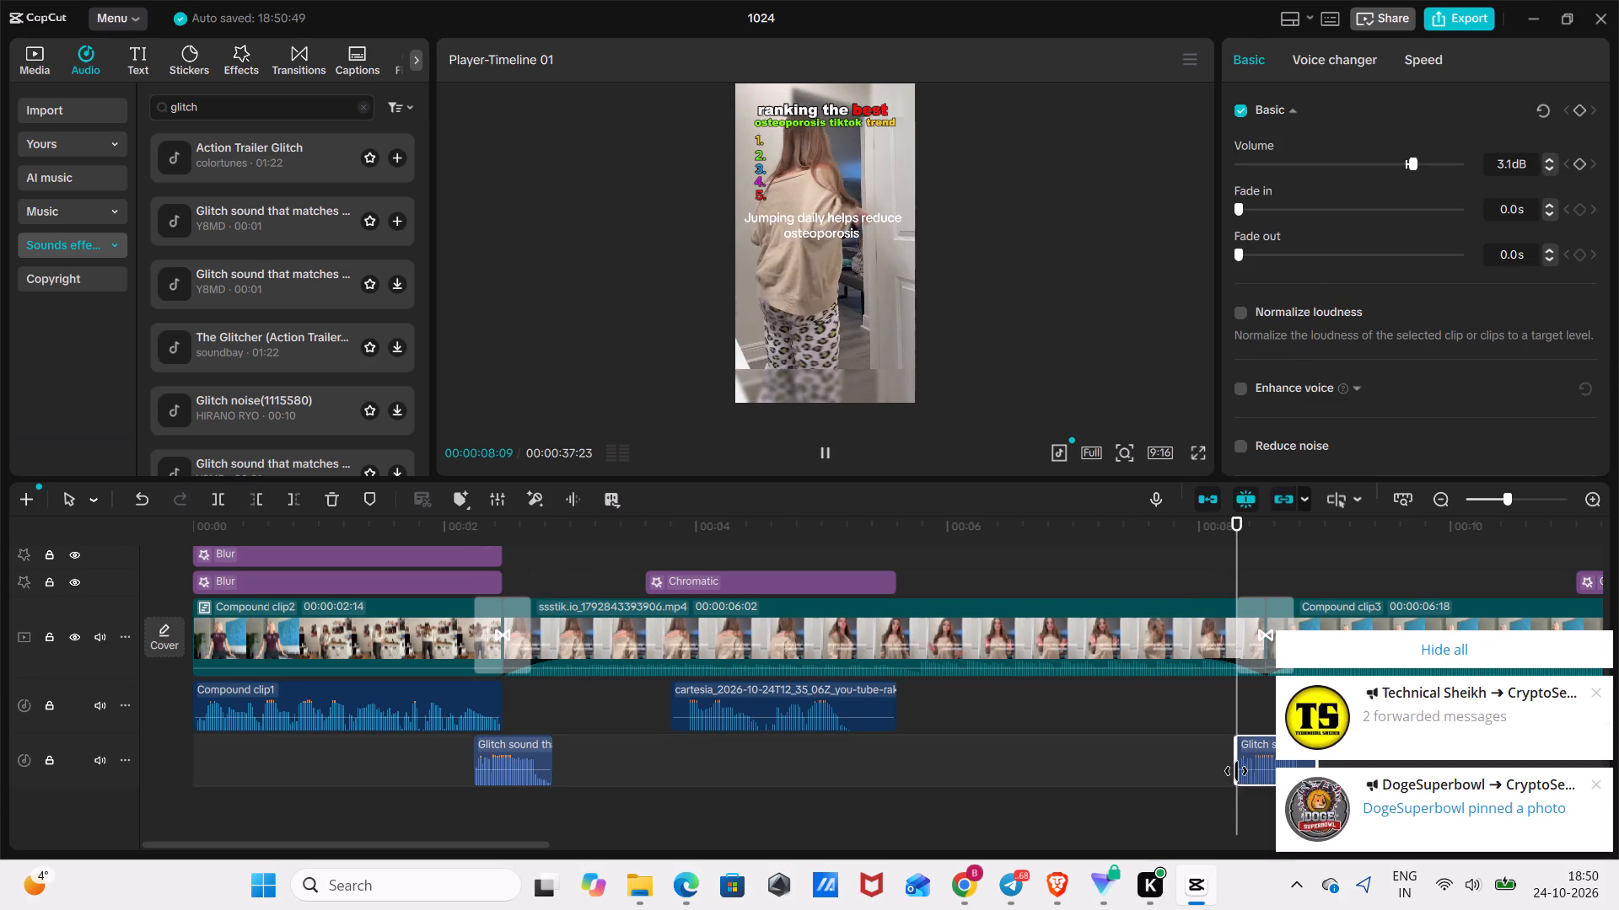
key(space)
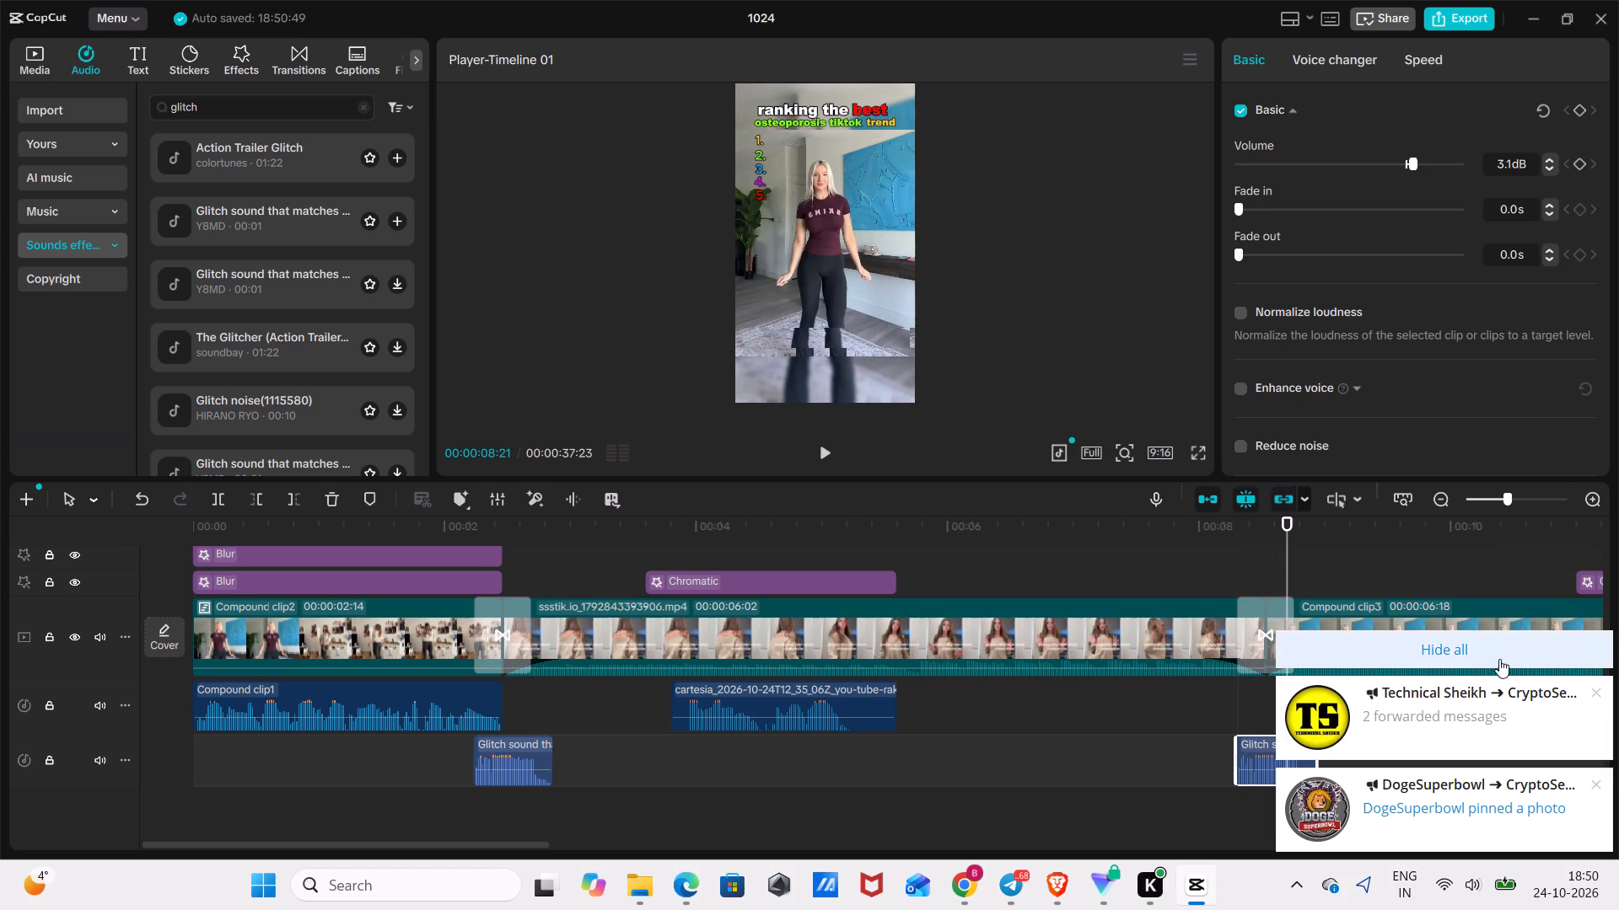
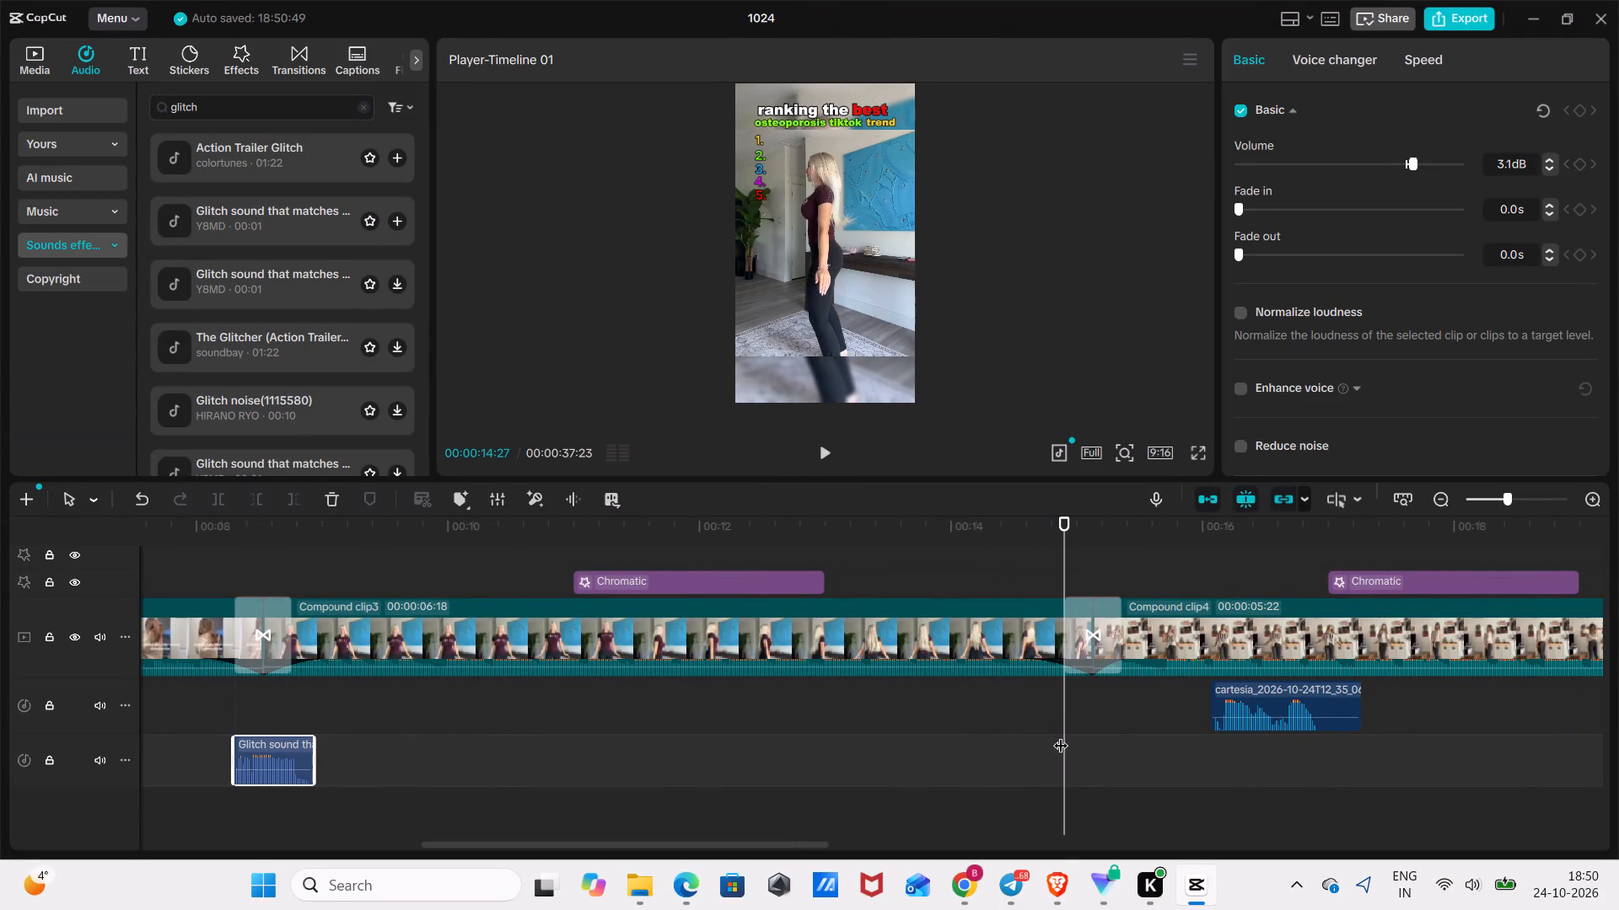
Paste the copied glitch sound at the start of the three remaining transitions, at about 14:27, 20:19 and 29:02.
key(ctrl+v)
drag(1053, 538, 1212, 570)
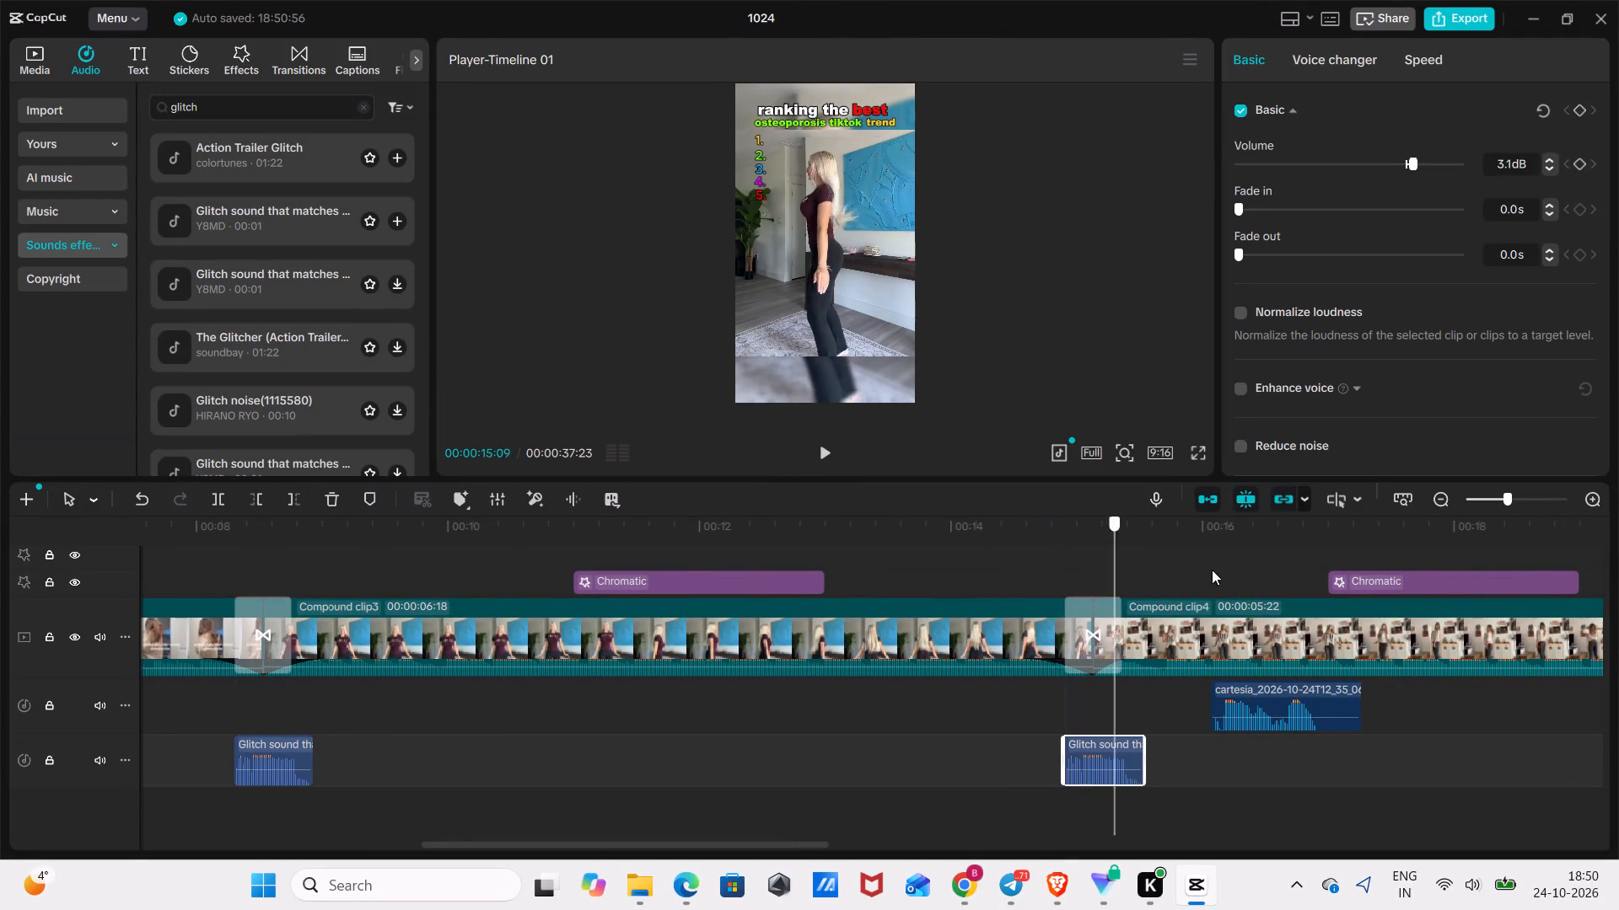
drag(1212, 570, 1094, 788)
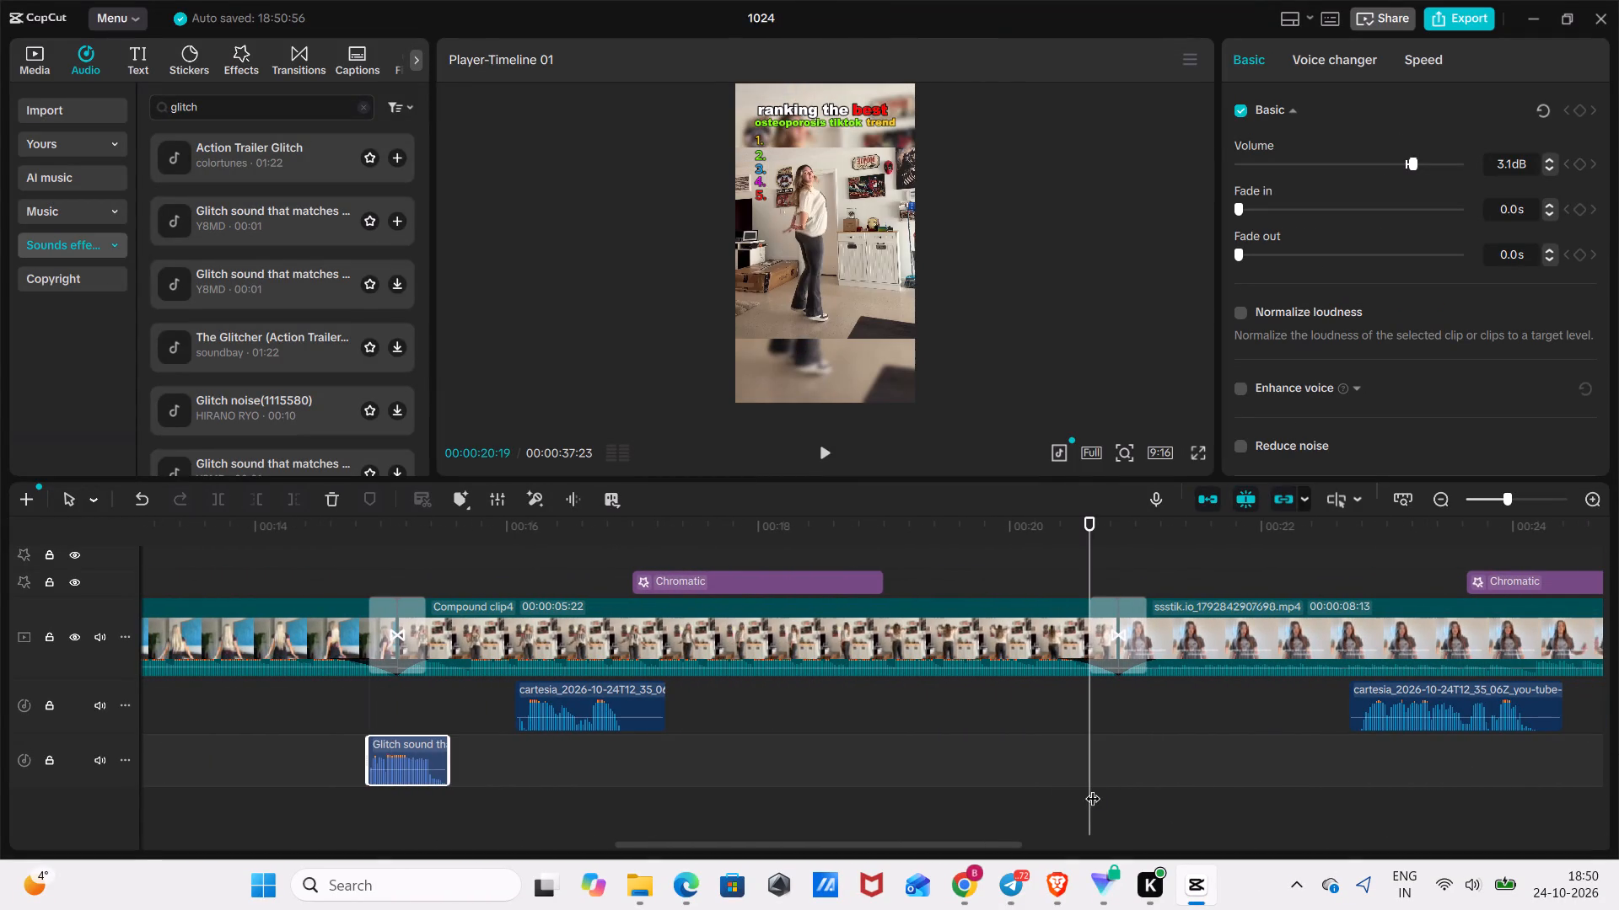
key(ctrl+v)
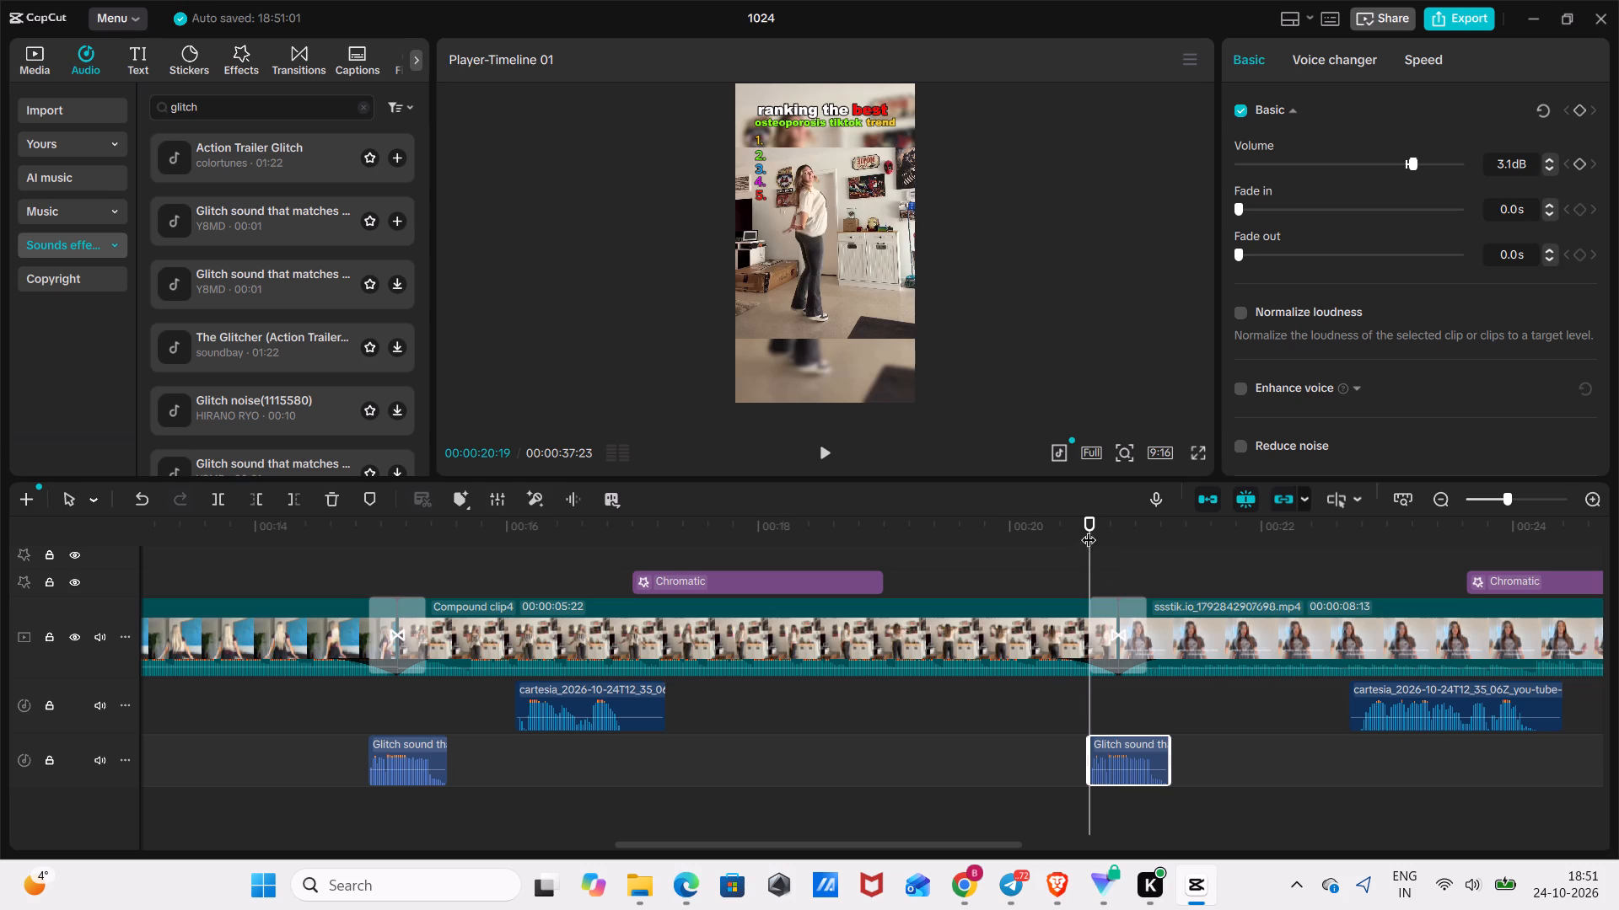
drag(1095, 529, 1400, 752)
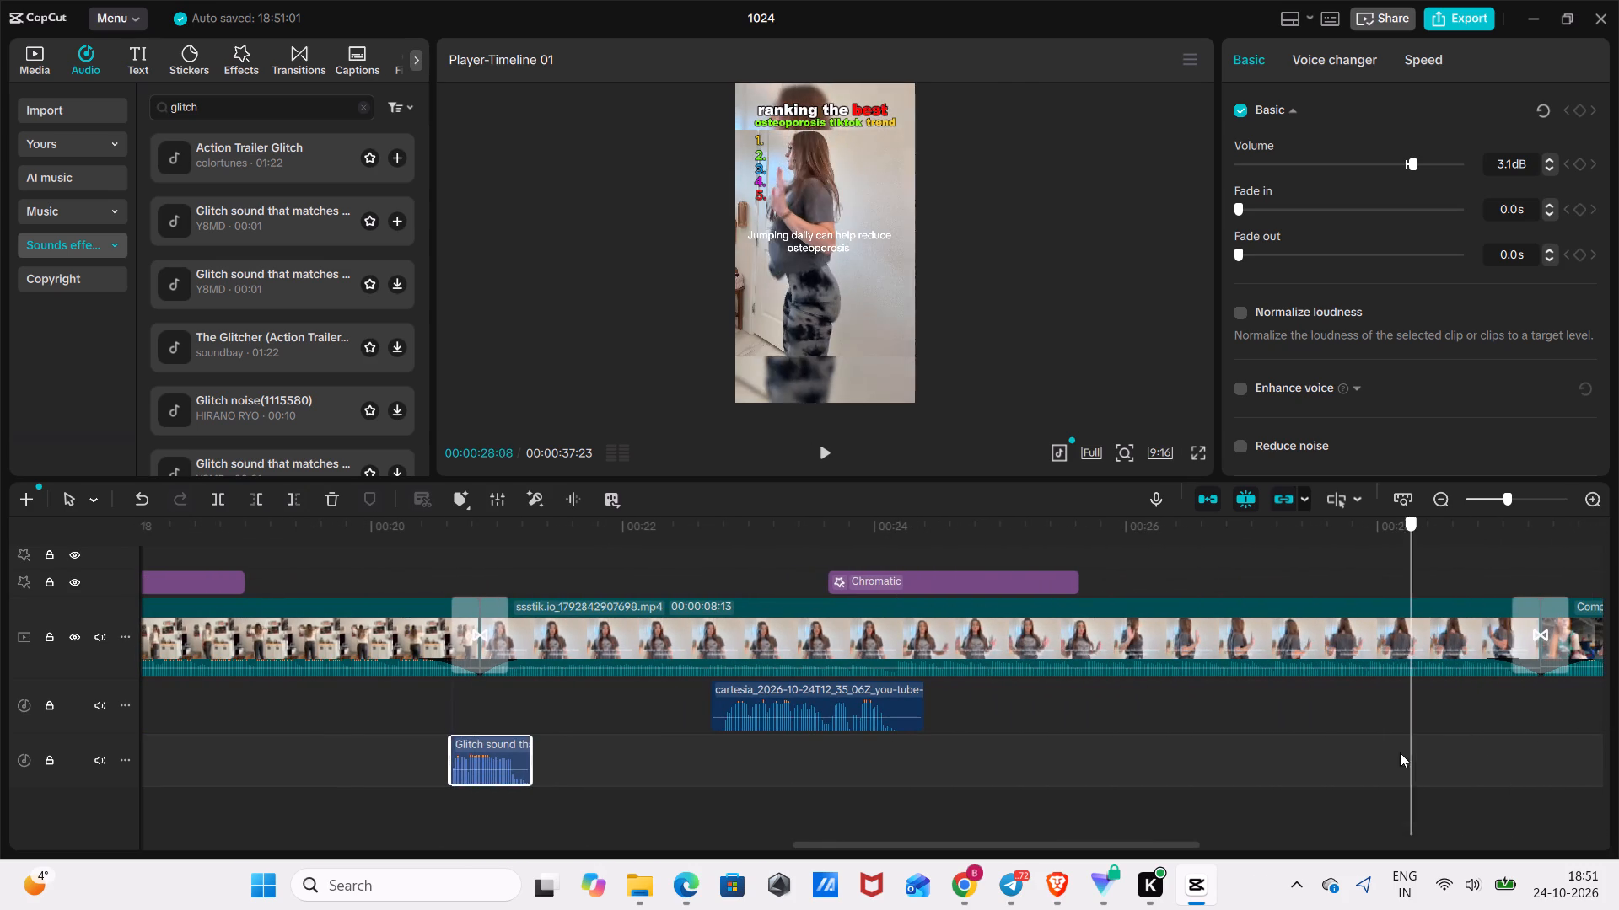
drag(1400, 752, 1516, 765)
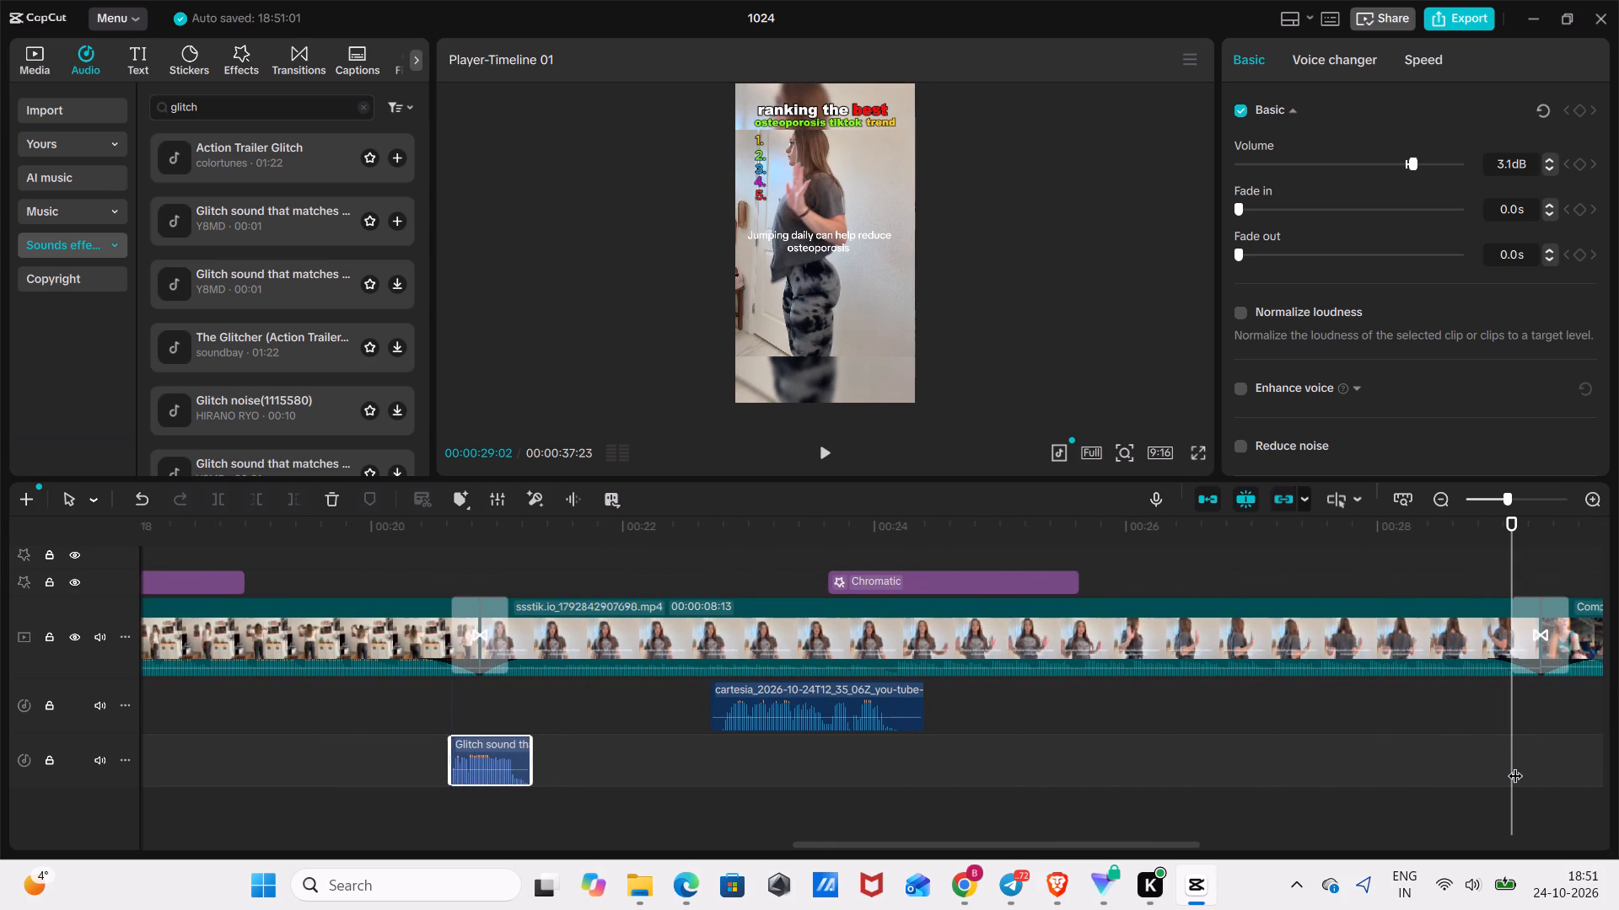
key(ctrl+v)
Play the ranking video from the start in full screen to check the glitch sounds and audio balance.
drag(1509, 559, 1085, 736)
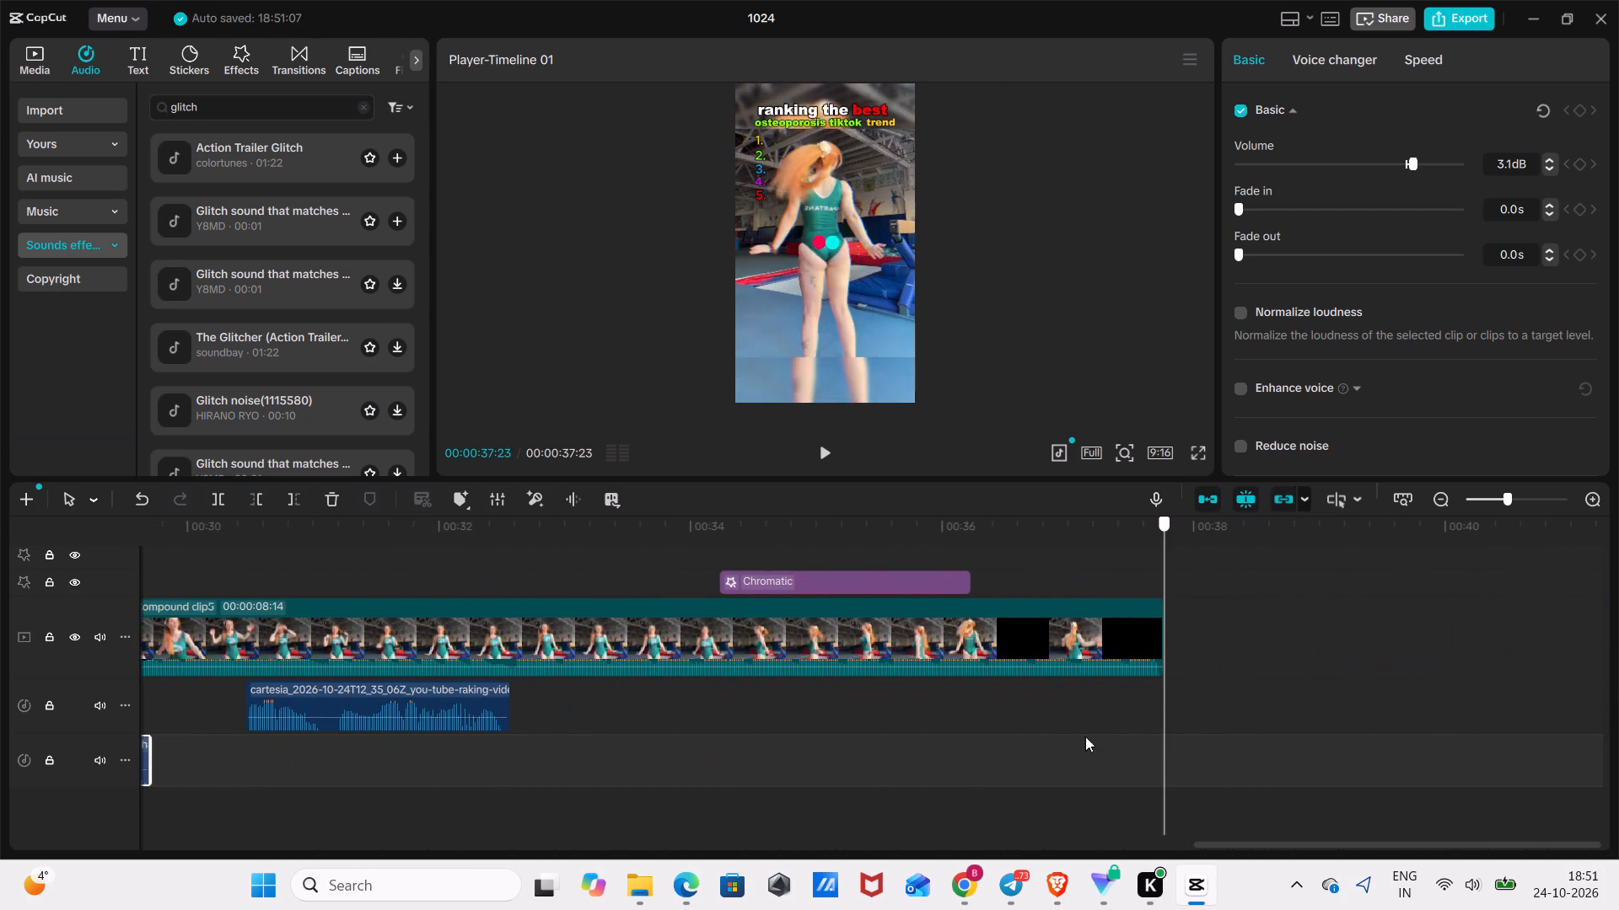
drag(1085, 736, 212, 796)
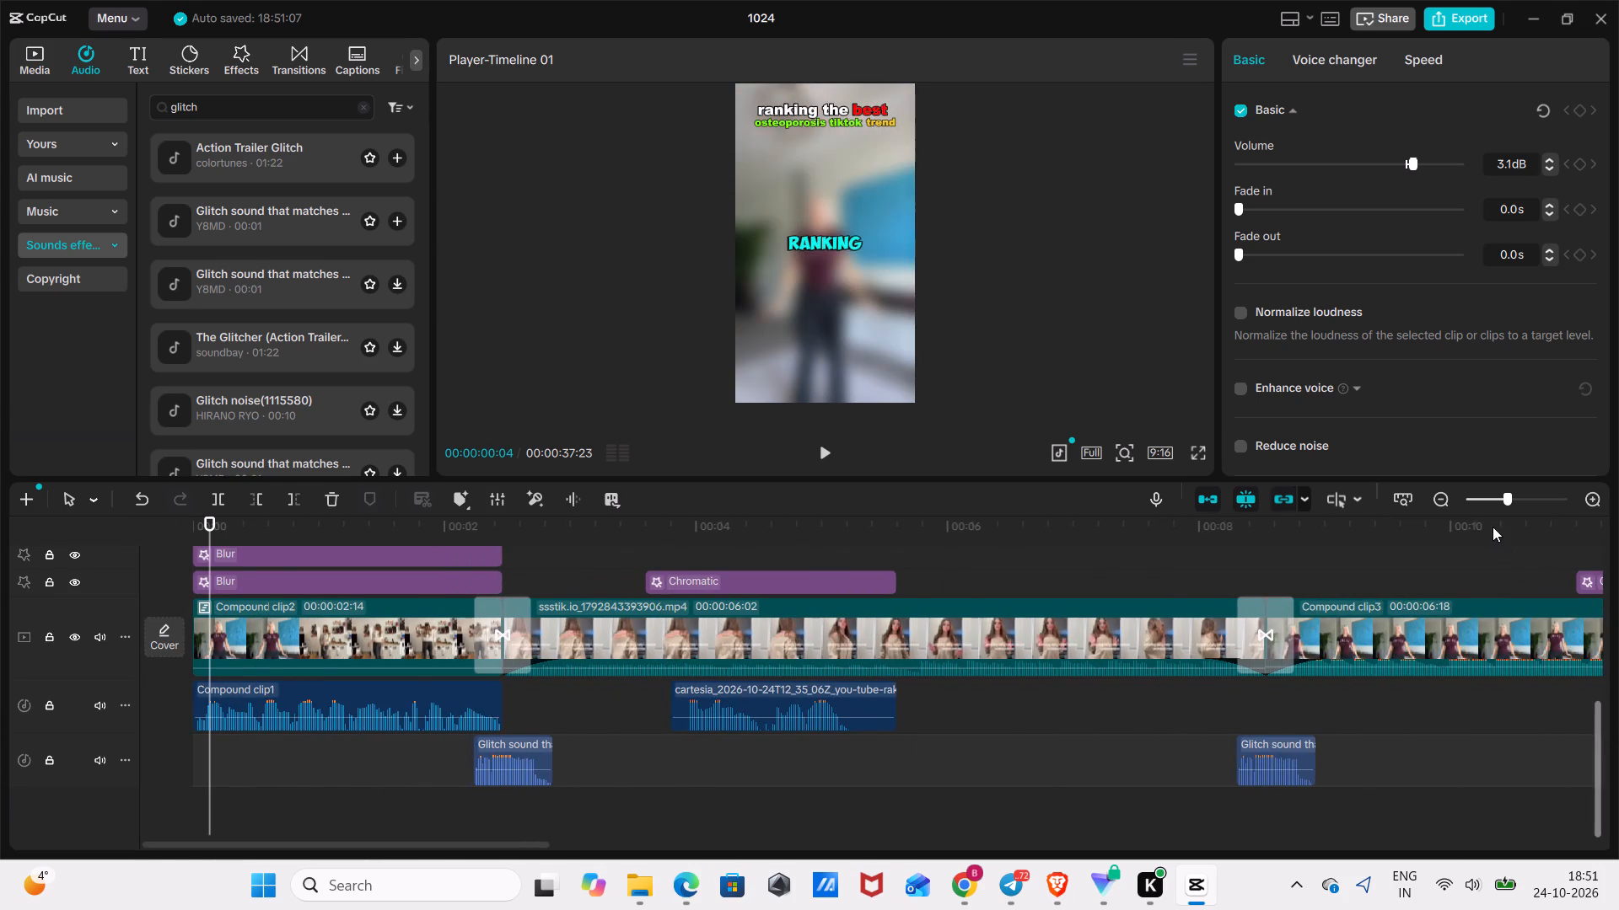
click(1494, 495)
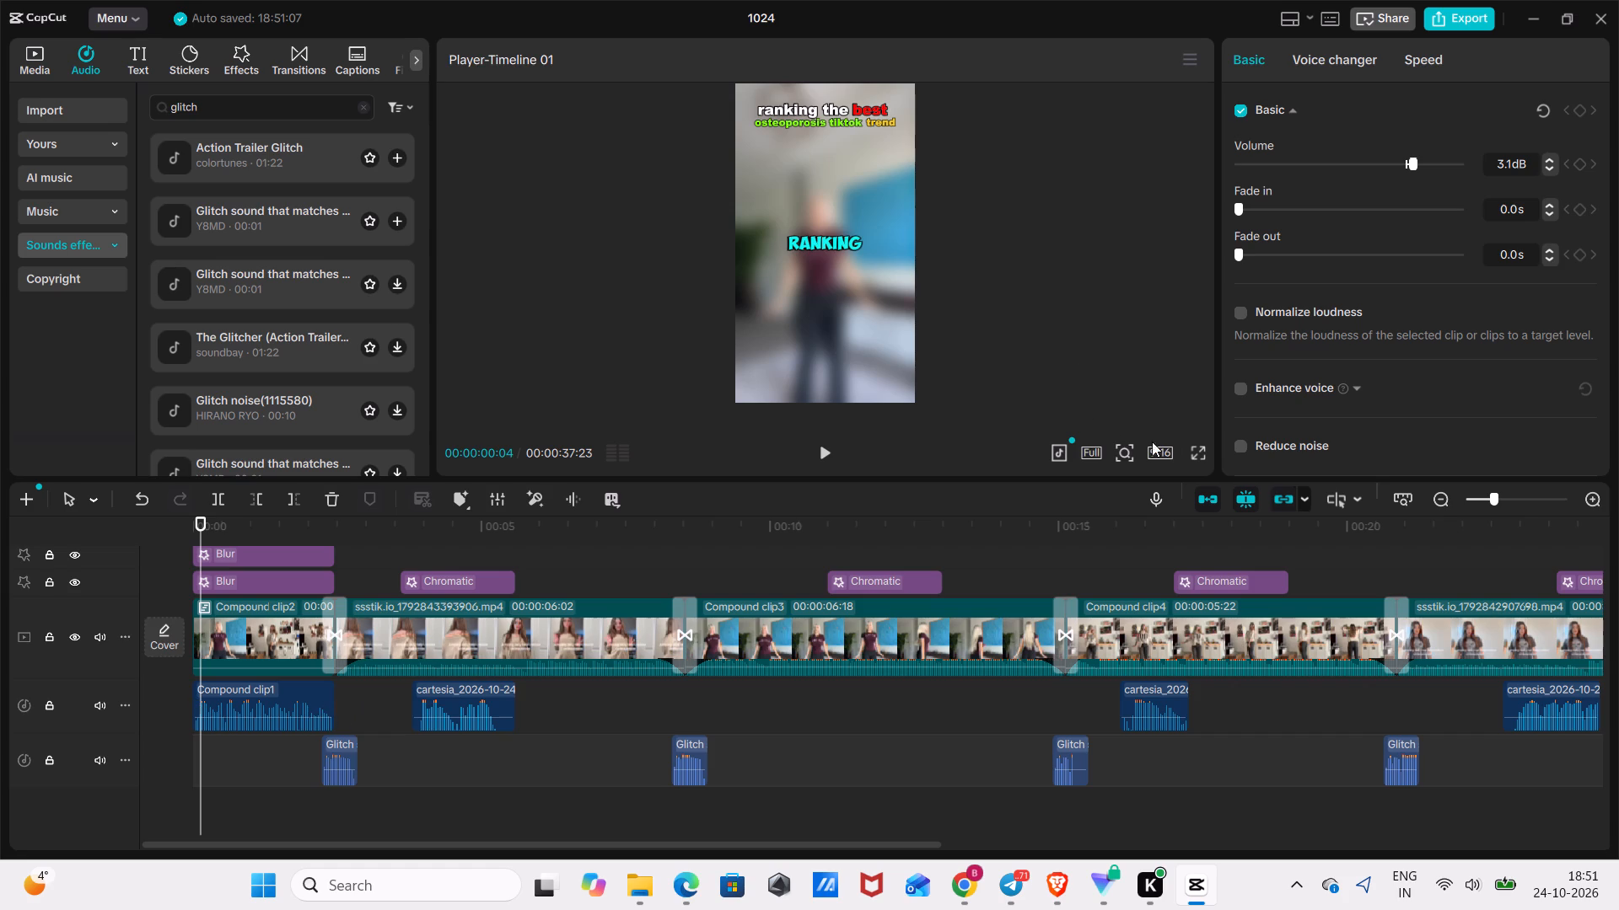
click(1207, 452)
click(1198, 452)
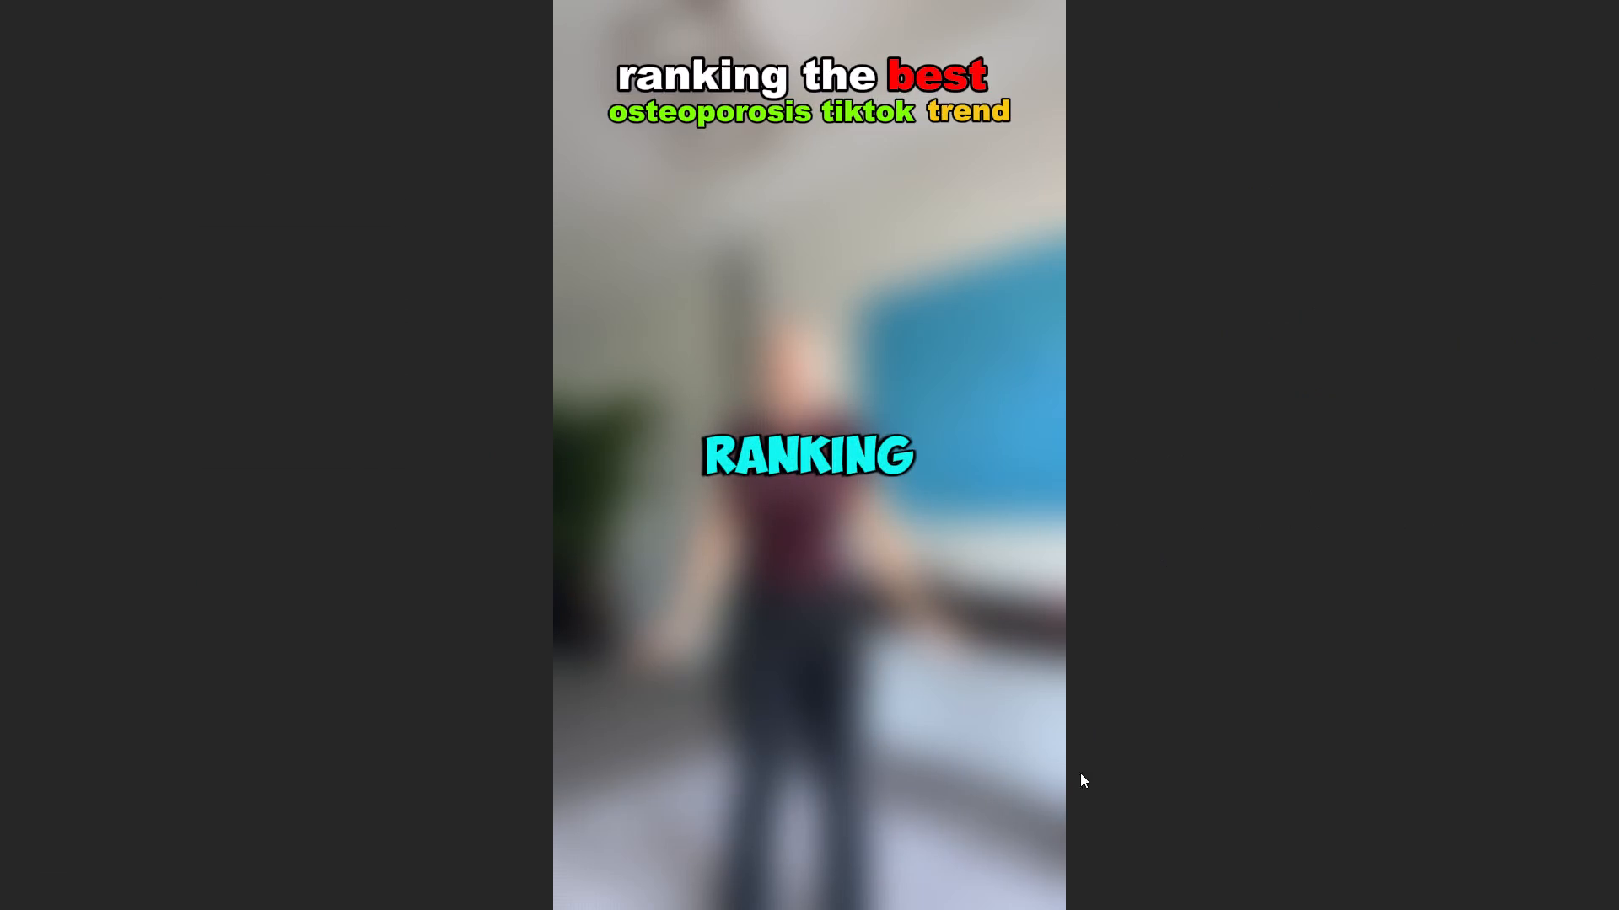
key(space)
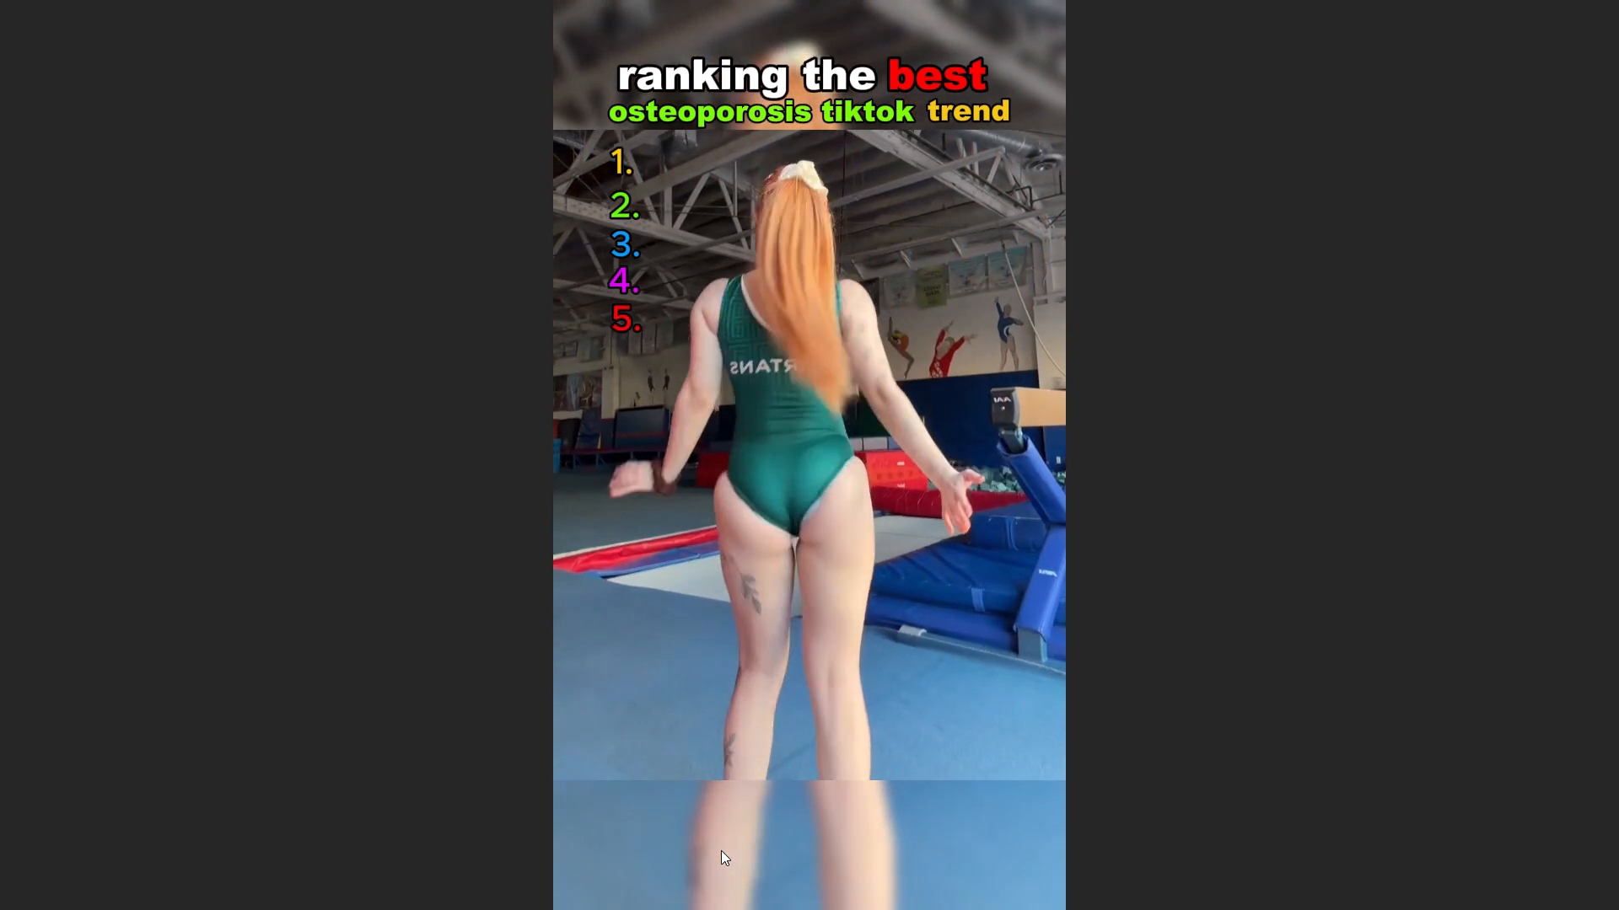
click(1018, 727)
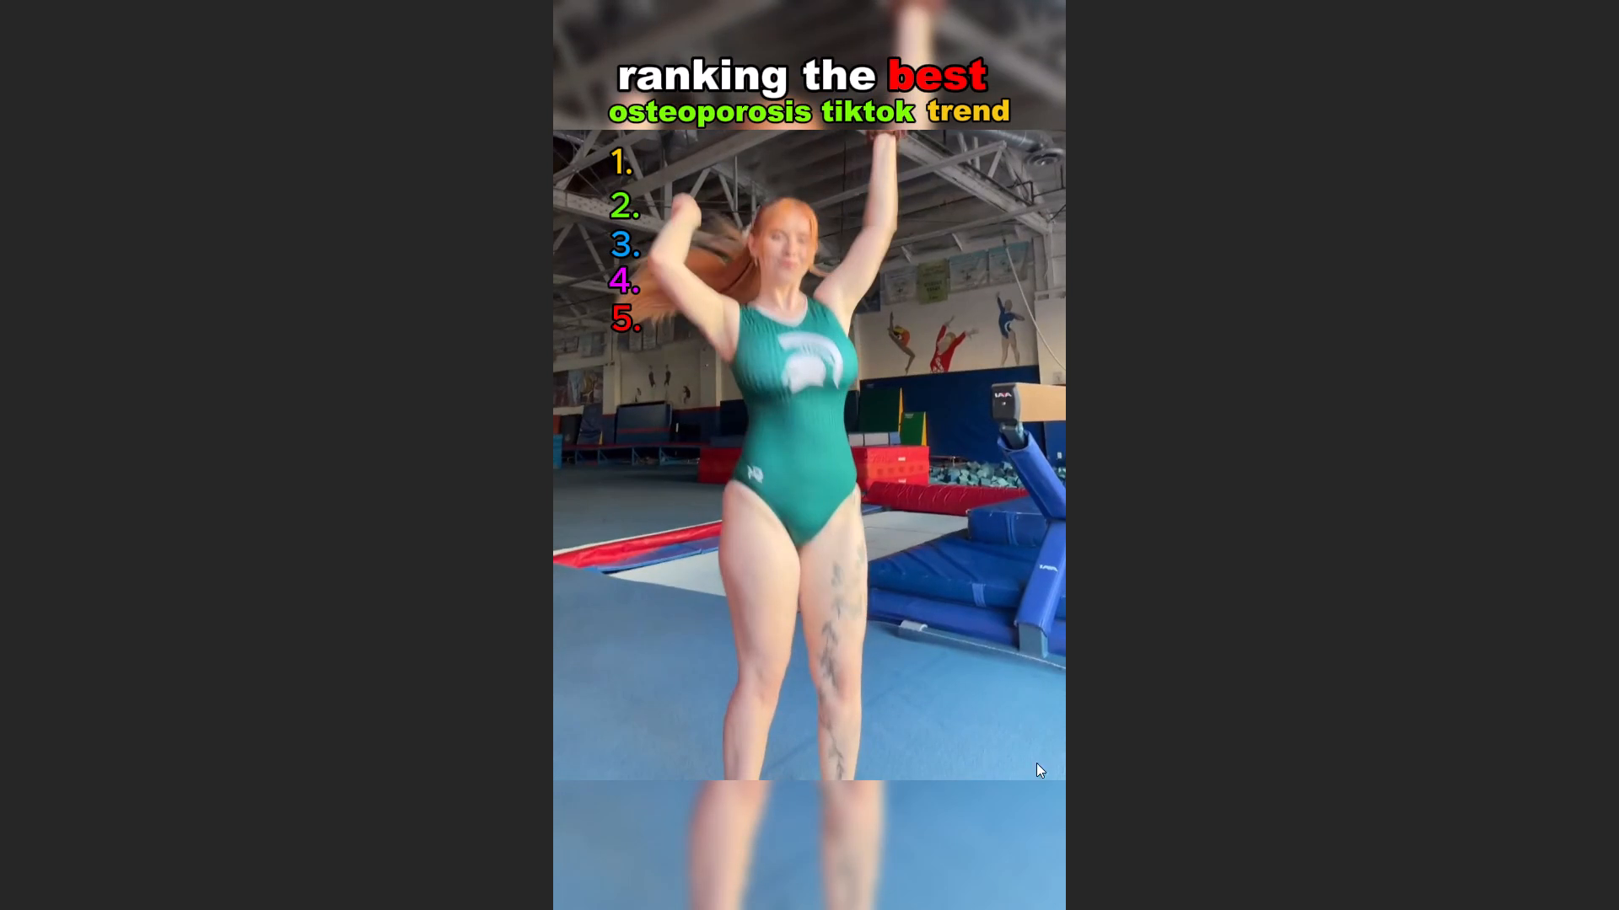
click(1086, 810)
In Compound clip5, add a volume keyframe just before the voiceover starts and a second at 00:00:30:14 lowered to -12.1 dB.
click(868, 559)
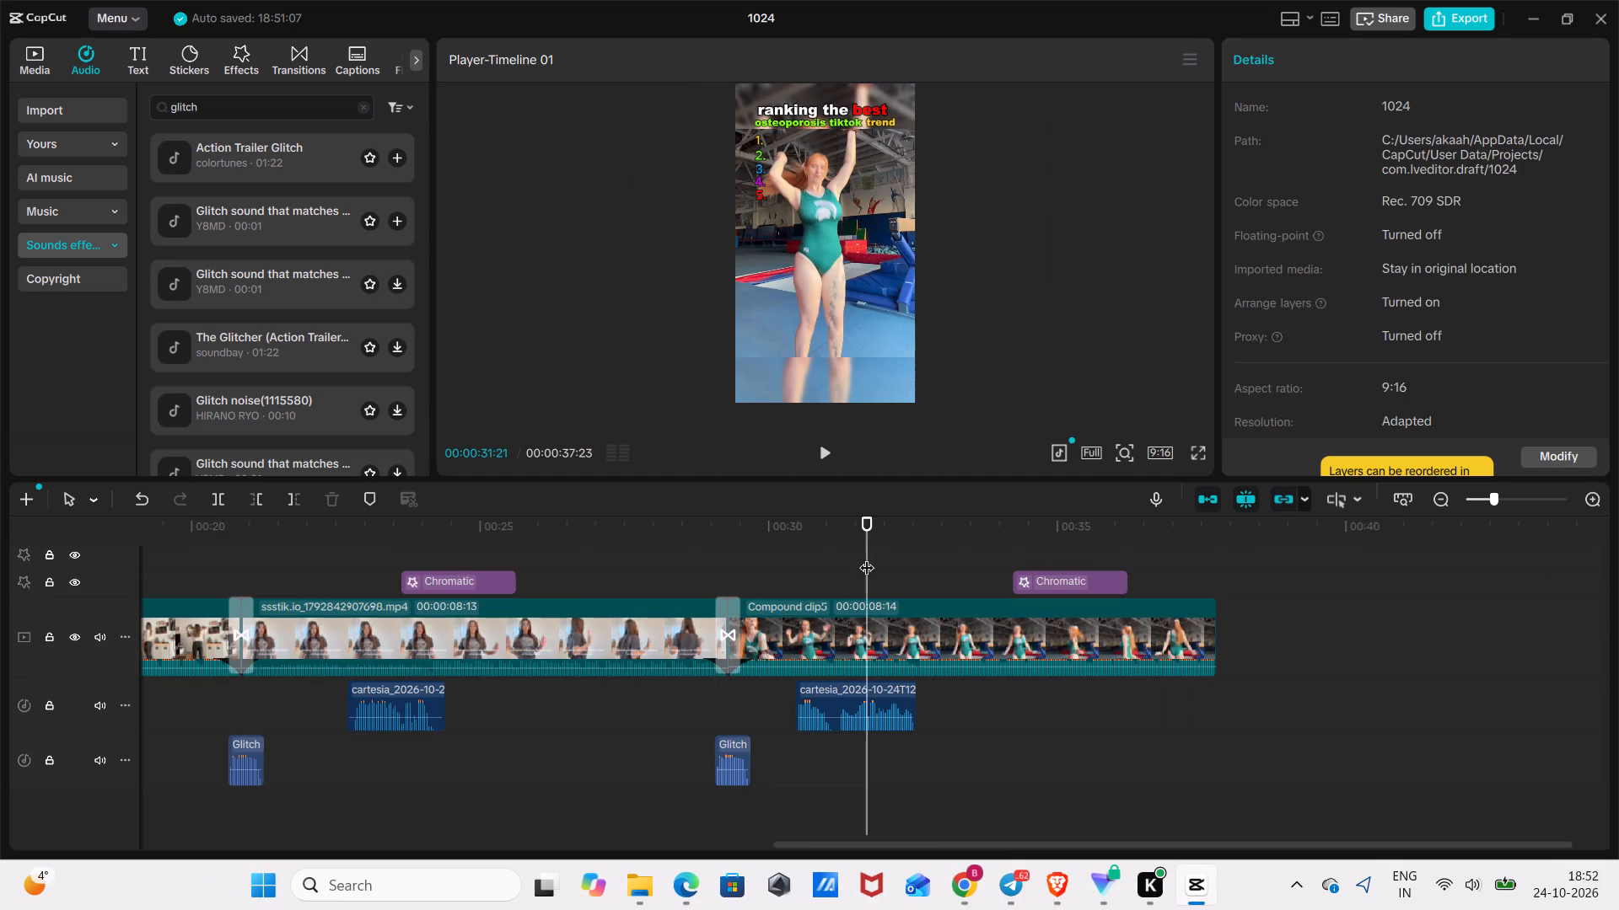
drag(866, 557, 790, 638)
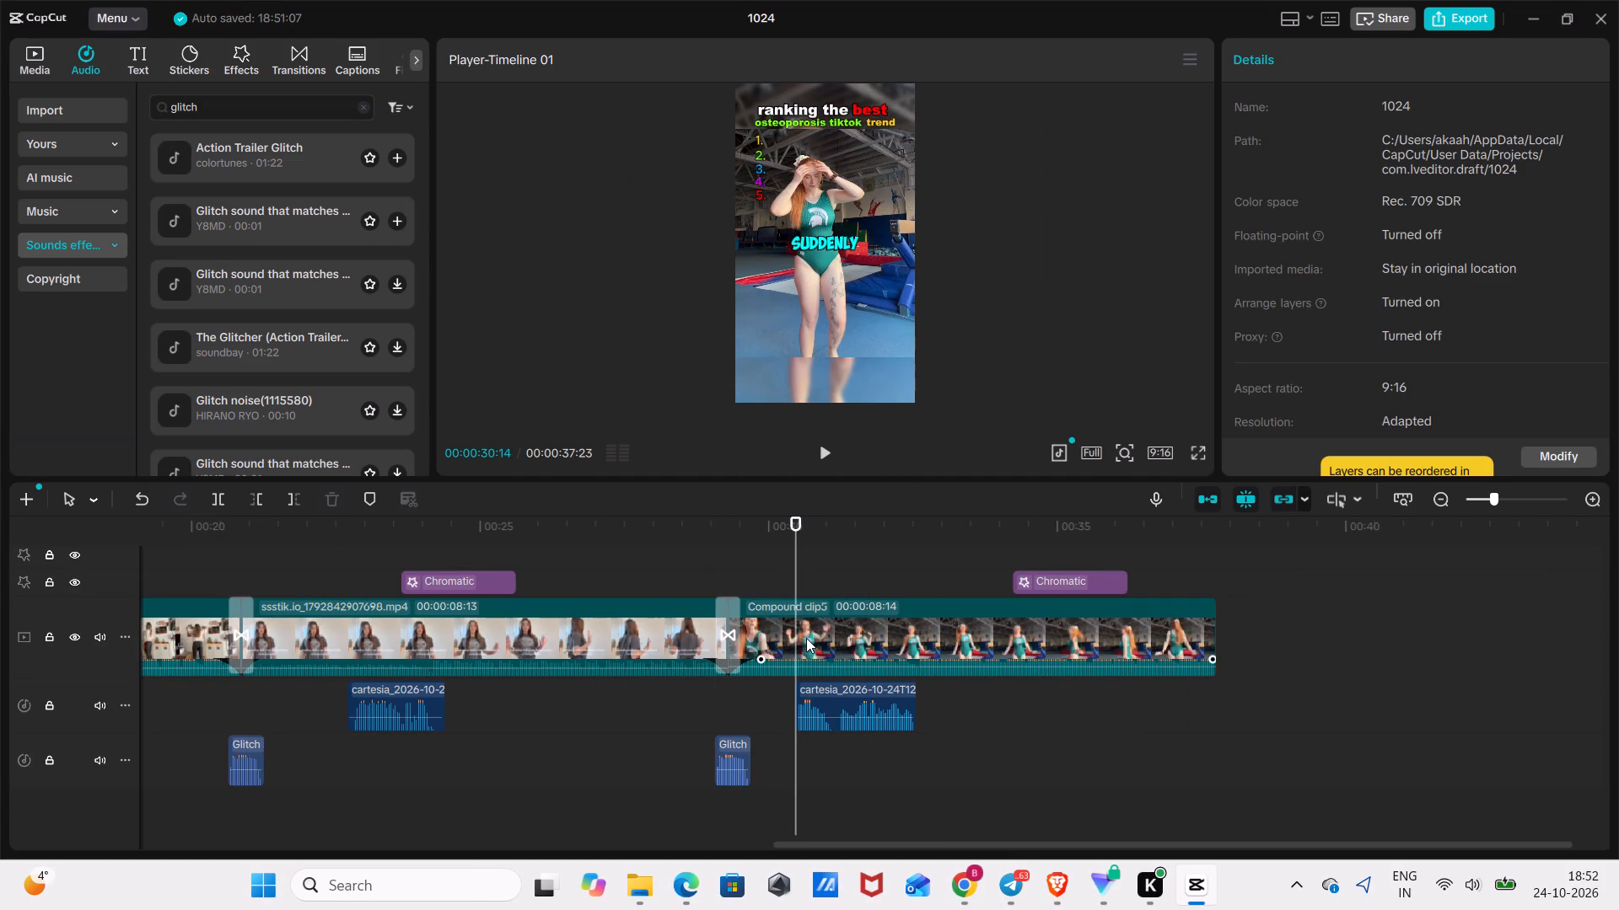
click(806, 638)
click(1326, 67)
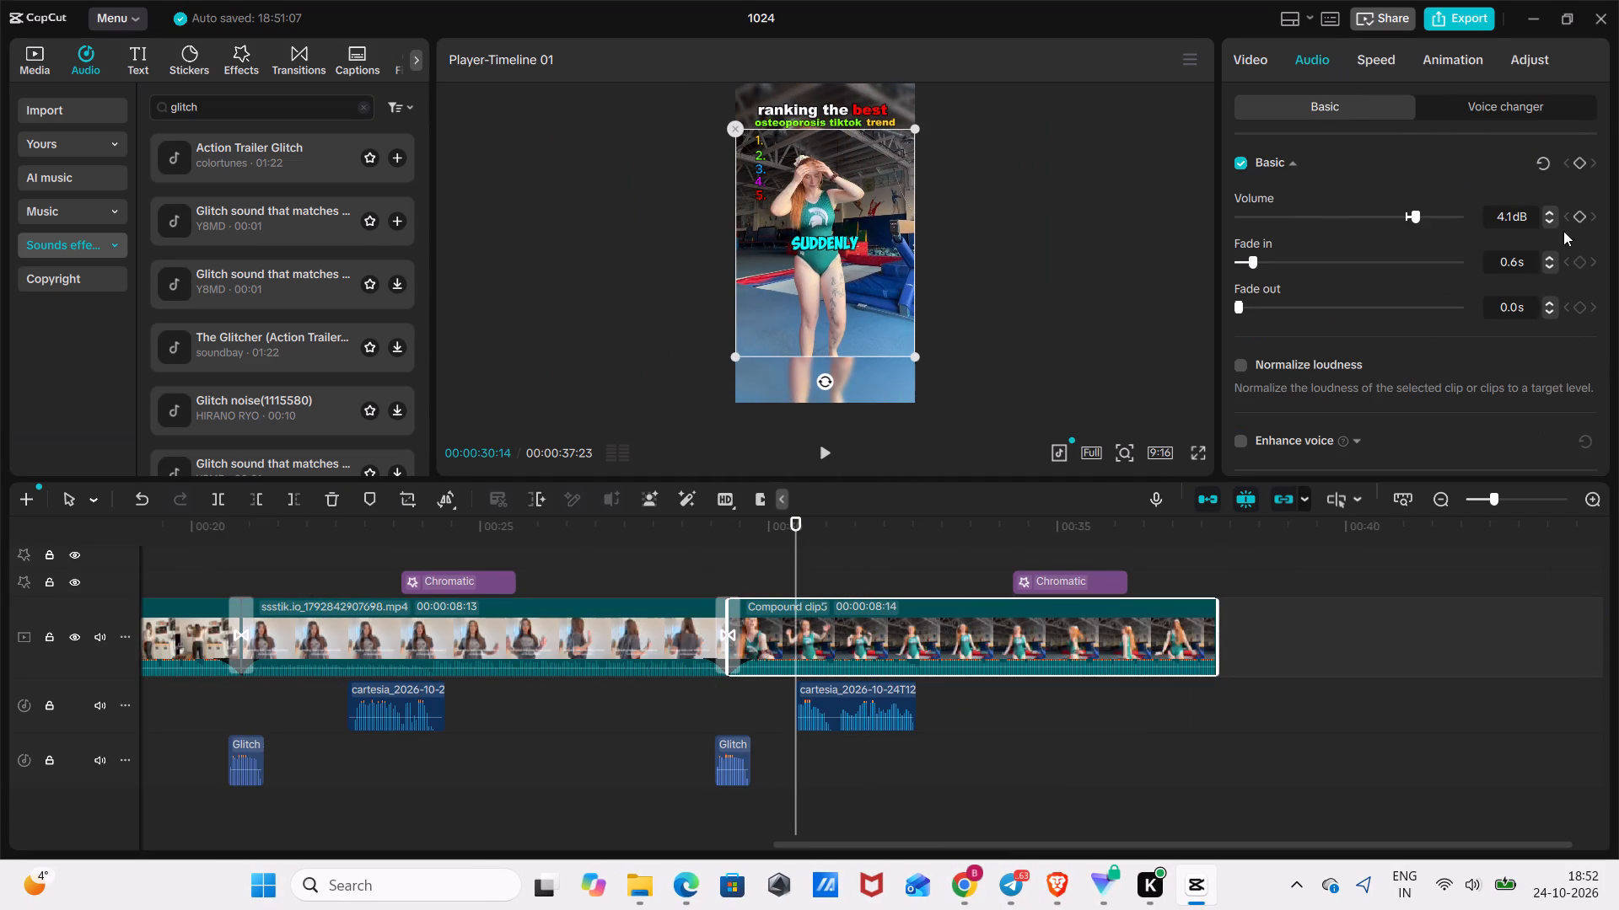
click(1584, 216)
drag(796, 667, 789, 670)
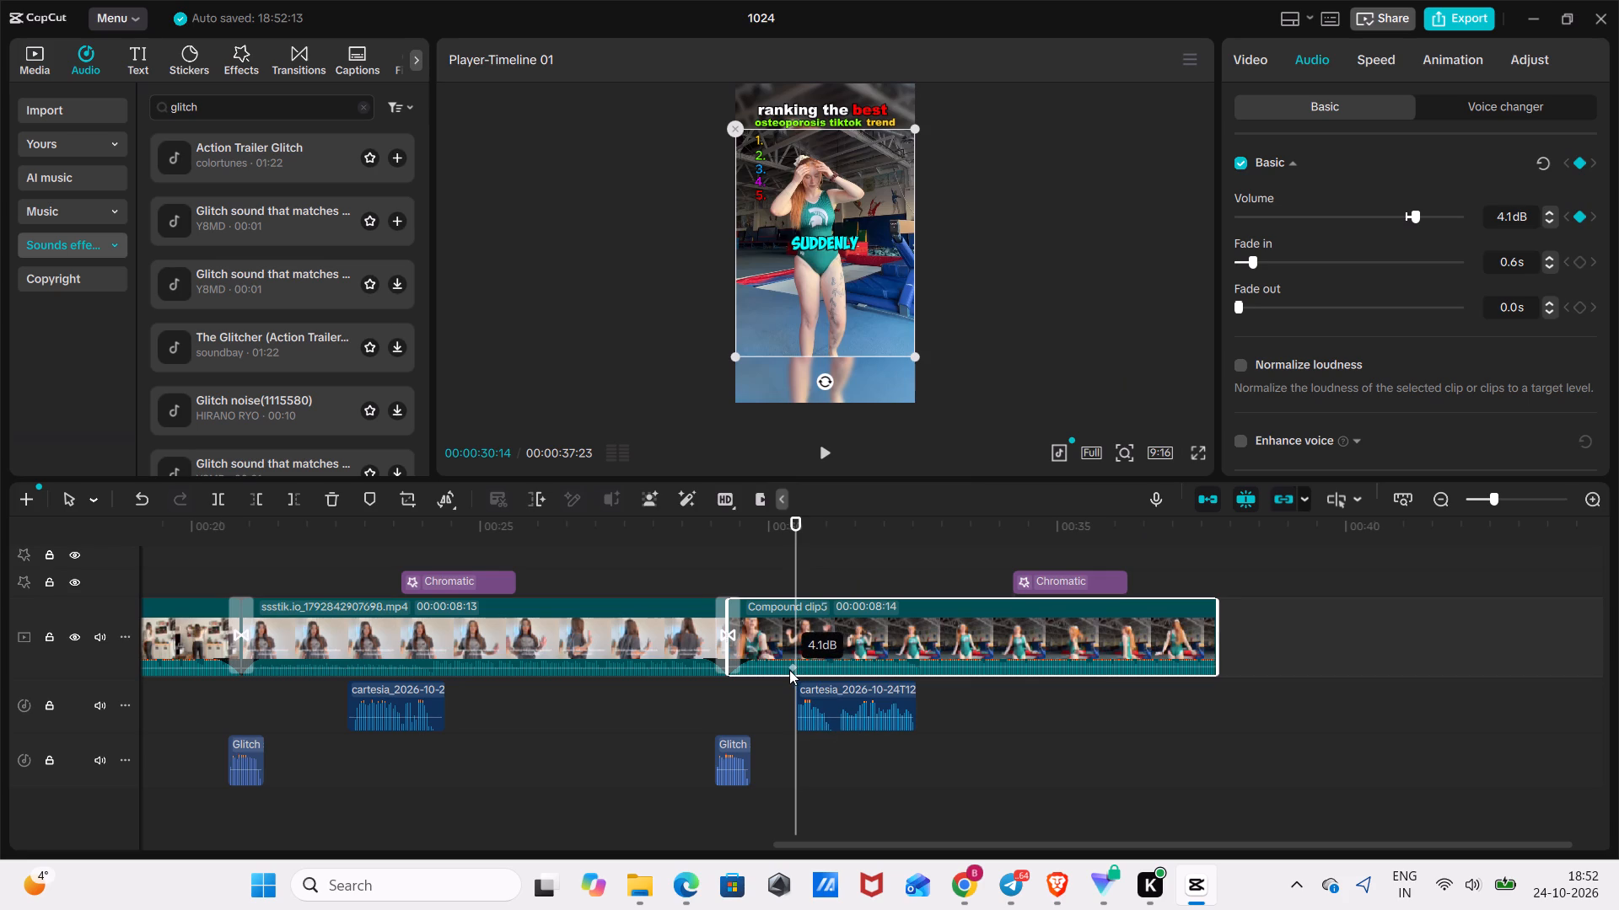
drag(789, 670, 787, 670)
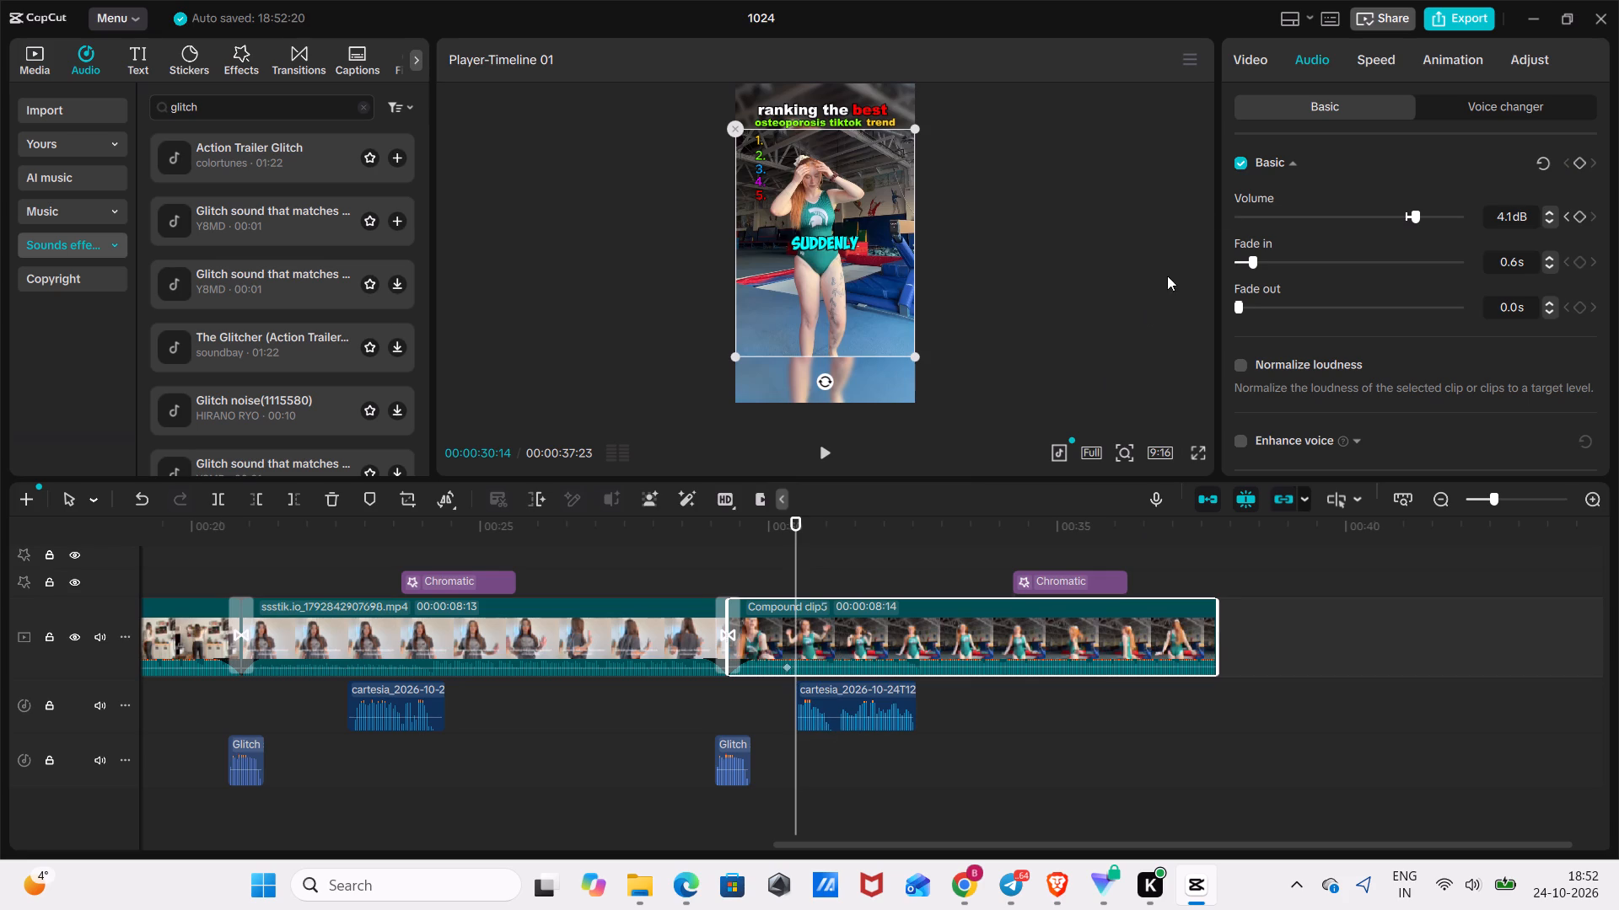
click(1575, 217)
drag(1414, 211, 1373, 241)
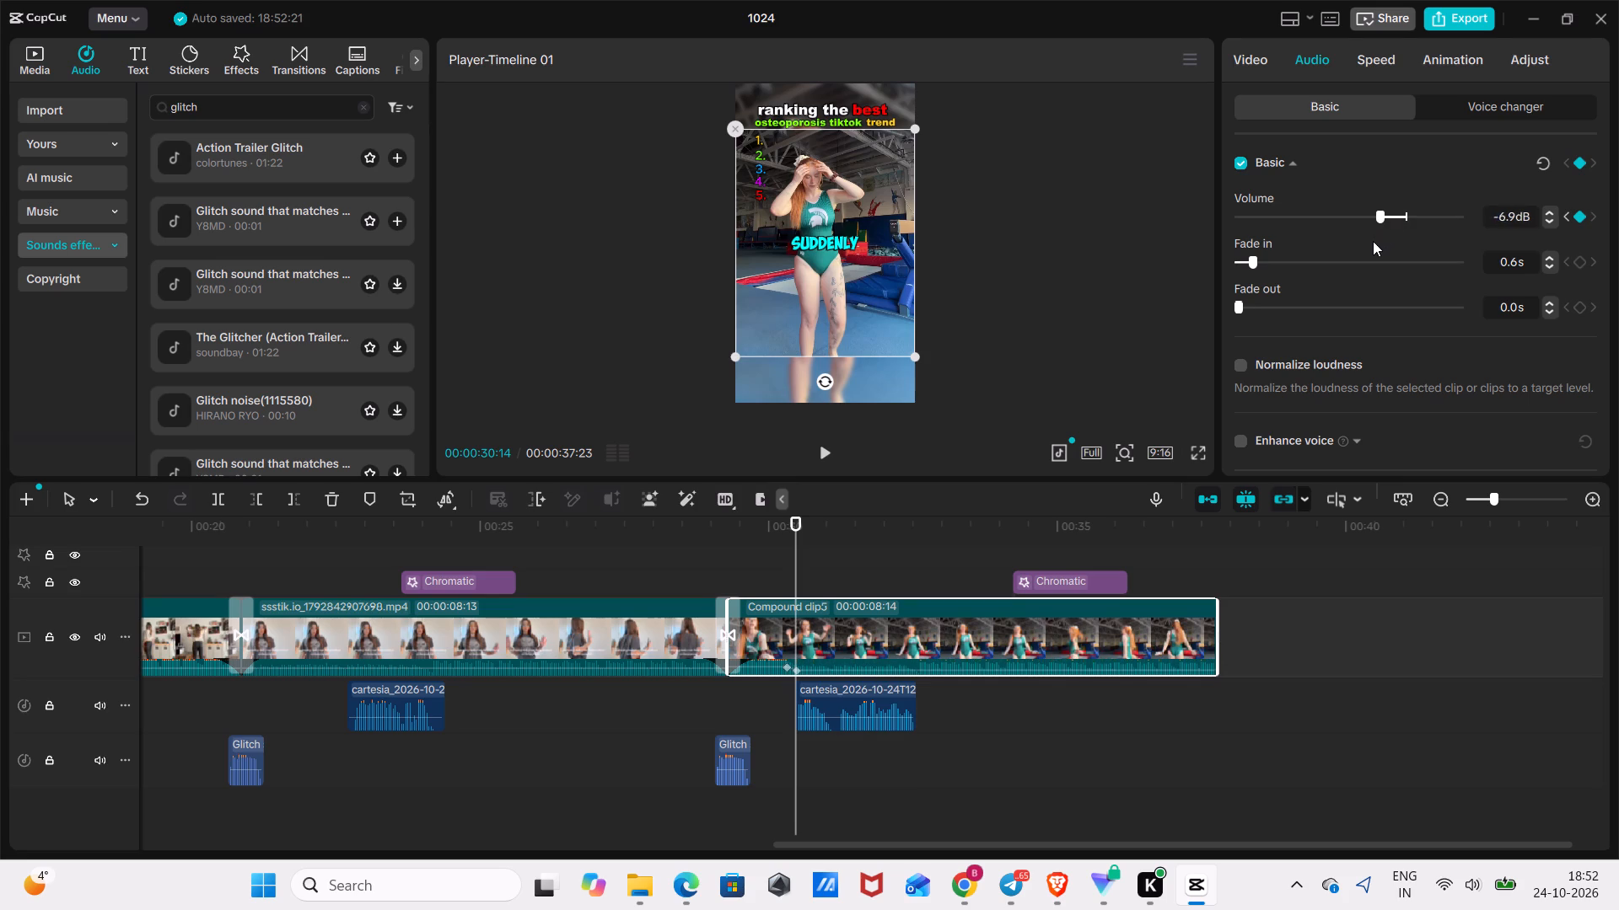
drag(1373, 241, 1367, 243)
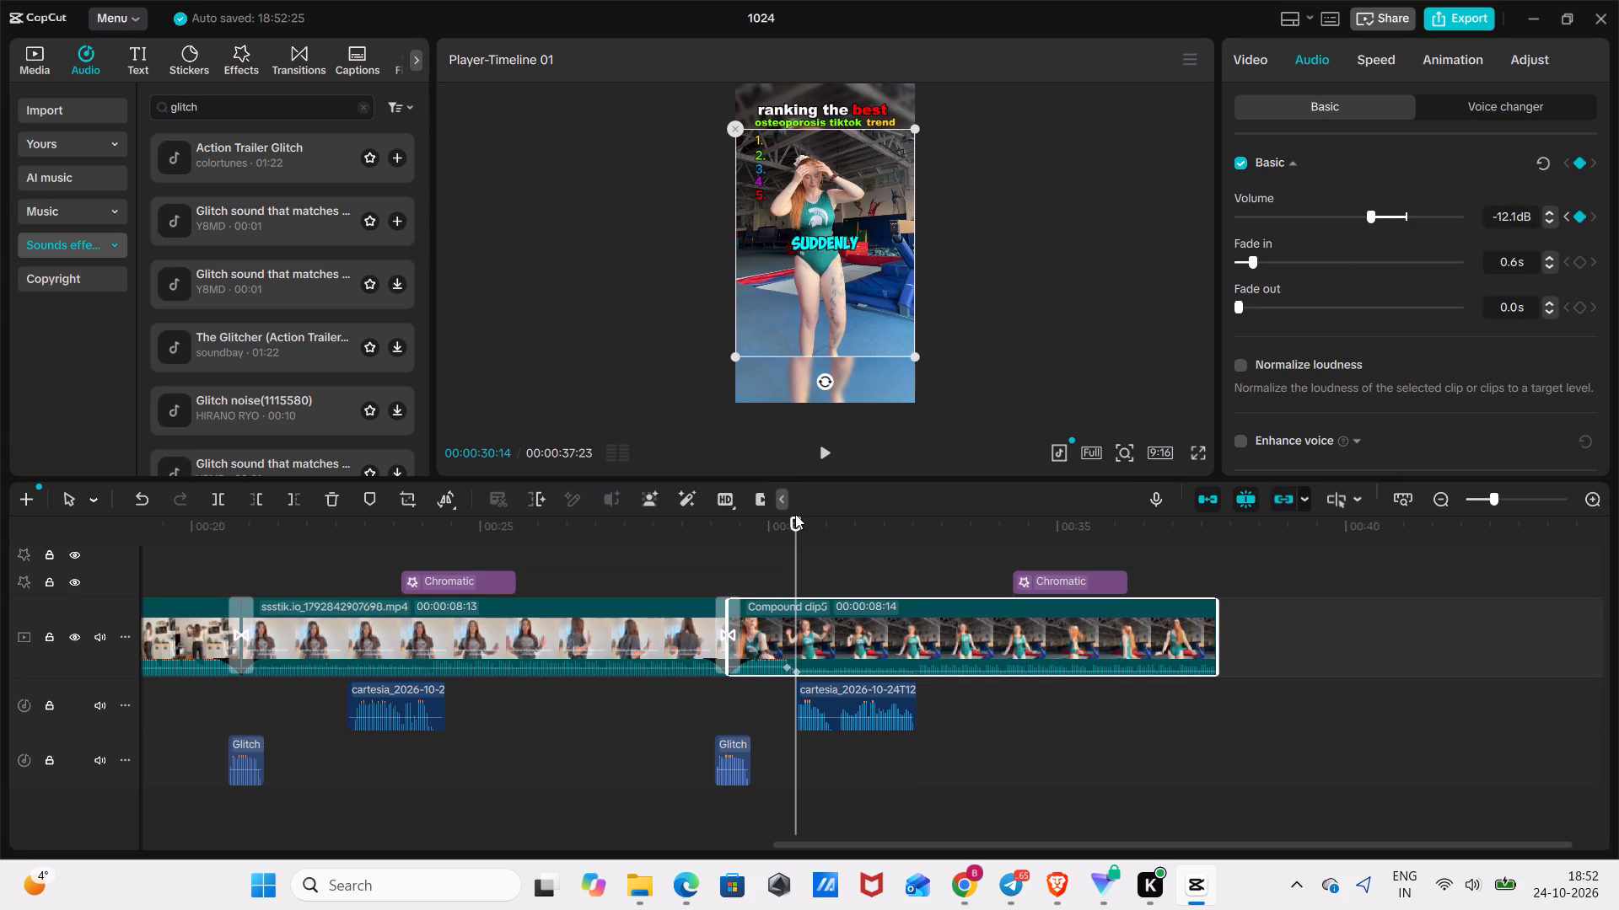
In Compound clip5, hold the lowered volume with a keyframe at 00:00:32:17, where the voiceover ends, and raise the volume again at 00:00:32:21.
drag(795, 514, 865, 543)
drag(794, 535, 853, 543)
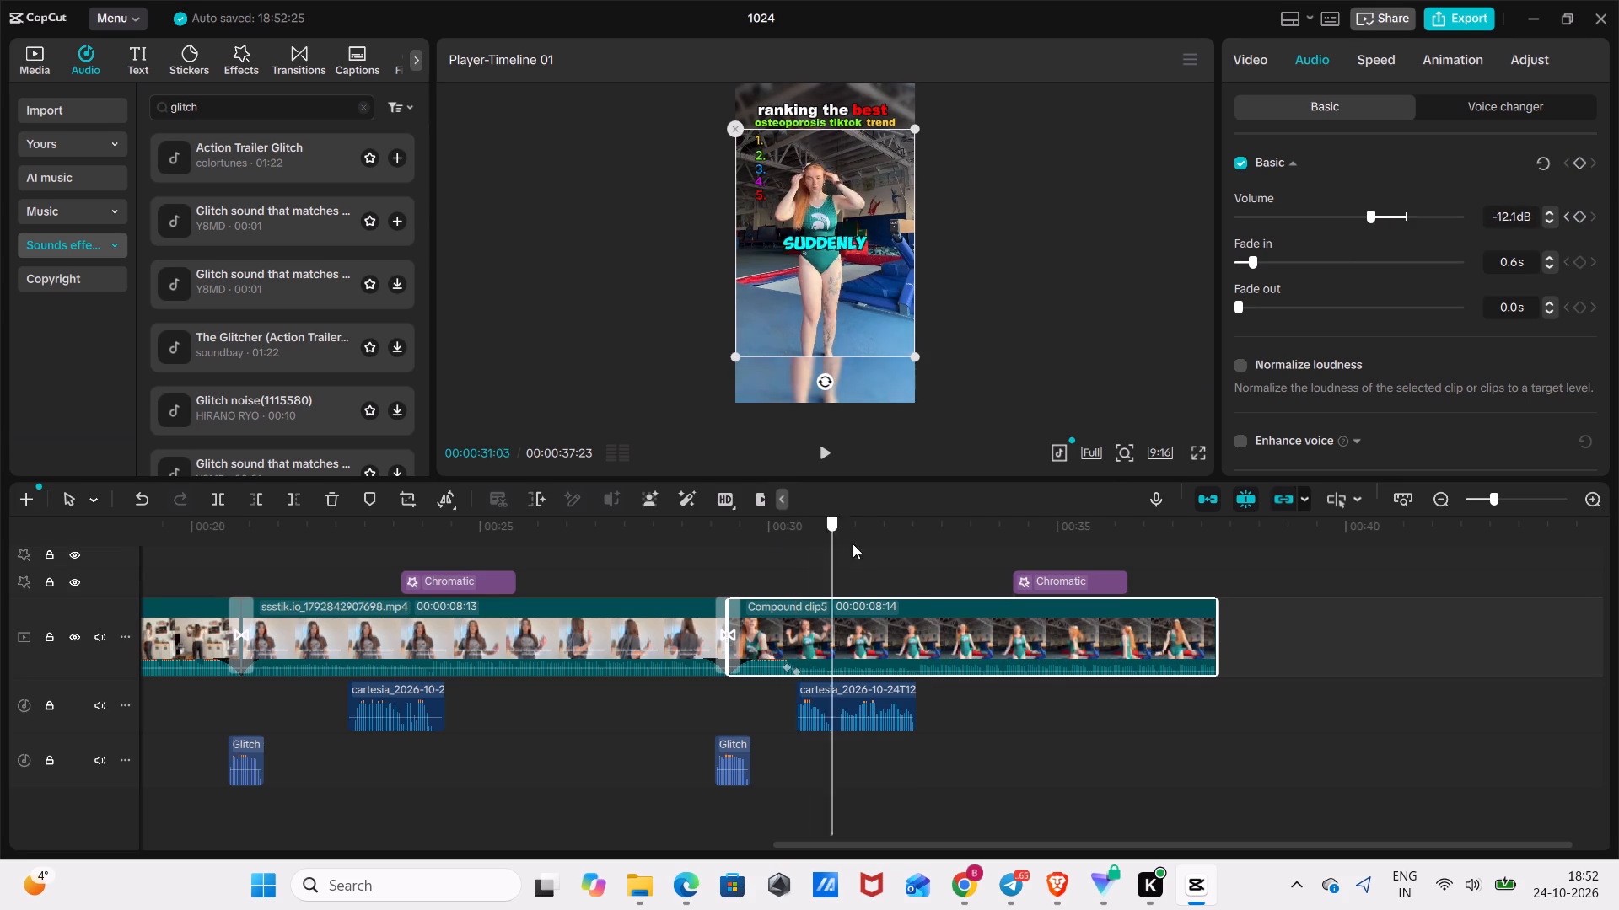
drag(853, 543, 914, 565)
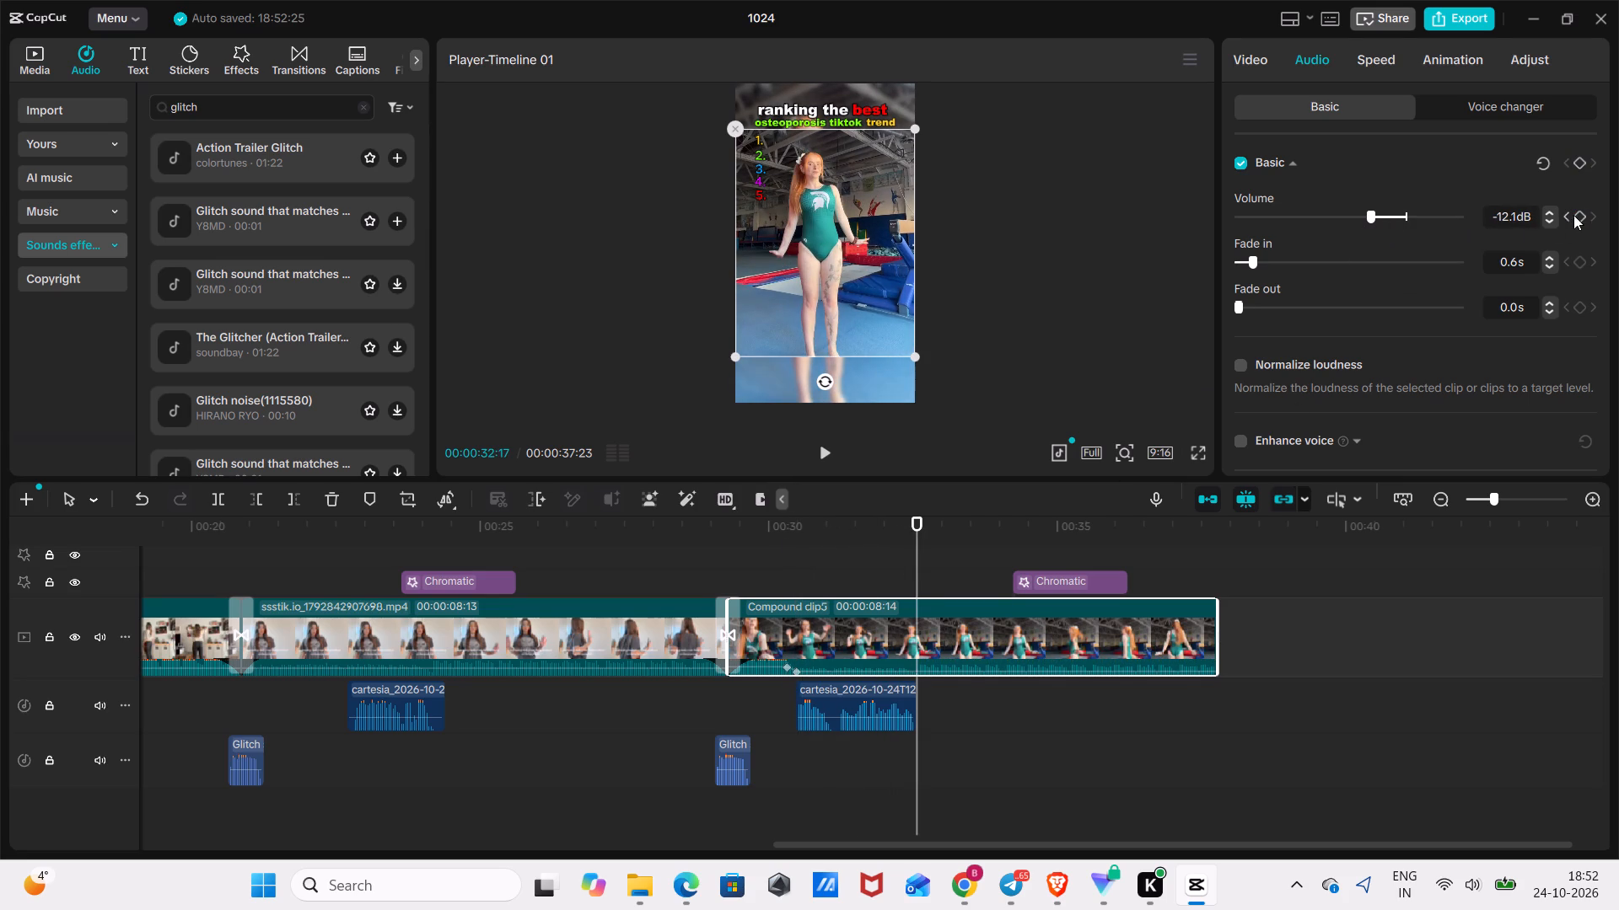
click(1579, 221)
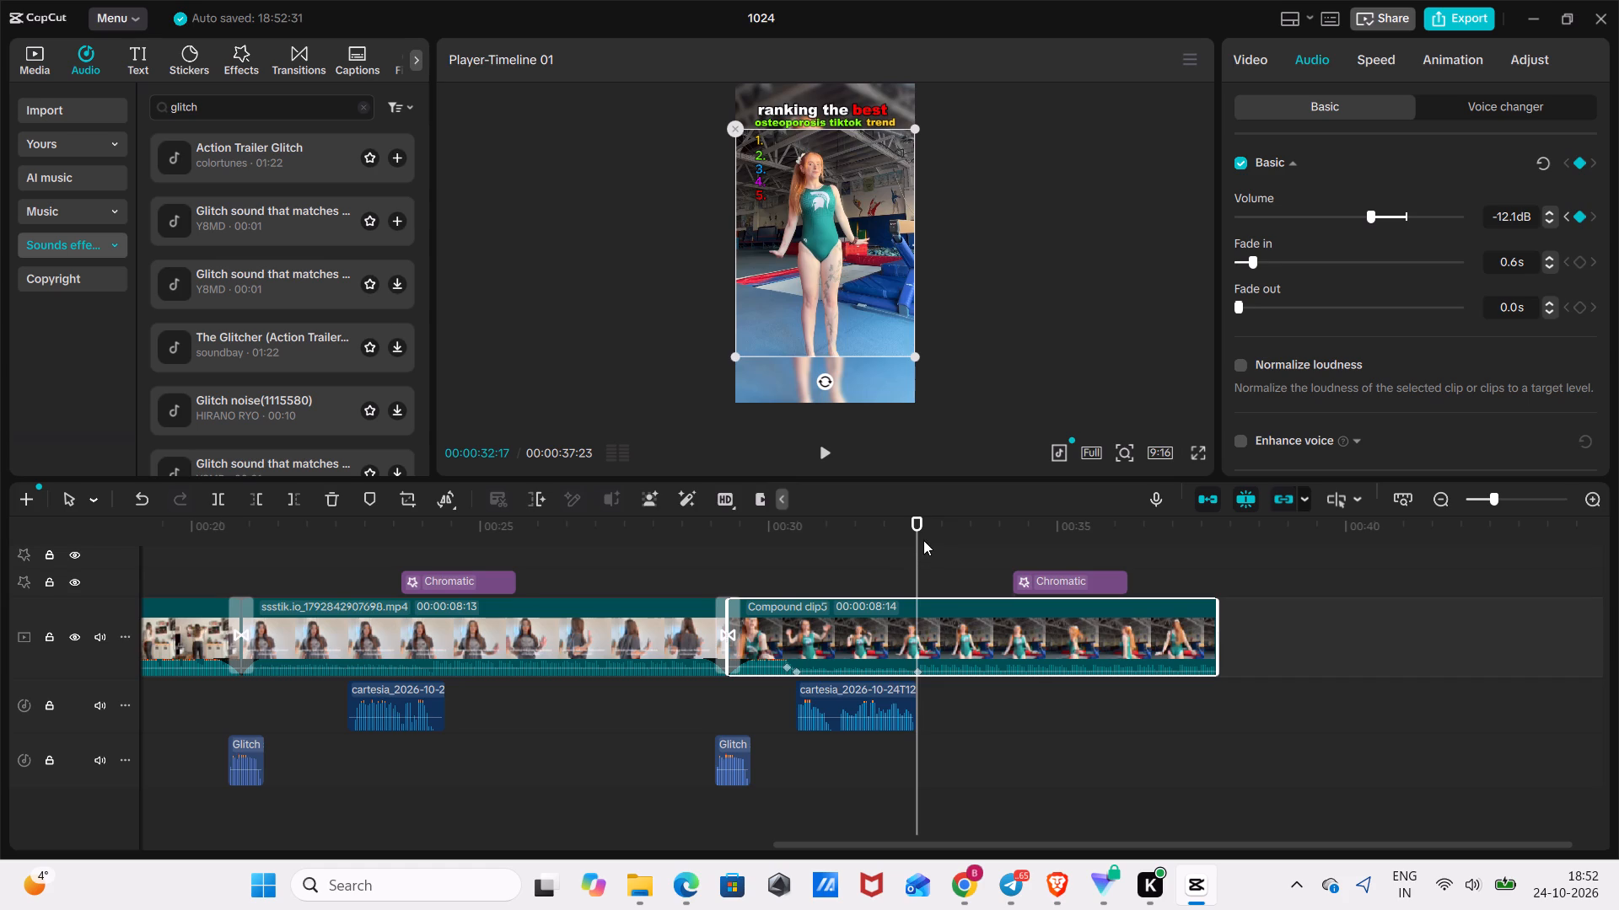
click(918, 543)
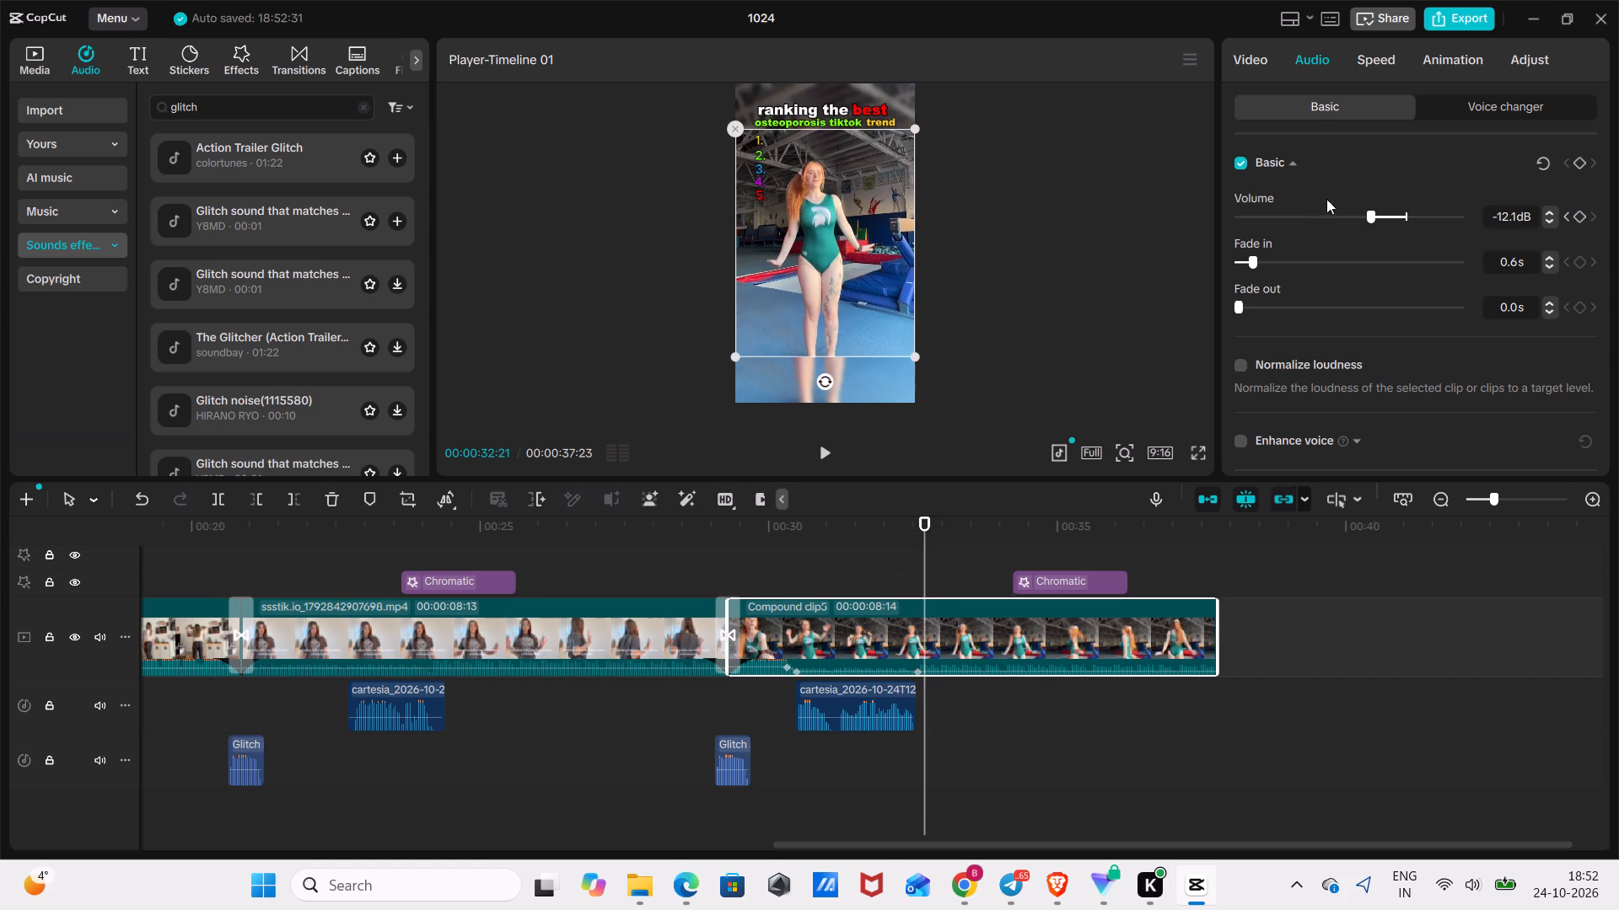
drag(1364, 218, 1413, 219)
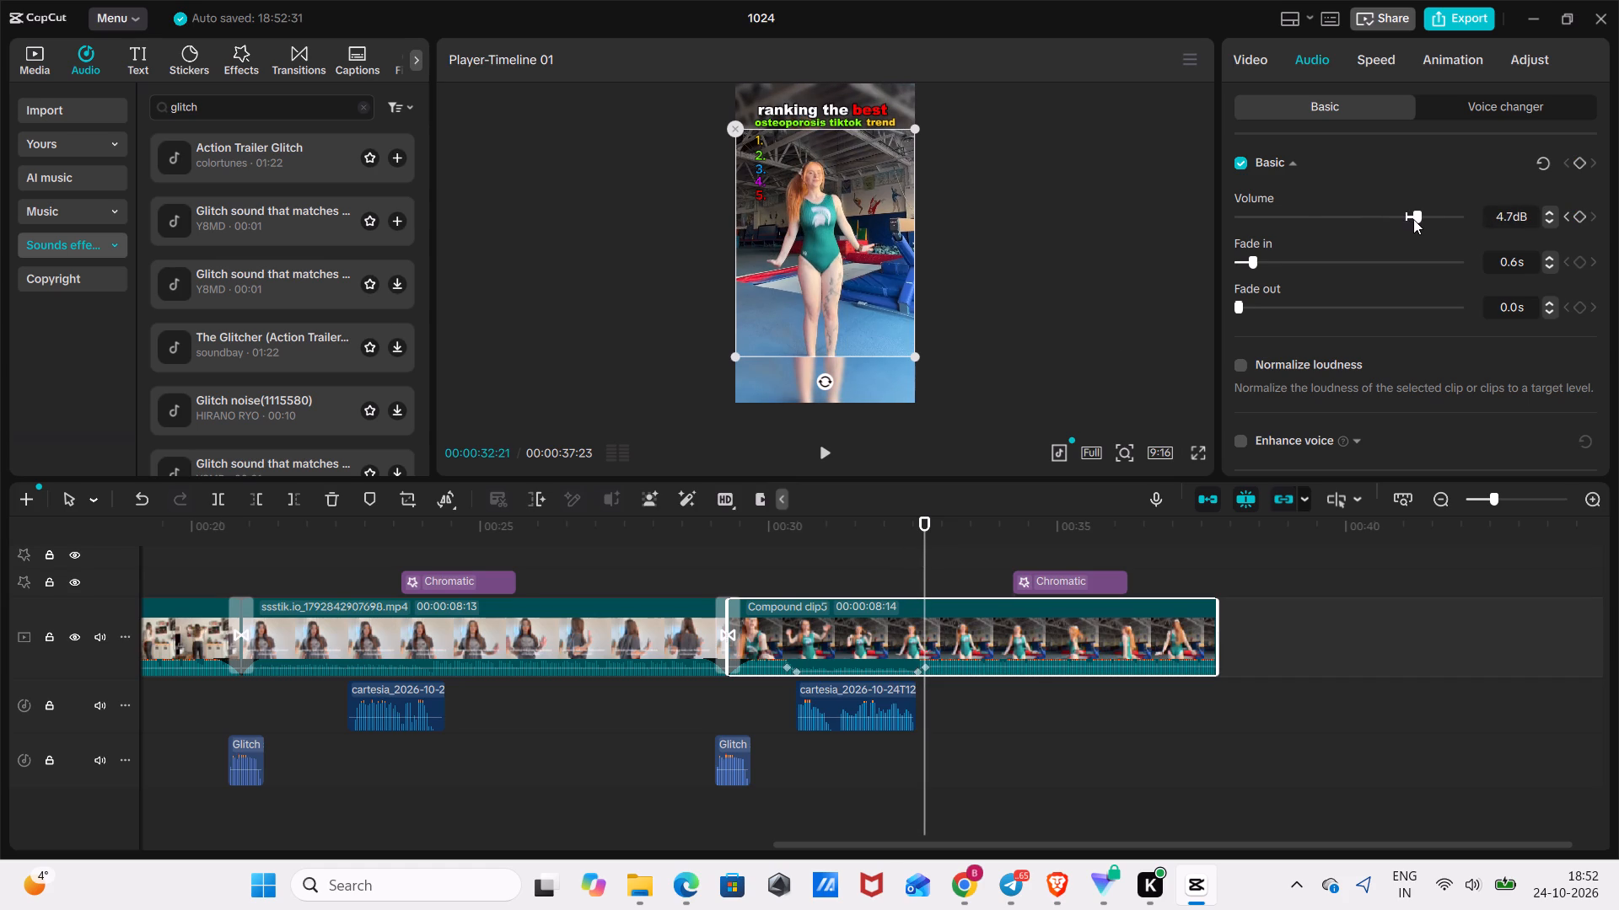
drag(1413, 219, 1405, 230)
Slightly raise the volume of the voiceover clip beneath Compound clip5.
click(891, 706)
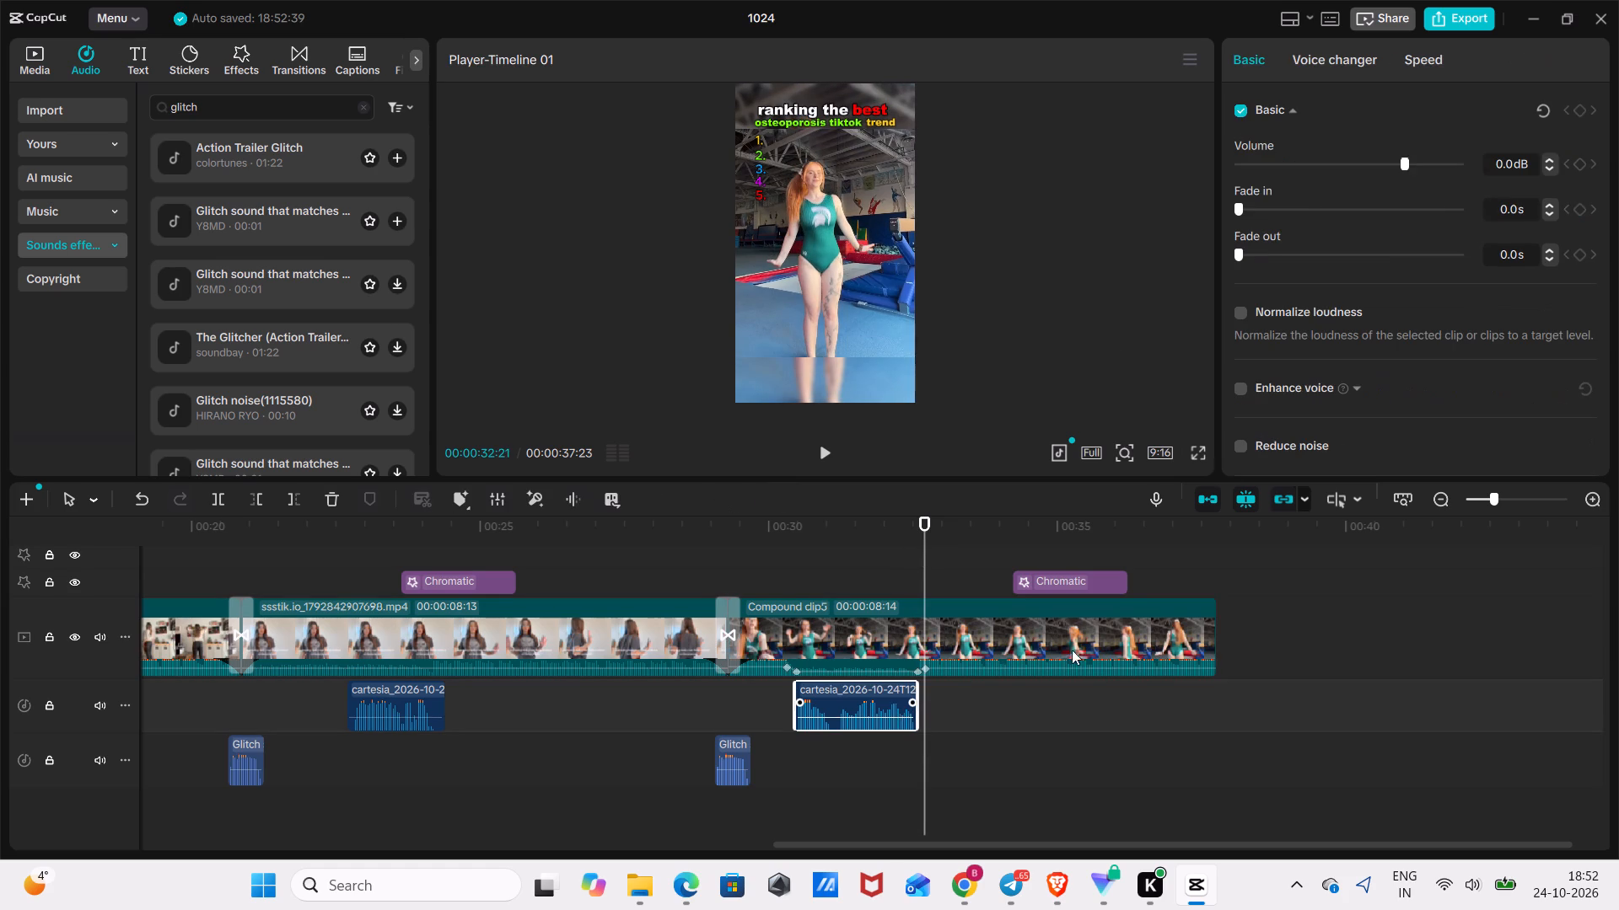
drag(1401, 169, 1409, 169)
In ssstik.io_1792842907698.mp4, add a volume keyframe at the voiceover start, 00:00:22:21, and another at 00:00:22:25 lowered to -6.6 dB.
click(348, 559)
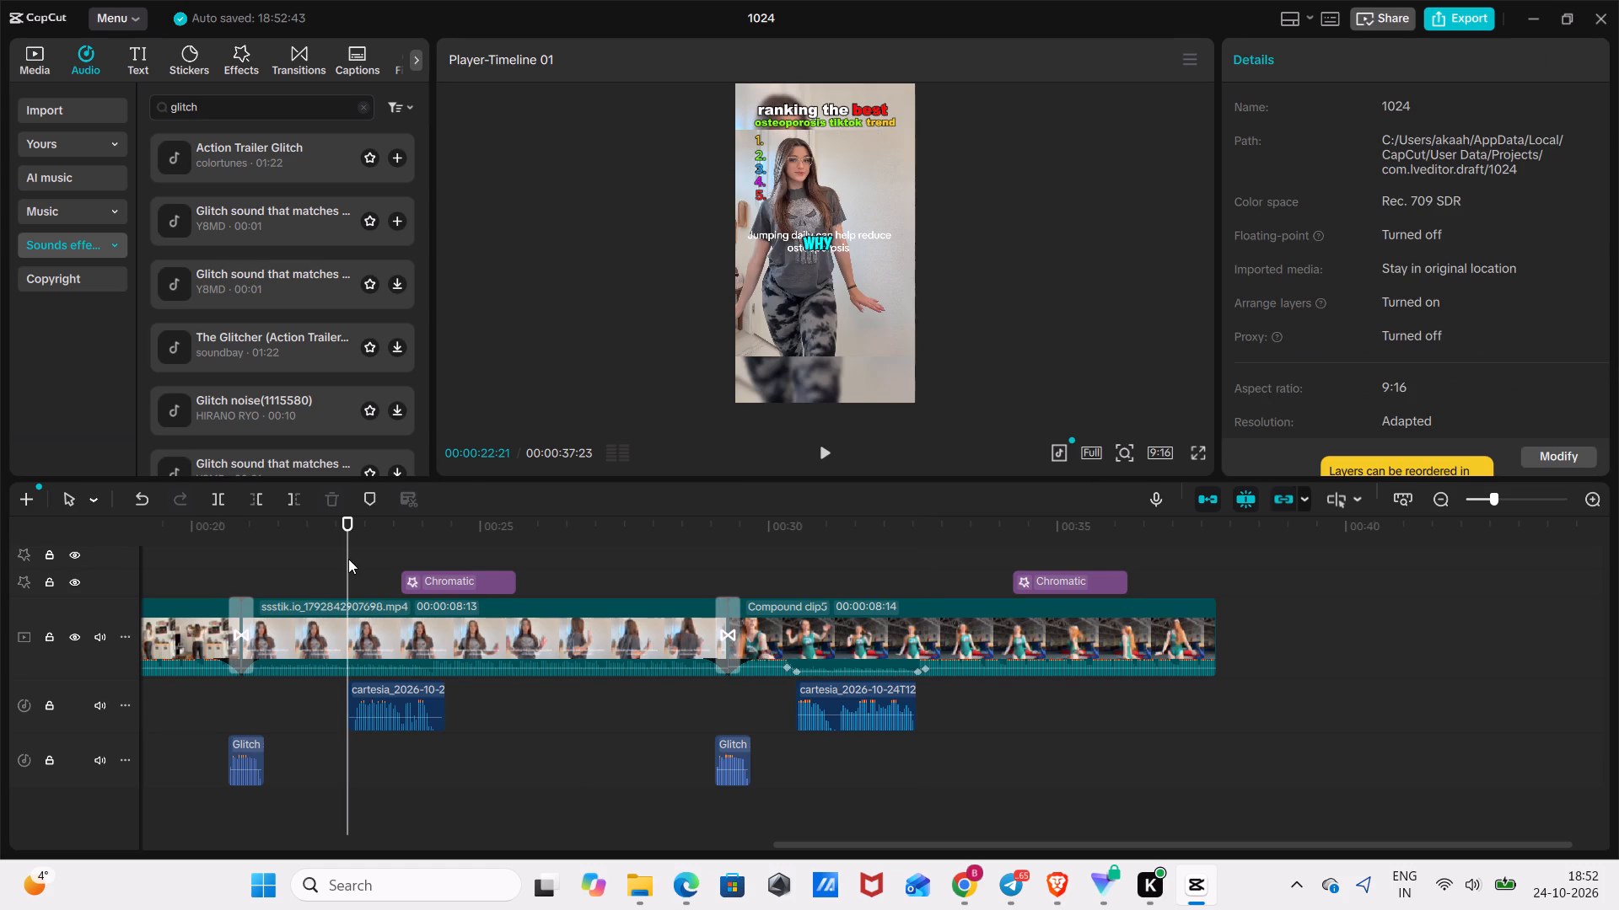
click(364, 623)
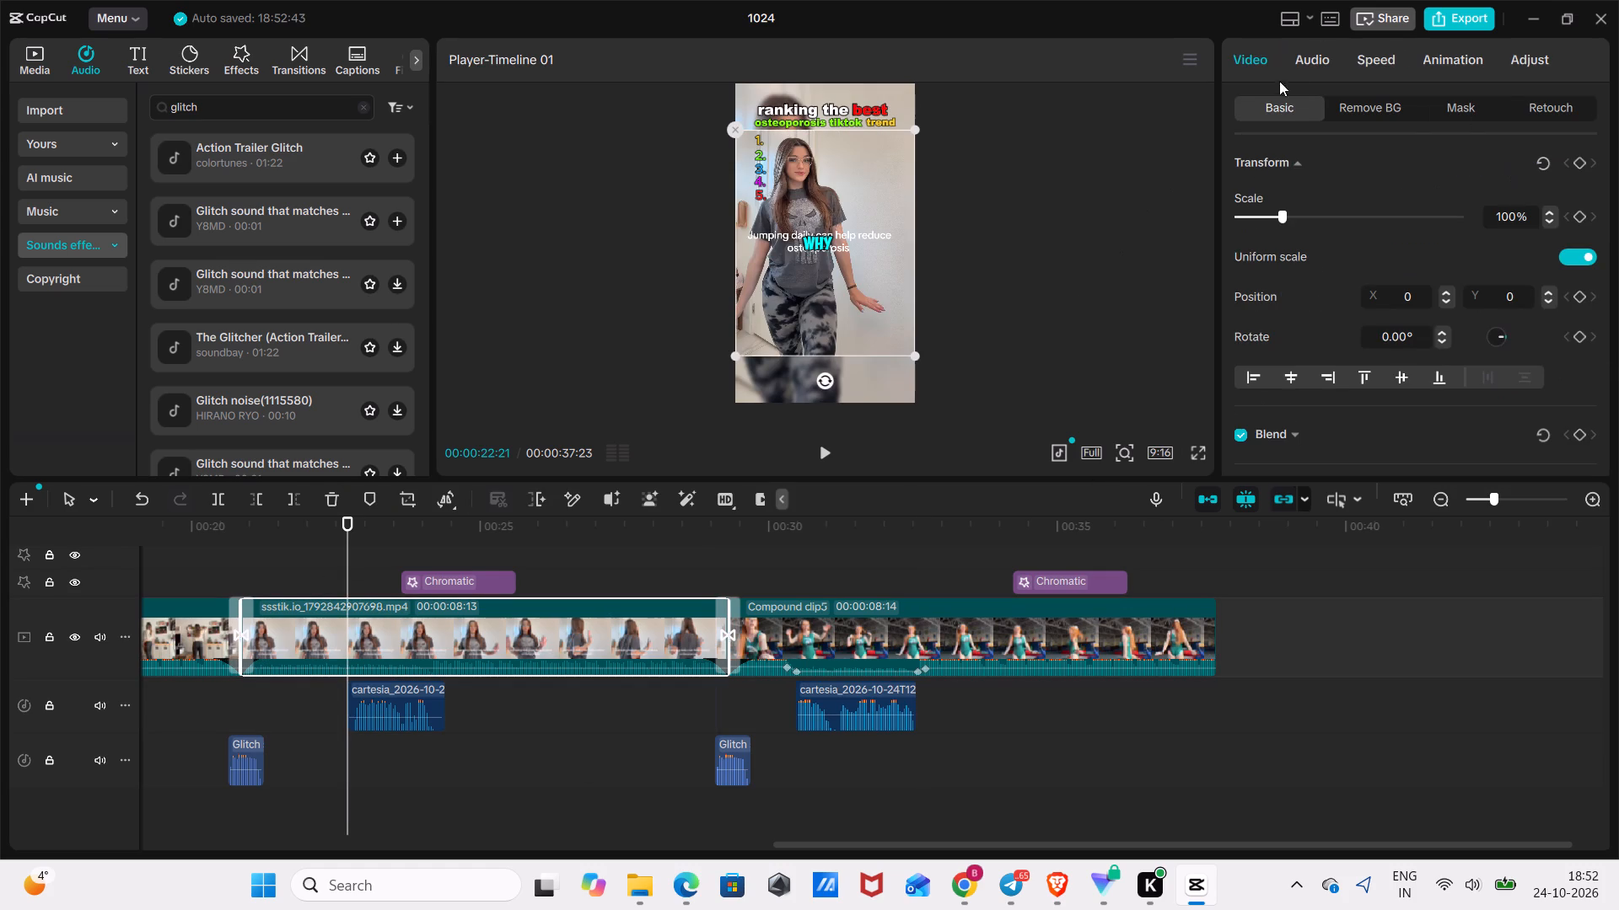
click(1314, 71)
click(1585, 217)
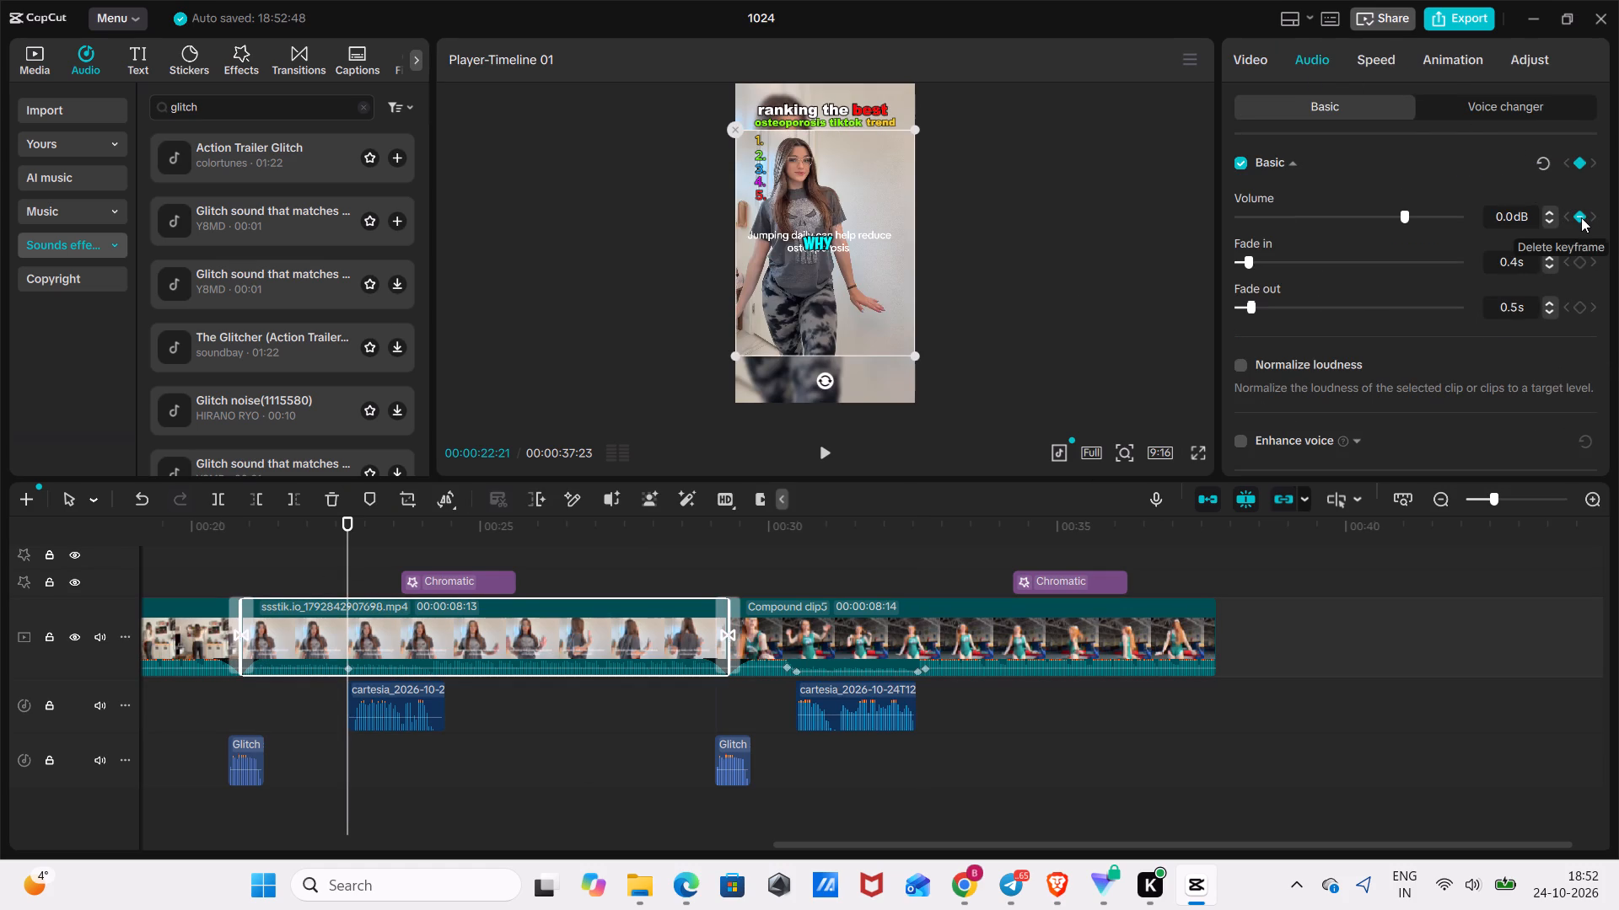
key(space)
key(space)
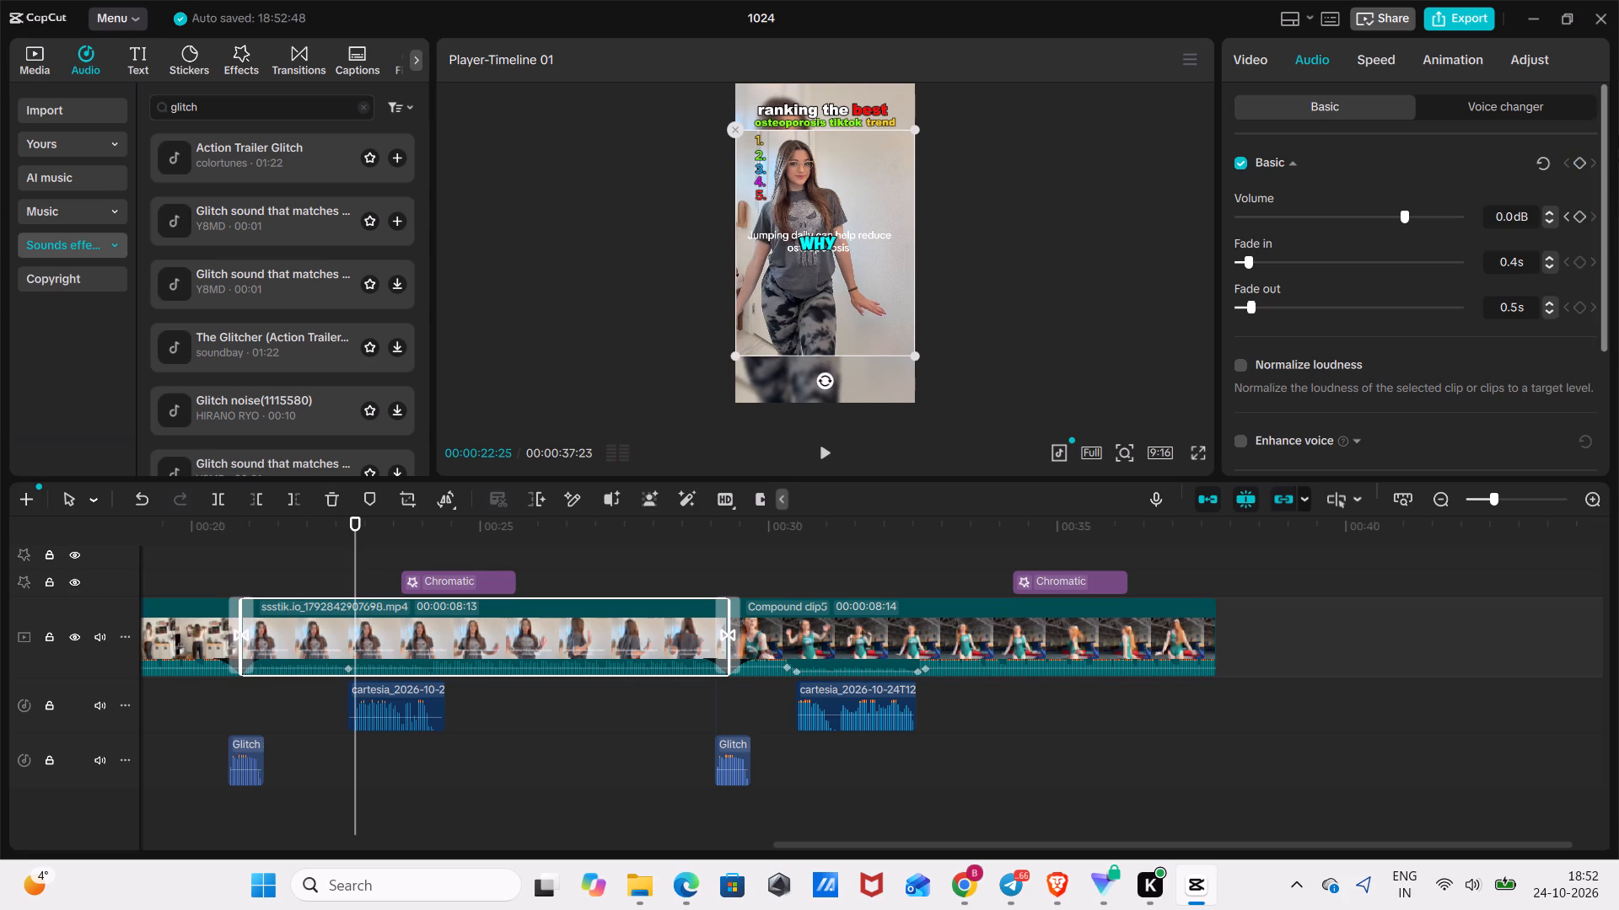
click(1579, 213)
drag(1401, 212, 1396, 218)
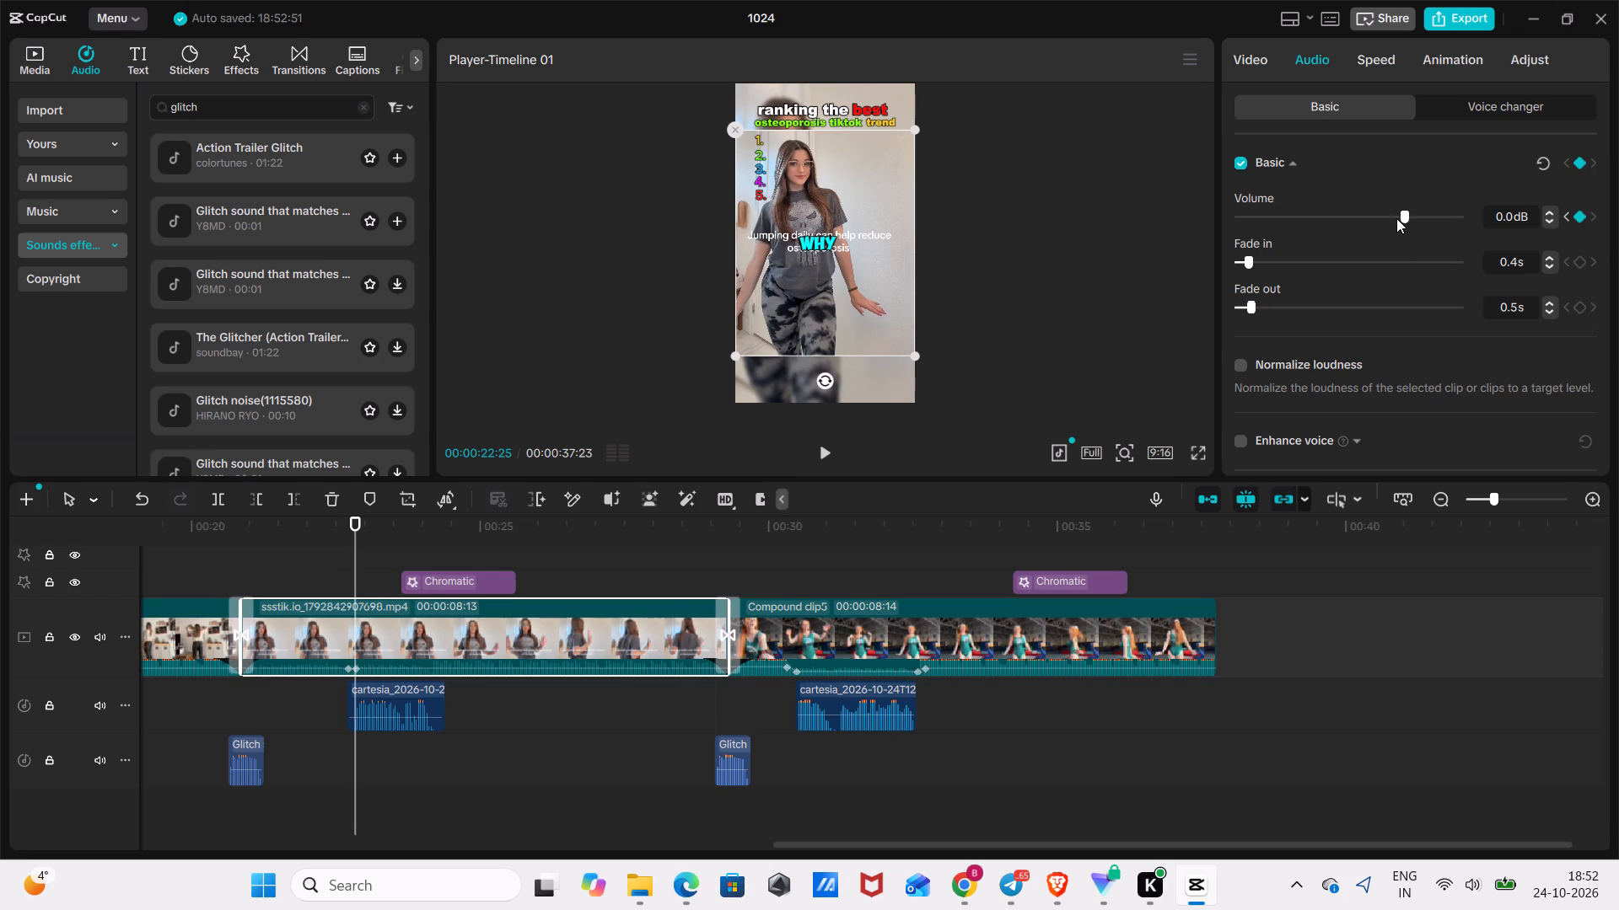
drag(1396, 218, 1369, 228)
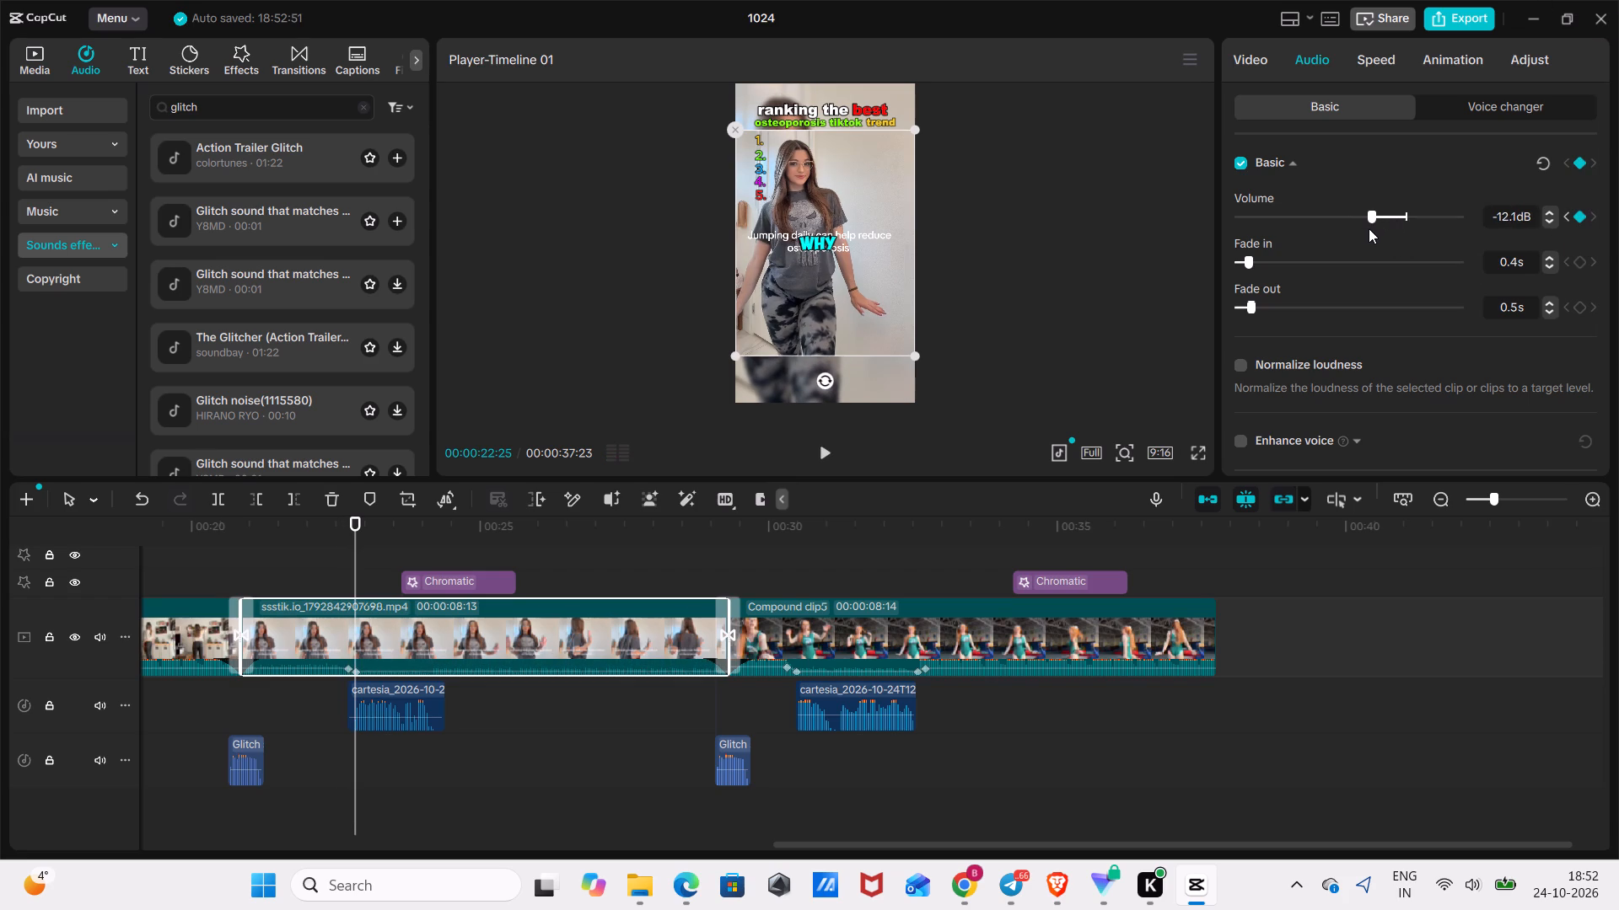
drag(1369, 228, 1382, 234)
In ssstik.io_1792842907698.mp4, hold the lowered volume with a keyframe at 00:00:24:12, where the voiceover ends, and raise it to 0.0 dB at 00:00:24:18.
drag(362, 522, 439, 540)
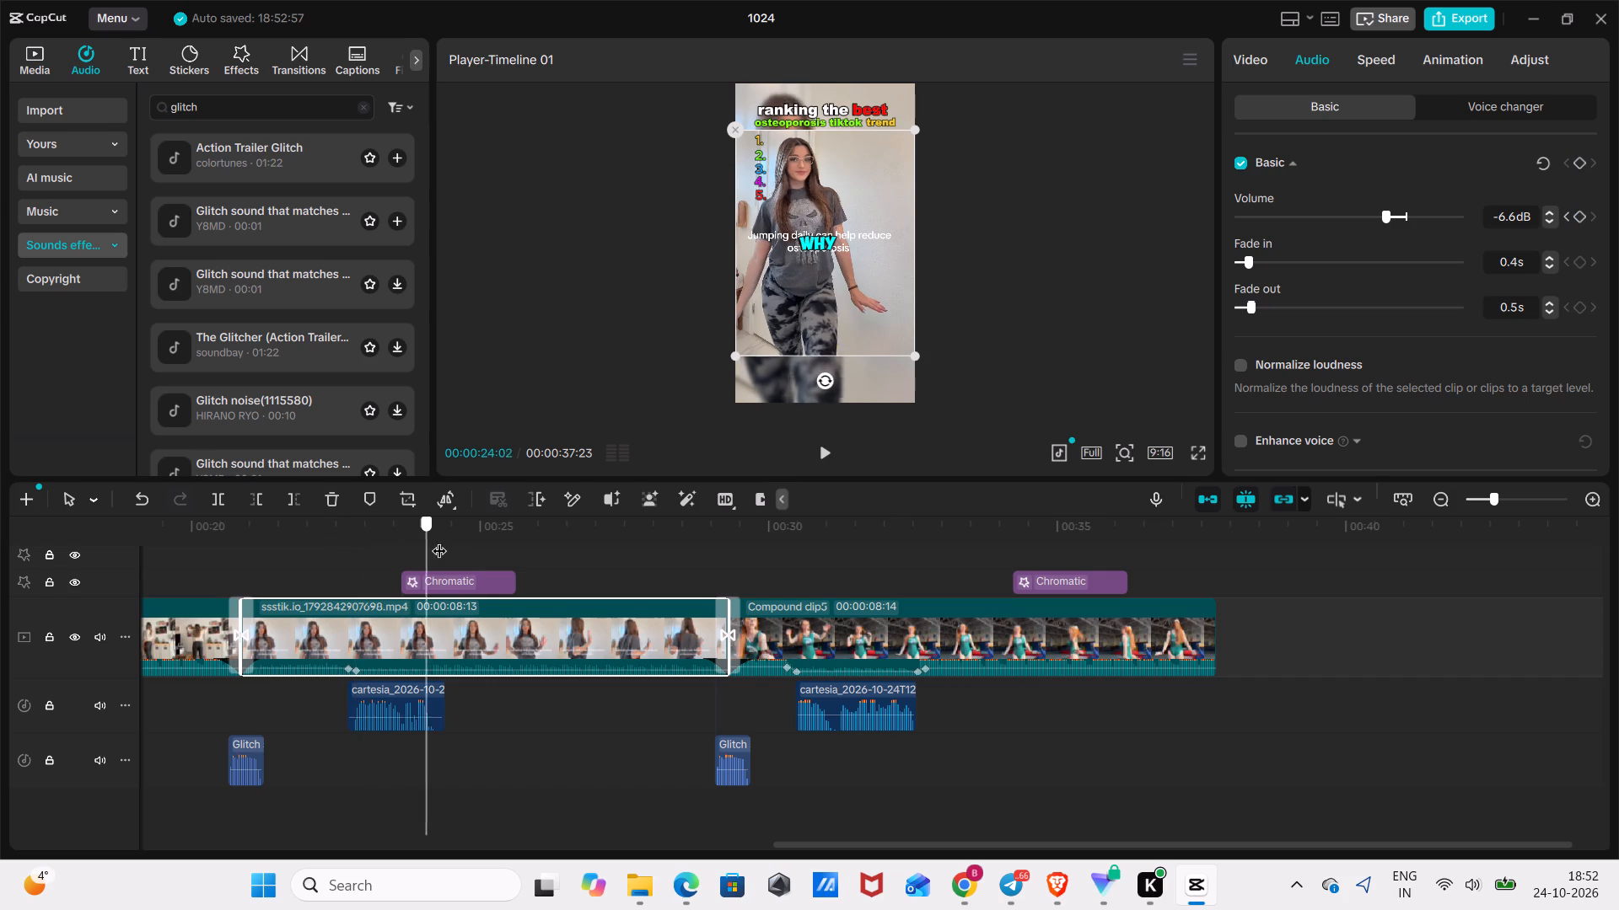
drag(439, 540, 444, 543)
click(1578, 223)
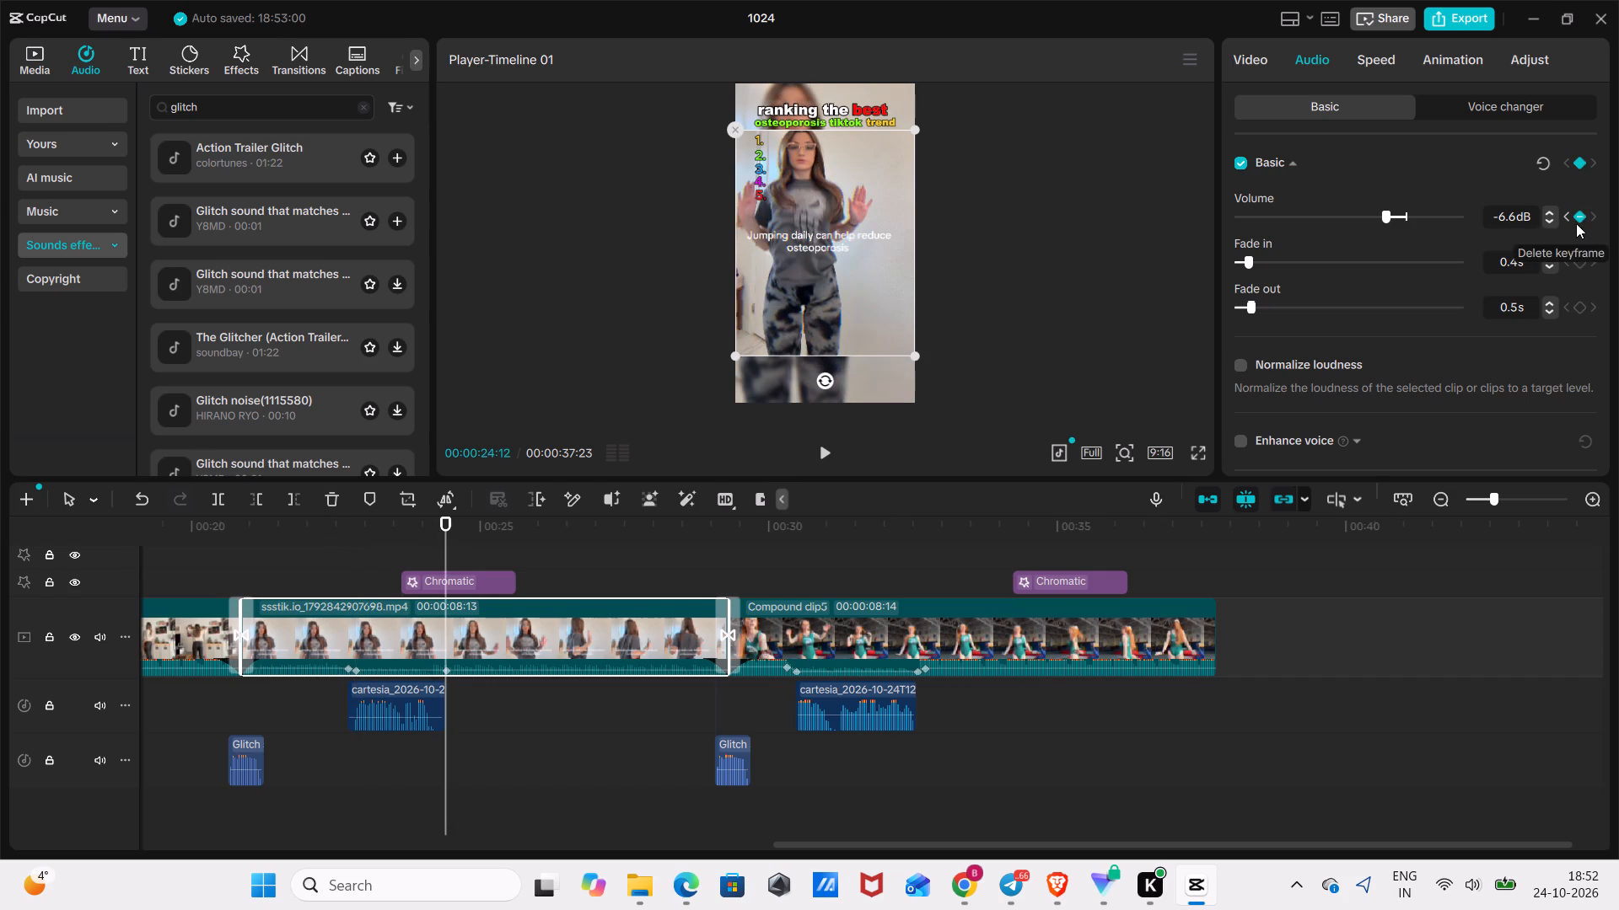
key(space)
key(space)
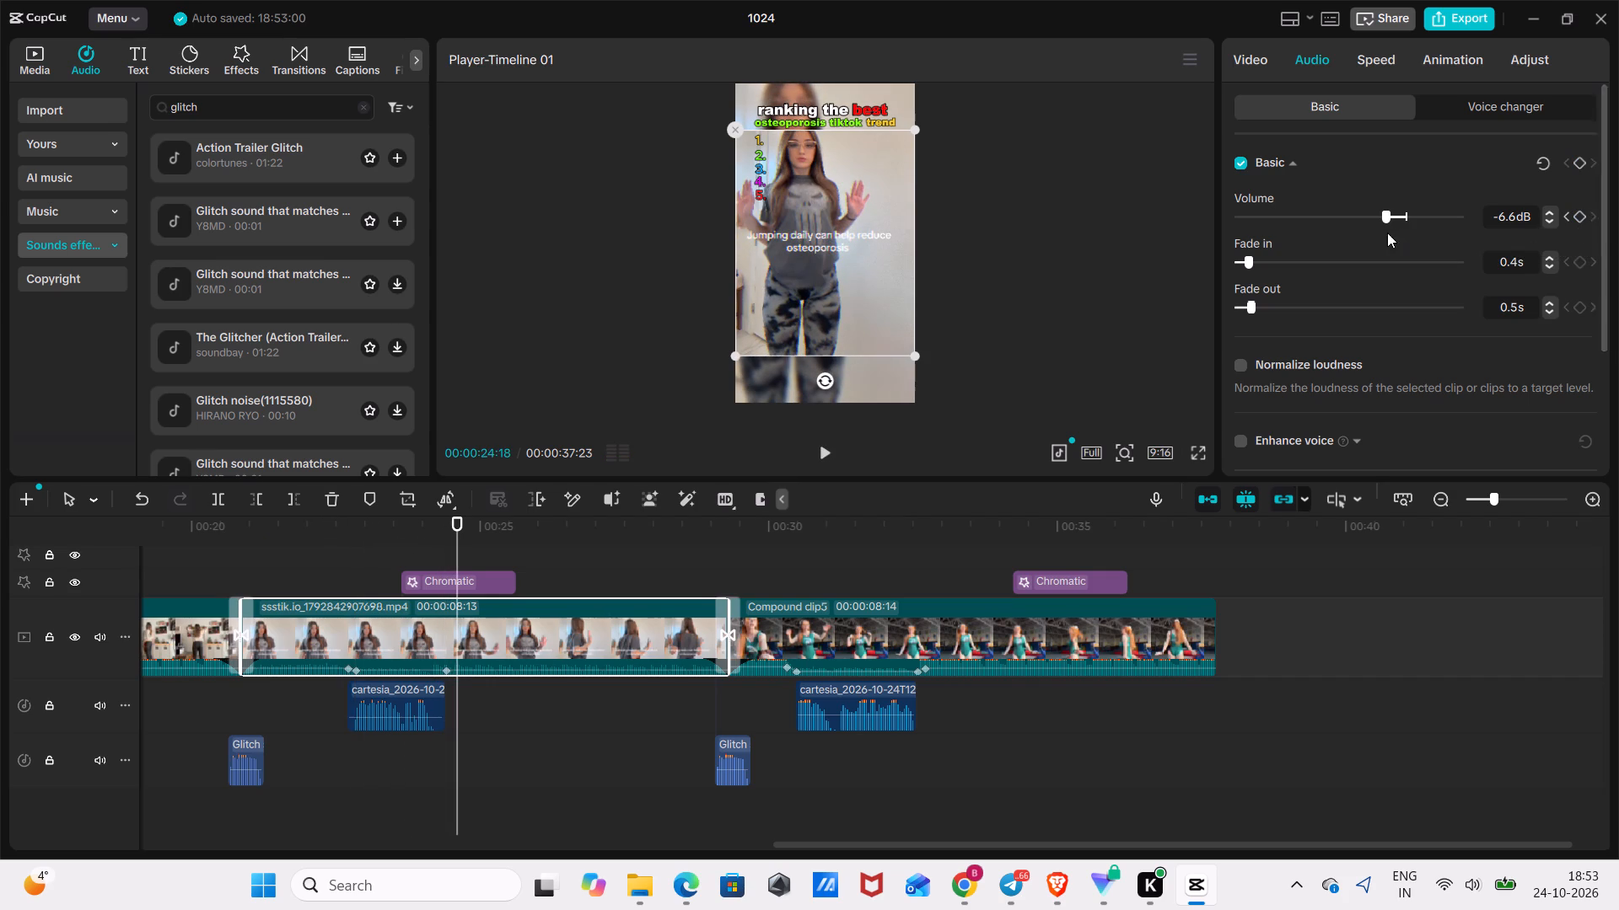
drag(1382, 216, 1407, 228)
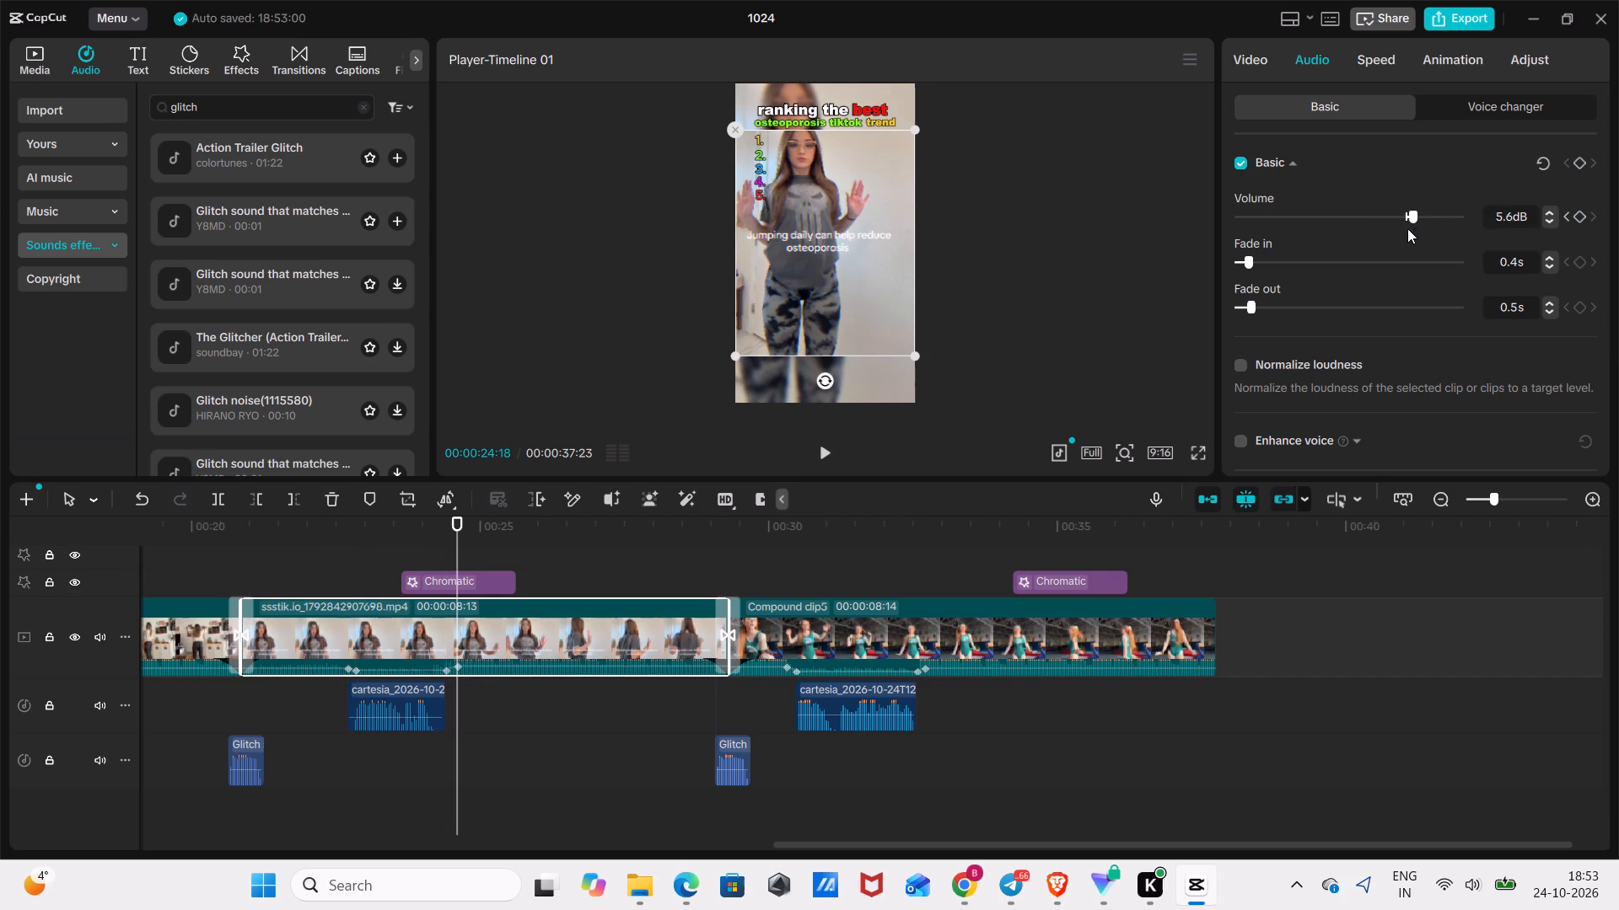
drag(1407, 228, 1407, 230)
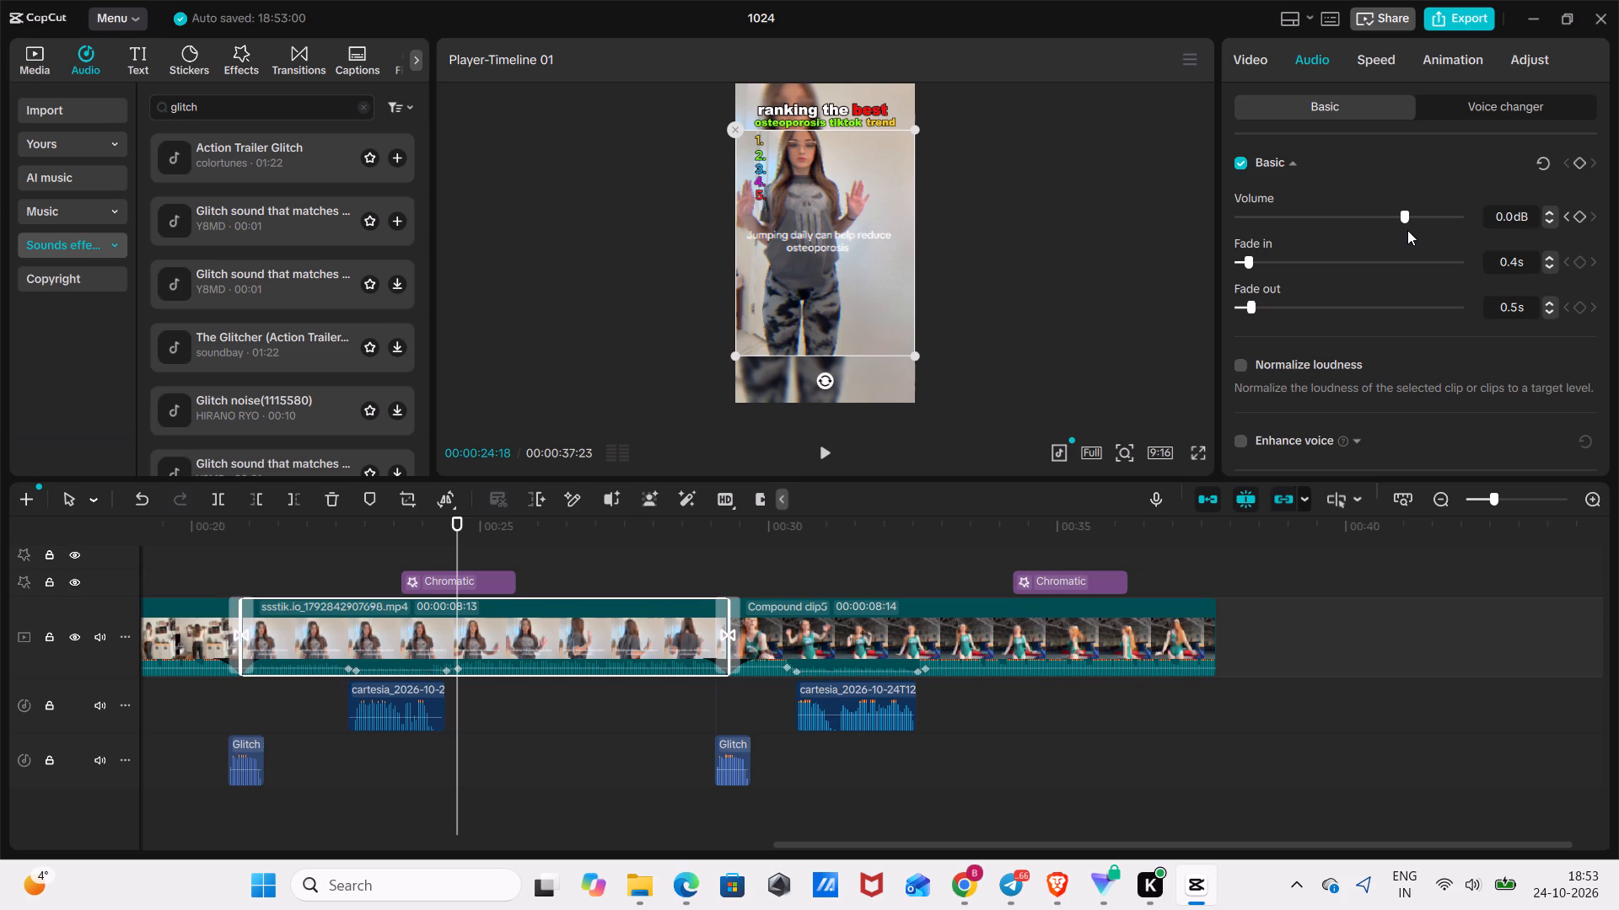
drag(1407, 230, 1408, 232)
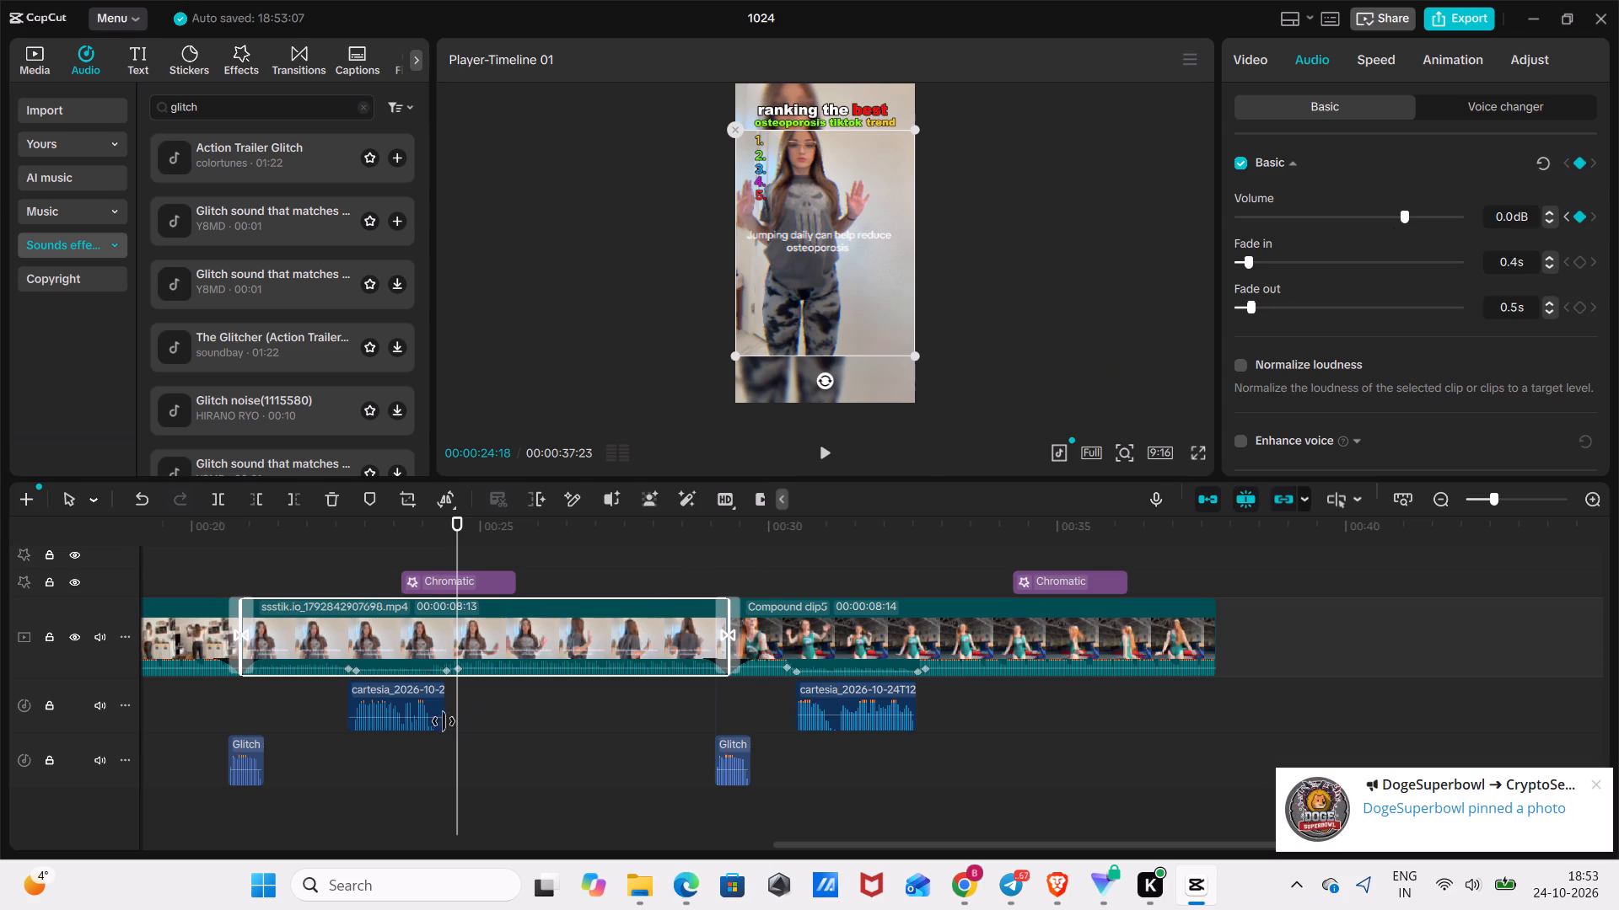
Set the volume of the voiceover clip beneath ssstik.io_1792842907698.mp4 to 3.5 dB.
click(406, 713)
drag(1403, 161, 1411, 172)
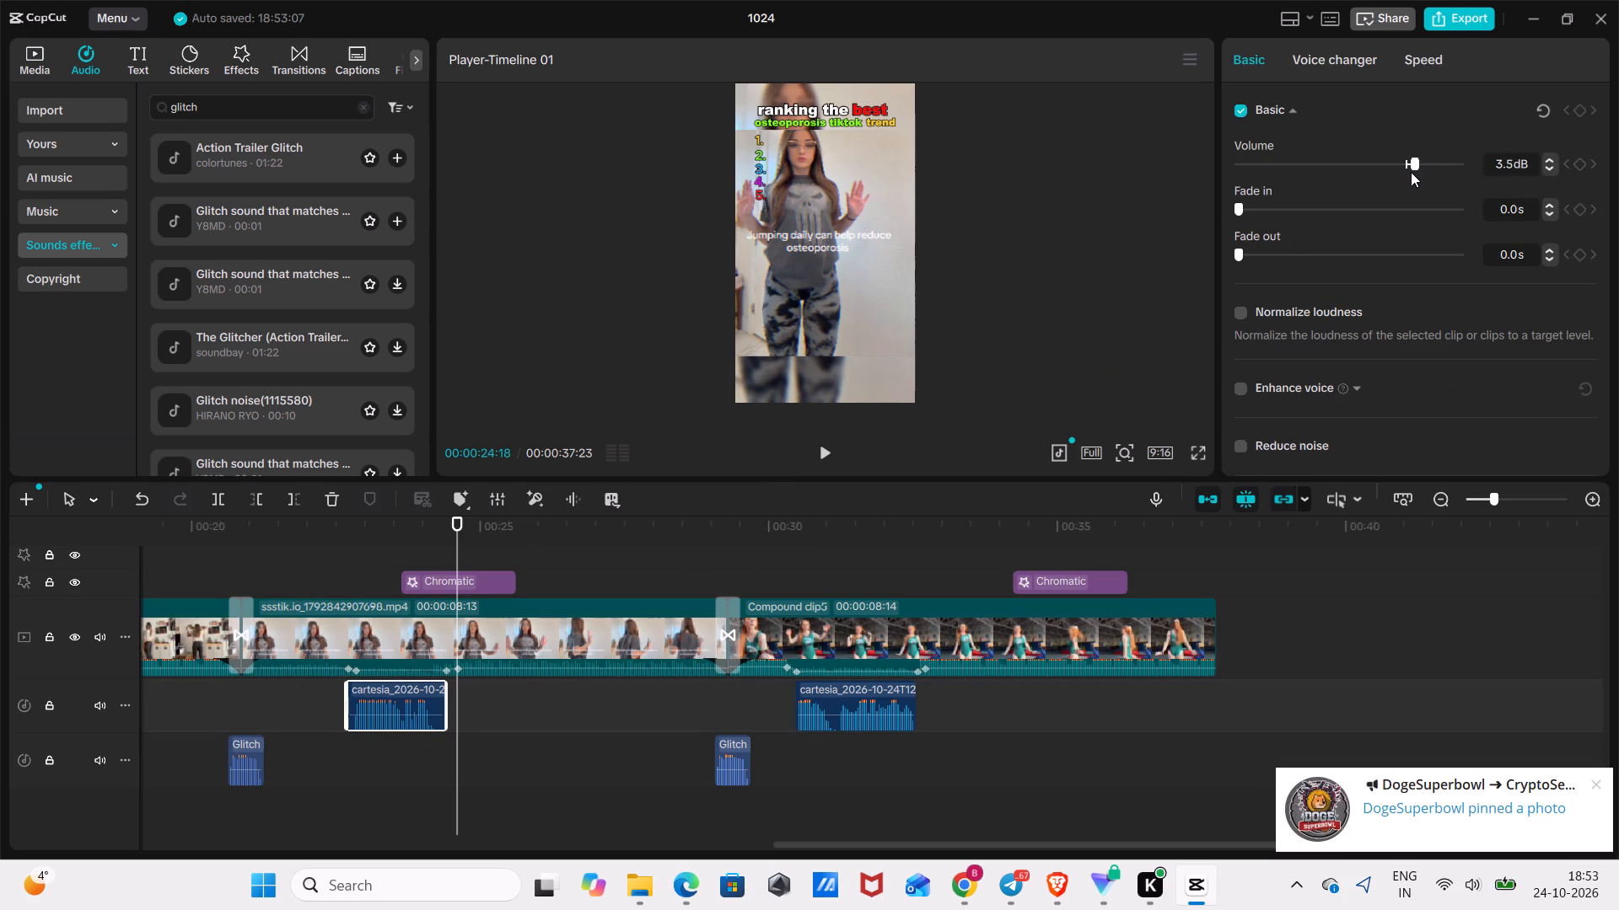
drag(1411, 172, 1407, 178)
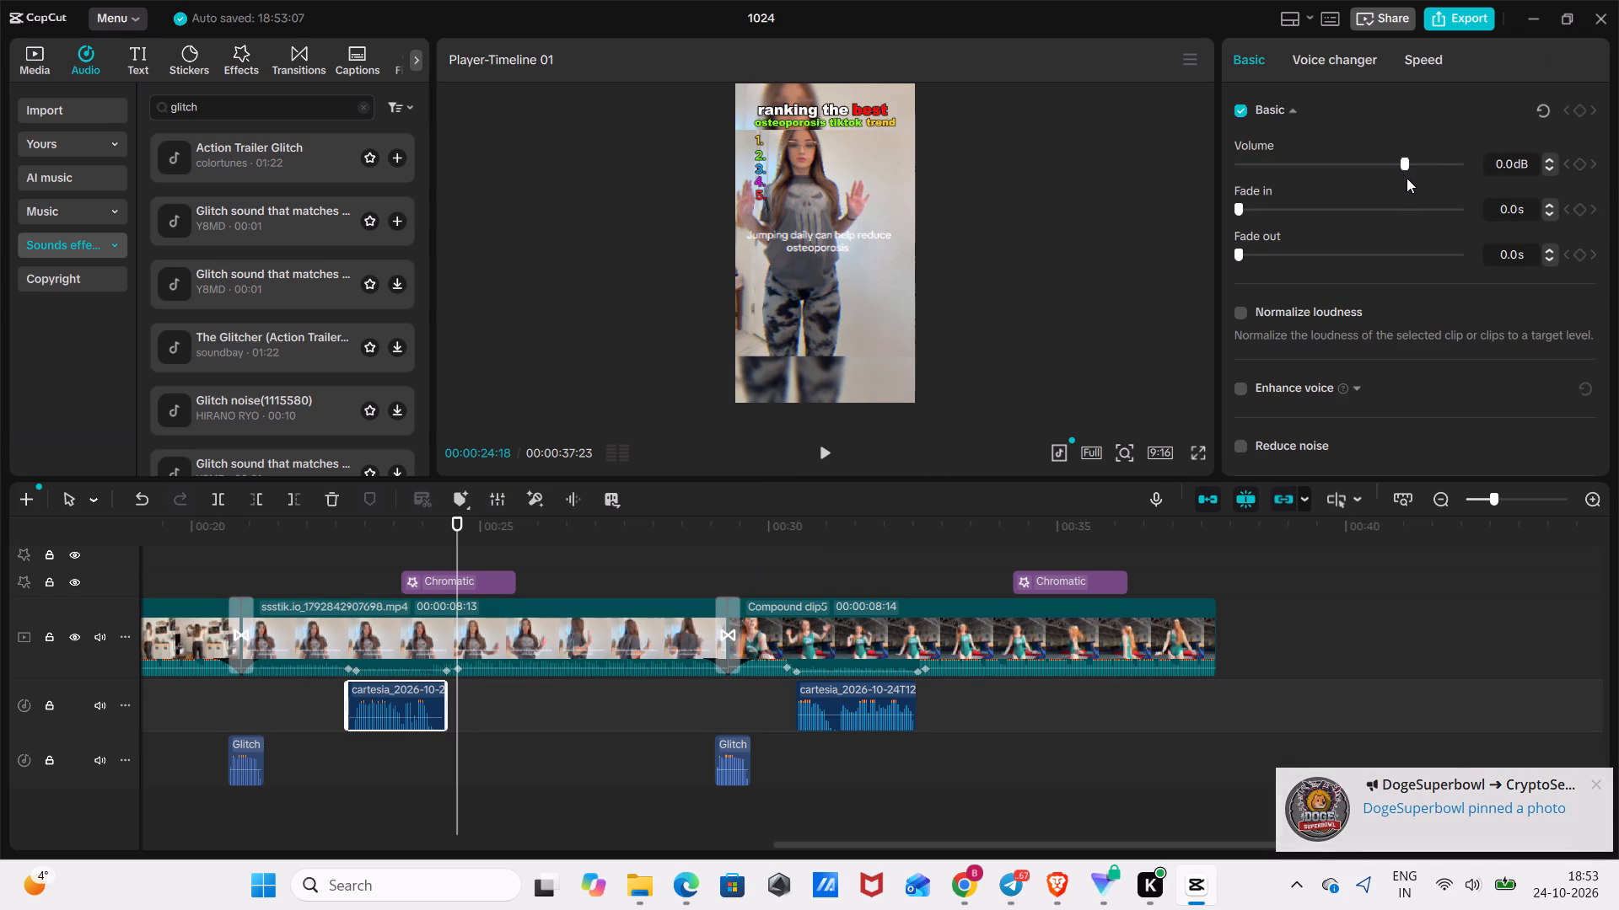
drag(1407, 178, 1410, 182)
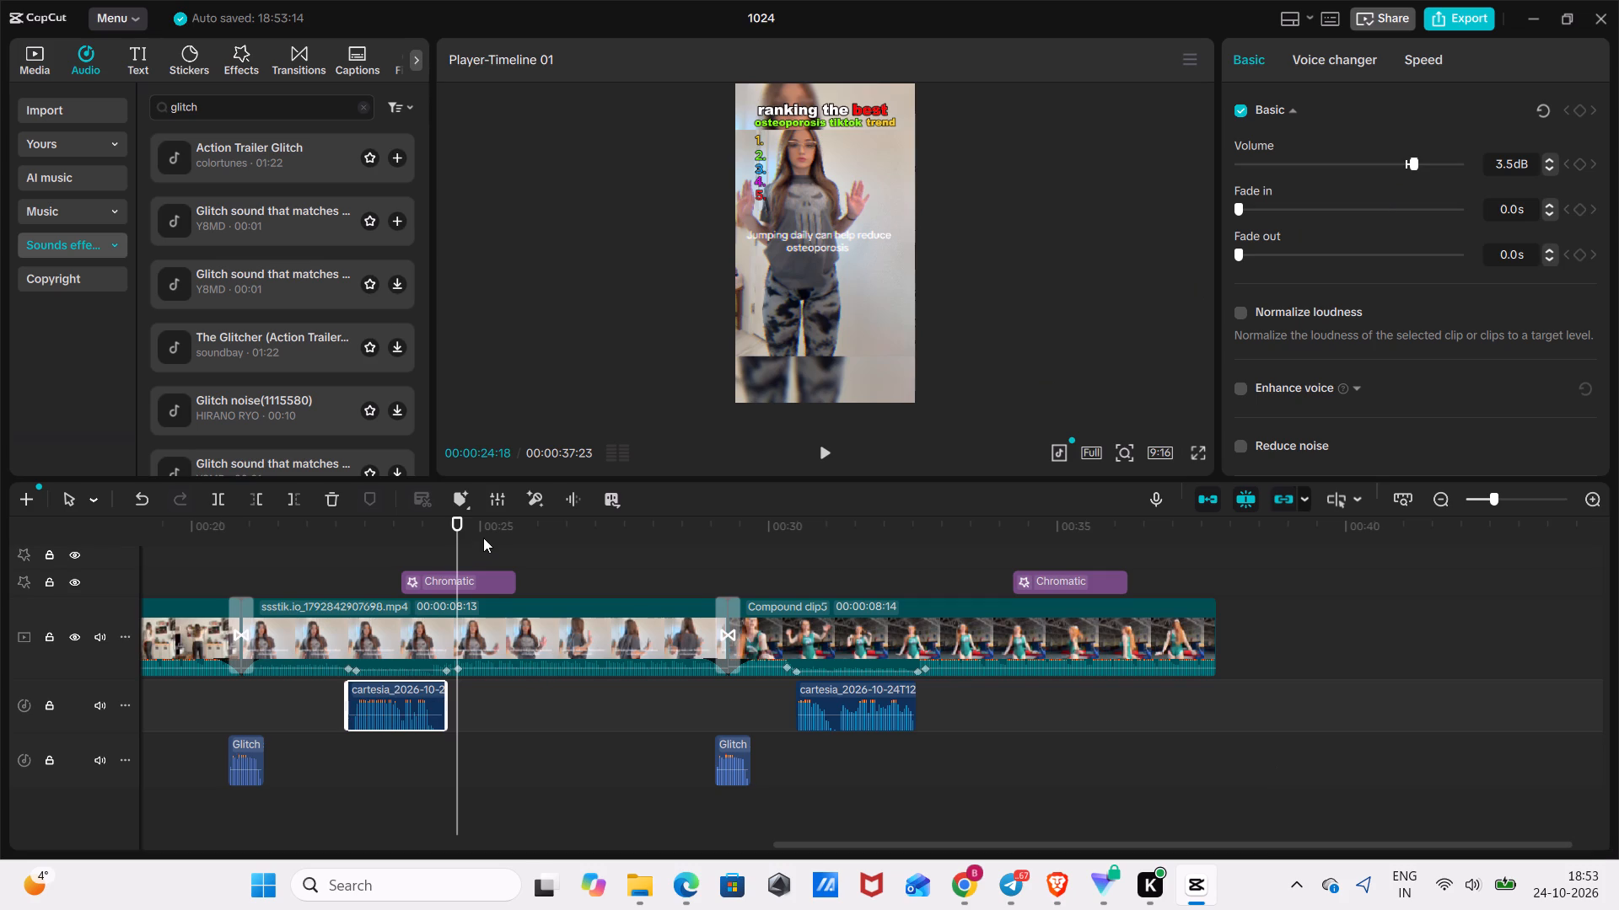
Add a volume keyframe to Compound clip4 at the start of its voiceover, 00:00:16:02.
drag(455, 535, 557, 721)
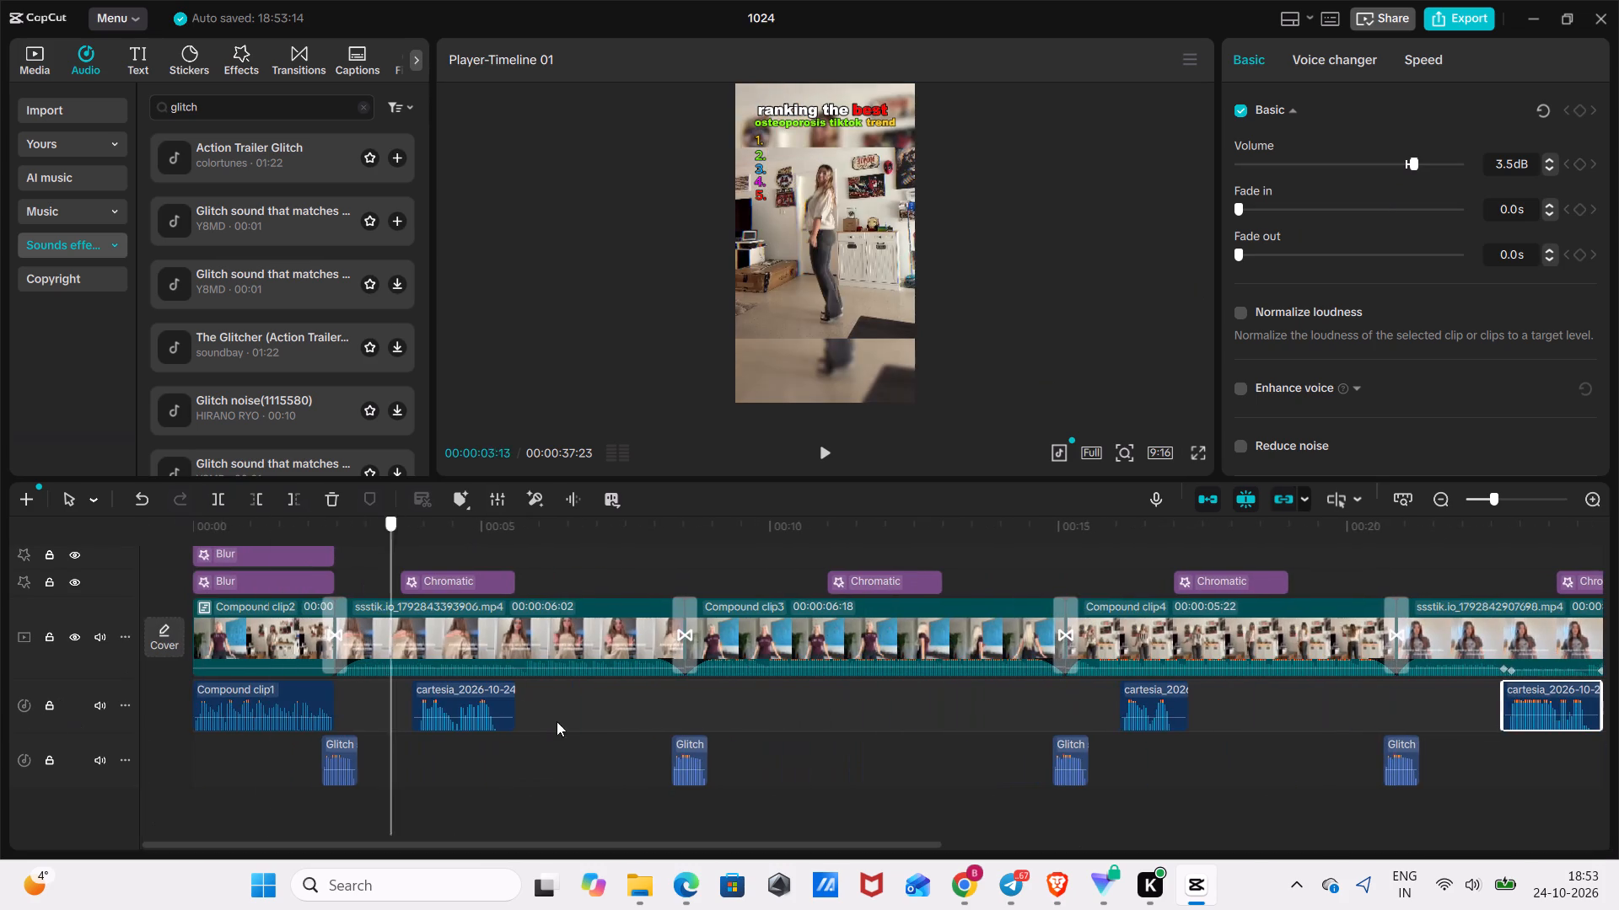
drag(557, 721, 1127, 715)
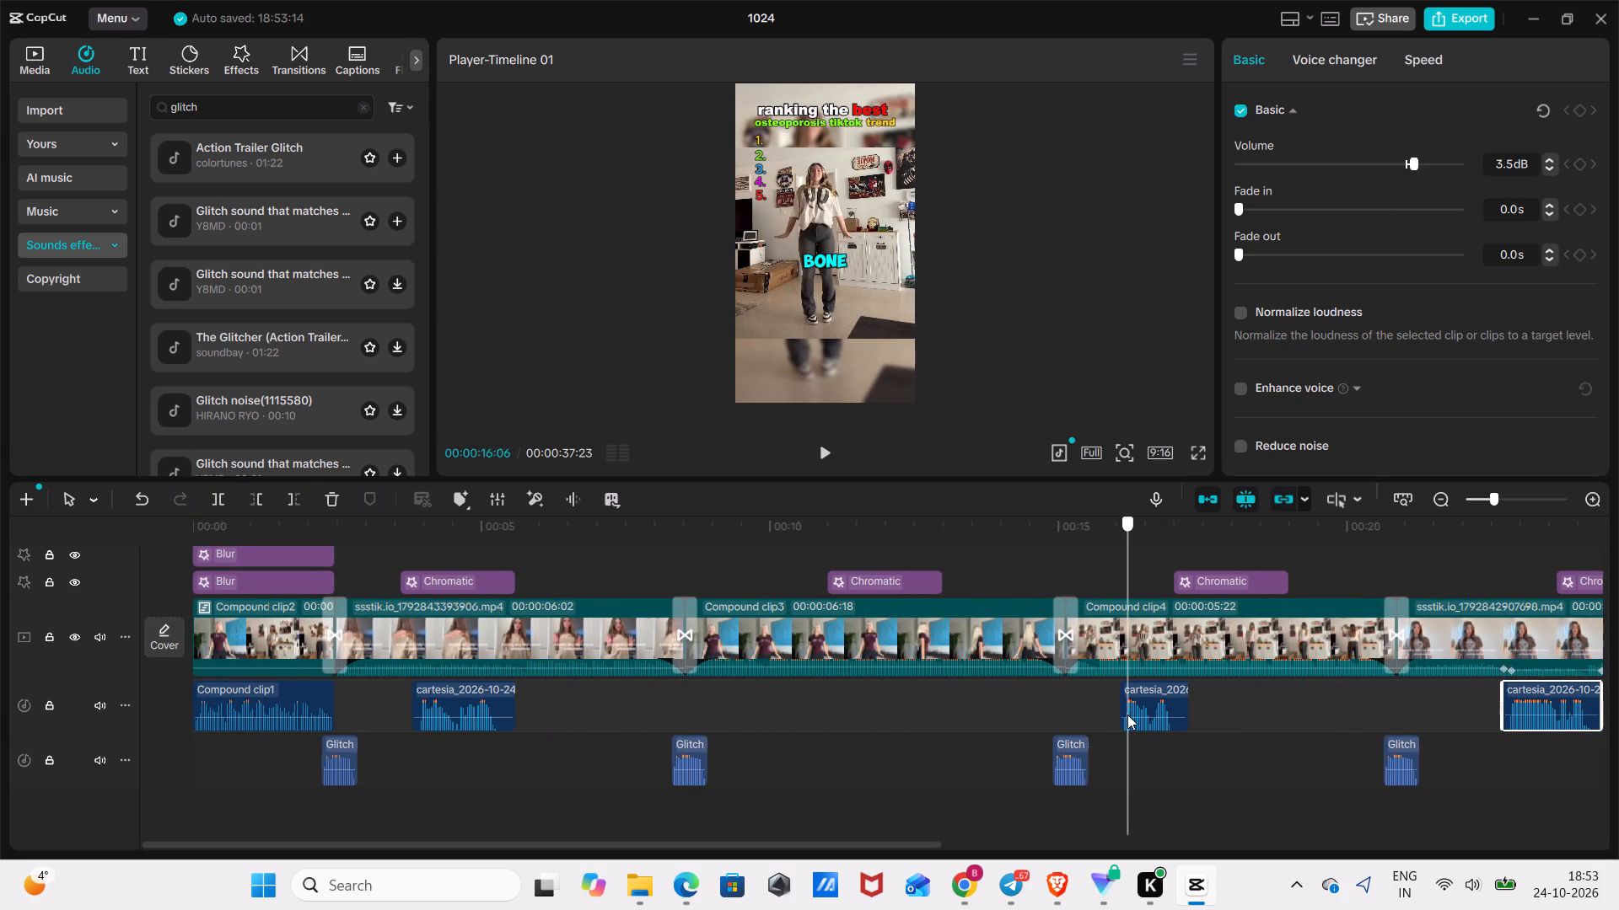
drag(1127, 715, 1126, 715)
click(1119, 655)
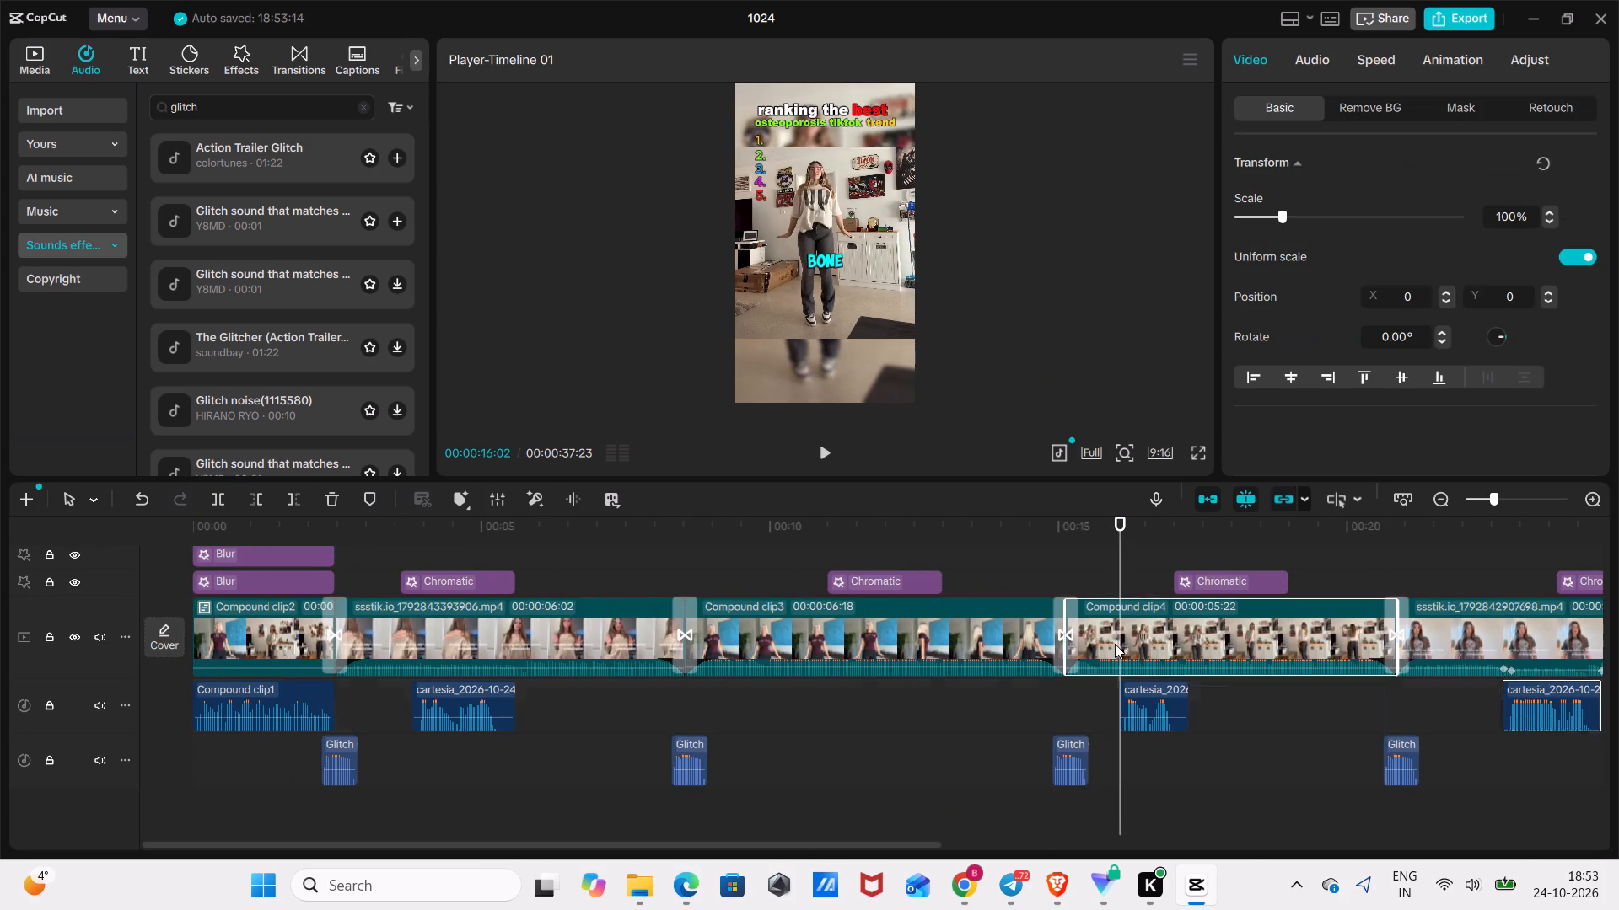
click(1306, 63)
click(1570, 217)
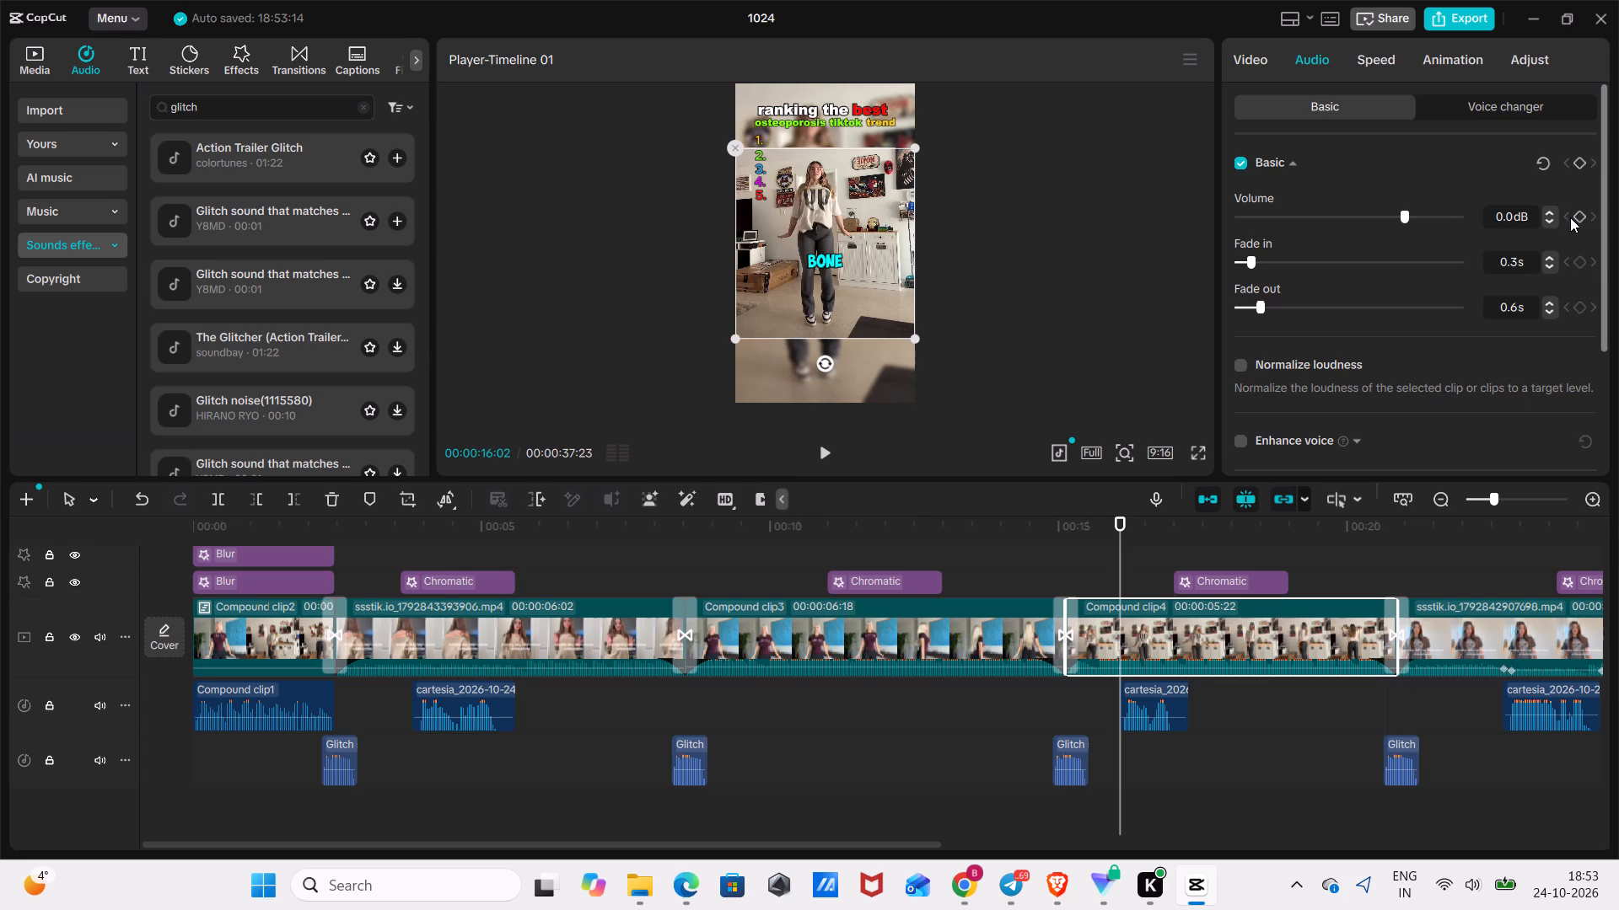
click(1577, 216)
Move Compound clip4's volume keyframe slightly ahead of the voiceover start and adjust its volume to 2.5 dB.
key(space)
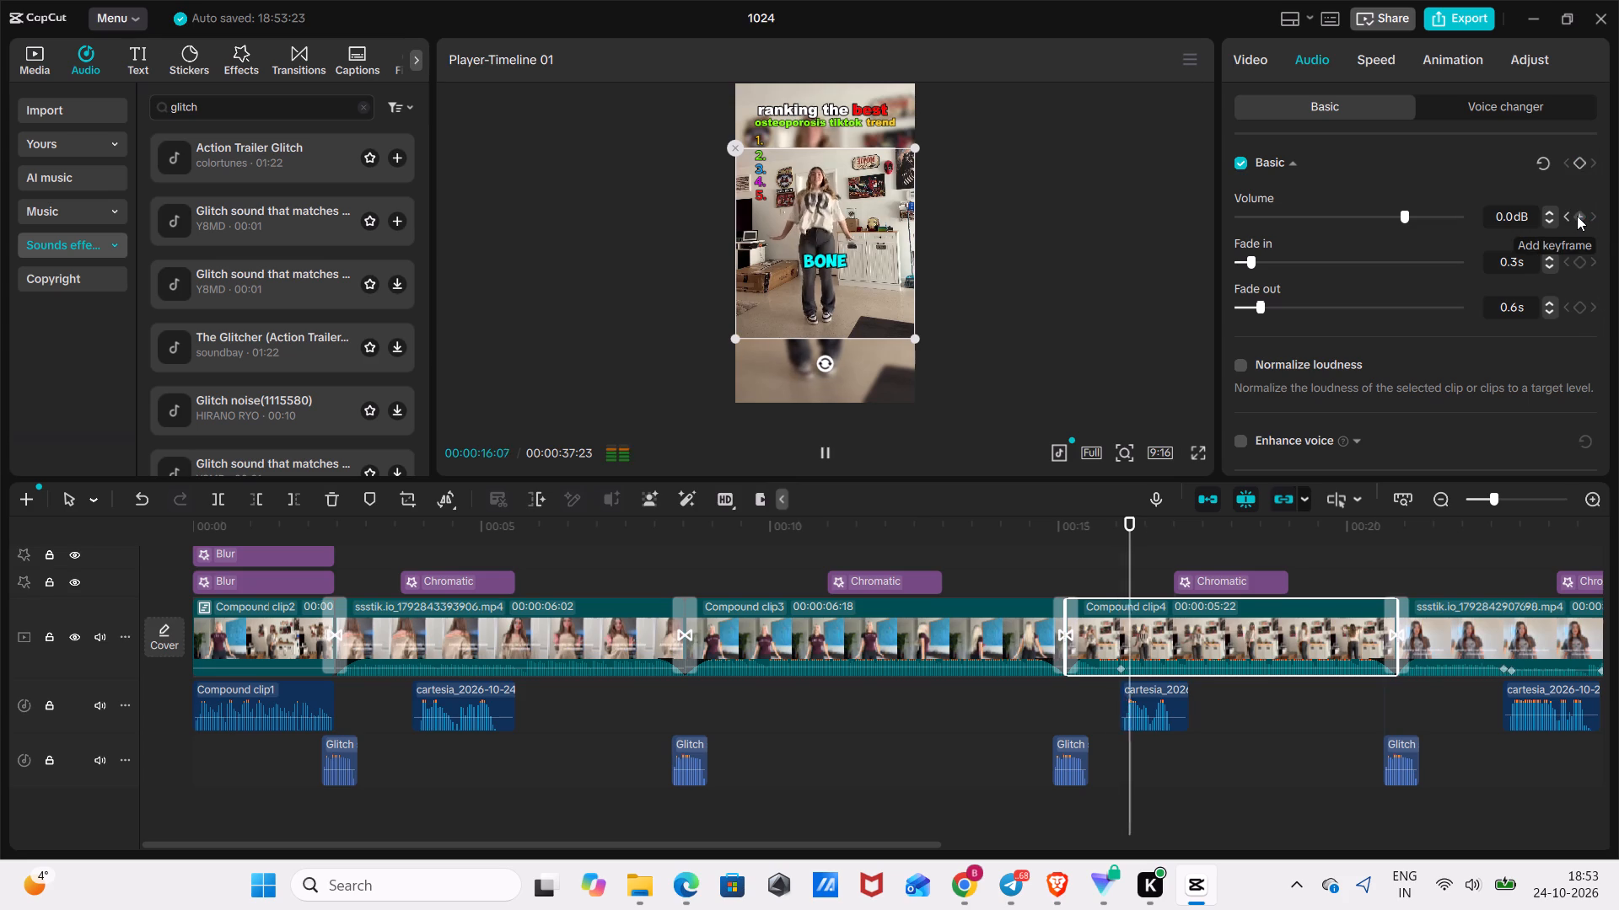
key(space)
drag(1140, 526, 1128, 548)
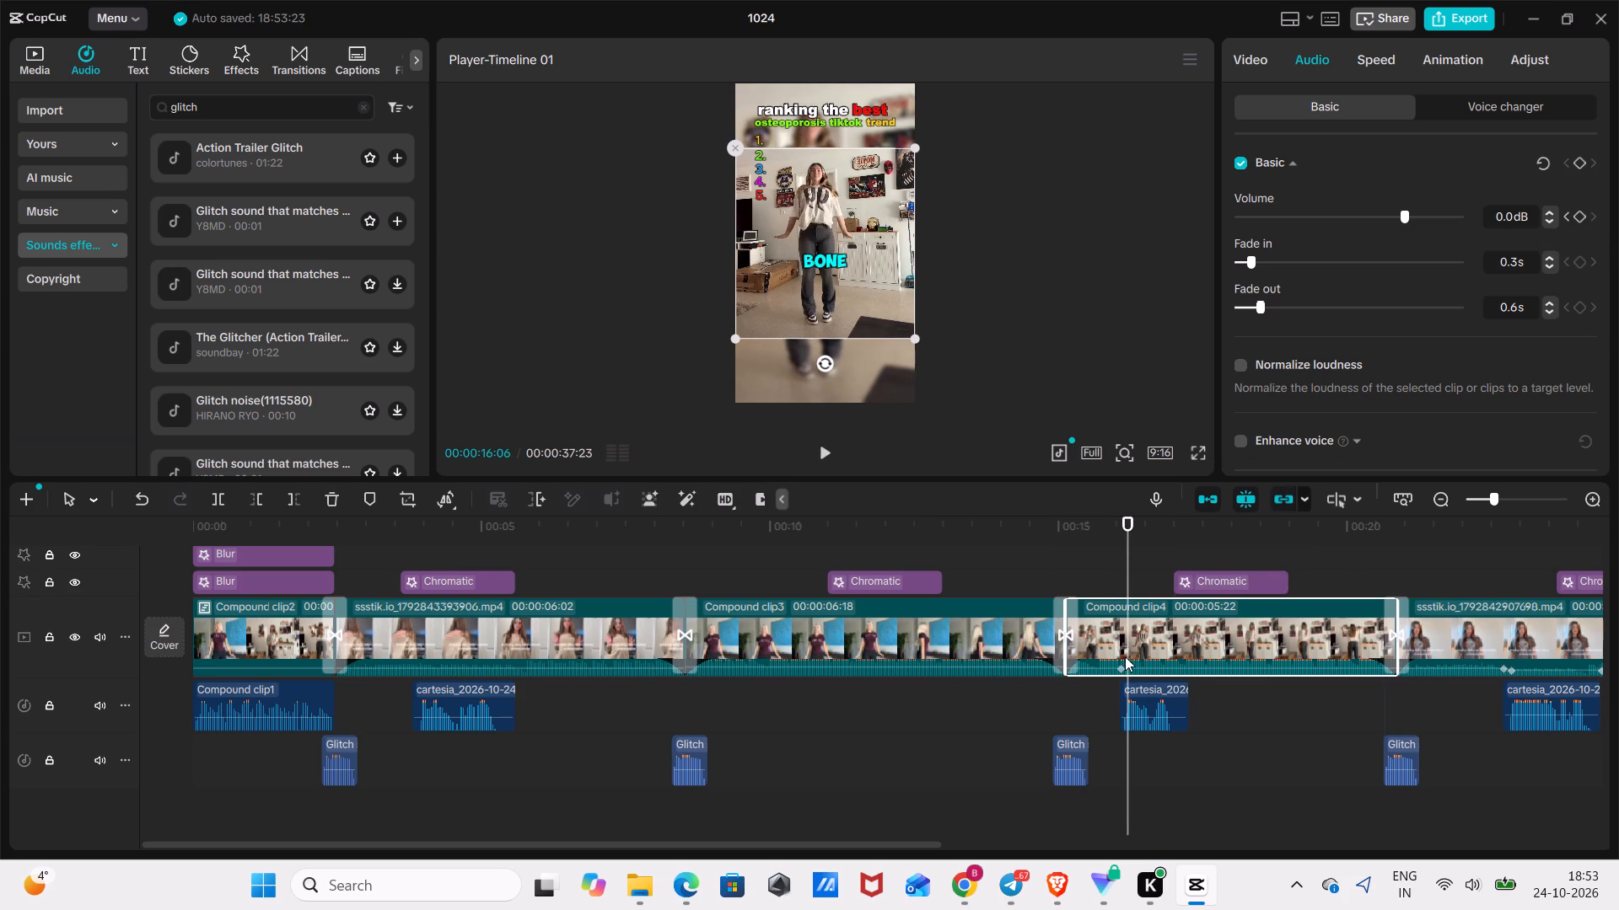
drag(1121, 669, 1111, 668)
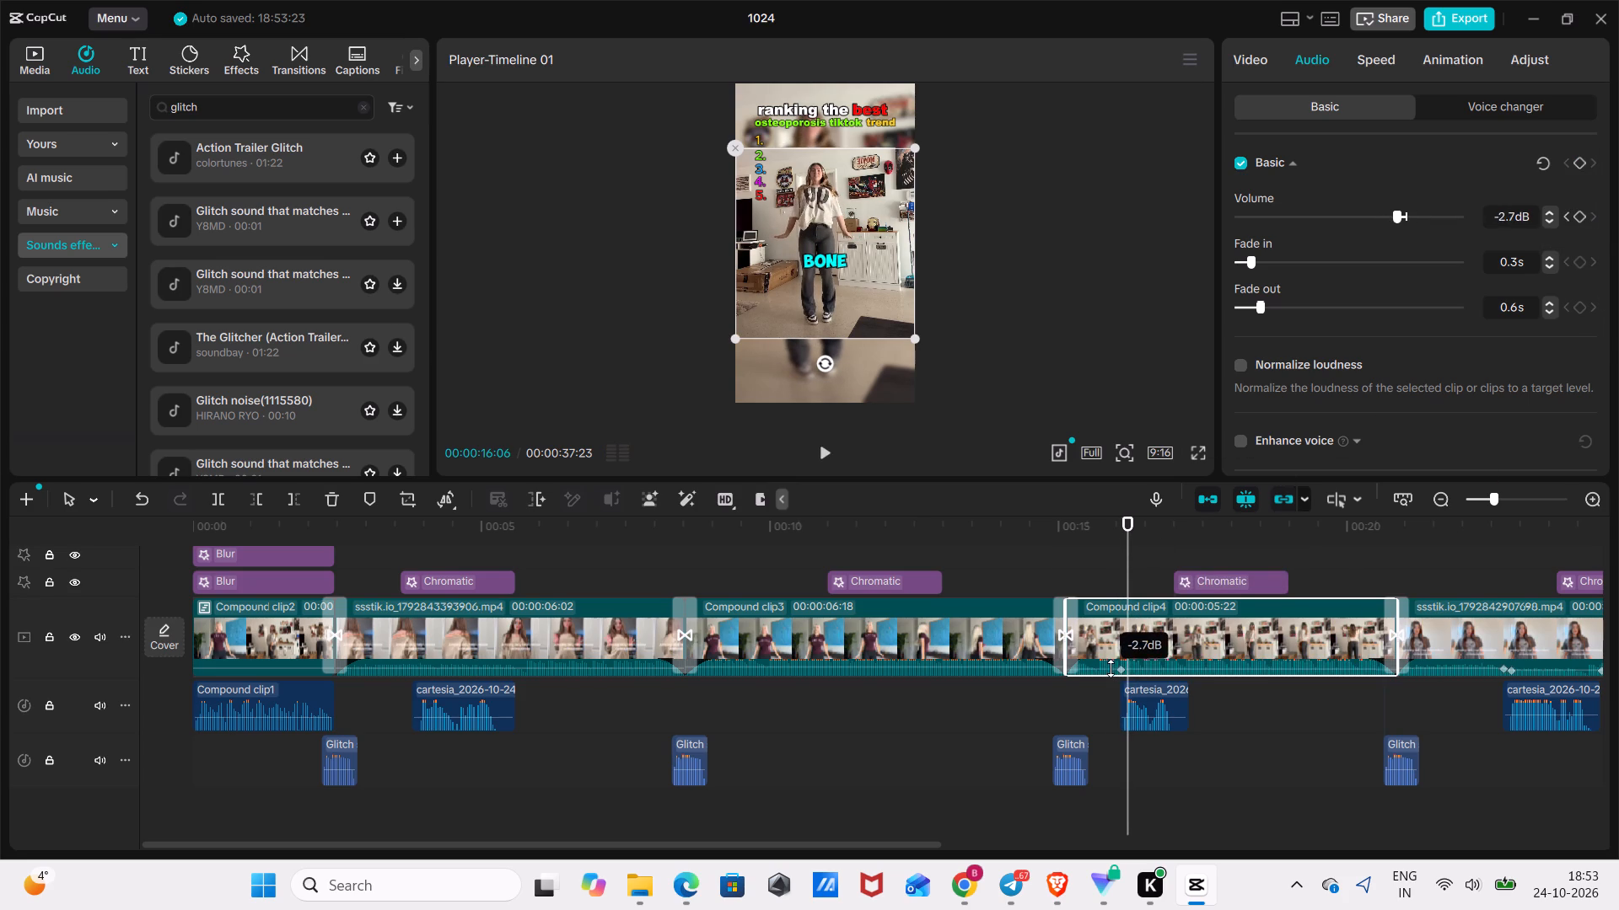
drag(1111, 668, 1111, 667)
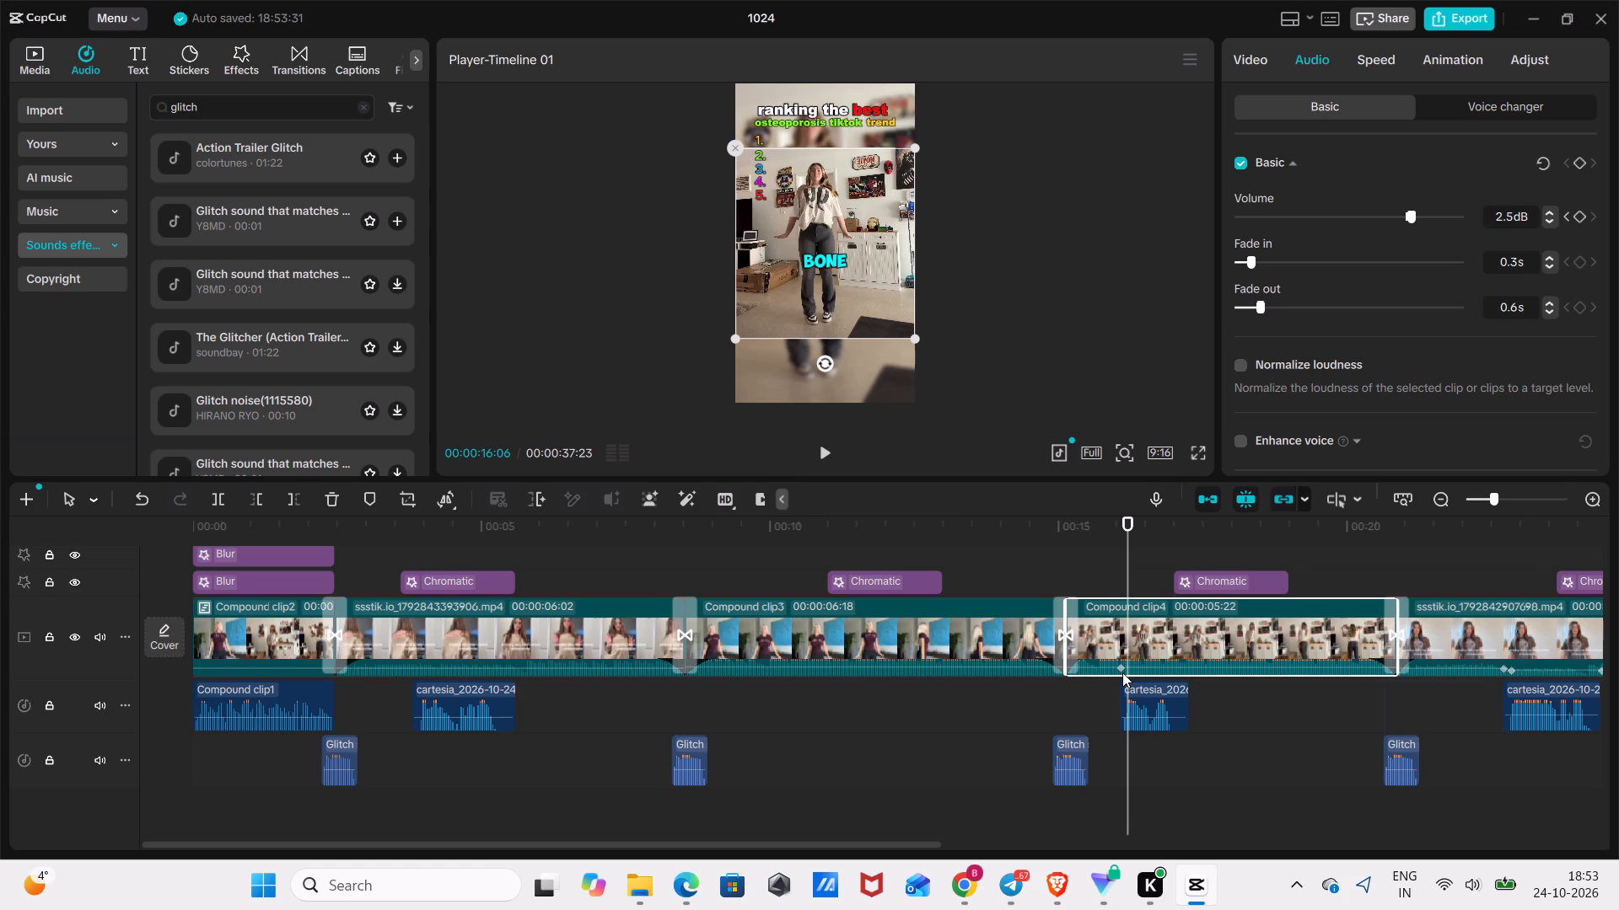
drag(1121, 669, 1112, 670)
Add a second volume keyframe to Compound clip4 at 00:00:16:02 and lower it to -17.3 dB.
click(1126, 552)
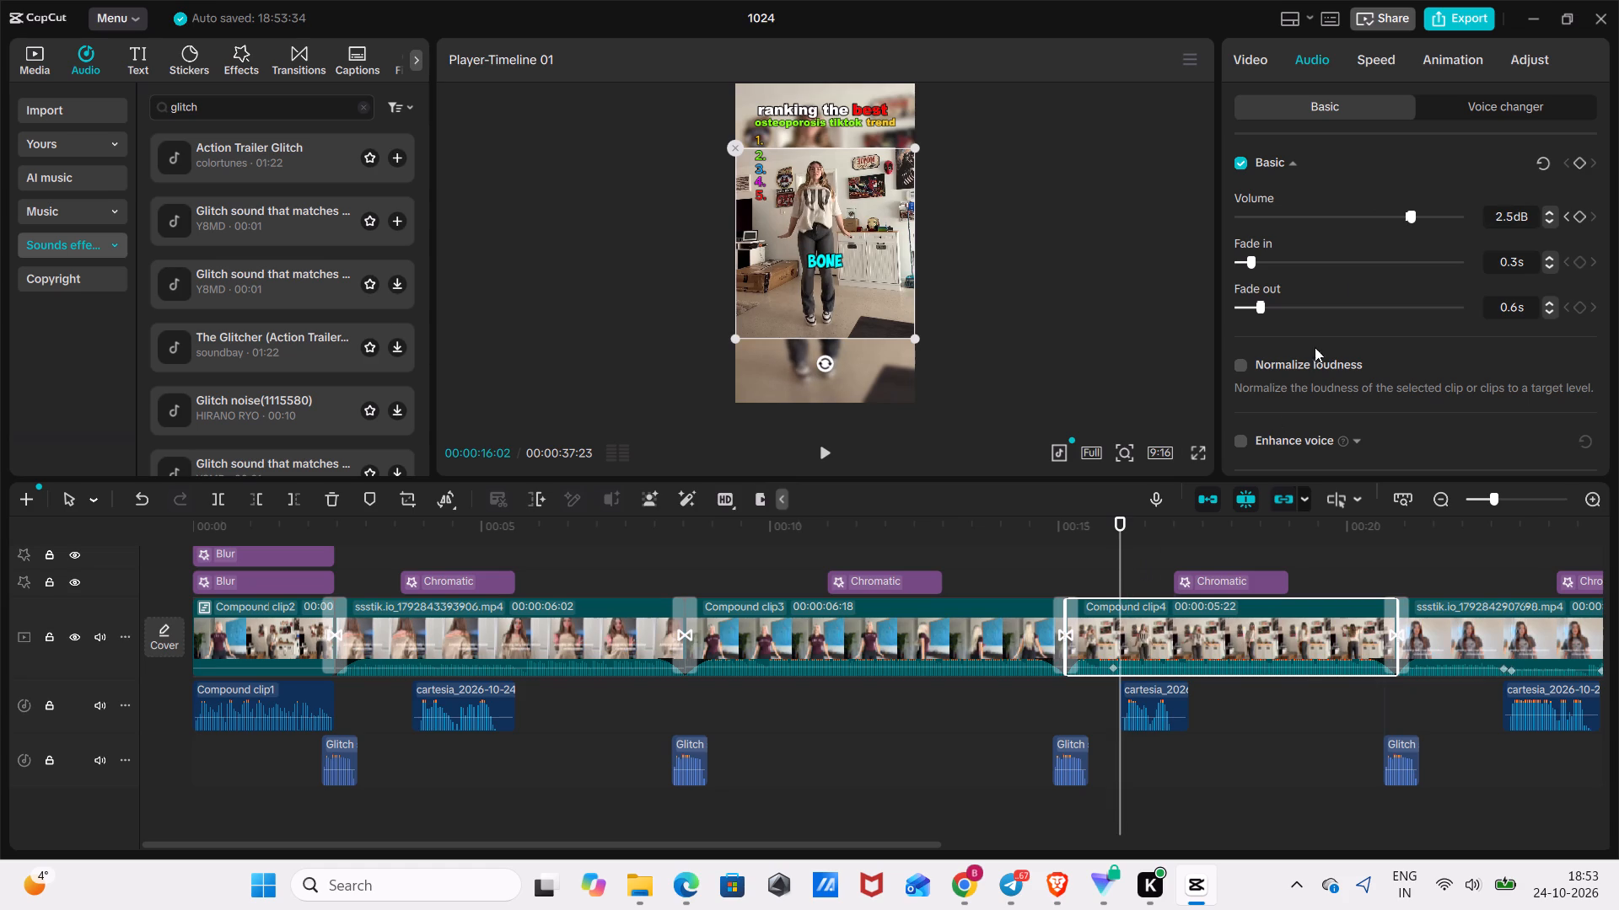
click(1578, 212)
drag(1403, 216, 1353, 248)
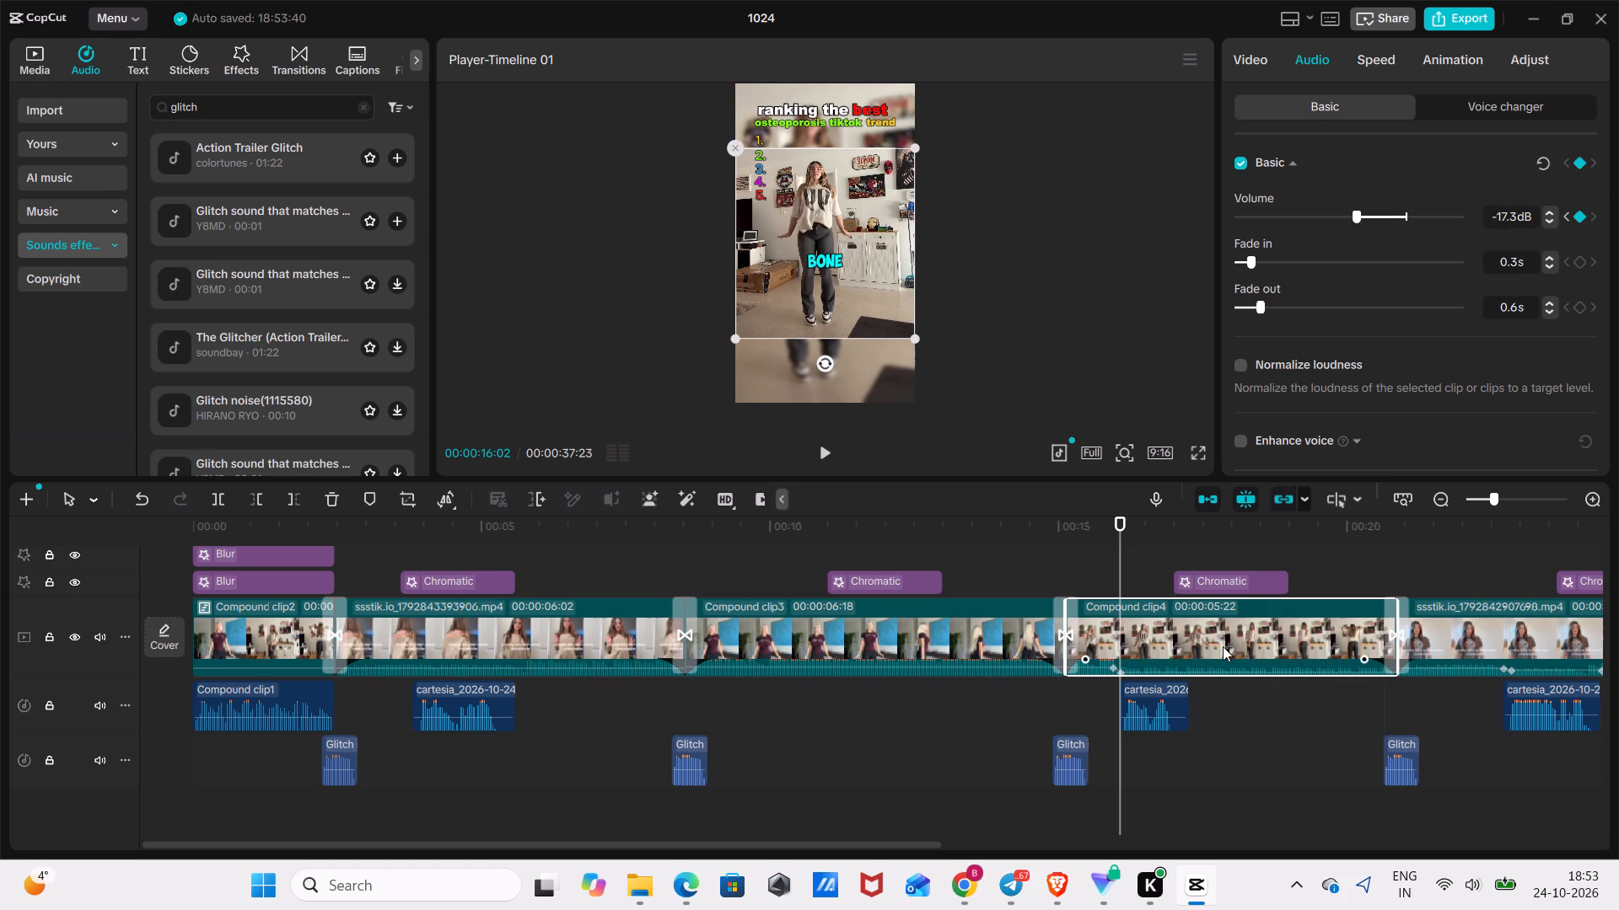
Set the voiceover clip beneath Compound clip4 to 3.8 dB and add a volume keyframe to it at 00:00:17:00.
click(1173, 695)
drag(1401, 169, 1403, 169)
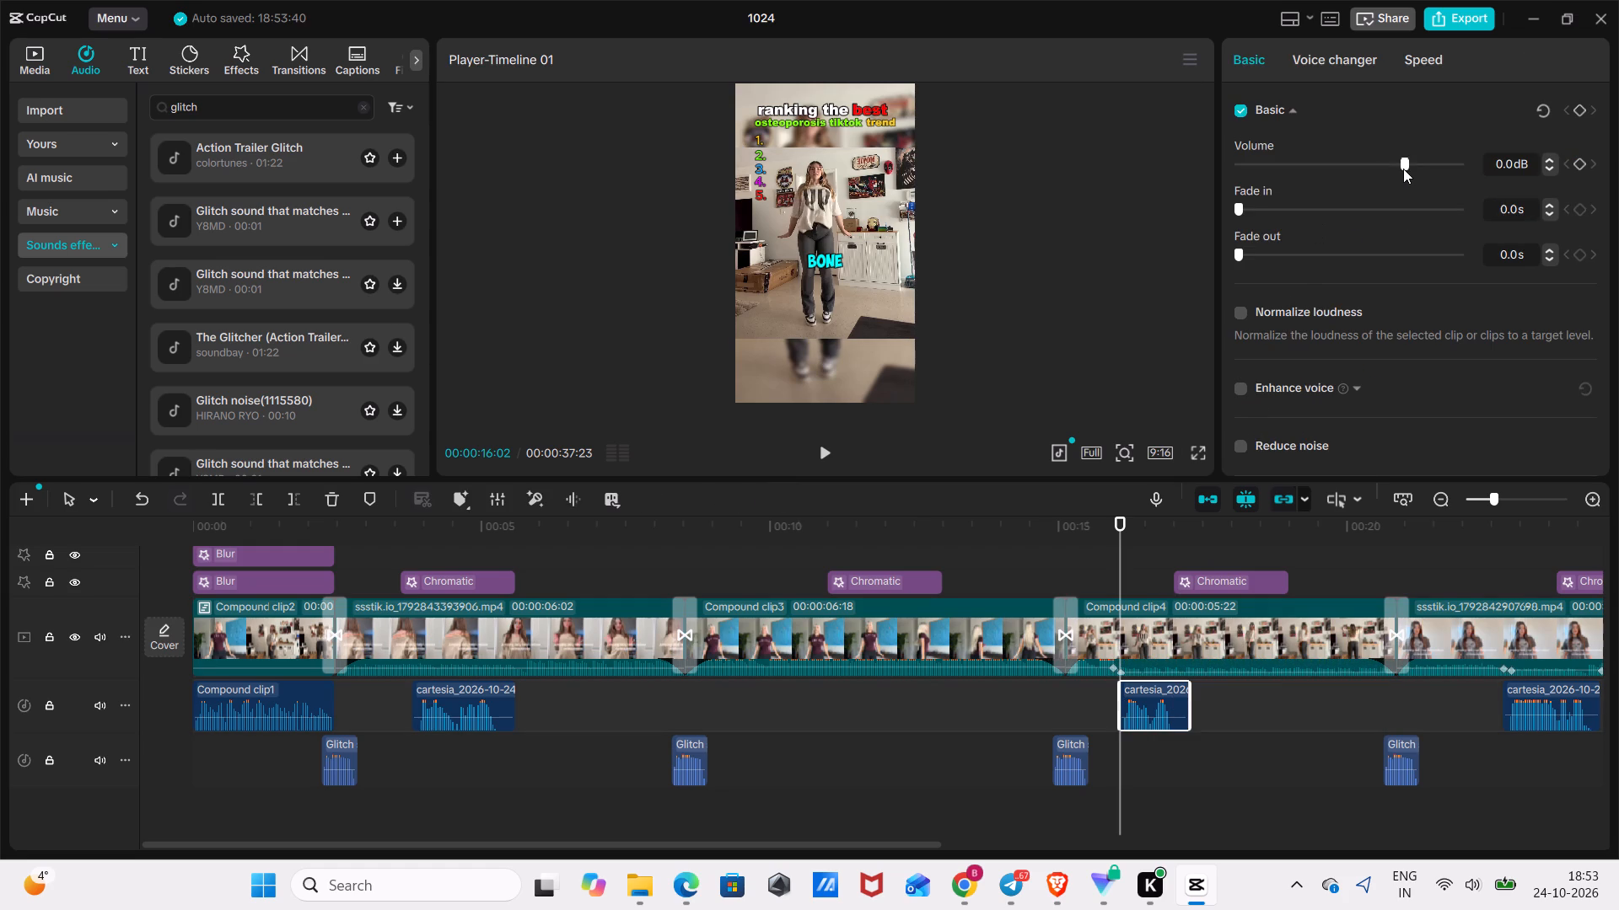
drag(1403, 169, 1411, 174)
drag(1120, 528, 1173, 542)
click(1578, 163)
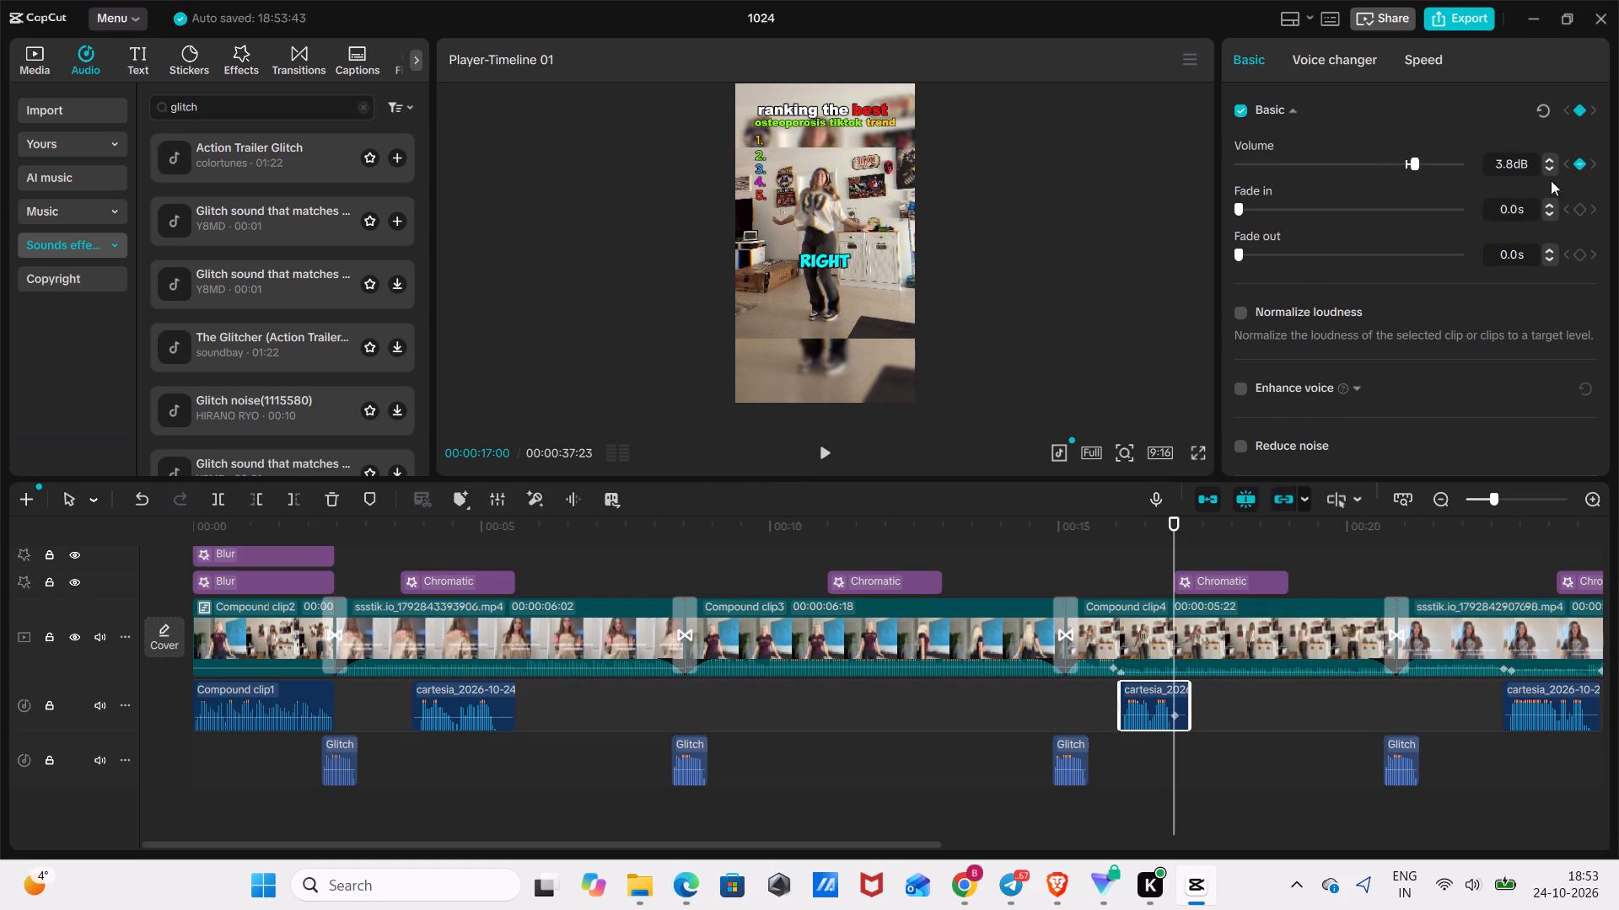
In Compound clip4, hold the lowered volume with a keyframe at 00:00:17:00 and raise it to 0.0 dB at 00:00:17:04.
click(1197, 639)
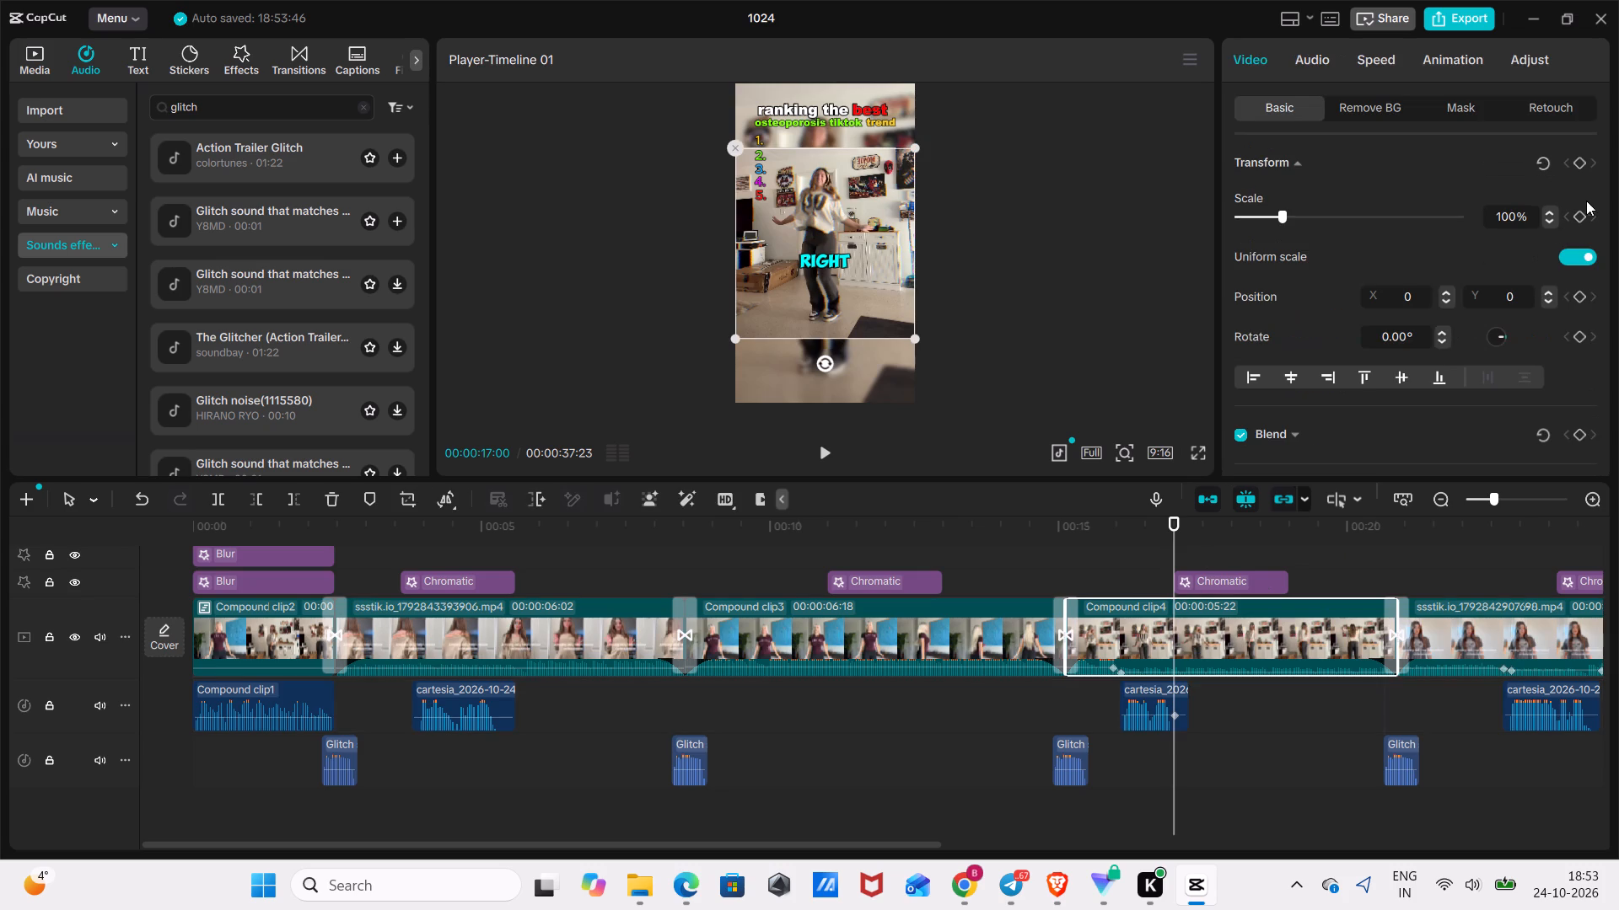
click(1323, 55)
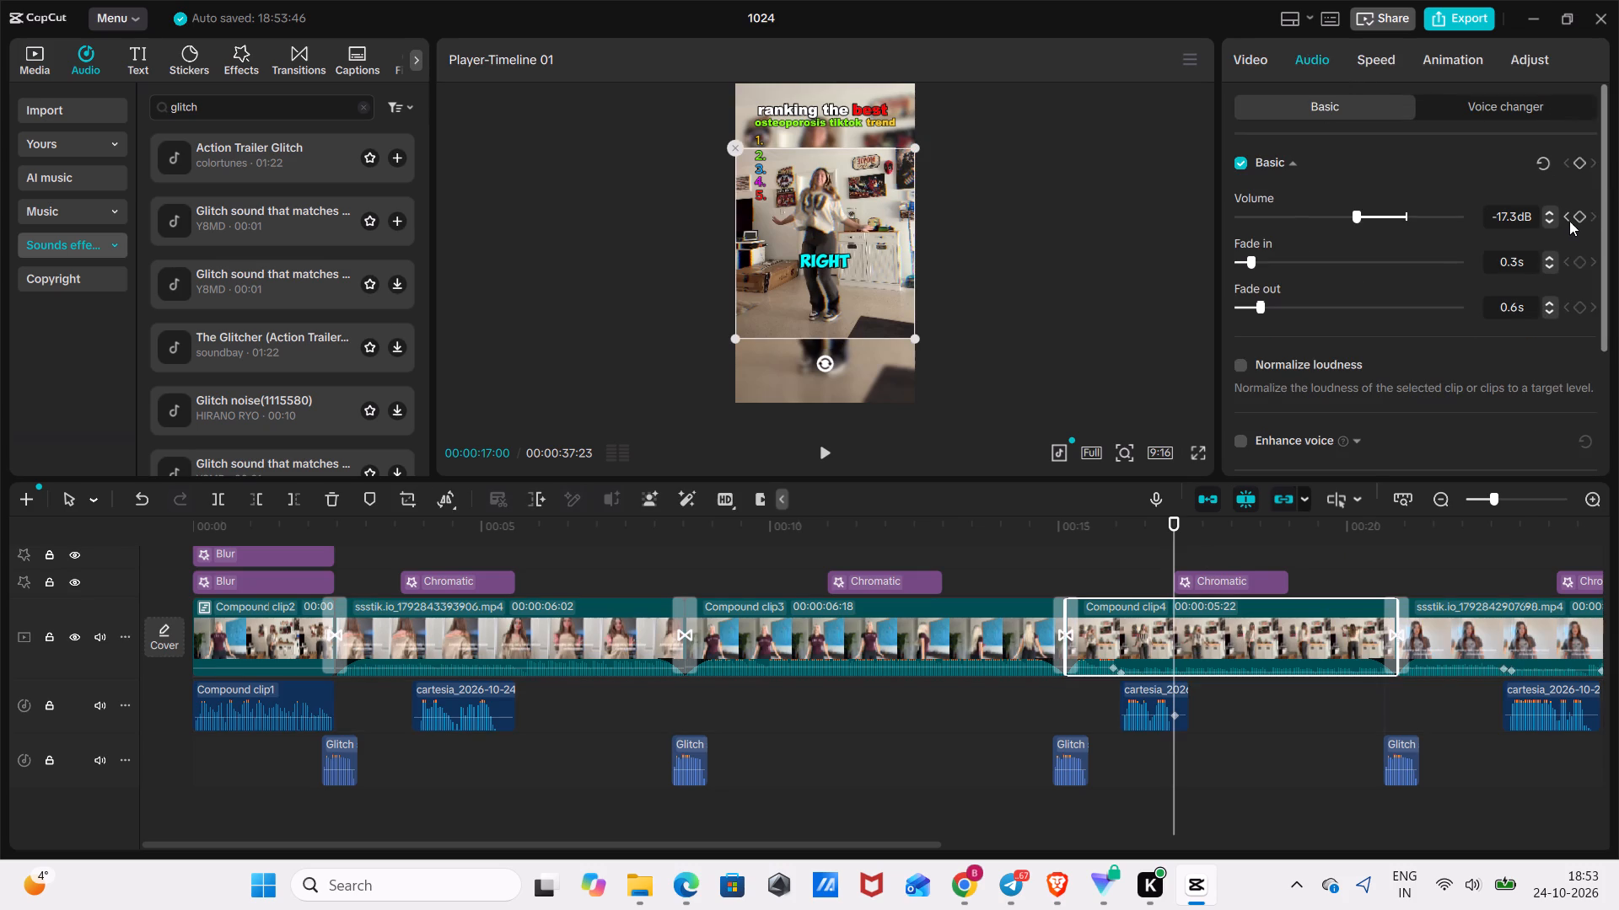
click(1577, 213)
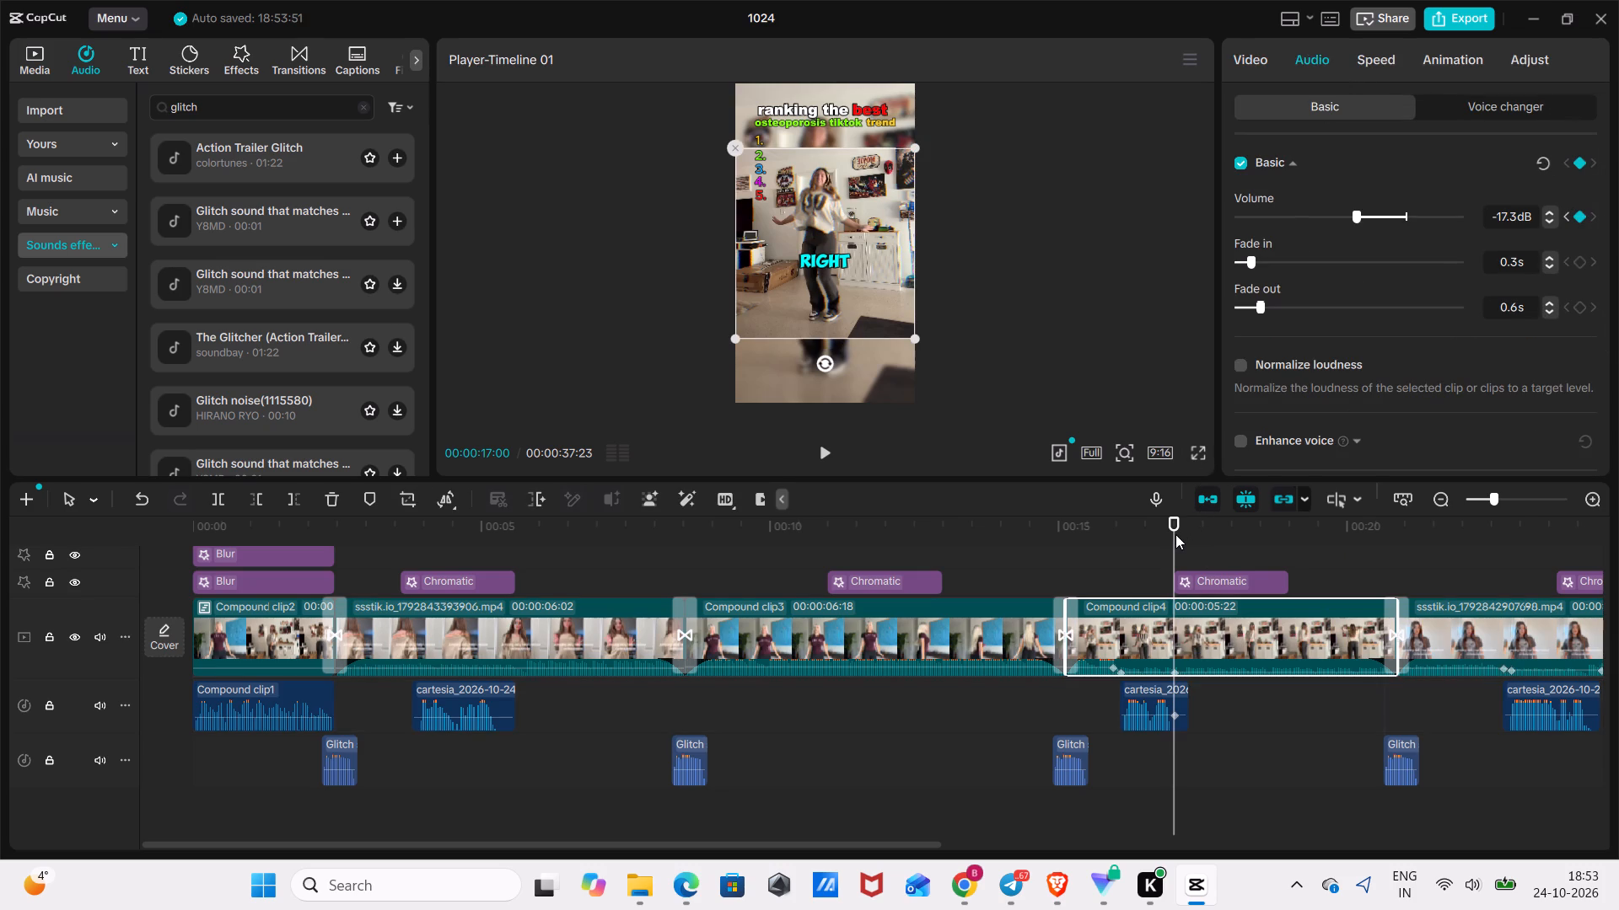
drag(1173, 534, 1181, 538)
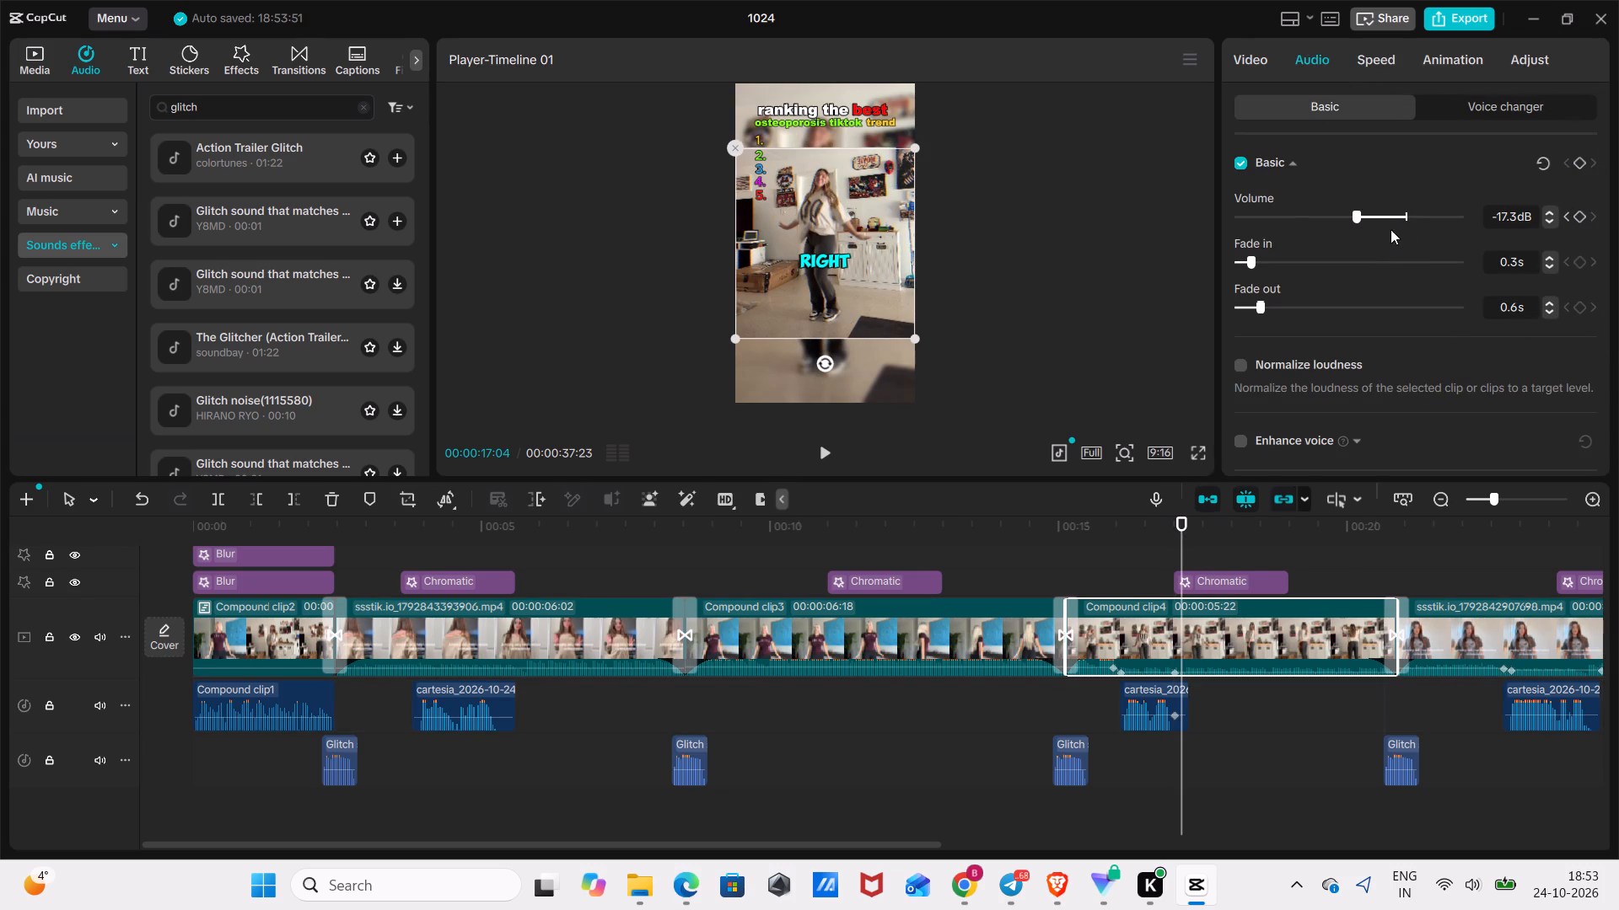
drag(1407, 211, 1412, 214)
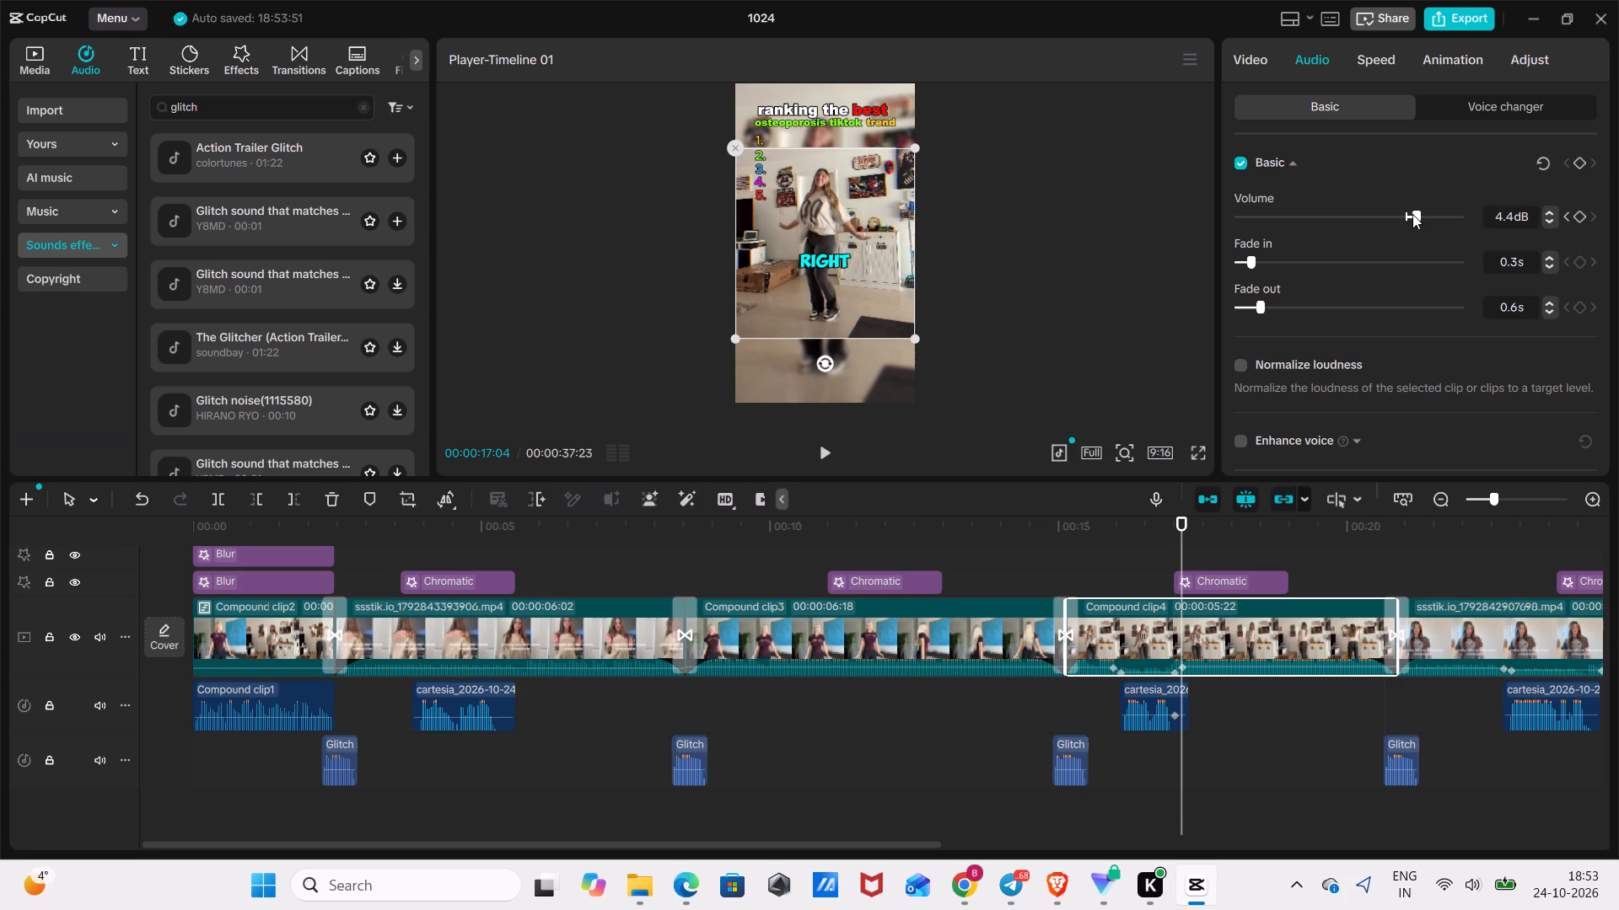
drag(1412, 214, 1400, 222)
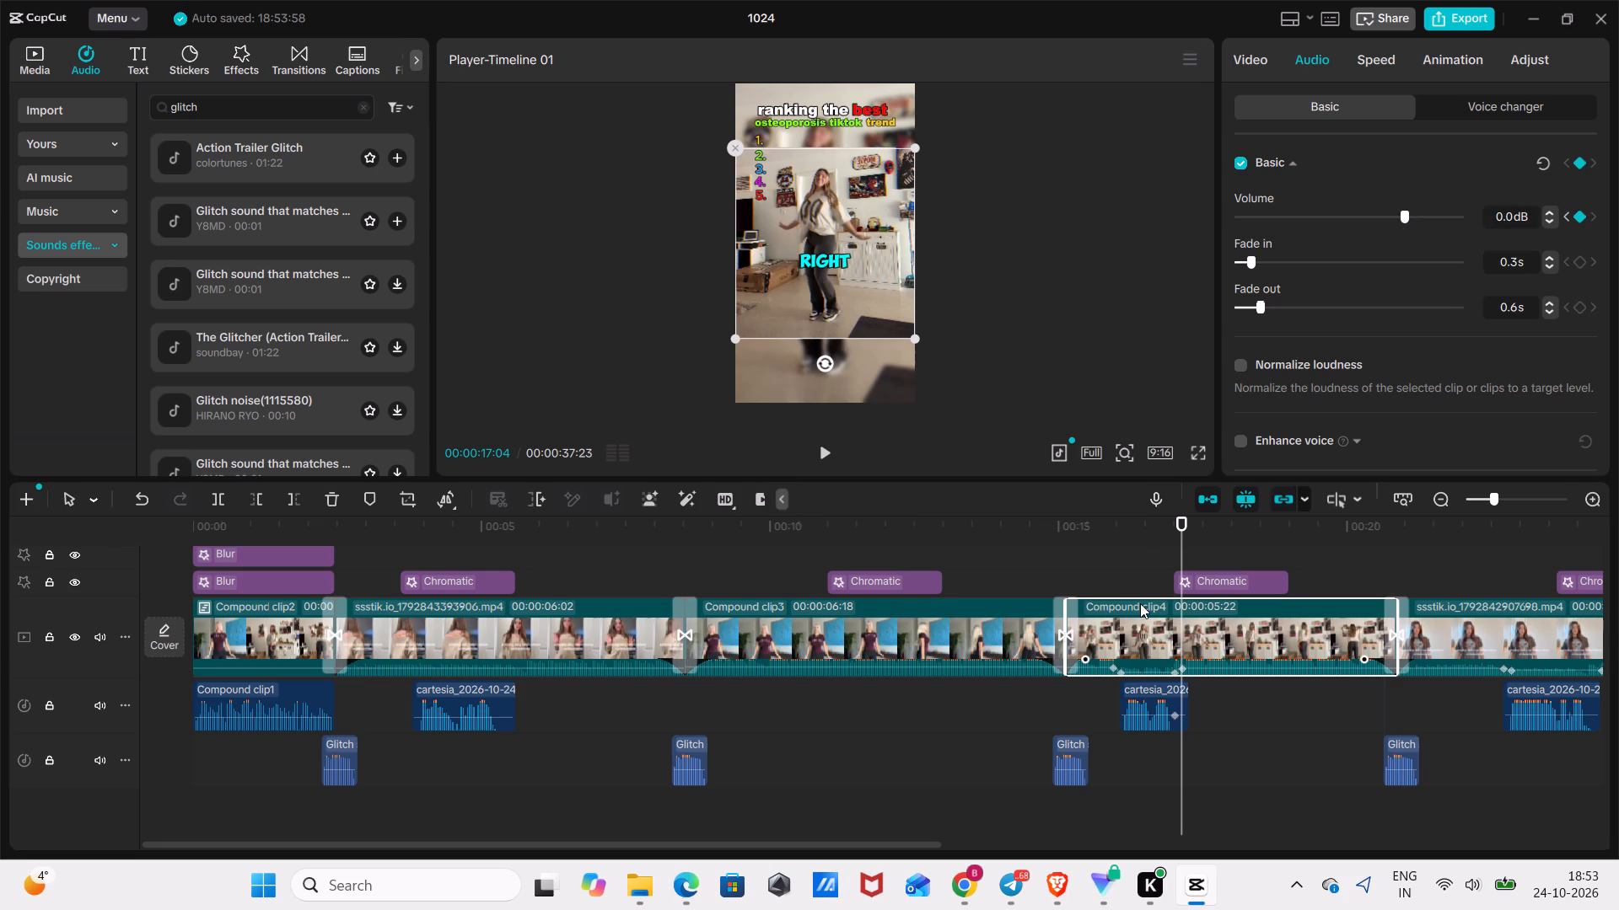
Add a volume keyframe at 00:00:03:24 to the ssstik.io_1792843393906.mp4 clip, where its voiceover starts.
drag(1177, 545, 423, 827)
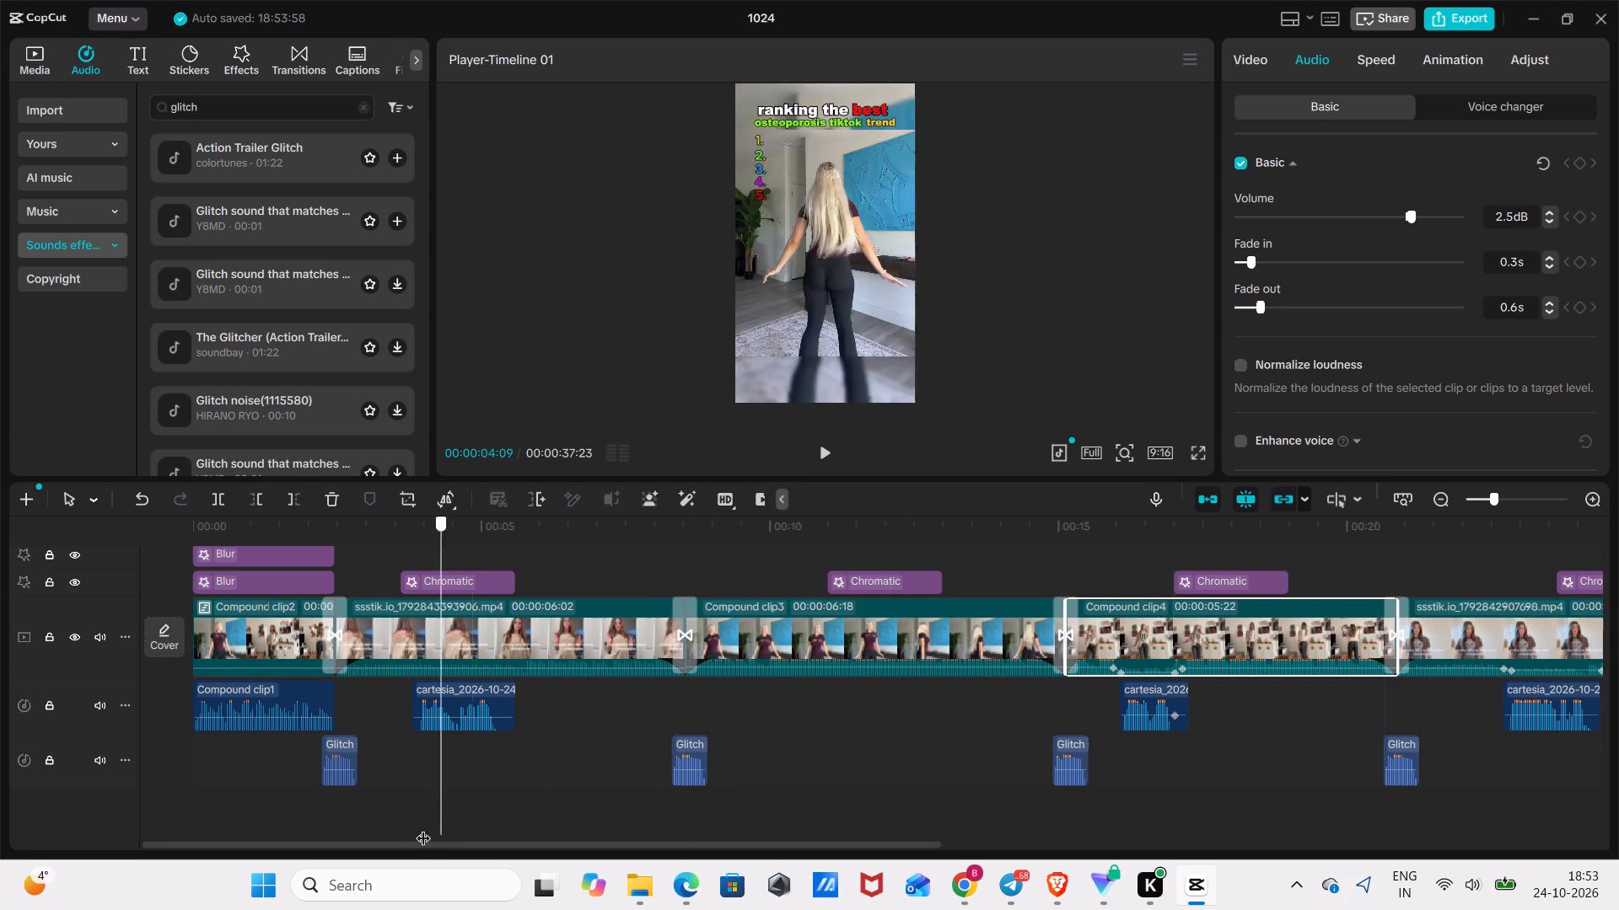
drag(423, 827, 411, 838)
click(449, 639)
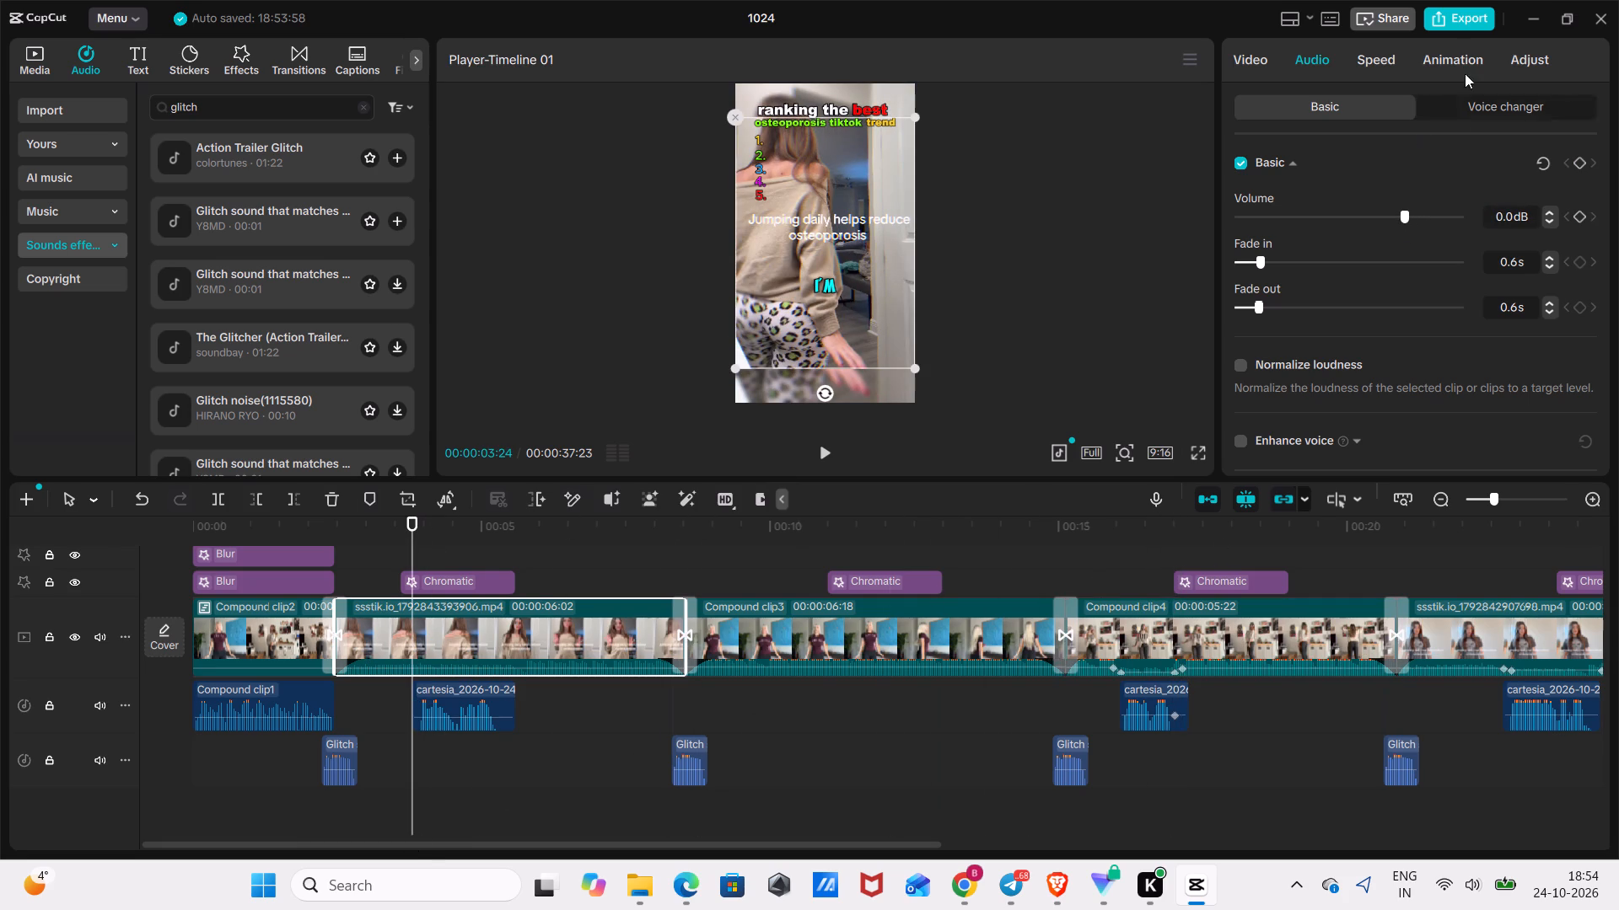
click(1583, 217)
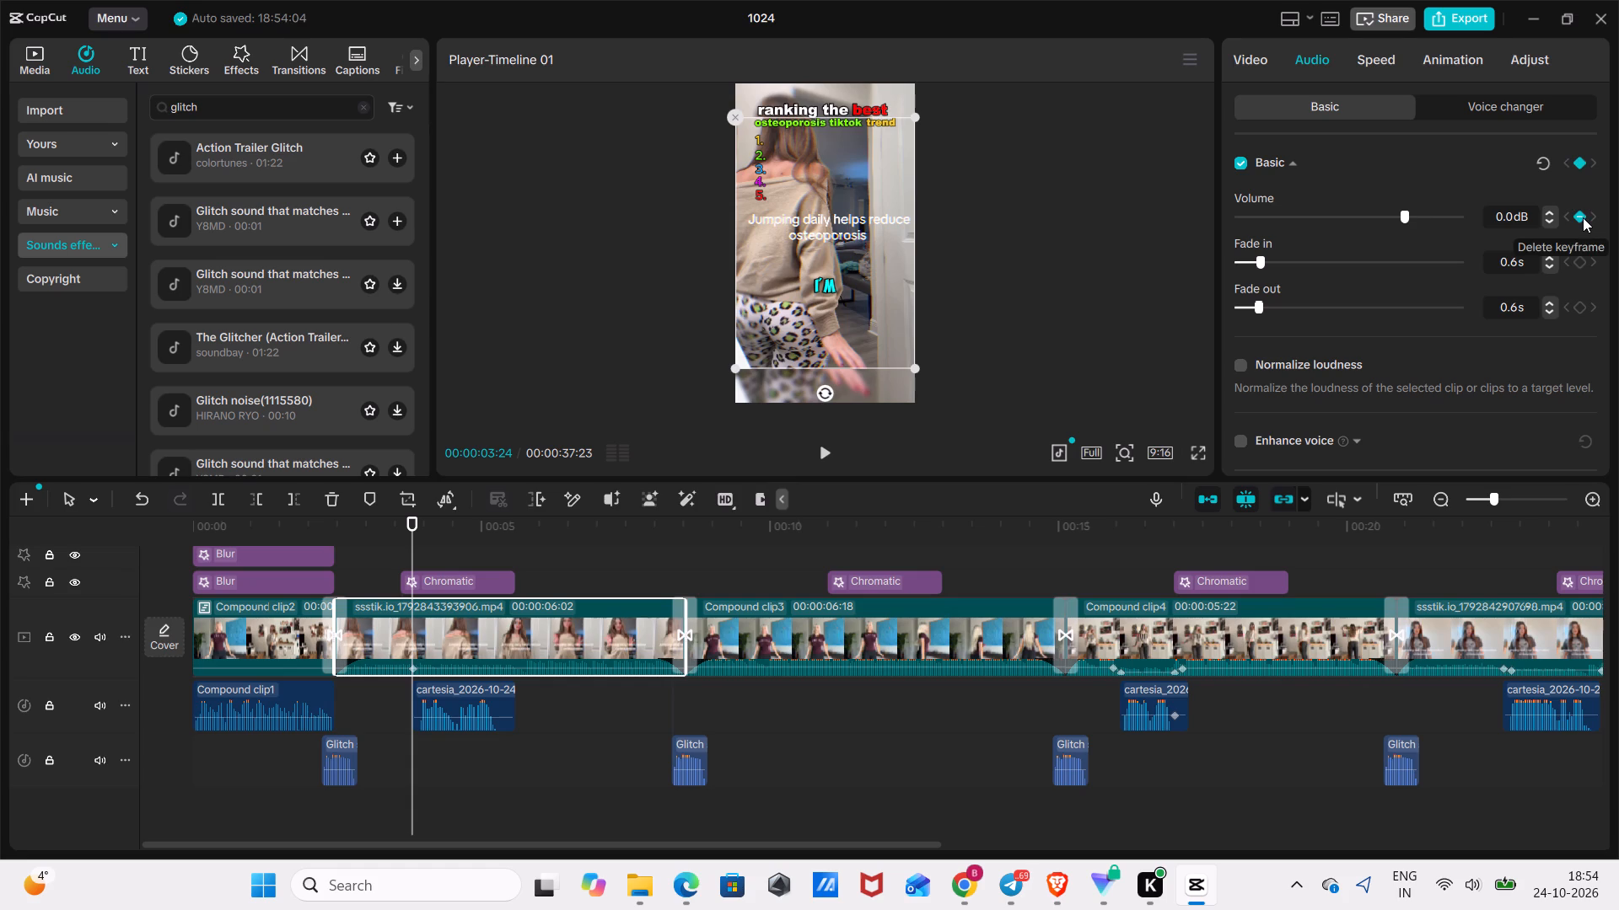
Add a second volume keyframe to the same clip at 00:00:03:28 and lower it to -4.8 dB.
key(space)
key(space)
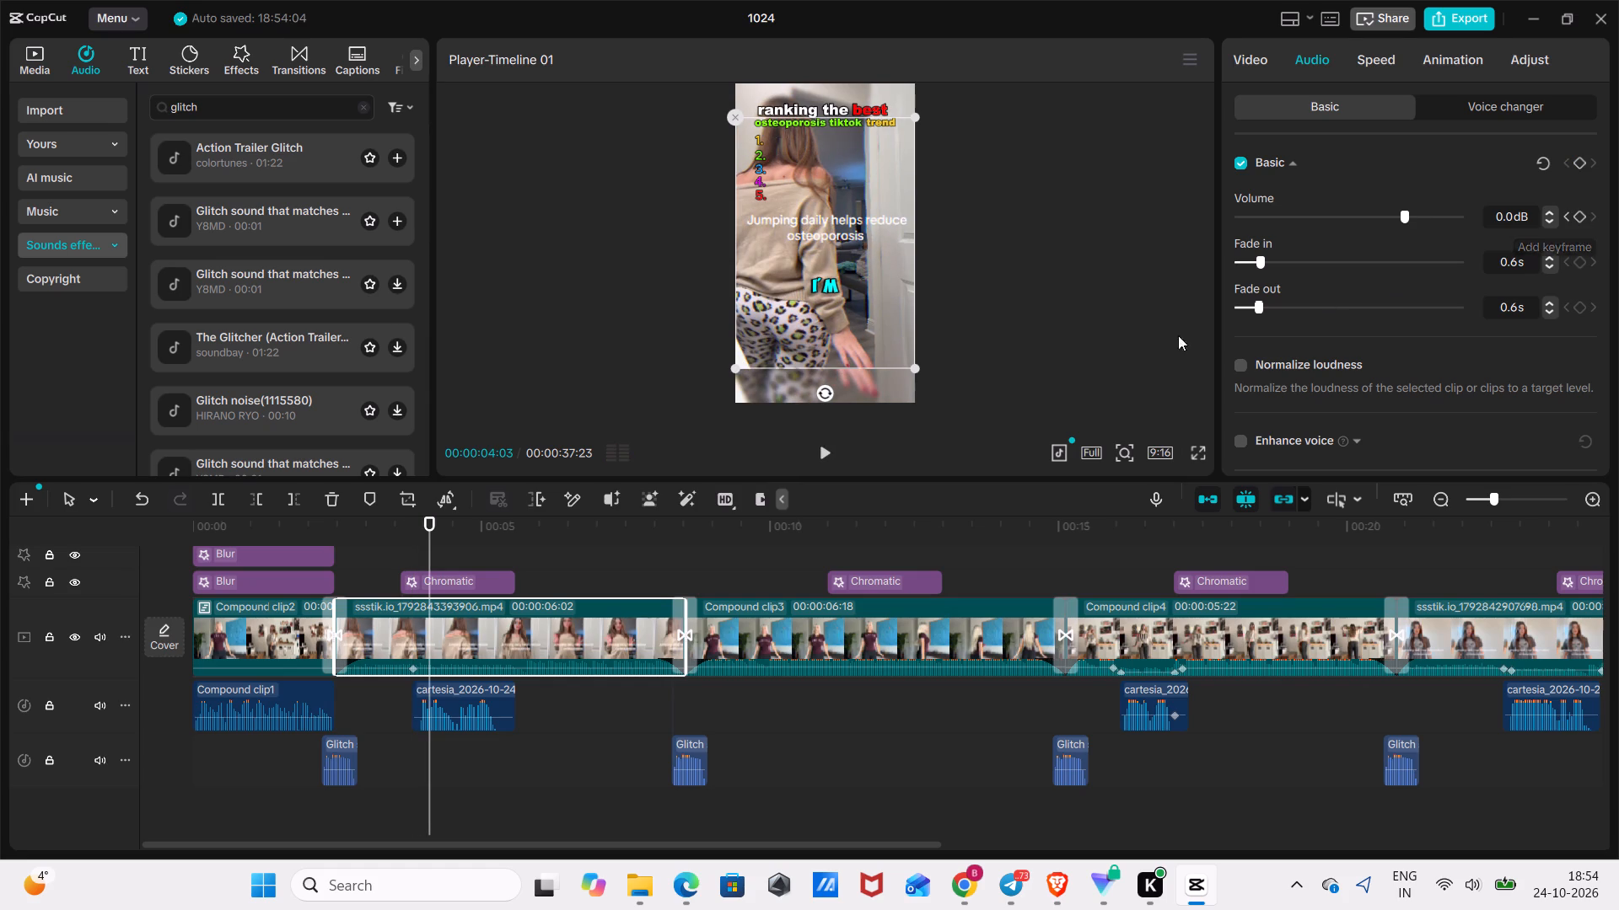
drag(428, 540, 424, 543)
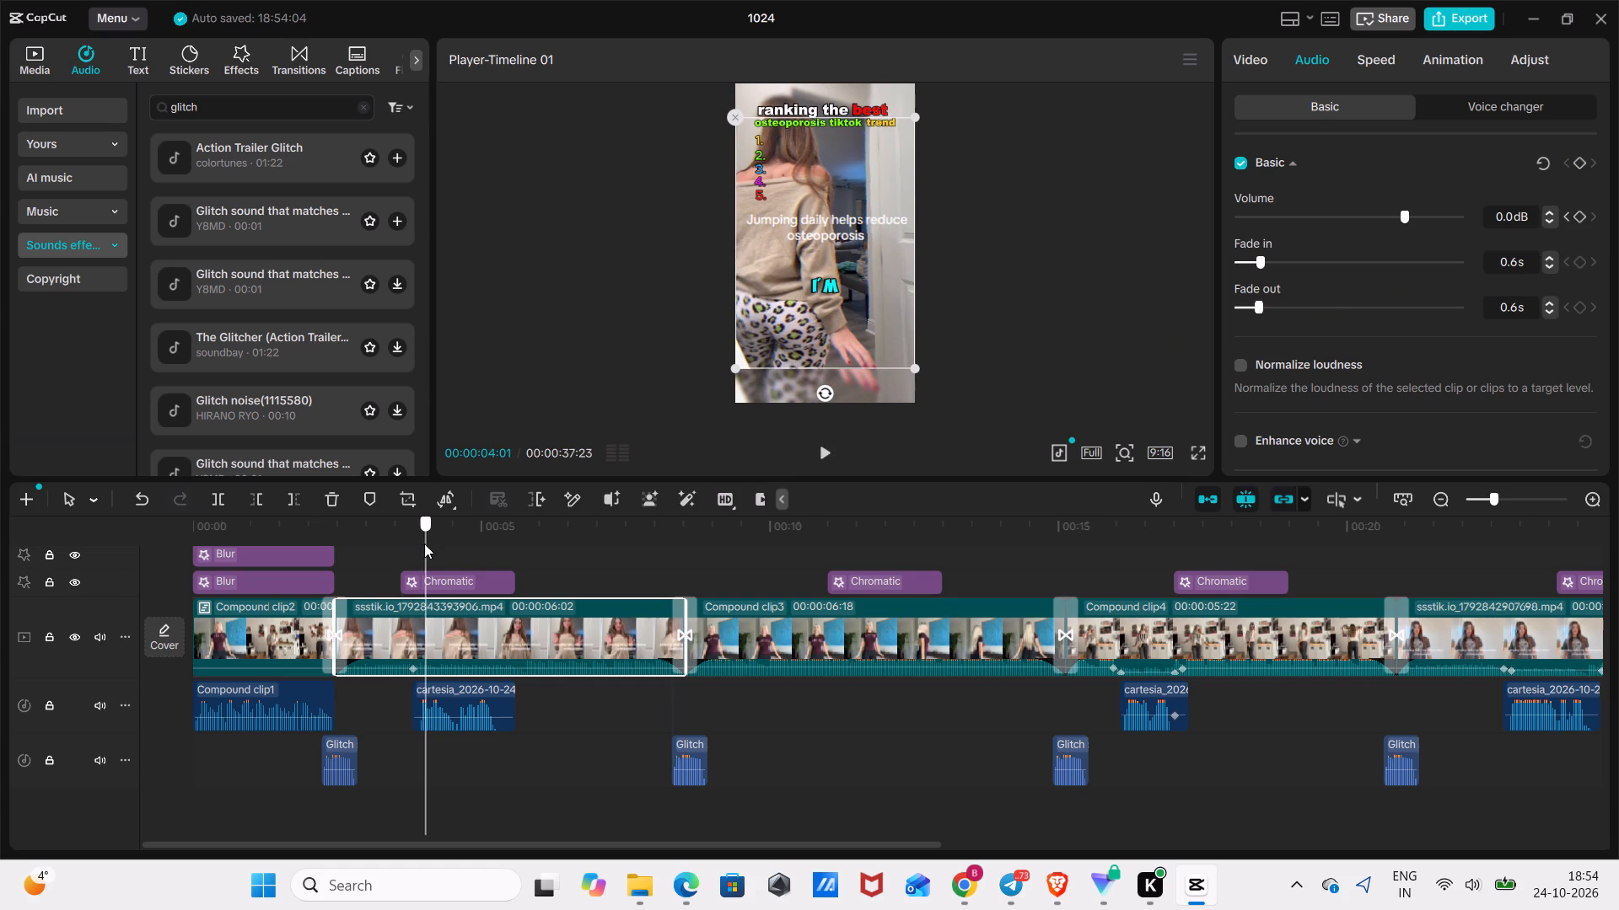
drag(424, 543, 419, 553)
click(1582, 217)
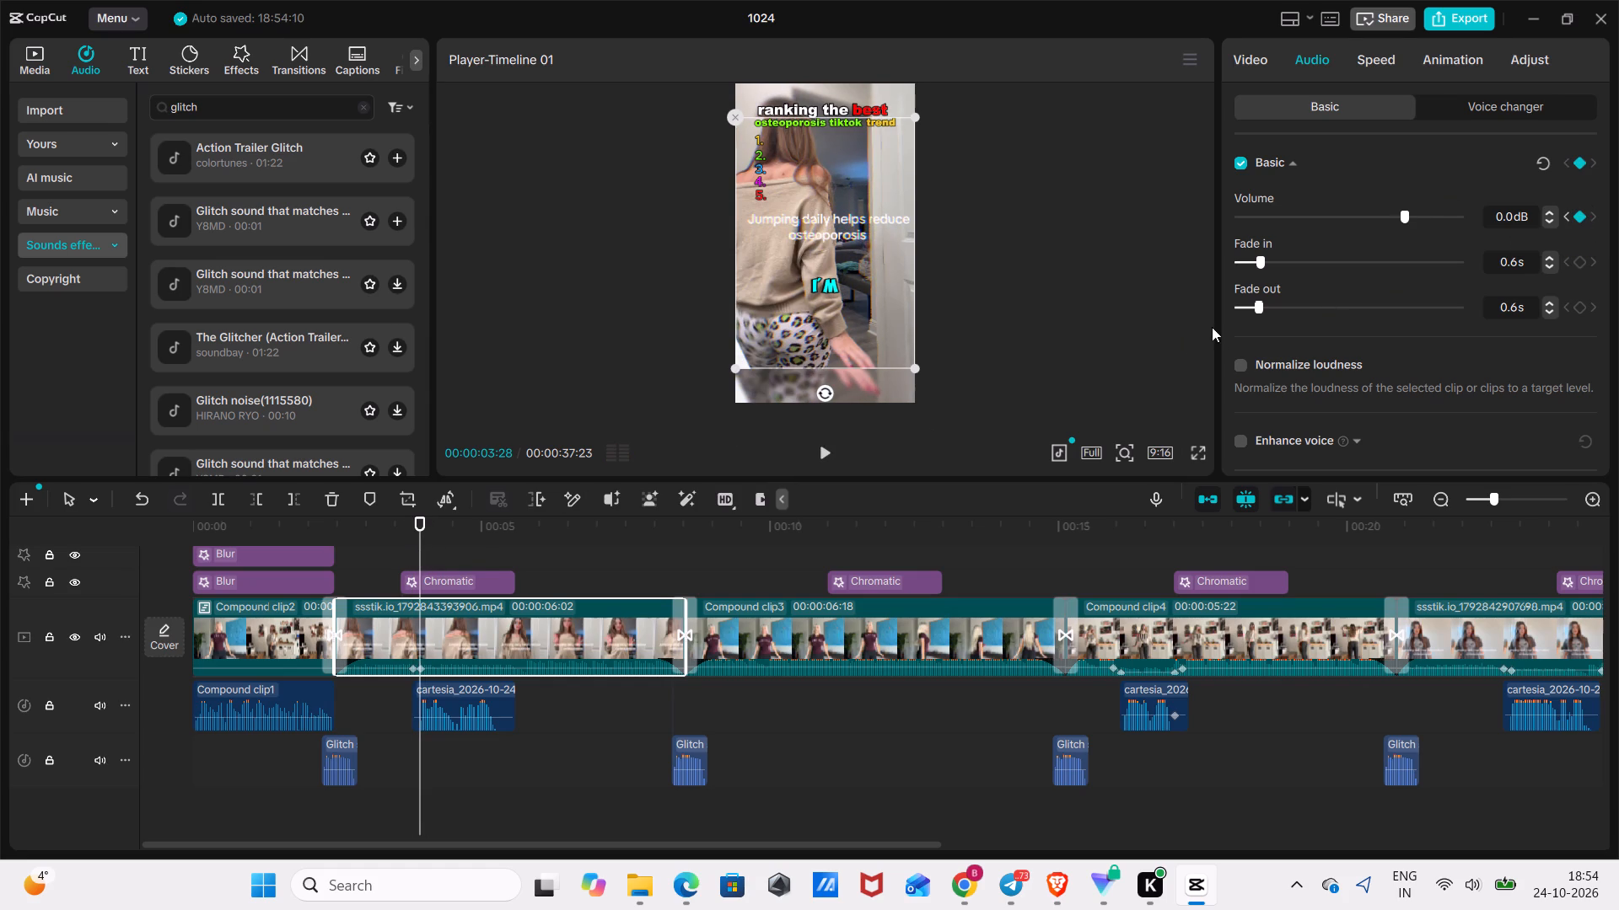
drag(1385, 216, 1370, 222)
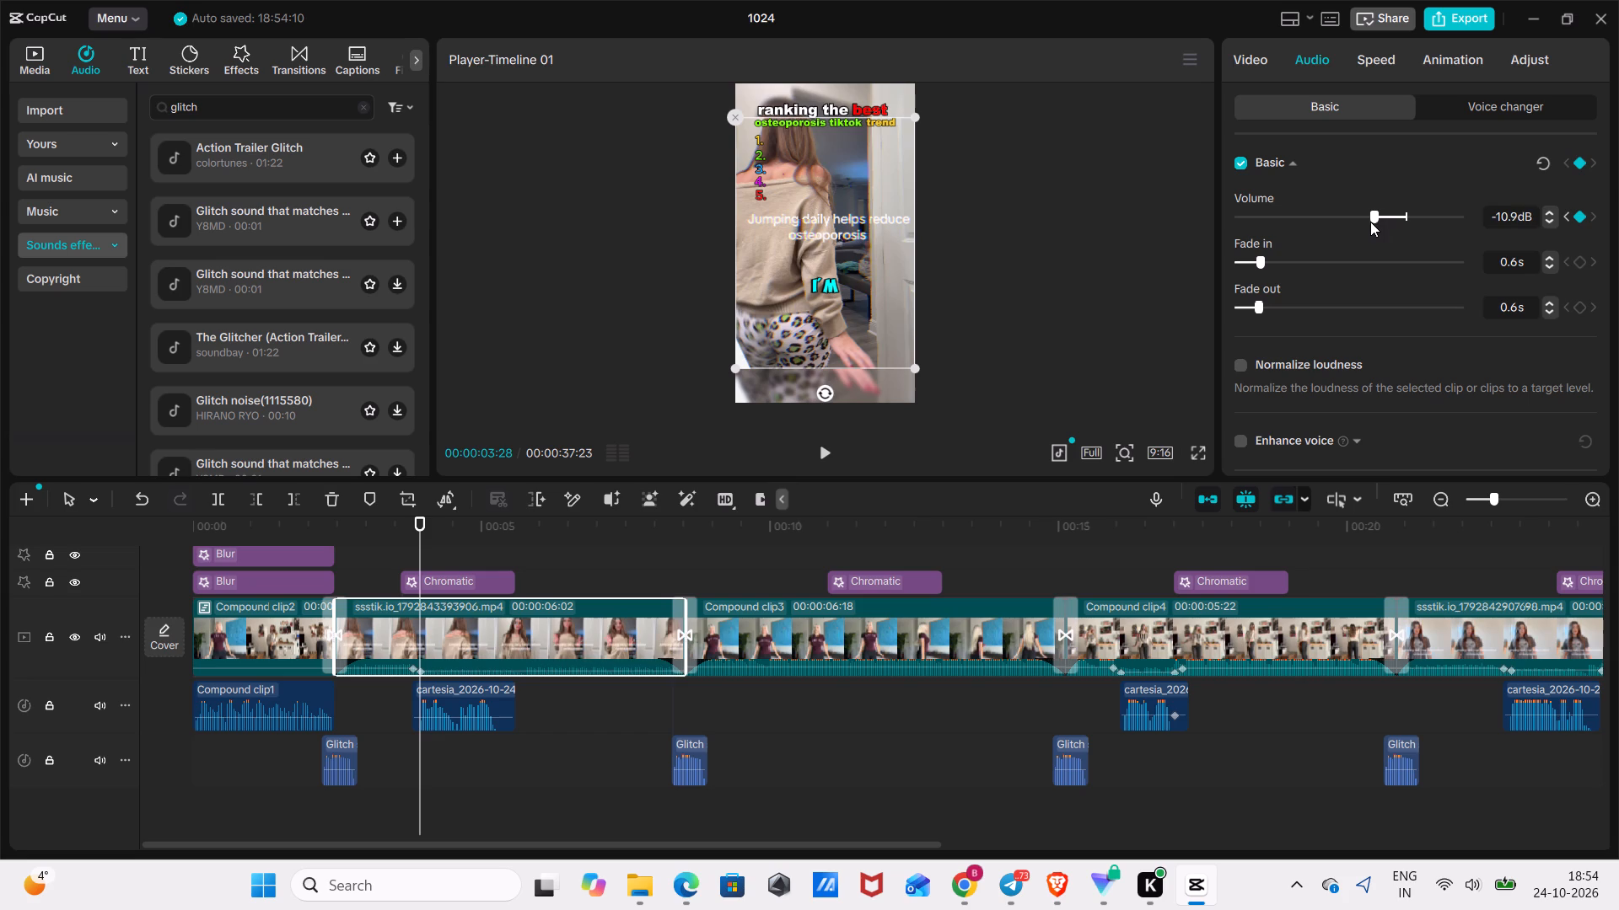
drag(1370, 222, 1387, 230)
Hold the clip's lowered volume with a keyframe at 00:00:05:06 and raise it to about 3.2 dB at 00:00:05:10.
drag(423, 538, 465, 545)
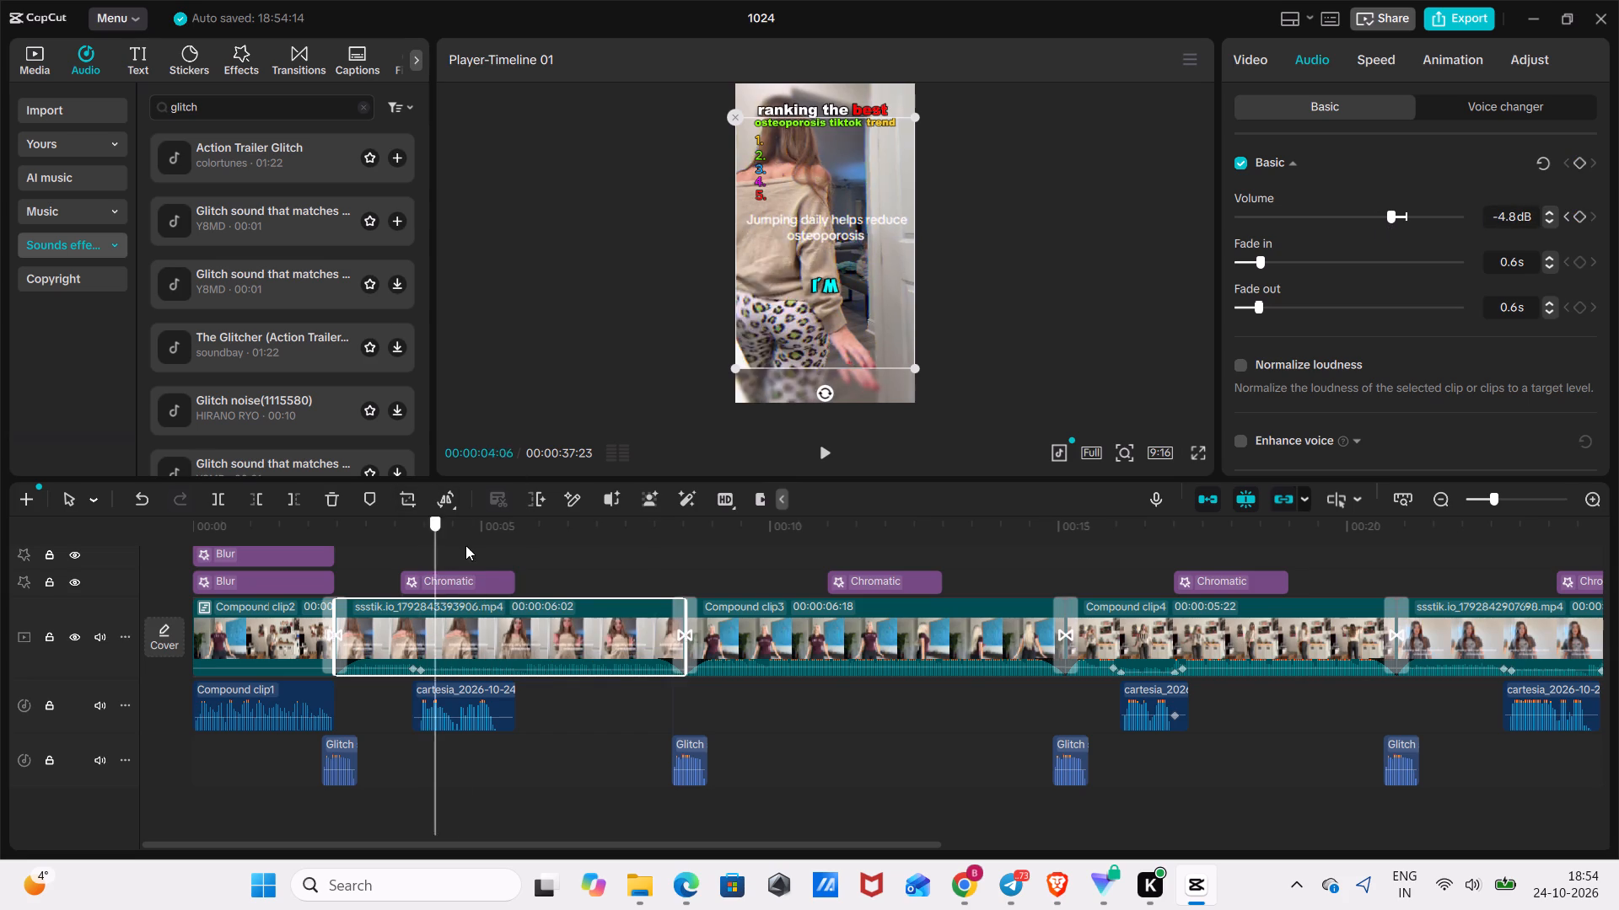
drag(465, 545, 492, 552)
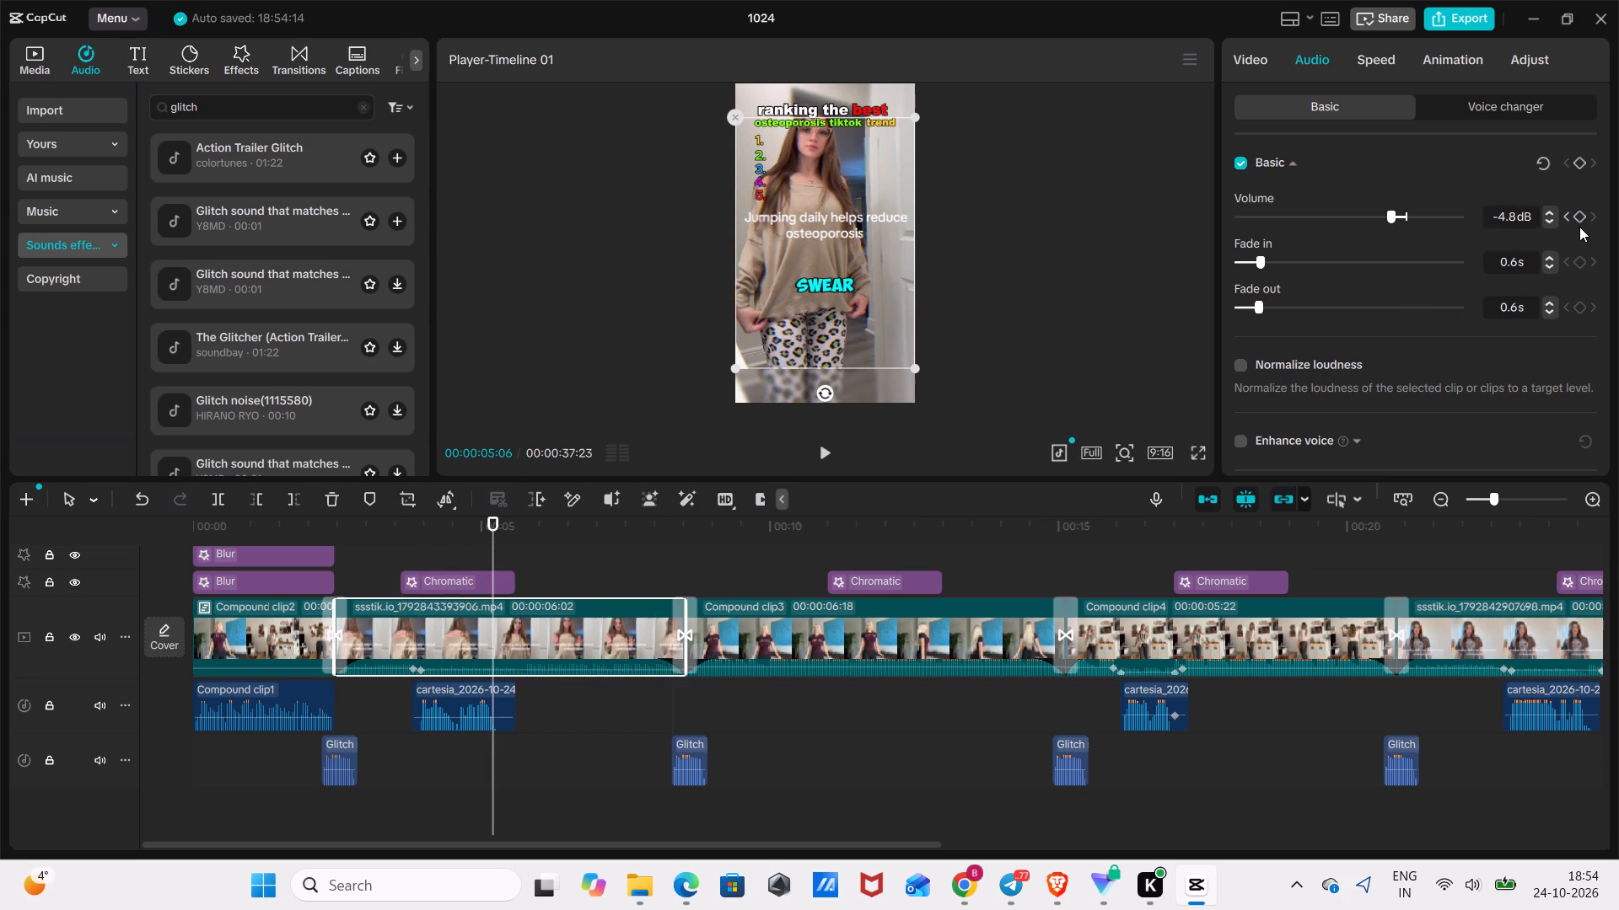
click(1582, 214)
drag(490, 554, 492, 556)
drag(492, 556, 501, 563)
click(1407, 211)
drag(1408, 211, 1424, 216)
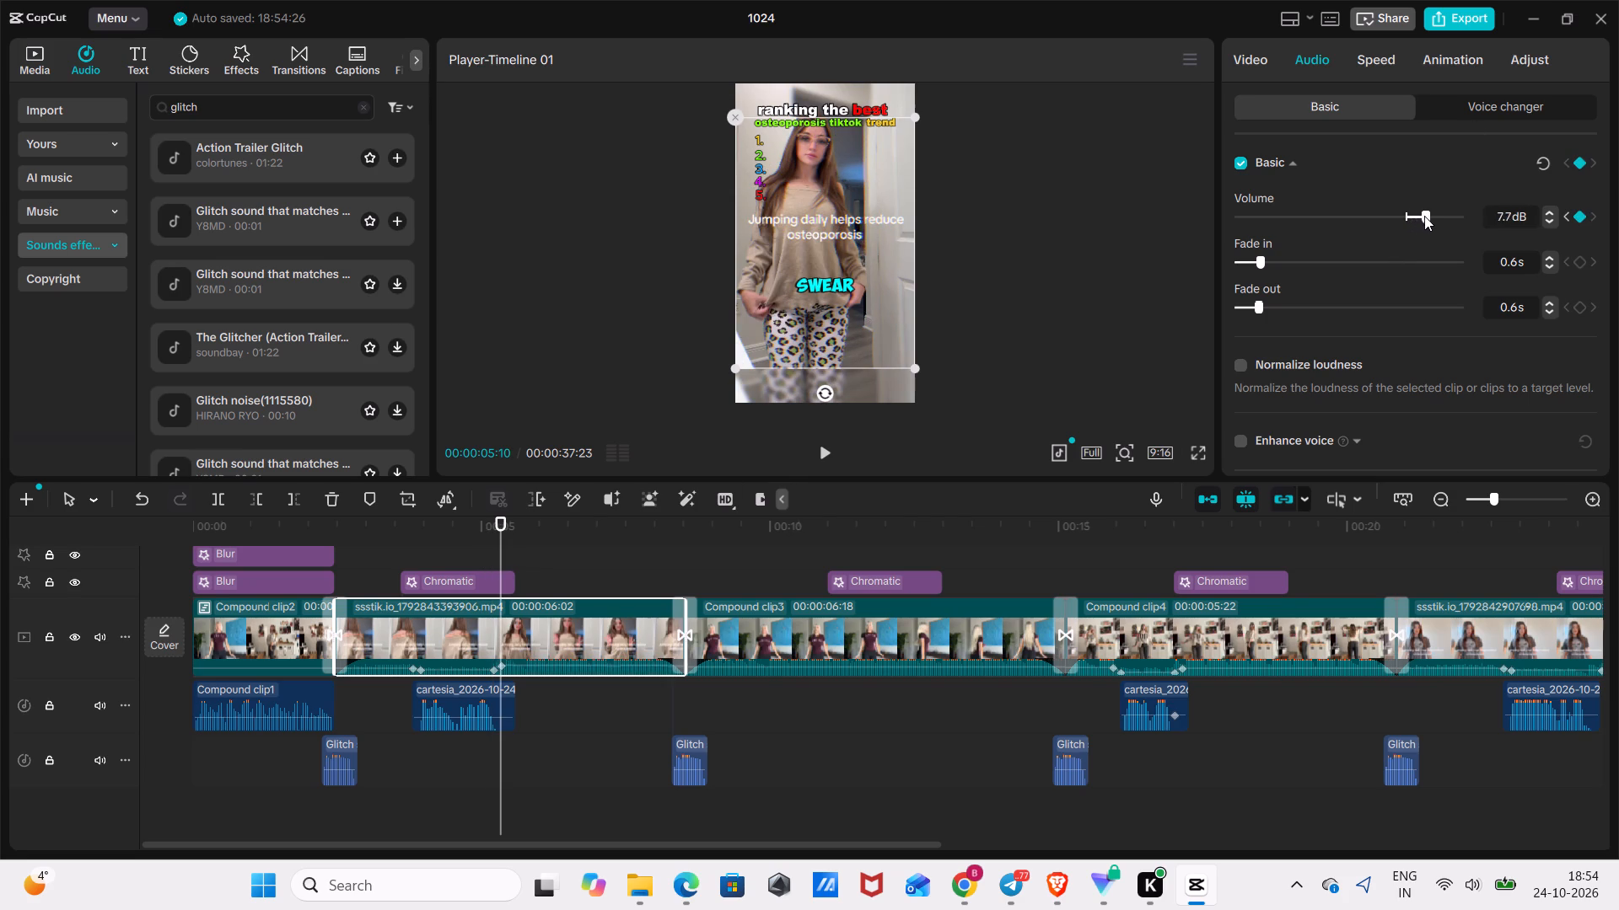
drag(1424, 216, 1409, 226)
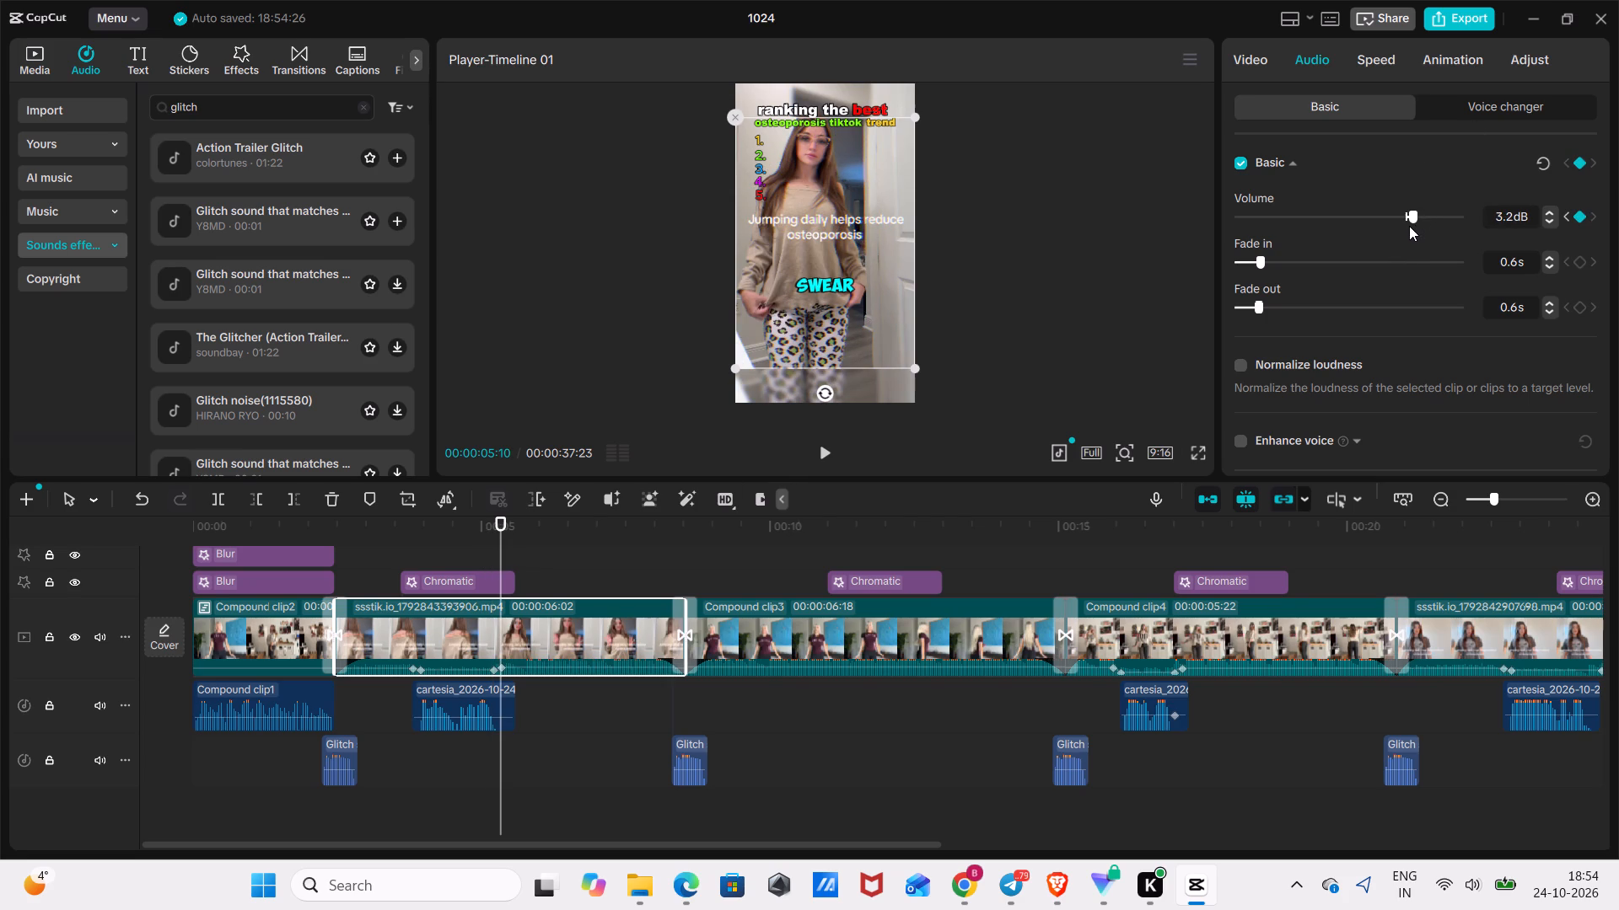
drag(1409, 226, 1409, 227)
Set the voiceover clip beneath the ssstik.io_1792843393906.mp4 clip to 3.2 dB.
click(481, 708)
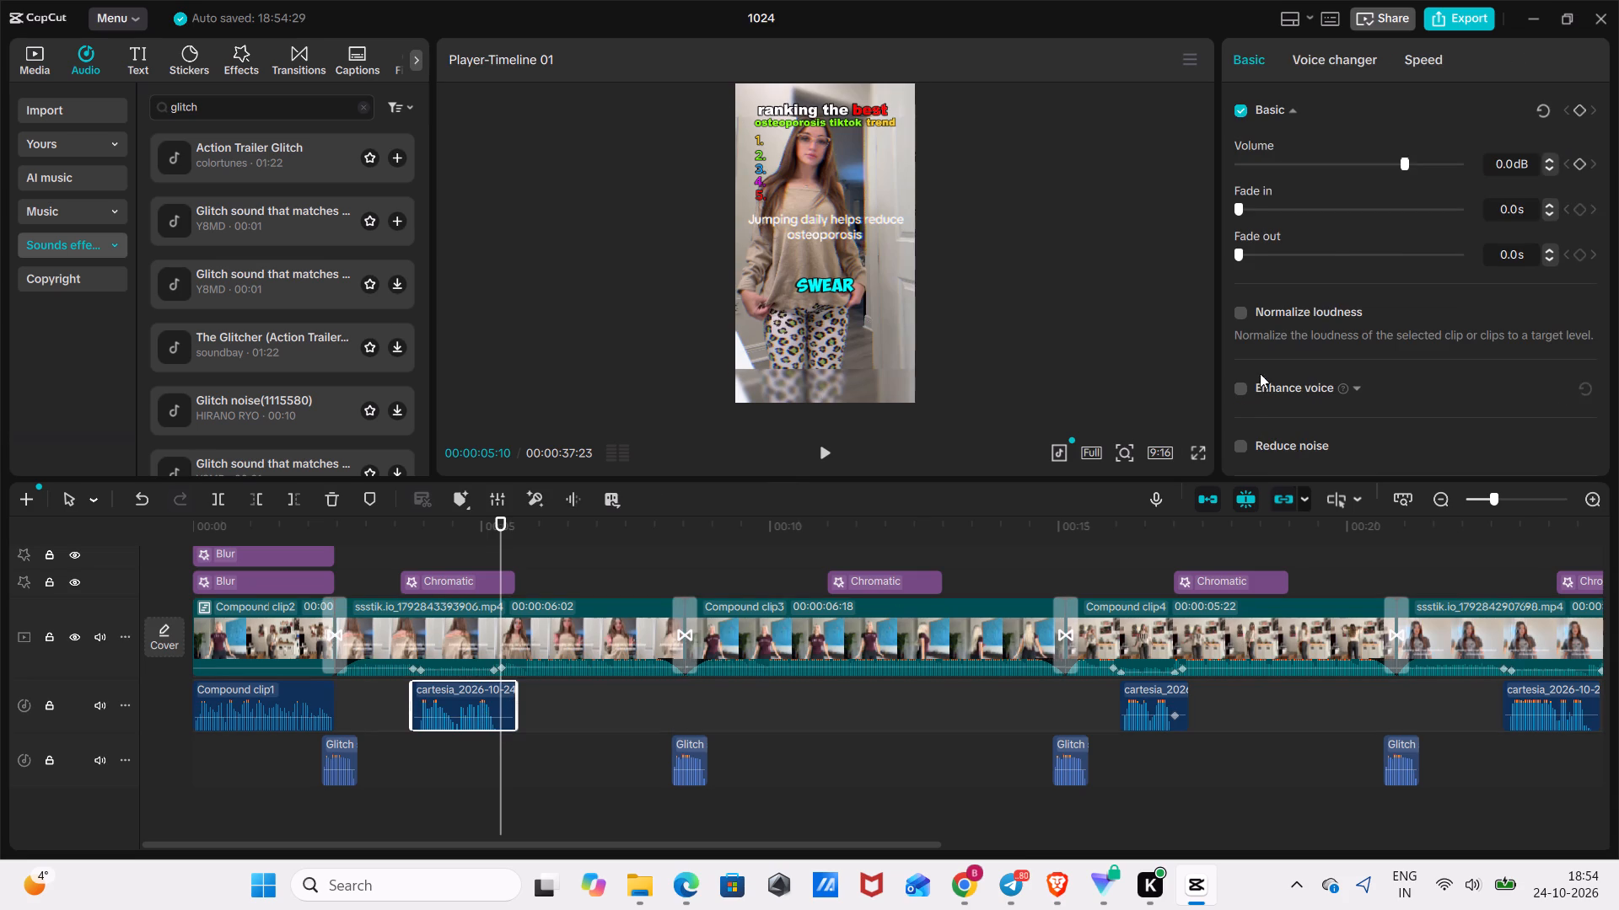
drag(1402, 164, 1412, 178)
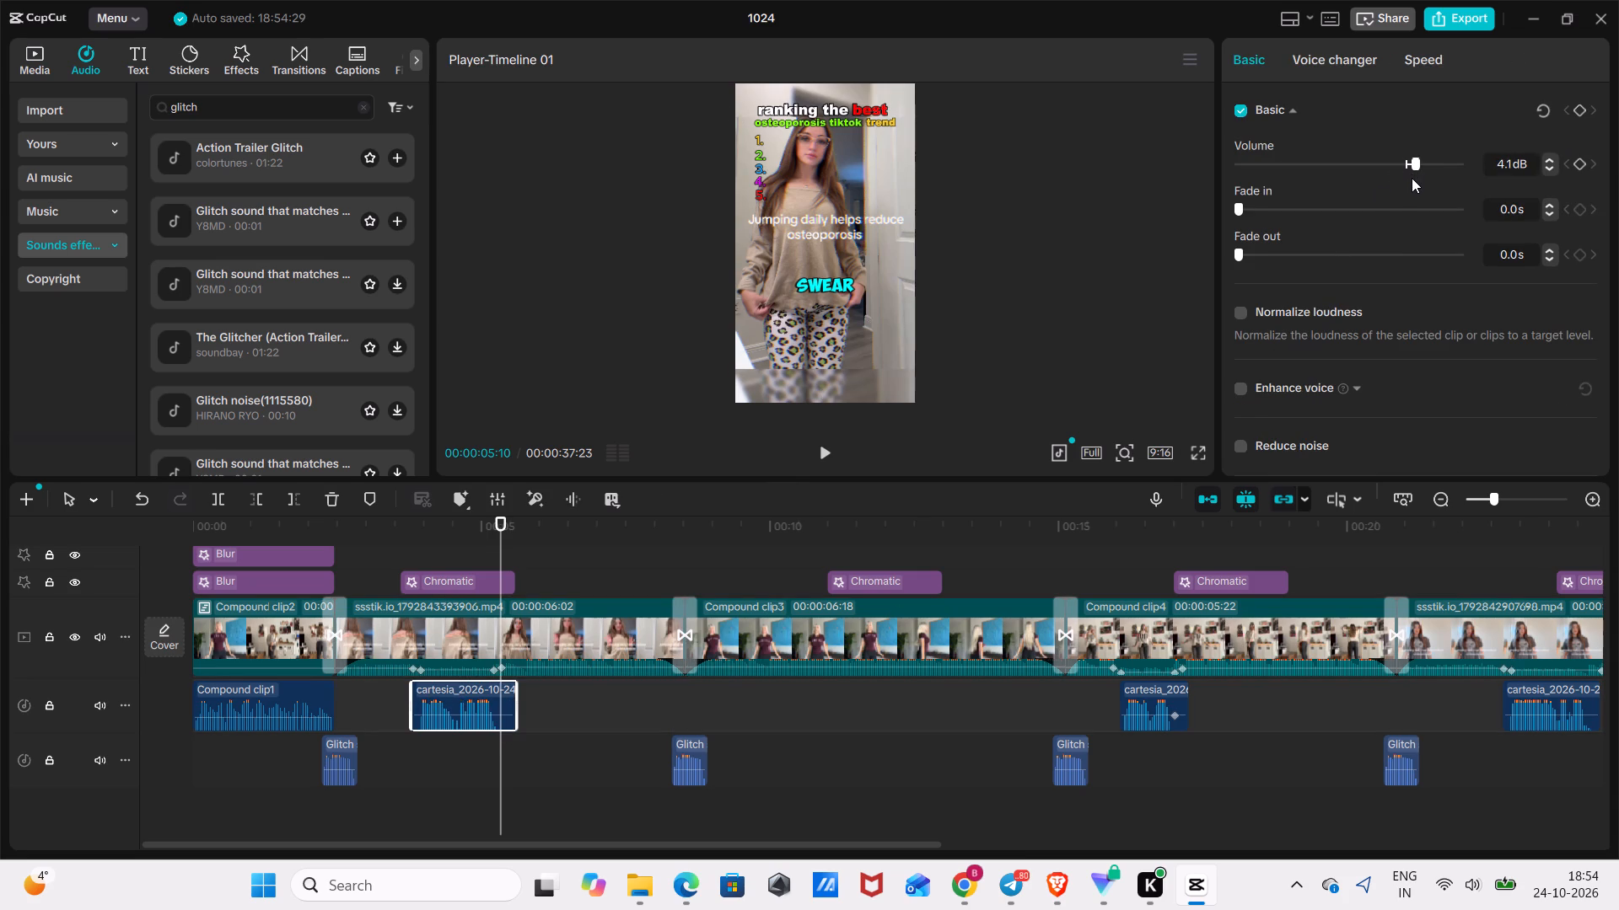
drag(1412, 178, 1405, 185)
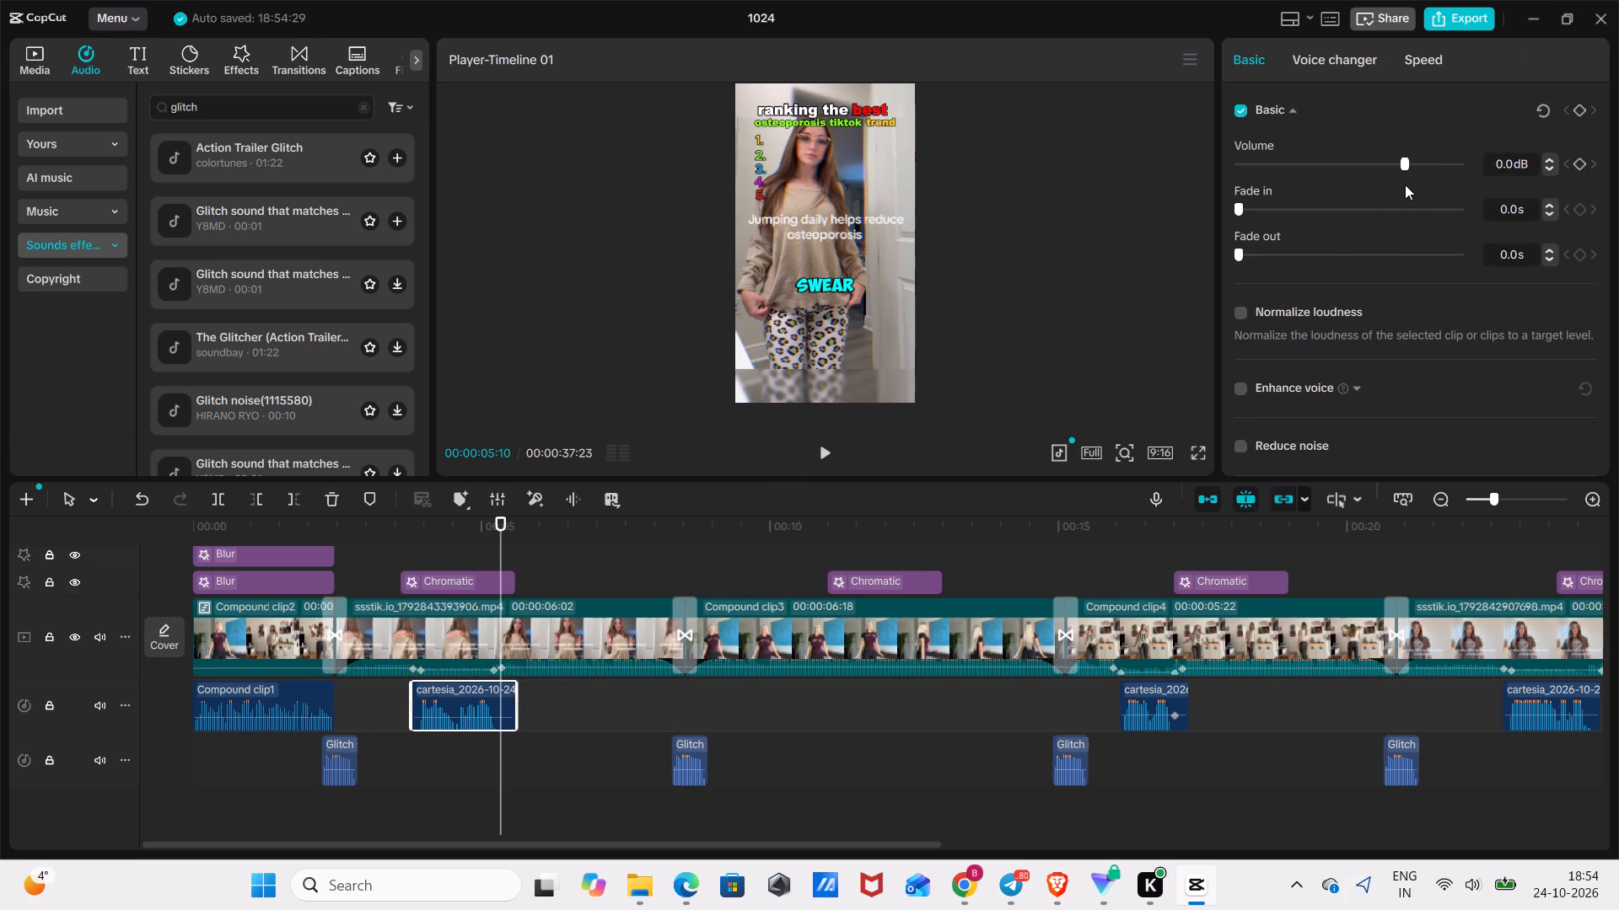
drag(1405, 185, 1409, 190)
Duplicate the "1." text layer and place the copy on a new track above the captions, starting at 00:00:02:14.
click(304, 718)
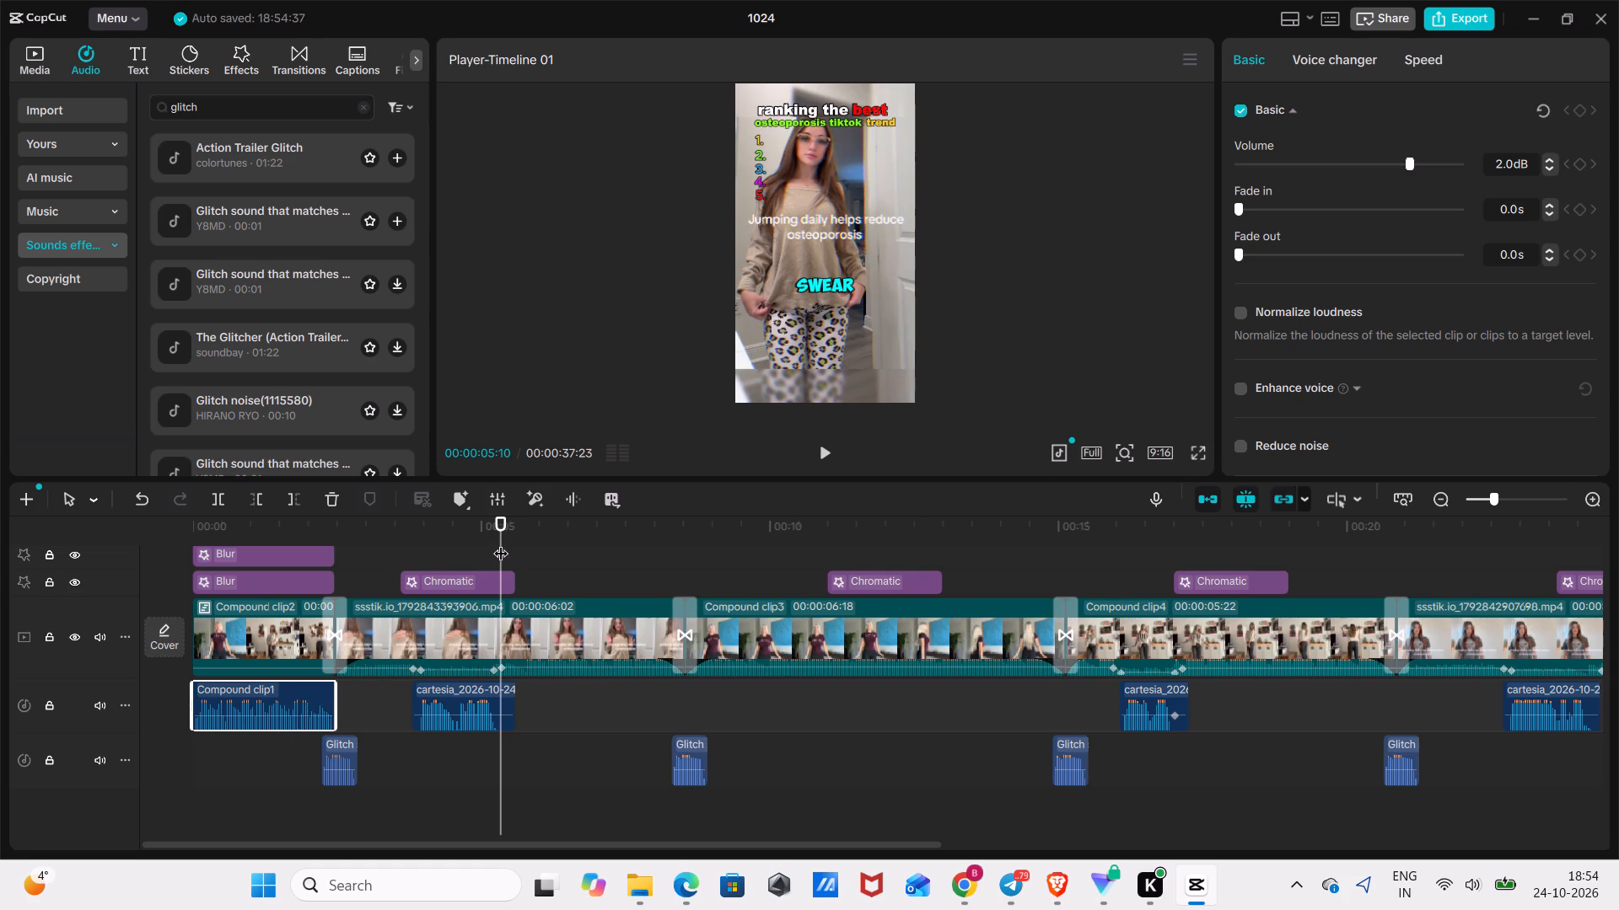
drag(501, 543, 858, 891)
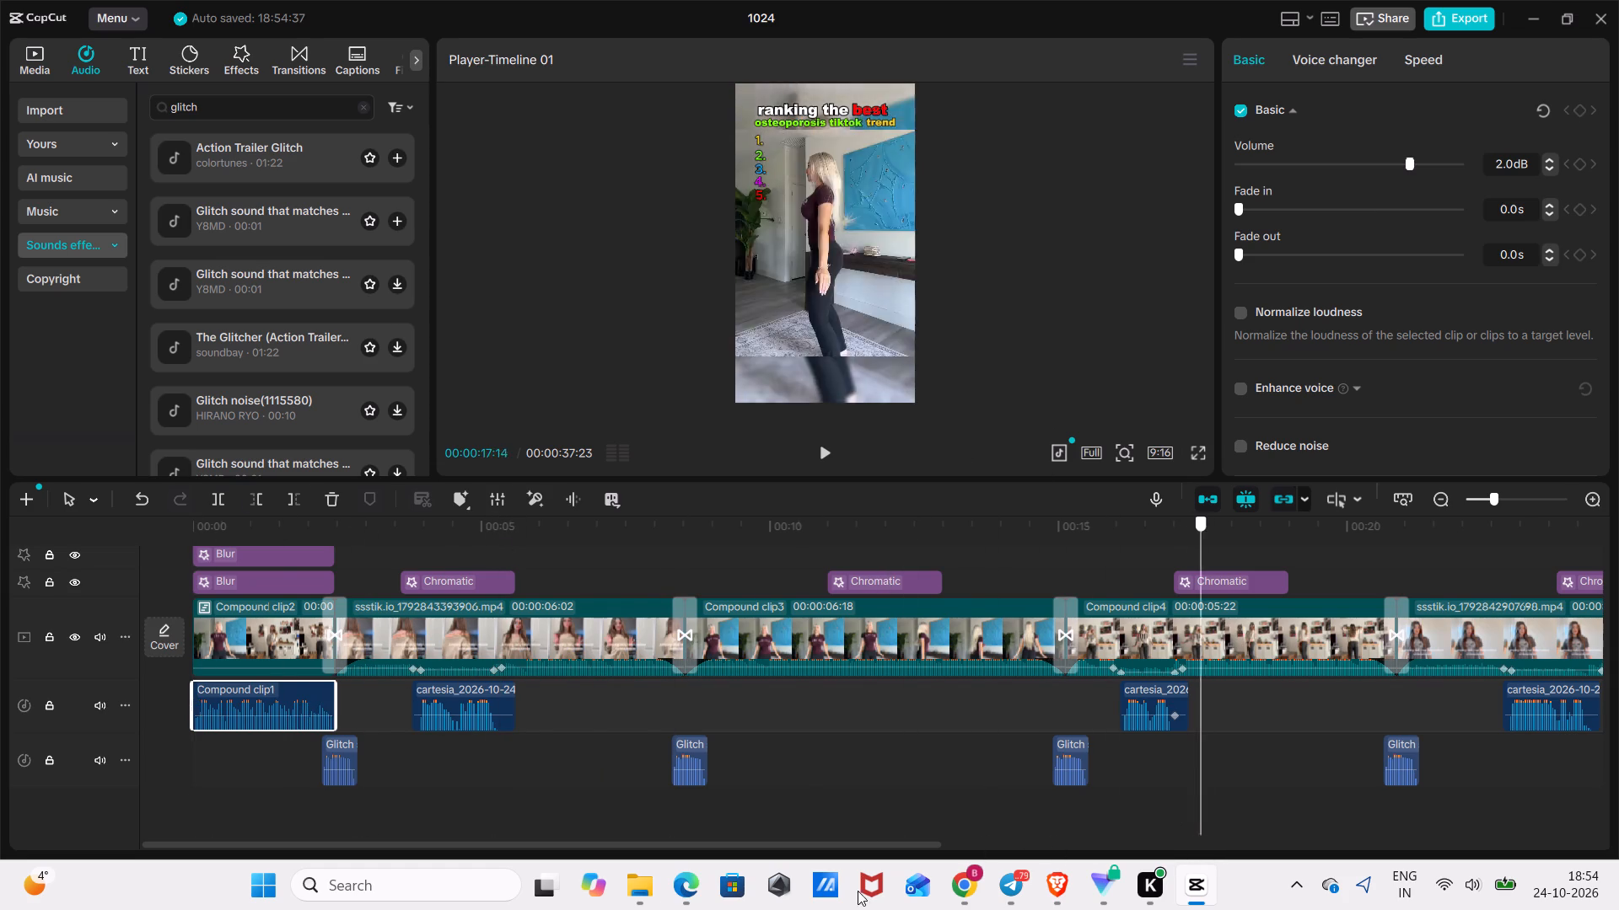
drag(858, 891, 336, 909)
scroll(504, 775, up, 2)
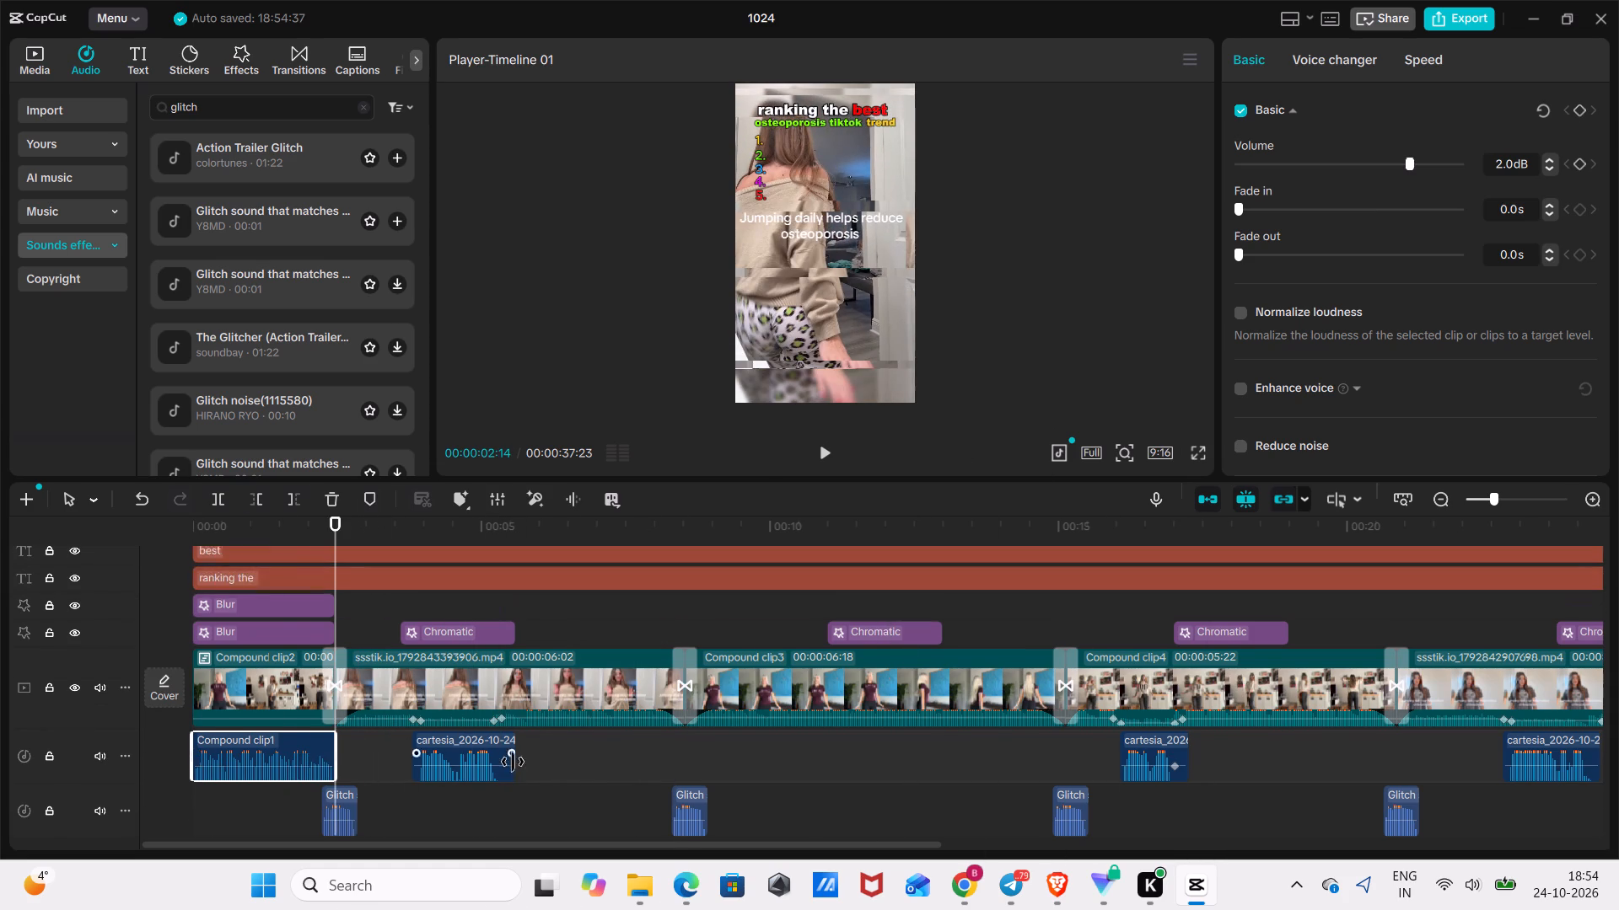
scroll(513, 762, up, 16)
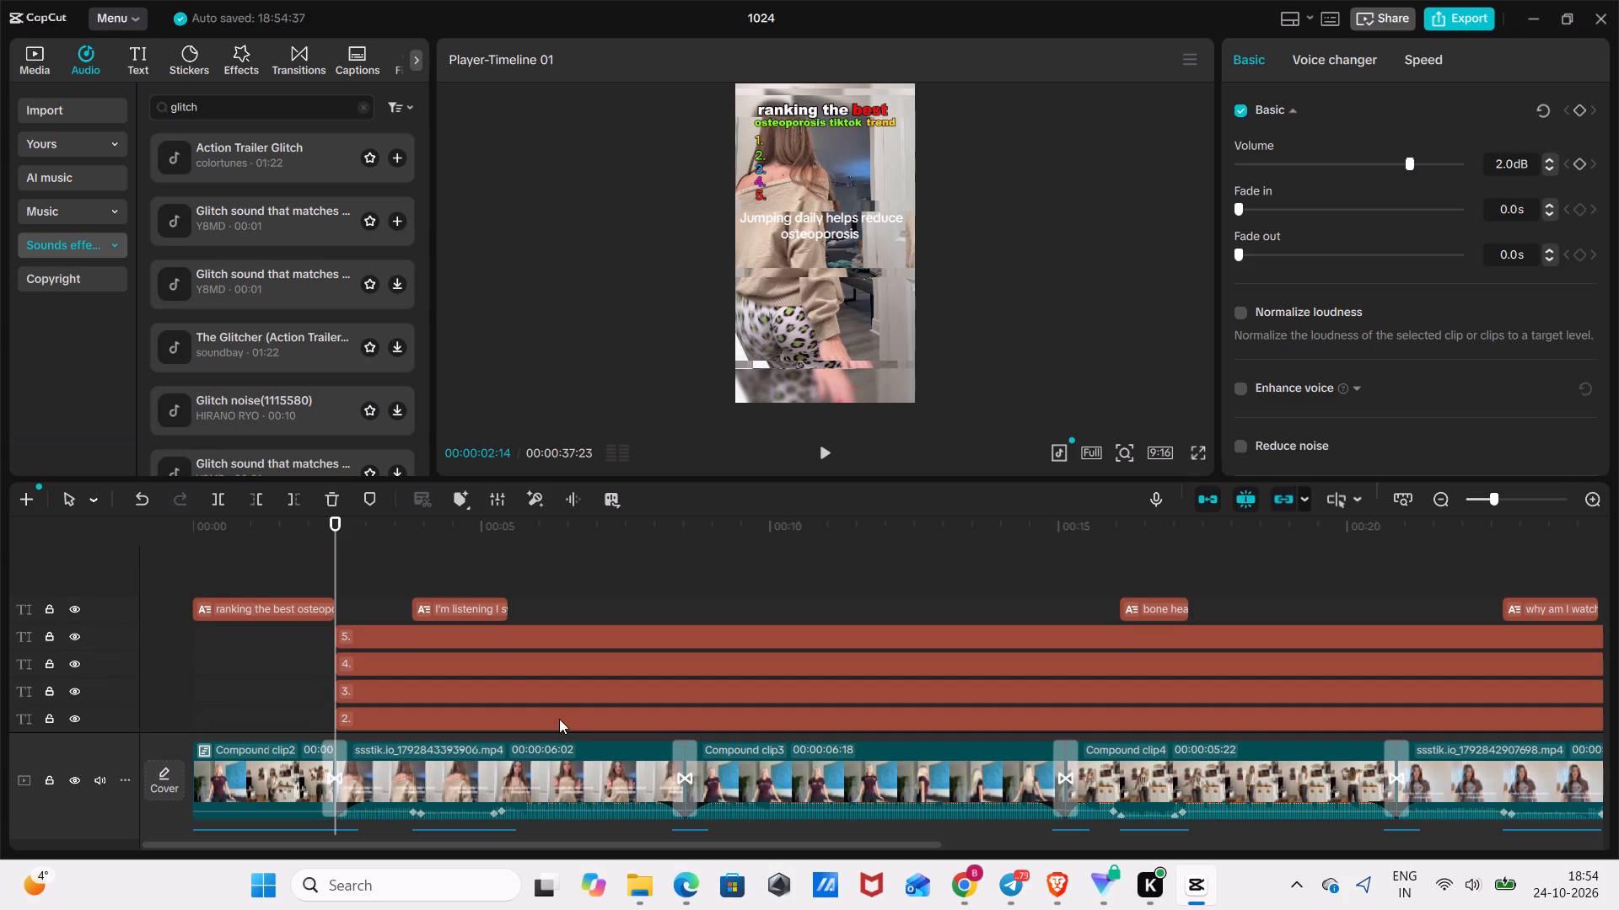
scroll(530, 676, down, 2)
click(460, 700)
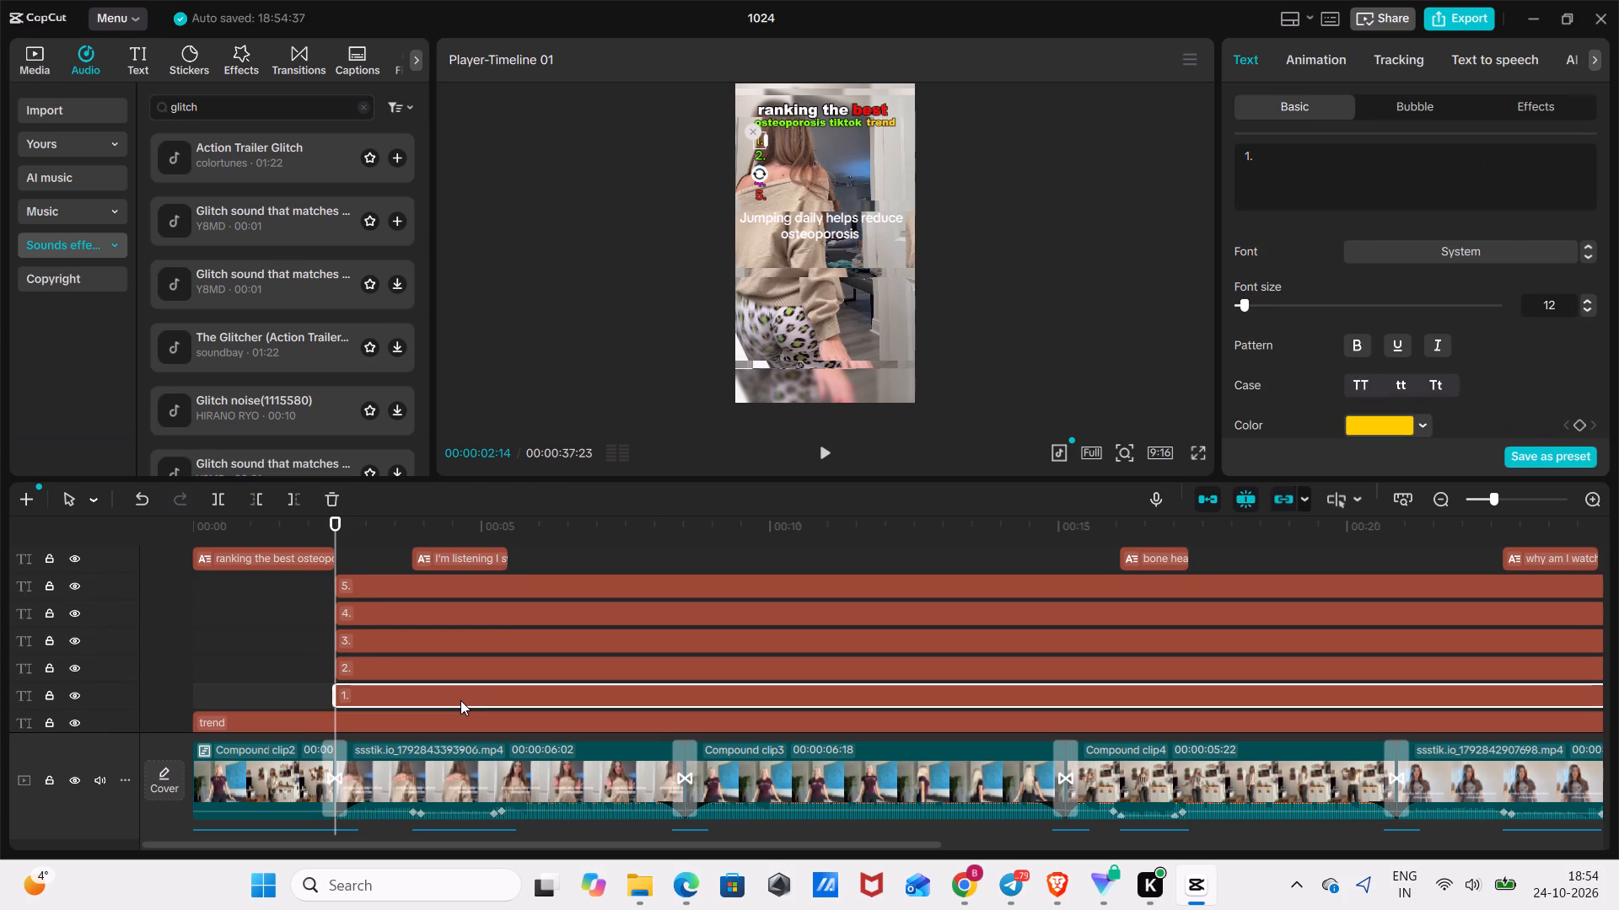
key(ctrl+c)
scroll(501, 609, up, 3)
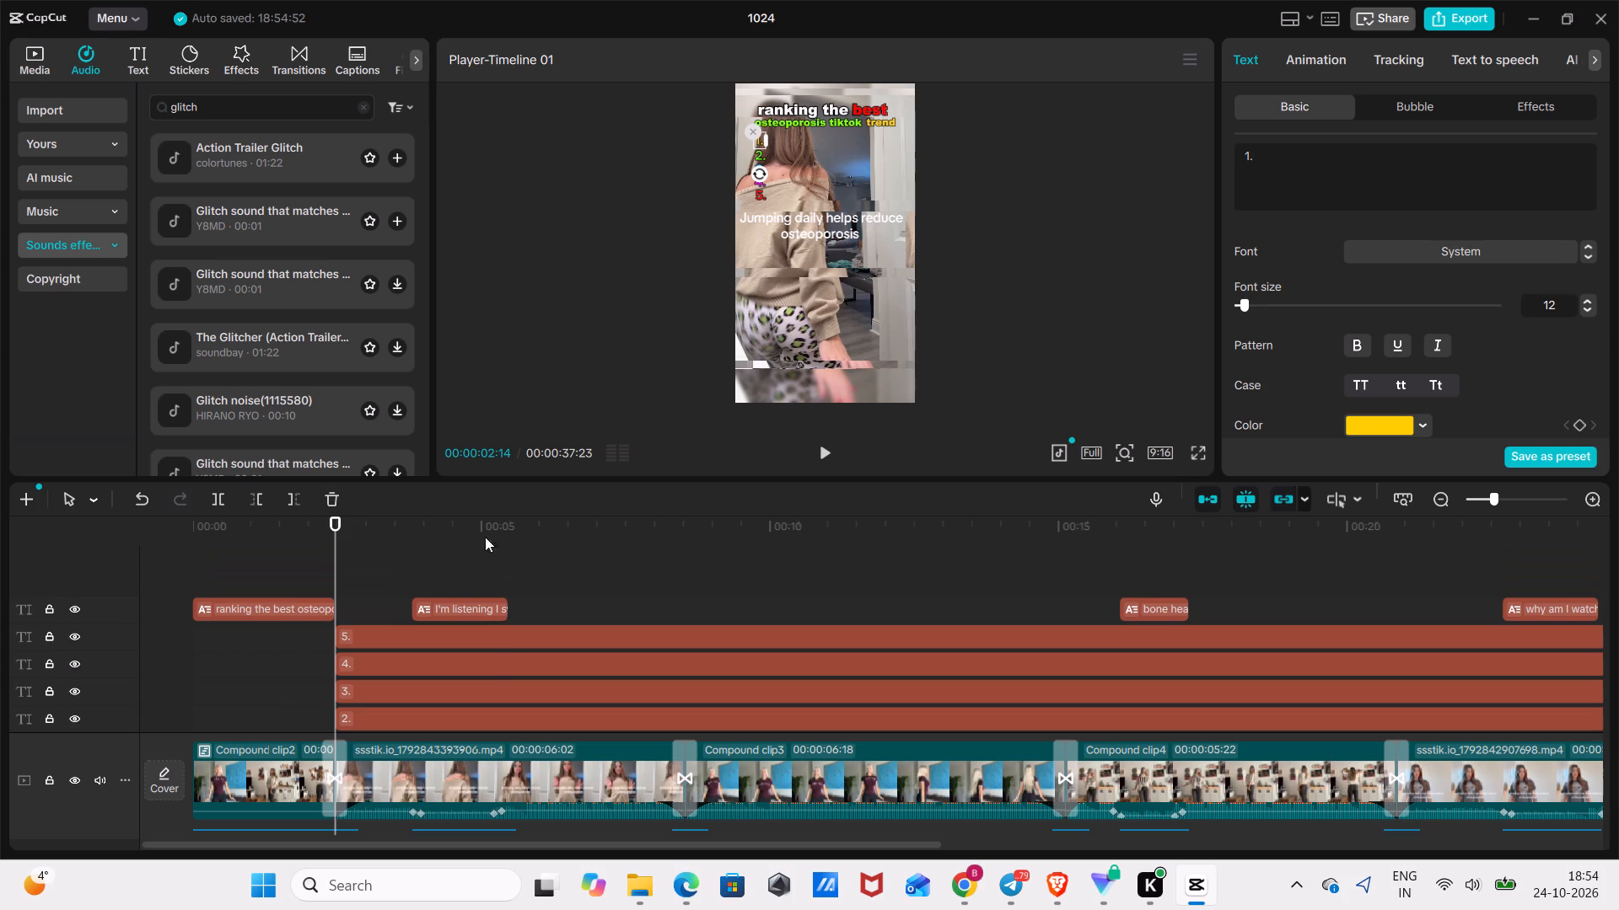
key(ctrl+v)
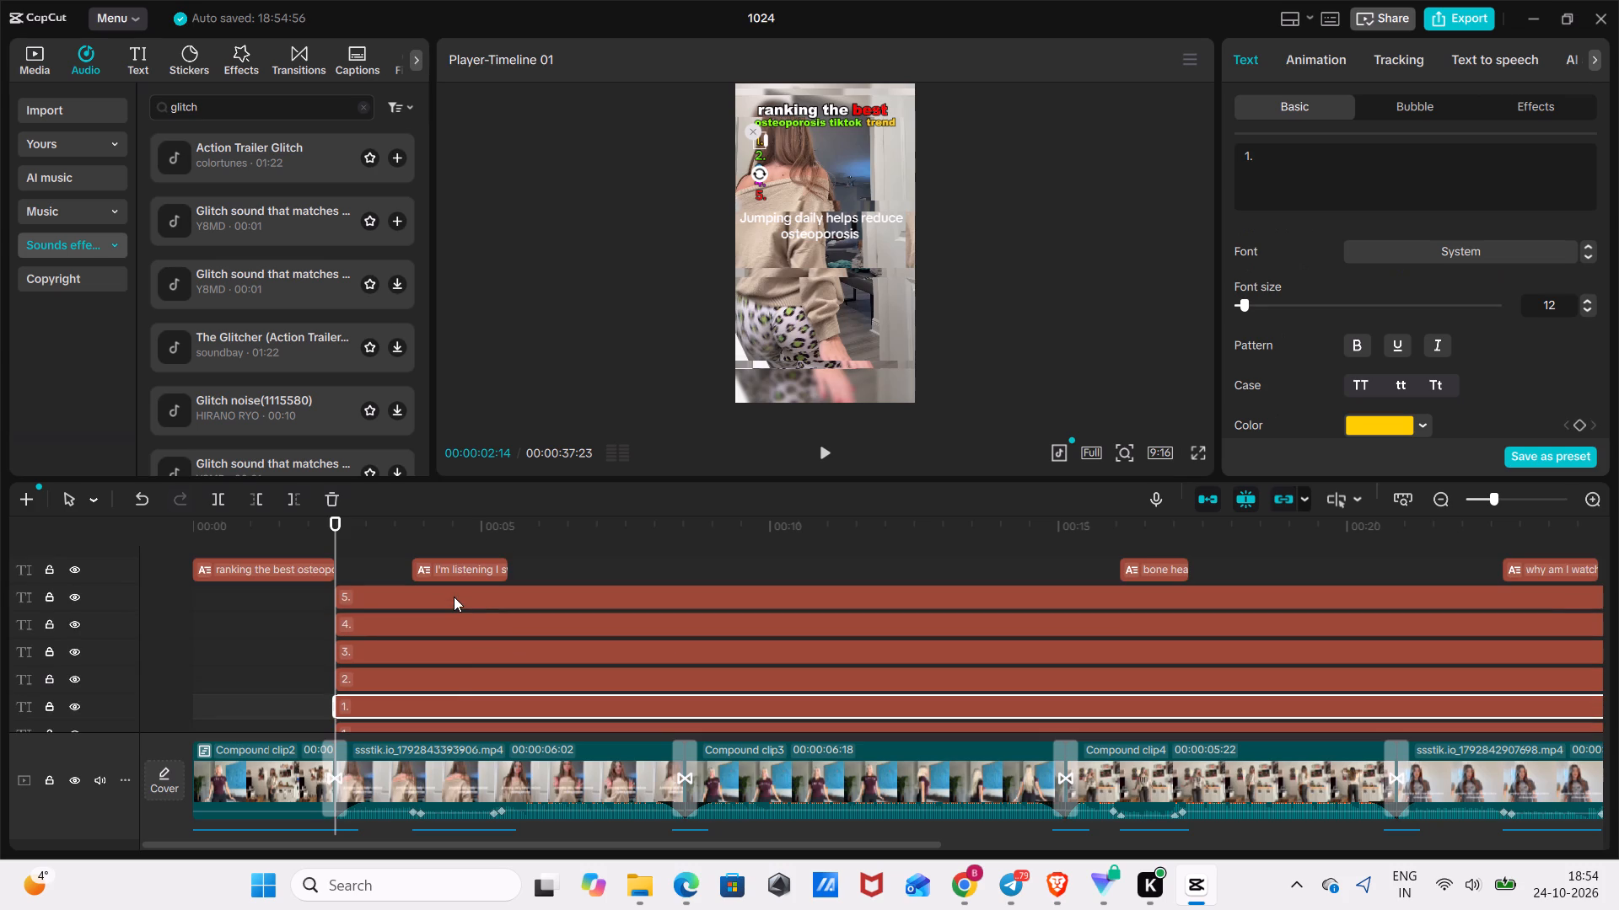
drag(444, 711, 428, 537)
scroll(460, 668, down, 3)
scroll(460, 665, up, 4)
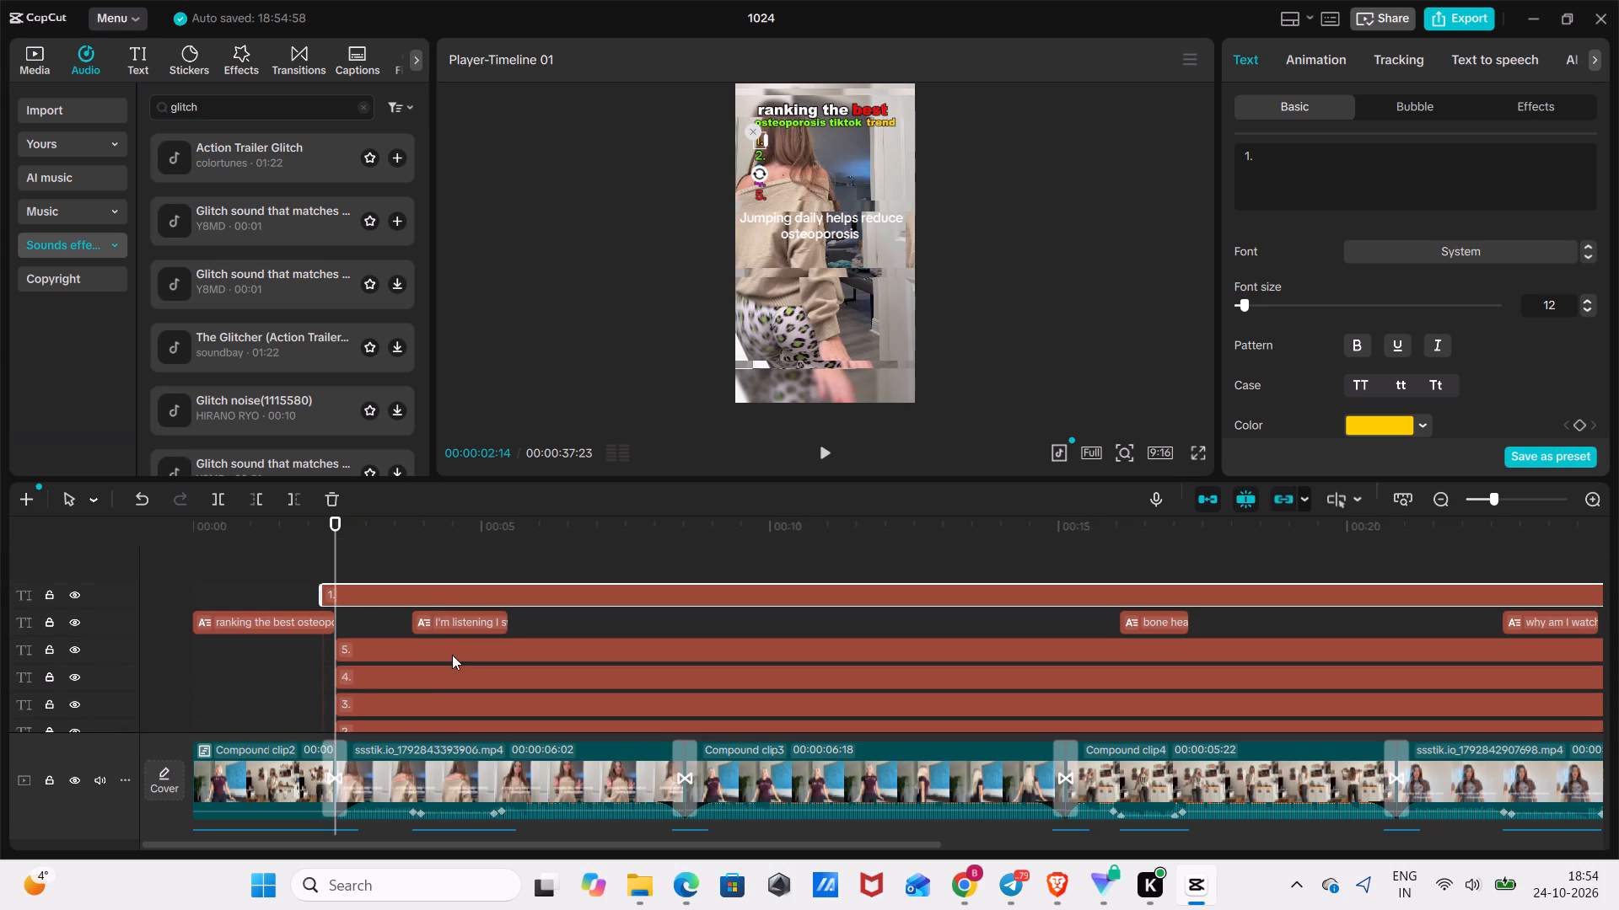
drag(427, 587, 446, 587)
Move the copied "1." text in the enlarged preview so it sits just beside the original "1." on the same line.
click(1121, 455)
drag(1105, 486, 1135, 490)
scroll(883, 287, up, 3)
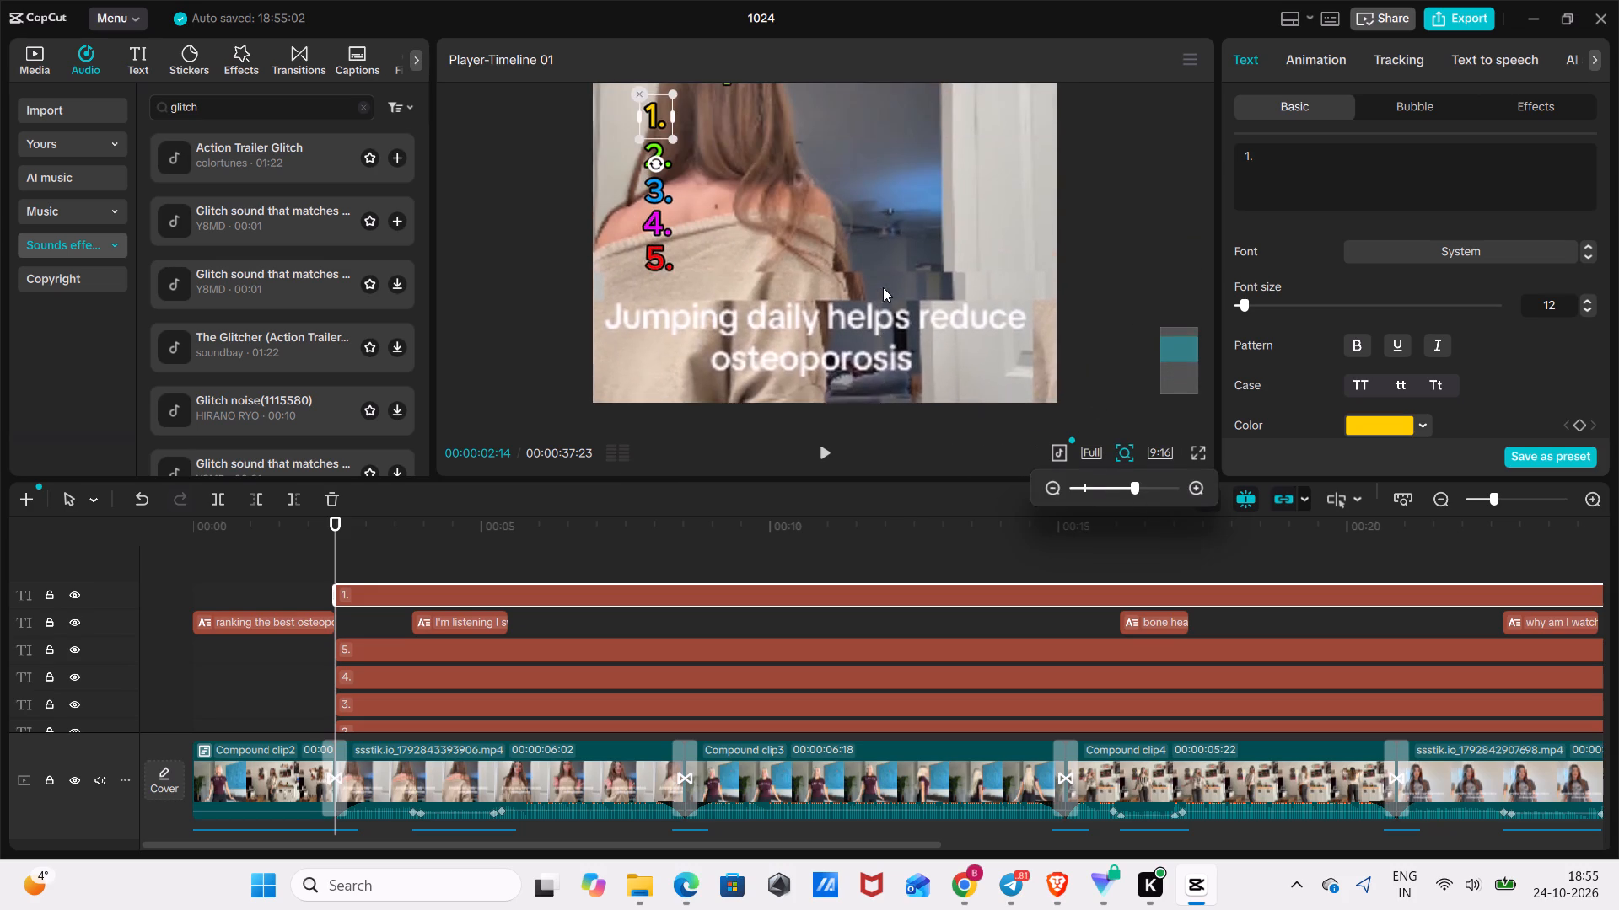
scroll(883, 287, up, 7)
drag(662, 231, 680, 231)
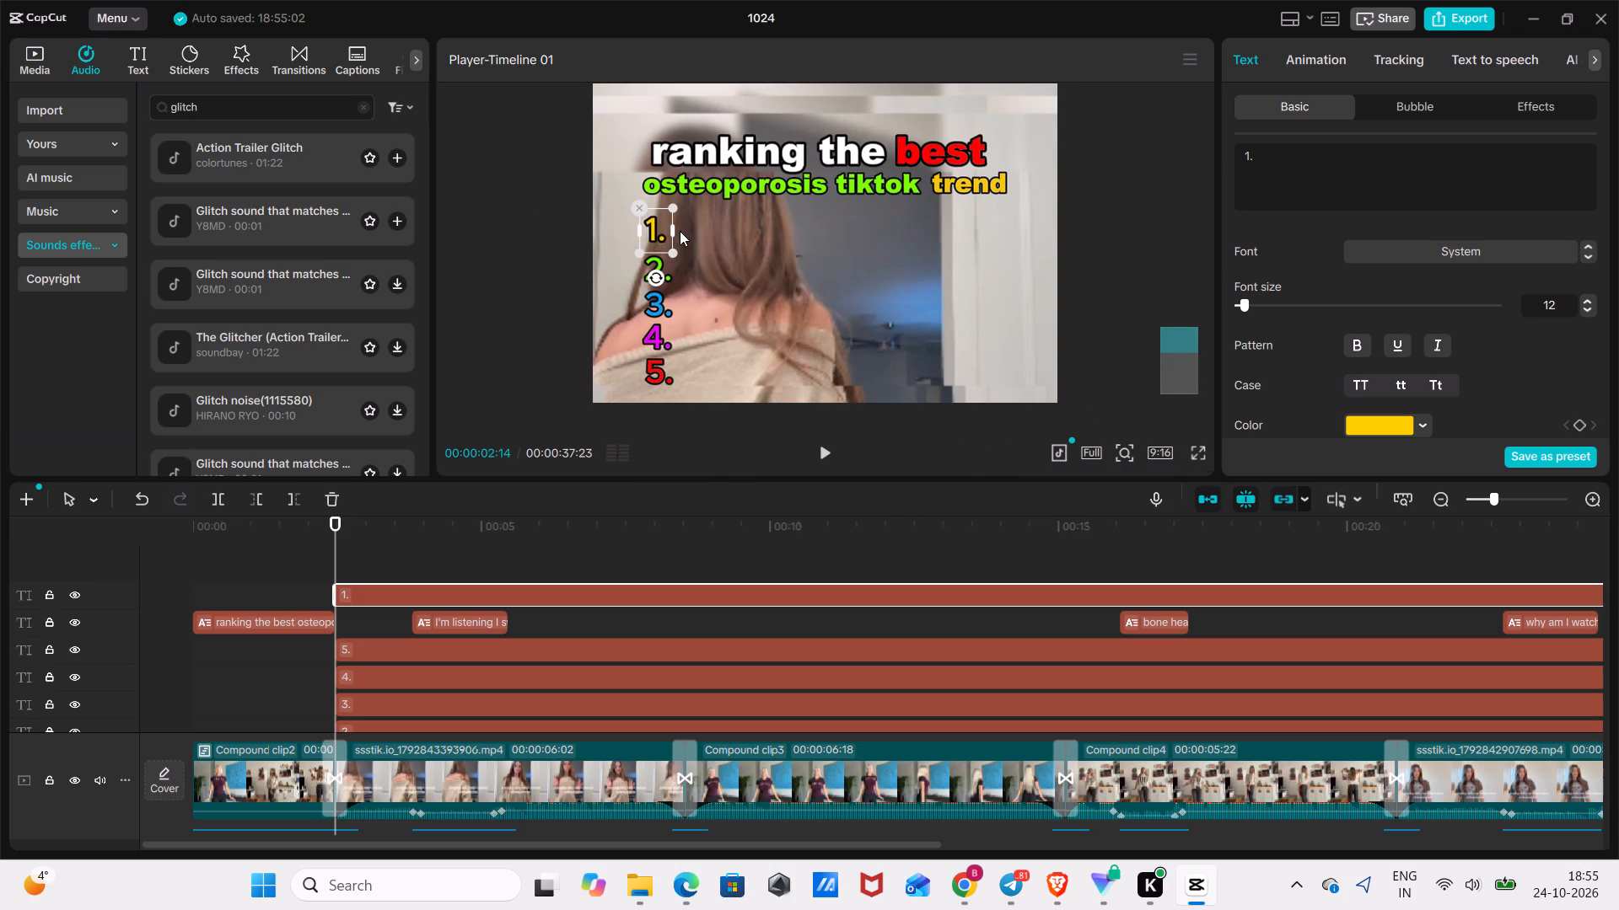
drag(680, 231, 700, 233)
Replace the copied text with the rating "6.4/10".
click(1292, 166)
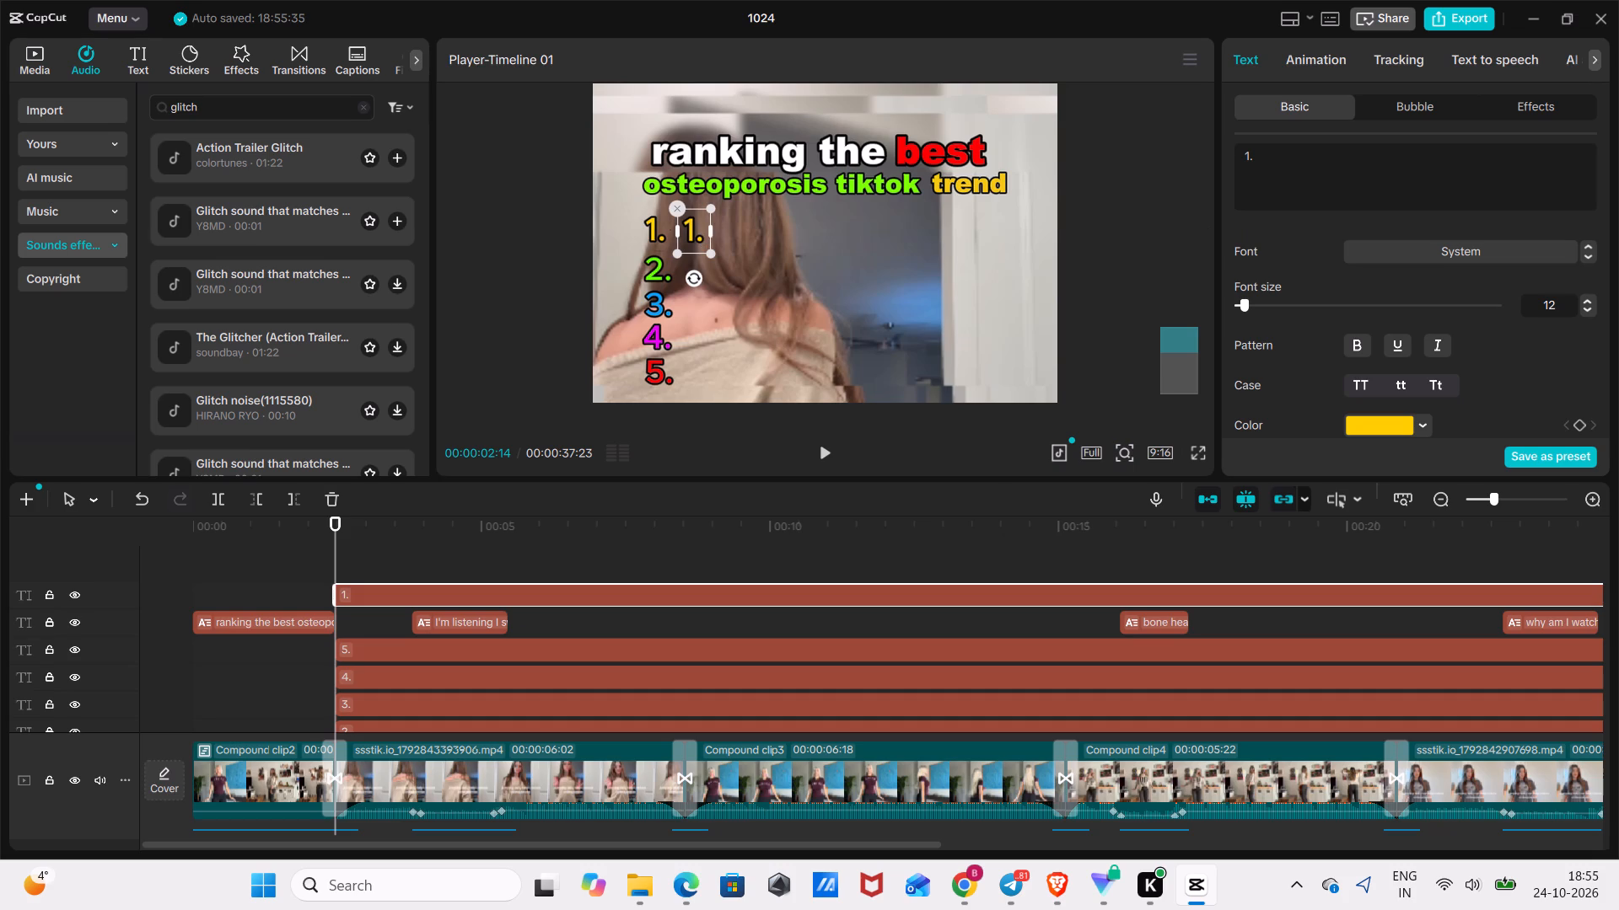
key(BackSpace)
key(BackSpace)
key(BackSpace)
key(BackSpace)
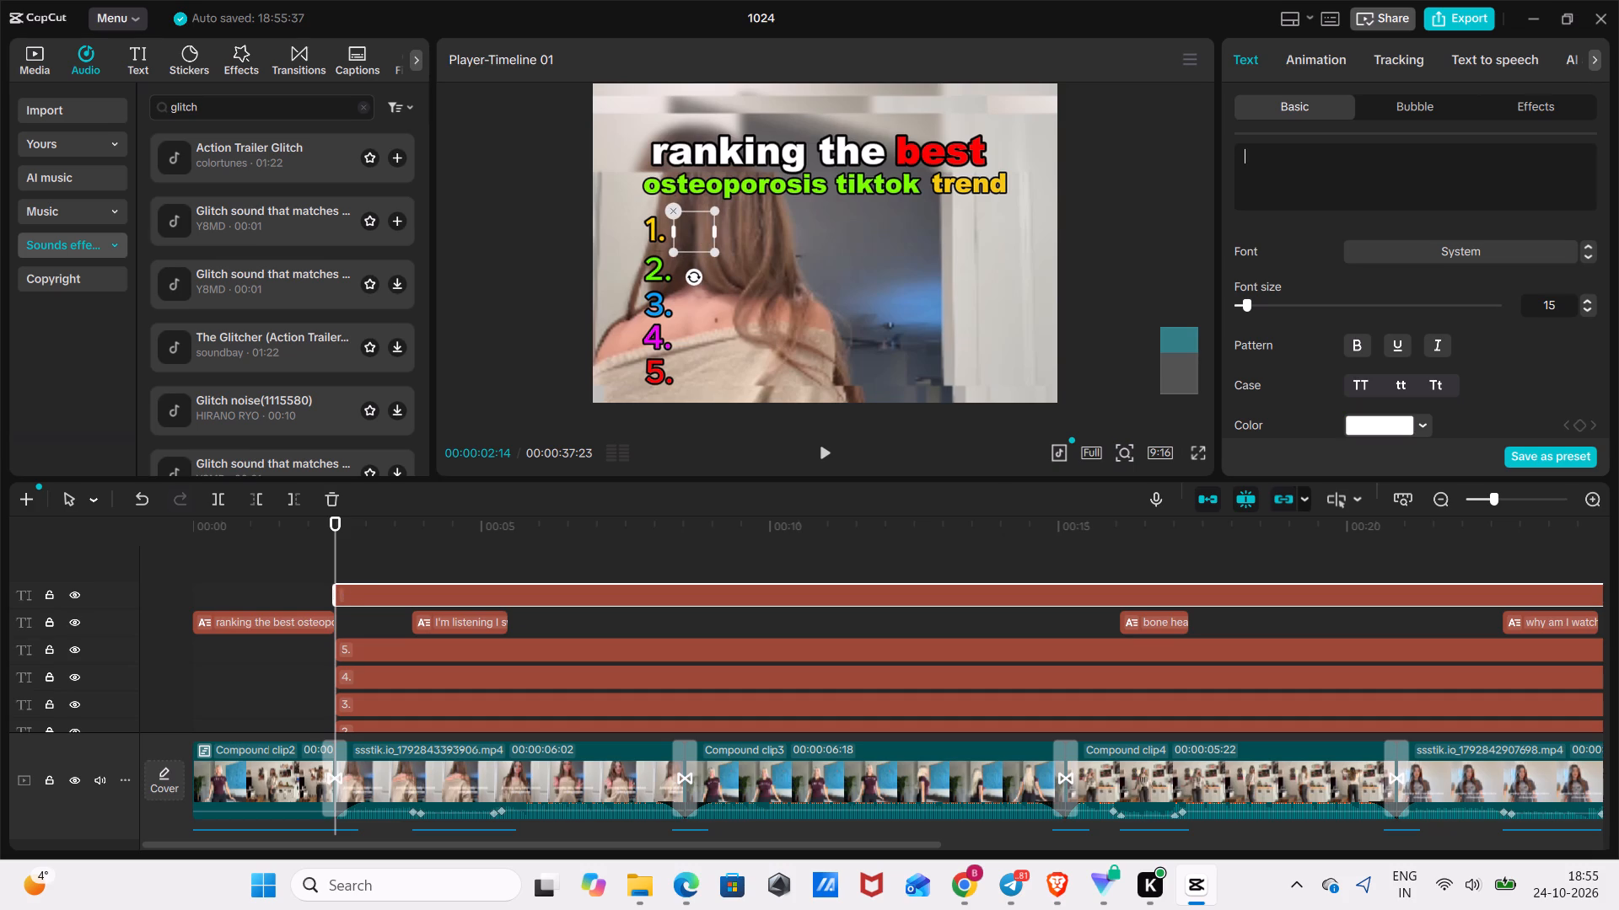
key(6)
key(period)
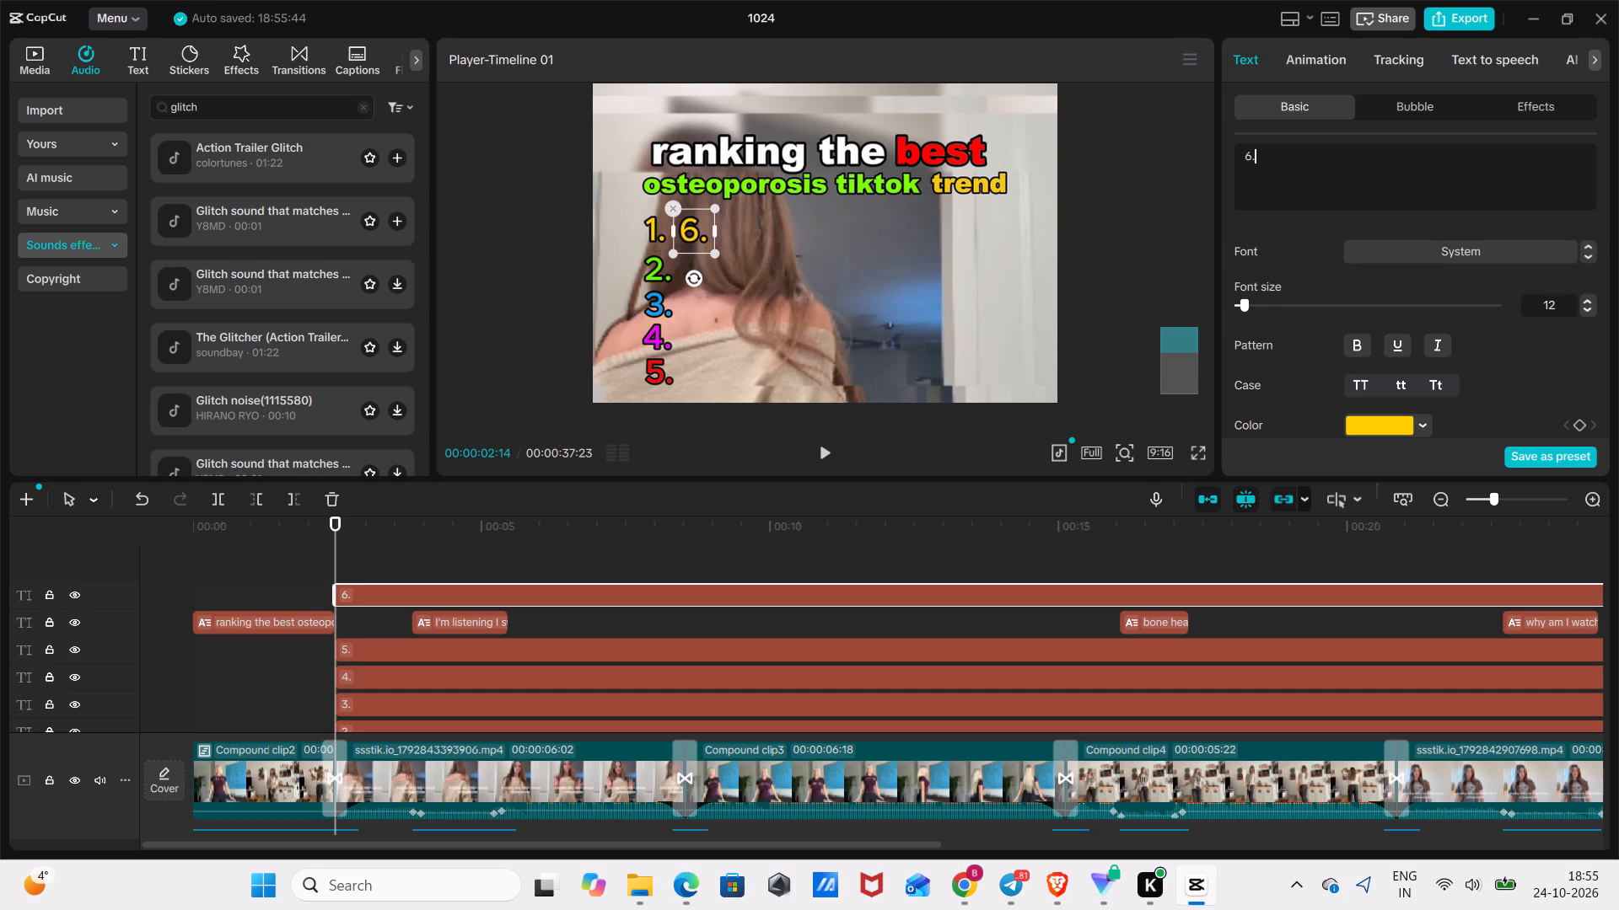
key(4)
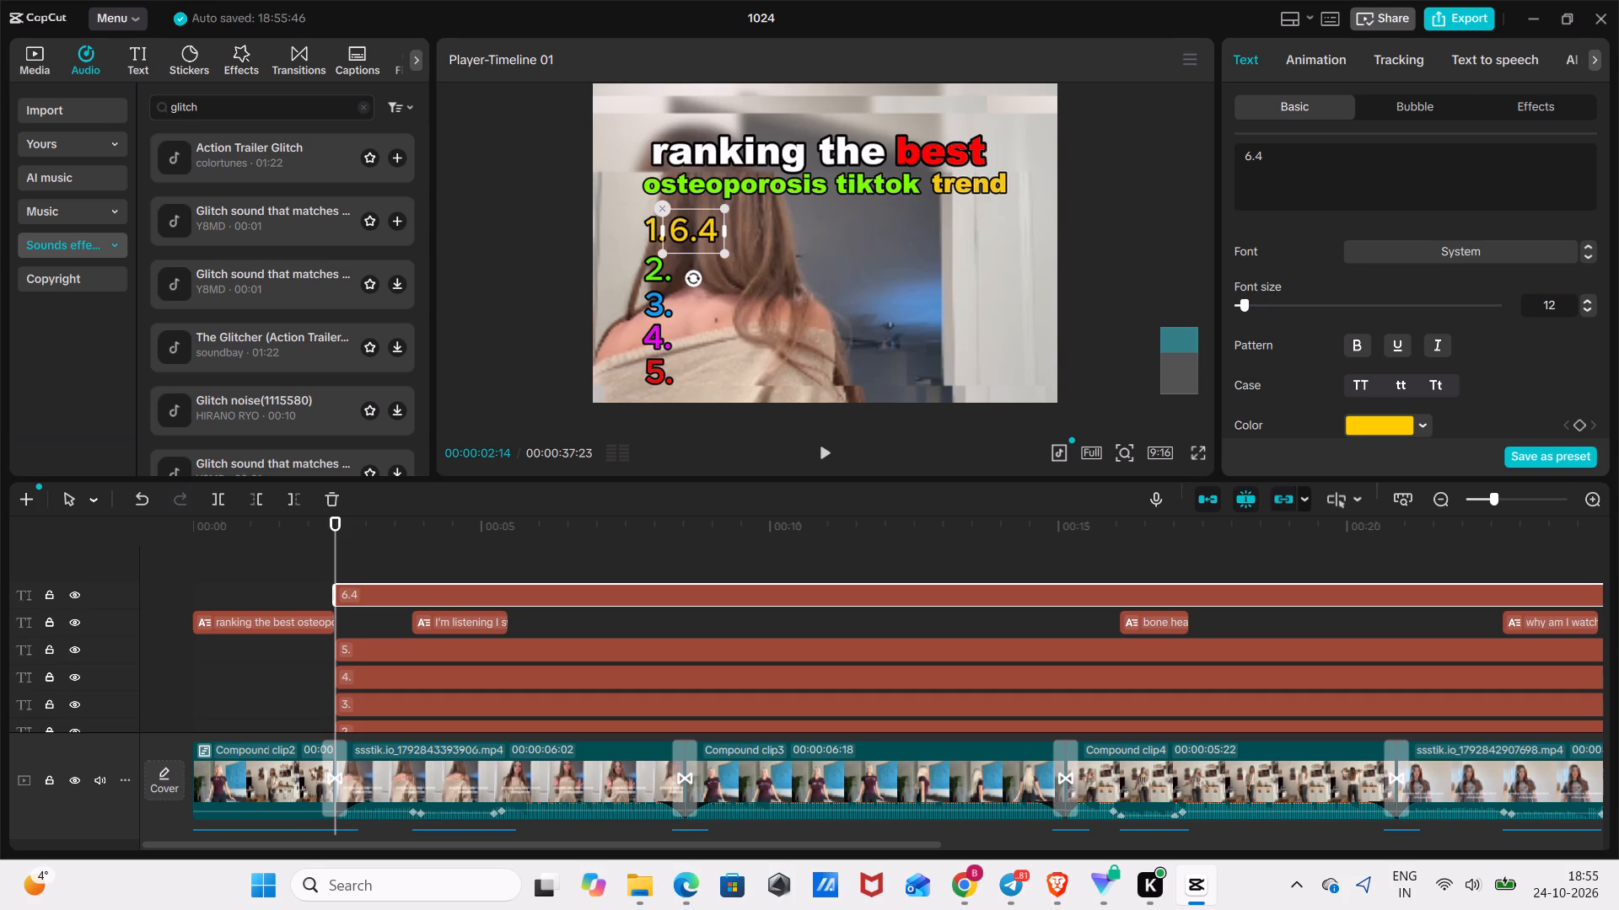
text(/10)
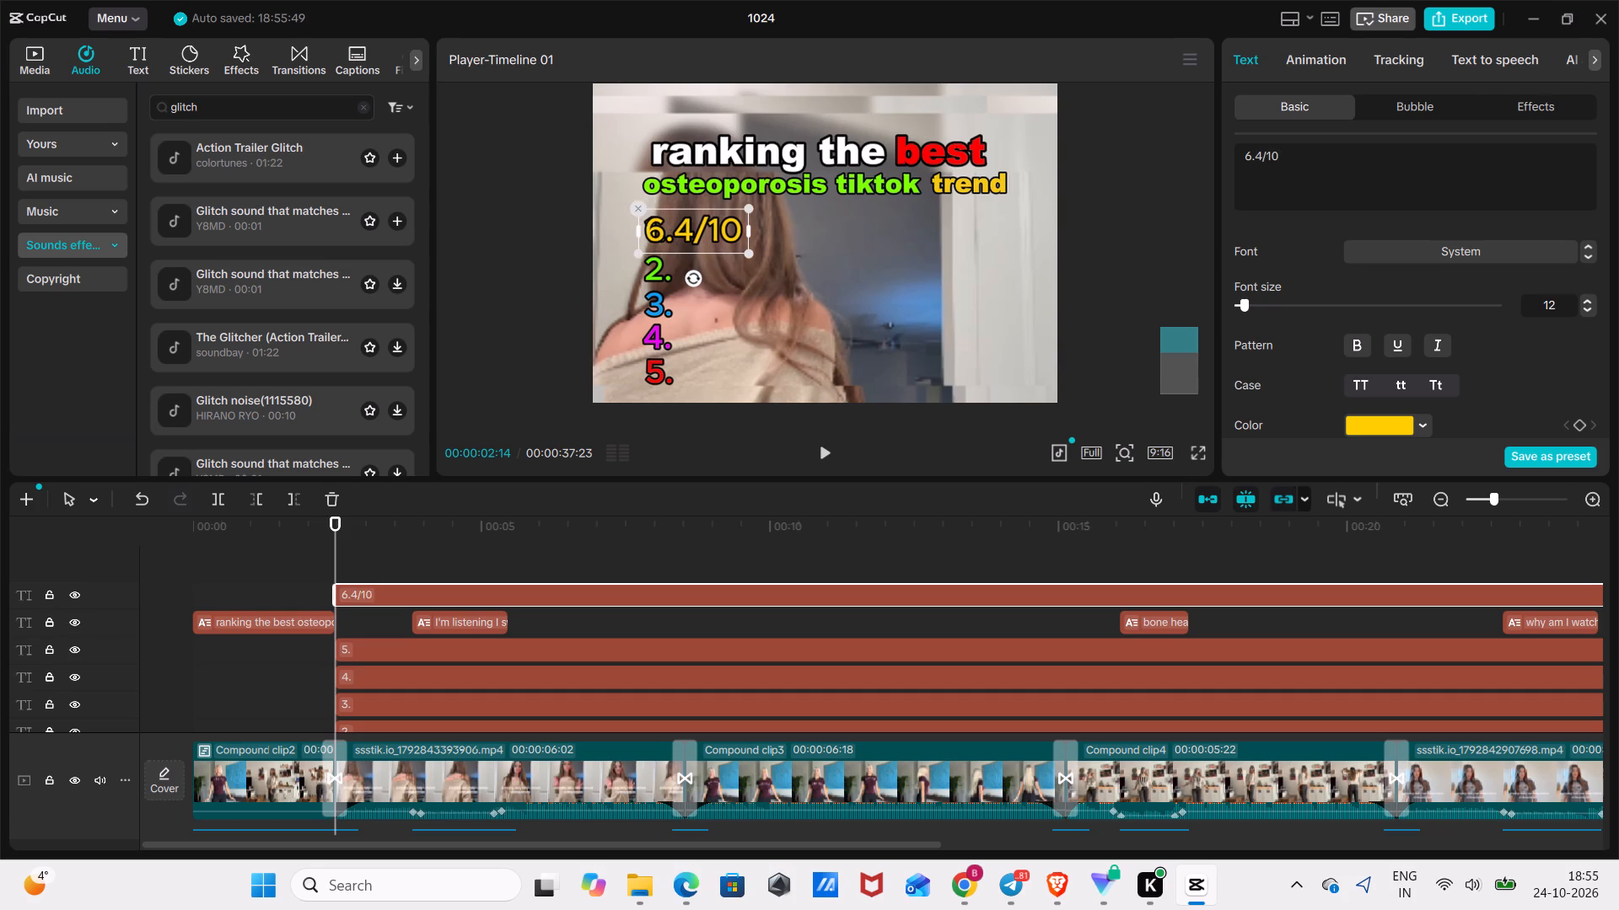
Reduce the "6.4/10" rating text to font size 7.
triple_click(1595, 313)
click(1594, 310)
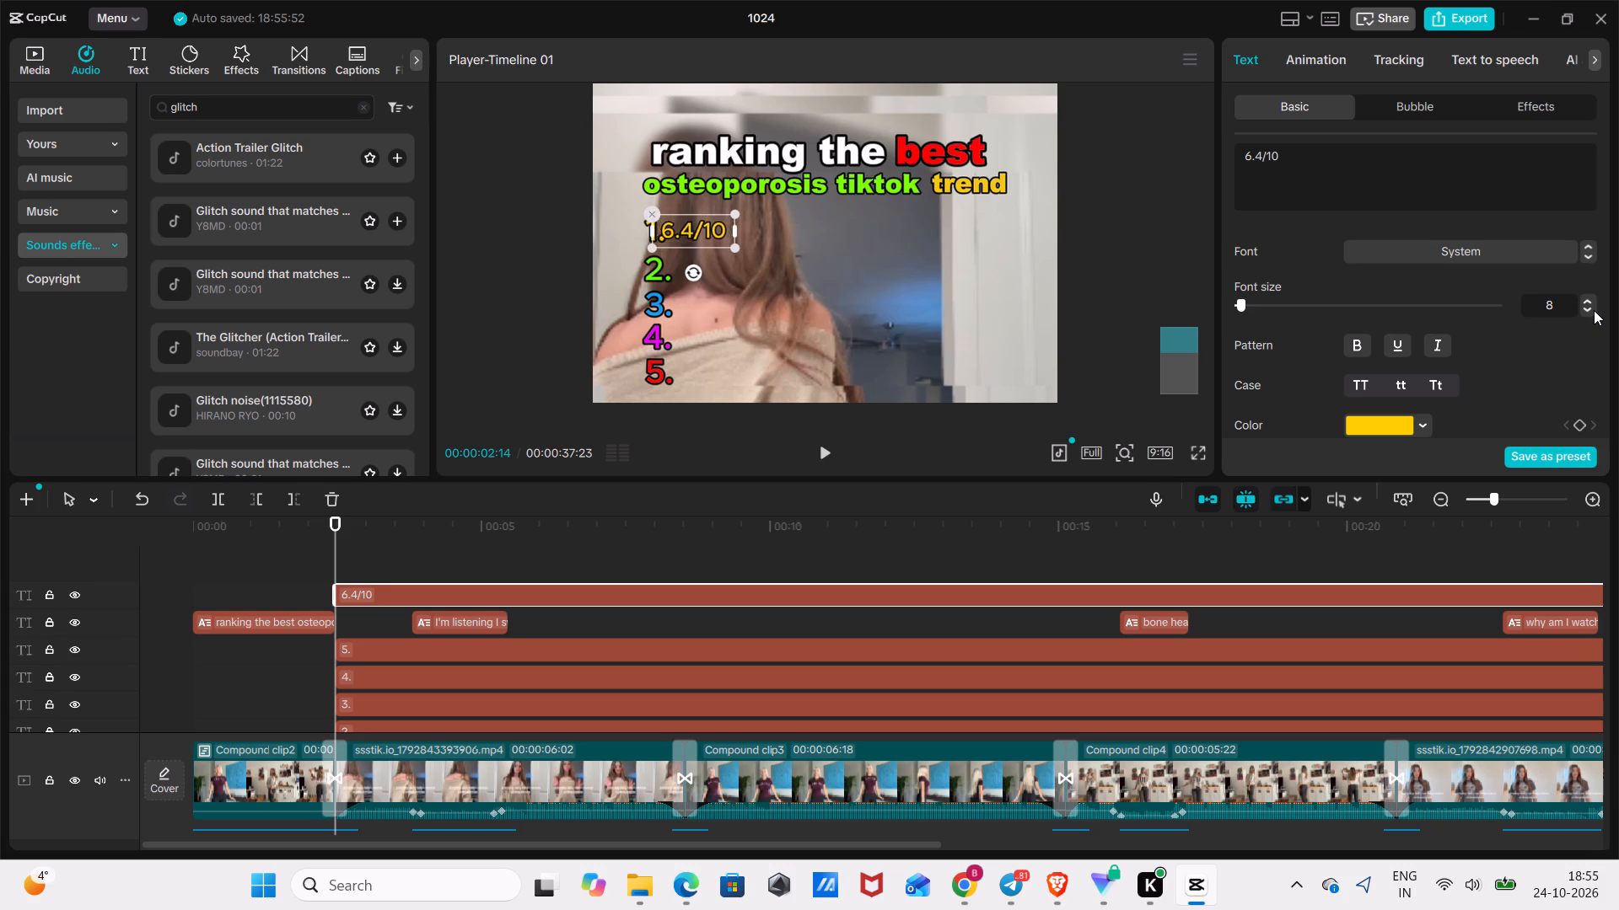
click(1594, 310)
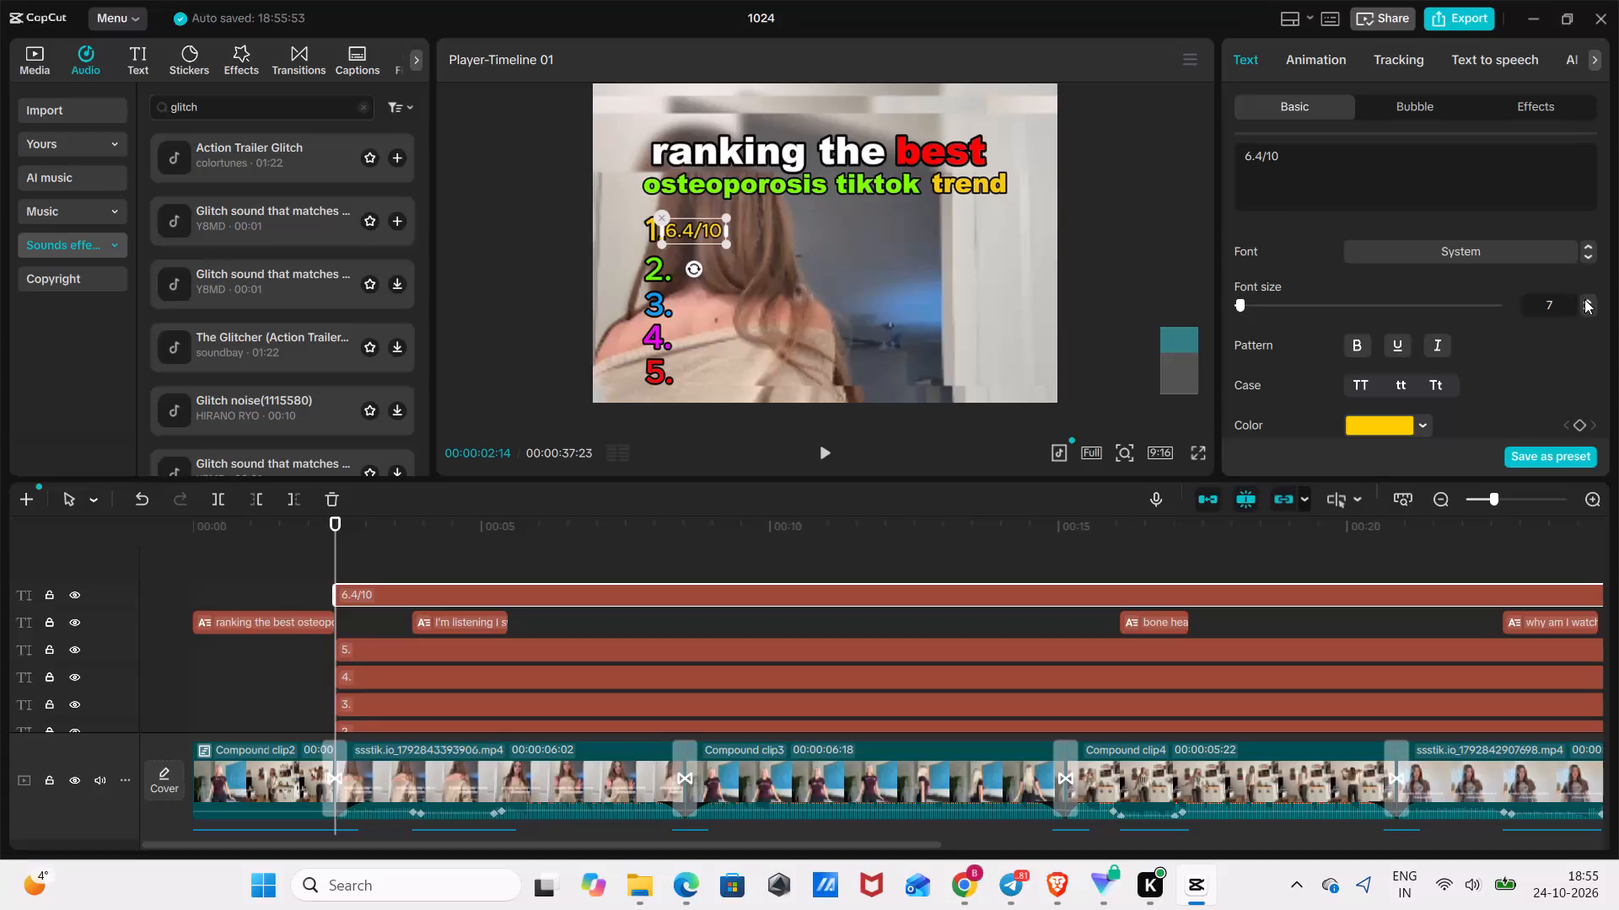
Set the "6.4/10" rating text to font size 8.
click(1585, 299)
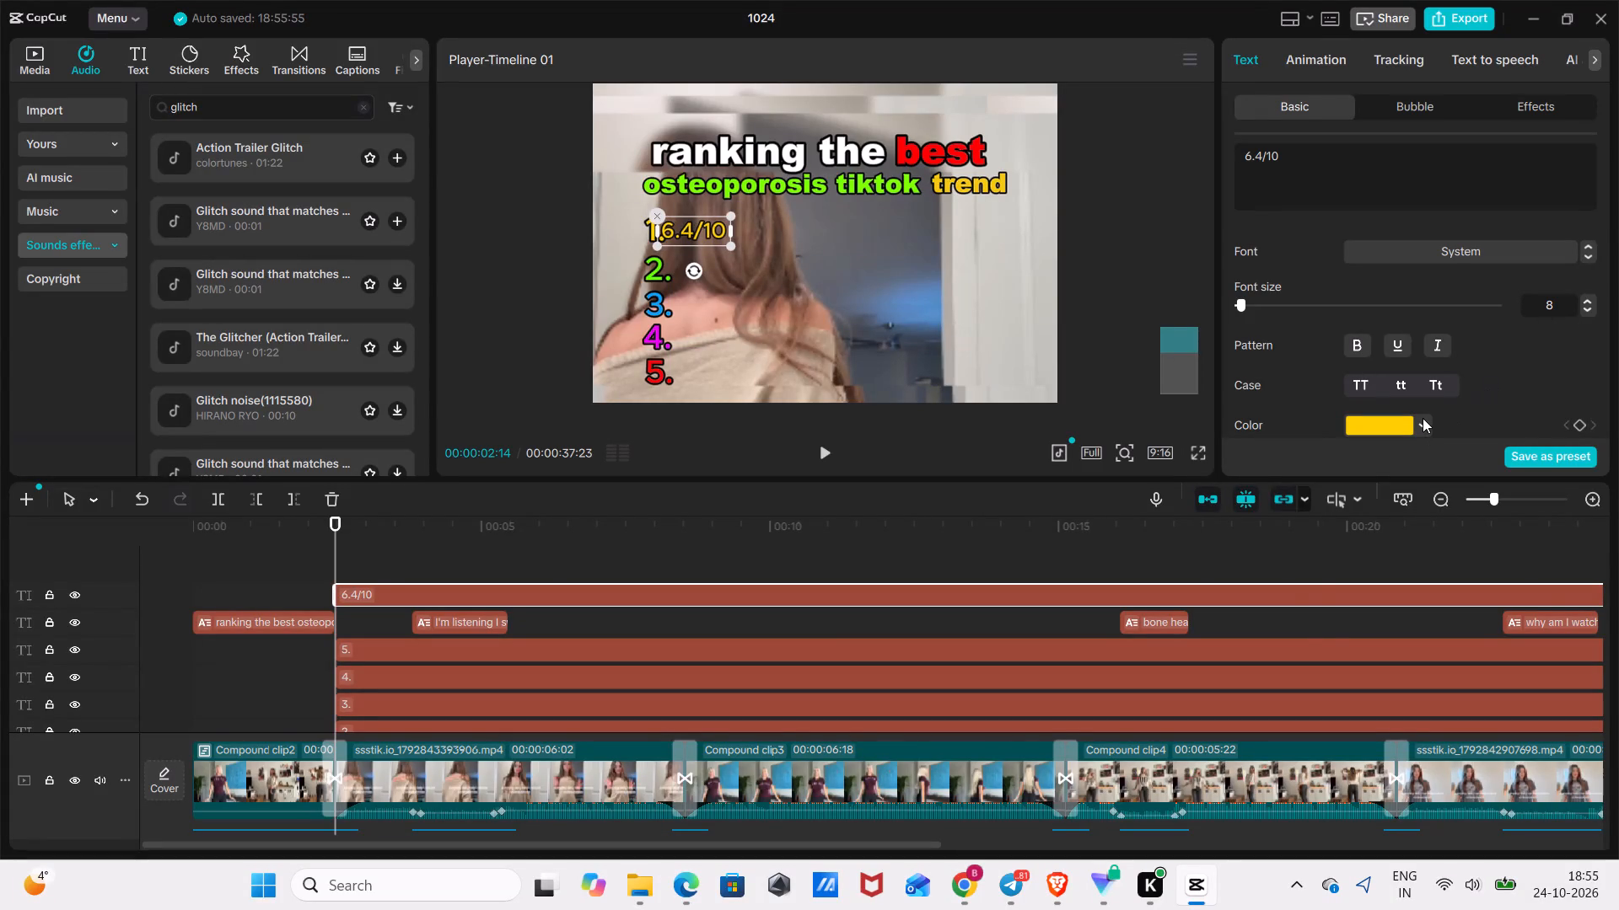
Change the "6.4/10" rating text colour from yellow to a light purple.
click(1423, 418)
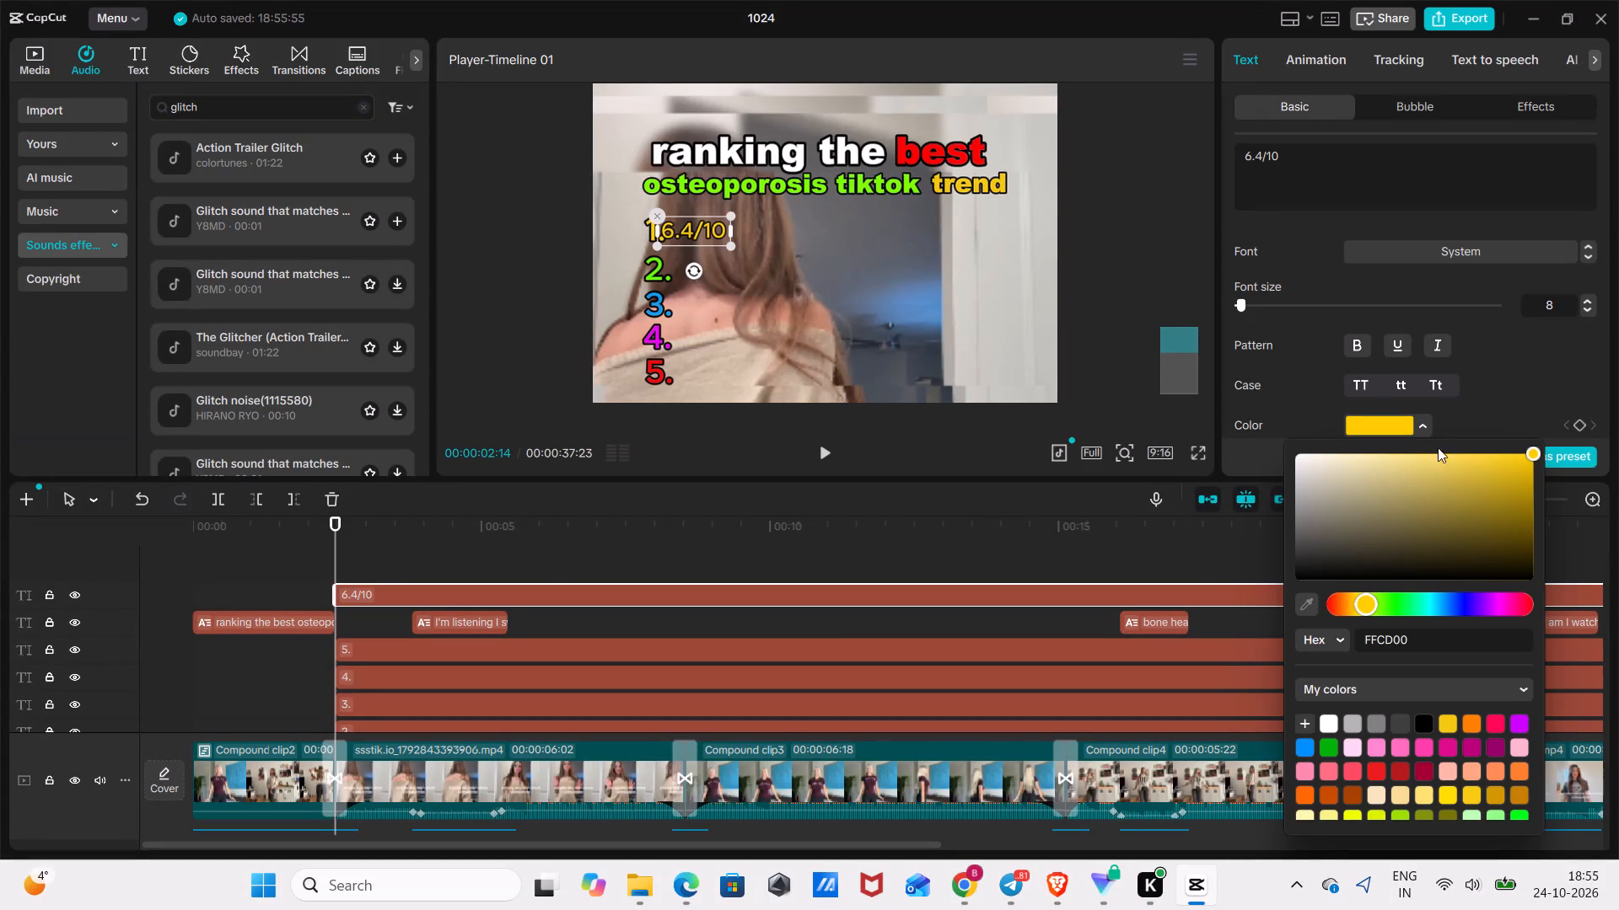
click(1491, 601)
drag(1485, 613, 1495, 619)
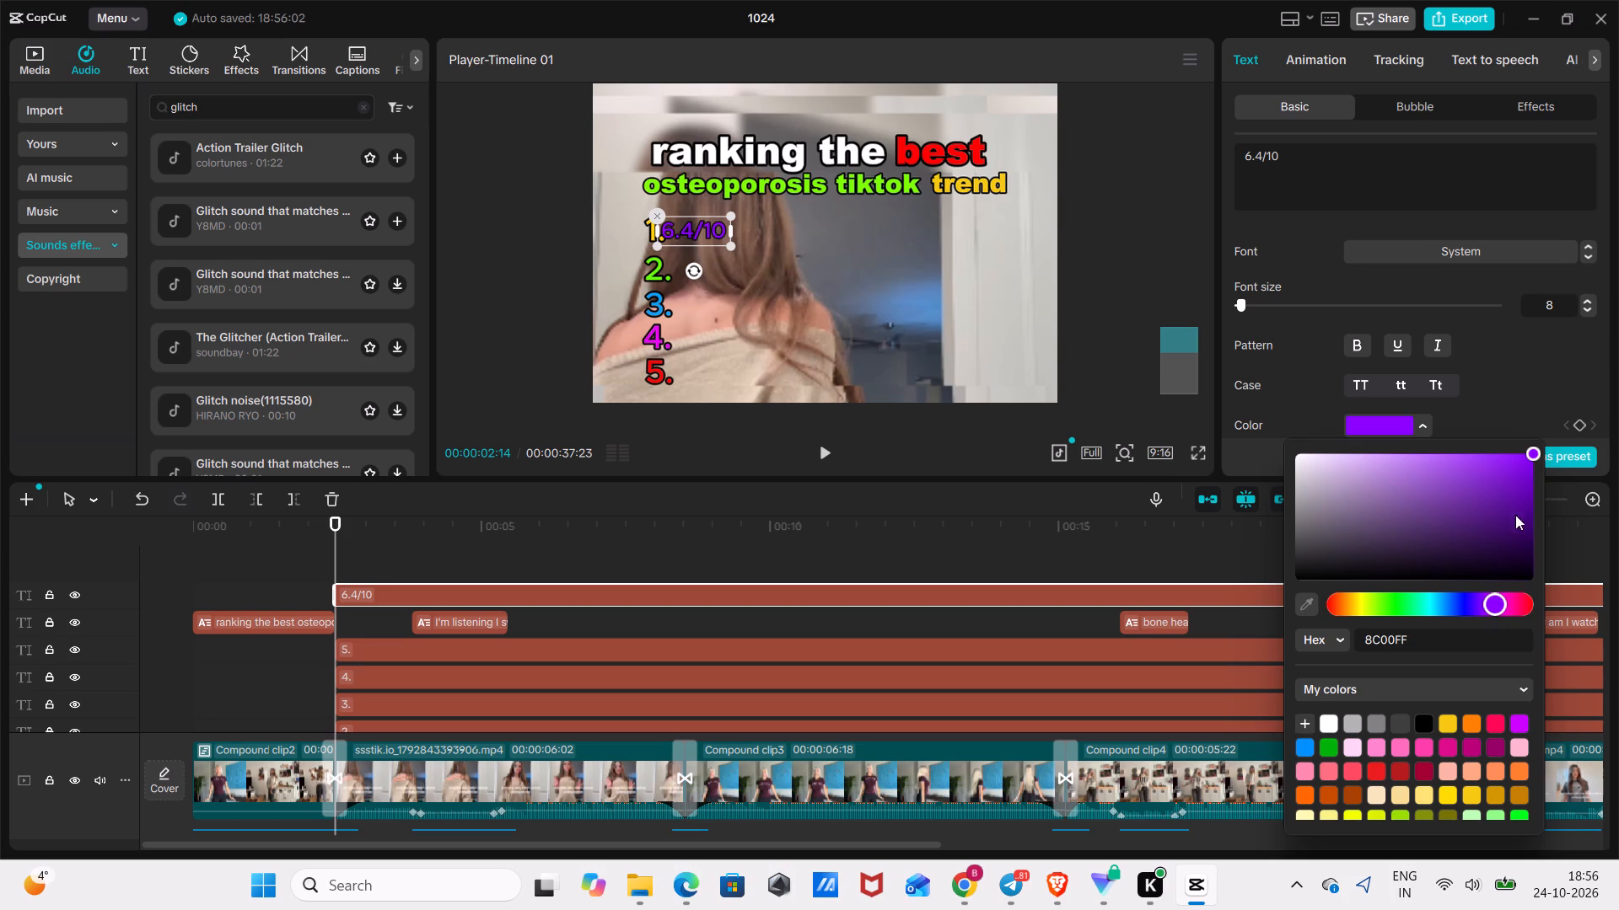
drag(1509, 475, 1500, 447)
drag(1500, 447, 1512, 444)
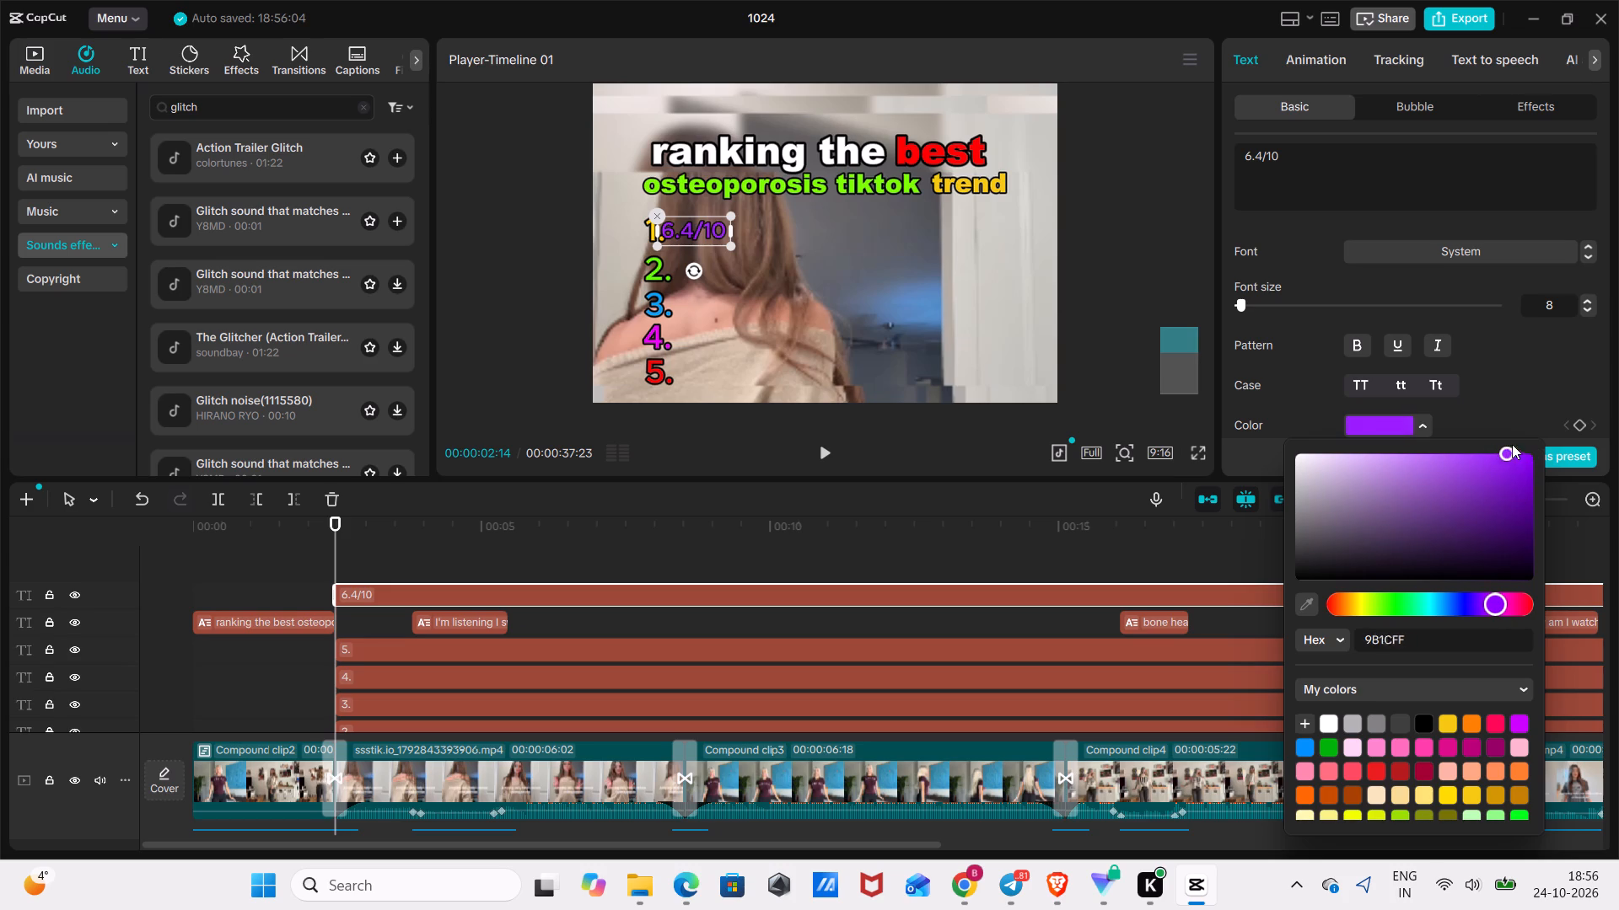
drag(1512, 444, 1461, 447)
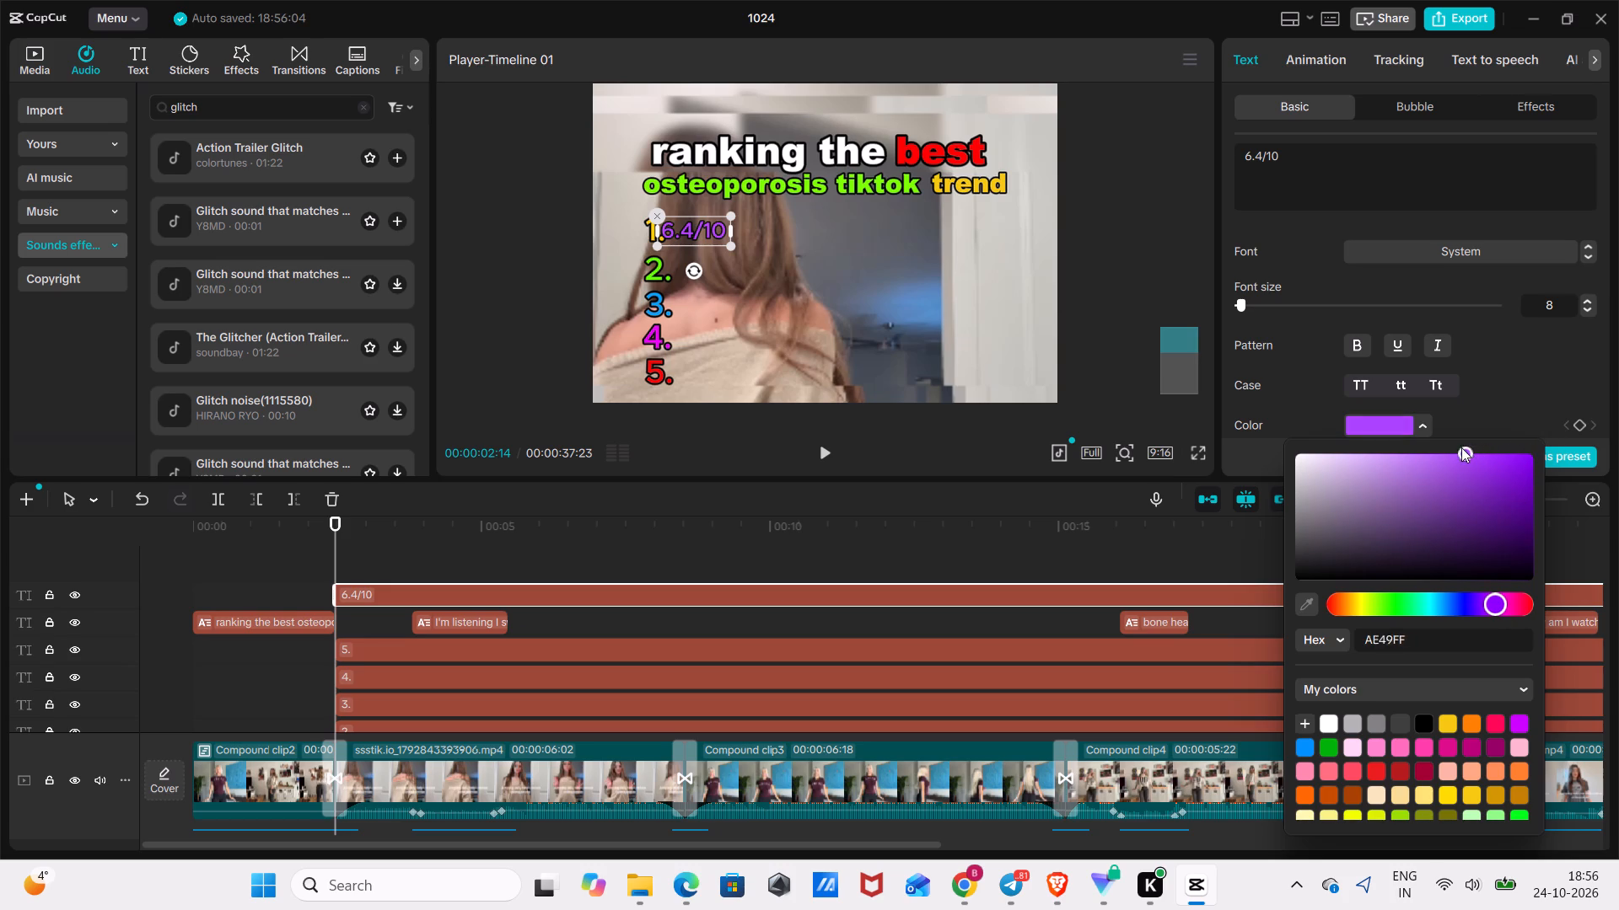
drag(1461, 447, 1401, 452)
Shift the "6.4/10" rating slightly away from the "1." so the two texts no longer overlap.
drag(687, 228, 697, 227)
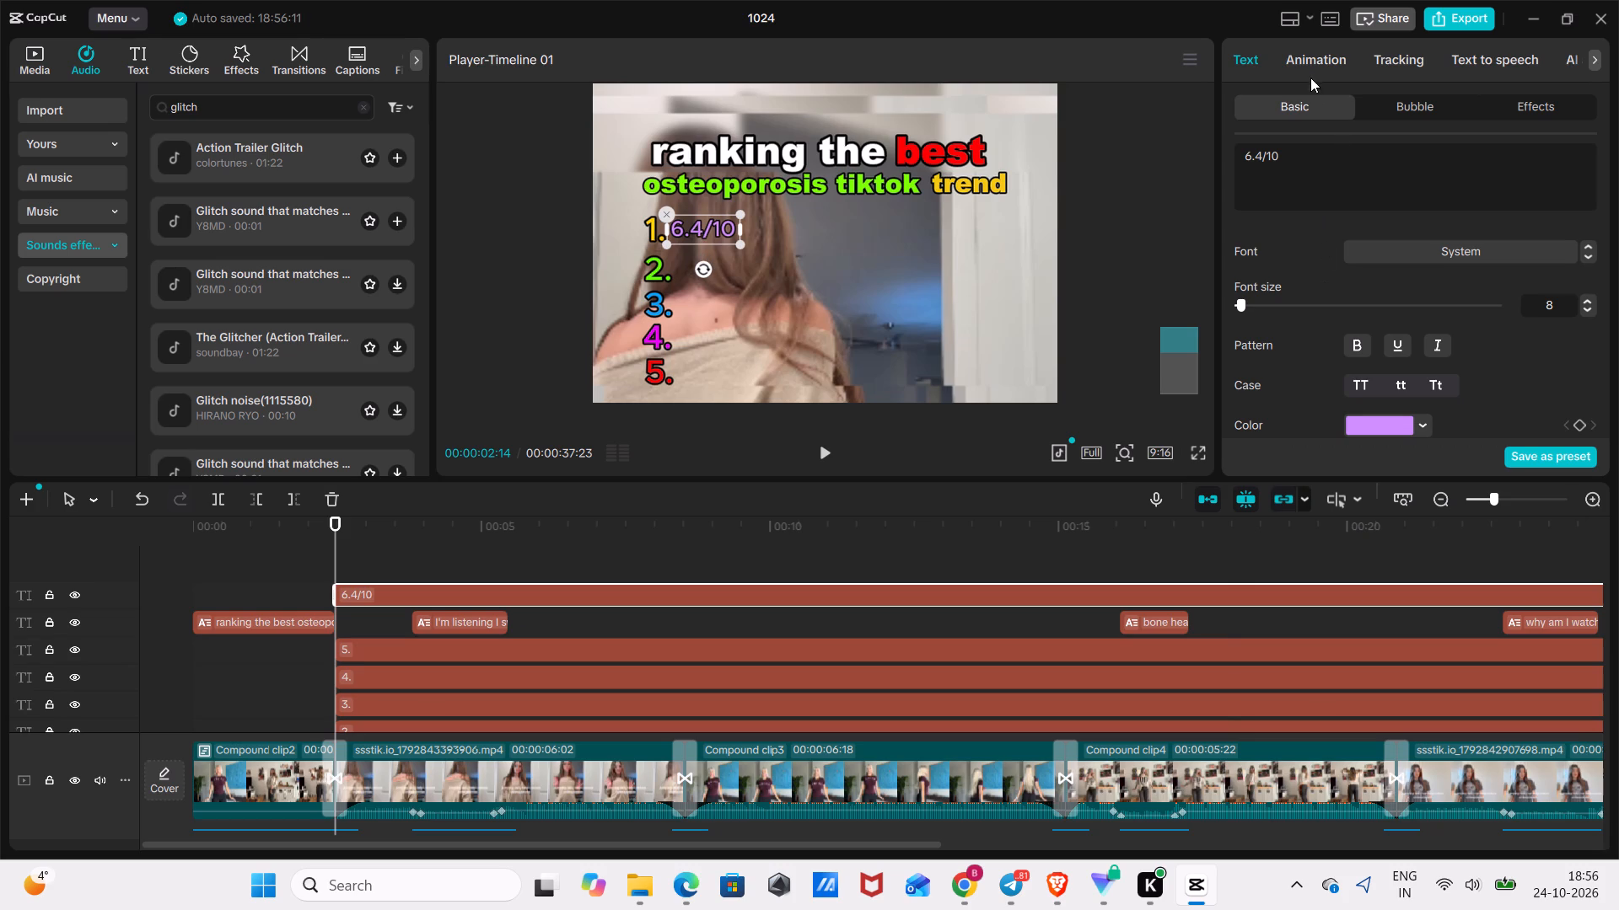
Apply the Typewriter in-animation to the "6.4/10" rating with a duration of 5.0 s.
click(1312, 56)
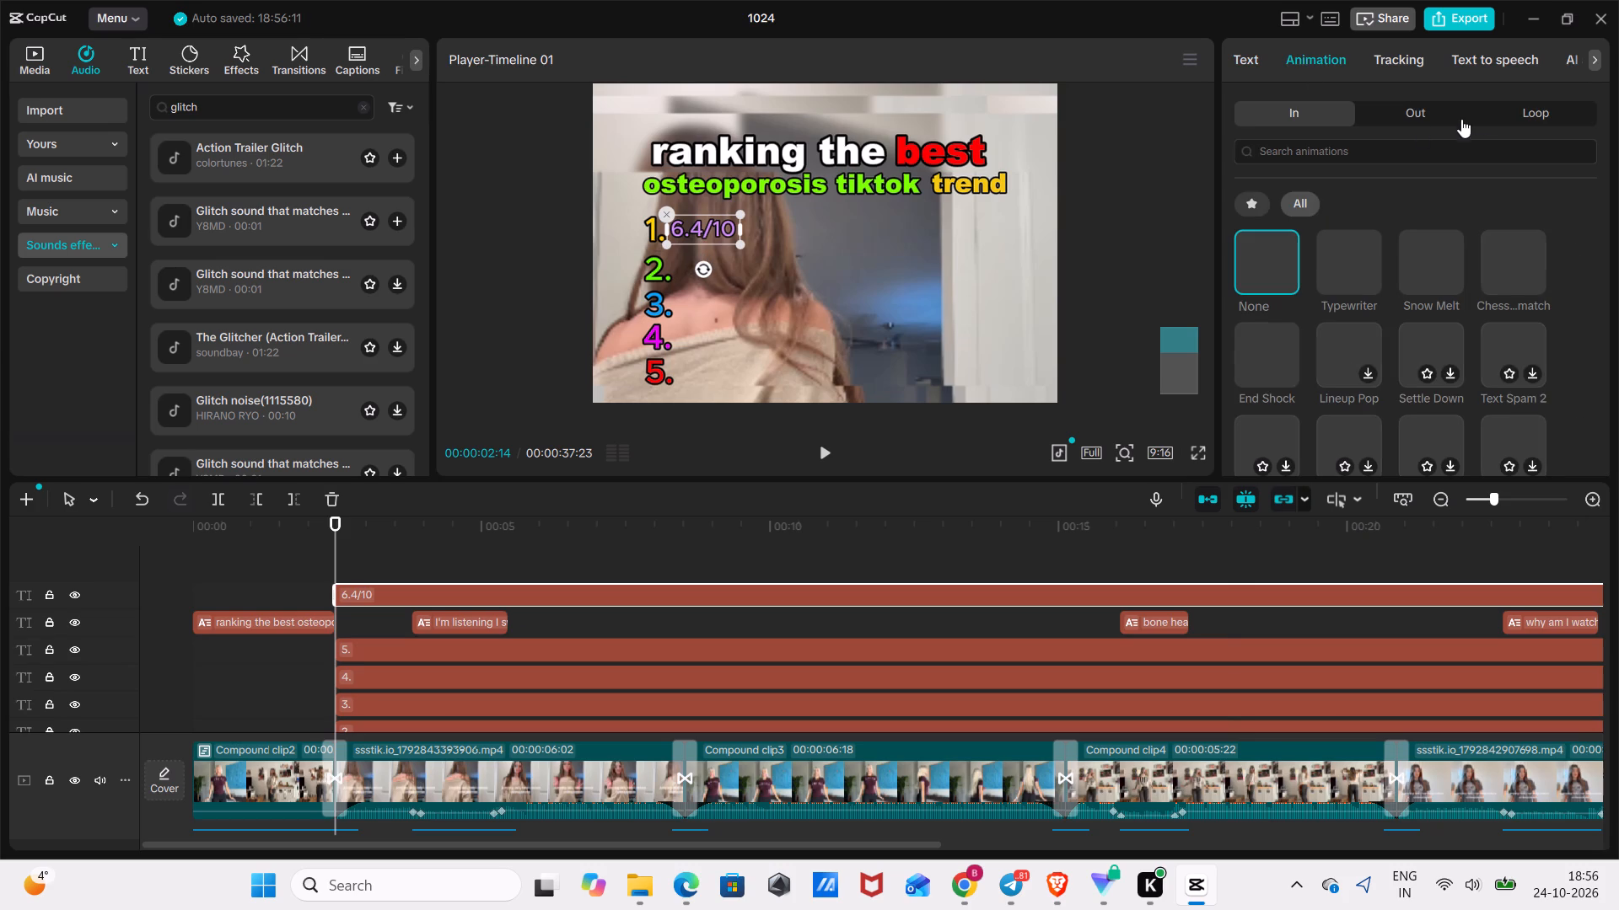
click(1329, 262)
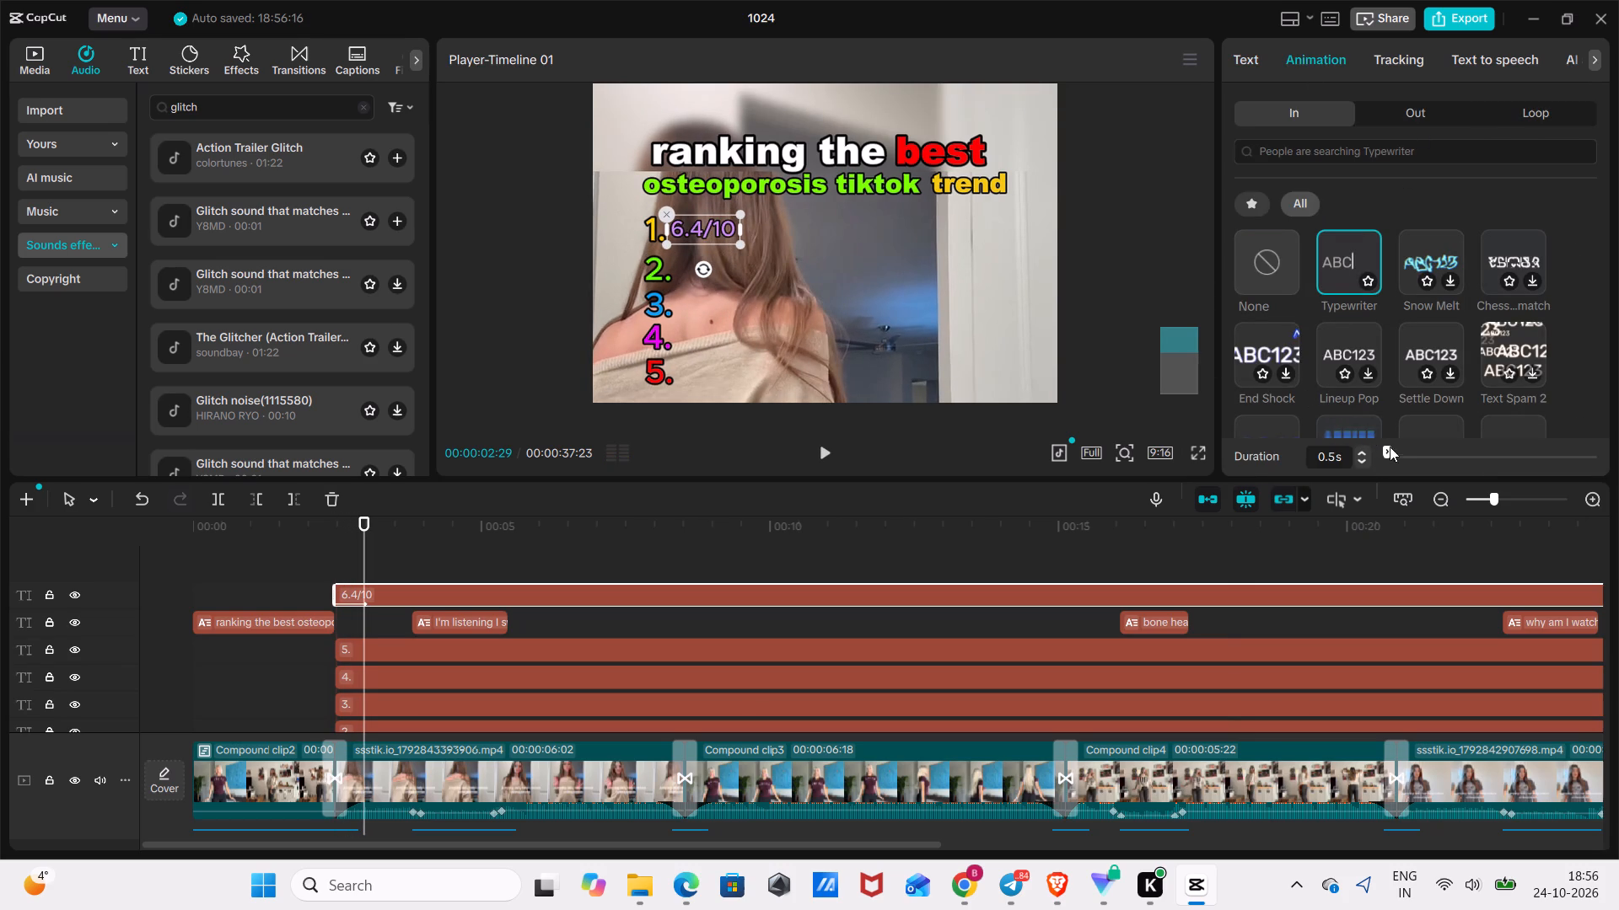
drag(1392, 446, 1403, 449)
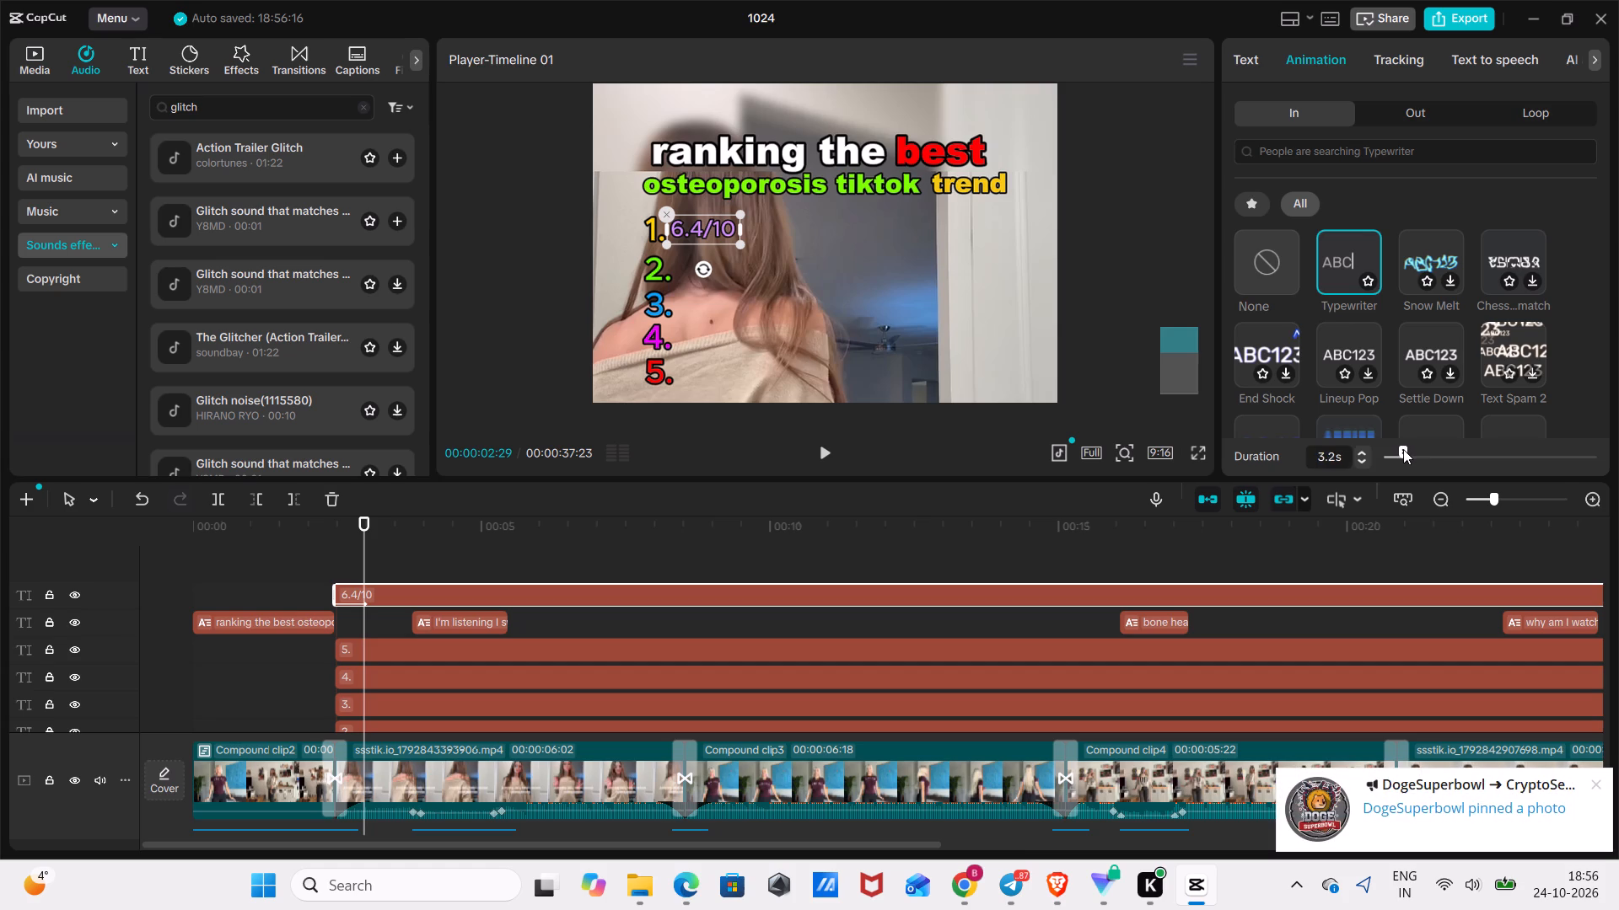
drag(1403, 449, 1432, 468)
drag(1432, 468, 1450, 481)
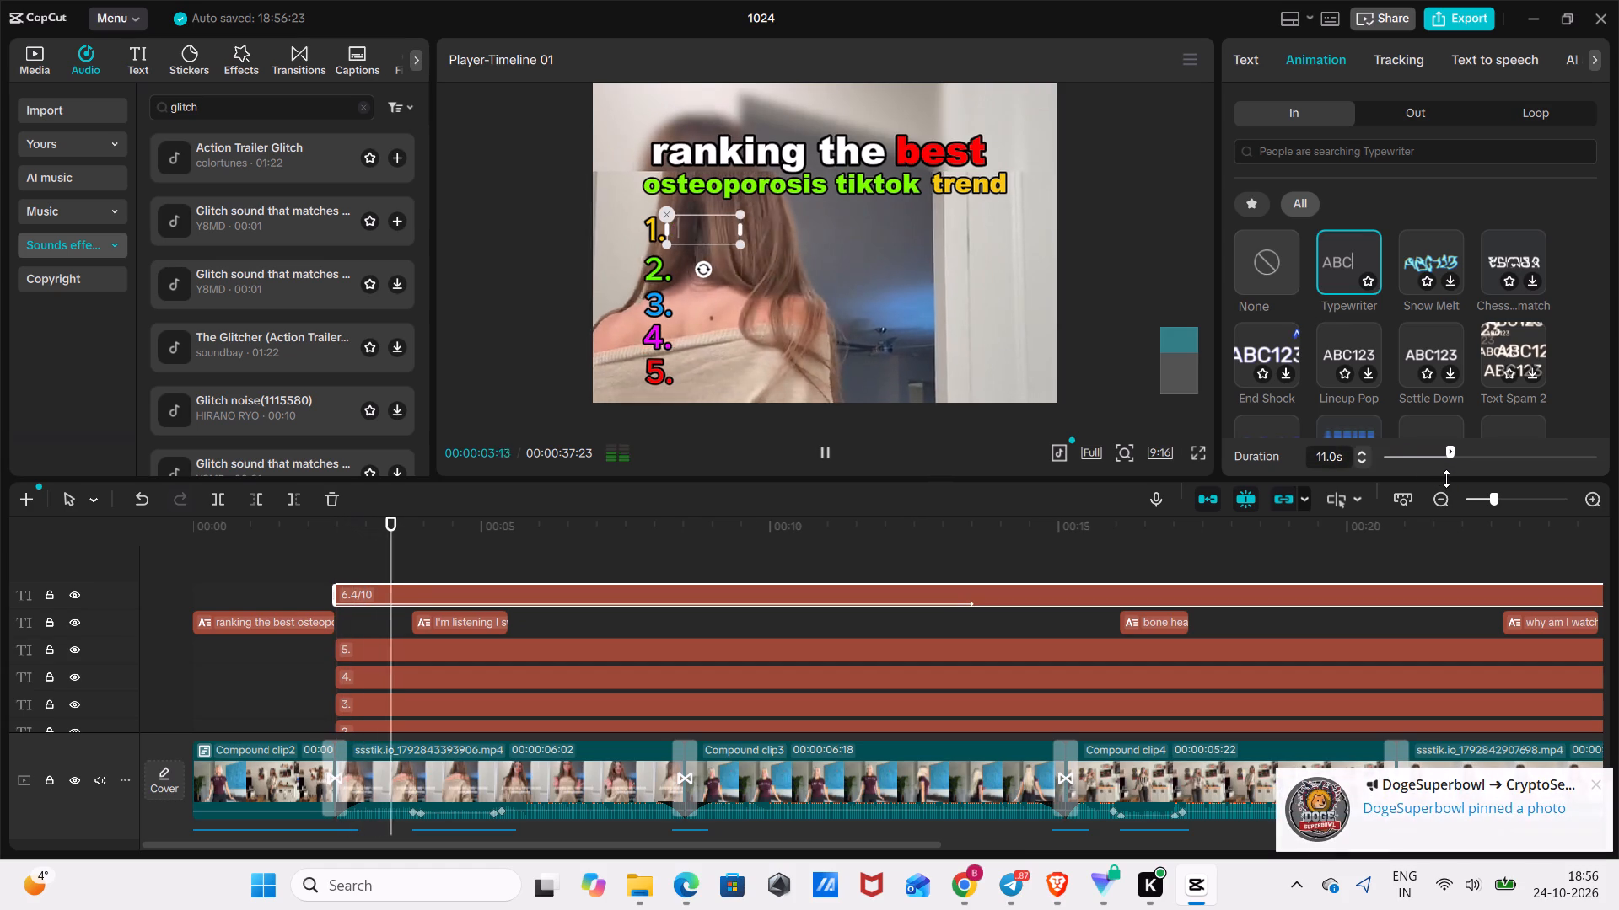
drag(1445, 460, 1415, 471)
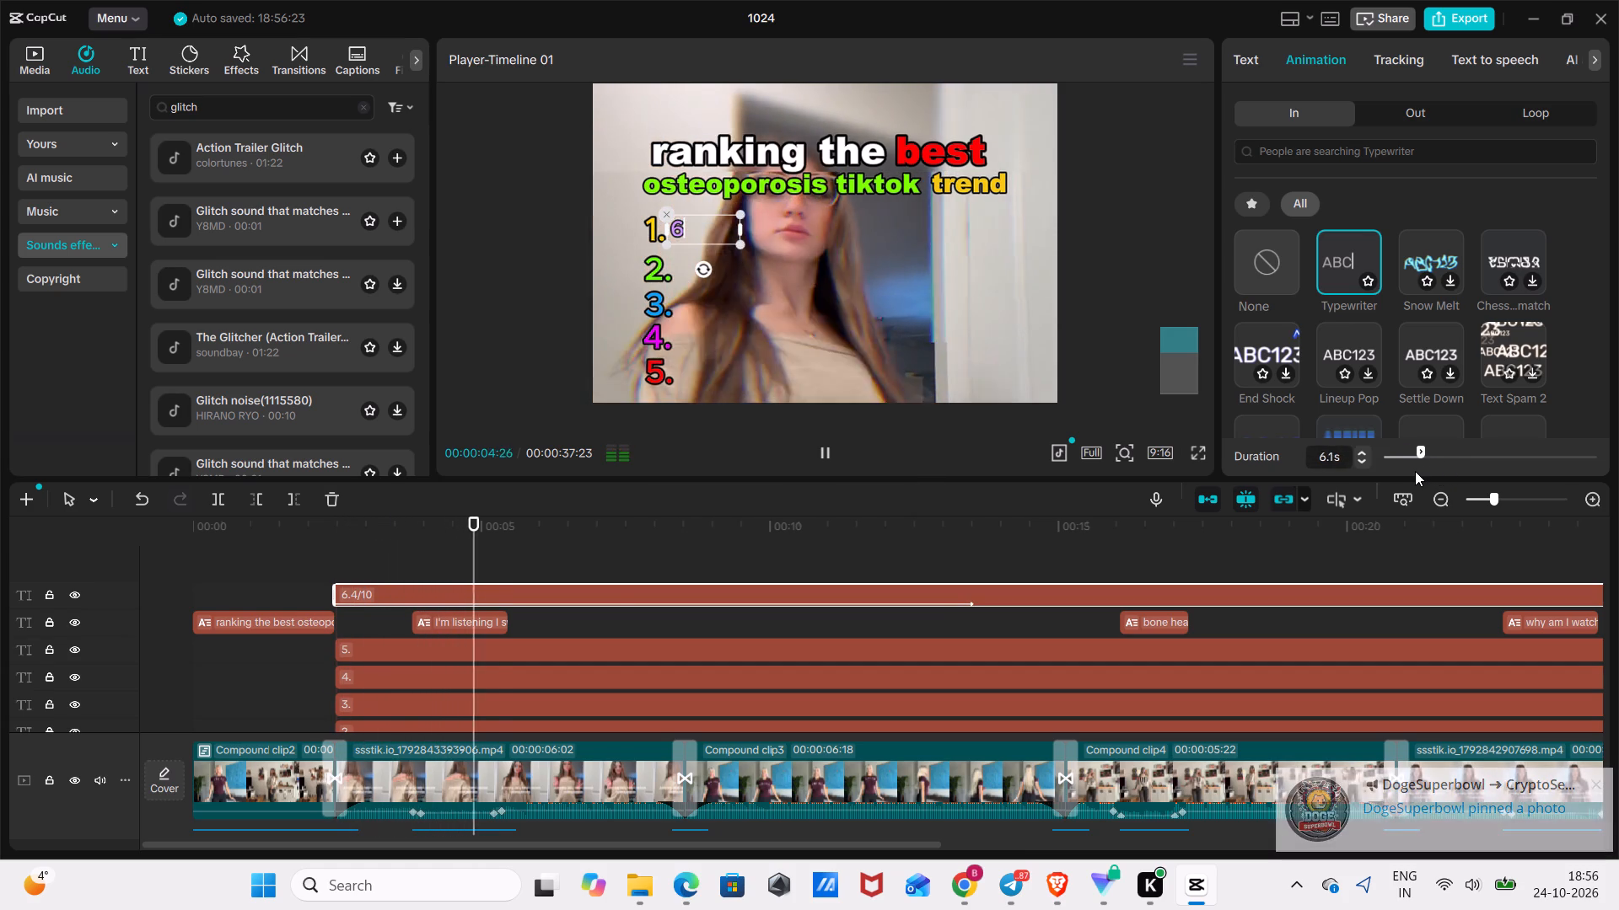
drag(1415, 471, 1414, 472)
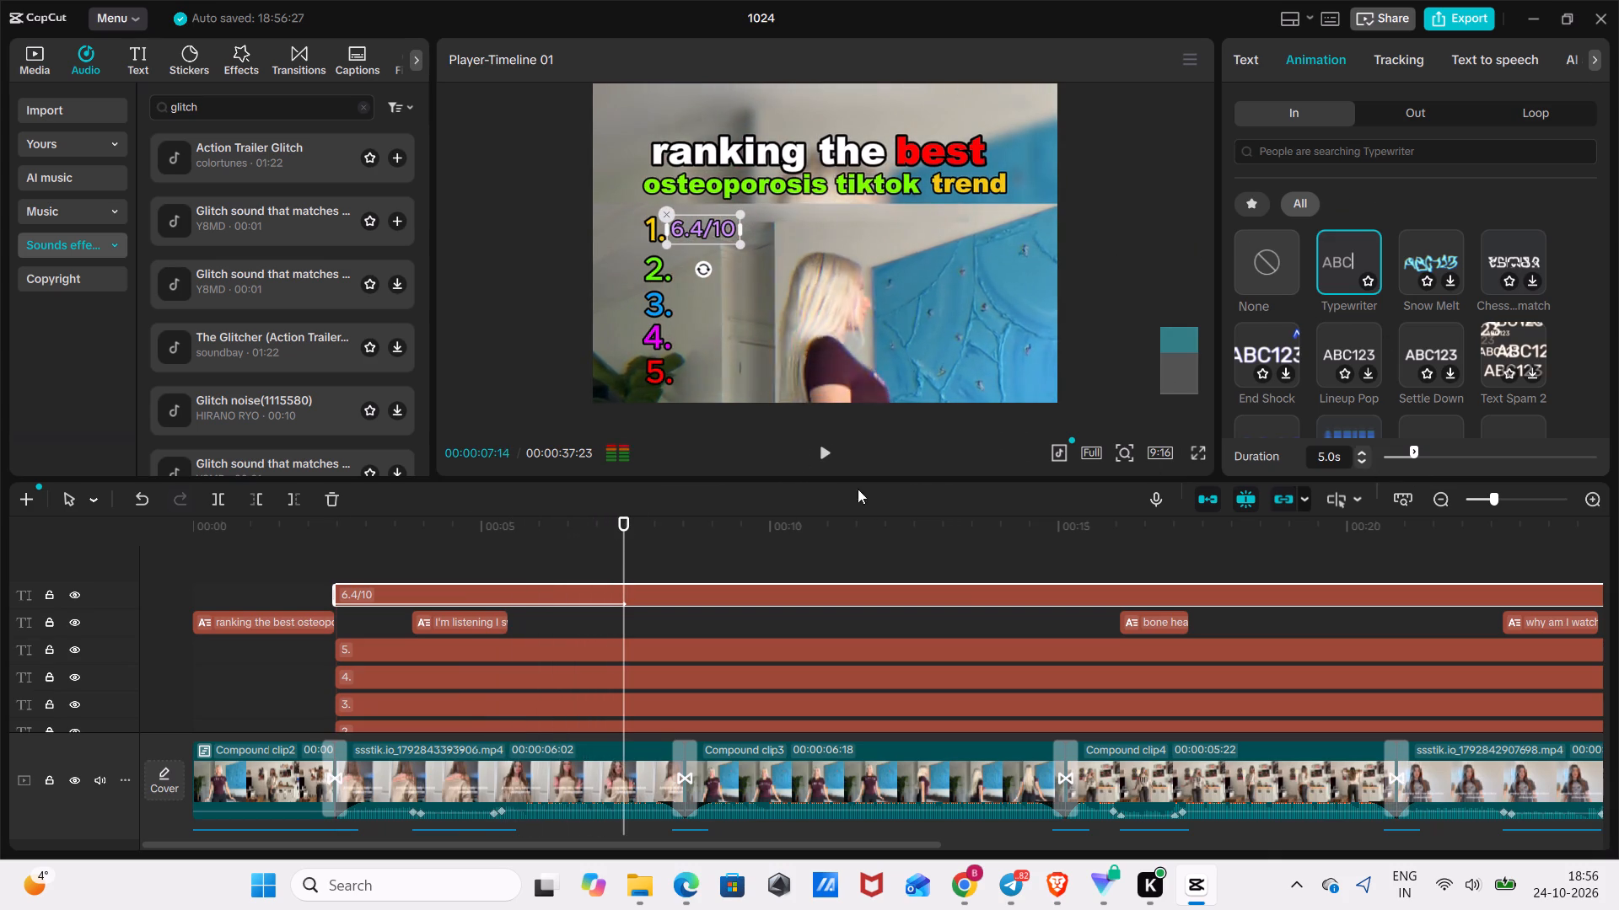
Copy the "6.4/10" rating text and paste the copy at 00:00:15:04, where Compound clip4 begins.
click(836, 538)
drag(836, 538, 736, 586)
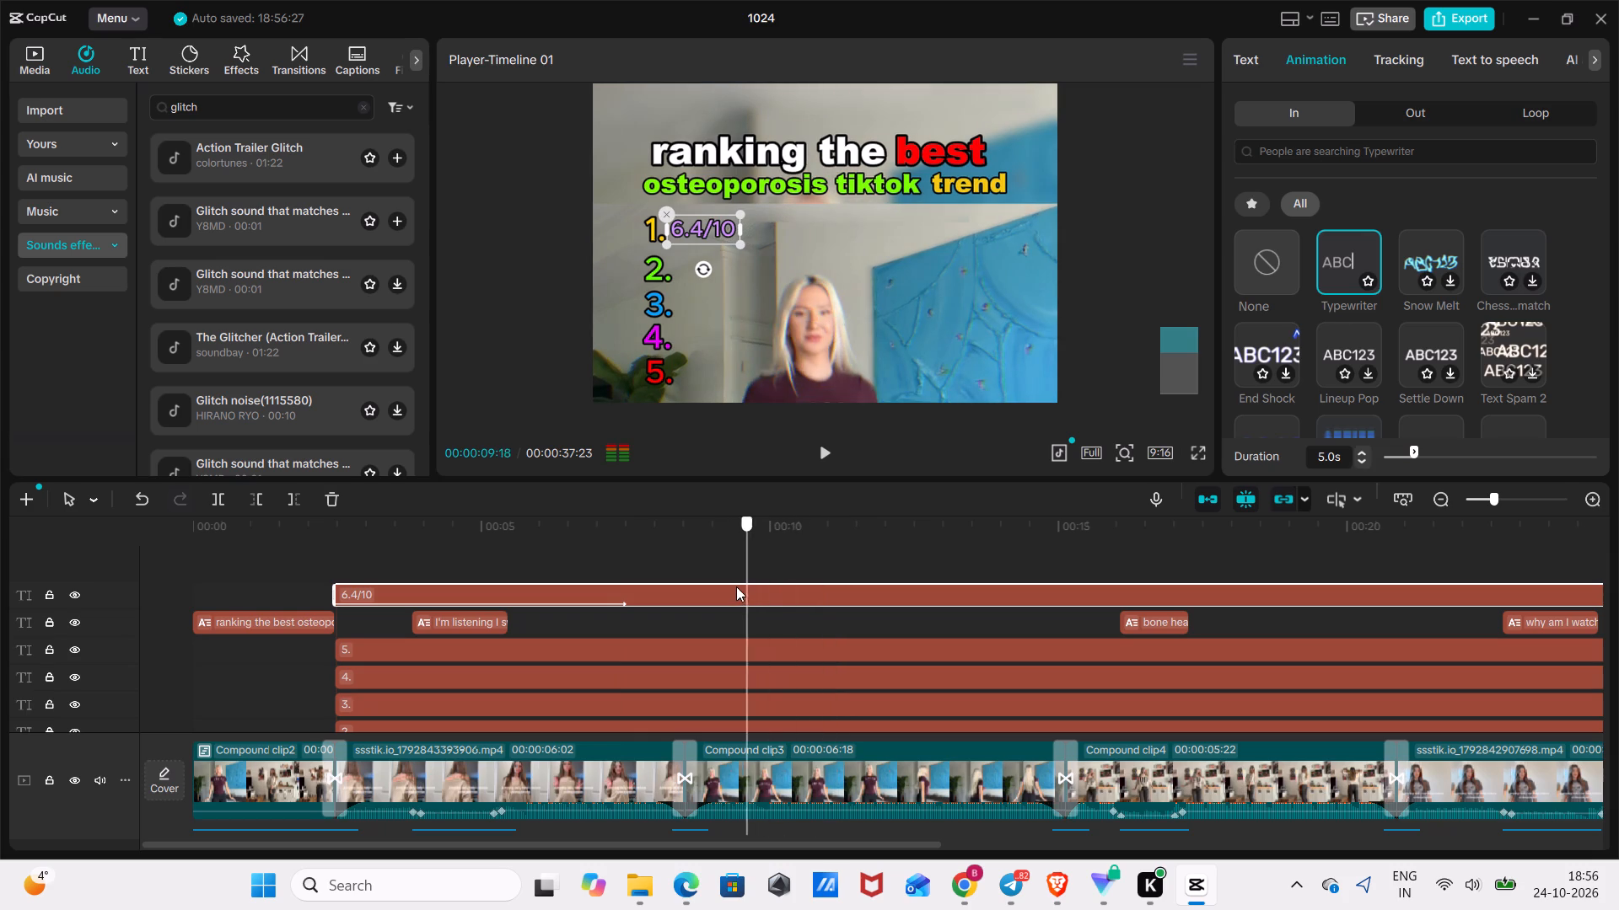
drag(736, 586, 735, 586)
click(1110, 261)
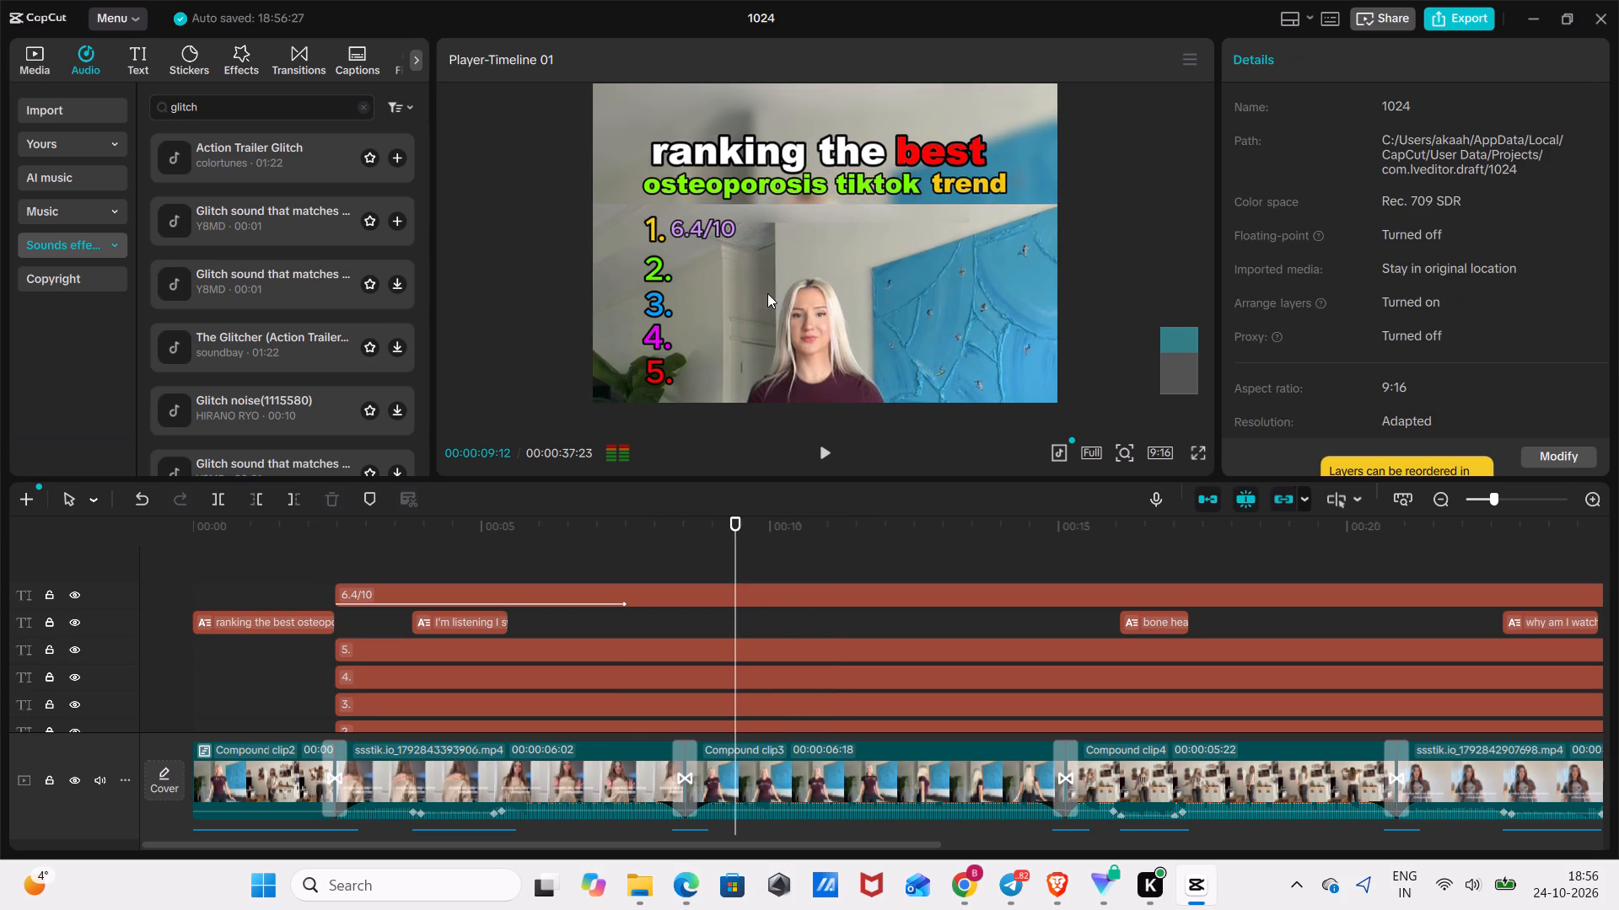
click(694, 227)
drag(736, 527, 894, 559)
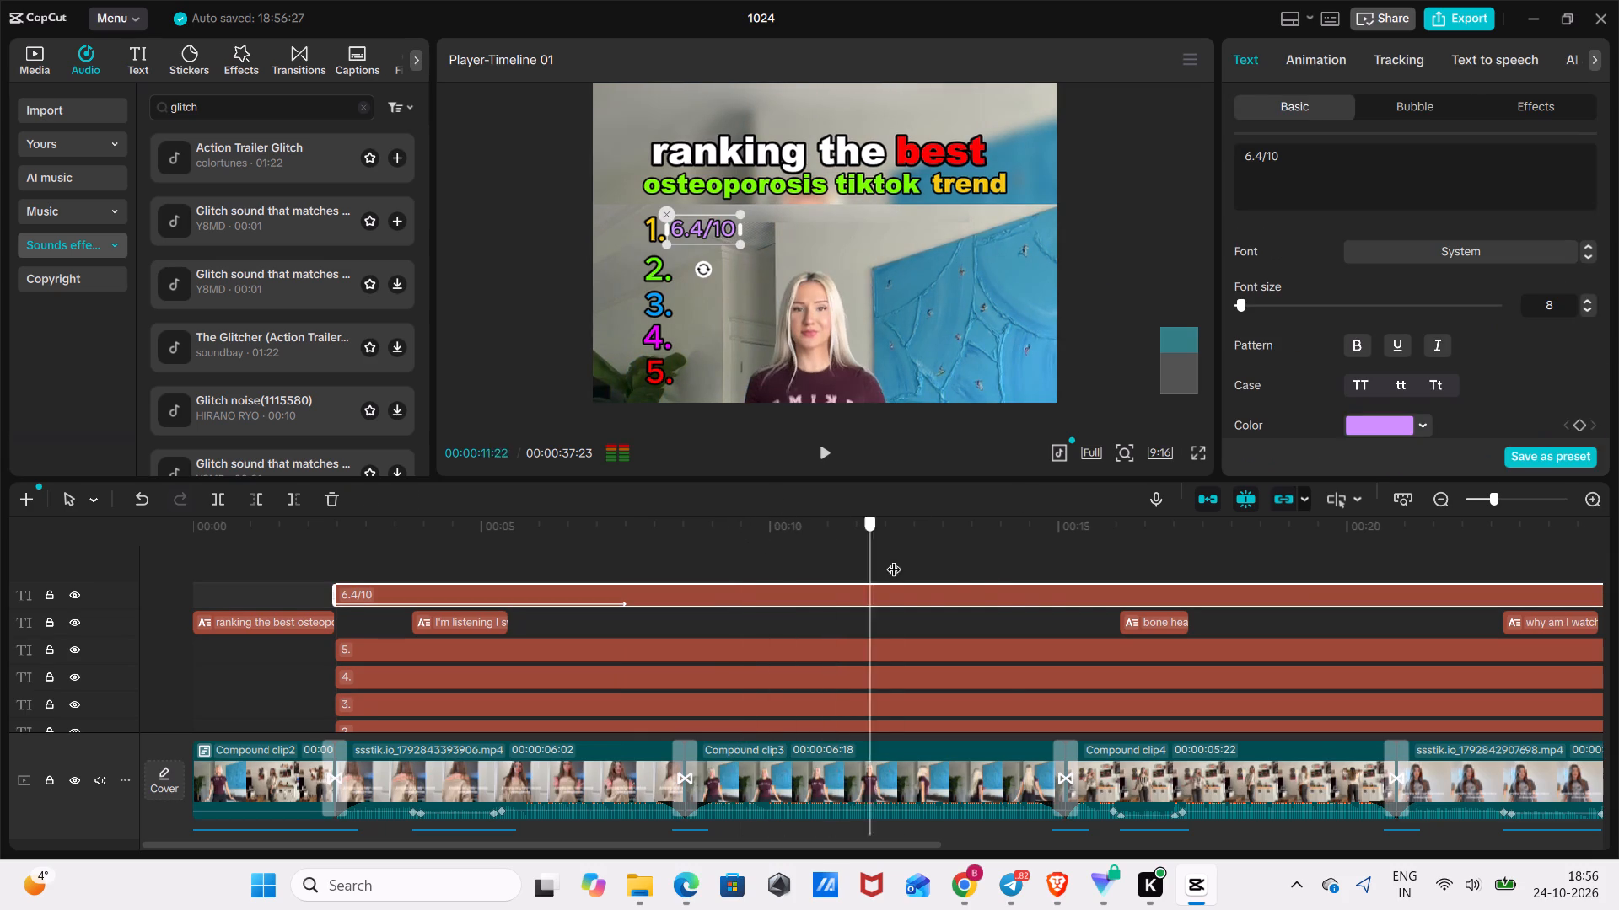
drag(894, 559, 1059, 624)
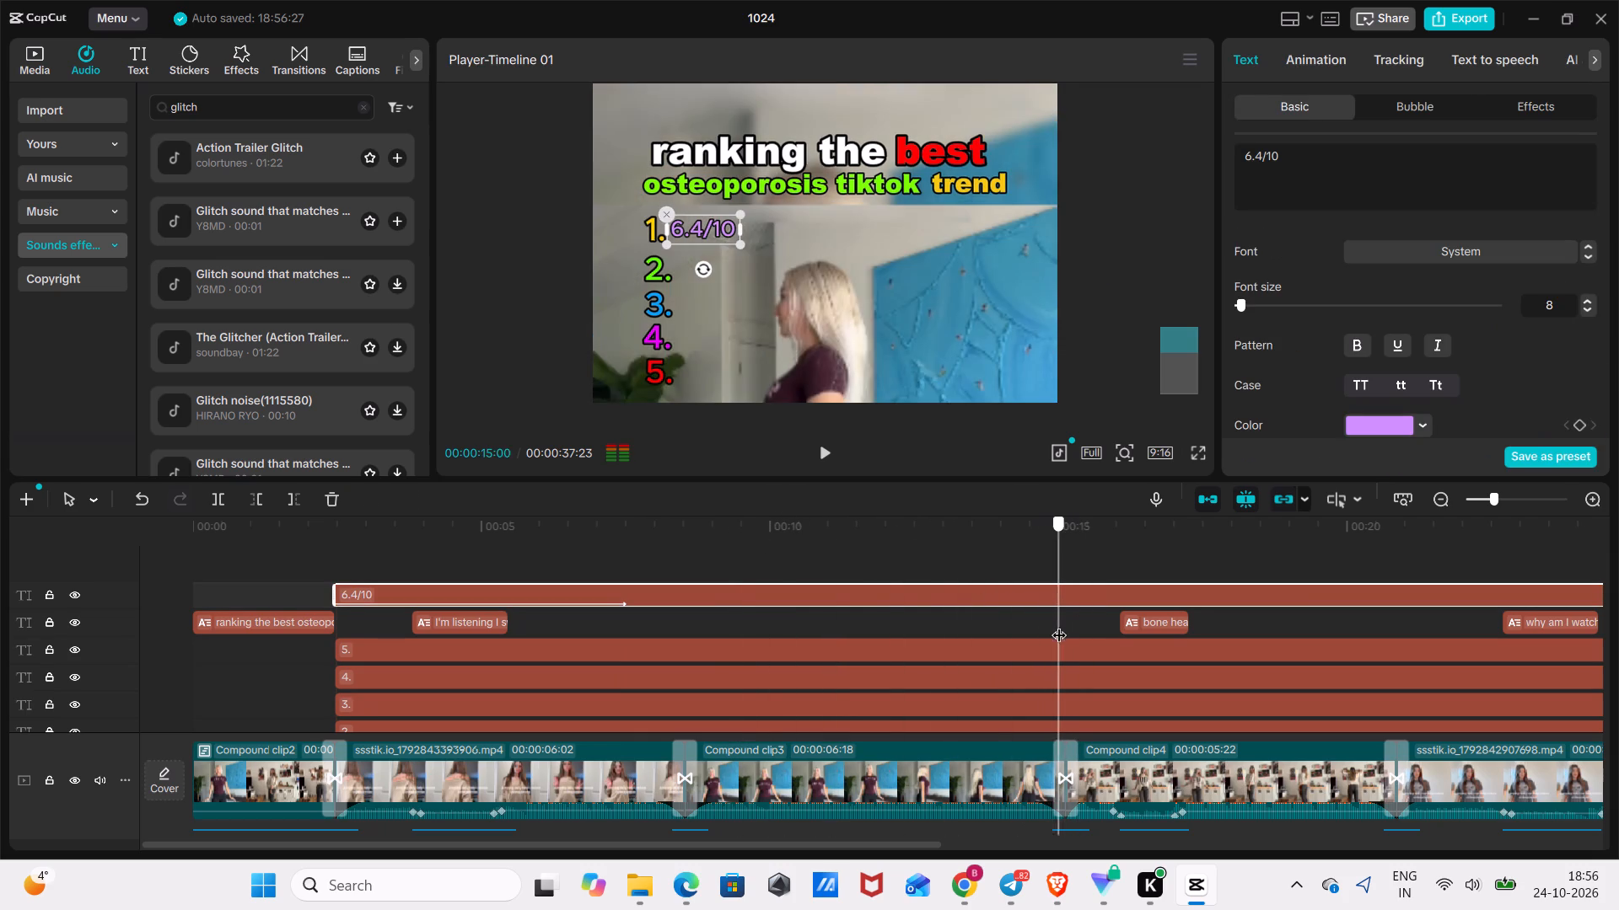
drag(1059, 624, 1062, 626)
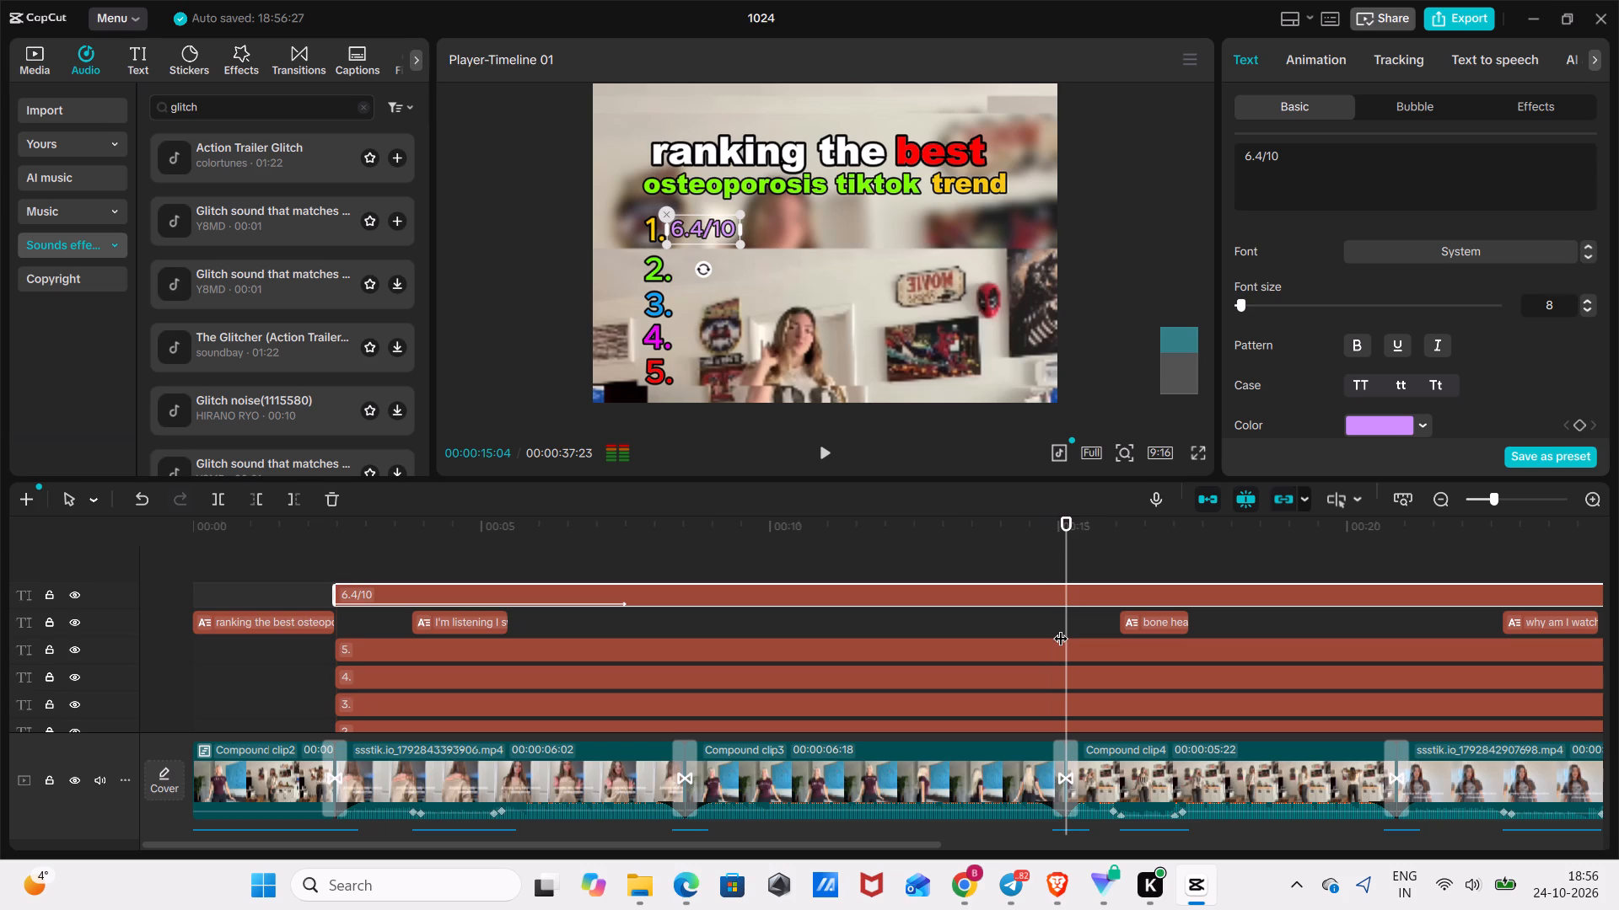
key(ctrl+c)
key(ctrl+v)
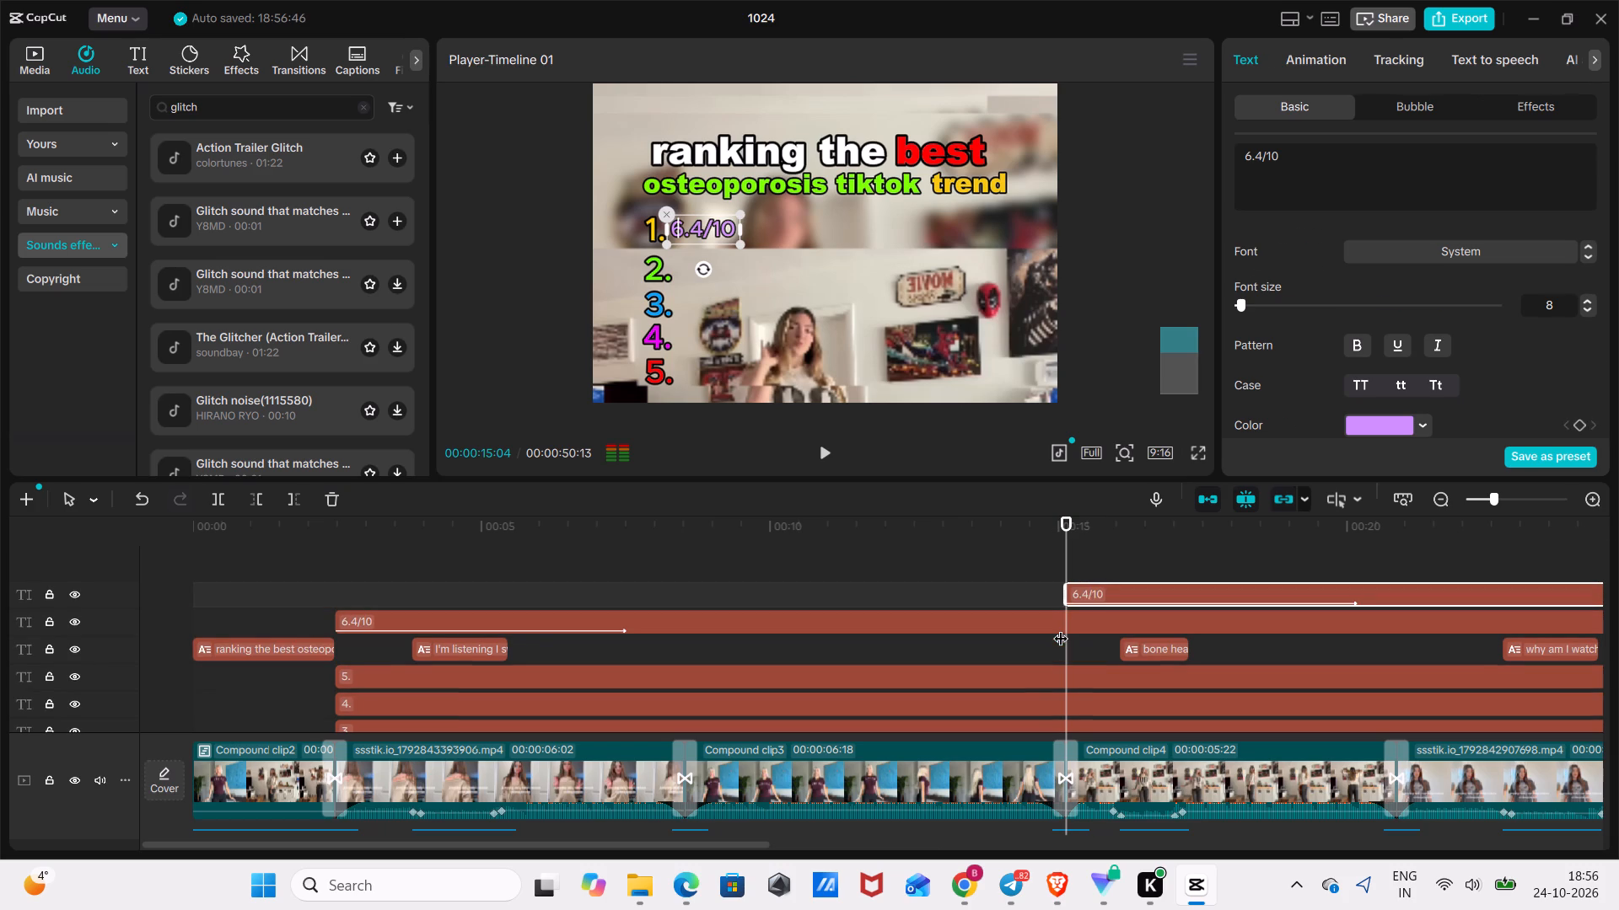
Move the pasted rating down in the preview so it sits beside the "2." on the same line.
drag(710, 226, 710, 232)
drag(710, 232, 713, 272)
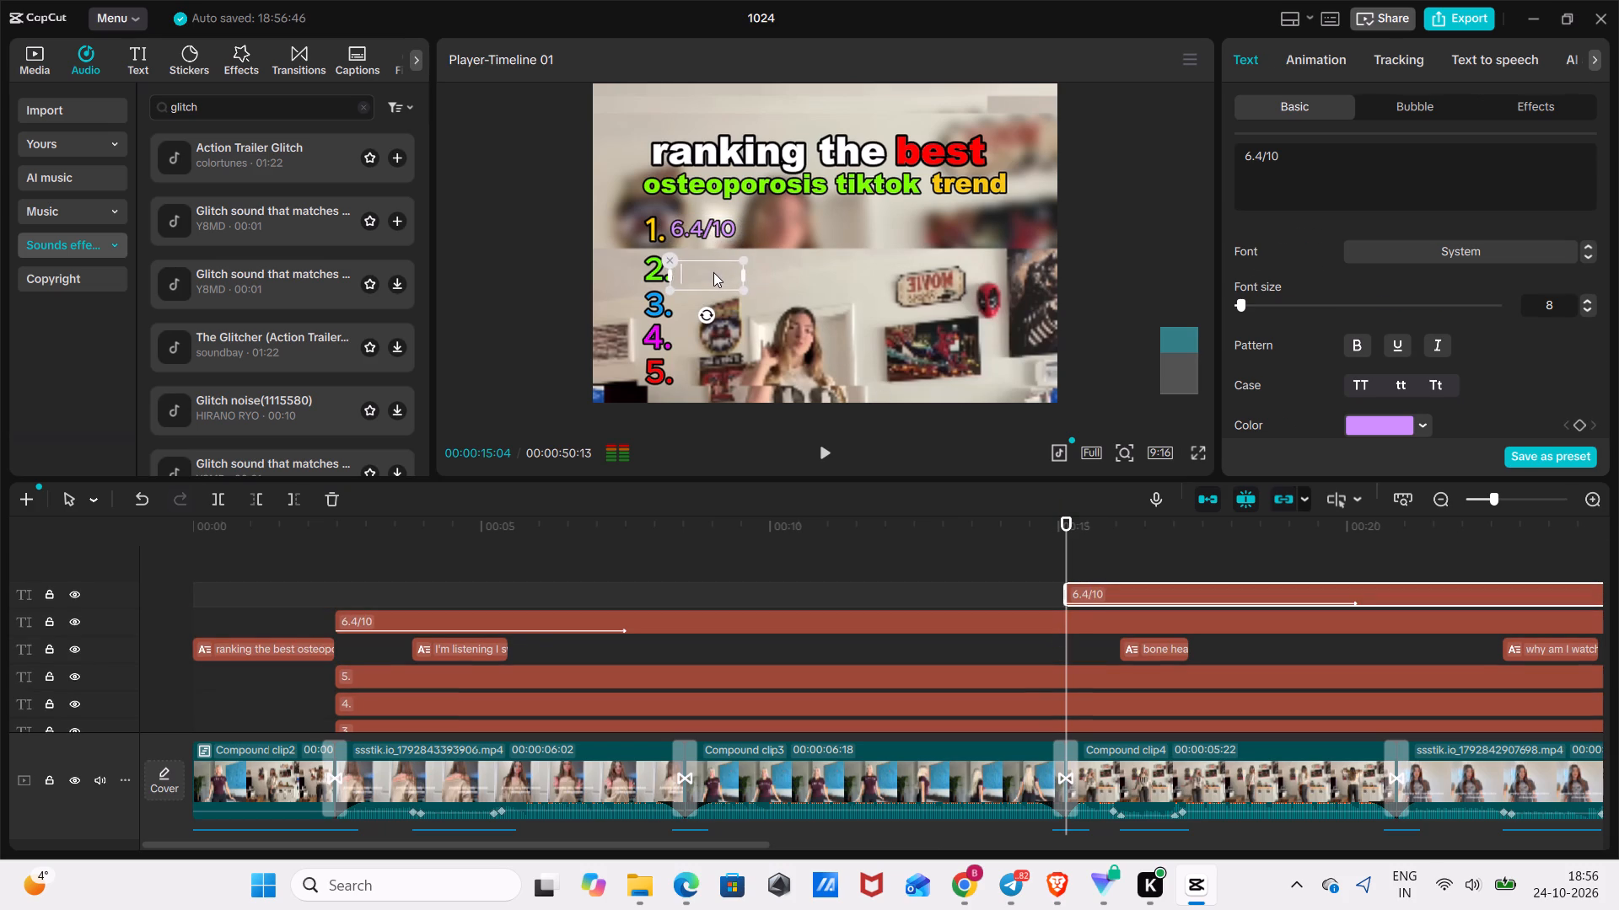
drag(713, 272, 712, 270)
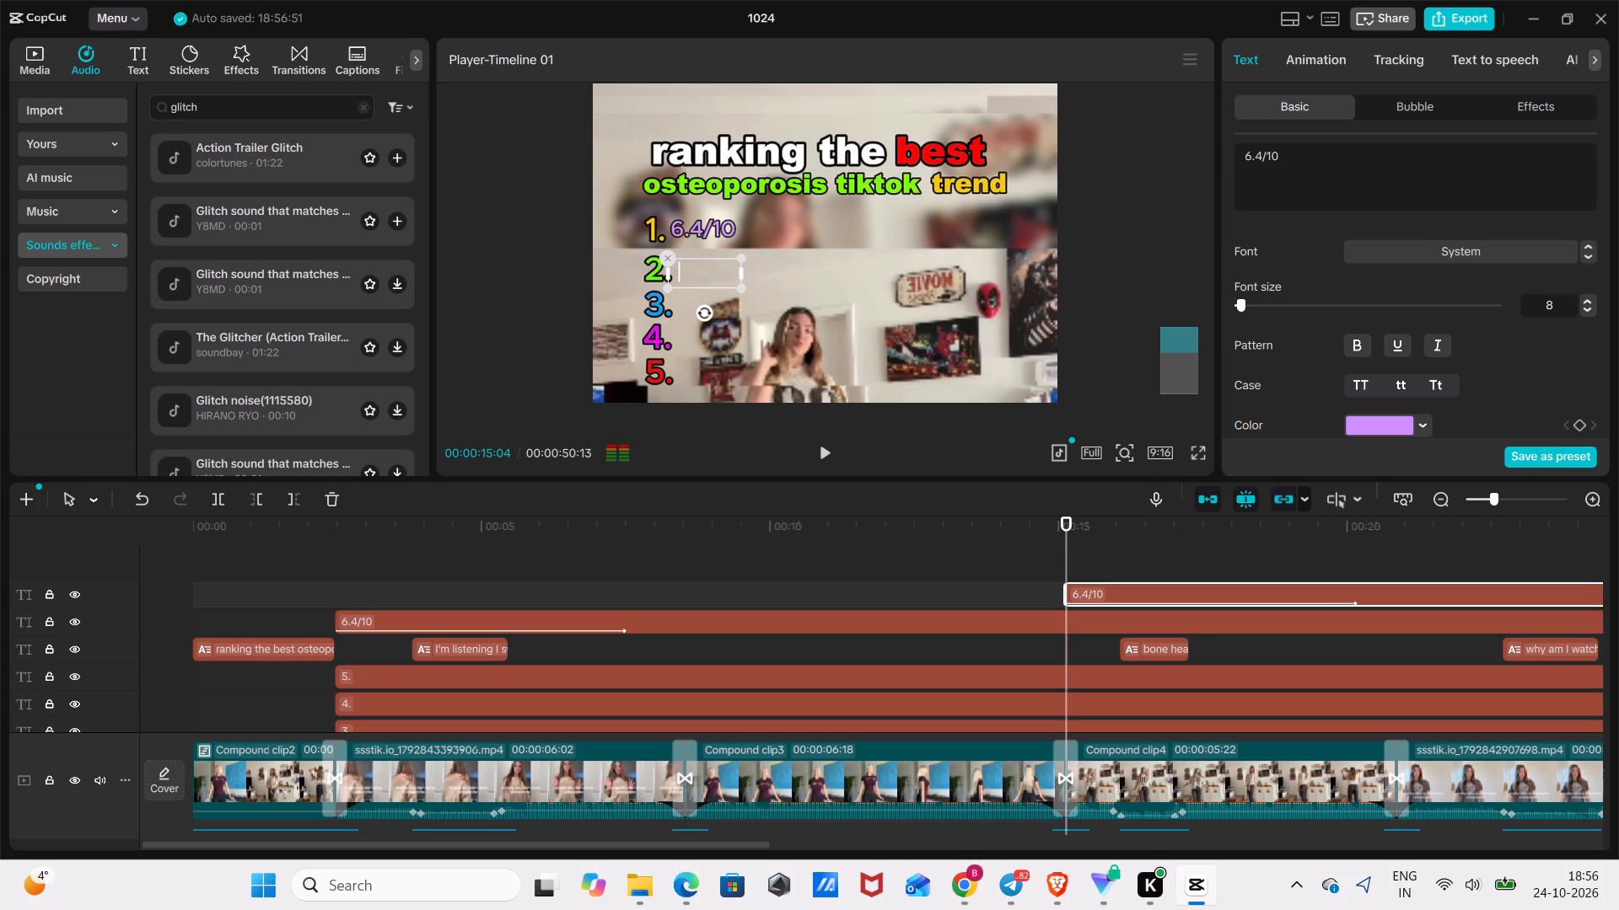
Change the pasted rating text beside the "2." to "7.1/10".
click(1263, 151)
key(BackSpace)
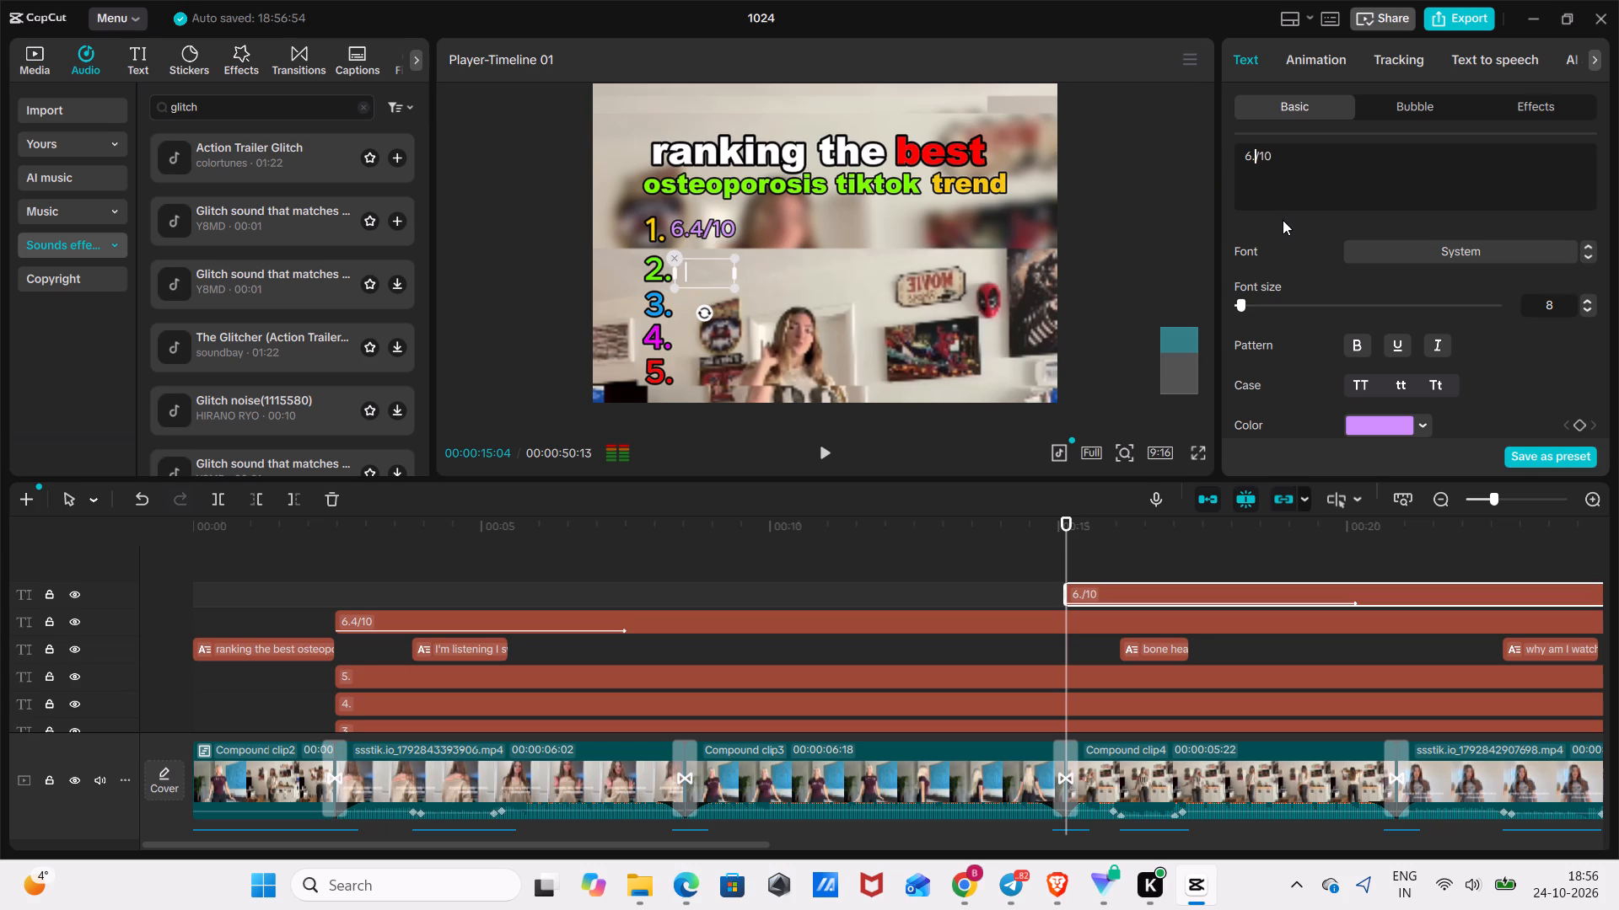
key(BackSpace)
key(BackSpace)
key(BackSpace)
text(7.1)
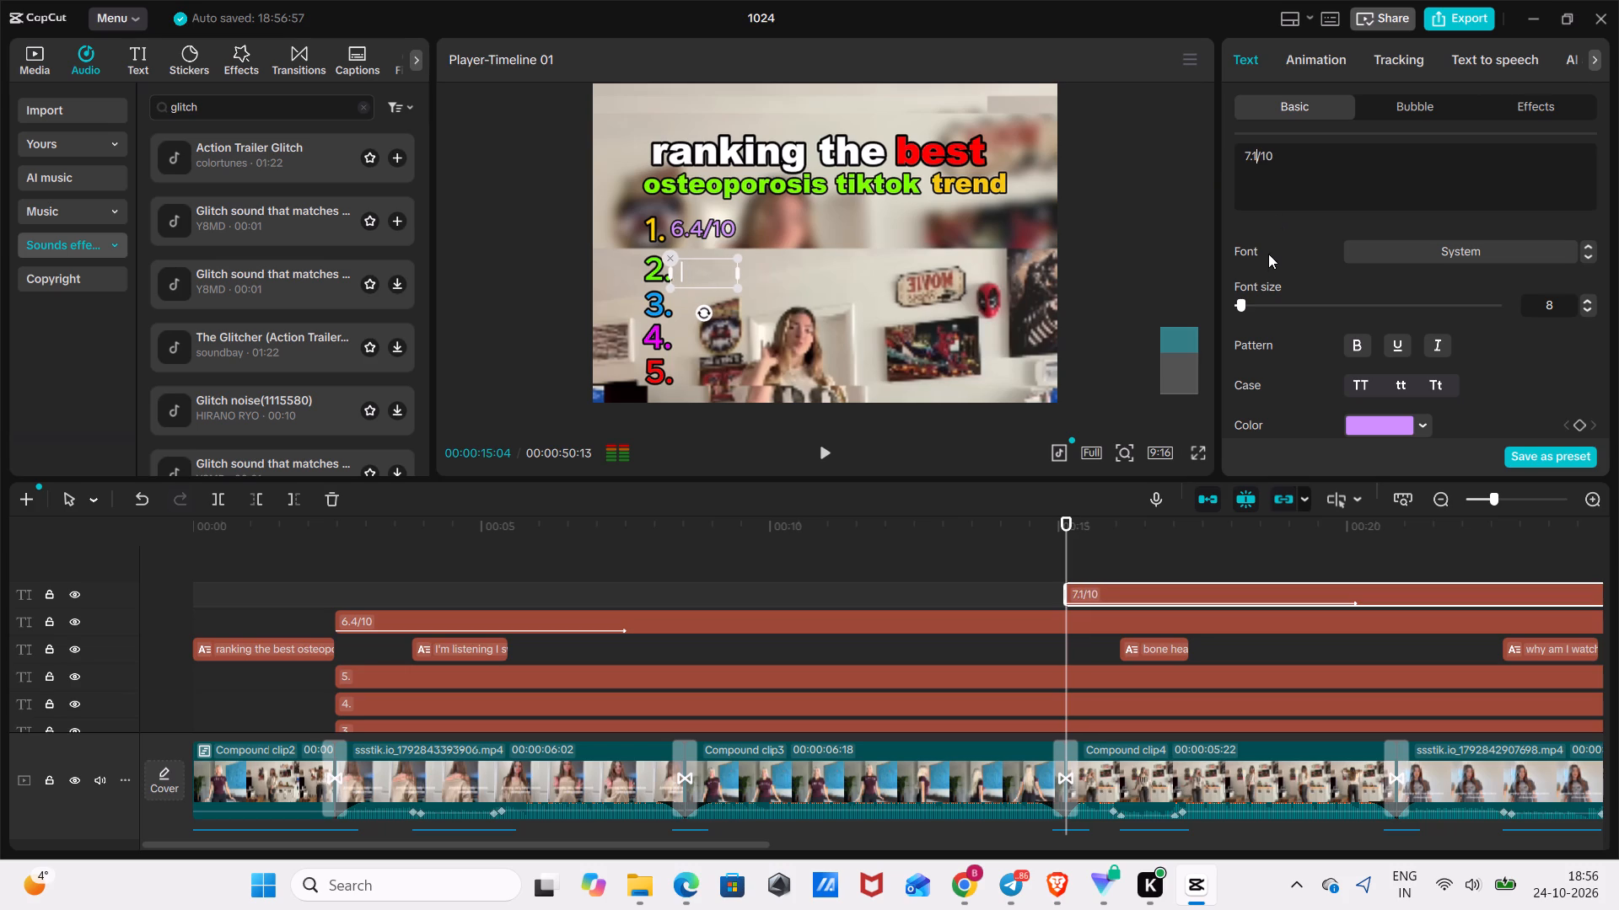
key(space)
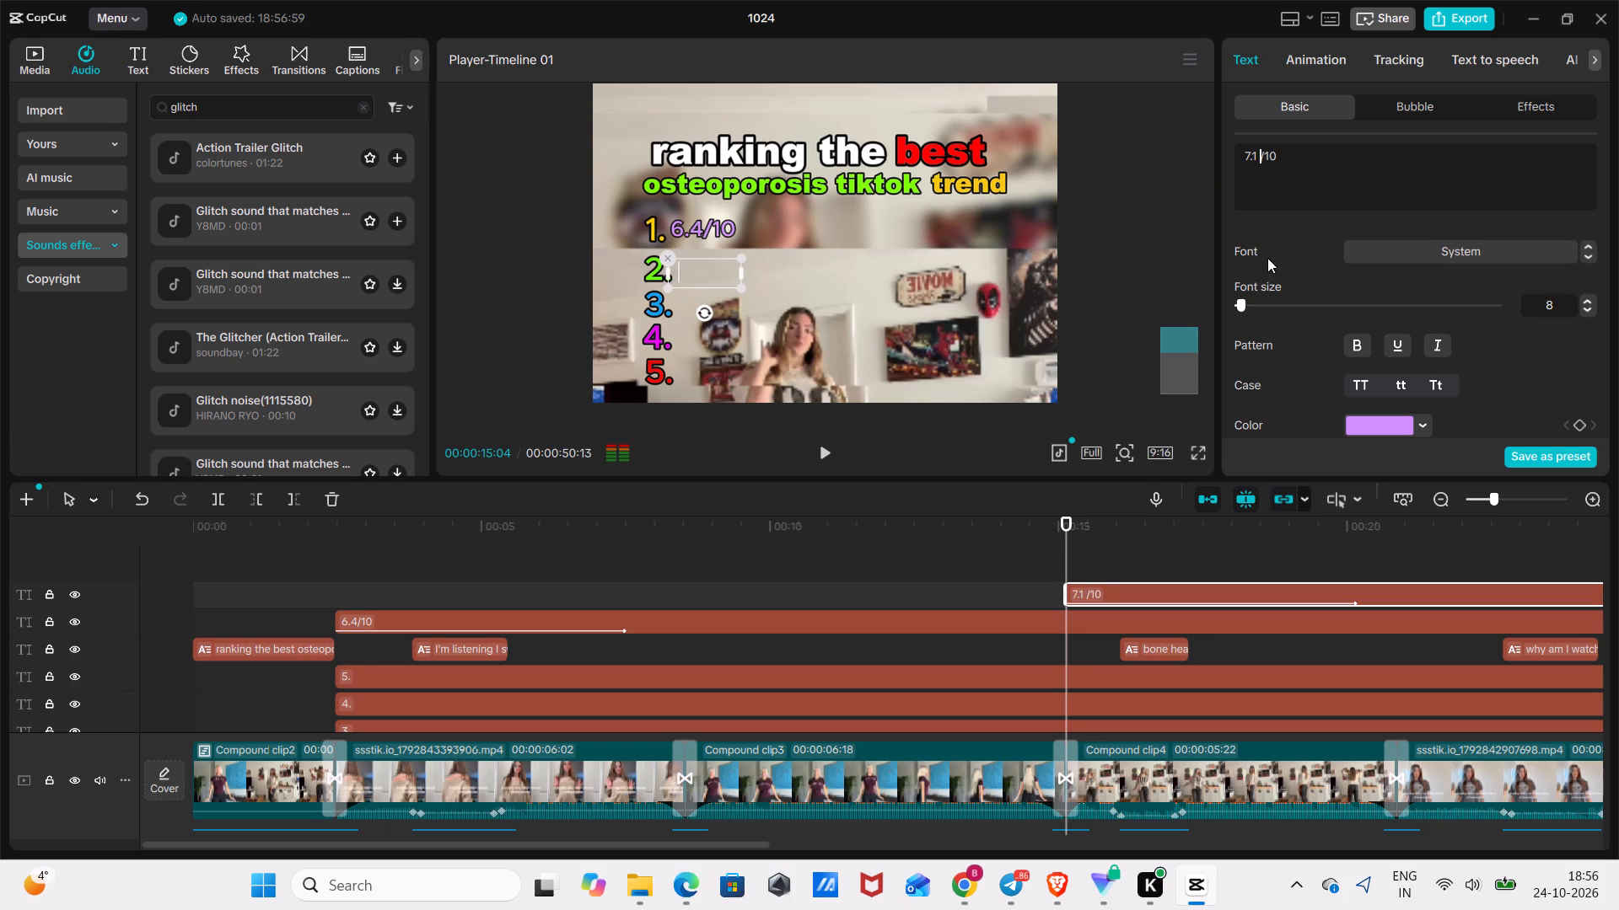
key(BackSpace)
Shorten the Typewriter in-animation of the "7.1/10" rating to 1.4 s.
click(827, 462)
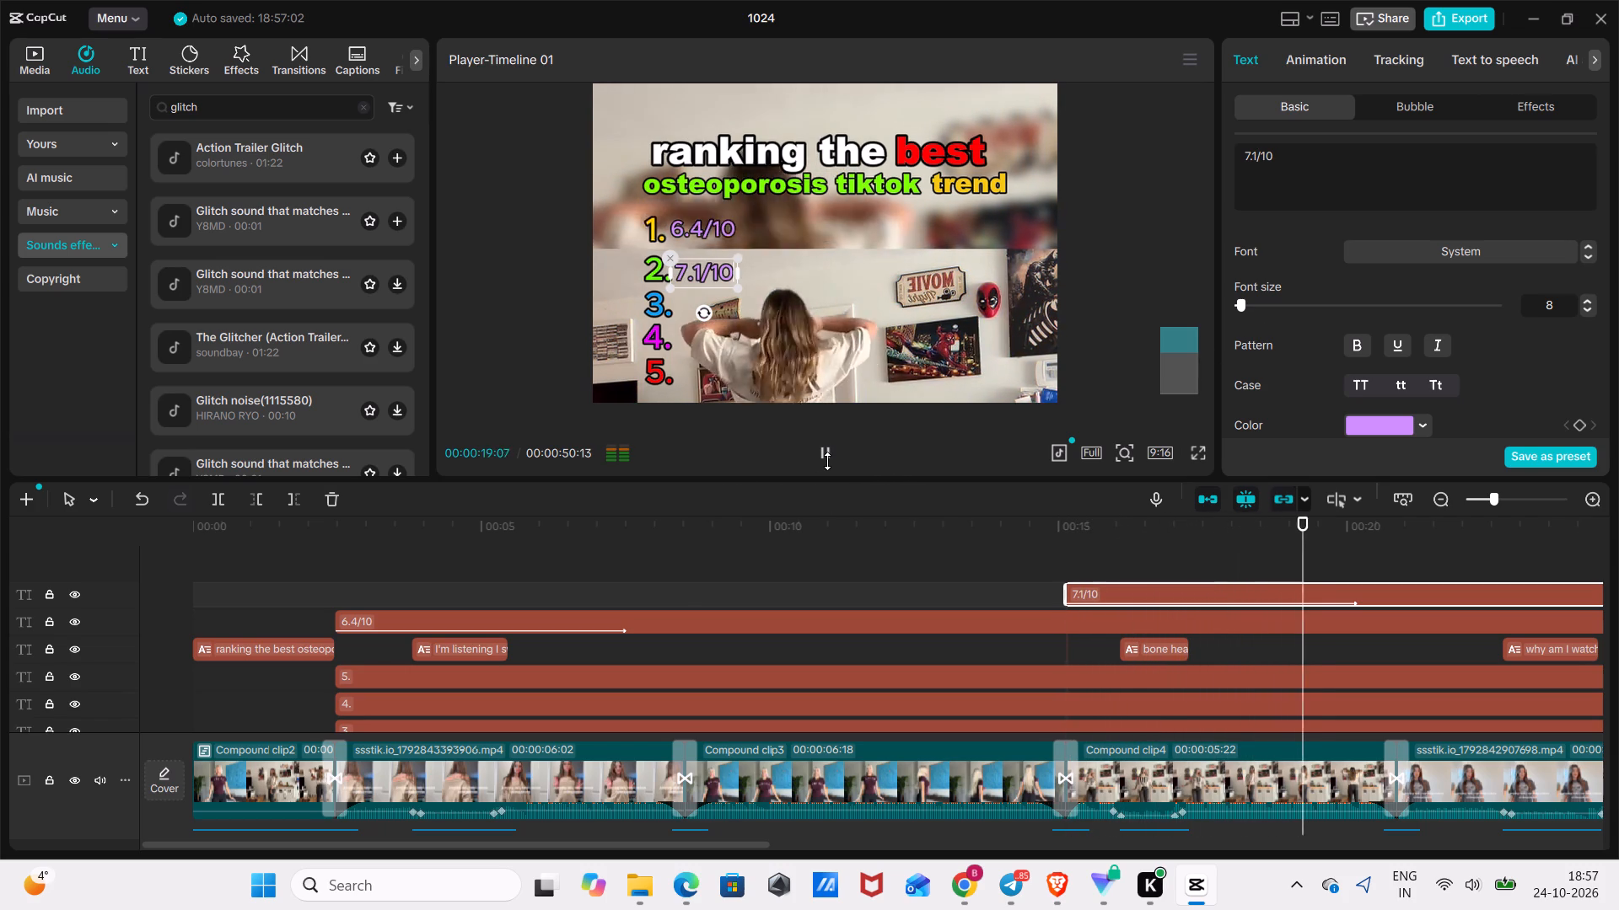
key(space)
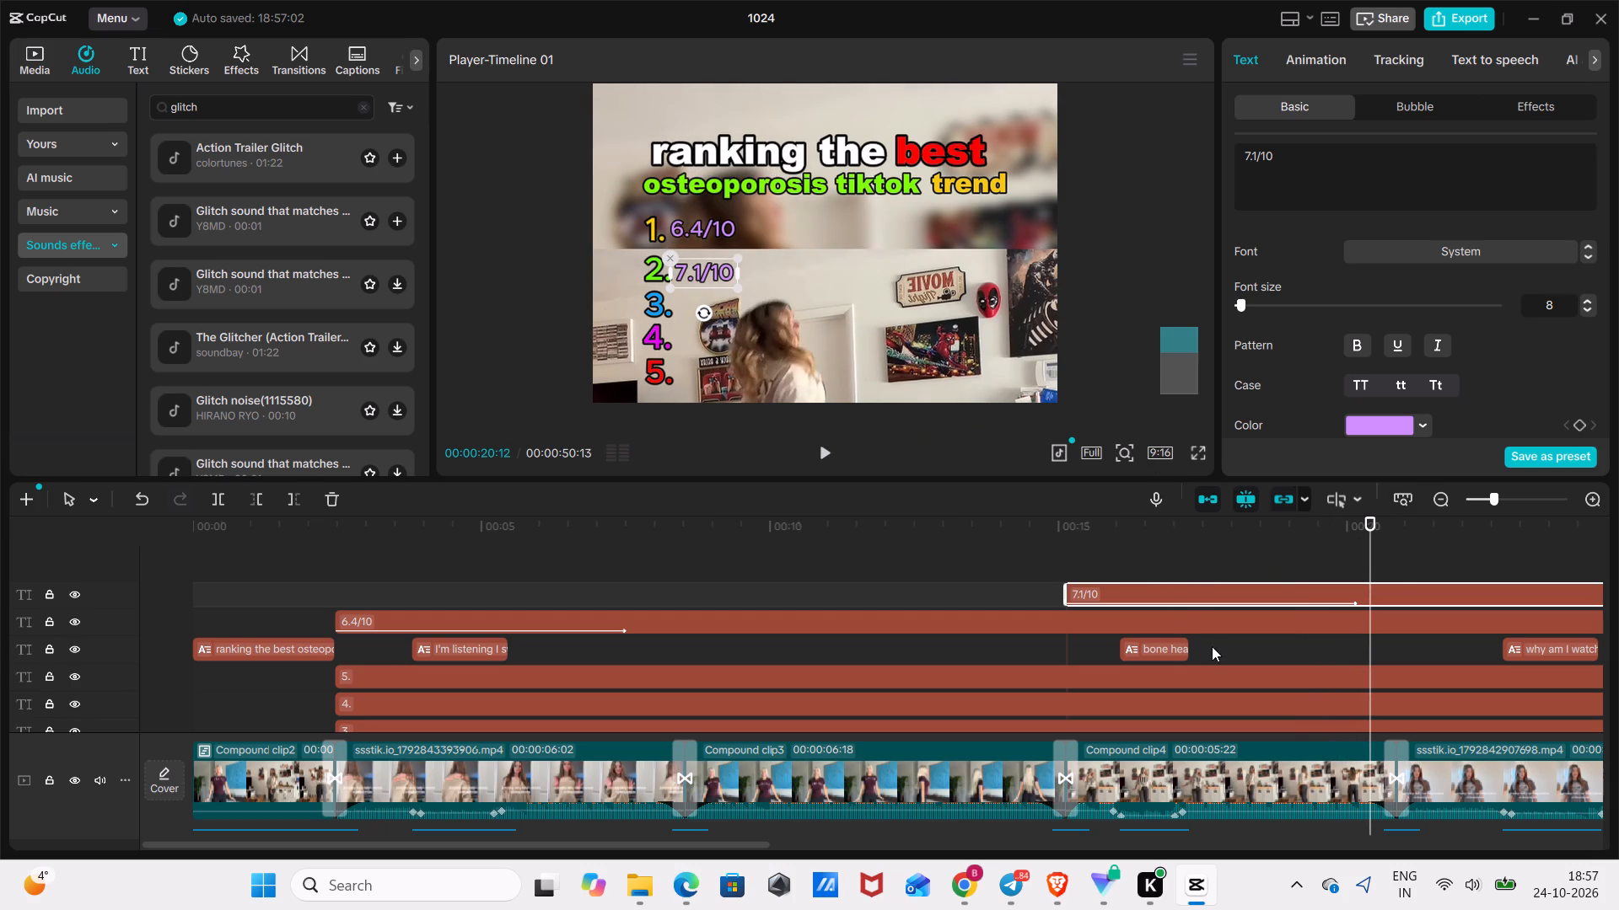
drag(1369, 552, 1618, 522)
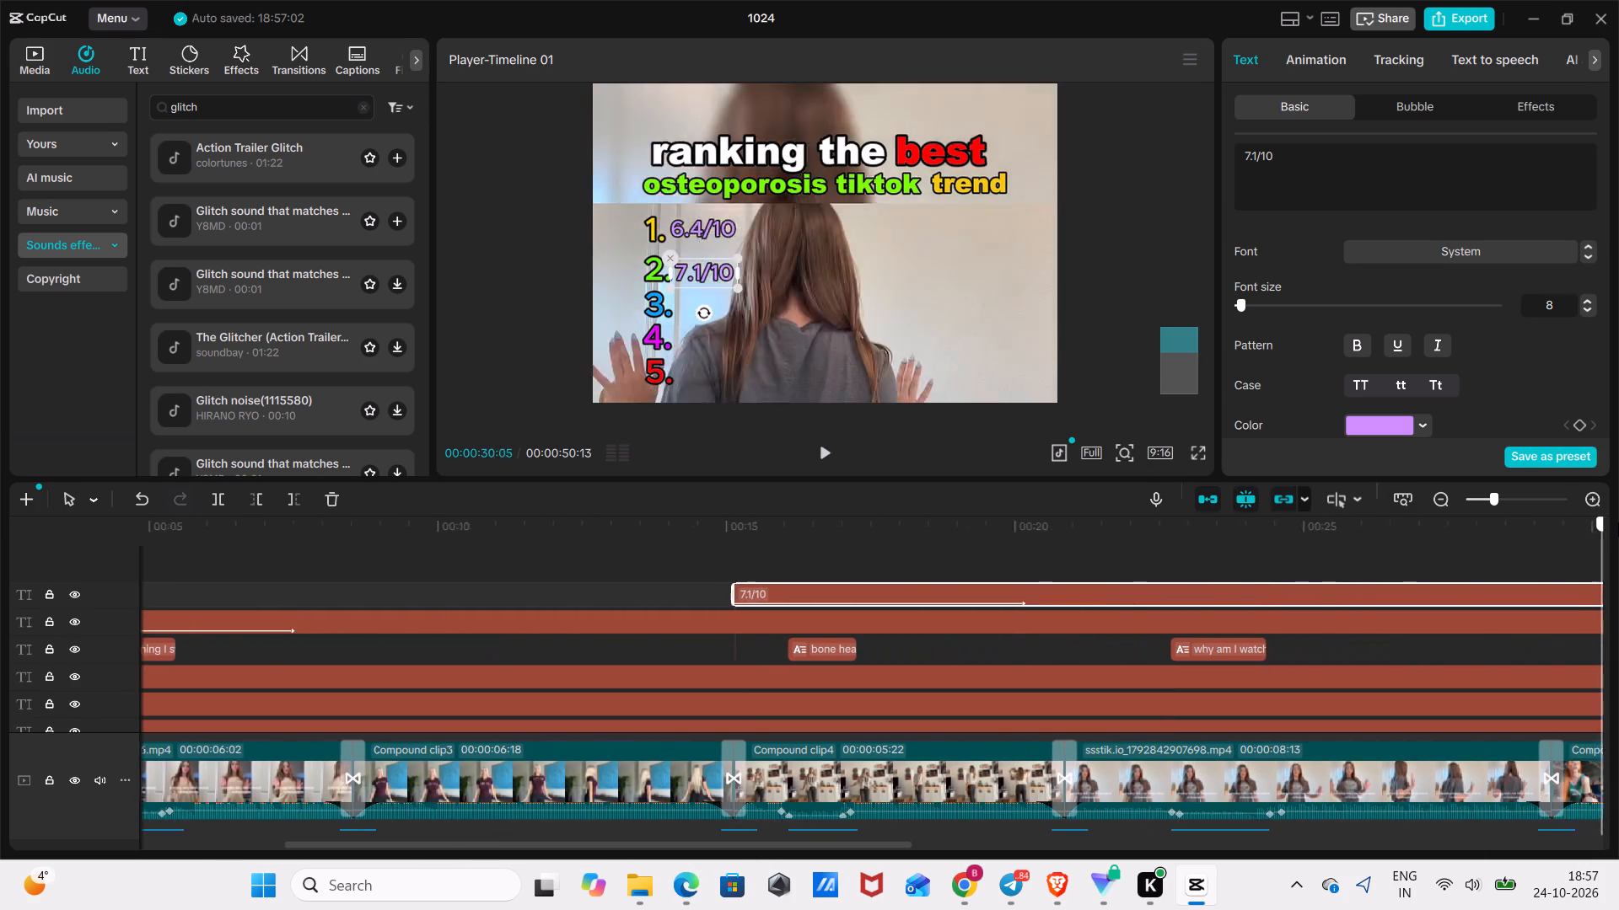
drag(1618, 522, 97, 600)
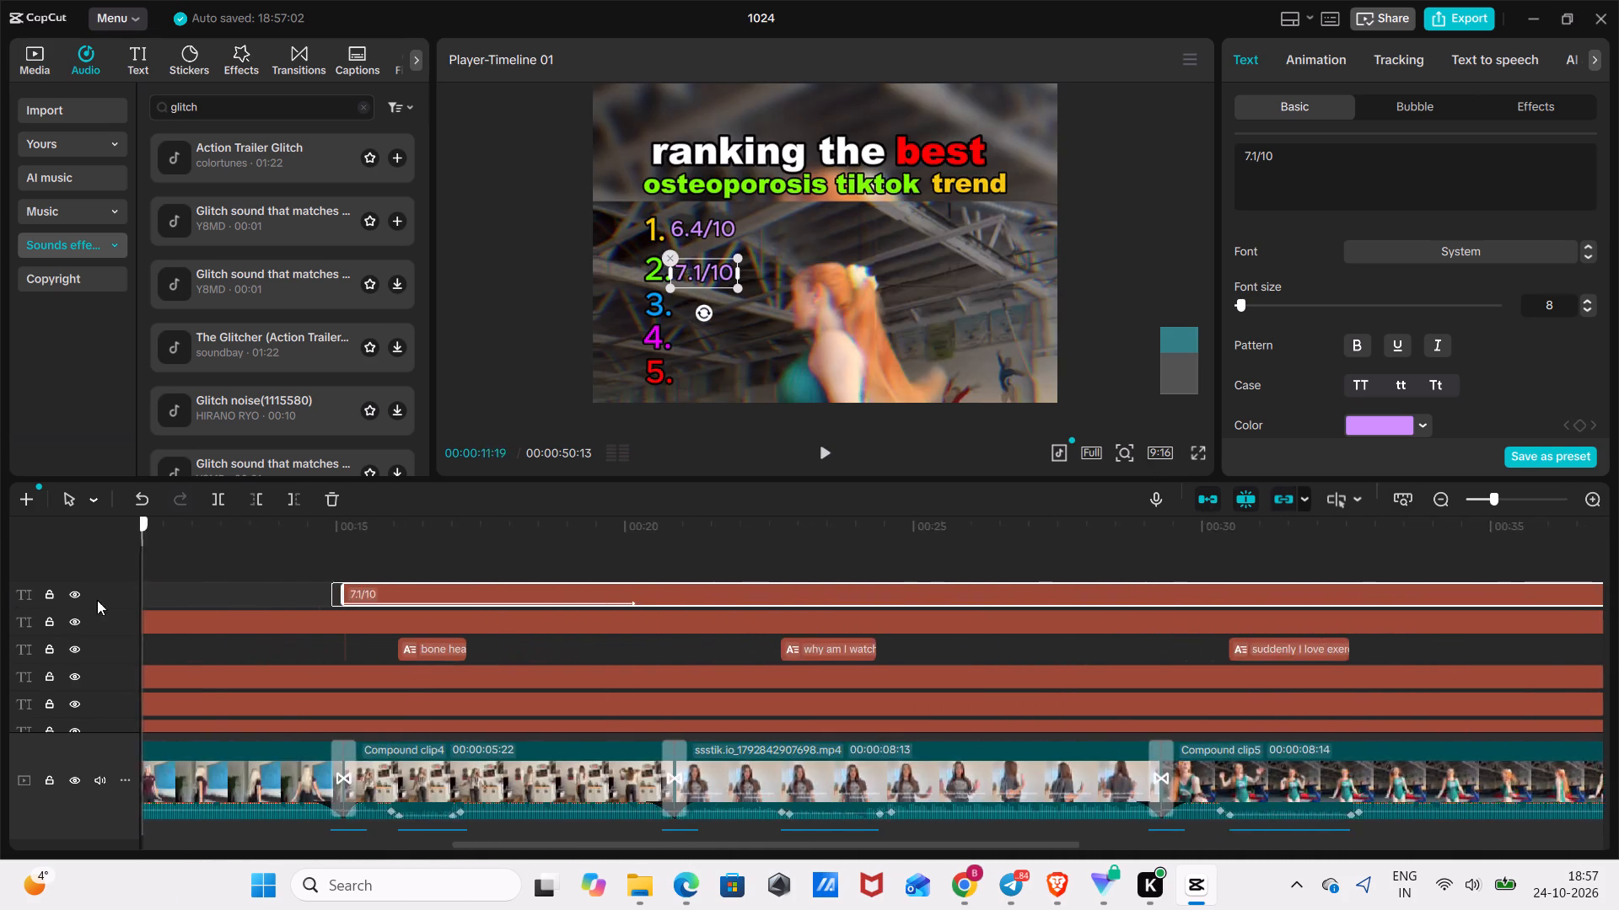
drag(97, 600, 1287, 704)
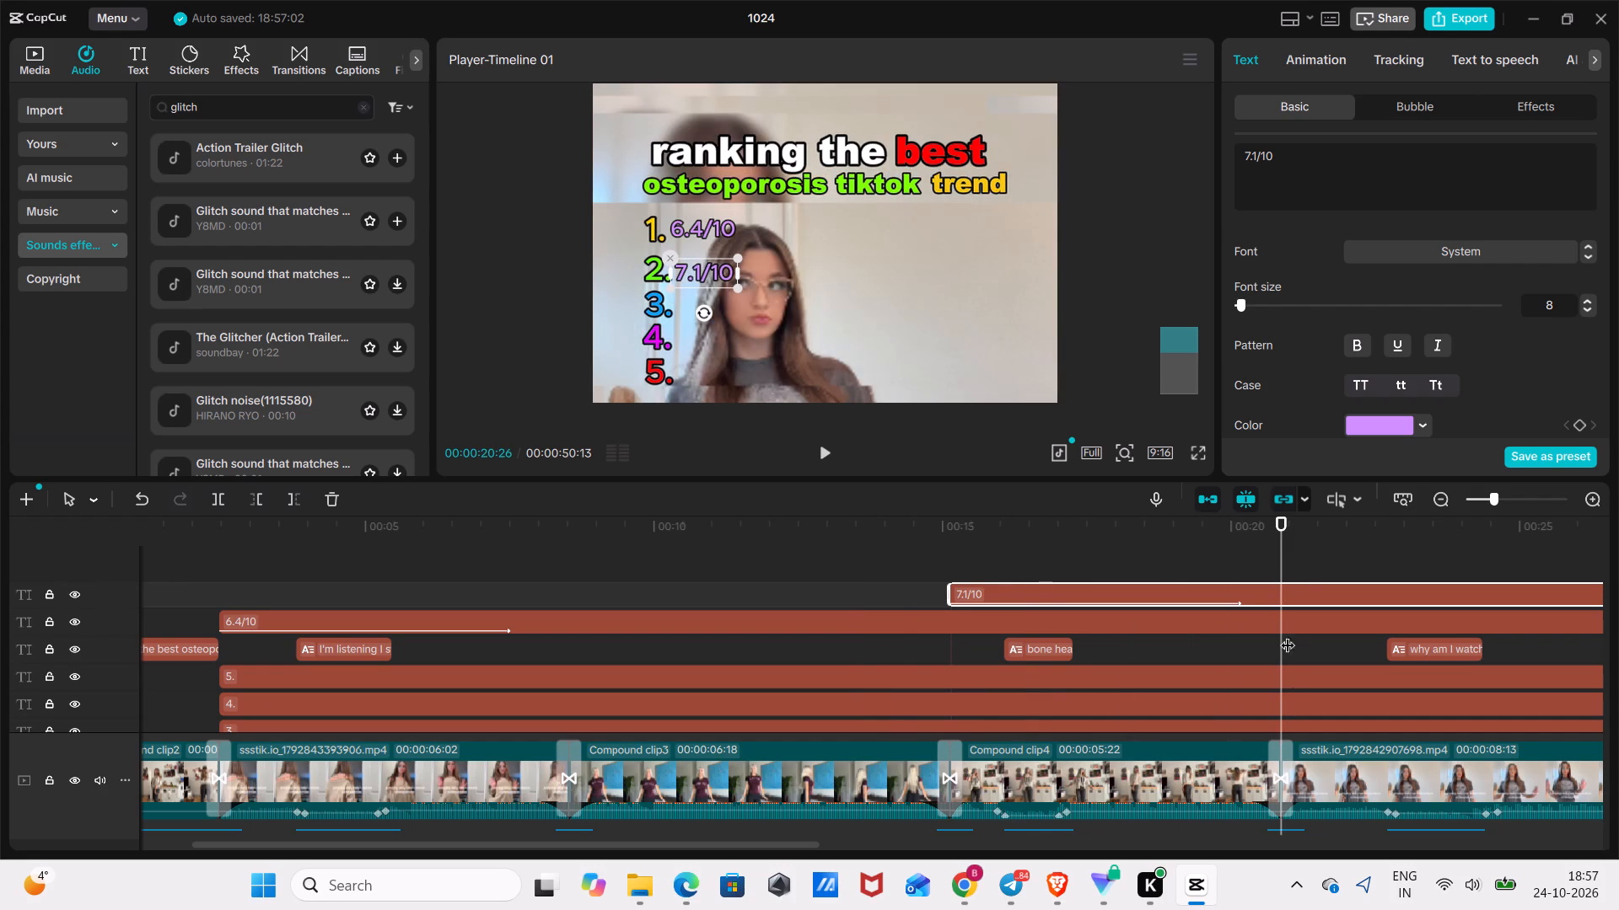
click(1302, 585)
click(1313, 58)
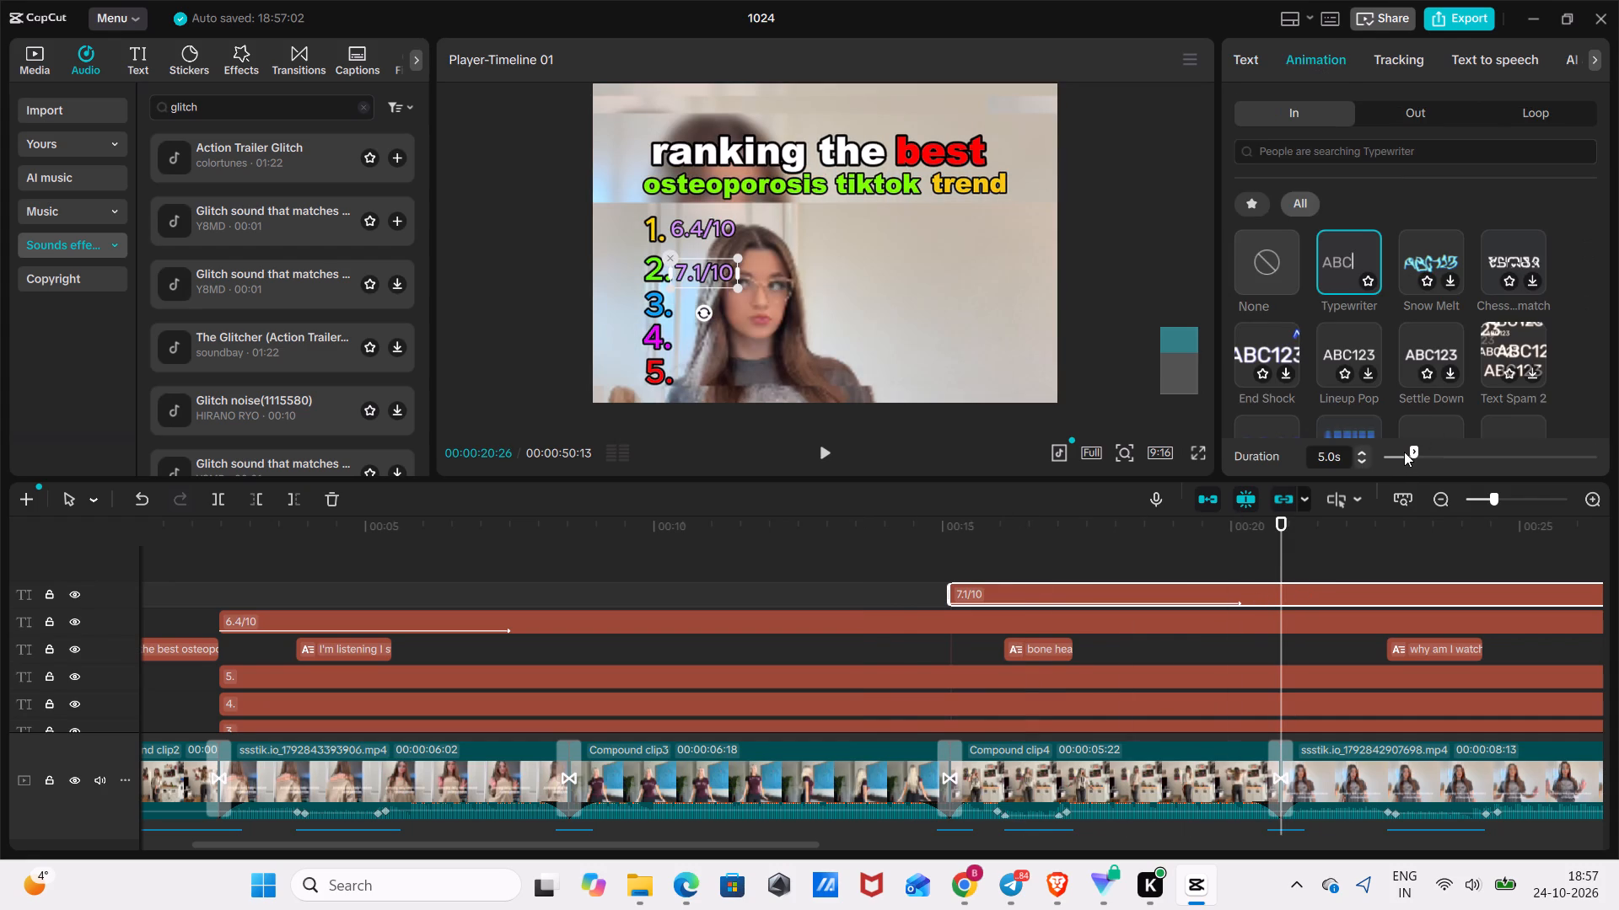
drag(1407, 448, 1398, 462)
drag(1398, 462, 1392, 468)
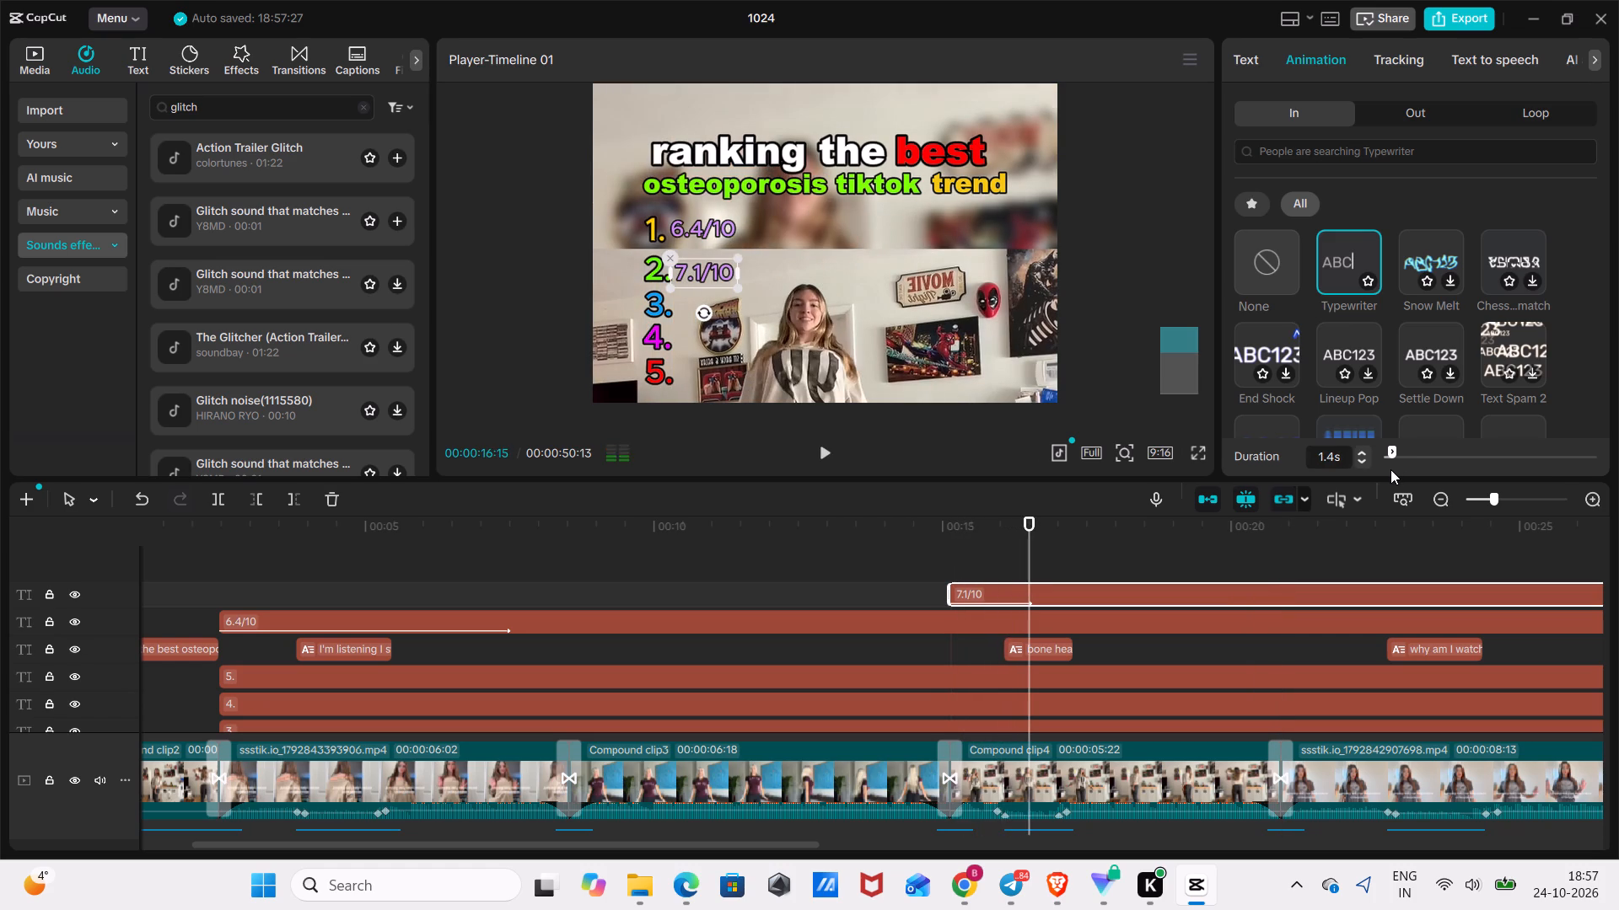
Shorten the Typewriter in-animation of the "6.4/10" rating to 1.7 s.
click(528, 619)
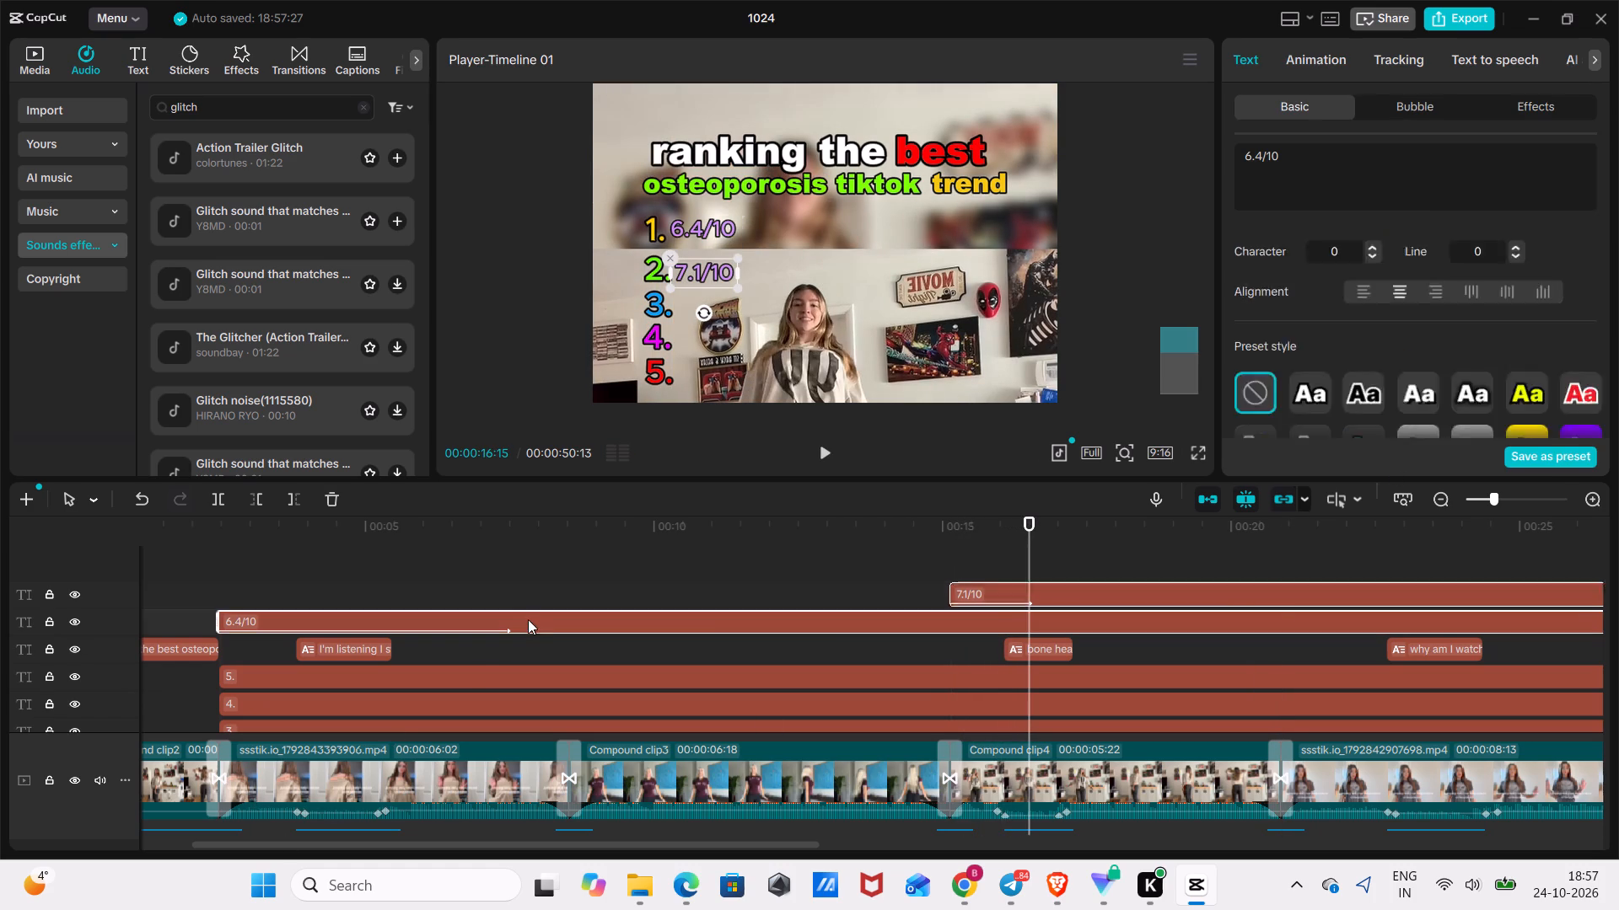
click(1326, 58)
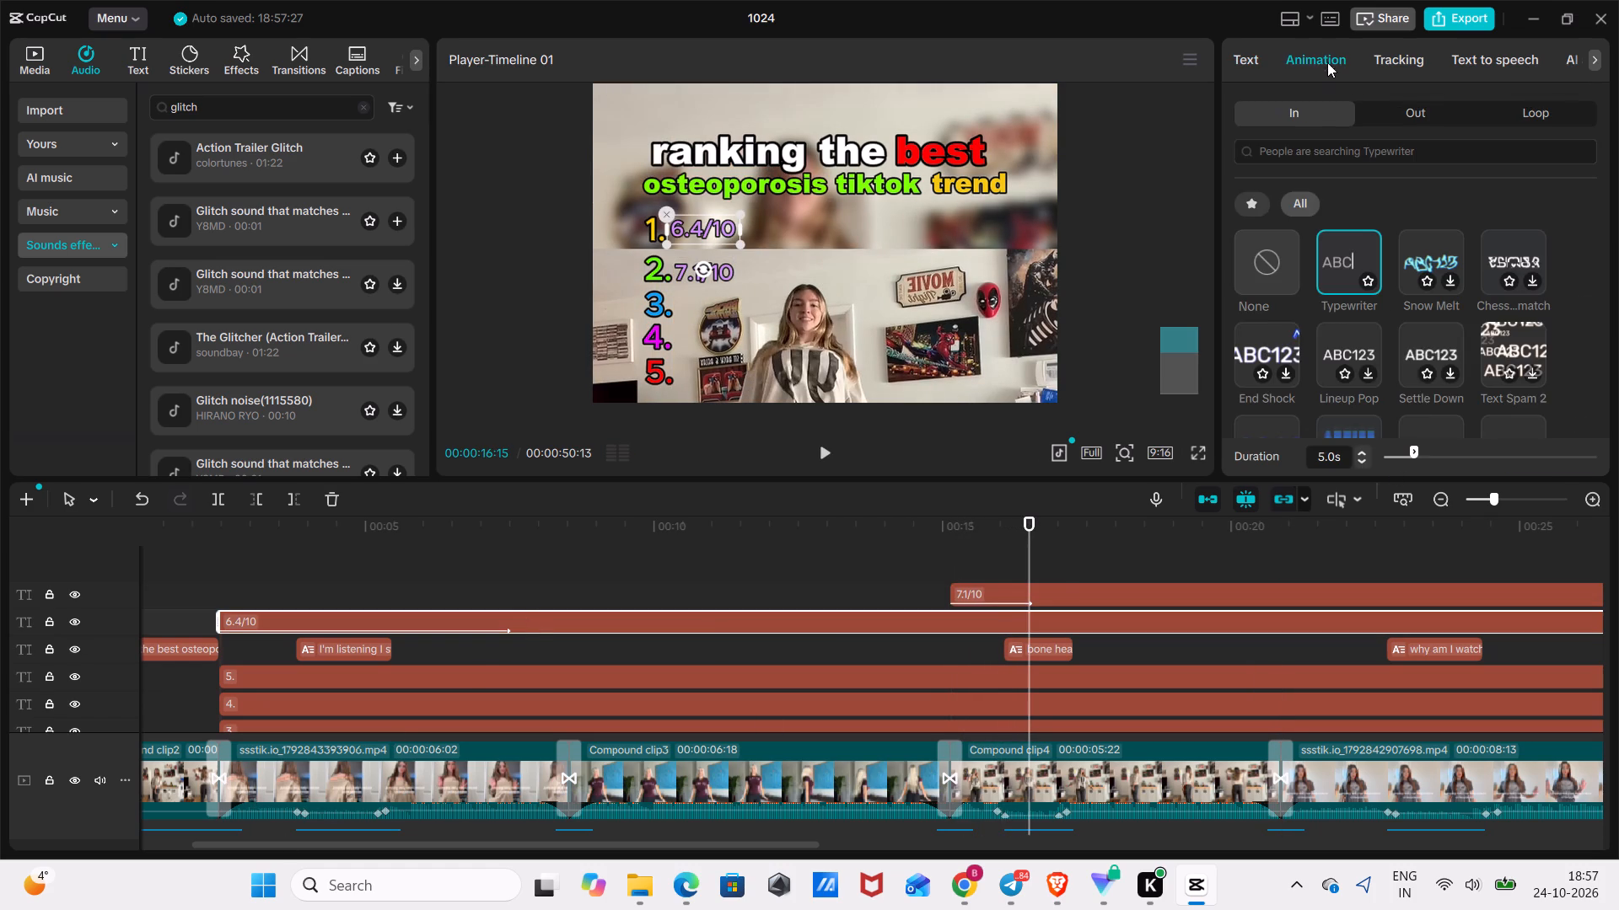
drag(1412, 452, 1403, 457)
drag(1403, 457, 1391, 470)
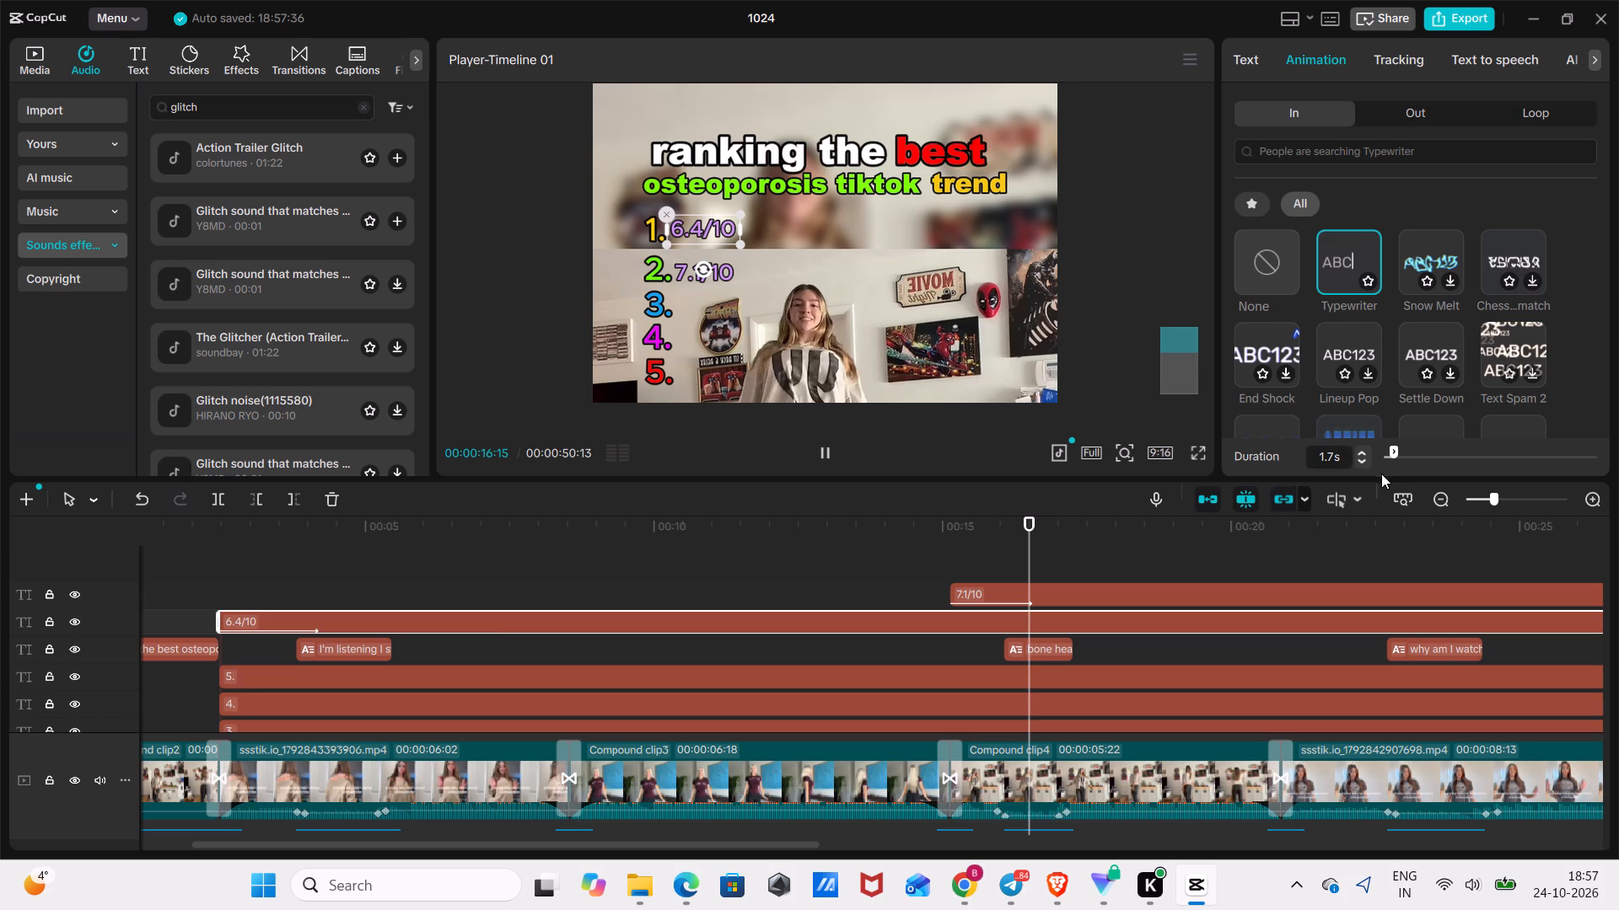
Copy the "7.1/10" rating text and paste the copy at 00:00:20:26, where the clip after Compound clip4 begins.
click(1270, 591)
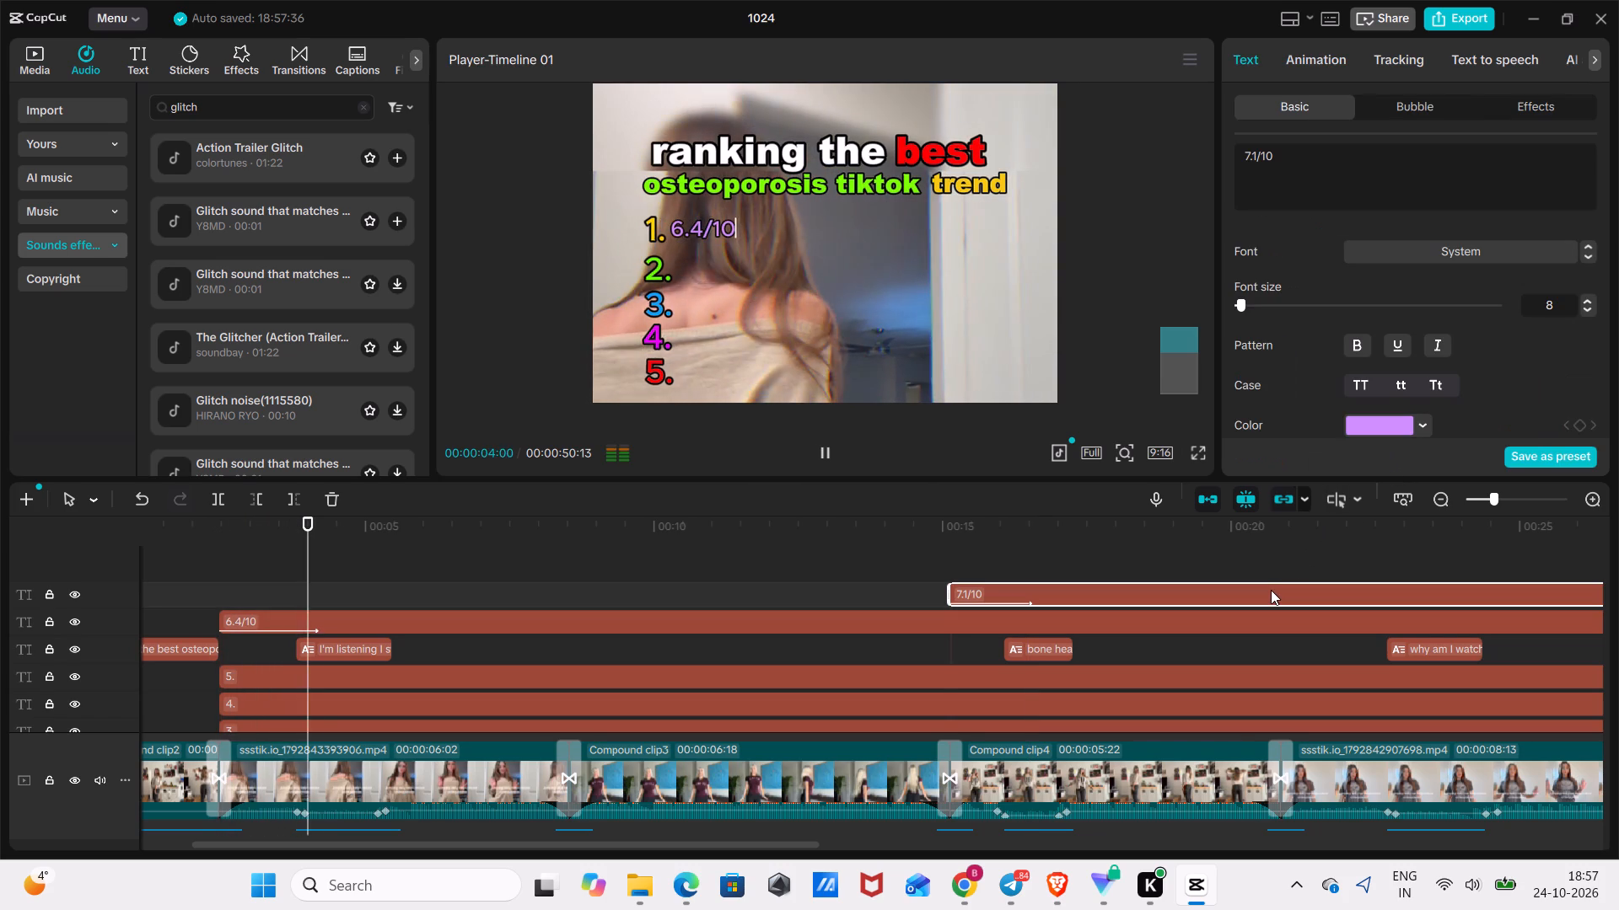
key(ctrl+c)
click(1280, 549)
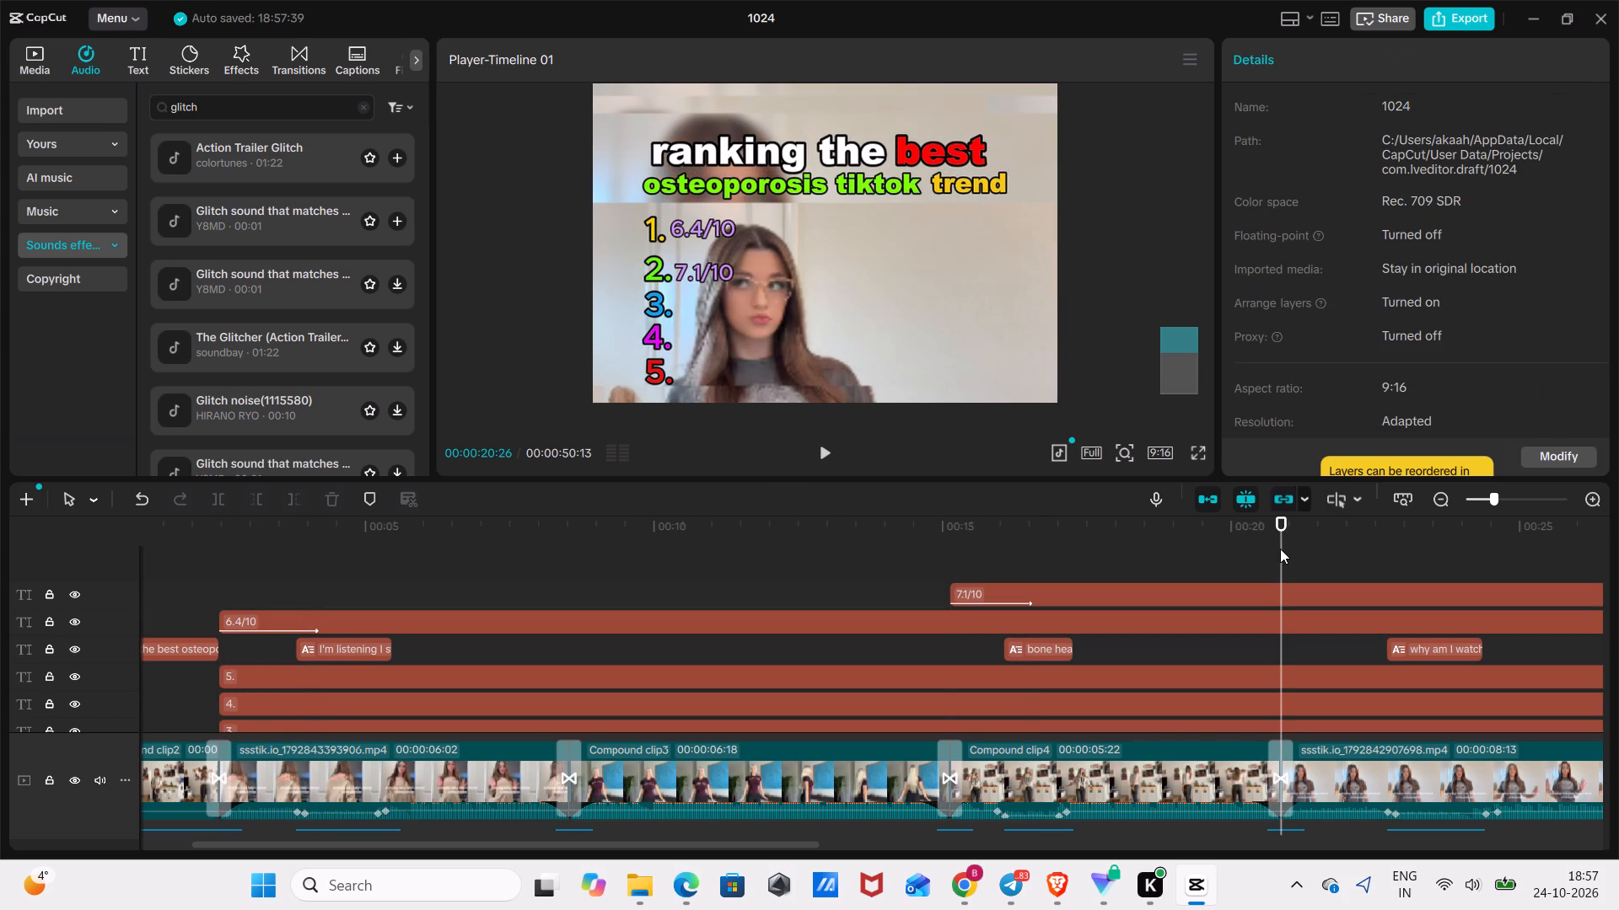
click(1280, 549)
key(ctrl+v)
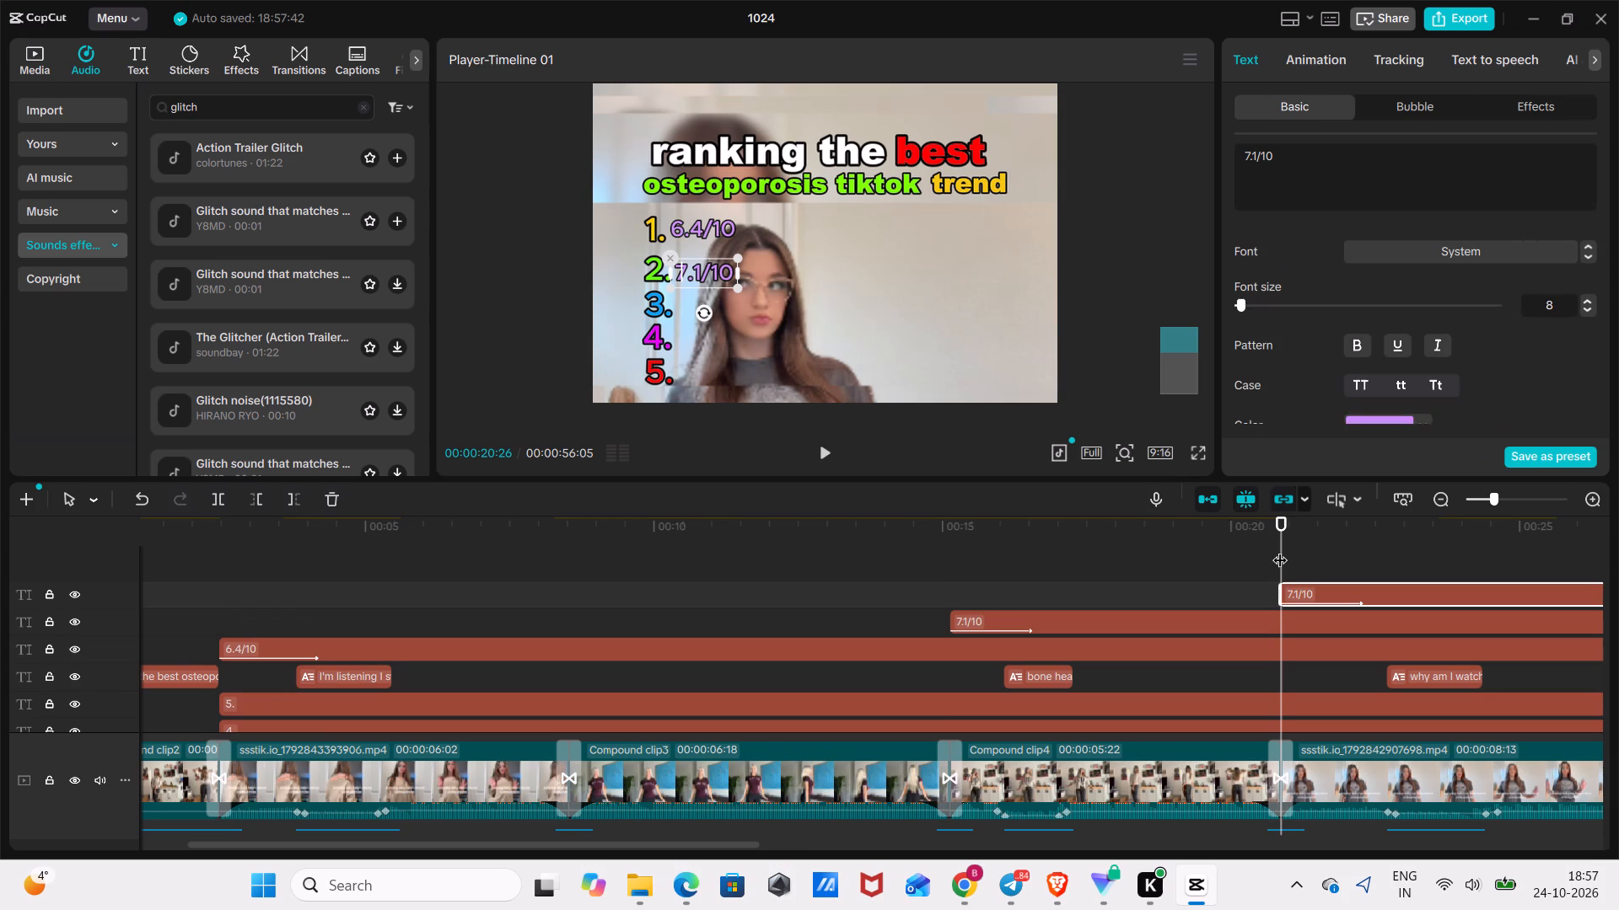
Move the pasted rating down in the preview so it sits beside the "3." on the same line.
drag(702, 275, 702, 304)
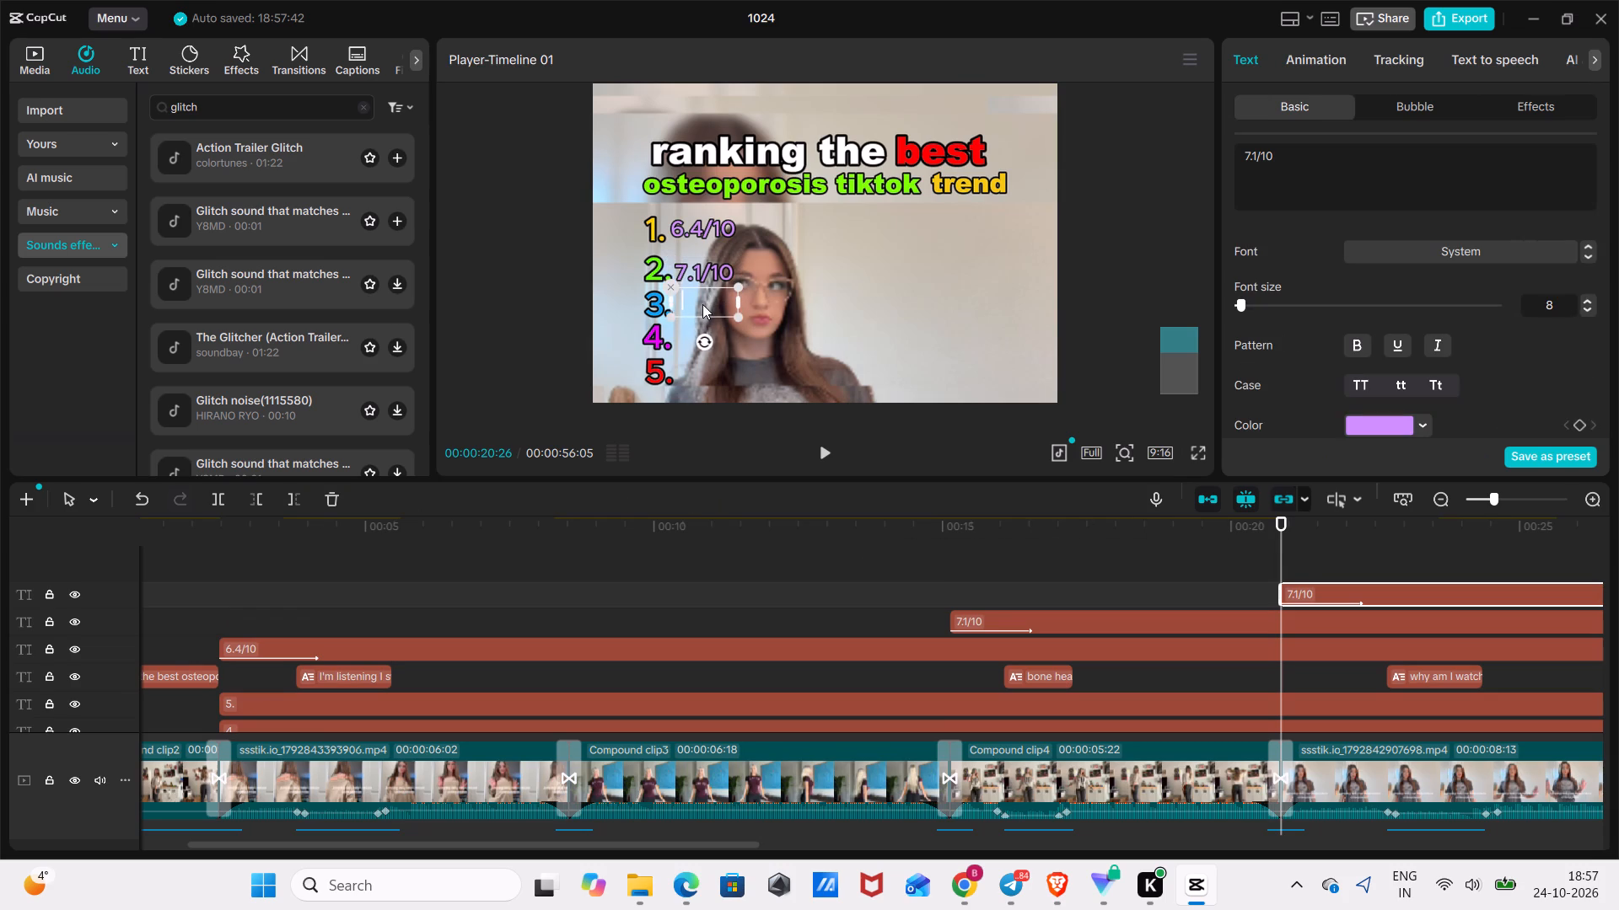
drag(702, 304, 702, 310)
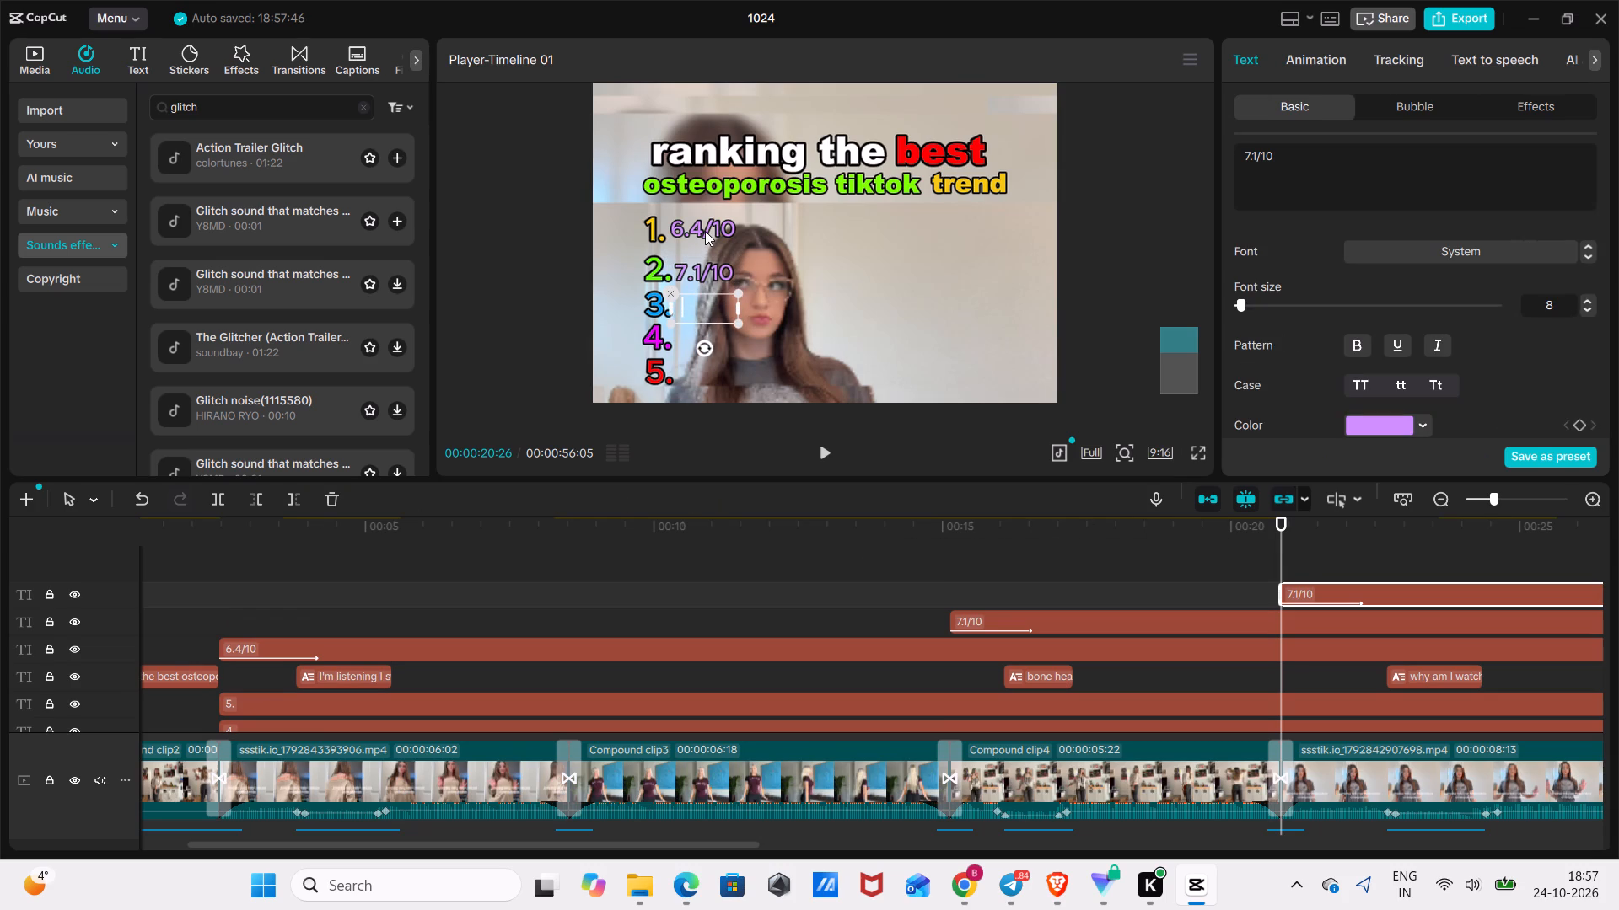
Move the "6.4/10" rating from beside the "1." down to the "5." line in the preview.
click(705, 230)
drag(705, 229, 716, 367)
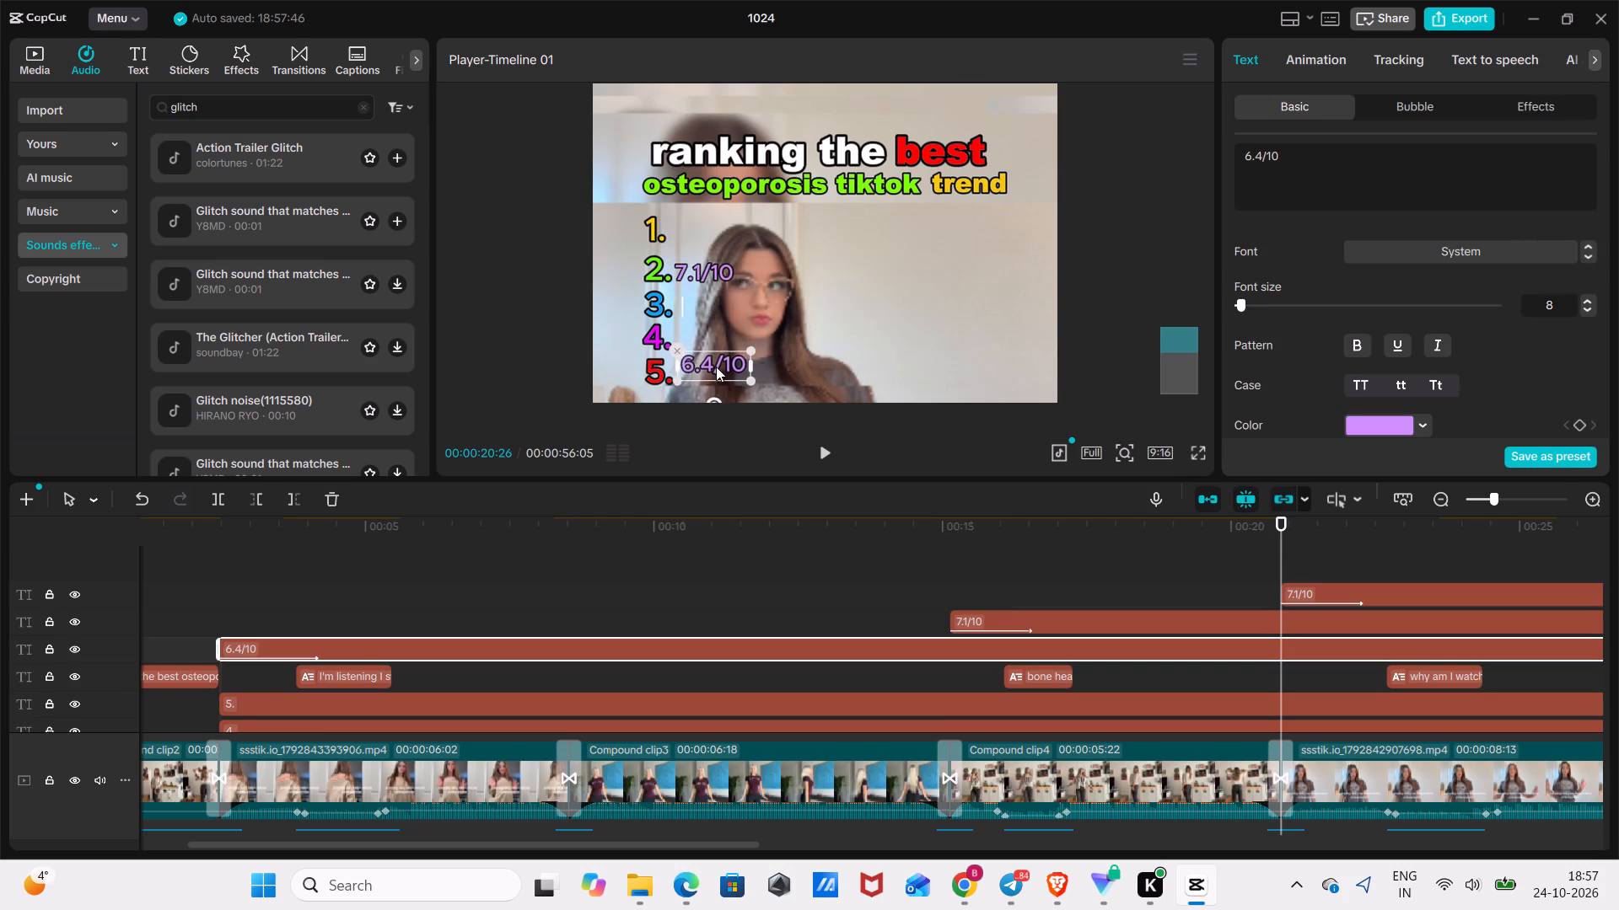
drag(716, 367, 718, 372)
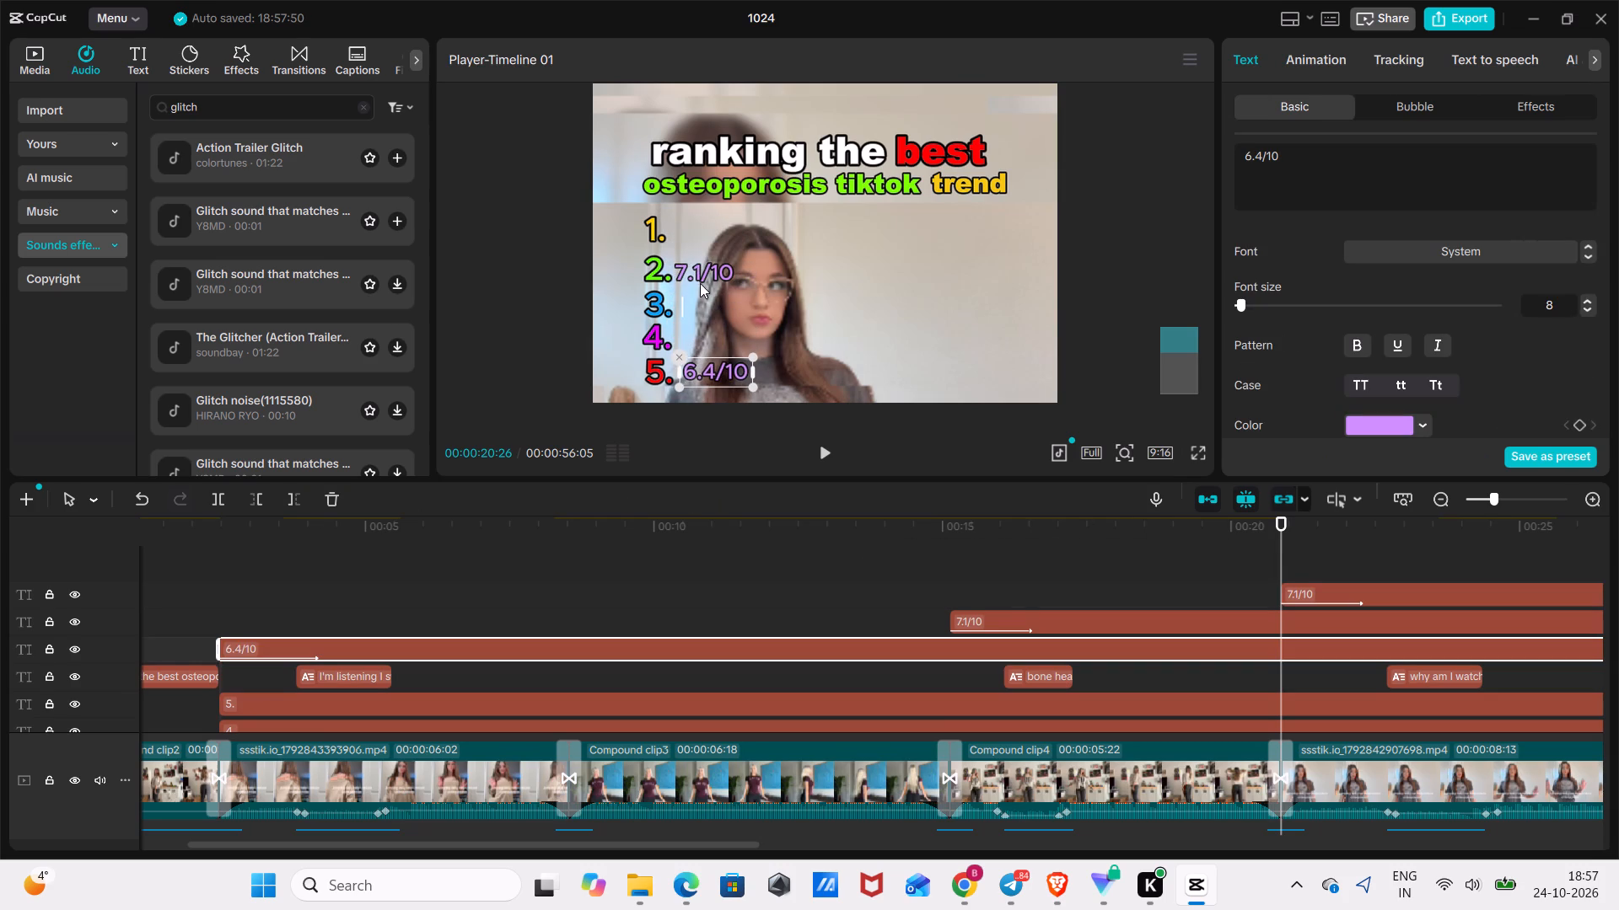
Move the earlier "7.1/10" rating down beside the "4." and nudge the pasted copy into place beside the "3.".
click(700, 276)
drag(700, 269, 702, 324)
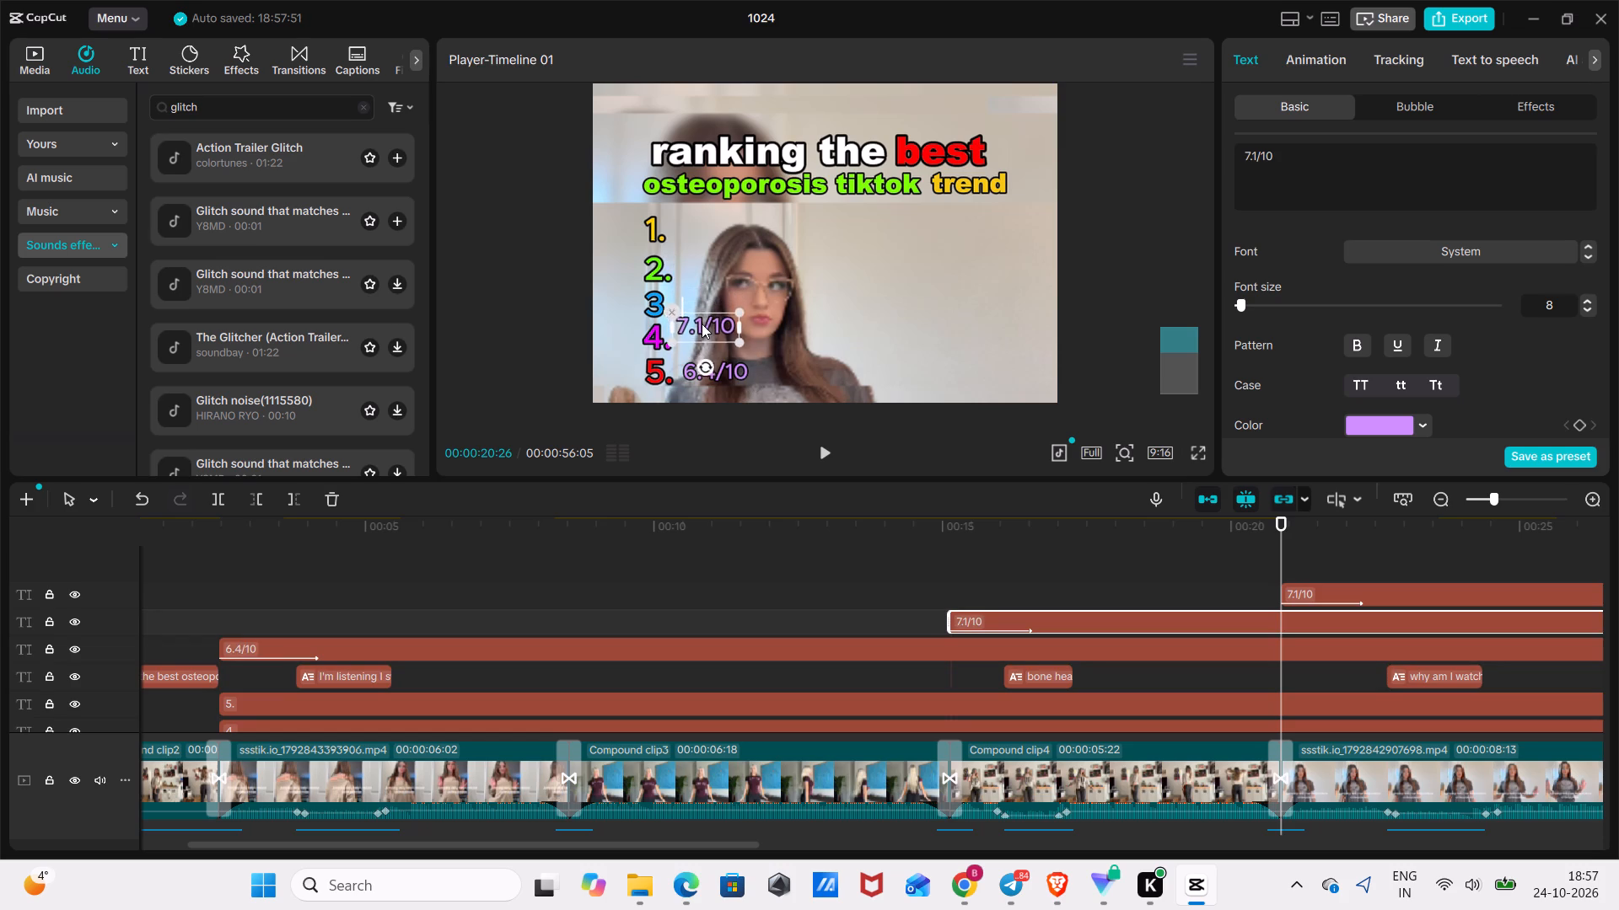
drag(702, 324, 704, 336)
click(701, 312)
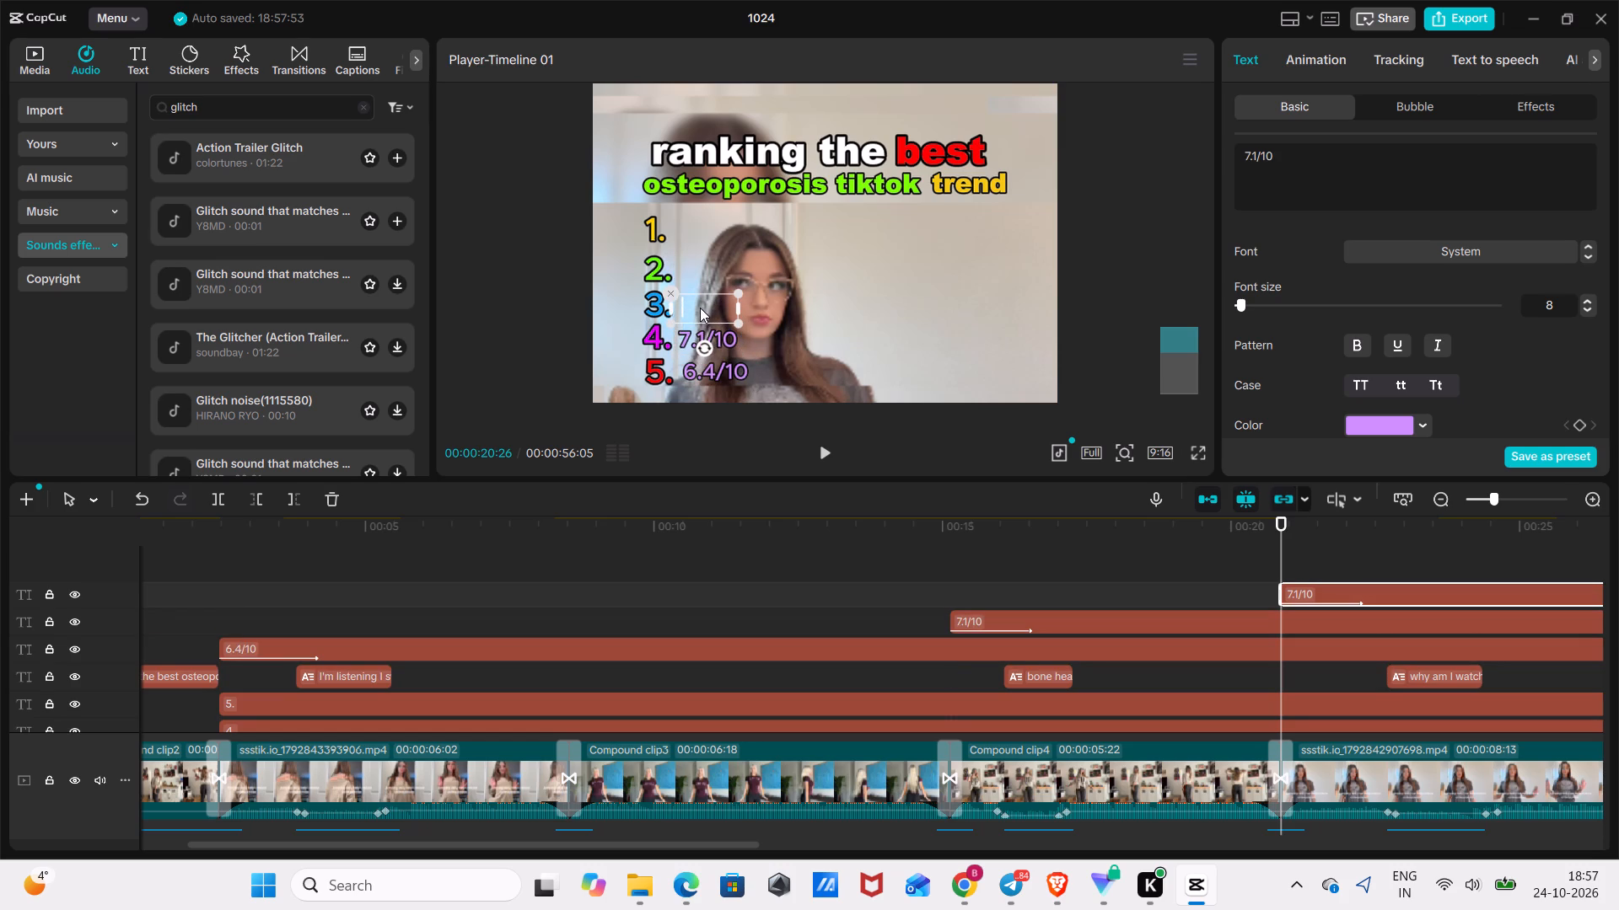
click(700, 308)
Change the pasted rating text beside the "3." to "8.2/10".
click(1260, 154)
key(Left)
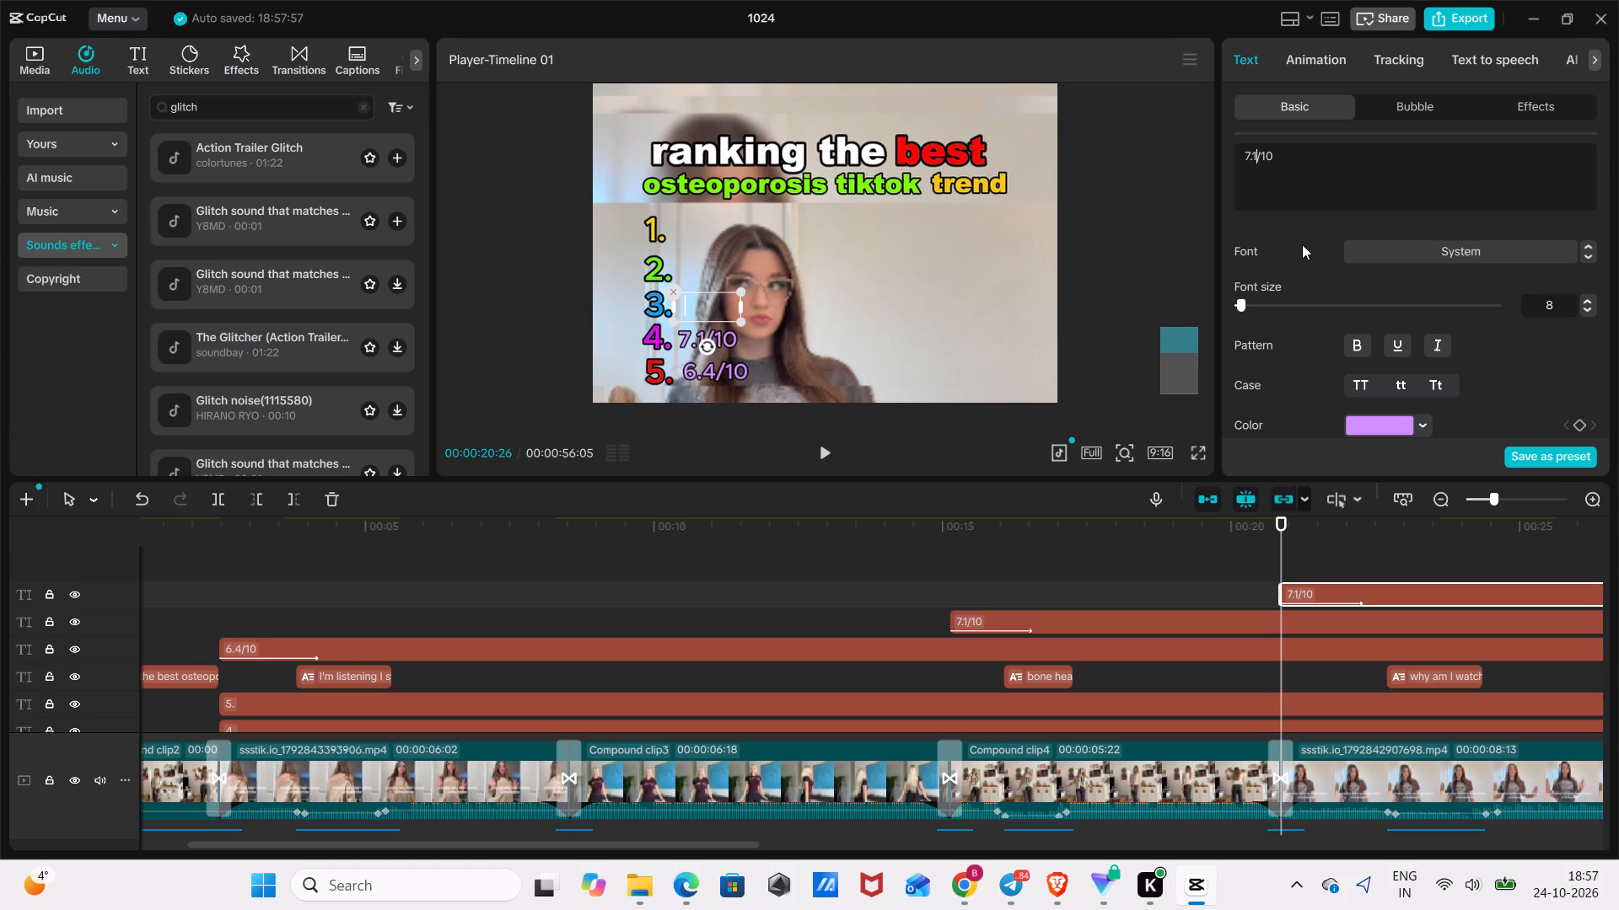
key(BackSpace)
key(BackSpace)
key(BackSpace)
key(BackSpace)
key(BackSpace)
key(BackSpace)
key(BackSpace)
key(BackSpace)
key(BackSpace)
key(BackSpace)
key(BackSpace)
key(BackSpace)
key(BackSpace)
key(BackSpace)
key(BackSpace)
key(BackSpace)
key(BackSpace)
key(BackSpace)
key(BackSpace)
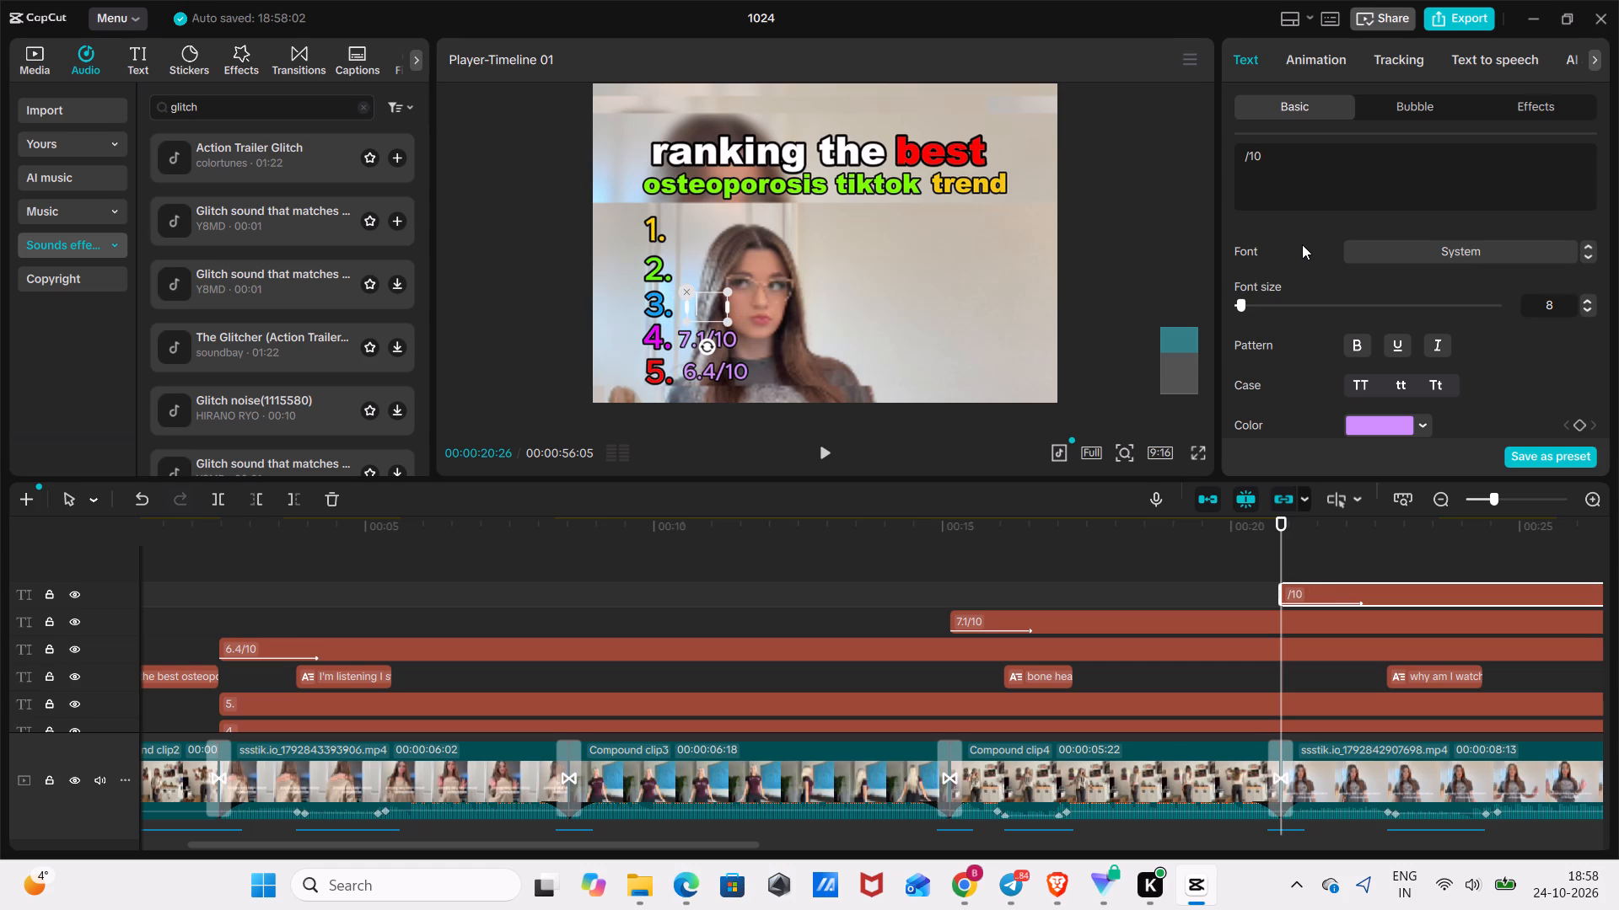
text(8.2)
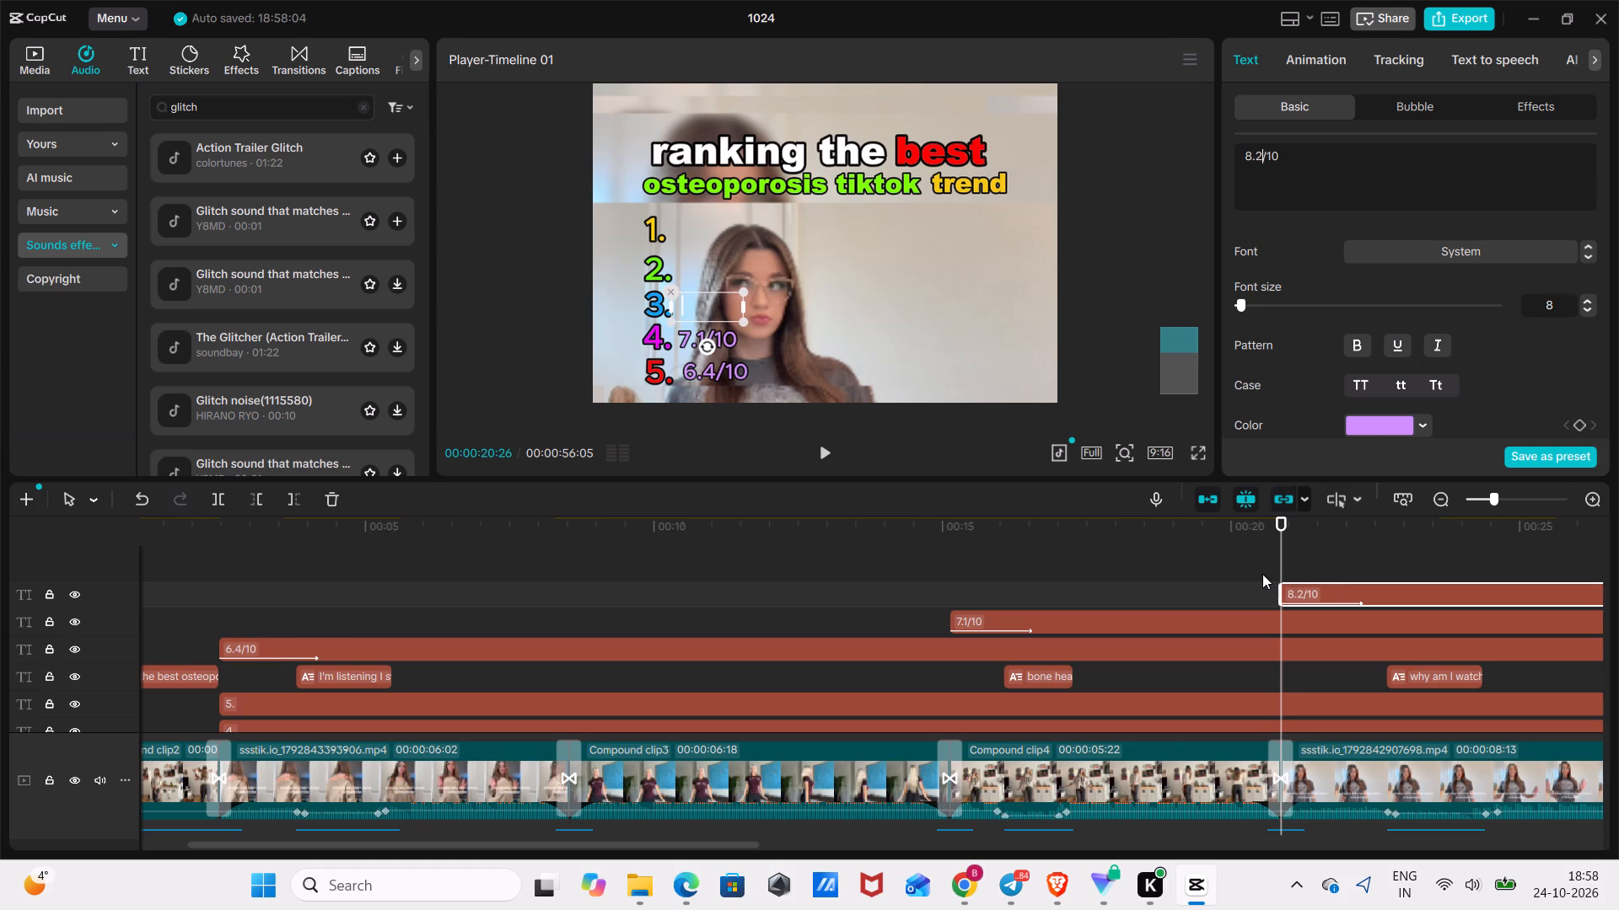
Reduce the font size of the "8.2/10", "7.1/10" and "6.4/10" ratings to 7.
click(1589, 310)
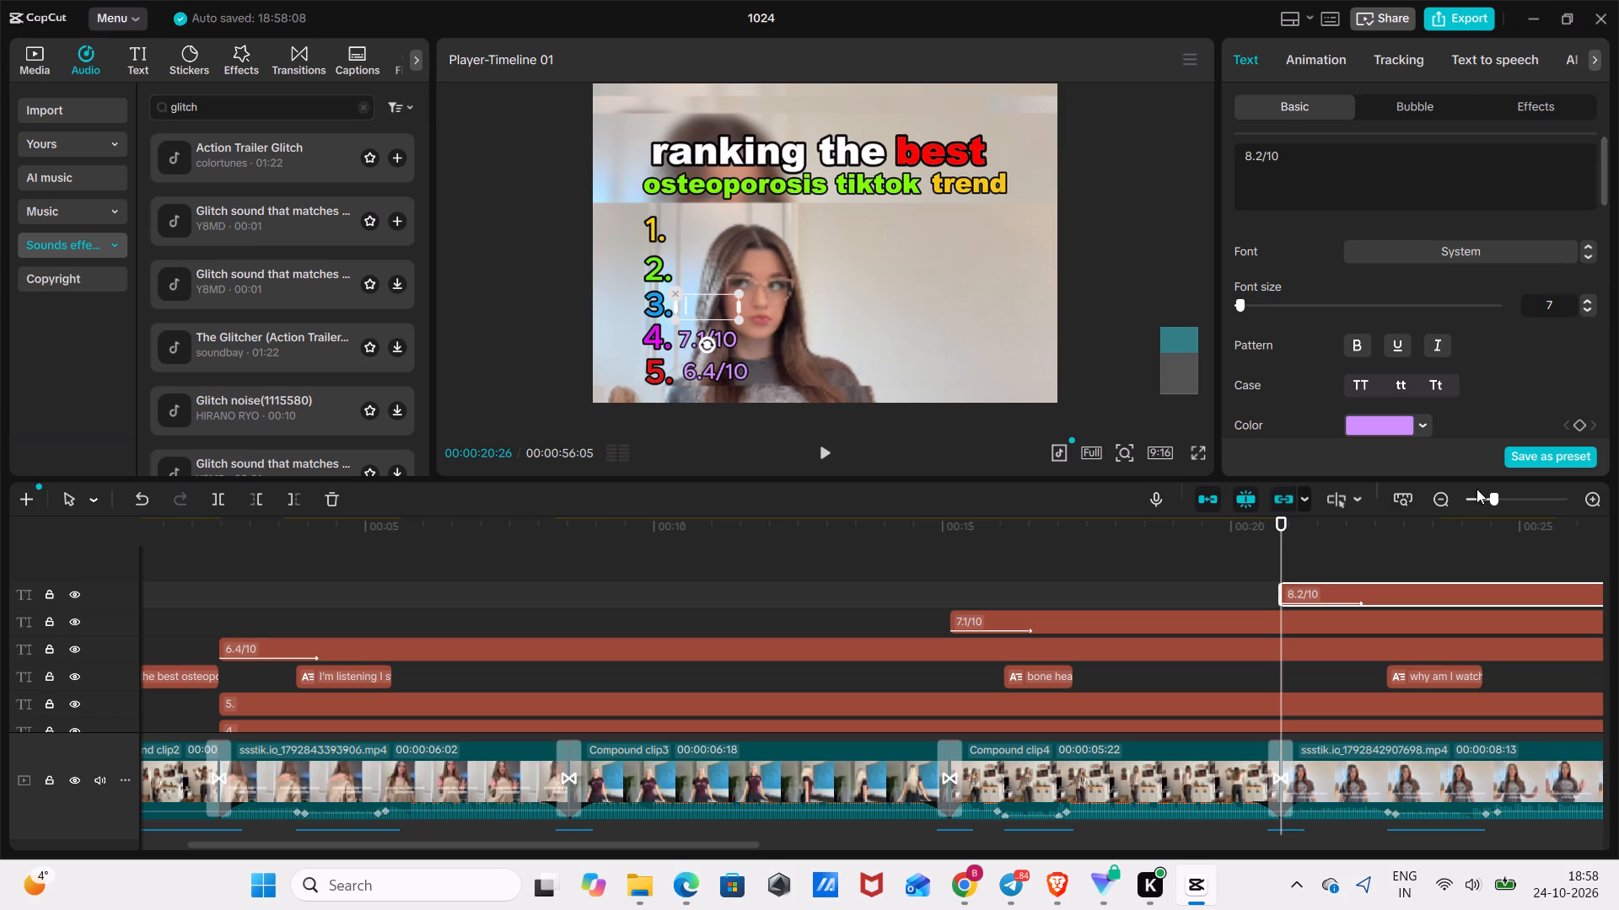
click(1321, 632)
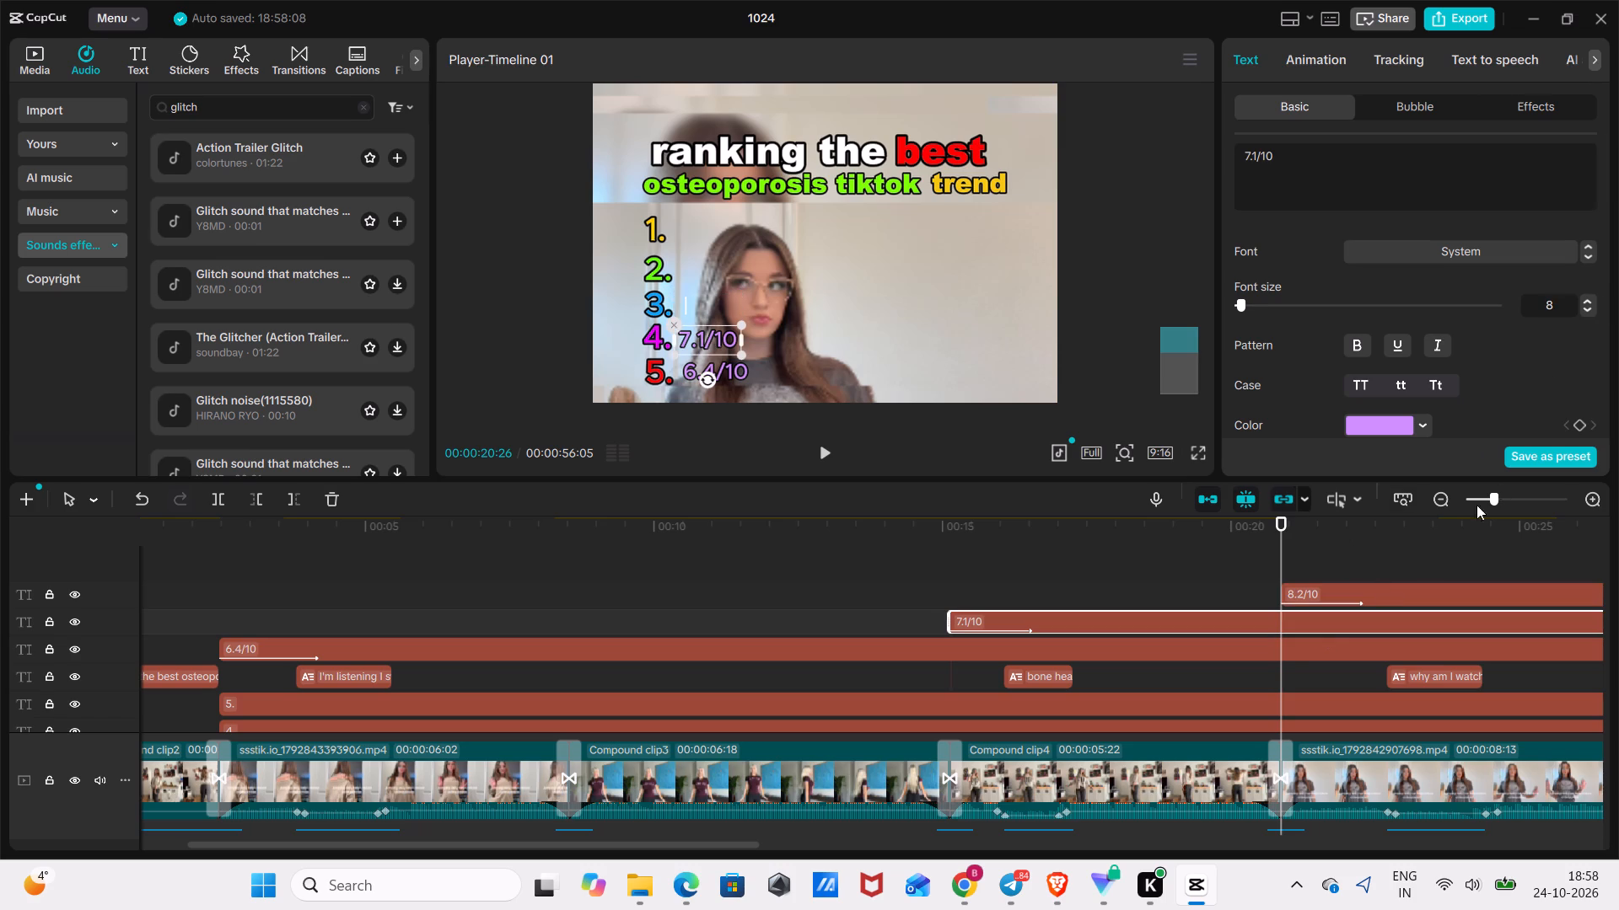
click(1587, 313)
click(1033, 639)
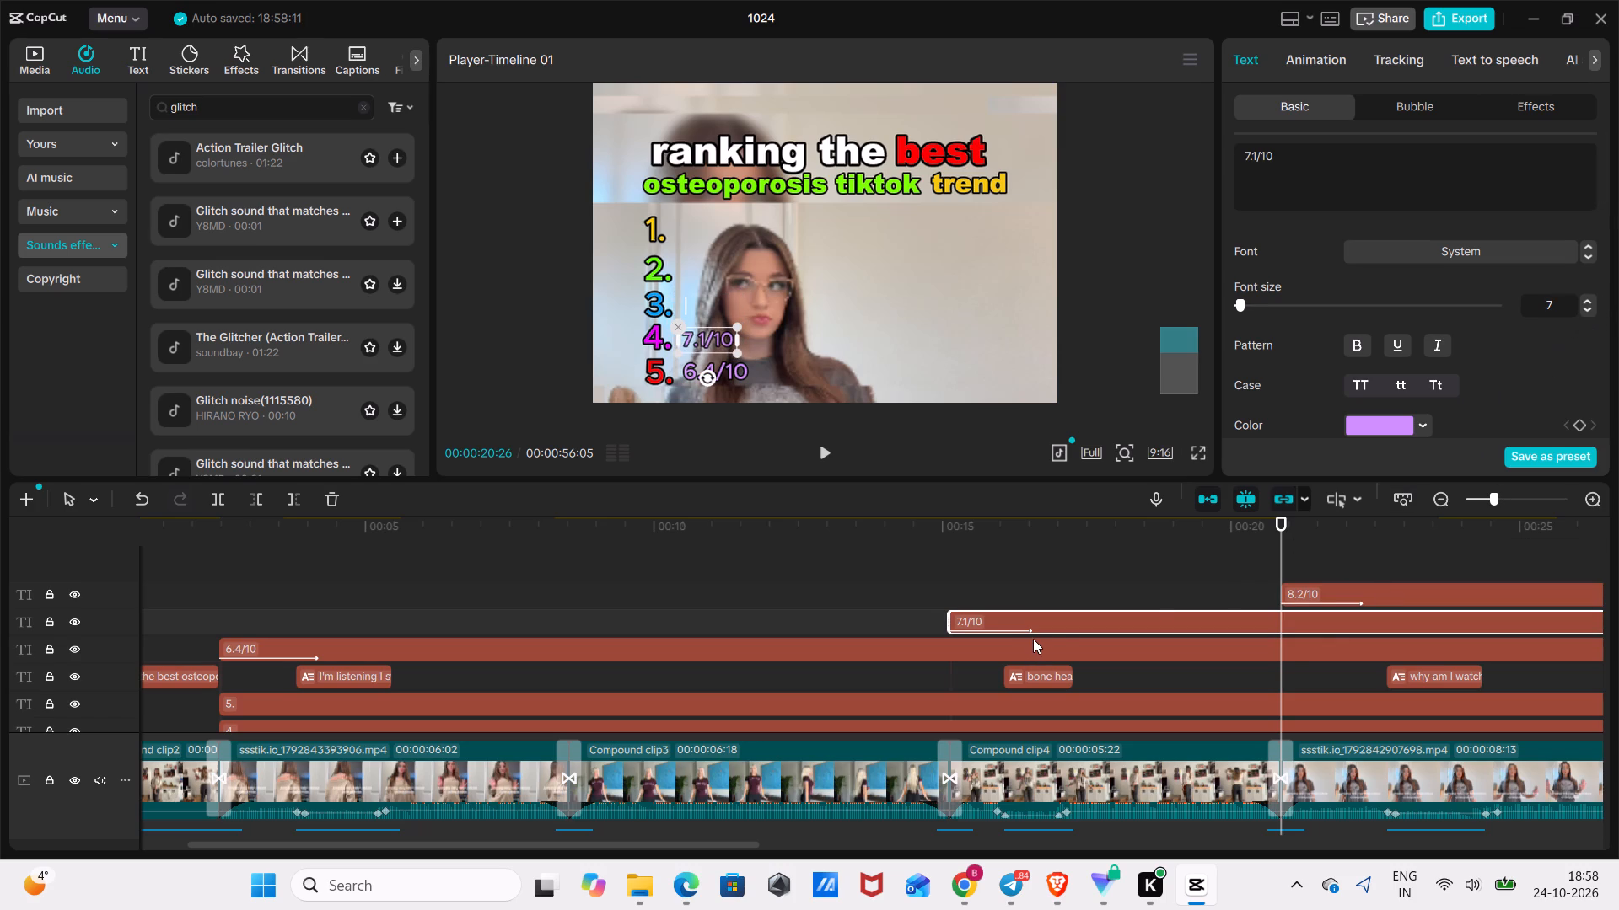
click(1590, 309)
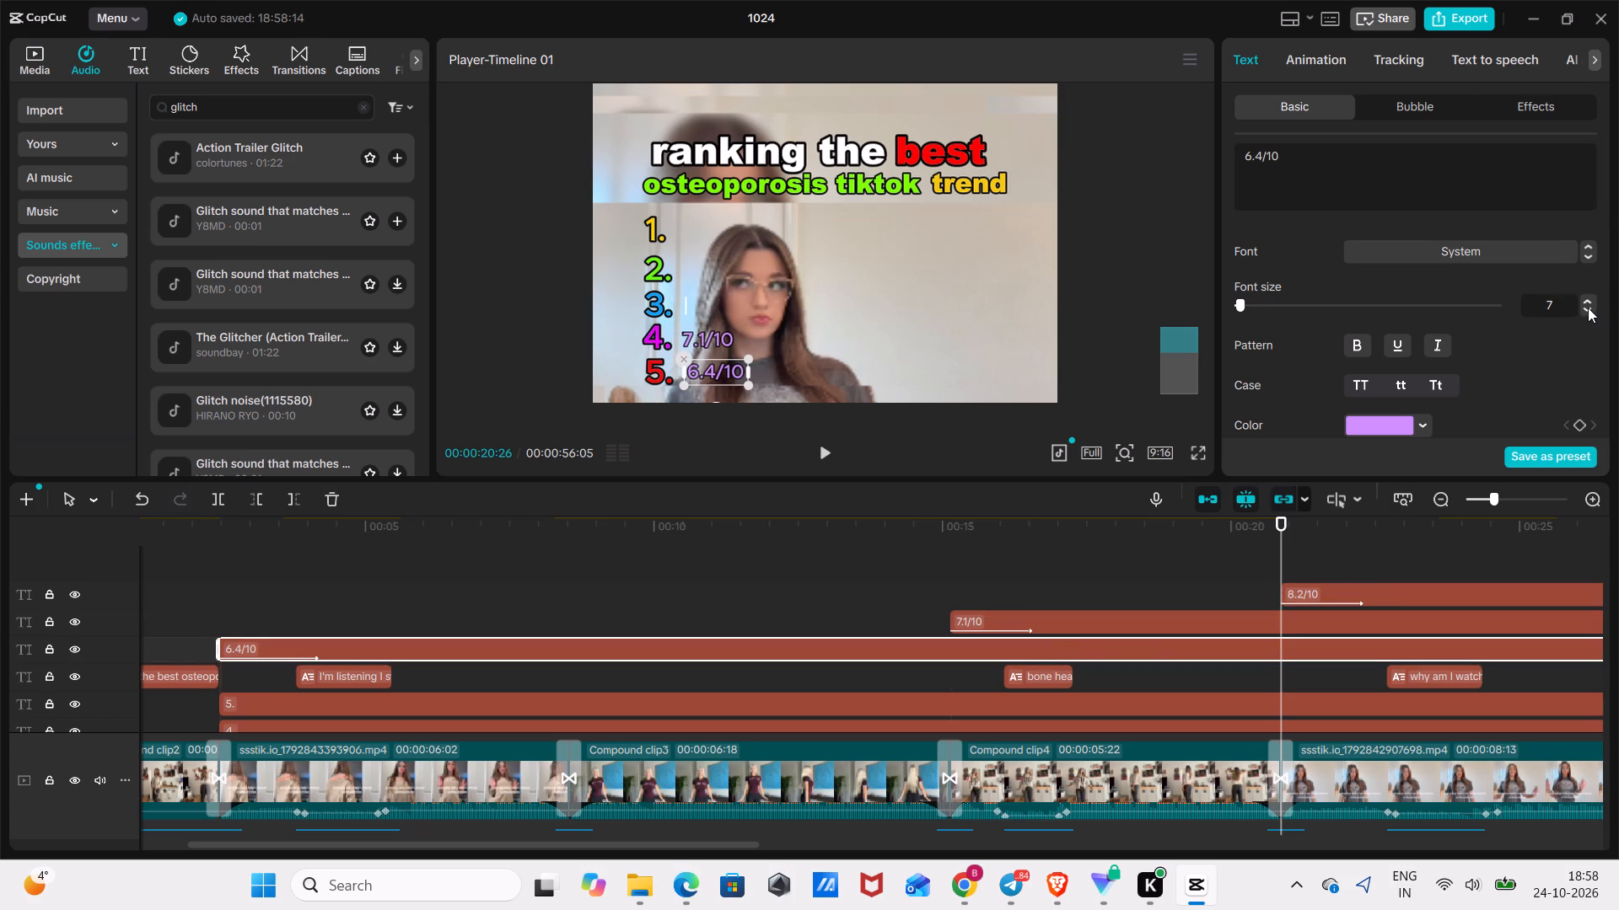
Nudge the three ratings beside "5.", "4." and "3." into line with each other, and play the video to check them.
click(723, 366)
click(706, 339)
click(708, 339)
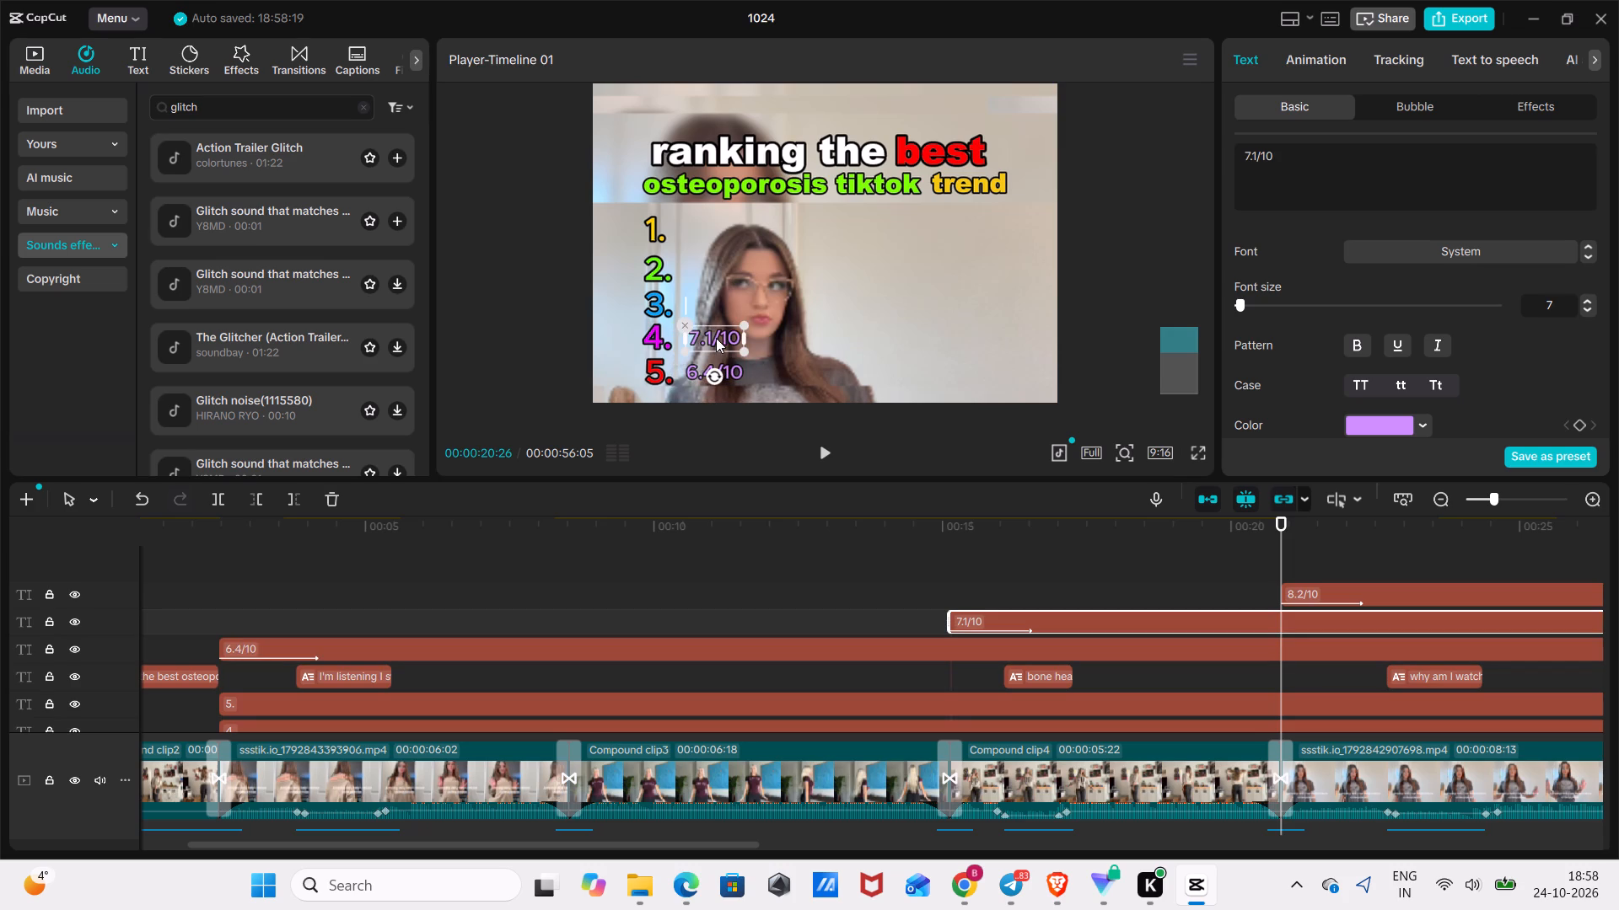
click(712, 297)
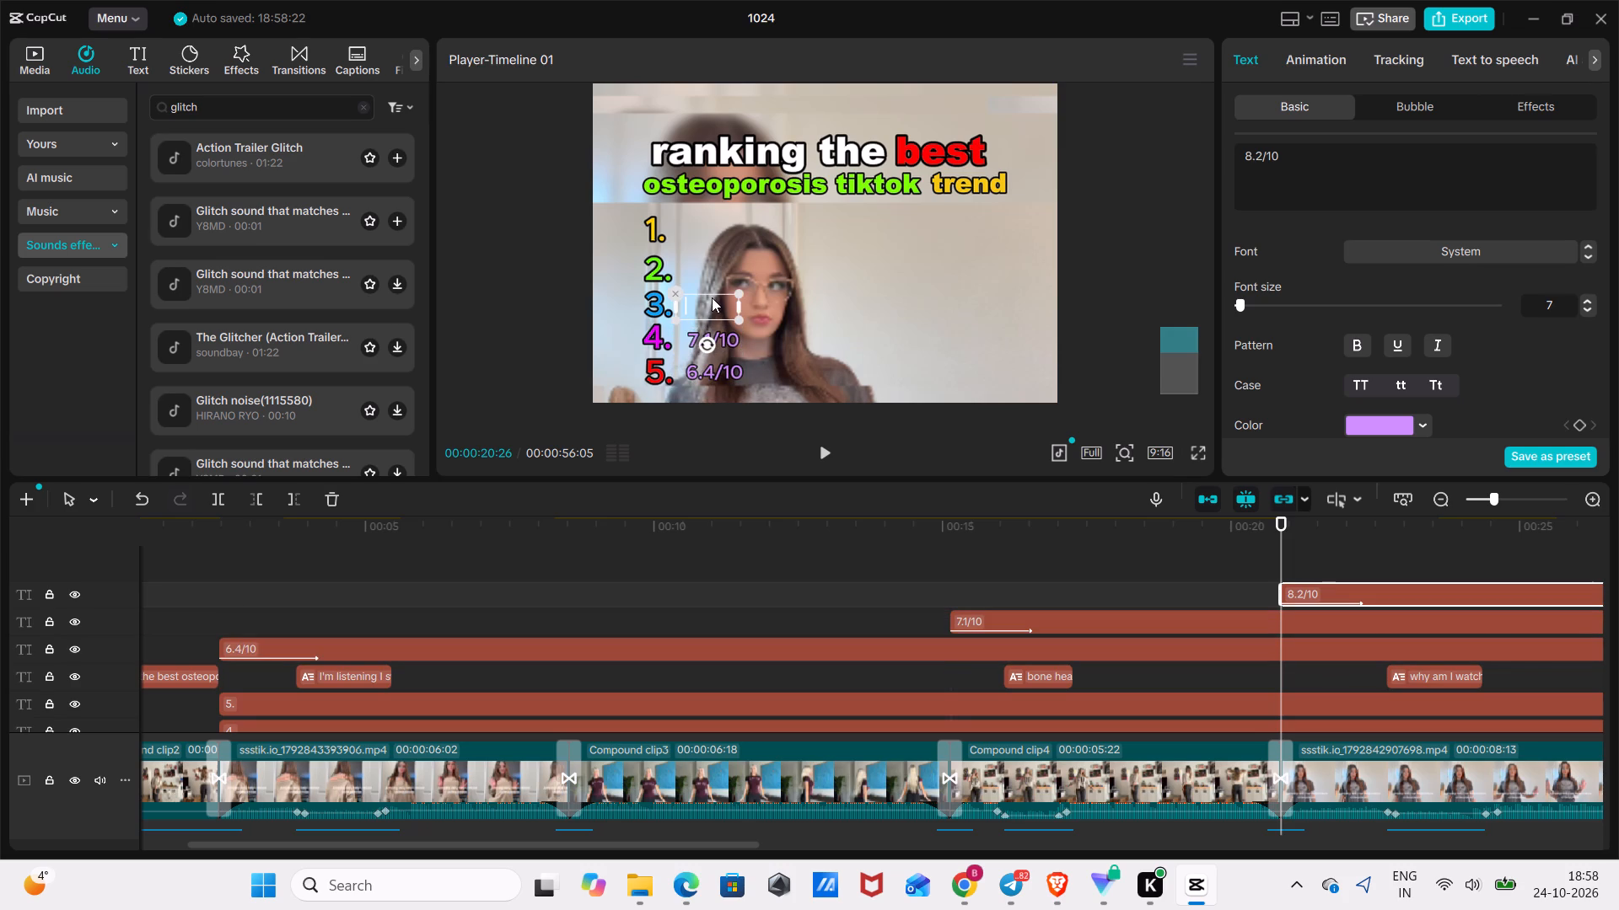
click(708, 300)
key(space)
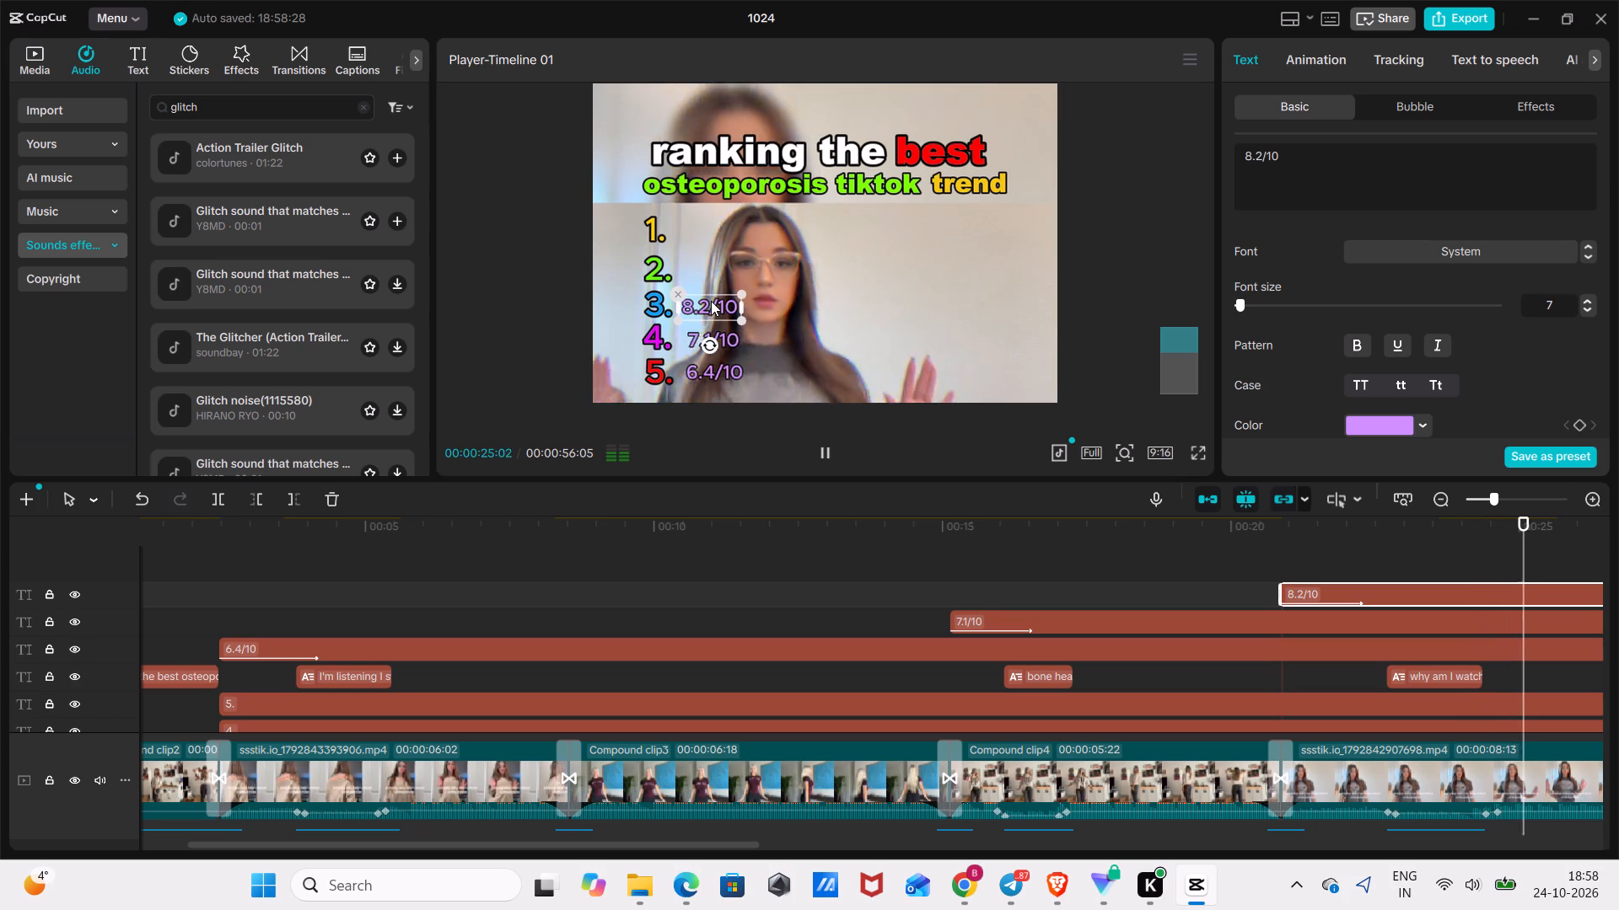
key(space)
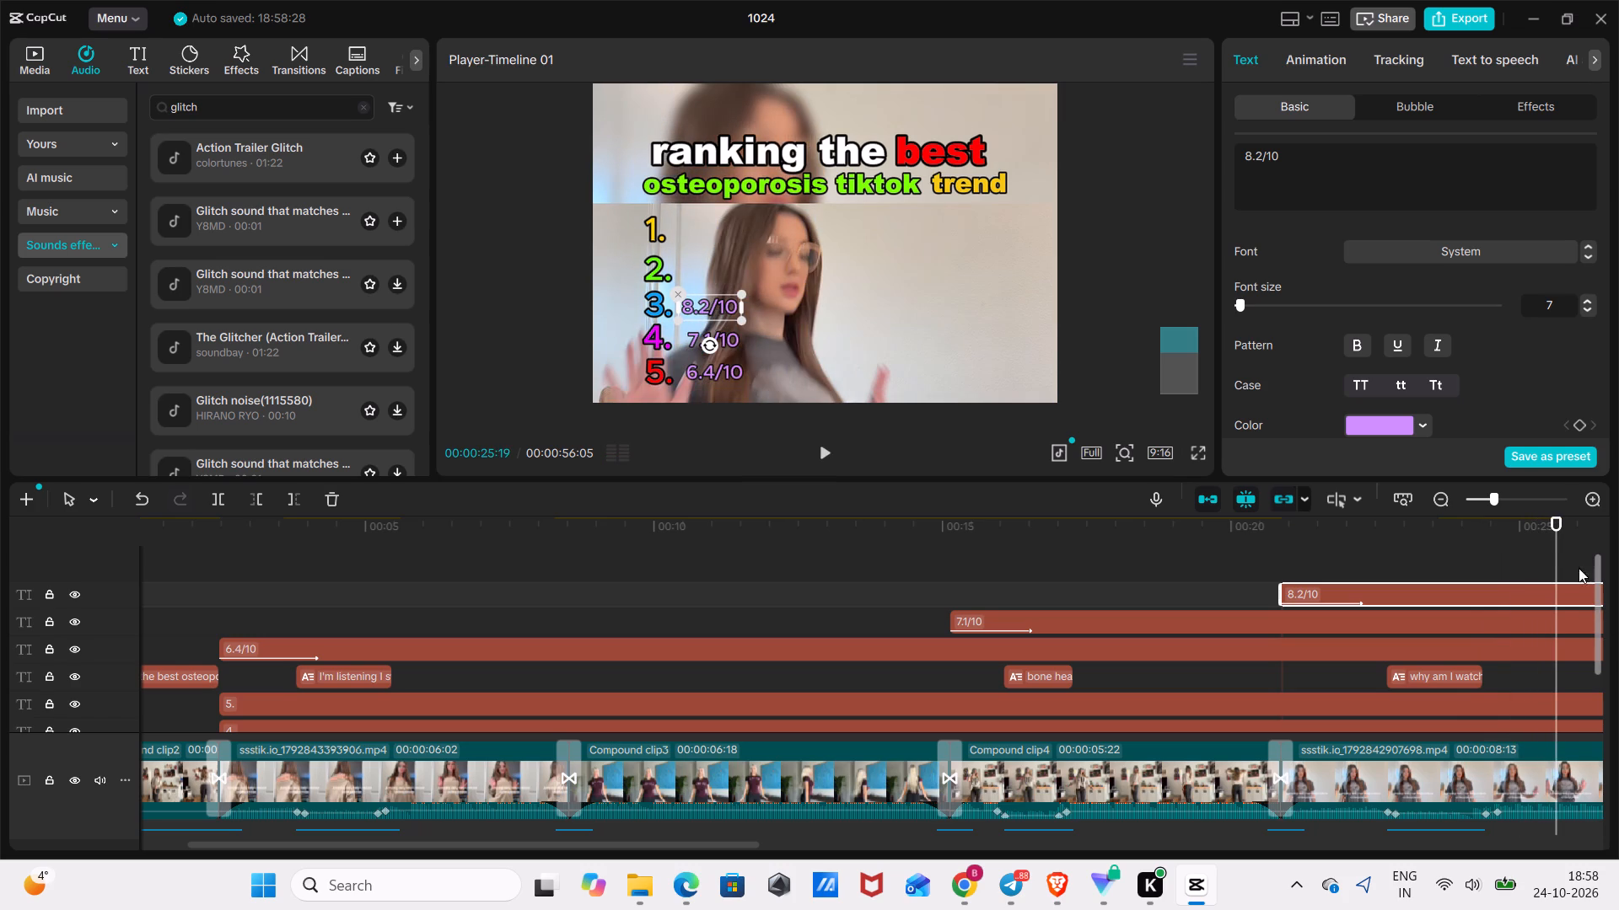
Copy the "8.2/10" rating text and paste the copy at 00:00:29:09, where Compound clip5 begins.
drag(1563, 541, 1276, 711)
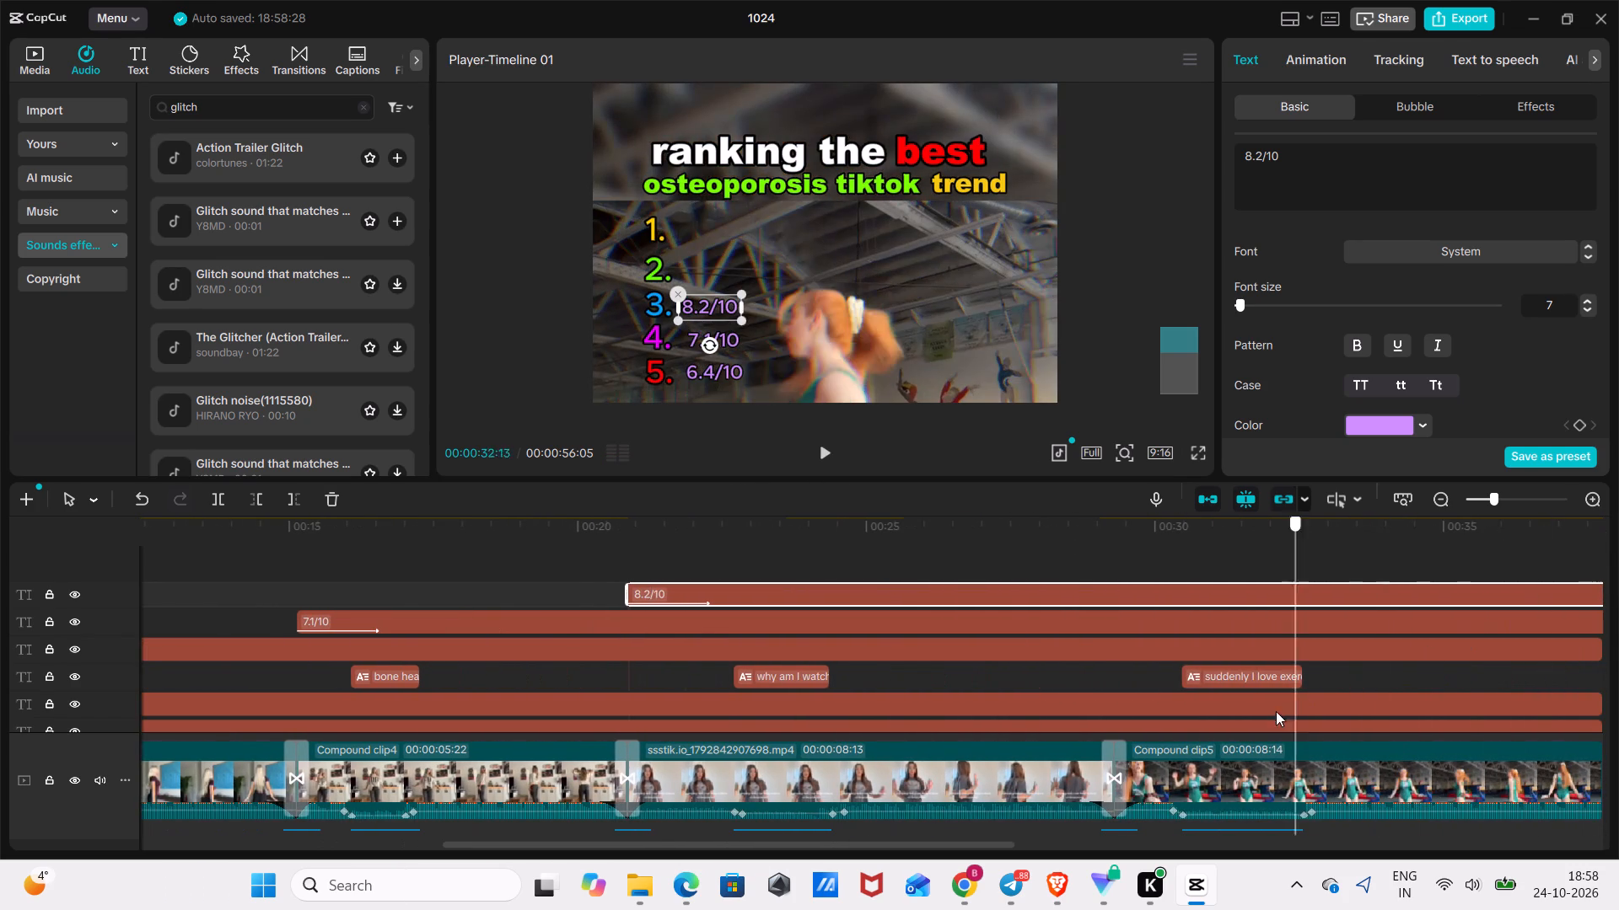
drag(1276, 711, 1114, 810)
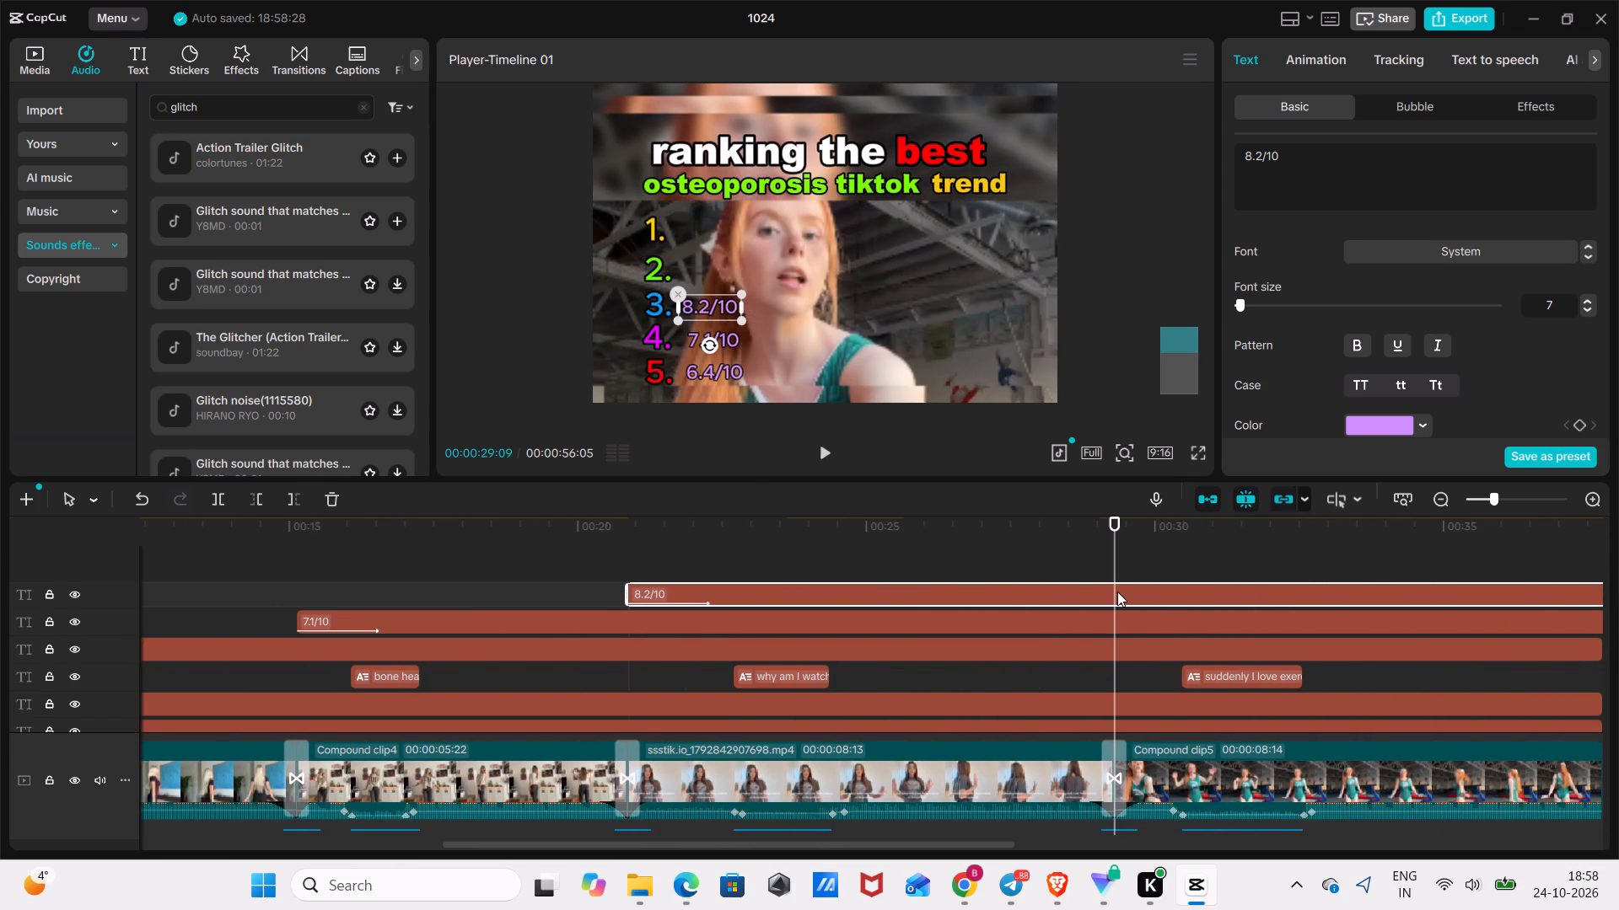
click(1117, 591)
key(ctrl+c)
key(ctrl+v)
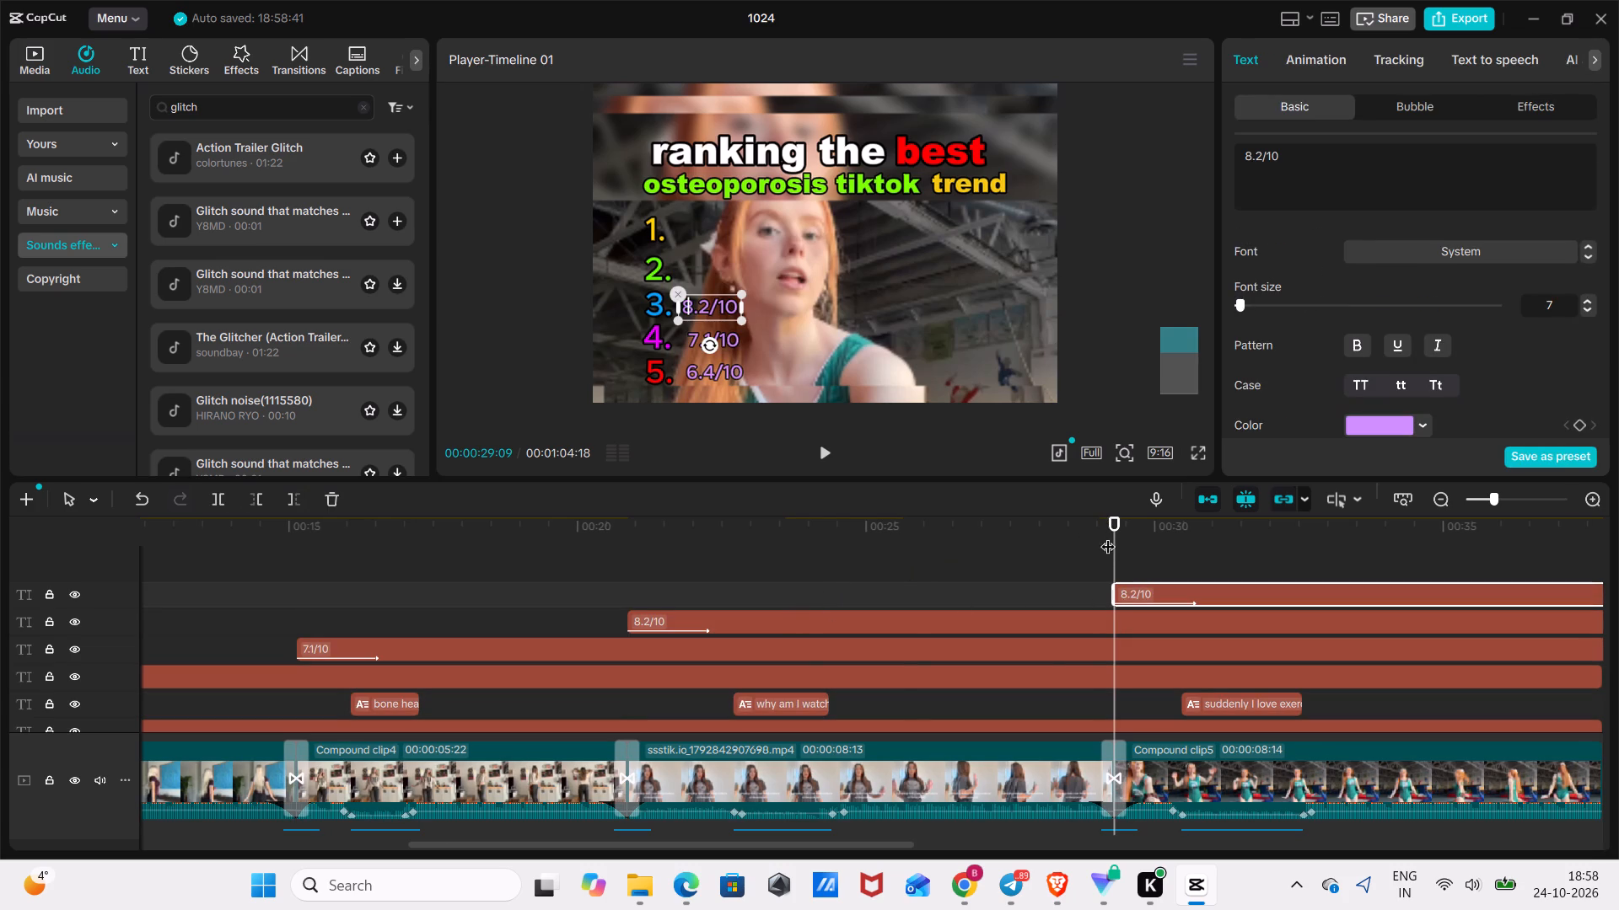
Scrub through the opening clips and move the "7.1/10" rating earlier on the timeline so it starts where Compound clip3 begins.
drag(1110, 537, 0, 648)
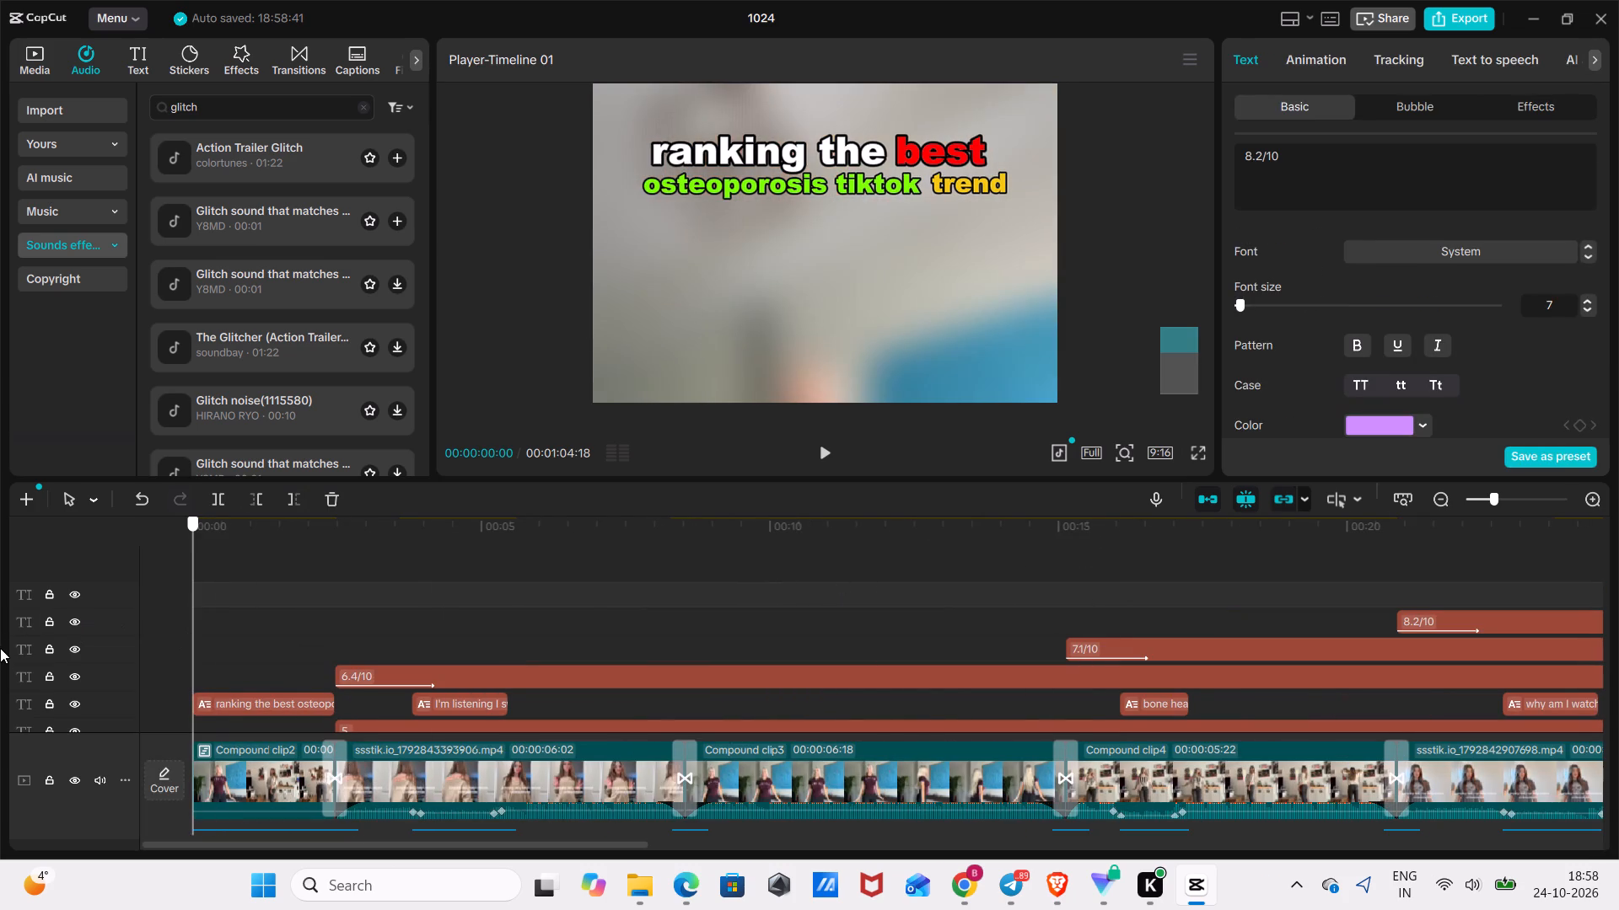
drag(0, 648, 675, 778)
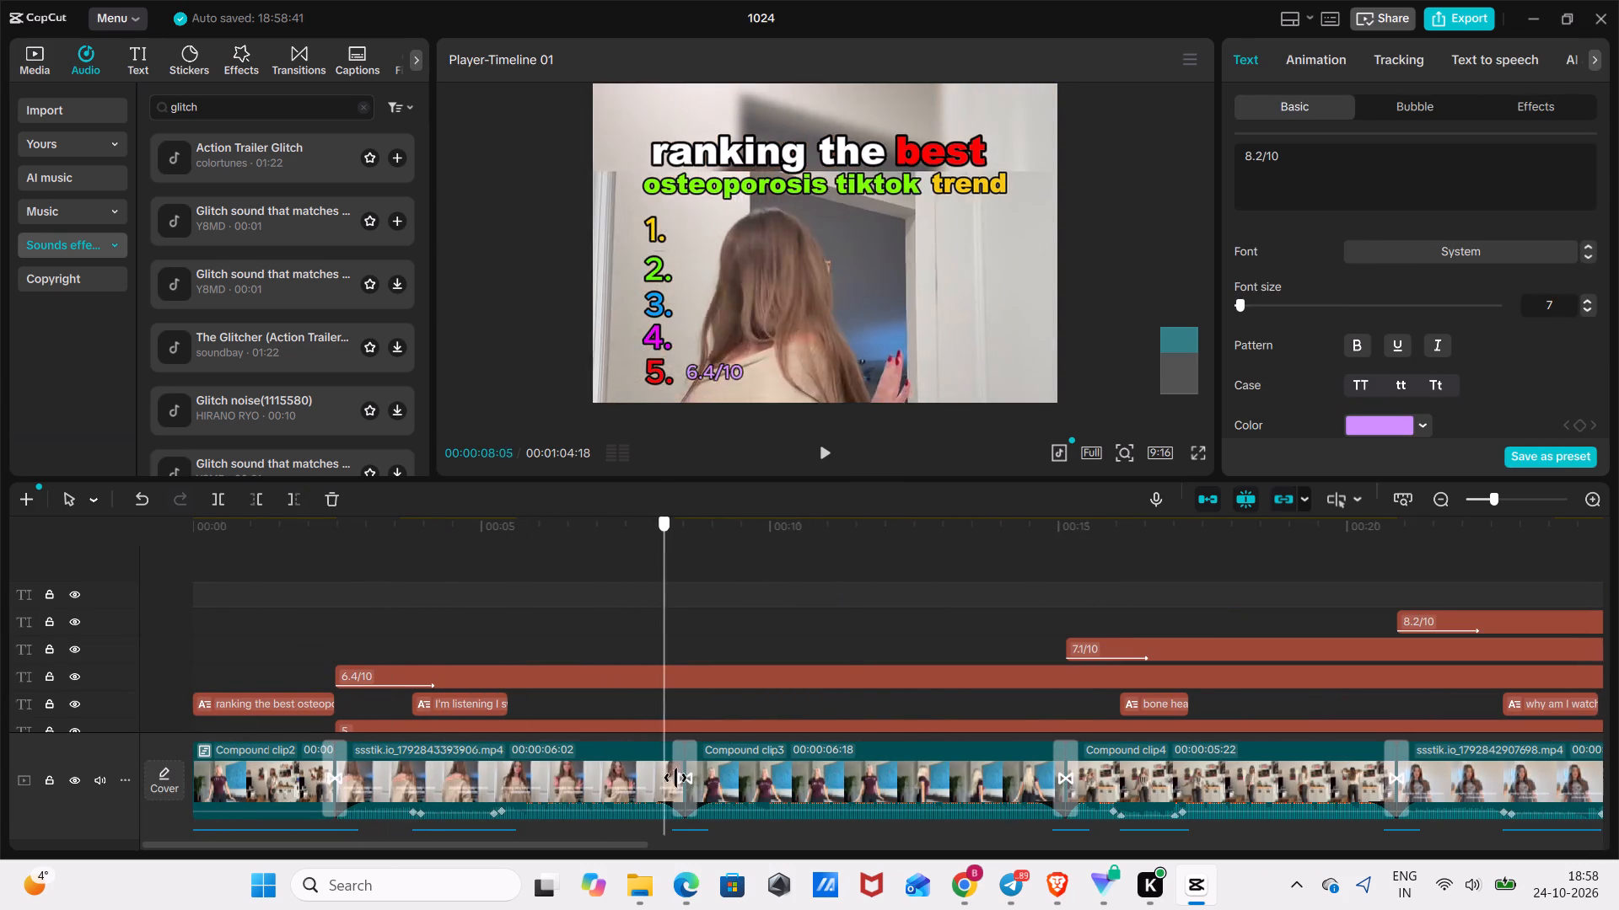
drag(675, 778, 871, 785)
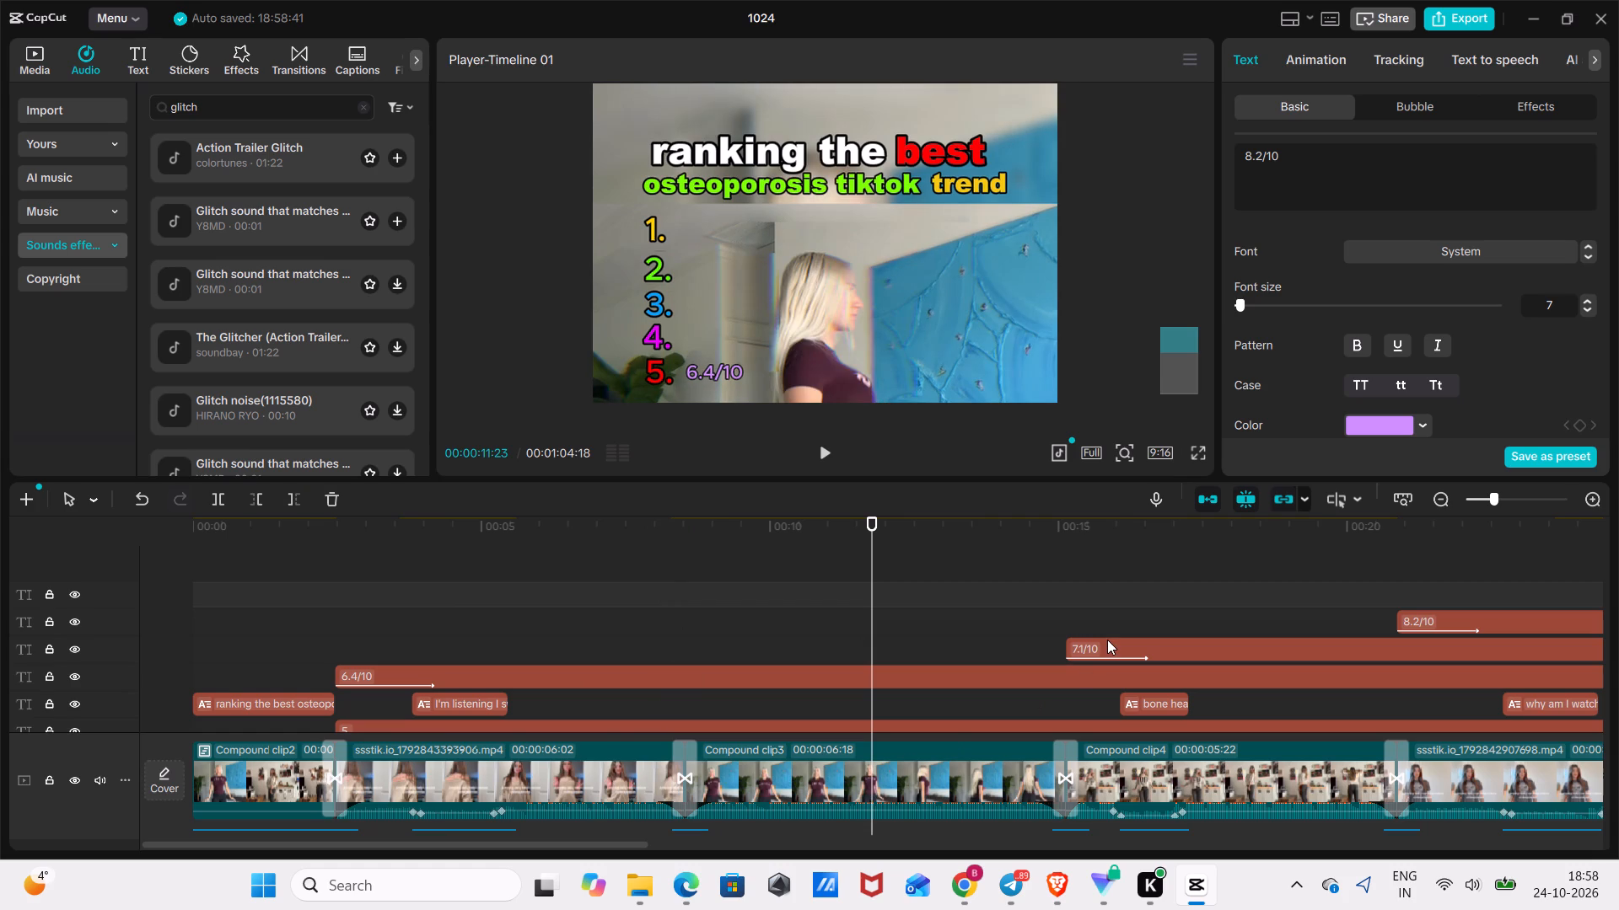
drag(1107, 640, 718, 647)
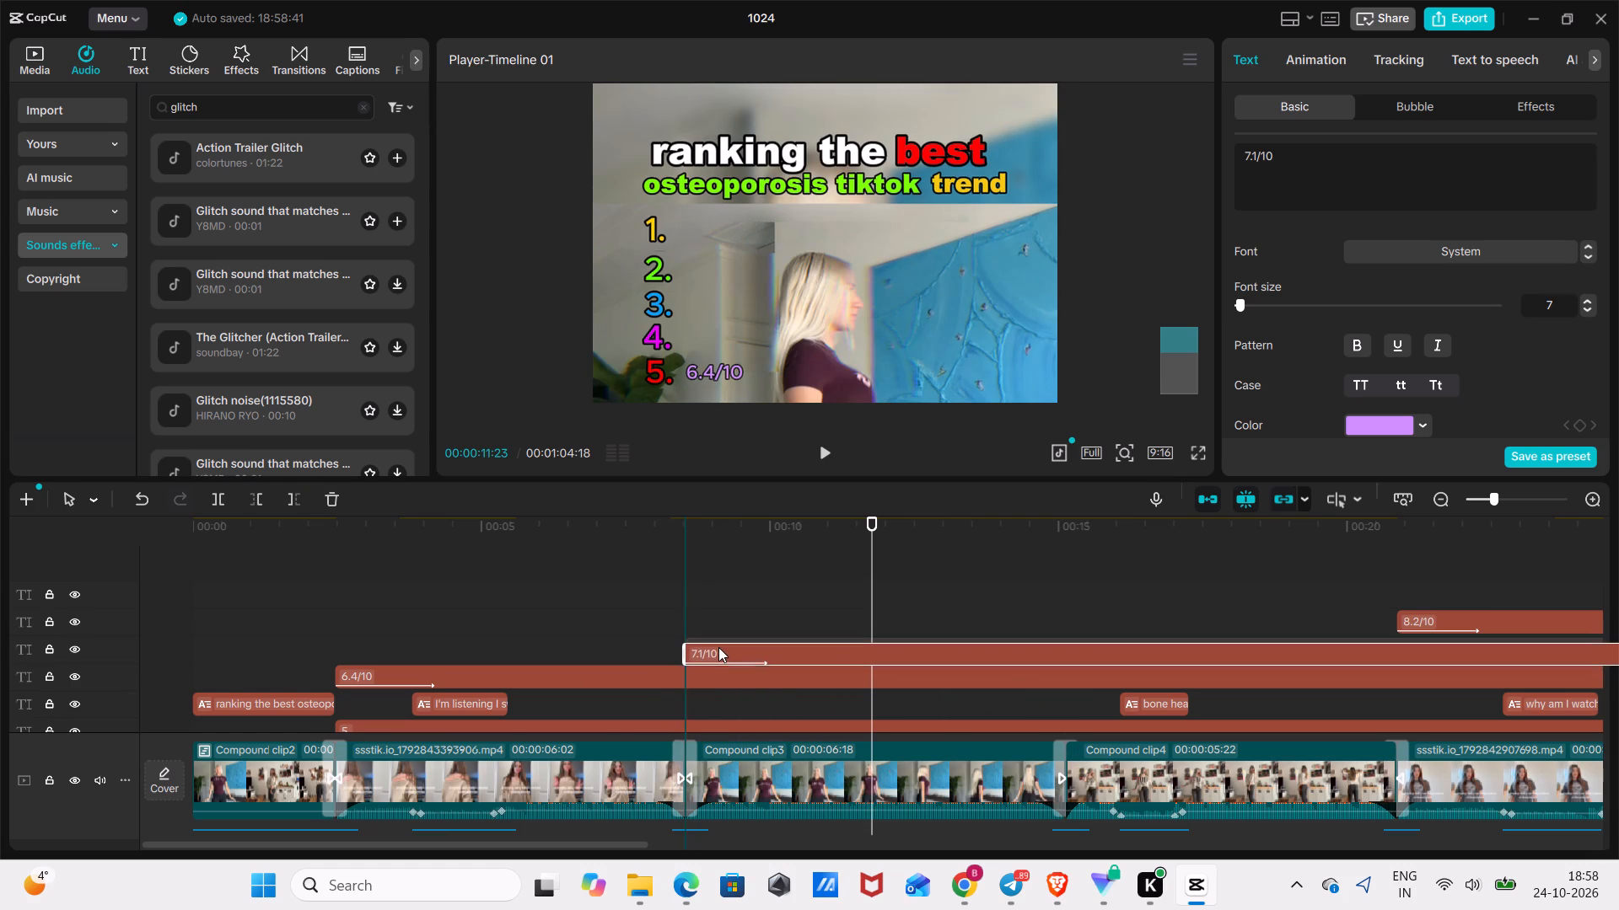
Move the "8.2/10" rating beside "3." earlier on the timeline so it starts where Compound clip4 begins.
drag(718, 647, 722, 647)
drag(1420, 615, 1352, 616)
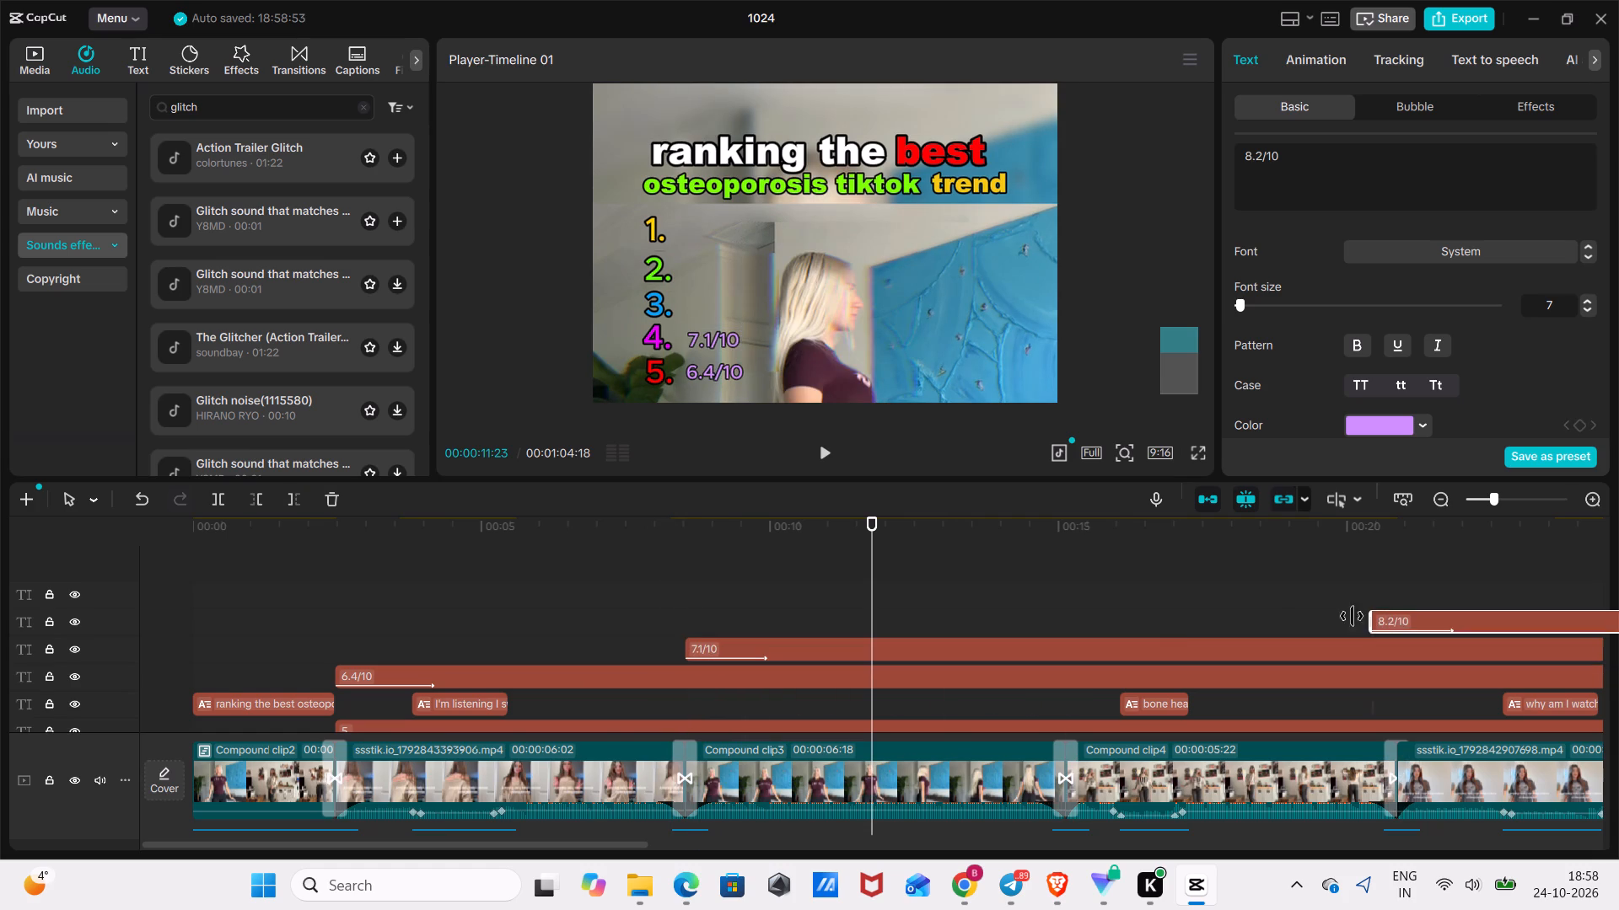
drag(1352, 616, 1084, 633)
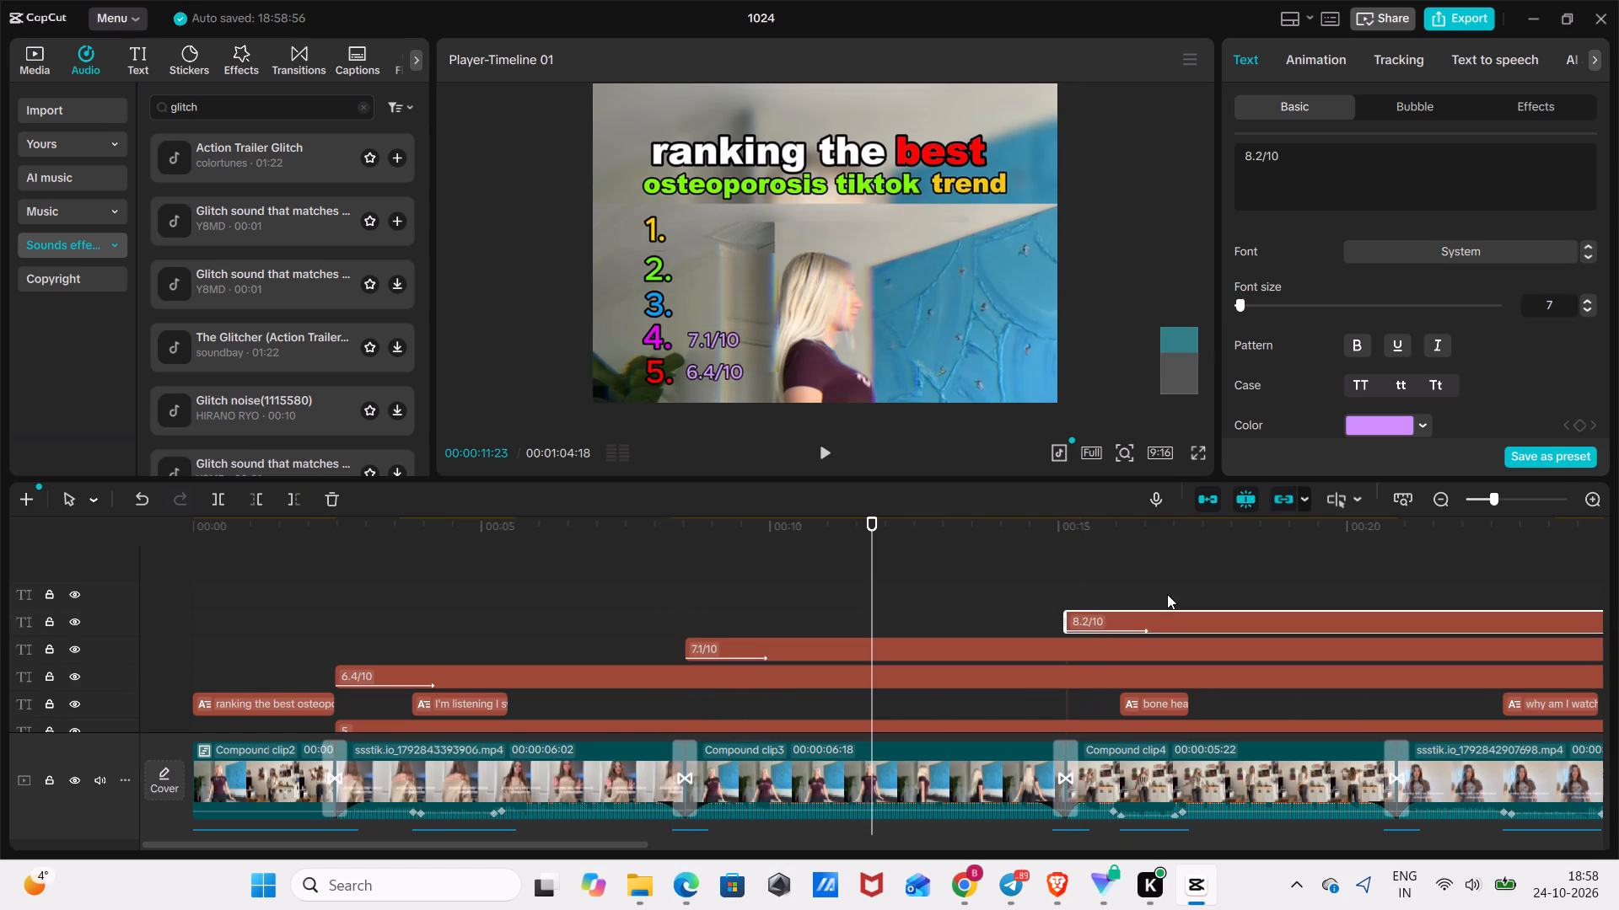
click(1164, 559)
drag(1164, 562, 1248, 572)
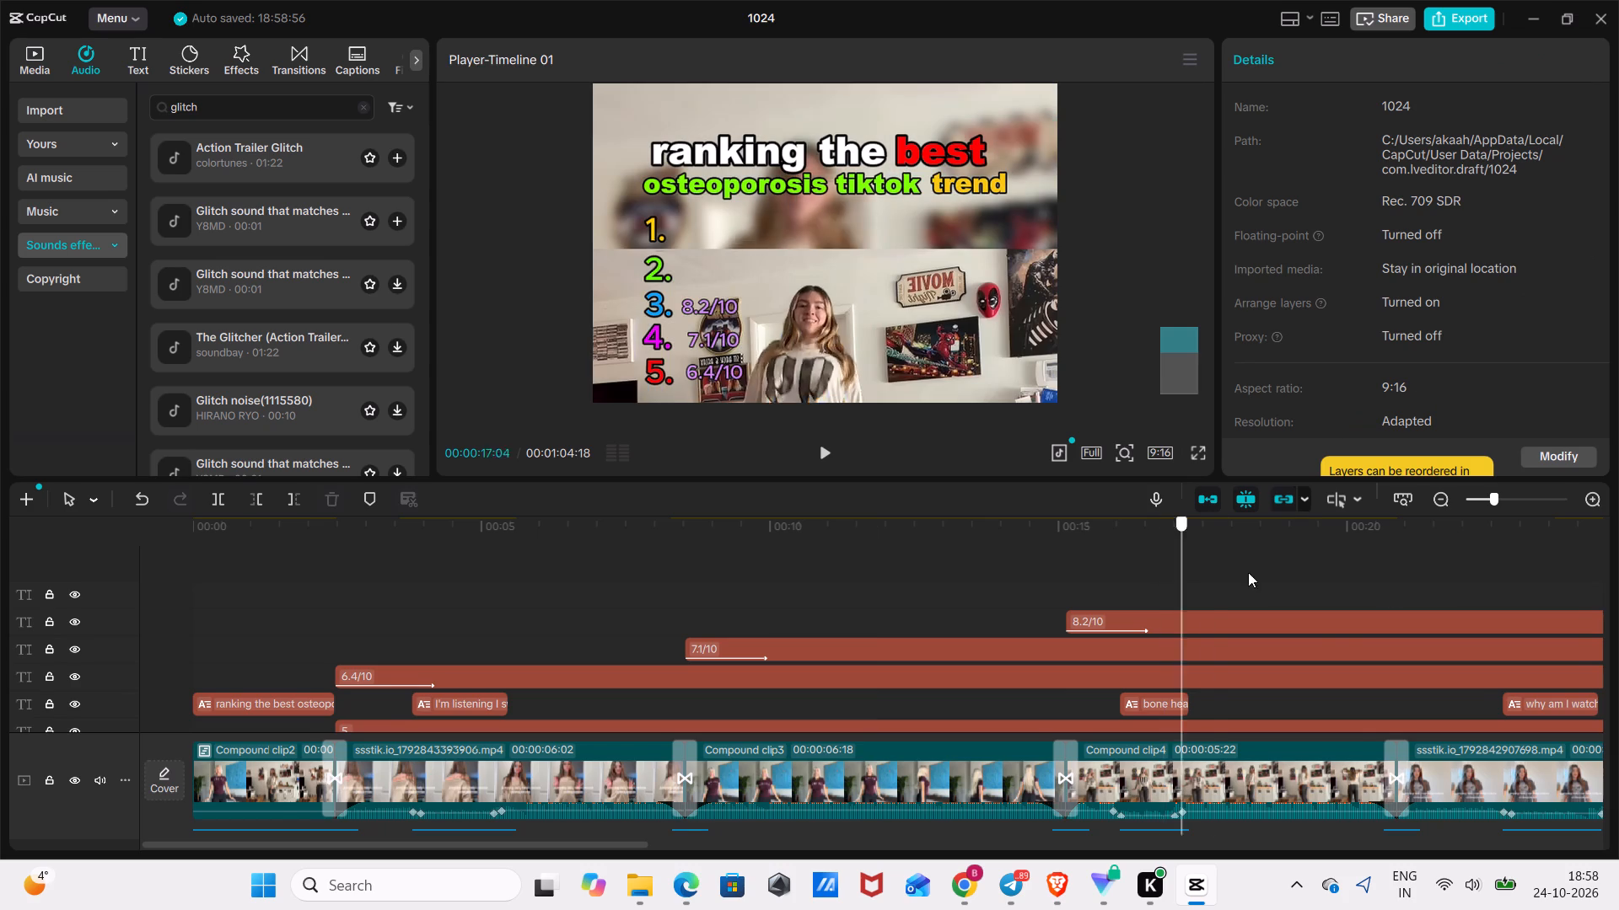
Move the copied "8.2/10" rating earlier so it starts where the ssstik.io_1792842907698.mp4 clip begins, after Compound clip4.
drag(1248, 572, 1618, 602)
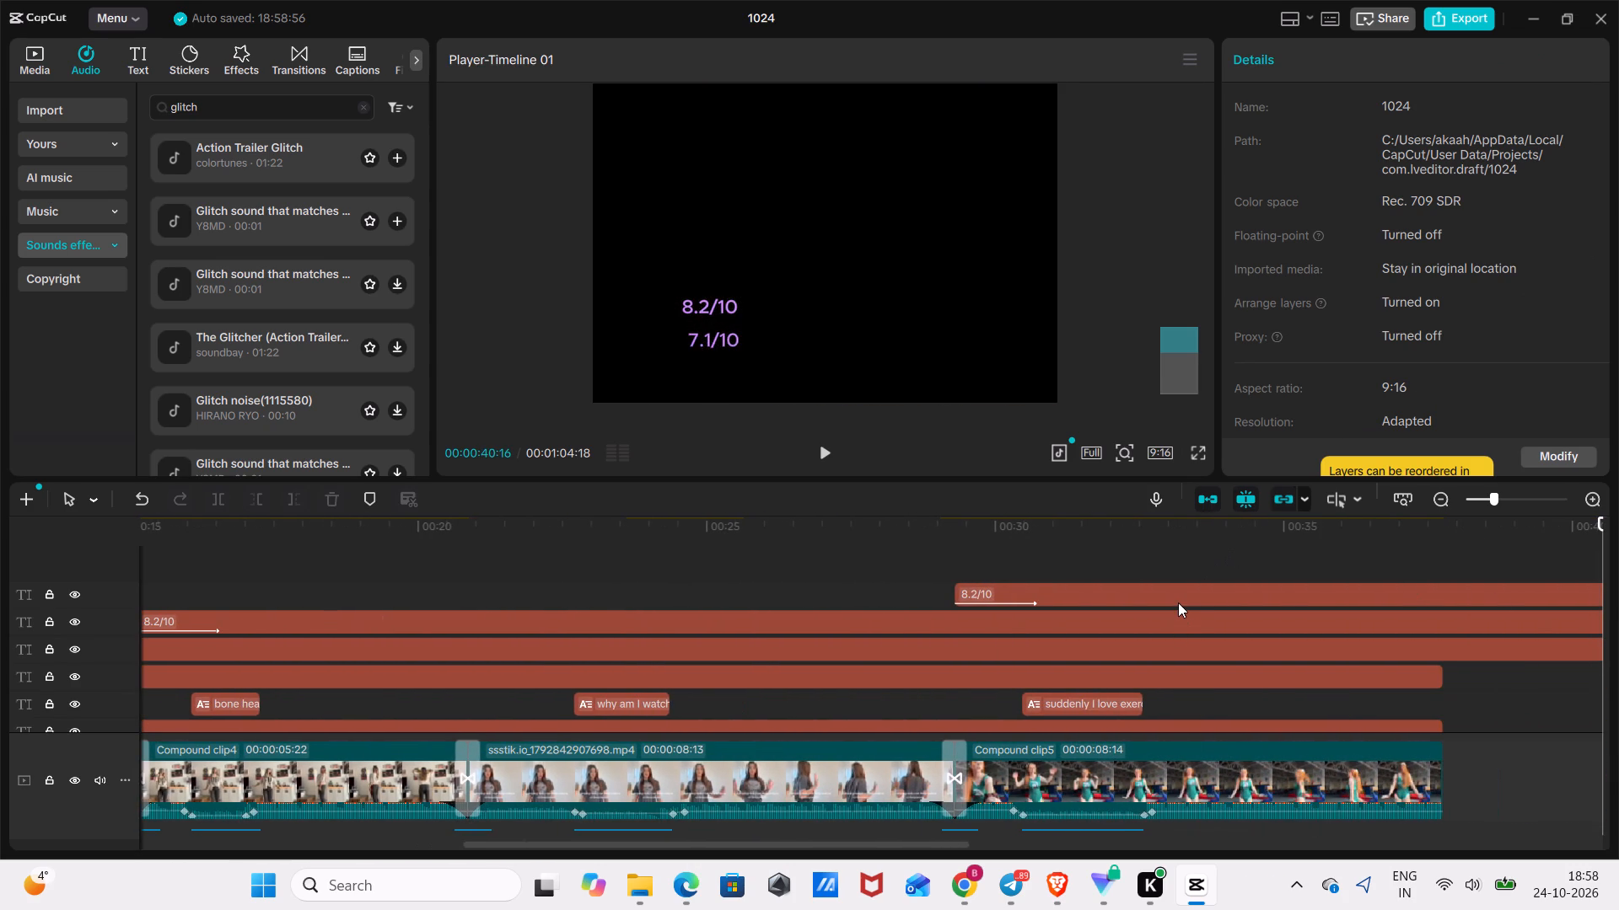
click(1178, 602)
drag(1177, 599, 728, 619)
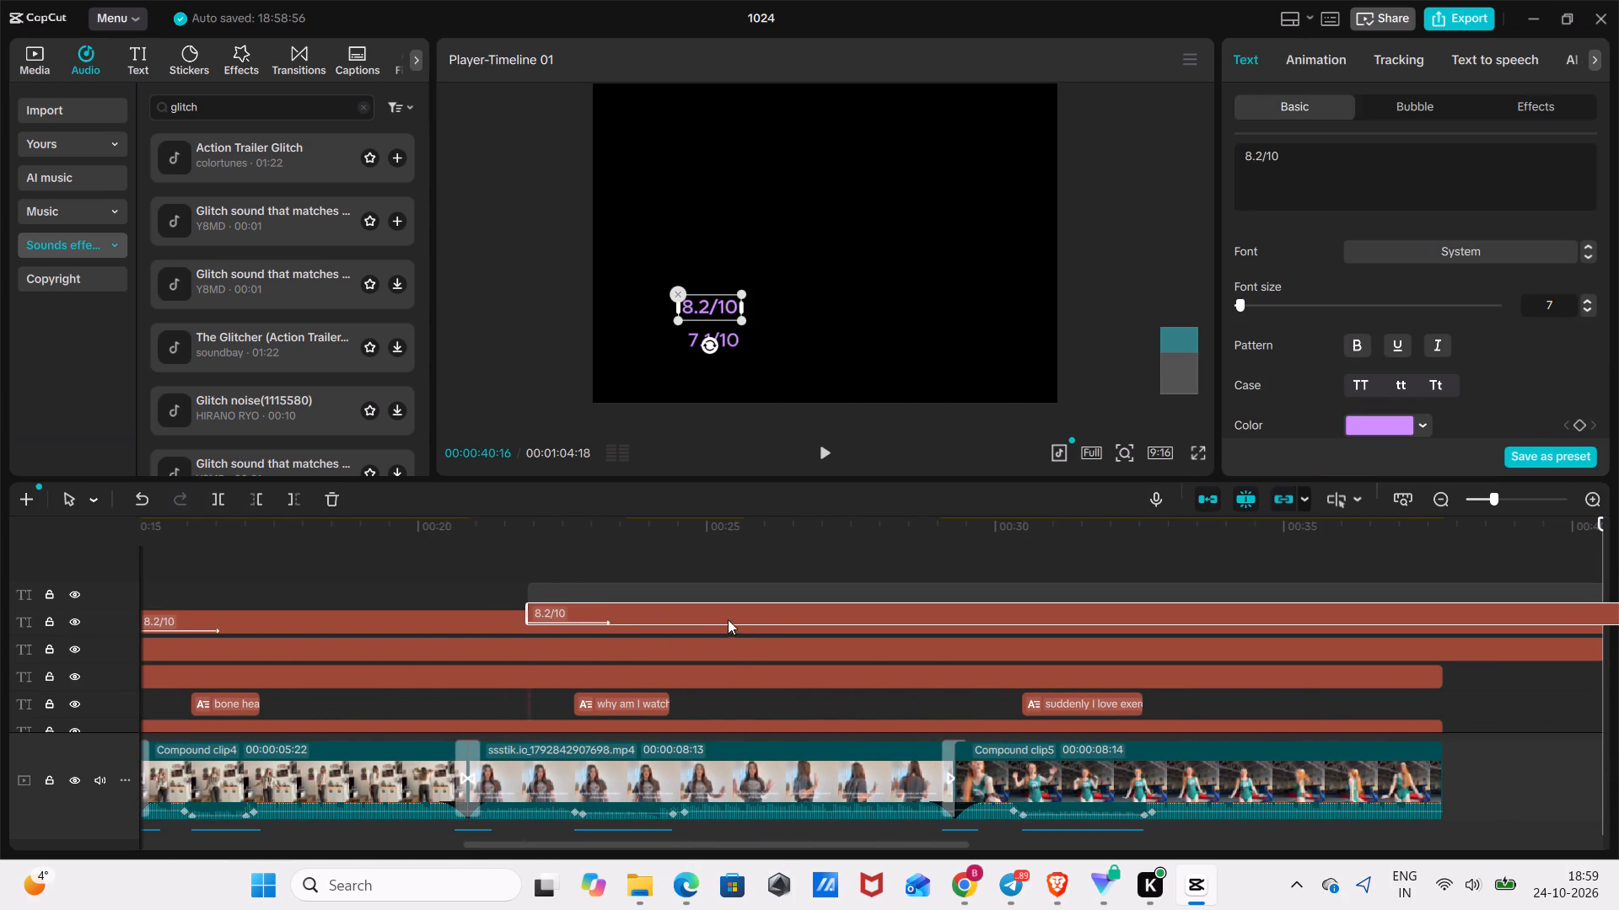
drag(728, 619, 679, 628)
click(679, 628)
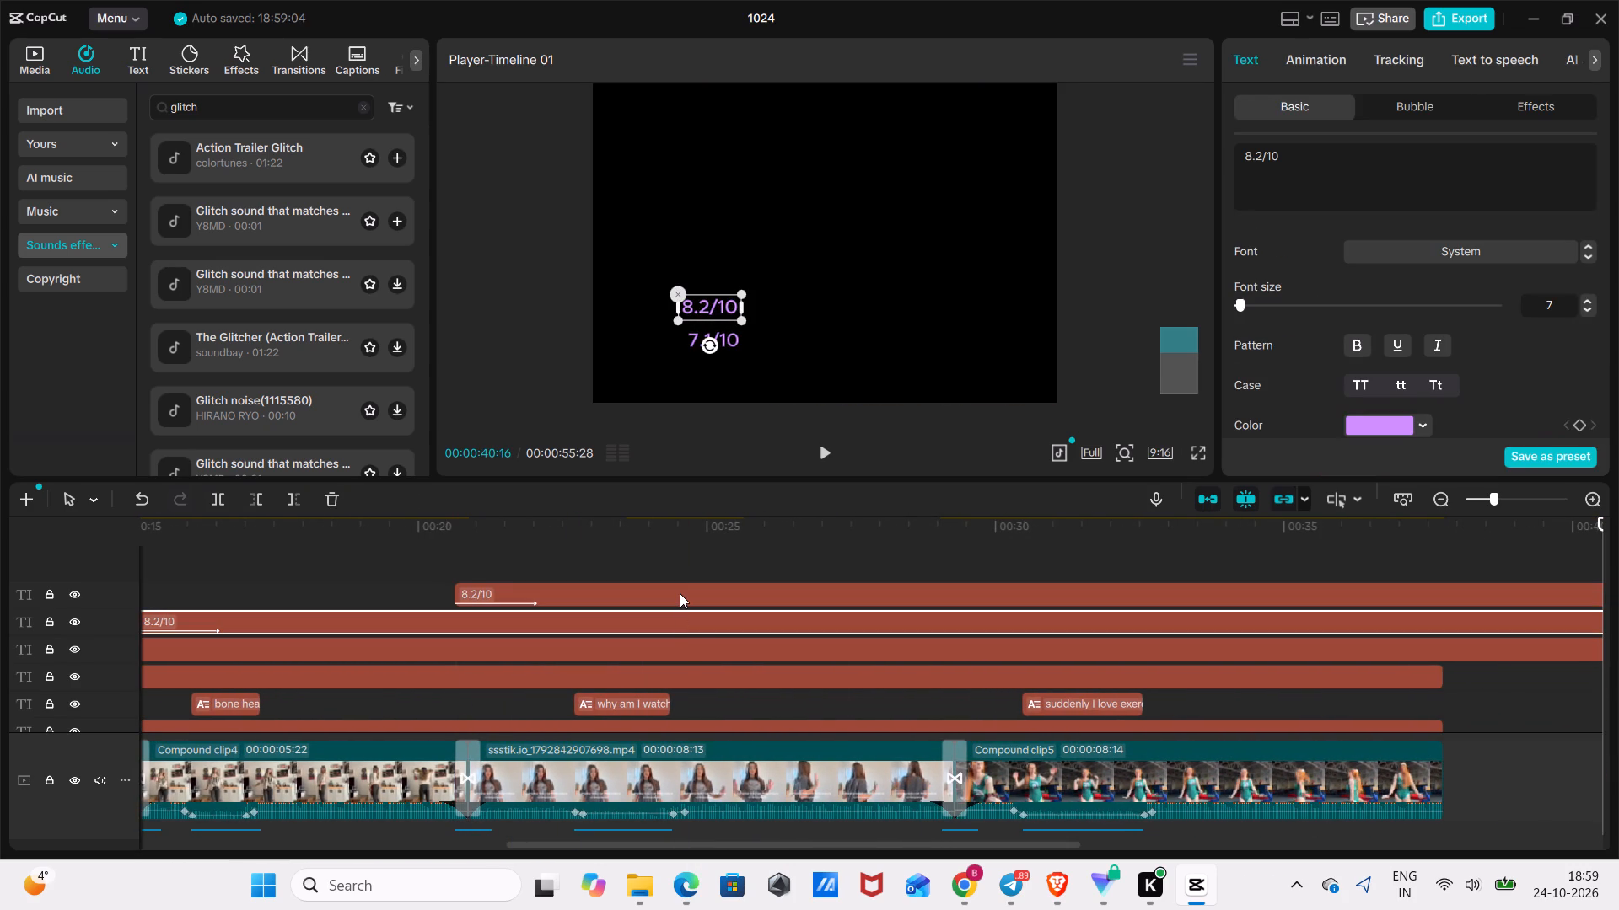
click(680, 593)
drag(680, 592, 697, 591)
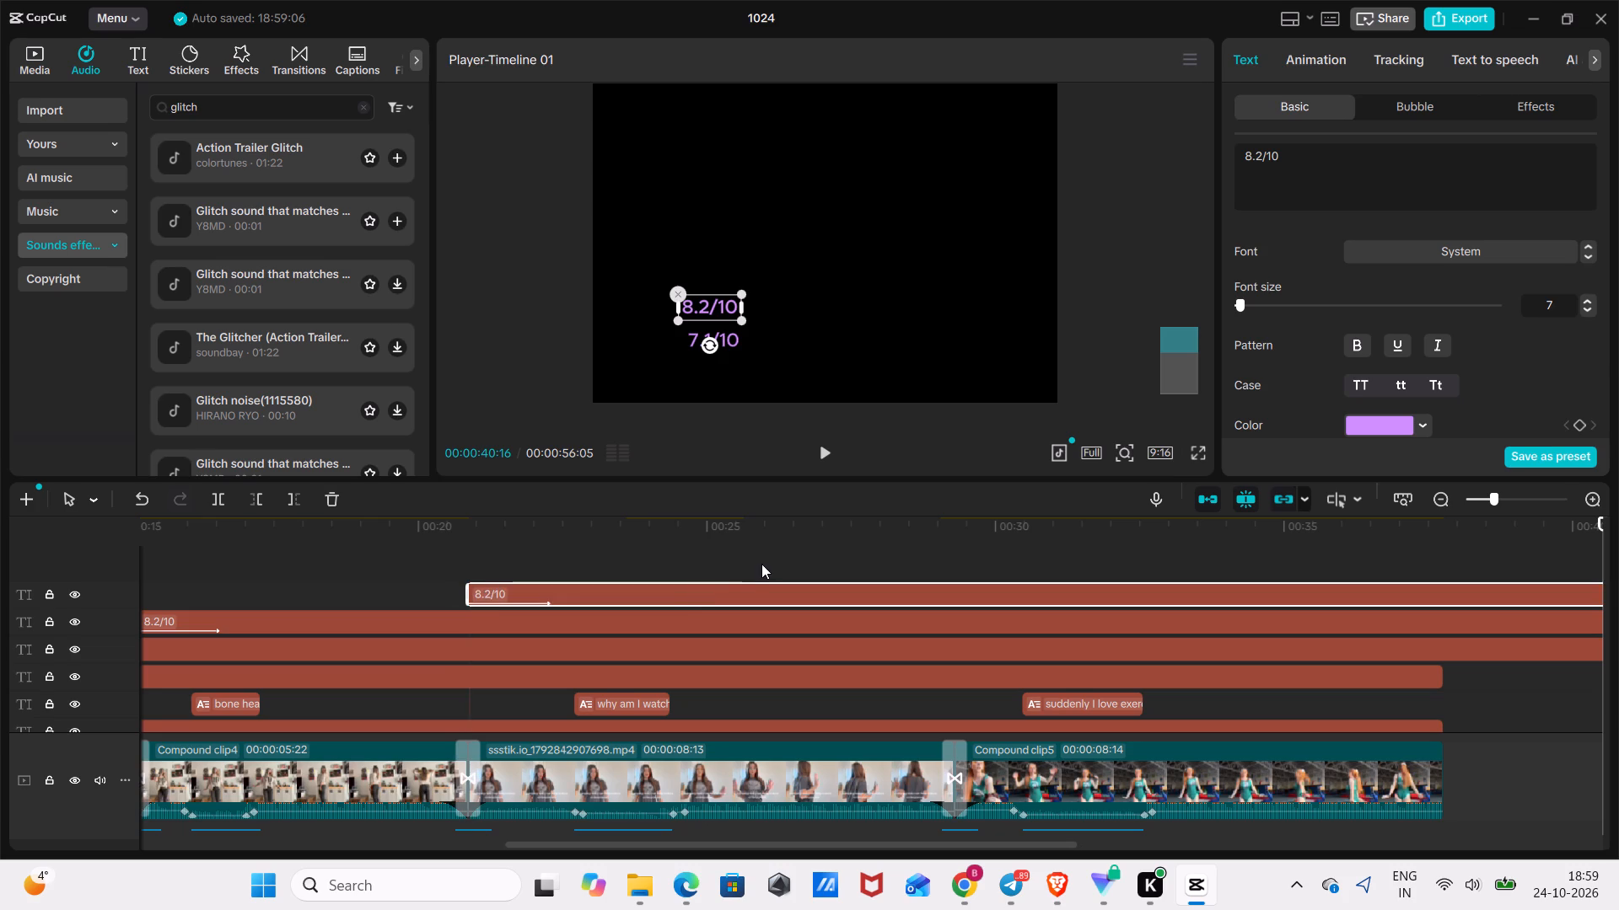
Place the copied "8.2/10" rating beside "2." in the ranking list, level with the number.
click(761, 563)
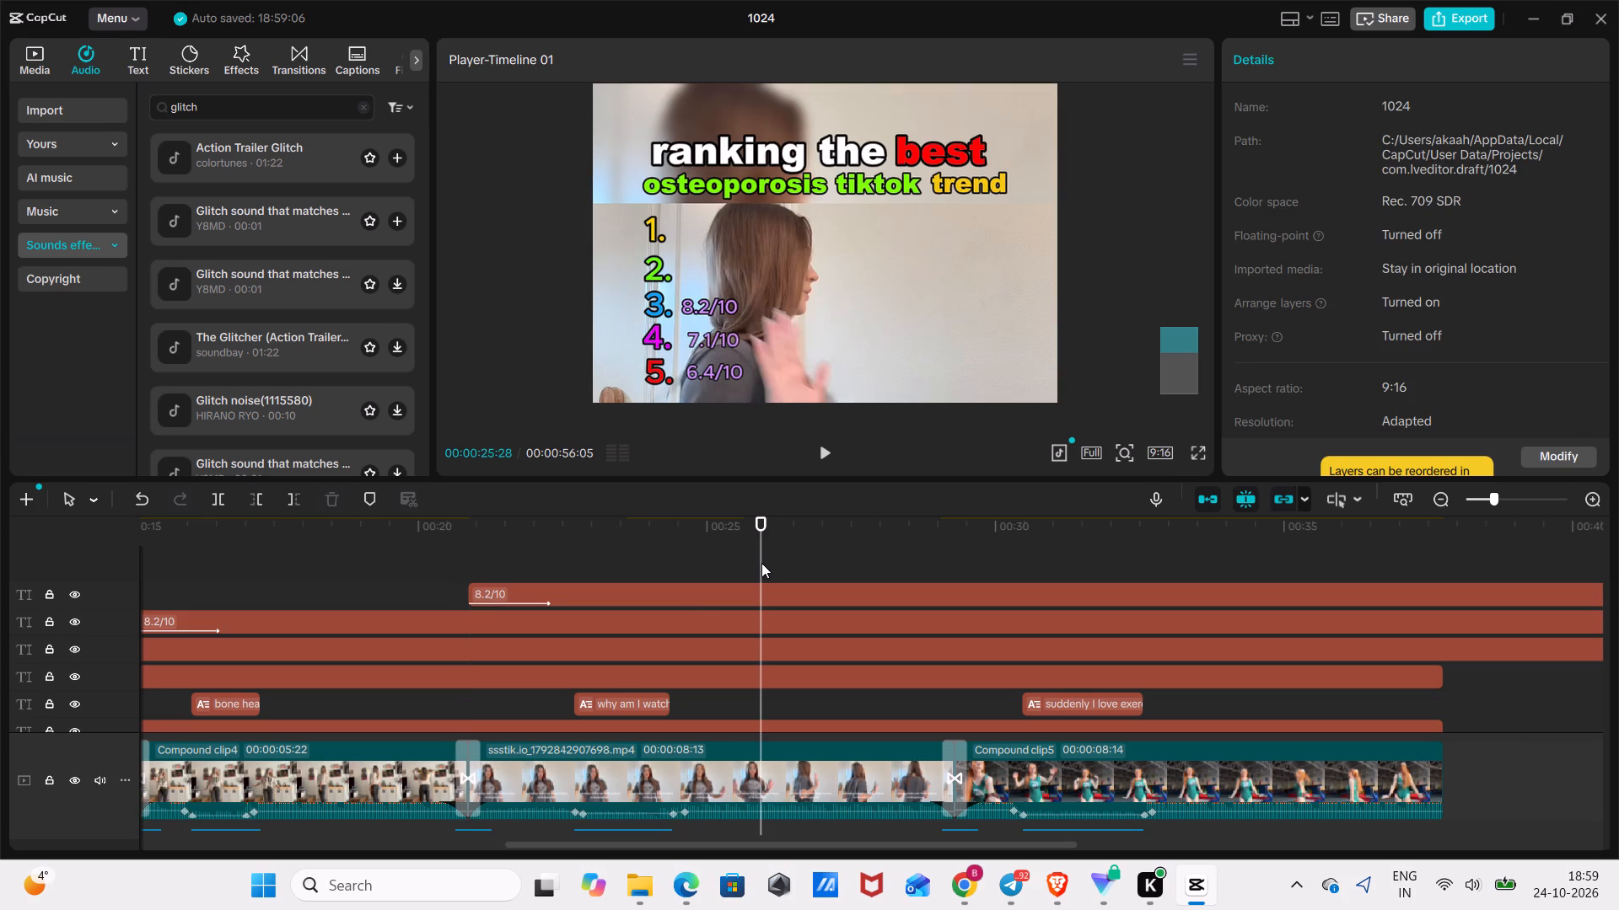
drag(761, 563, 615, 691)
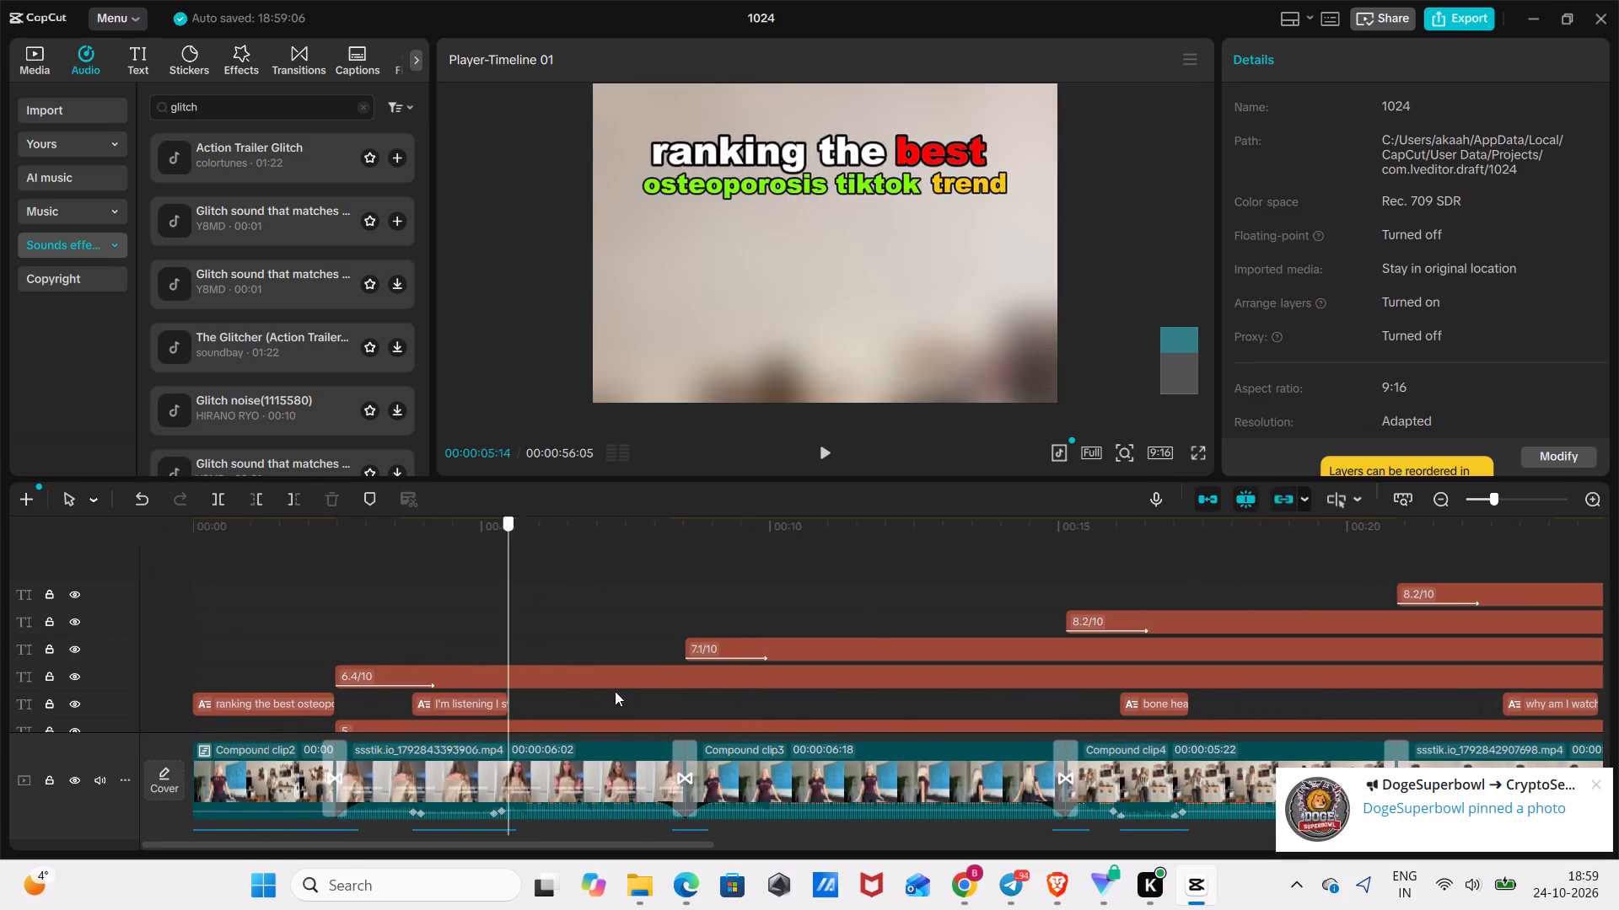
drag(615, 691, 895, 751)
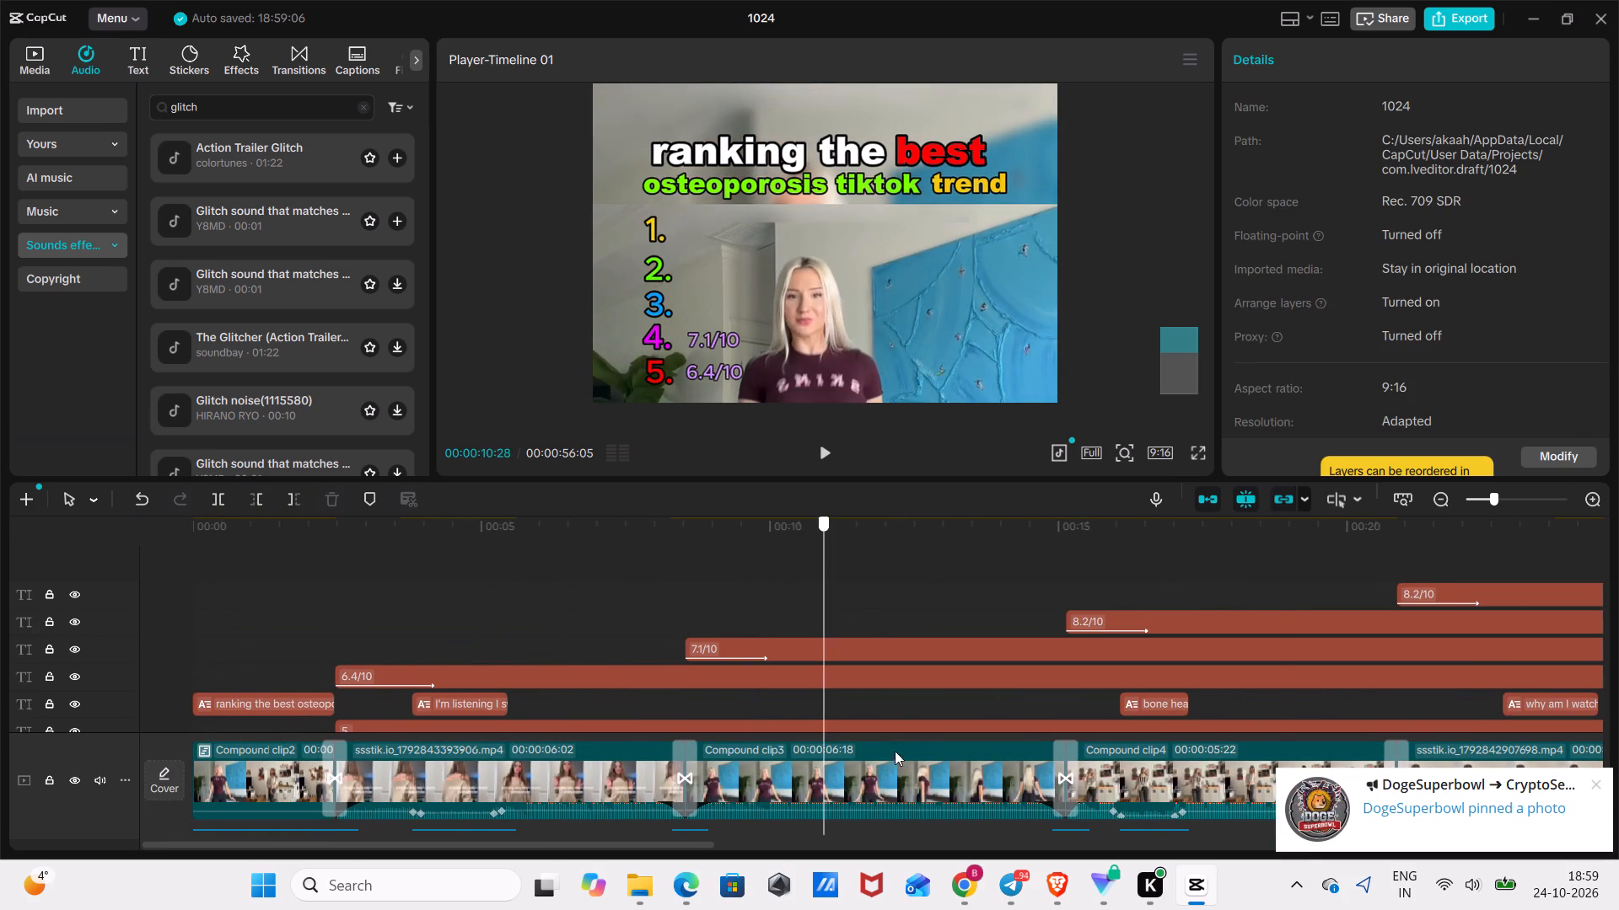
drag(895, 751, 1283, 816)
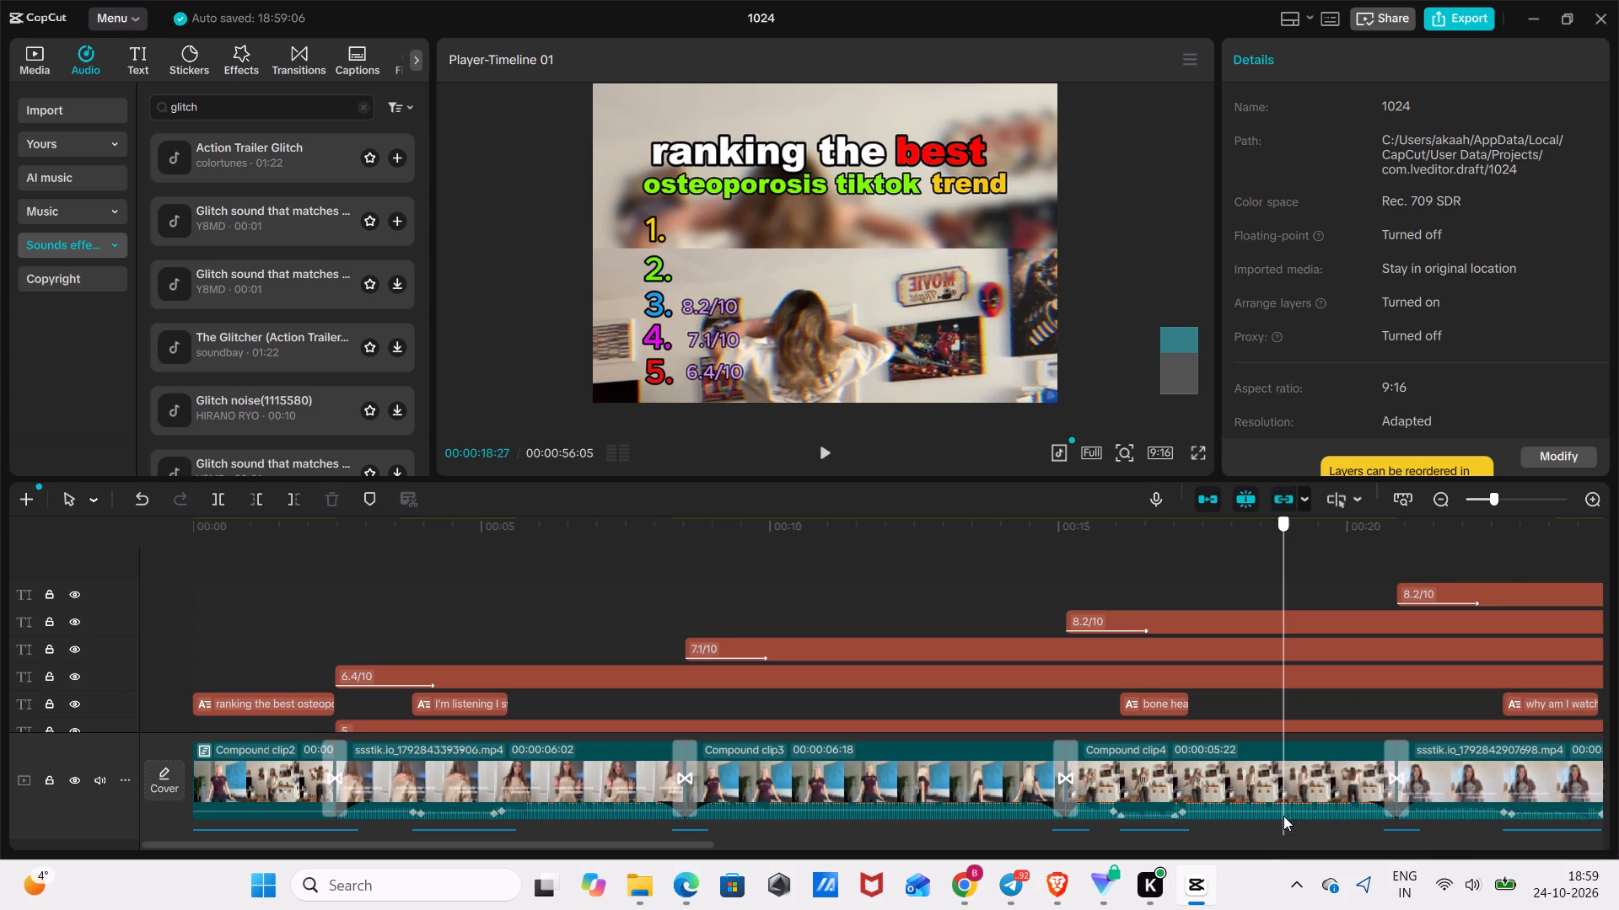
drag(1283, 816, 1235, 909)
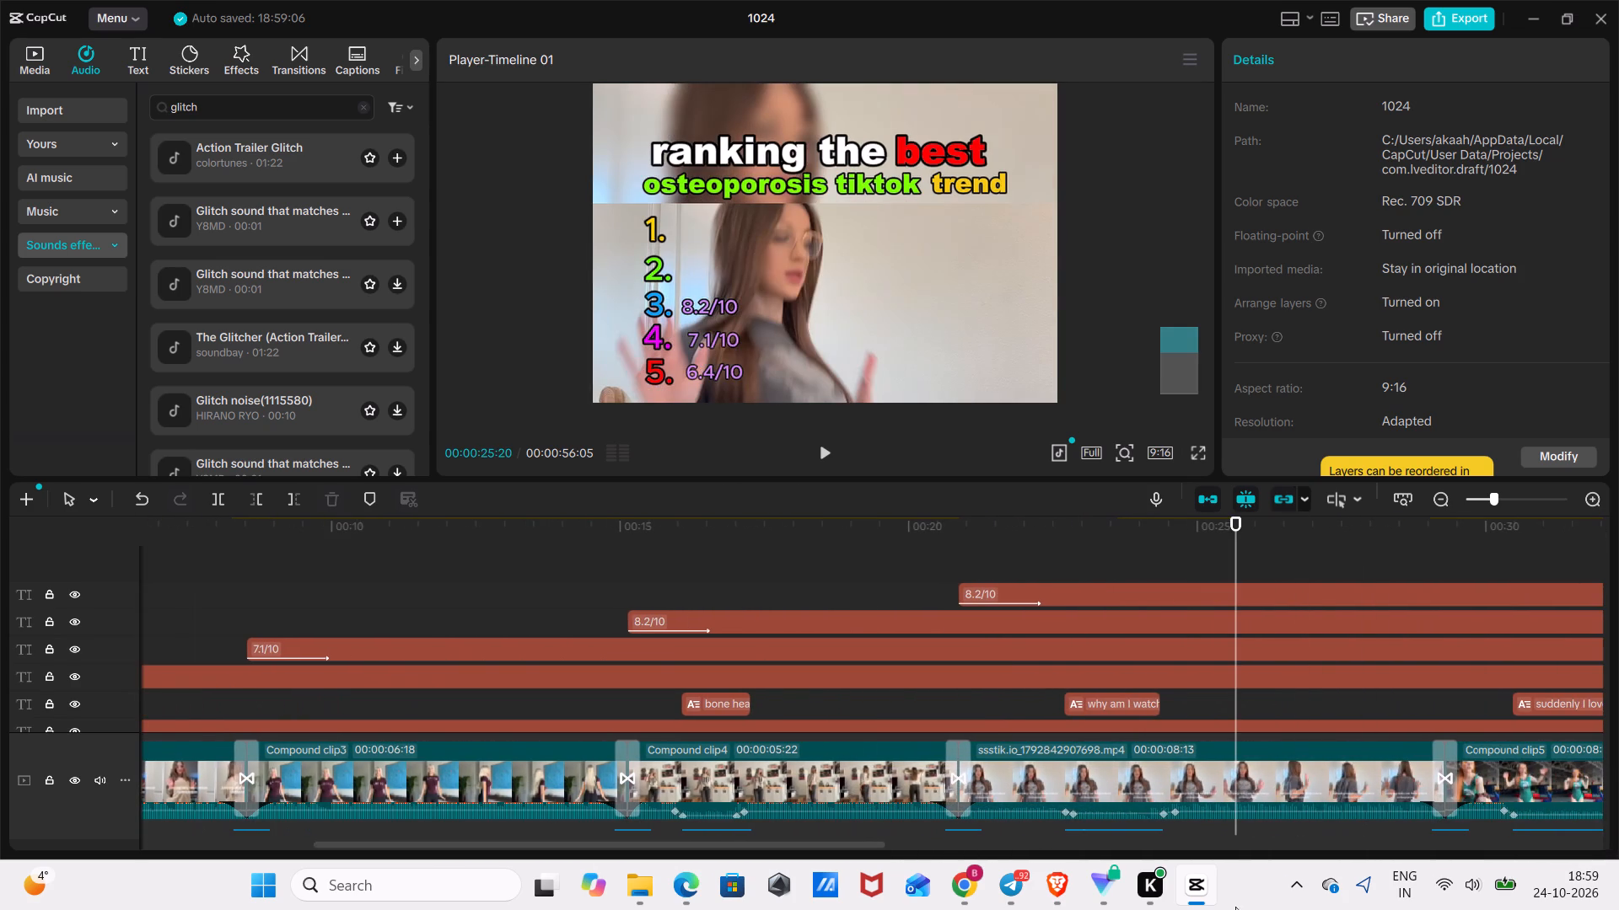
click(1115, 590)
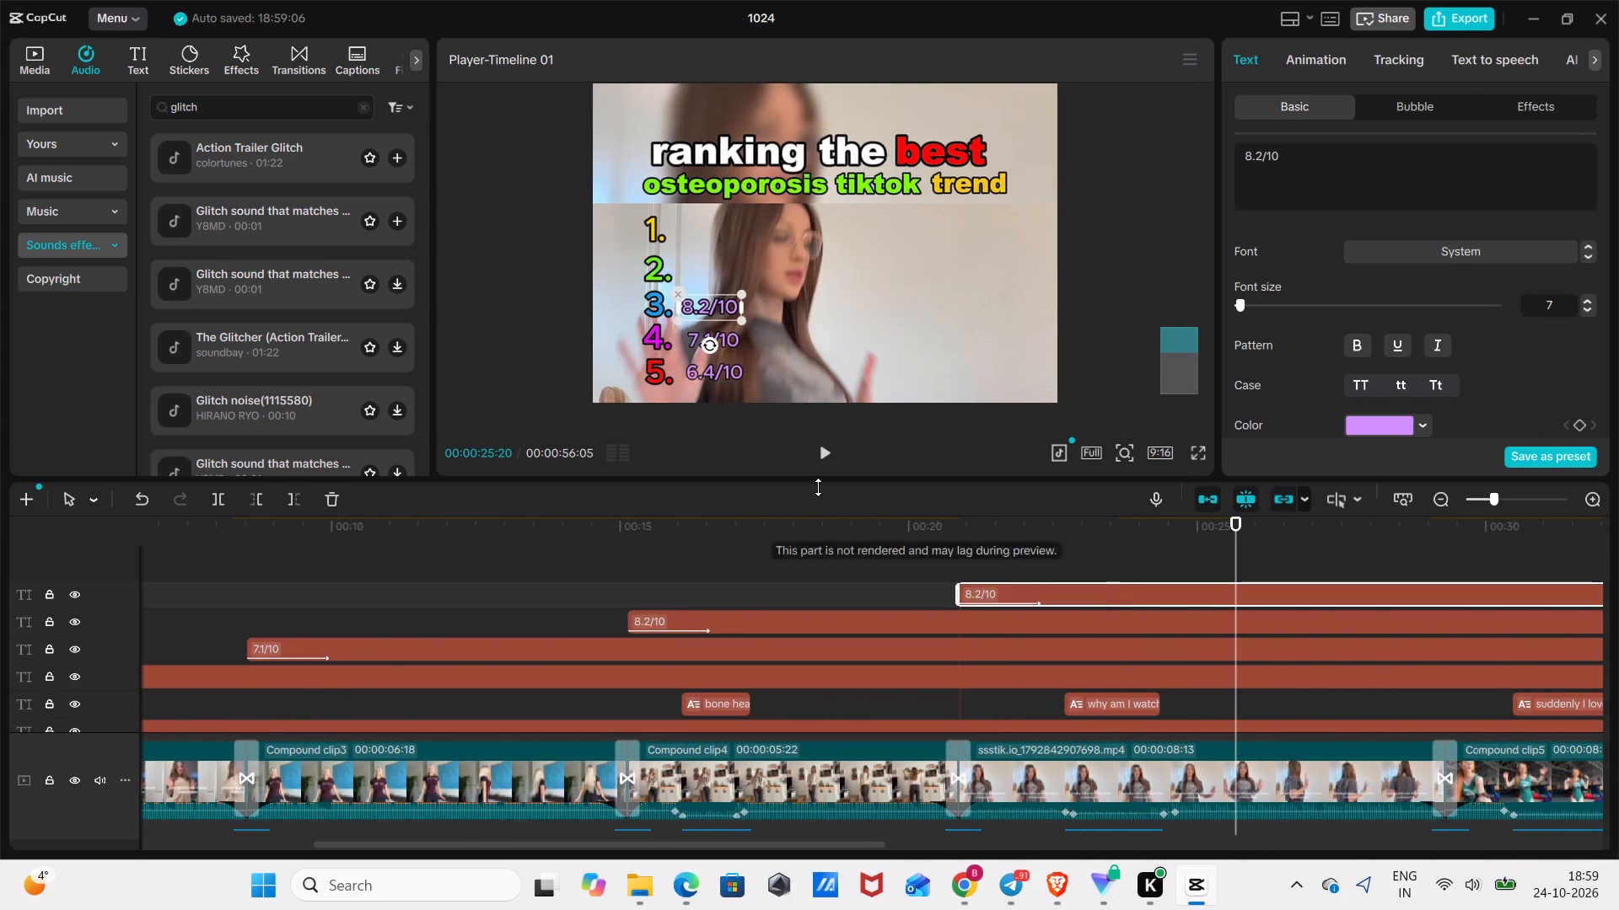
drag(706, 303, 703, 262)
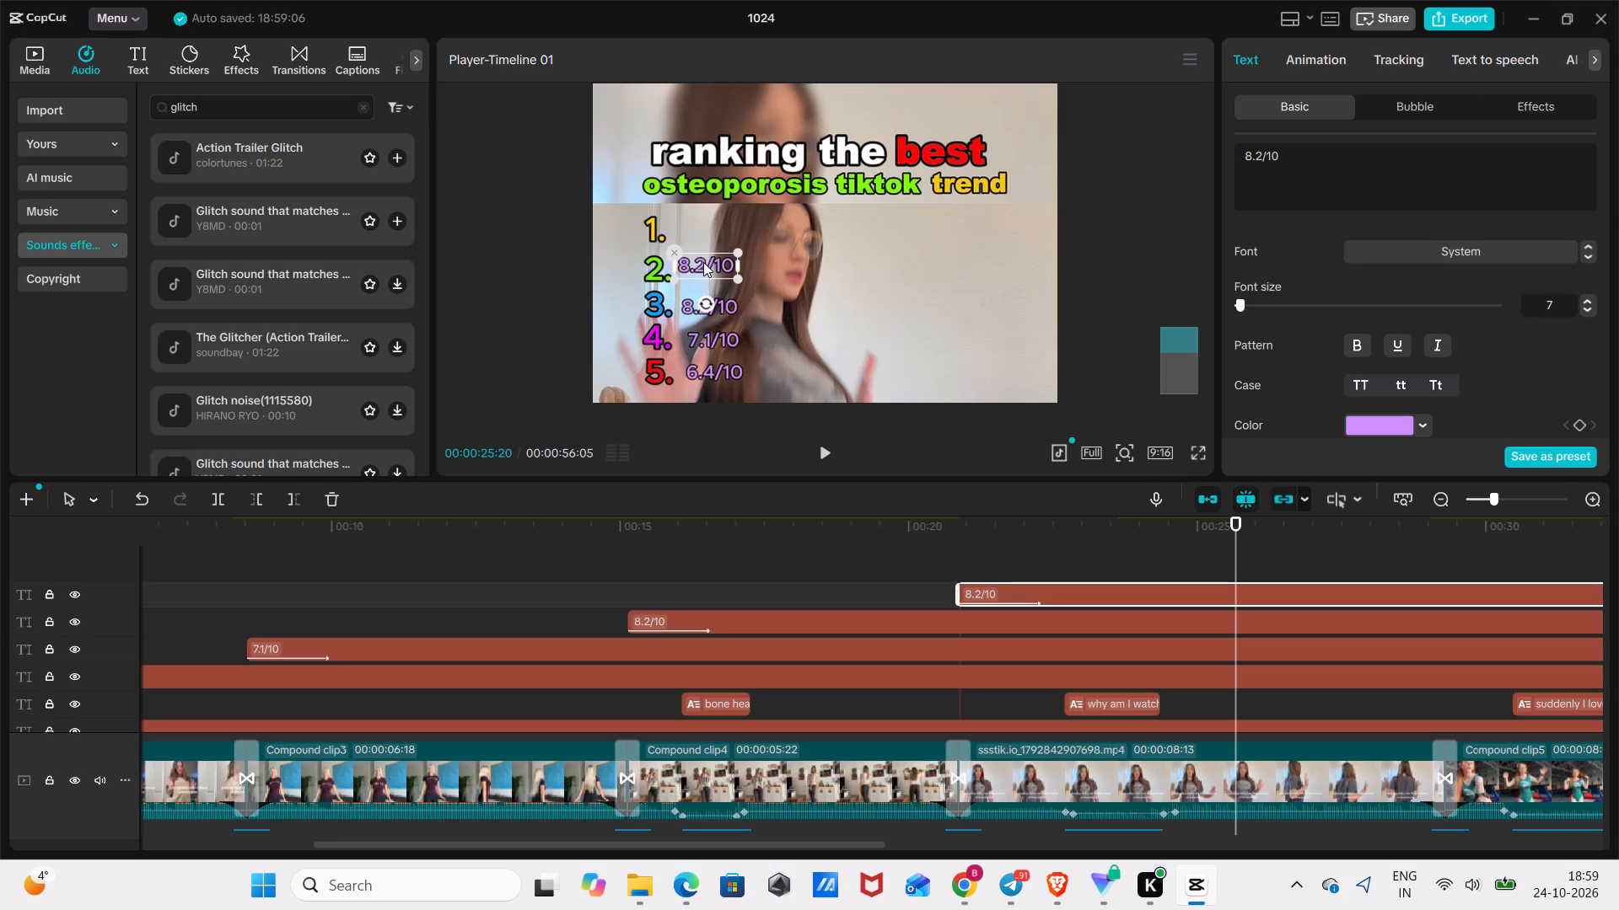
drag(703, 262, 703, 266)
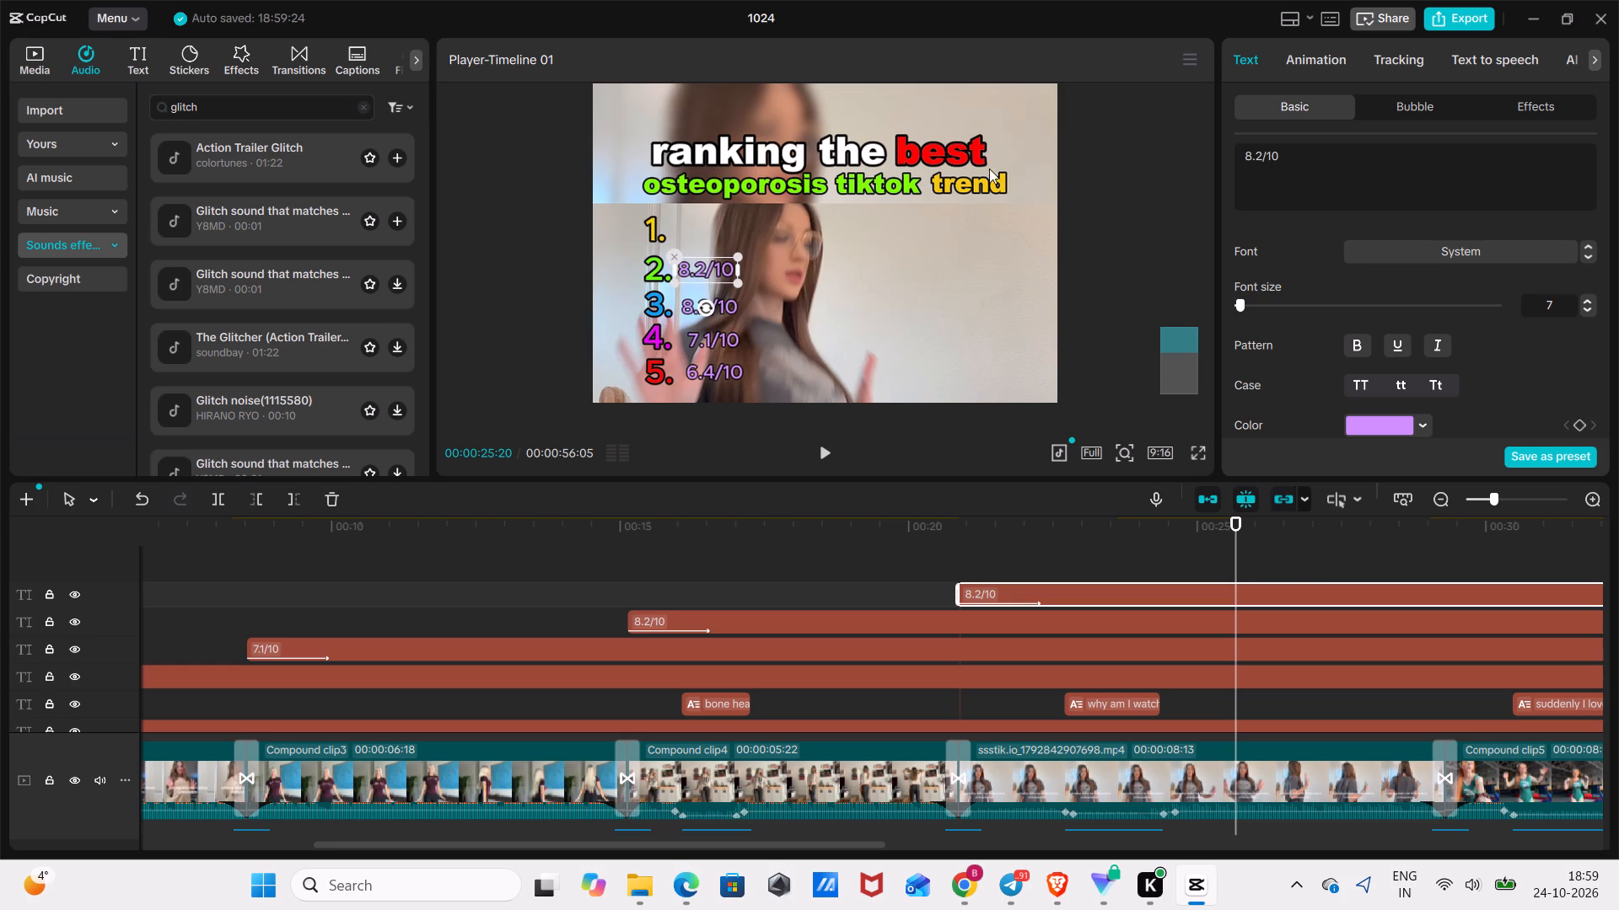
Change the text of the rating beside "2." to "8.9/10".
click(1257, 168)
key(Left)
key(Left)
key(Left)
key(BackSpace)
key(BackSpace)
key(BackSpace)
key(BackSpace)
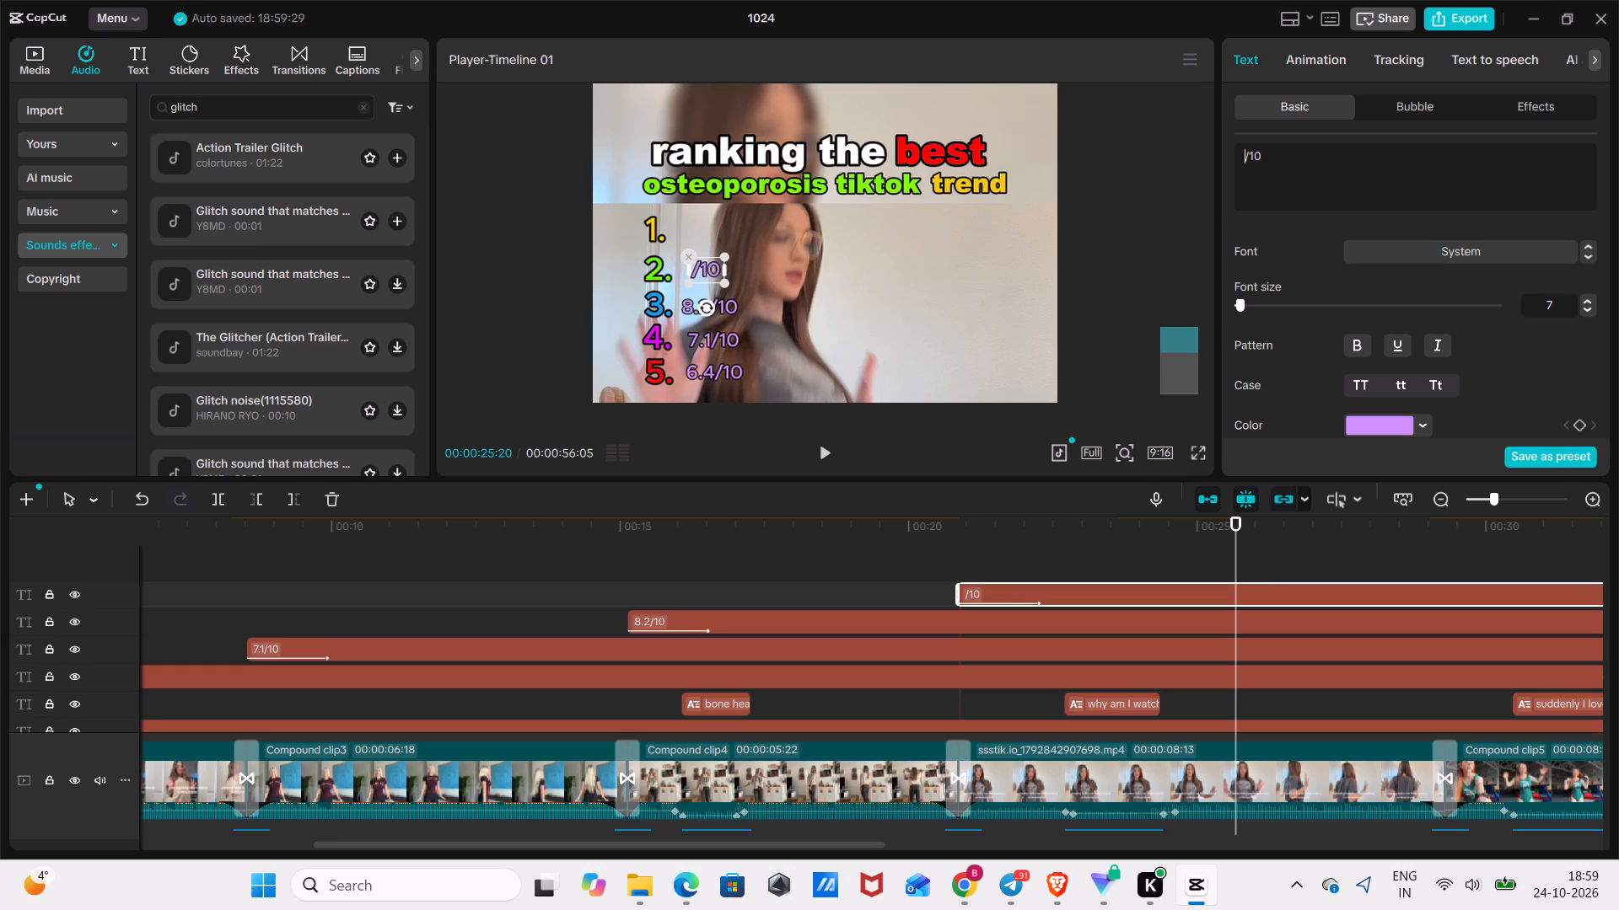
text(8.9)
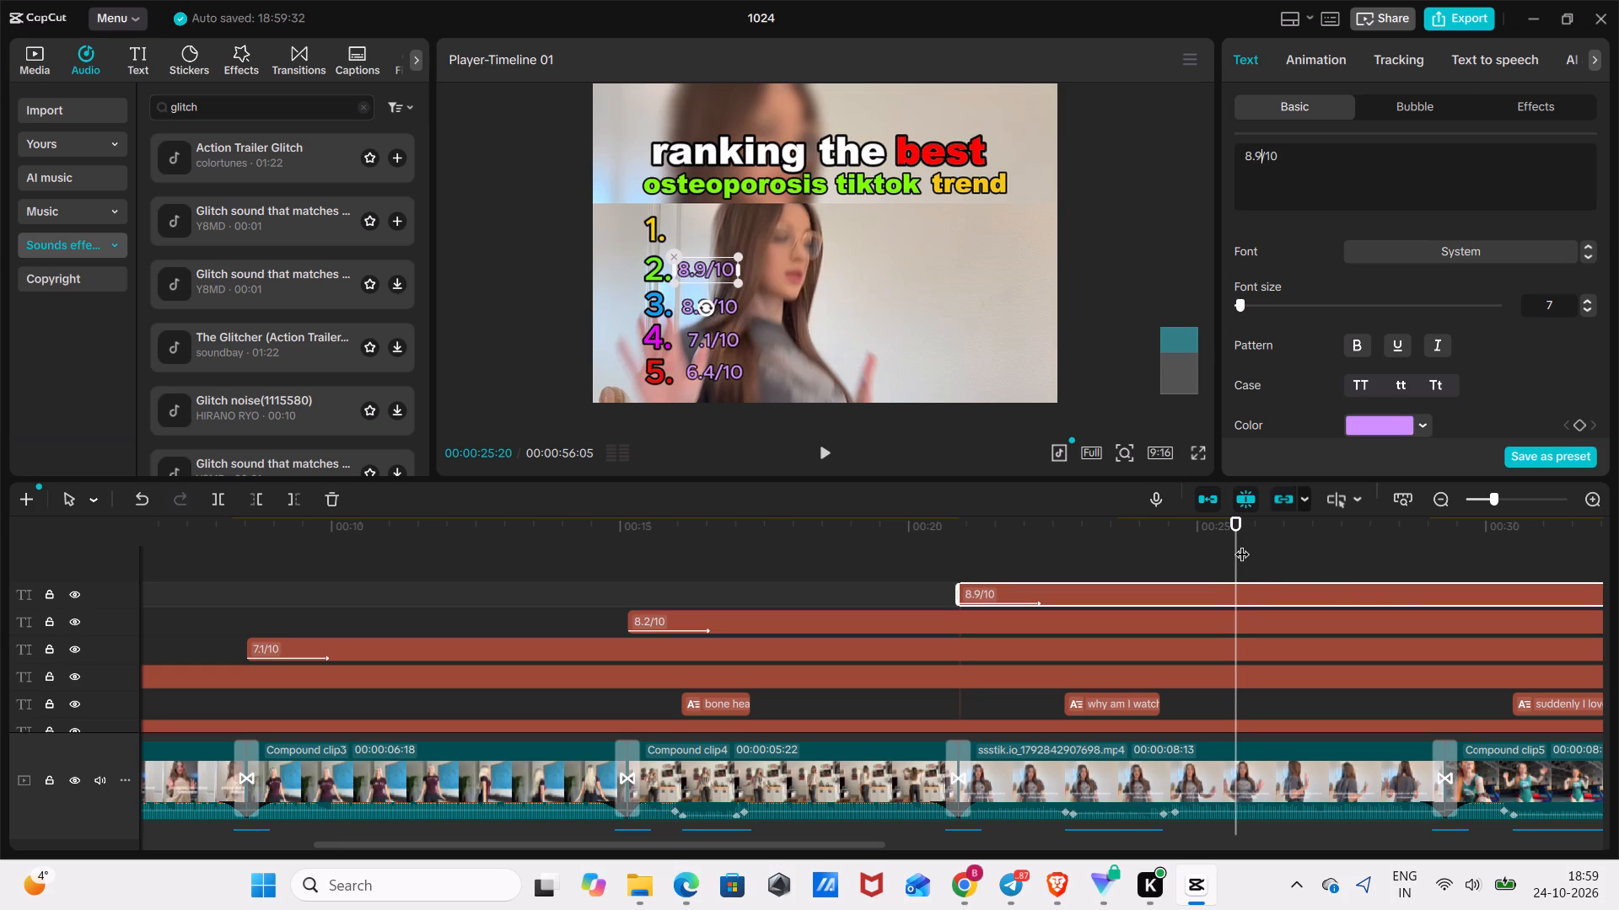
Paste another copy of the rating at 00:00:29:12, where Compound clip5 begins, and place it beside "1.".
drag(1242, 543, 1452, 629)
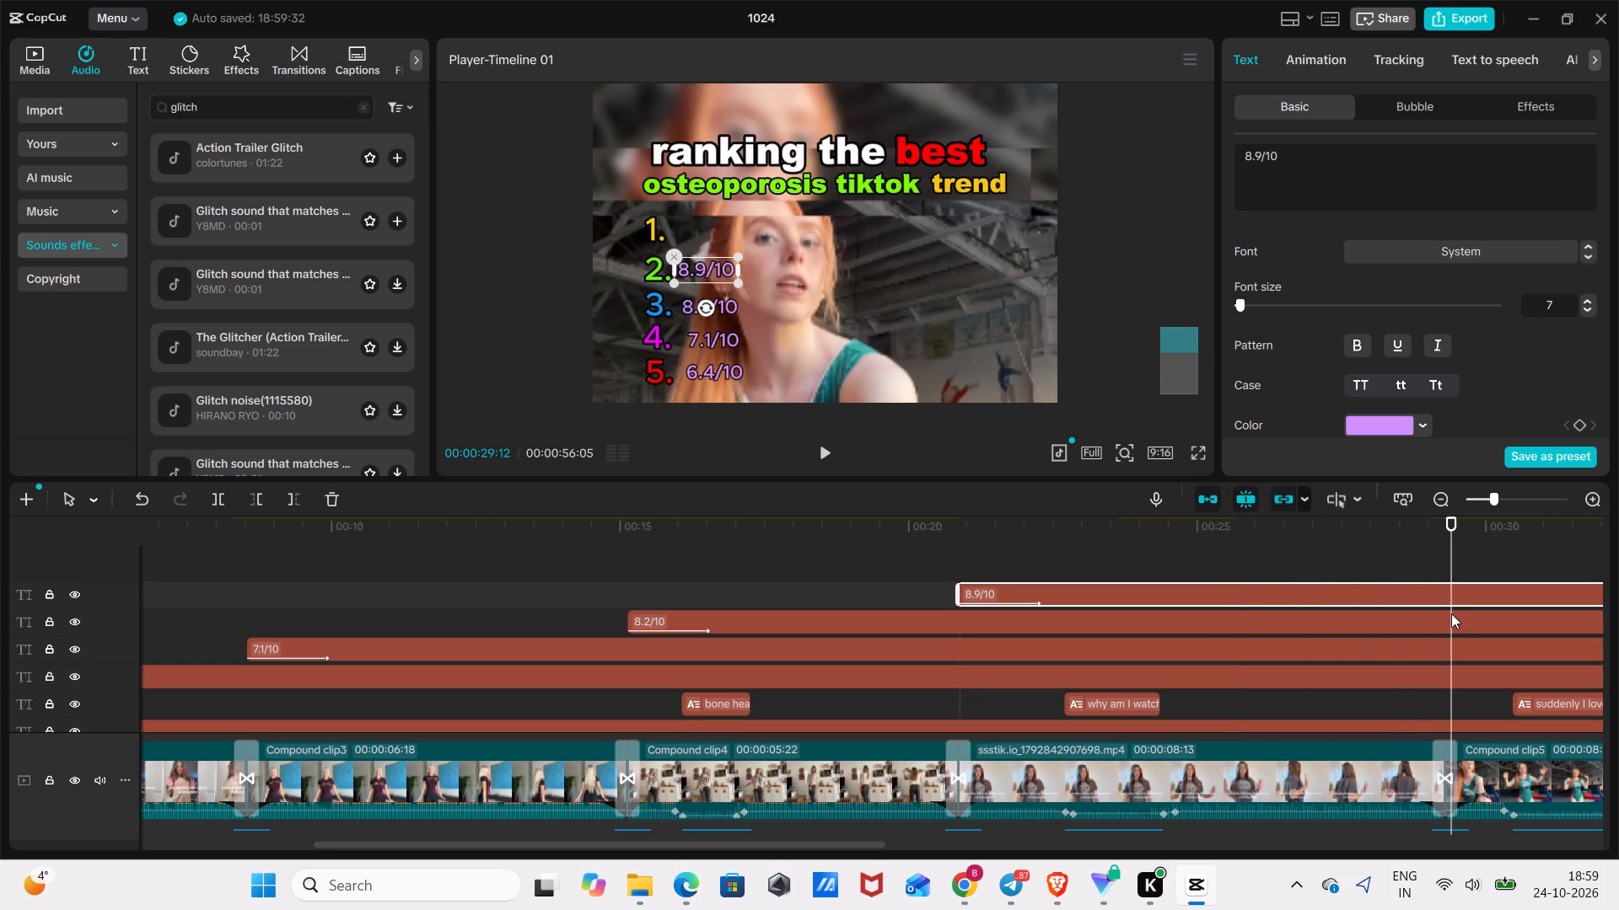
key(ctrl+v)
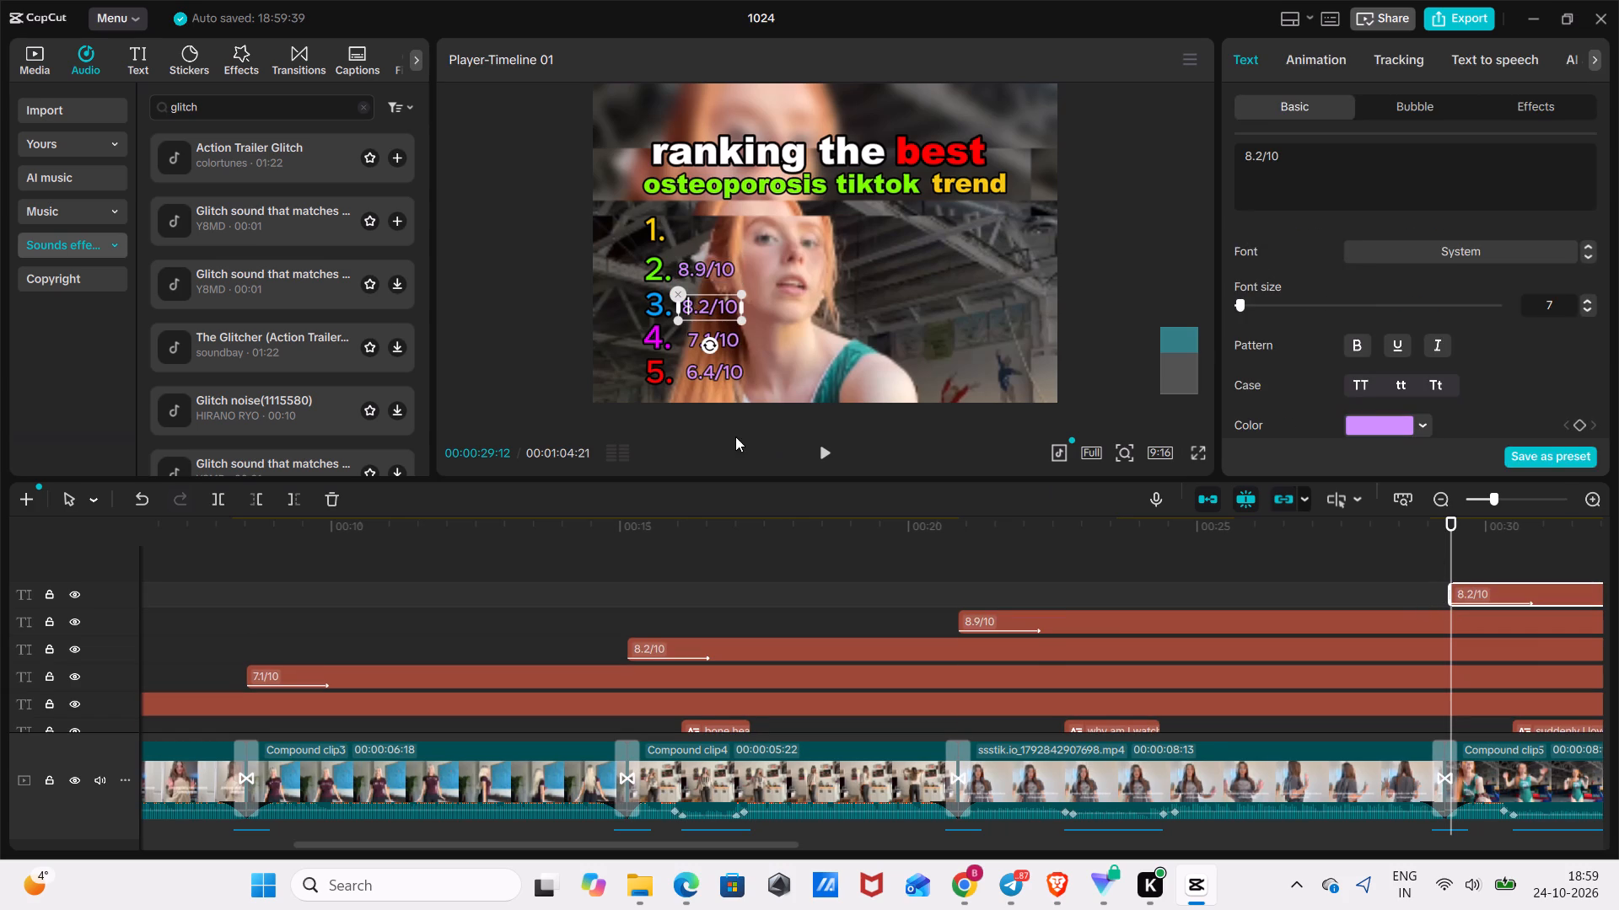
drag(702, 313, 692, 234)
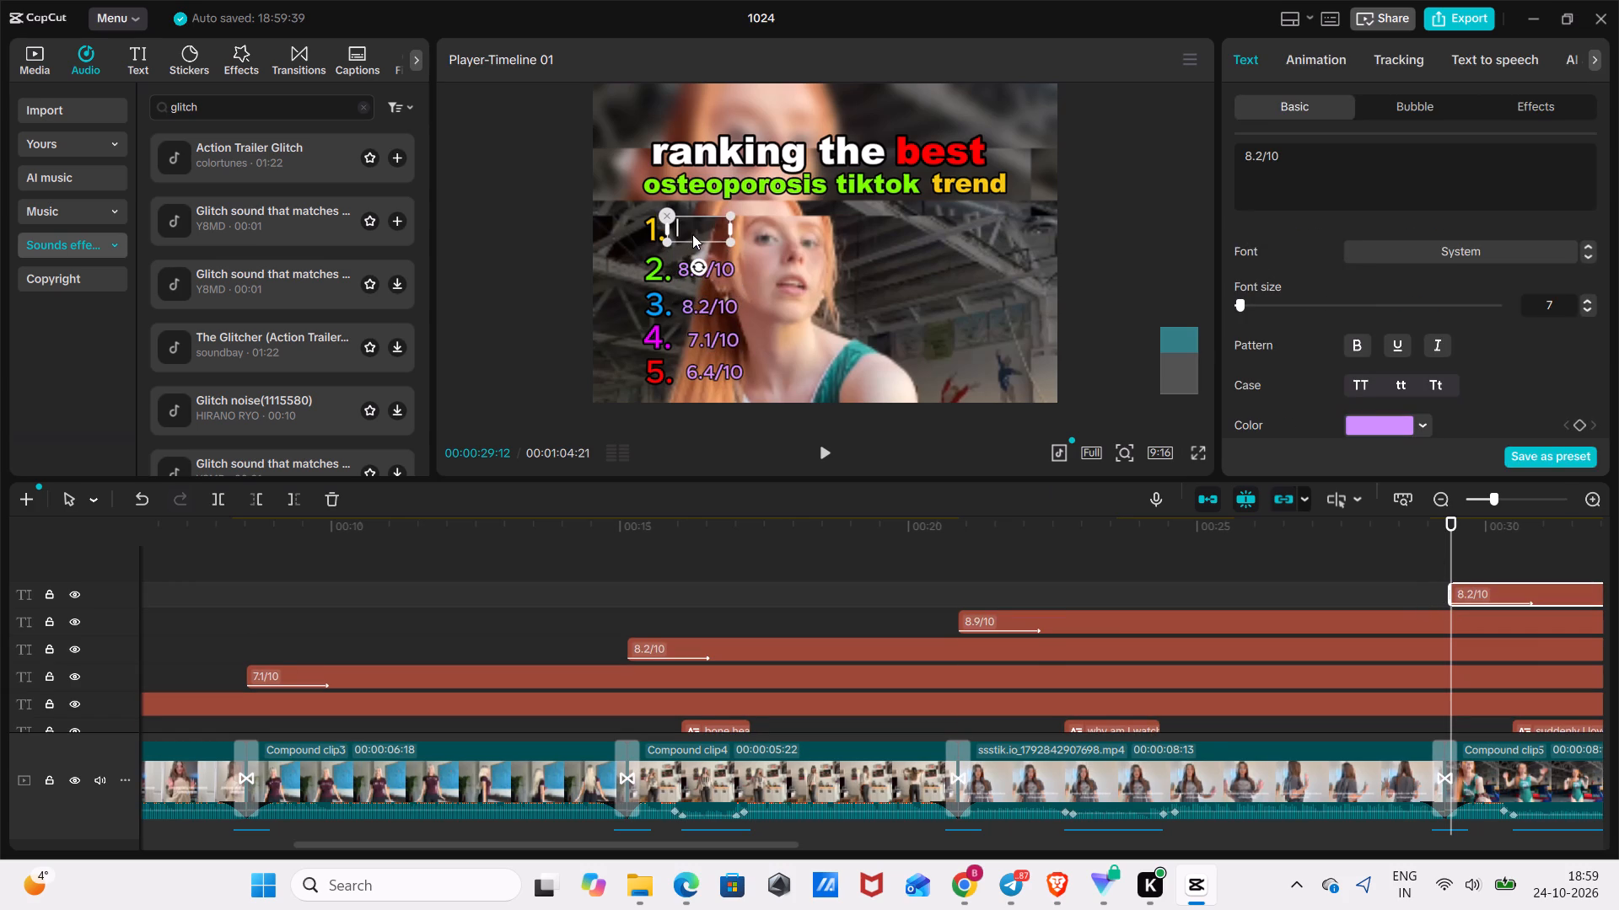
drag(692, 234, 692, 236)
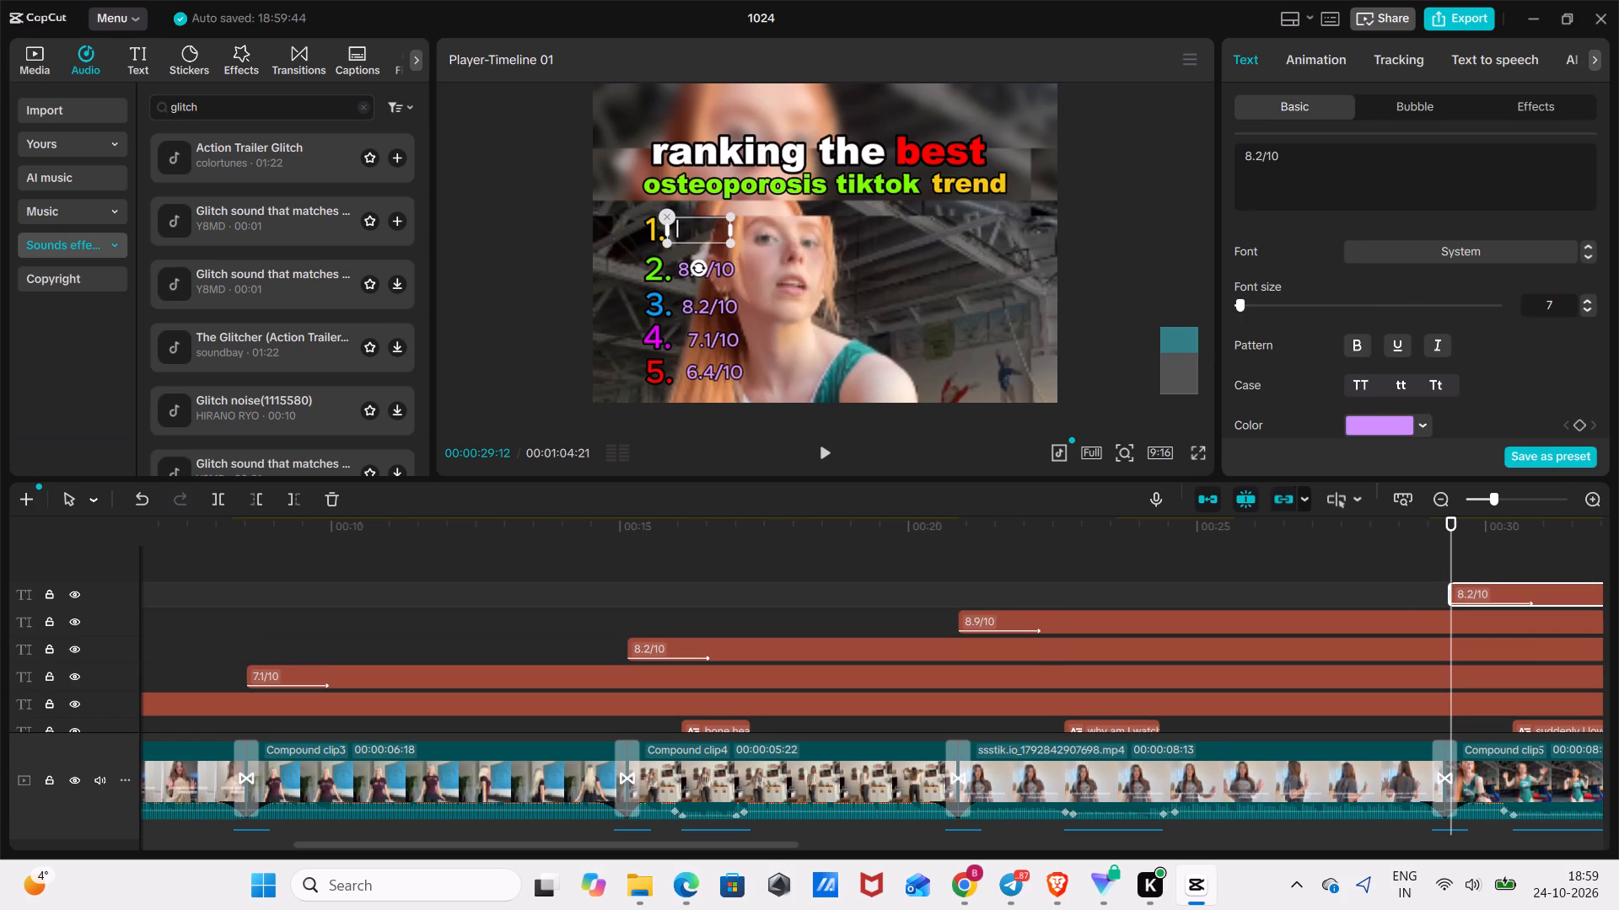
Change the text of the rating beside "1." to "9.1/10".
click(1259, 163)
key(Left)
key(Left)
key(Left)
key(BackSpace)
key(BackSpace)
key(BackSpace)
key(BackSpace)
key(BackSpace)
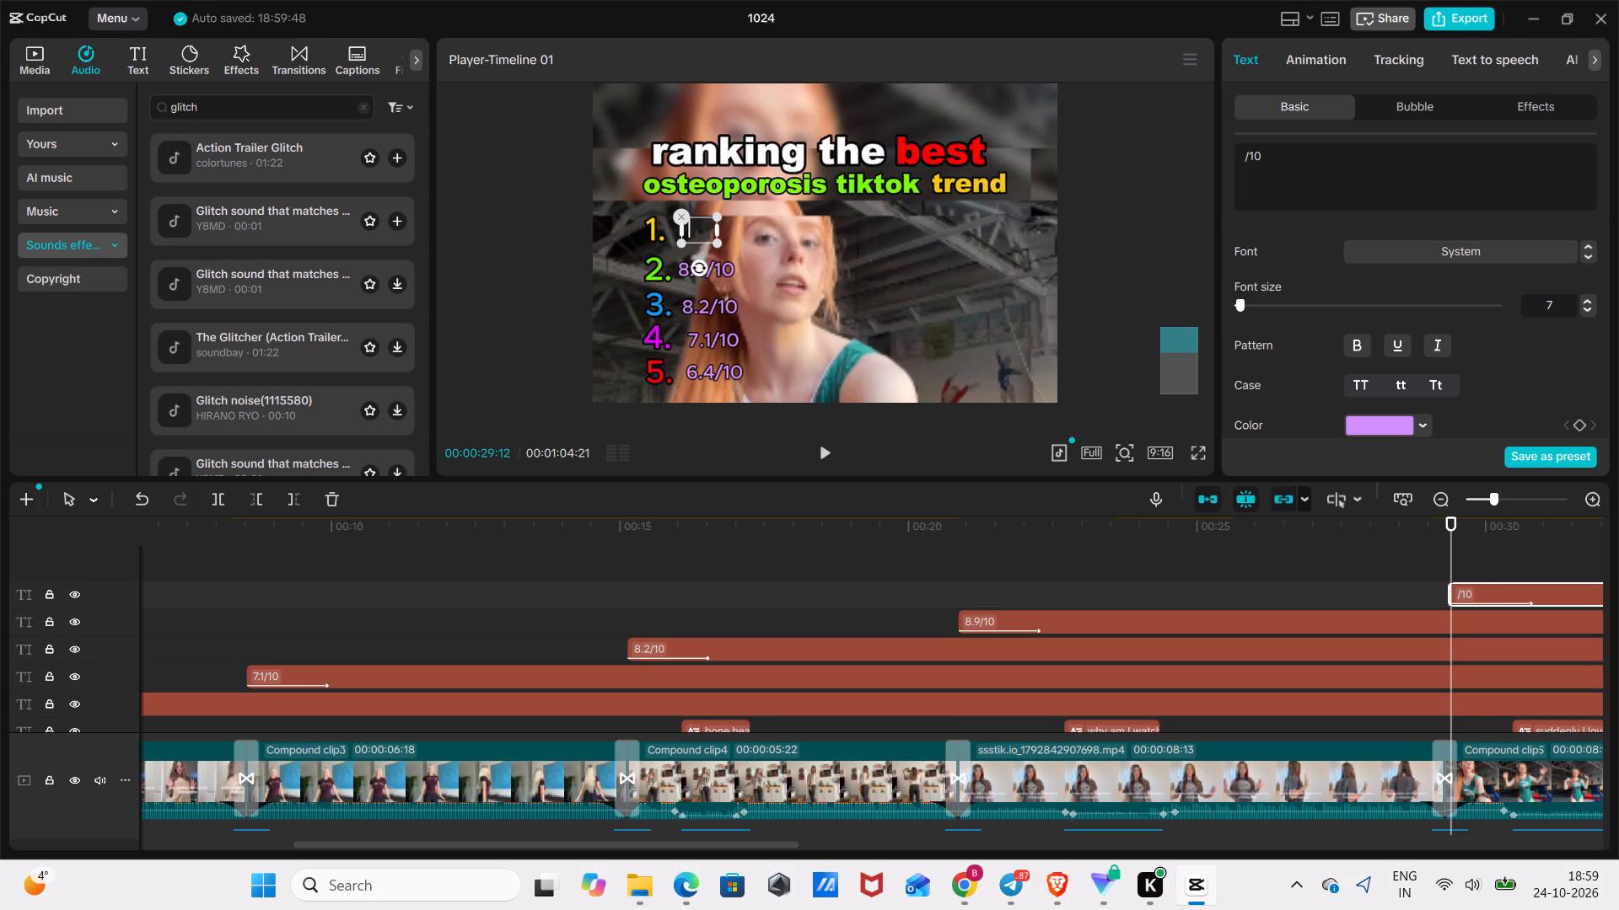
text(9.1)
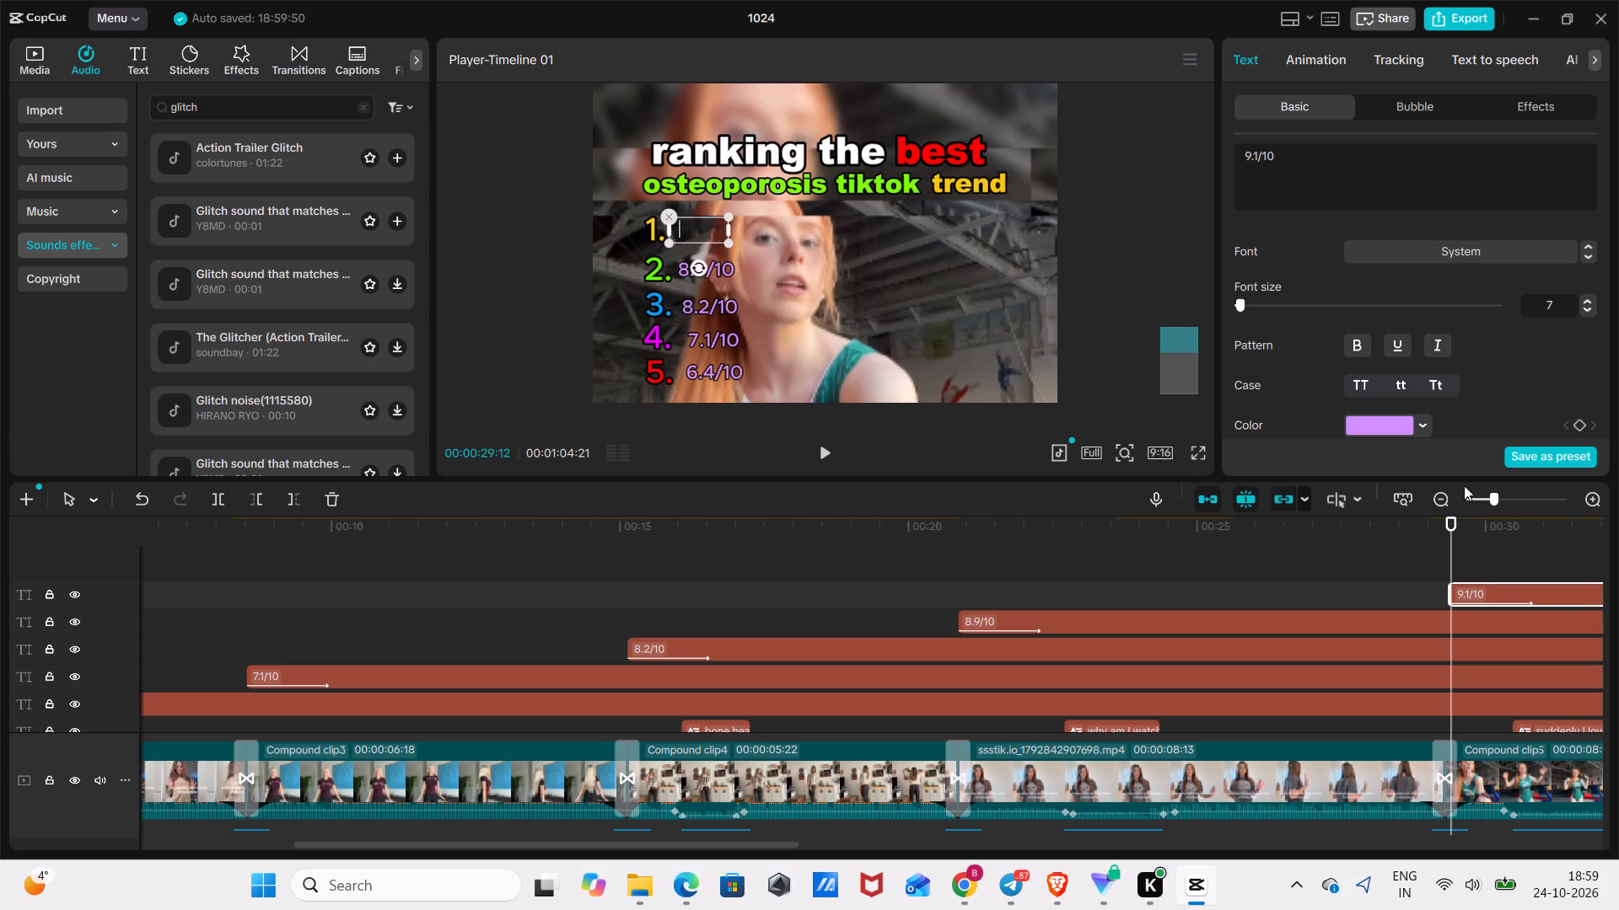
Split the four ratings that overrun the video at 00:00:37:23, where Compound clip5 ends, and delete their excess parts.
drag(1453, 530, 1618, 725)
click(645, 550)
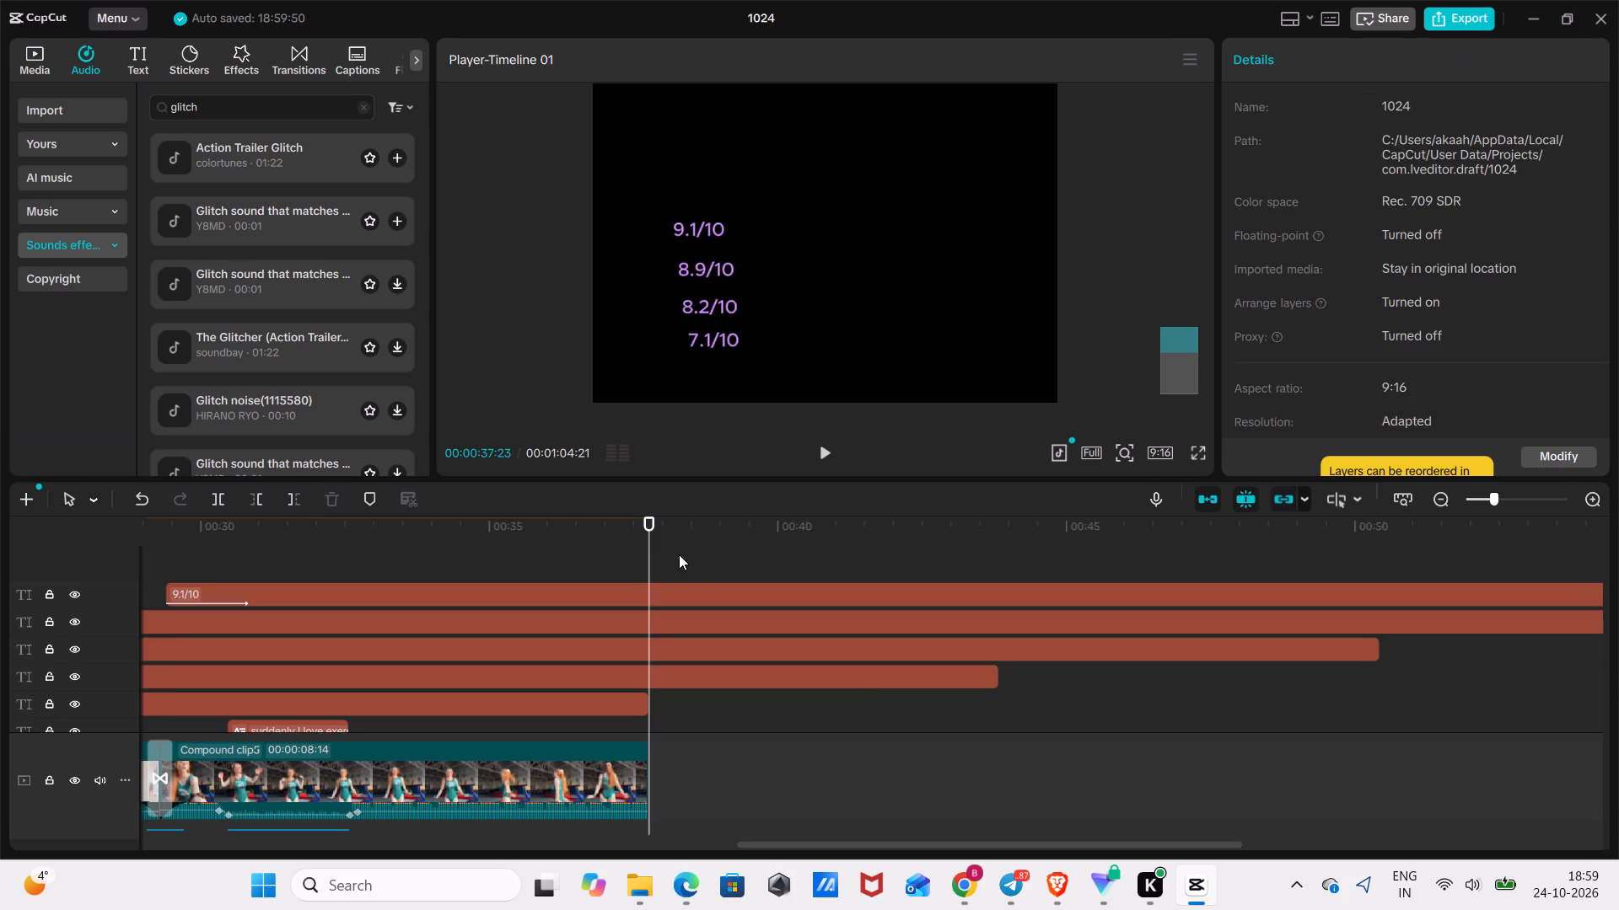
drag(695, 549, 695, 657)
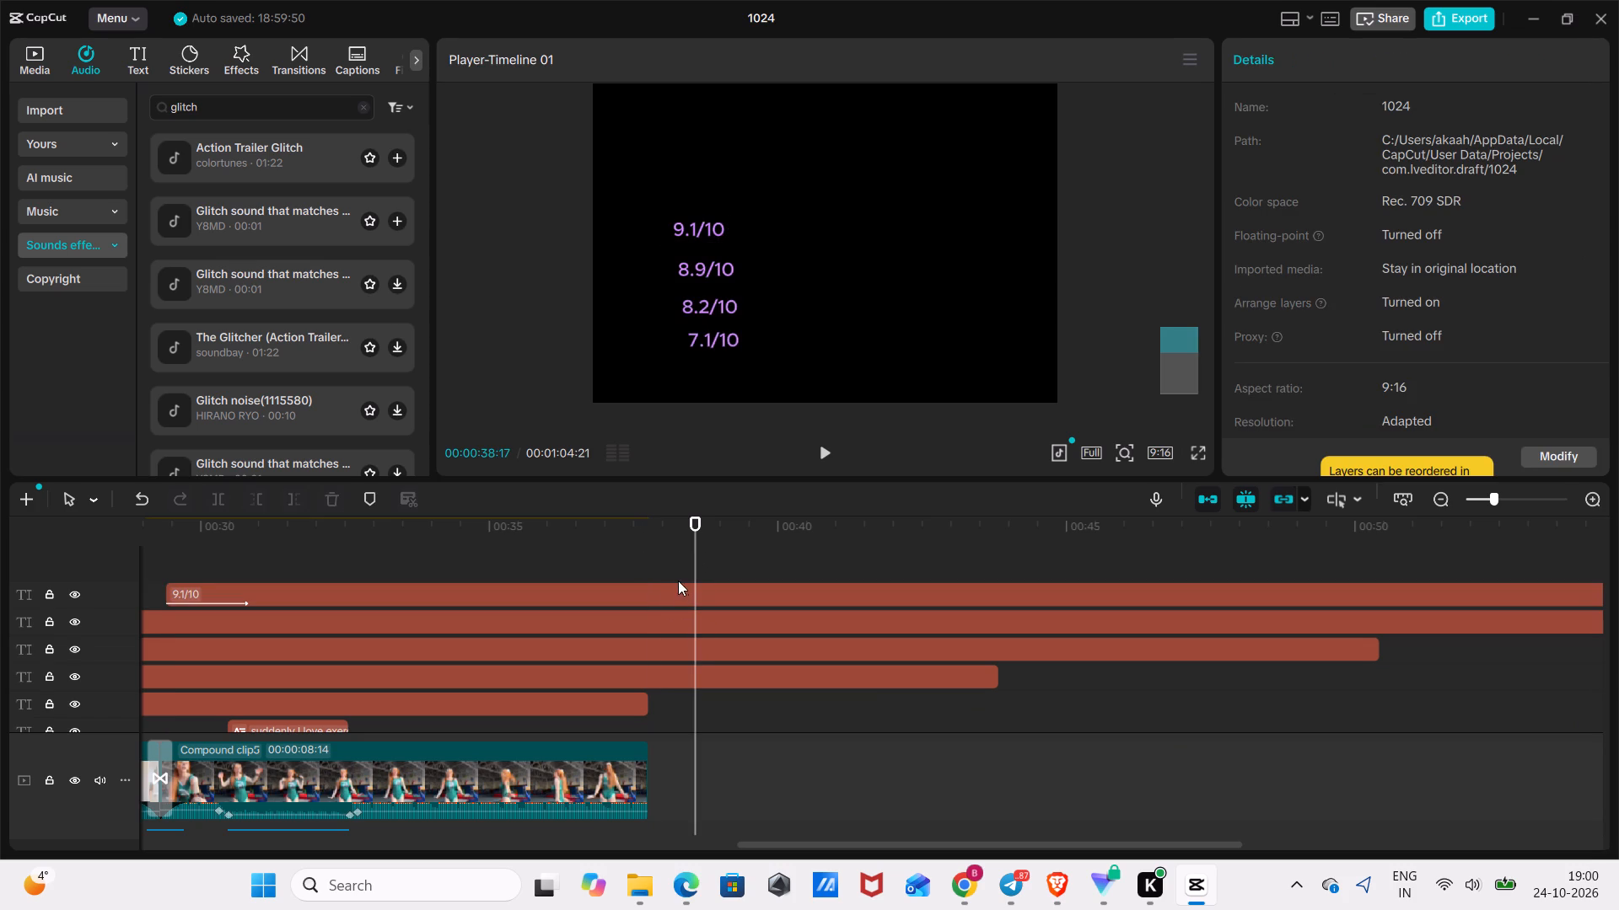
click(665, 570)
drag(664, 569, 657, 572)
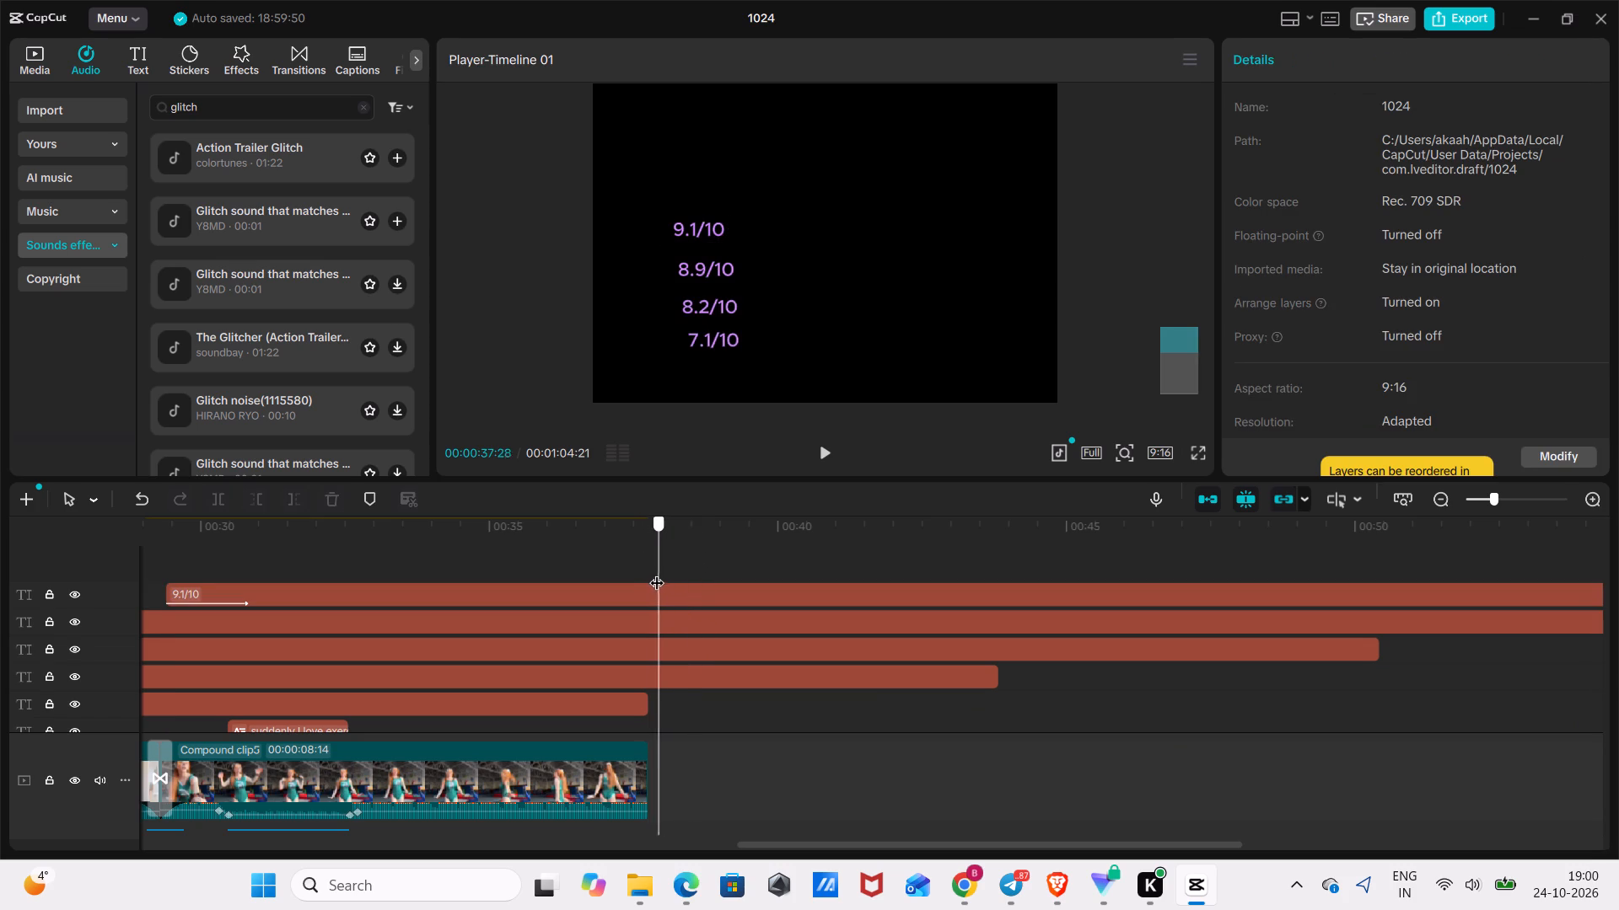
drag(657, 572, 653, 575)
drag(688, 538, 699, 557)
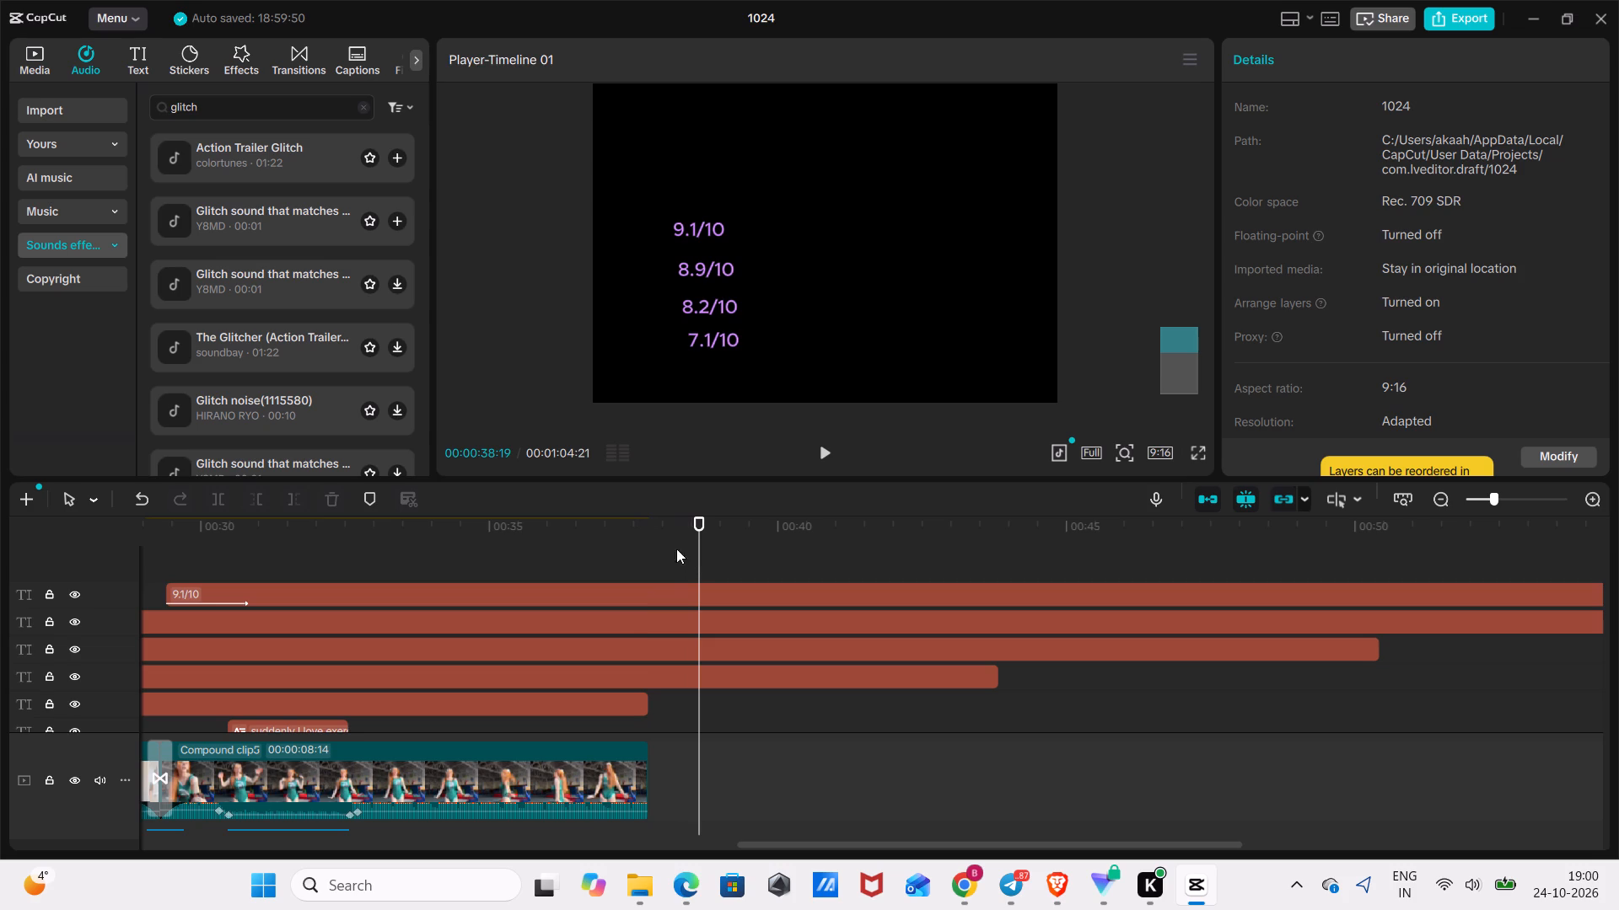
drag(611, 538, 664, 561)
drag(710, 547, 732, 642)
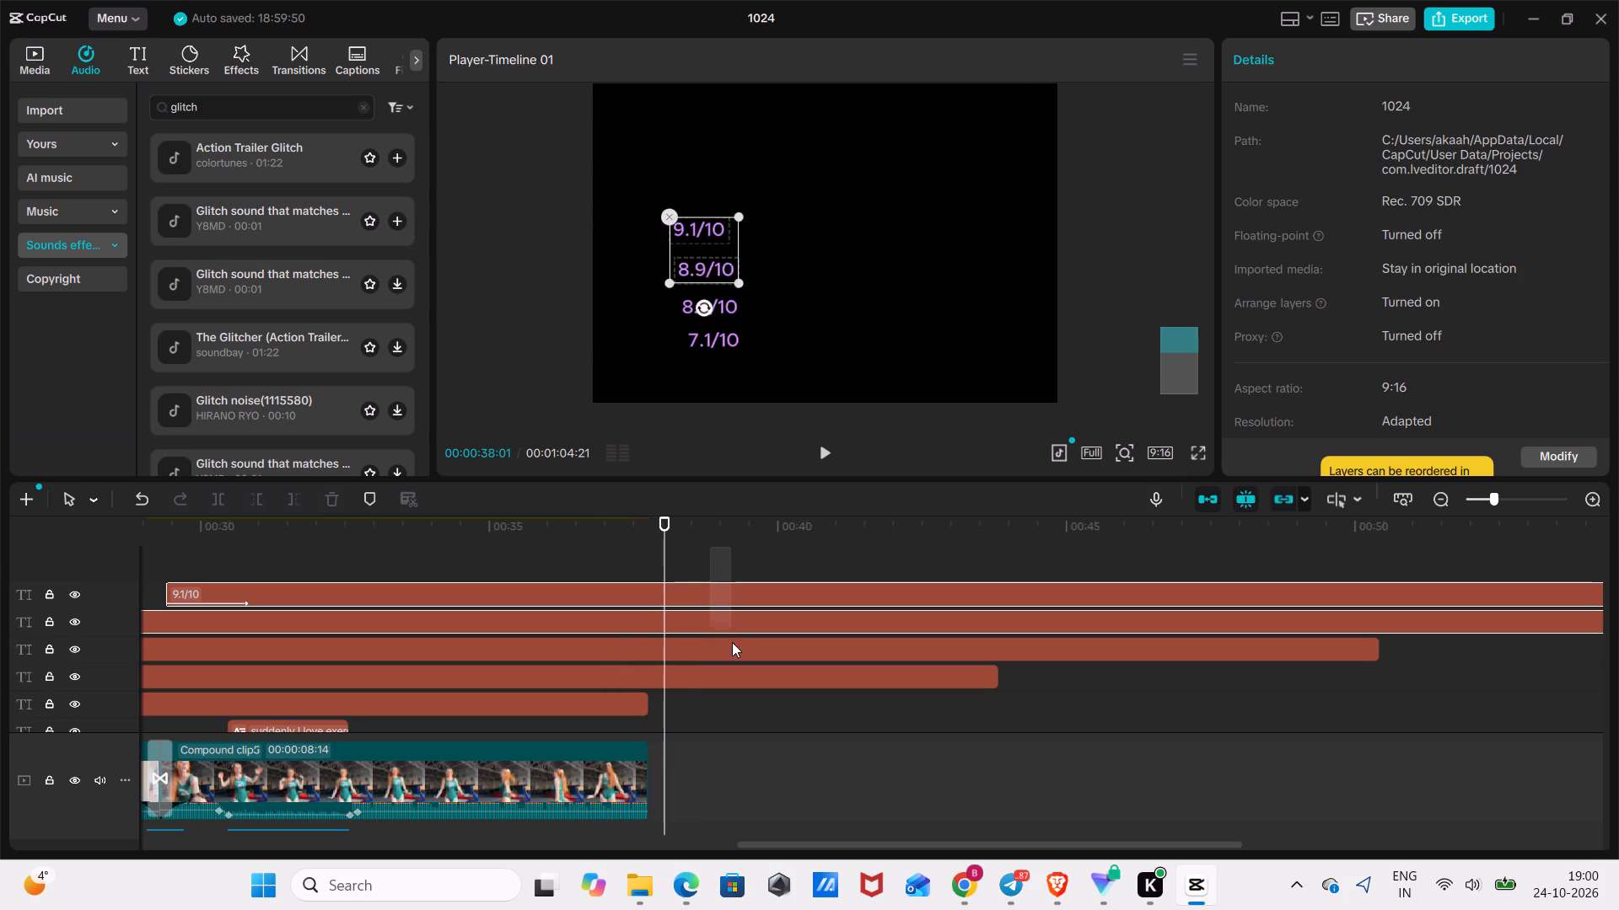
drag(732, 642, 736, 693)
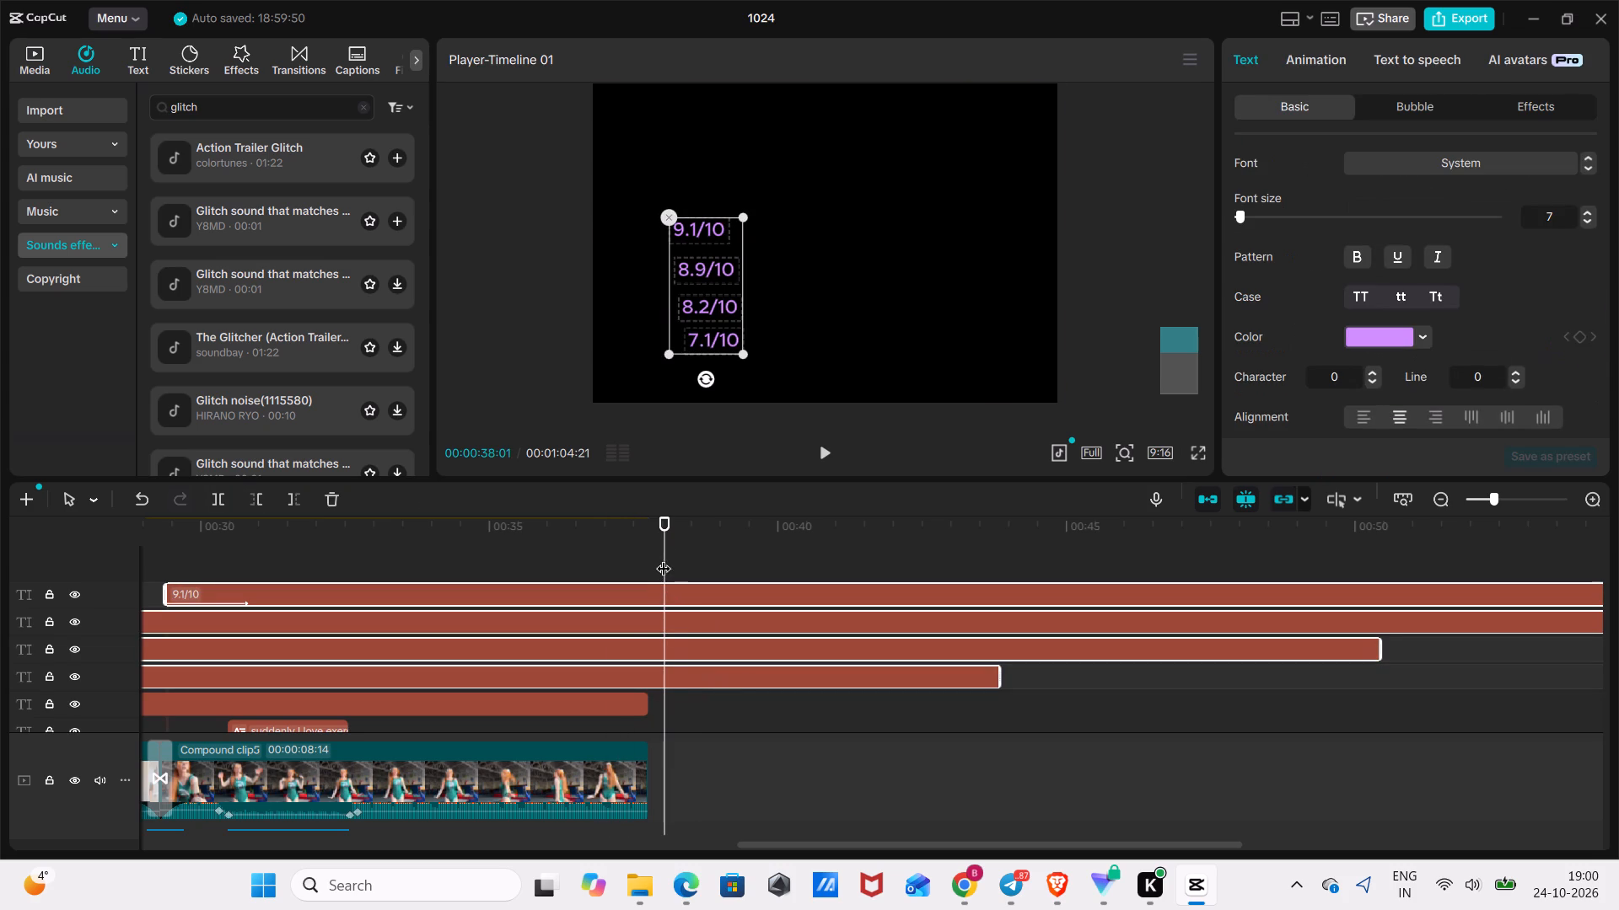
drag(664, 557, 649, 570)
click(210, 499)
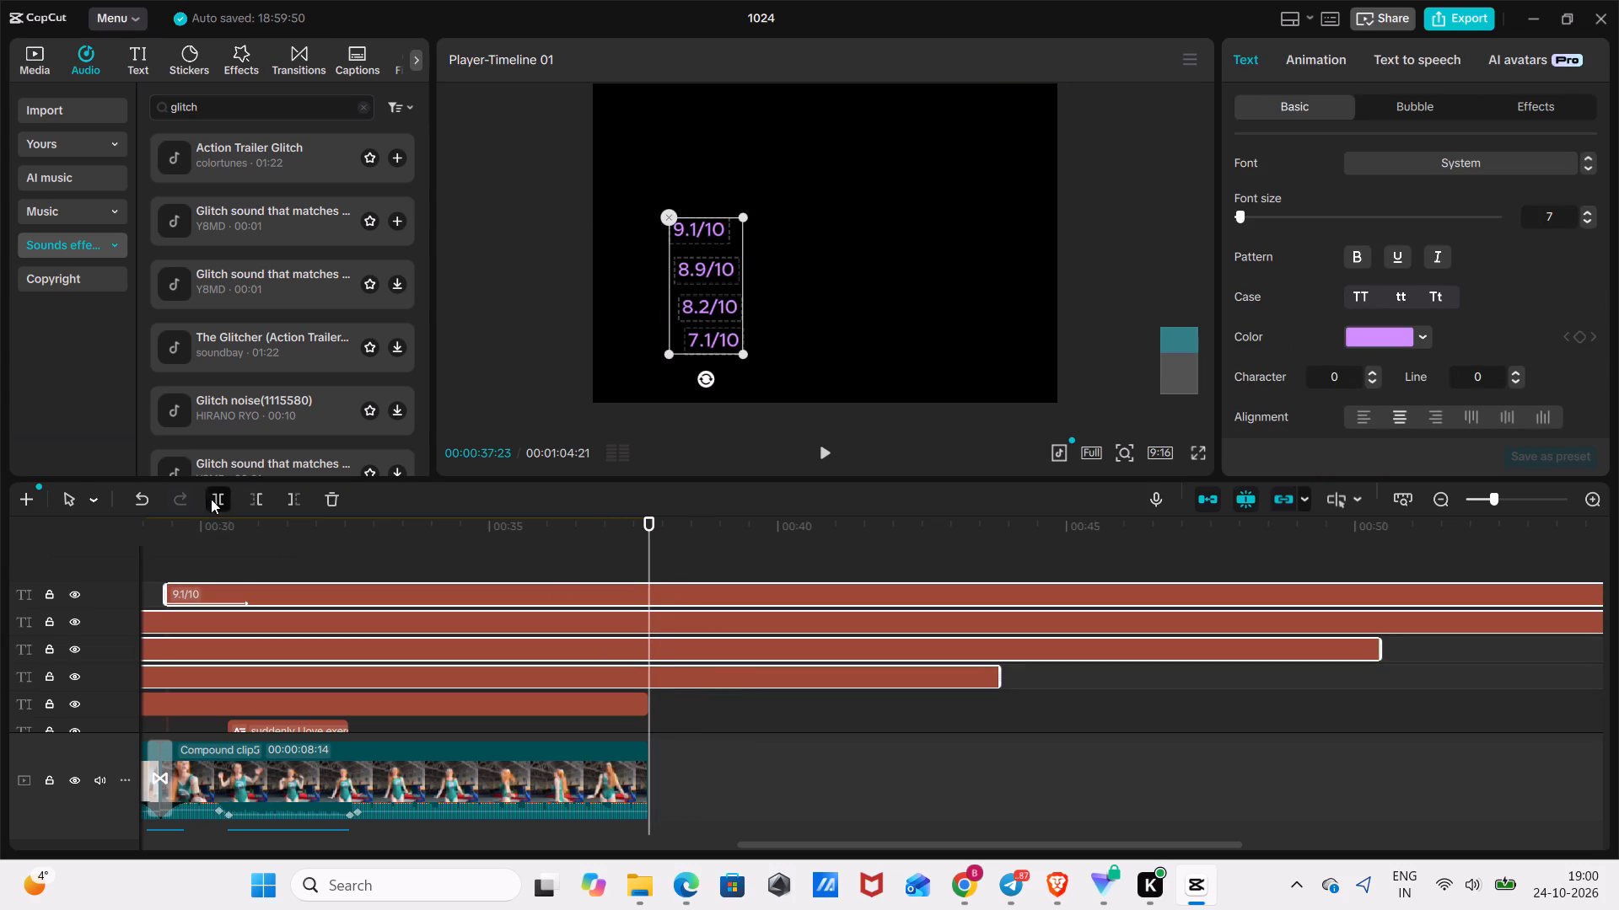
click(321, 500)
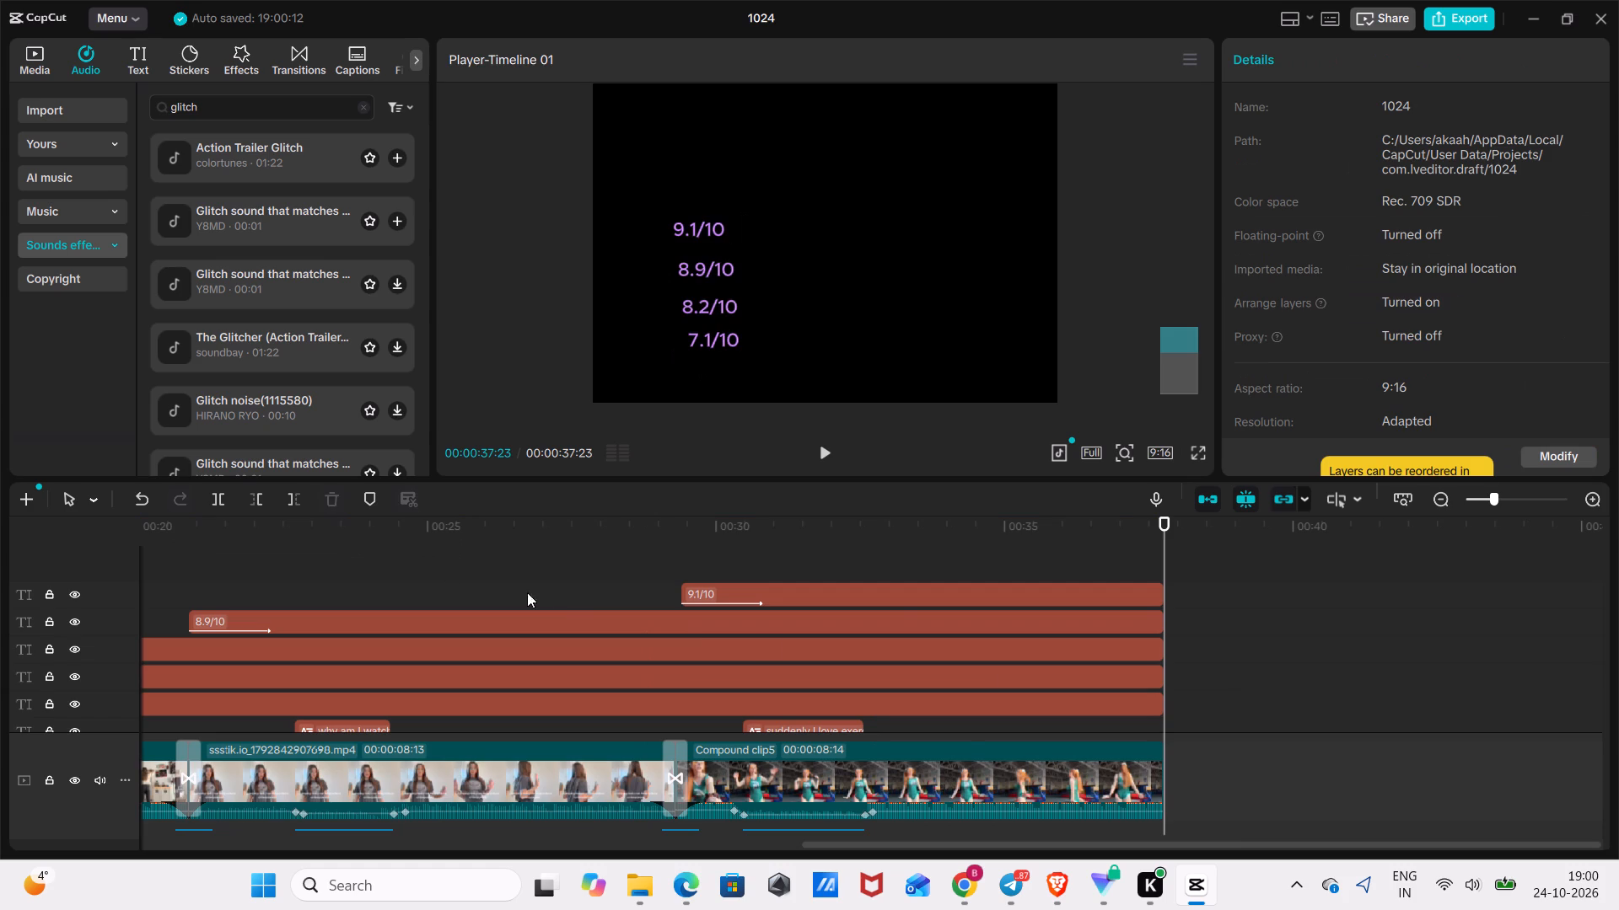
Scrub back through the video to its start at 00:00:00:00.
drag(1159, 533, 257, 655)
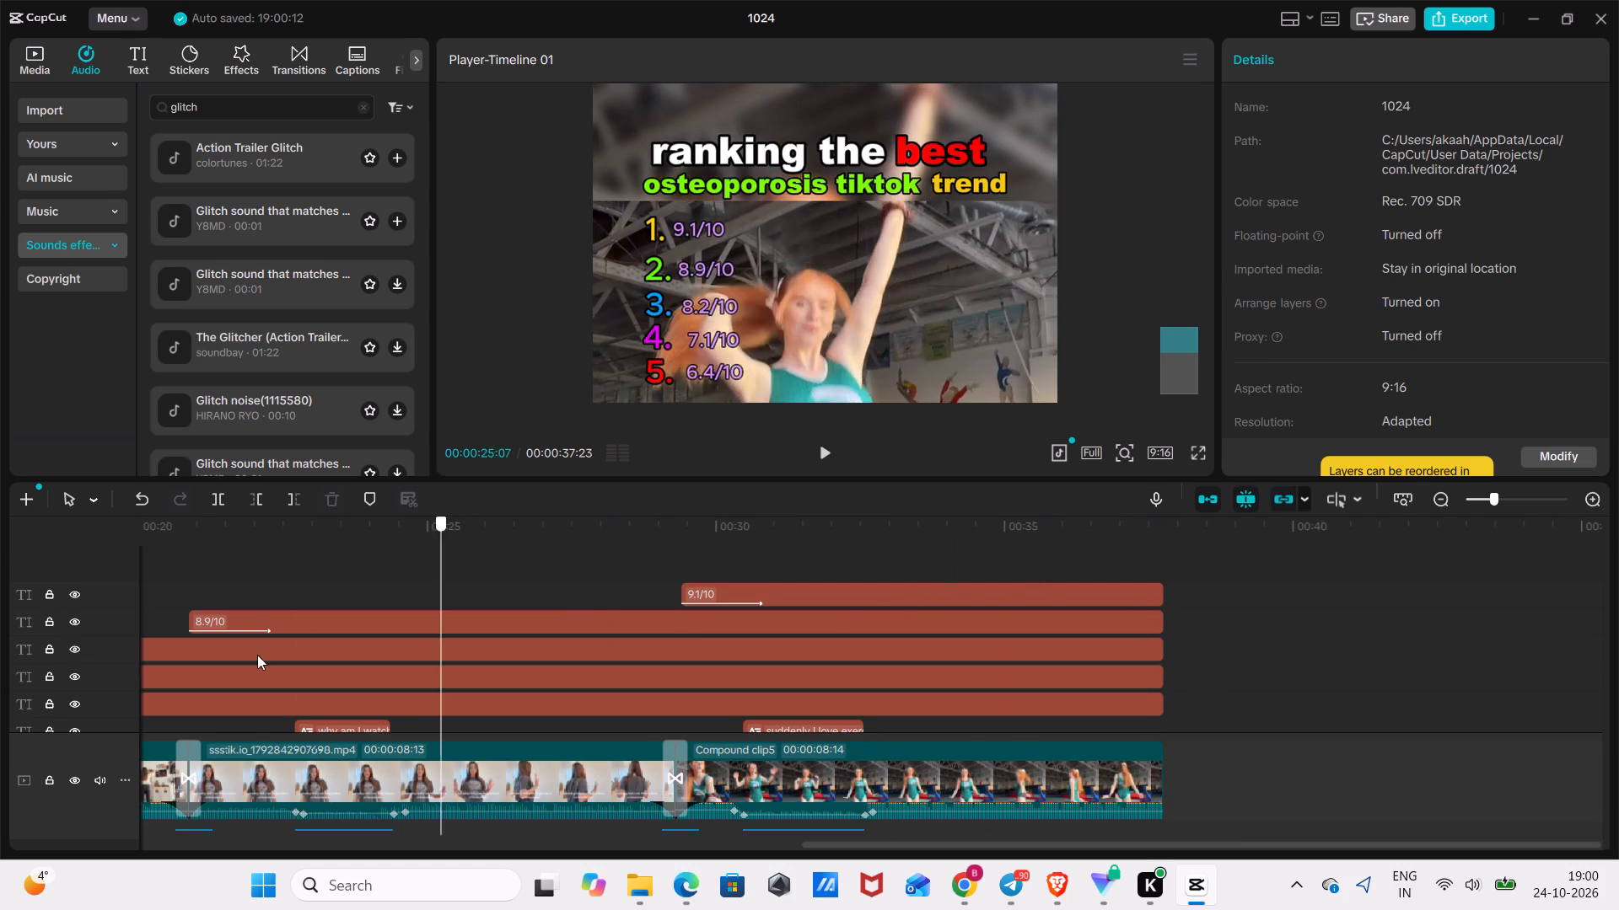
drag(257, 655, 0, 672)
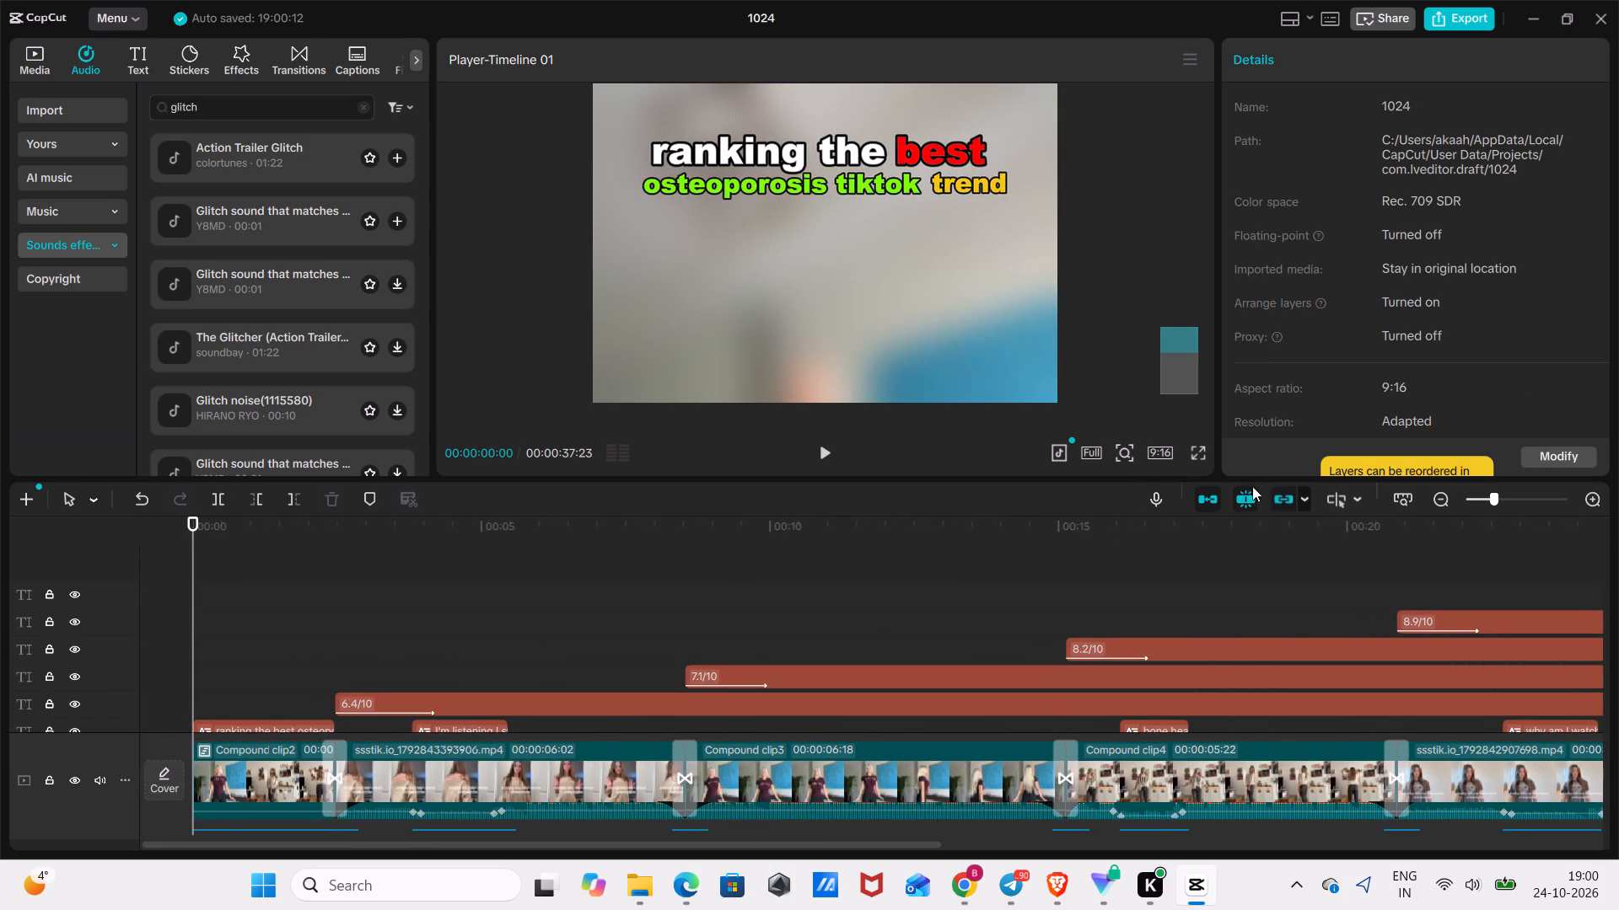
Play the whole ranking video in full screen to check the ratings beside "1." to "5.".
click(1196, 446)
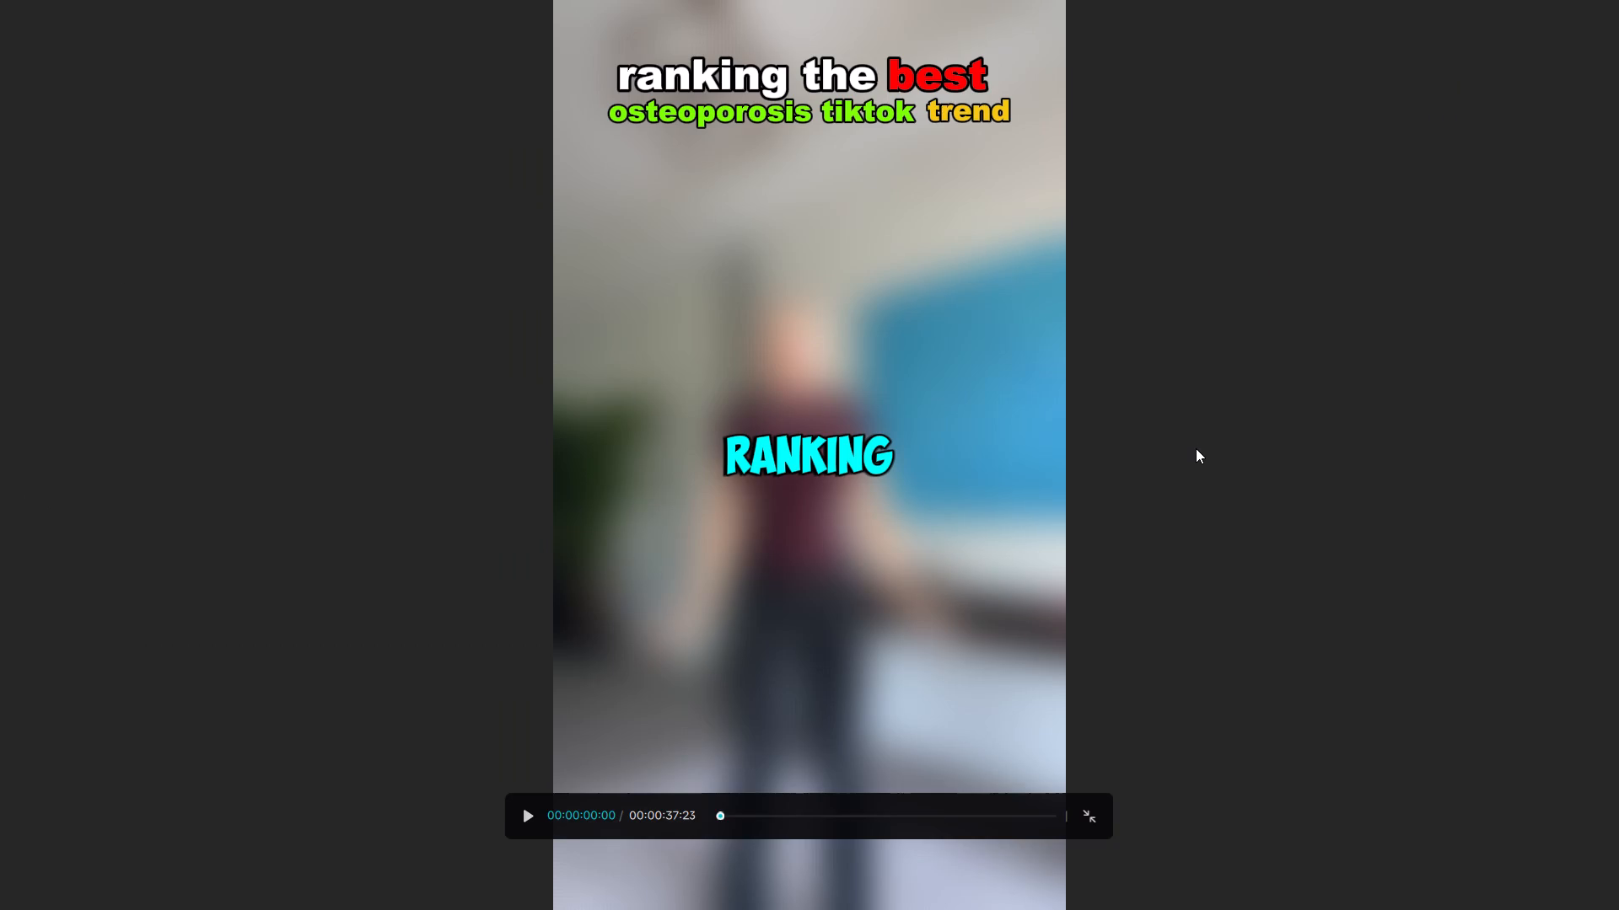
key(space)
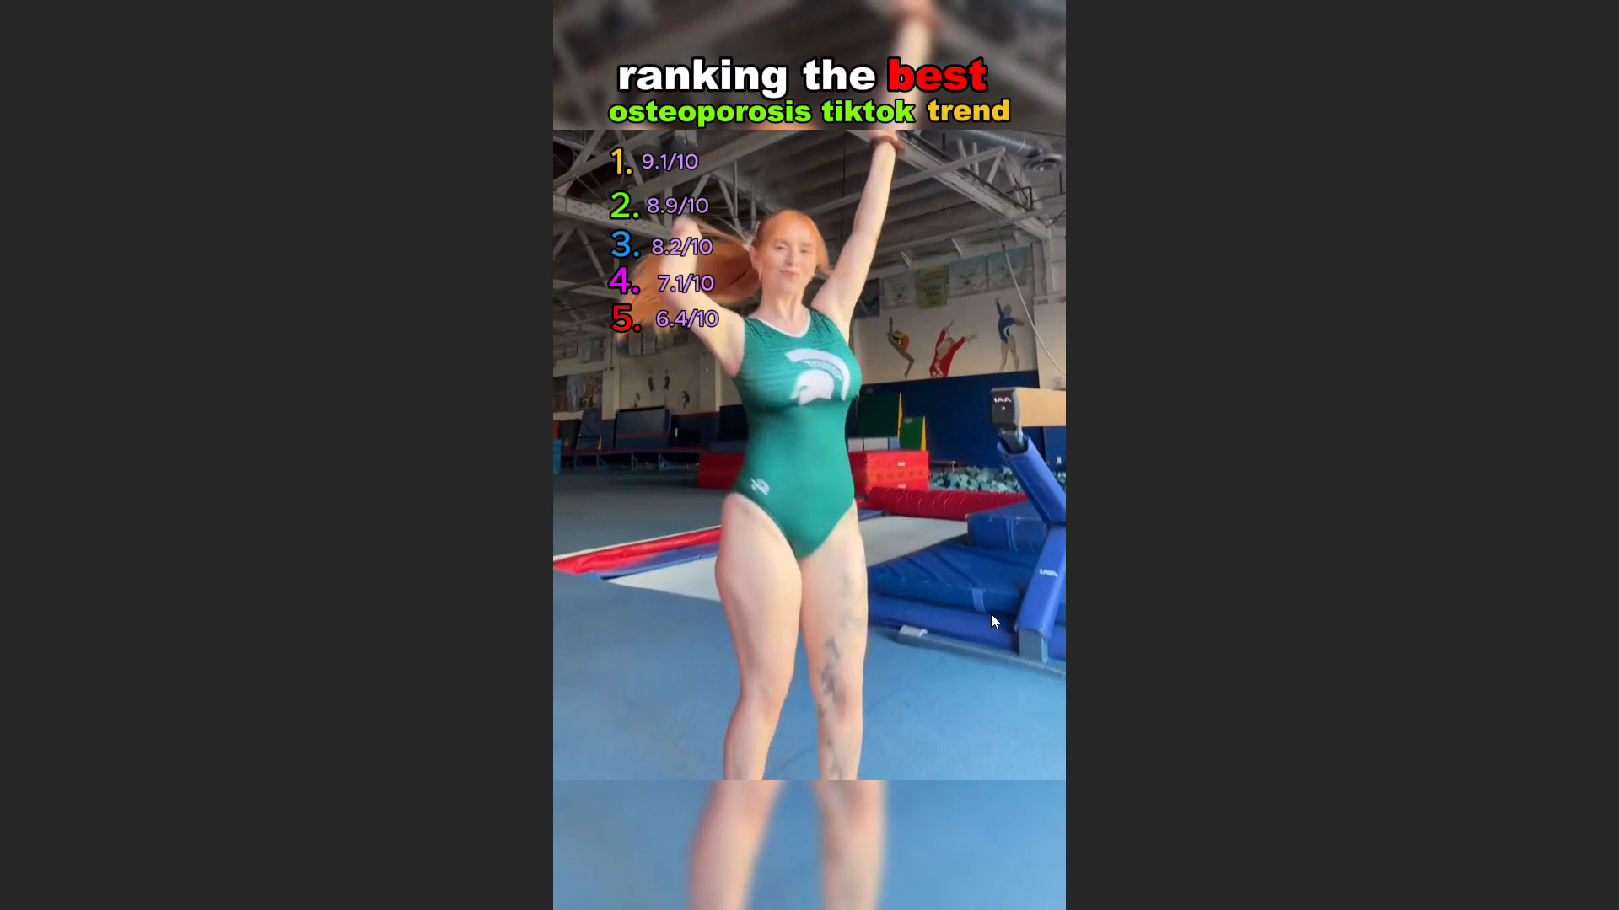
click(1068, 637)
click(1089, 823)
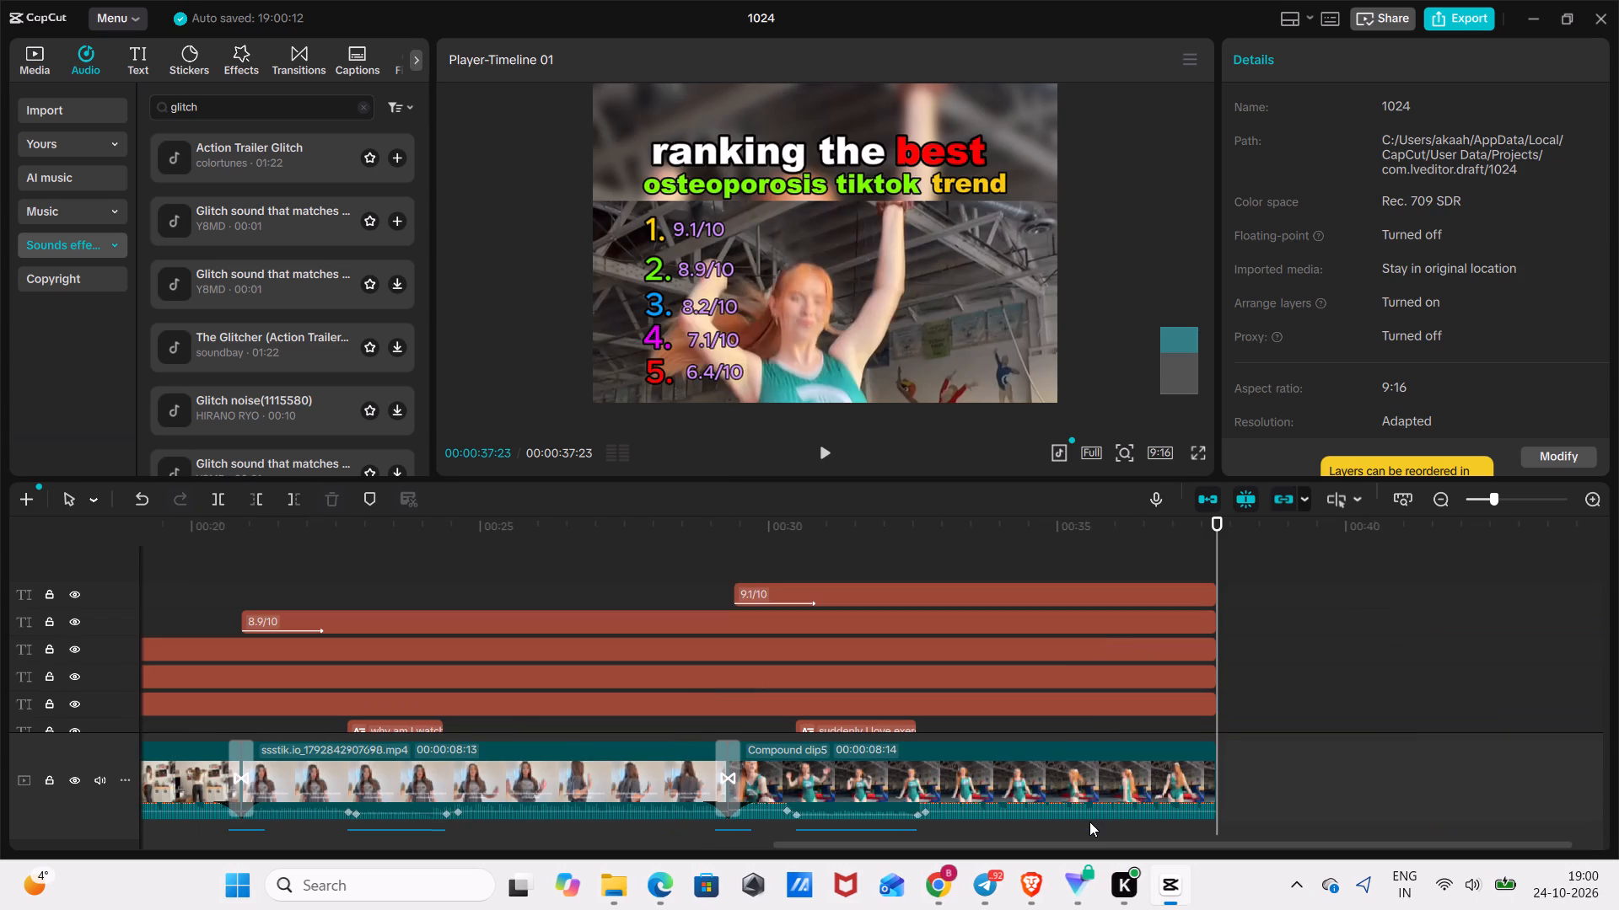
Scrub back from the video's end to 00:00:02:14 and examine the effect and audio tracks.
drag(1208, 535, 1127, 566)
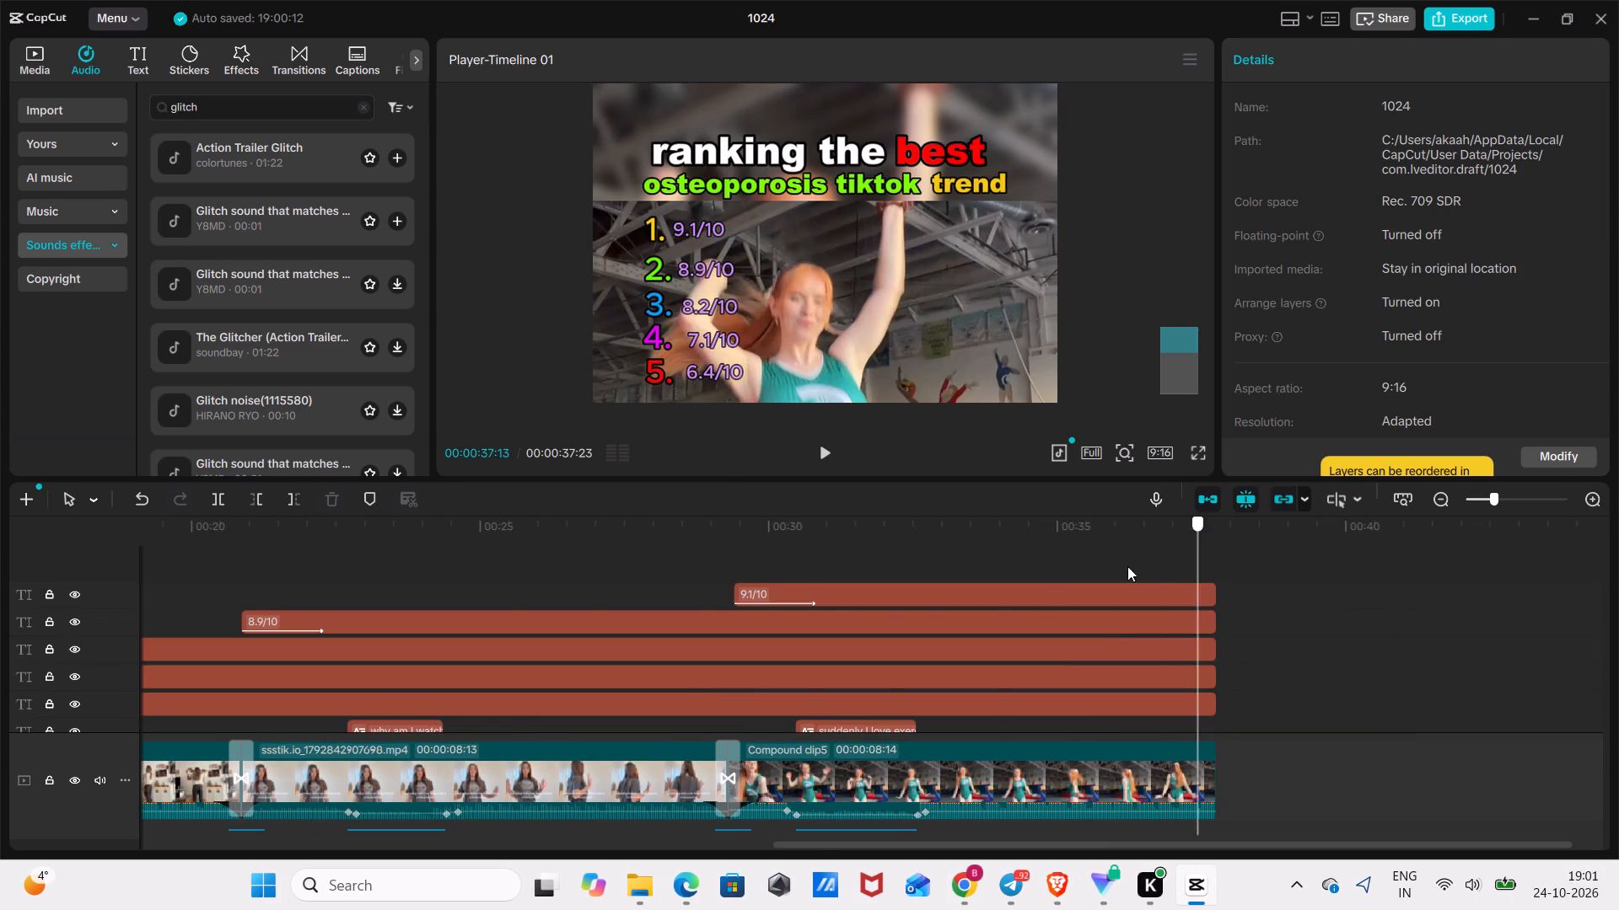
drag(1127, 566, 793, 716)
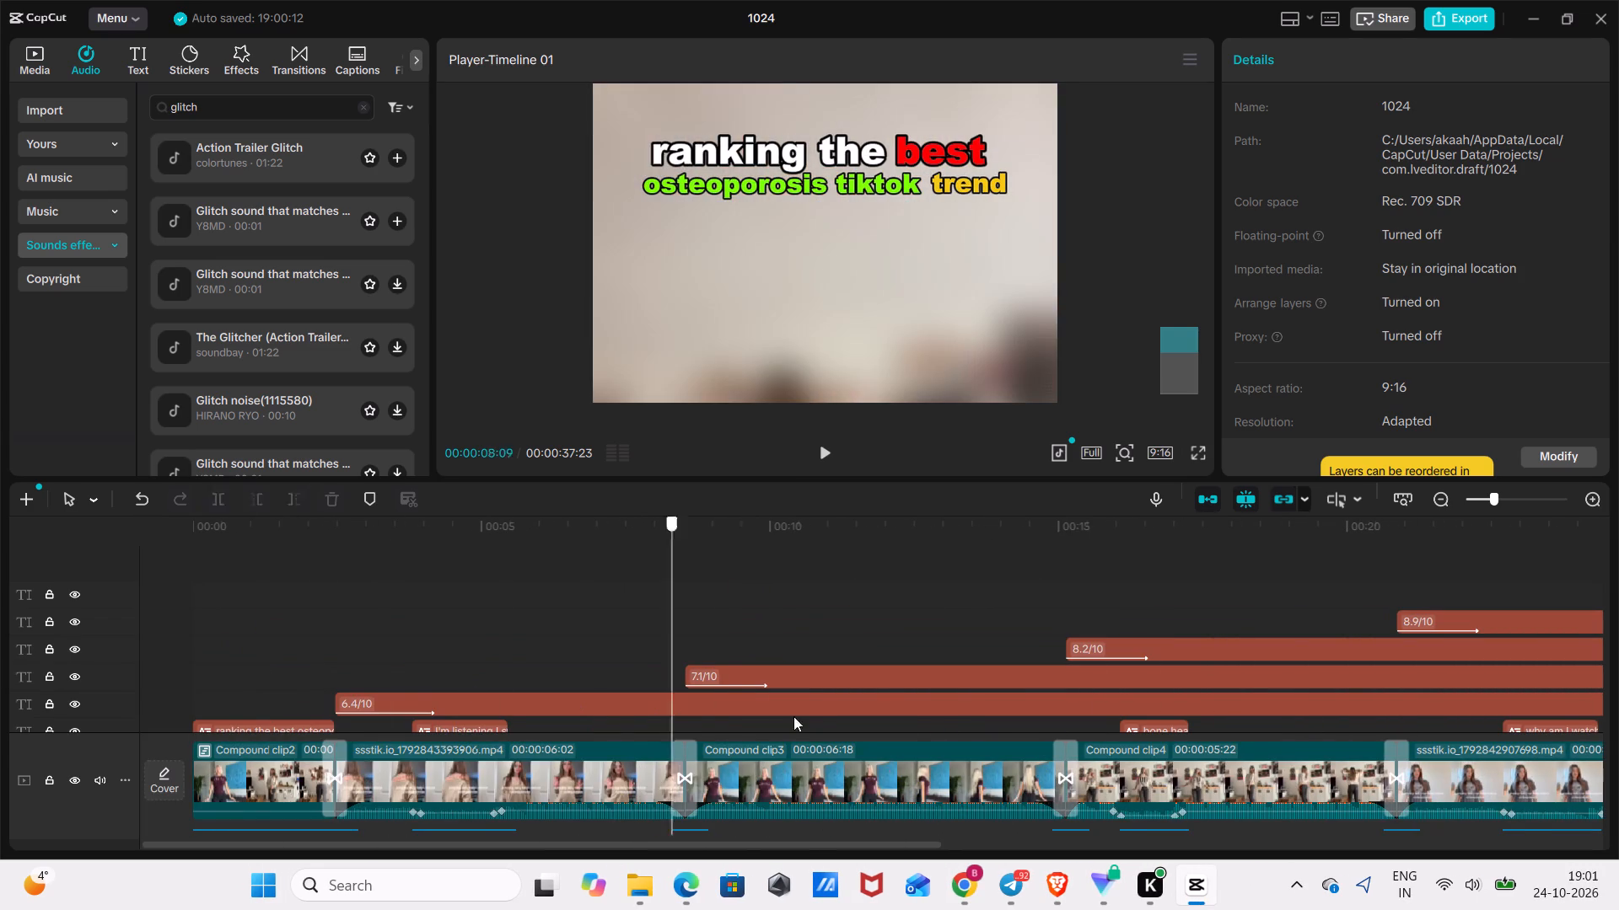
drag(793, 716, 607, 746)
scroll(602, 738, down, 18)
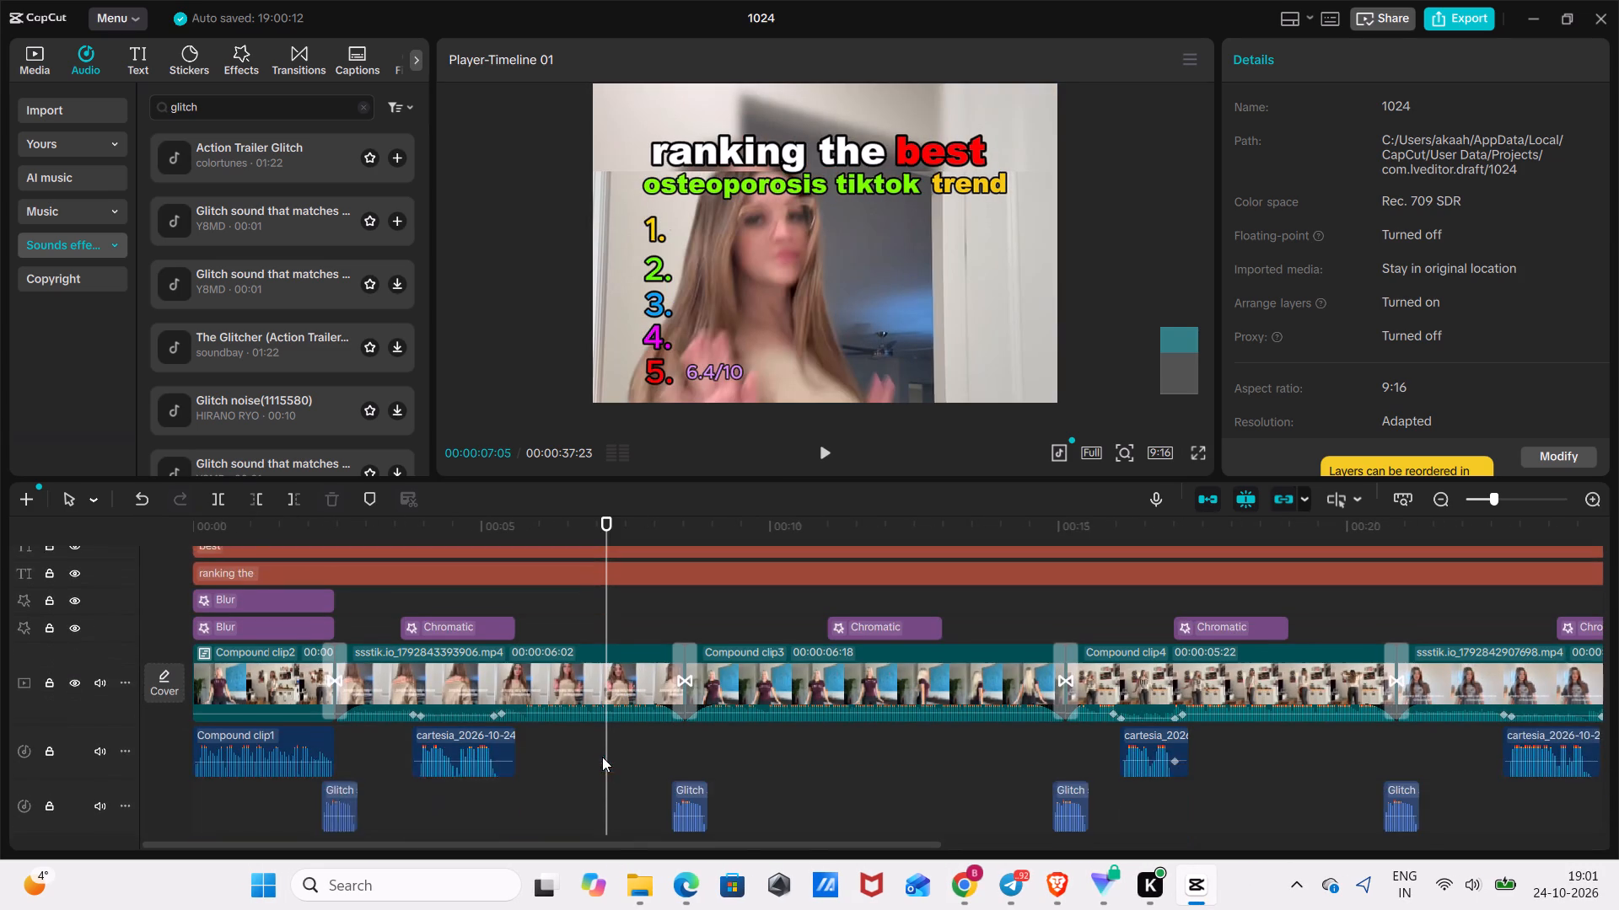
scroll(602, 757, down, 3)
drag(603, 532, 385, 612)
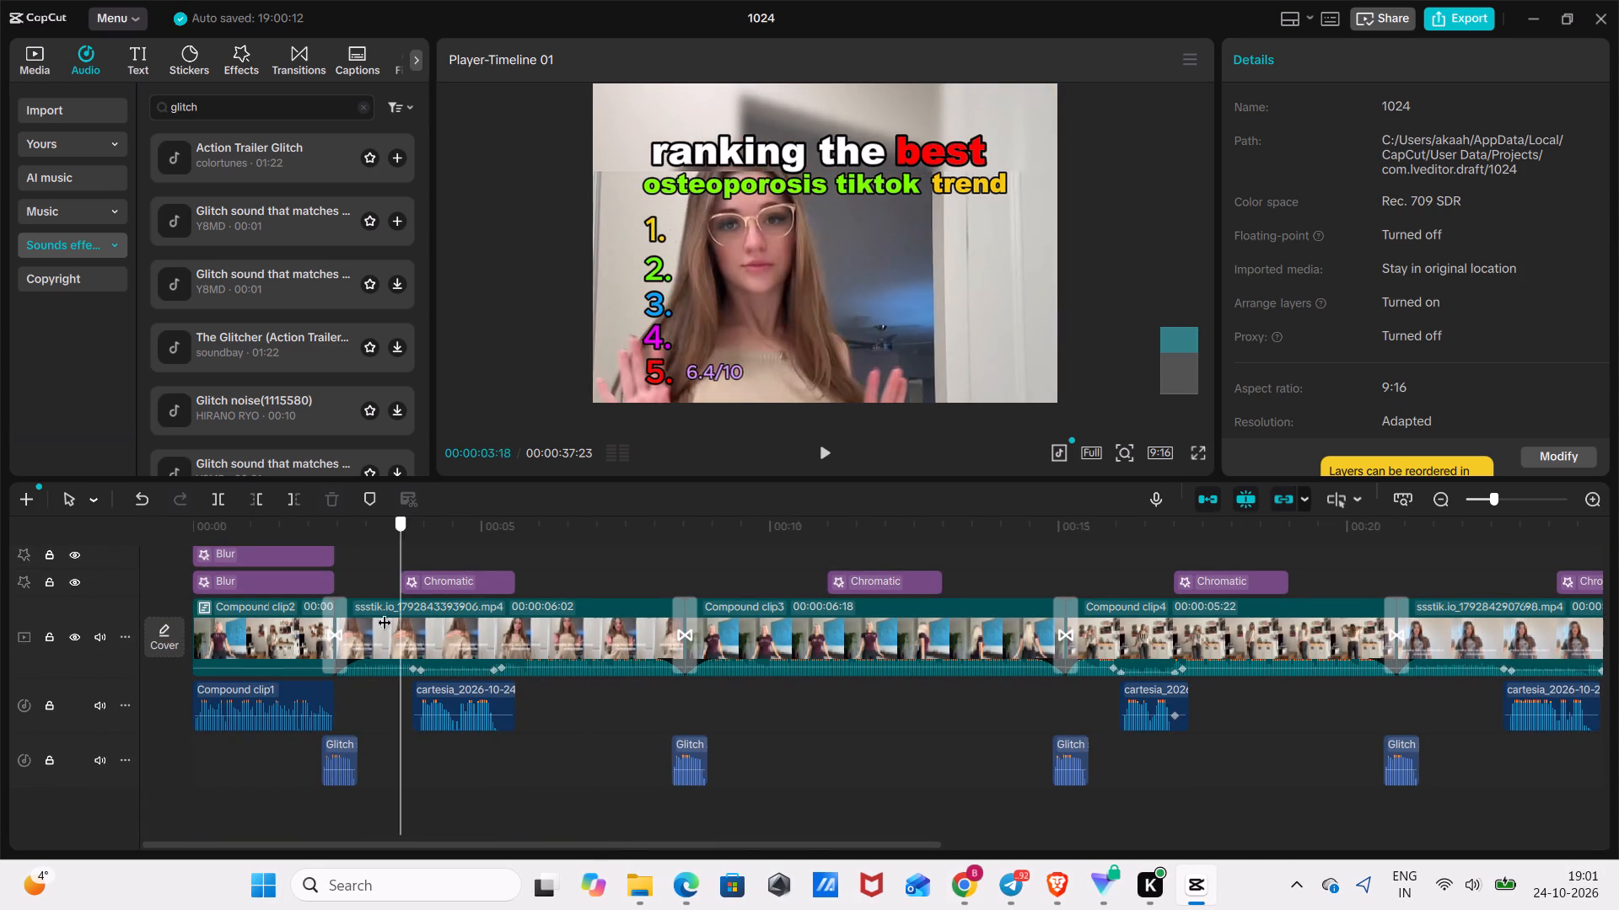
drag(385, 612, 331, 651)
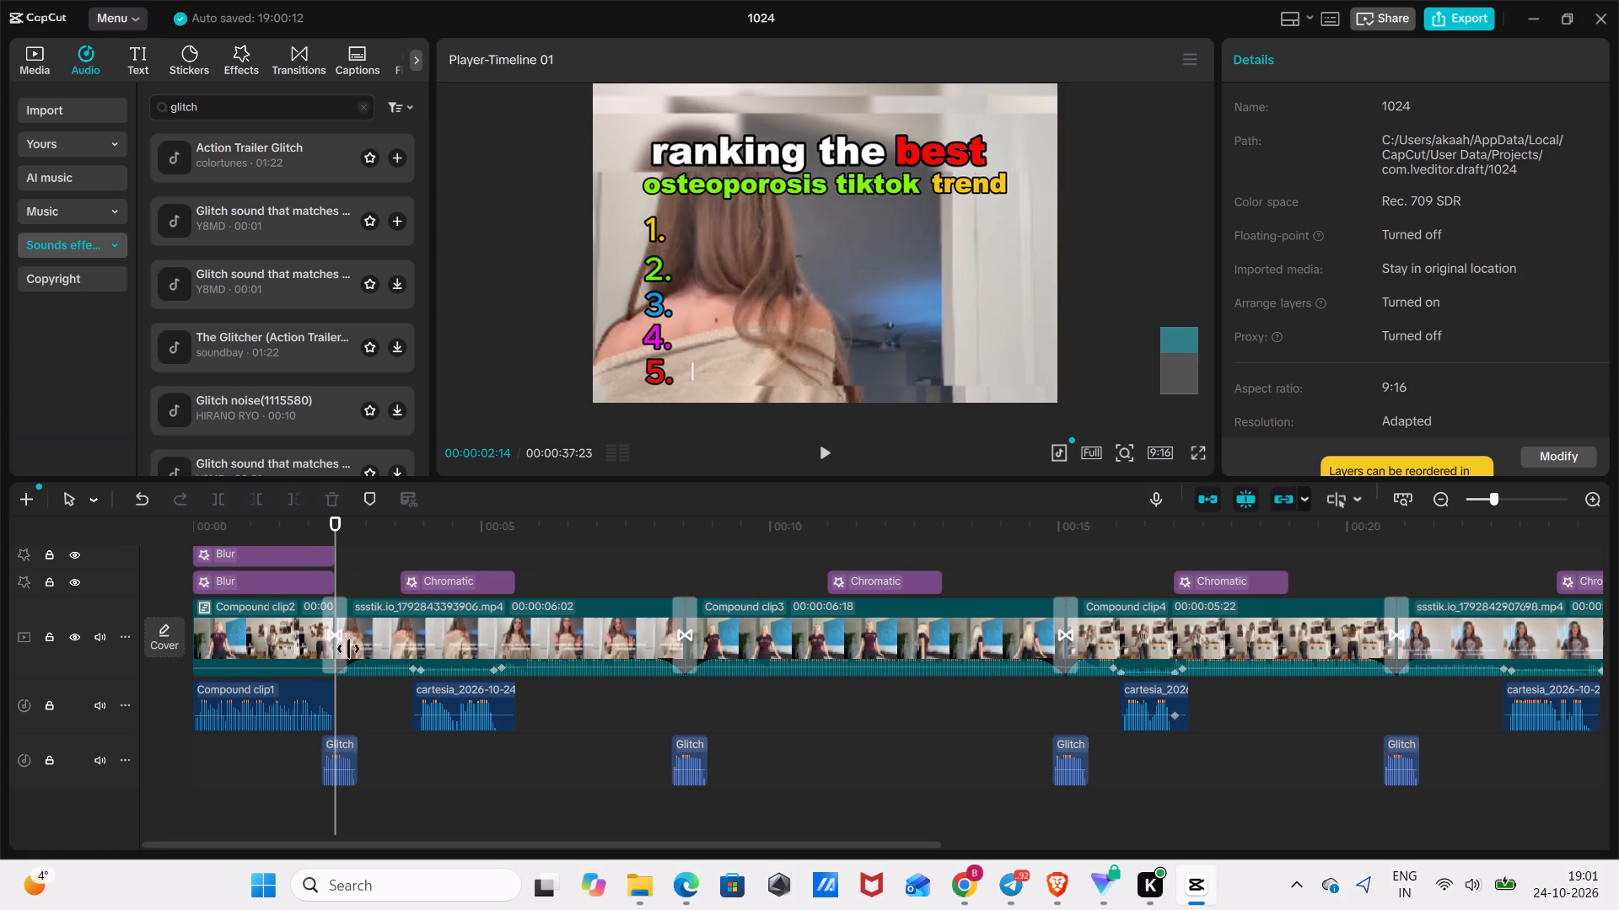
Add a default text at 00:00:02:14 on its own track above the ratings and extend it to the video's end.
scroll(423, 613, up, 19)
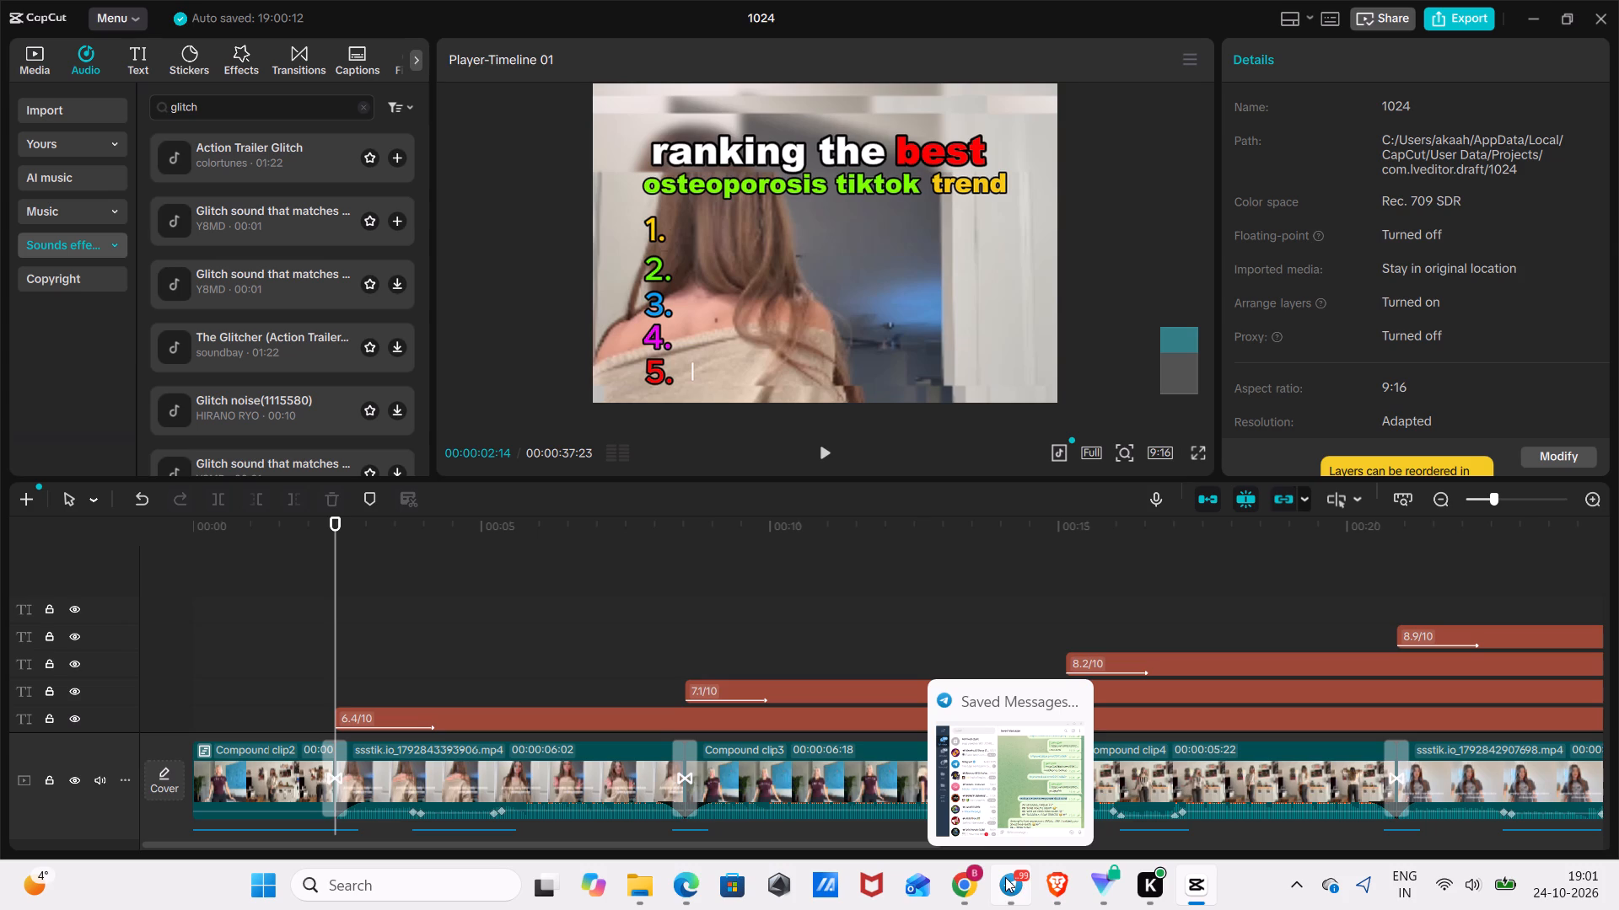
scroll(809, 225, down, 20)
scroll(809, 225, down, 1)
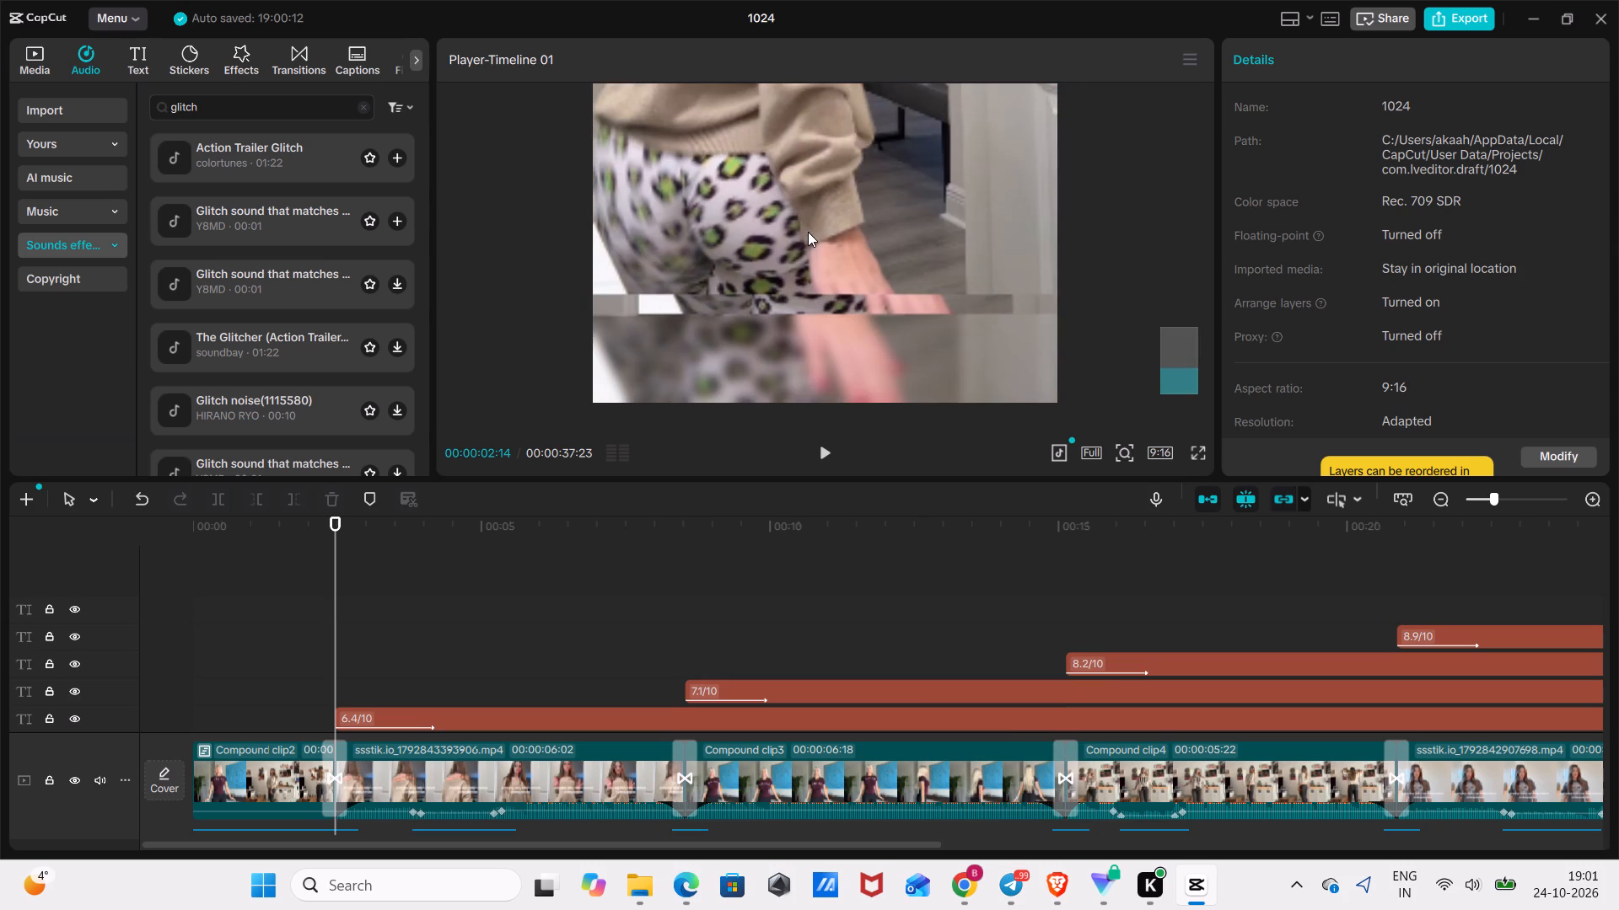
scroll(808, 232, down, 2)
click(134, 60)
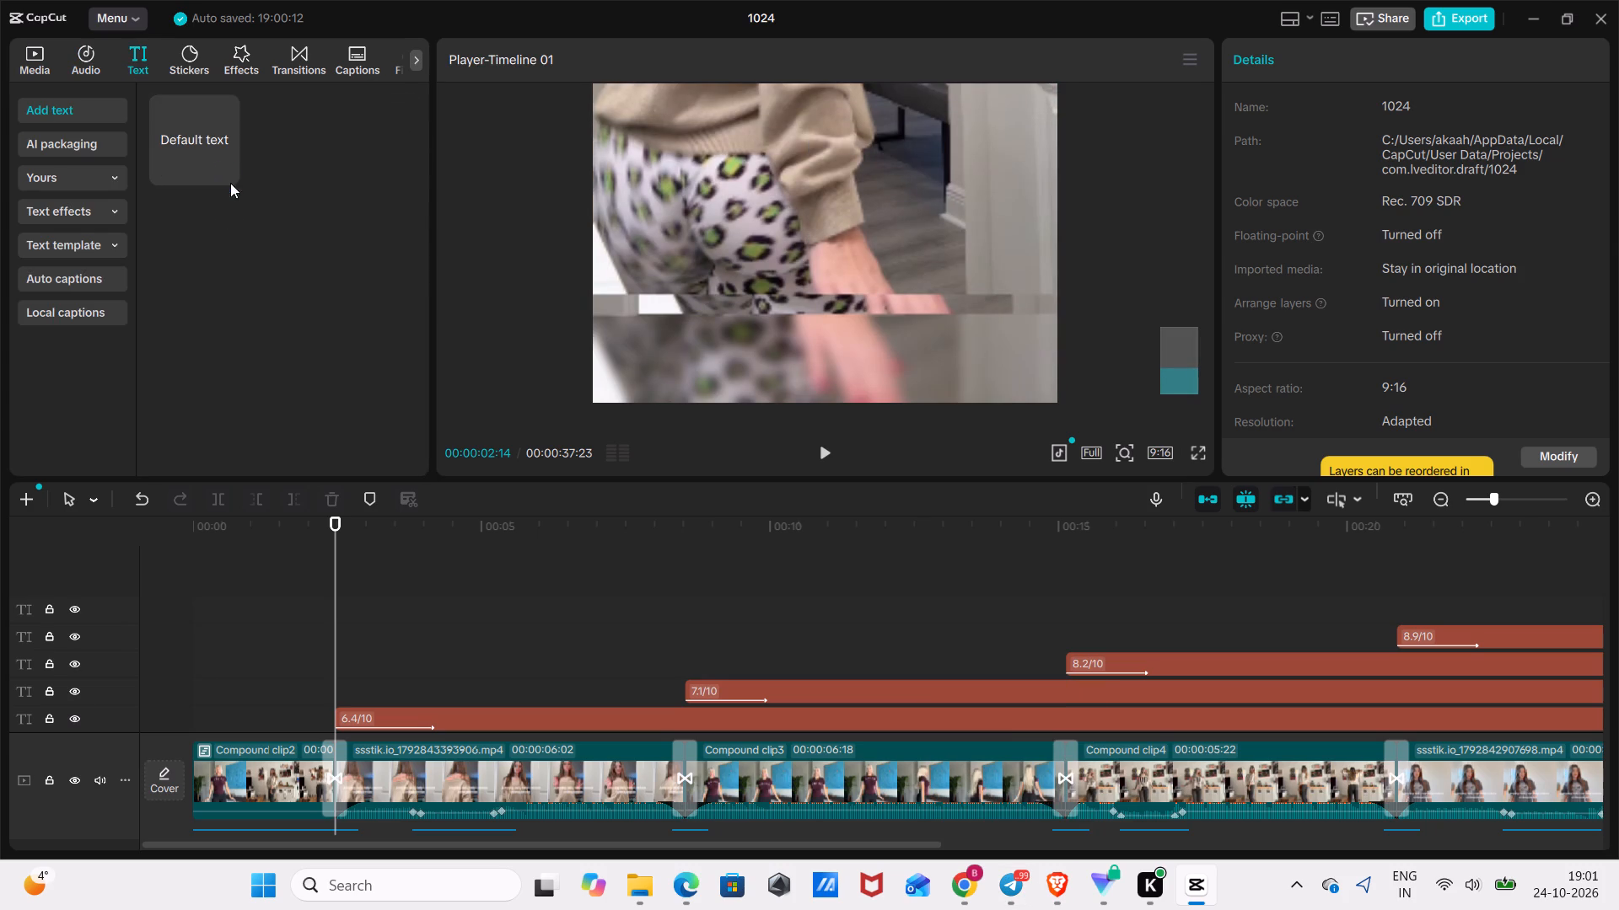
click(223, 166)
drag(464, 692, 463, 586)
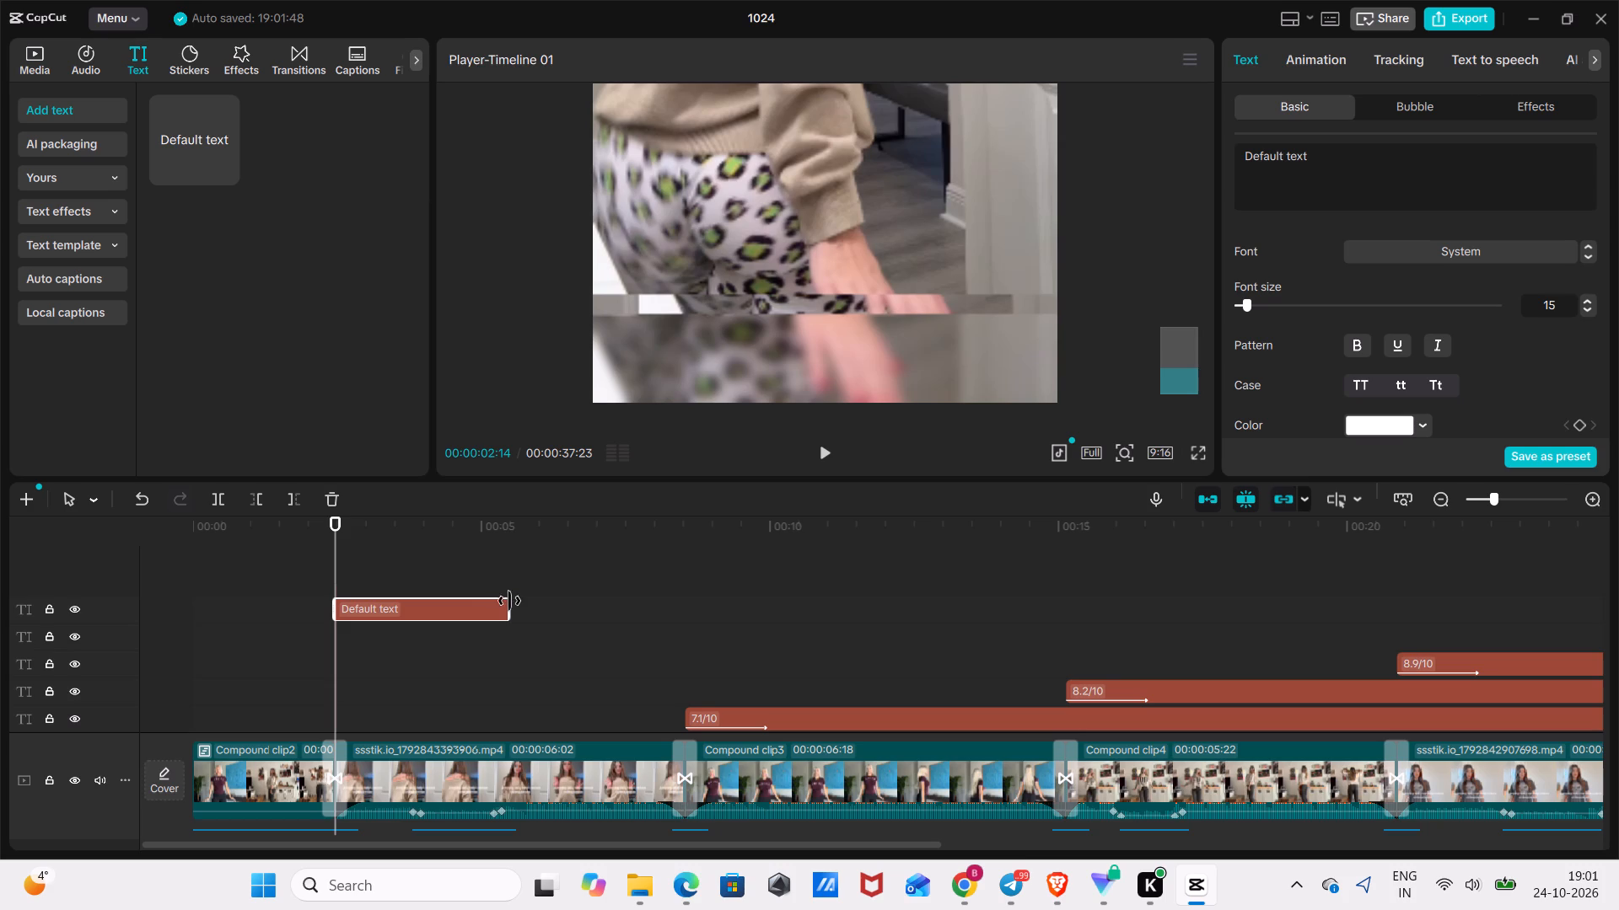
drag(507, 605, 1618, 909)
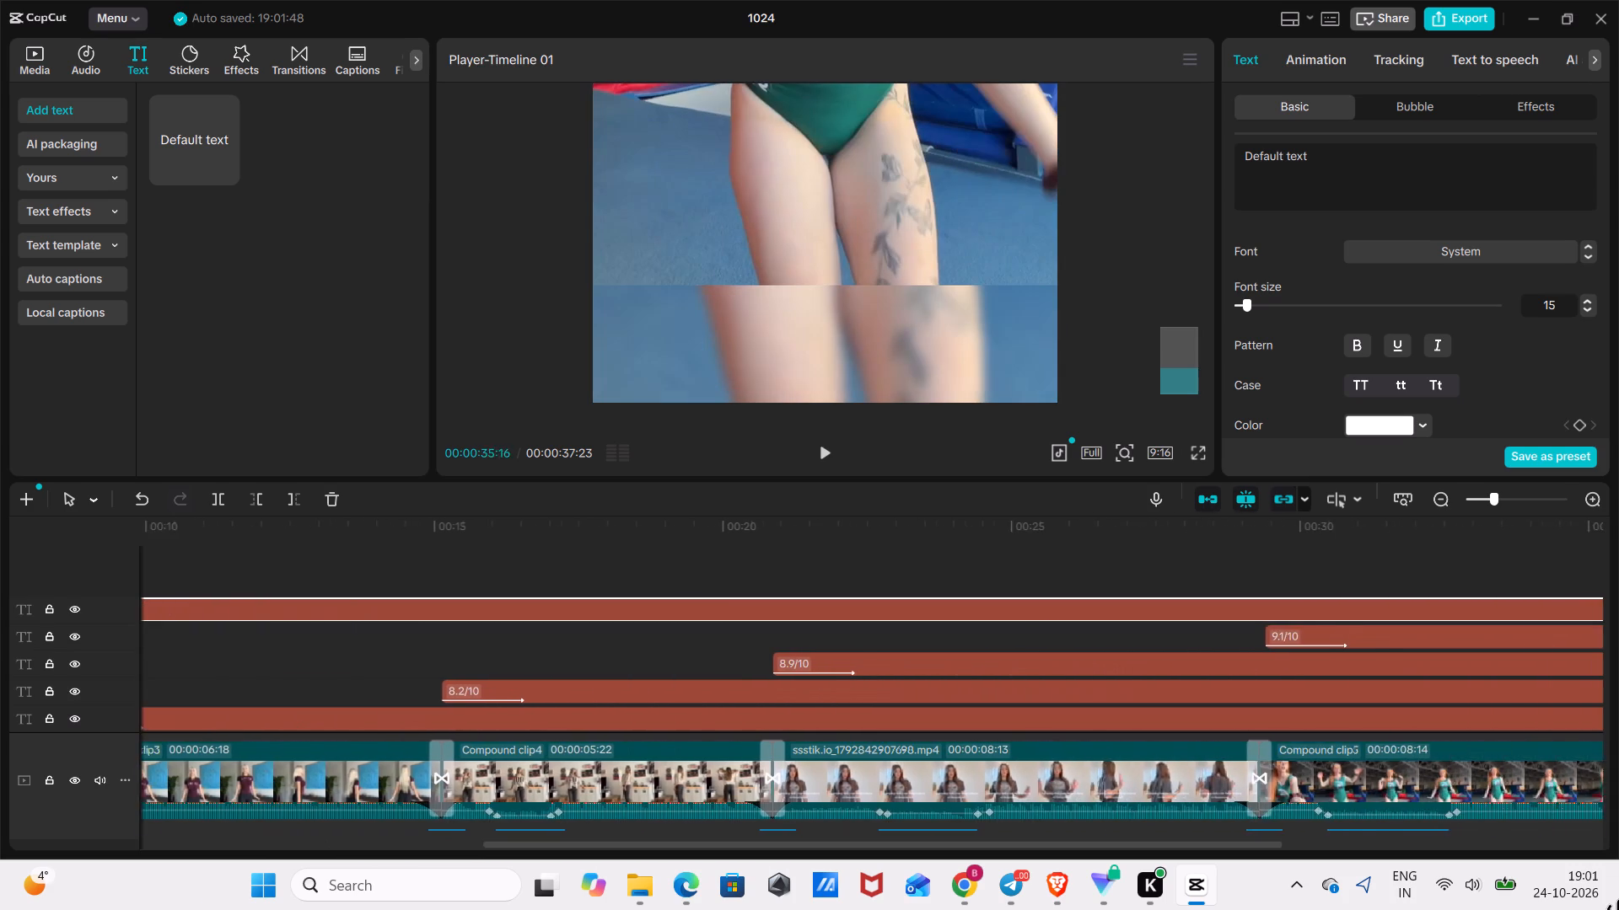
drag(1618, 909, 1050, 909)
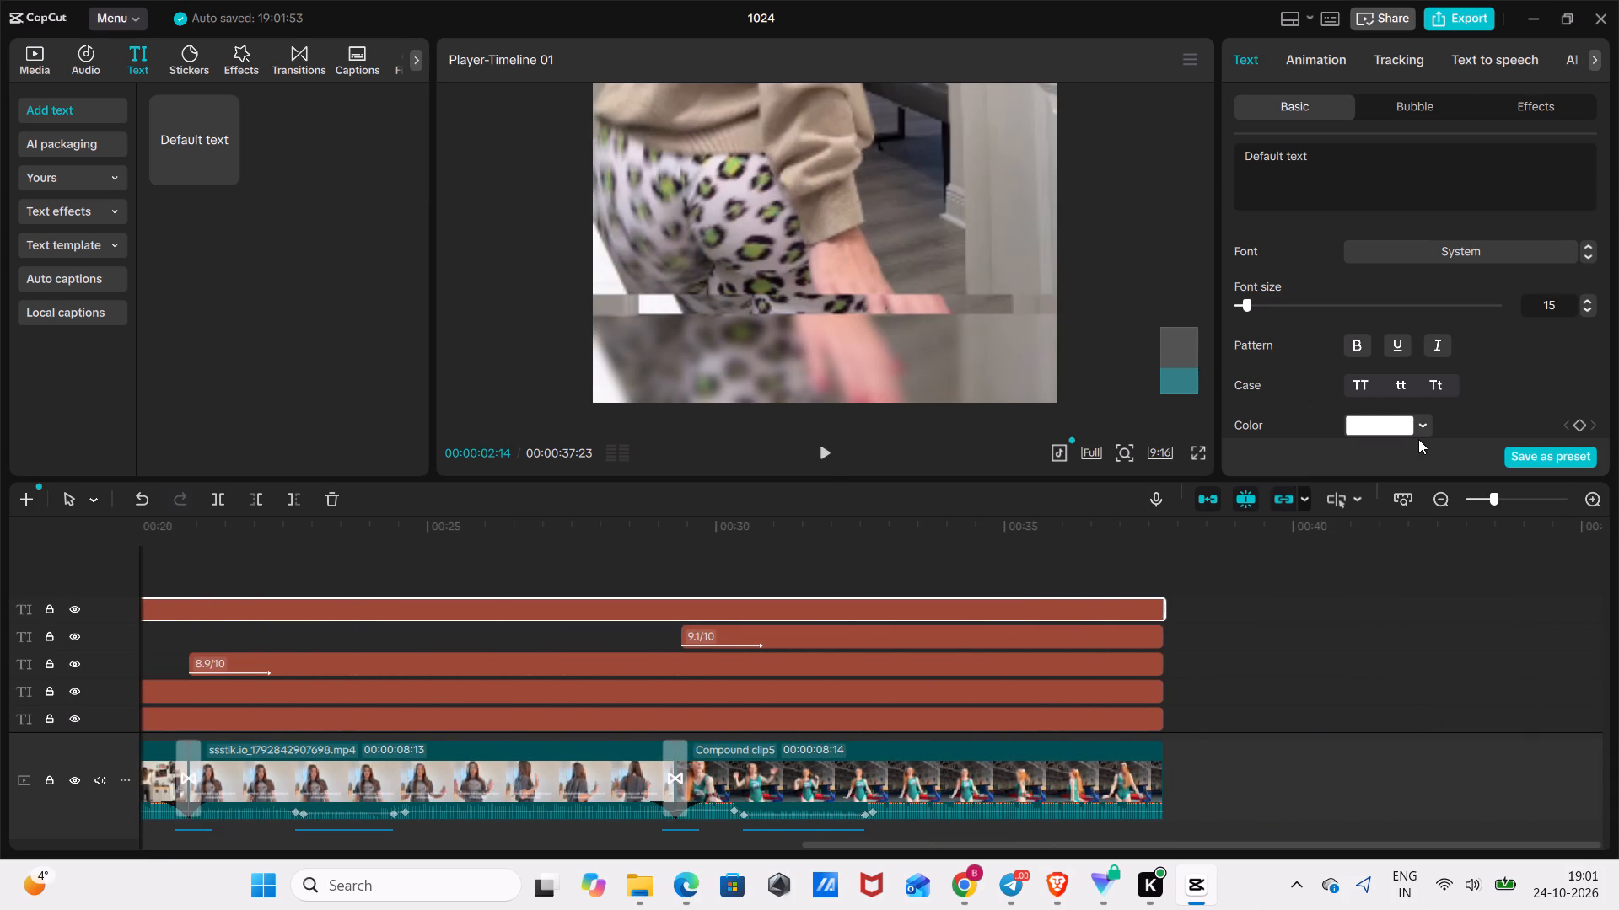
Set the new default text's colour to white and enable its black stroke.
click(1423, 426)
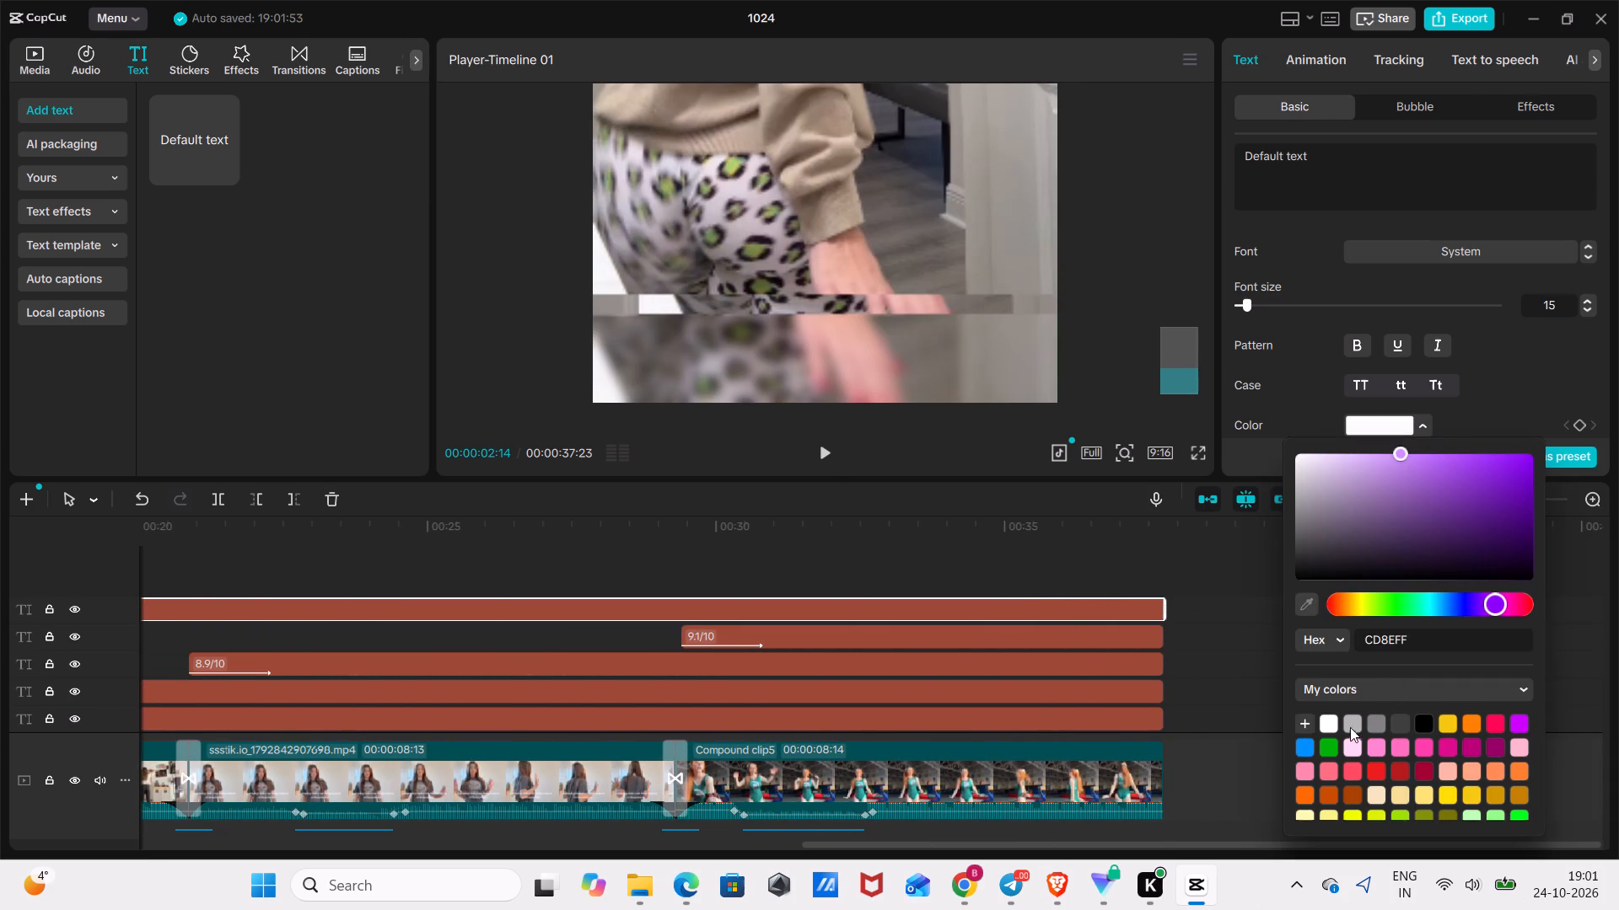
click(1326, 732)
click(1495, 355)
scroll(1368, 412, down, 3)
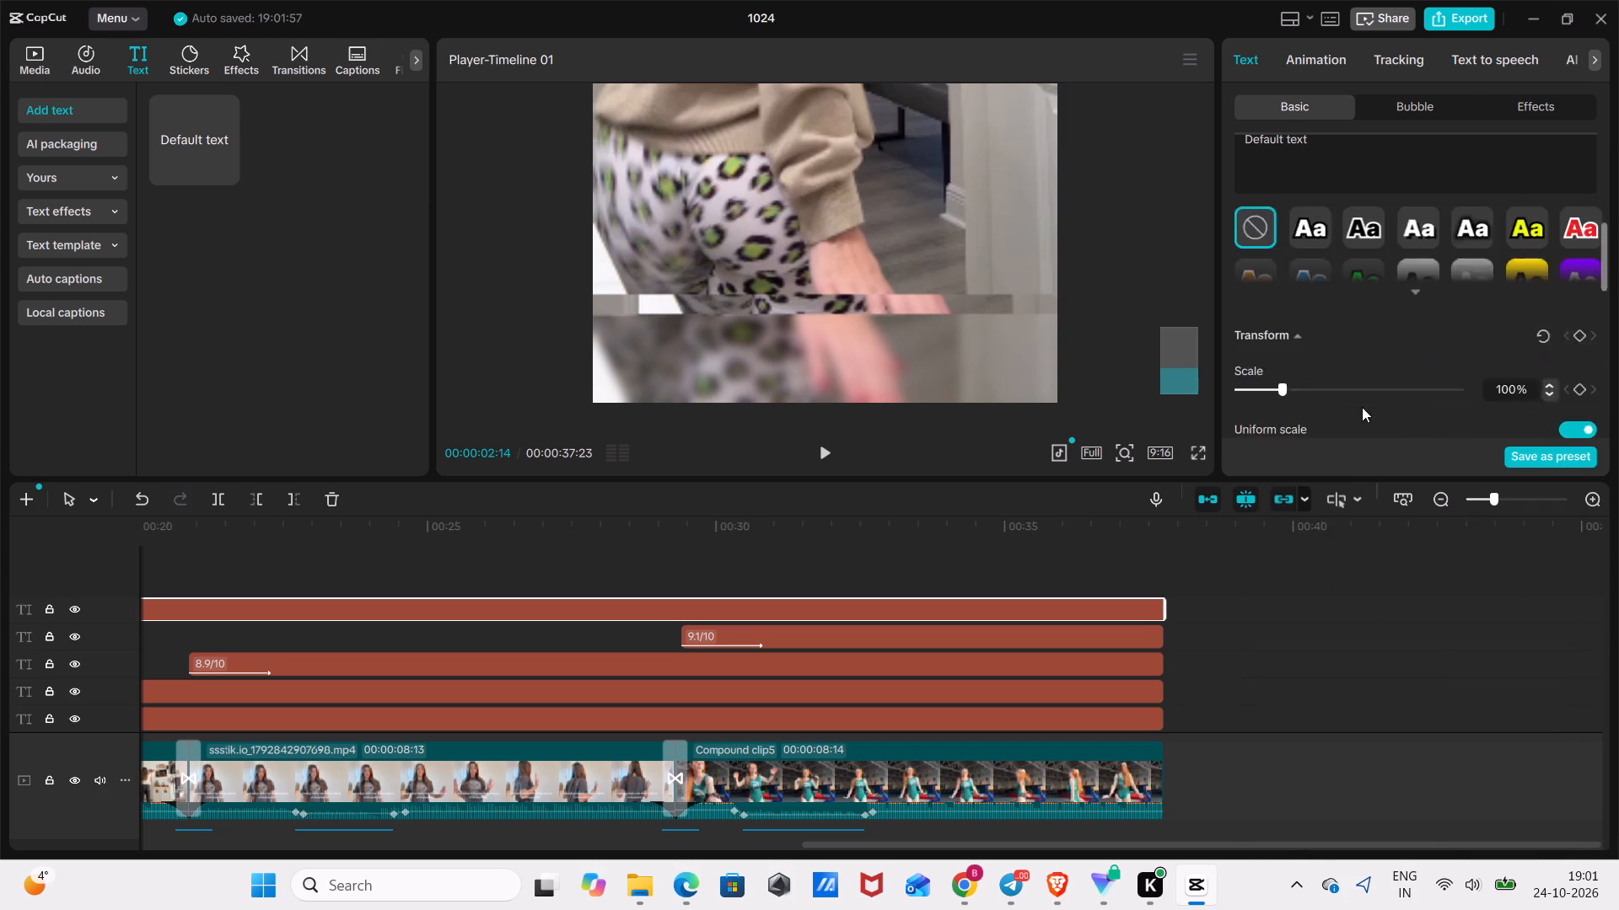
scroll(1362, 407, down, 3)
scroll(1294, 349, down, 2)
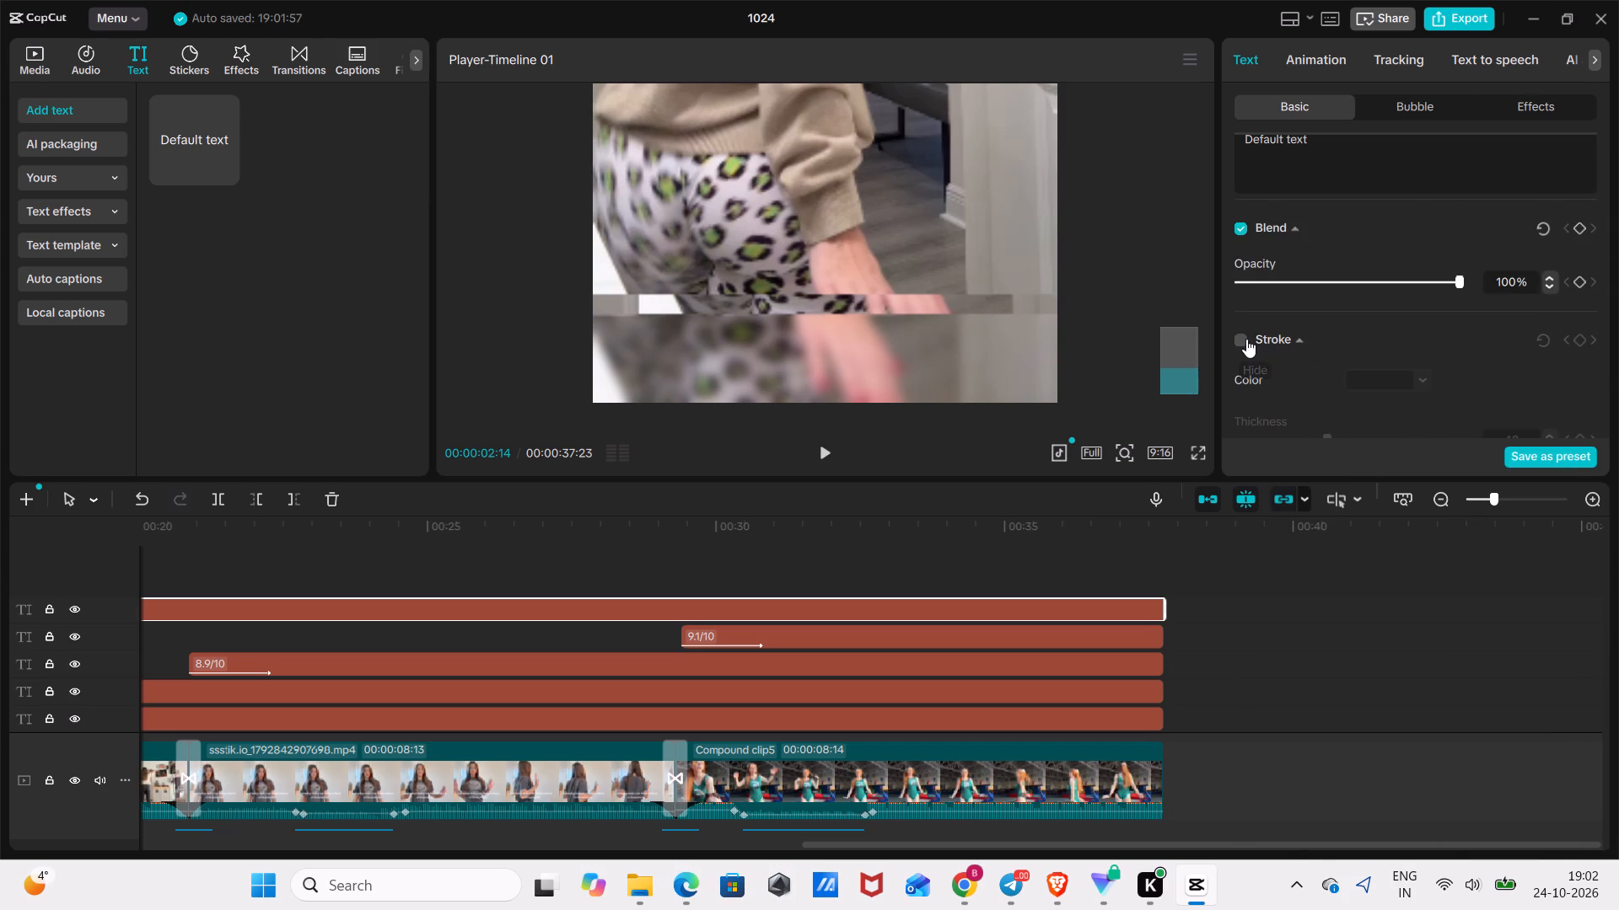
click(1246, 339)
Extend the start of the default text back to the video's beginning at 00:00:00:00.
drag(950, 543, 0, 536)
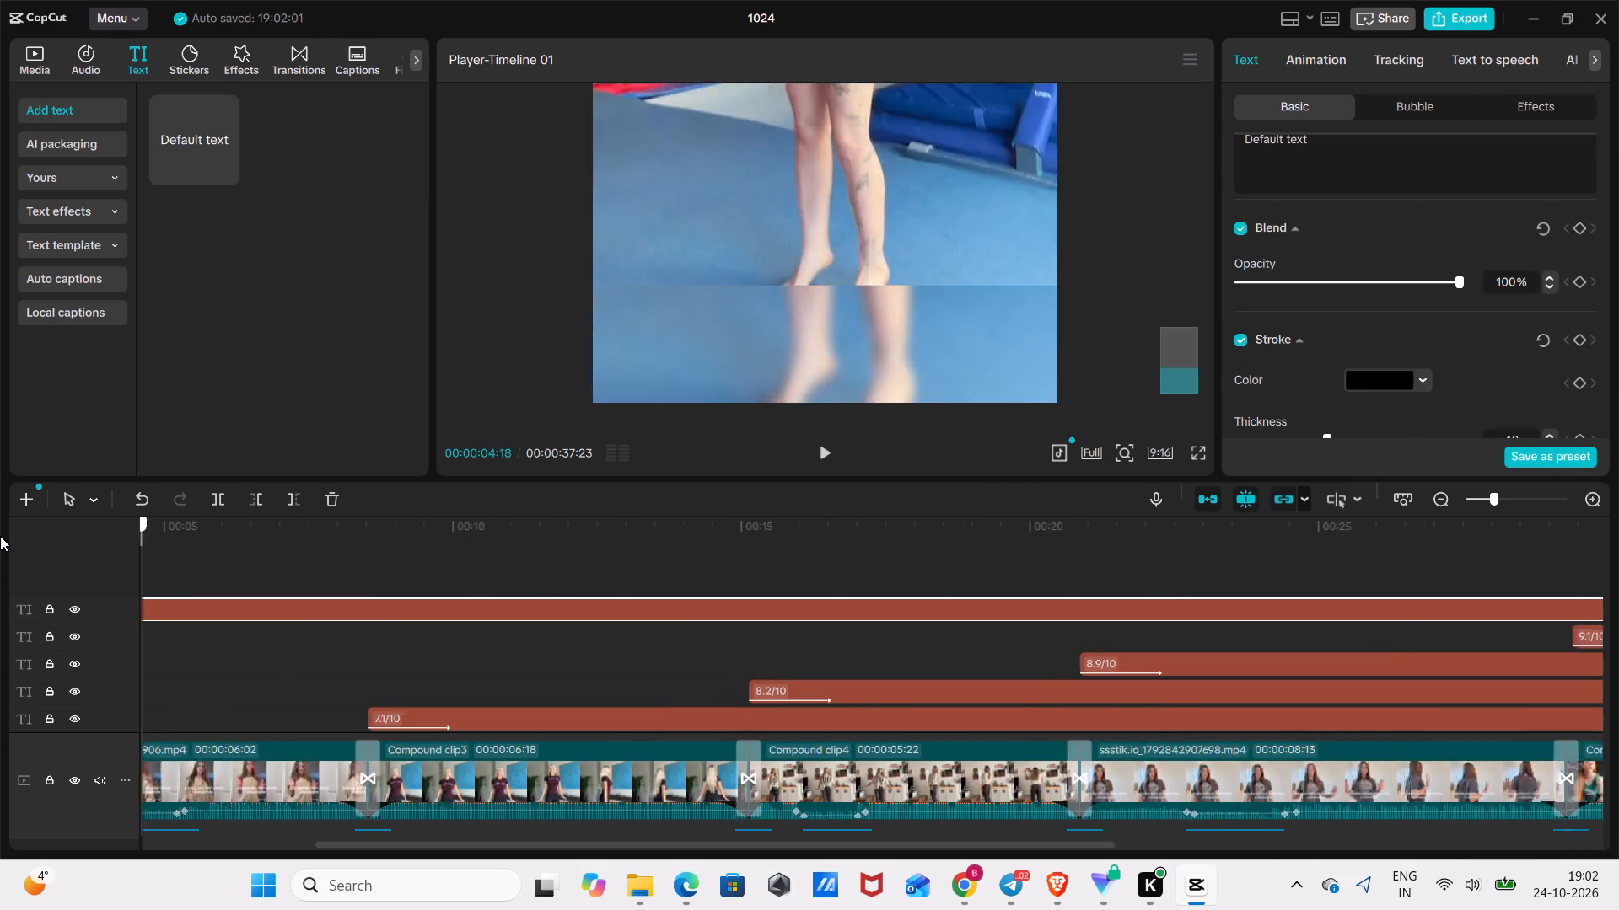
drag(0, 536, 33, 545)
drag(334, 605, 319, 608)
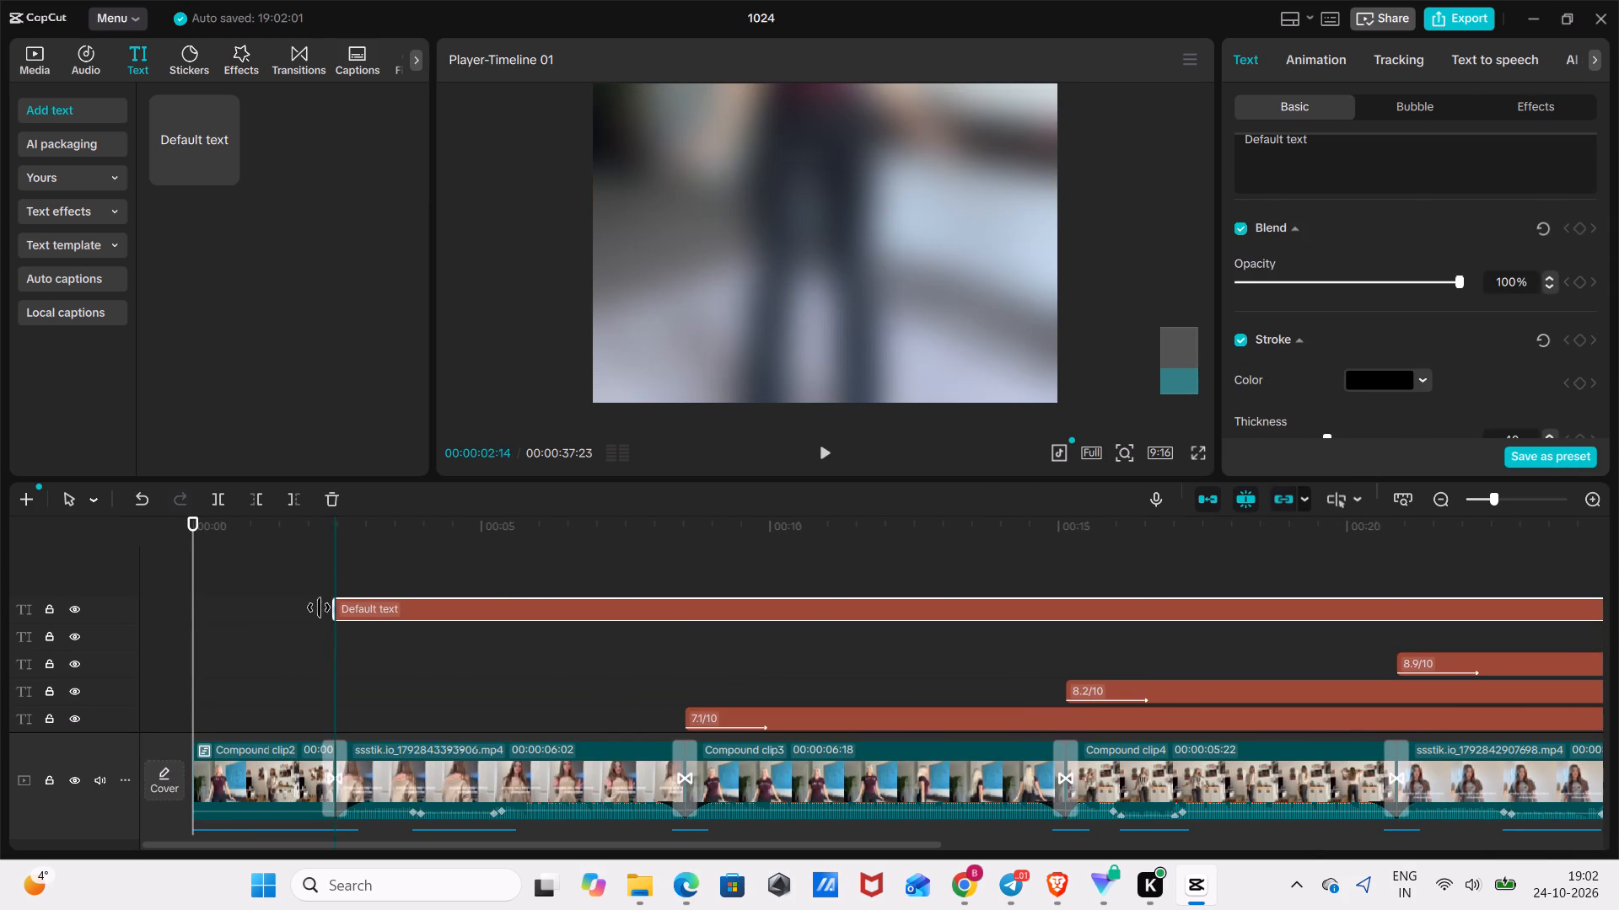
drag(319, 608, 184, 622)
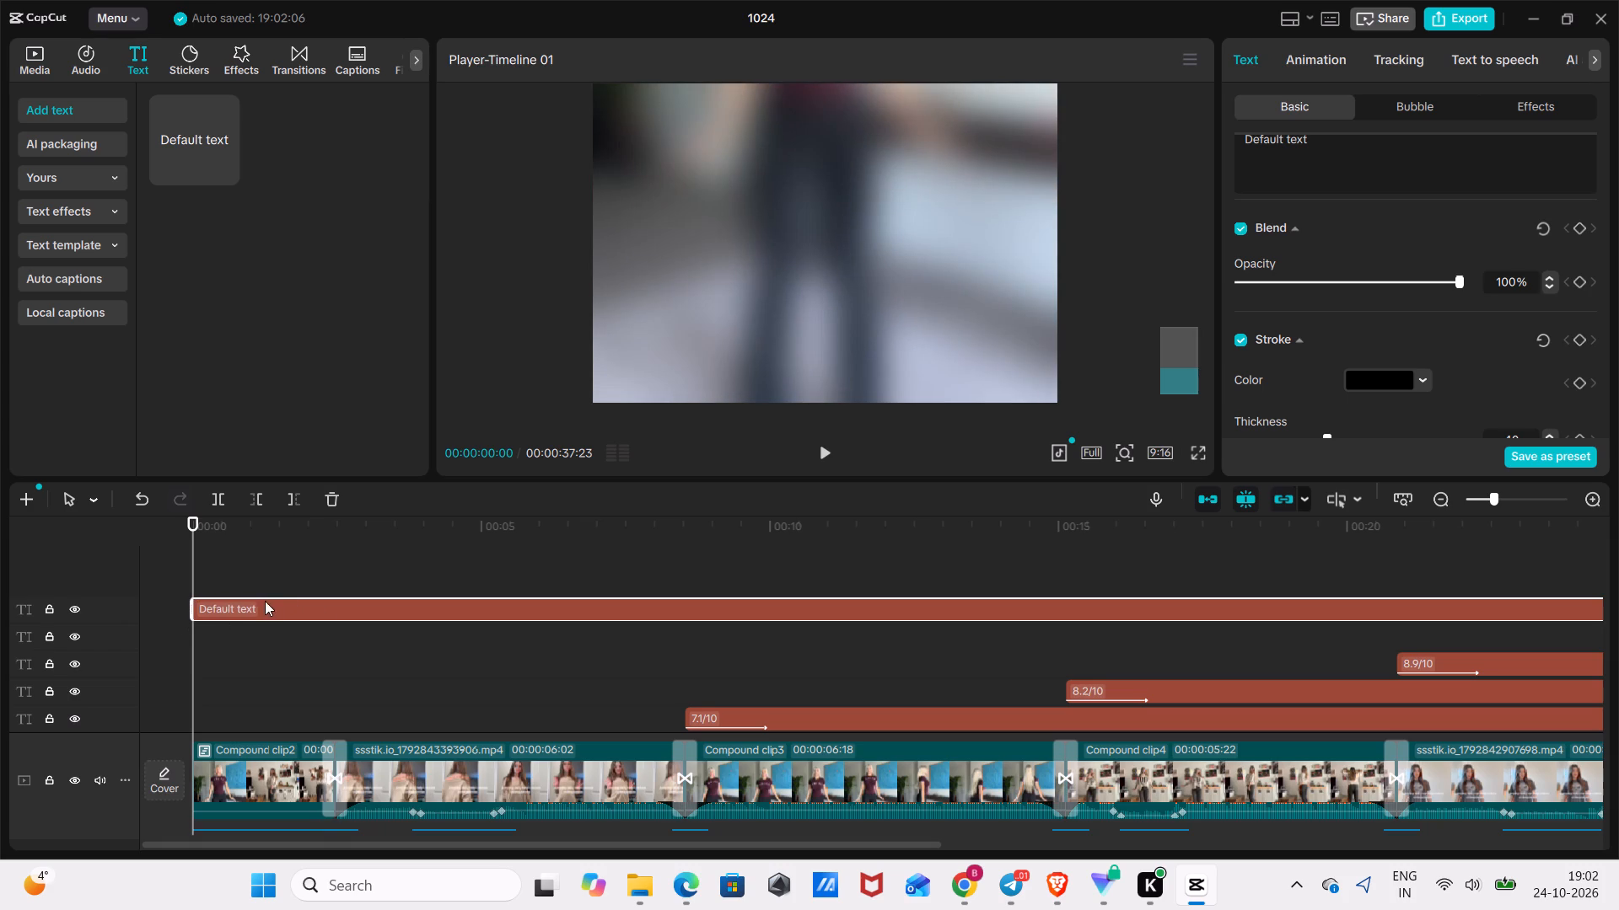
Move the default text down the frame, below the caption area, and keep it horizontally centred.
scroll(832, 288, down, 5)
scroll(793, 233, up, 4)
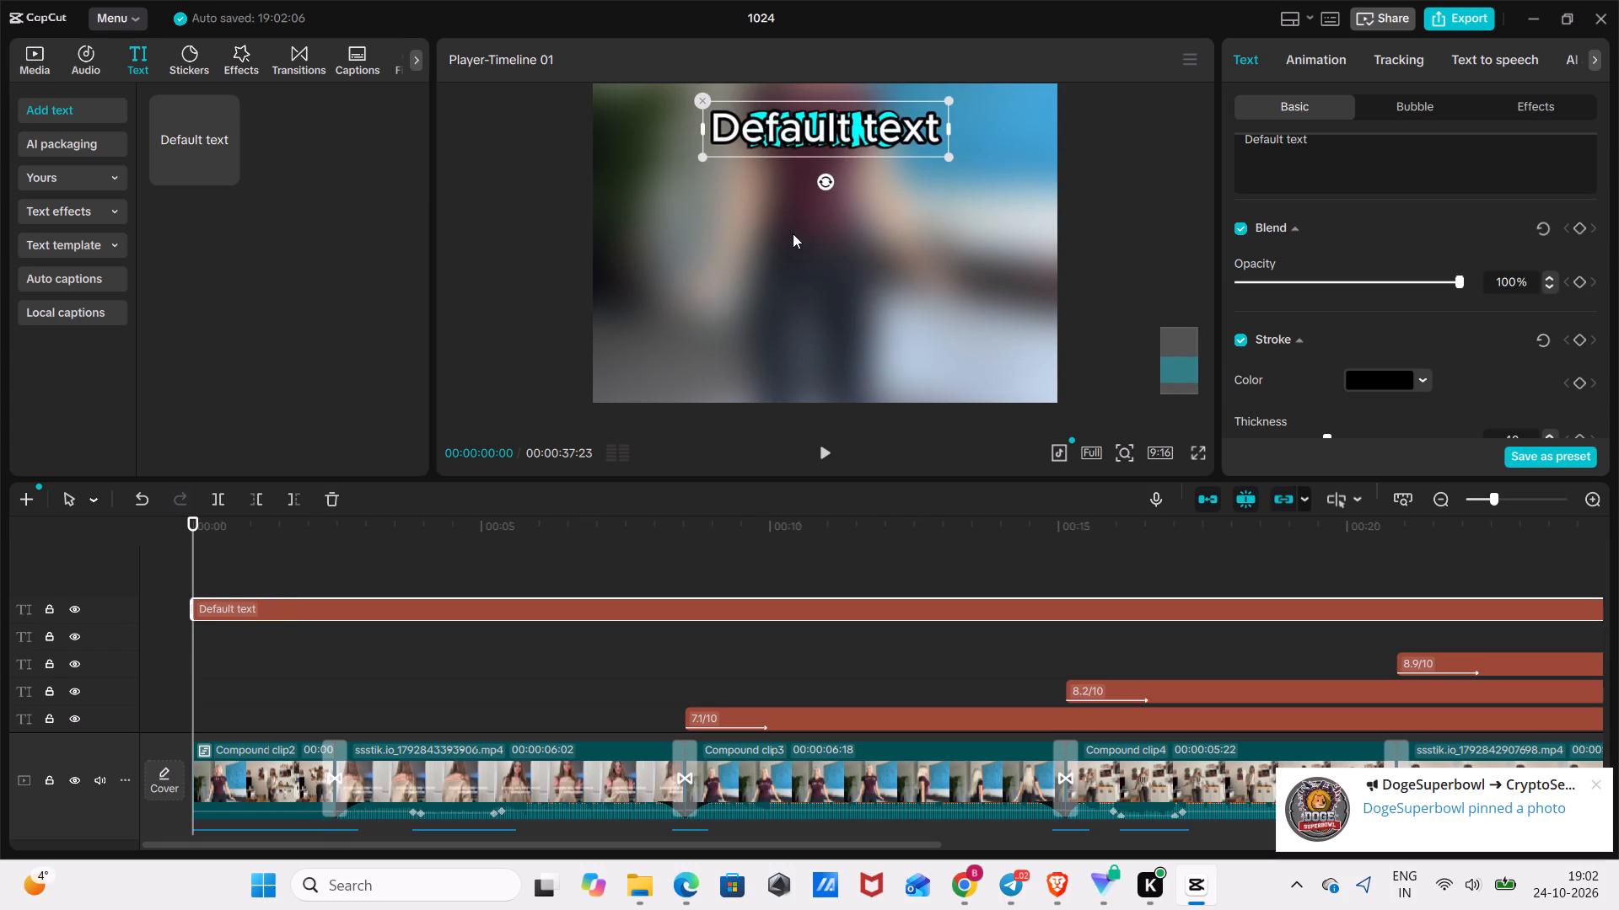
drag(847, 140, 826, 373)
scroll(820, 378, down, 3)
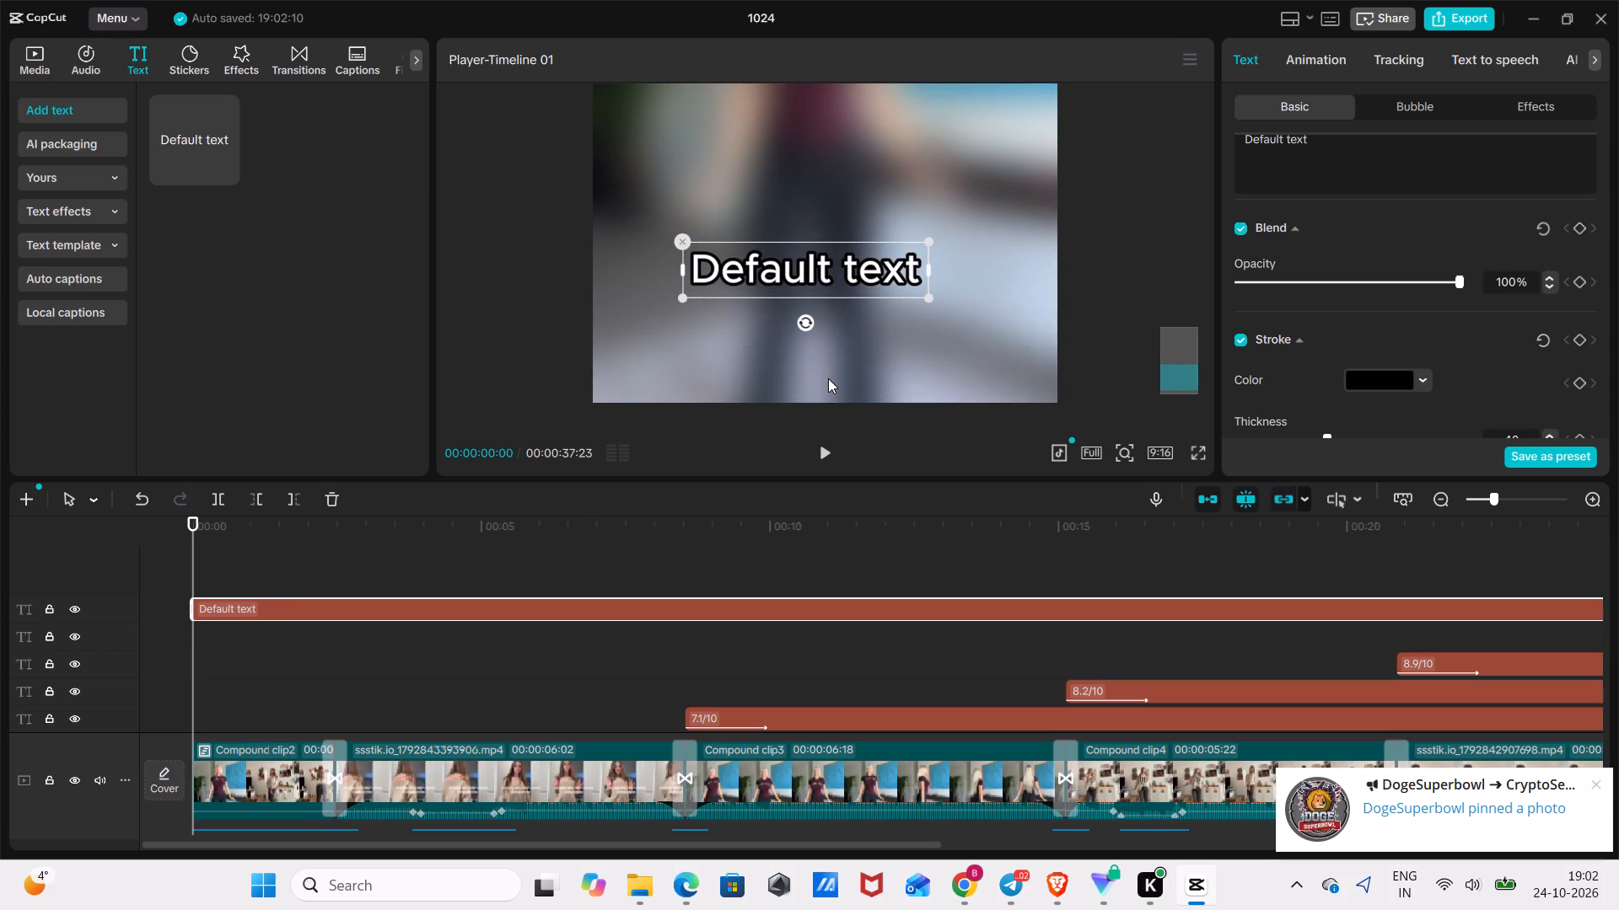
scroll(829, 378, down, 4)
drag(842, 203, 854, 281)
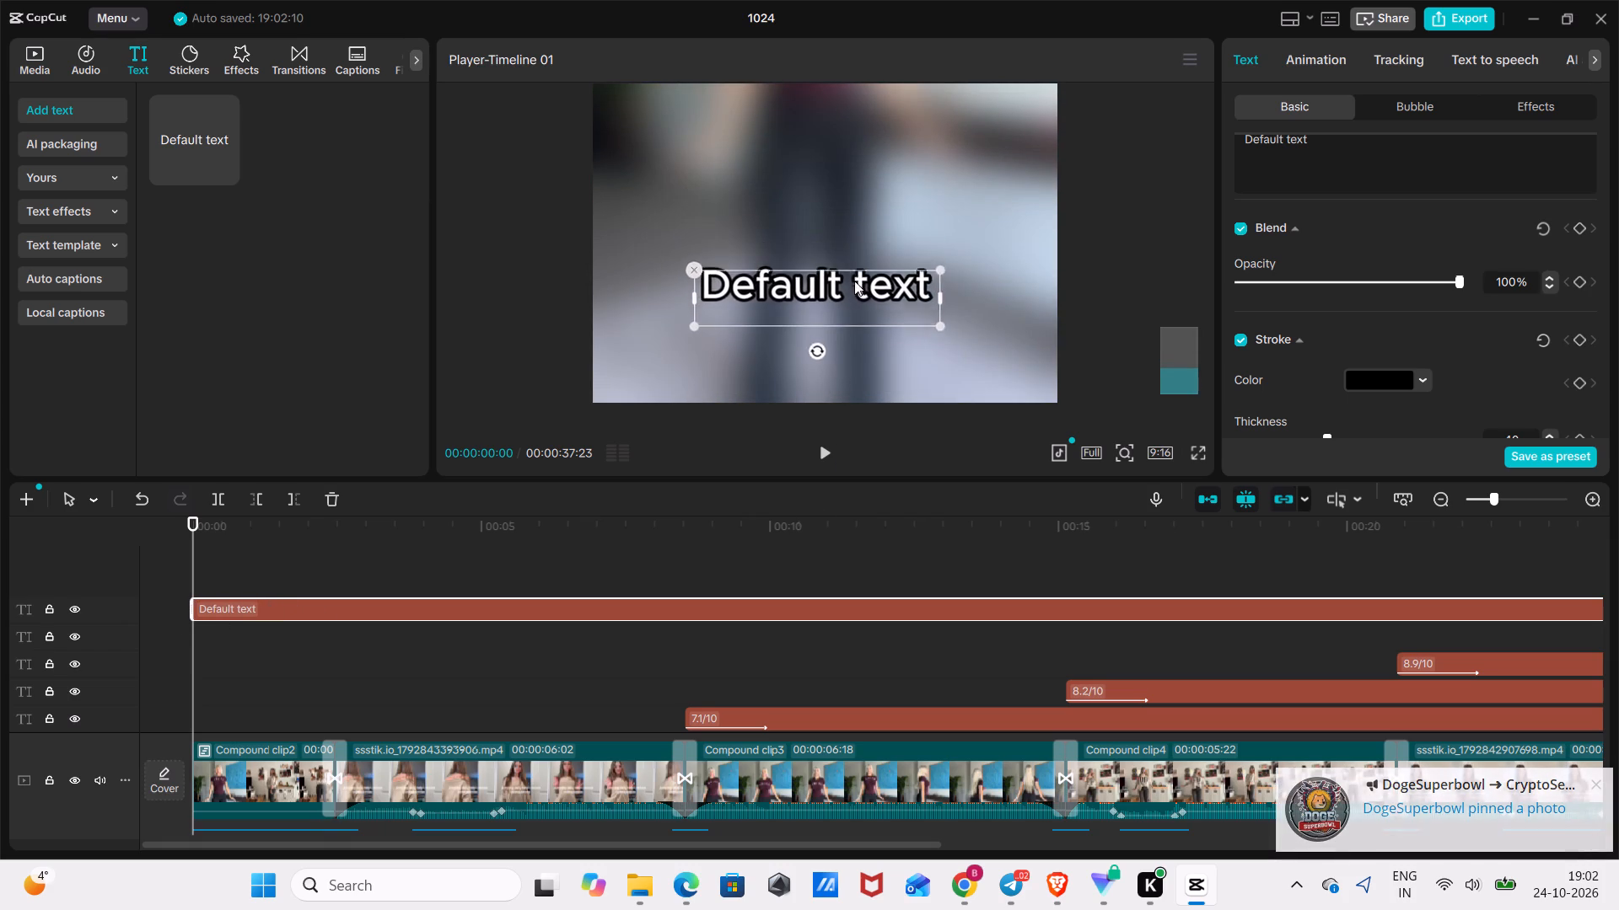
drag(854, 281, 864, 282)
Replace the default text's wording with "Nyxcos".
click(1338, 163)
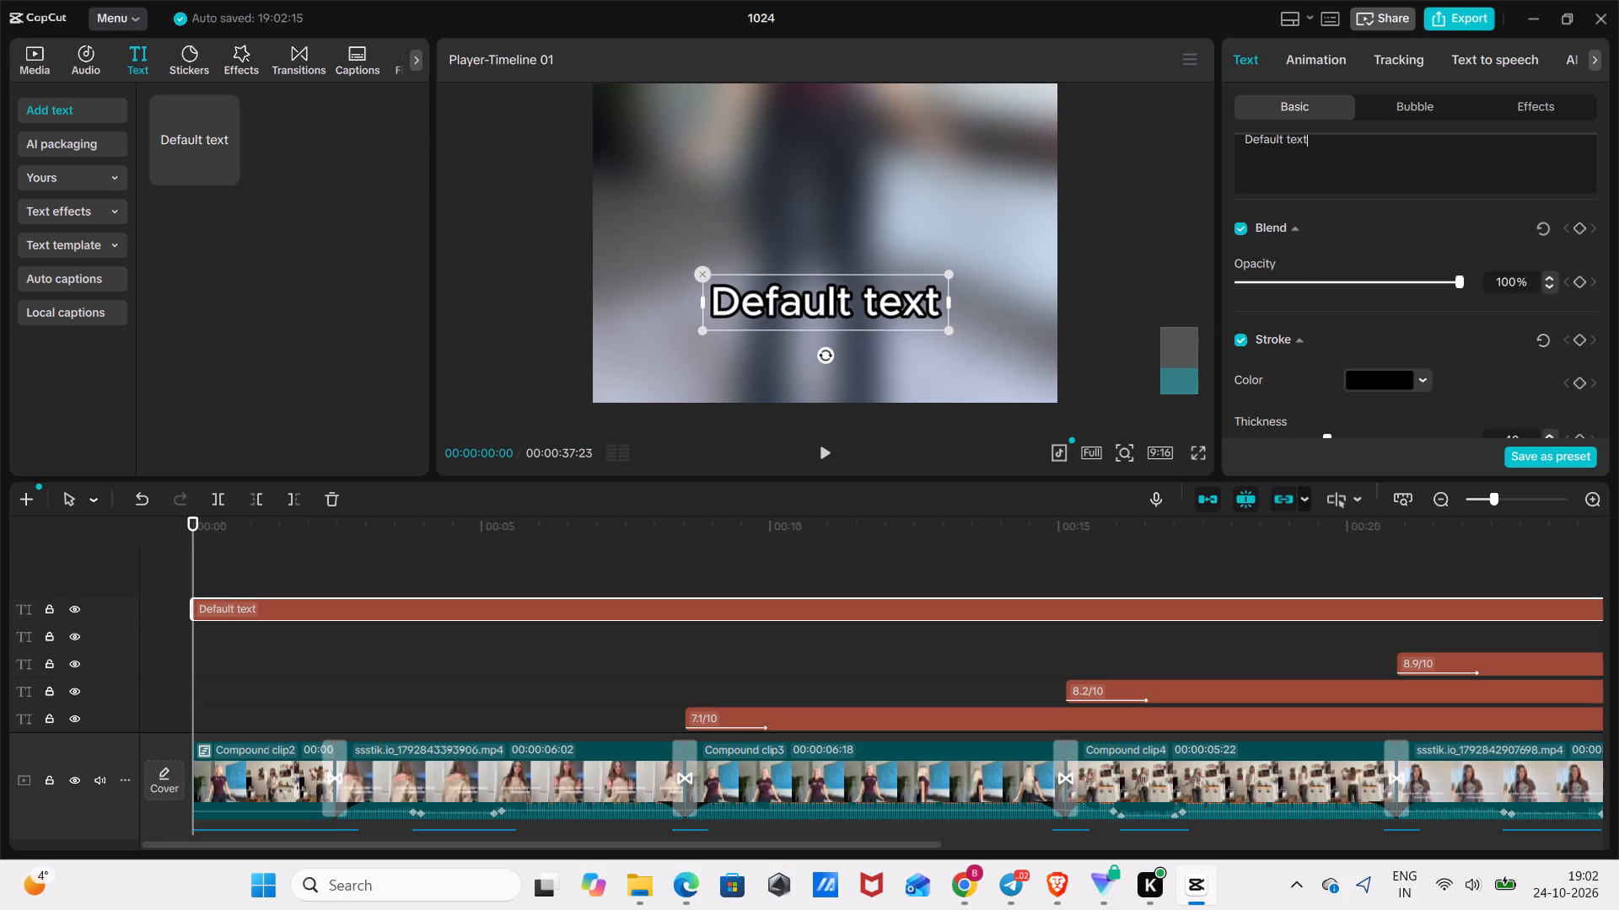
key(ctrl+a)
key(BackSpace)
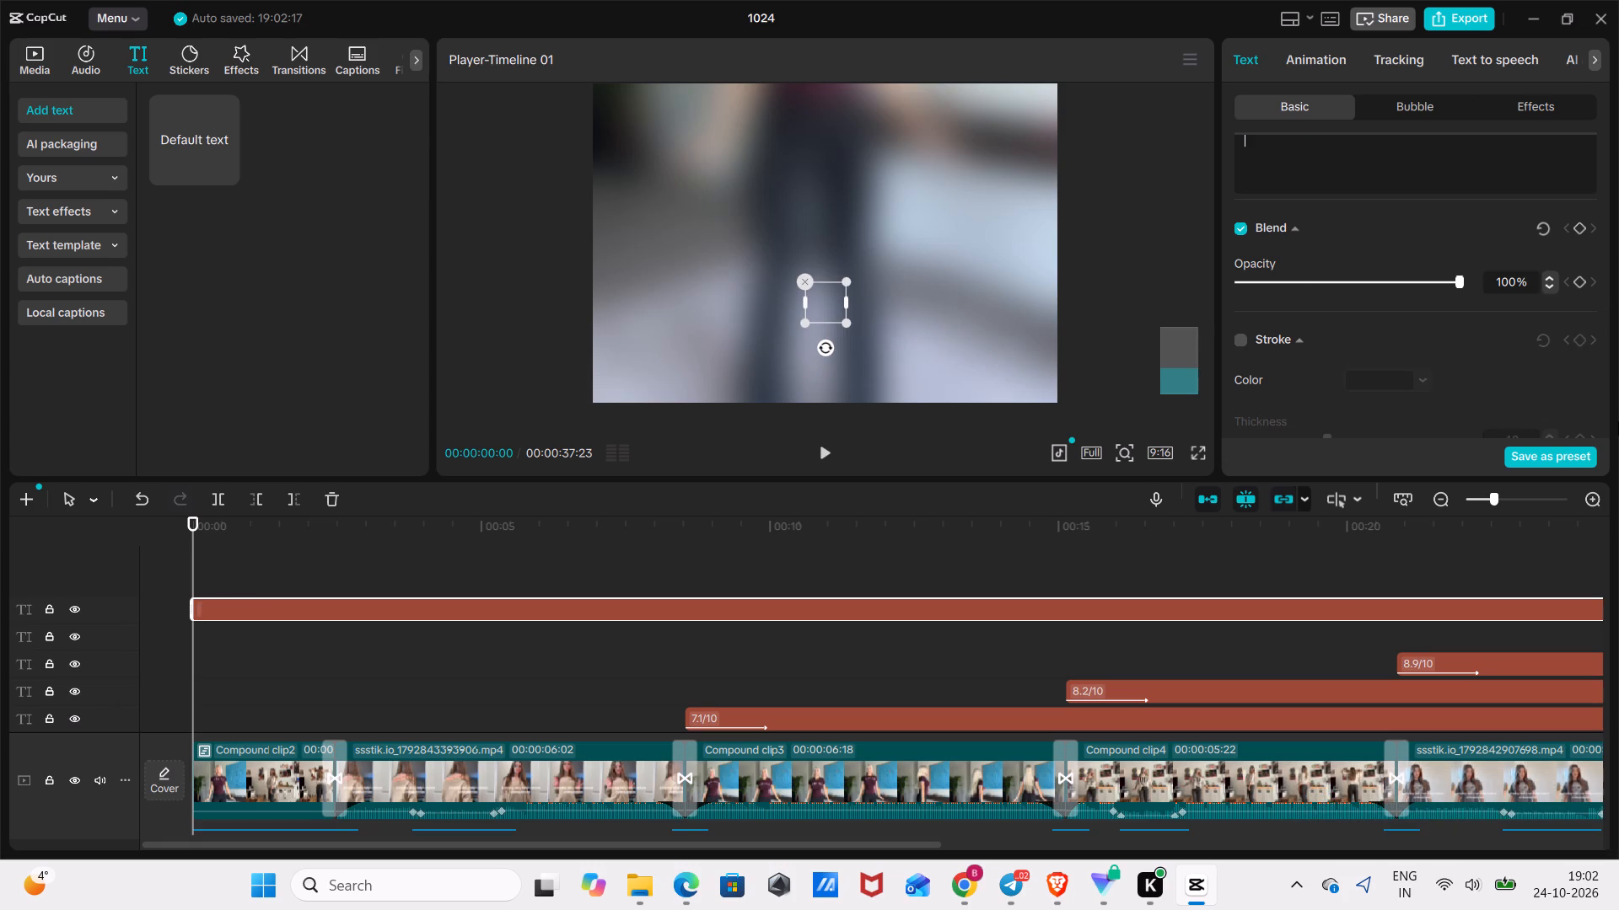
key(n)
key(y)
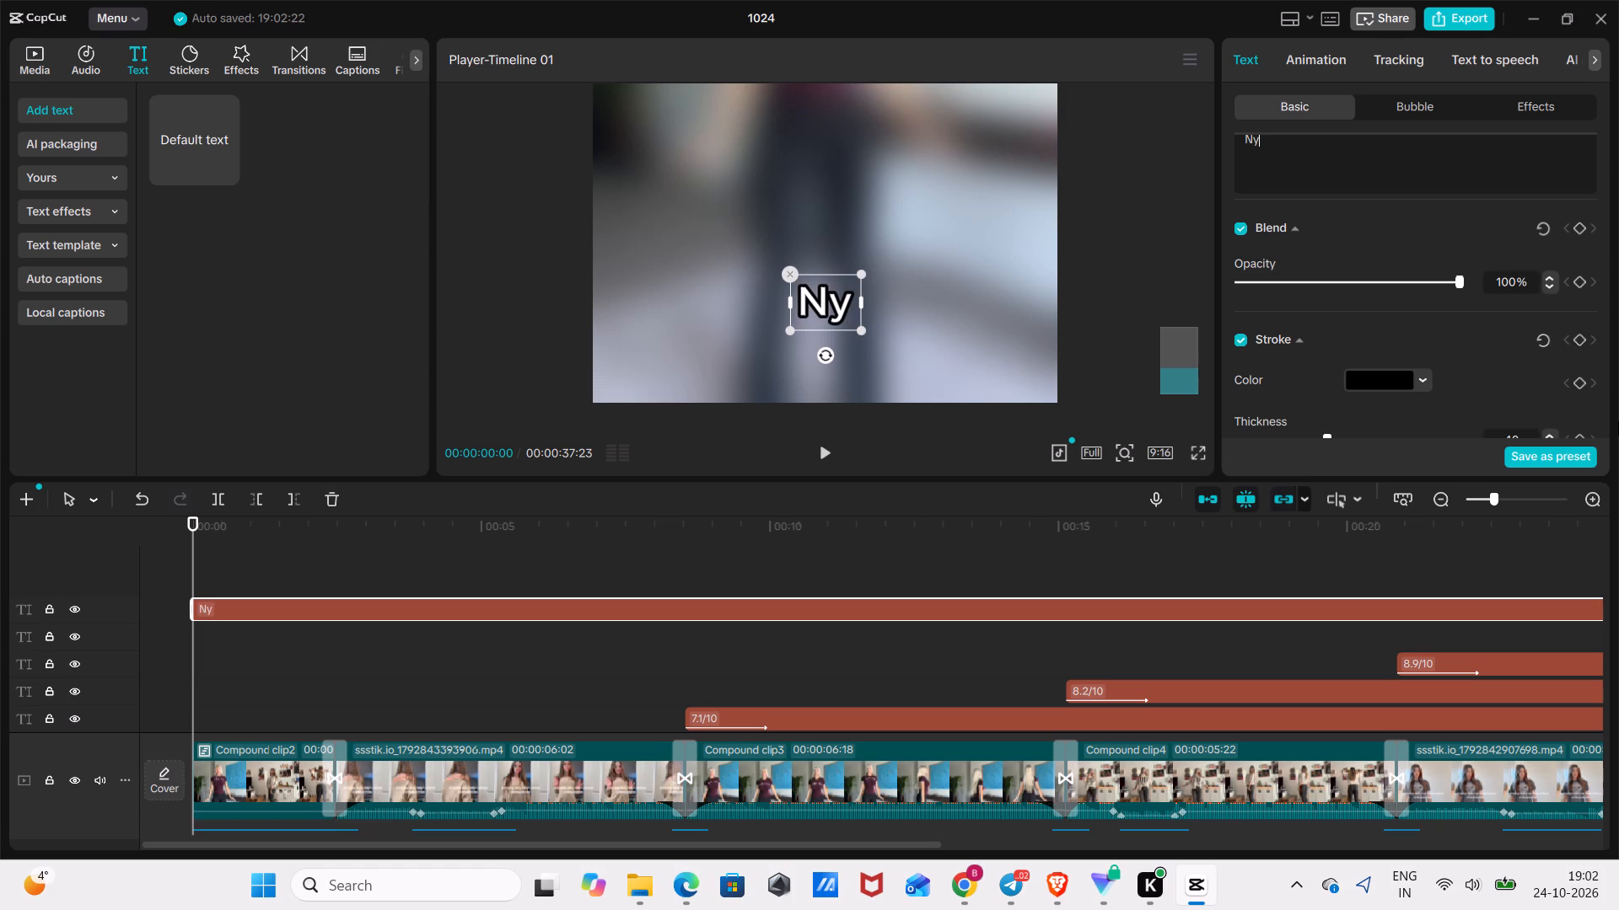
key(x)
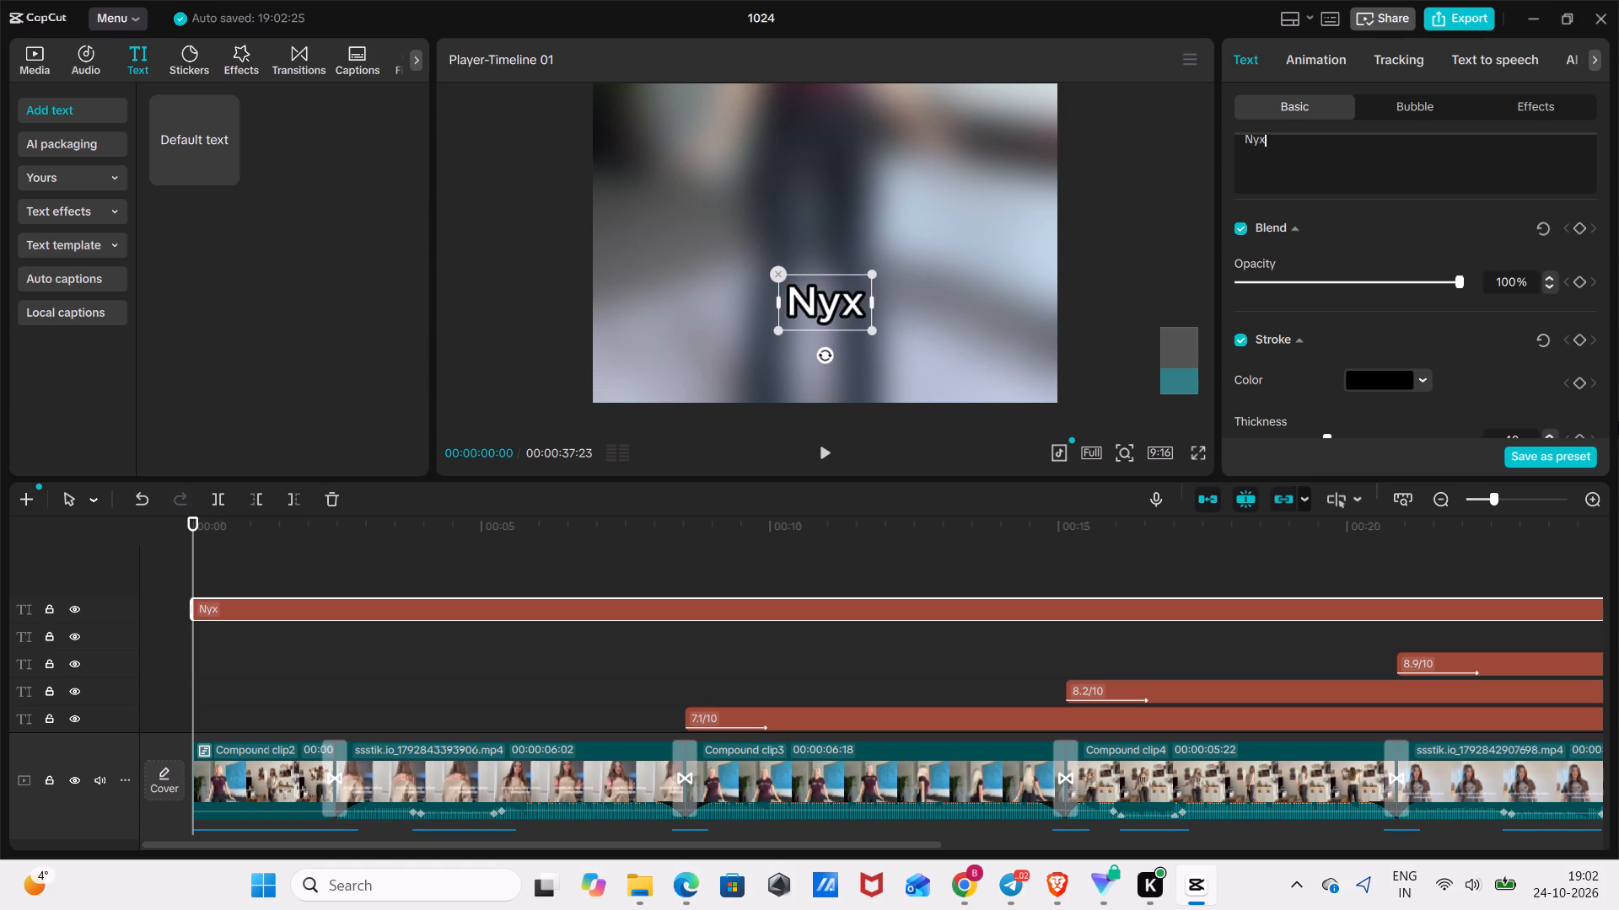
text(cos)
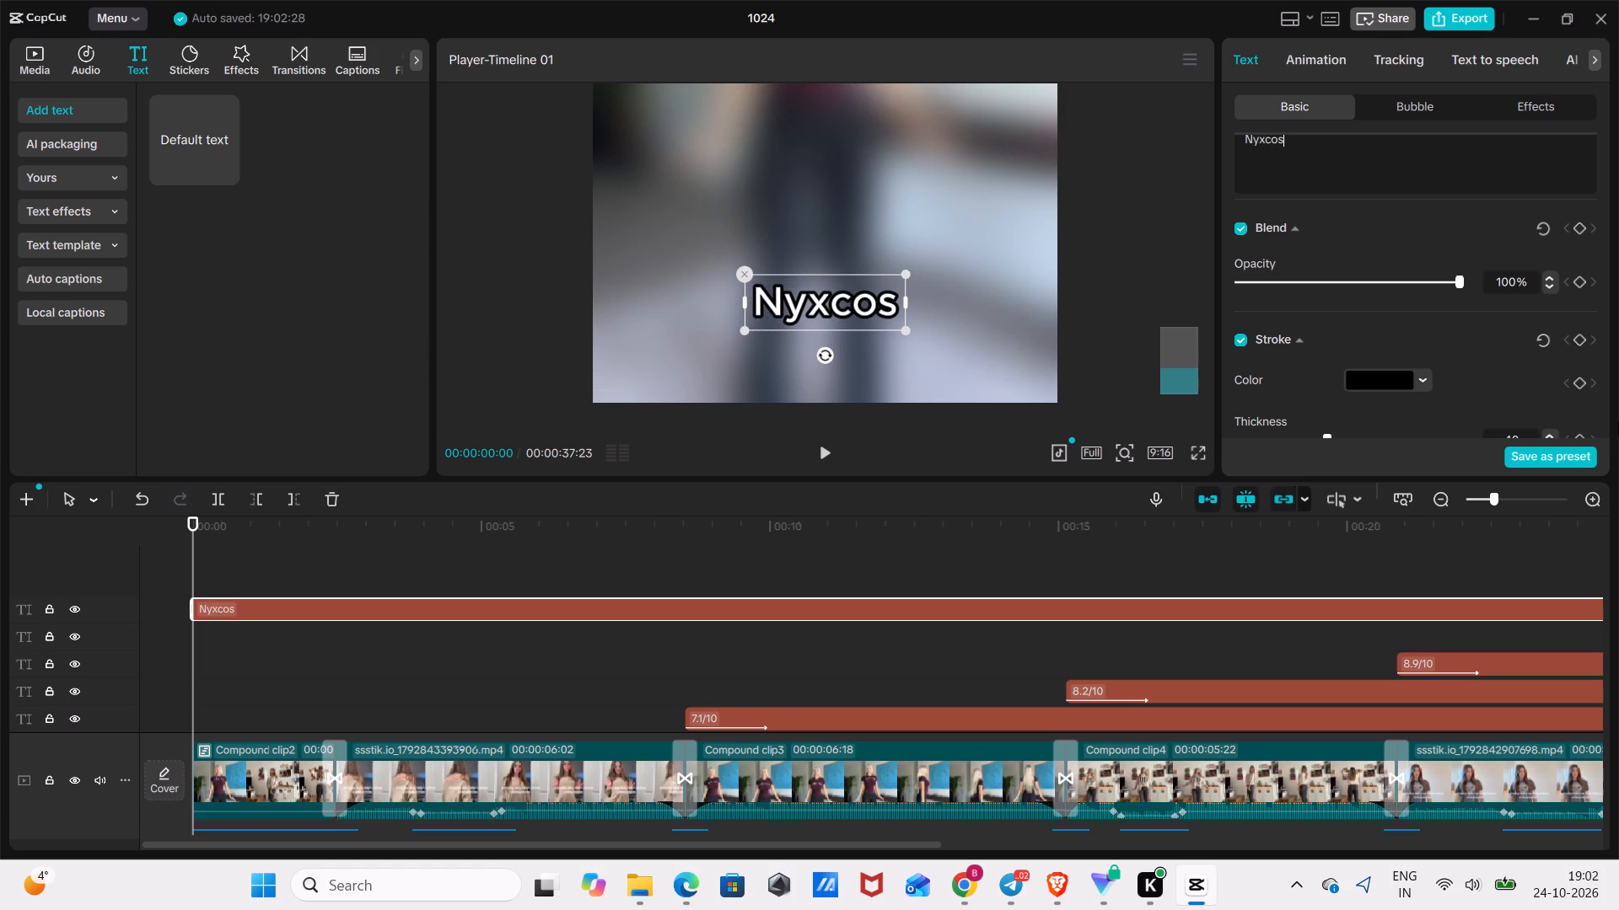
Set the "Nyxcos" text to the Lalezar font at size 23.
scroll(1509, 248, up, 3)
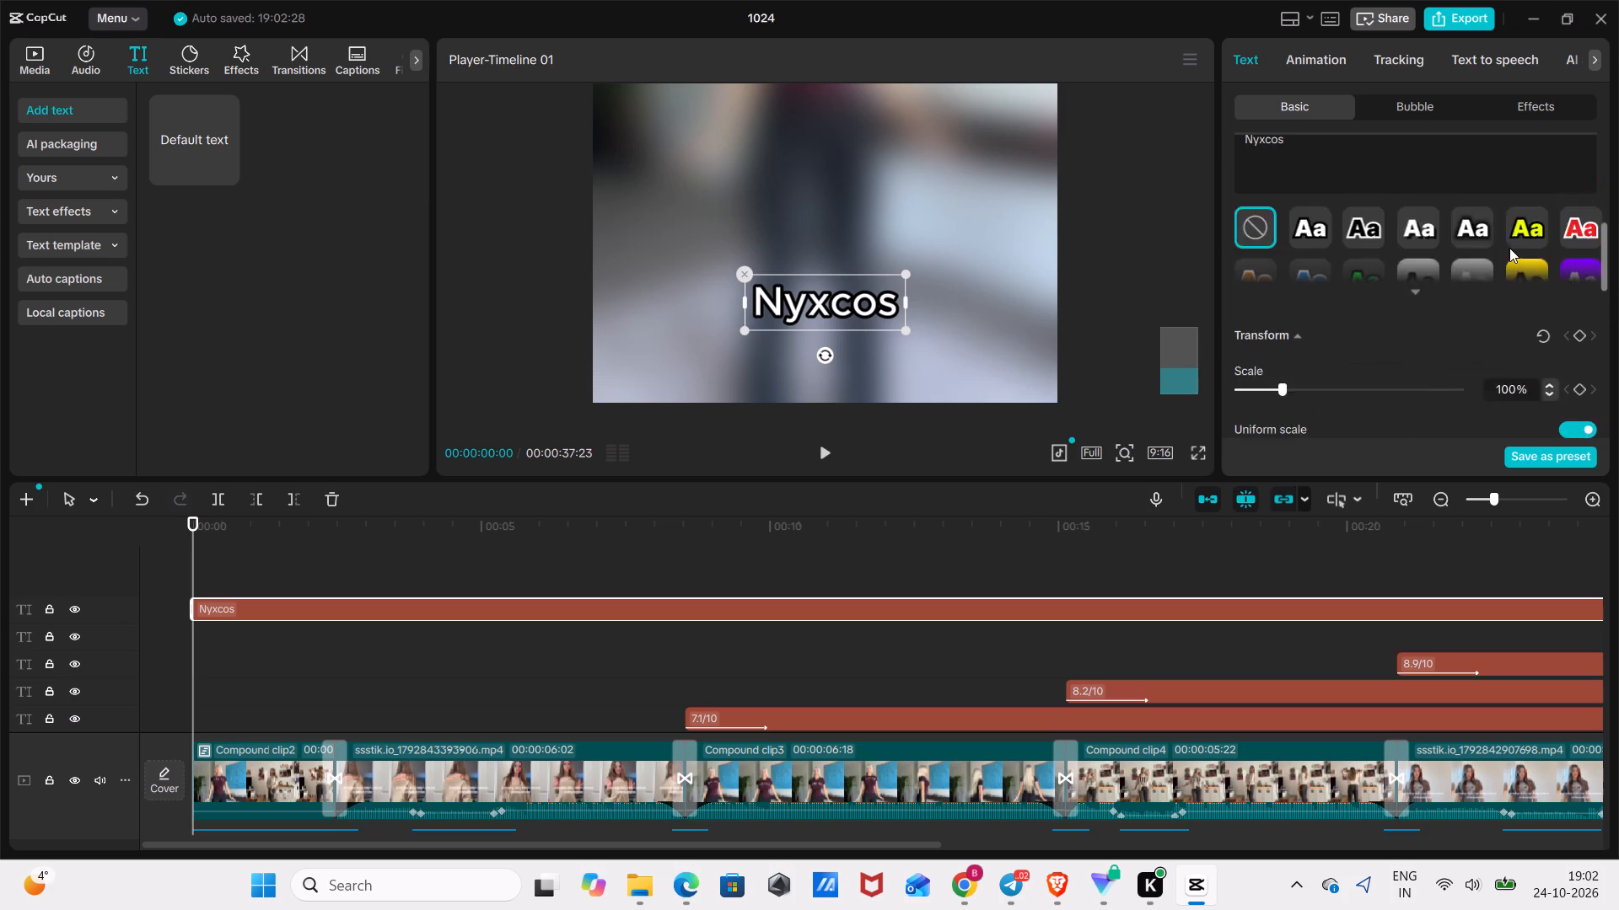
scroll(1509, 248, up, 6)
click(1493, 250)
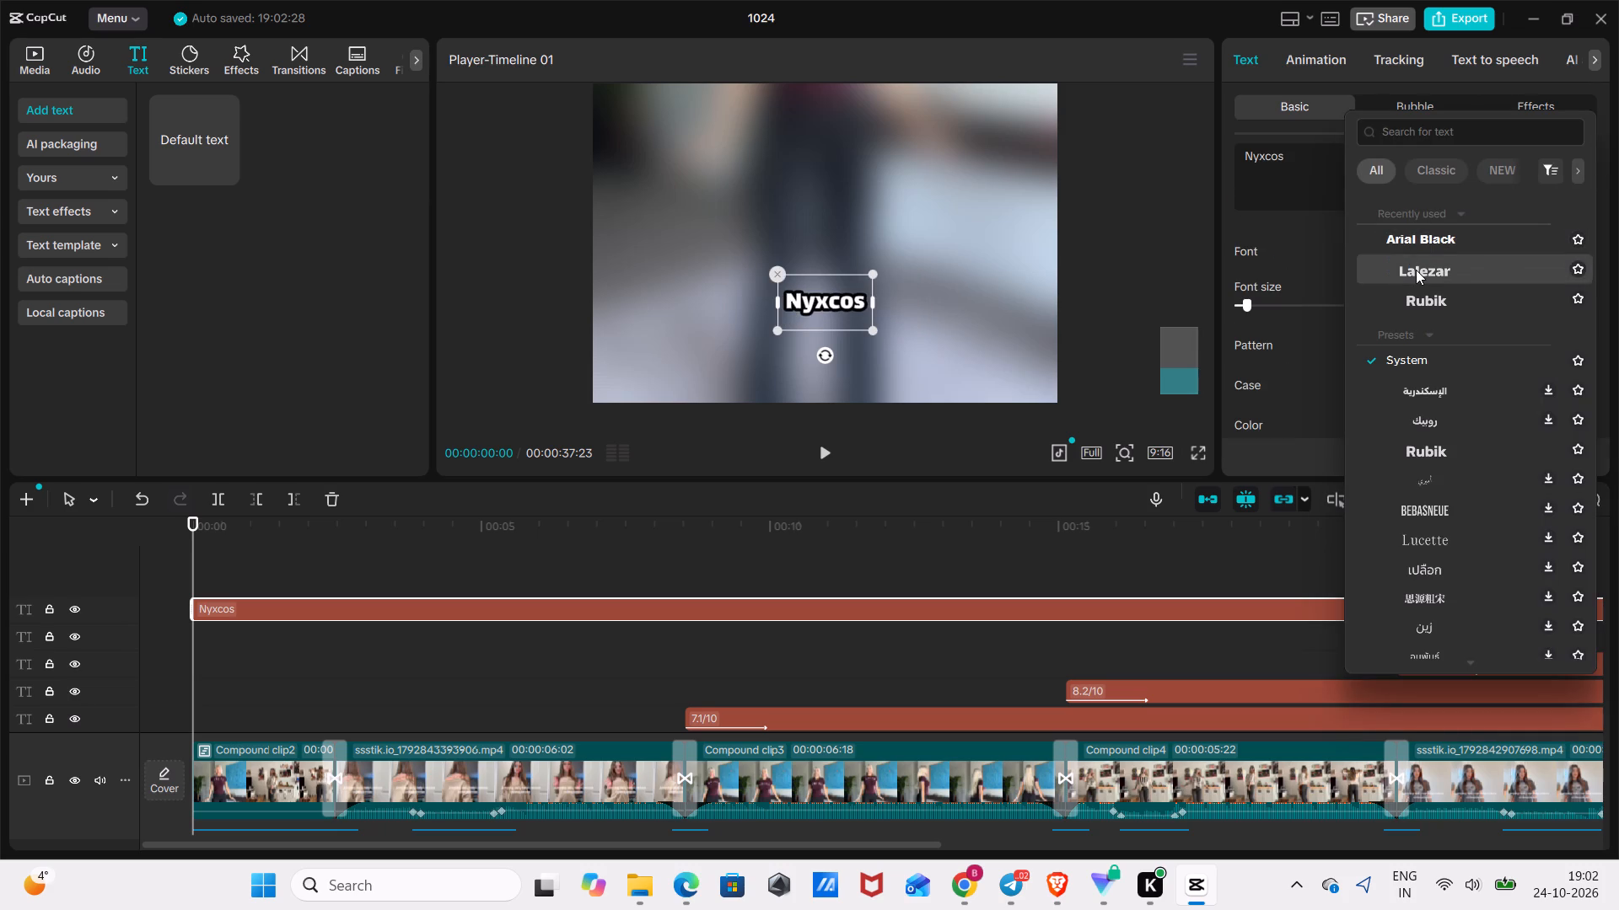
click(1416, 270)
triple_click(1591, 298)
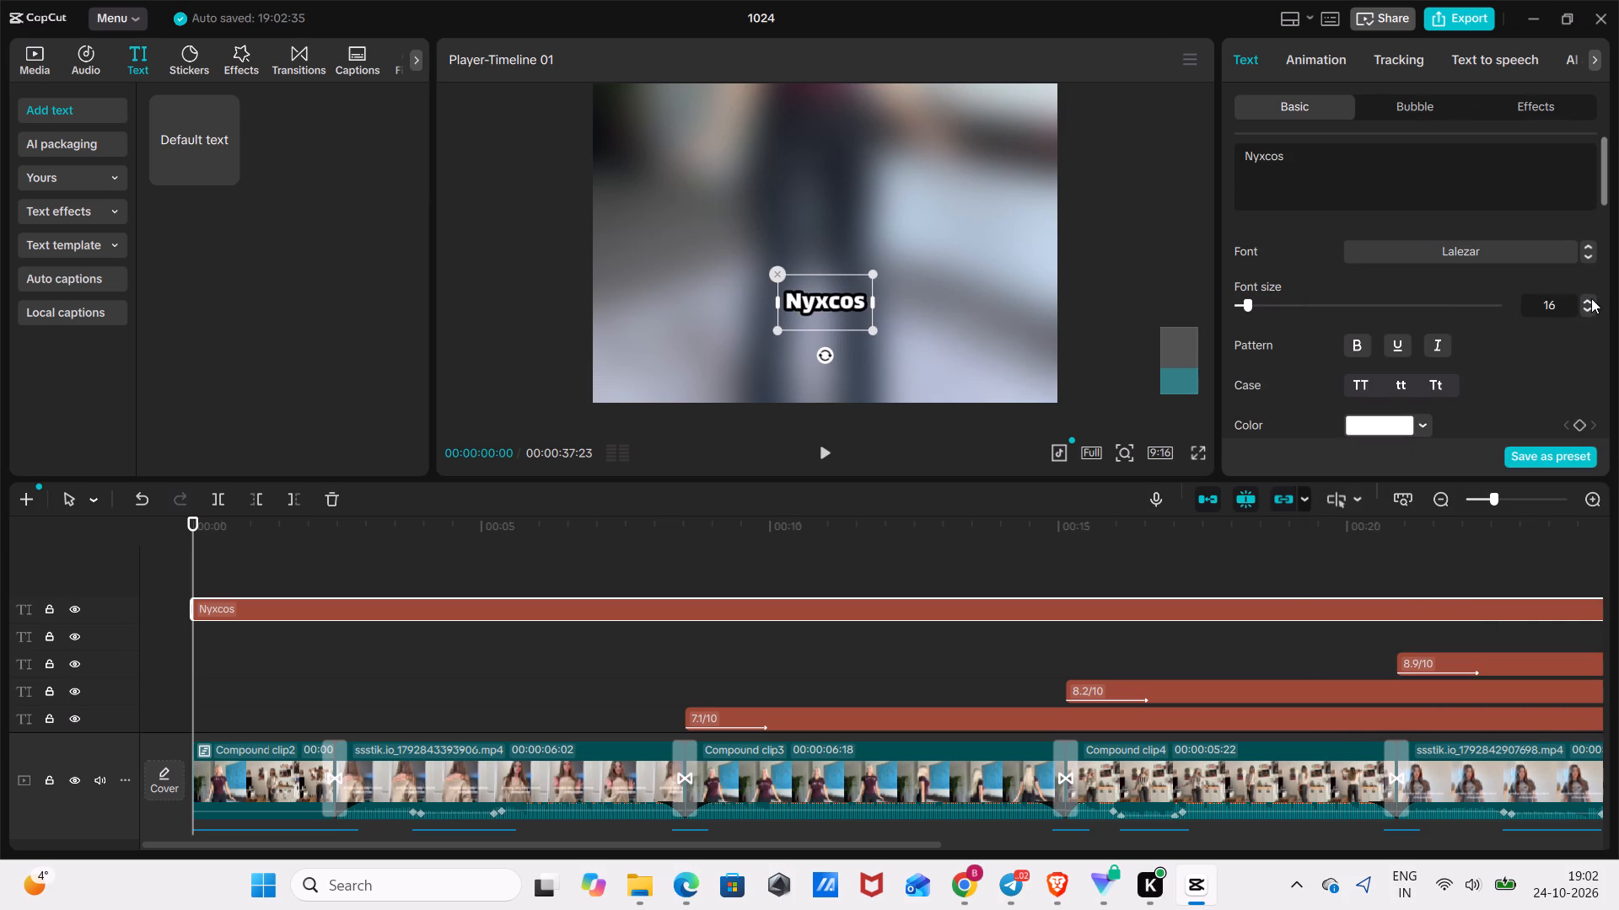
triple_click(1590, 297)
click(1589, 297)
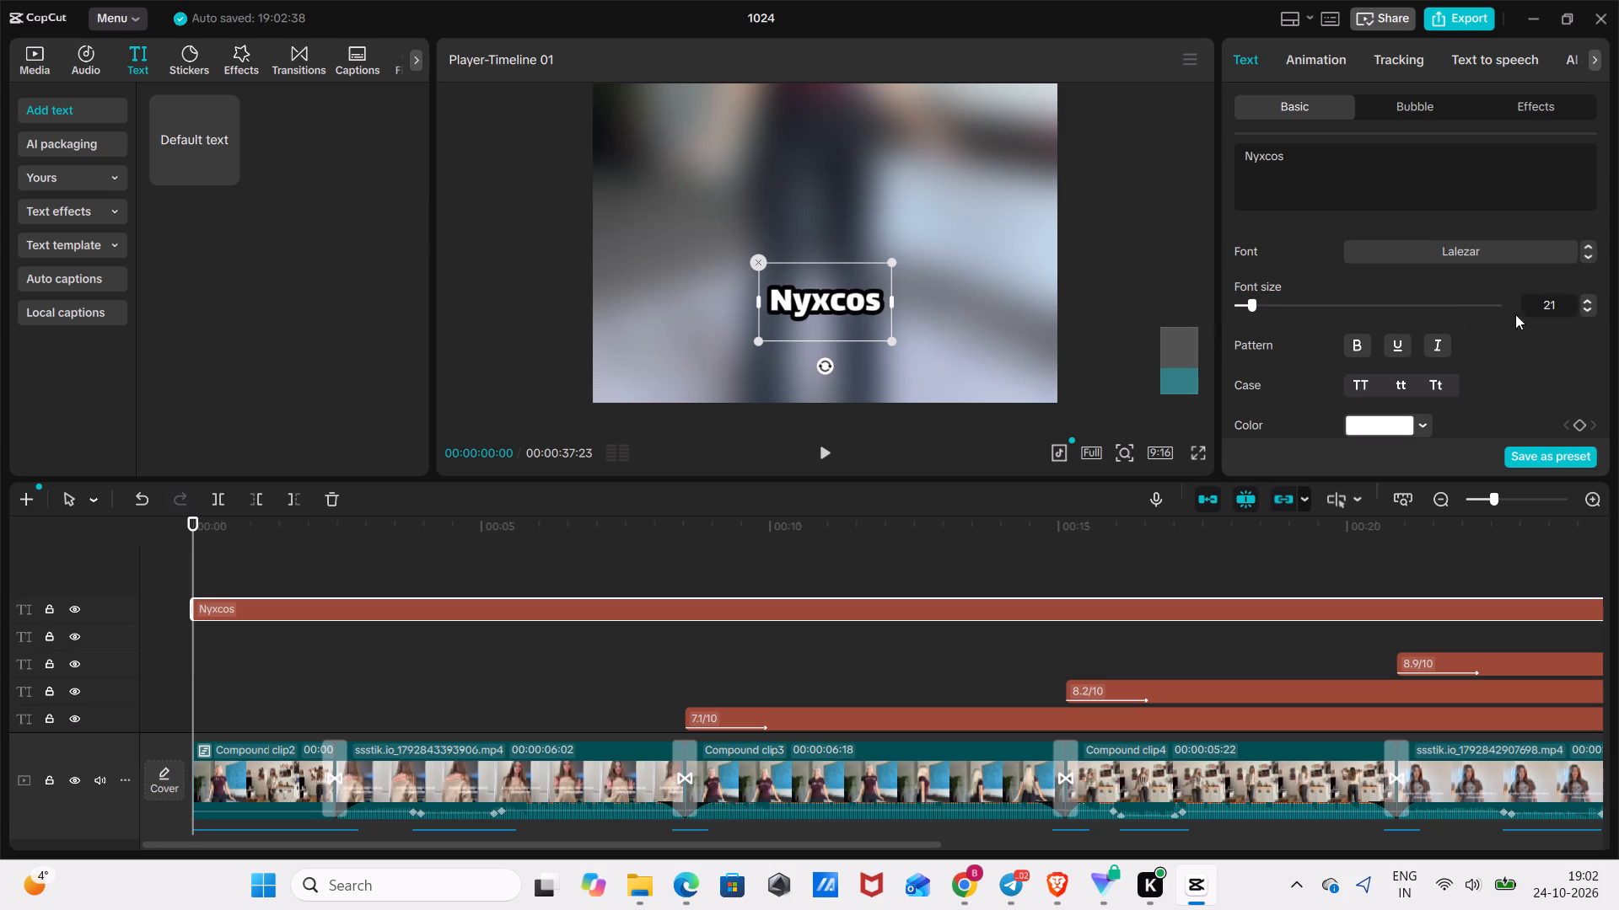
double_click(1585, 300)
Move the "Nyxcos" text slightly lower in the frame, keeping it horizontally centred.
drag(876, 308, 872, 343)
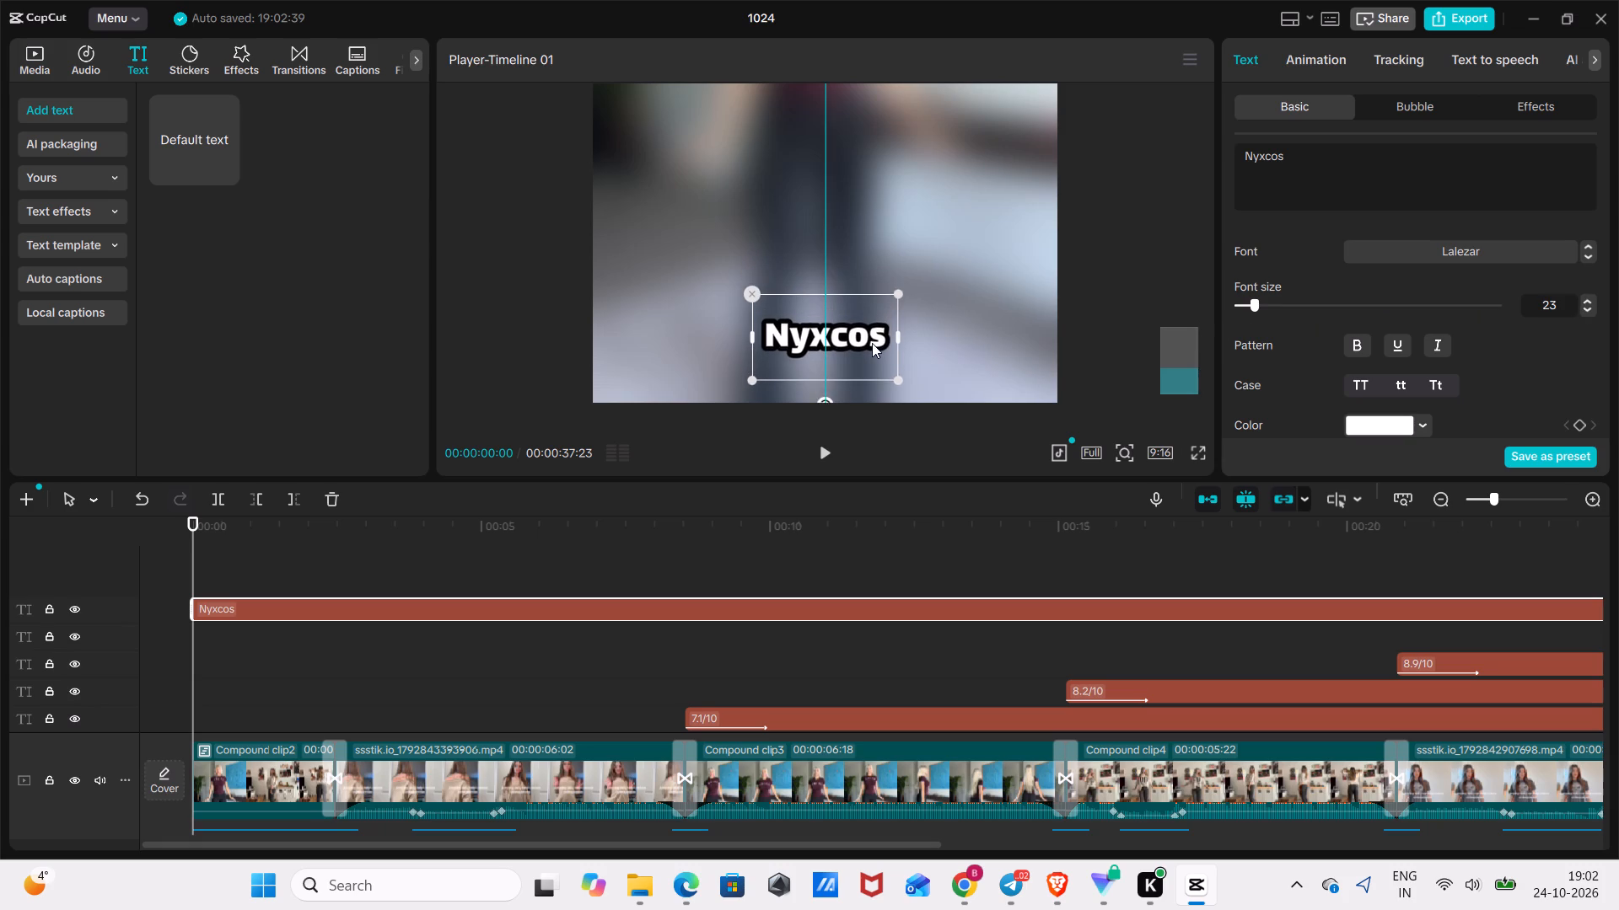
drag(872, 343, 873, 329)
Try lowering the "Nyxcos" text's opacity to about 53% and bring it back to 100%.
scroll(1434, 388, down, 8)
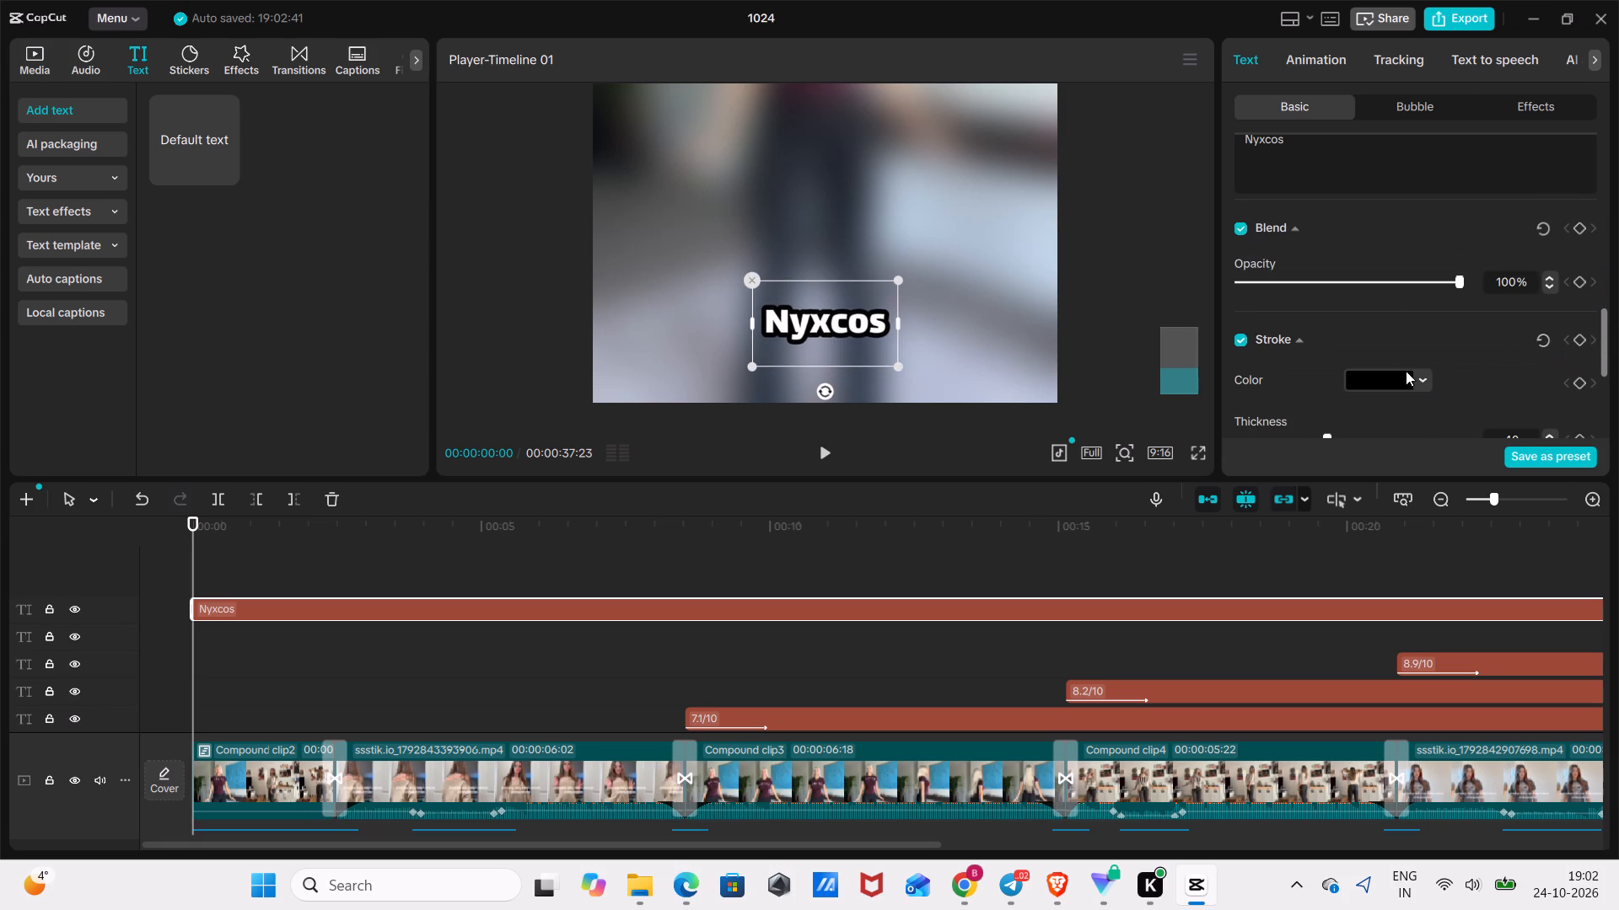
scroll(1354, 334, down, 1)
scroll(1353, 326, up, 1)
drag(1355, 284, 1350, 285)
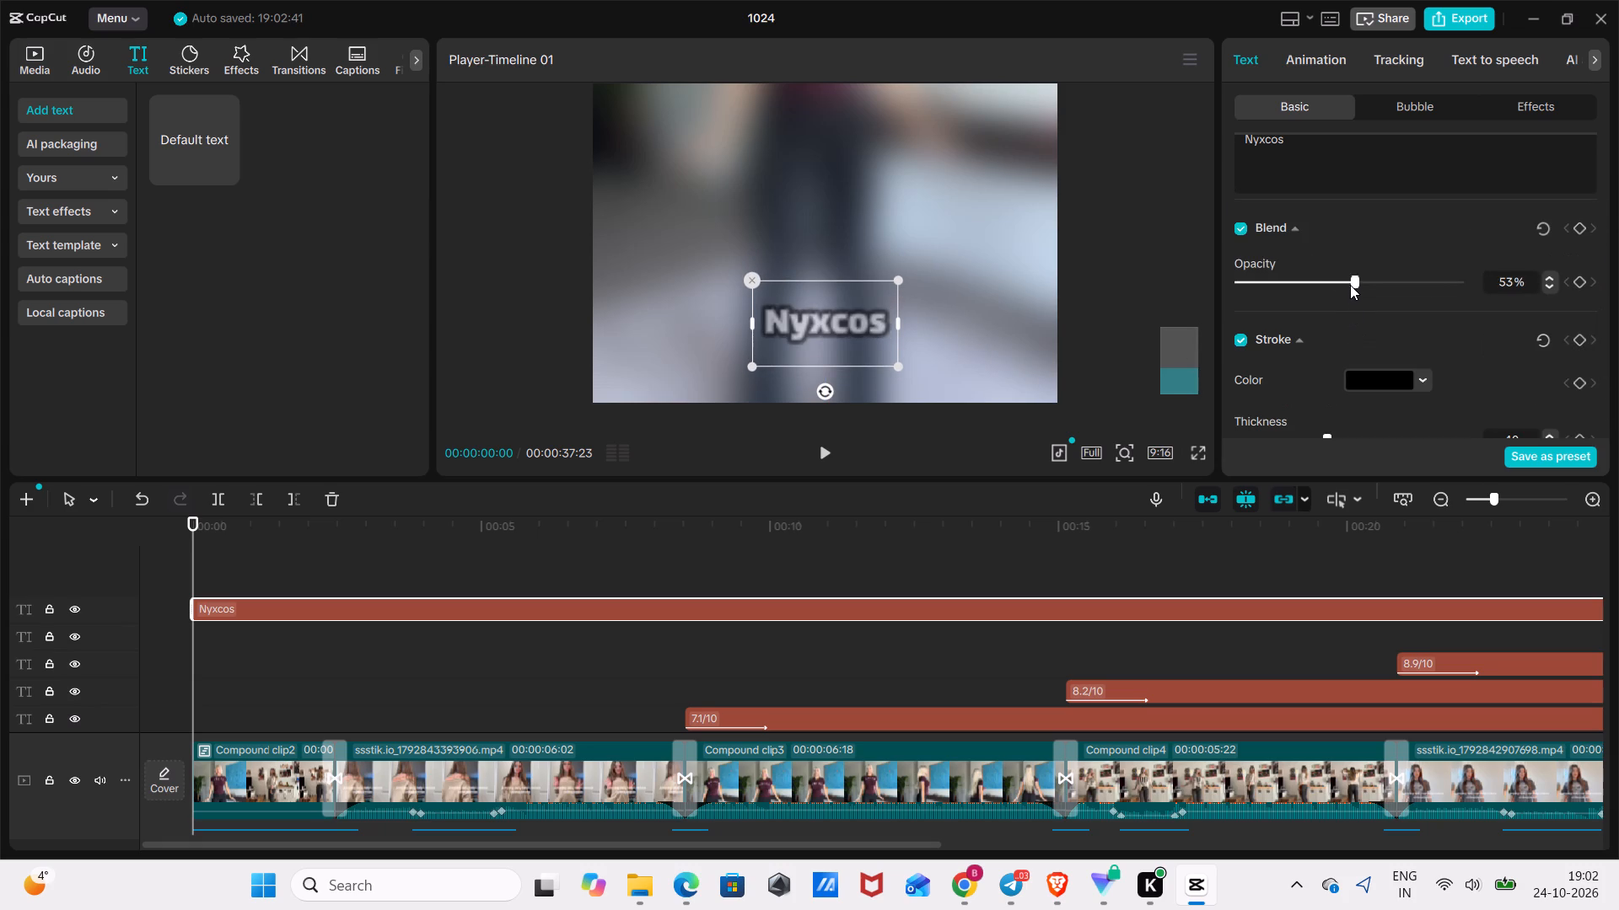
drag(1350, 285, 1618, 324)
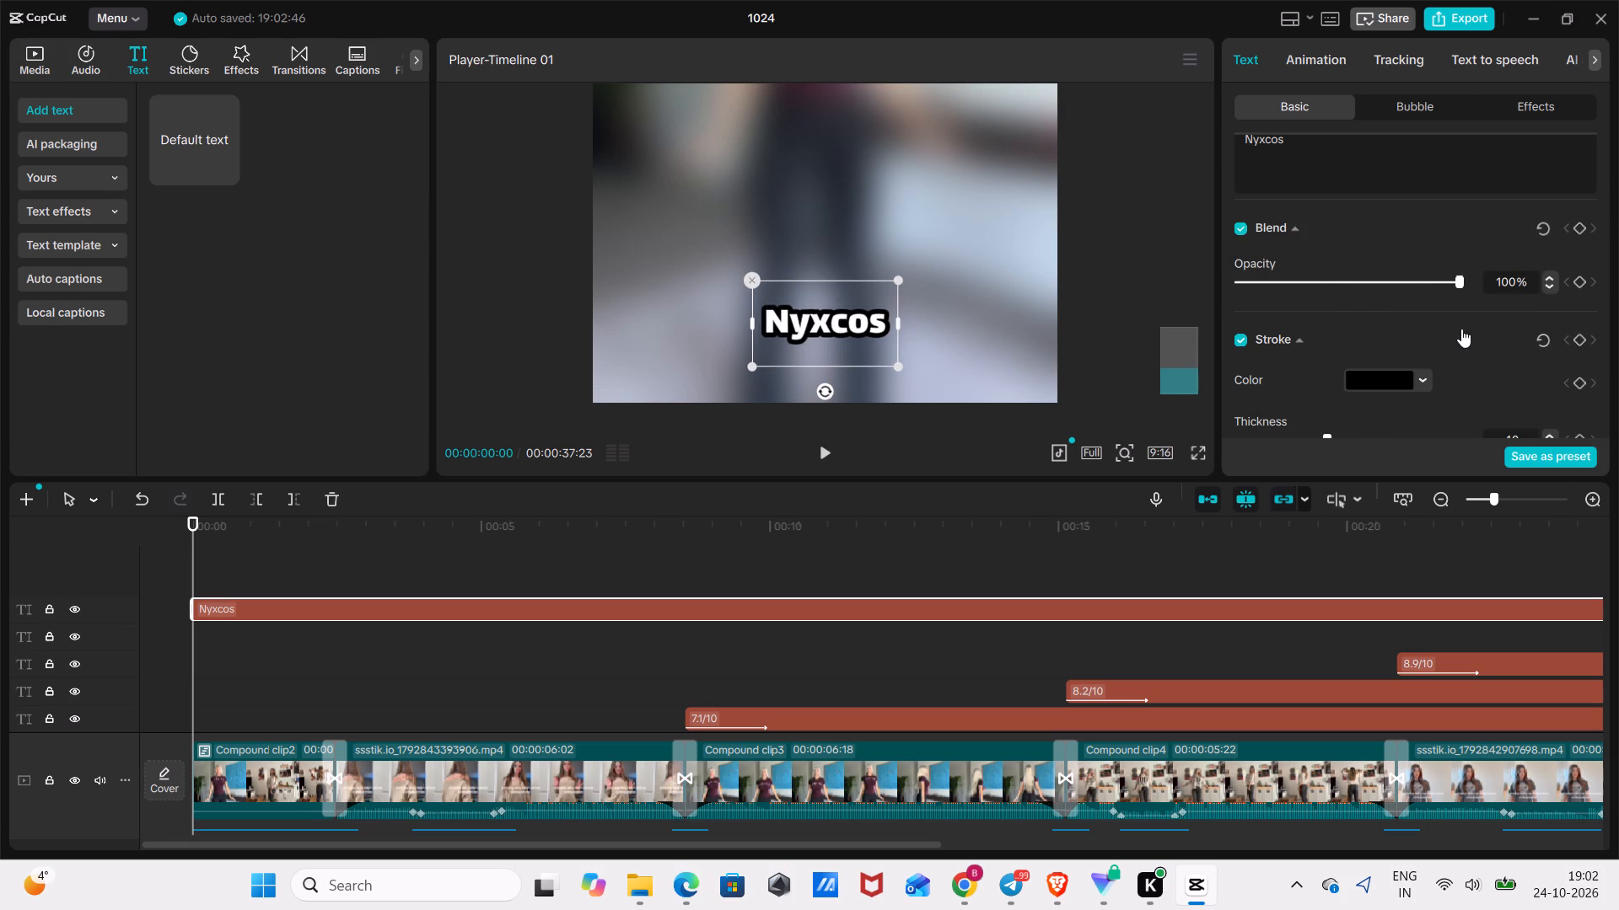
Set the "Nyxcos" text's fill colour to light grey B3B3B3.
scroll(1442, 327, down, 3)
scroll(1437, 324, up, 5)
scroll(1364, 302, up, 1)
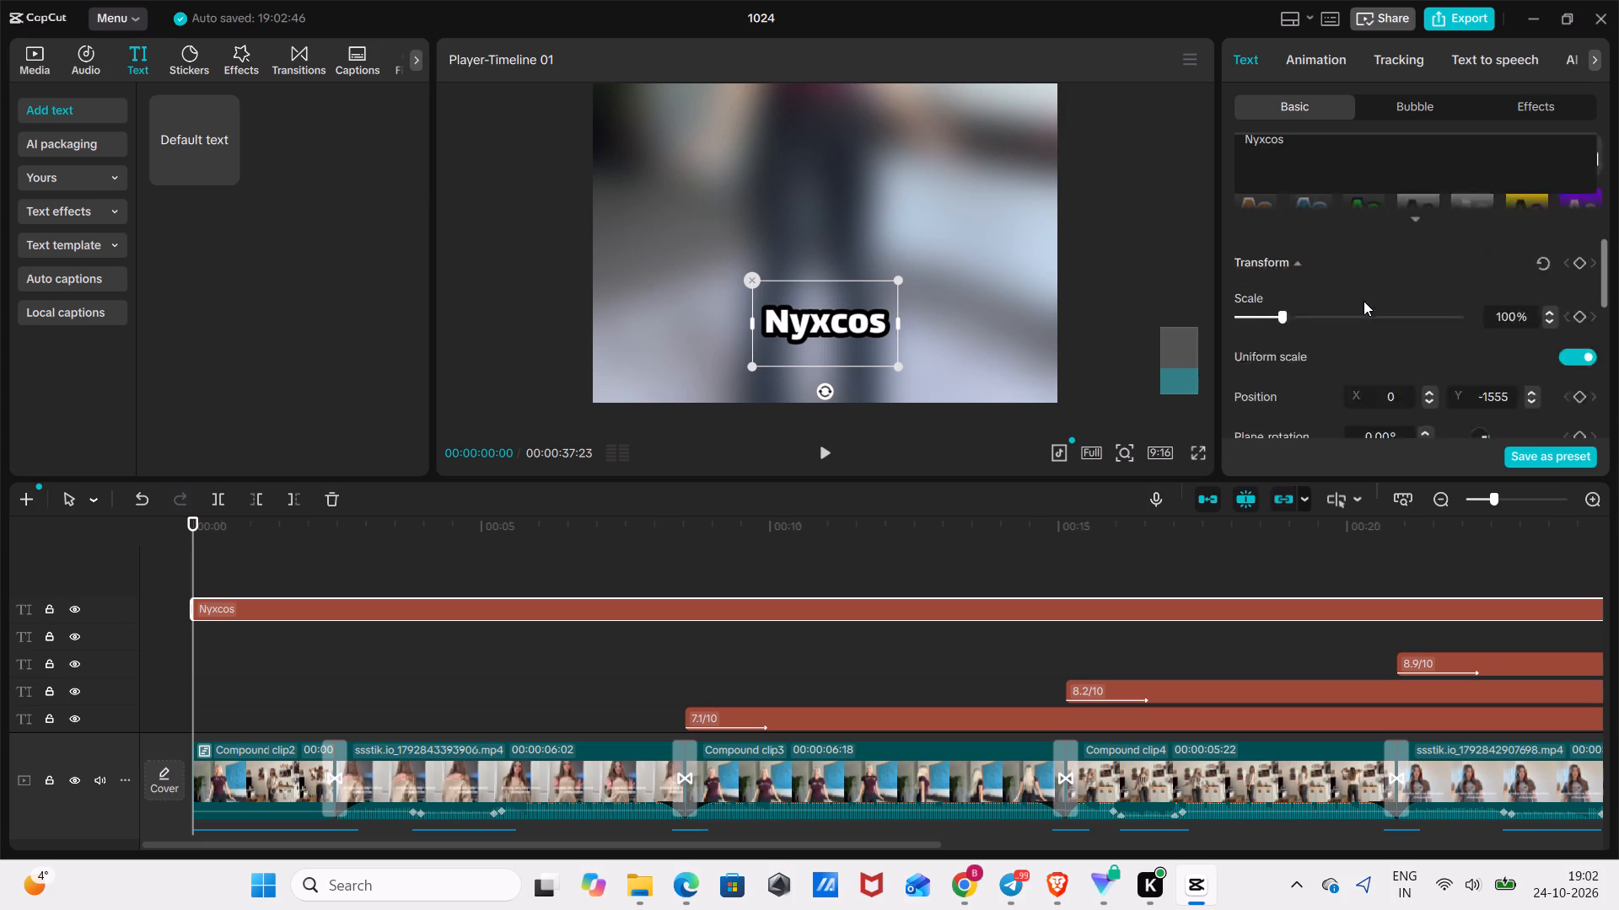
scroll(1364, 301, up, 2)
scroll(1310, 343, up, 3)
click(1423, 416)
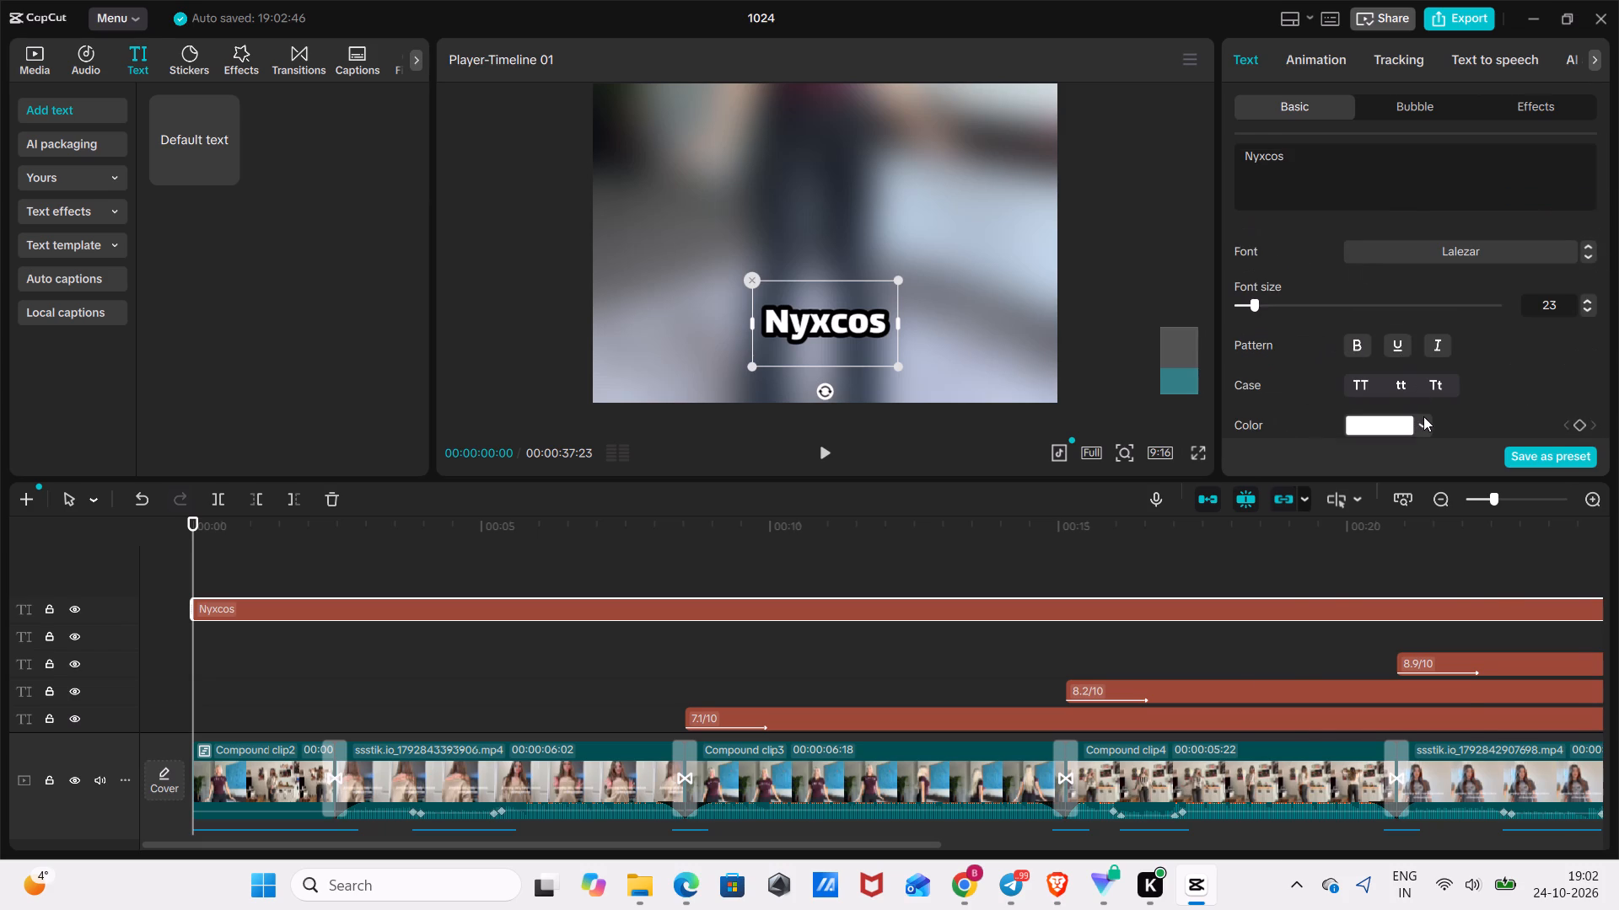
click(1369, 720)
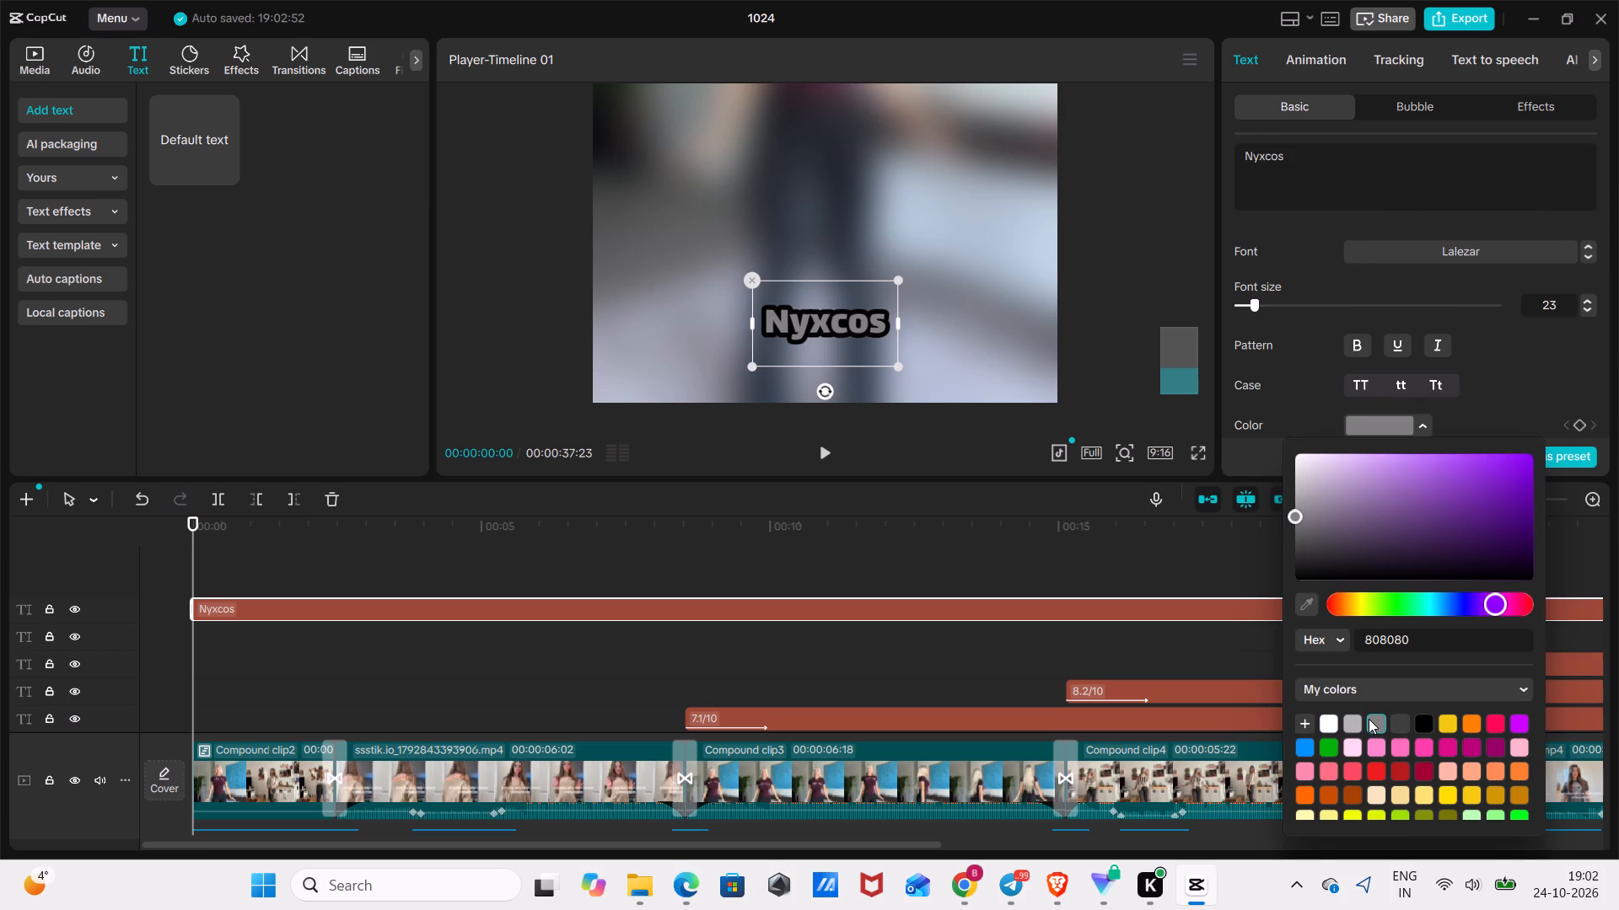
click(1357, 725)
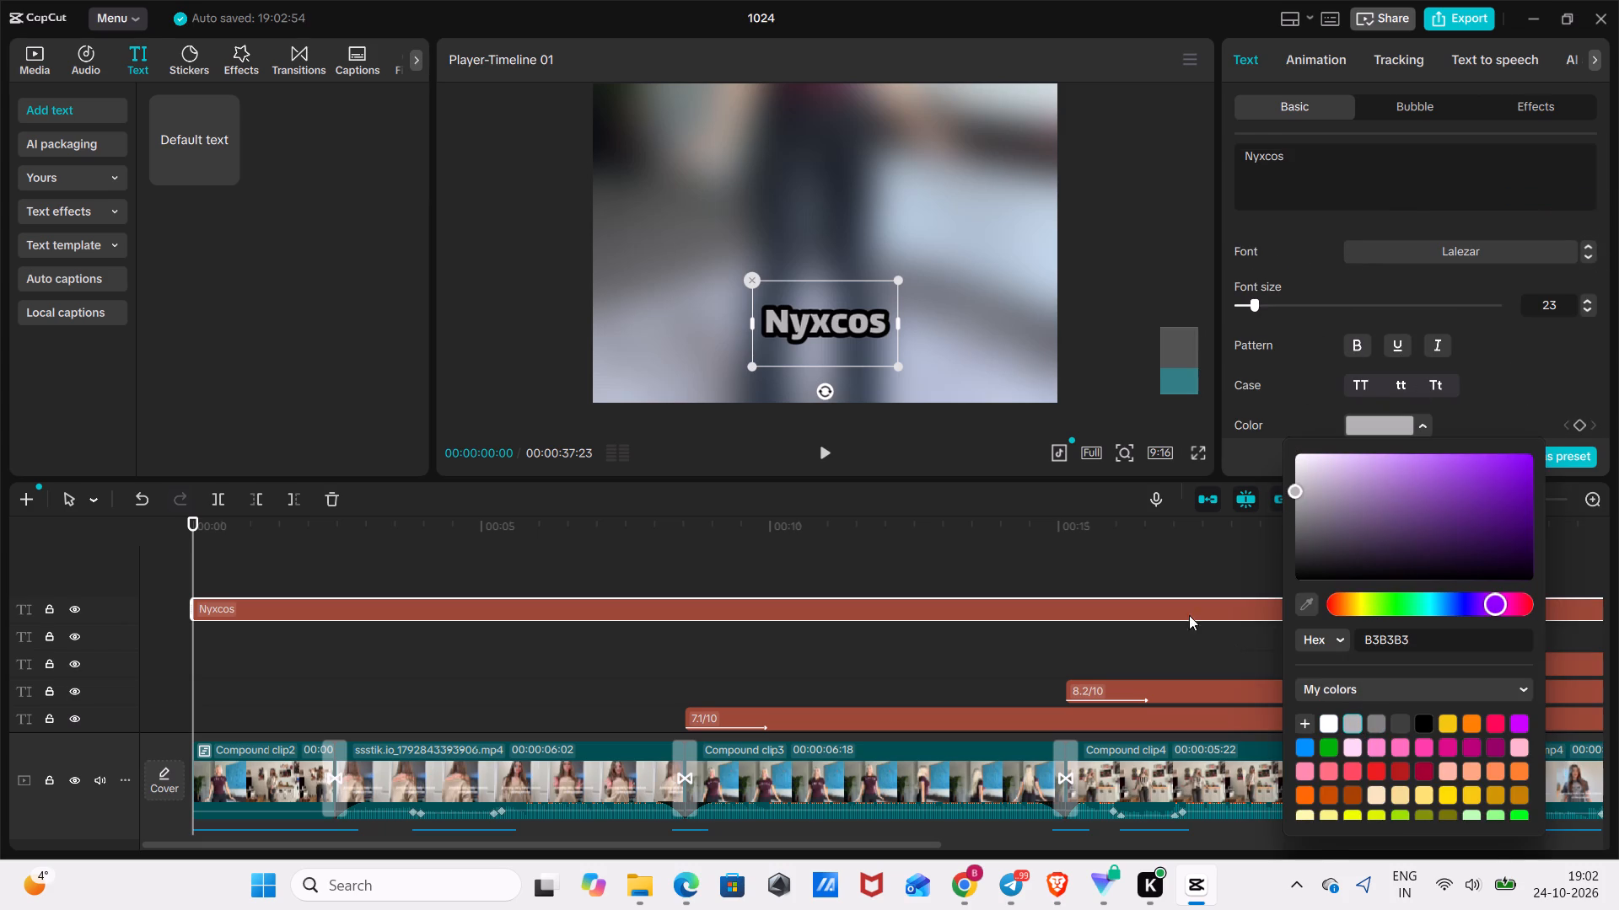
click(1093, 268)
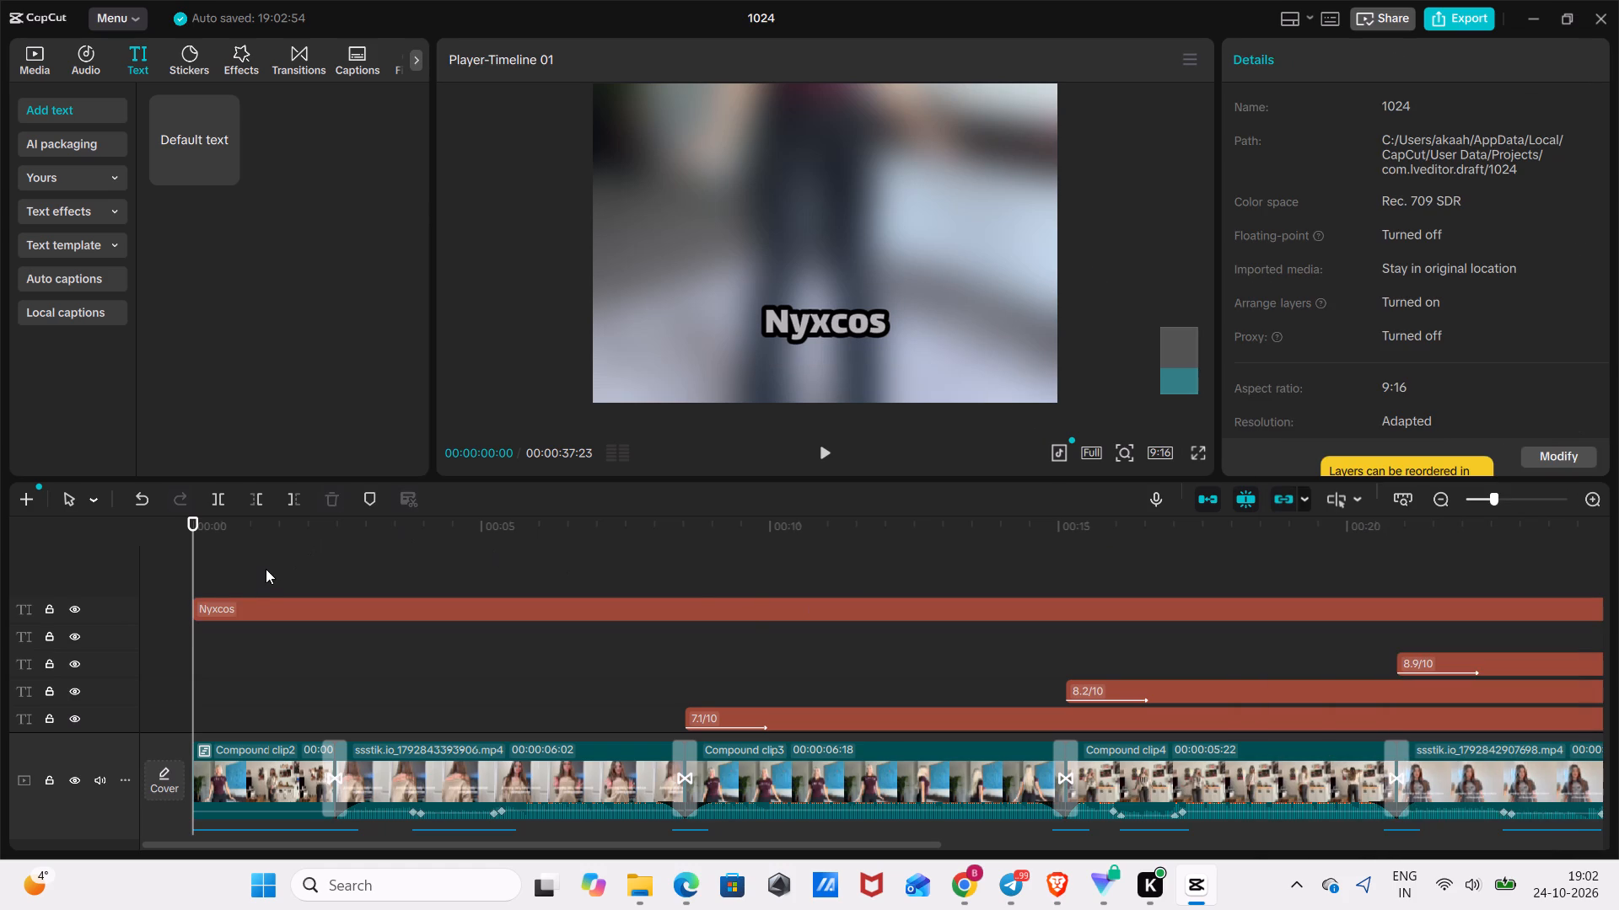
Add a default text at 00:00:02:14 and place it on its own track above the "Nyxcos" text.
drag(196, 534, 390, 579)
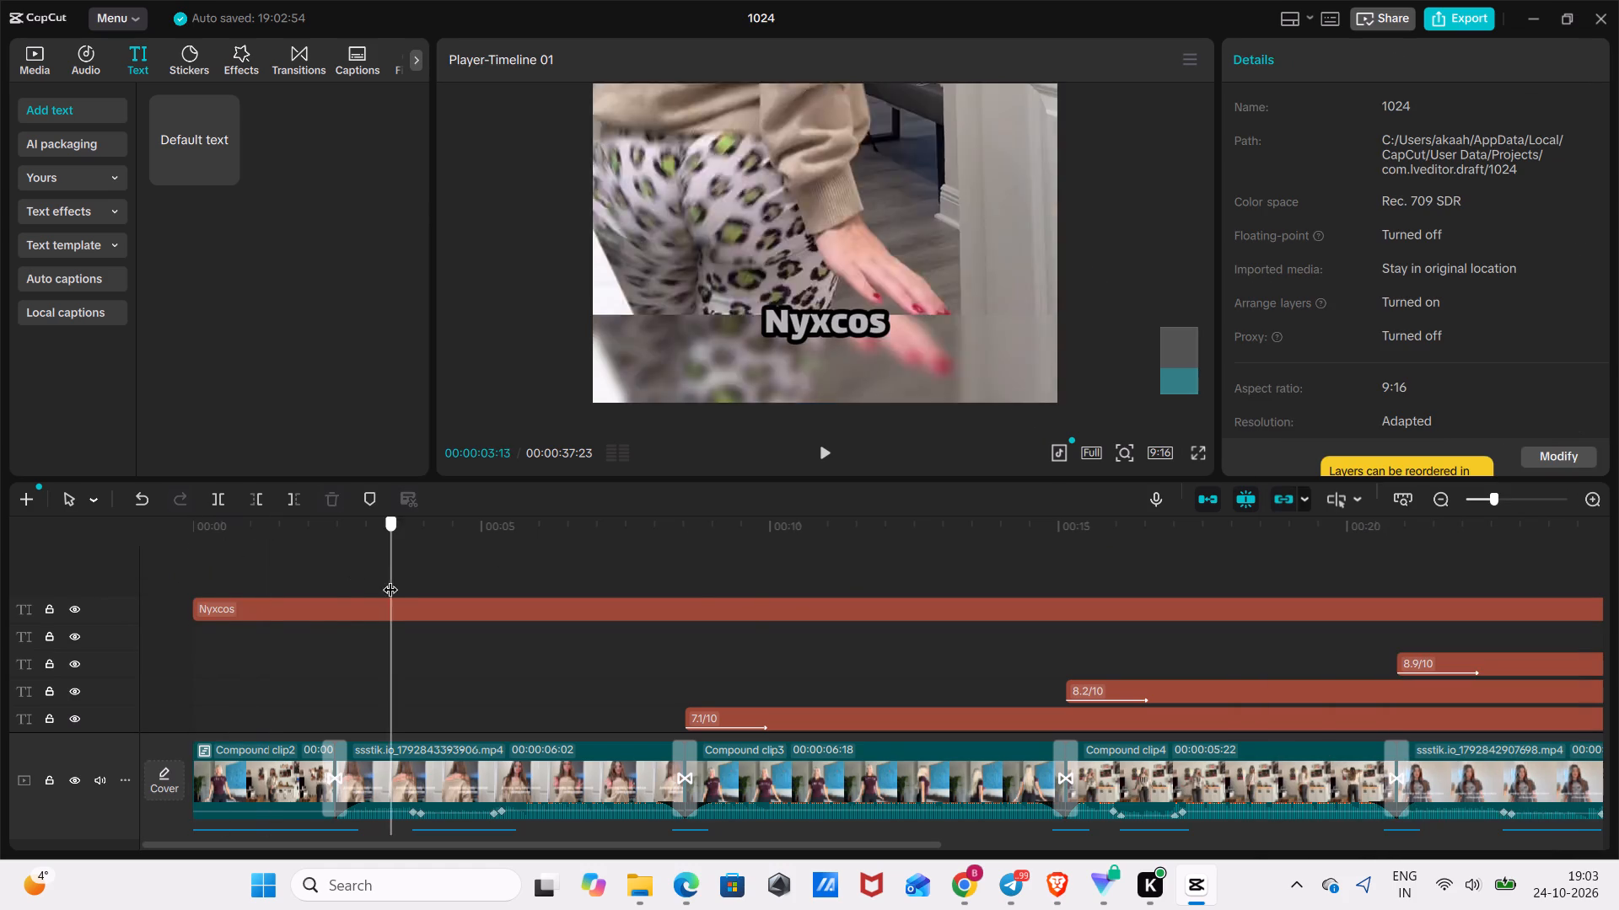
drag(390, 579, 333, 622)
scroll(481, 615, up, 5)
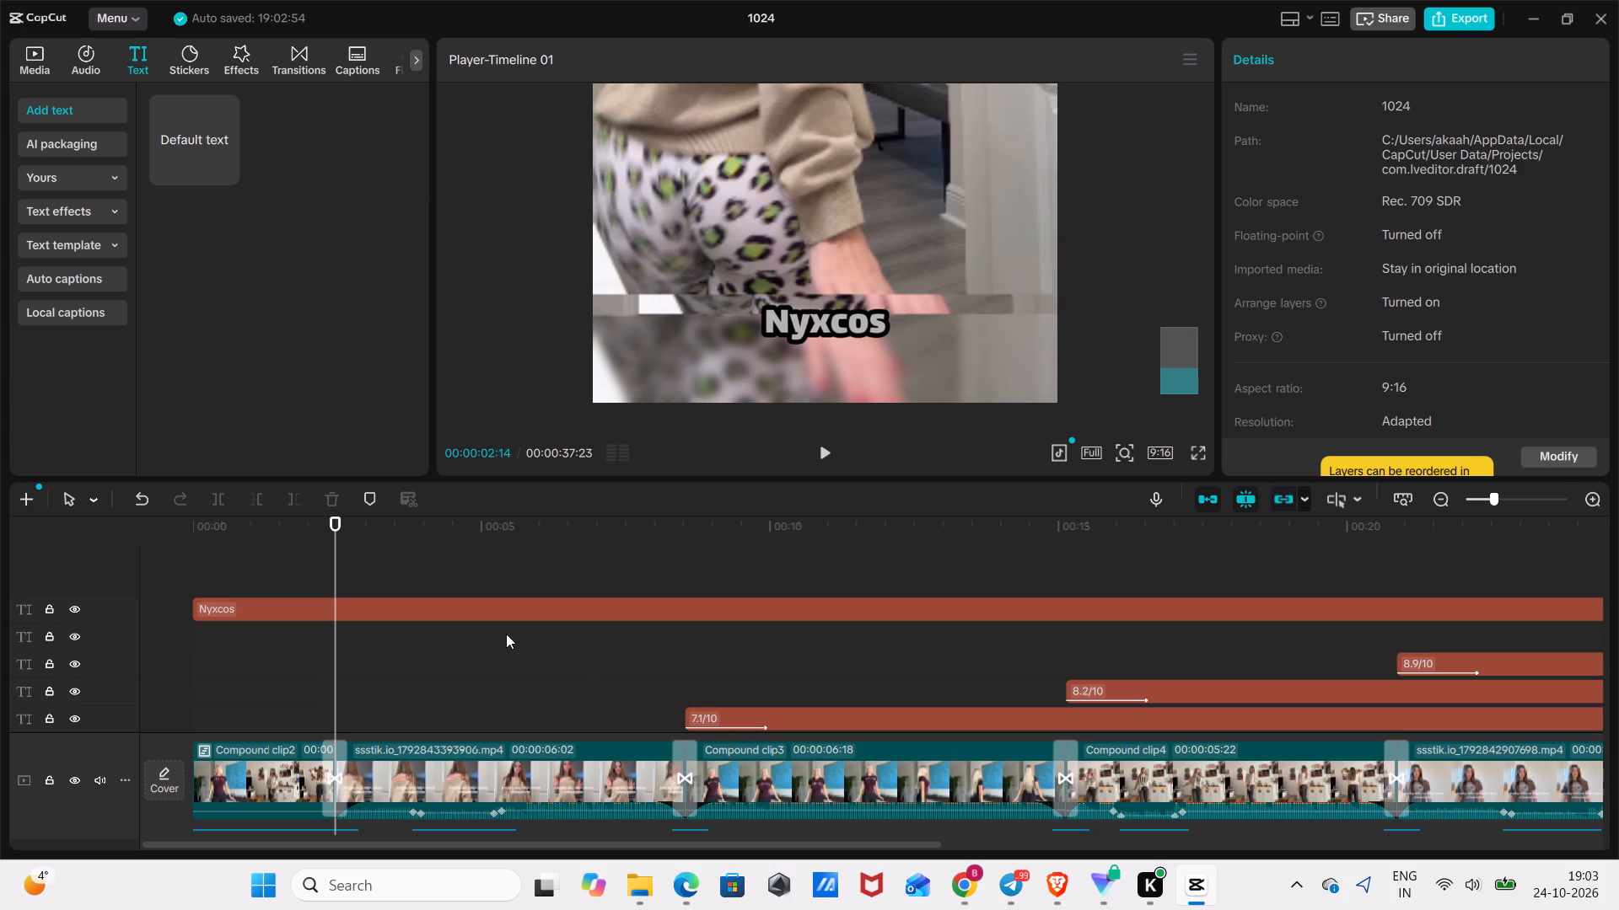
click(233, 174)
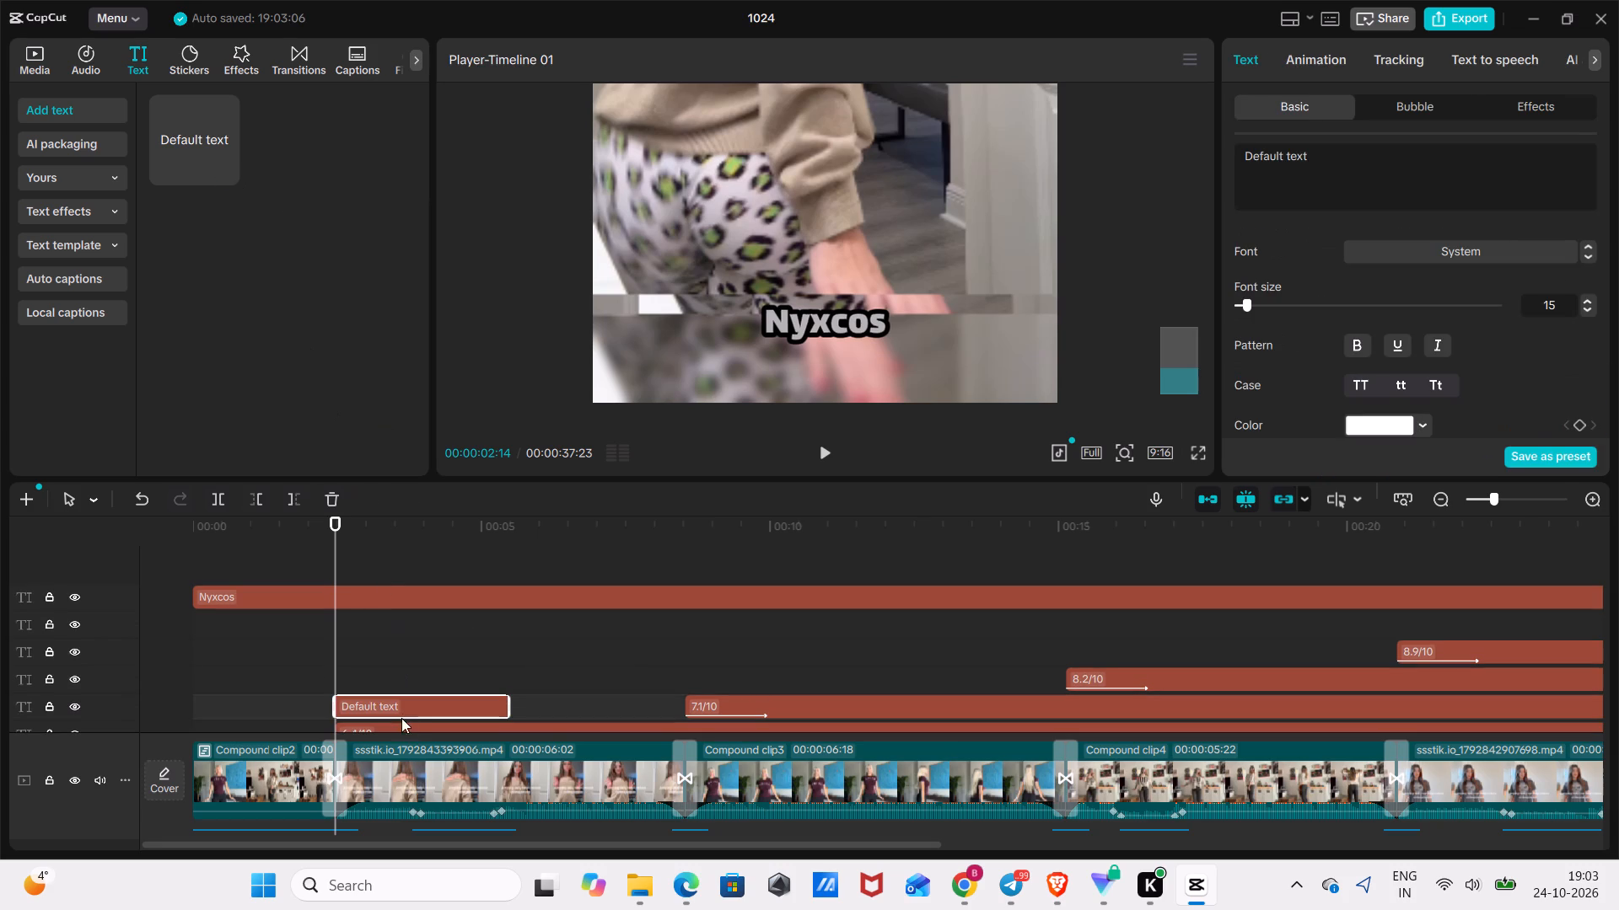
drag(402, 711, 406, 563)
Adjust both ends of the default text so it spans the second clip between its two transitions.
drag(506, 590, 627, 623)
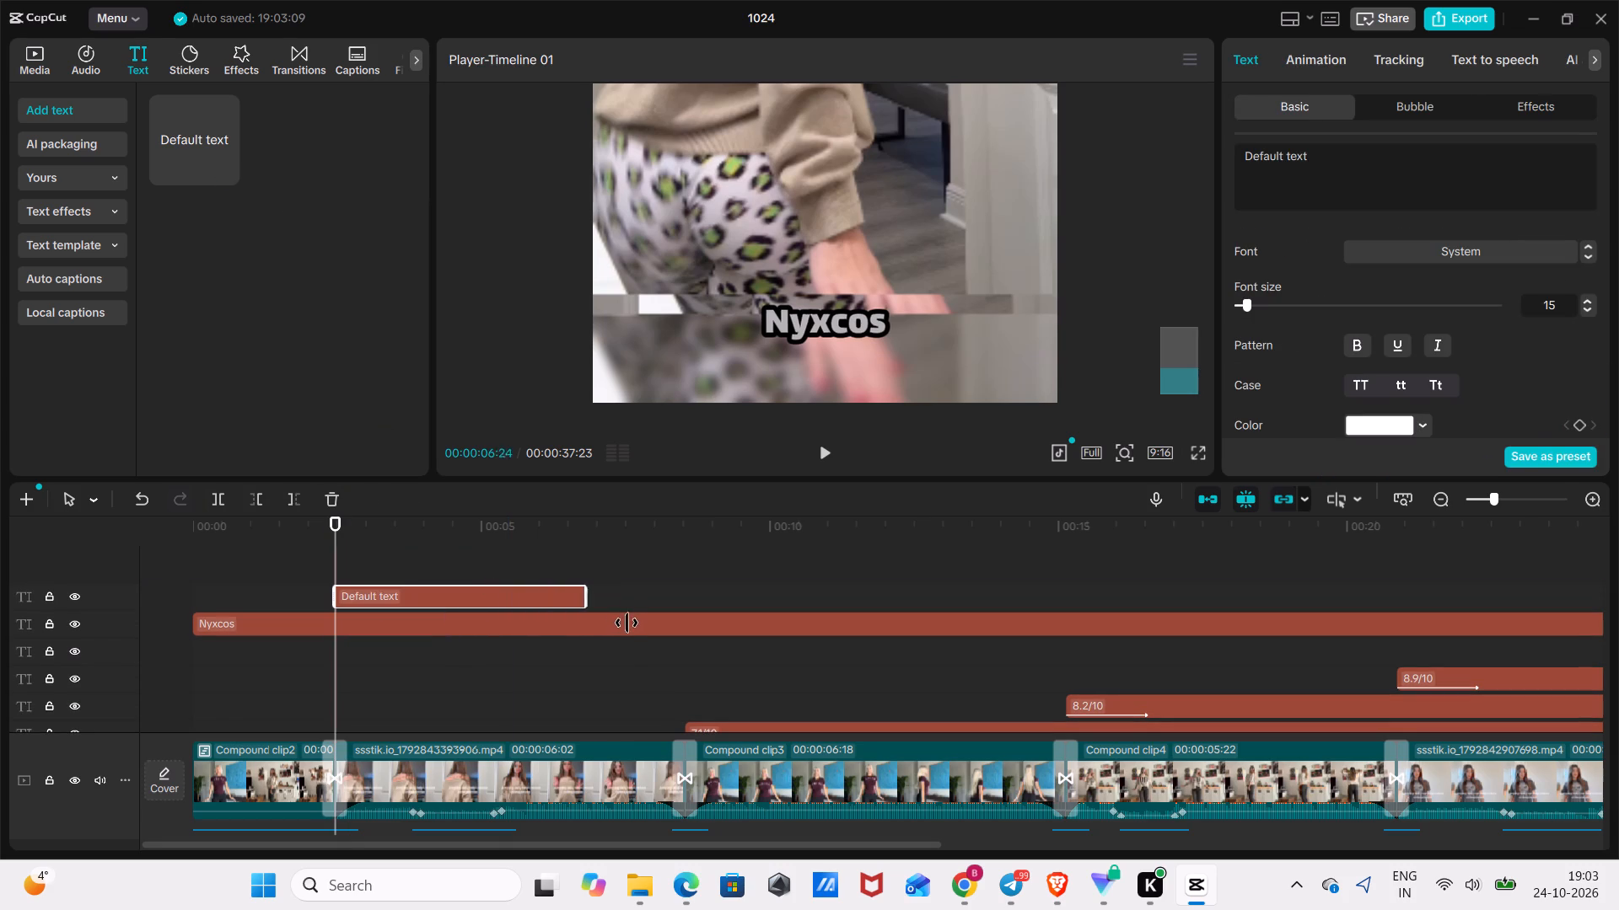
drag(627, 623, 670, 640)
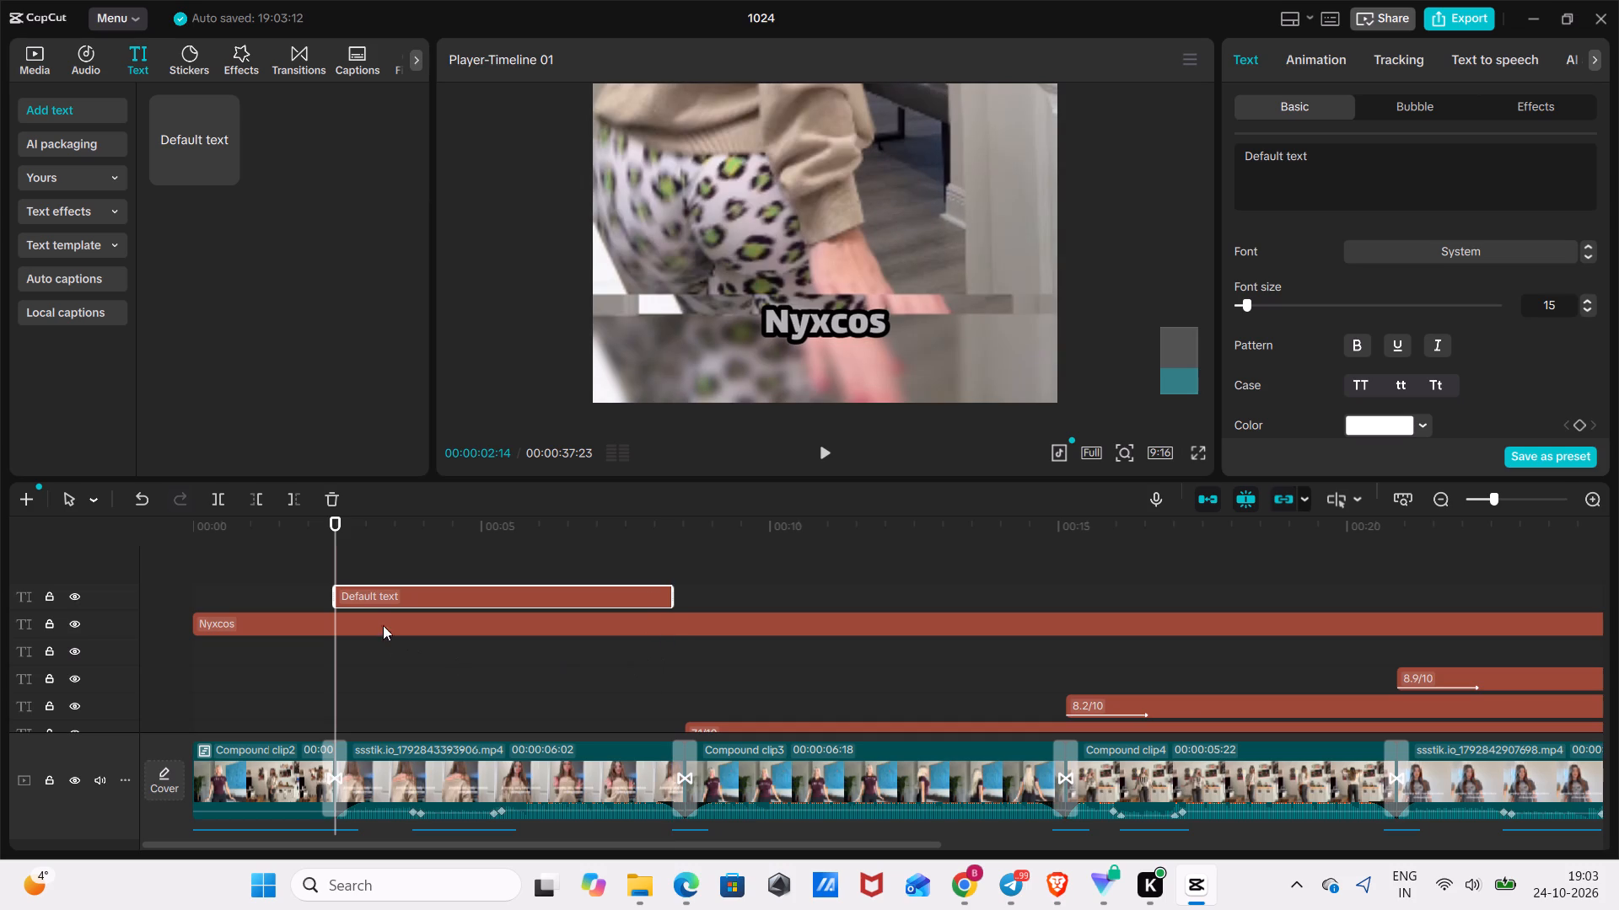
drag(329, 591, 339, 591)
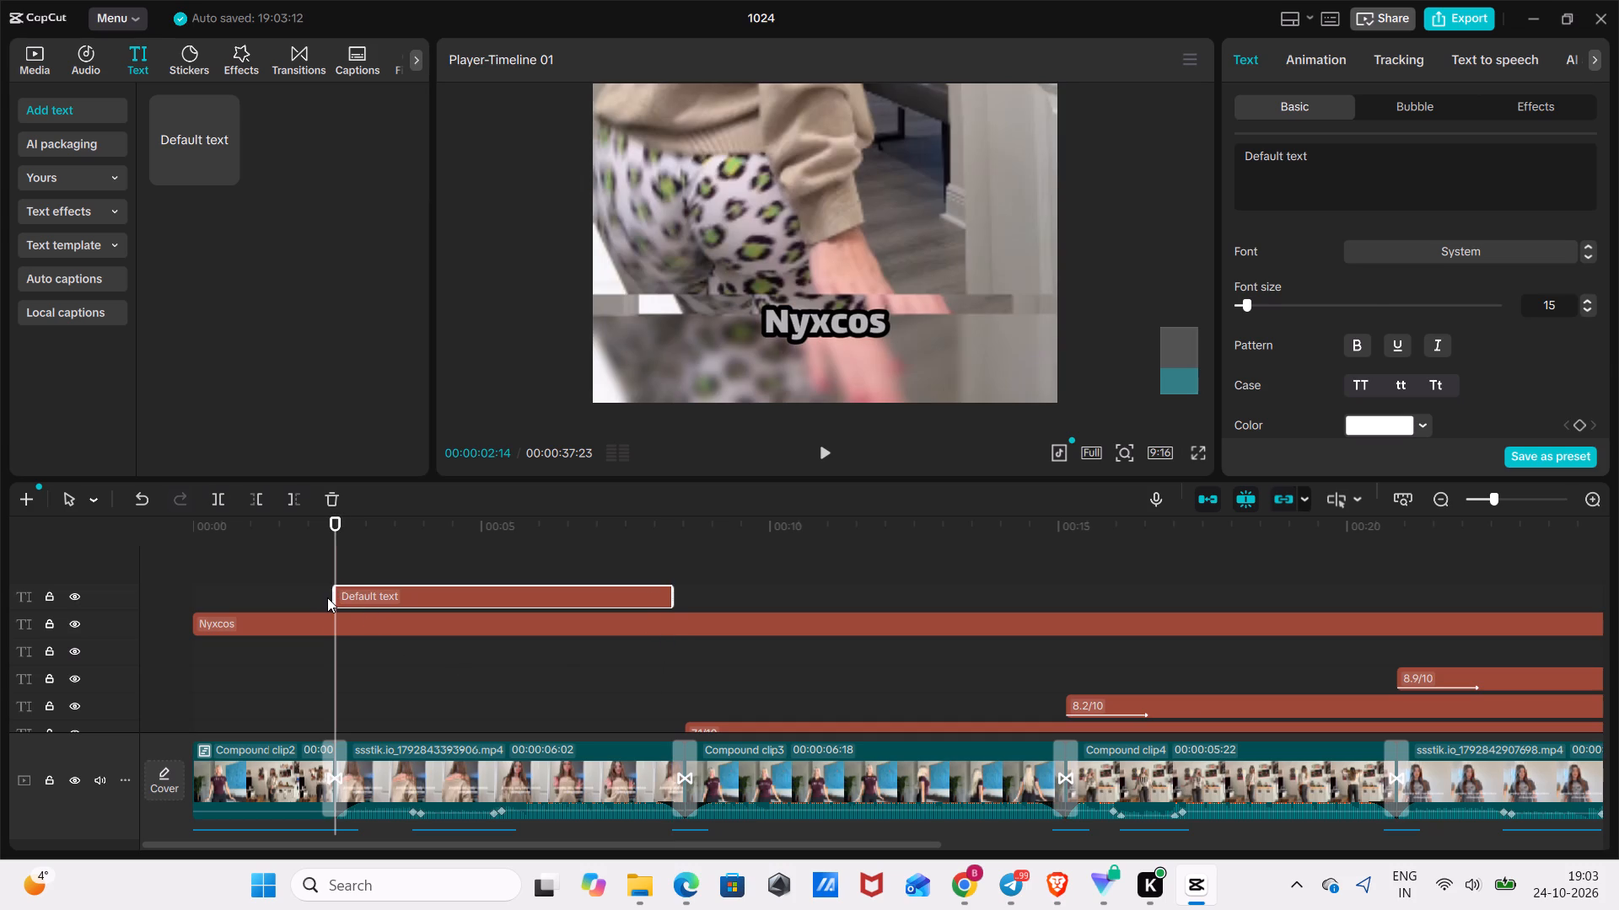
drag(327, 597, 336, 597)
click(338, 597)
drag(337, 594, 352, 599)
Move the default text down the frame to just below the "Nyxcos" watermark, horizontally centred.
click(391, 559)
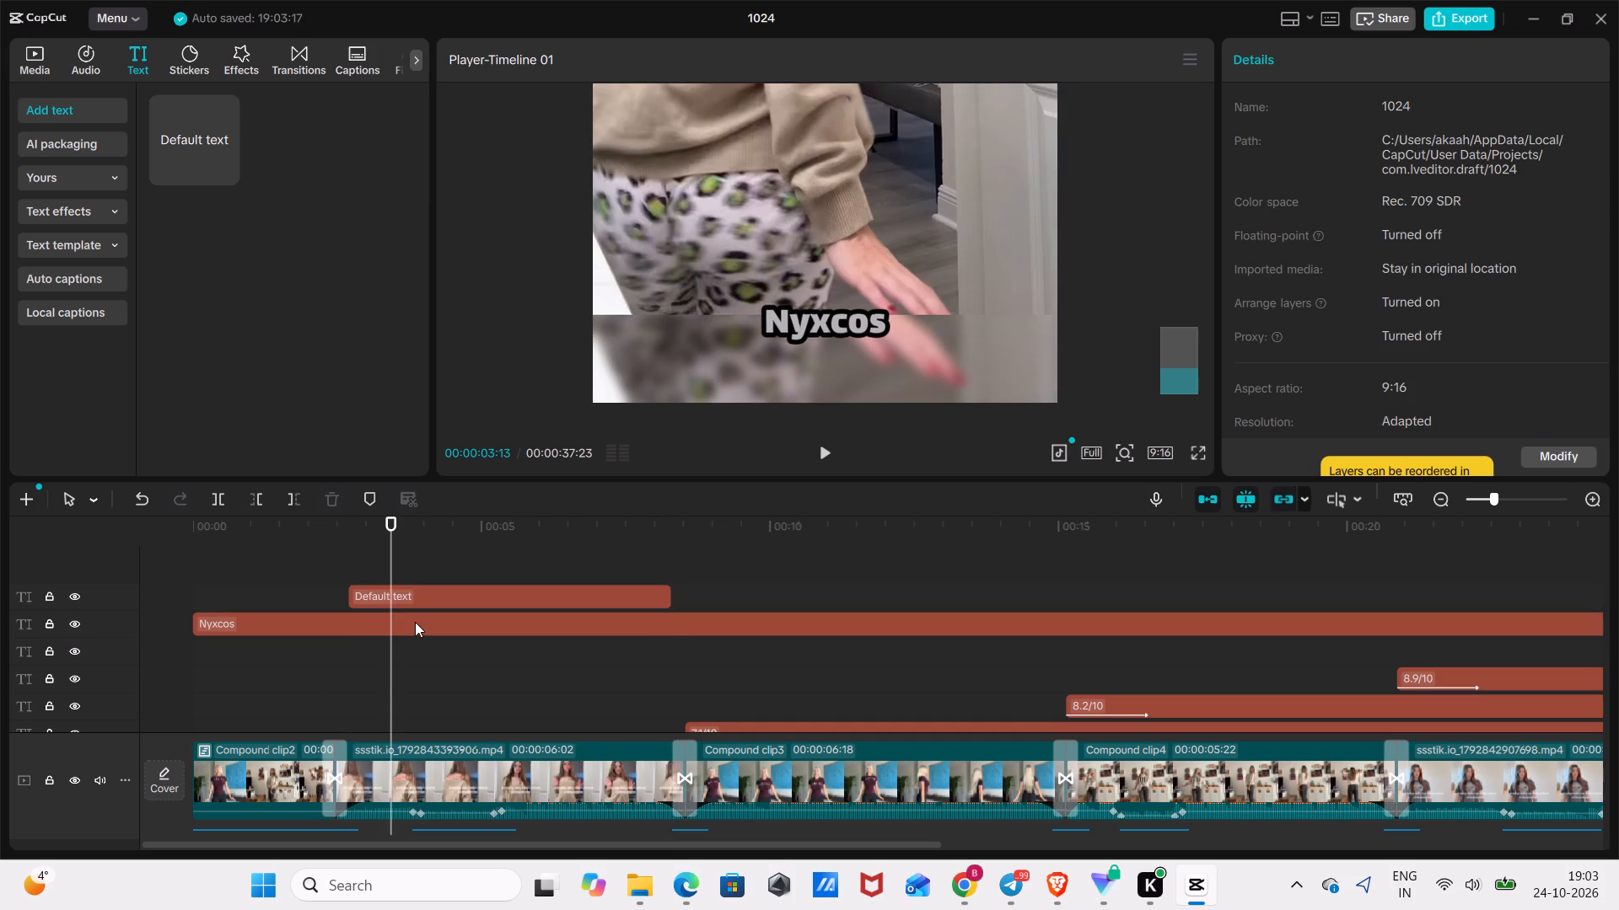
click(419, 622)
click(443, 597)
scroll(813, 195, up, 3)
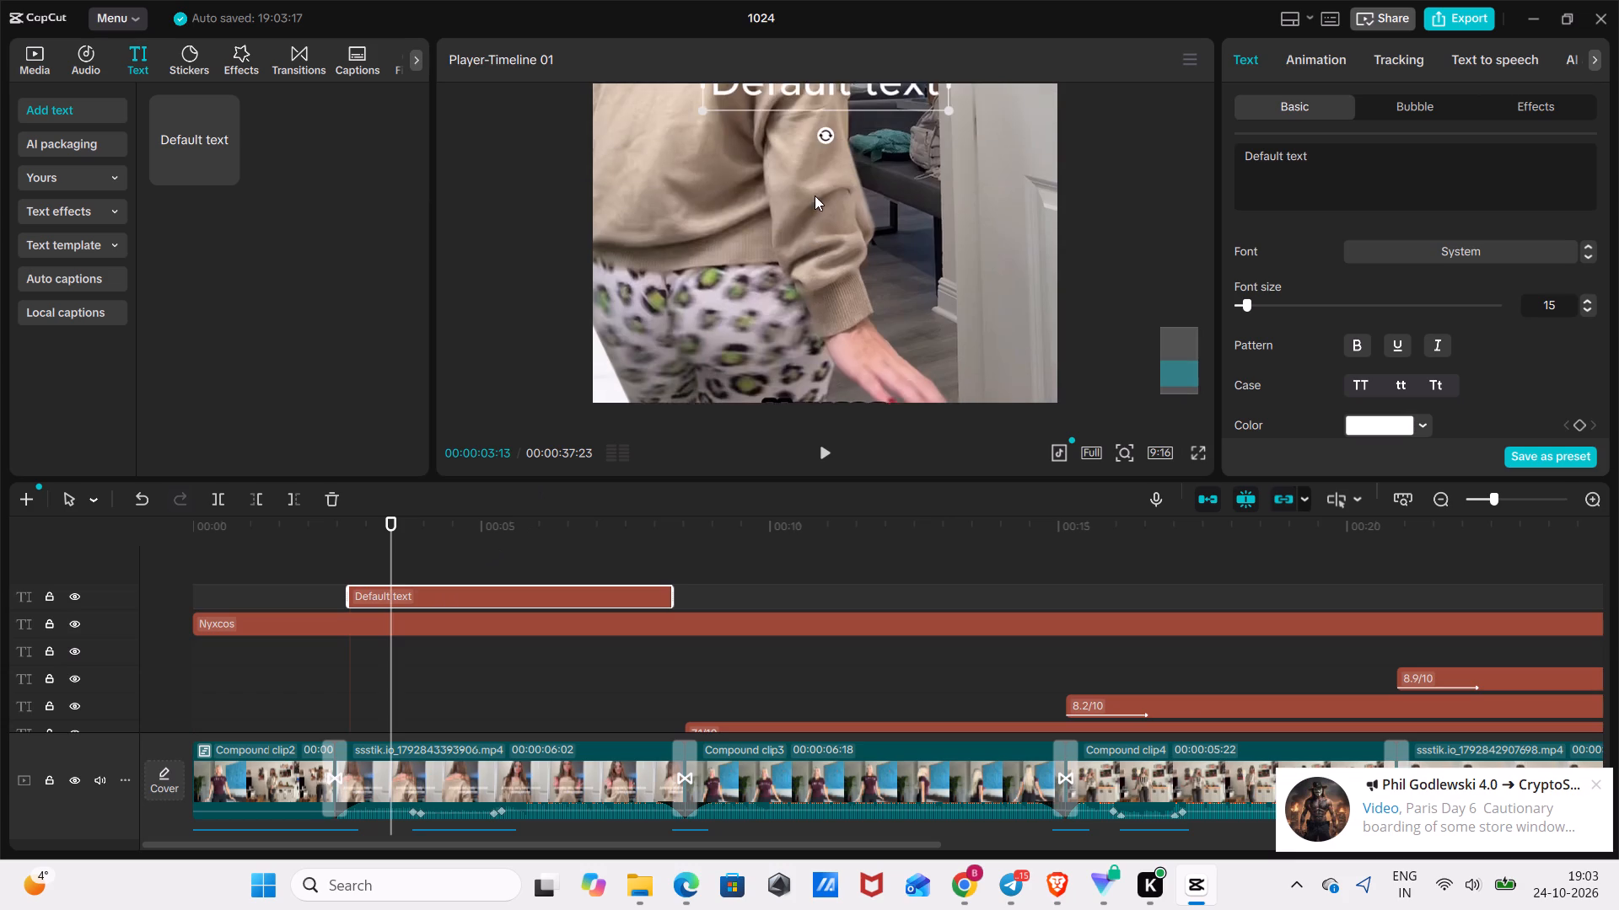
scroll(815, 195, up, 3)
drag(835, 170, 810, 318)
scroll(803, 324, down, 2)
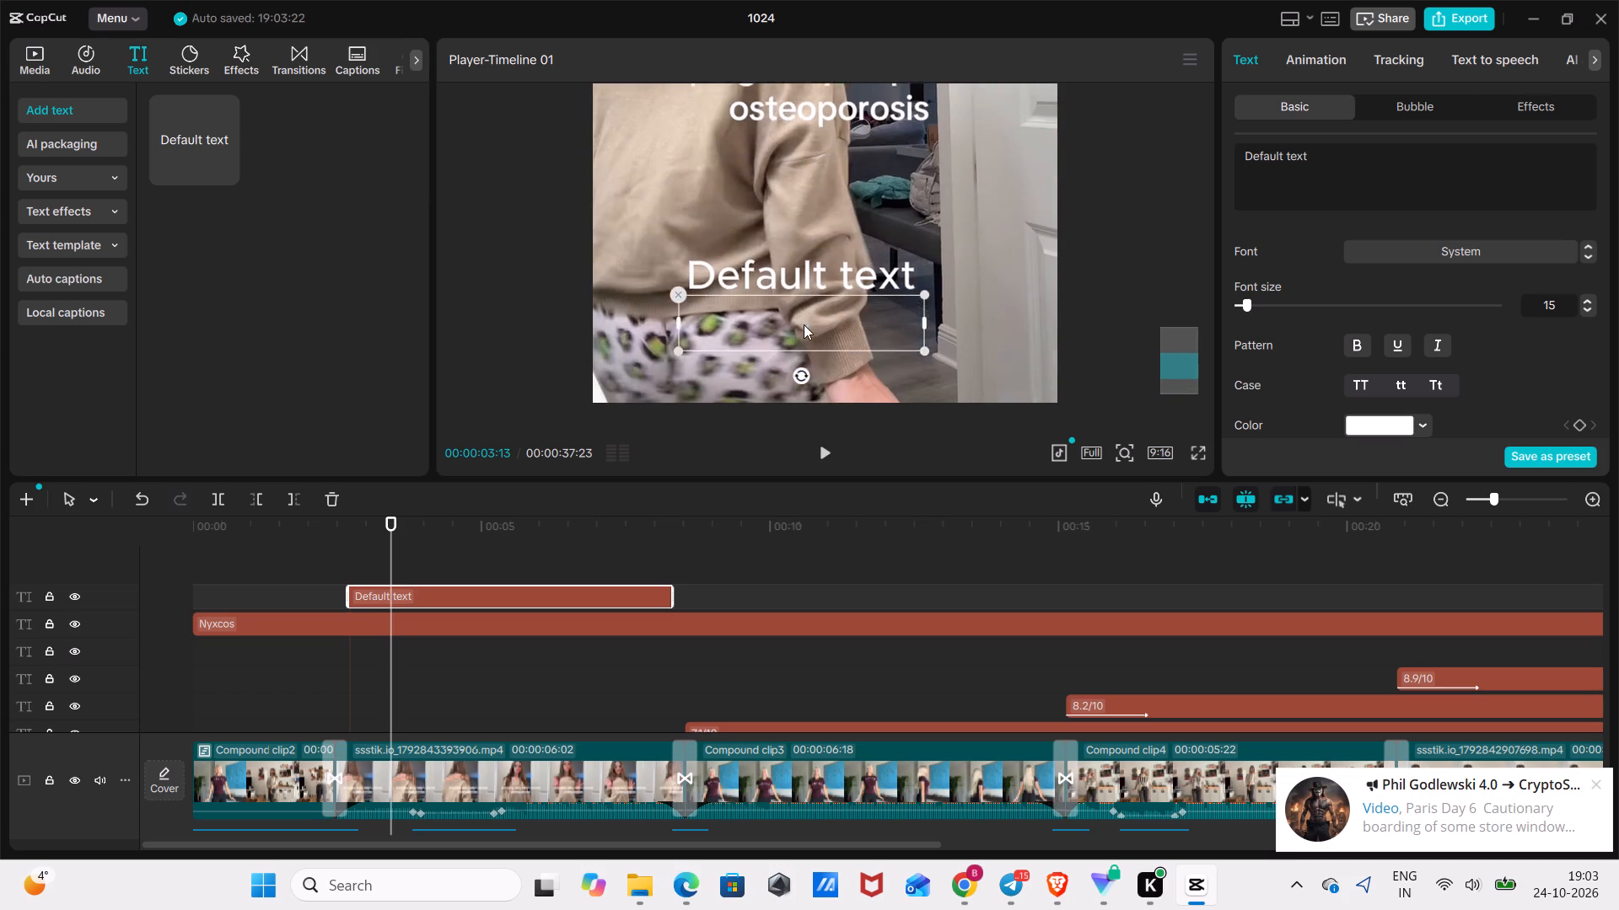
scroll(804, 324, down, 6)
drag(820, 129, 827, 224)
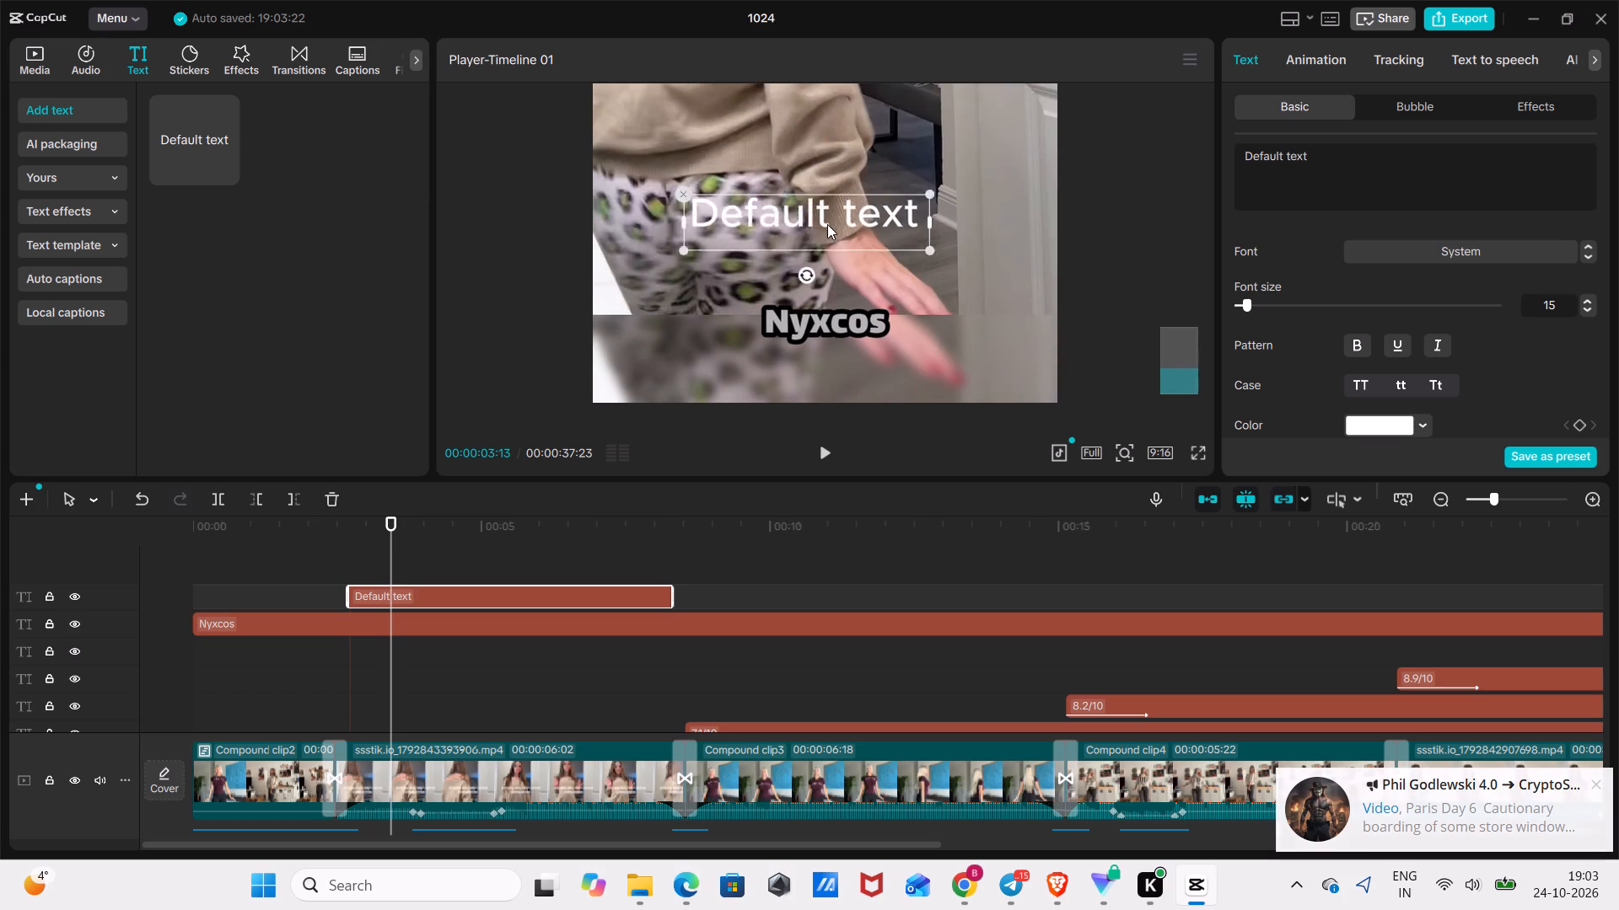
drag(827, 224, 847, 341)
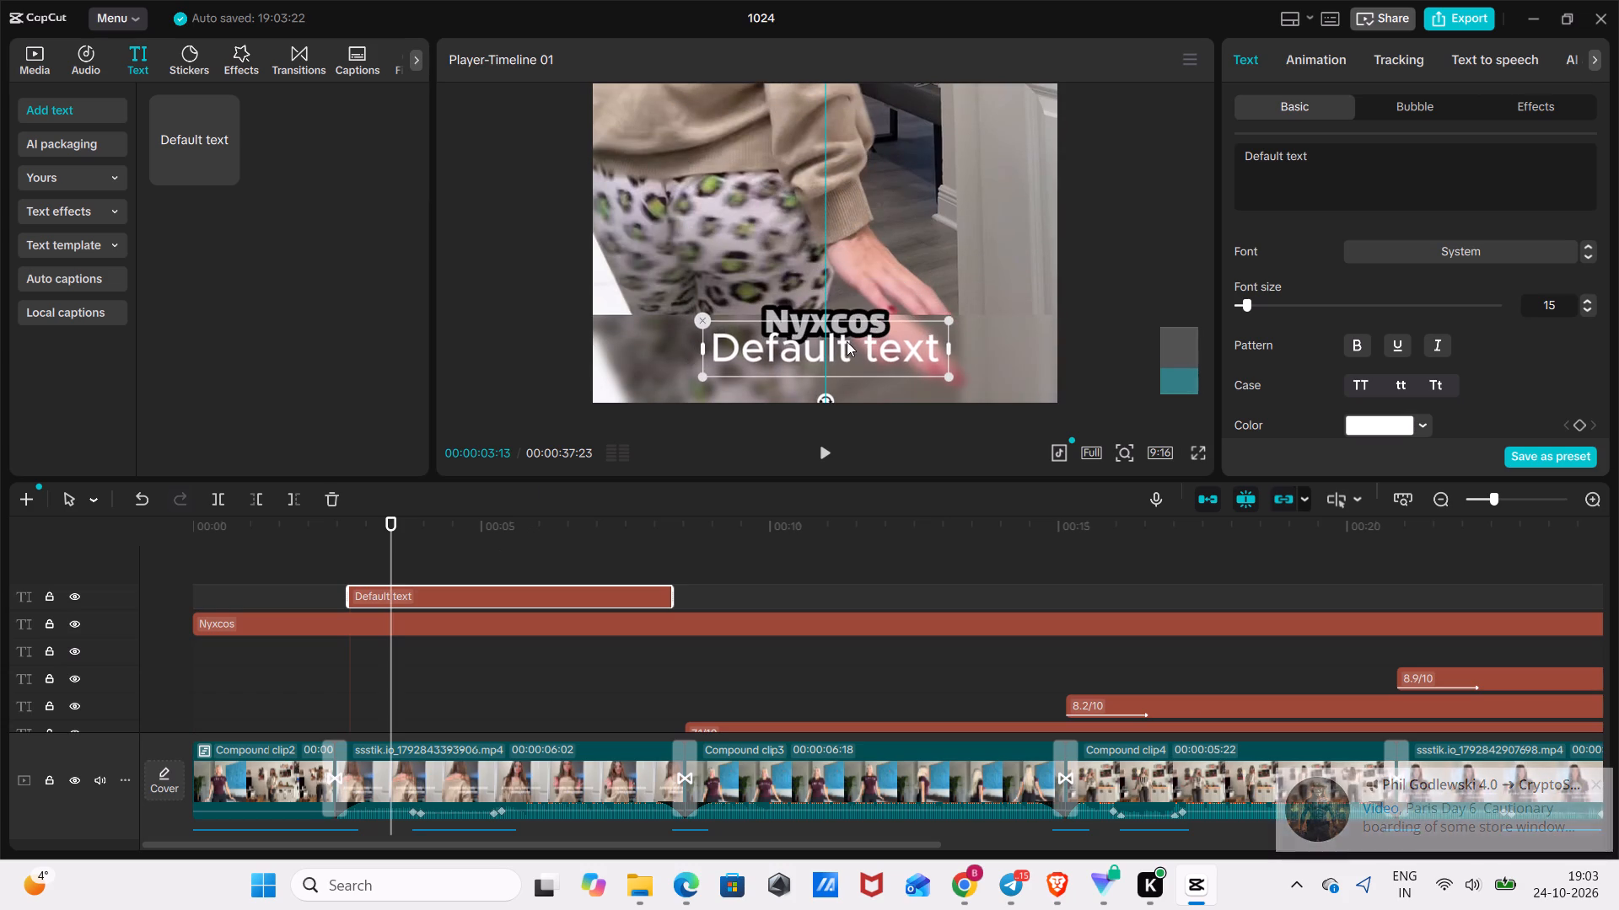
drag(847, 341, 847, 342)
Replace the default text's wording with "cc: ".
click(1315, 173)
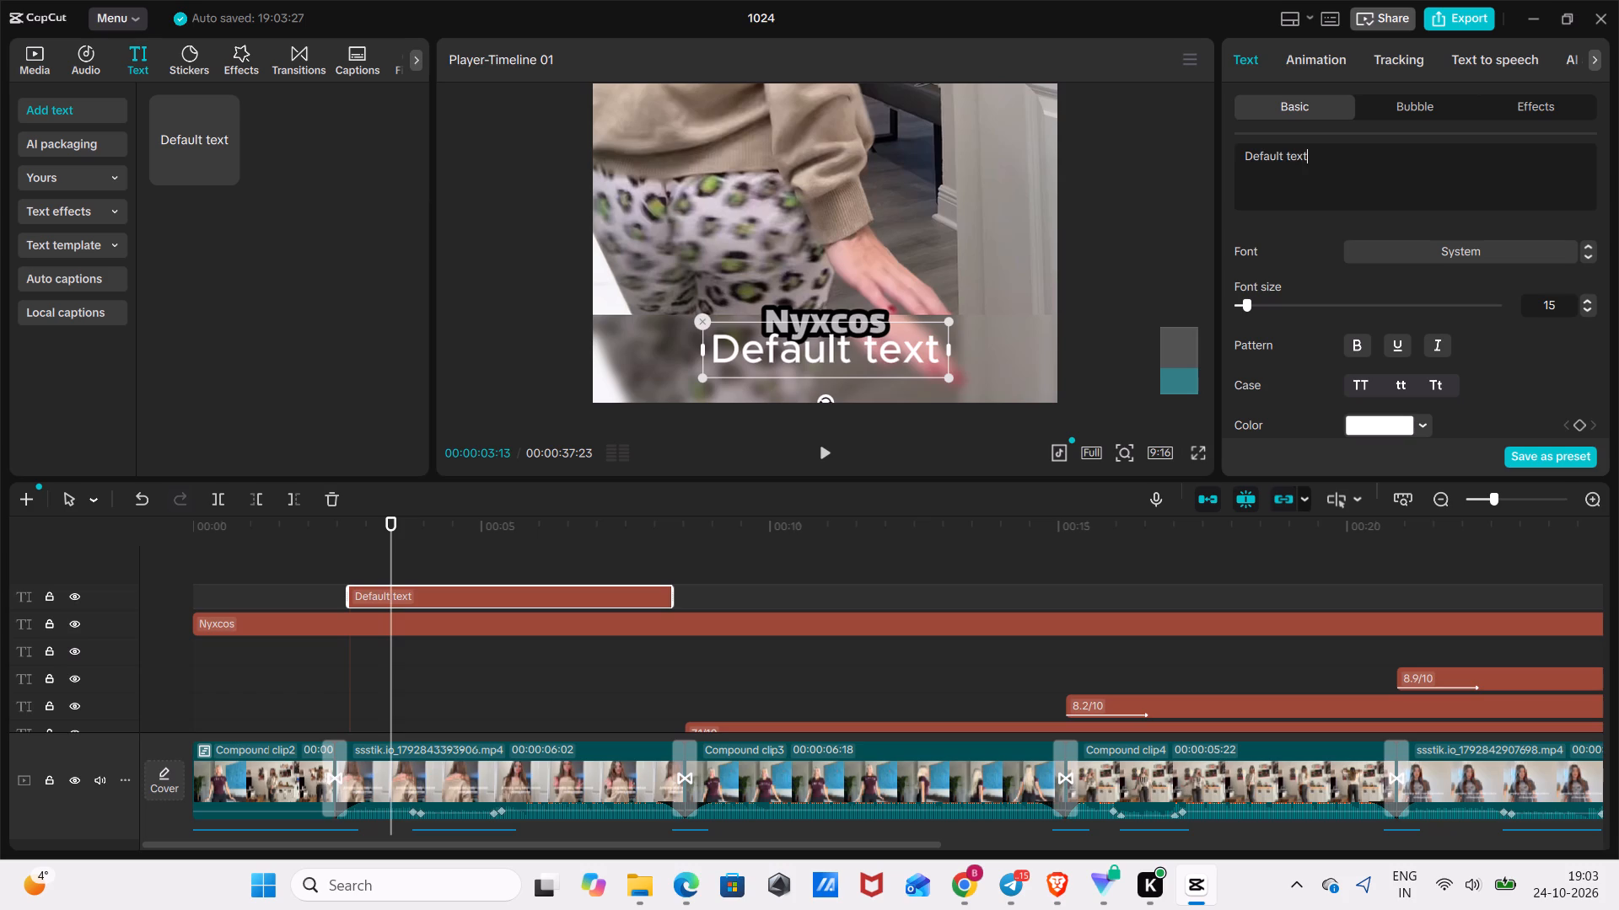
key(ctrl+a)
key(BackSpace)
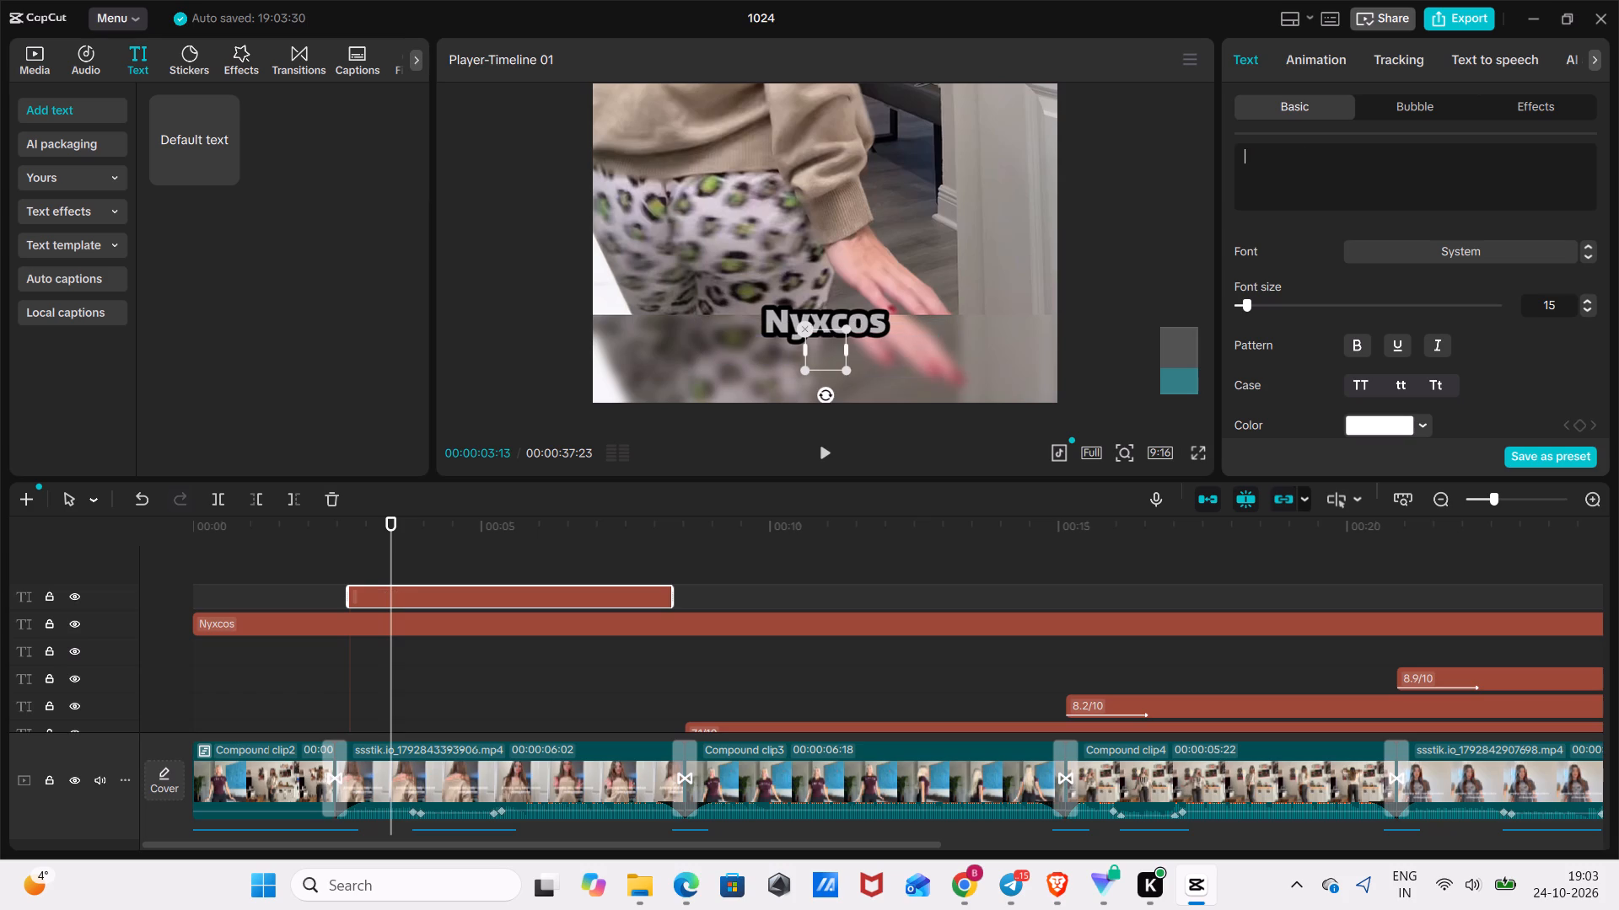
text(cc)
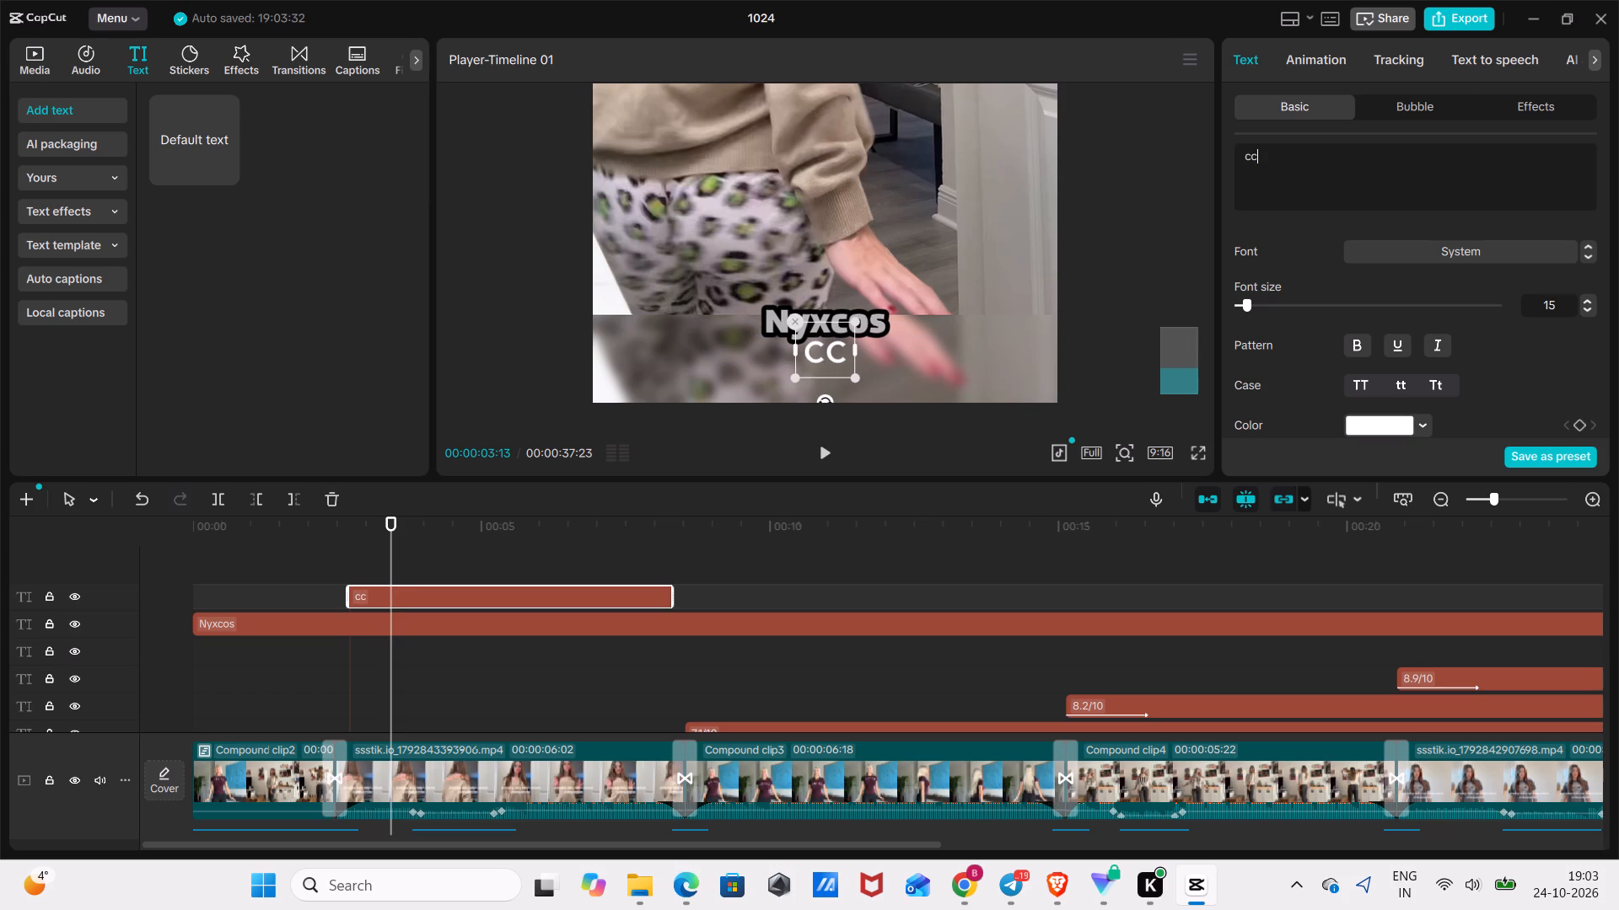
text(:)
key(space)
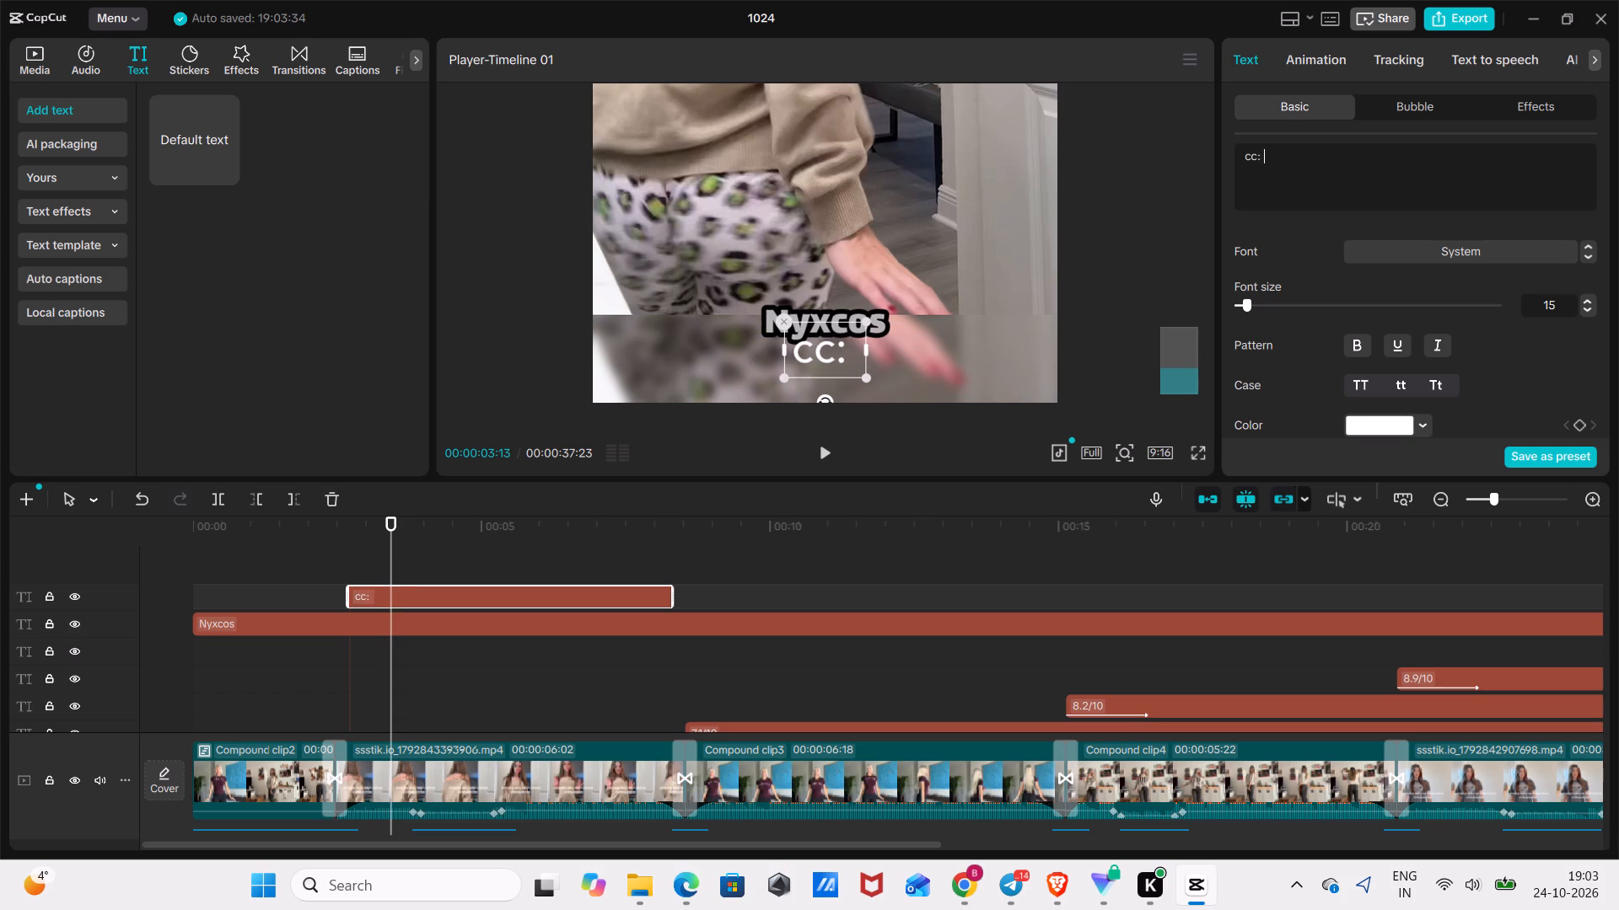
Set the "cc:" text's fill colour to pure red FF0000.
click(1425, 429)
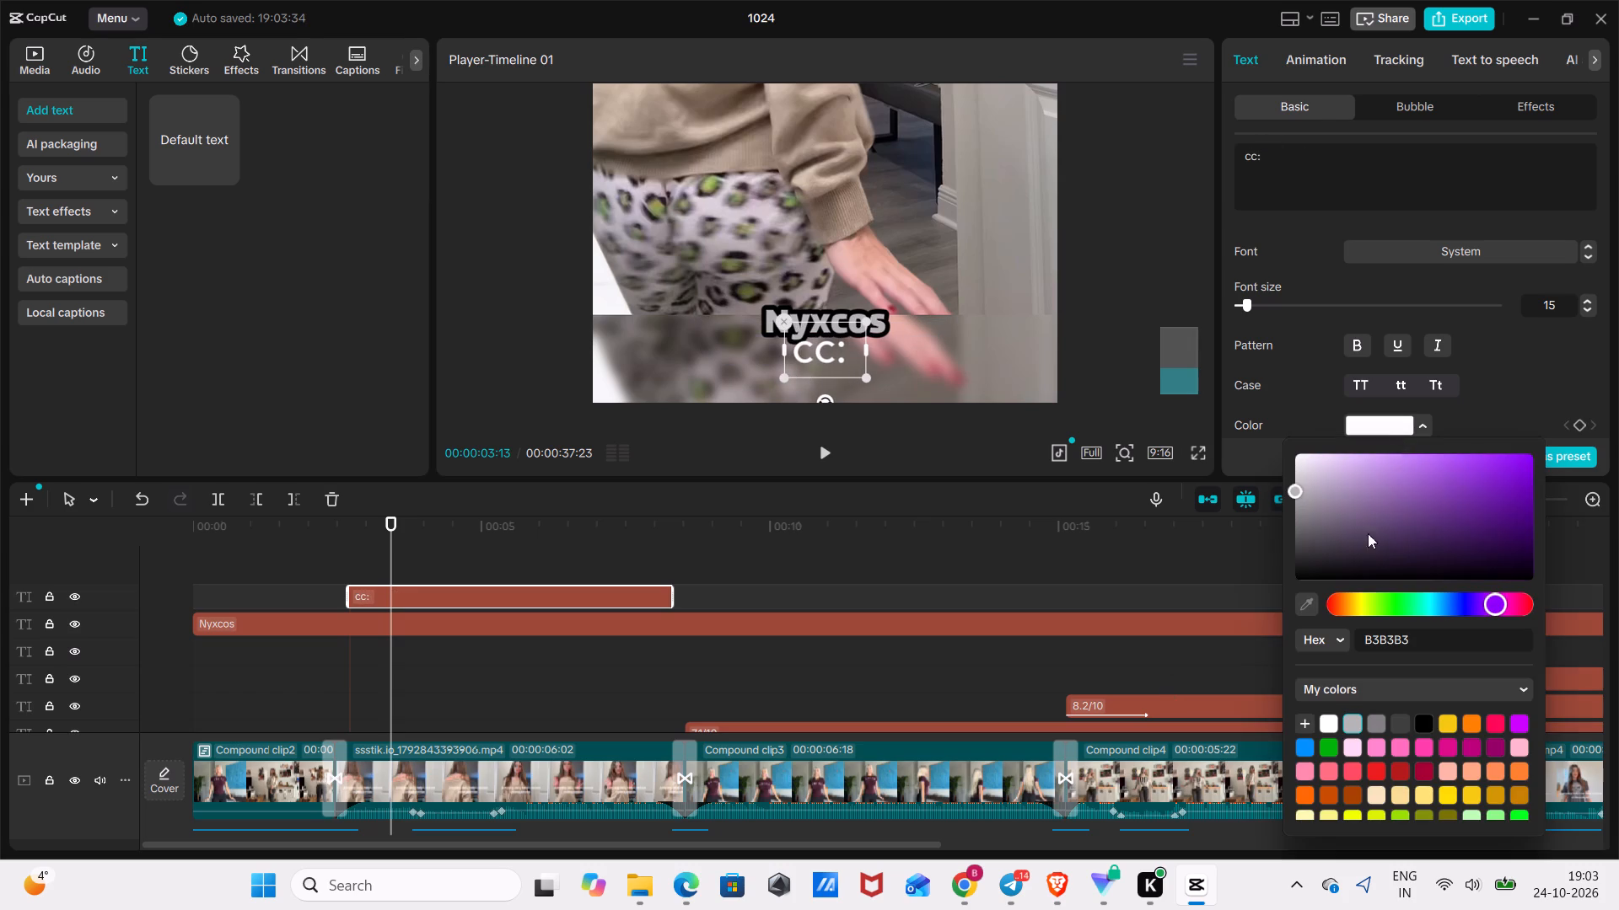
drag(1444, 511, 1618, 407)
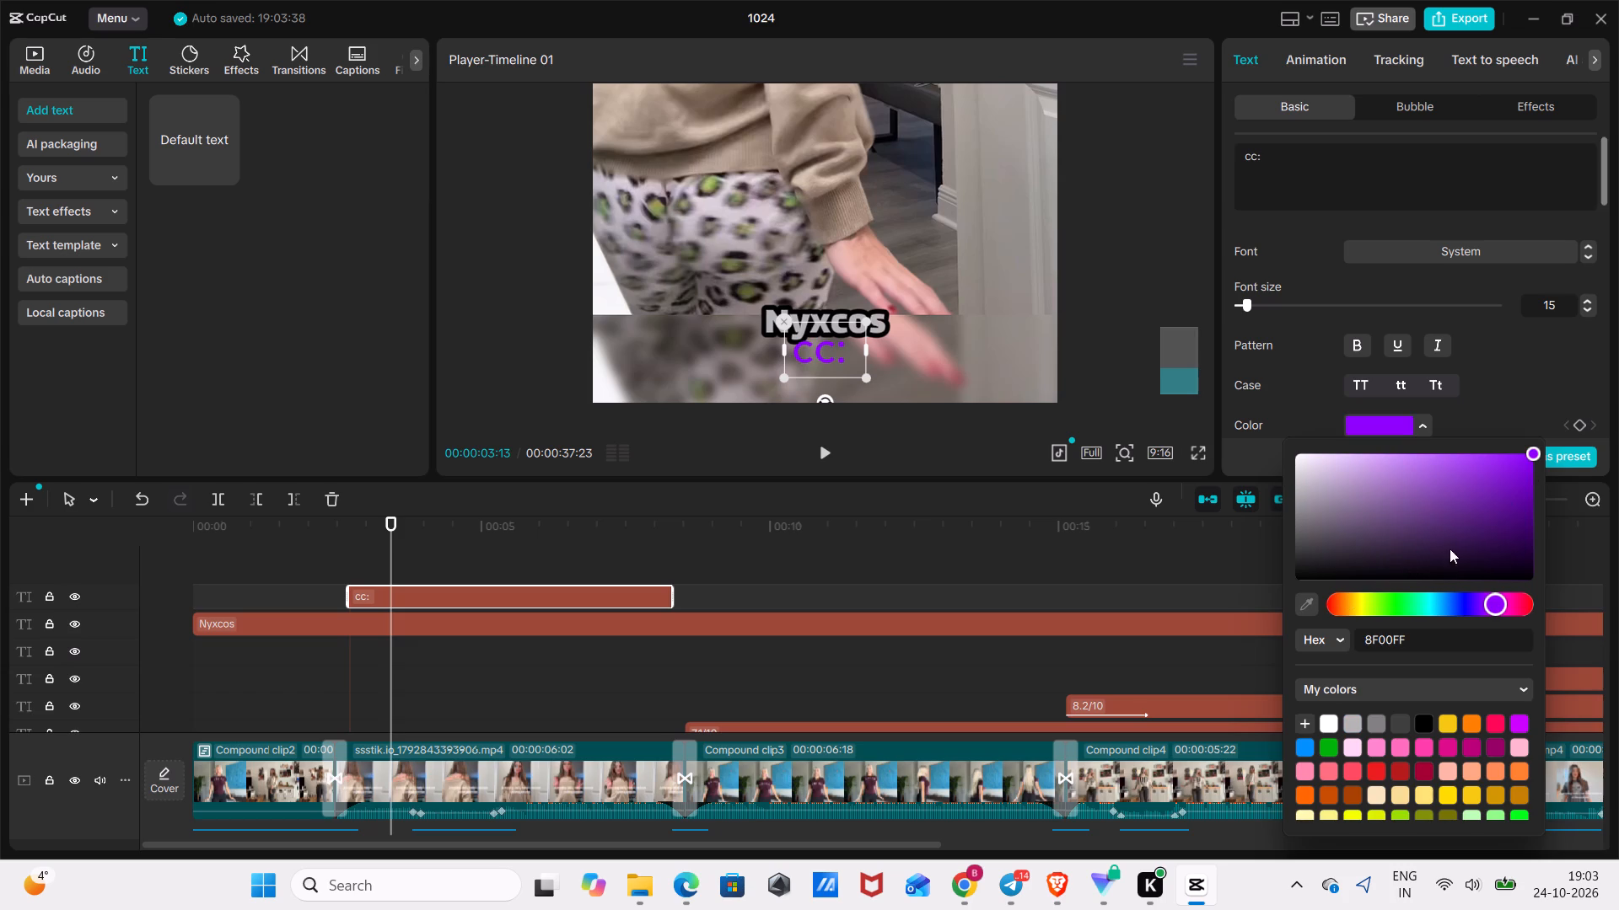
drag(1347, 613, 1265, 616)
click(1330, 608)
drag(1331, 605, 1302, 613)
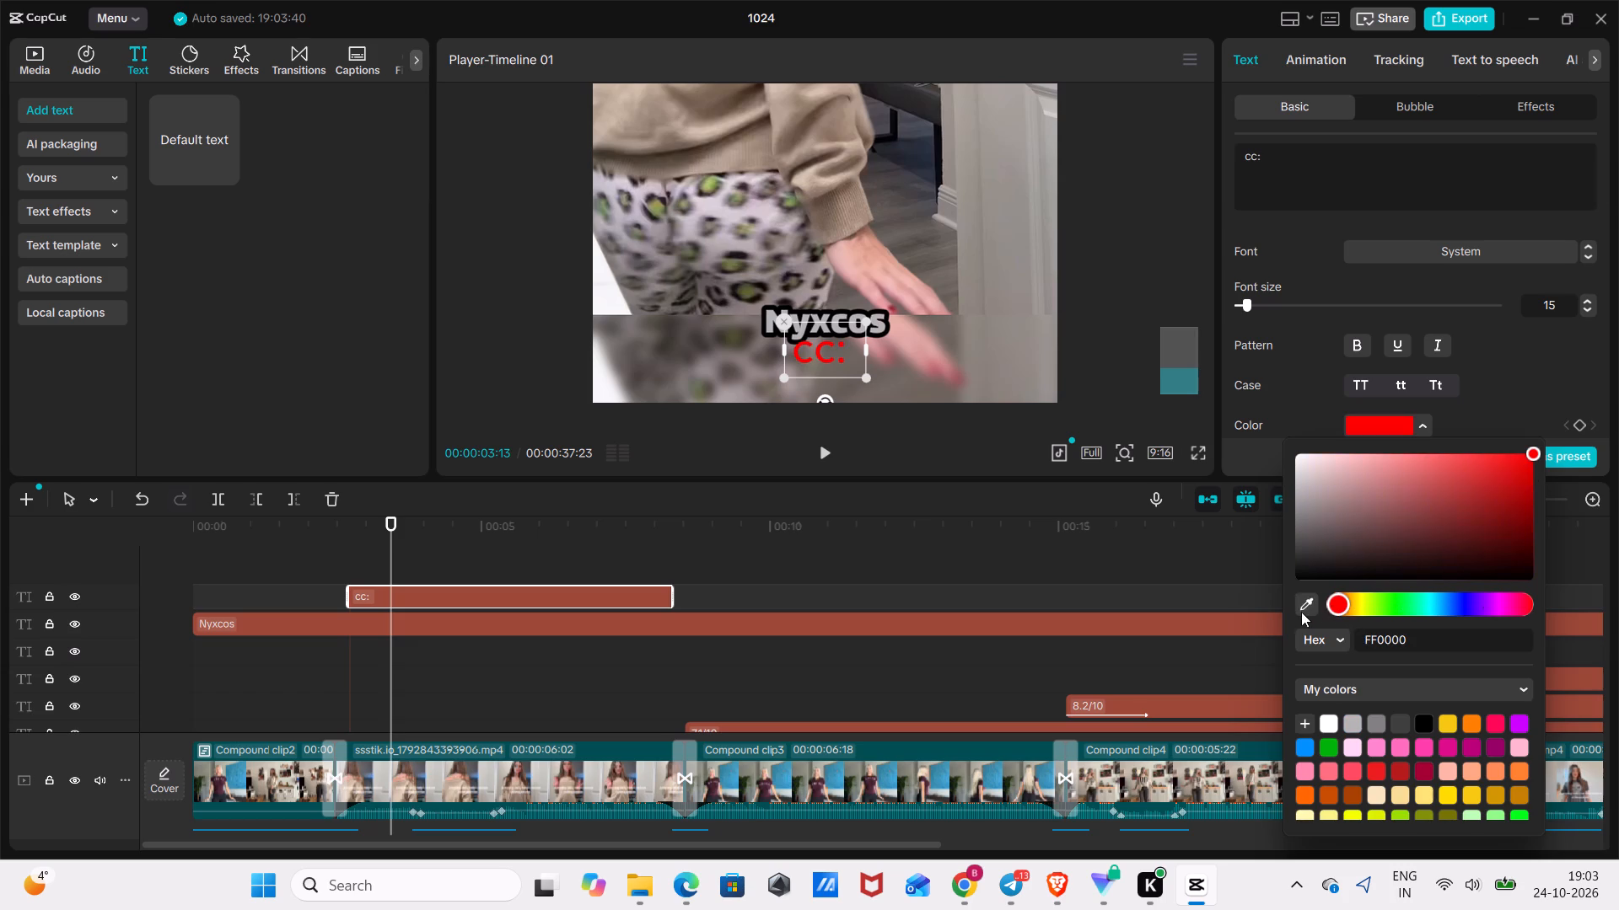
Reduce the font size of the "cc:" text to 11.
triple_click(1585, 311)
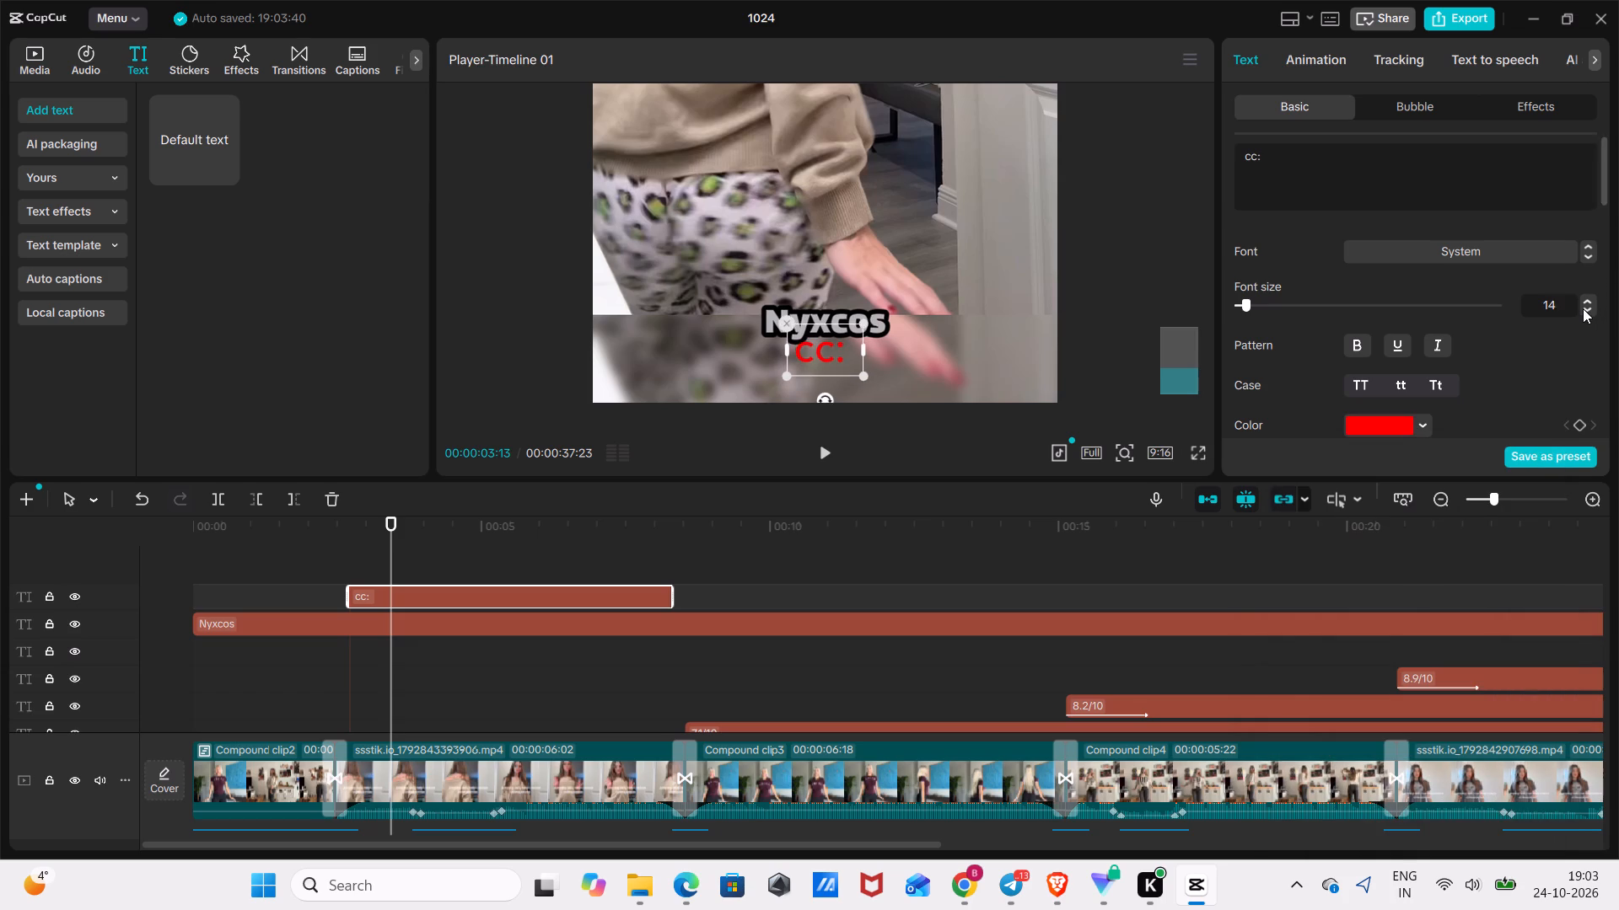
click(1582, 308)
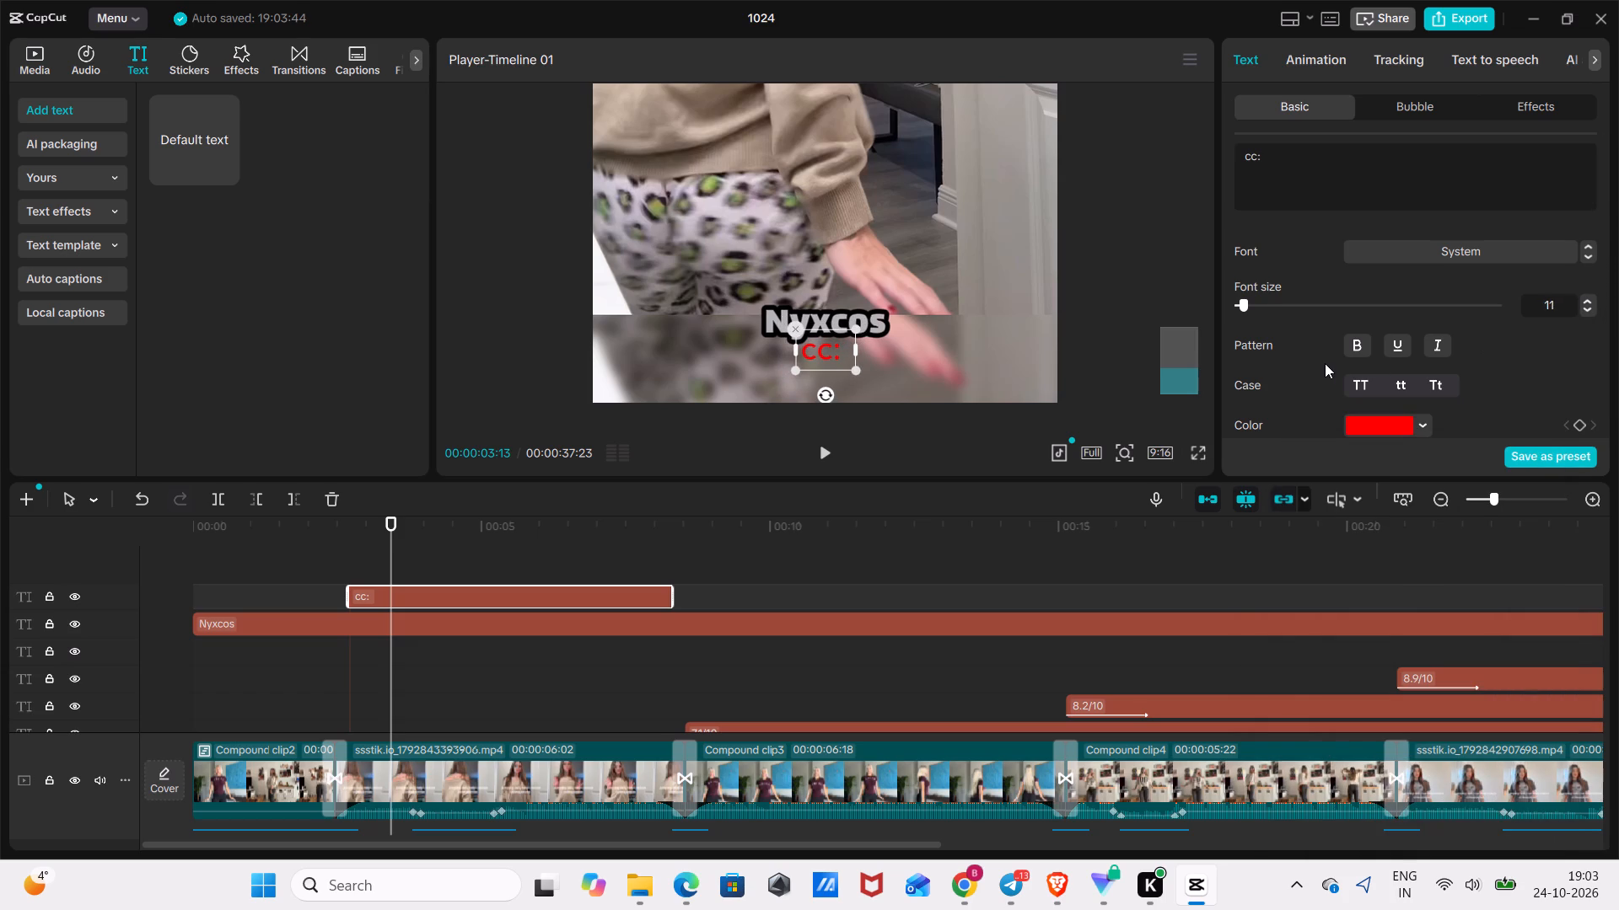
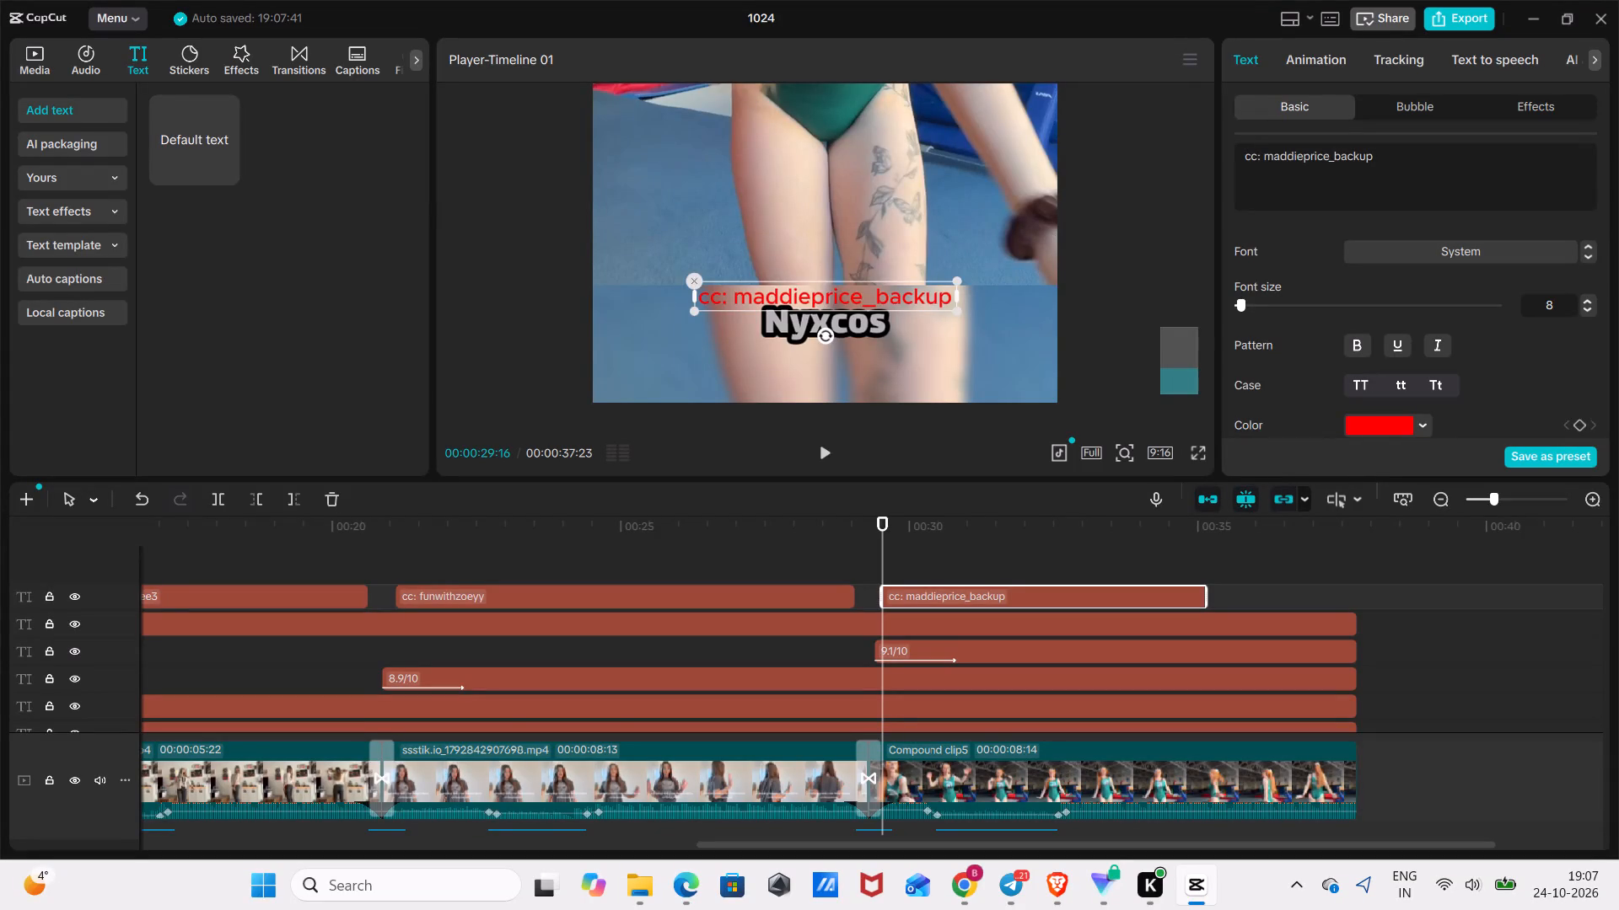
key(BackSpace)
key(BackSpace)
key(BackSpace)
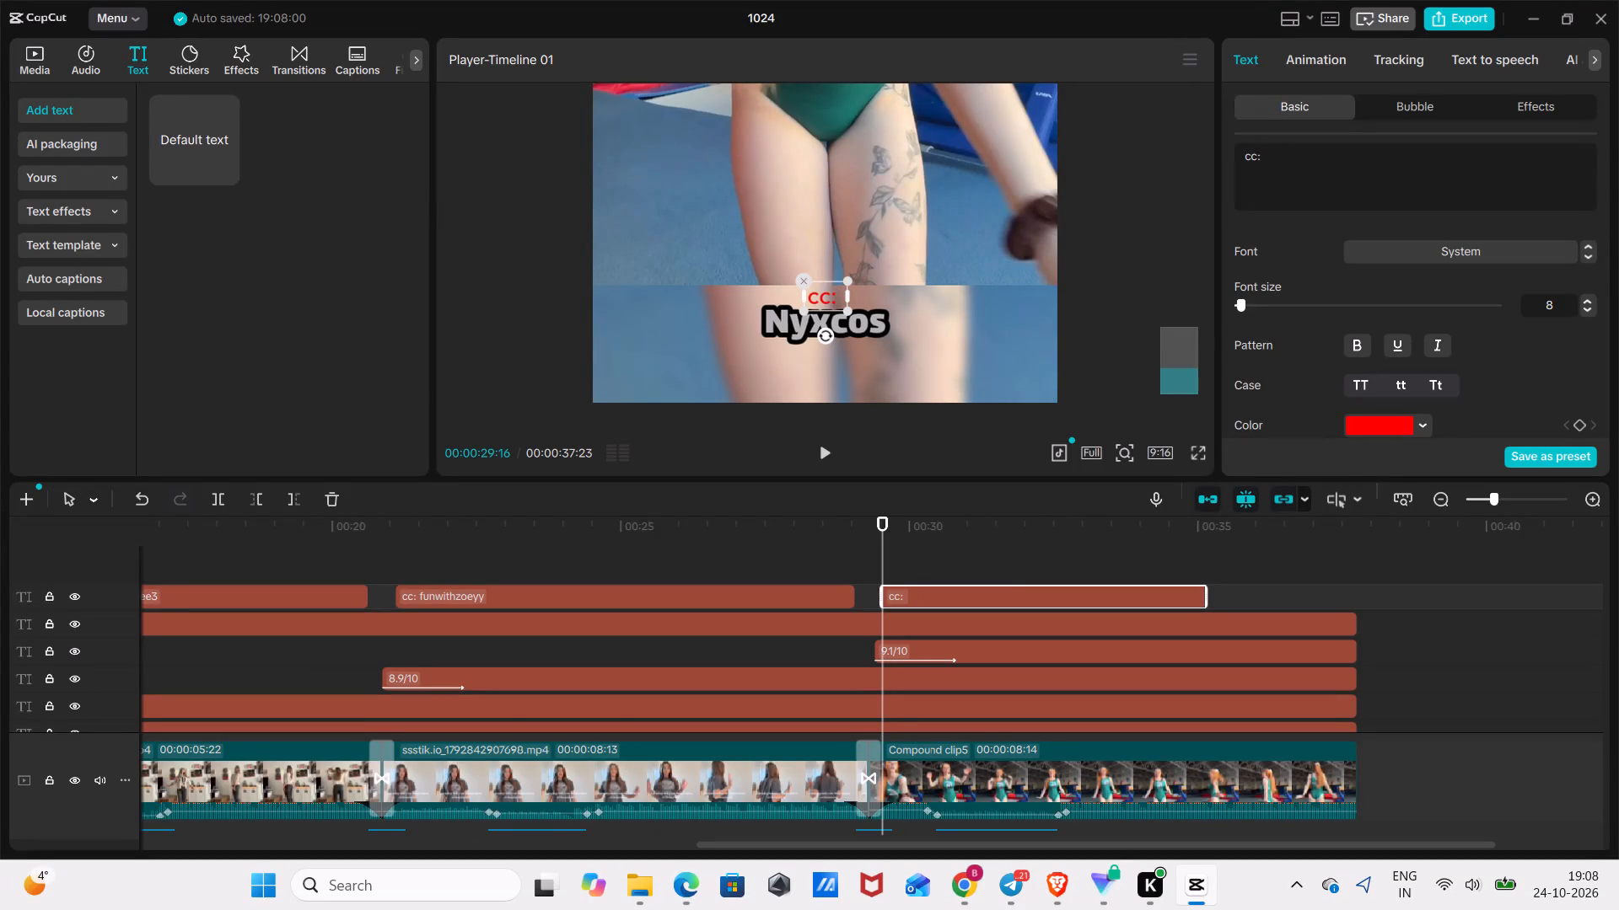
key(ctrl+v)
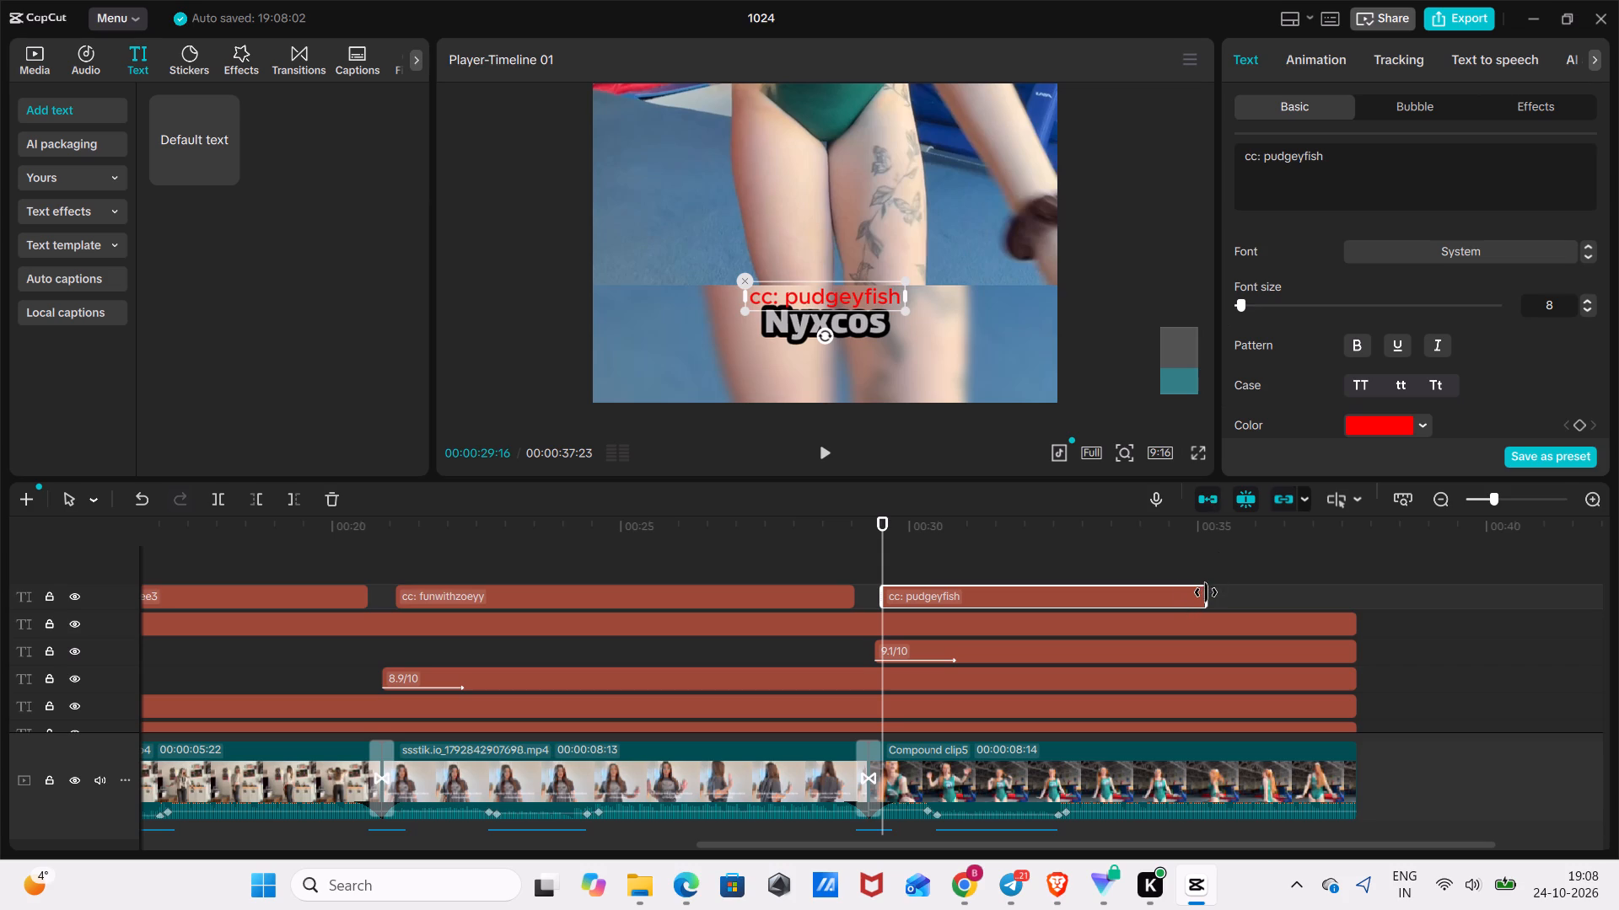
drag(1206, 592, 1355, 610)
click(1315, 555)
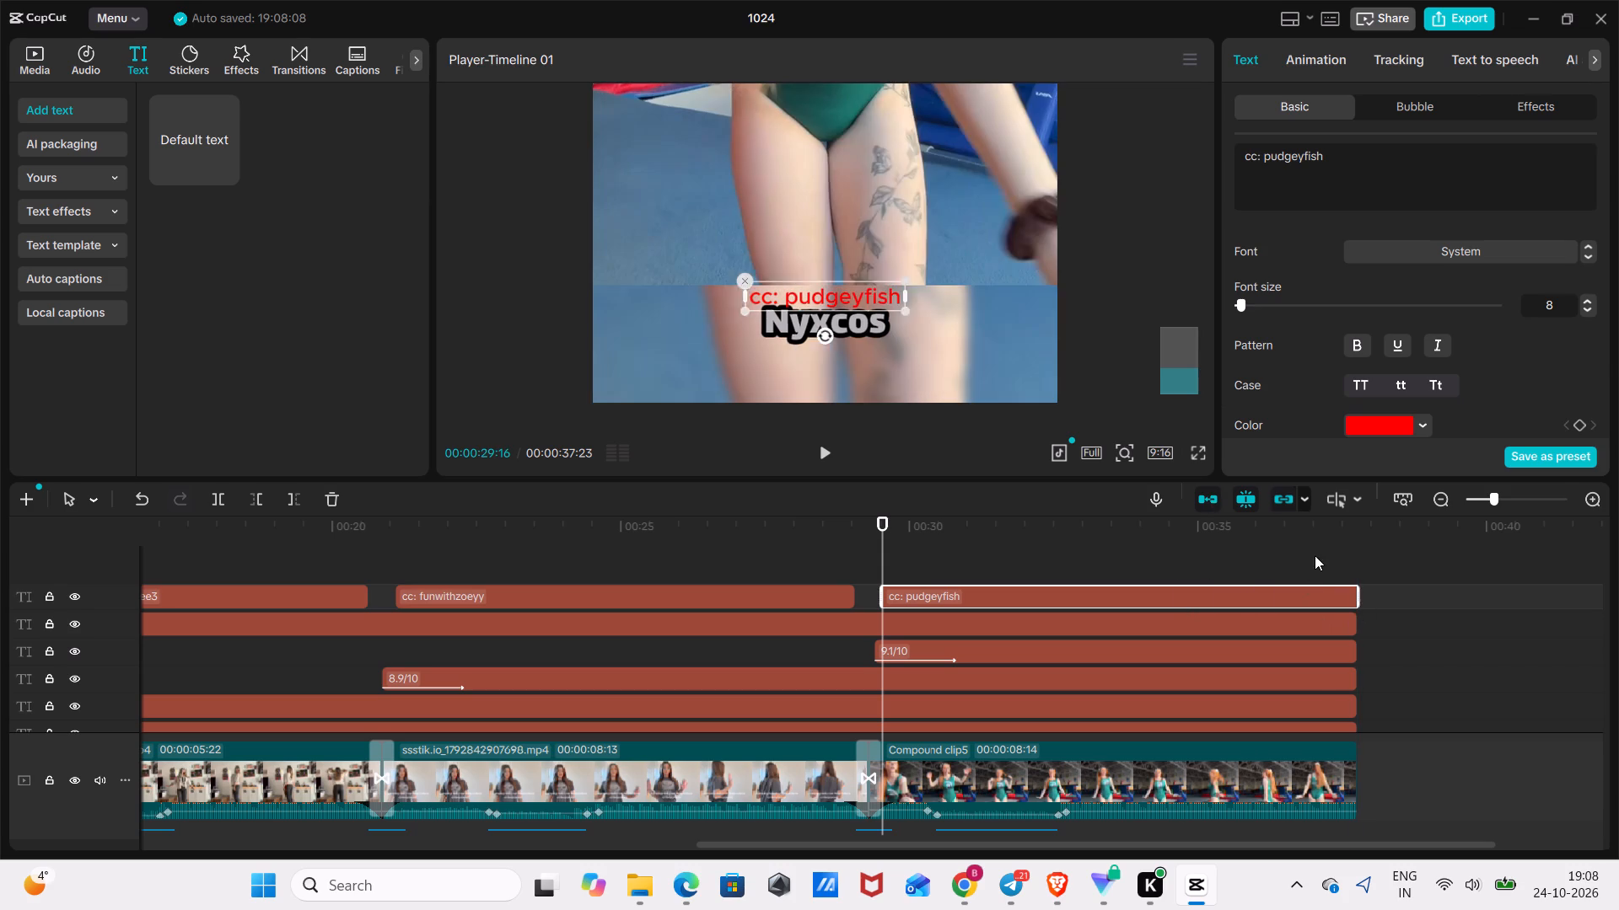
drag(1315, 555, 0, 725)
scroll(473, 727, down, 4)
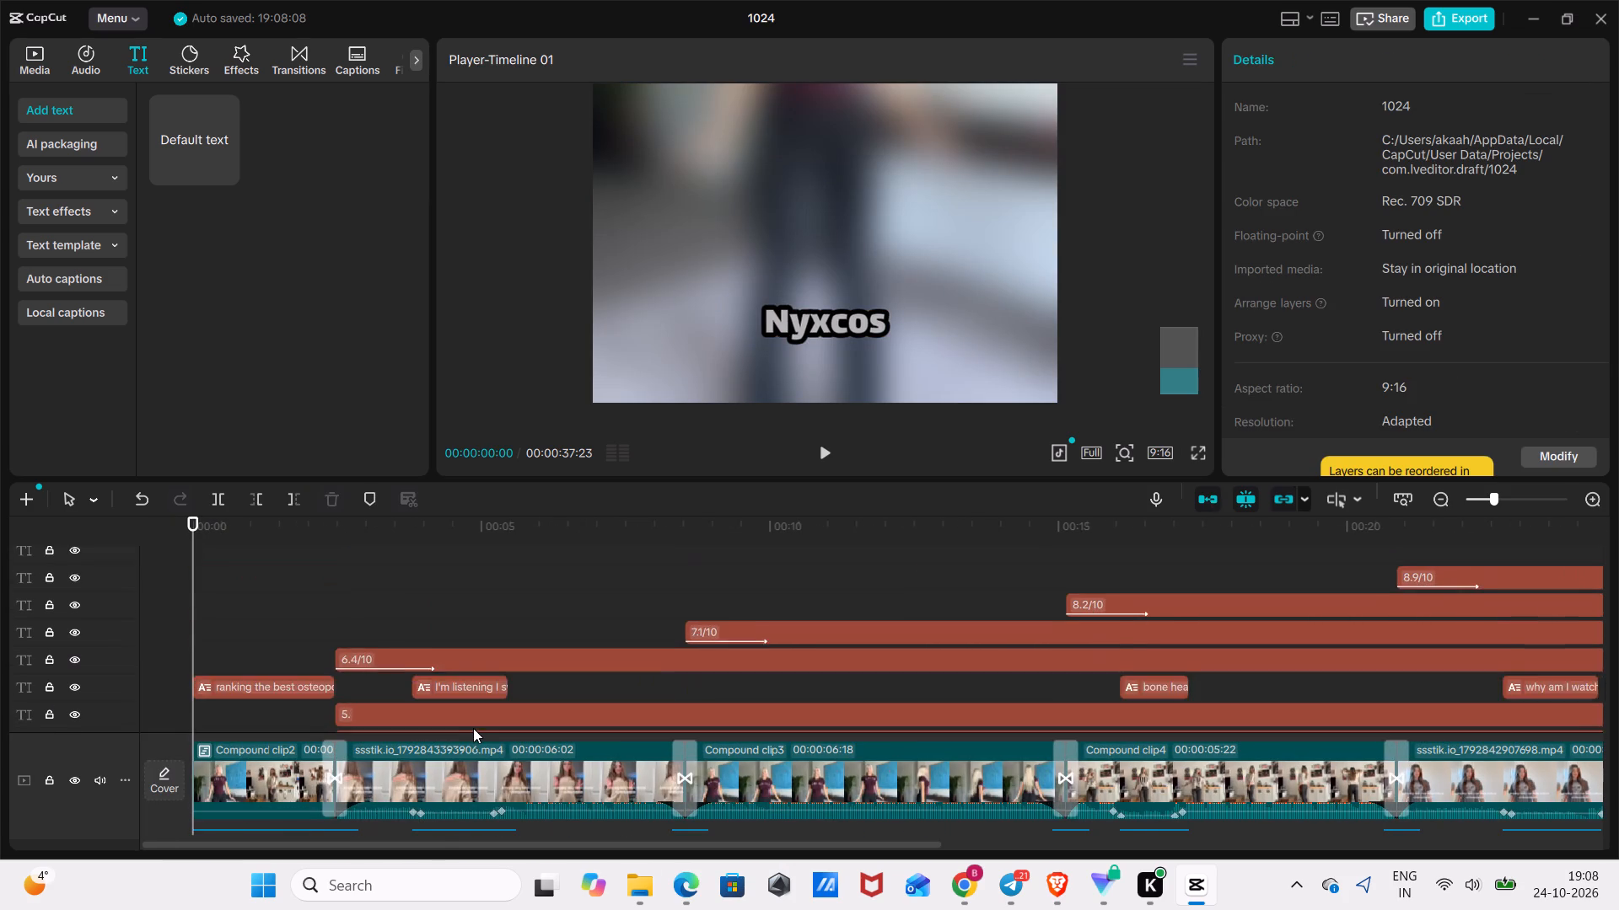
scroll(473, 728, down, 19)
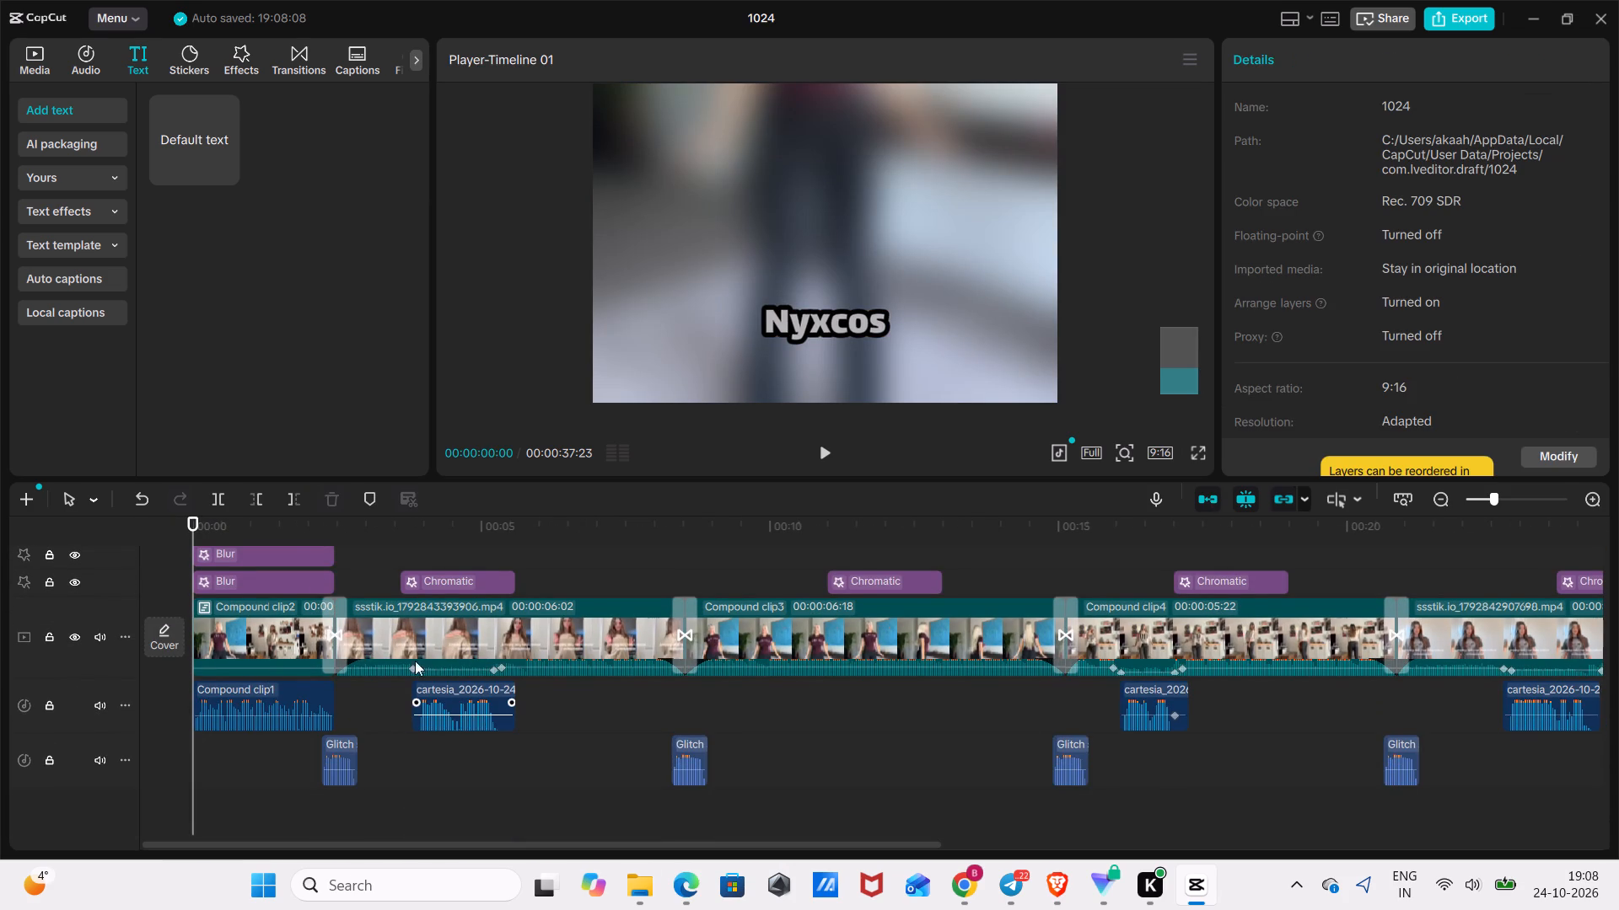
click(78, 51)
click(84, 114)
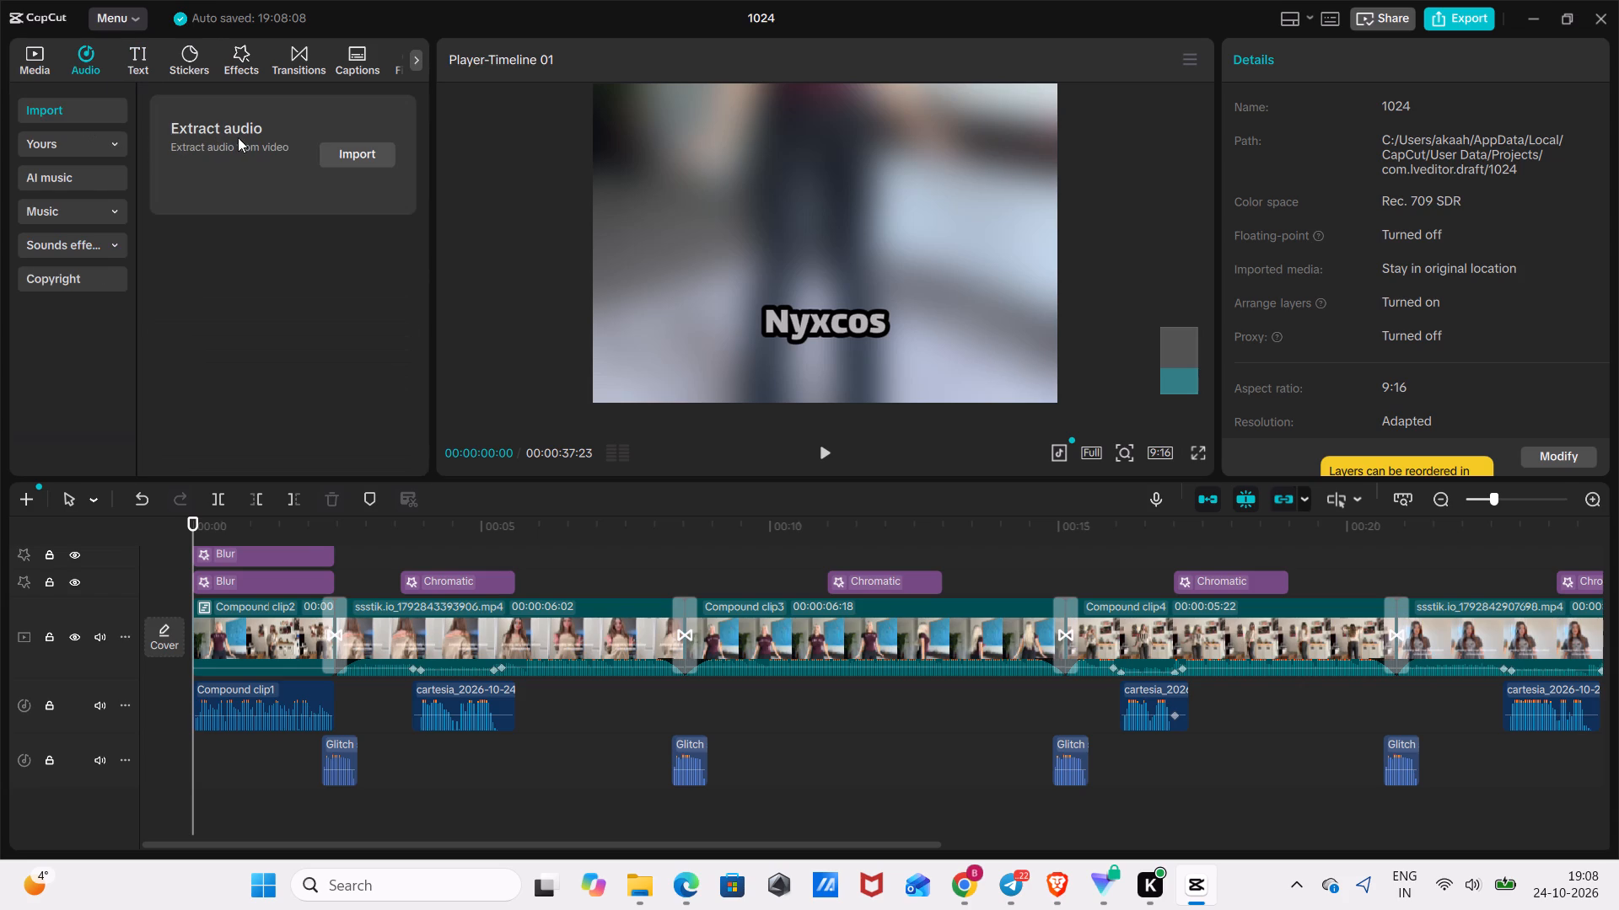
click(358, 156)
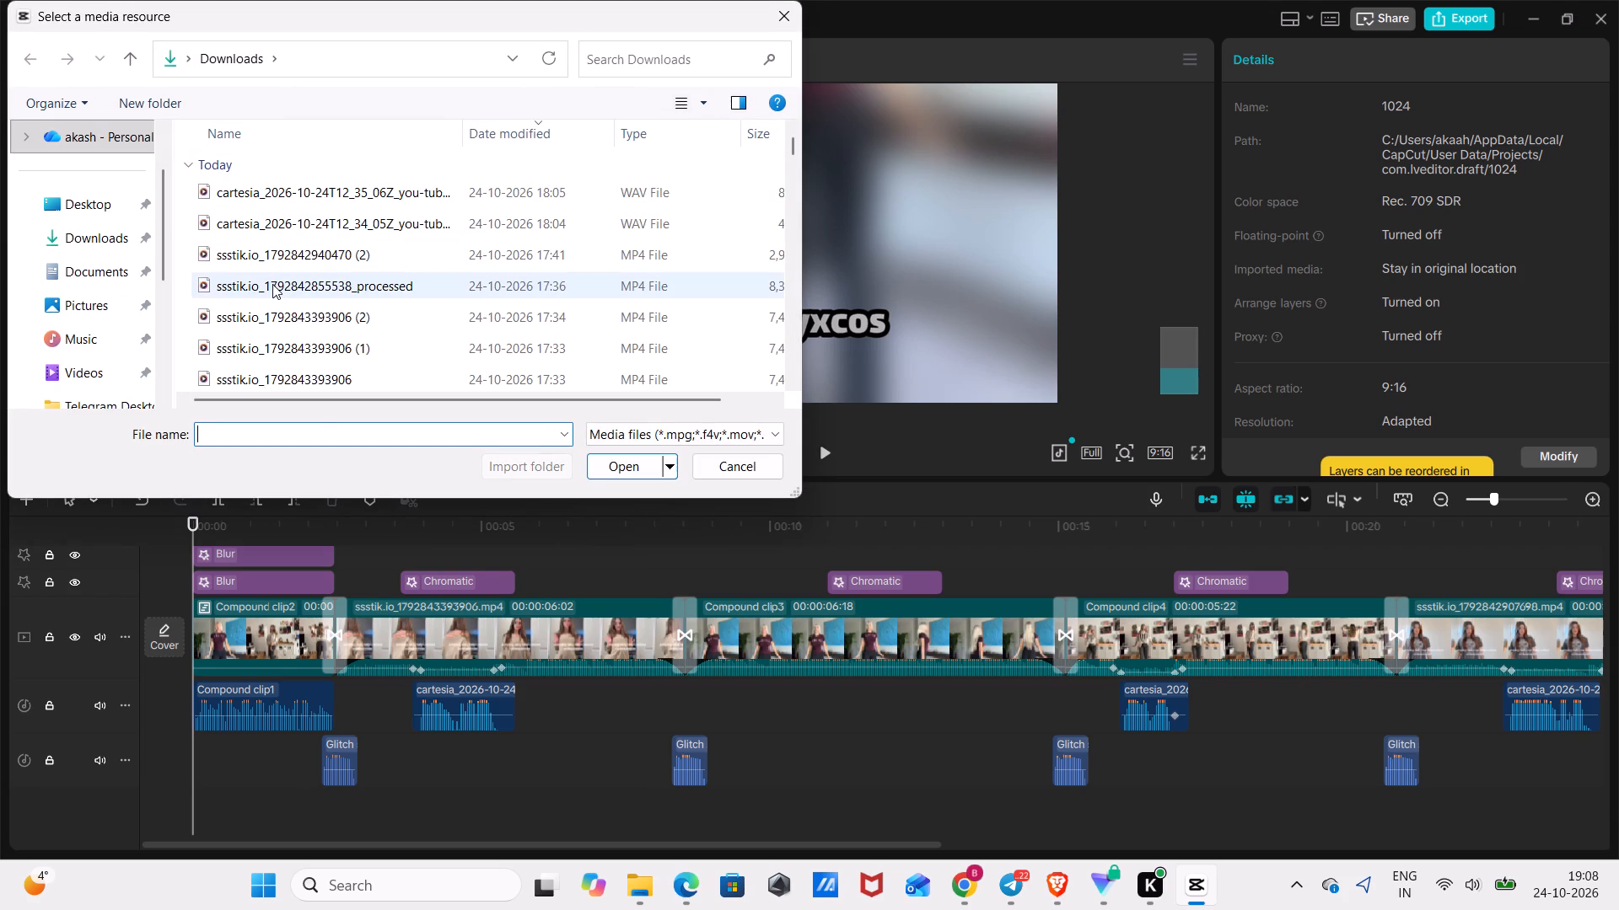
double_click(274, 292)
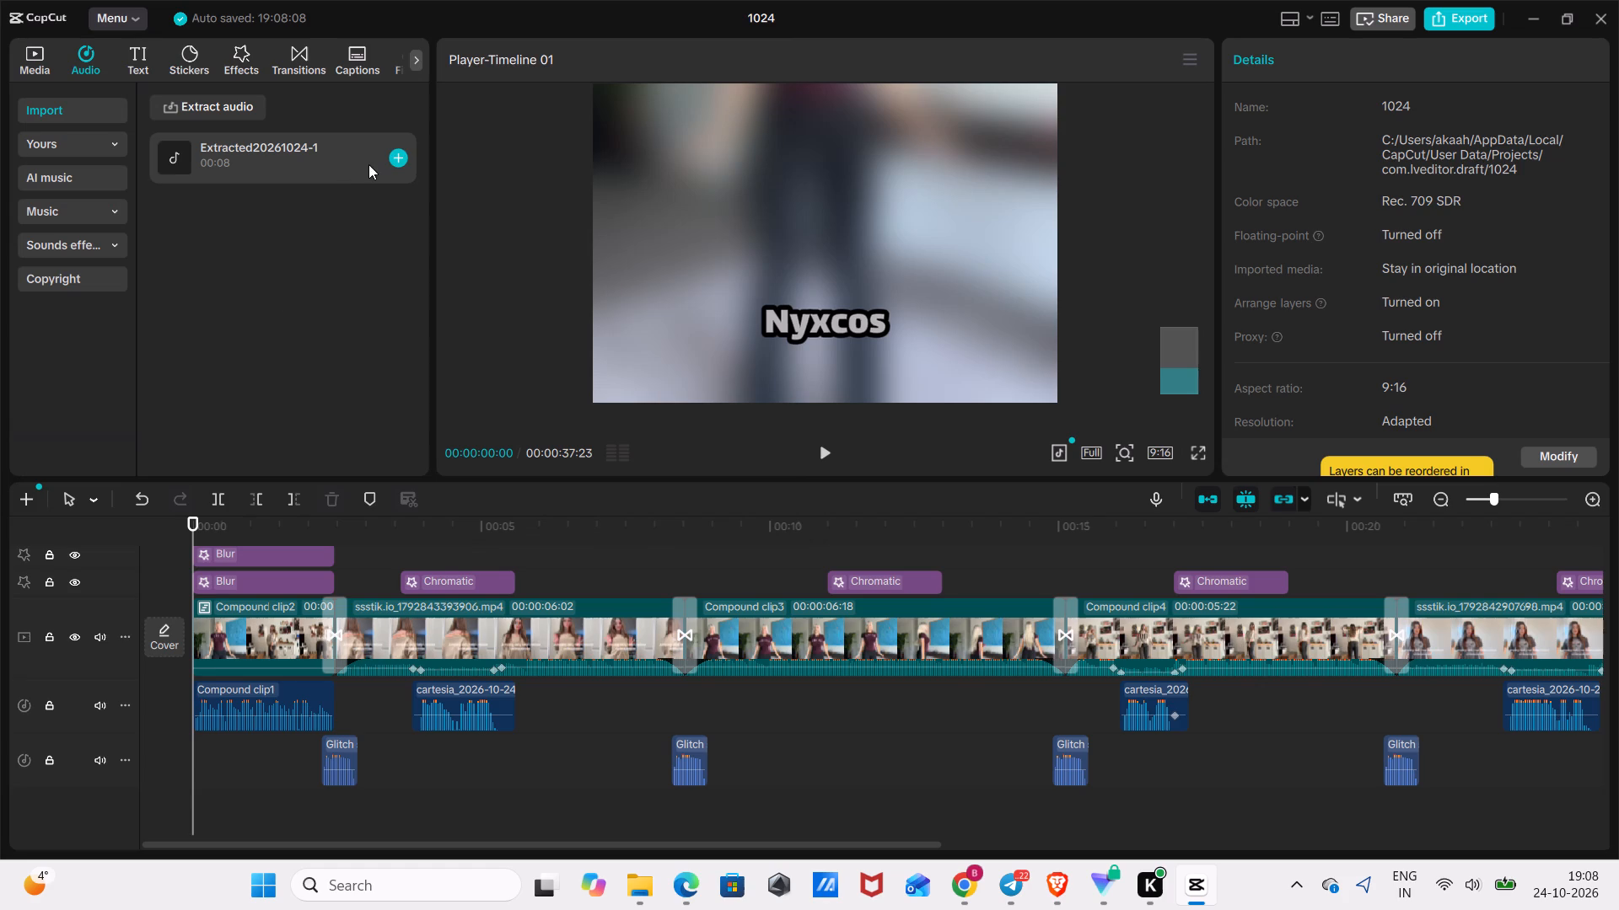
Place the extracted audio at the very start of the timeline on a new audio track beneath the Glitch sounds.
click(370, 163)
drag(329, 152, 180, 798)
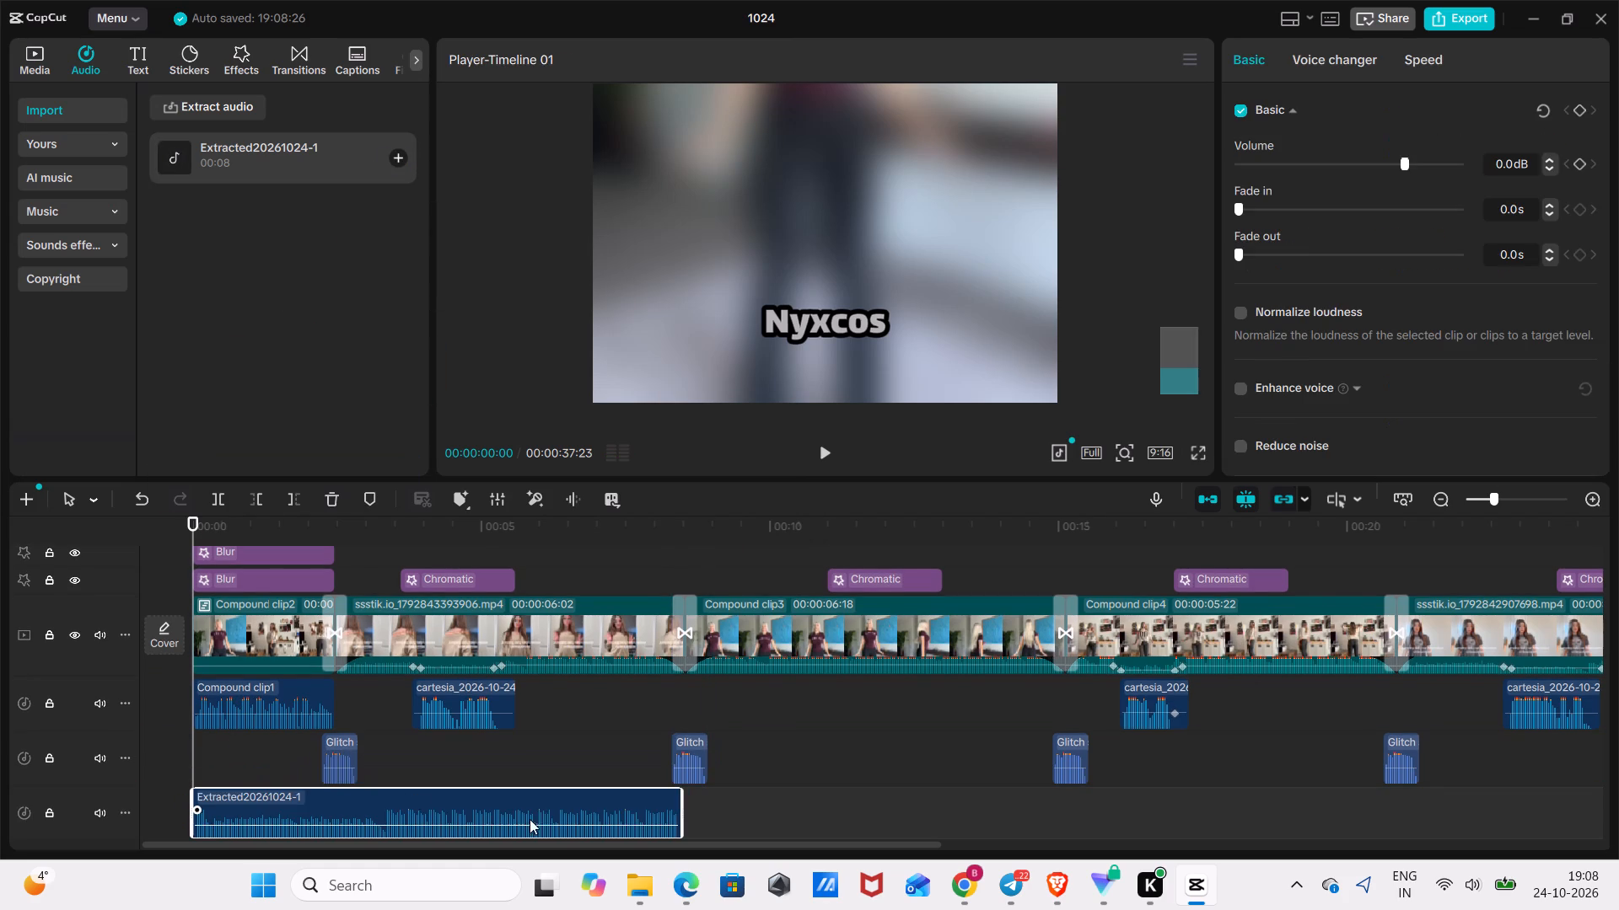
Split the extracted audio at 00:00:03:09 and delete the part before the cut.
click(380, 818)
click(384, 778)
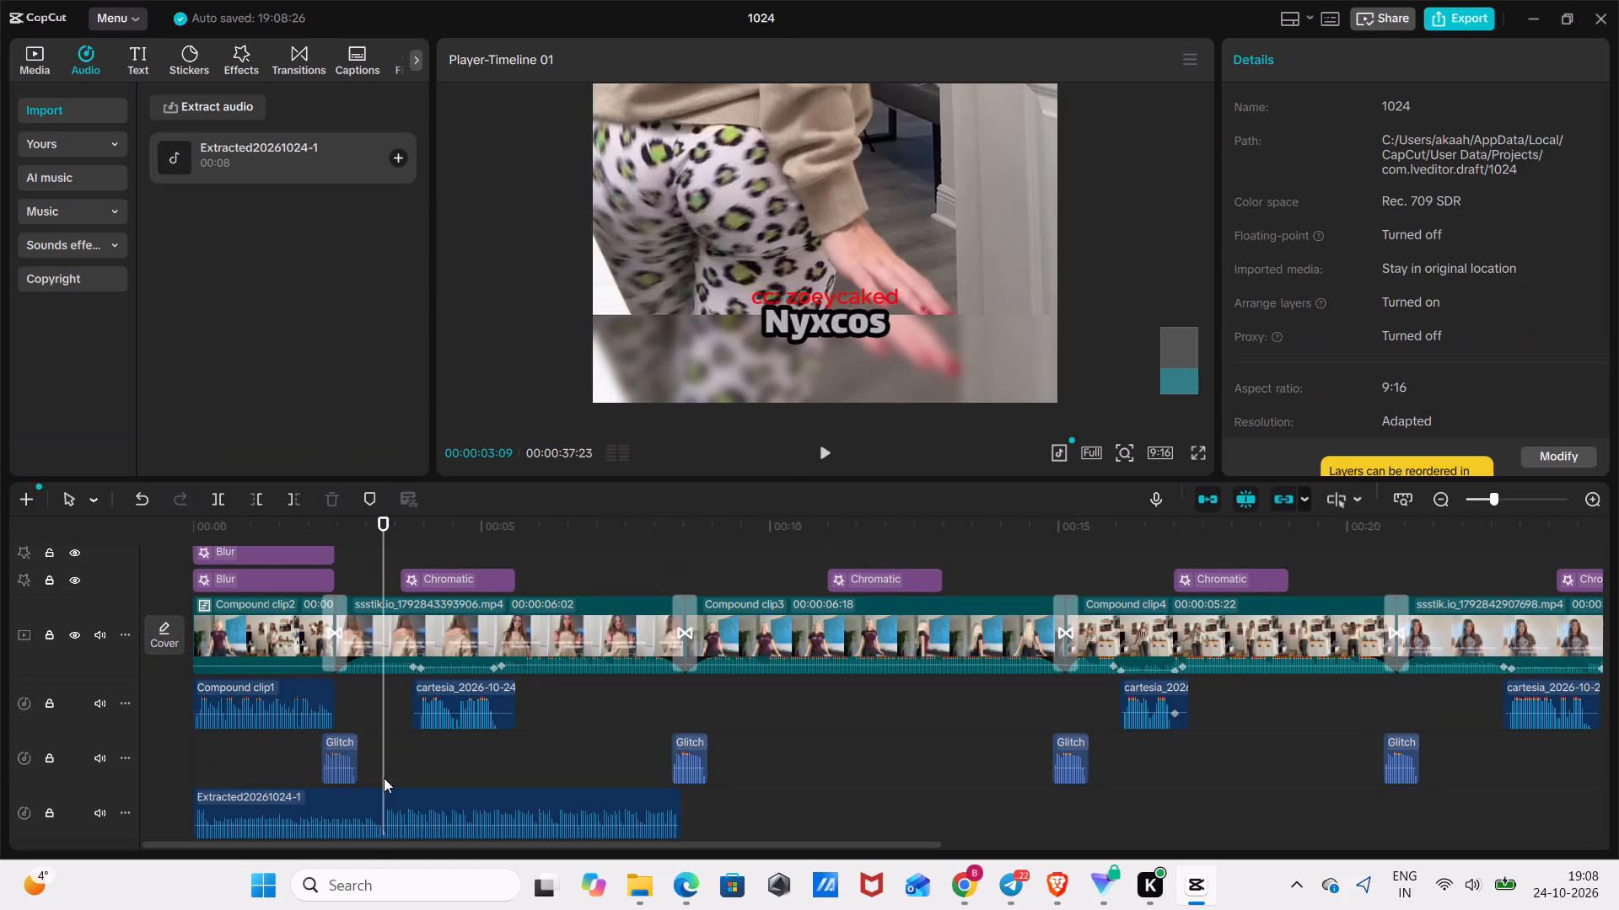
click(218, 495)
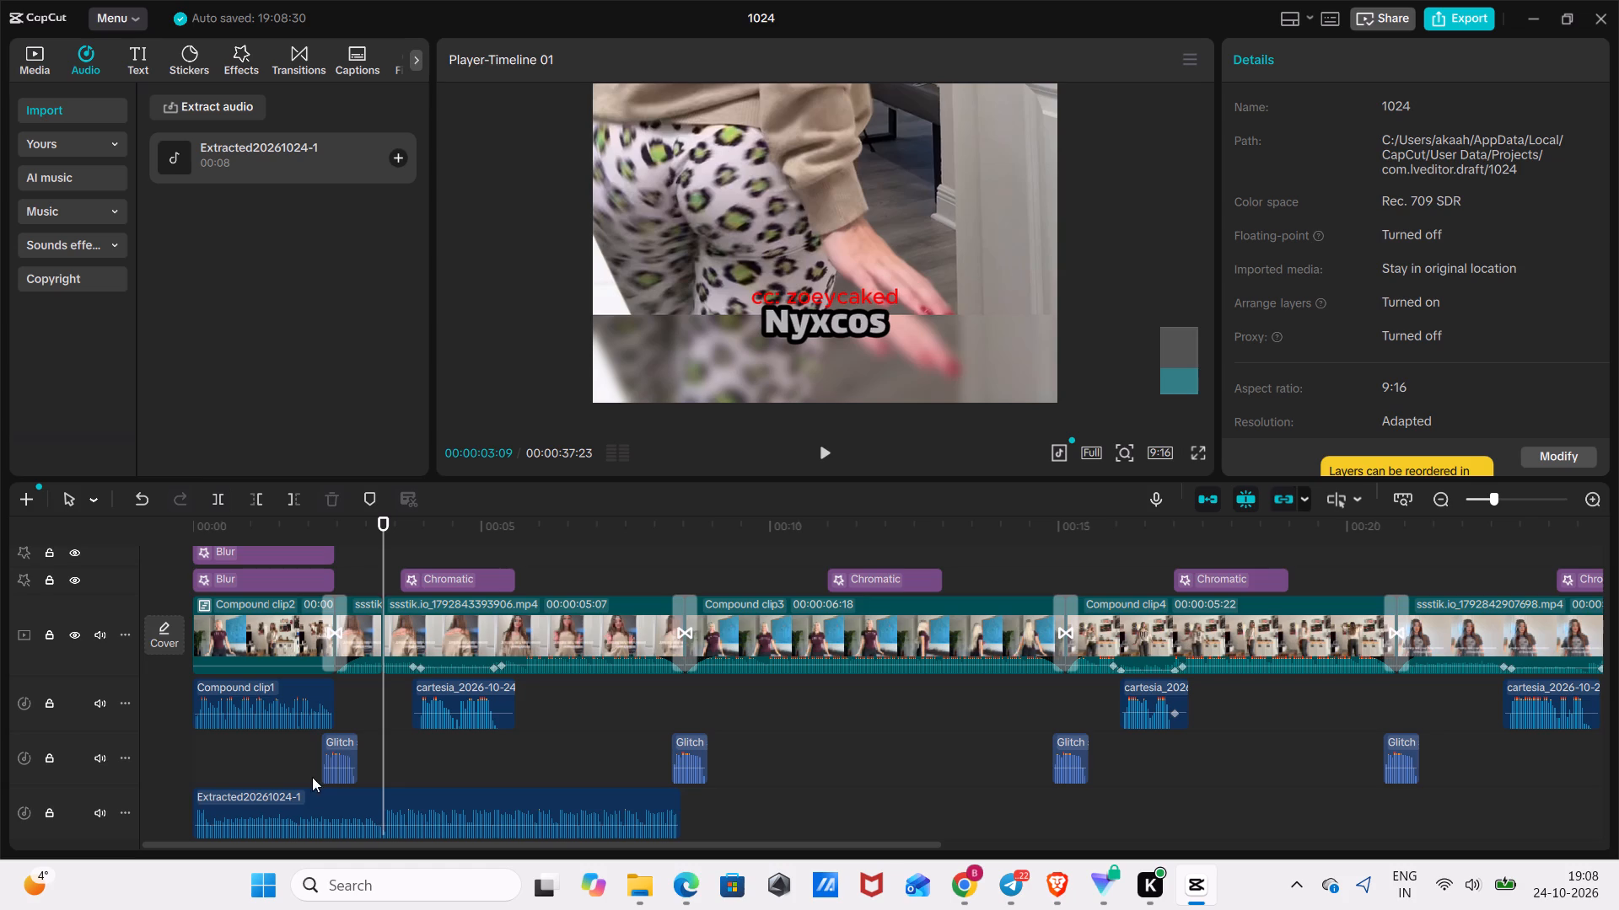
click(147, 504)
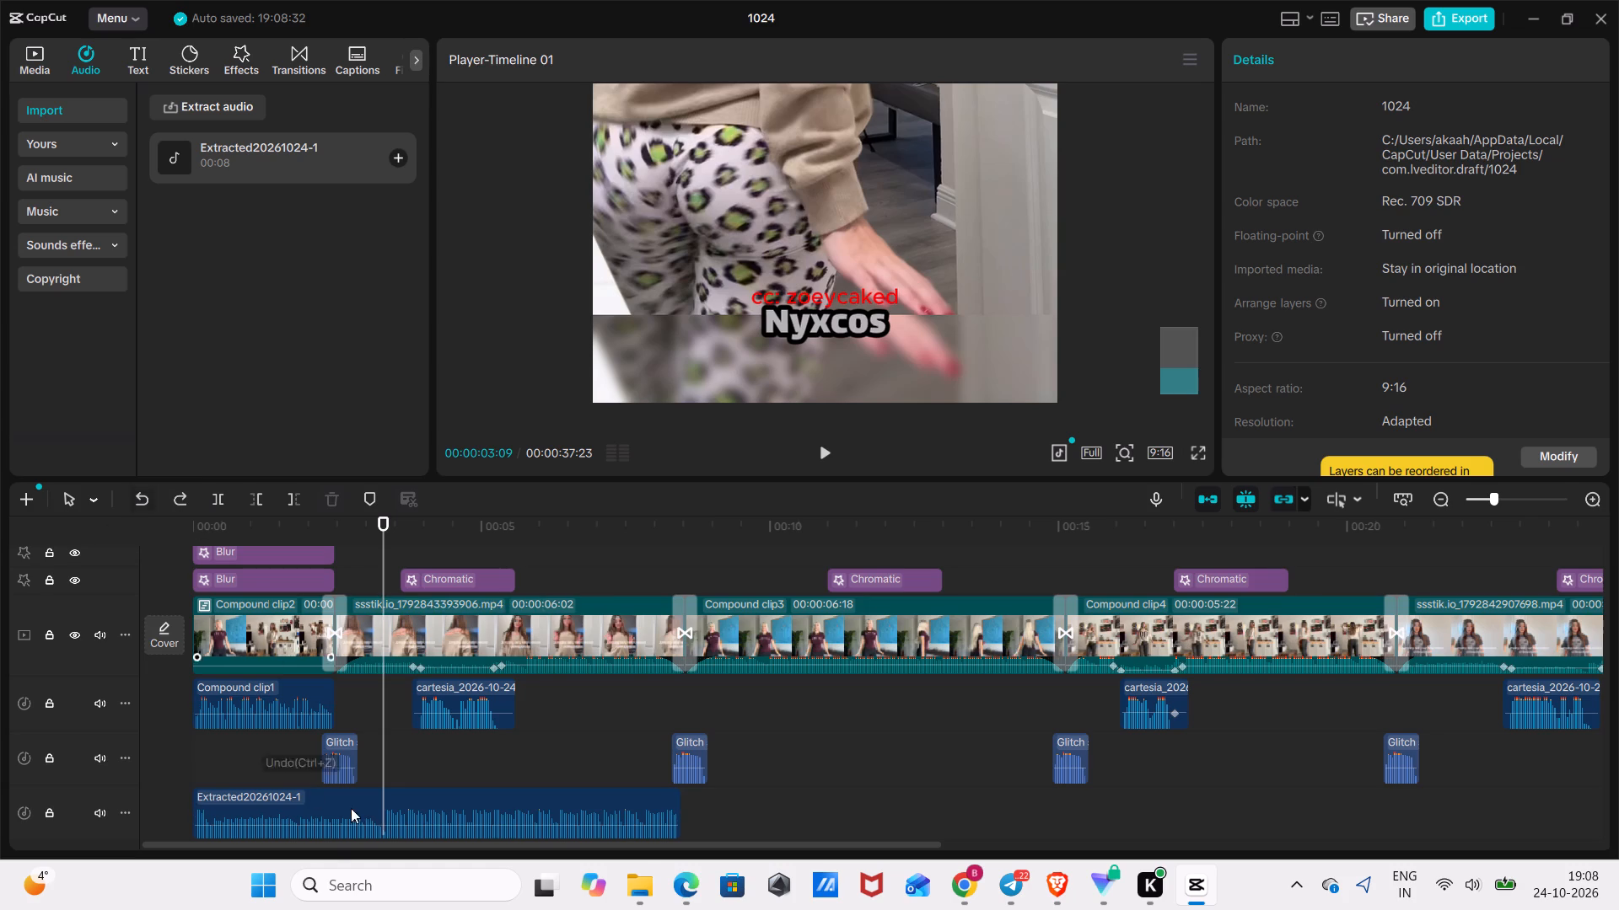
click(385, 827)
click(218, 497)
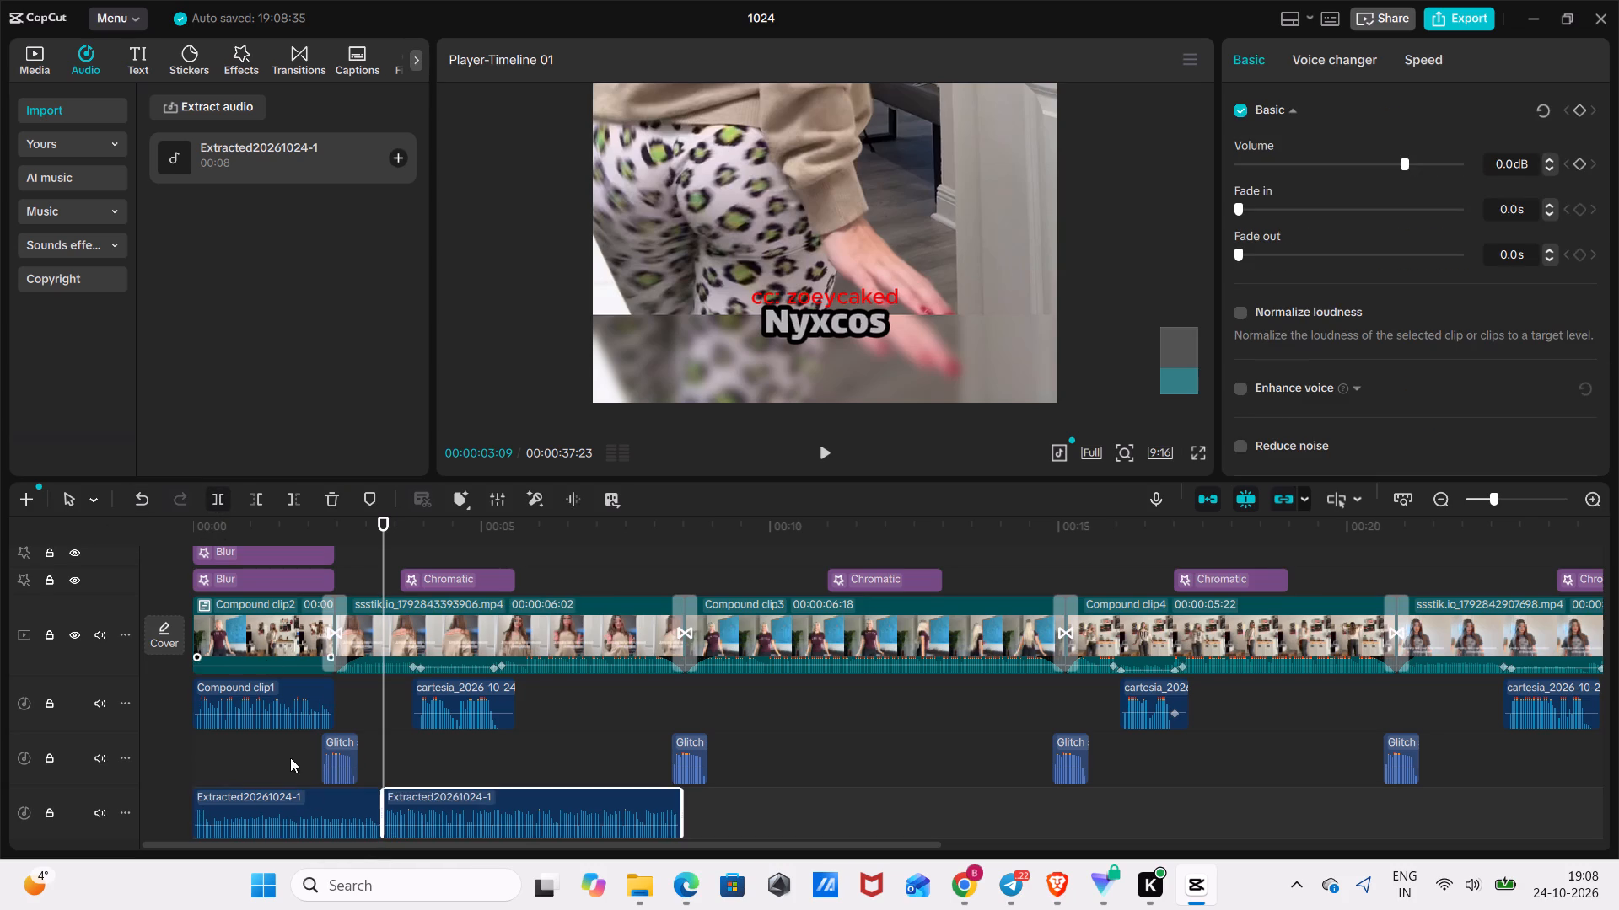
click(300, 816)
click(325, 500)
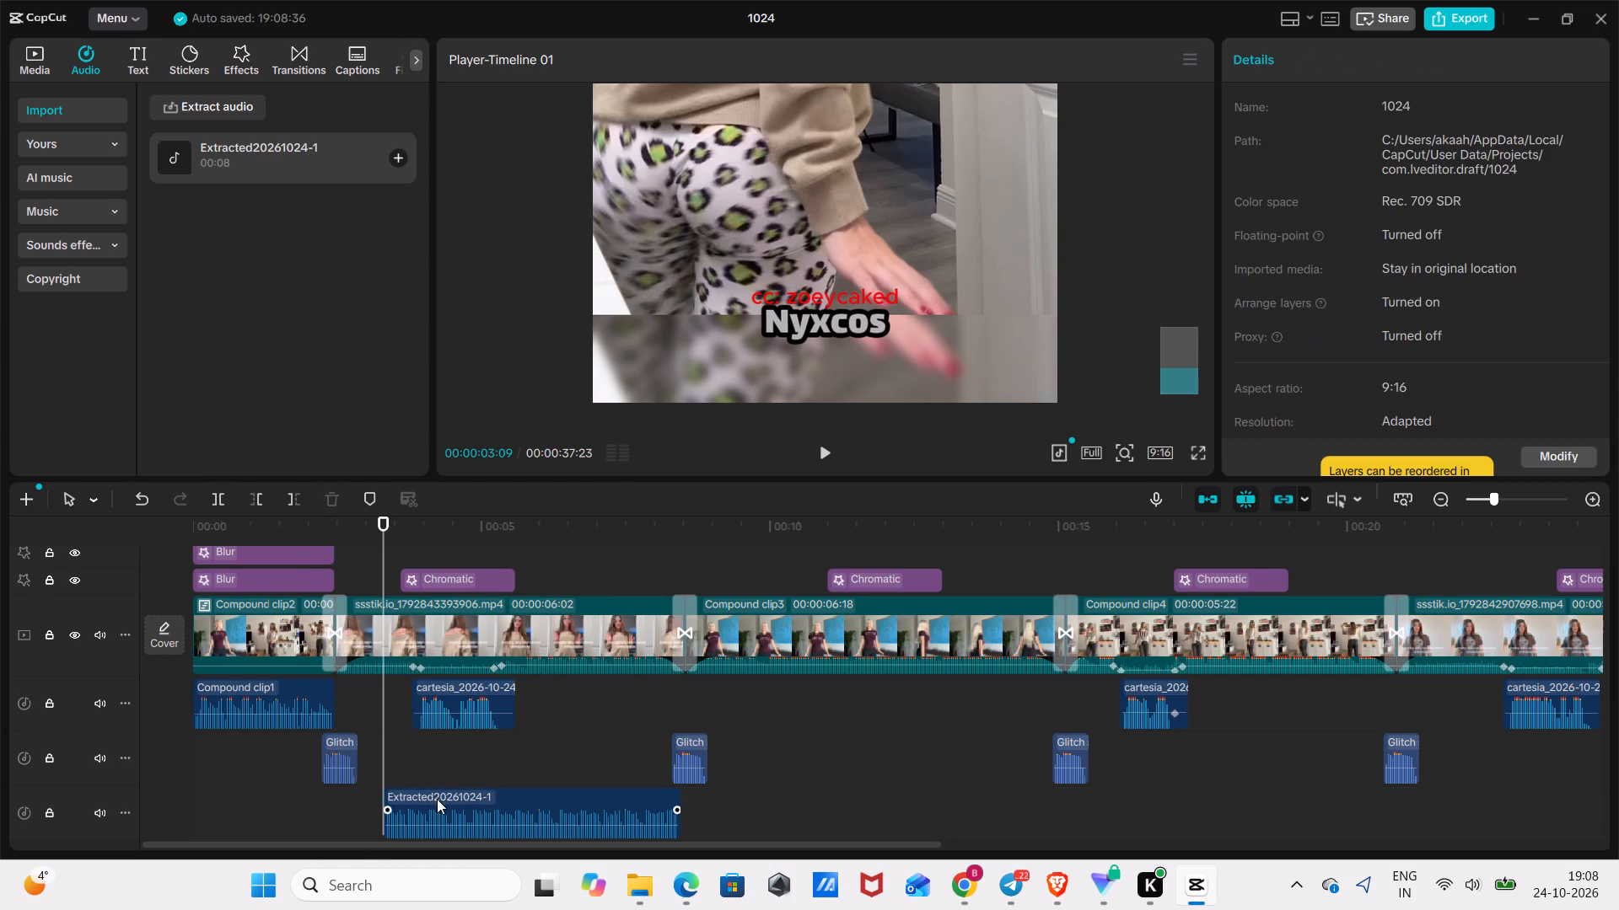
Move the remaining extracted audio to the start of the timeline.
drag(438, 799, 205, 801)
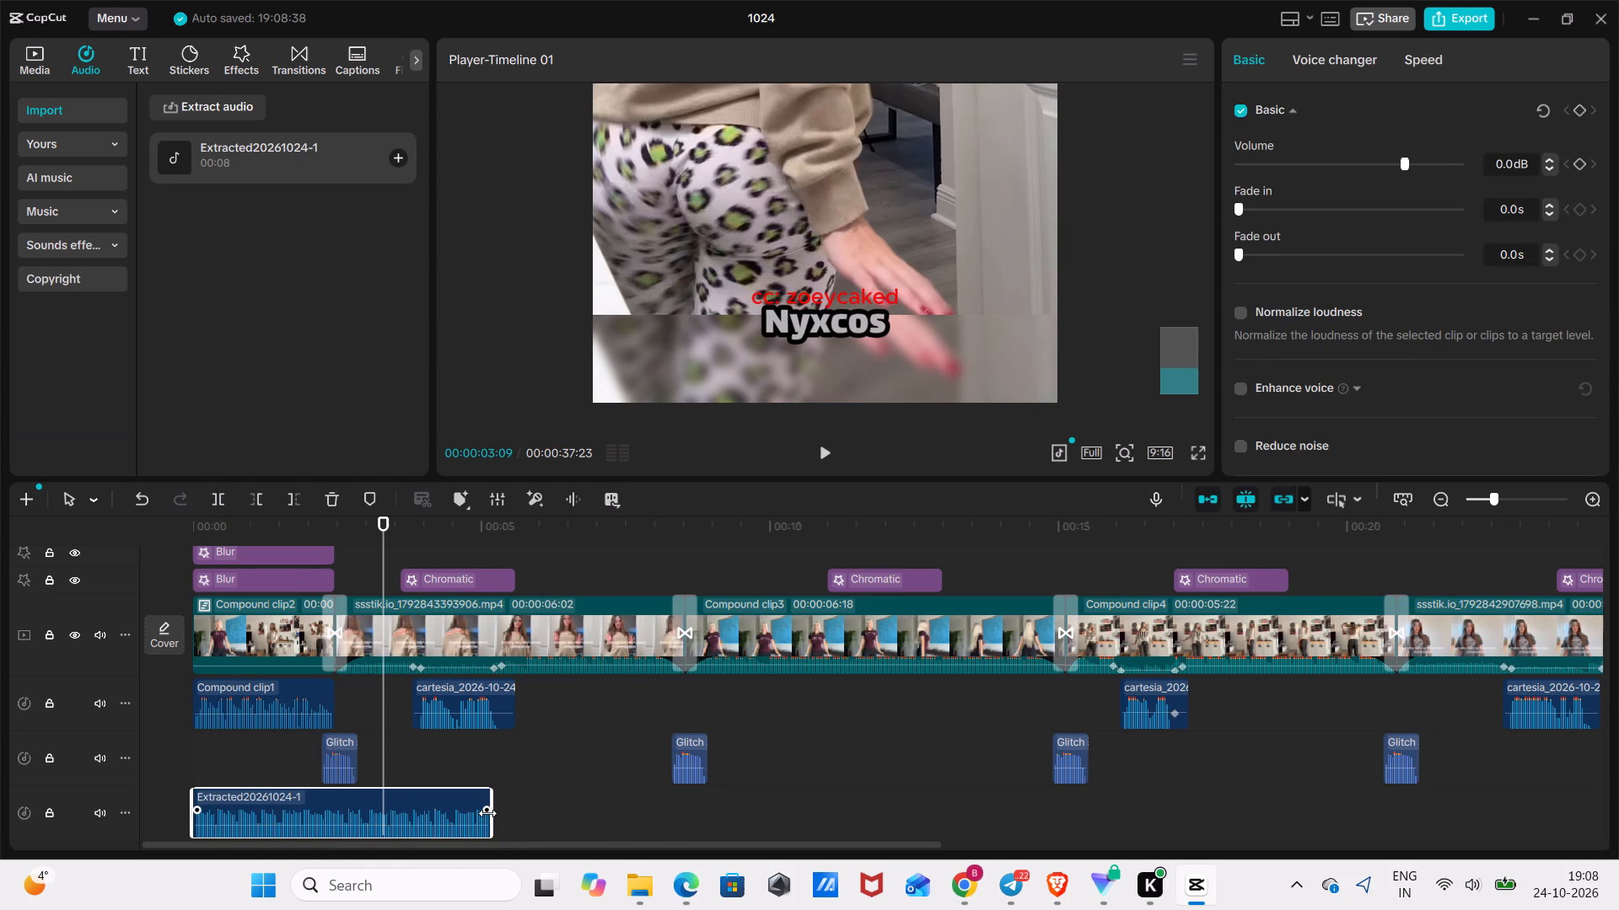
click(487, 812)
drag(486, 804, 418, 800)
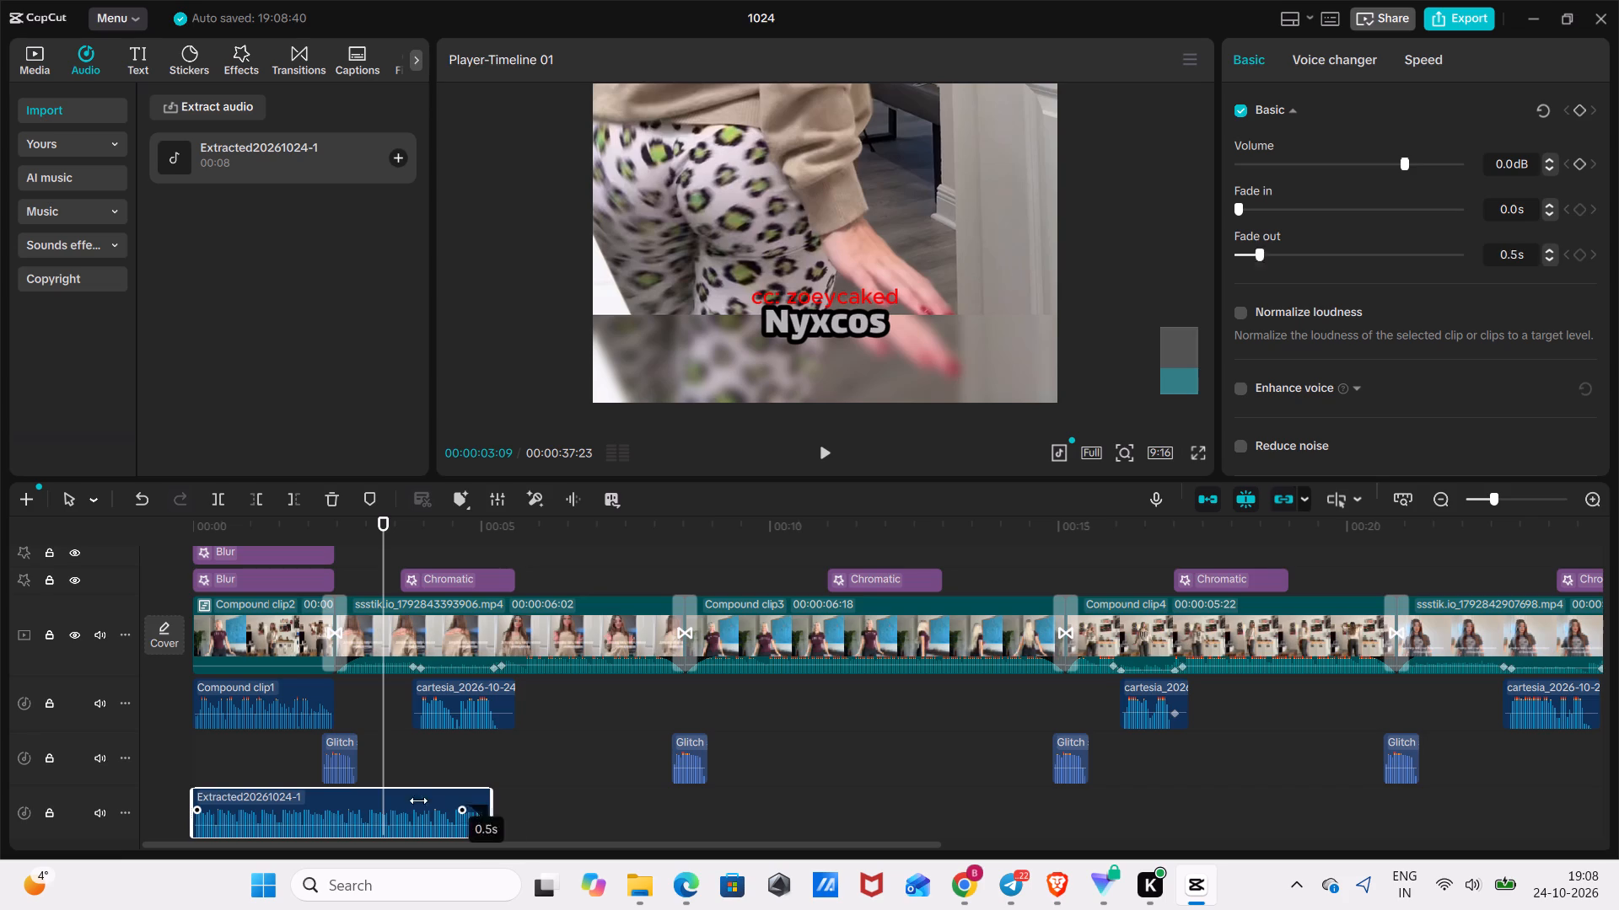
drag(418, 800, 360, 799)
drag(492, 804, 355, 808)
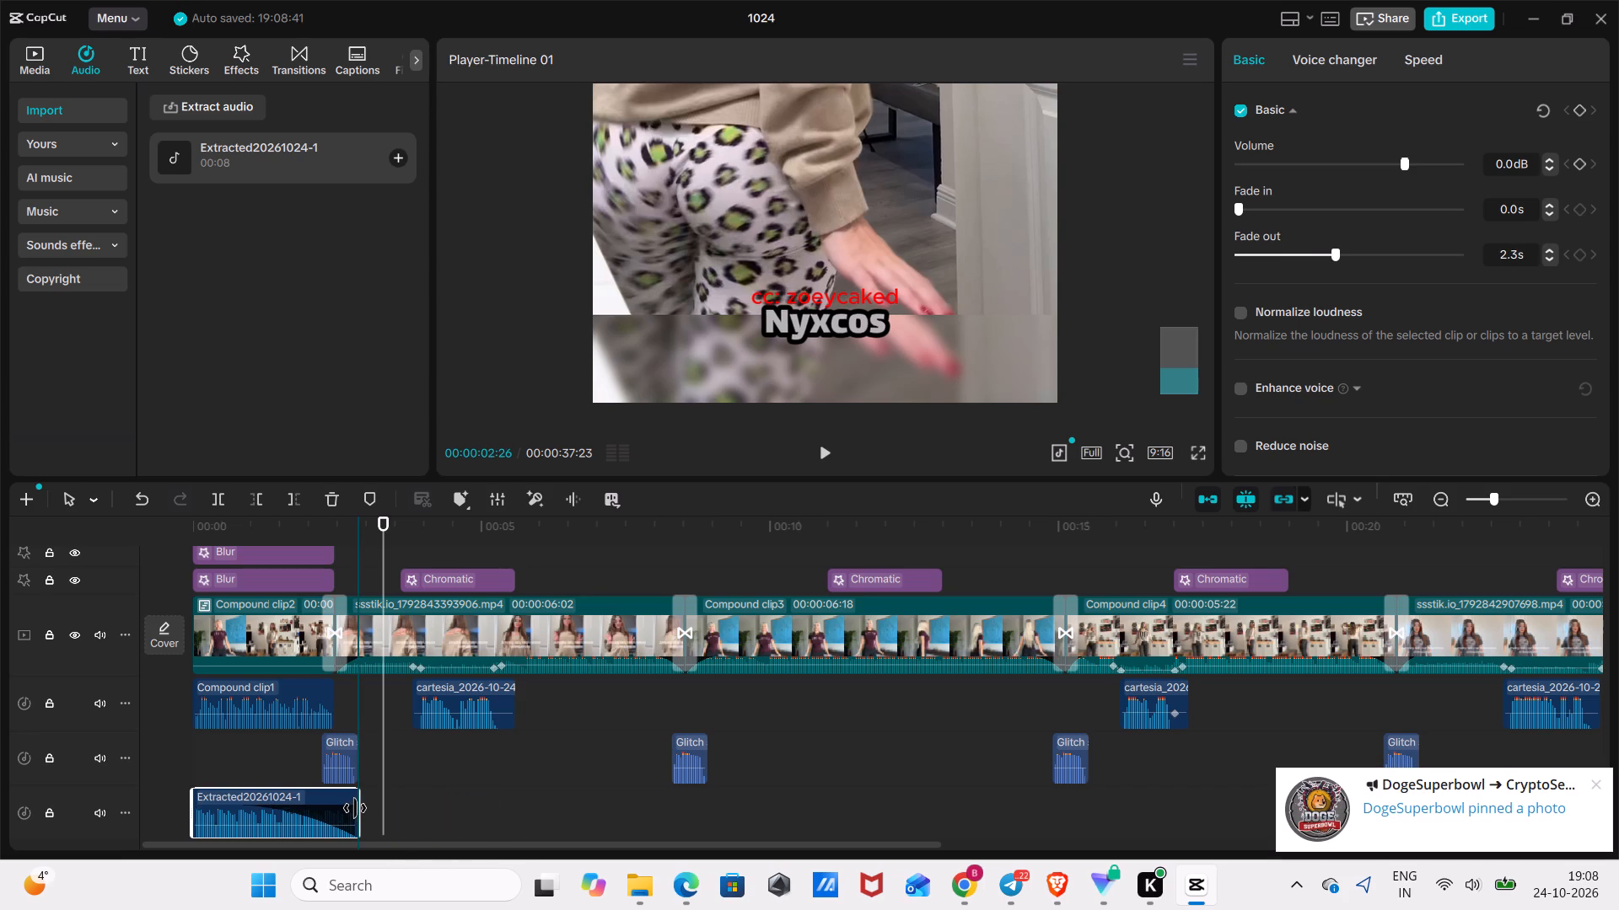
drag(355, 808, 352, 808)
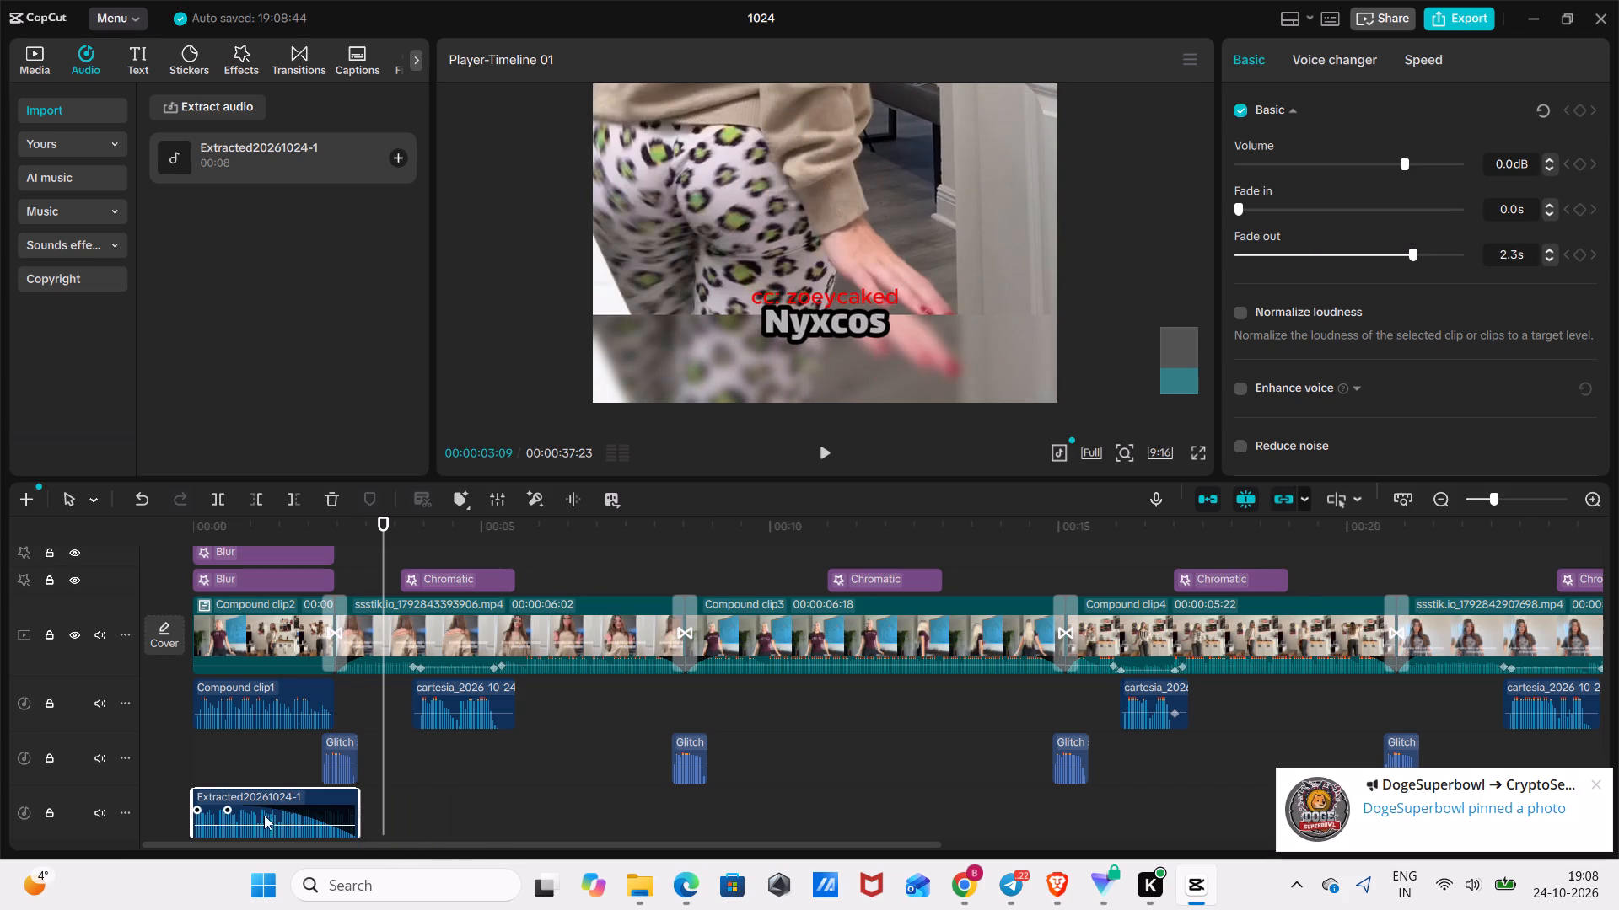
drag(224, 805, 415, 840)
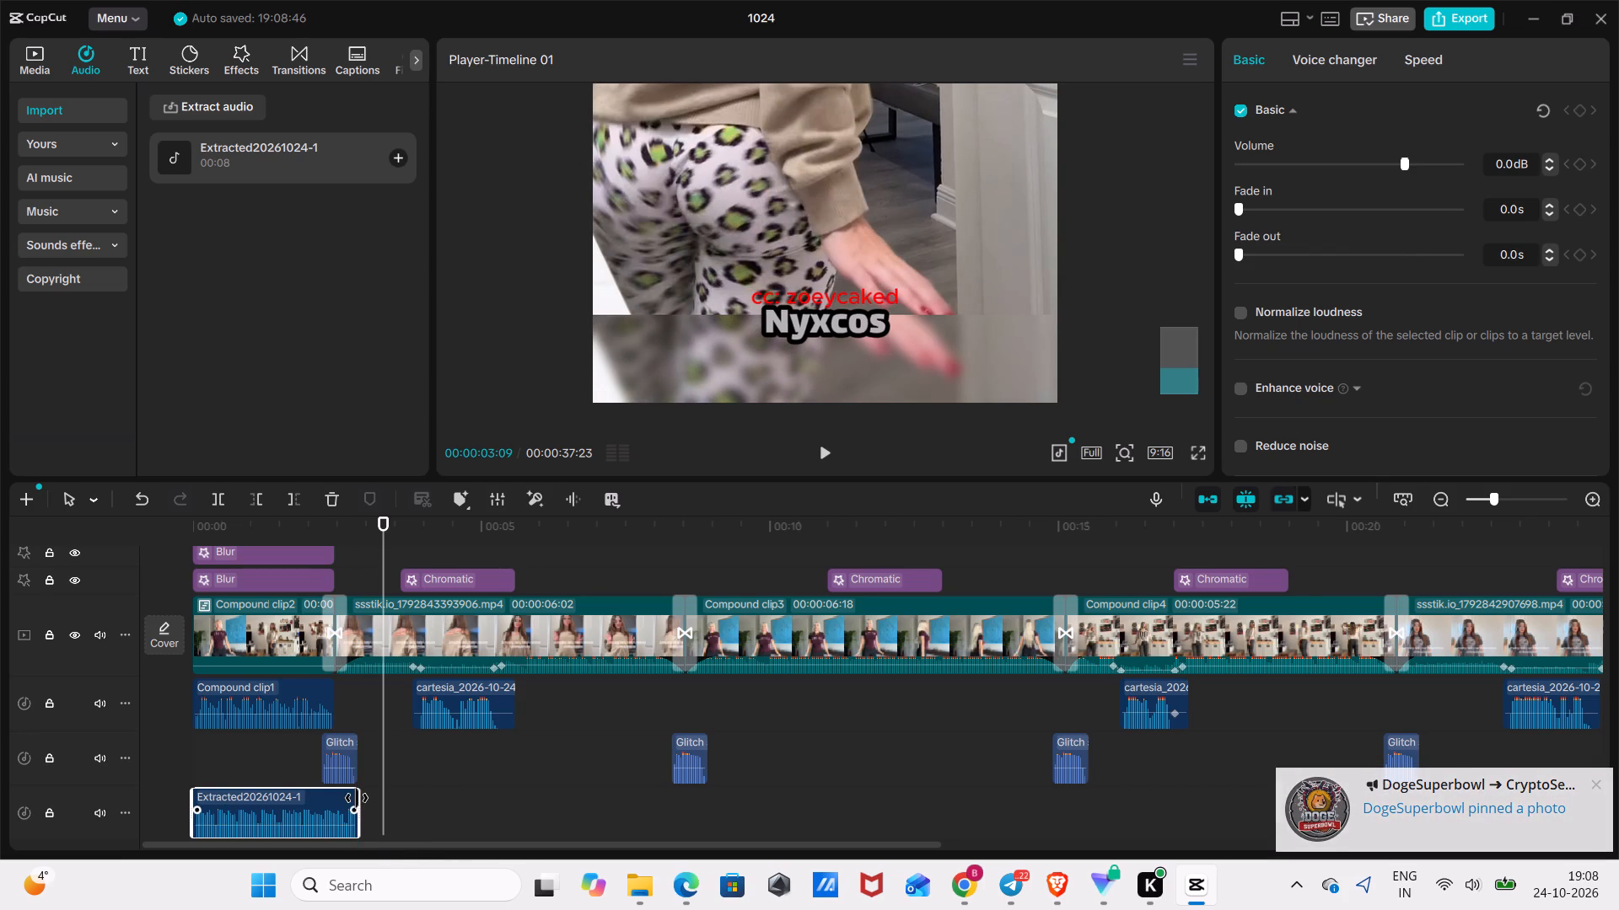
Trim the end of the extracted audio to 00:00:02:07, where the first Glitch sound begins.
drag(357, 798, 323, 802)
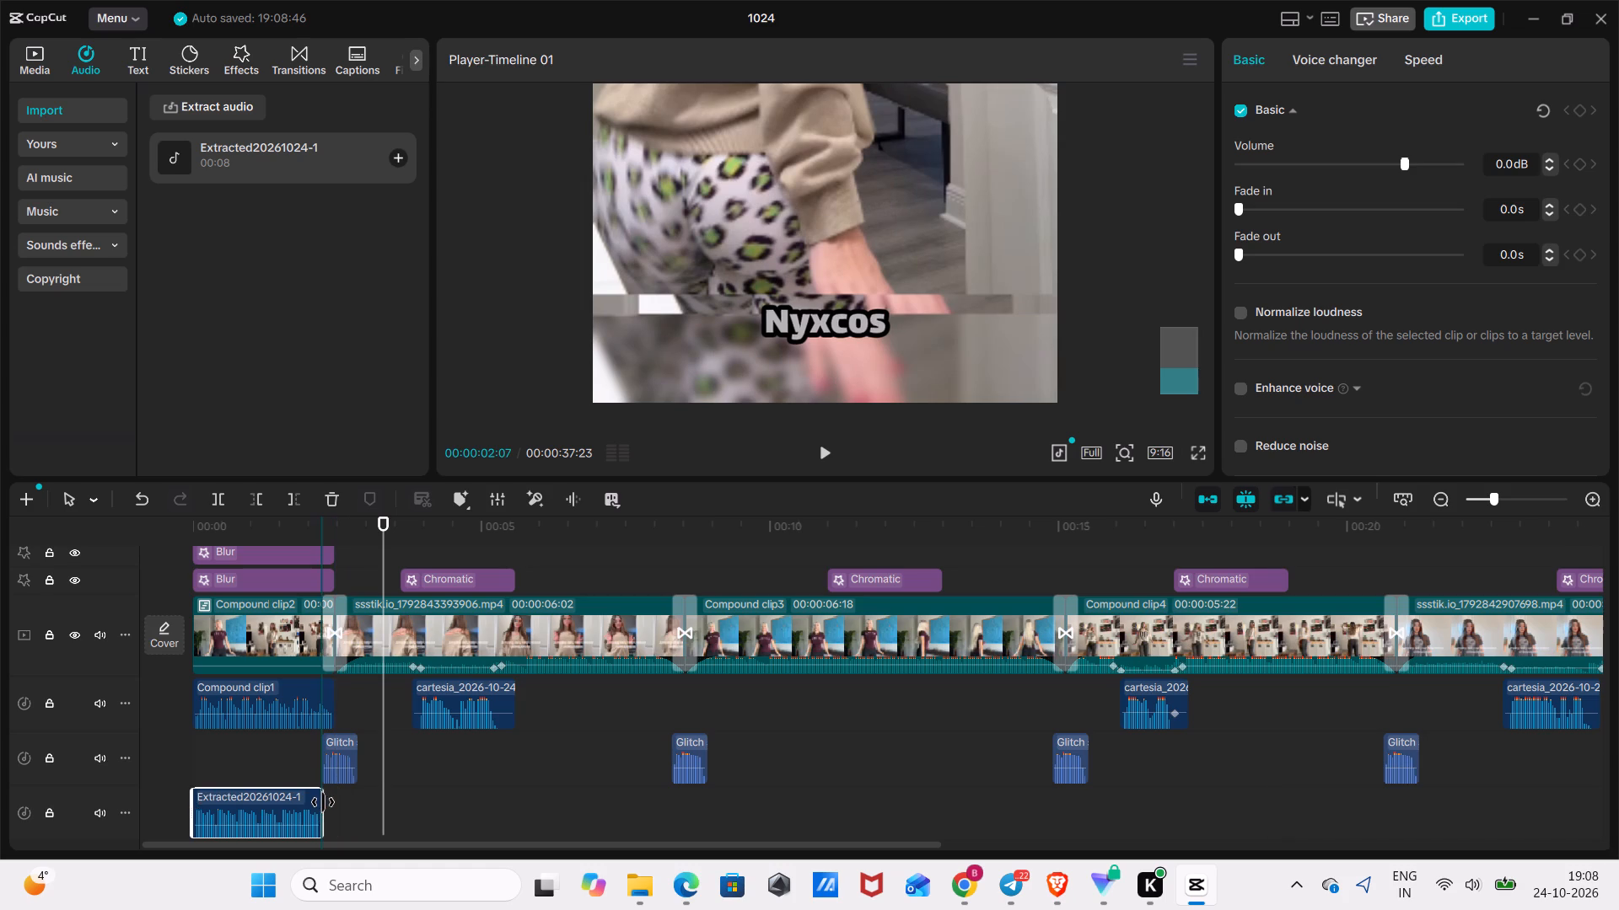
drag(323, 802, 322, 802)
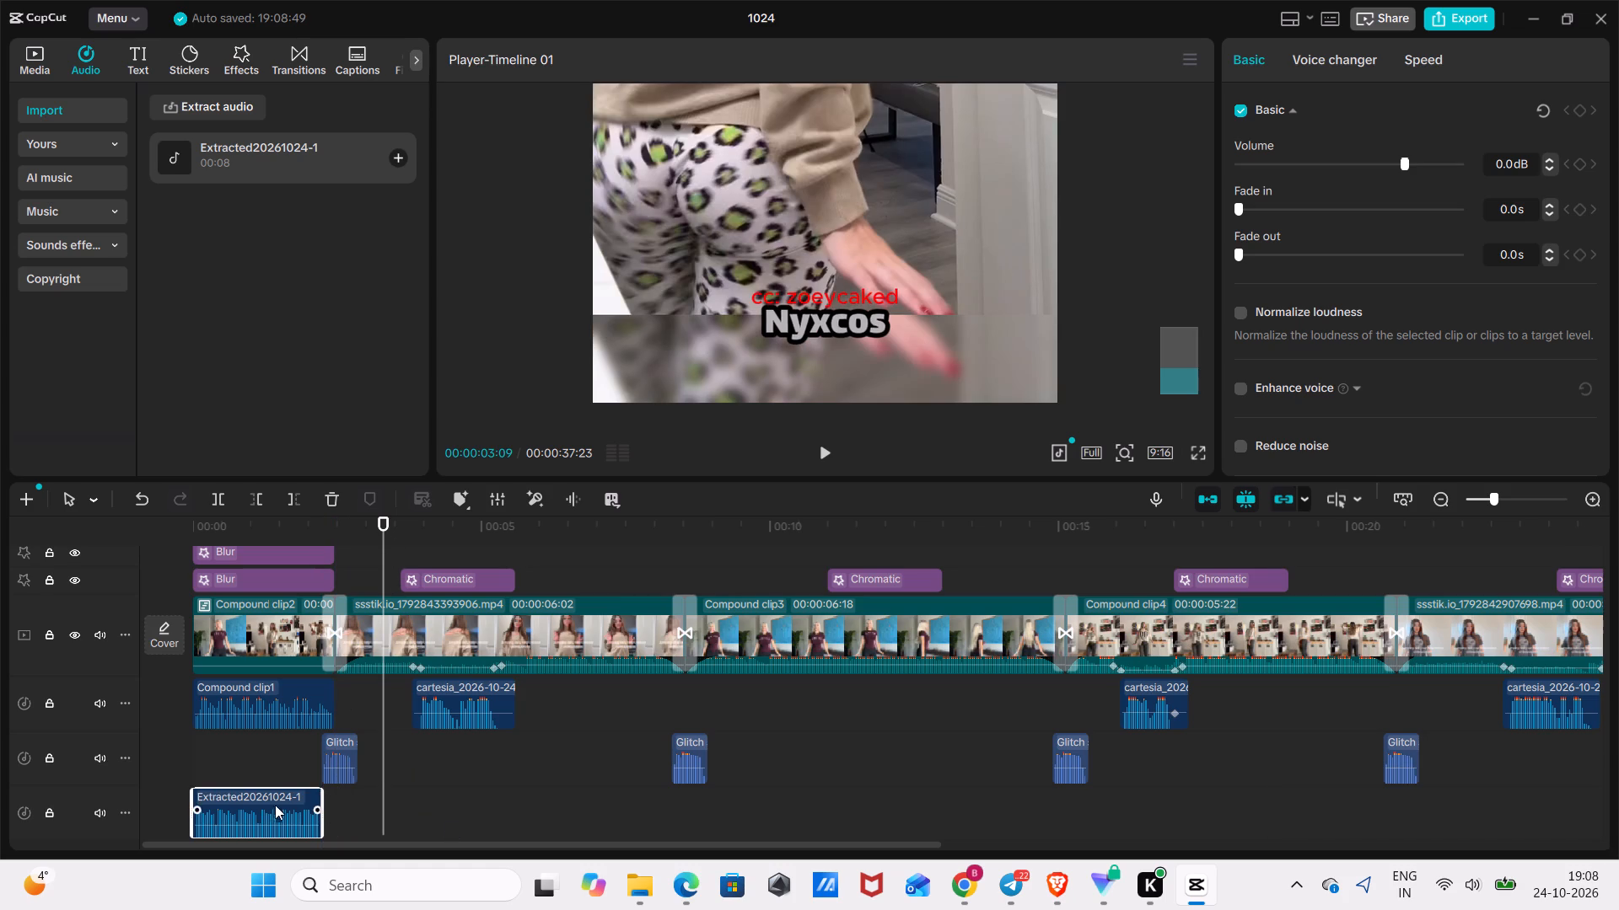
Lower the volume of the extracted audio under the intro.
click(272, 811)
click(1367, 160)
Raise the volume of the Compound clip1 intro audio to 3.2 dB.
click(315, 710)
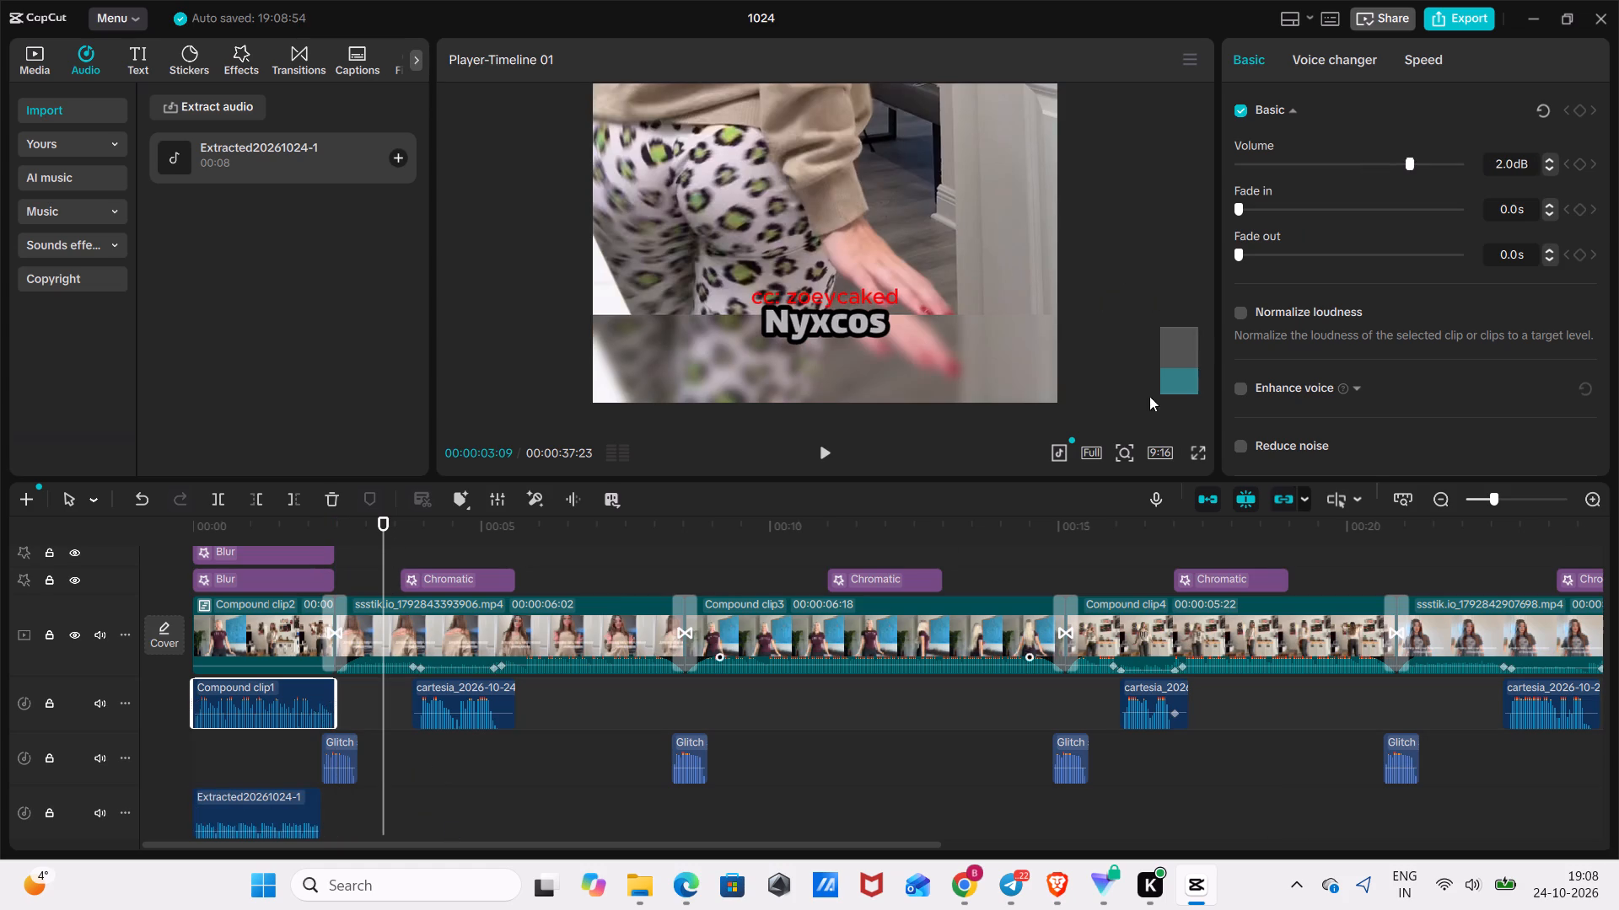
drag(1414, 154, 1414, 158)
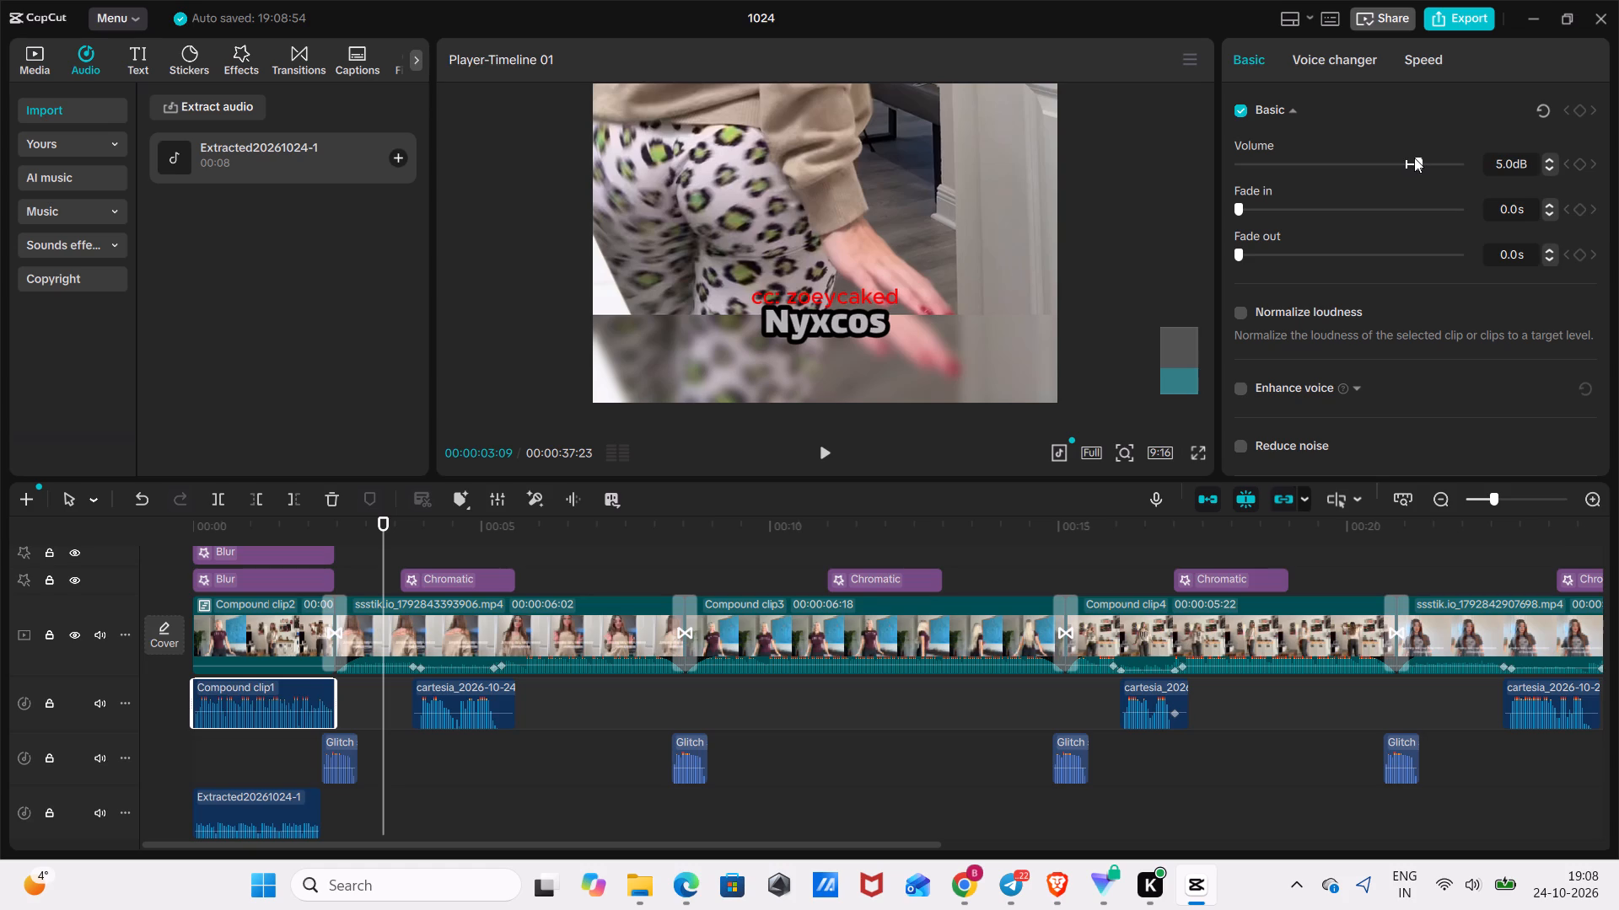
drag(1414, 158, 1409, 162)
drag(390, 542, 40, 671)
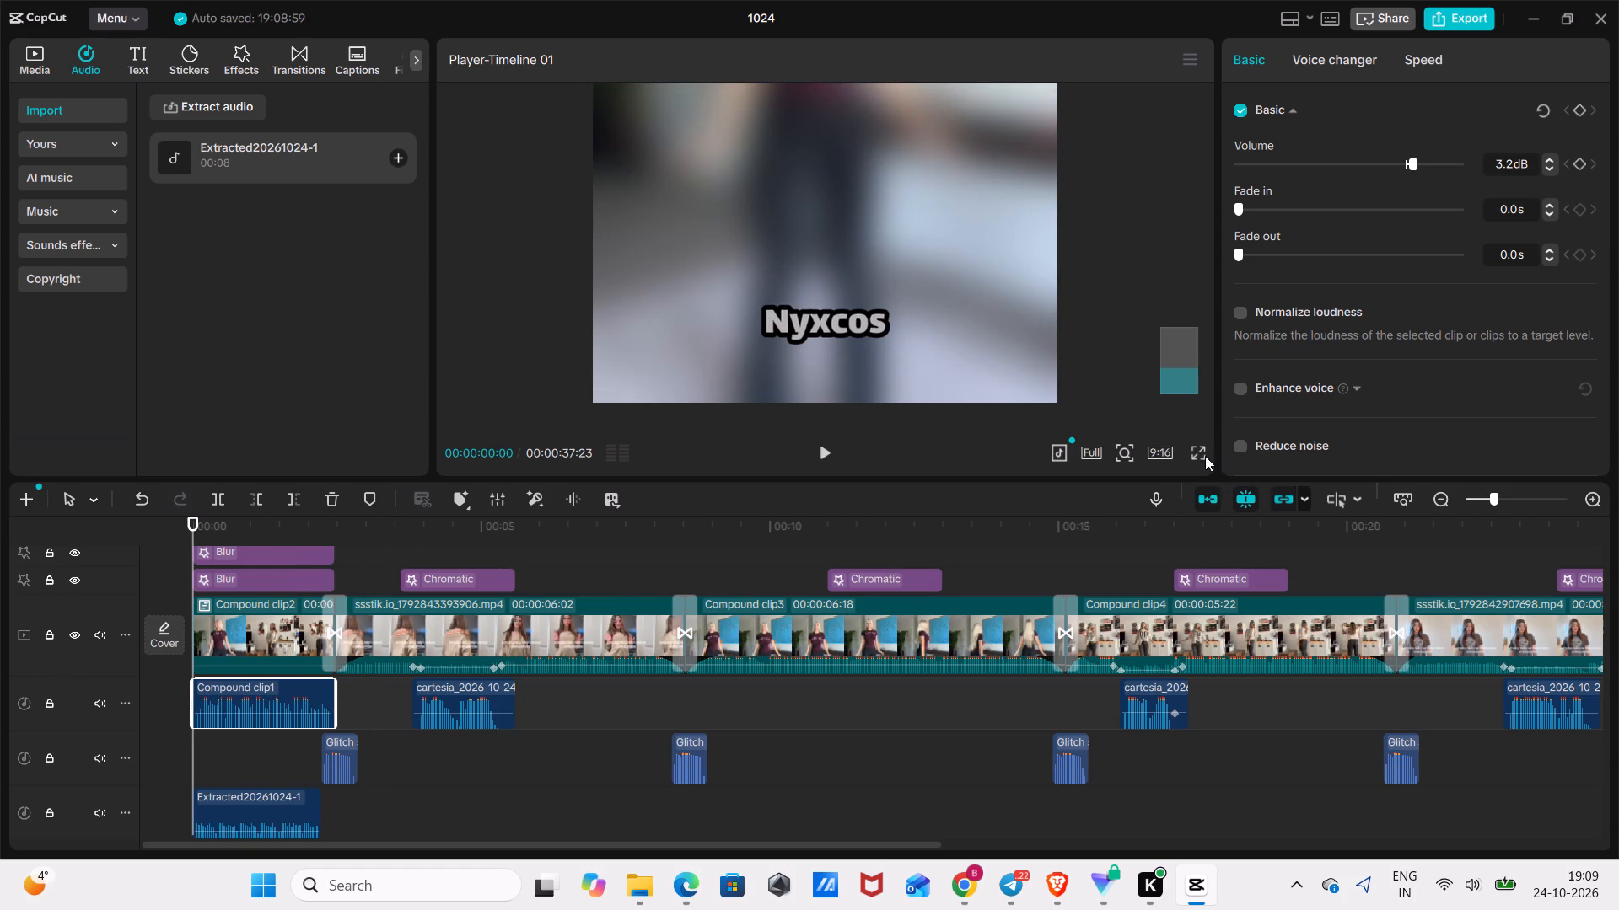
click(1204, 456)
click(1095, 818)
Pause the song playing in Brave through the system's media controls.
click(1538, 904)
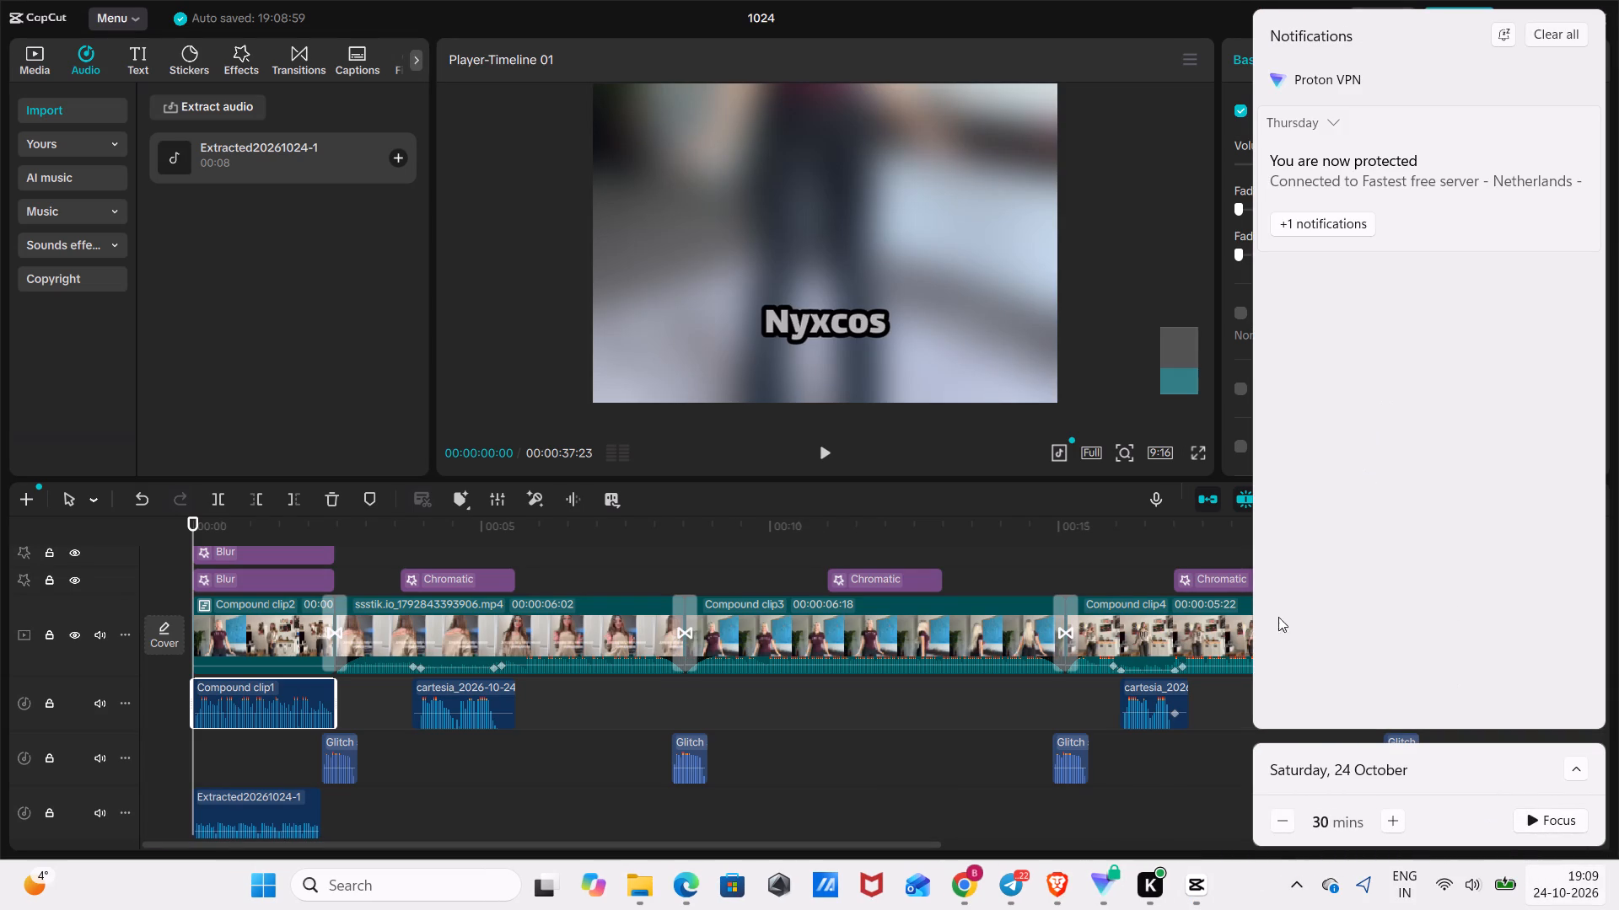
click(1158, 797)
click(1483, 863)
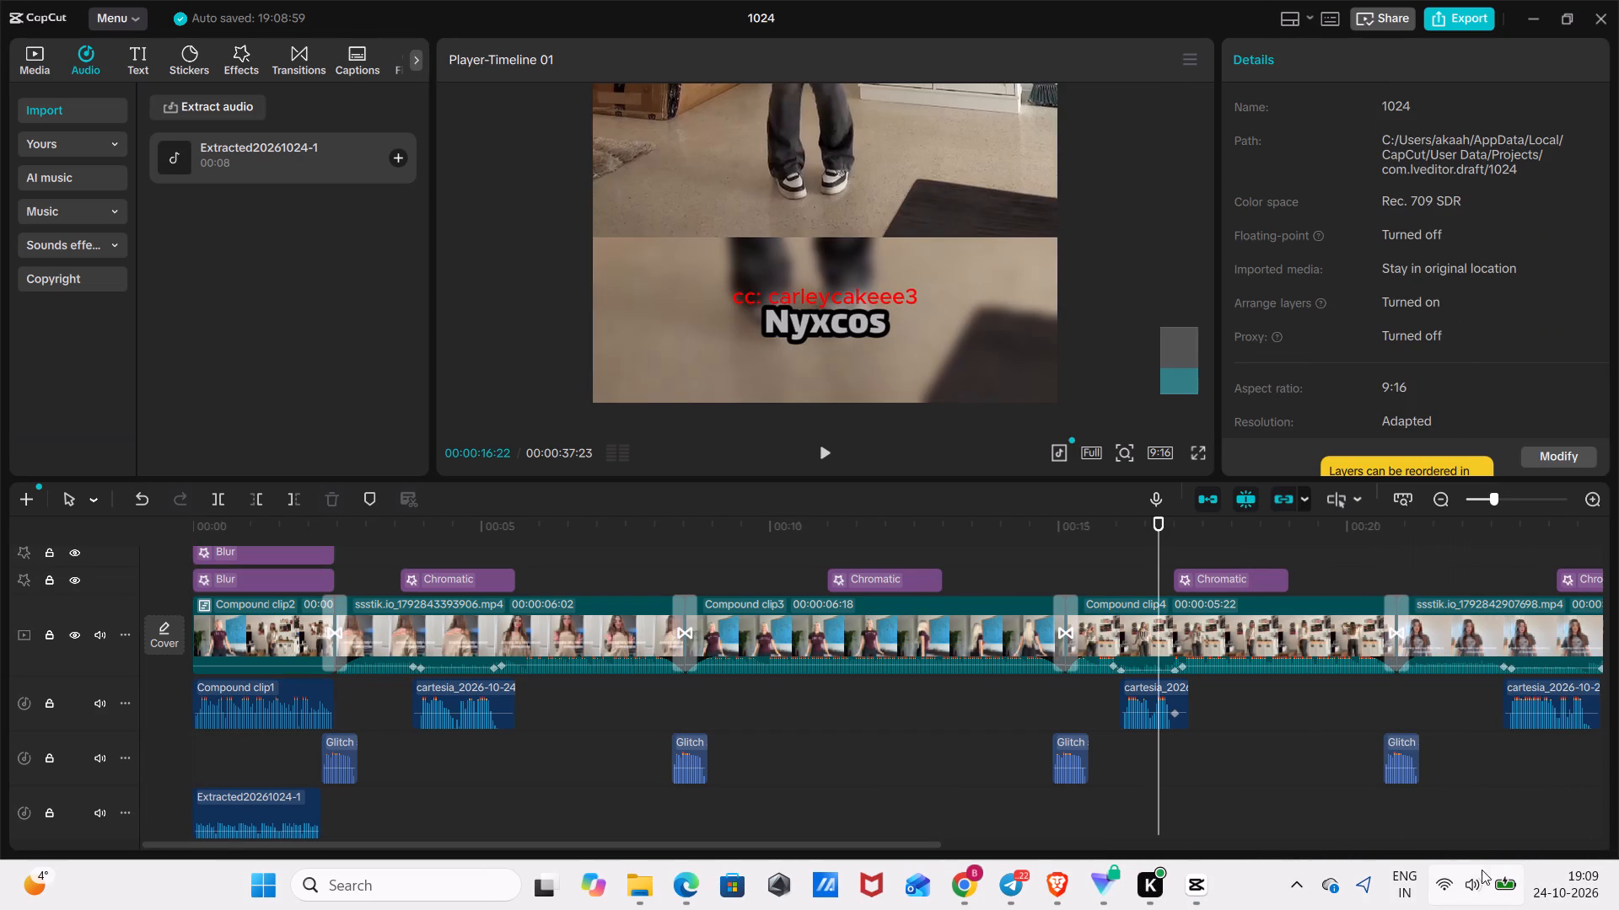
click(1406, 377)
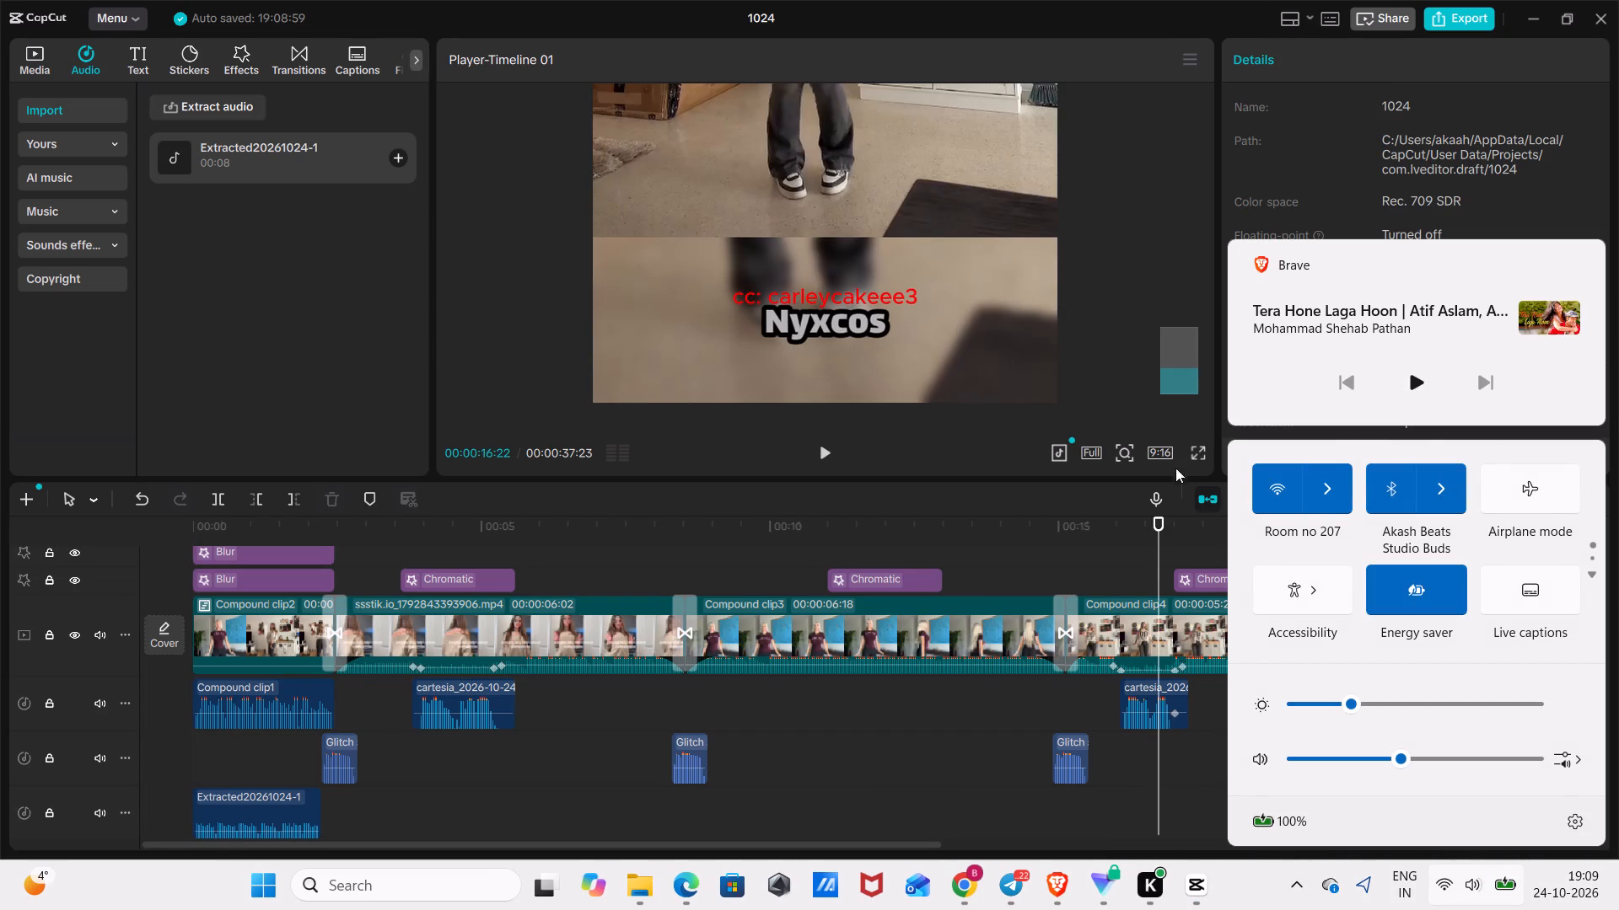
Play the video full-screen from the beginning to check the intro with its new background audio.
click(1194, 452)
drag(818, 809, 586, 846)
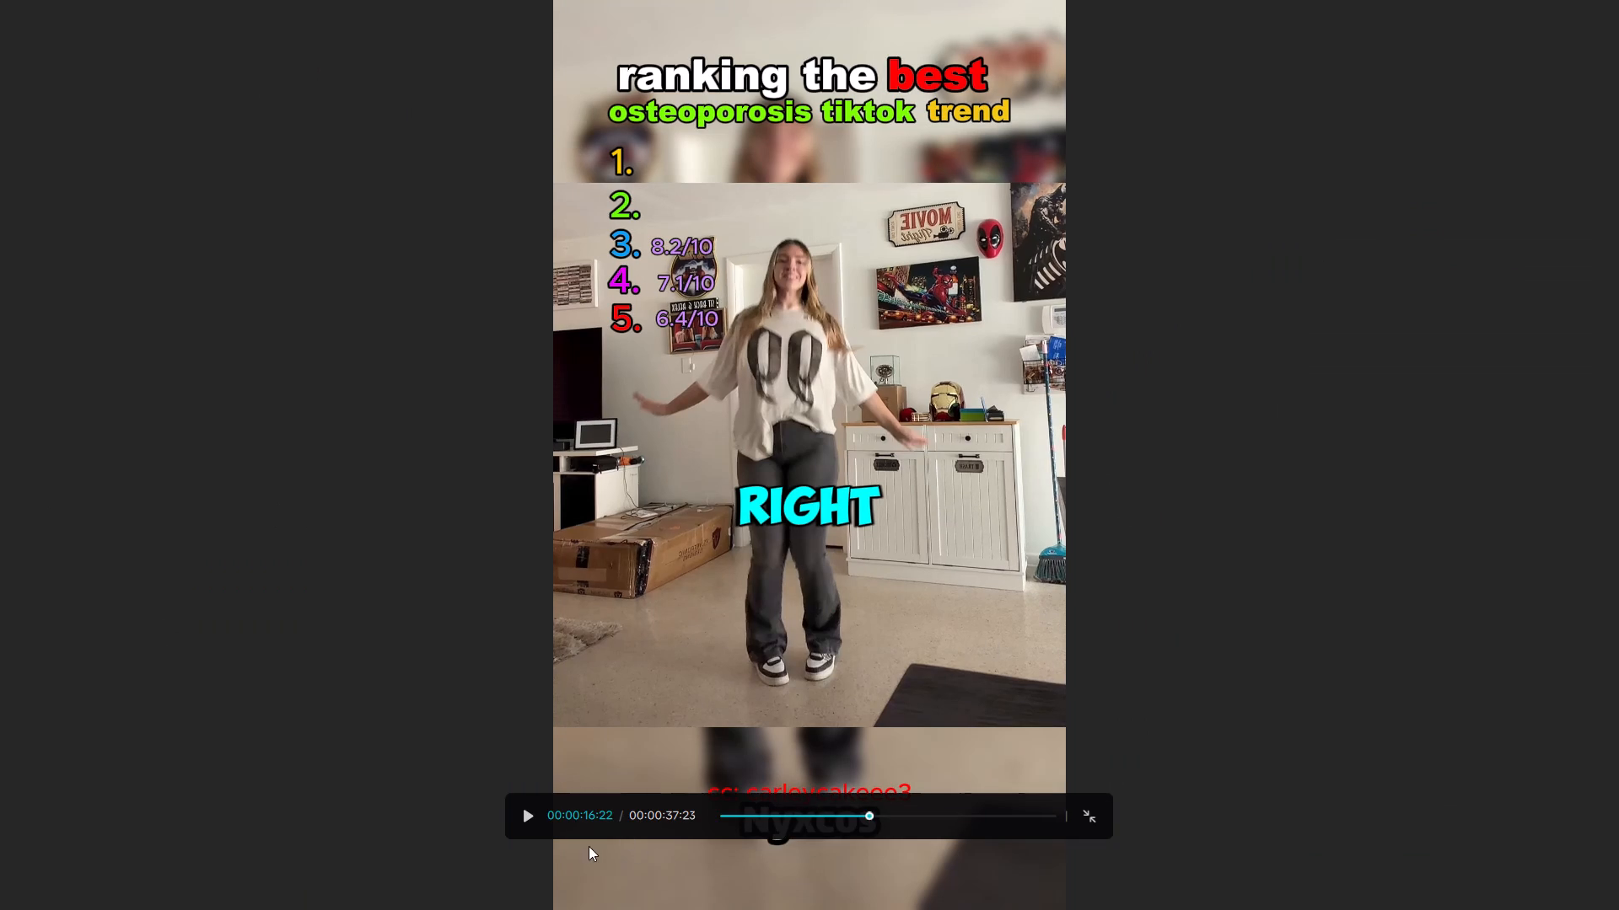
drag(806, 823, 632, 819)
click(725, 807)
drag(727, 810, 688, 821)
drag(871, 822, 706, 821)
drag(706, 821, 706, 822)
drag(867, 813, 537, 807)
drag(537, 807, 502, 810)
key(space)
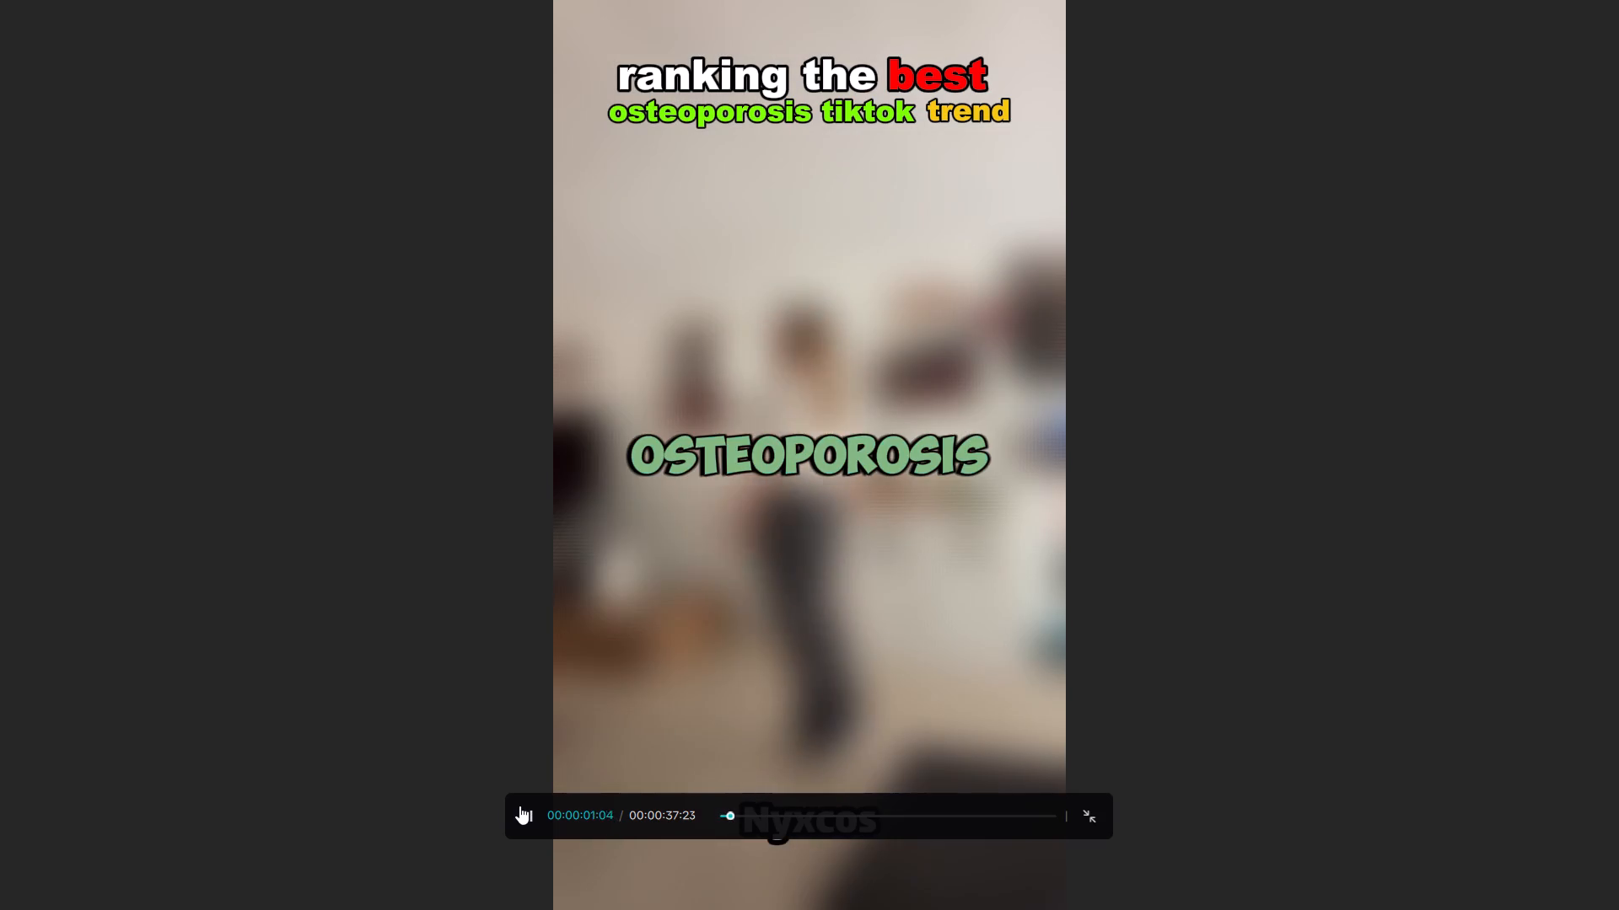